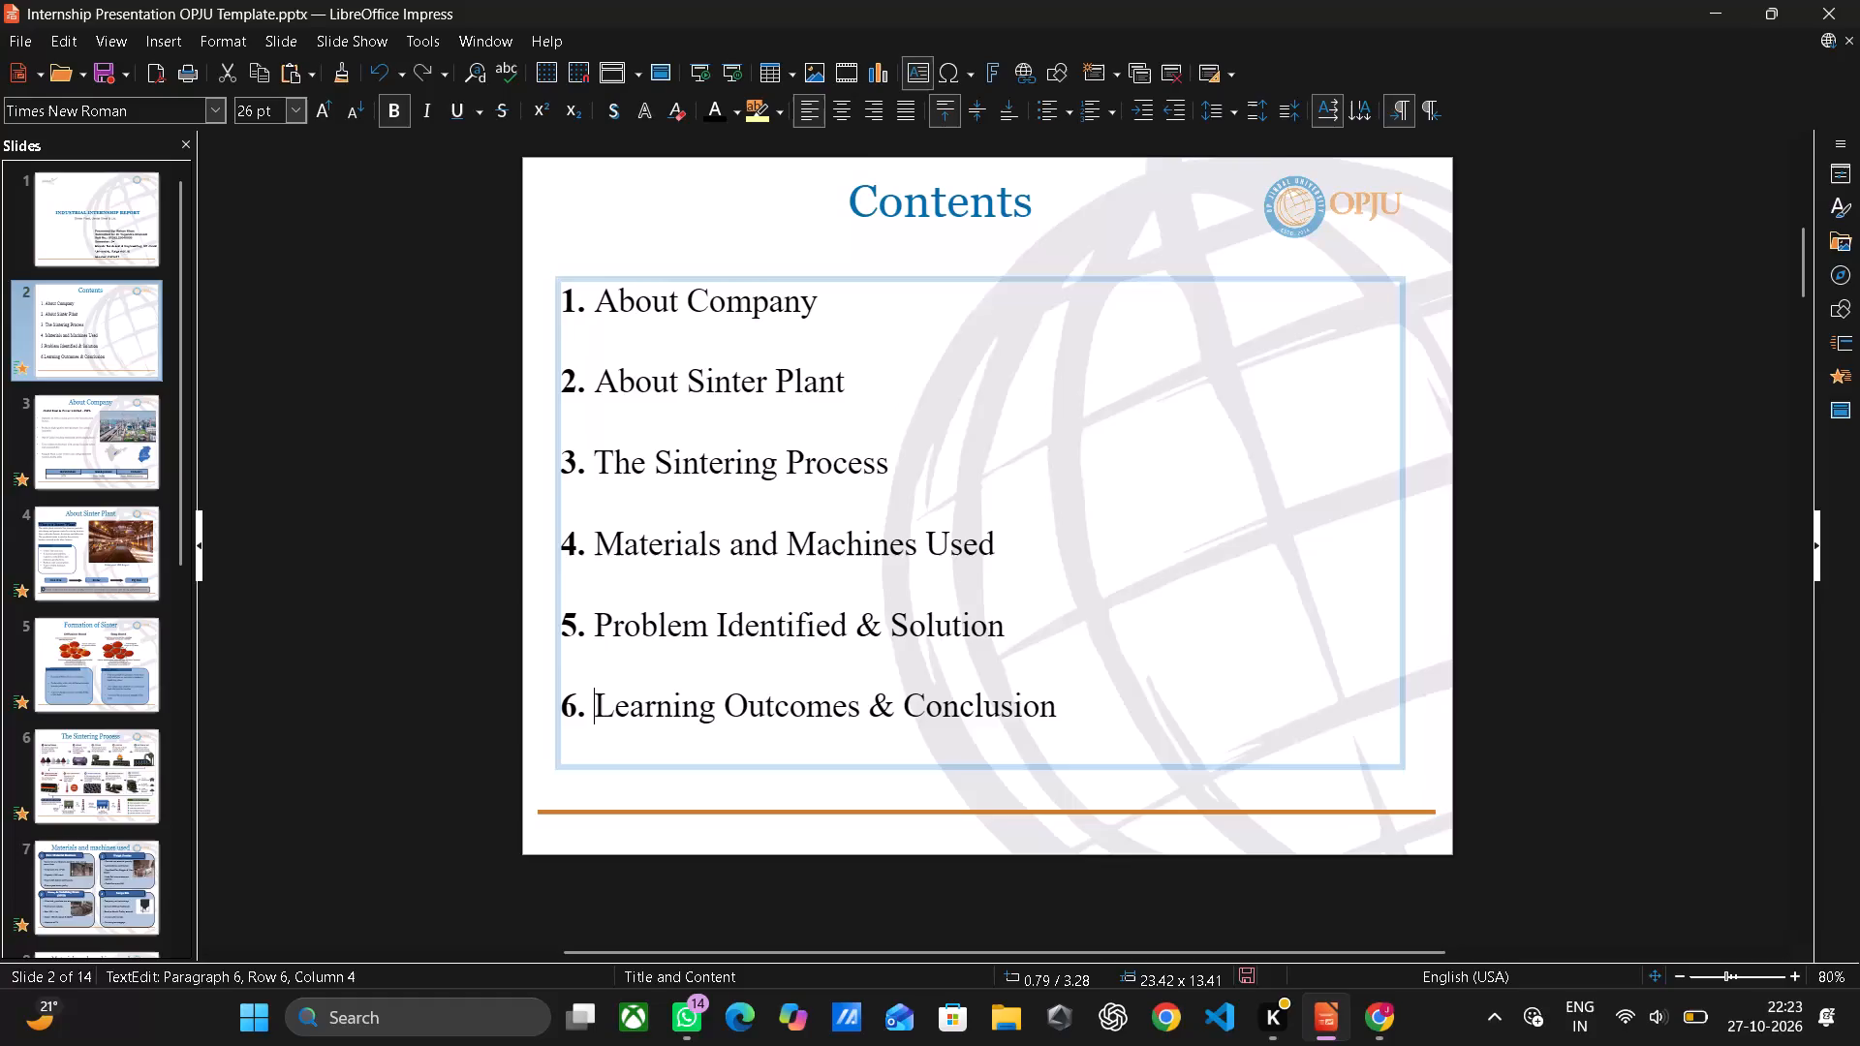
Resize the Contents title frame on slide 2 to about 22.62 × 2.58, narrowing it slightly.
{"action": "scroll", "coordinate": [878, 509], "scroll_direction": "up", "scroll_amount": 1}
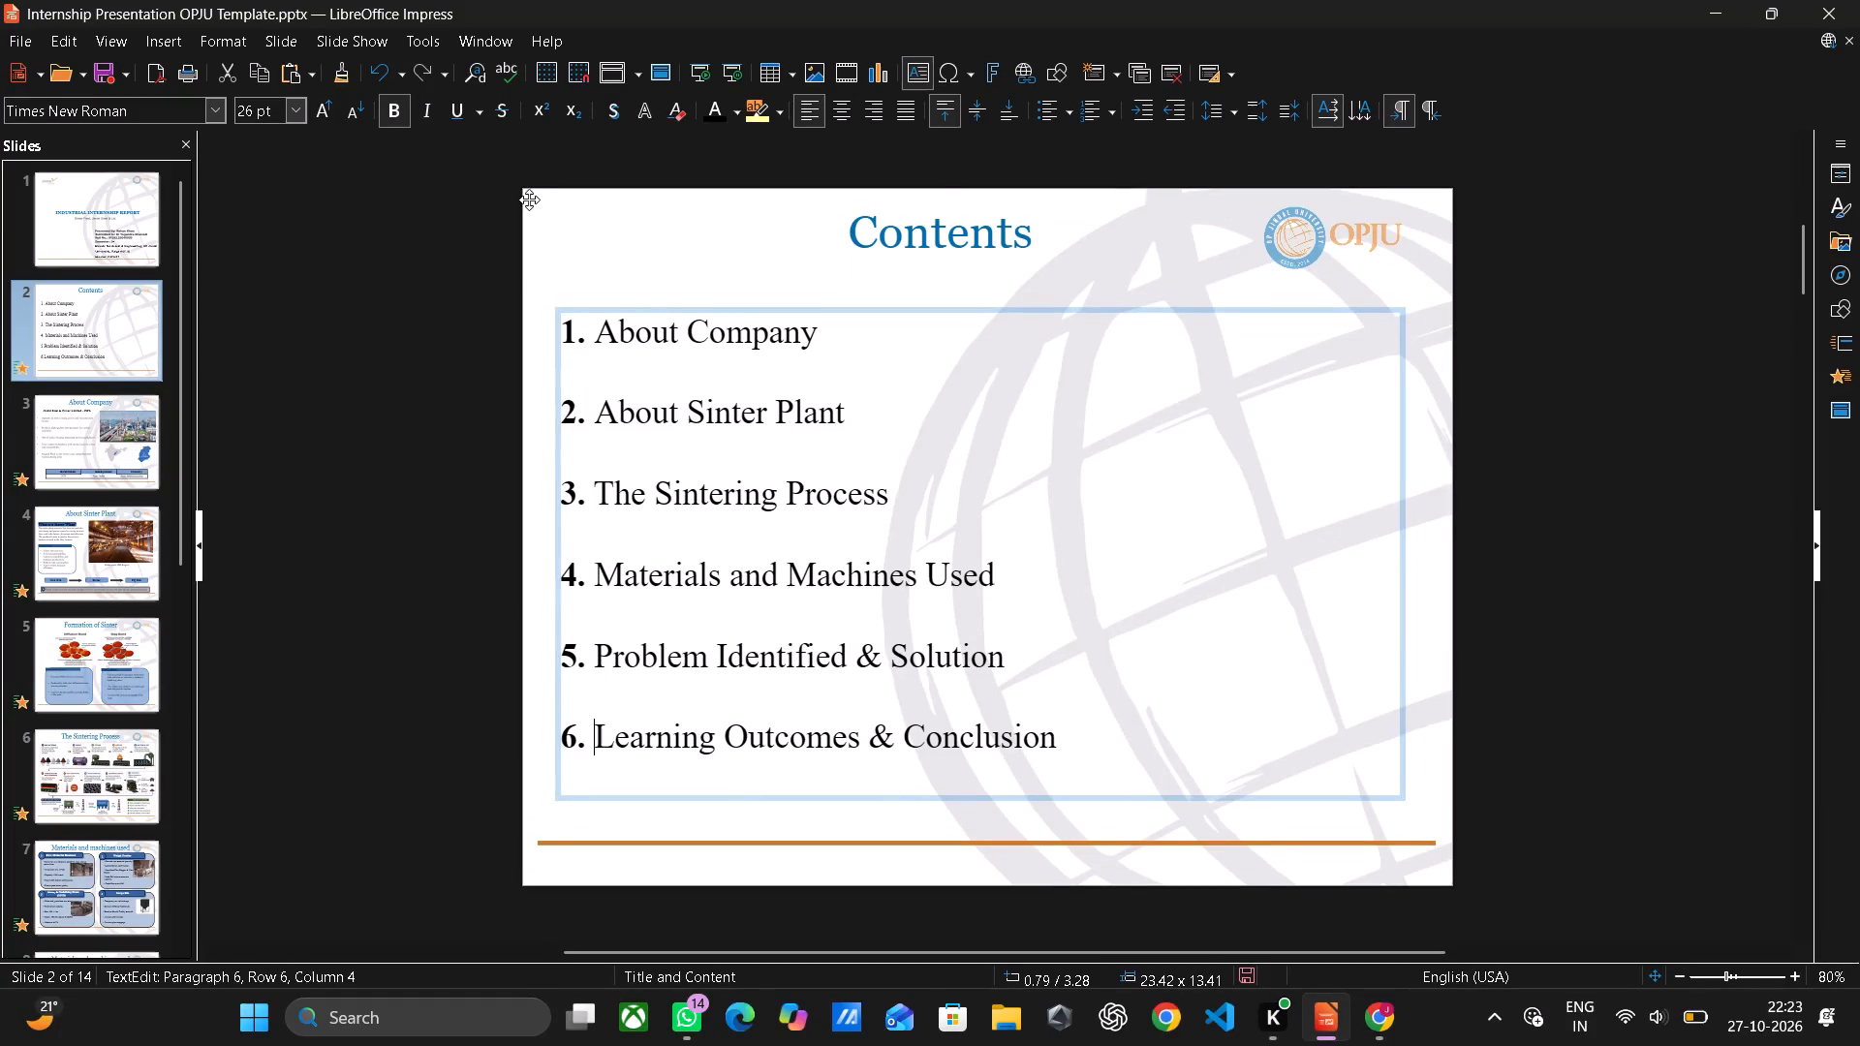
{"action": "left_click", "coordinate": [530, 201]}
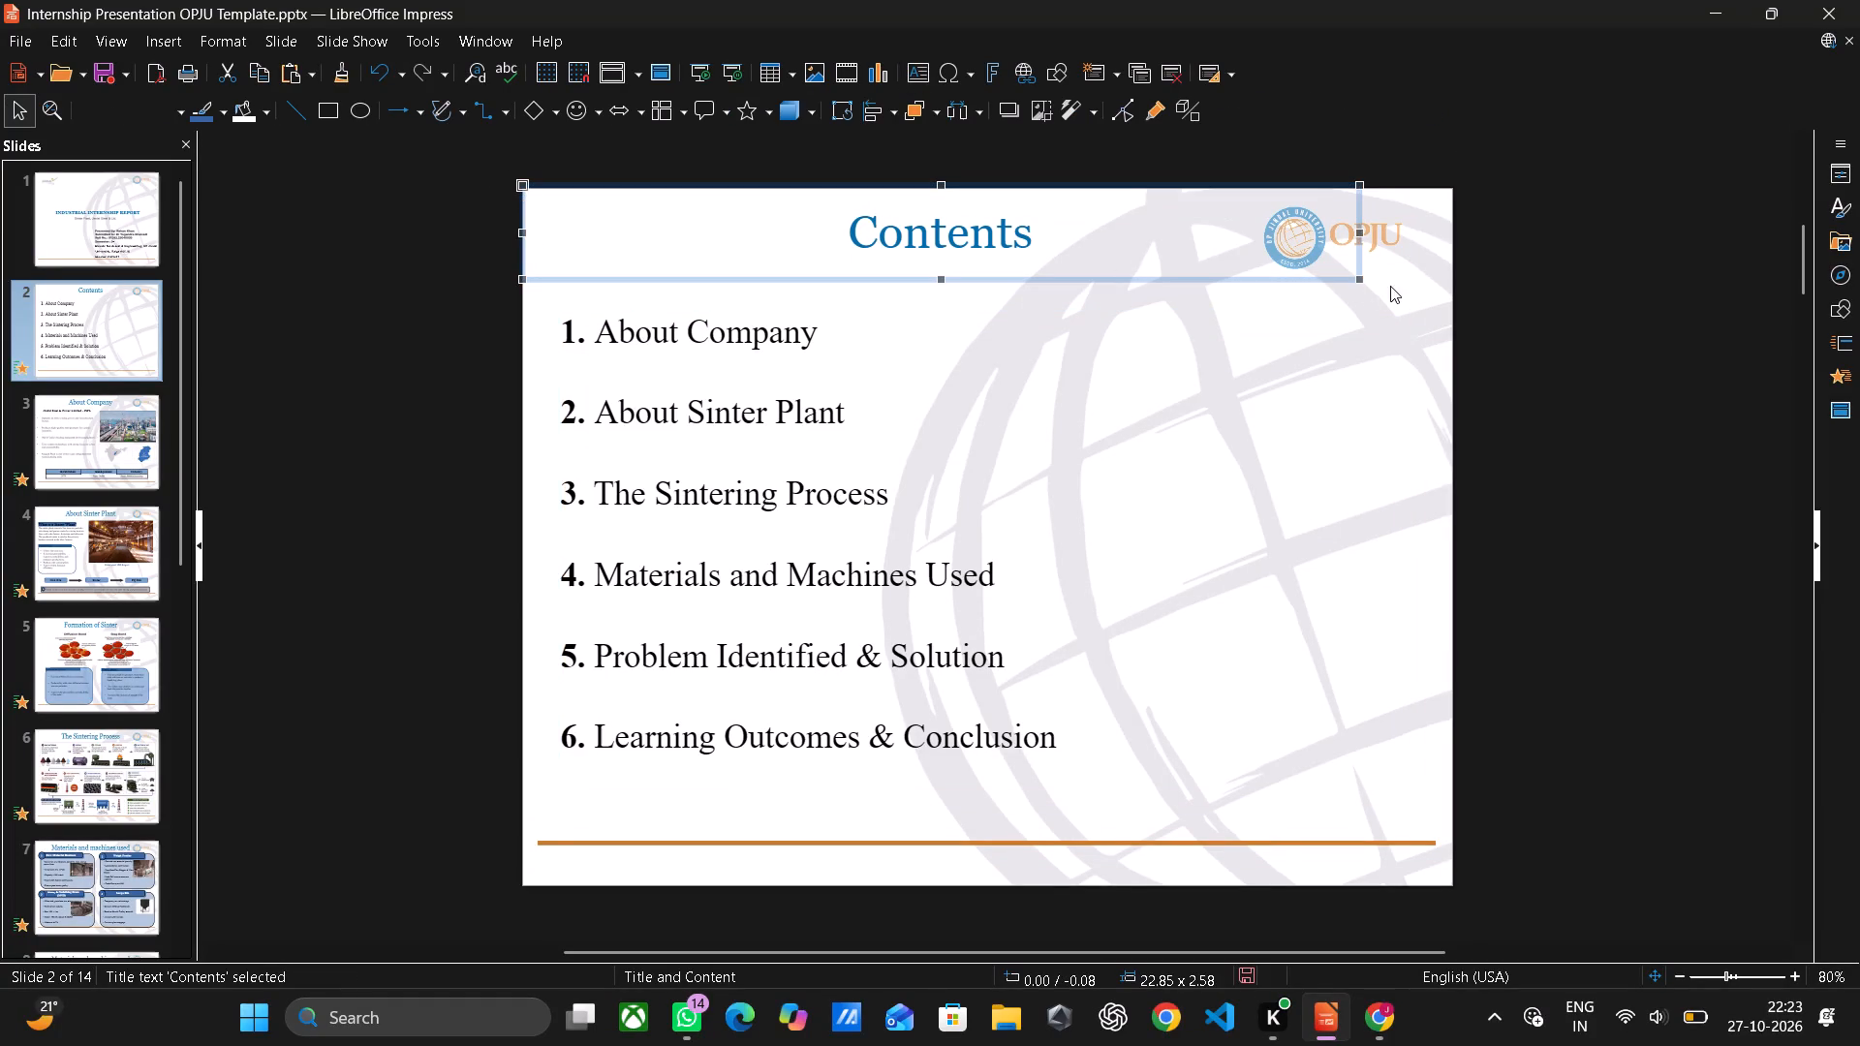
{"action": "left_click_drag", "start_coordinate": [1363, 277], "coordinate": [1363, 290]}
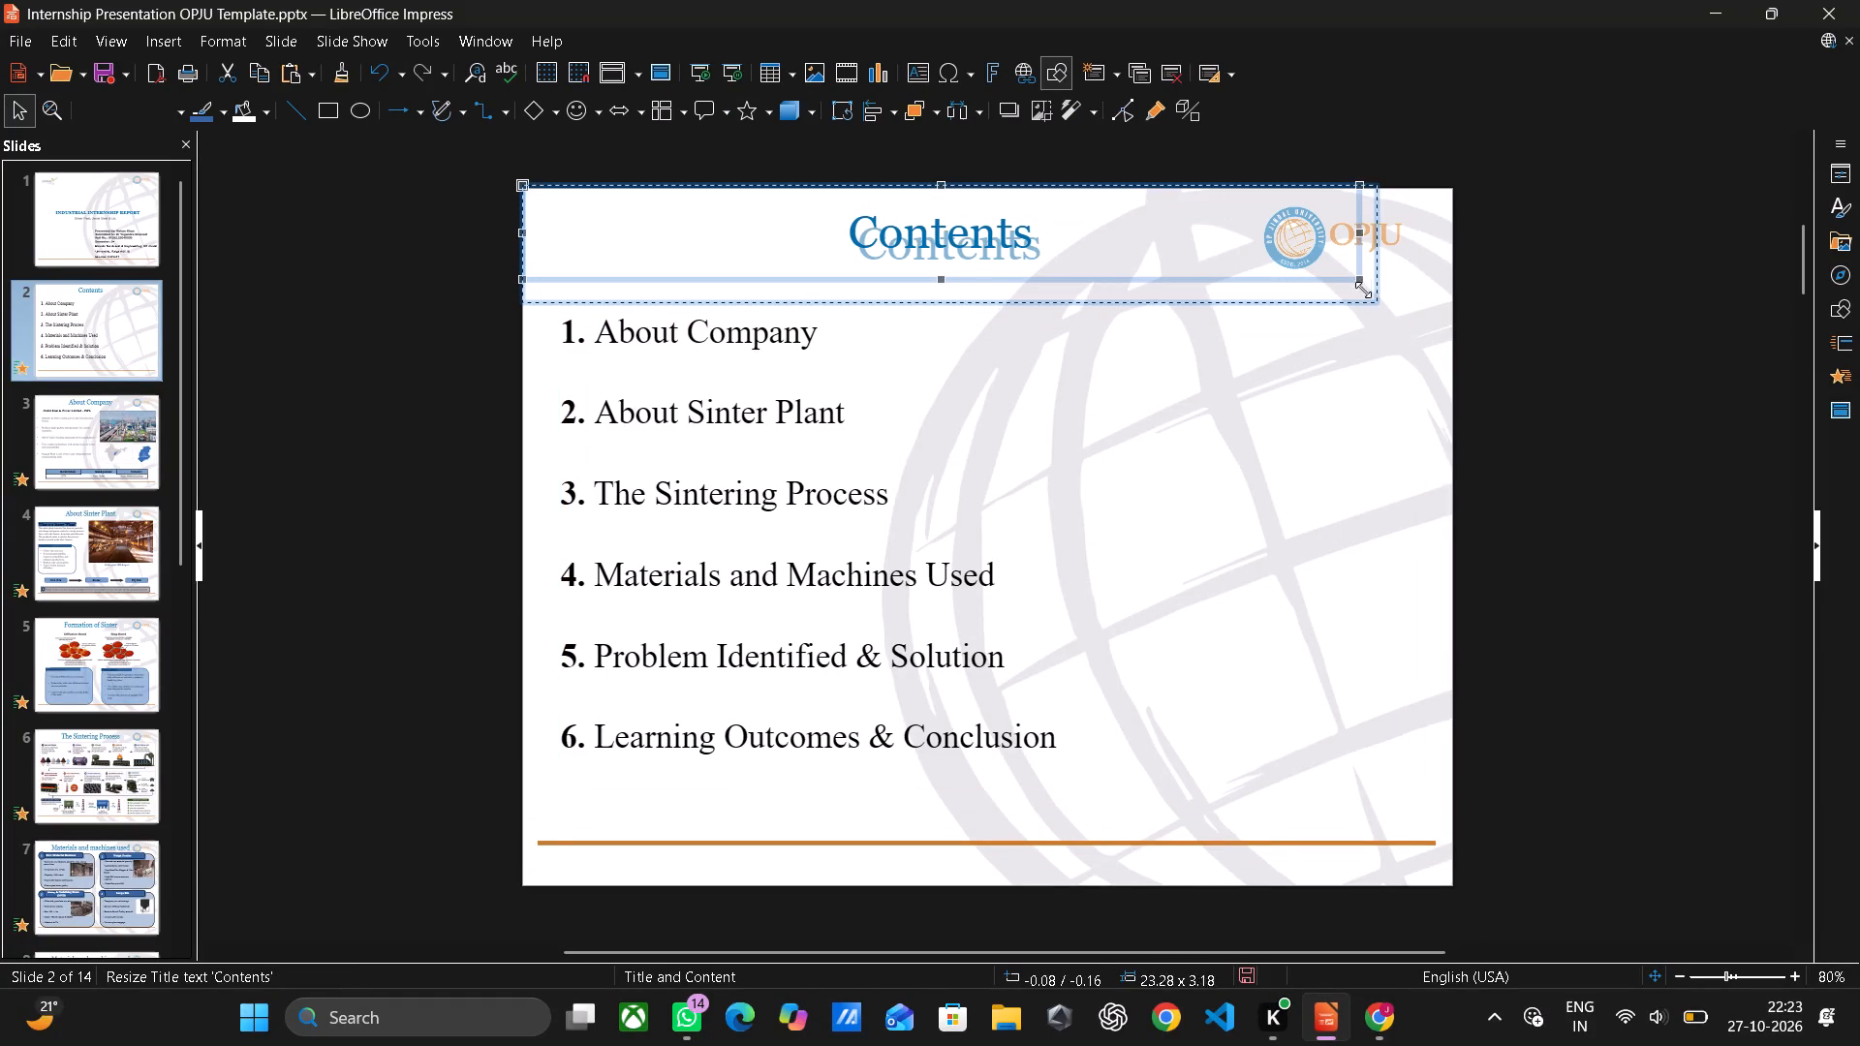
{"action": "left_click_drag", "start_coordinate": [1363, 290], "coordinate": [1350, 277]}
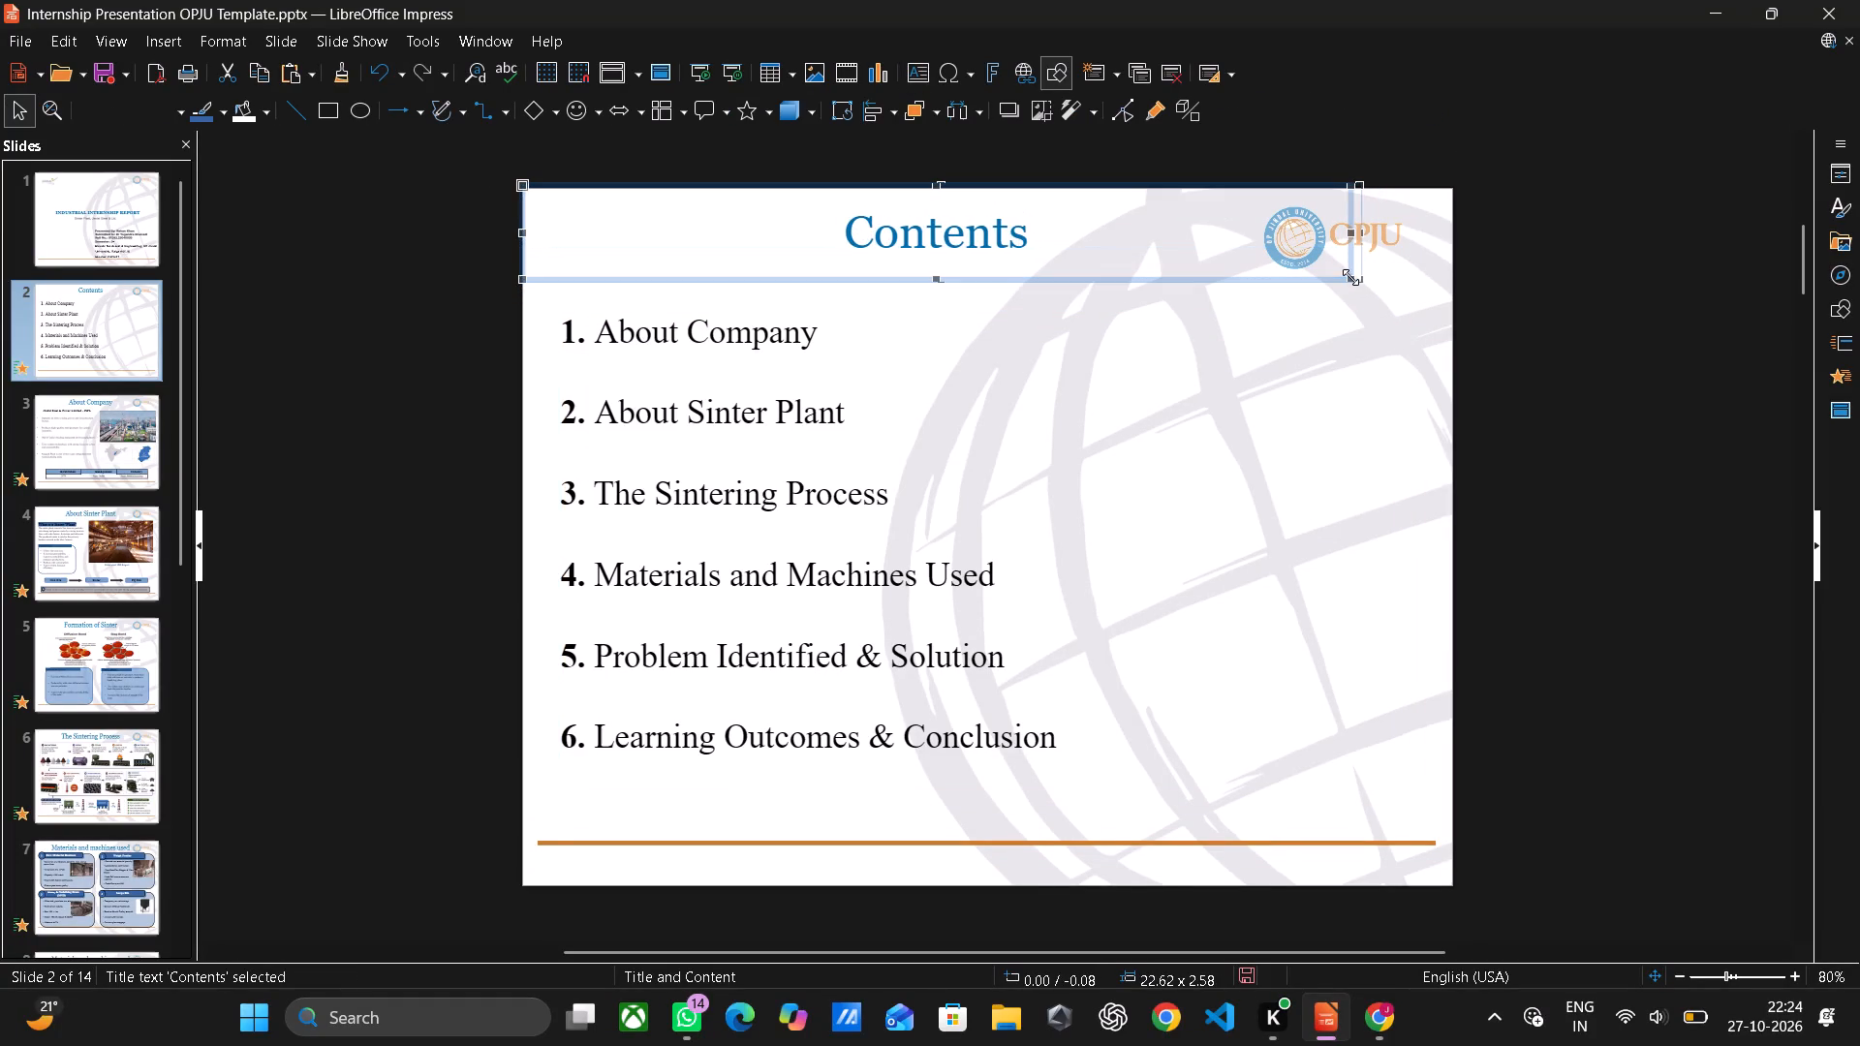
{"action": "left_click", "coordinate": [1593, 426]}
Copy the text frame holding the six numbered contents entries on slide 2.
{"action": "right_click", "coordinate": [1239, 340]}
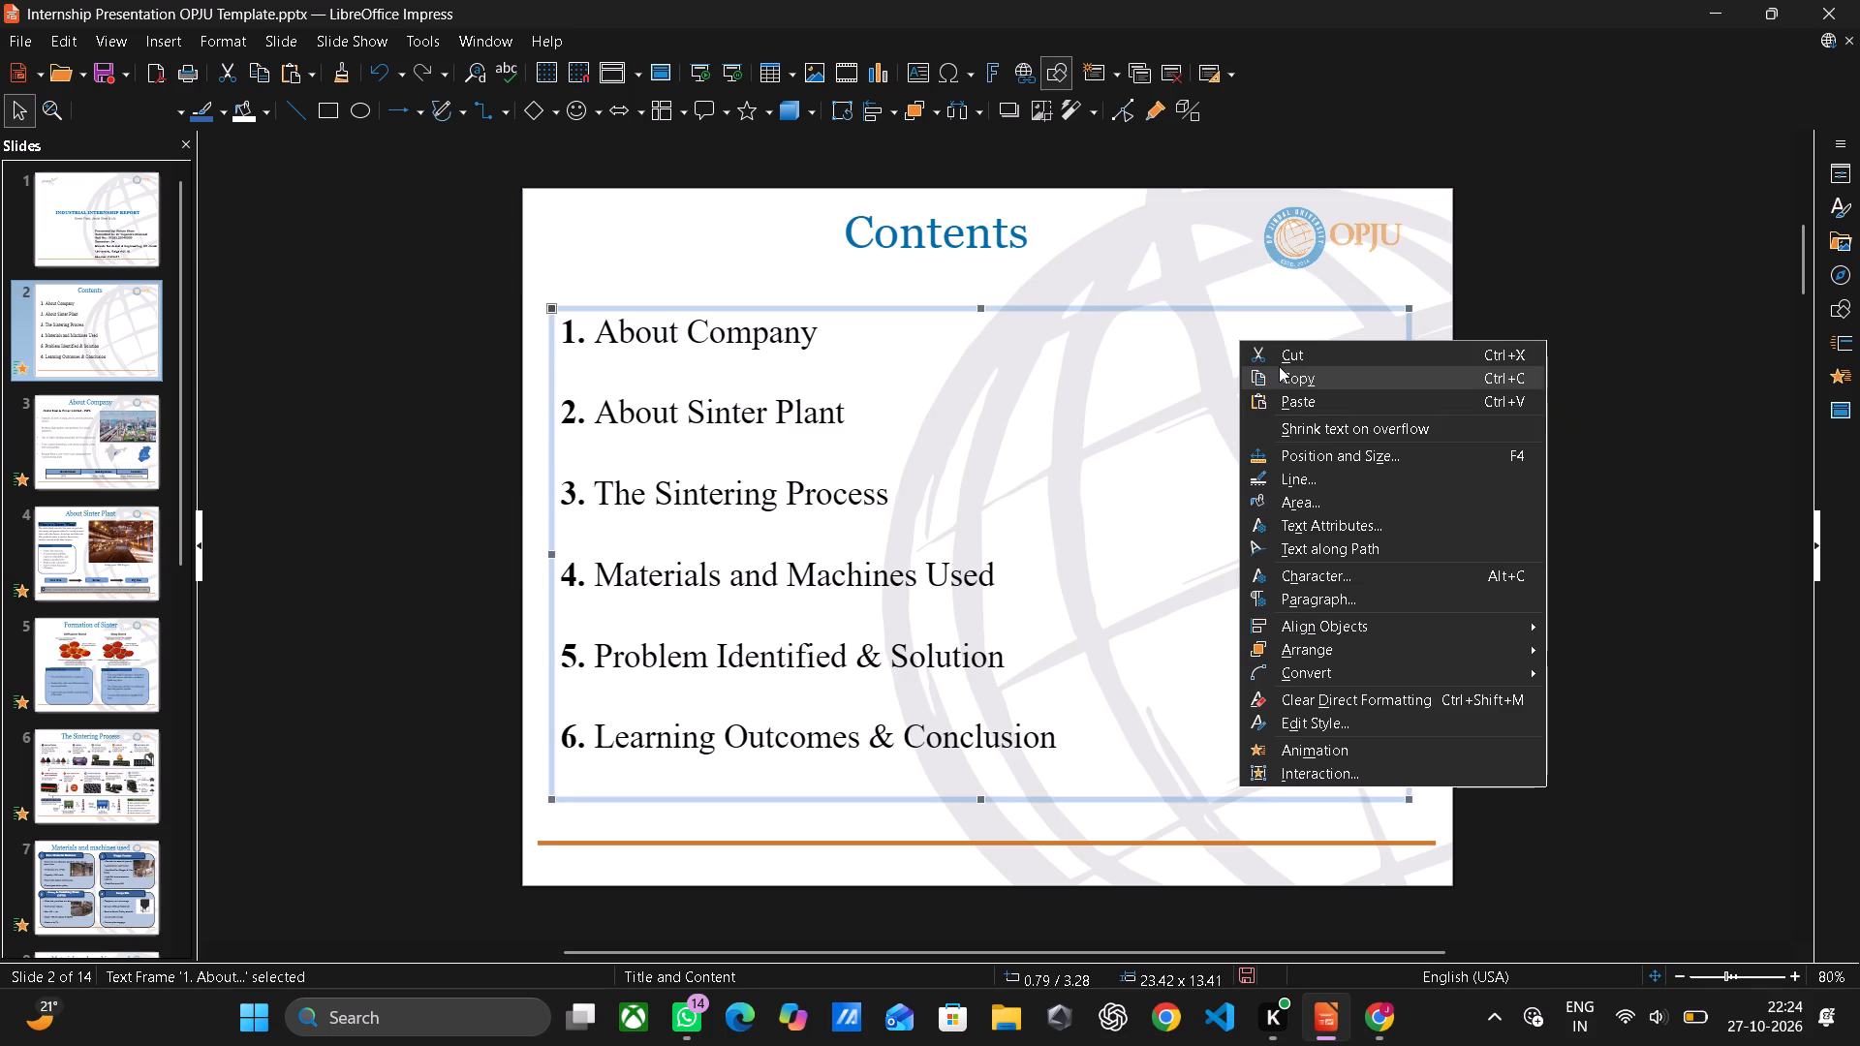
{"action": "left_click", "coordinate": [1282, 377]}
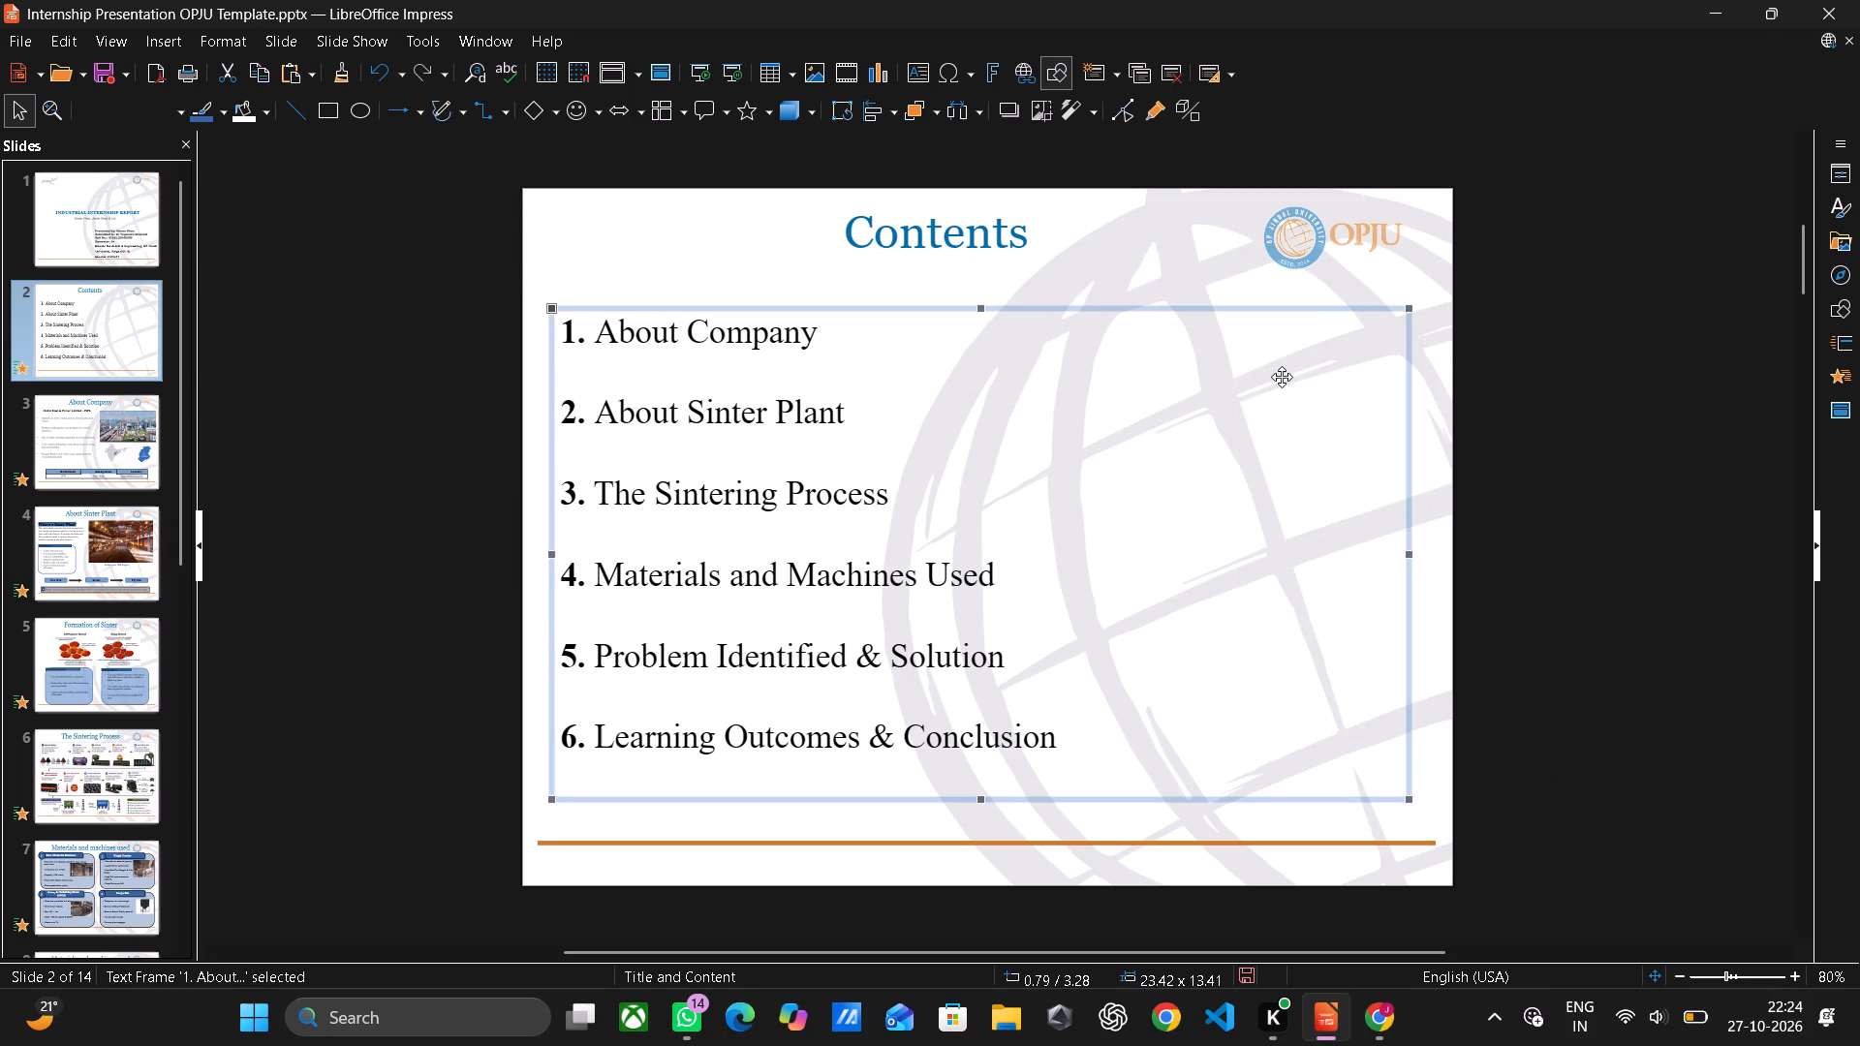
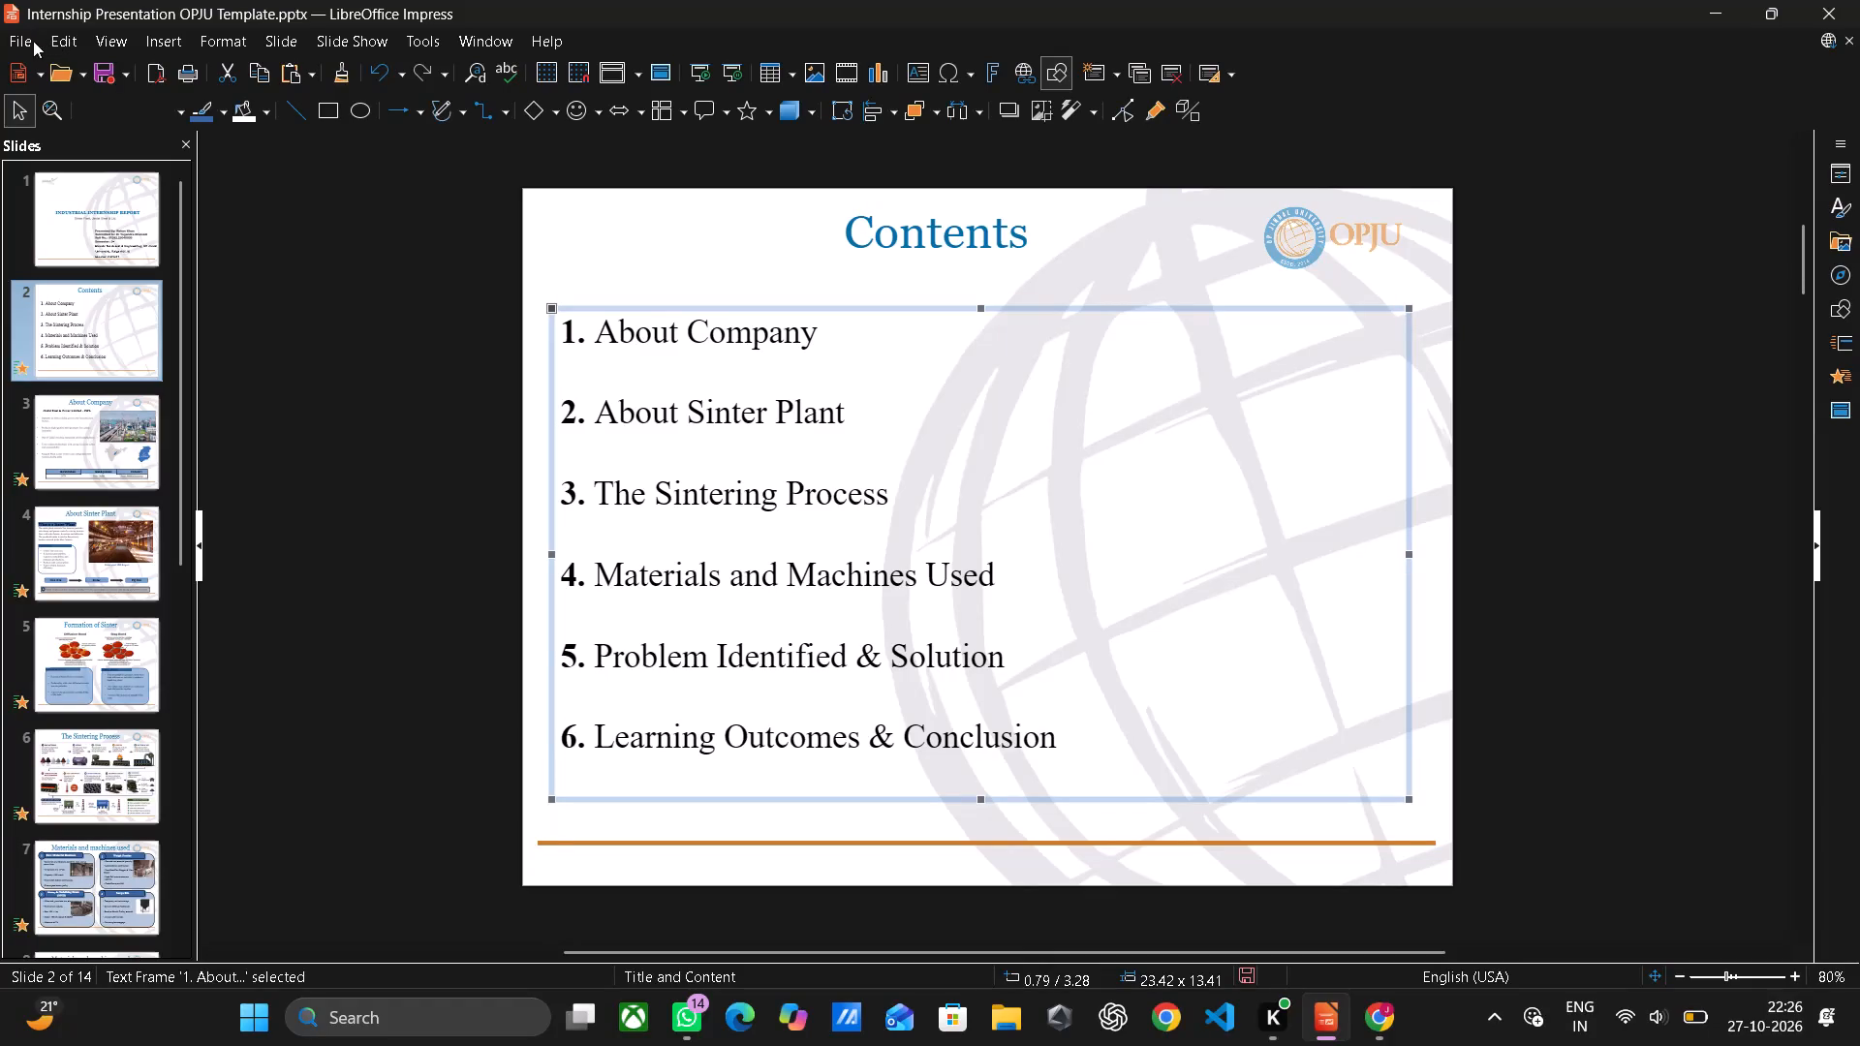
Search the Home location for "inter" and open the 10.4 MB presentation Internship Presentation OPJU Template-1.
{"action": "left_click", "coordinate": [22, 40]}
{"action": "left_click", "coordinate": [72, 83]}
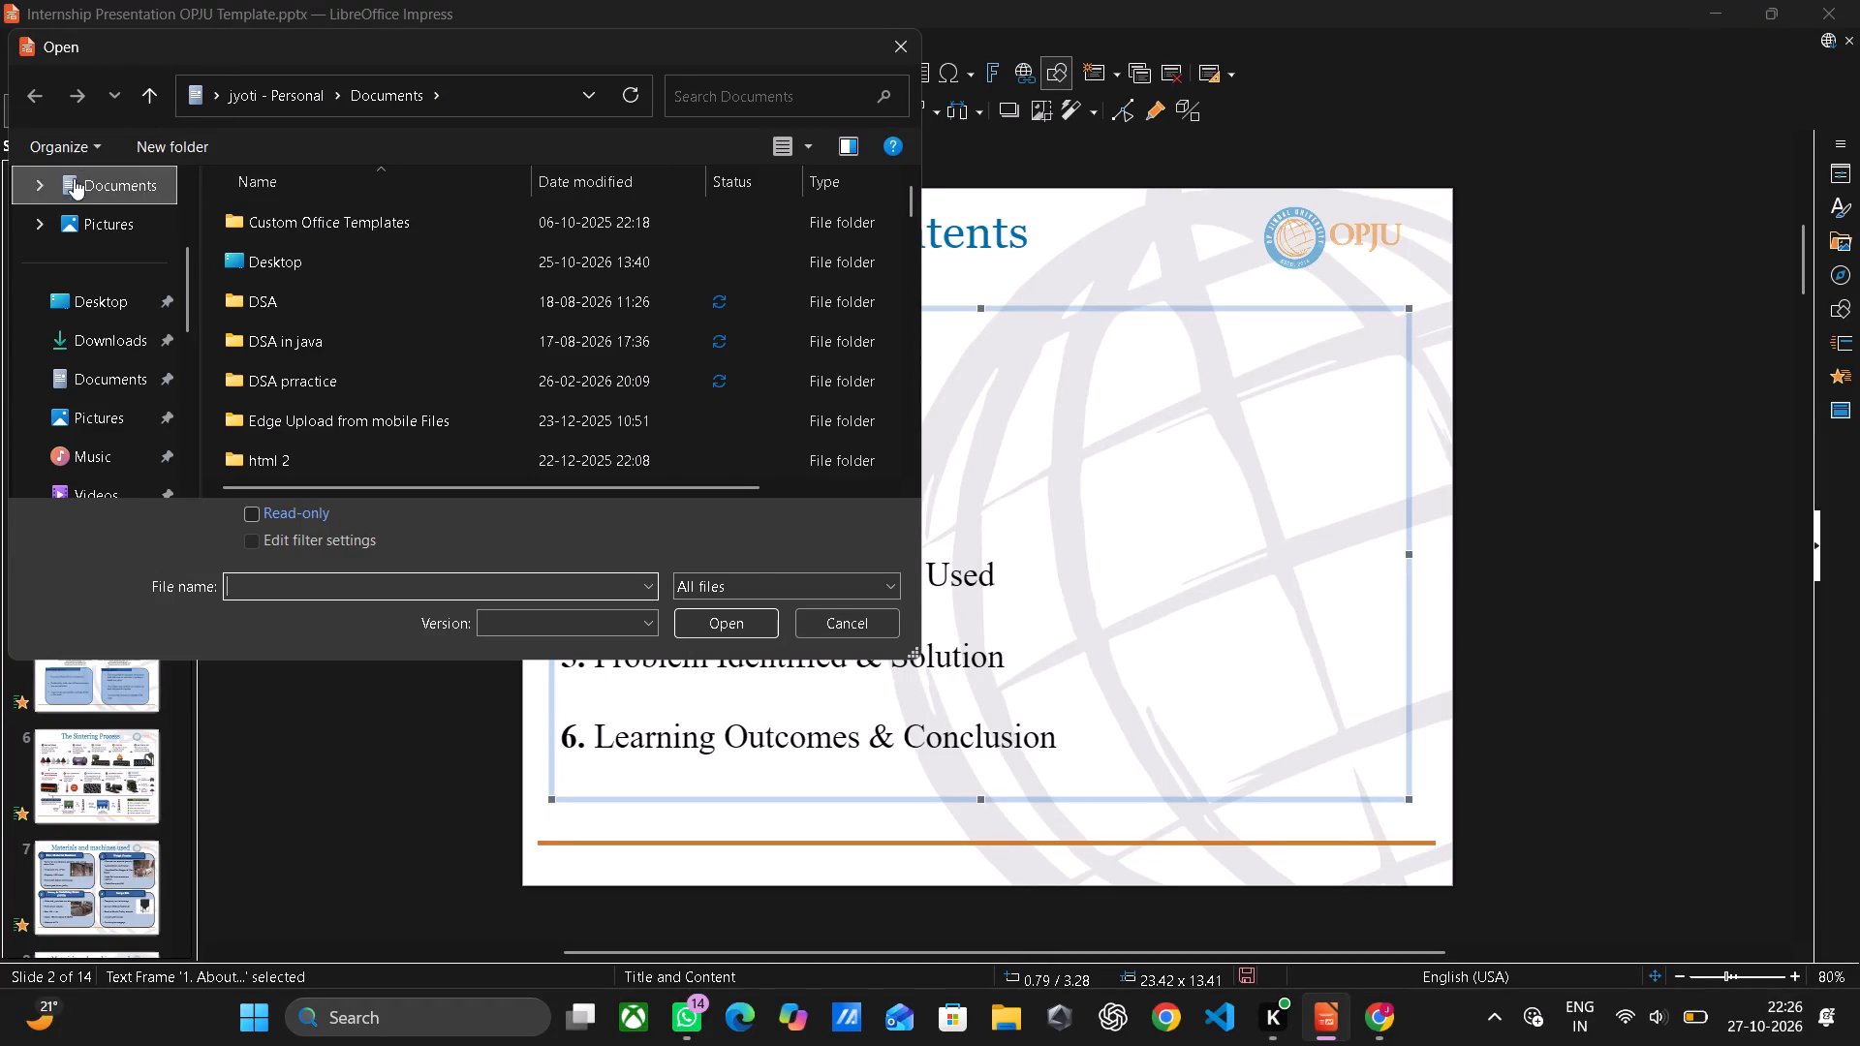
{"action": "scroll", "coordinate": [71, 190], "scroll_direction": "up", "scroll_amount": 4}
{"action": "left_click", "coordinate": [76, 190]}
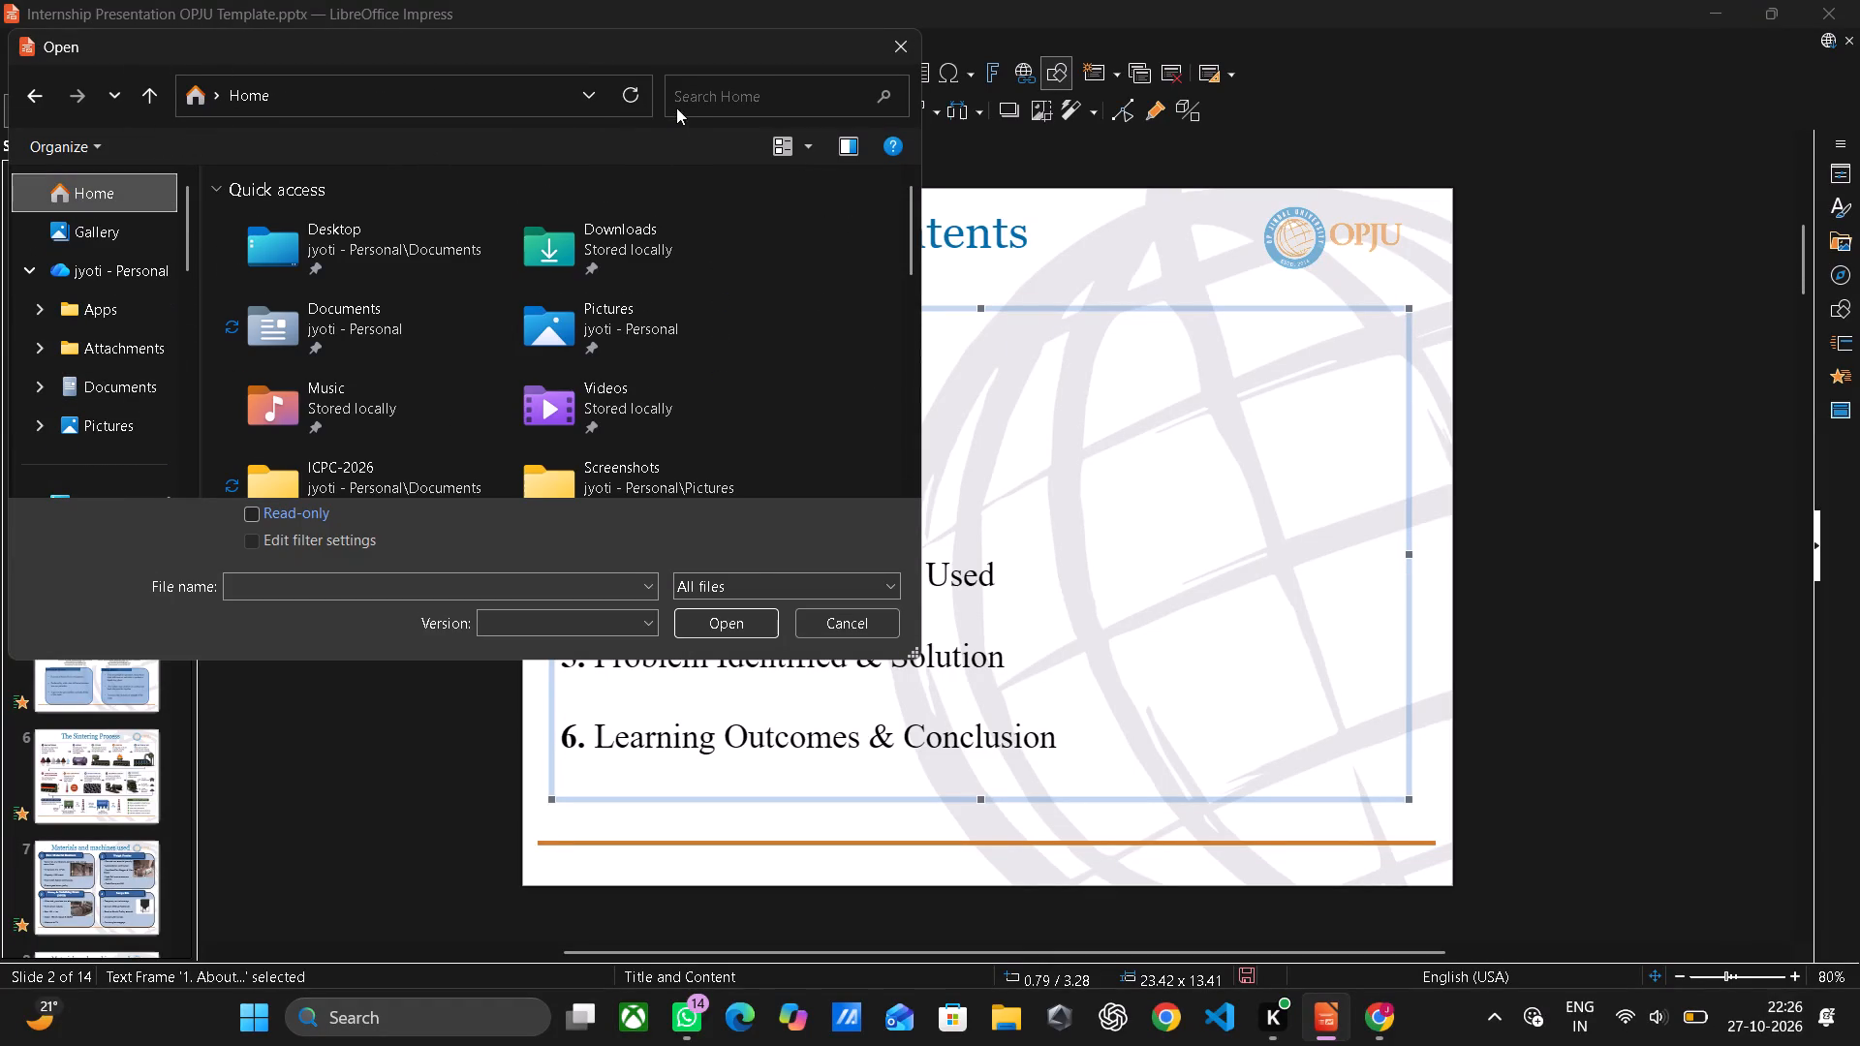
{"action": "left_click", "coordinate": [689, 98]}
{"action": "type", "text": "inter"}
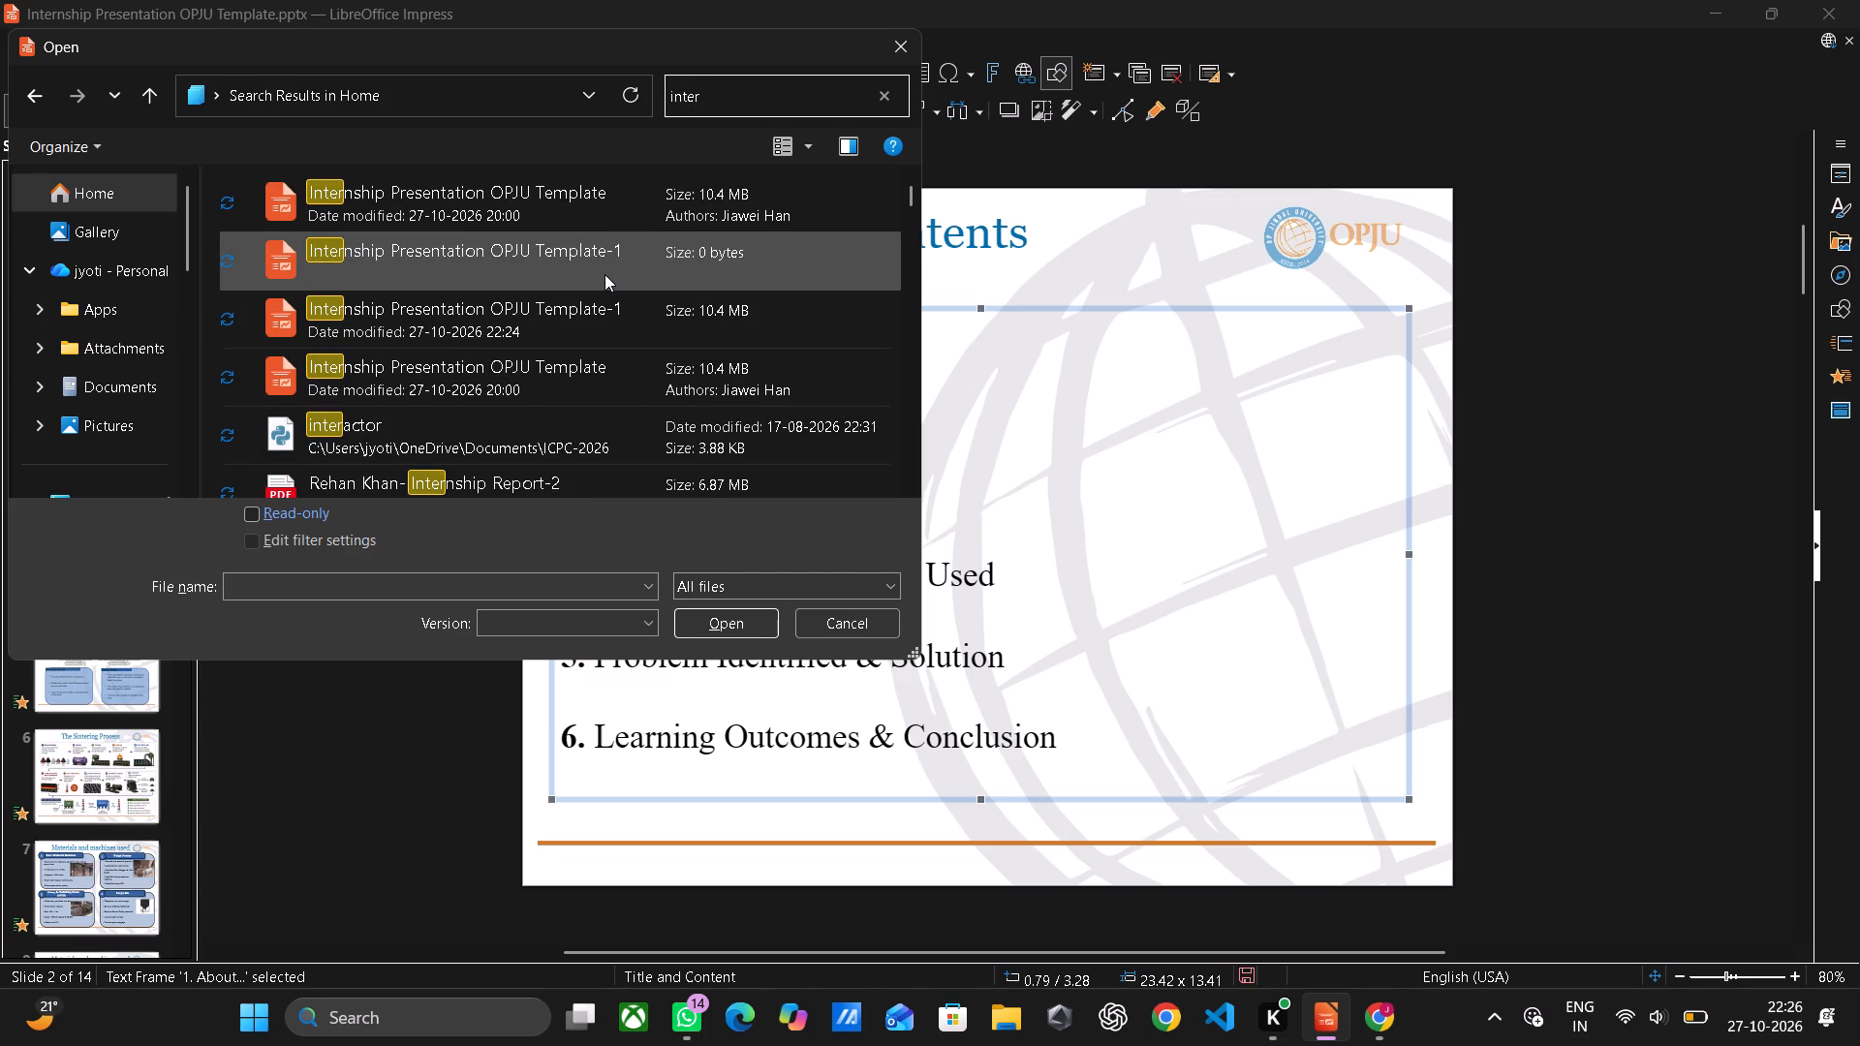
{"action": "left_click", "coordinate": [617, 294]}
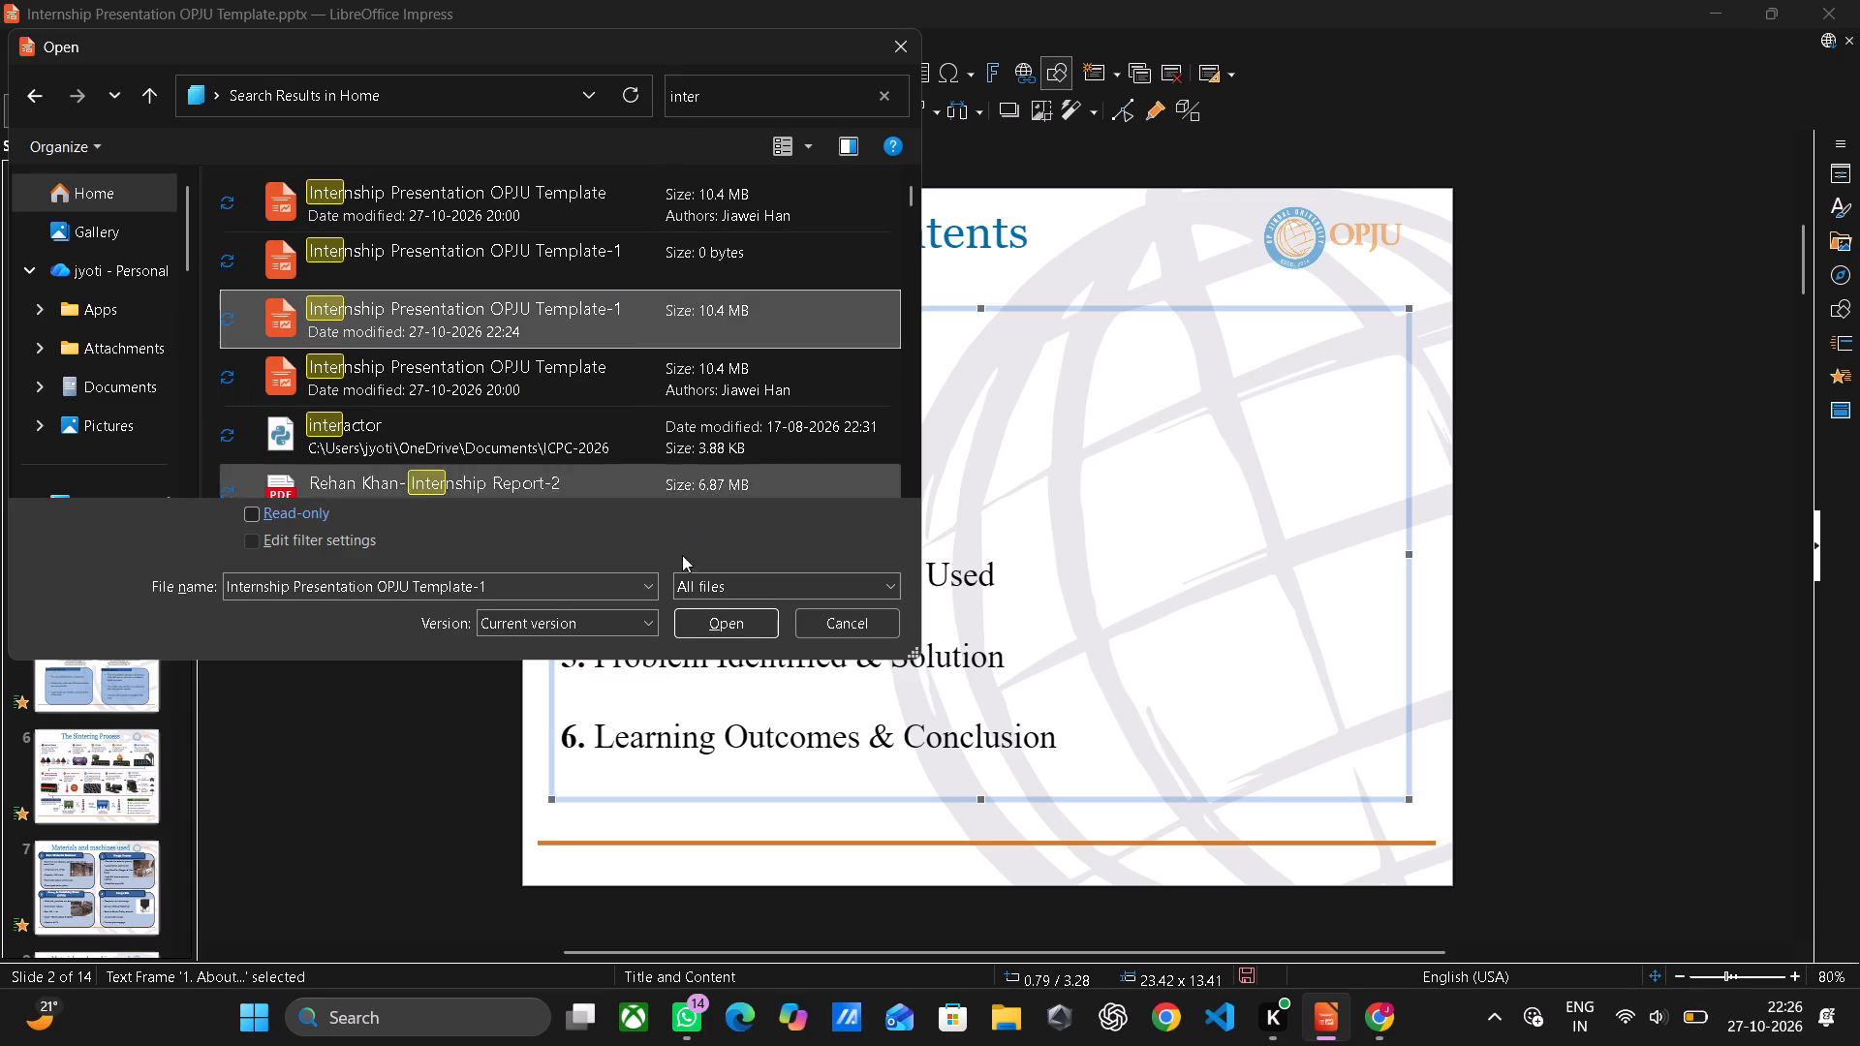
{"action": "left_click", "coordinate": [697, 631]}
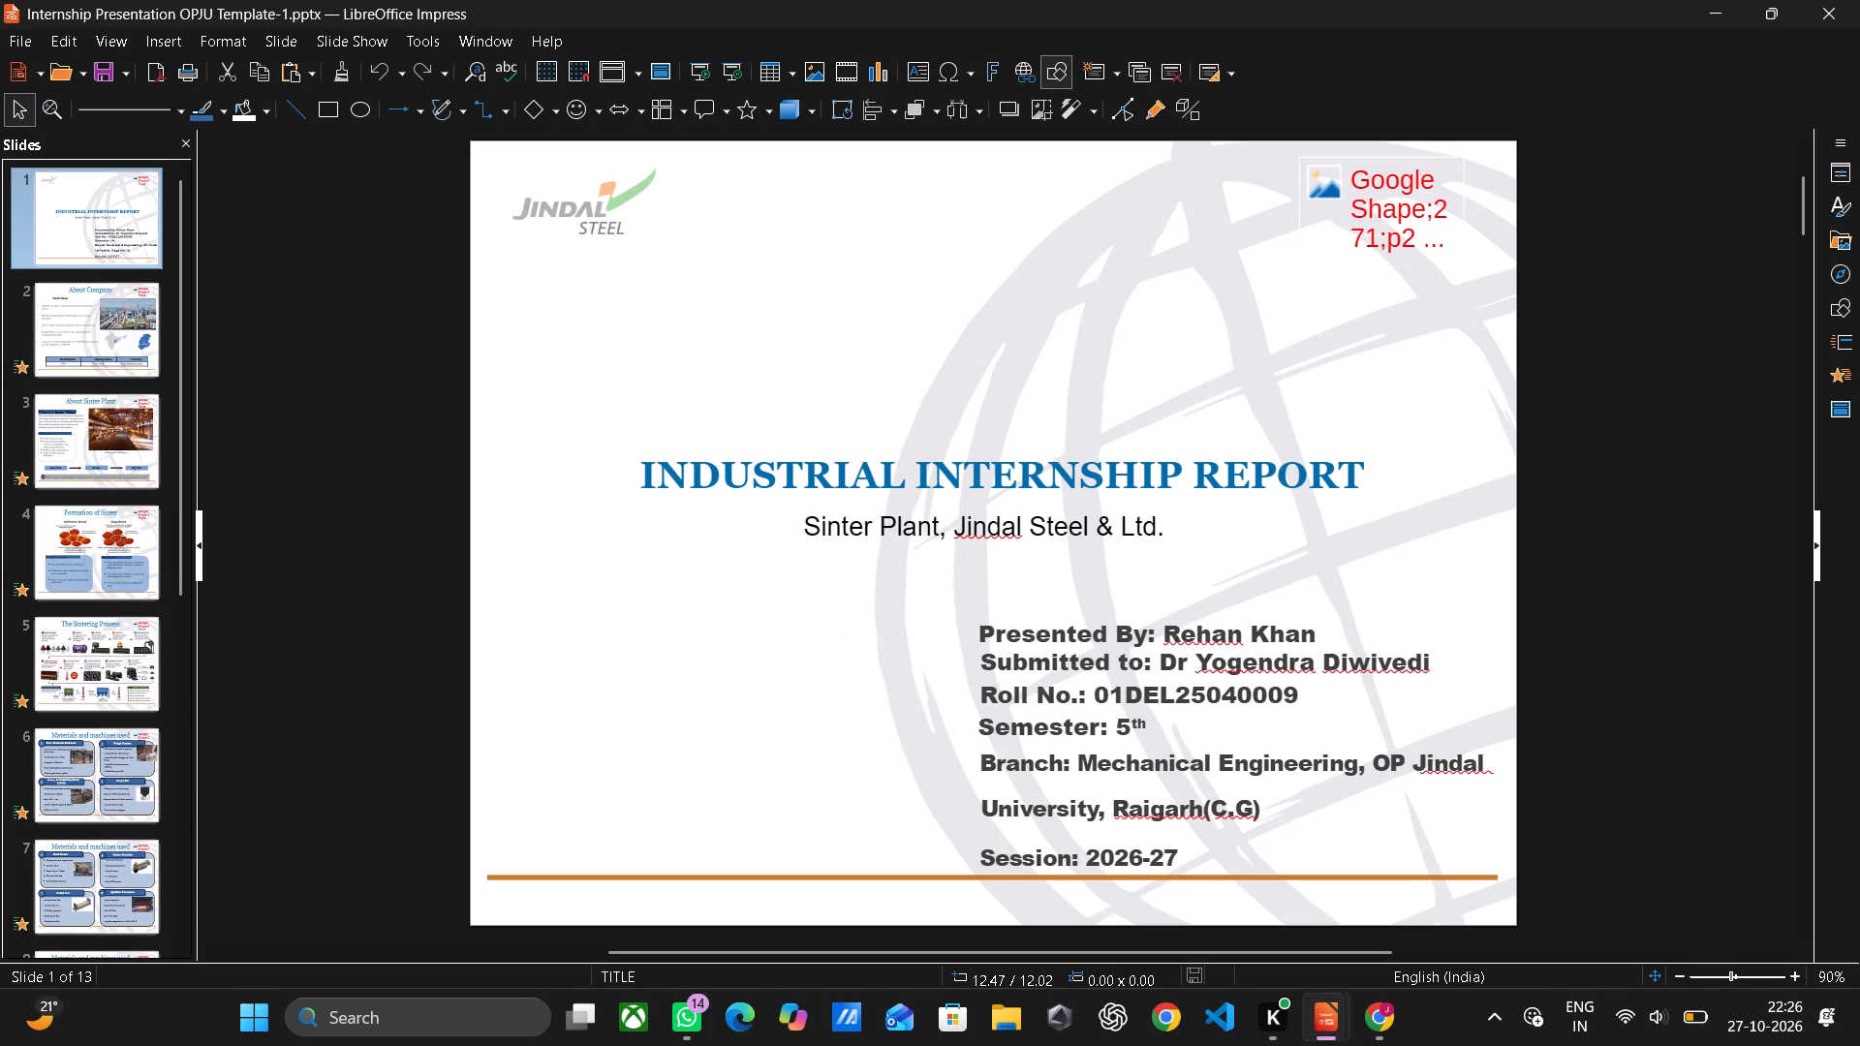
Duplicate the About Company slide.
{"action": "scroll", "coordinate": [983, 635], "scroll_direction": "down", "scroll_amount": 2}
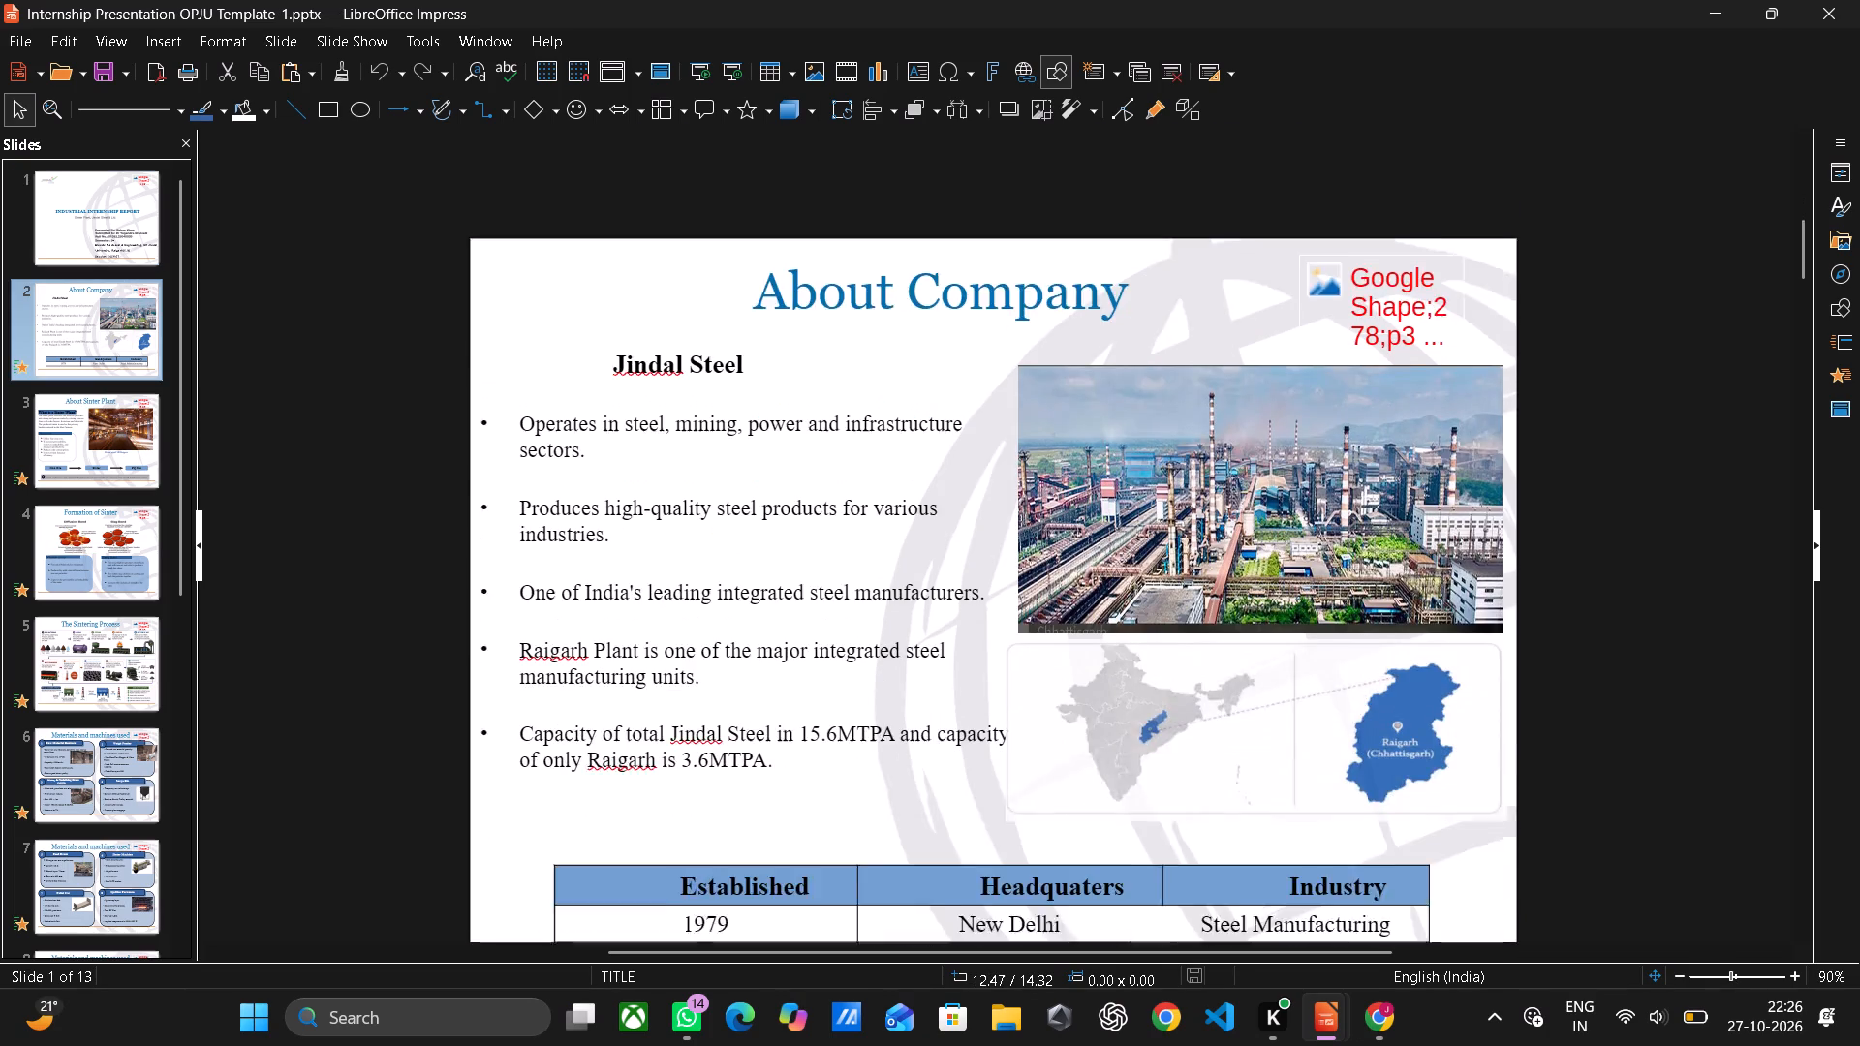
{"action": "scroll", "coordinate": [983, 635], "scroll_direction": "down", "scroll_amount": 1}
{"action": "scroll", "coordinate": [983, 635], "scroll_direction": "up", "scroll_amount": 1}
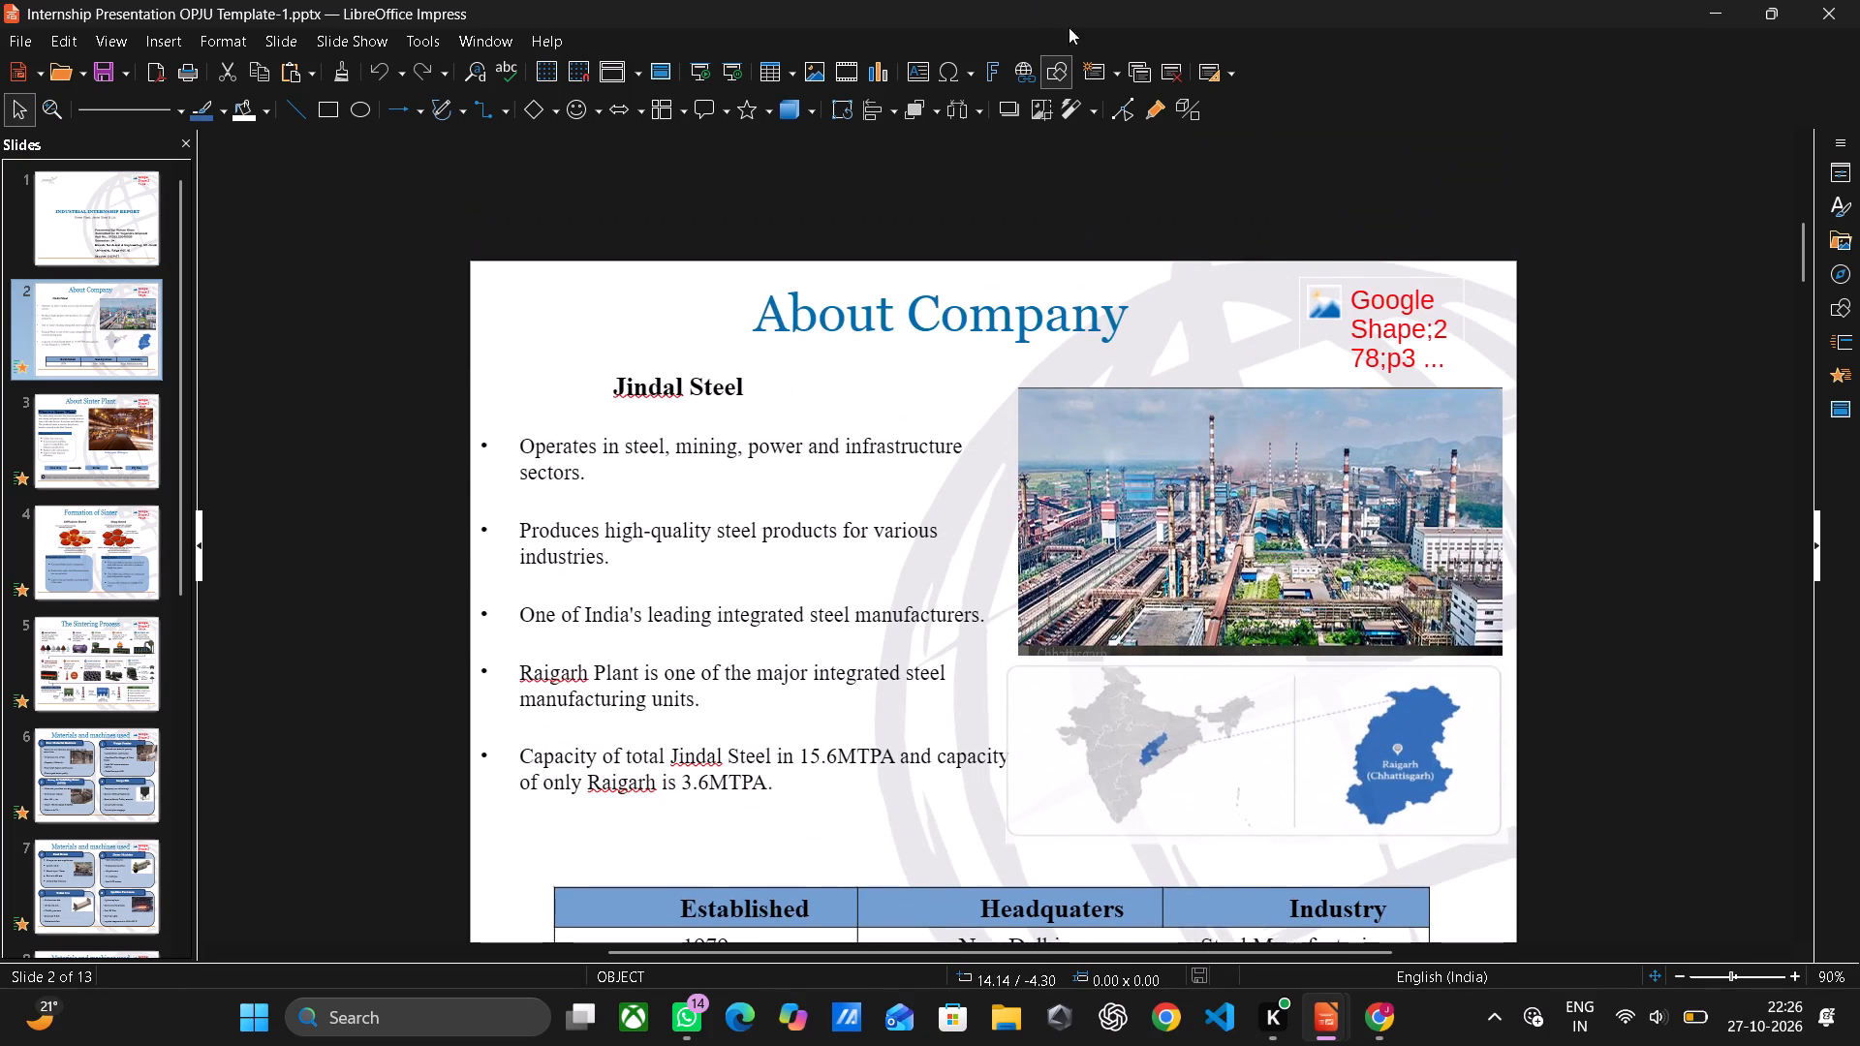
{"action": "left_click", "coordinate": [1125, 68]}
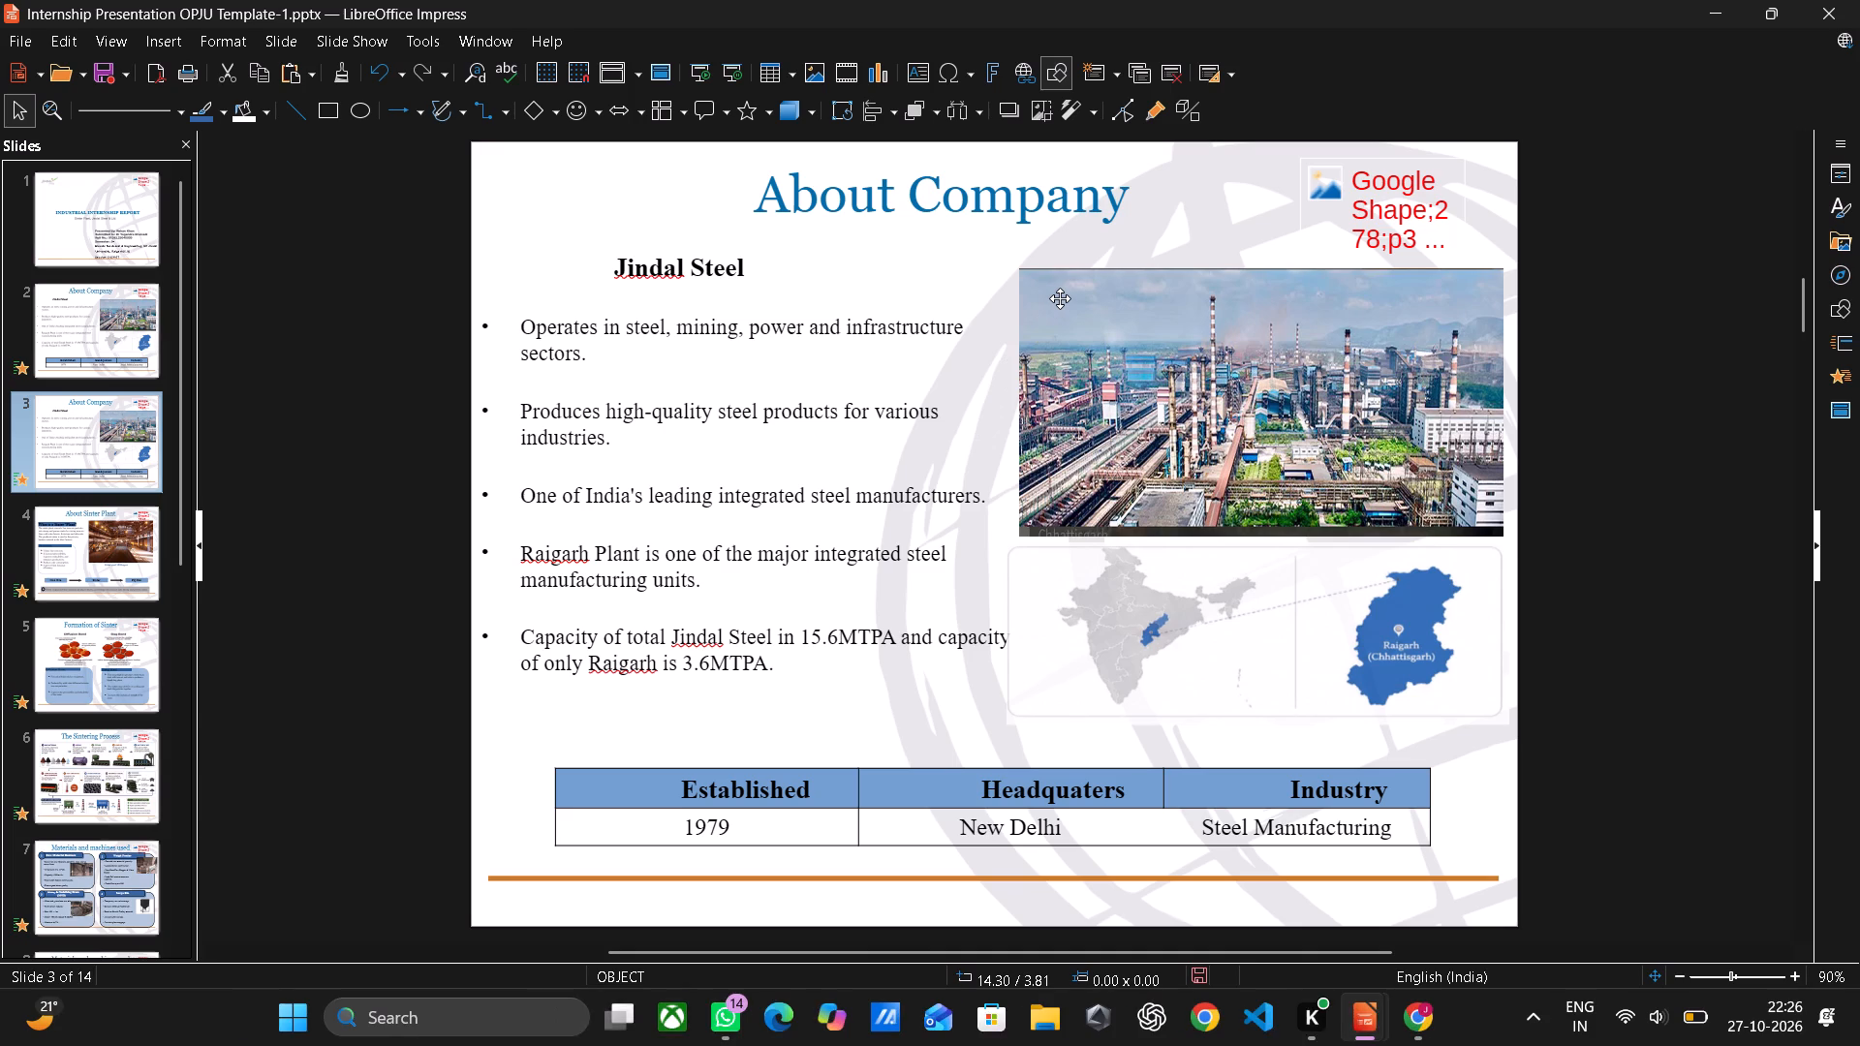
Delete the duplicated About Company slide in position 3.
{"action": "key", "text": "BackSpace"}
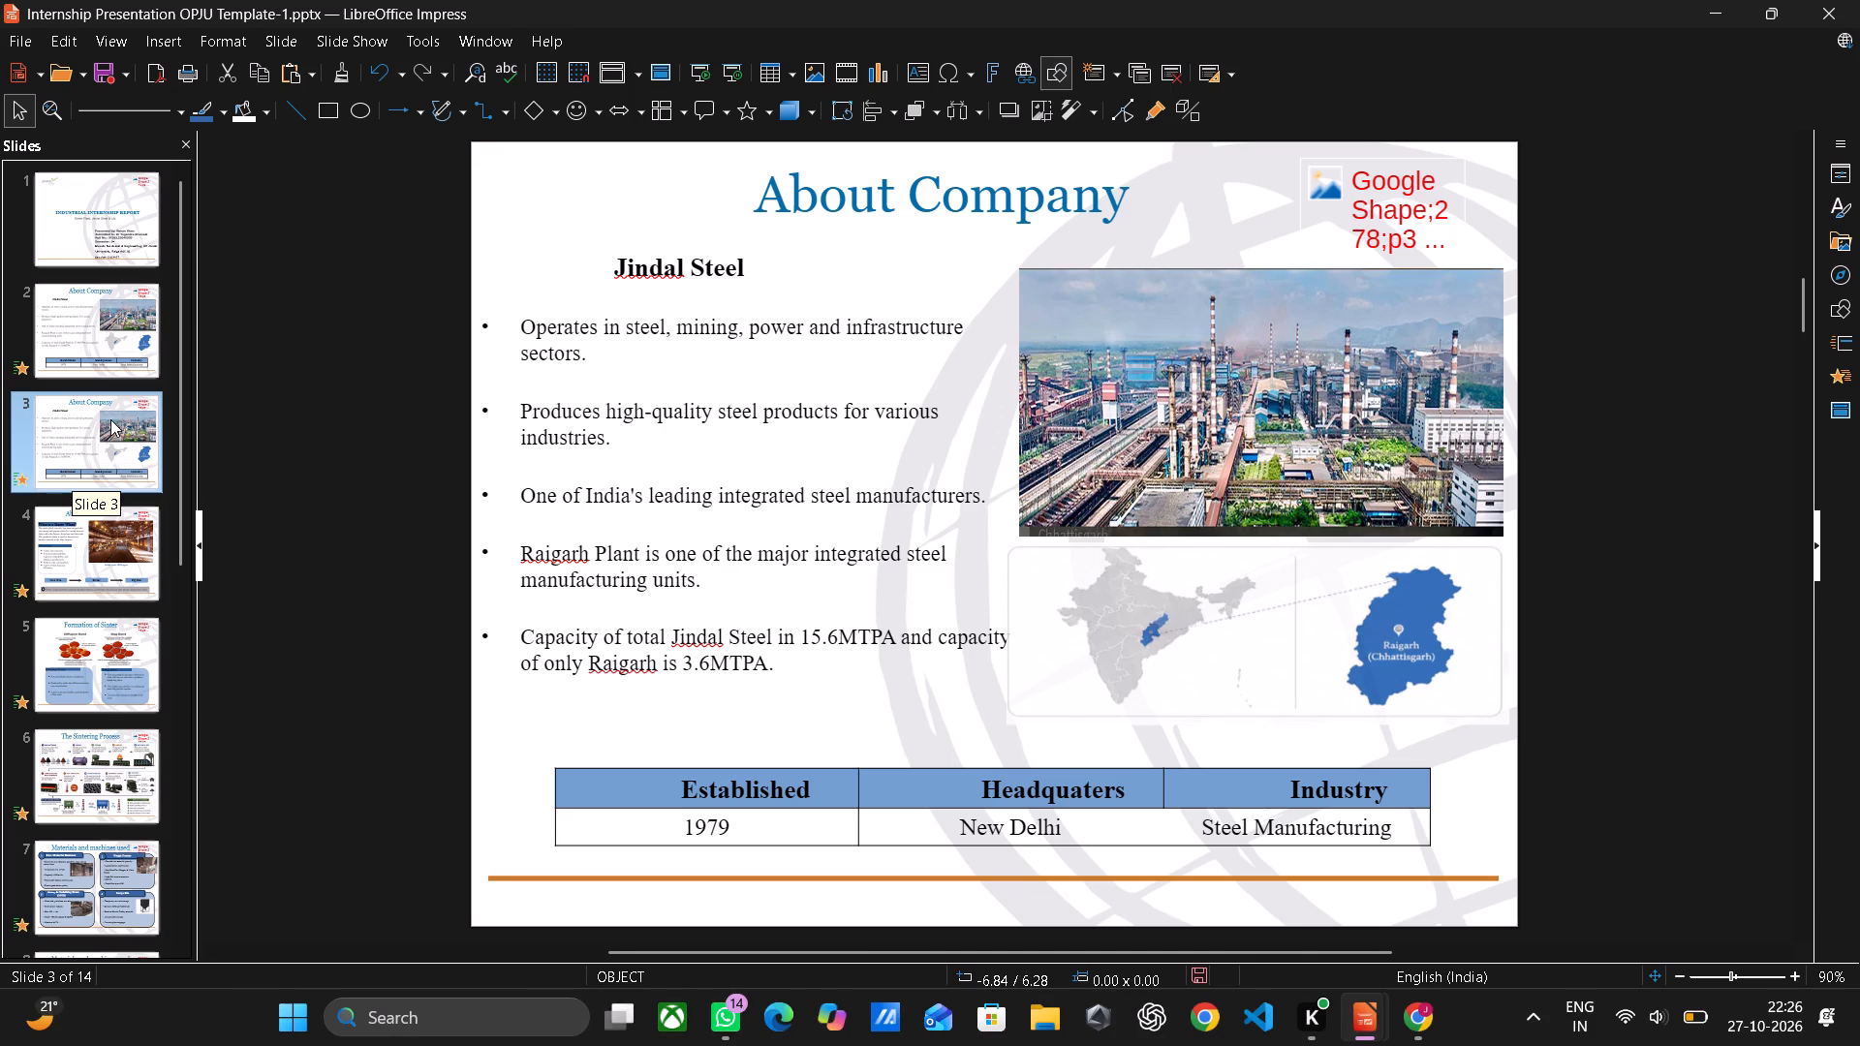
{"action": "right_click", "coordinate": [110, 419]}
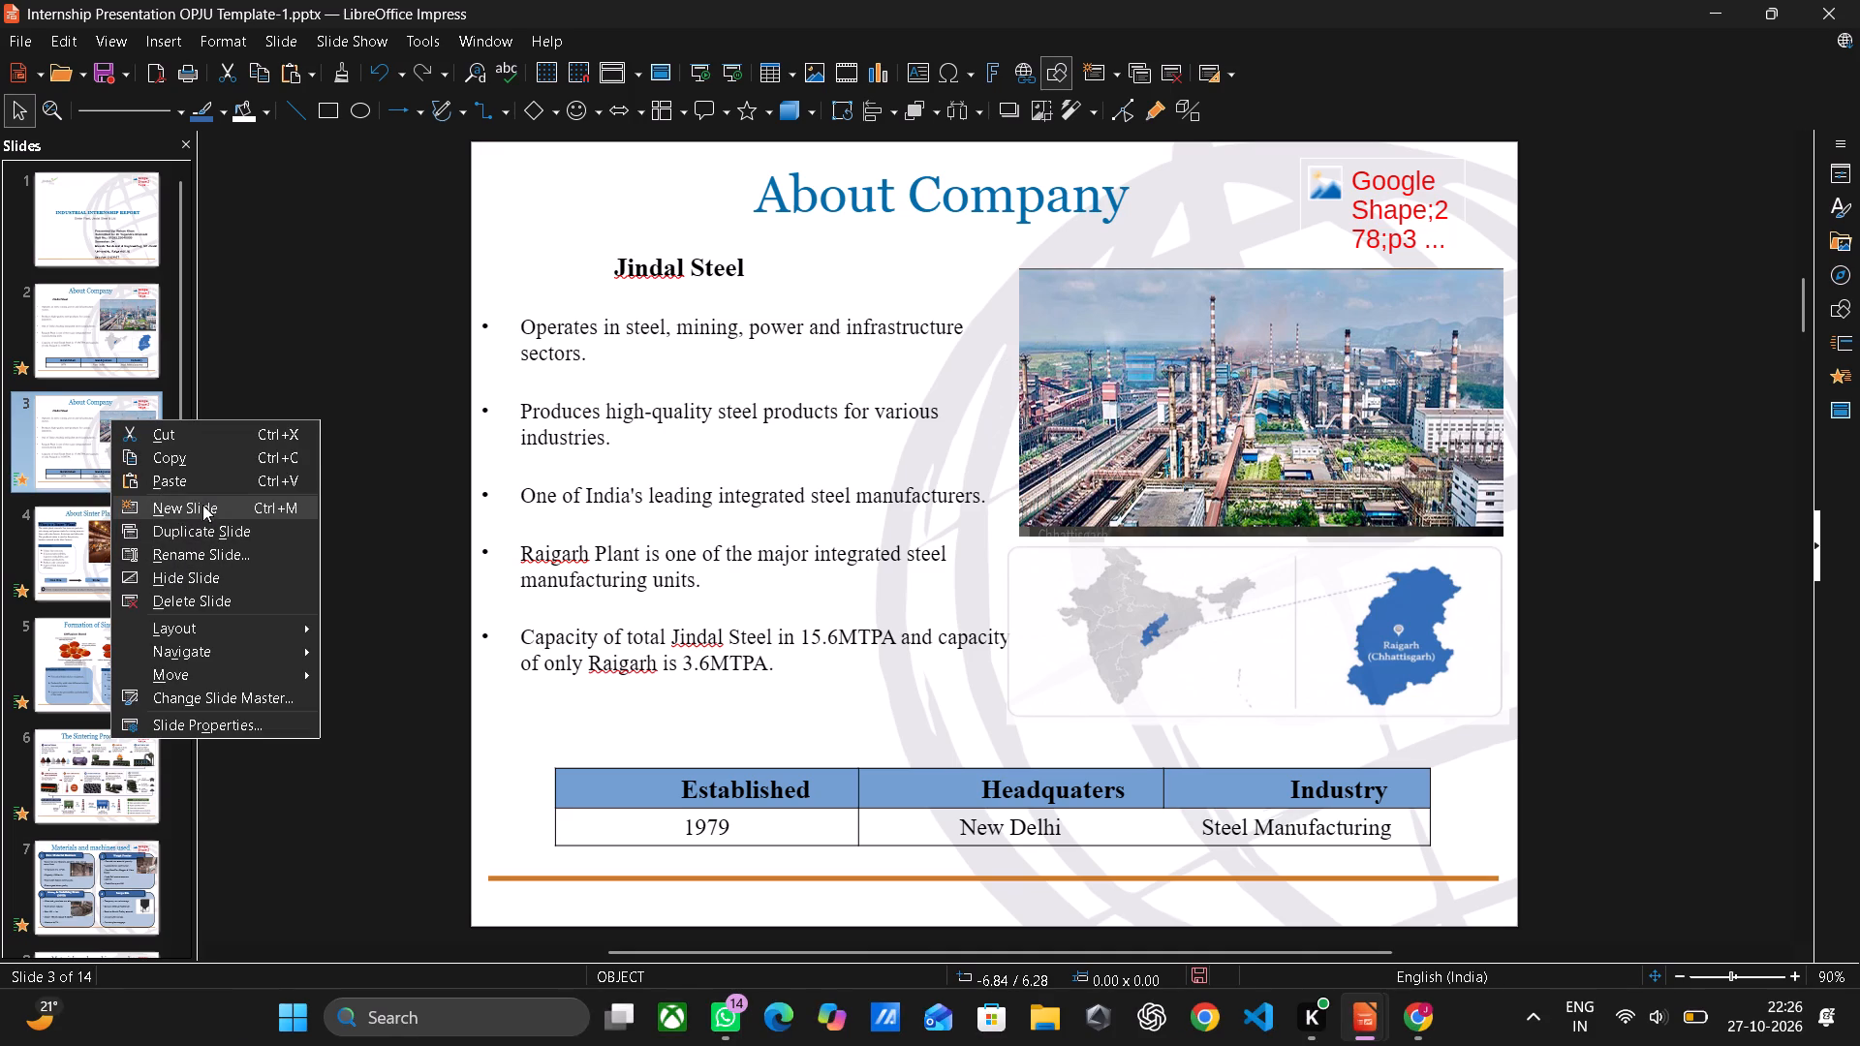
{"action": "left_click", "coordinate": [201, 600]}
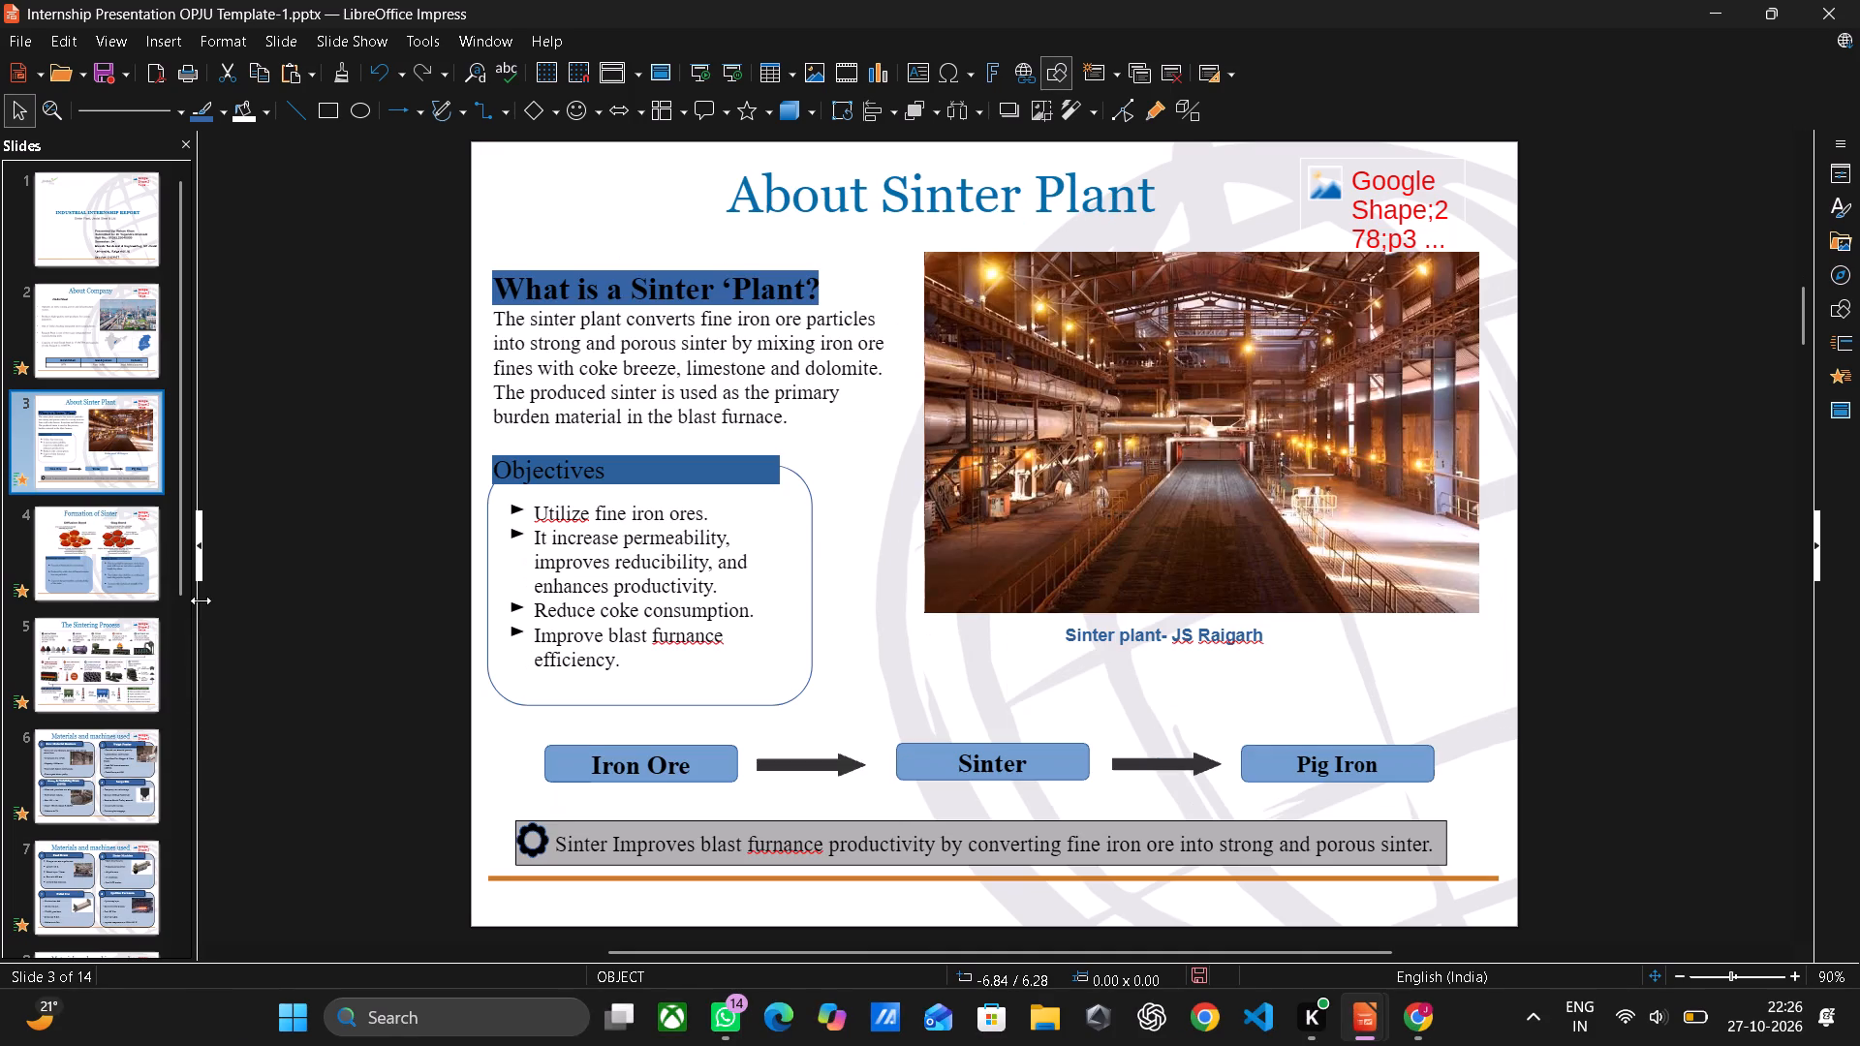
Add a new slide after About Company and move it ahead of that slide, making it slide 2.
{"action": "left_click", "coordinate": [103, 315]}
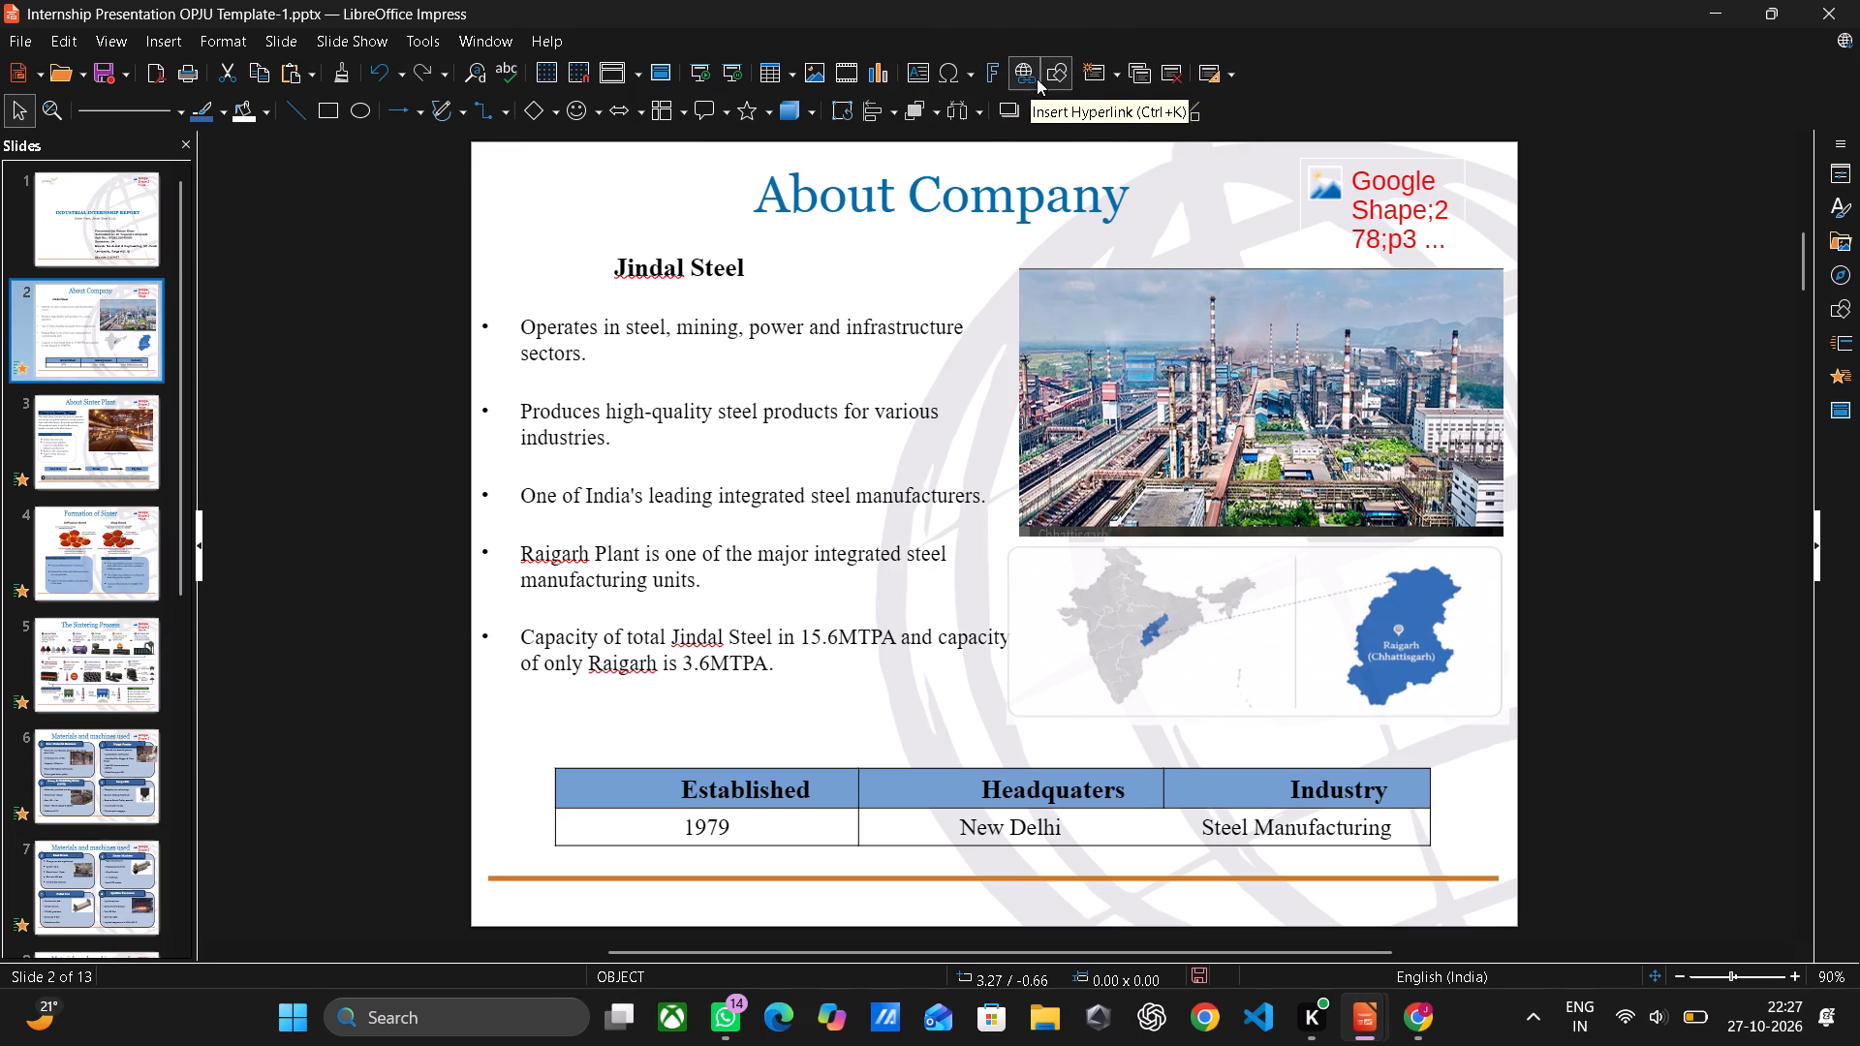
{"action": "left_click", "coordinate": [1093, 69]}
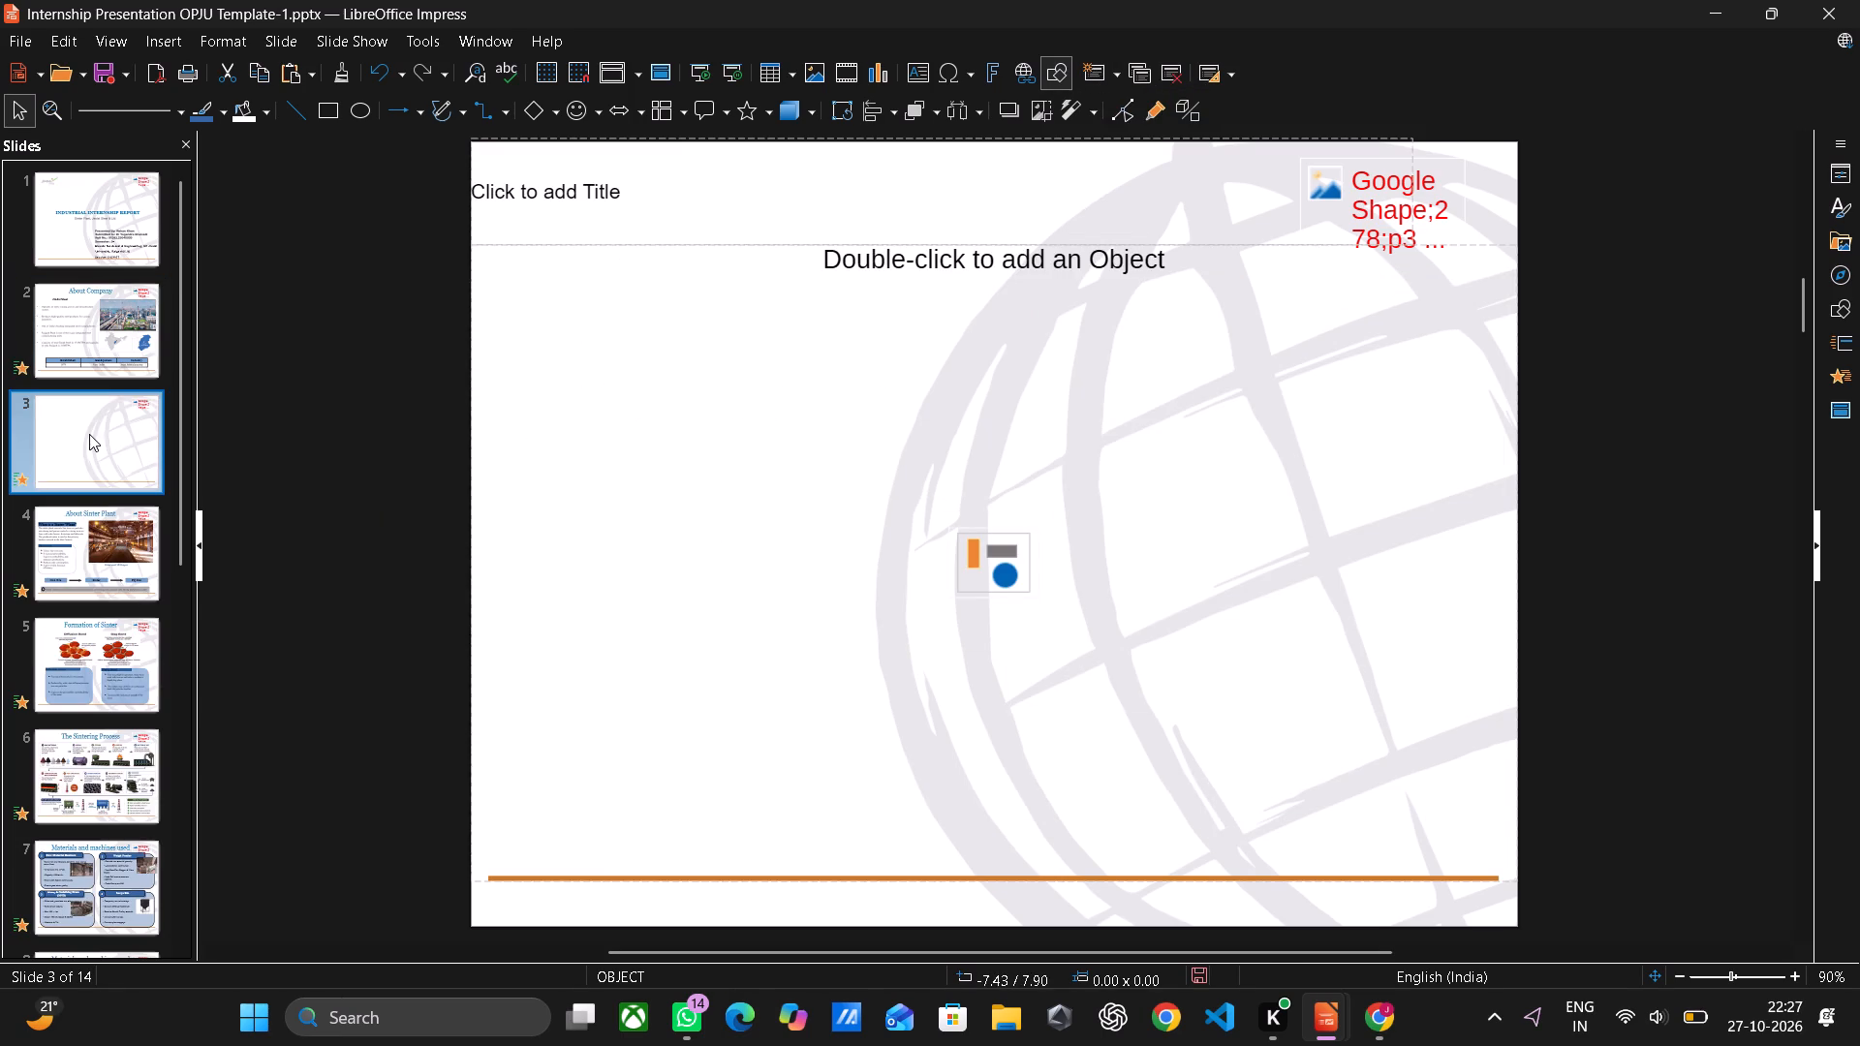
{"action": "left_click_drag", "start_coordinate": [89, 434], "coordinate": [93, 281]}
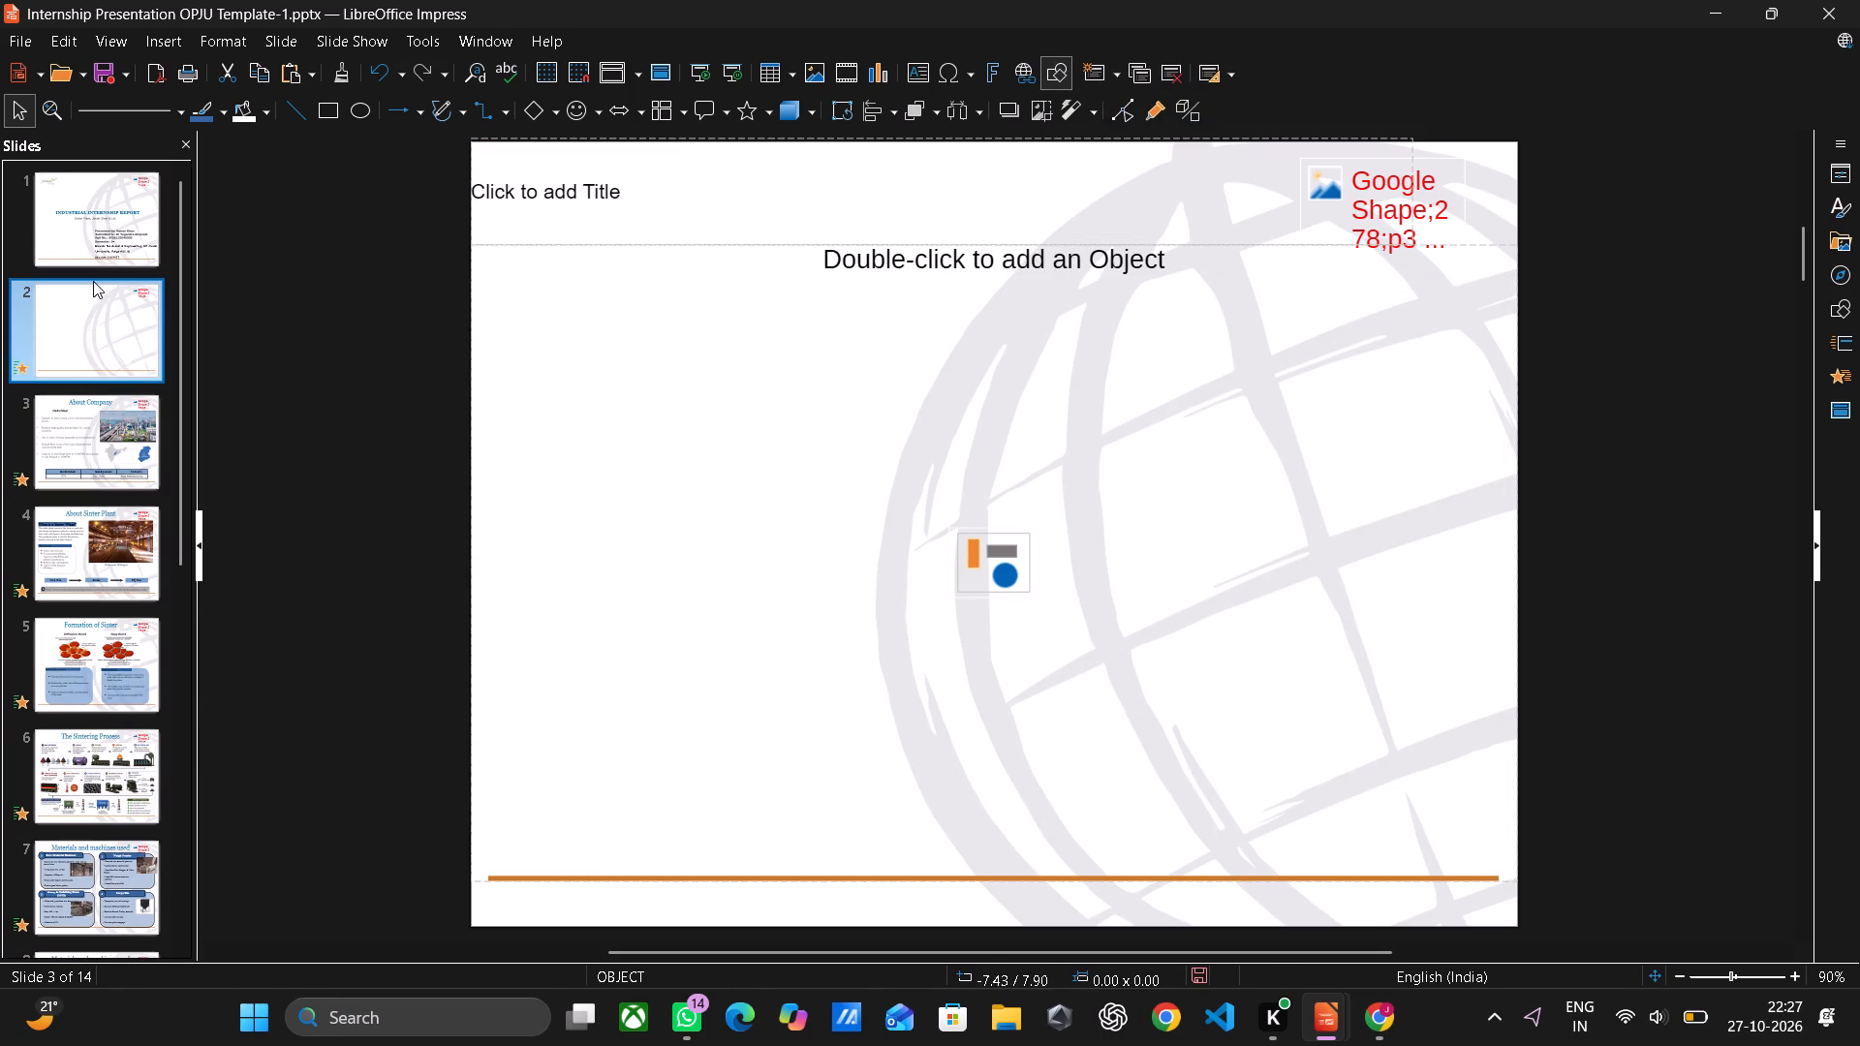
Examine the new slide's placeholders, the About Company header, and the Problem Identified & Solution and About Sinter Plant slides.
{"action": "left_click", "coordinate": [763, 445]}
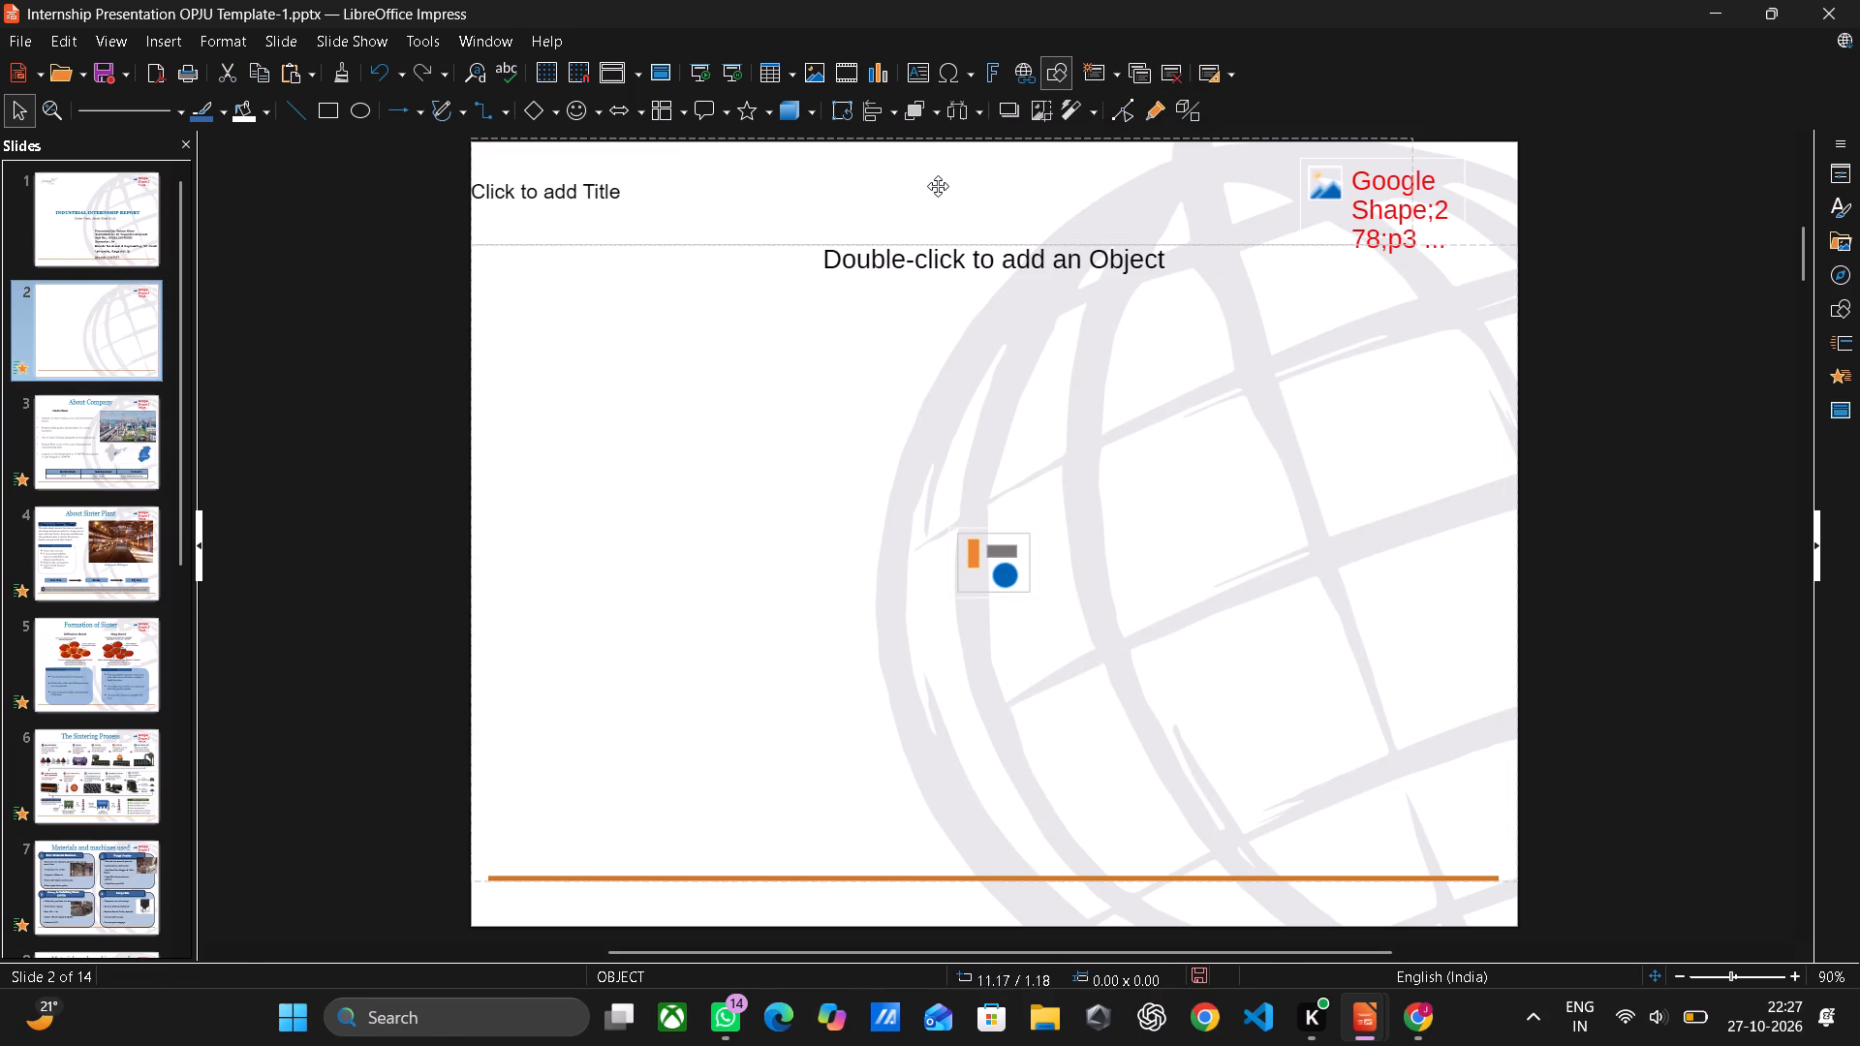
{"action": "left_click", "coordinate": [938, 186]}
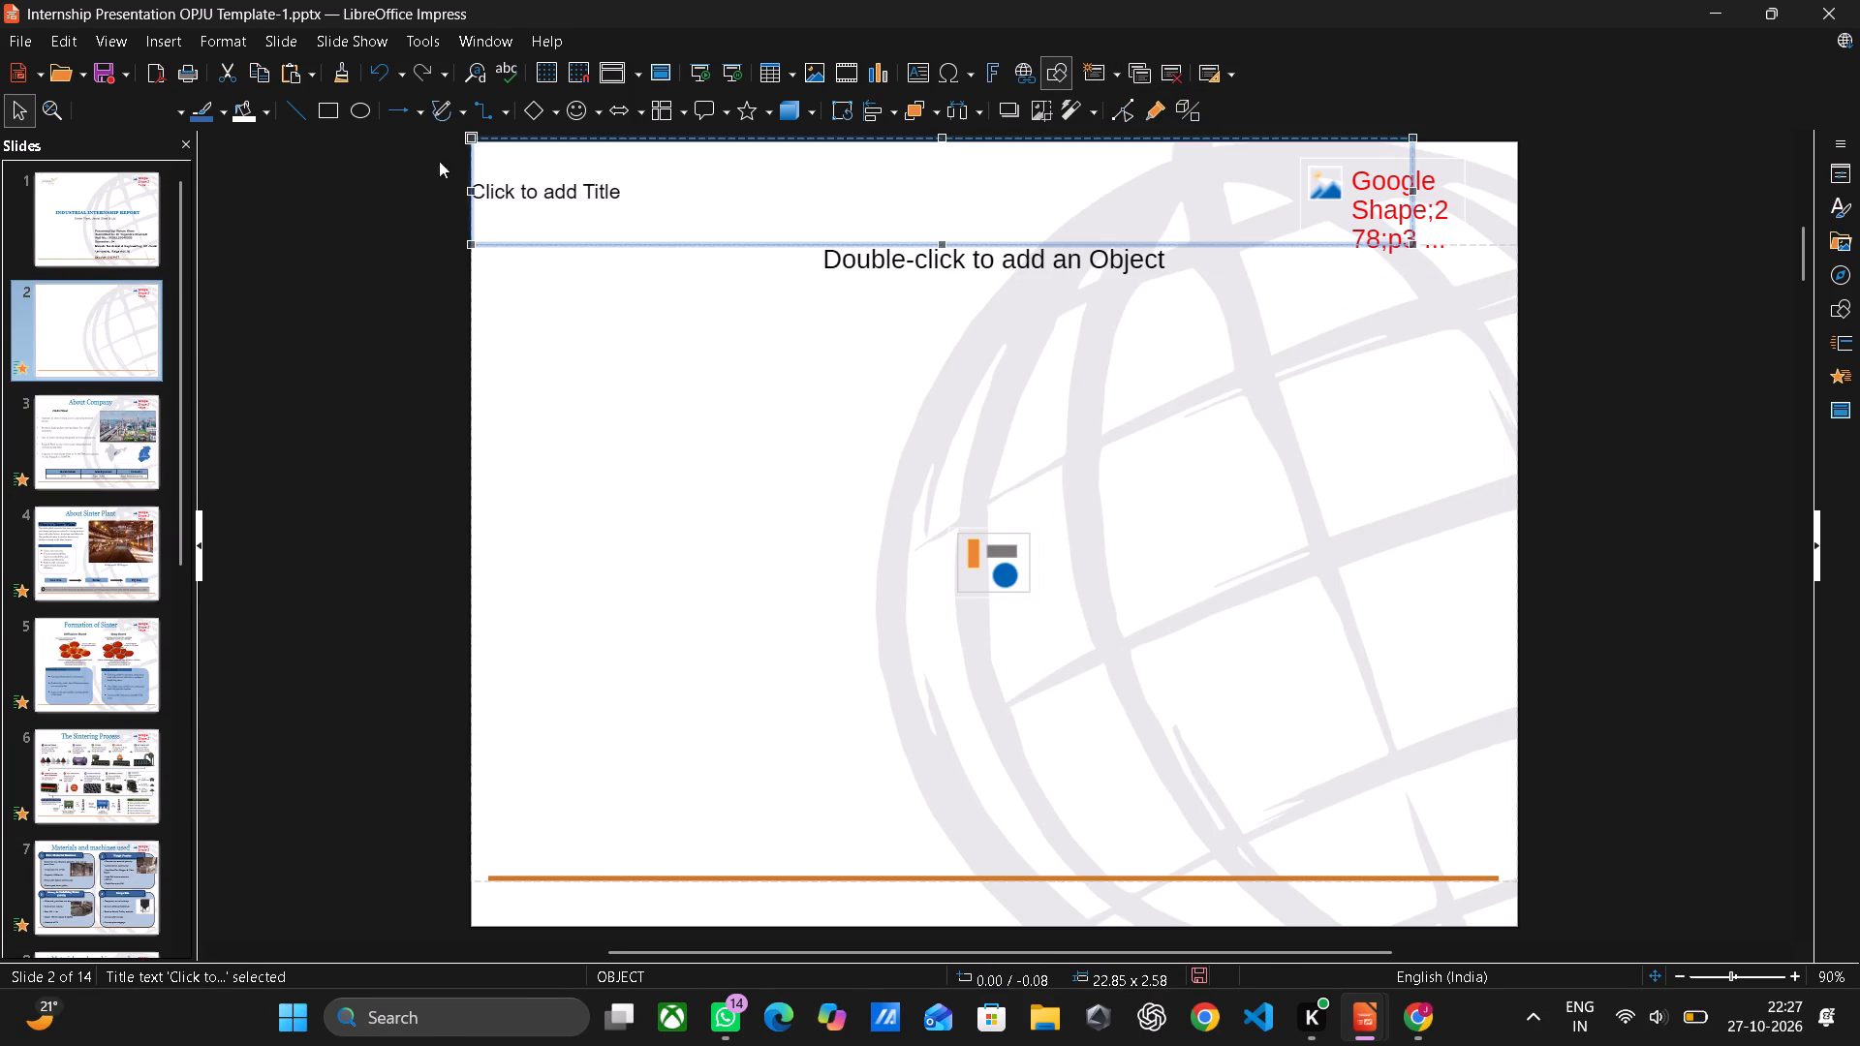
{"action": "left_click", "coordinate": [121, 477]}
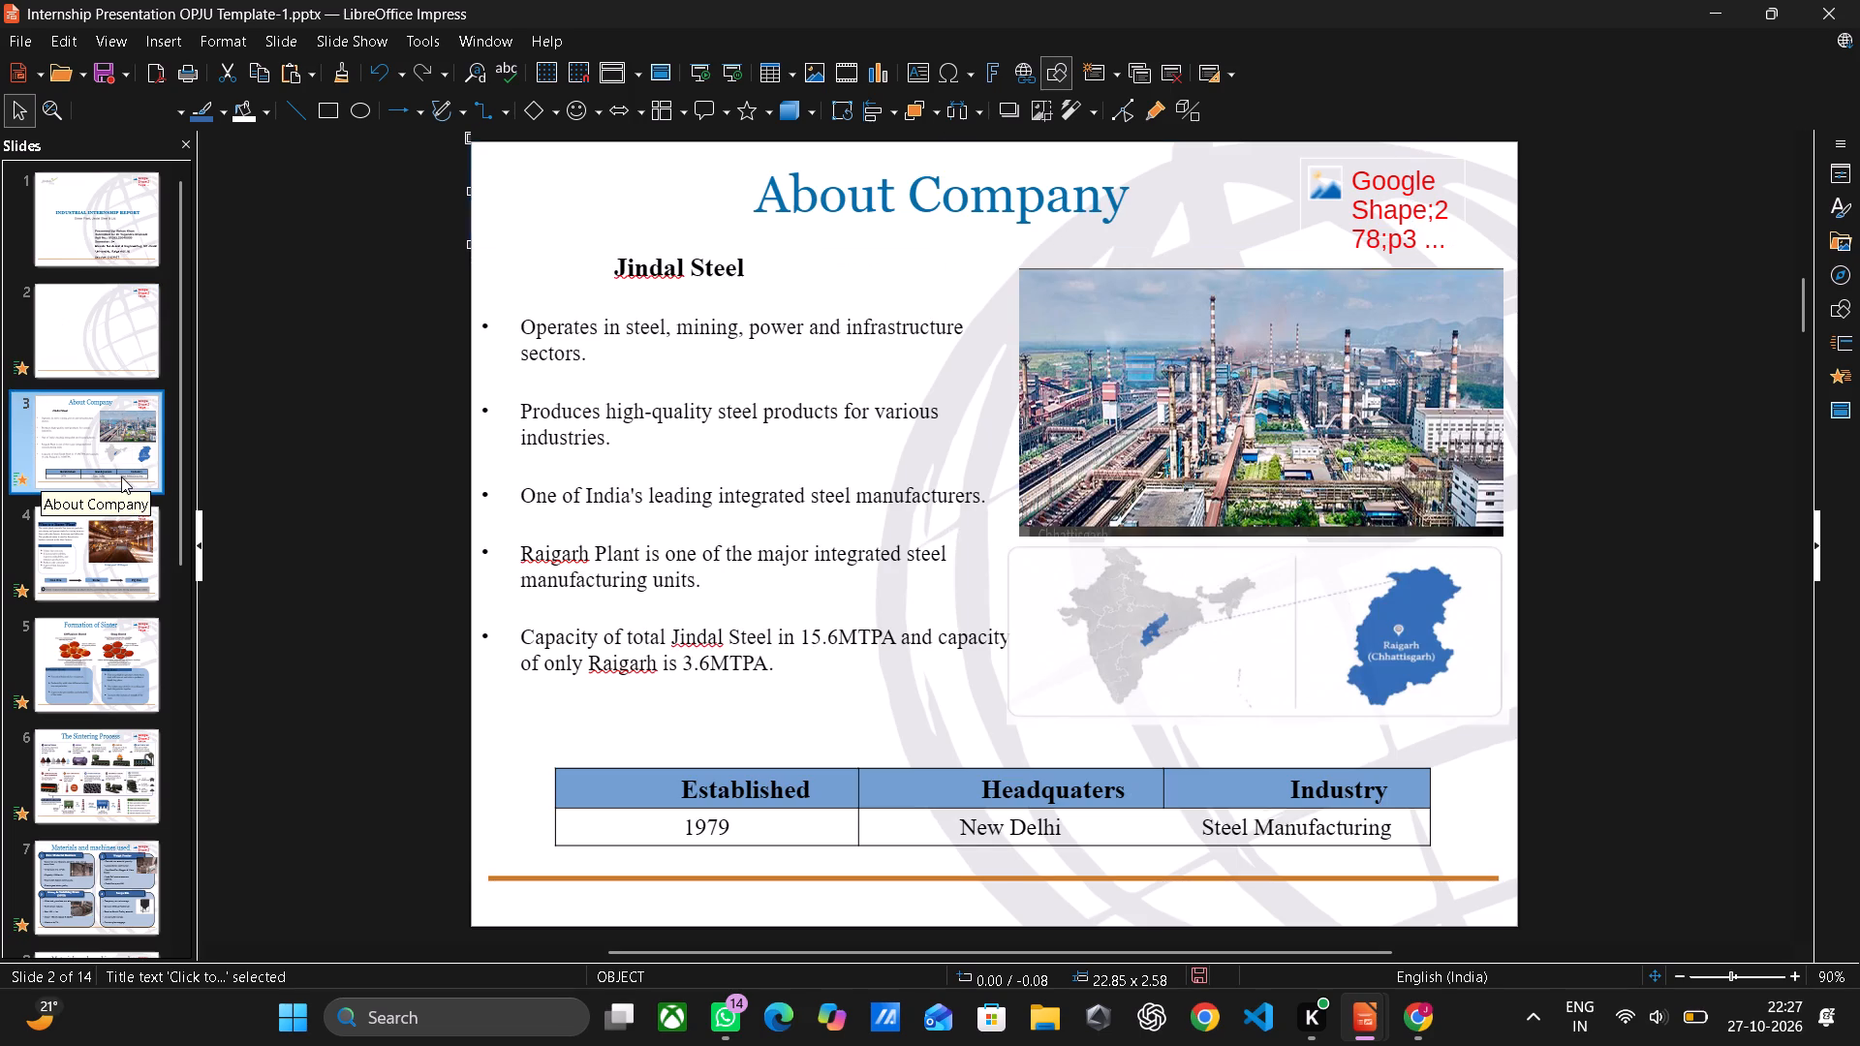
{"action": "left_click", "coordinate": [1383, 248]}
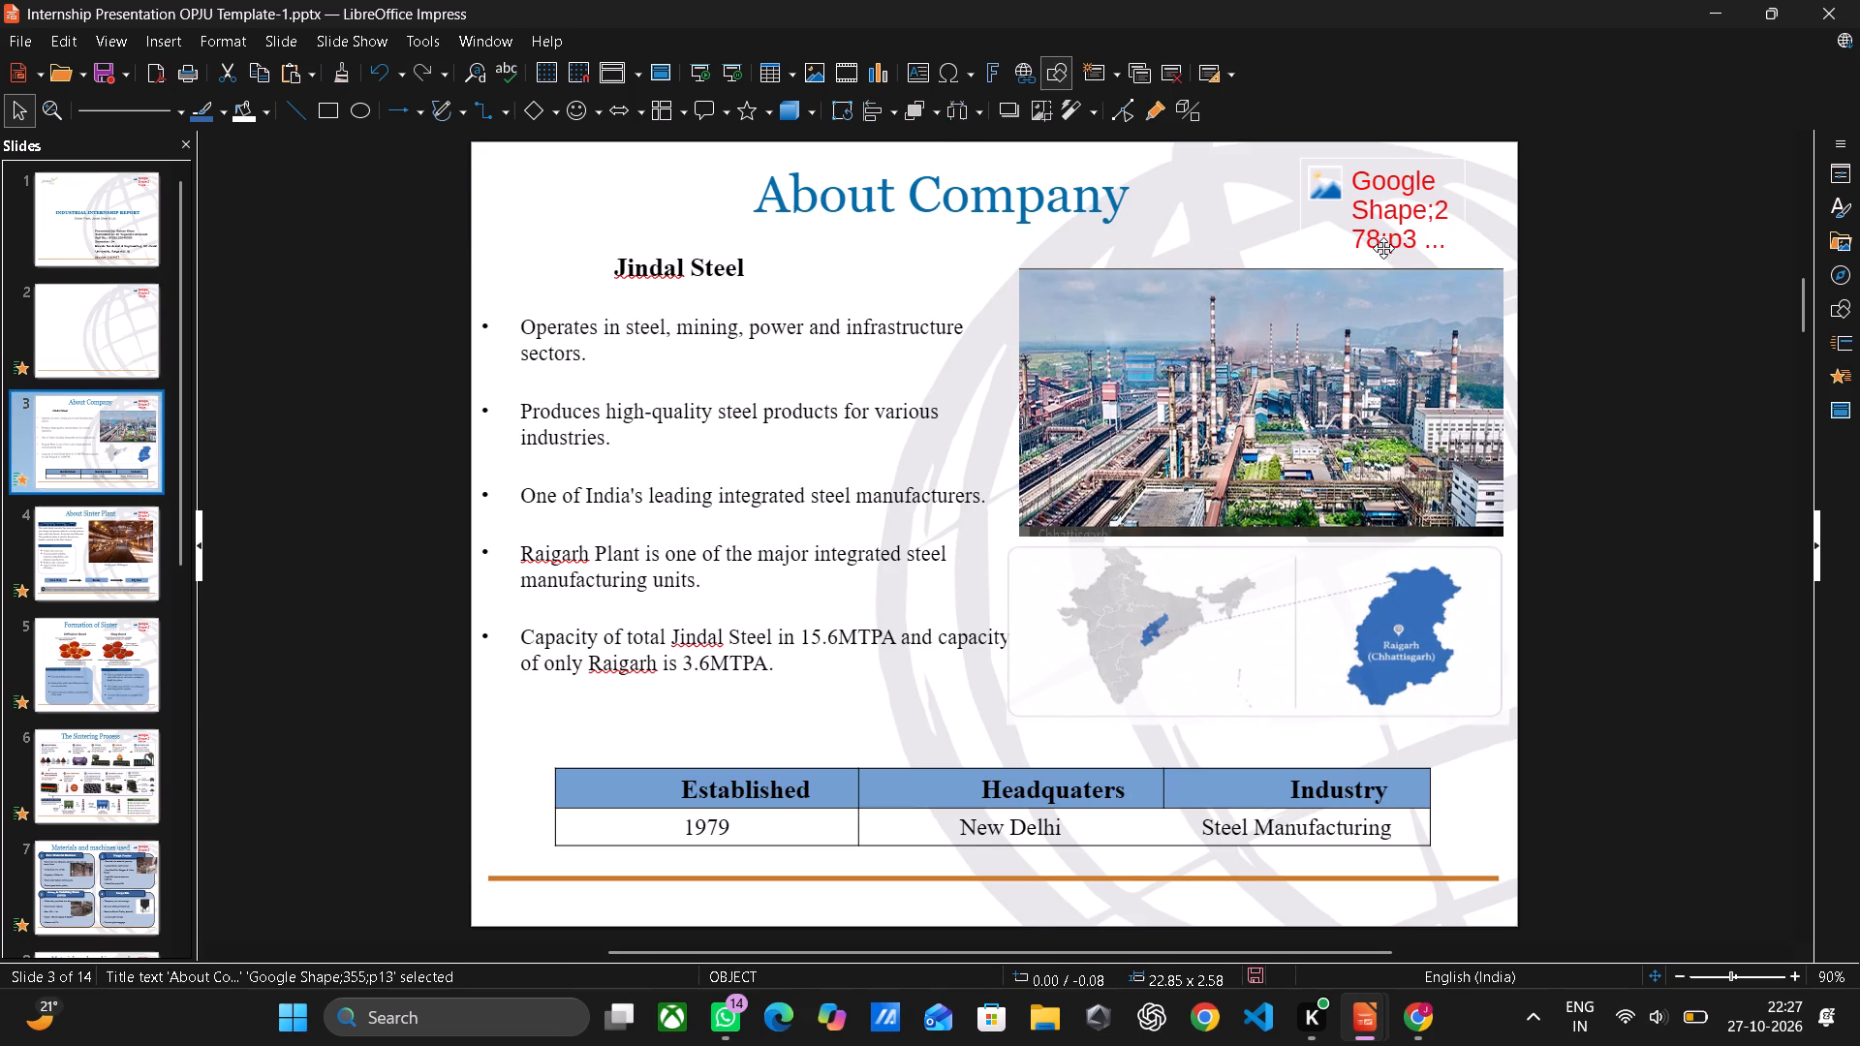
{"action": "left_click", "coordinate": [1674, 337]}
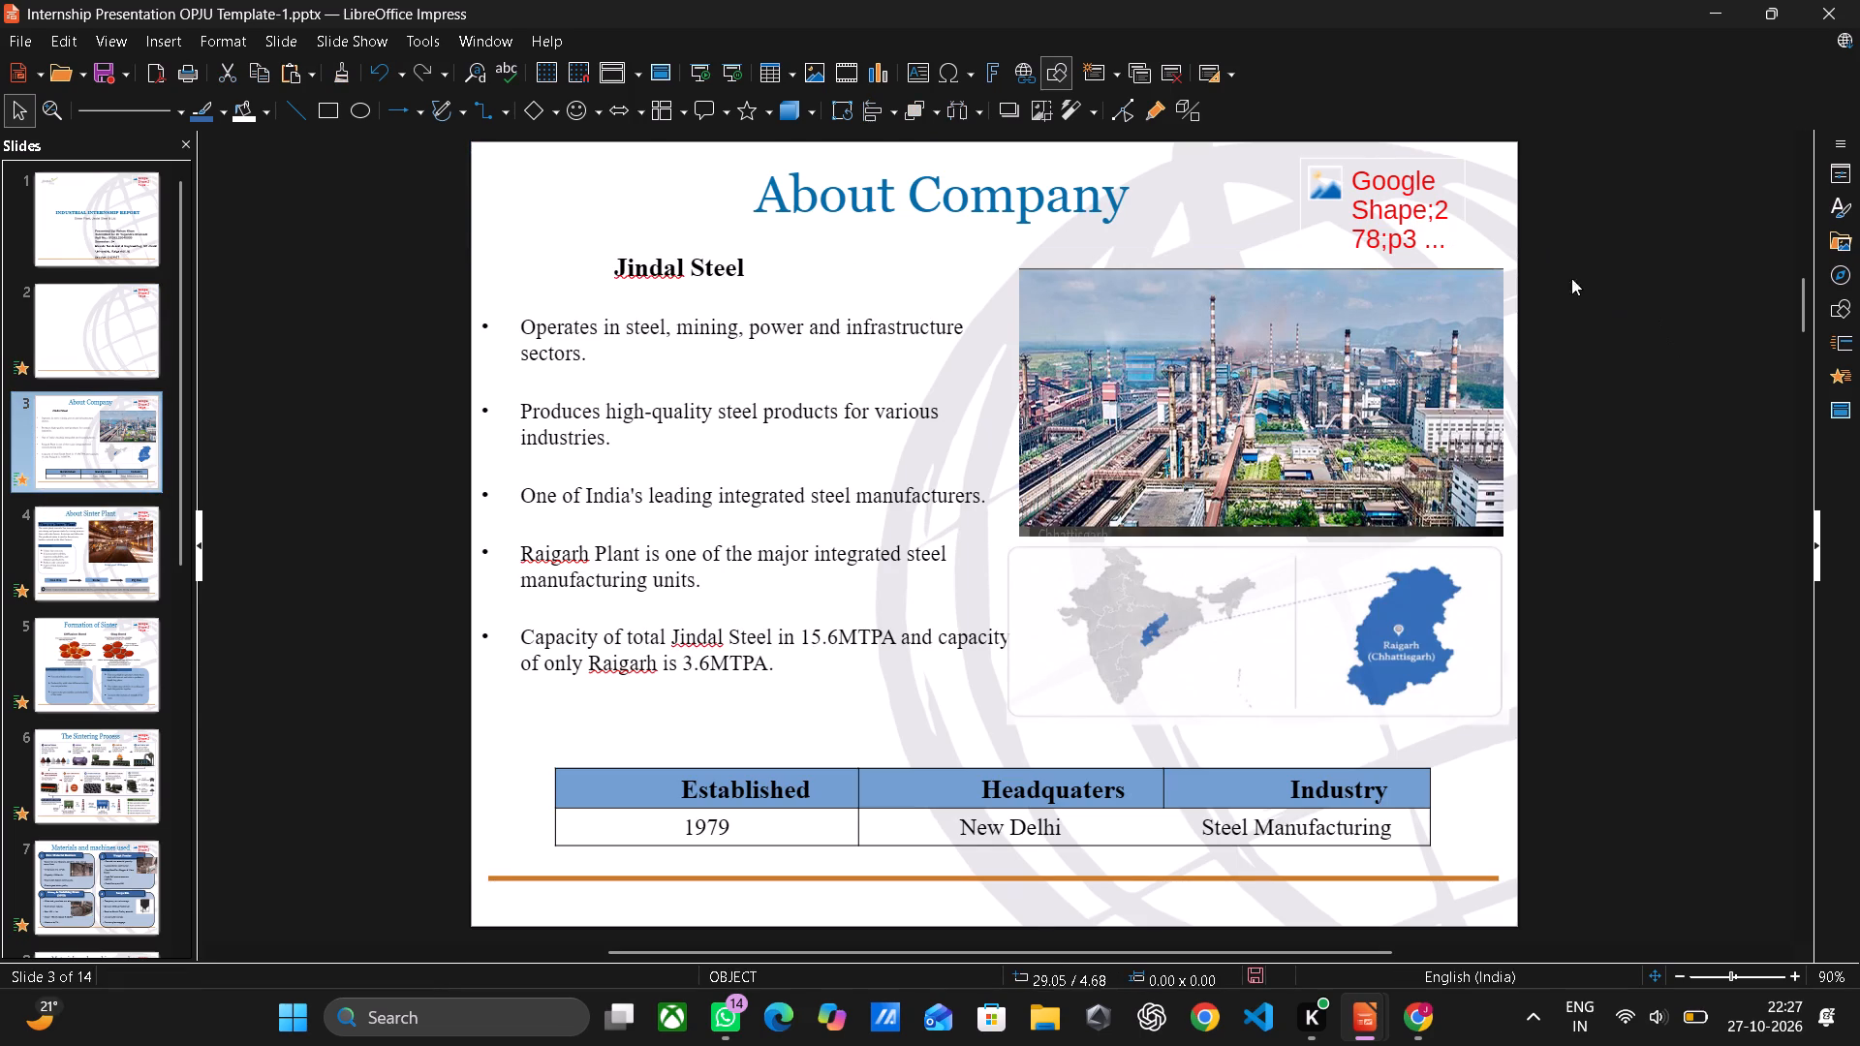
{"action": "left_click", "coordinate": [1396, 192]}
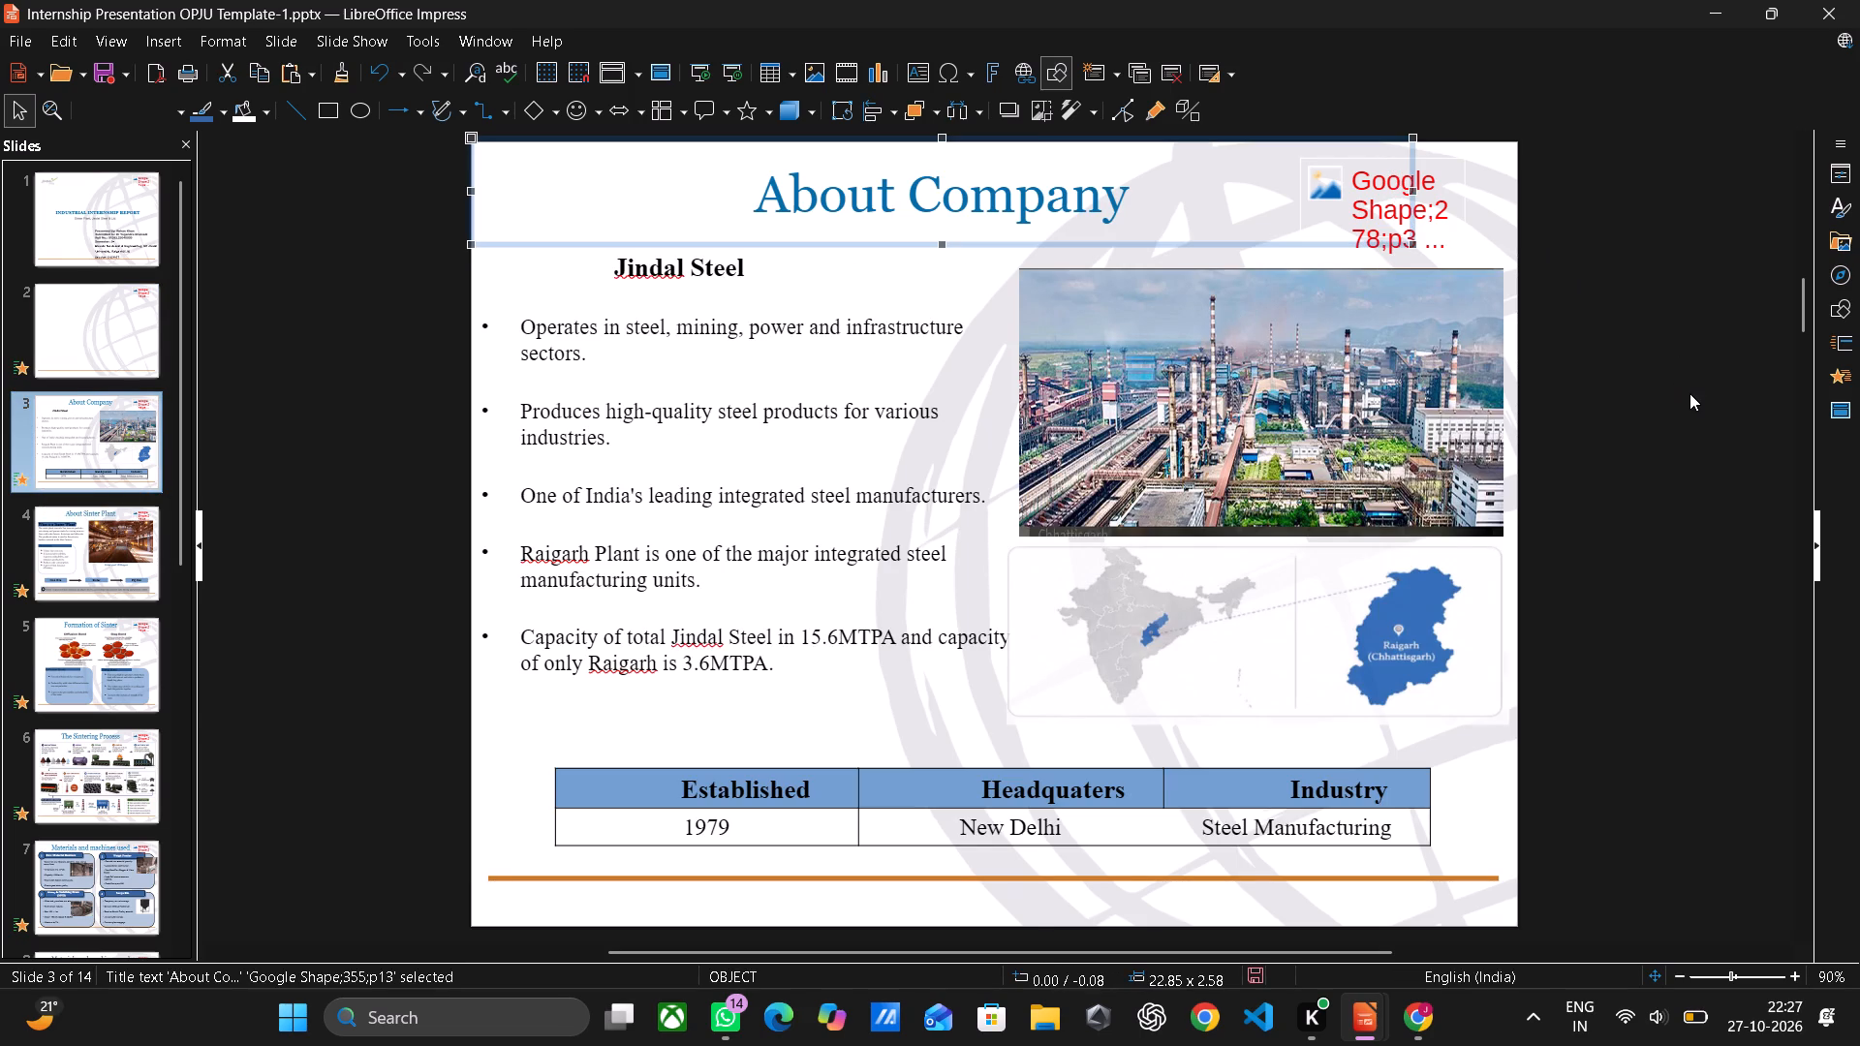
{"action": "left_click", "coordinate": [1689, 393]}
{"action": "scroll", "coordinate": [60, 669], "scroll_direction": "down", "scroll_amount": 2}
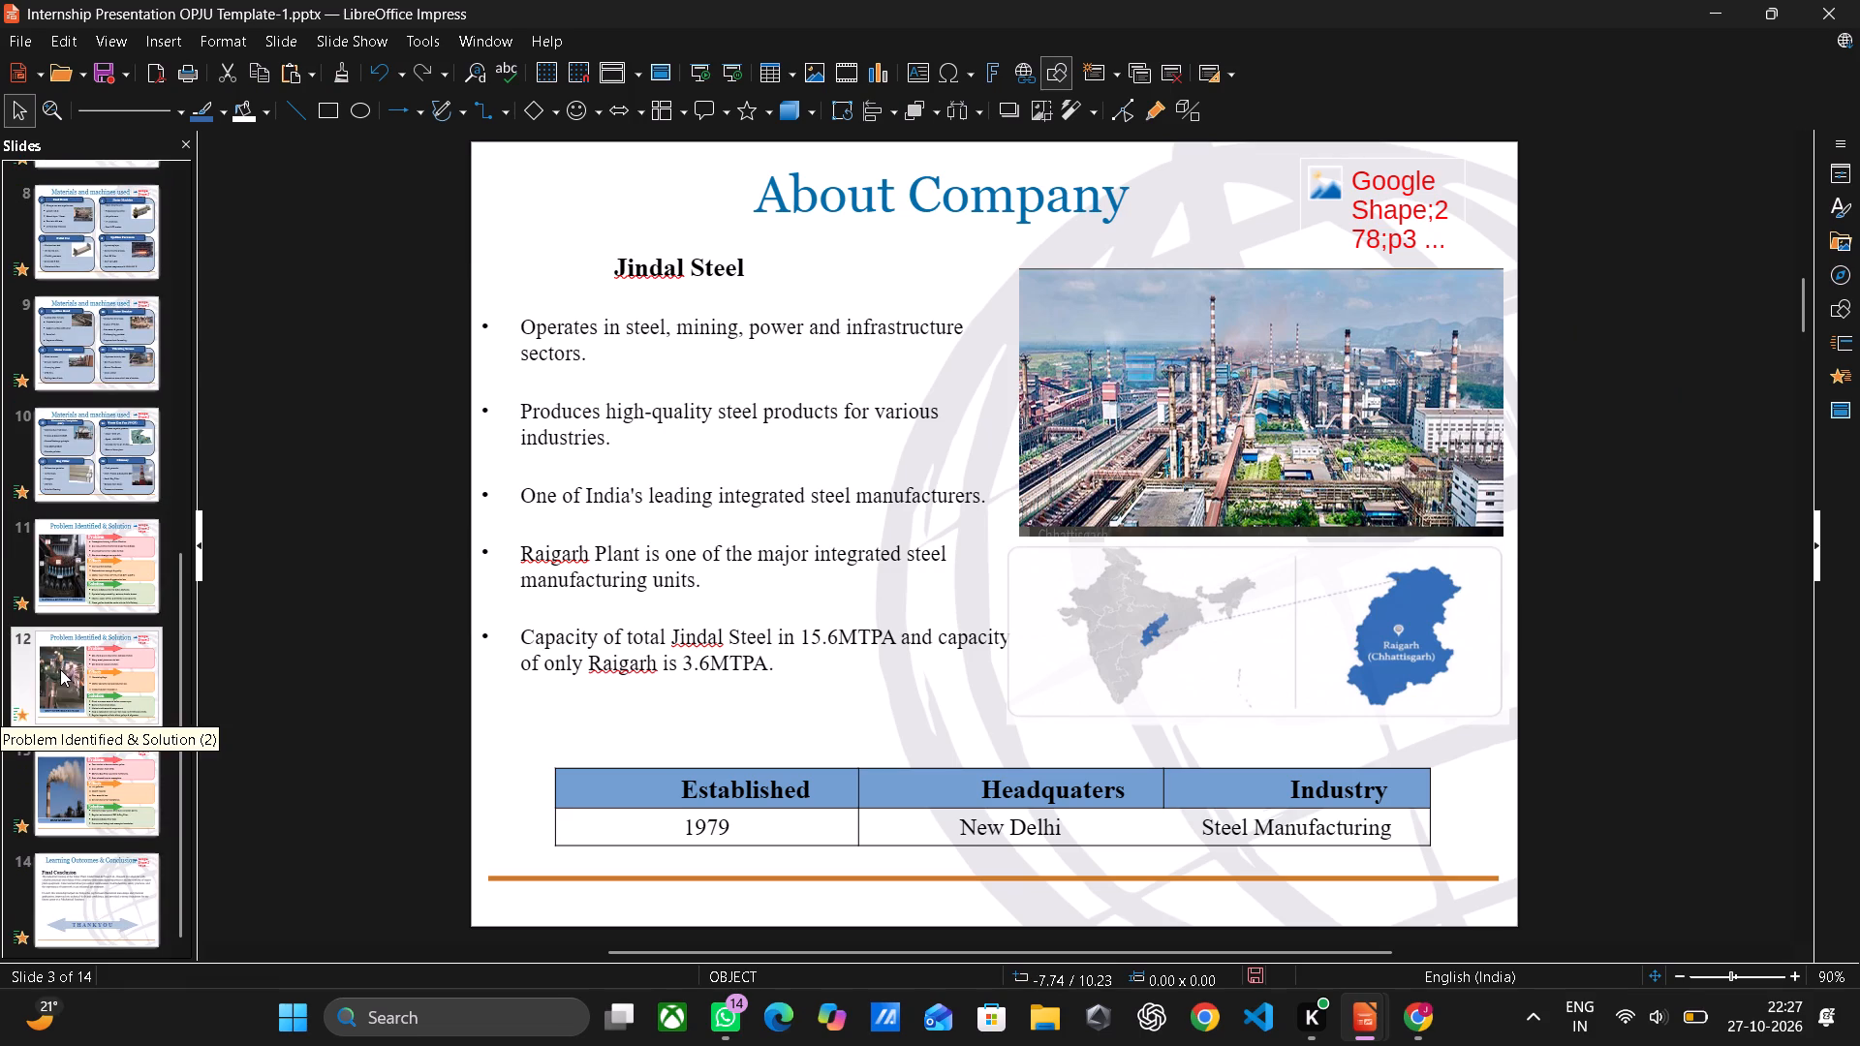
{"action": "left_click", "coordinate": [108, 652]}
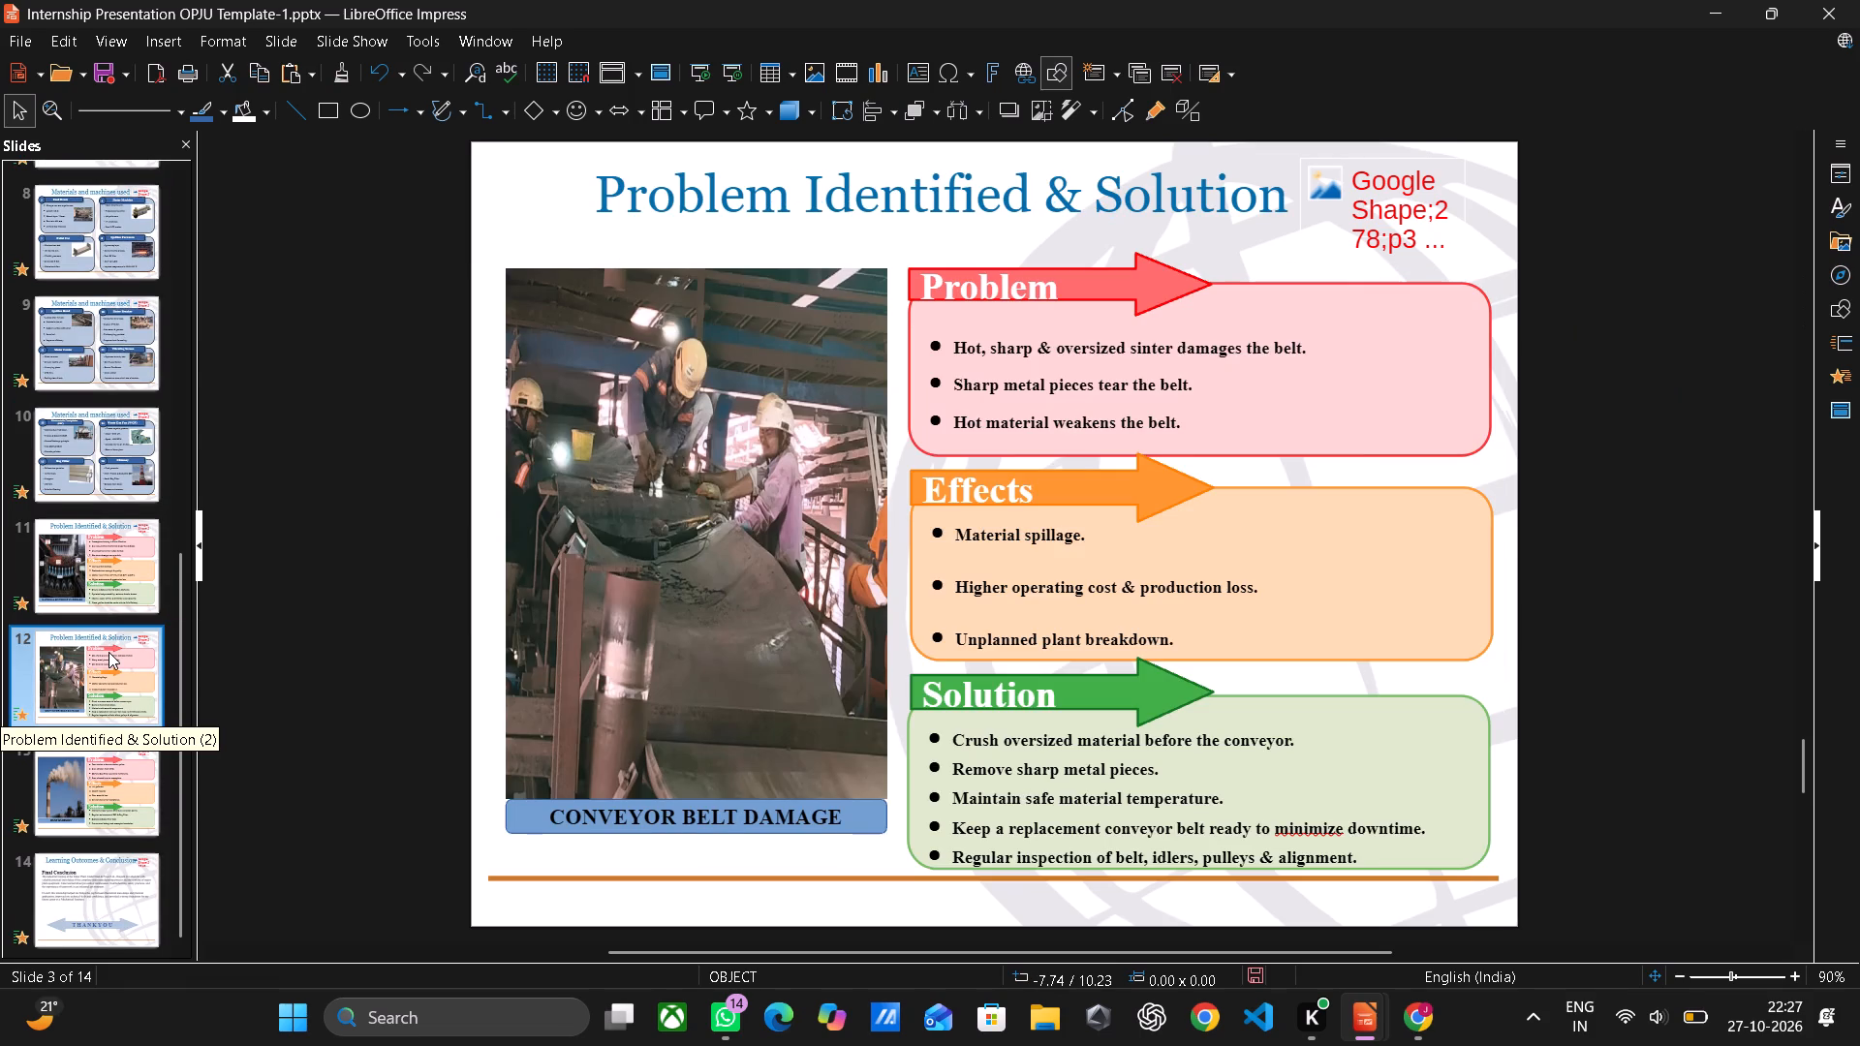
{"action": "left_click", "coordinate": [127, 533]}
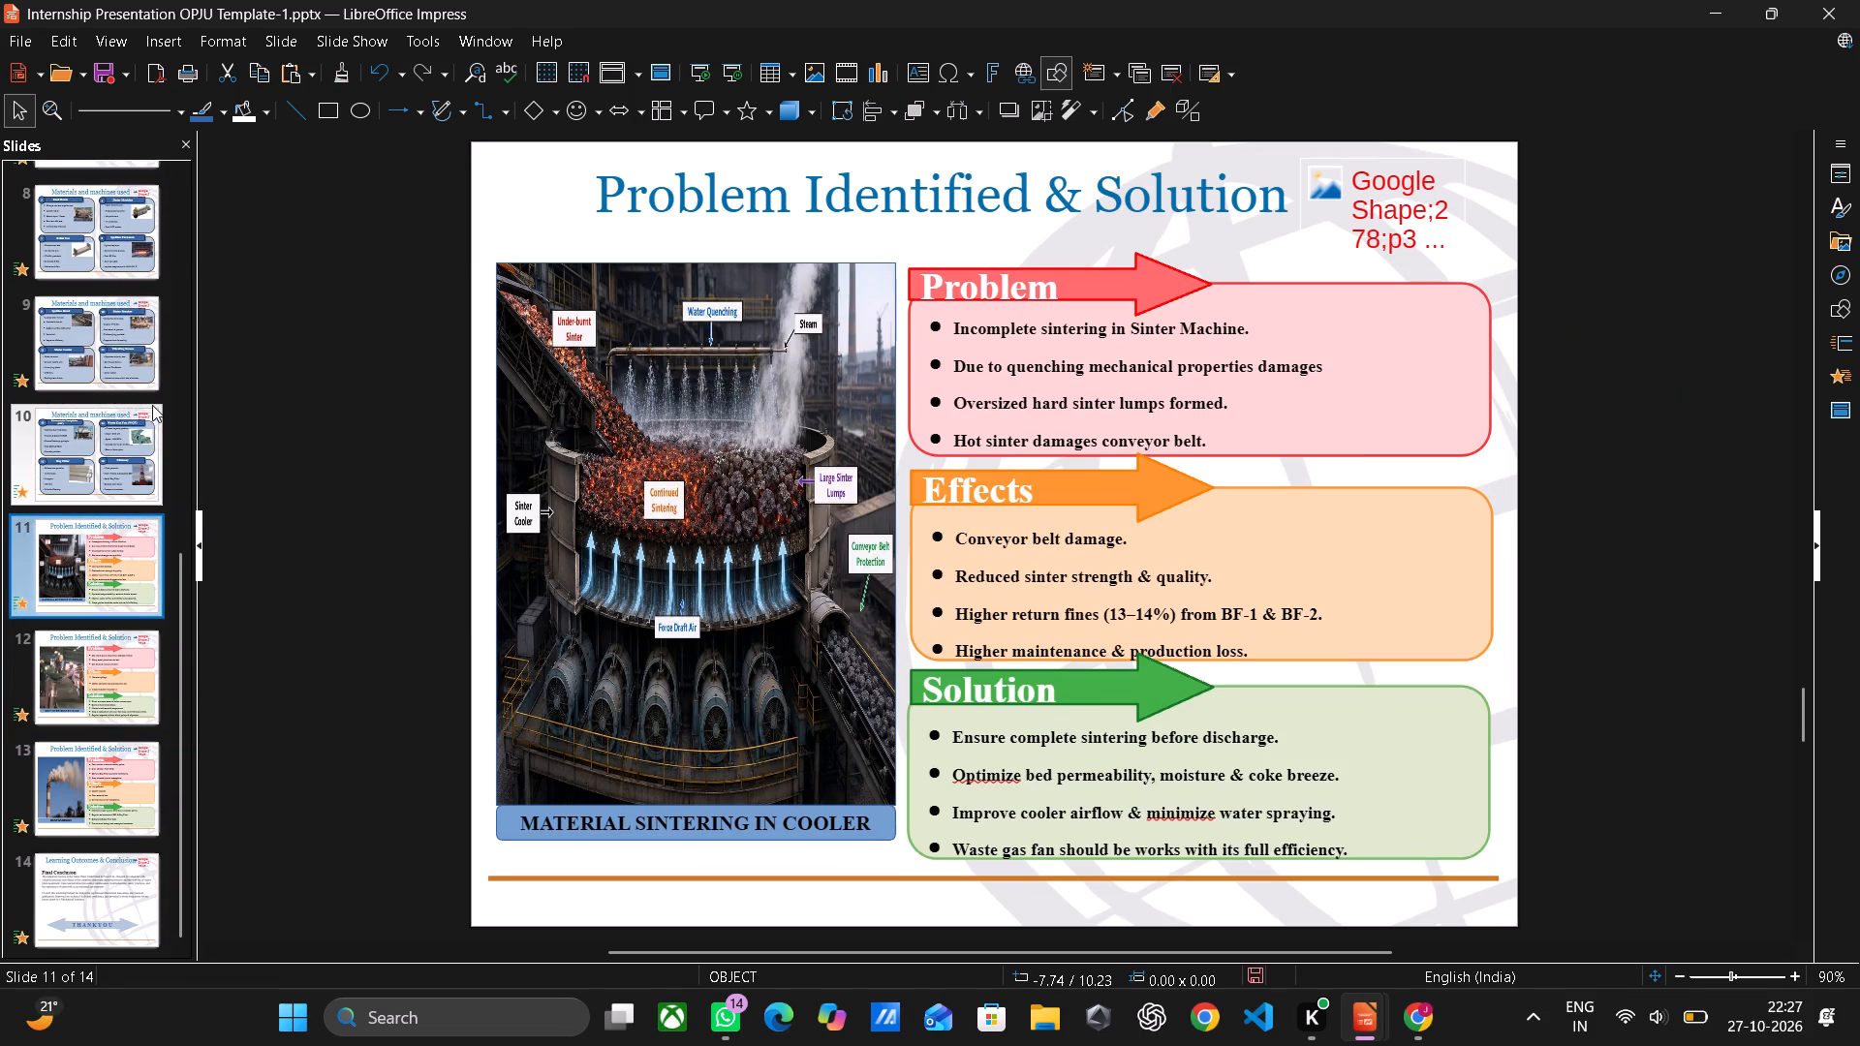
{"action": "left_click", "coordinate": [152, 405]}
{"action": "scroll", "coordinate": [152, 405], "scroll_direction": "up", "scroll_amount": 5}
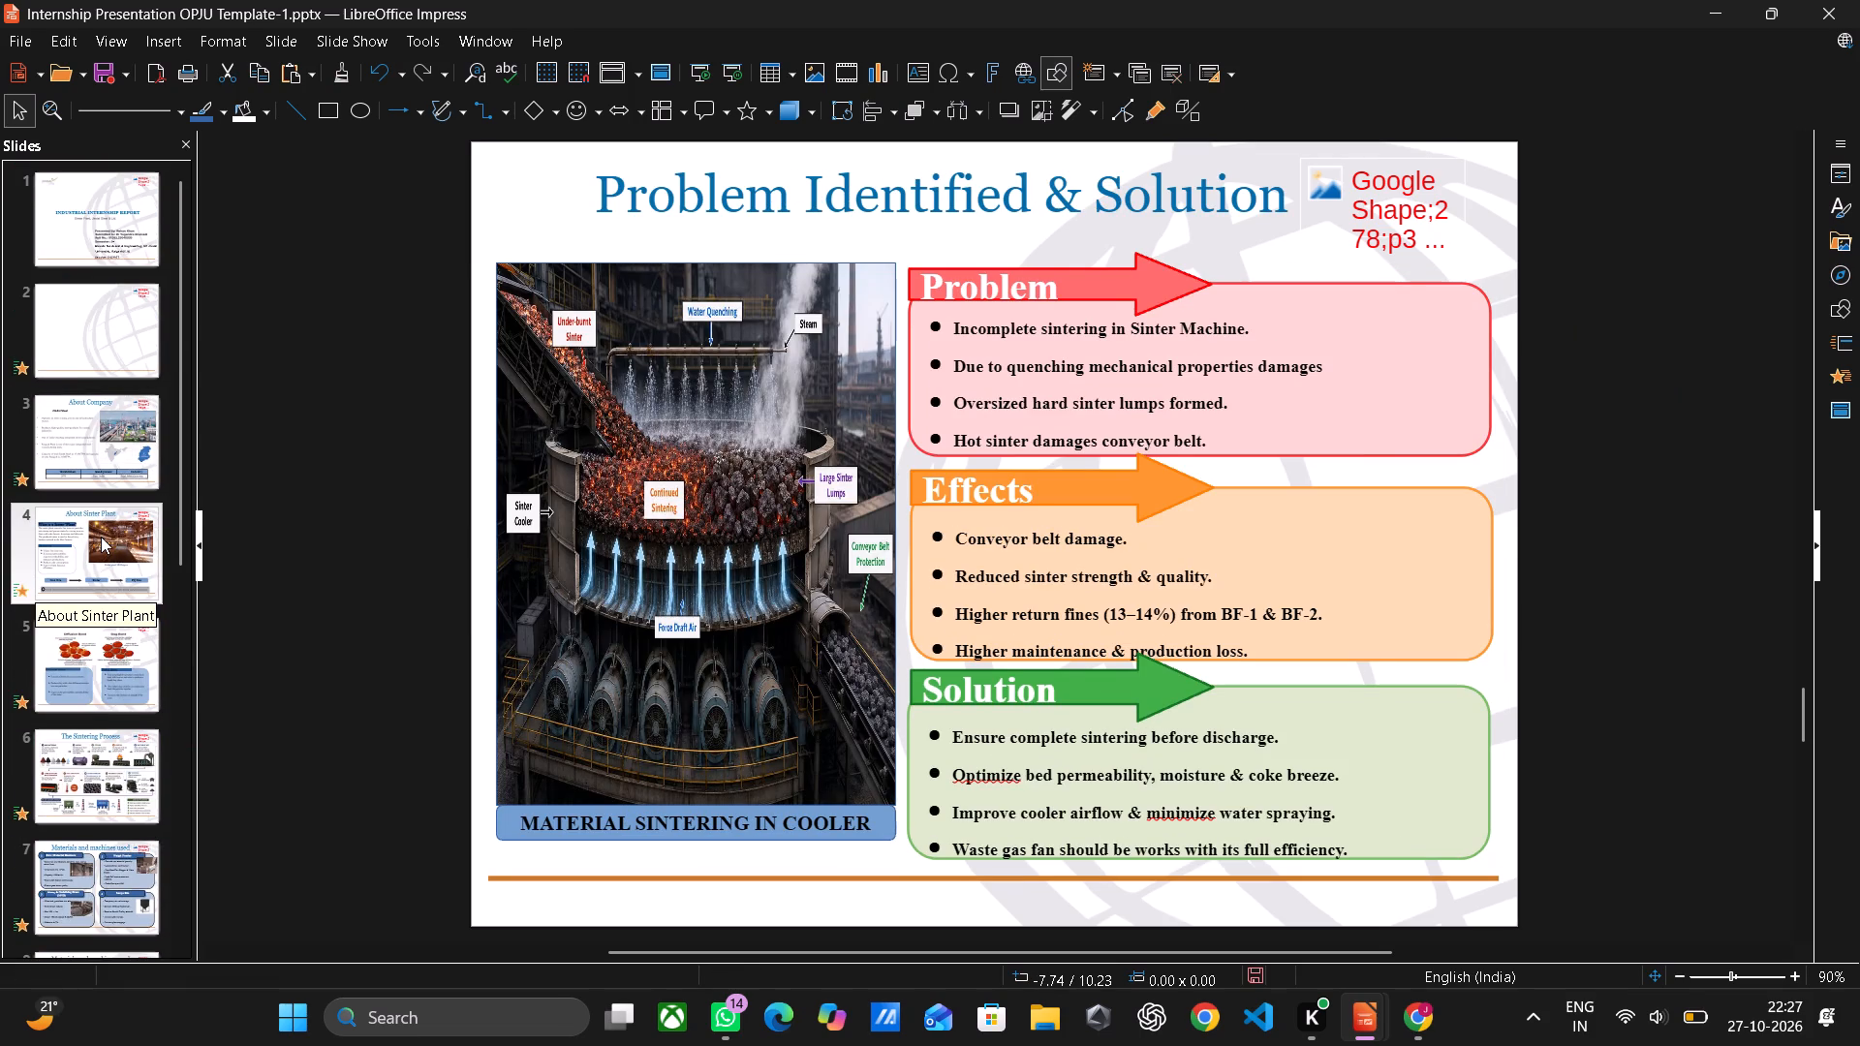
{"action": "left_click", "coordinate": [101, 537]}
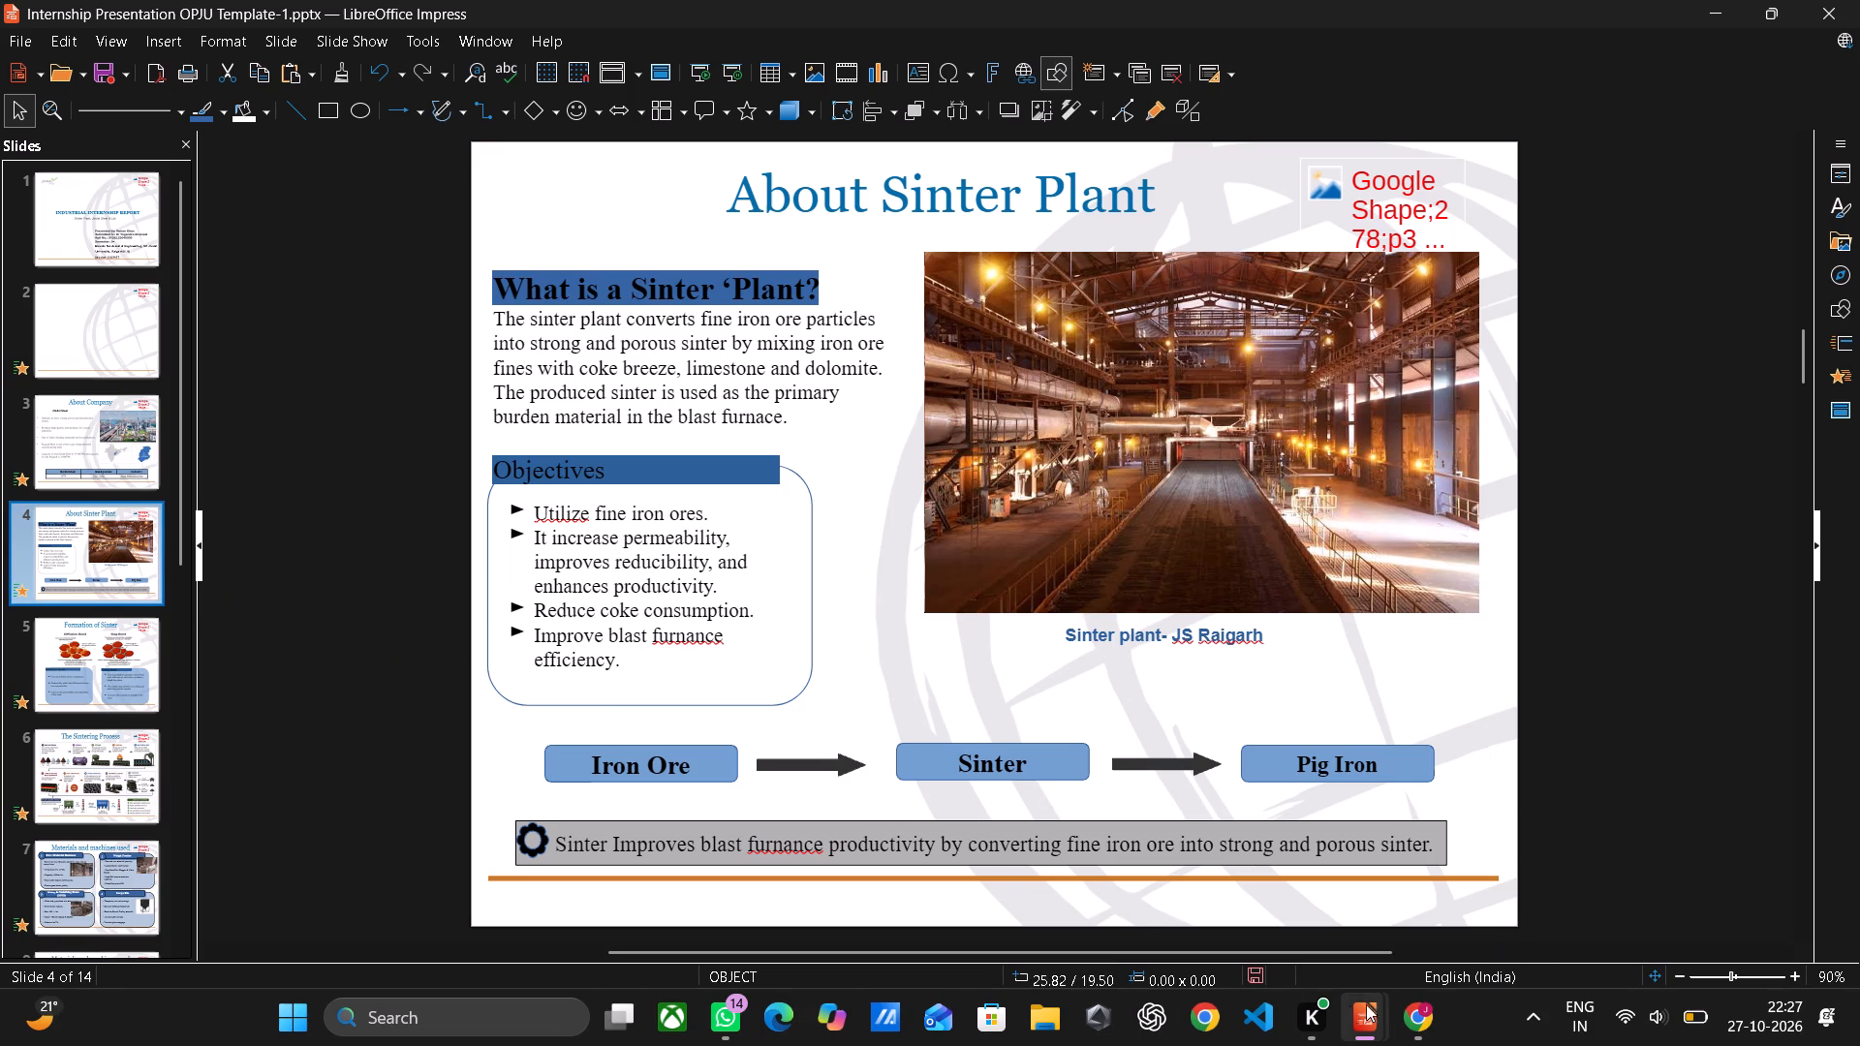
Switch to the Internship Presentation OPJU Template.pptx presentation and examine the list of topics on its Contents slide.
{"action": "left_click", "coordinate": [1236, 874]}
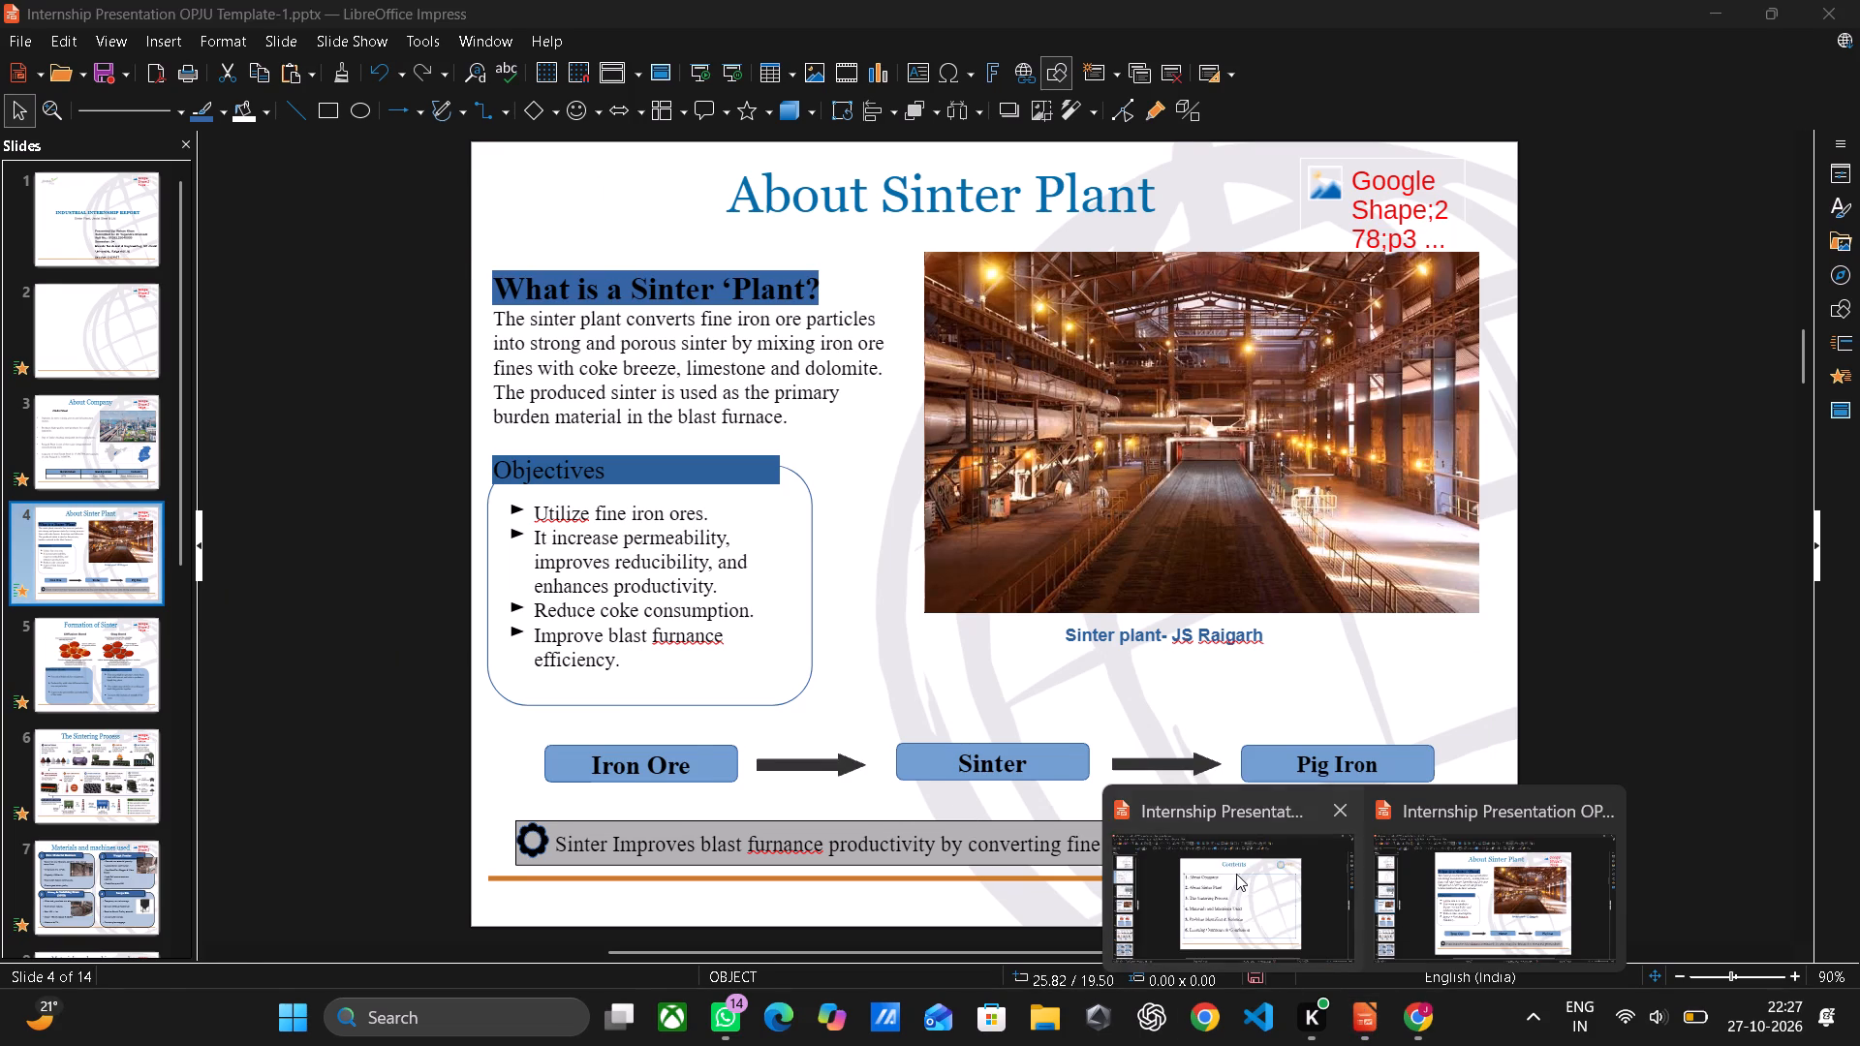
{"action": "scroll", "coordinate": [1162, 579], "scroll_direction": "down", "scroll_amount": 2}
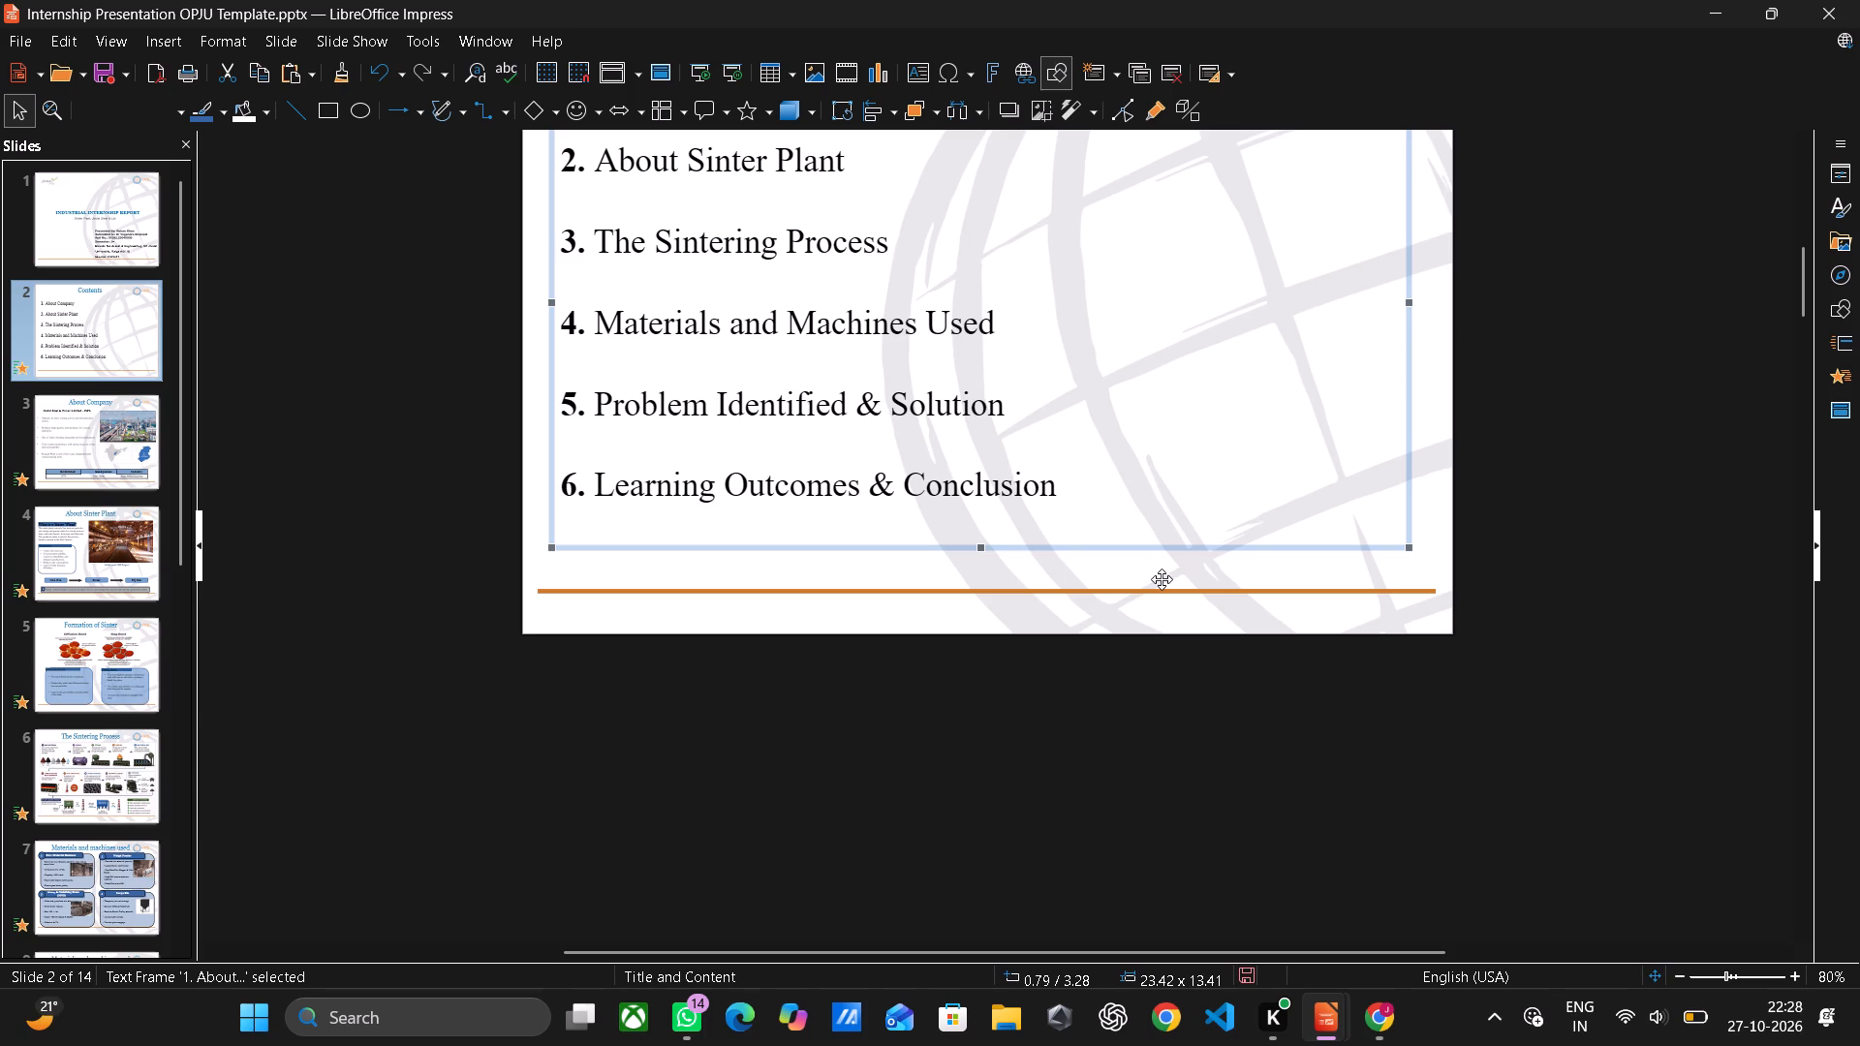
{"action": "scroll", "coordinate": [1162, 579], "scroll_direction": "up", "scroll_amount": 4}
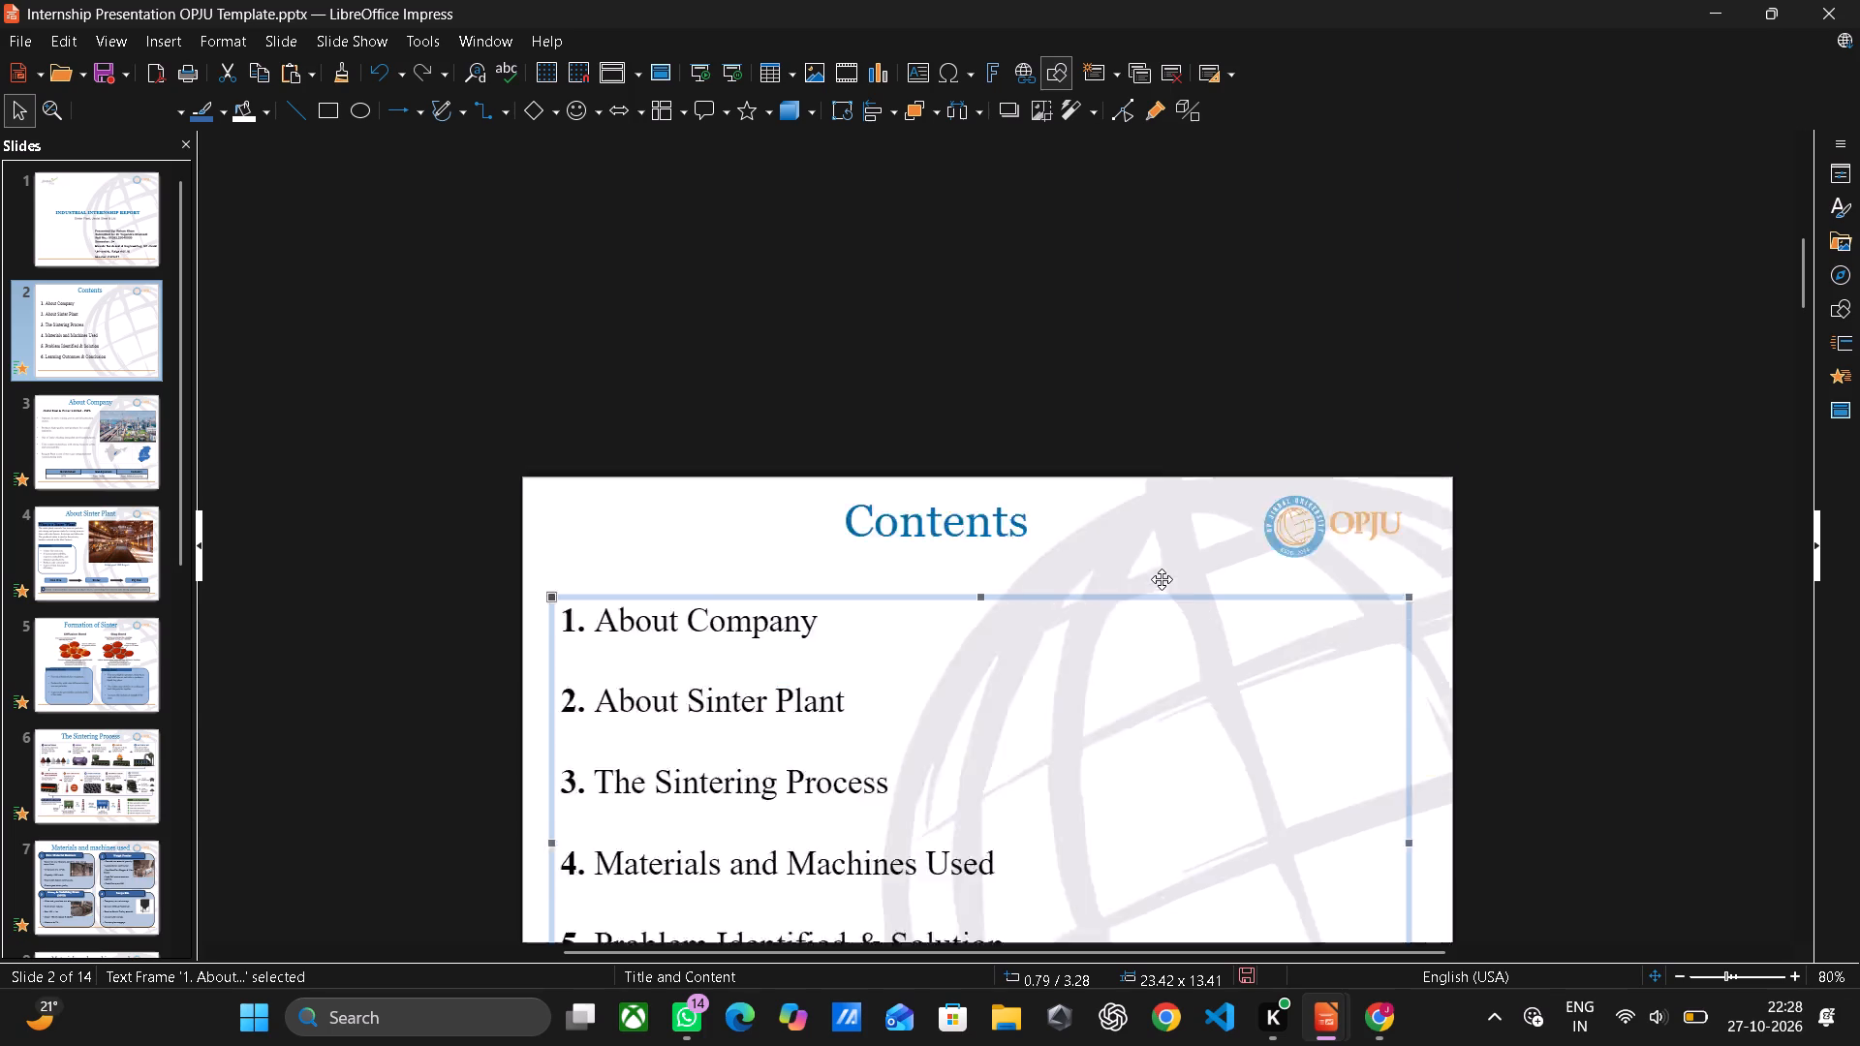
{"action": "scroll", "coordinate": [1162, 579], "scroll_direction": "up", "scroll_amount": 2}
{"action": "scroll", "coordinate": [1162, 579], "scroll_direction": "down", "scroll_amount": 1}
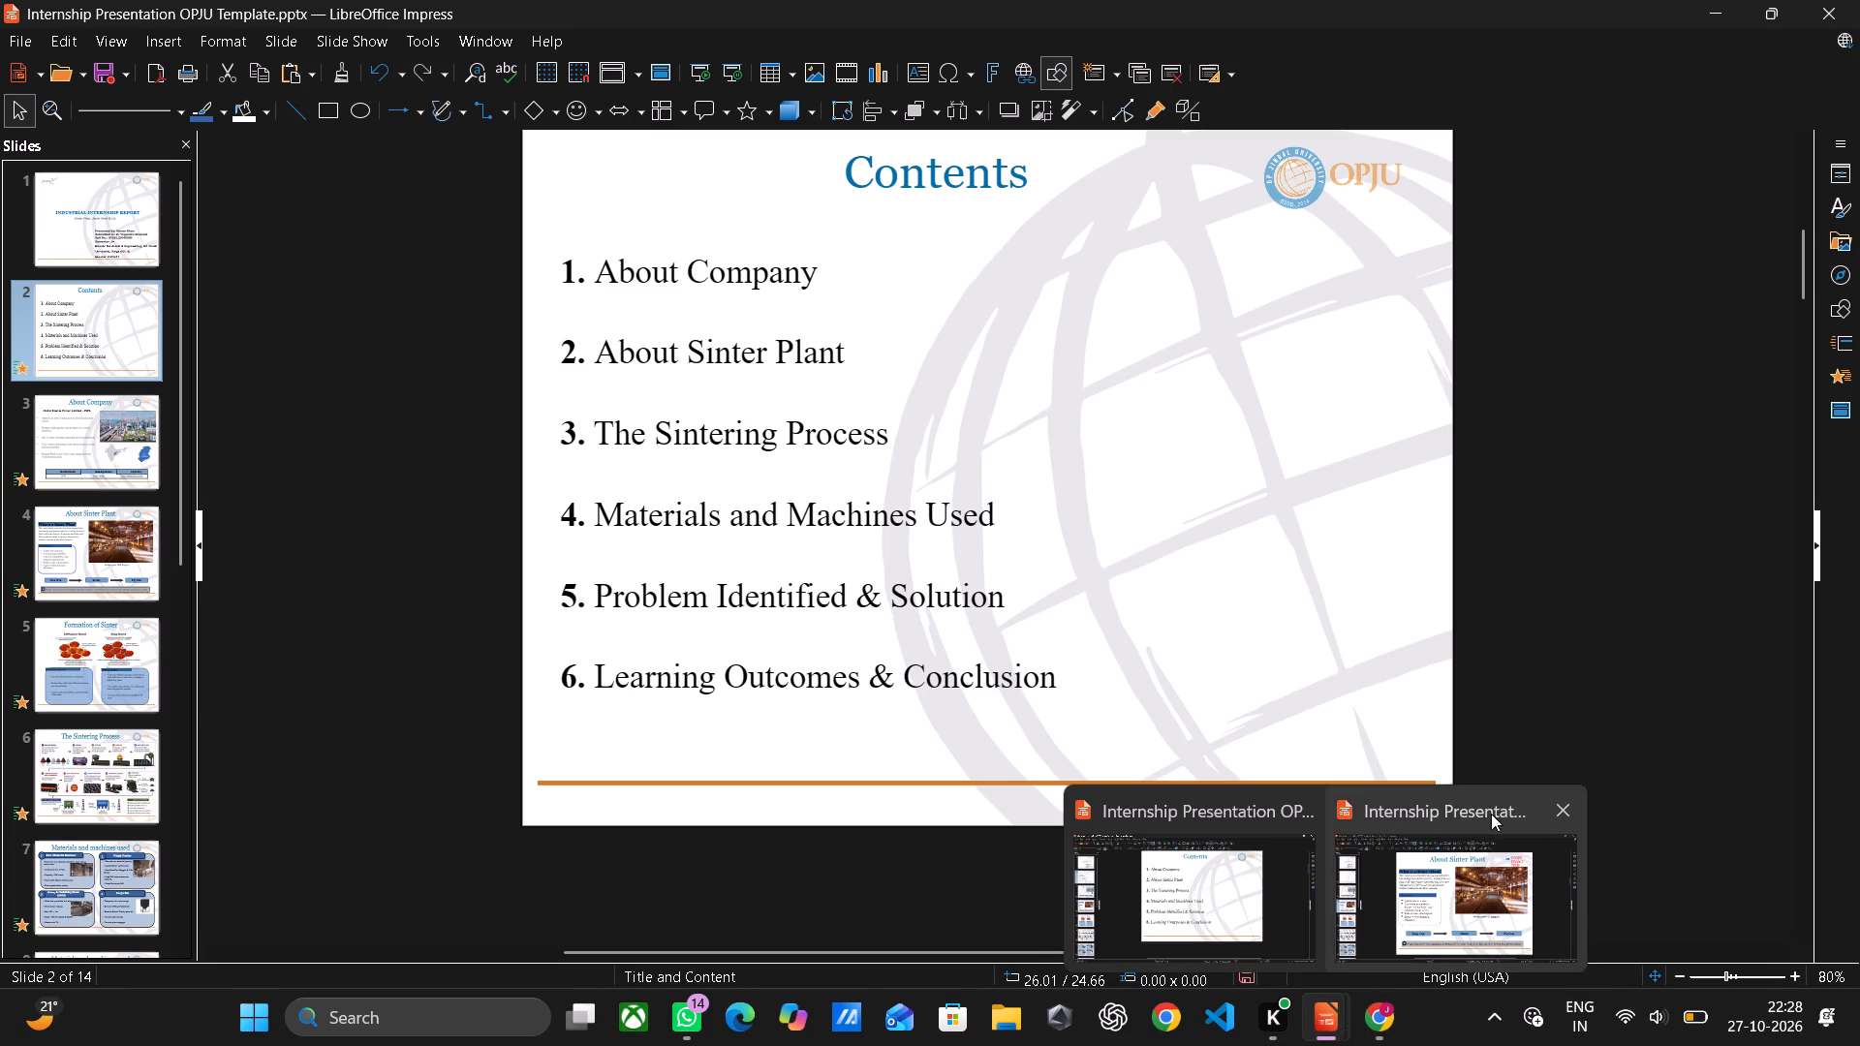
Return to Internship Presentation OPJU Template-1.pptx and view the title slide and the blank second slide.
{"action": "left_click", "coordinate": [1474, 888]}
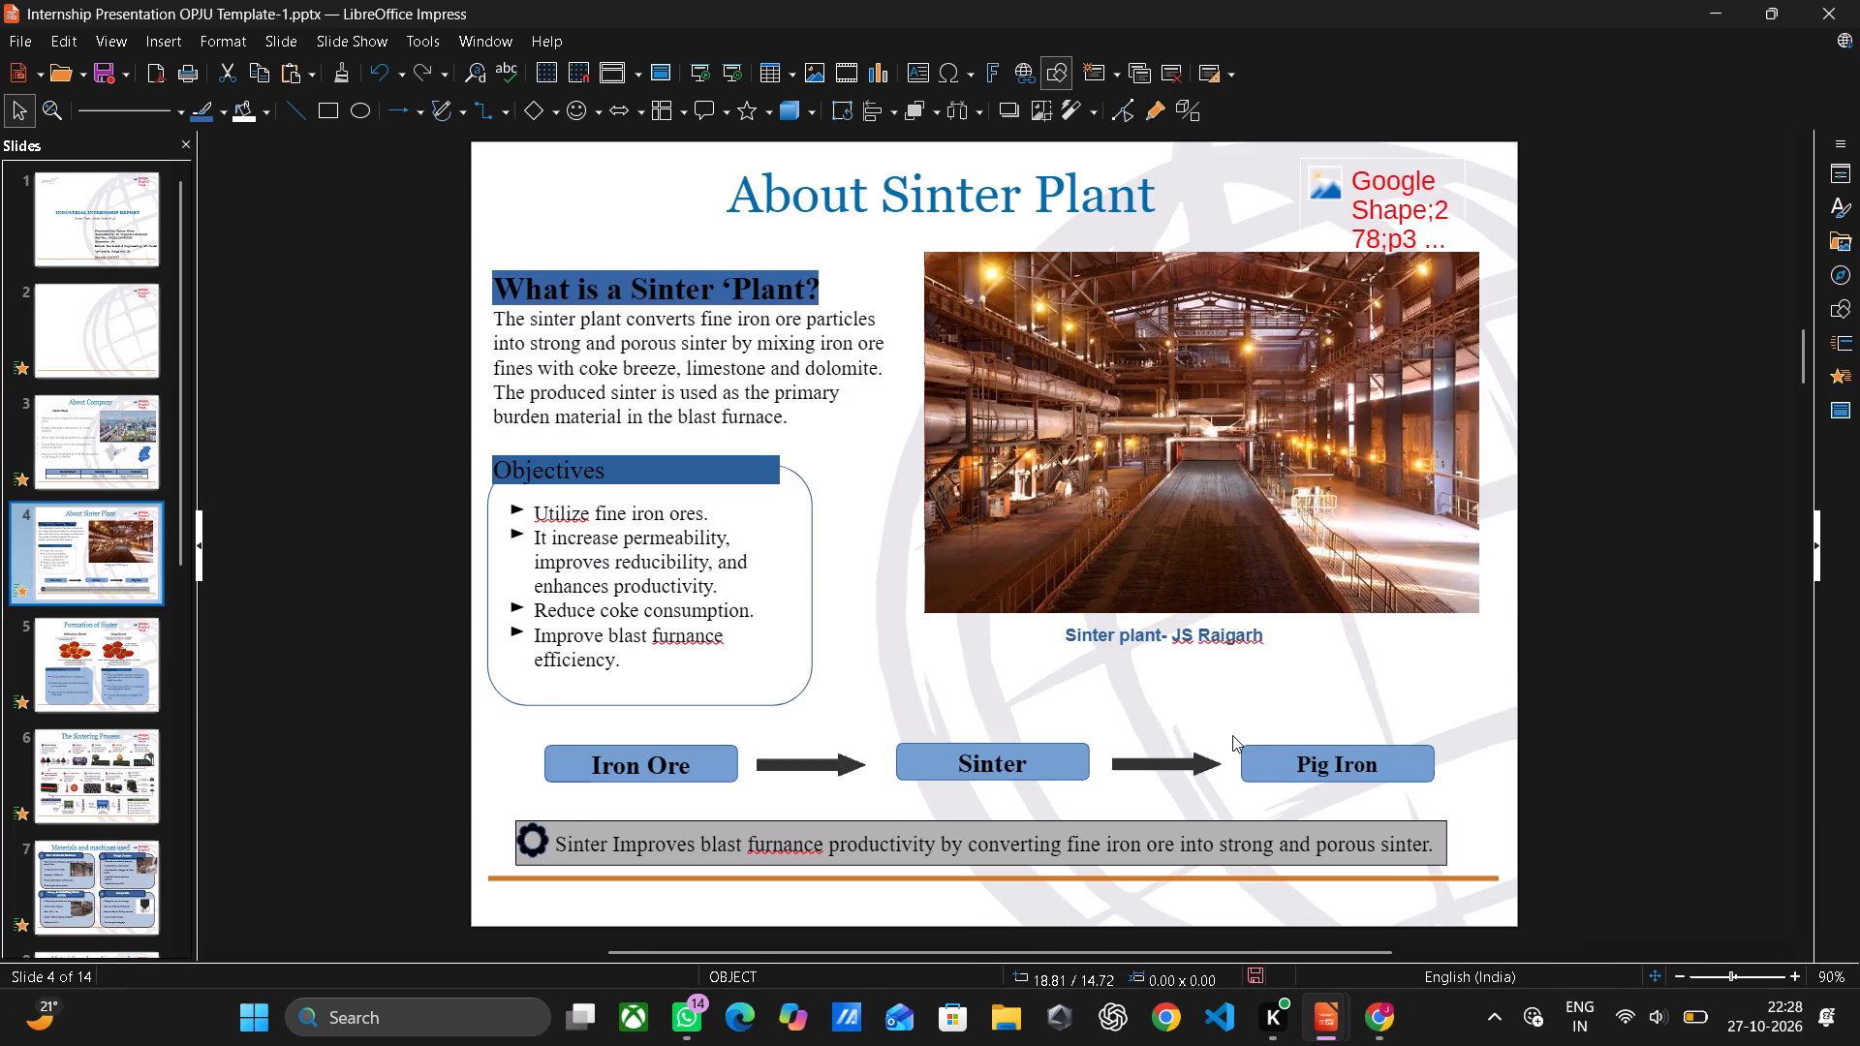
{"action": "scroll", "coordinate": [1232, 735], "scroll_direction": "up", "scroll_amount": 13}
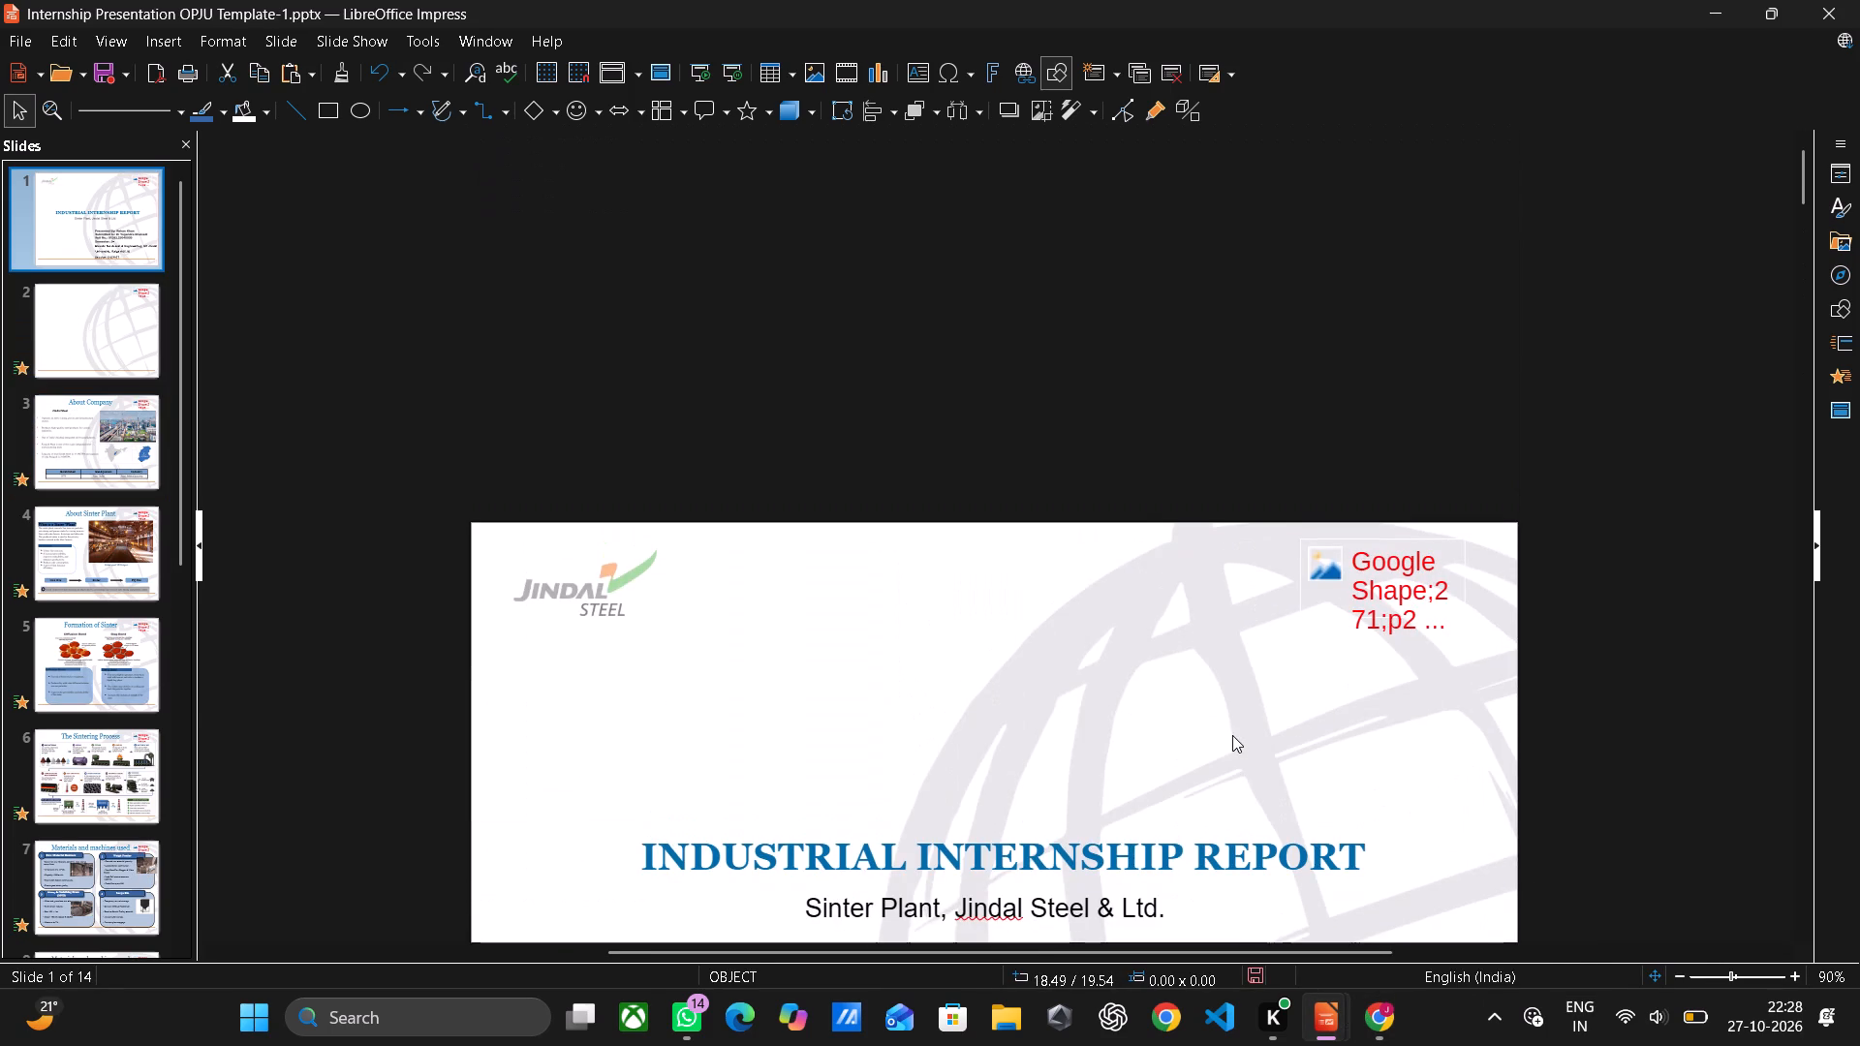
{"action": "scroll", "coordinate": [1232, 735], "scroll_direction": "up", "scroll_amount": 6}
{"action": "left_click", "coordinate": [1397, 596]}
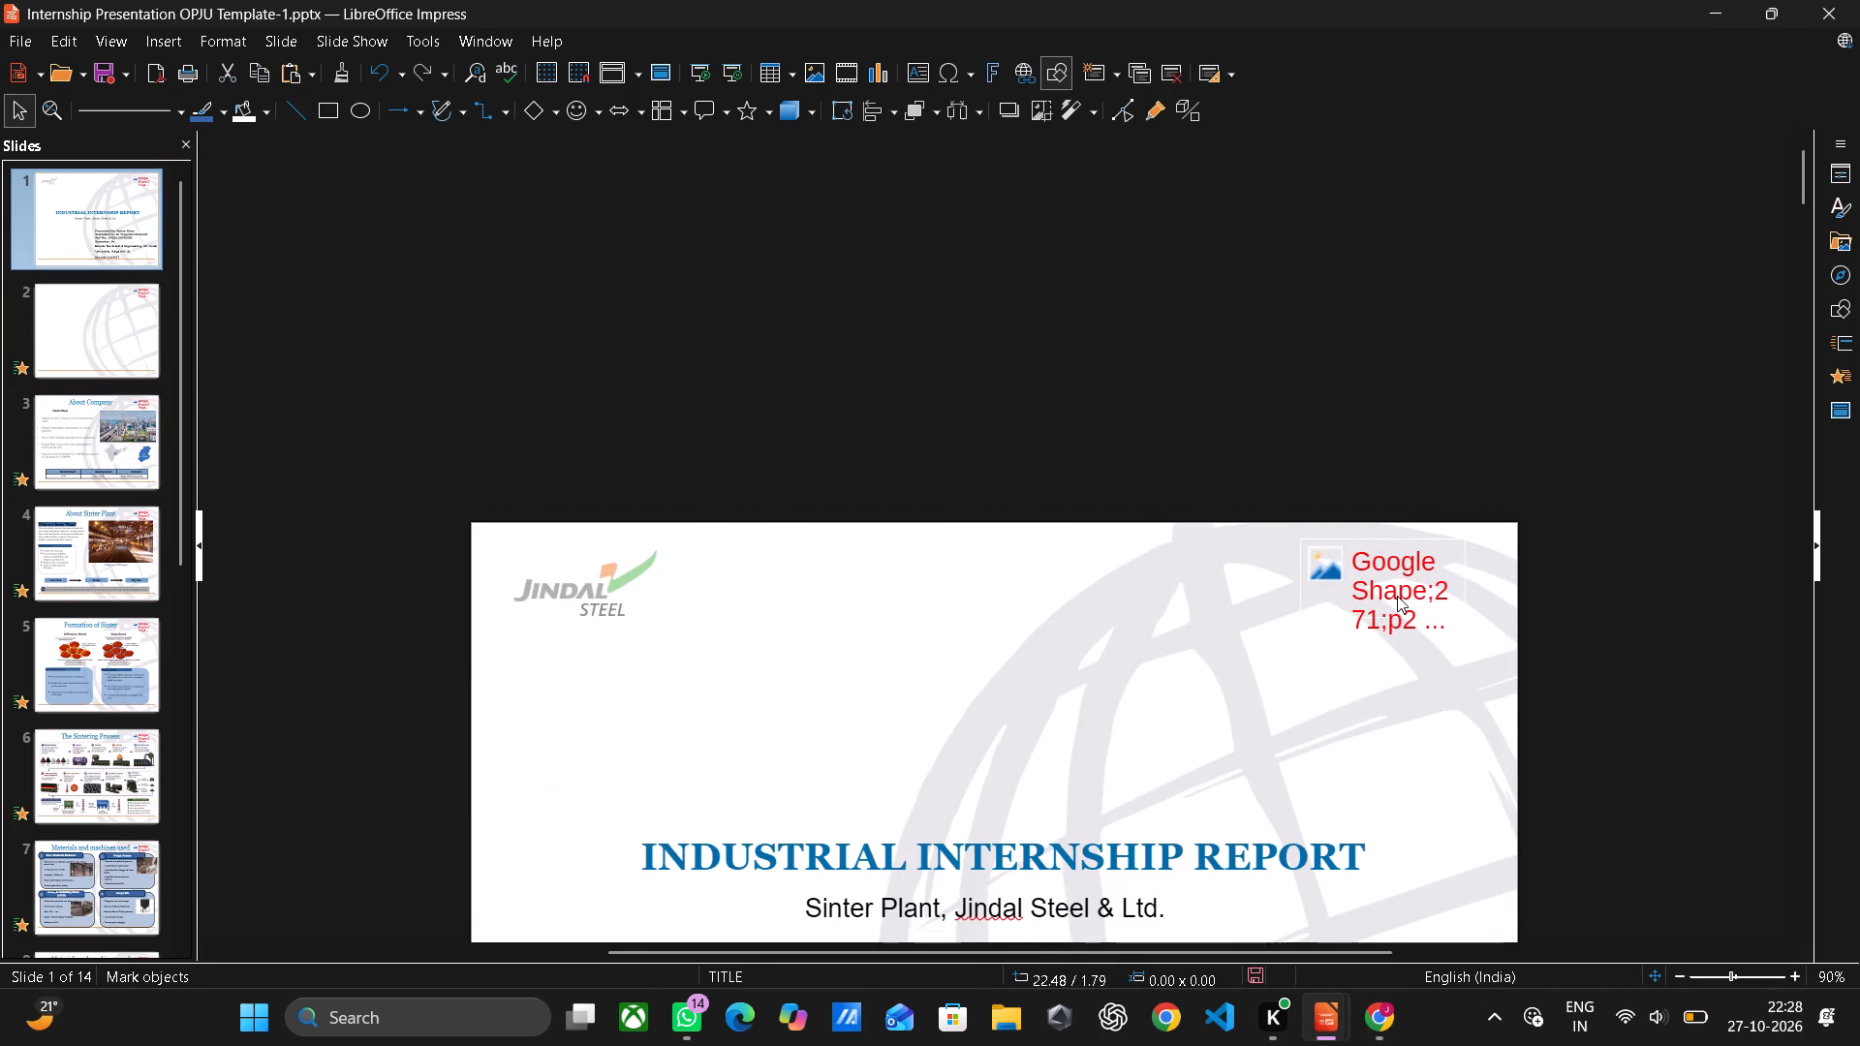
{"action": "scroll", "coordinate": [1397, 596], "scroll_direction": "down", "scroll_amount": 3}
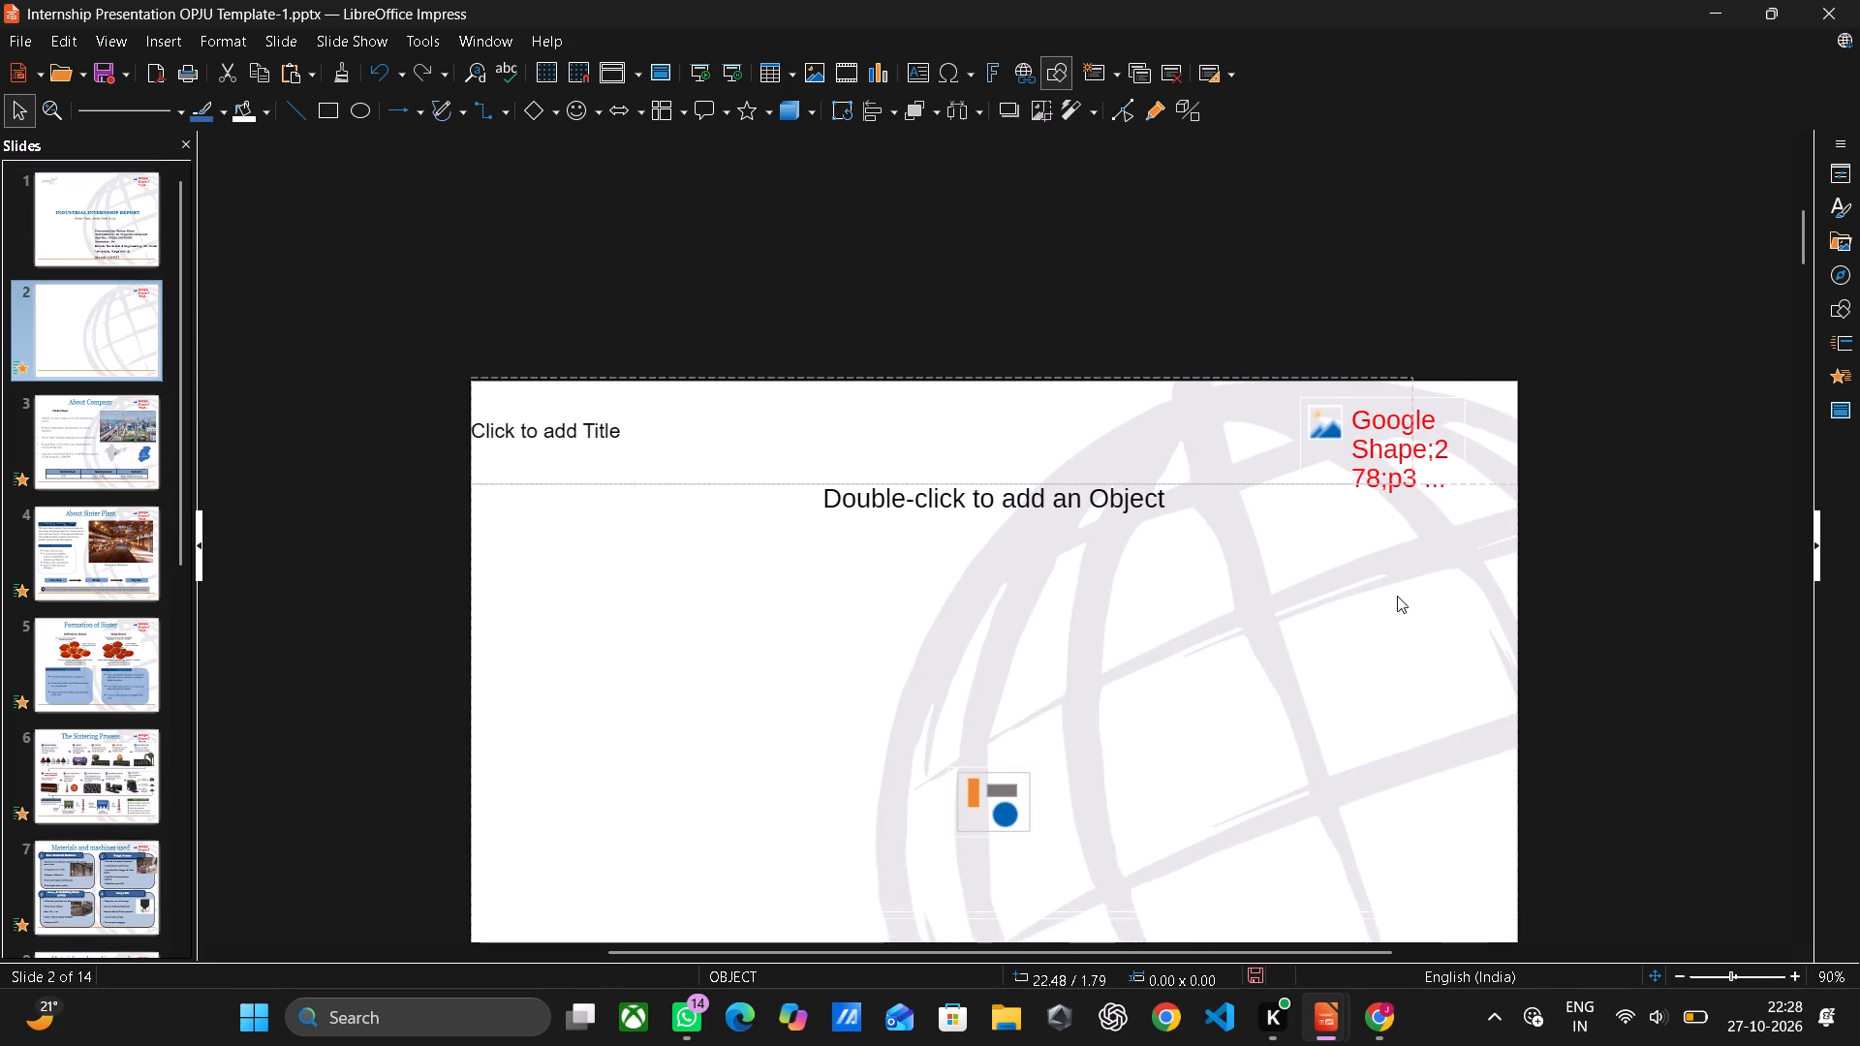
{"action": "scroll", "coordinate": [1397, 596], "scroll_direction": "down", "scroll_amount": 1}
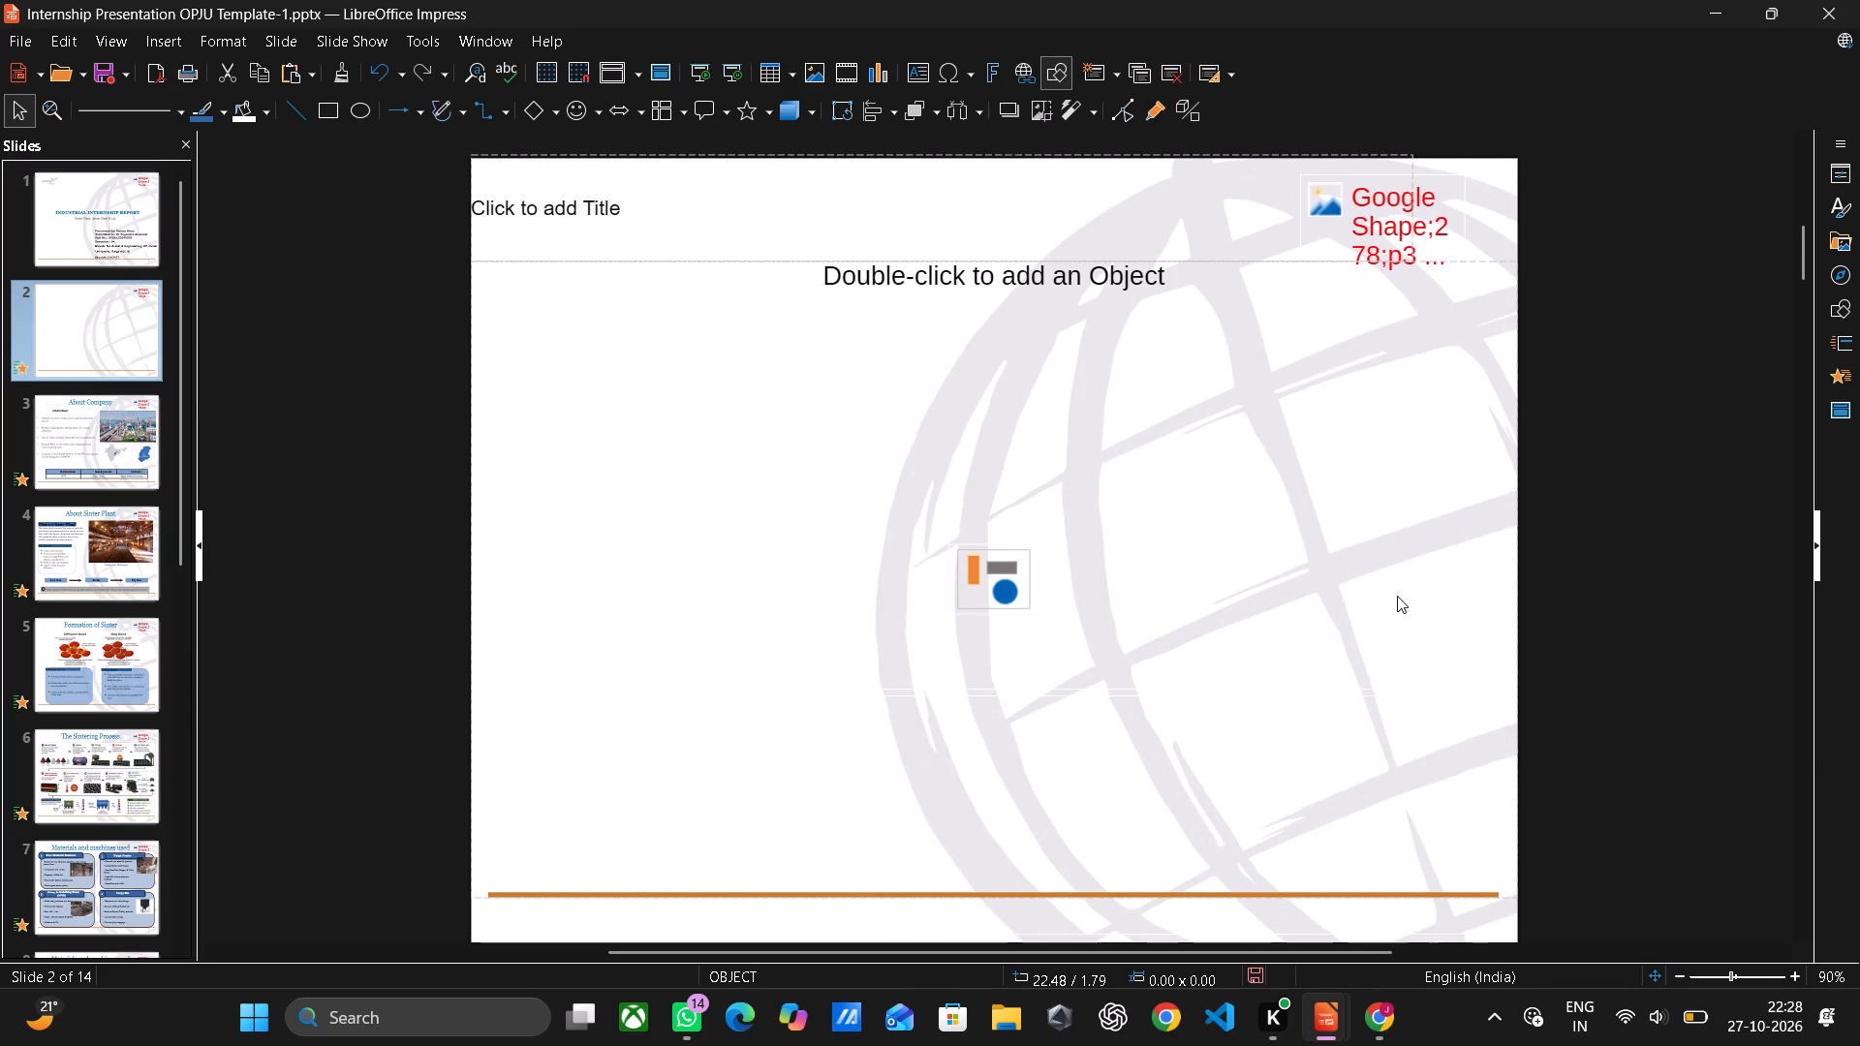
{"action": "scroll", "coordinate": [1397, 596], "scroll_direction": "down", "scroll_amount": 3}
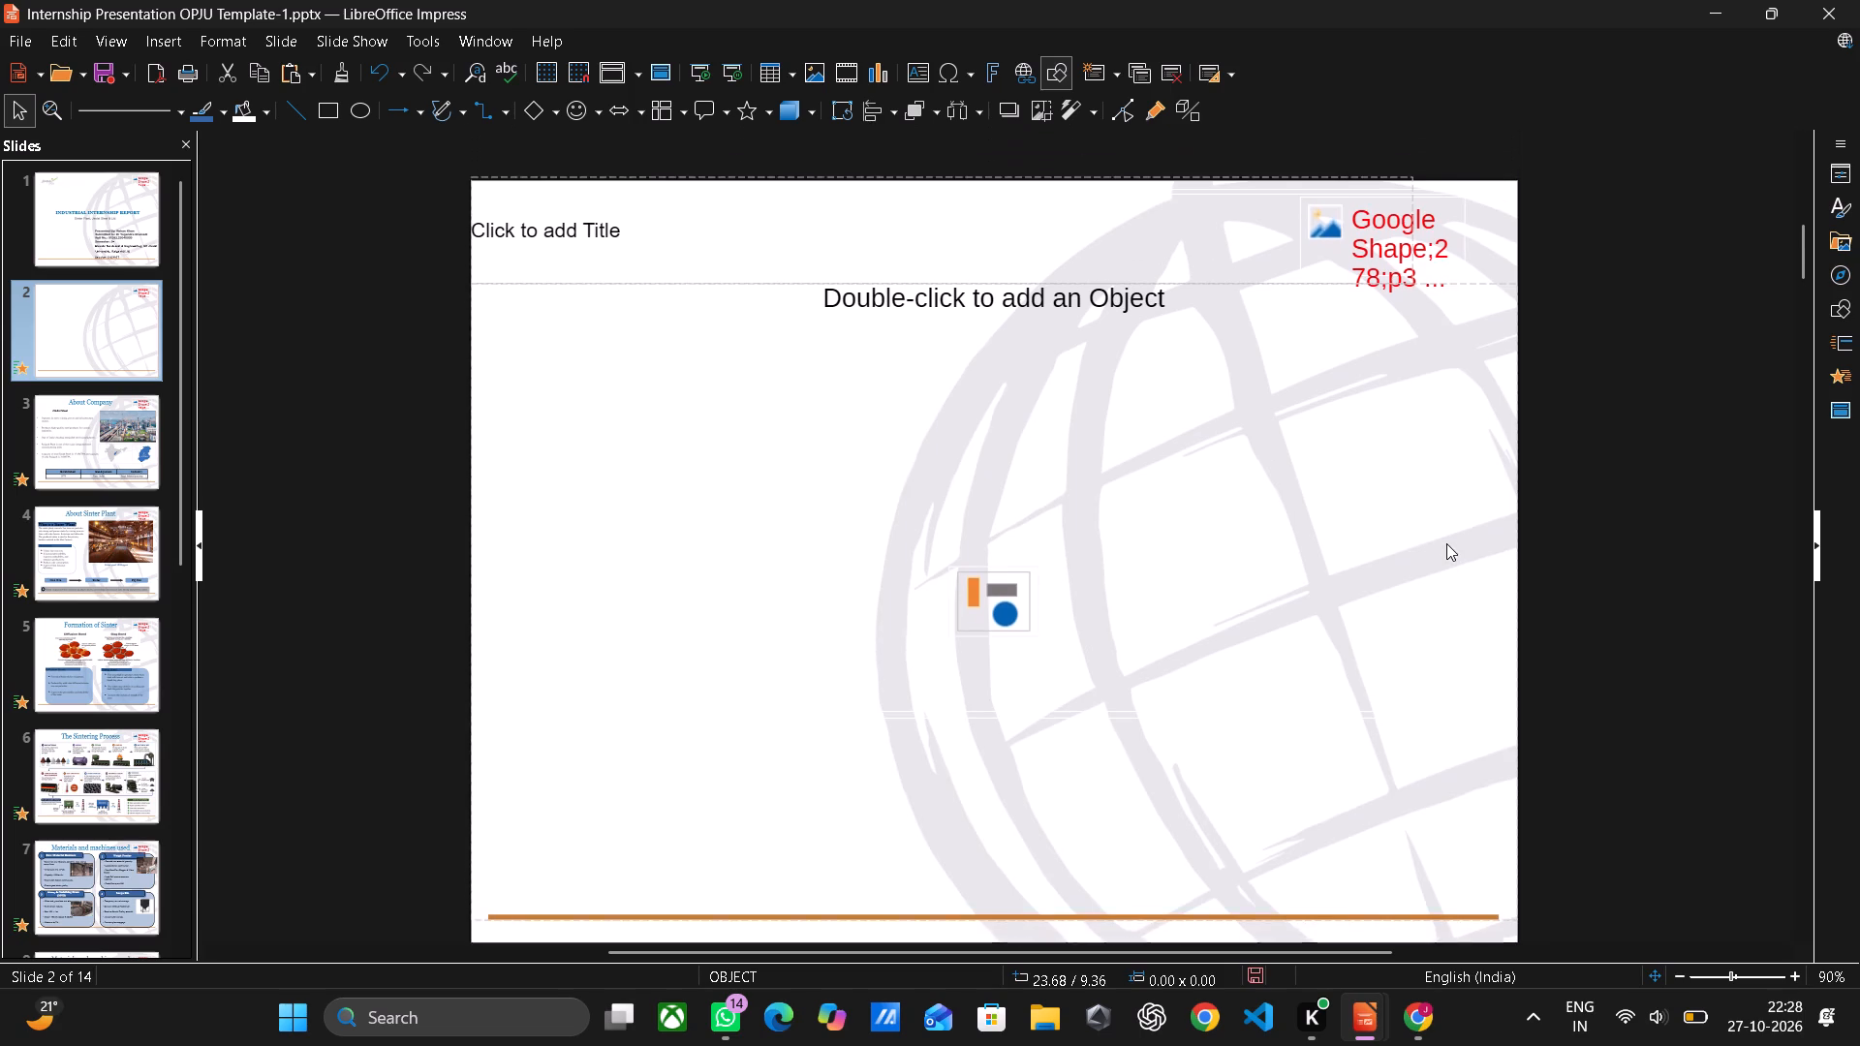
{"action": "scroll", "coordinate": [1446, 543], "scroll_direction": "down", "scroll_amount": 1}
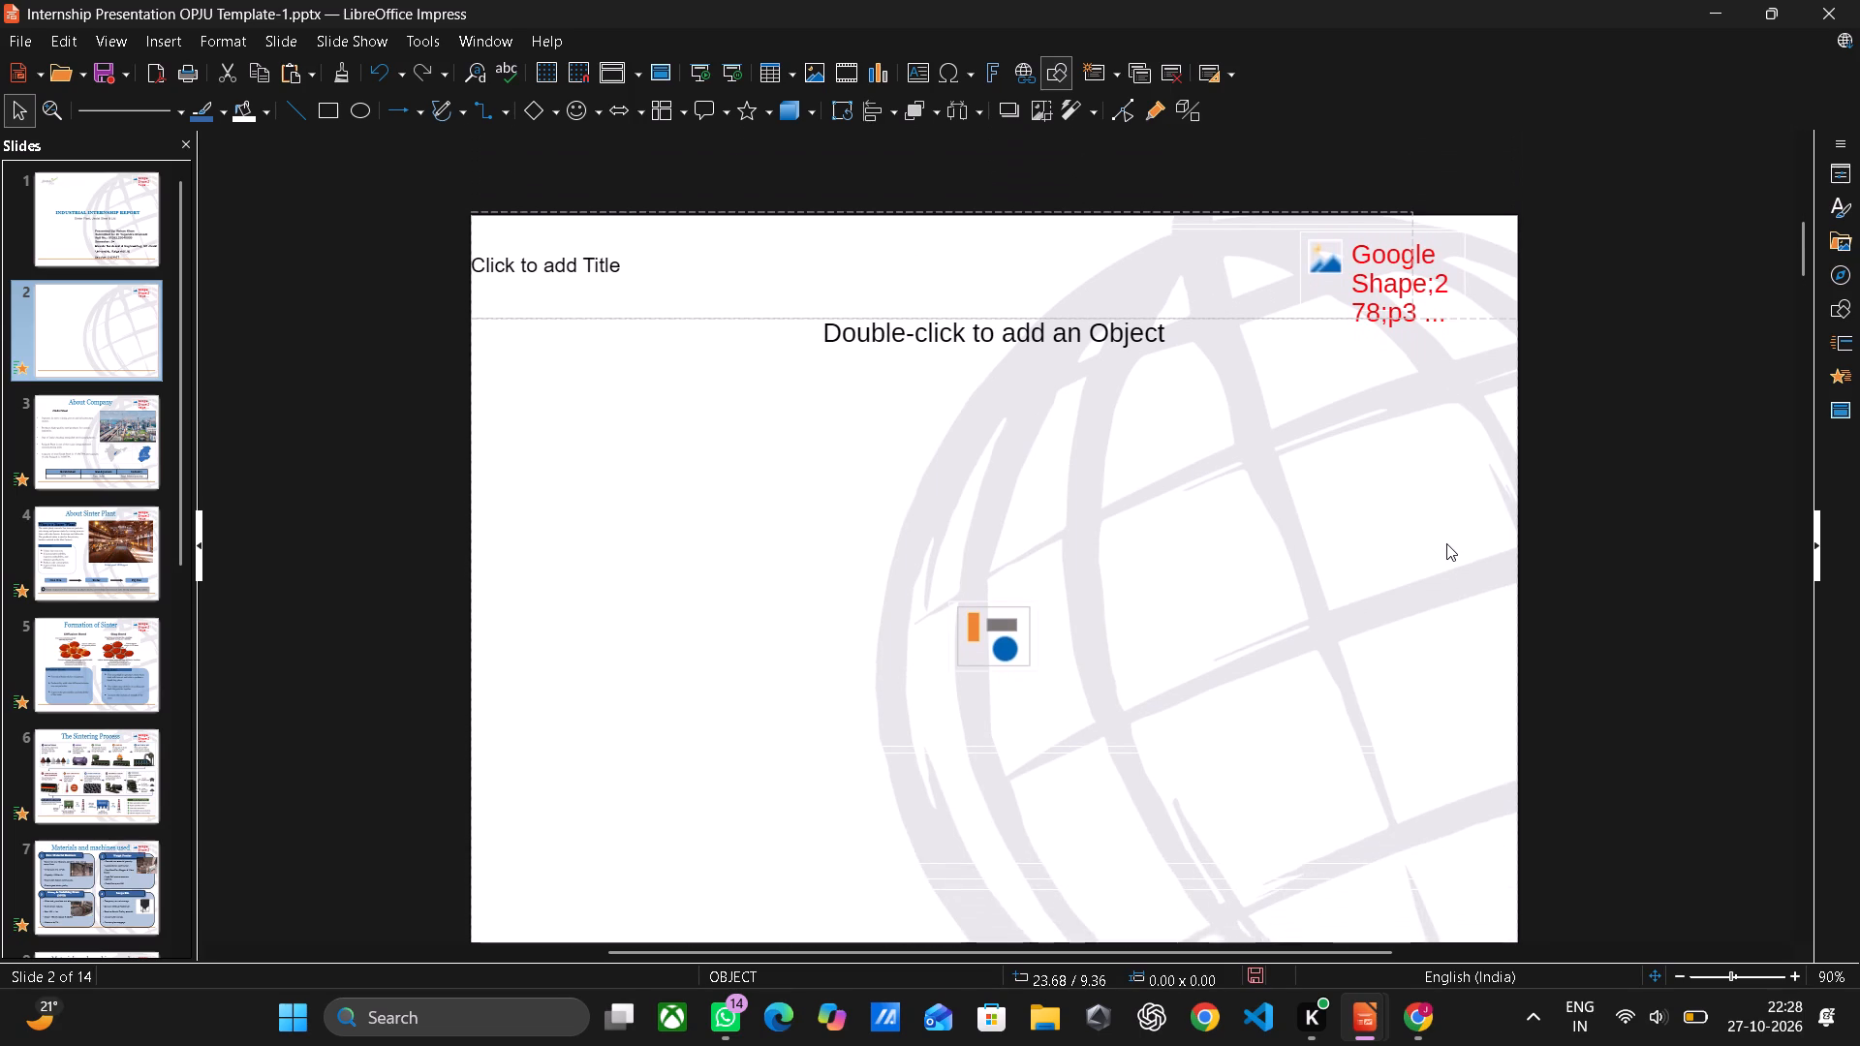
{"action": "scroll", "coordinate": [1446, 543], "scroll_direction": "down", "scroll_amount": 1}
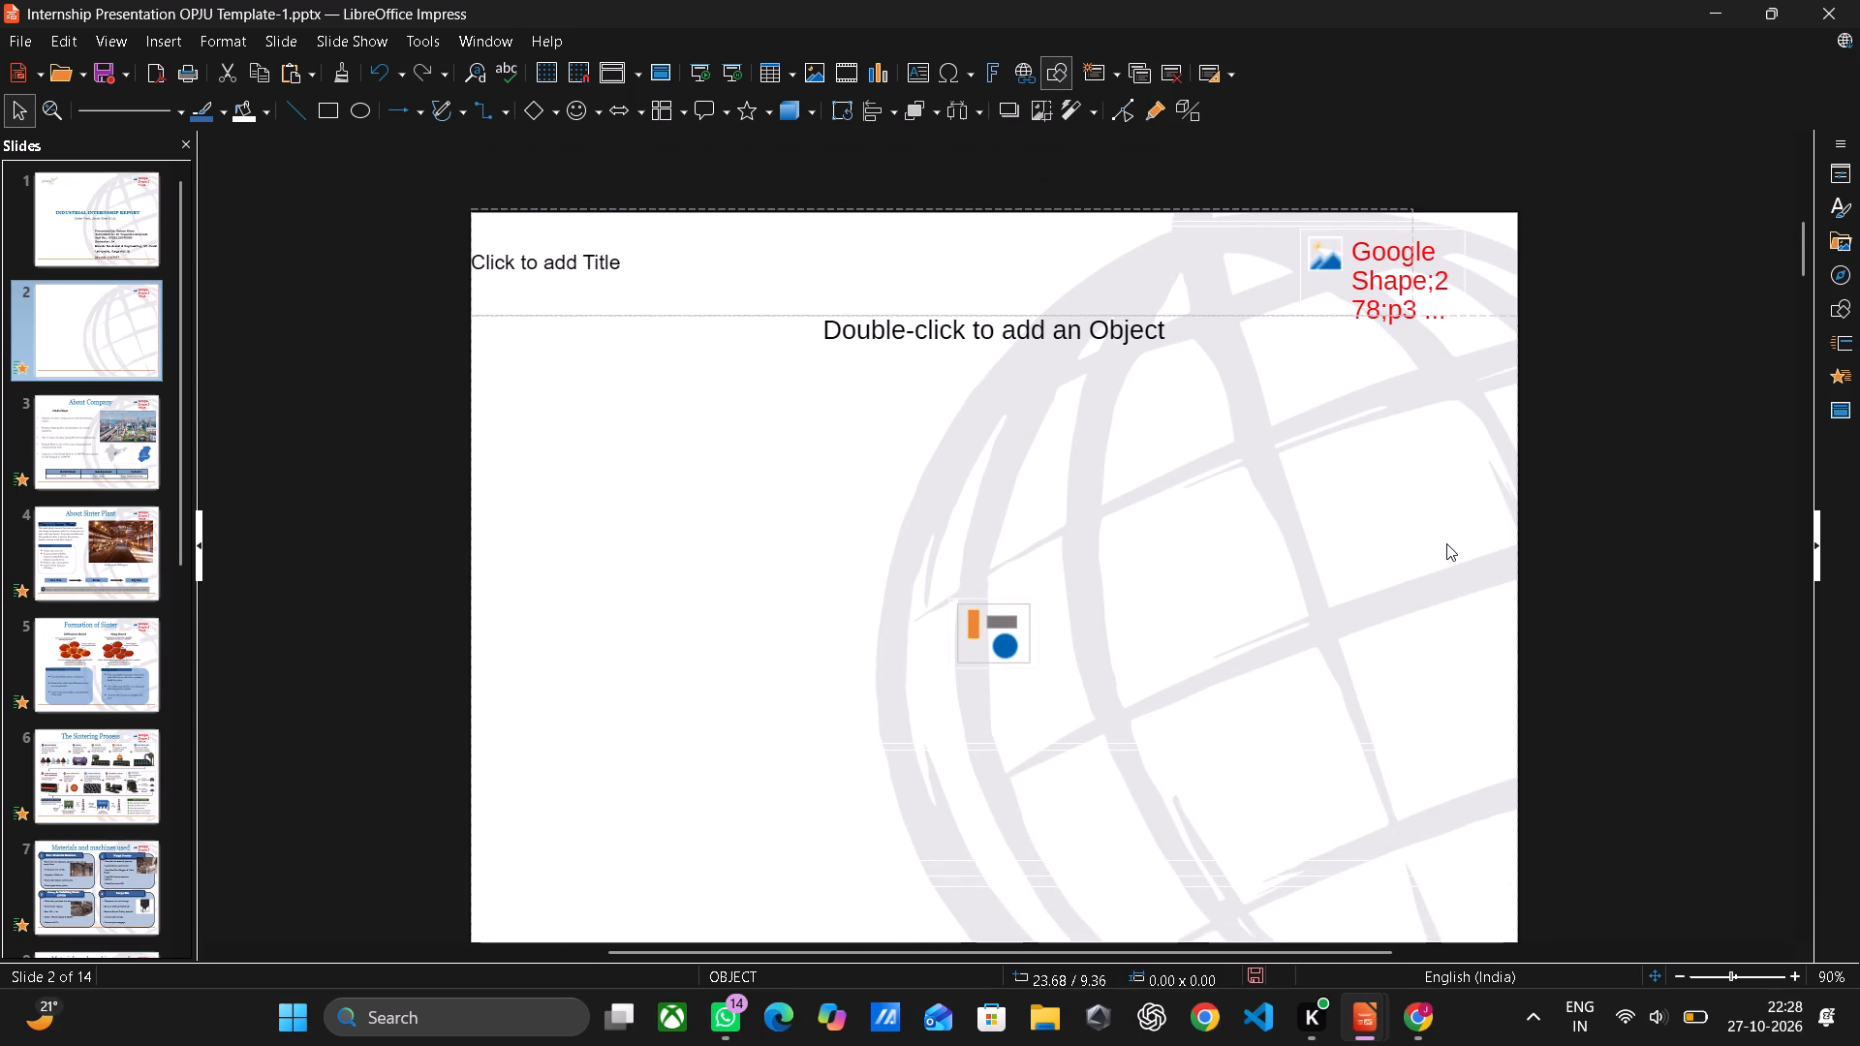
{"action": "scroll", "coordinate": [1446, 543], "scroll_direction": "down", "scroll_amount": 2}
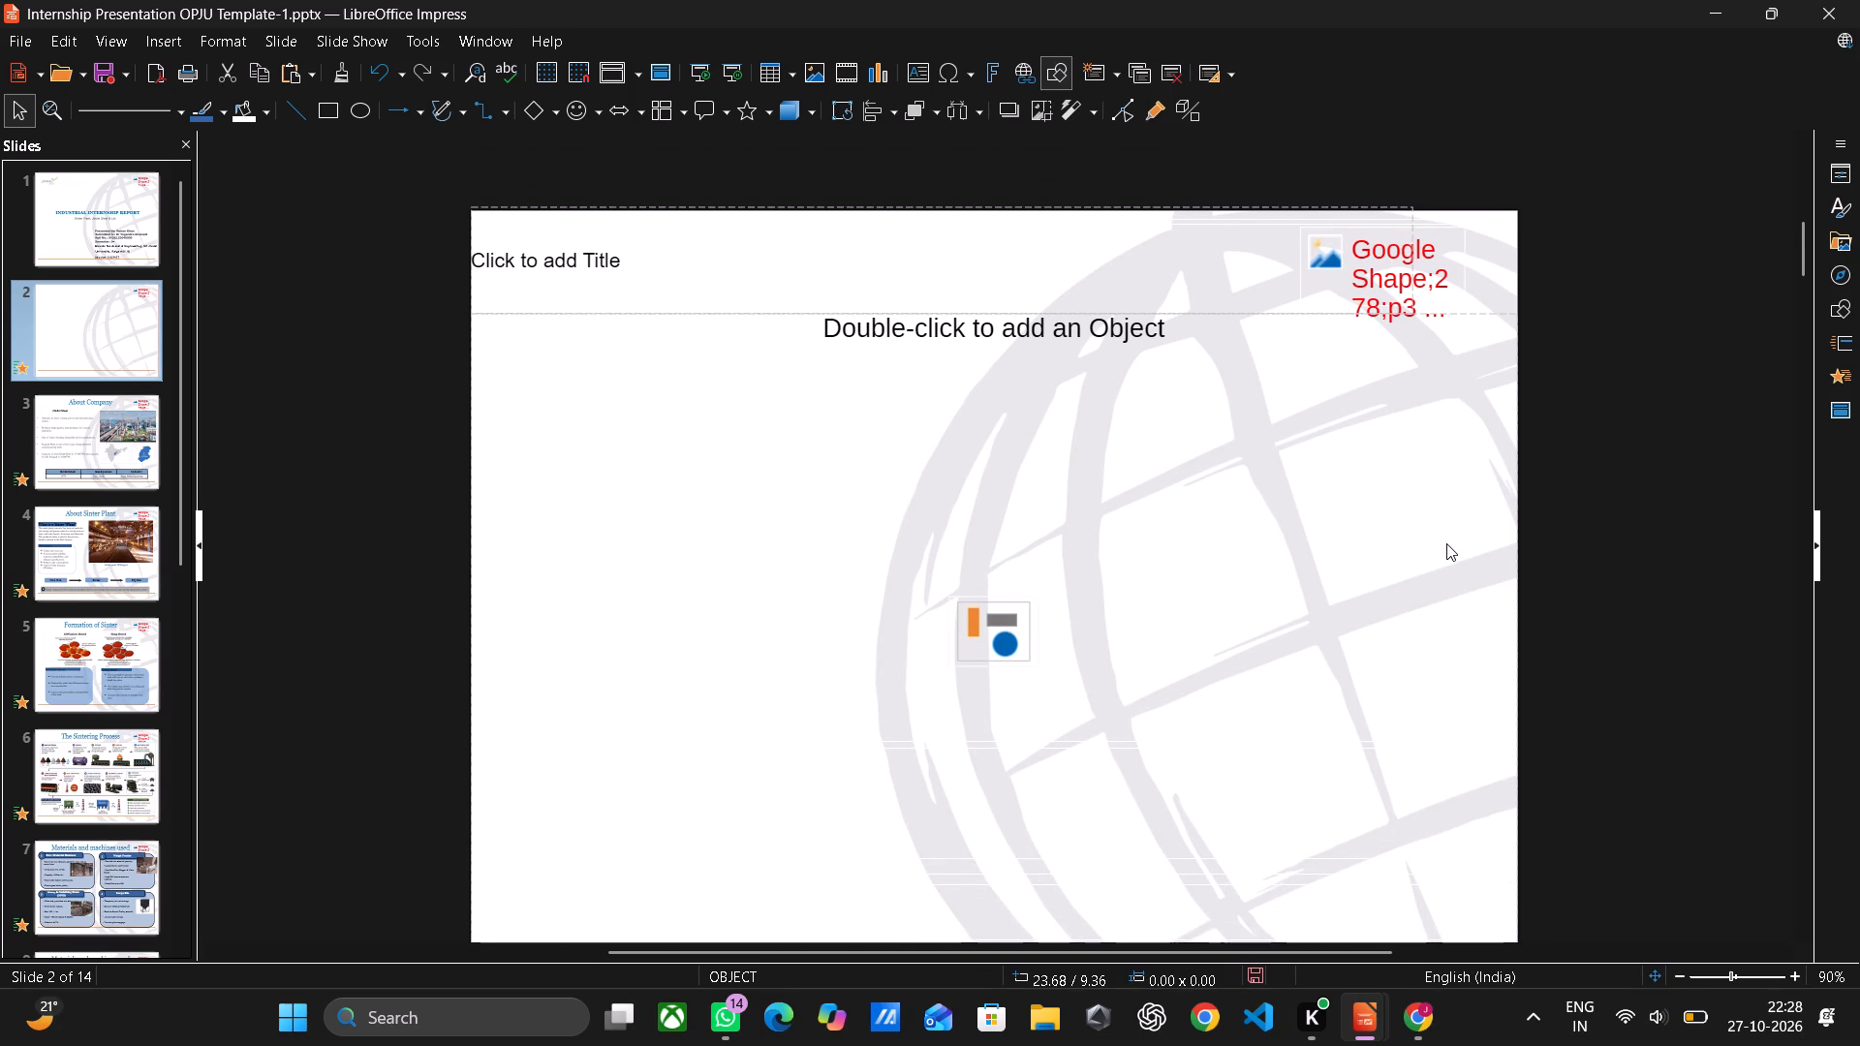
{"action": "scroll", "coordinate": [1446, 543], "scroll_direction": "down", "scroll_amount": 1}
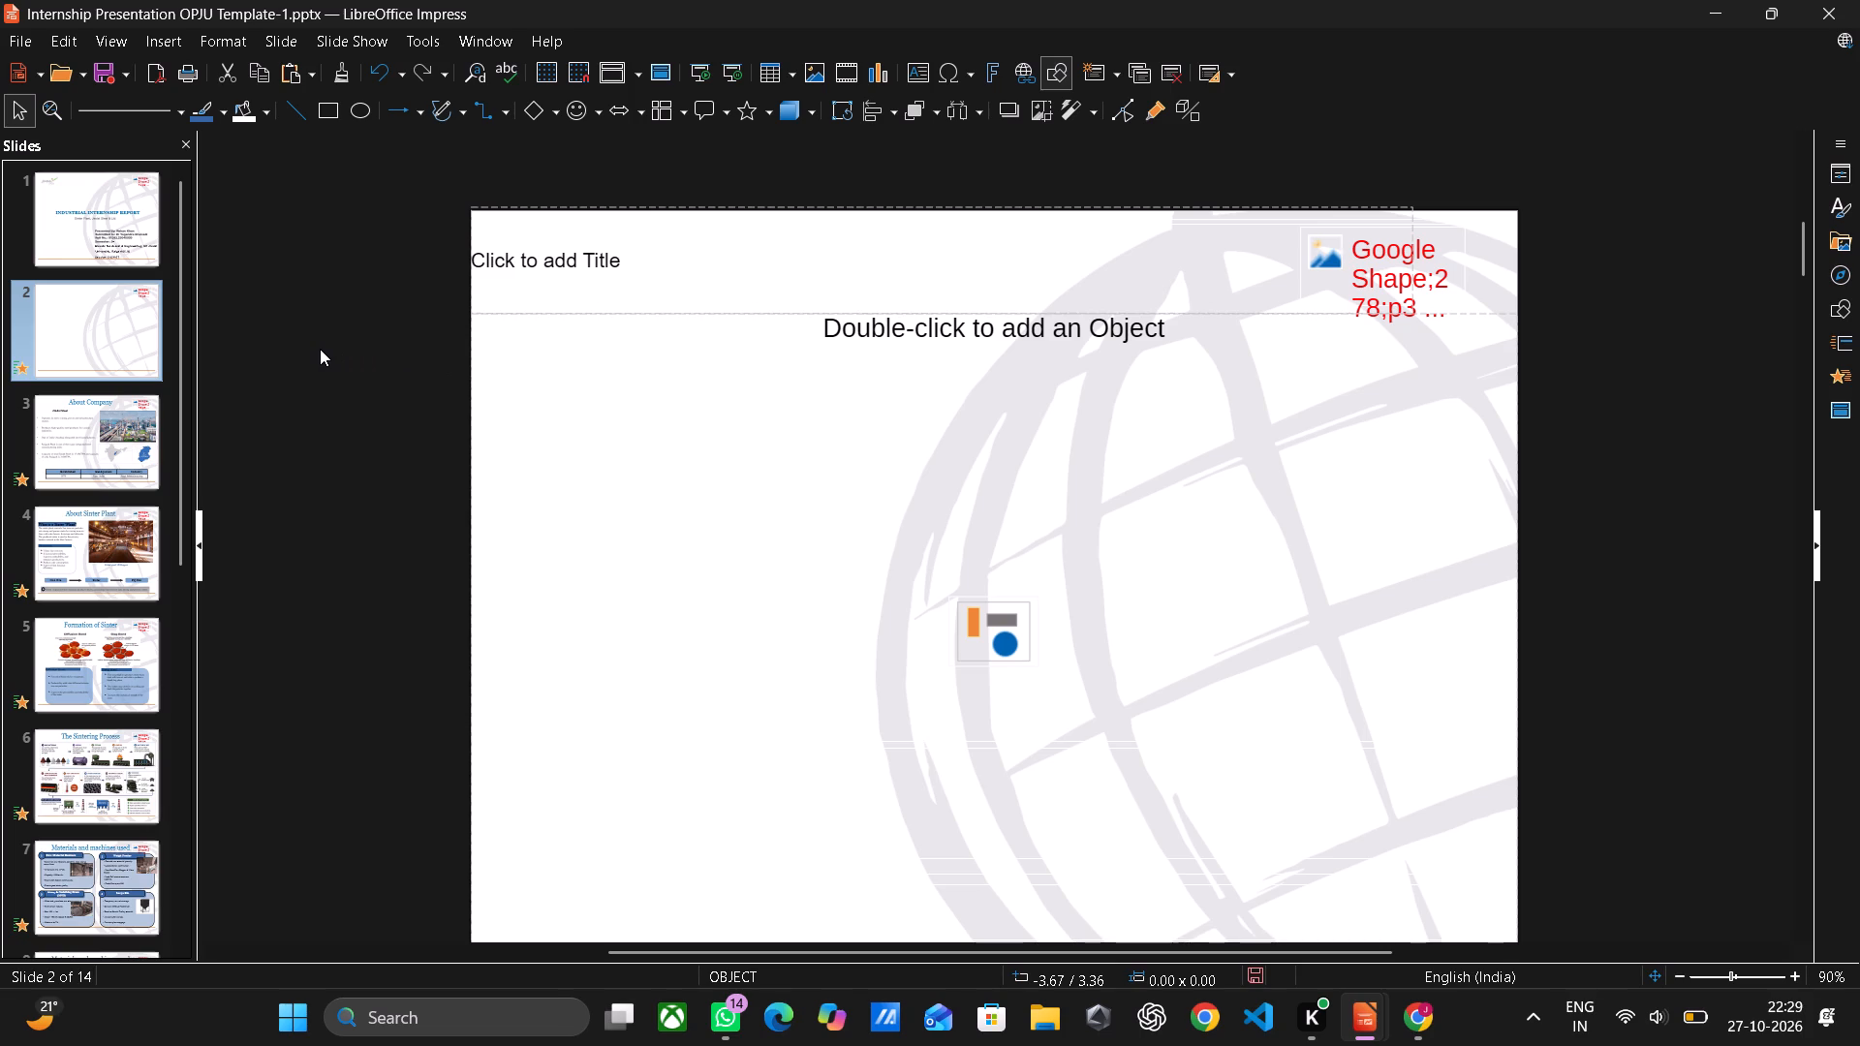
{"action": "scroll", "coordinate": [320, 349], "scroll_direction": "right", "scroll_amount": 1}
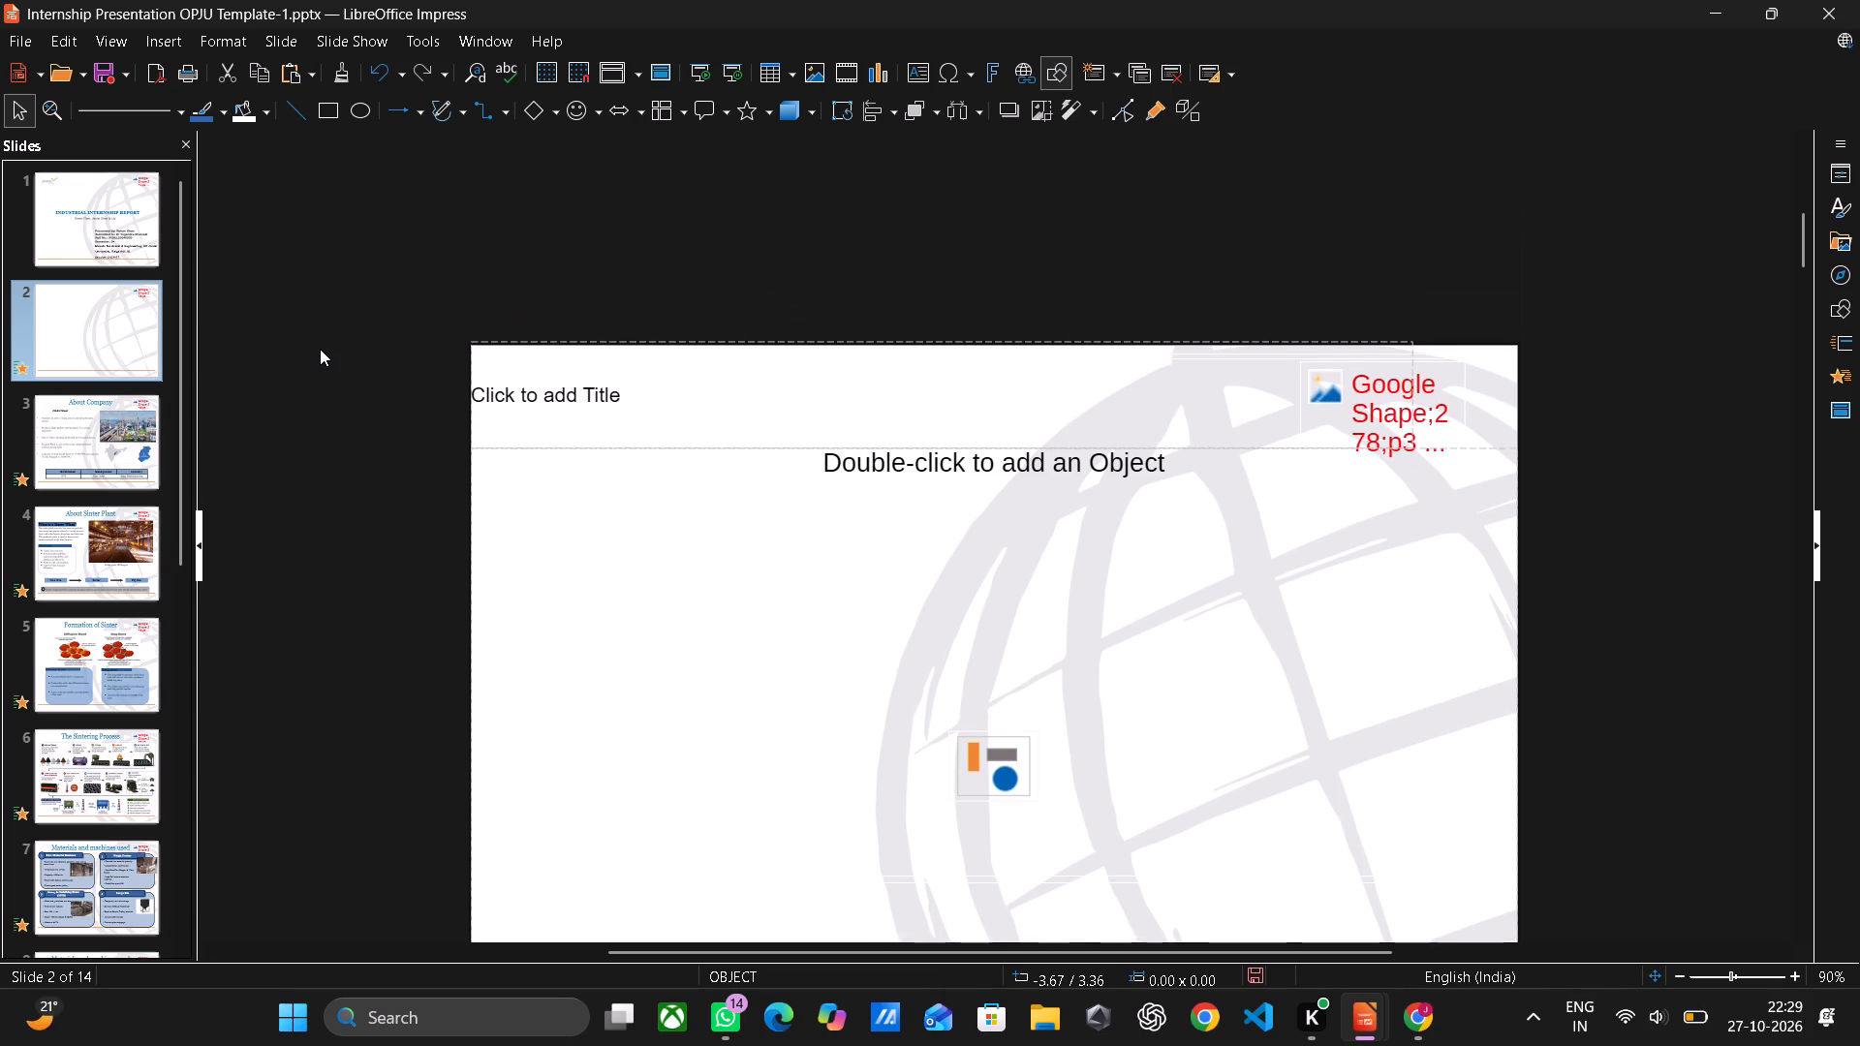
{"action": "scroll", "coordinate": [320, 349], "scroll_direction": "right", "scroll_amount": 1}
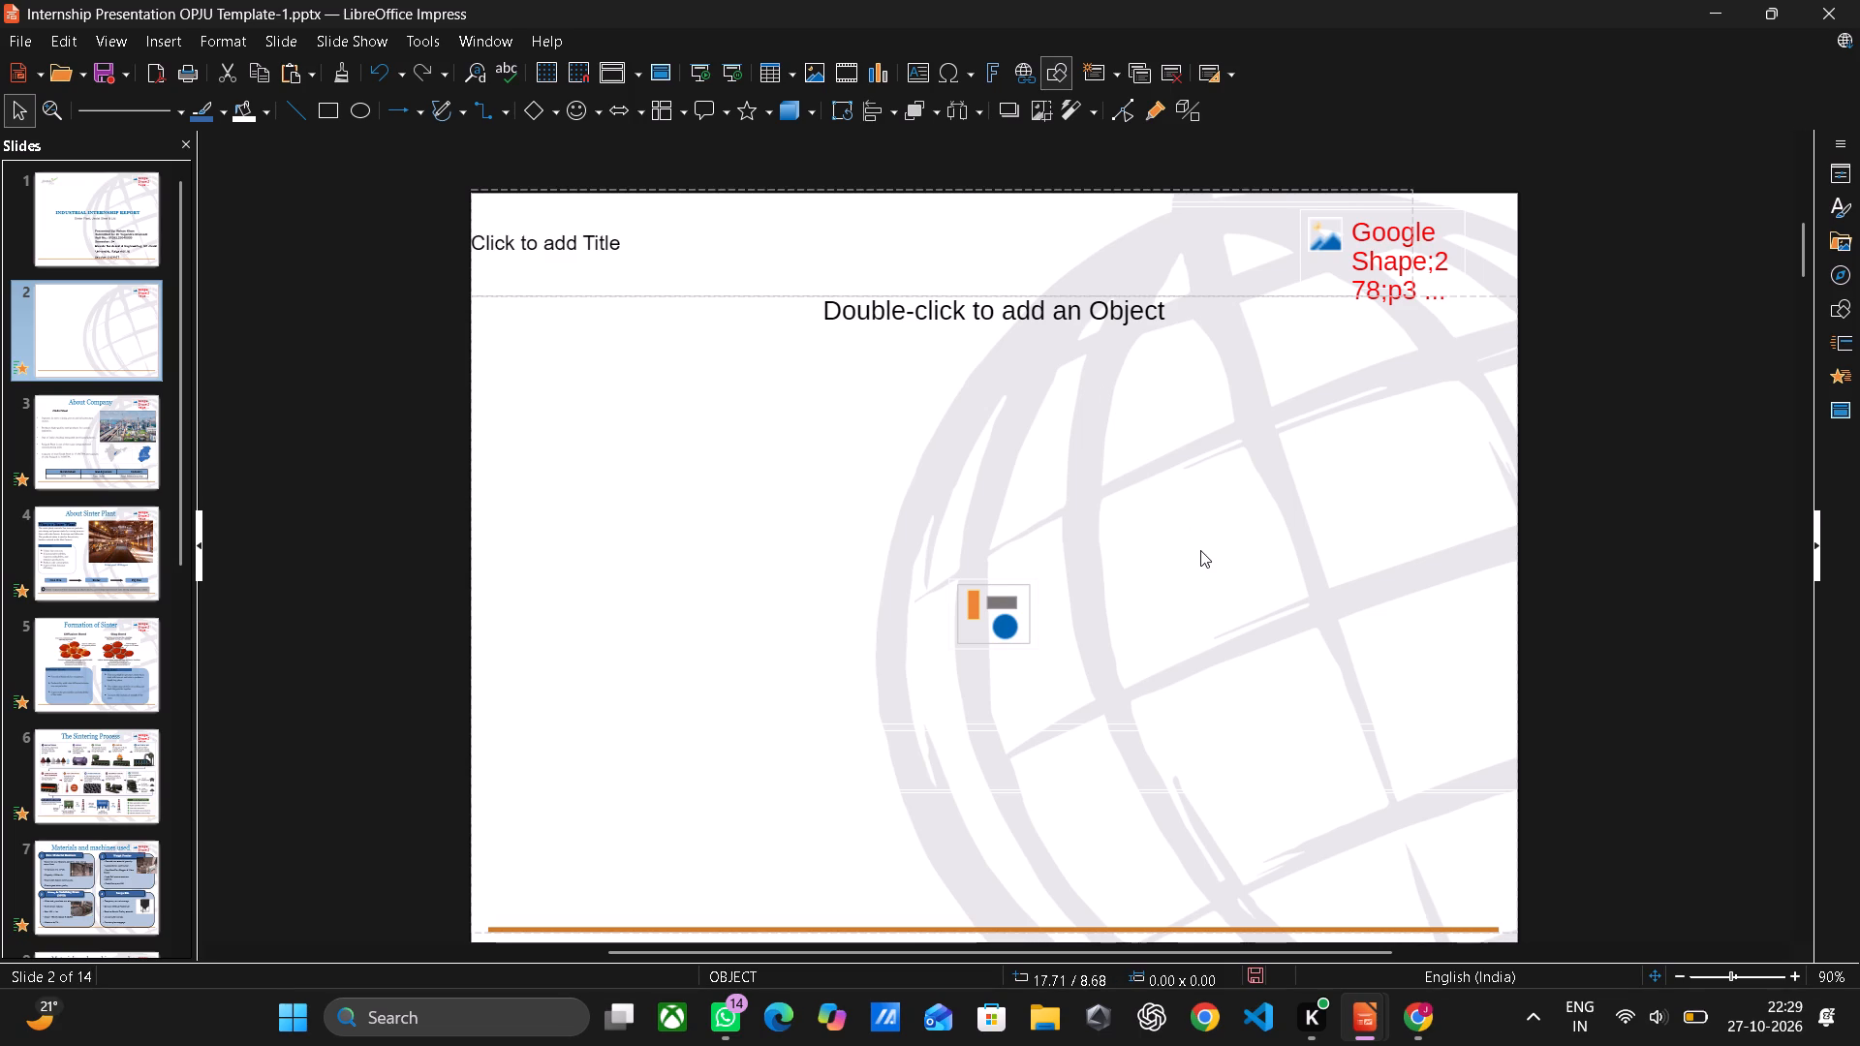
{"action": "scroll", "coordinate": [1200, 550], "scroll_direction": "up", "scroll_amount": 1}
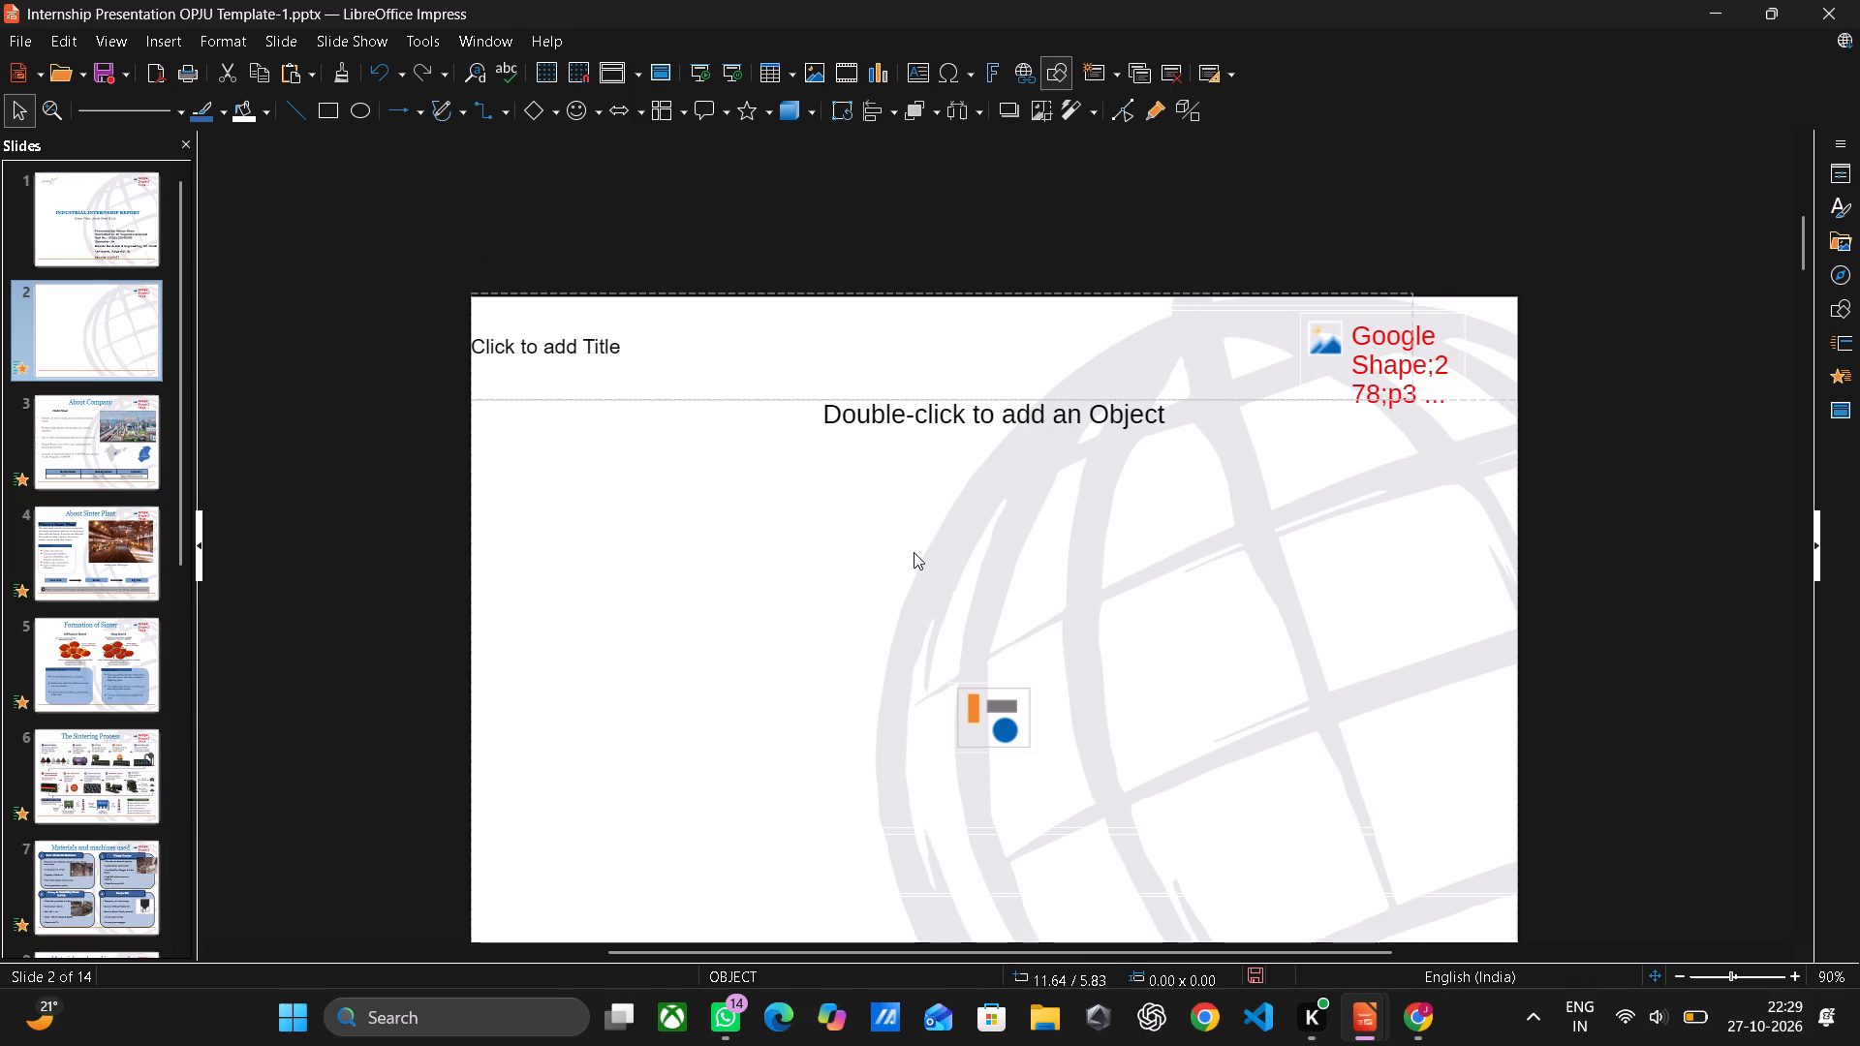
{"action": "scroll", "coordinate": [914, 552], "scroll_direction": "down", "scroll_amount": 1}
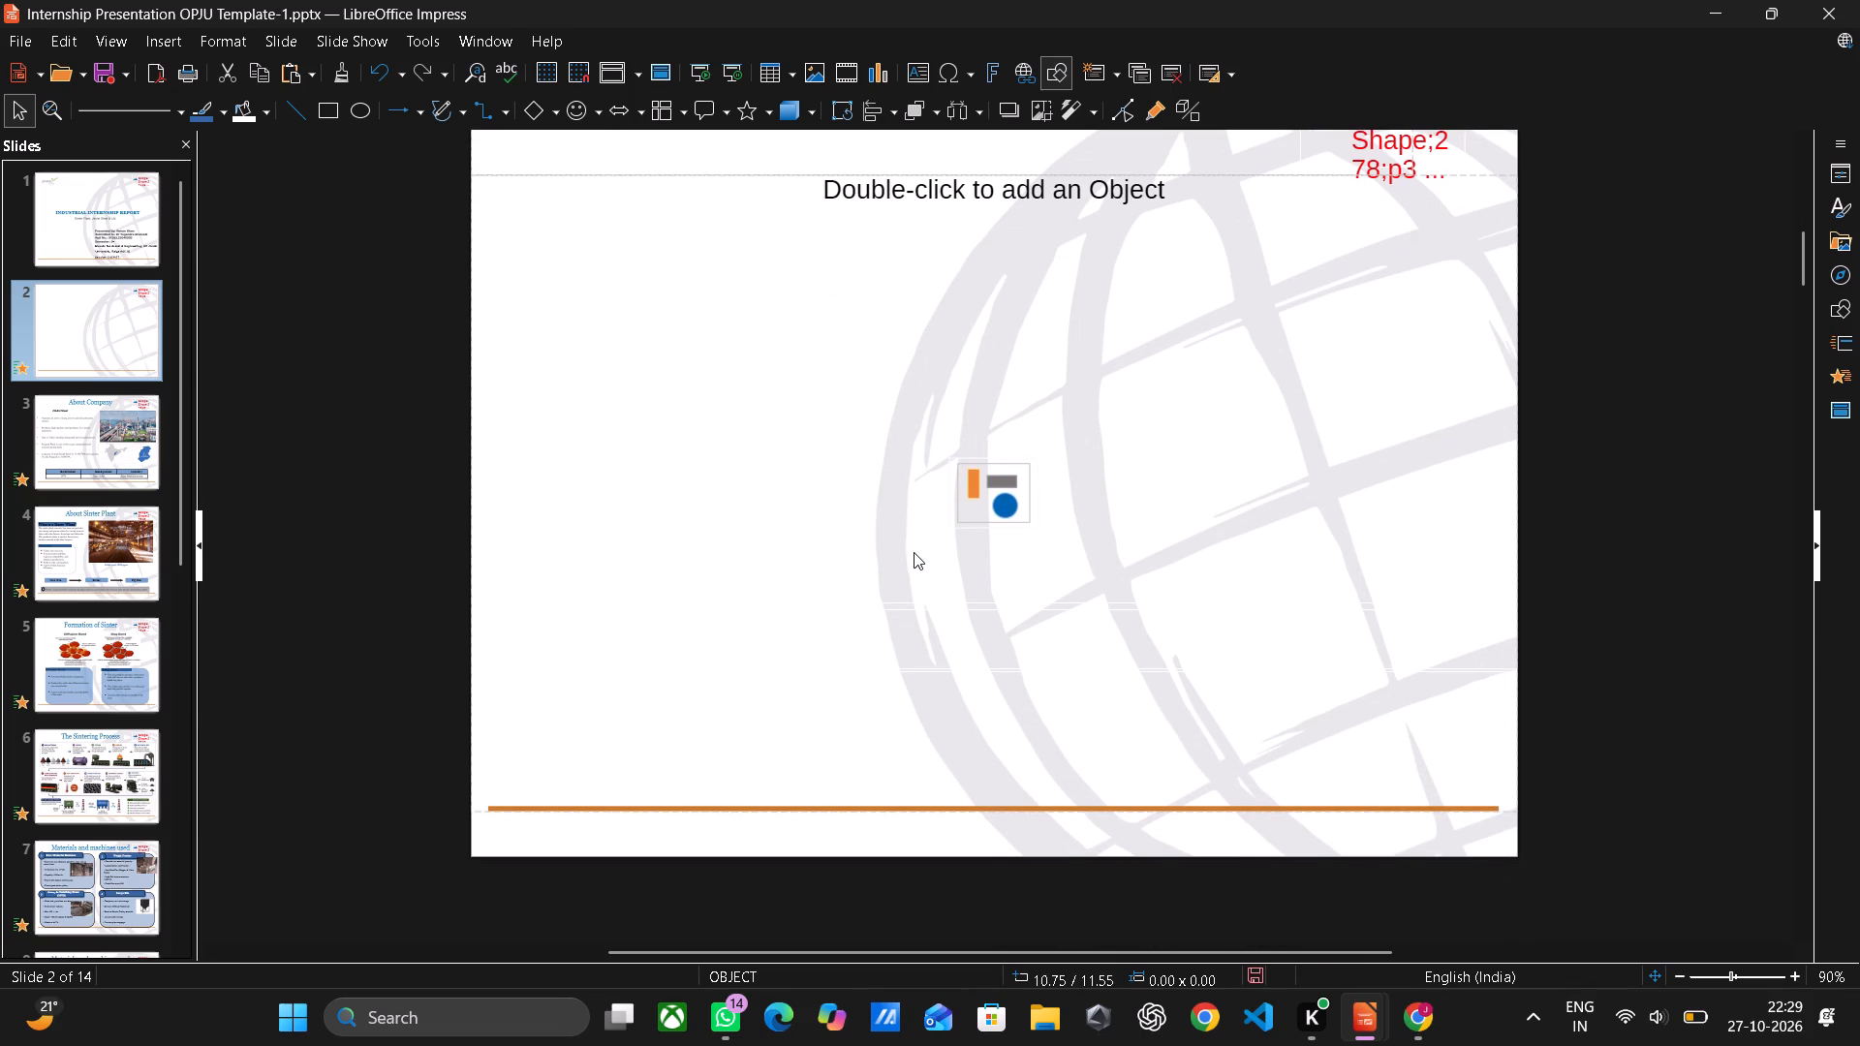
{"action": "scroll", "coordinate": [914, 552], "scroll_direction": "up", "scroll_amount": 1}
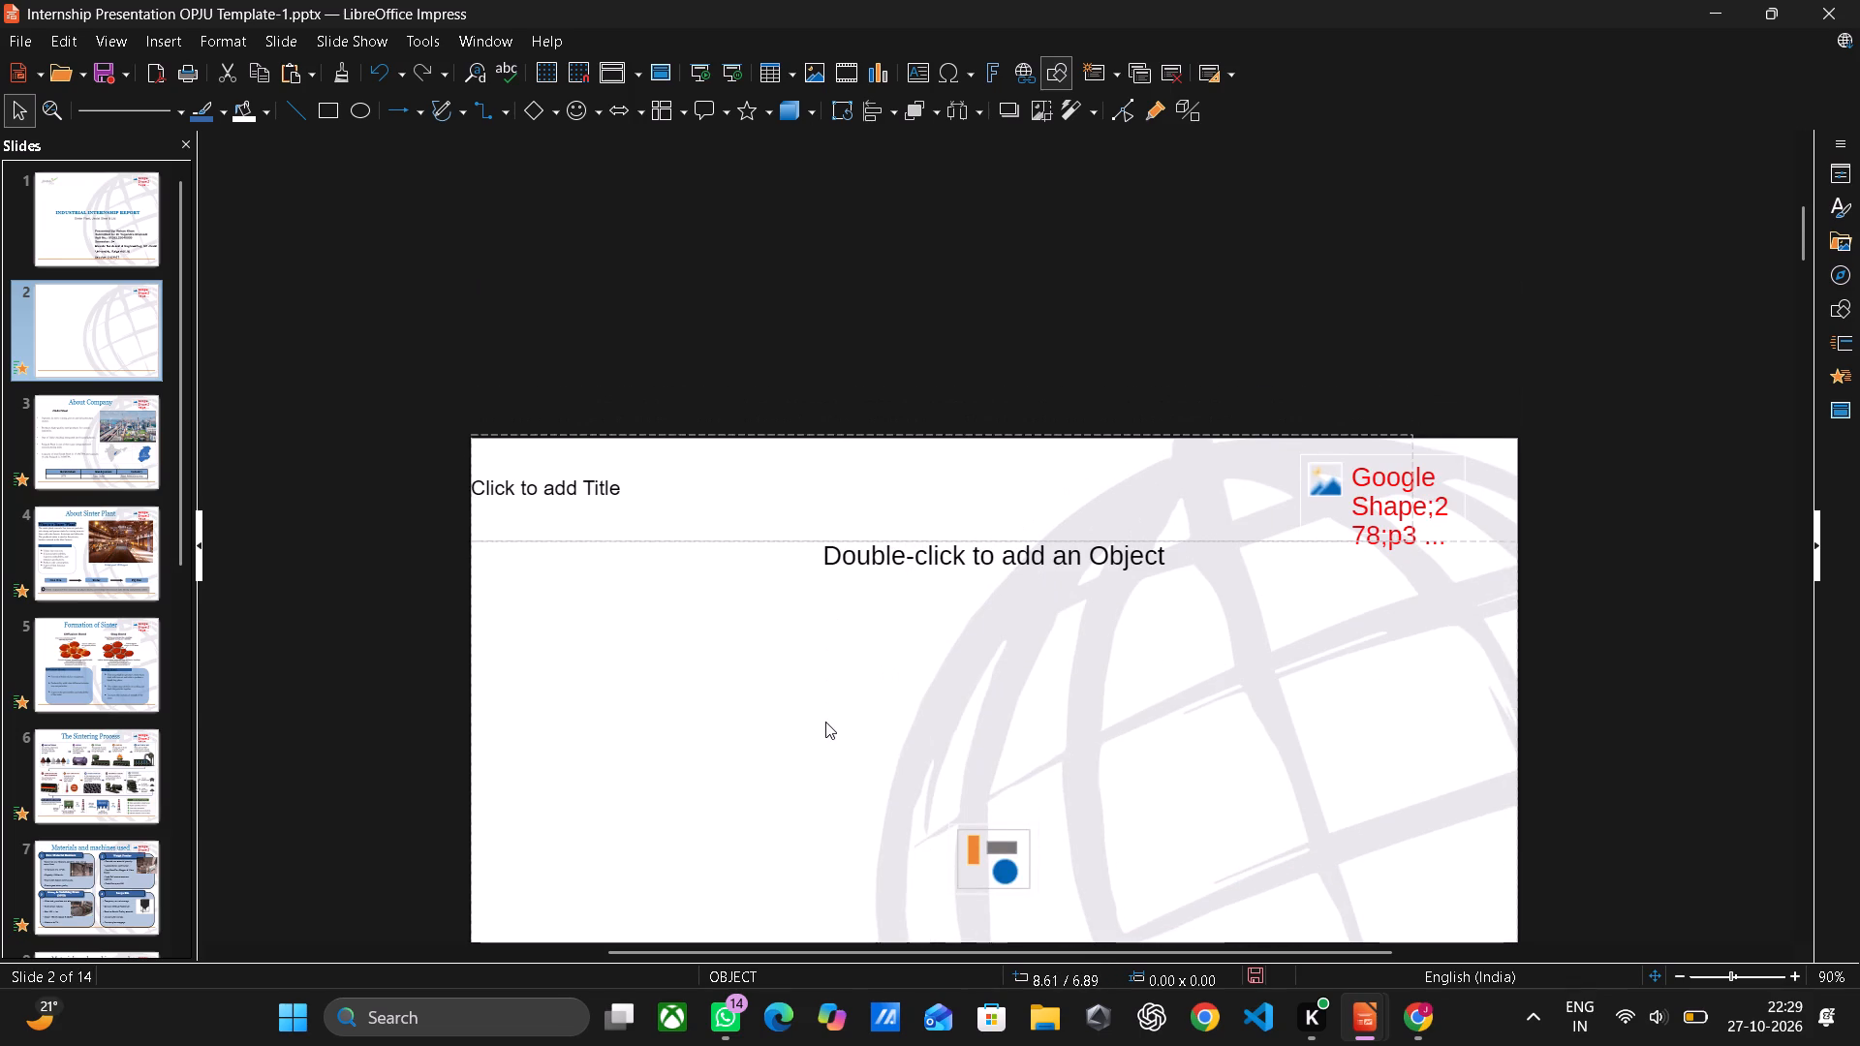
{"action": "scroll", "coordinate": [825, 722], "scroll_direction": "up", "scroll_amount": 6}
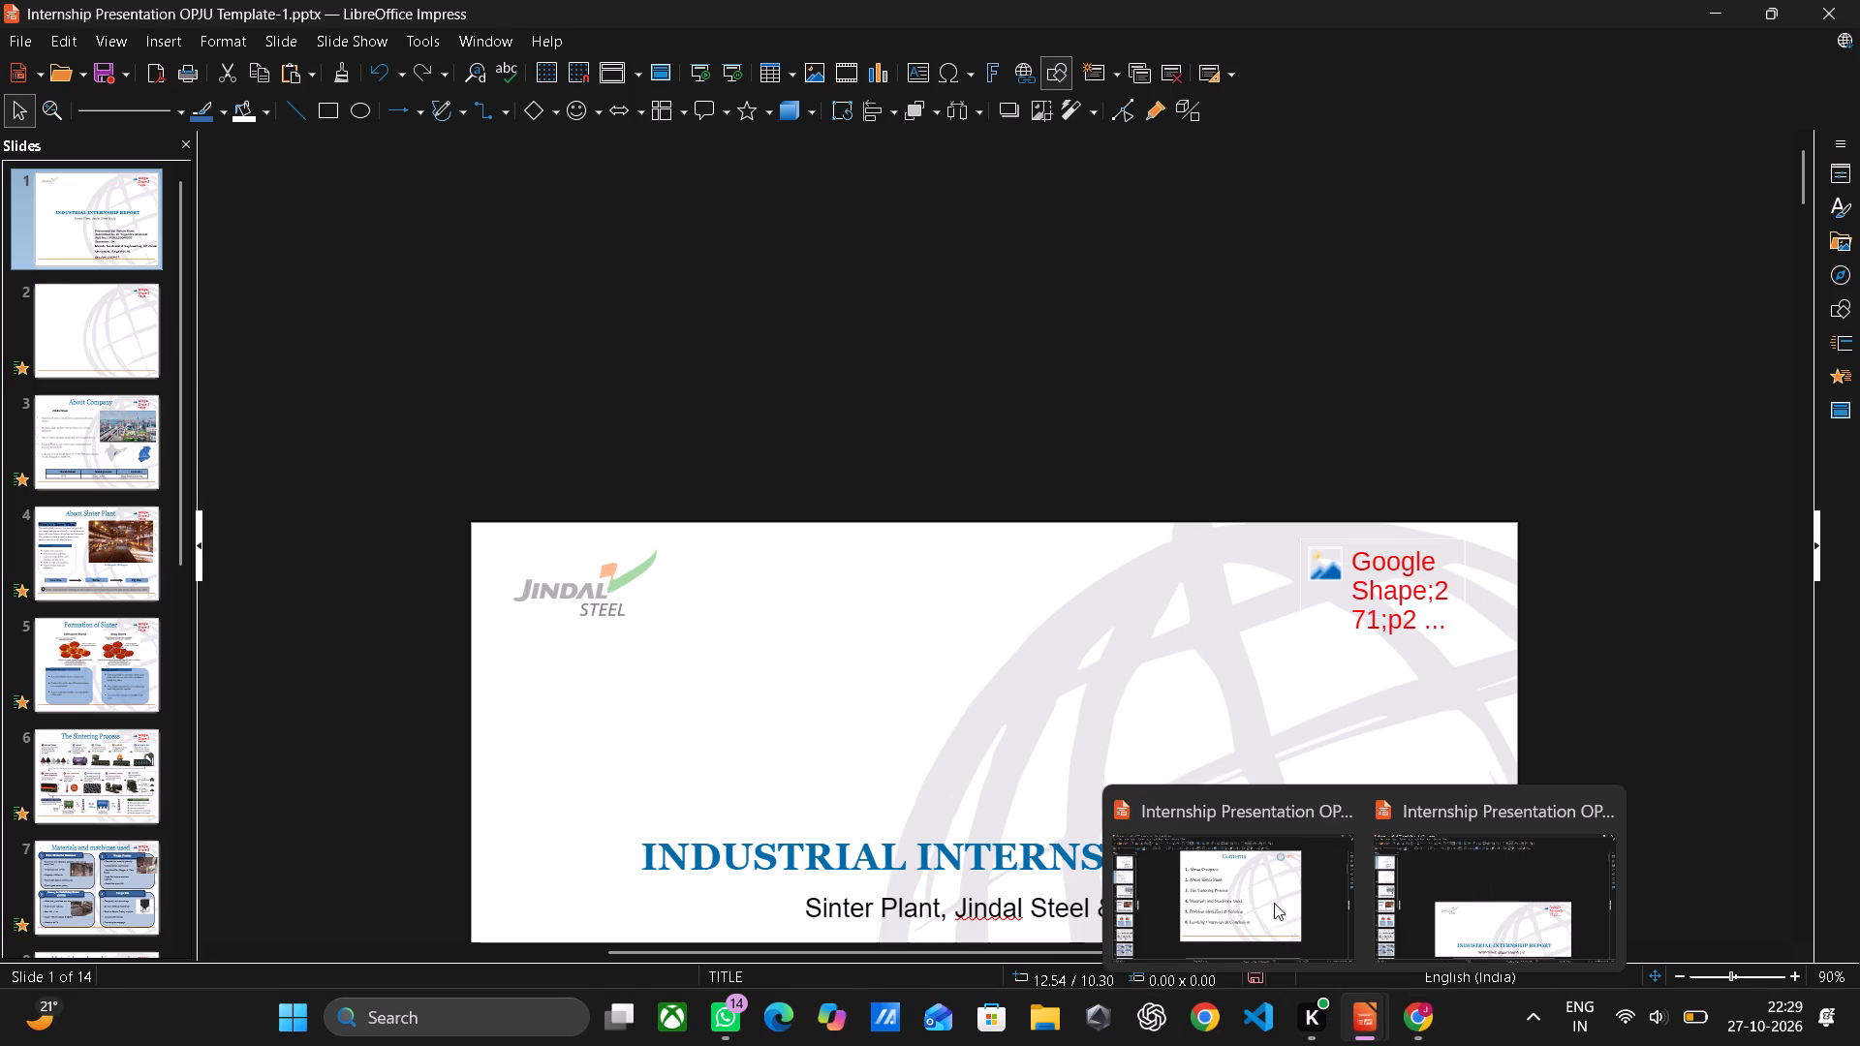
Switch to Internship Presentation OPJU Template.pptx and examine its title, Contents and About Company slides.
{"action": "left_click", "coordinate": [1262, 889]}
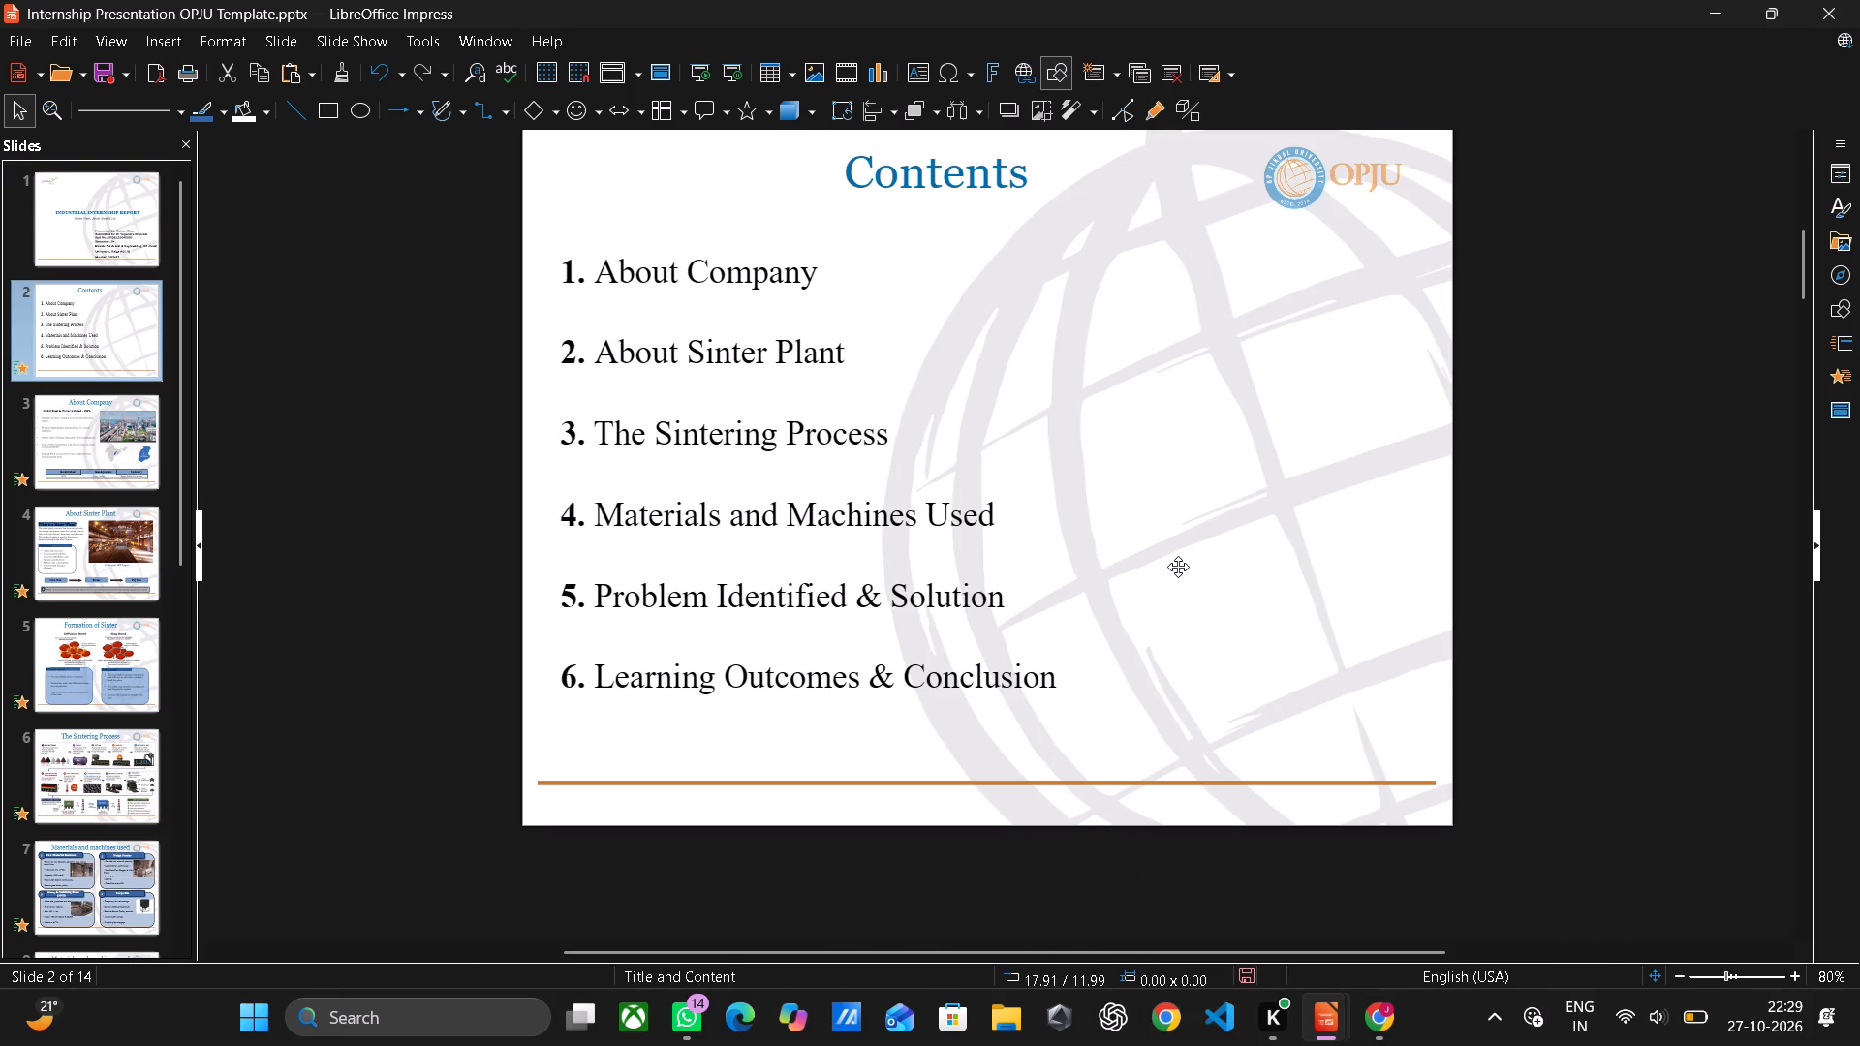
{"action": "scroll", "coordinate": [1178, 567], "scroll_direction": "down", "scroll_amount": 1}
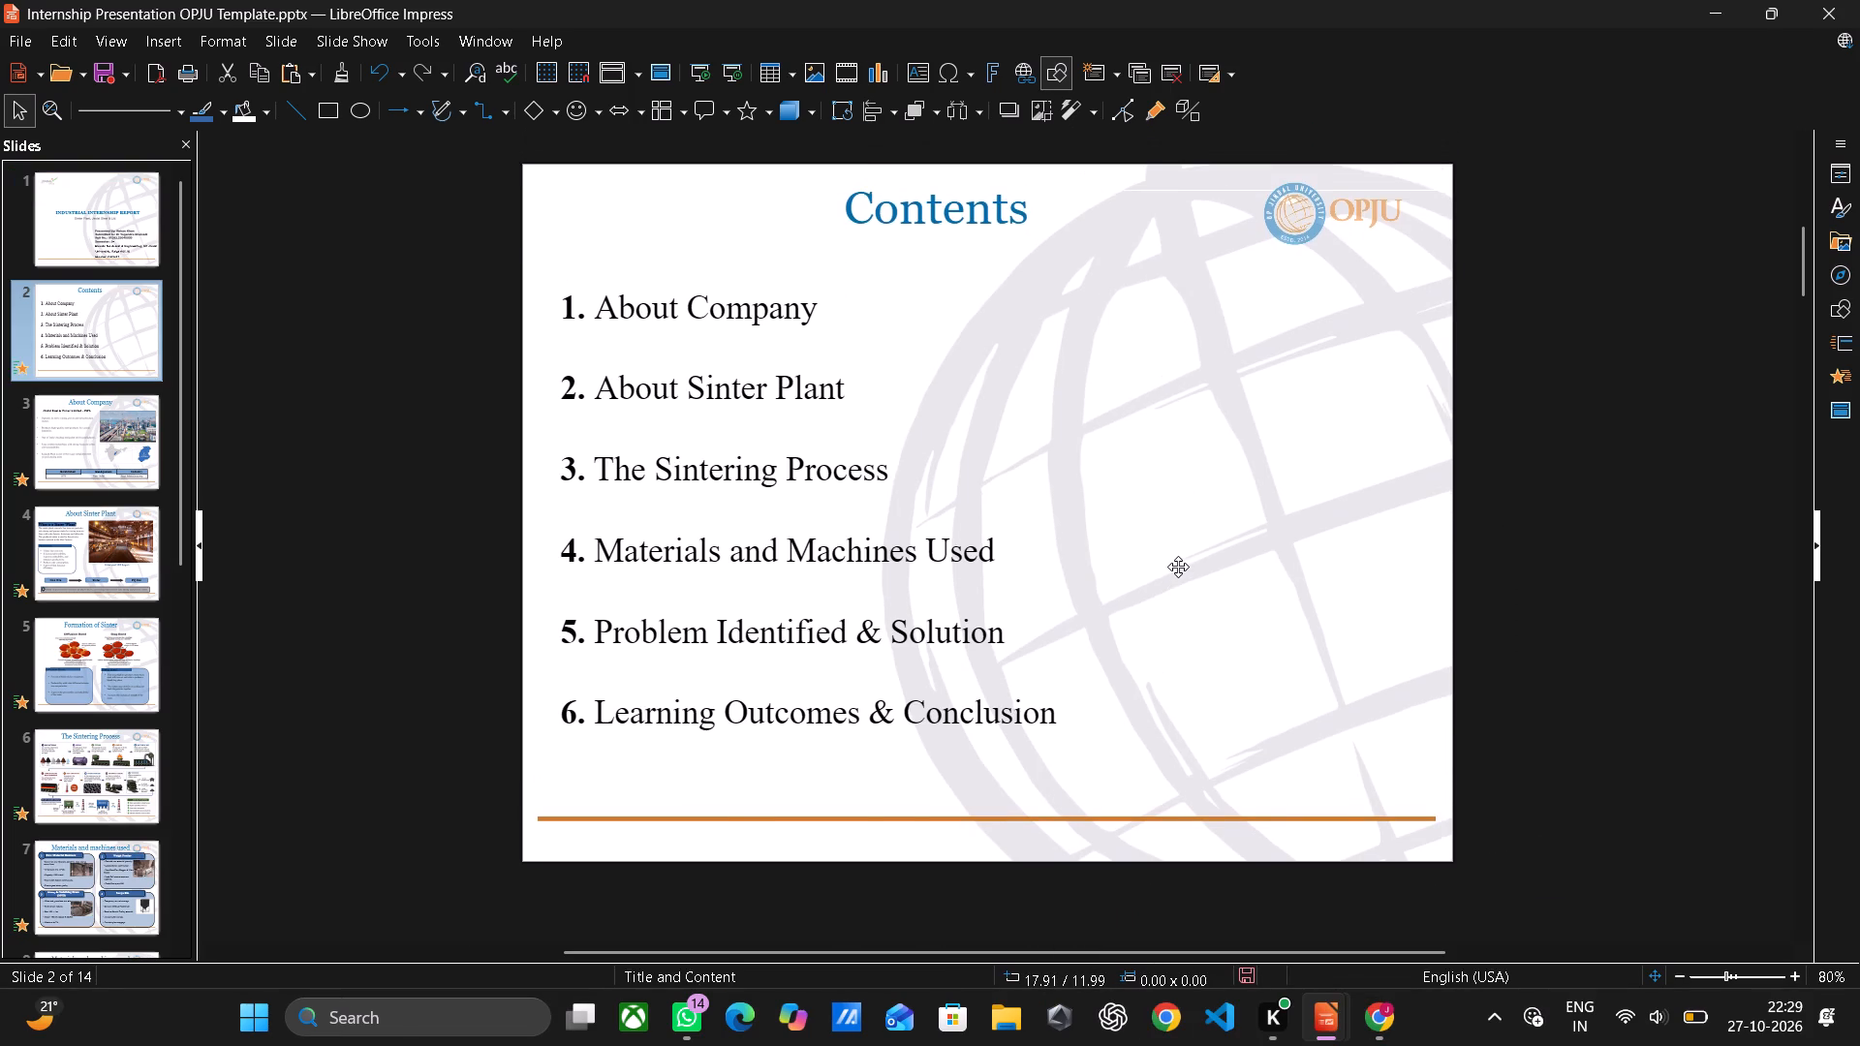
{"action": "scroll", "coordinate": [1178, 567], "scroll_direction": "up", "scroll_amount": 6}
{"action": "scroll", "coordinate": [1178, 567], "scroll_direction": "down", "scroll_amount": 1}
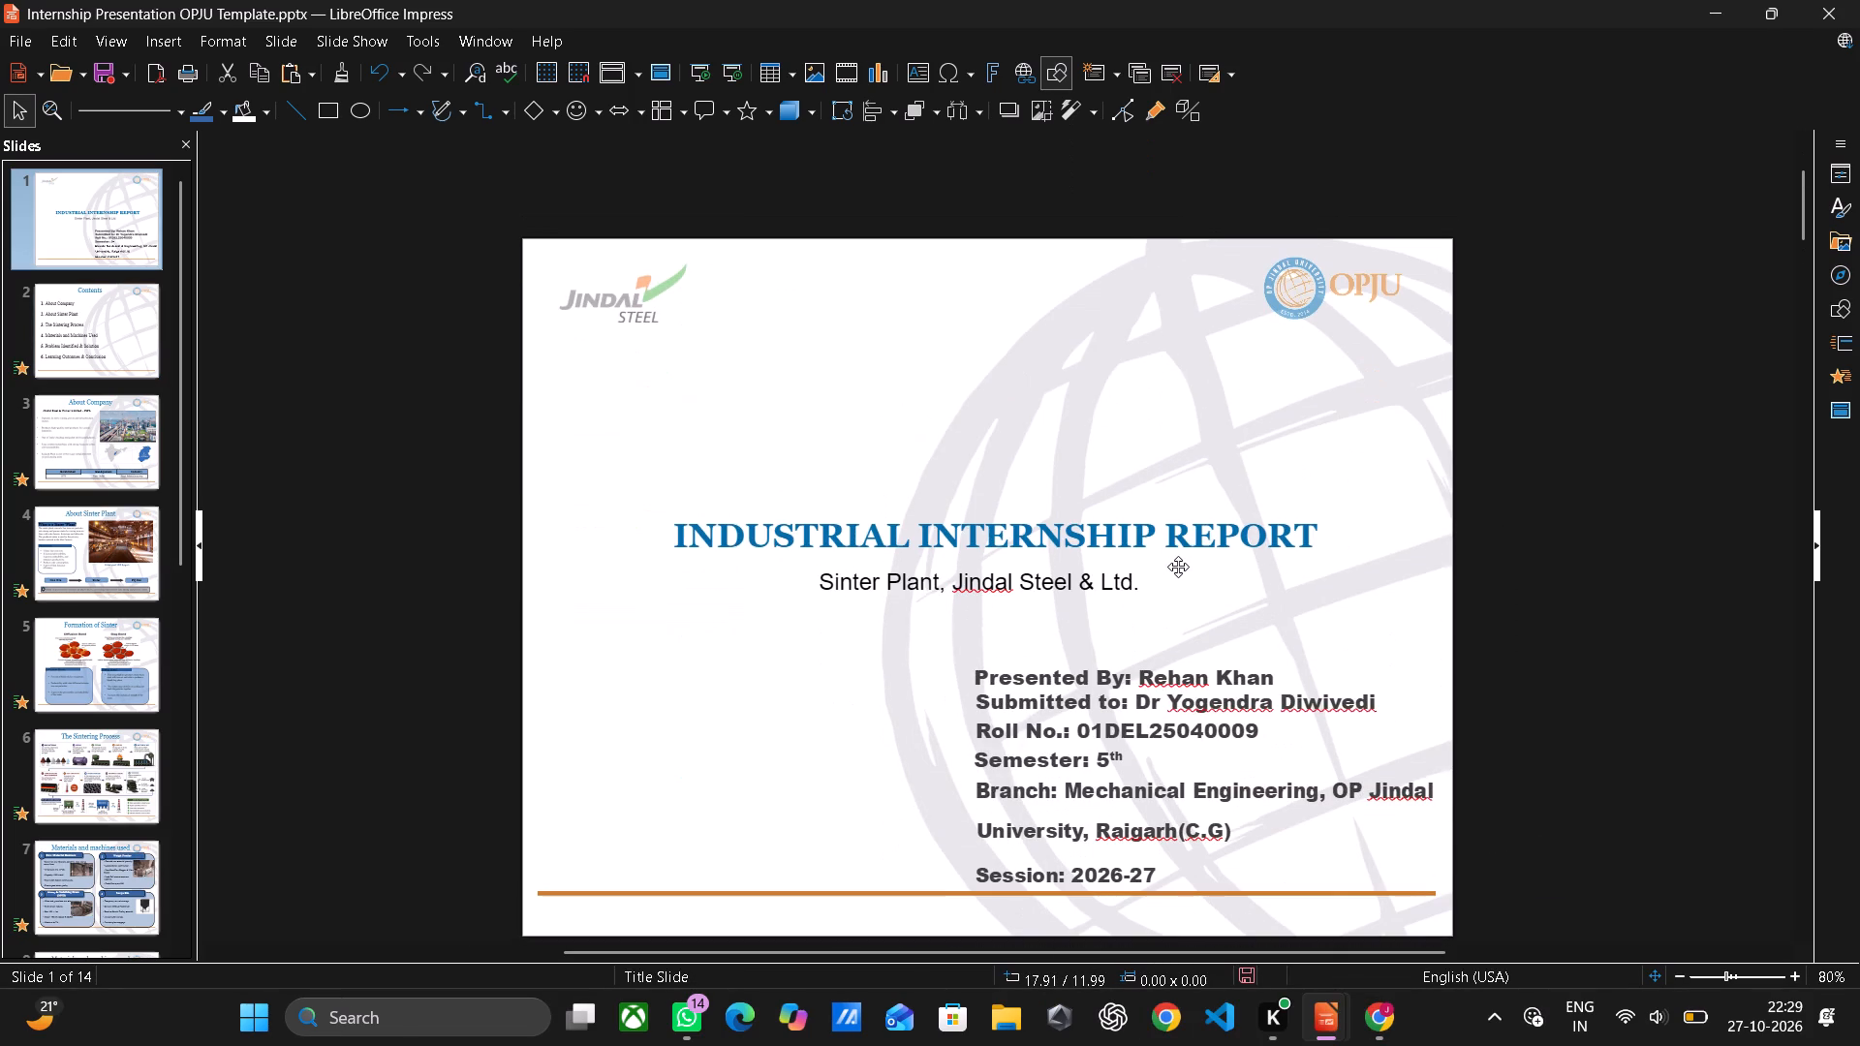
{"action": "scroll", "coordinate": [1178, 567], "scroll_direction": "down", "scroll_amount": 1}
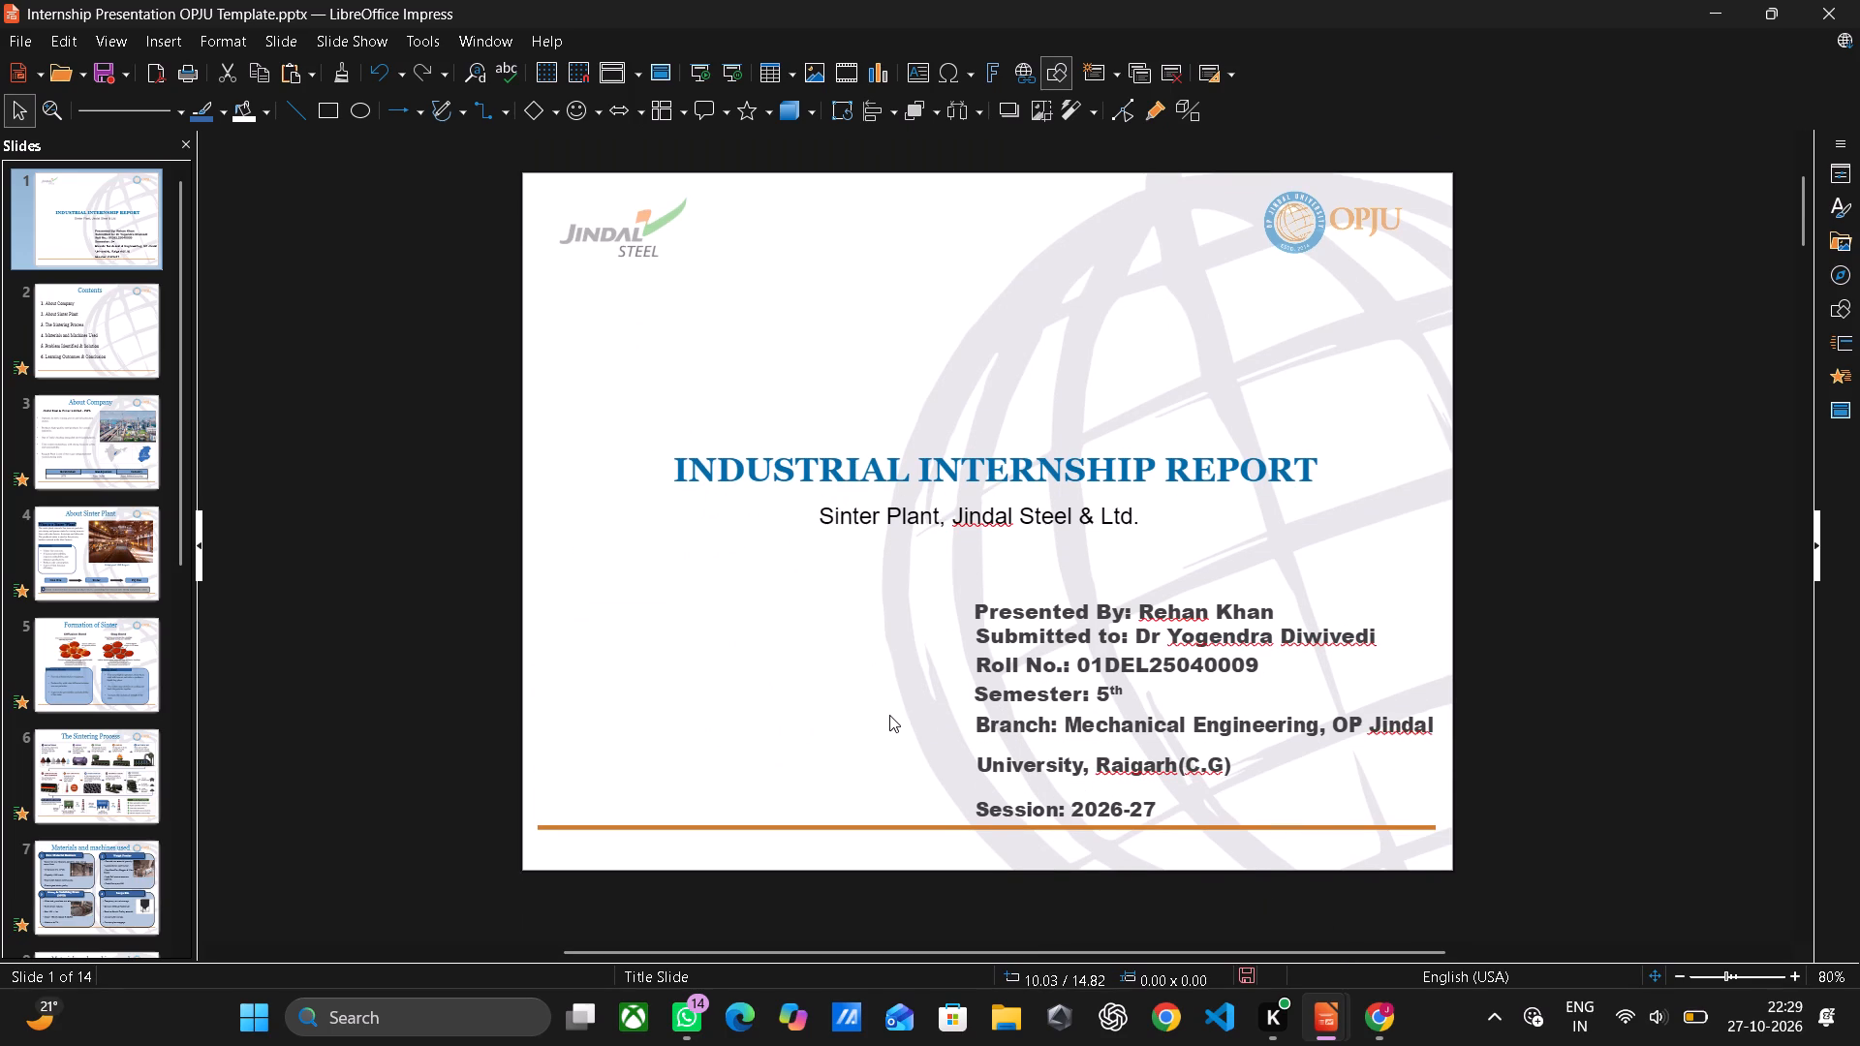
{"action": "scroll", "coordinate": [889, 715], "scroll_direction": "down", "scroll_amount": 1}
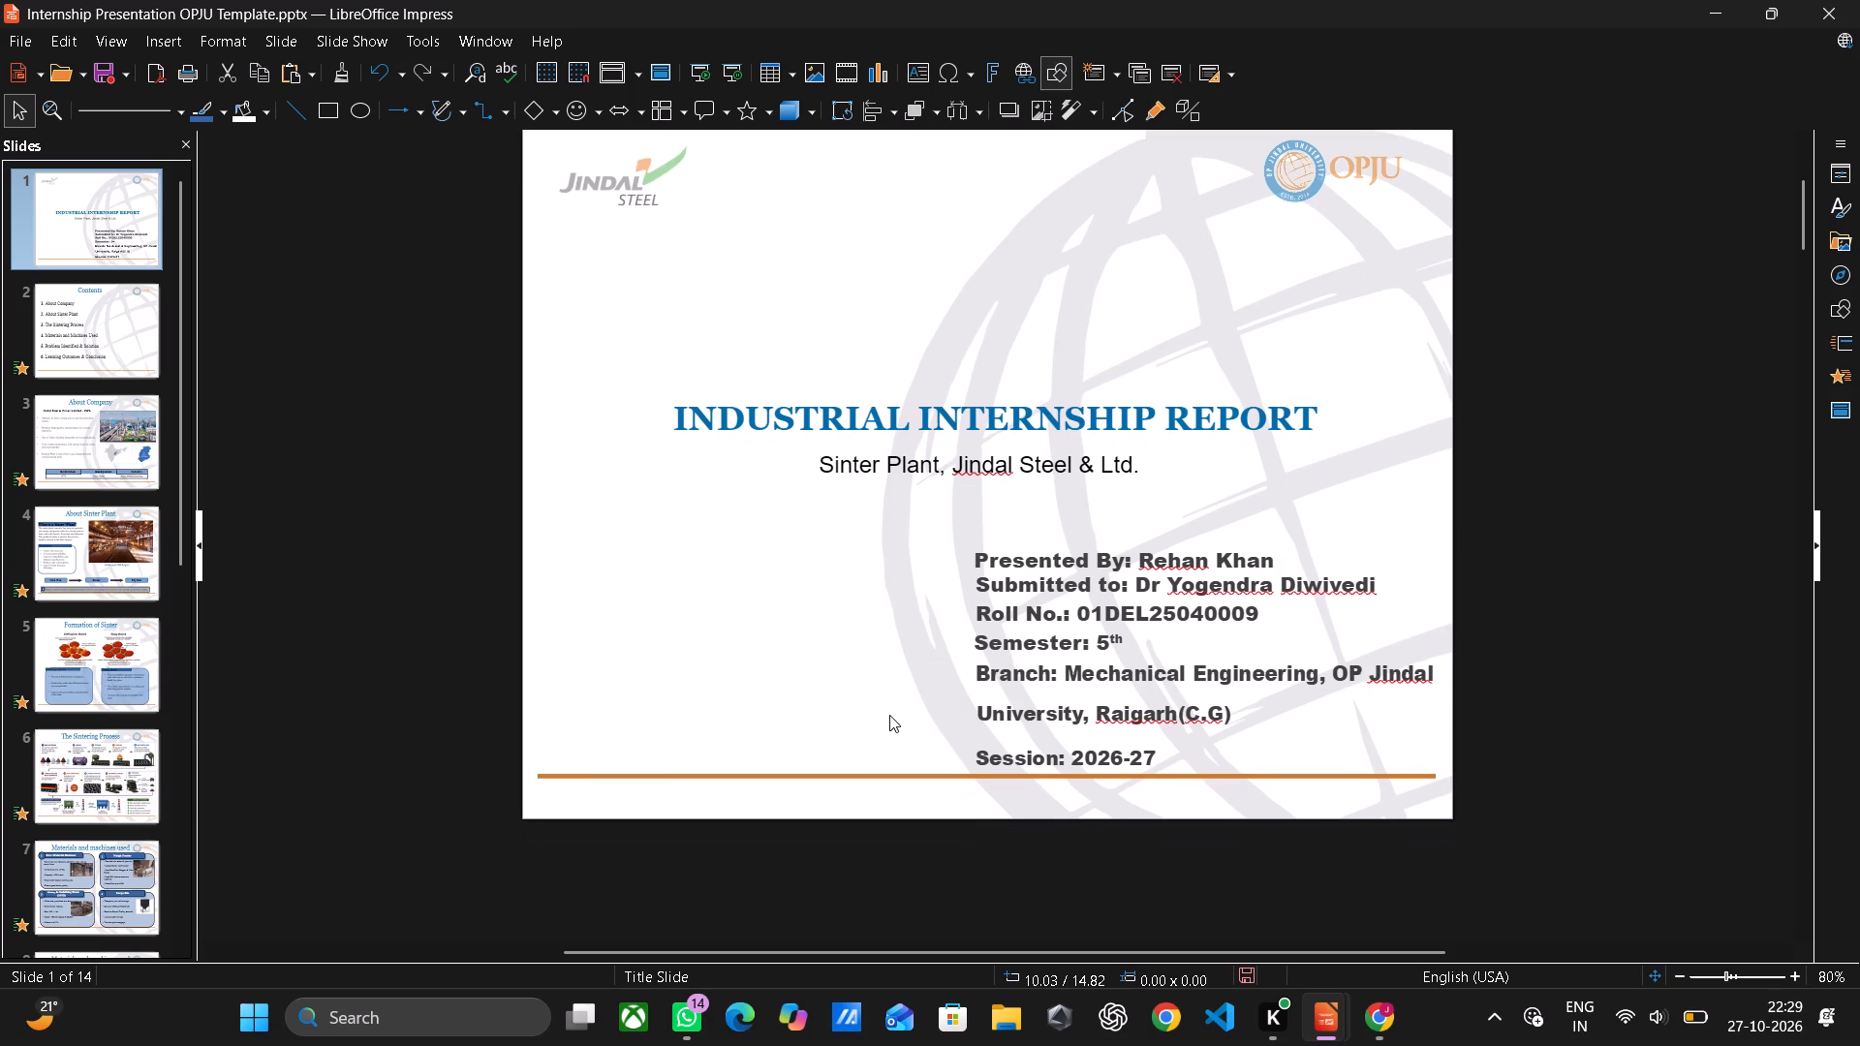
{"action": "scroll", "coordinate": [889, 715], "scroll_direction": "down", "scroll_amount": 2}
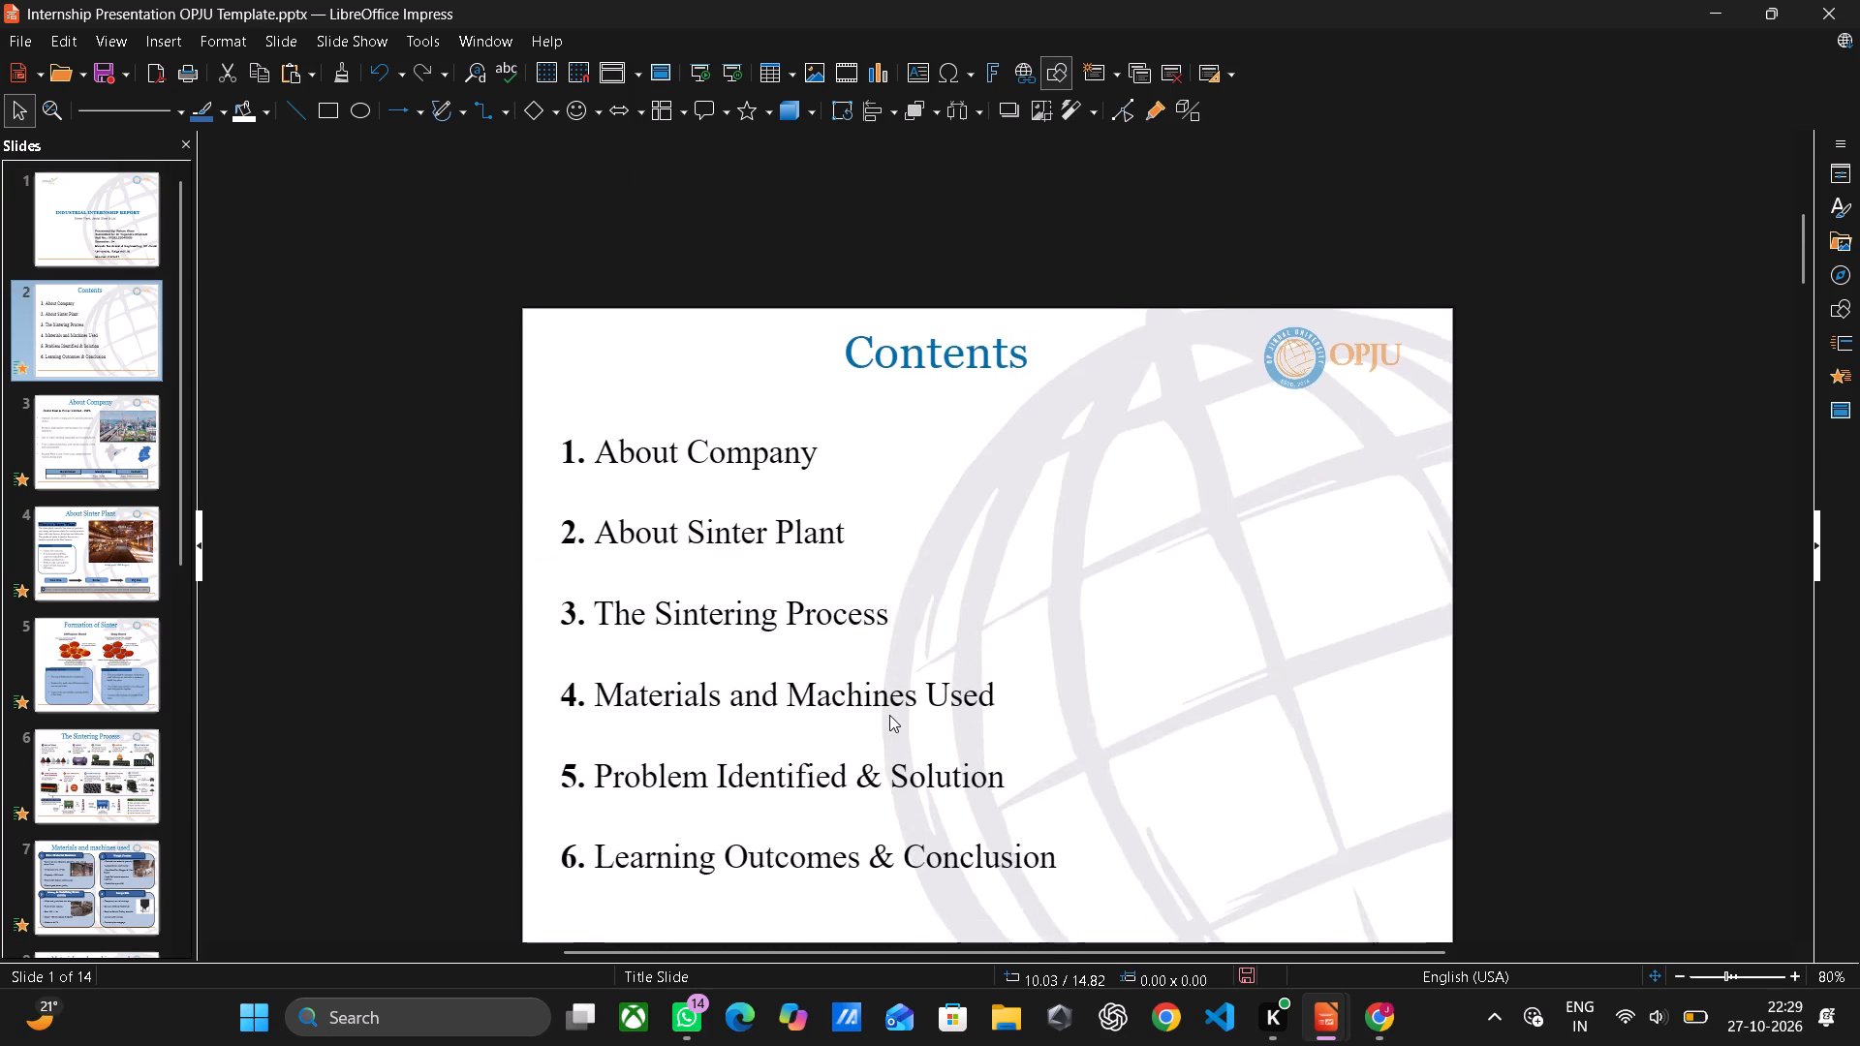
{"action": "scroll", "coordinate": [889, 715], "scroll_direction": "down", "scroll_amount": 3}
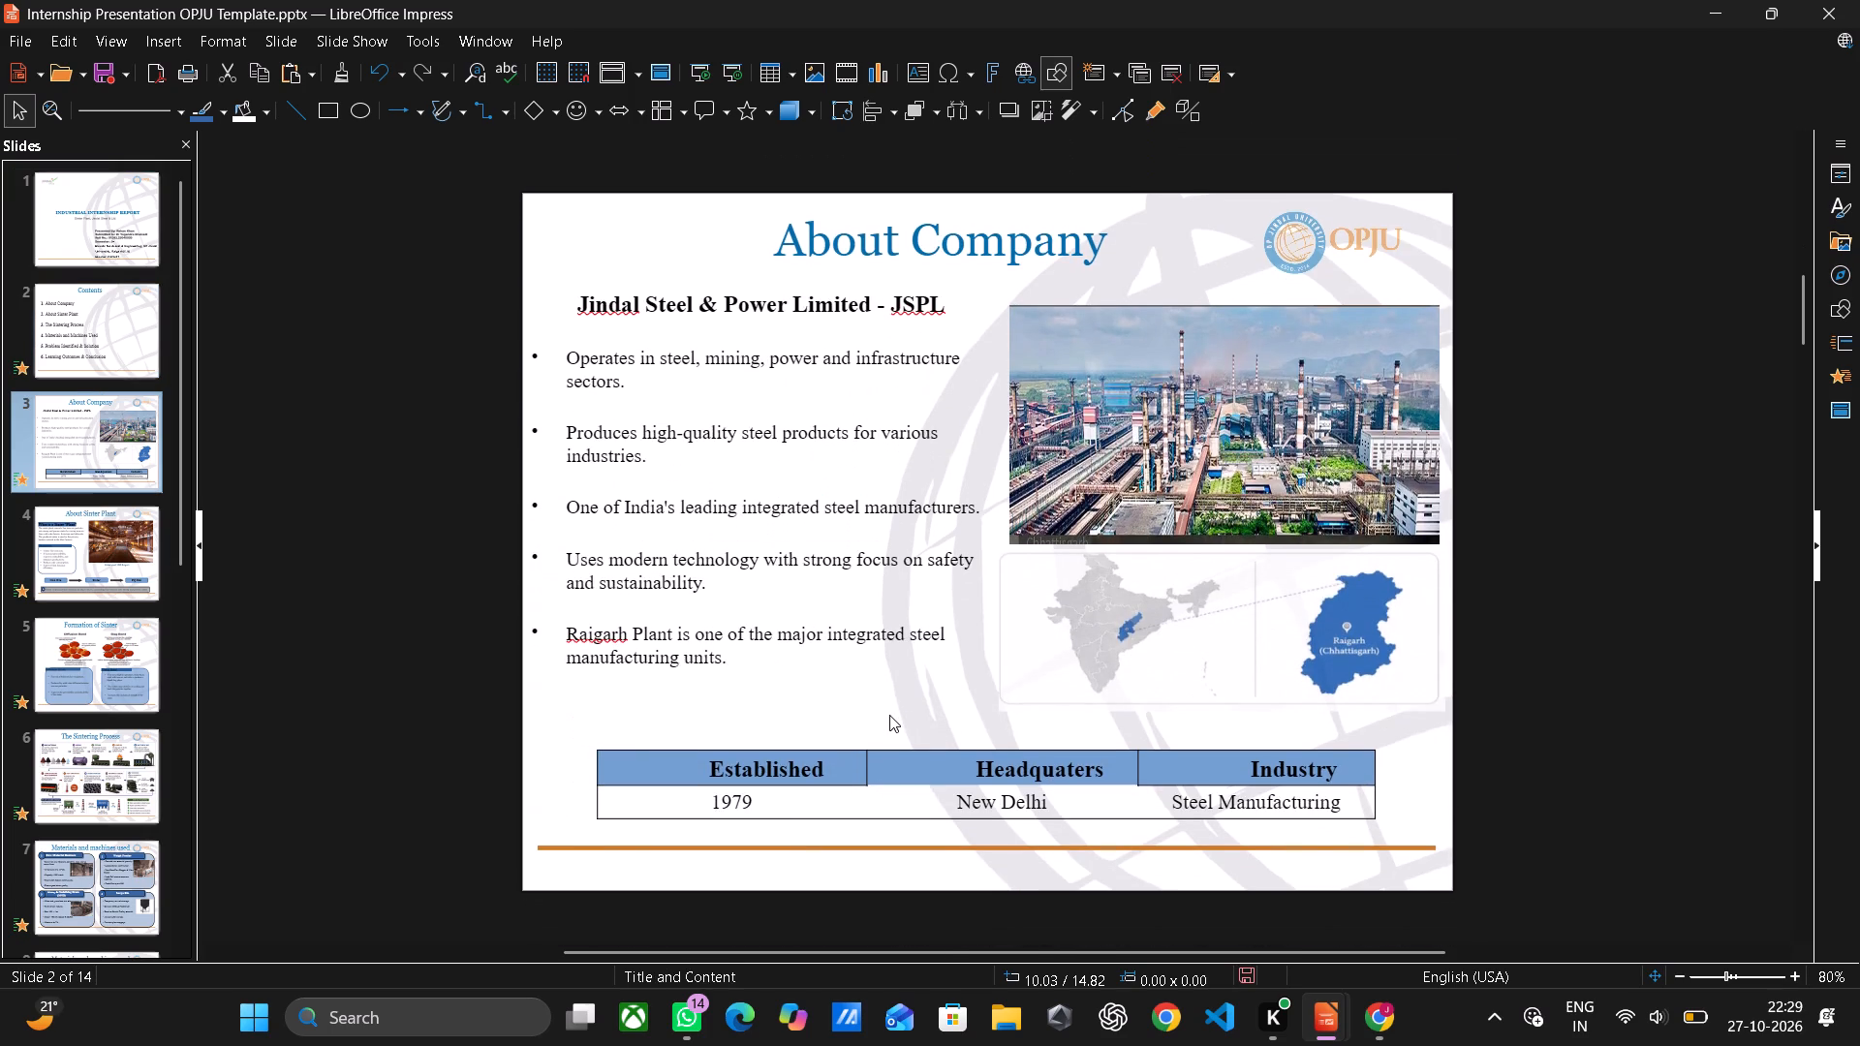
{"action": "scroll", "coordinate": [889, 715], "scroll_direction": "down", "scroll_amount": 2}
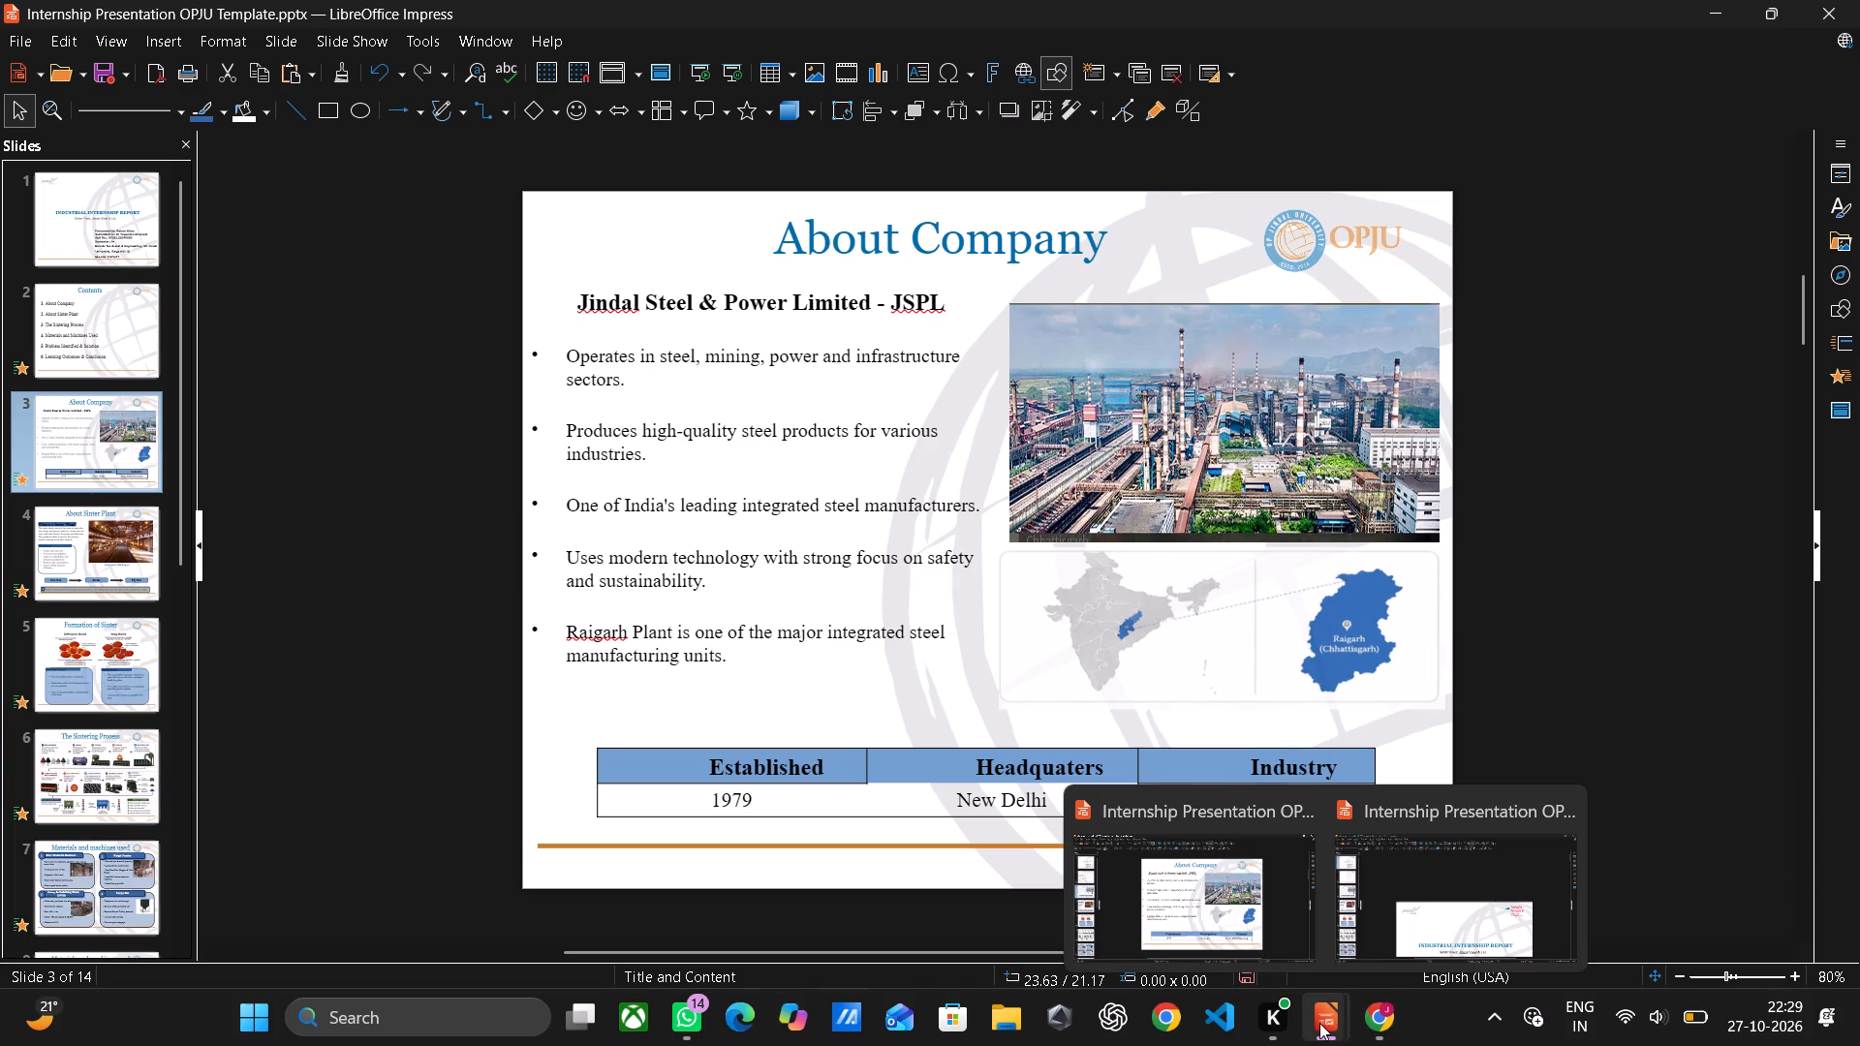
Return to Internship Presentation OPJU Template-1.pptx and examine the subheading and bullets on its About Company slide.
{"action": "left_click", "coordinate": [1425, 920]}
{"action": "scroll", "coordinate": [1264, 742], "scroll_direction": "down", "scroll_amount": 1}
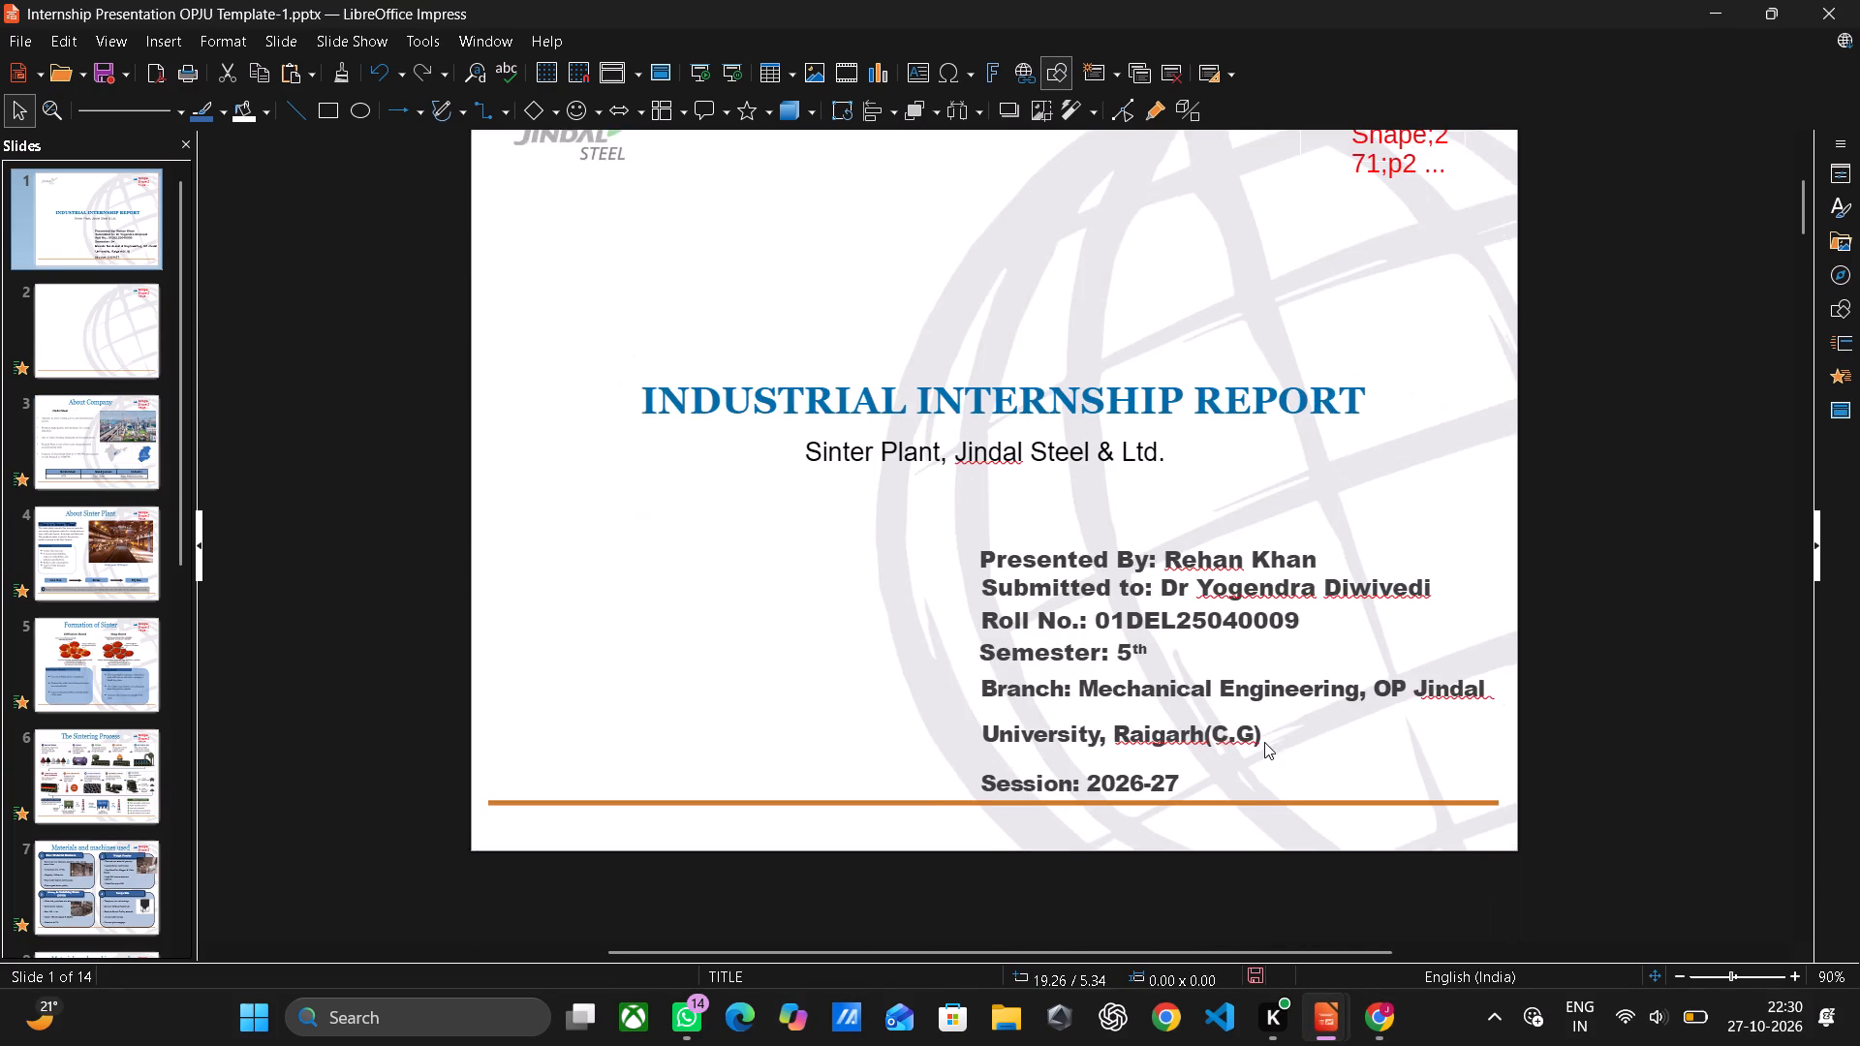
{"action": "scroll", "coordinate": [1264, 742], "scroll_direction": "down", "scroll_amount": 4}
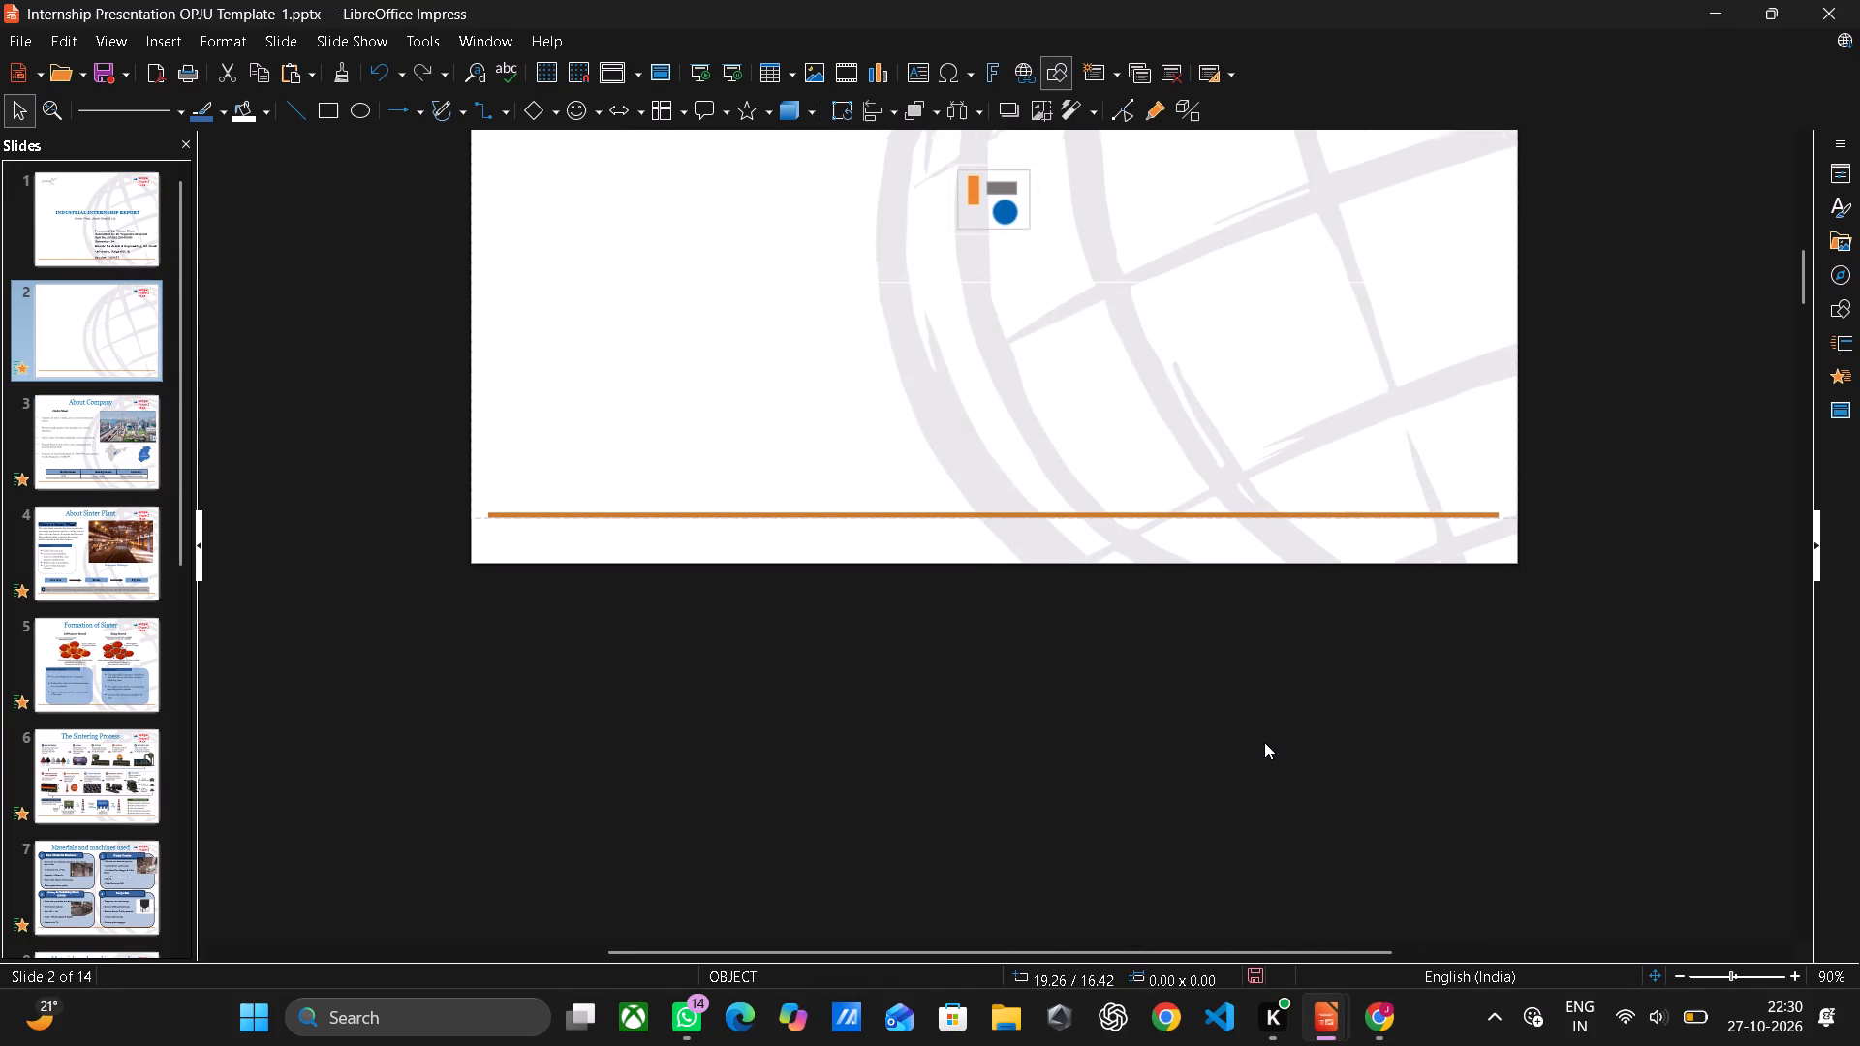
{"action": "scroll", "coordinate": [1264, 742], "scroll_direction": "down", "scroll_amount": 3}
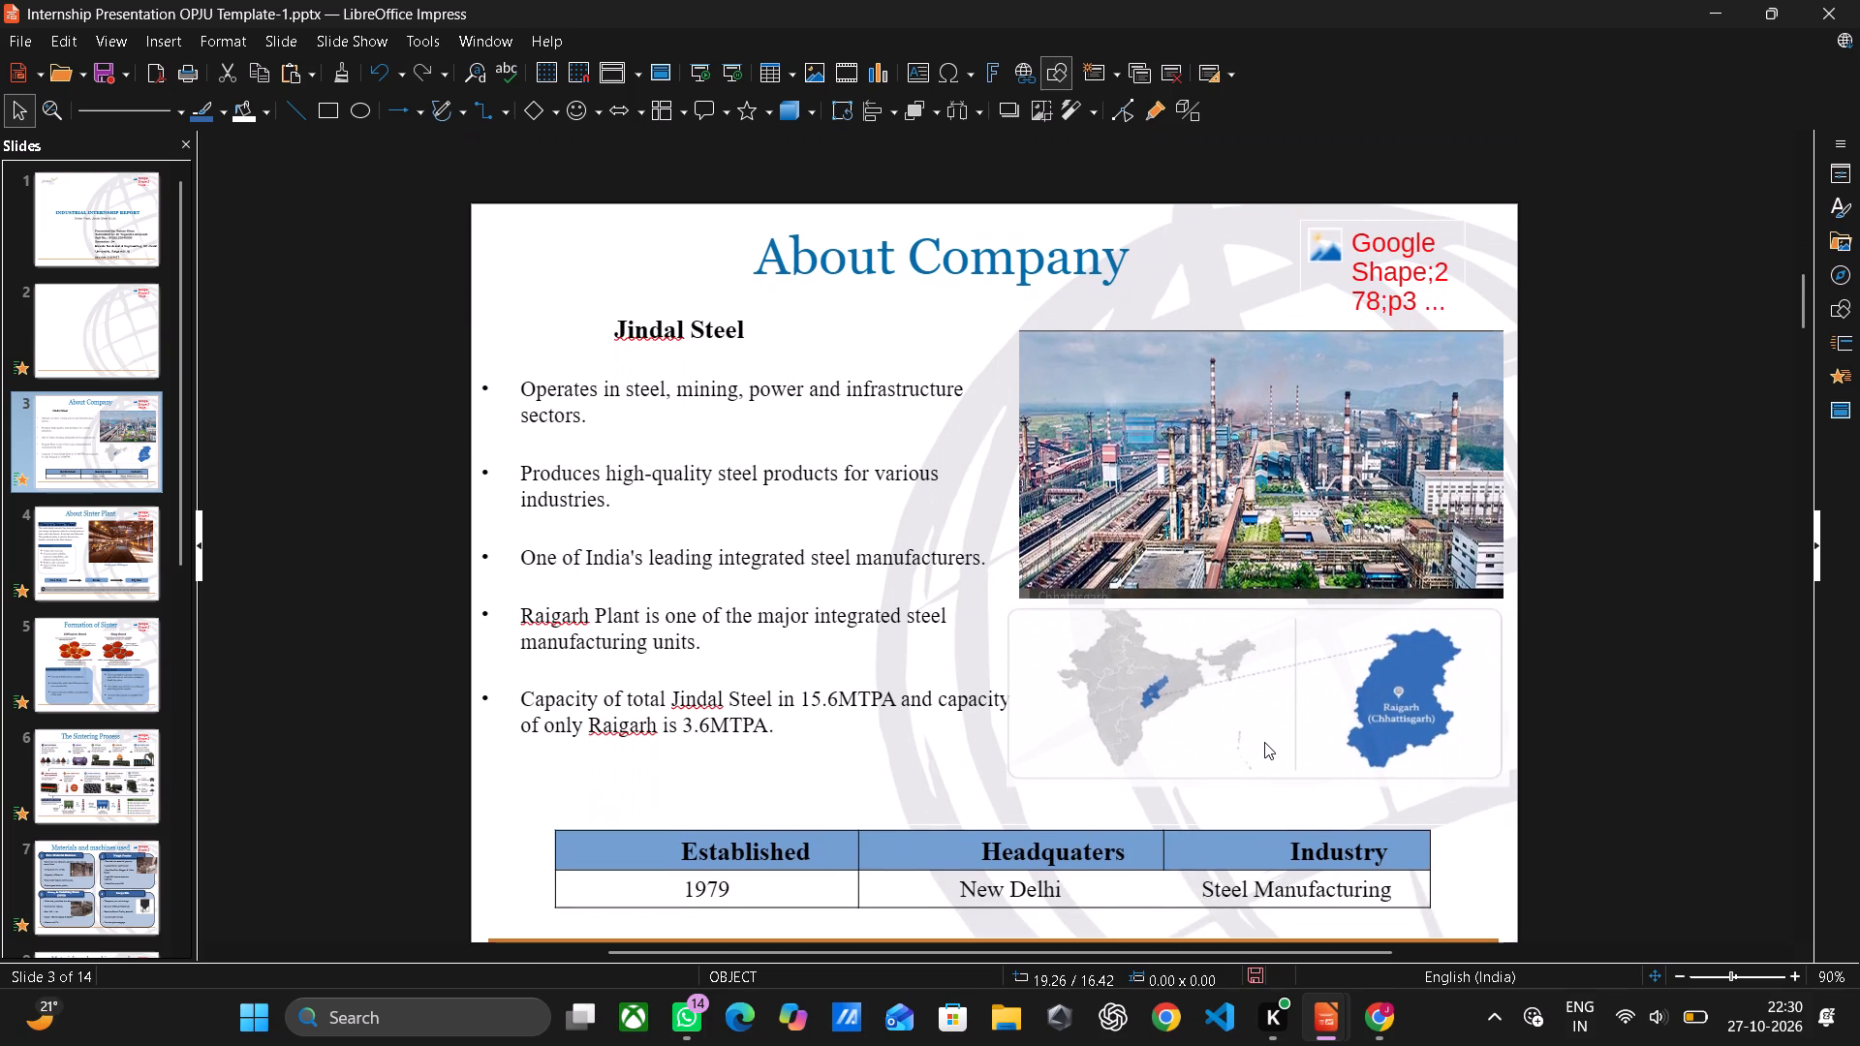
{"action": "scroll", "coordinate": [1264, 742], "scroll_direction": "down", "scroll_amount": 1}
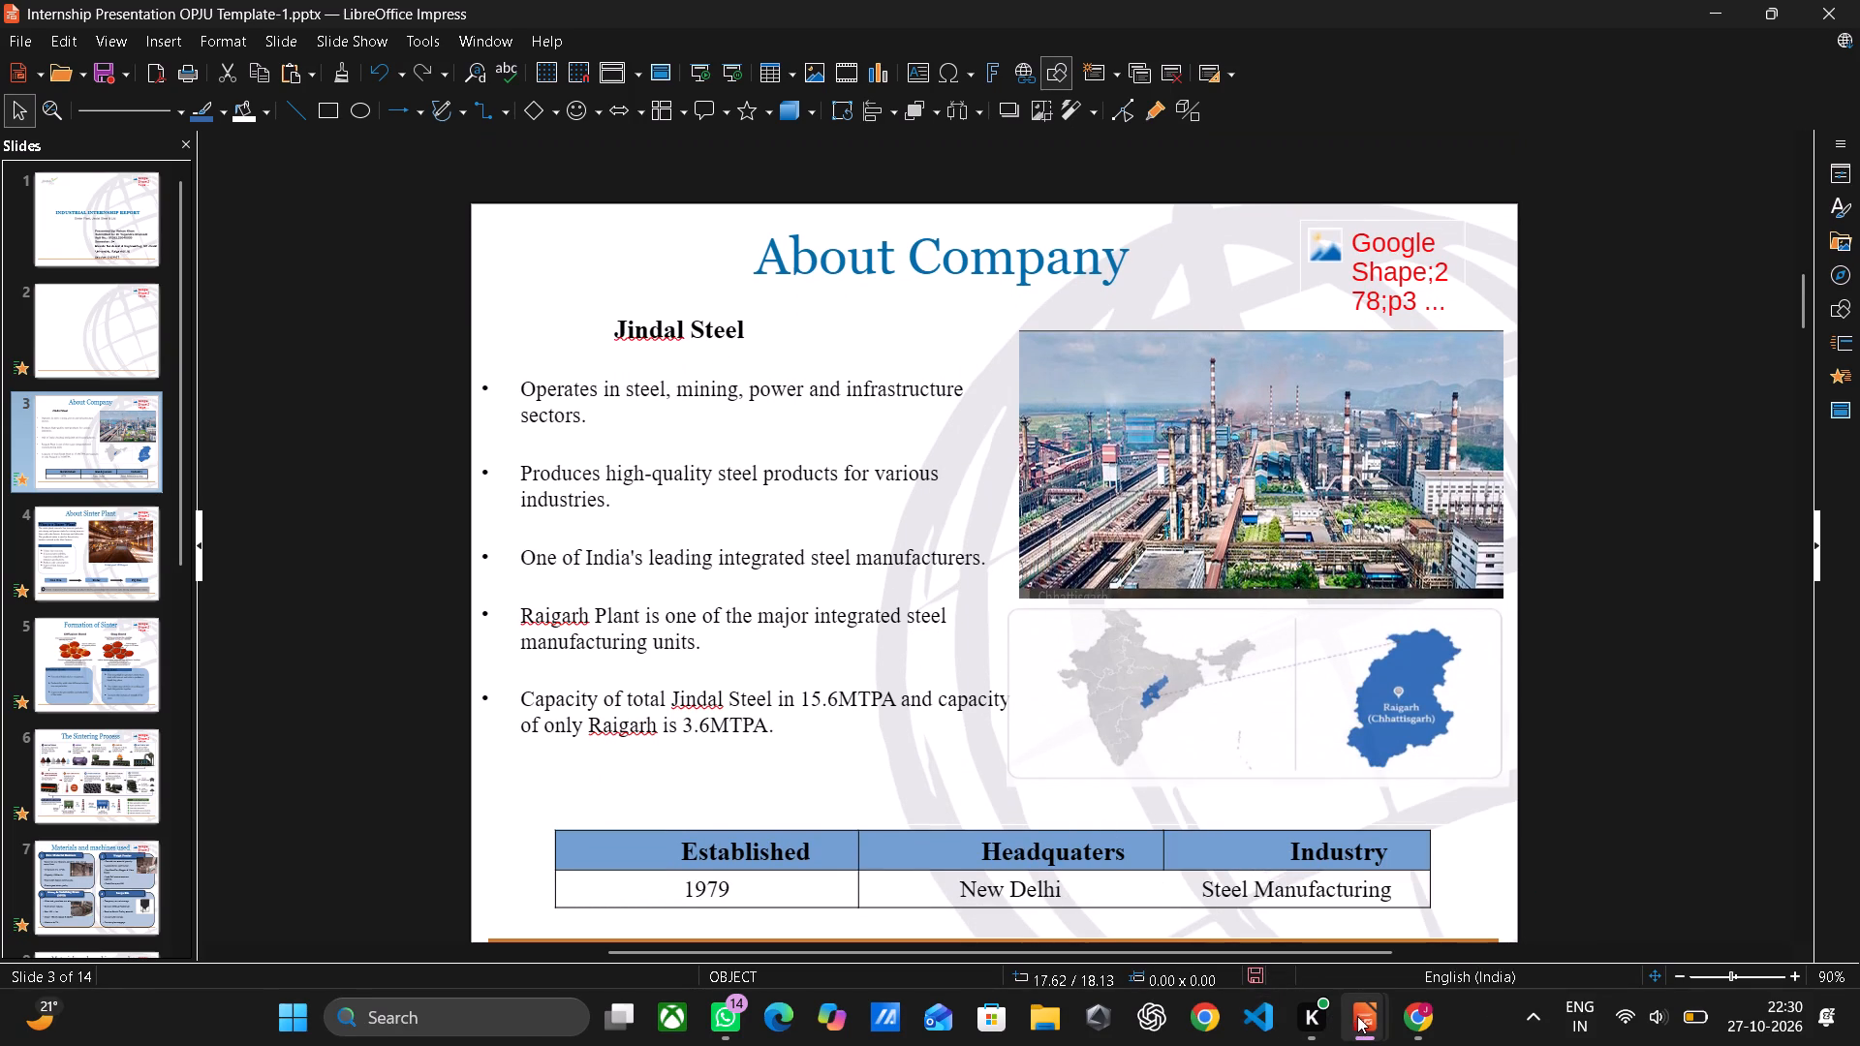
In Internship Presentation OPJU Template.pptx, shorten the subheading on the About Company slide to "Jindal Steel".
{"action": "left_click", "coordinate": [1214, 877]}
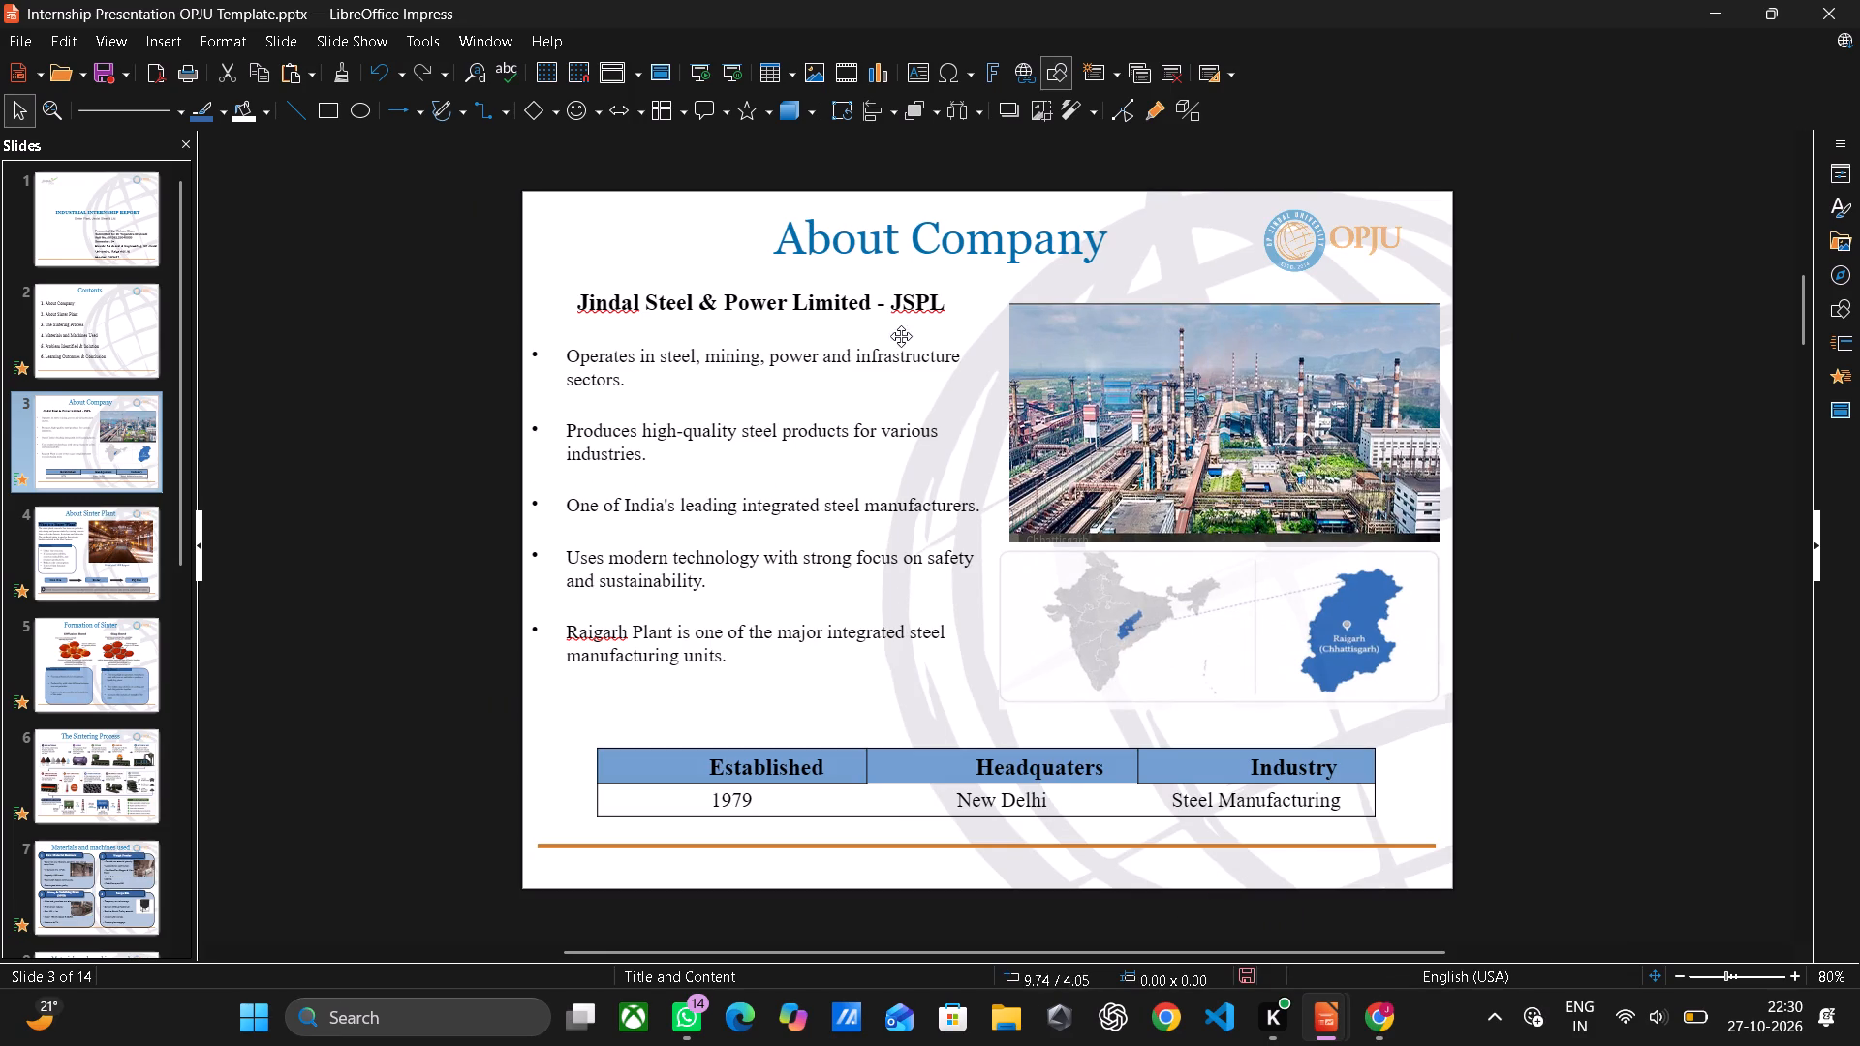
{"action": "left_click", "coordinate": [947, 303]}
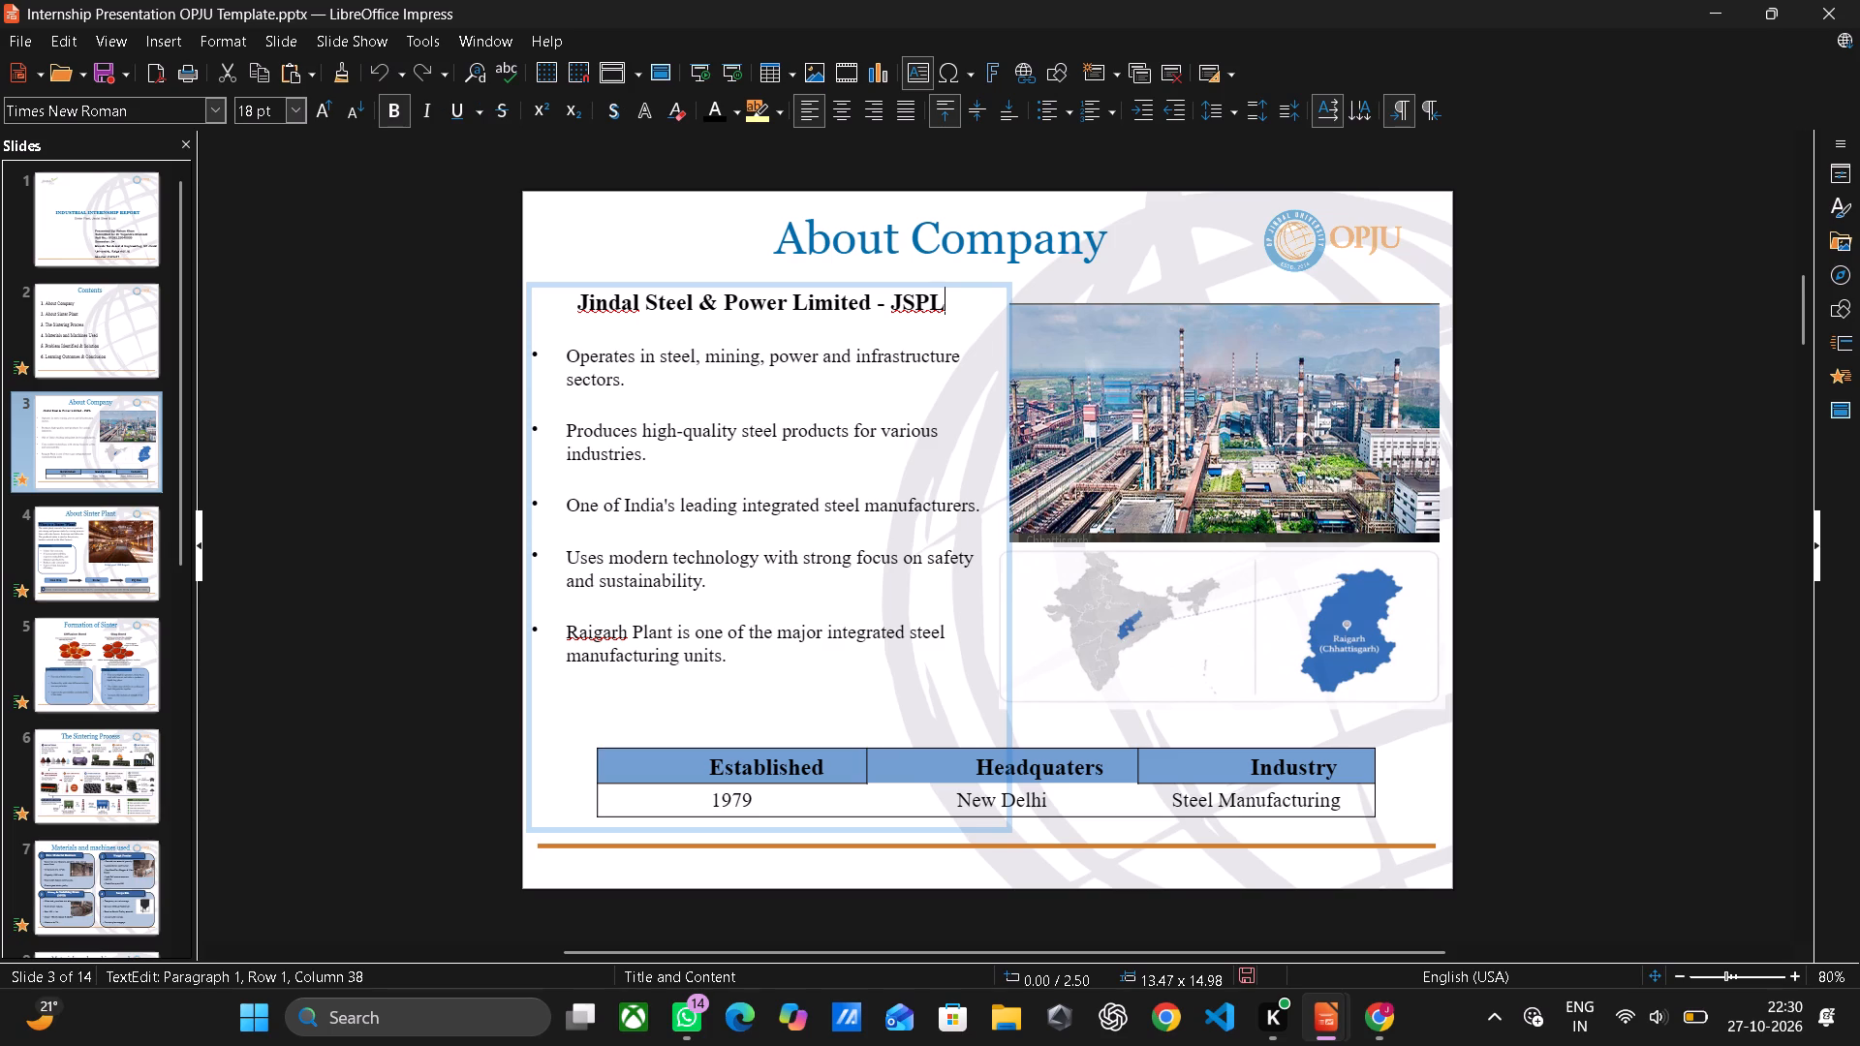
{"action": "key", "text": "BackSpace"}
{"action": "key", "text": "BackSpace"}
{"action": "key", "text": "BackSpace"}
{"action": "key", "text": "BackSpace"}
{"action": "key", "text": "BackSpace"}
{"action": "key", "text": "BackSpace"}
{"action": "key", "text": "BackSpace"}
{"action": "key", "text": "BackSpace"}
{"action": "key", "text": "BackSpace"}
{"action": "key", "text": "BackSpace"}
{"action": "key", "text": "BackSpace"}
{"action": "key", "text": "BackSpace"}
{"action": "key", "text": "BackSpace"}
{"action": "key", "text": "BackSpace"}
{"action": "key", "text": "BackSpace"}
{"action": "key", "text": "BackSpace"}
{"action": "key", "text": "BackSpace"}
{"action": "key", "text": "BackSpace"}
{"action": "key", "text": "BackSpace"}
{"action": "key", "text": "BackSpace"}
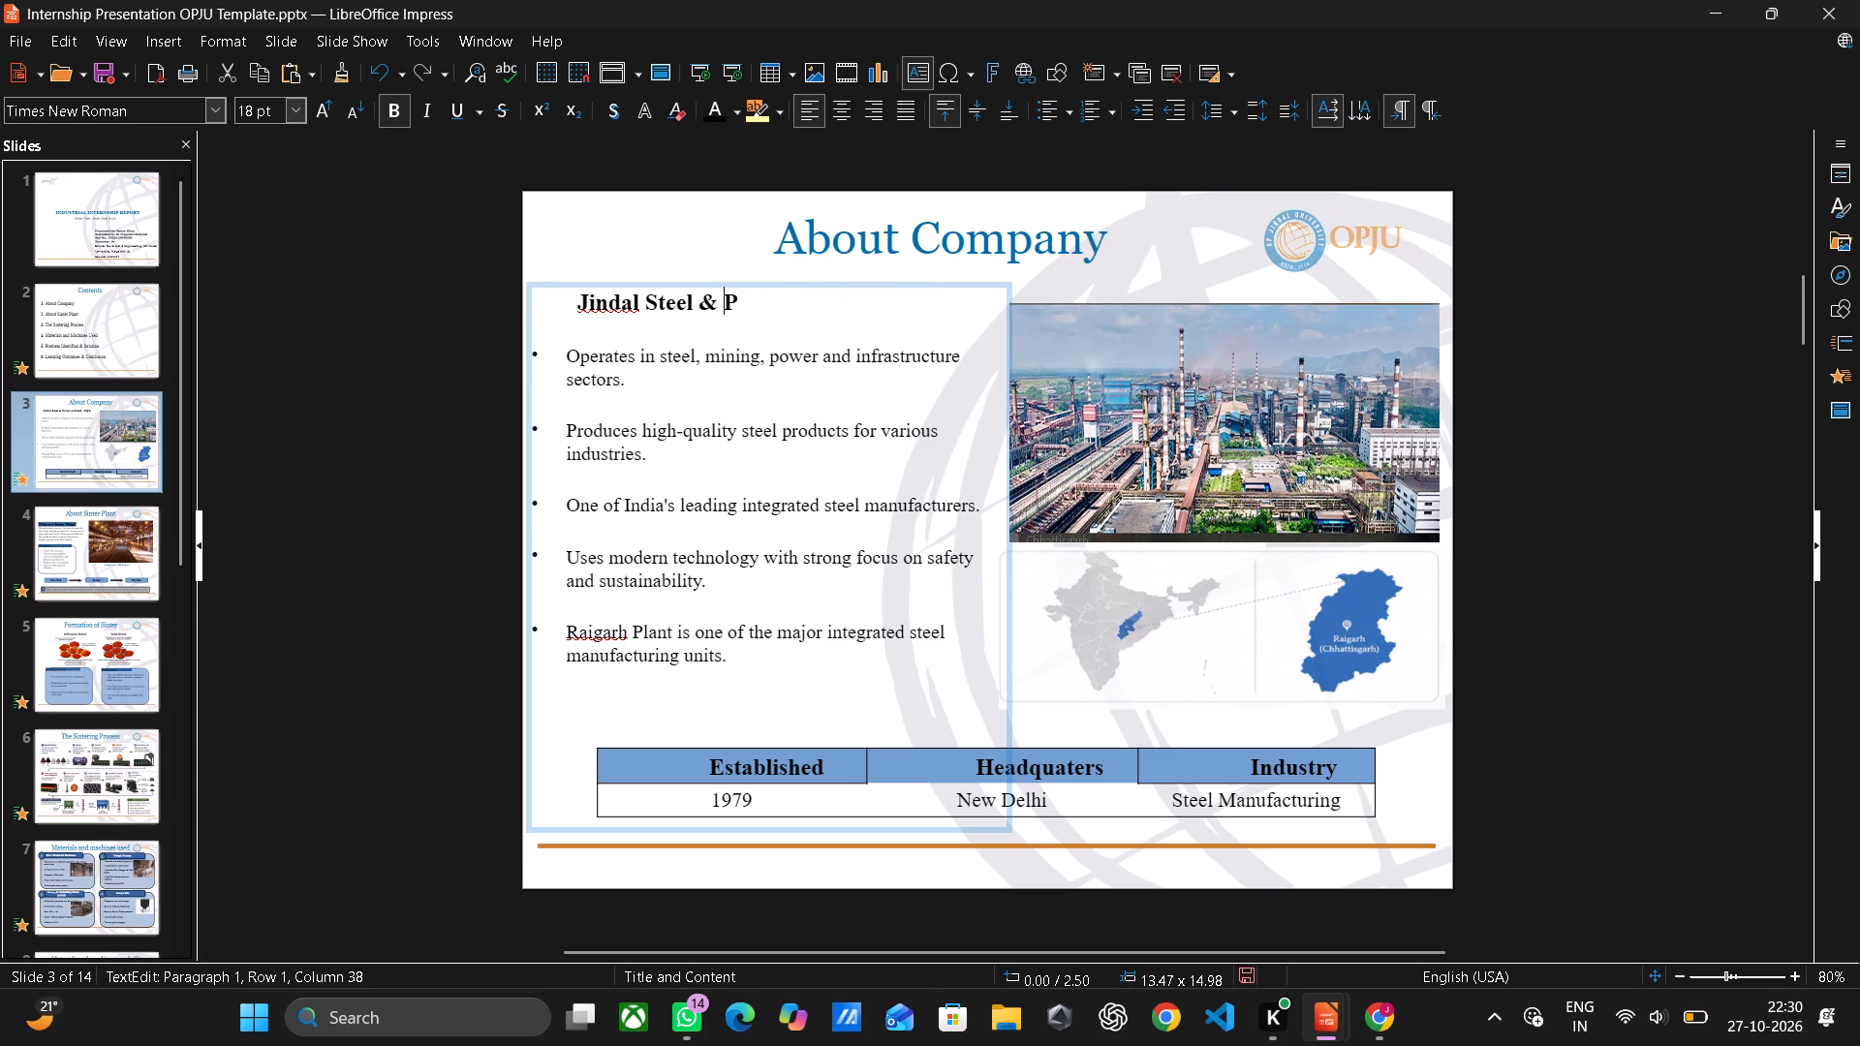
{"action": "key", "text": "BackSpace"}
{"action": "key", "text": "BackSpace"}
{"action": "left_click", "coordinate": [1637, 629]}
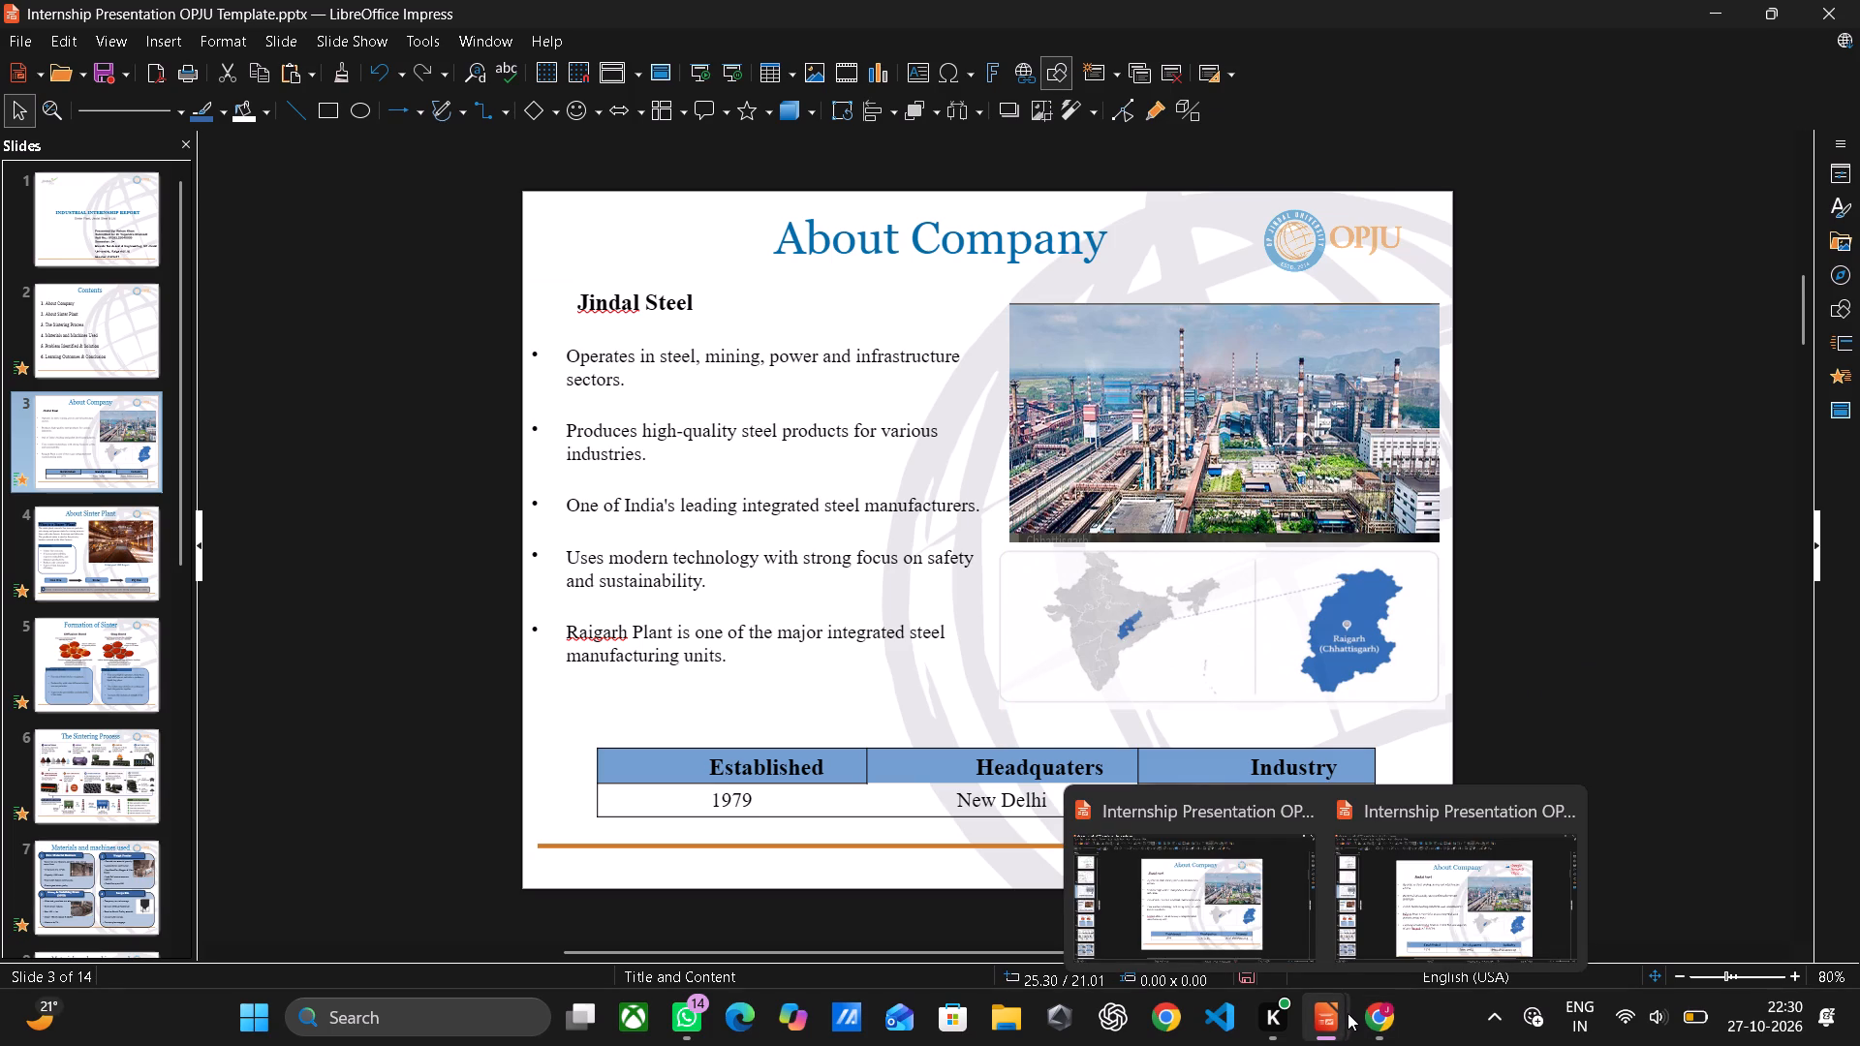
Compare the About Company slides of both presentations, and examine the About Sinter Plant slide in Internship Presentation OPJU Template.pptx.
{"action": "left_click", "coordinate": [1413, 917]}
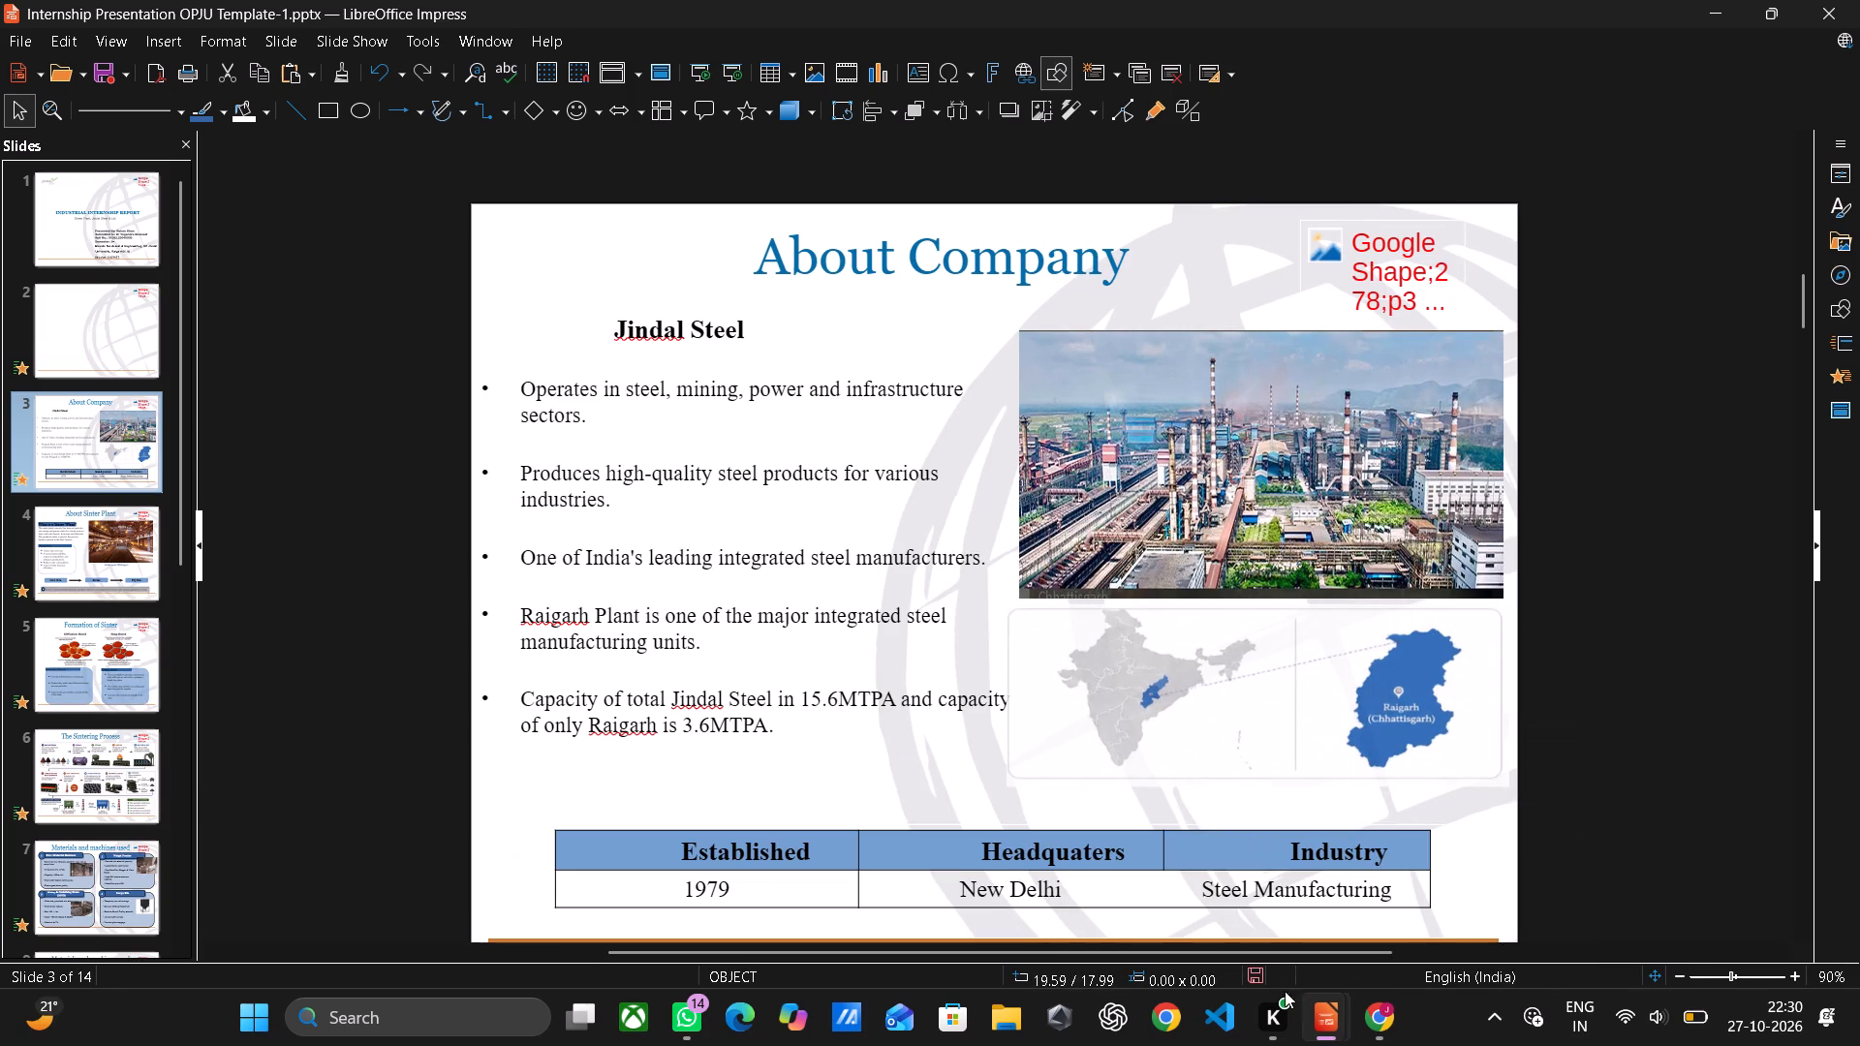
{"action": "left_click", "coordinate": [1193, 877]}
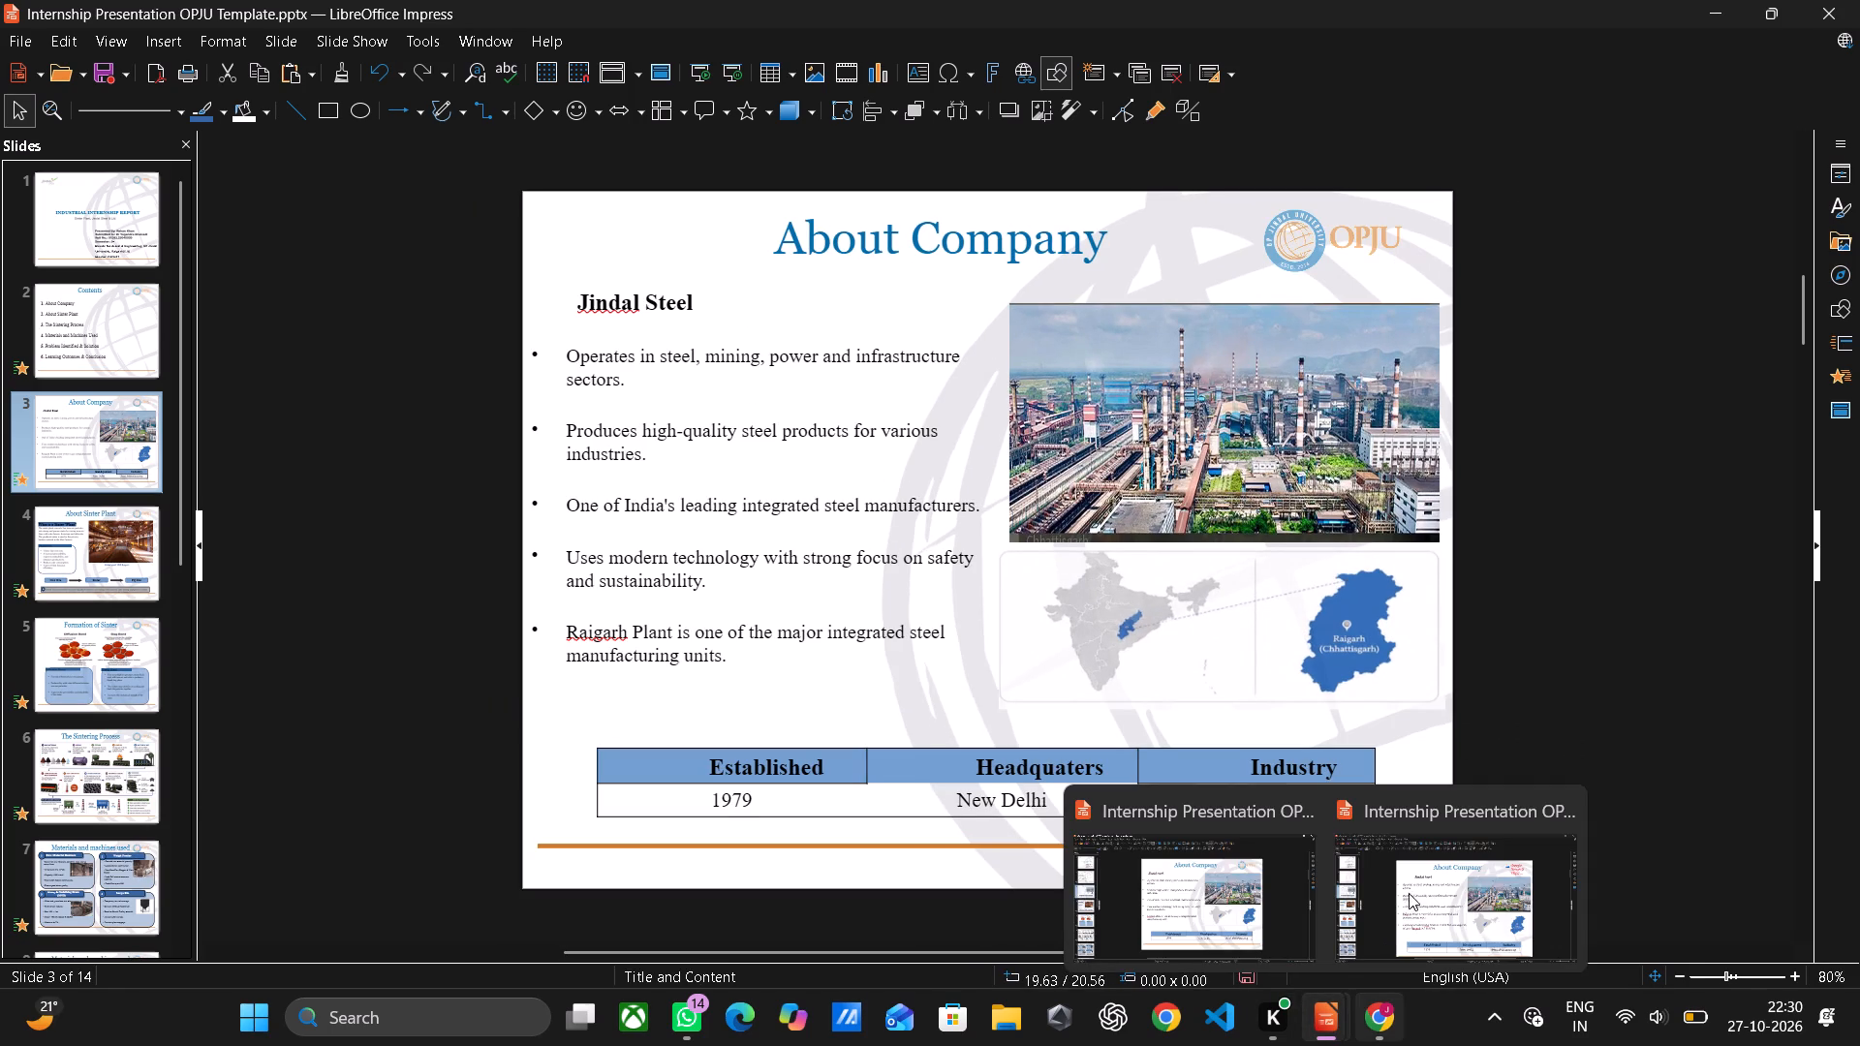
{"action": "right_click", "coordinate": [1411, 889]}
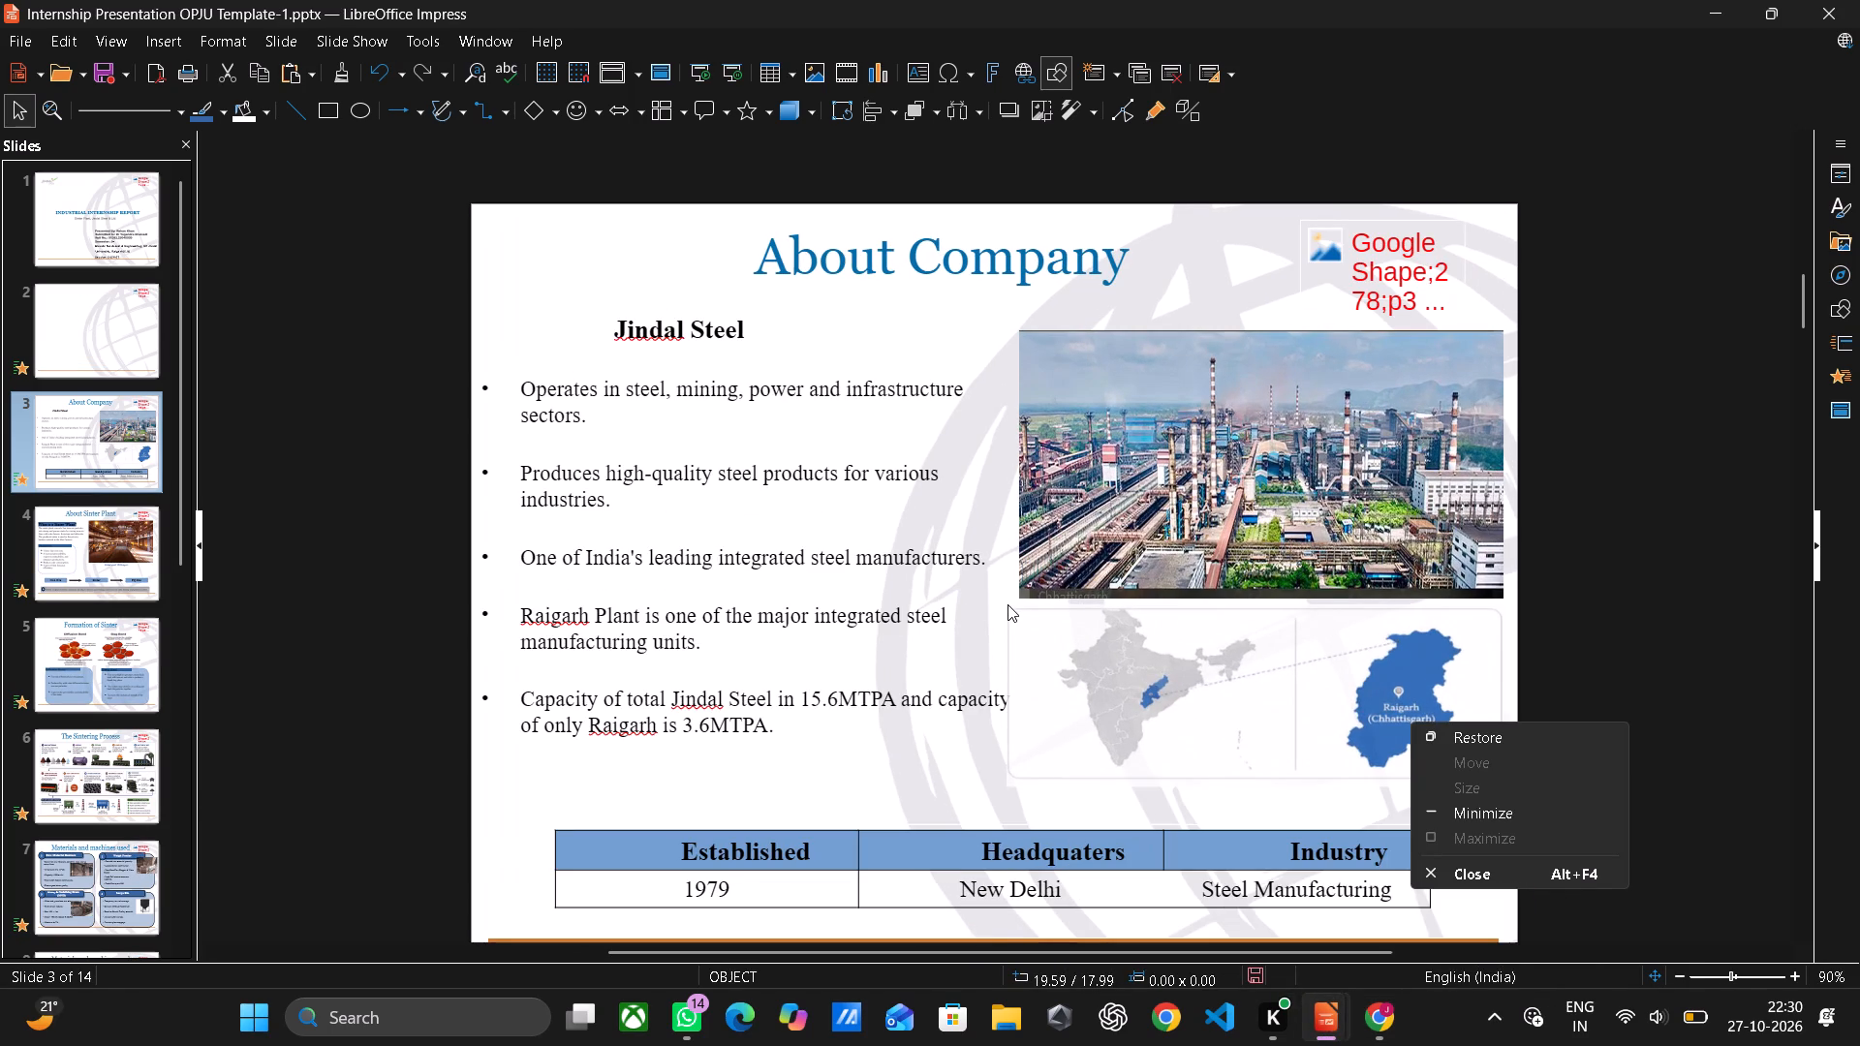
{"action": "scroll", "coordinate": [986, 732], "scroll_direction": "down", "scroll_amount": 1}
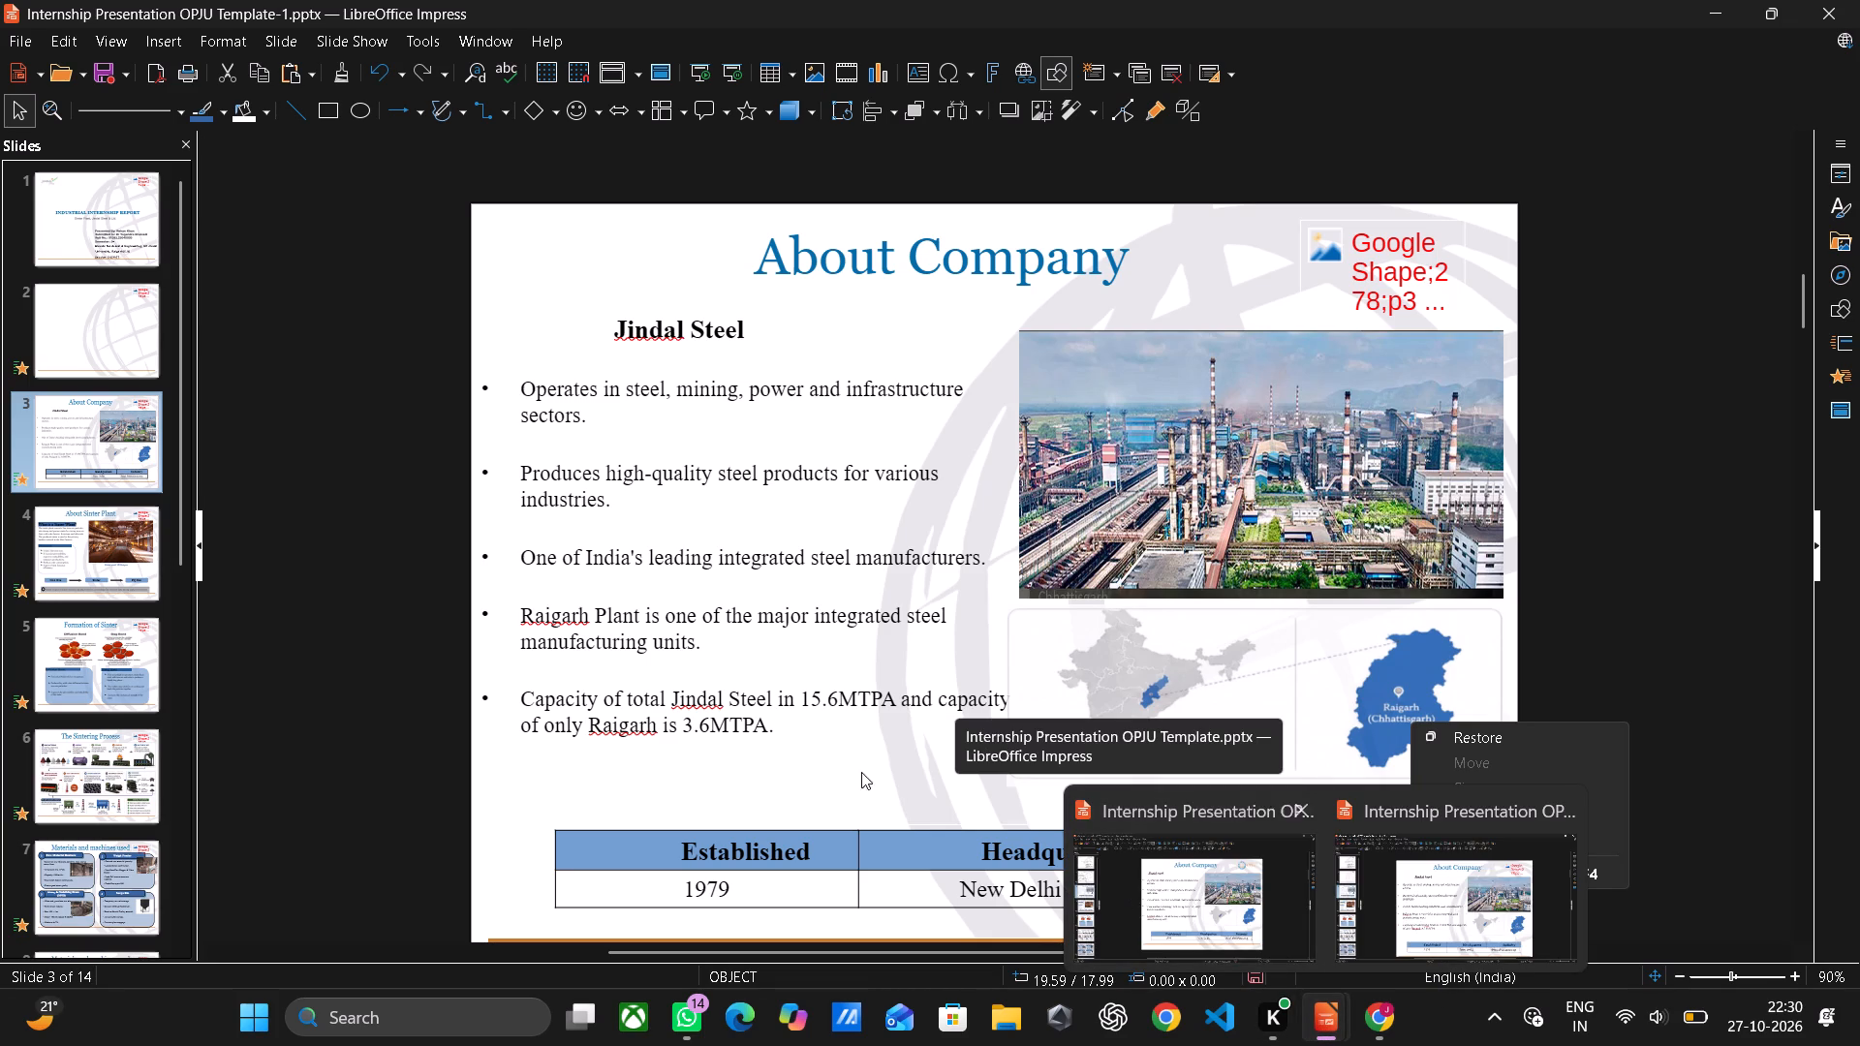
{"action": "left_click", "coordinate": [775, 762]}
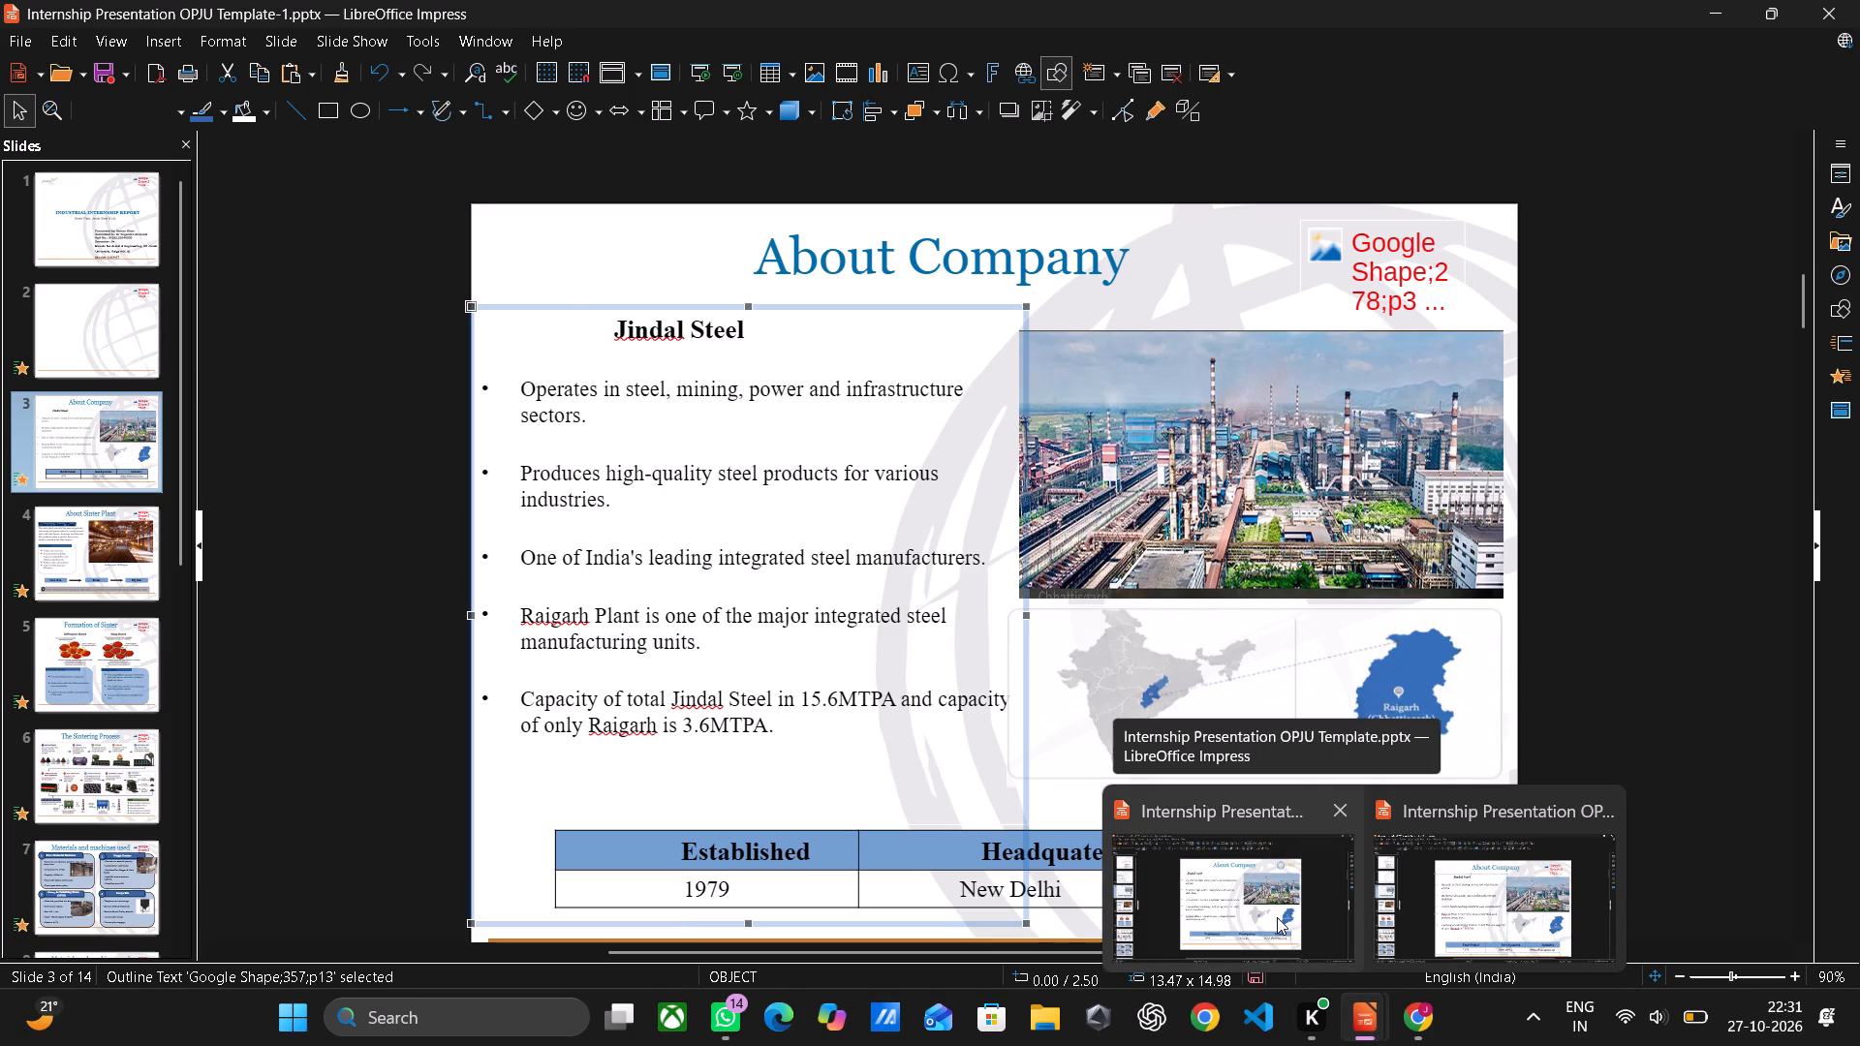
{"action": "left_click", "coordinate": [1277, 917]}
{"action": "scroll", "coordinate": [1158, 839], "scroll_direction": "down", "scroll_amount": 1}
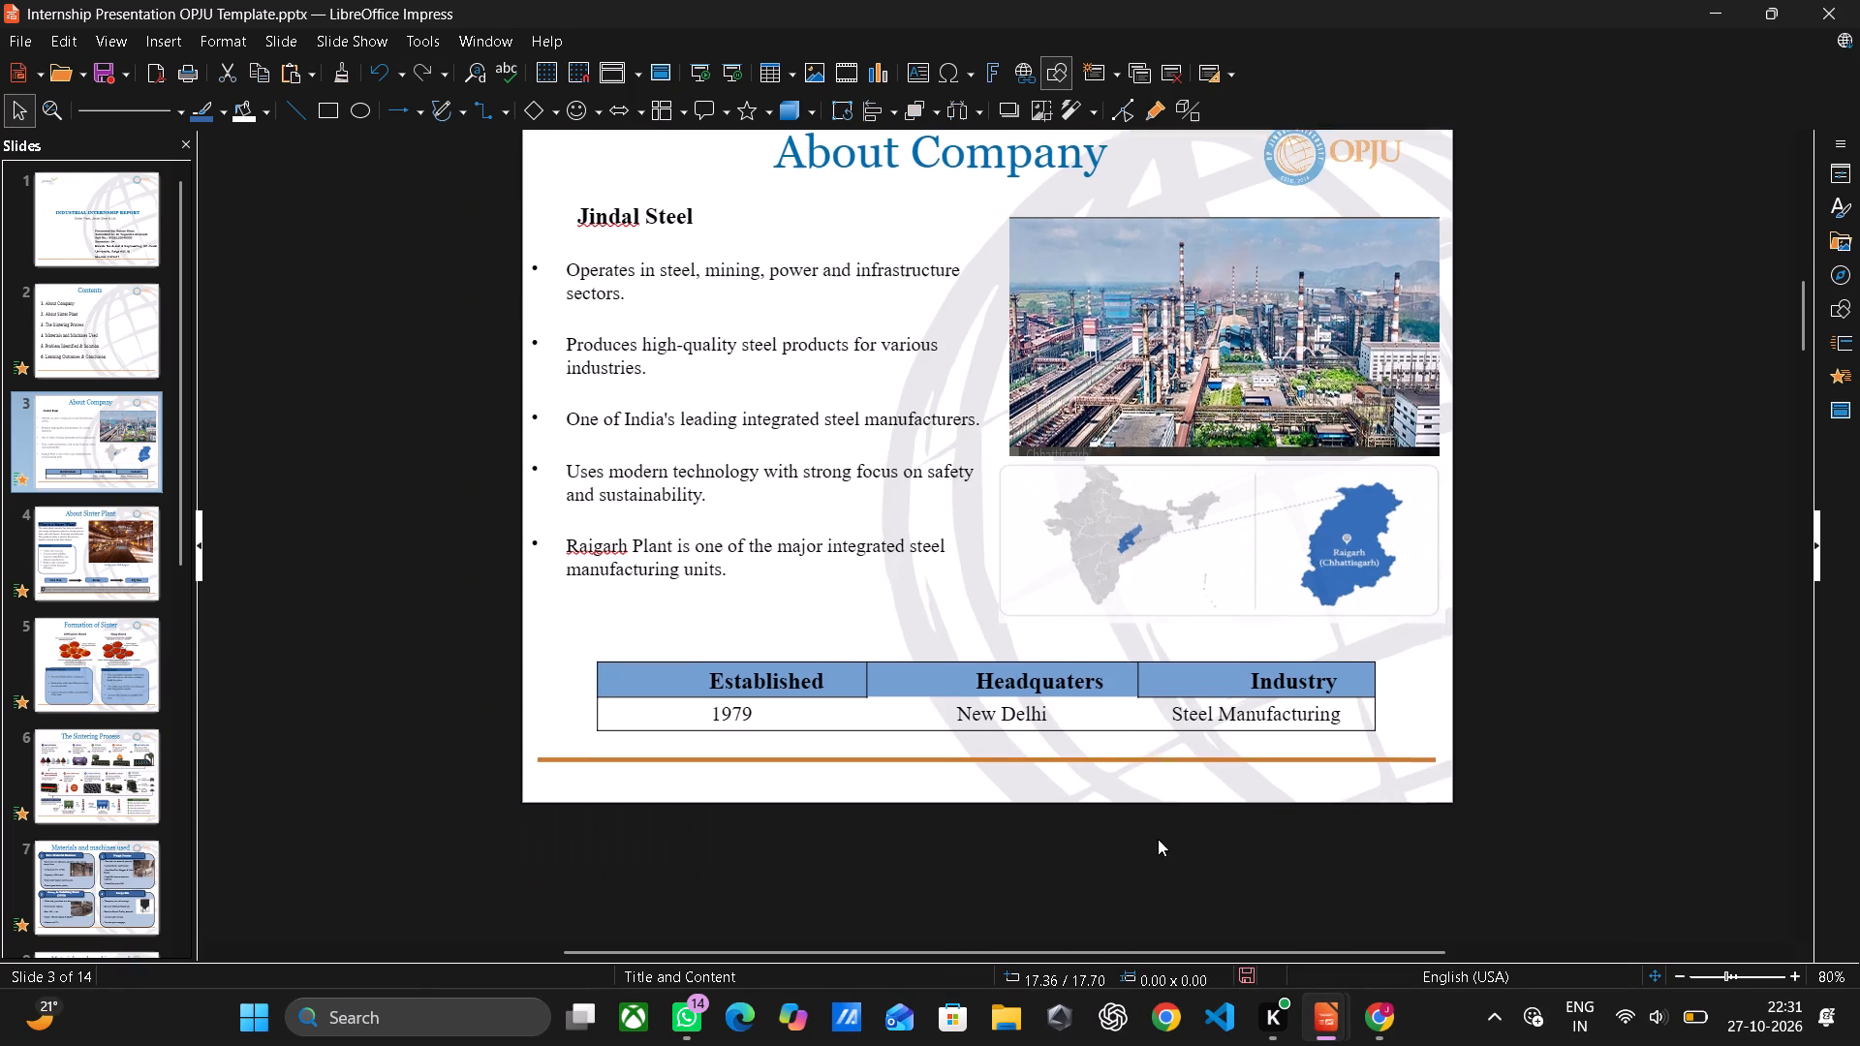
{"action": "scroll", "coordinate": [1158, 839], "scroll_direction": "down", "scroll_amount": 4}
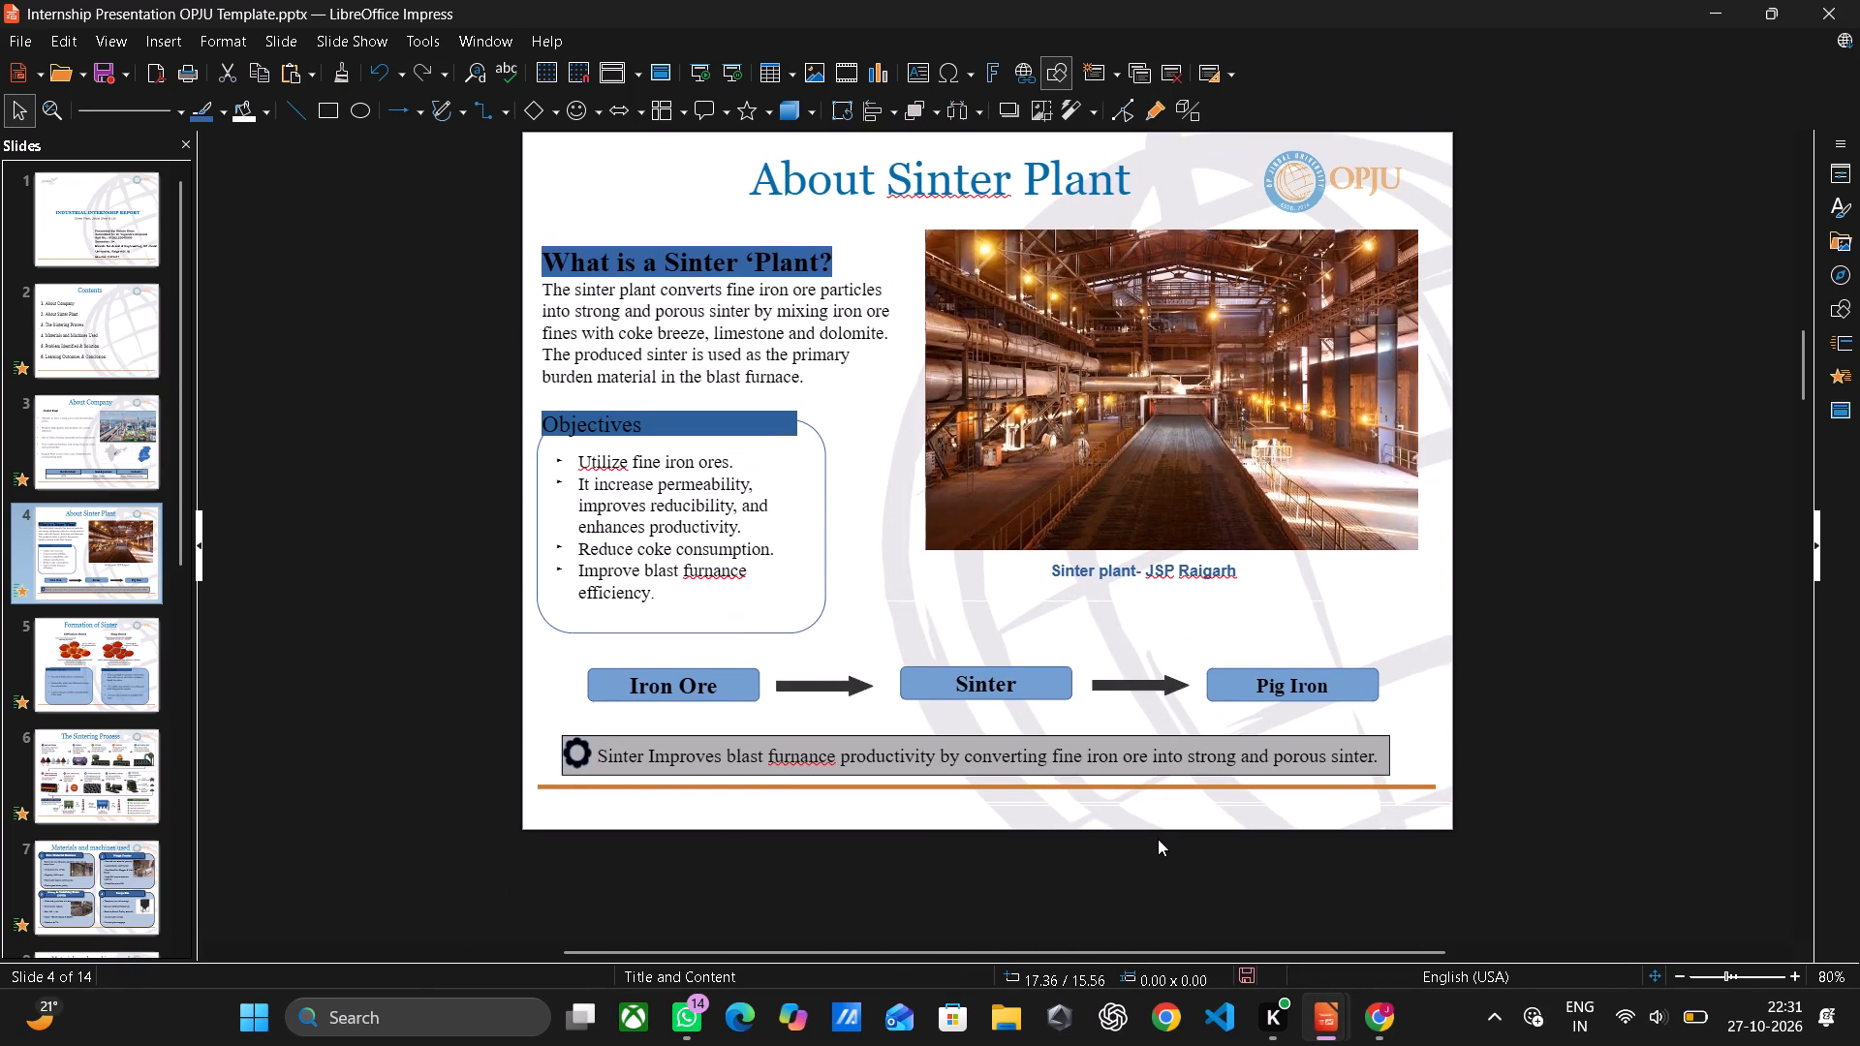
{"action": "scroll", "coordinate": [1158, 839], "scroll_direction": "down", "scroll_amount": 1}
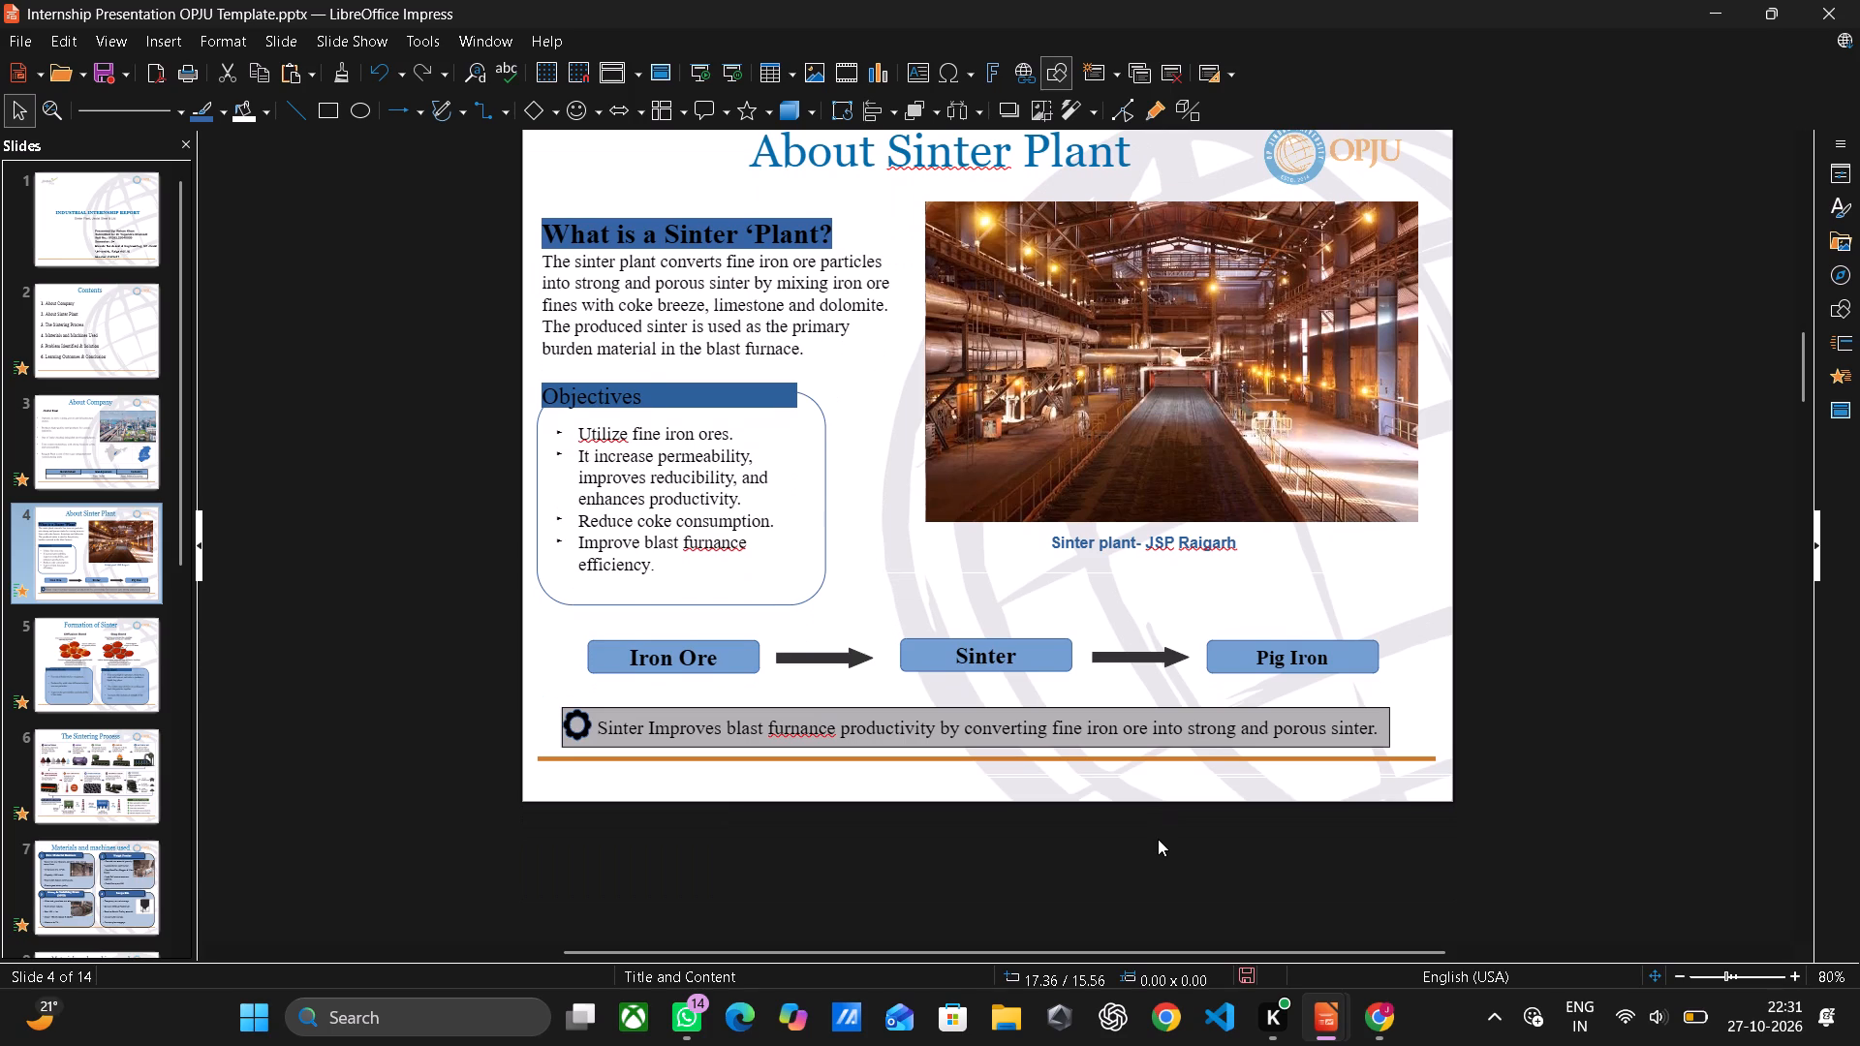
{"action": "scroll", "coordinate": [1158, 839], "scroll_direction": "down", "scroll_amount": 1}
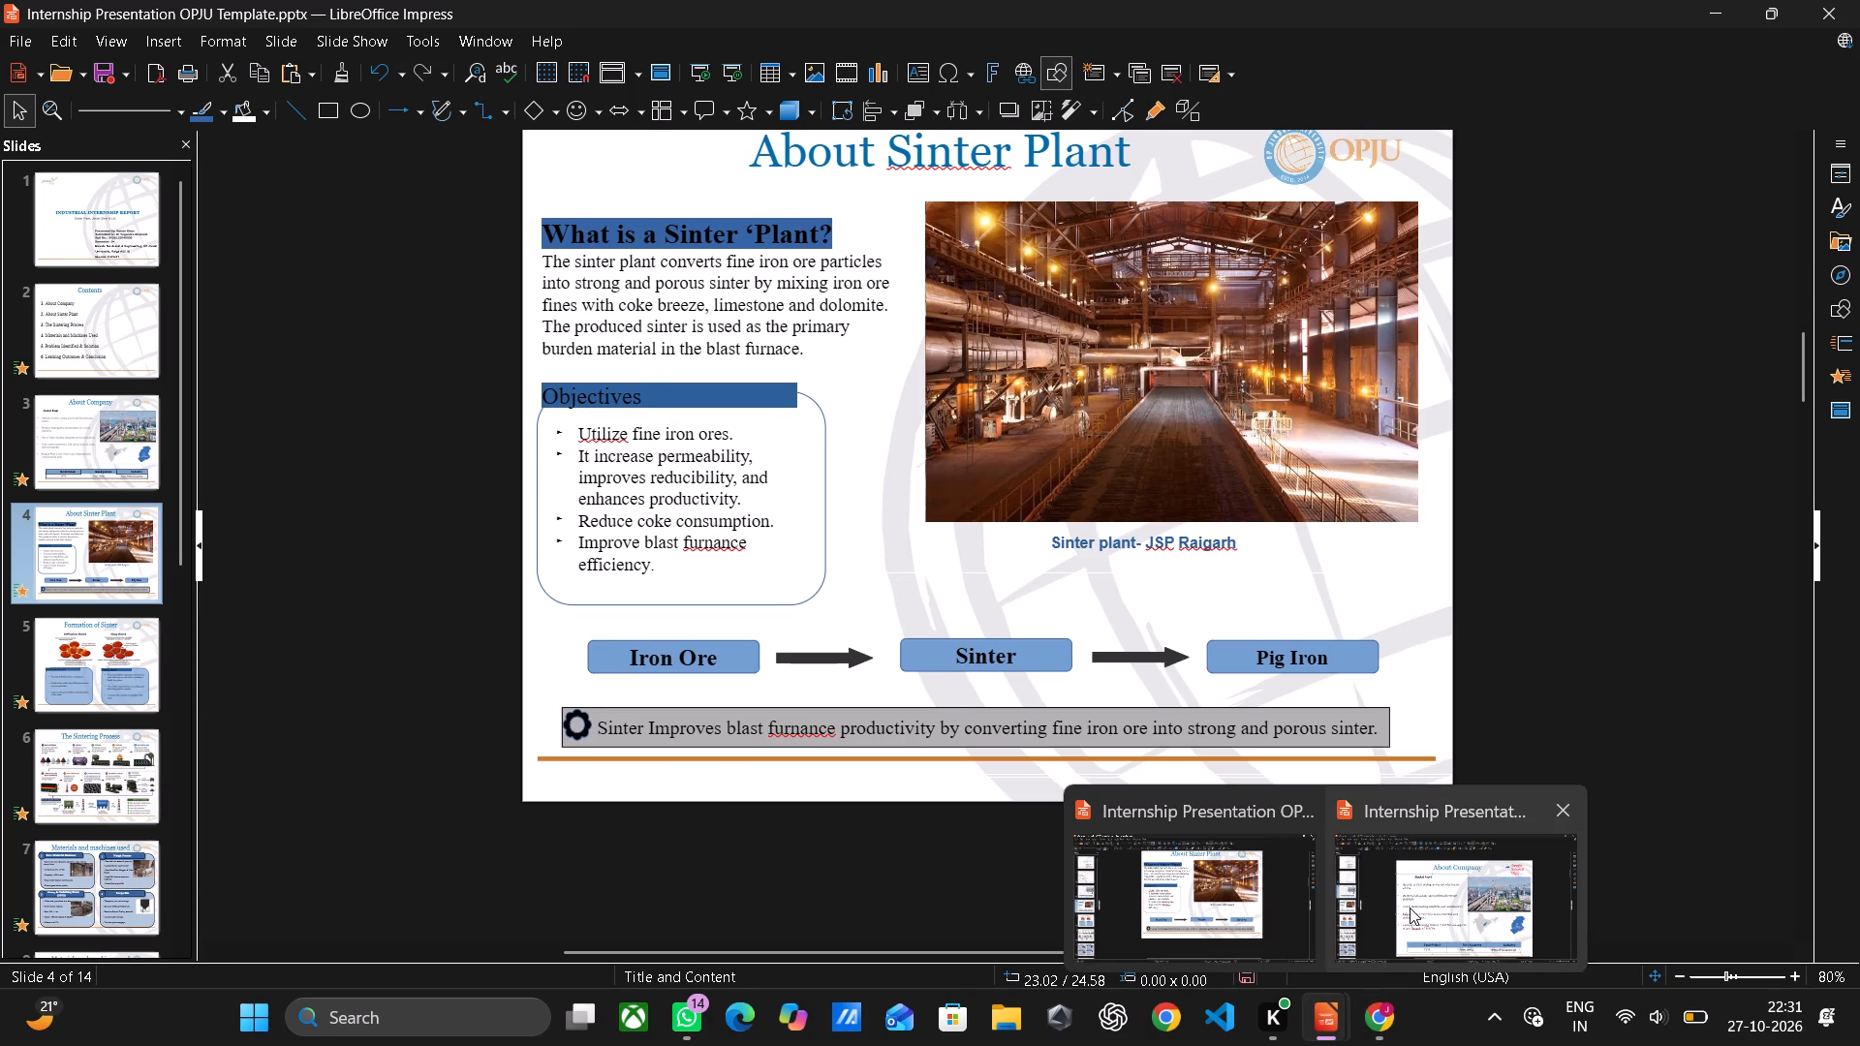
In Internship Presentation OPJU Template-1.pptx, copy the About Company bullet stating the total Jindal Steel and Raigarh capacities.
{"action": "left_click", "coordinate": [1410, 908]}
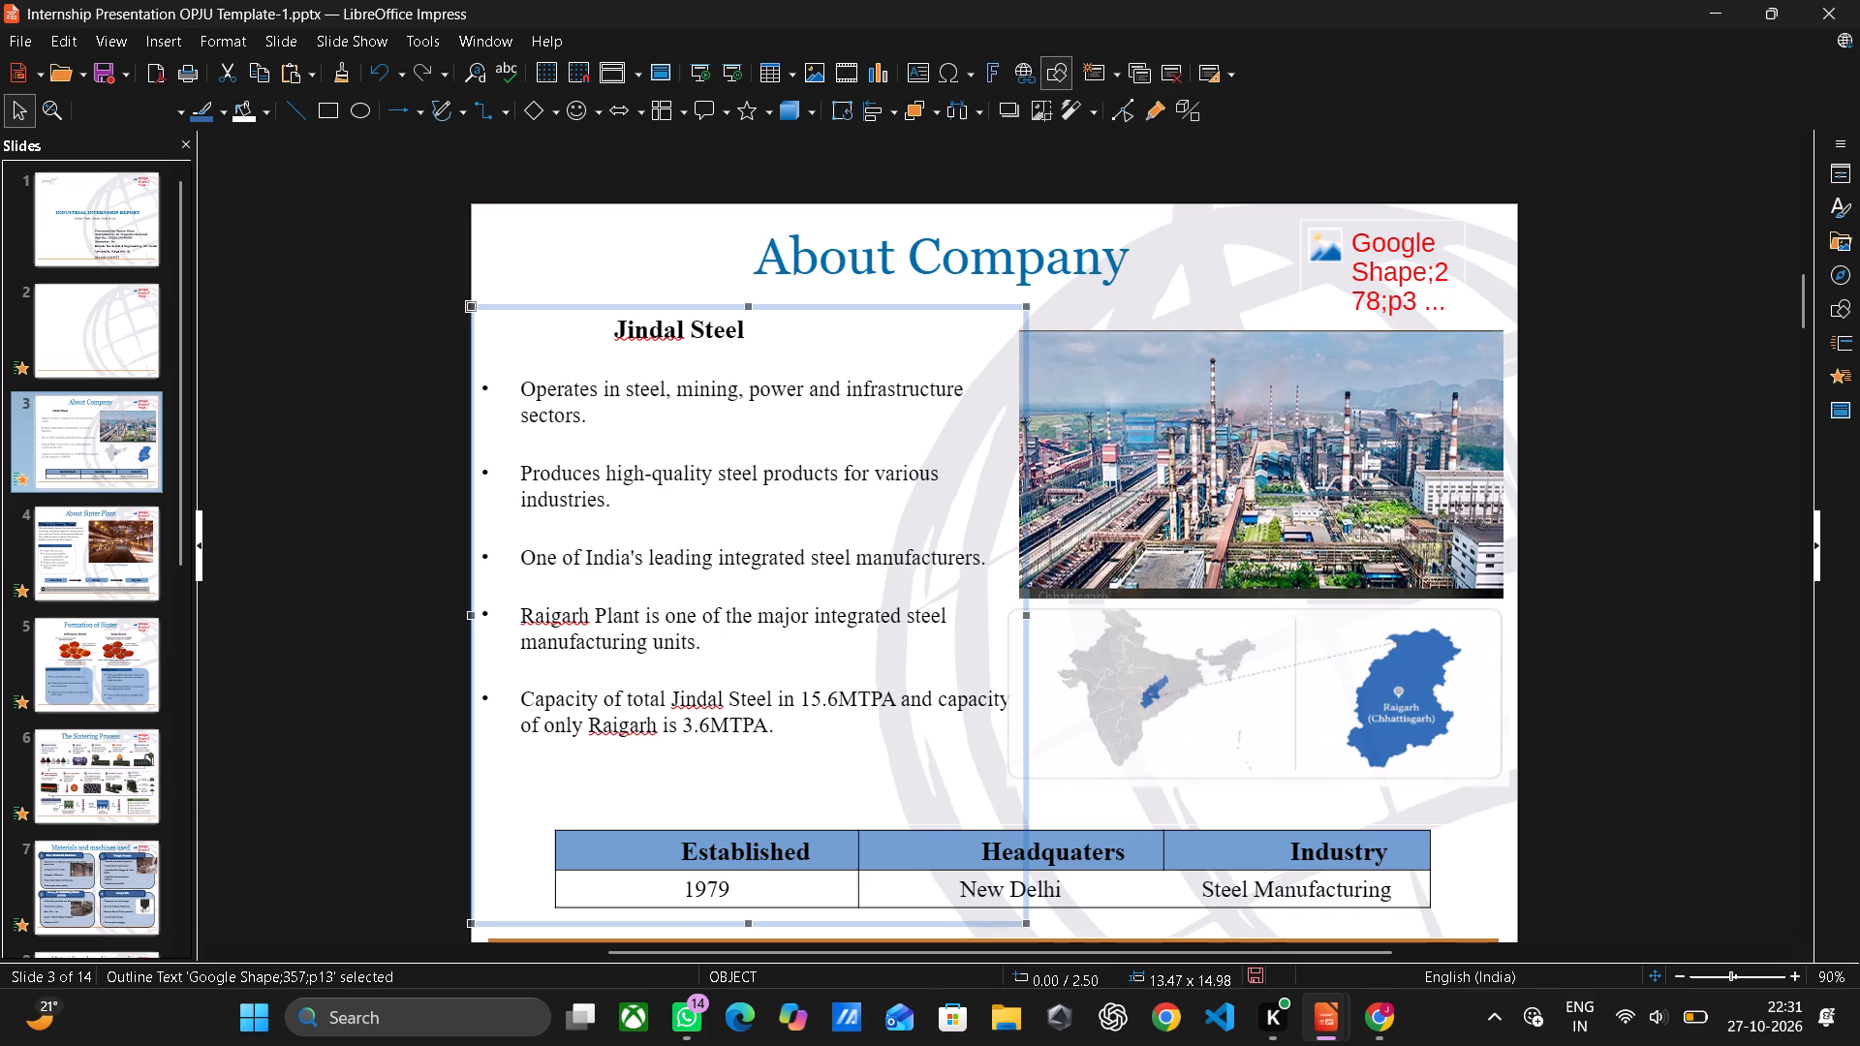
{"action": "left_click_drag", "start_coordinate": [515, 700], "coordinate": [798, 737]}
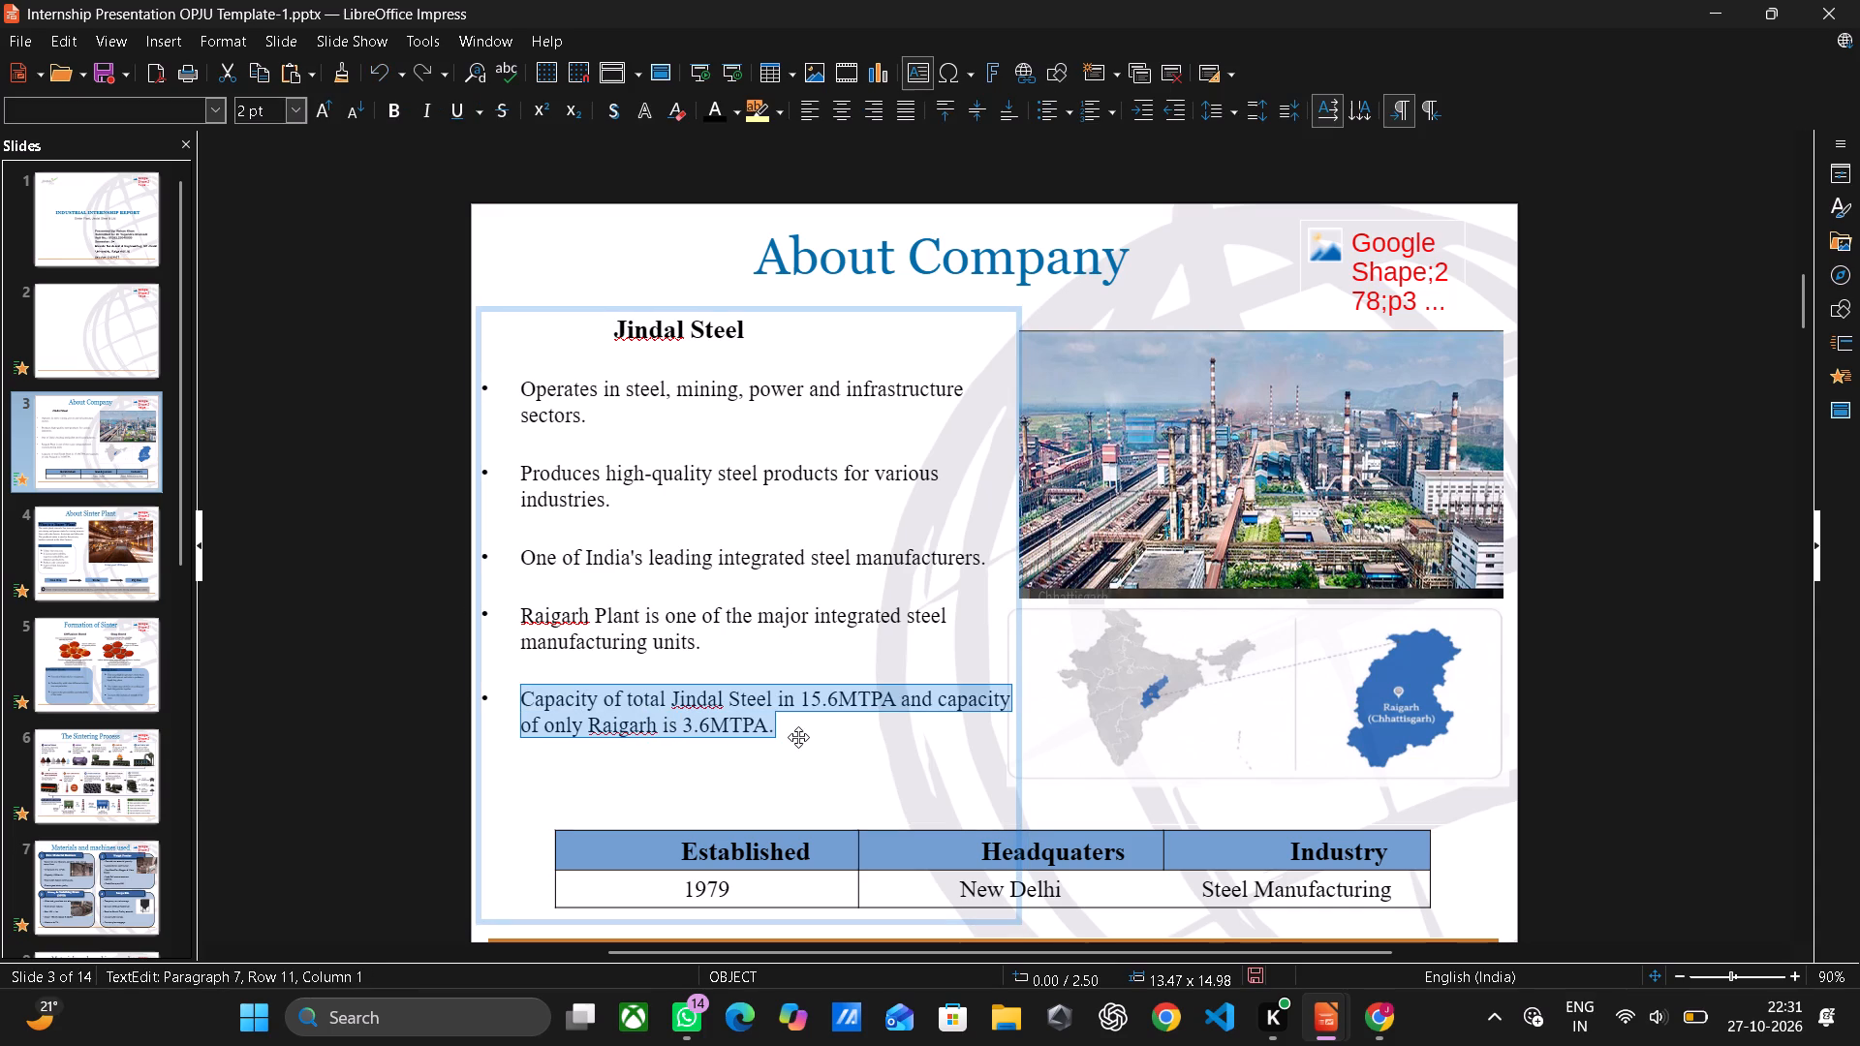
{"action": "key", "text": "ctrl+c"}
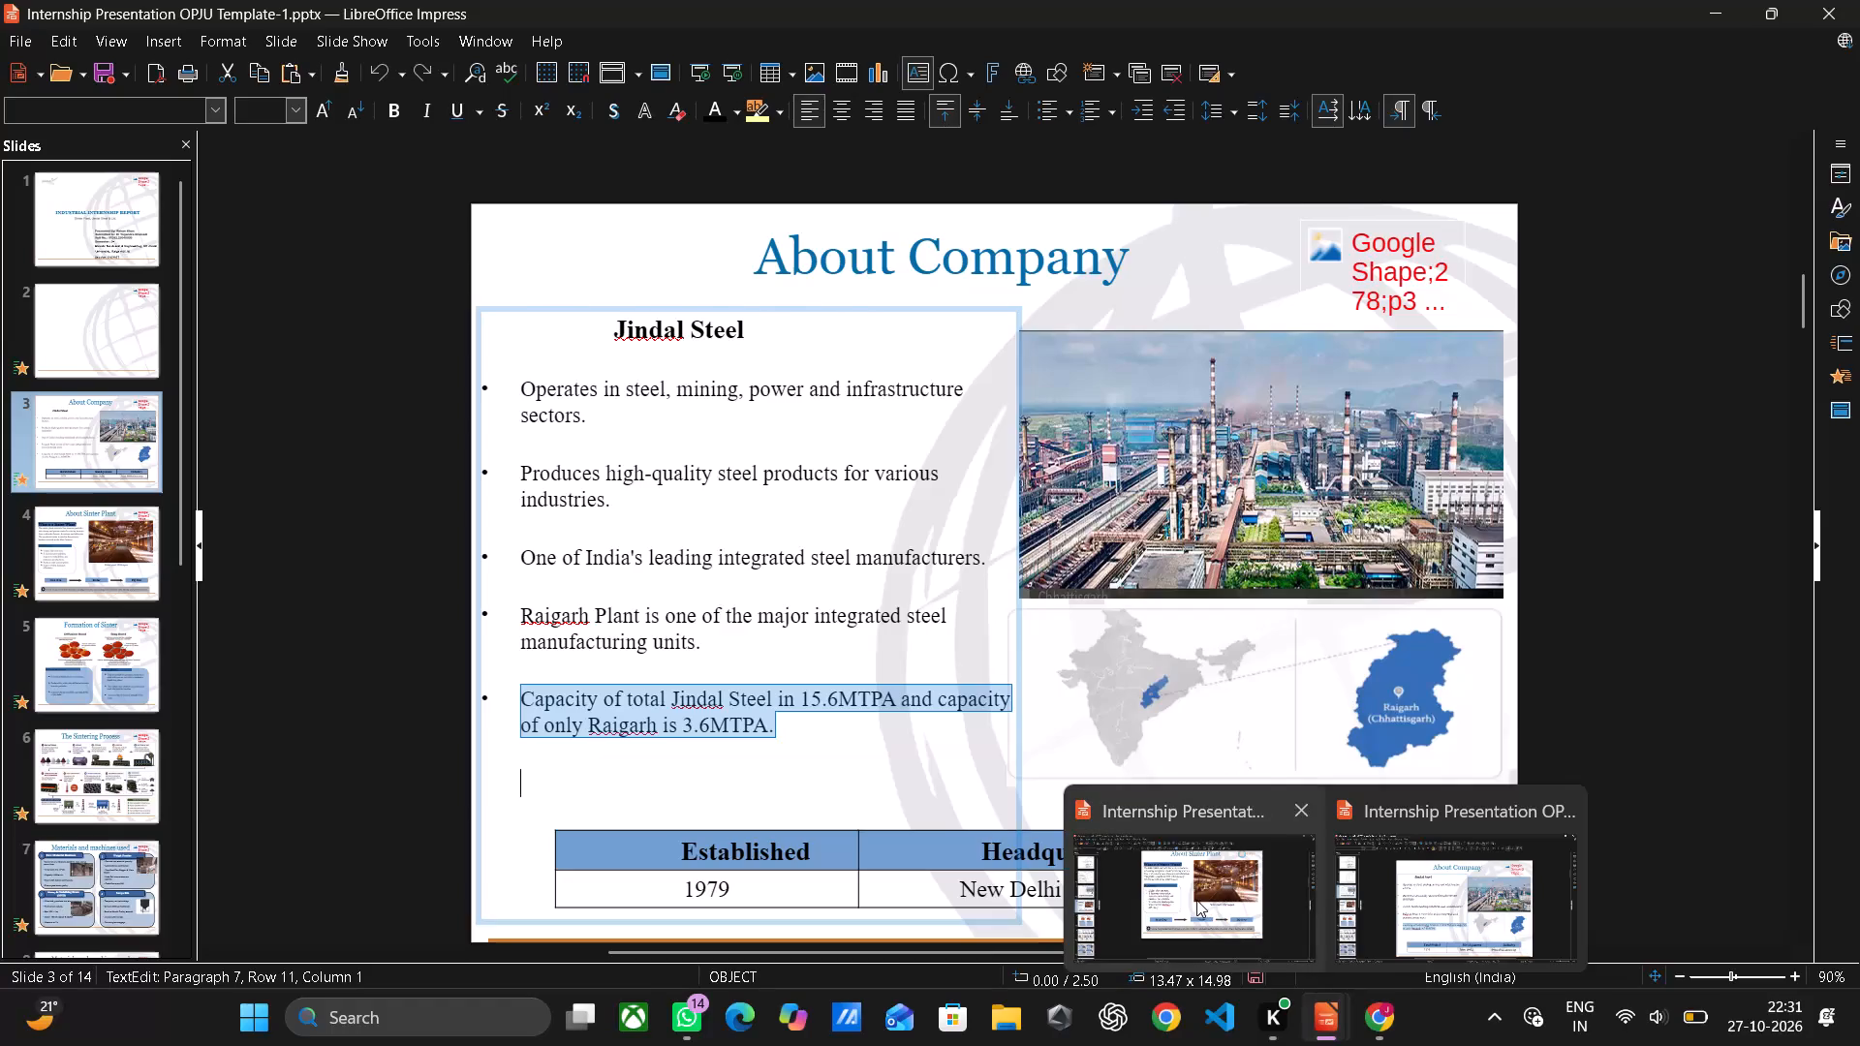
Switch to Internship Presentation OPJU Template.pptx and compare the bullets on the About Company slides of both presentations.
{"action": "left_click", "coordinate": [1196, 900]}
{"action": "scroll", "coordinate": [795, 578], "scroll_direction": "up", "scroll_amount": 2}
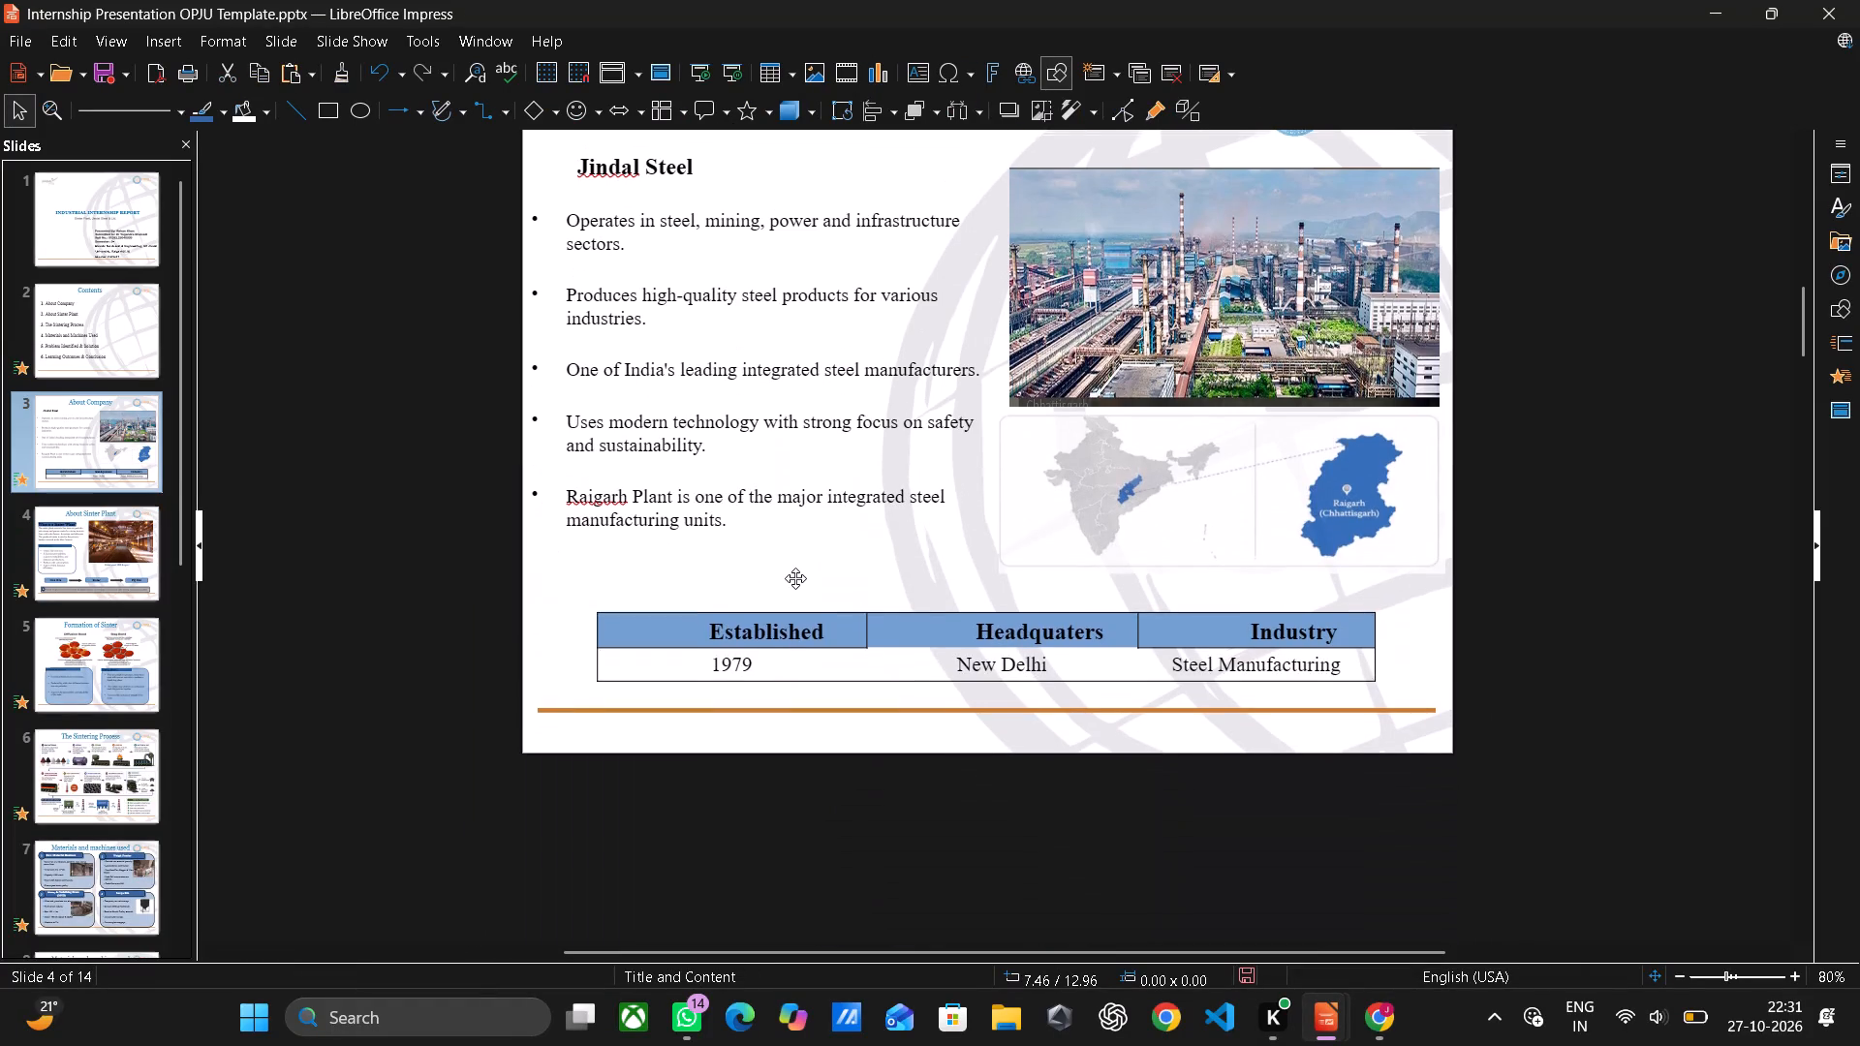
{"action": "scroll", "coordinate": [795, 578], "scroll_direction": "up", "scroll_amount": 1}
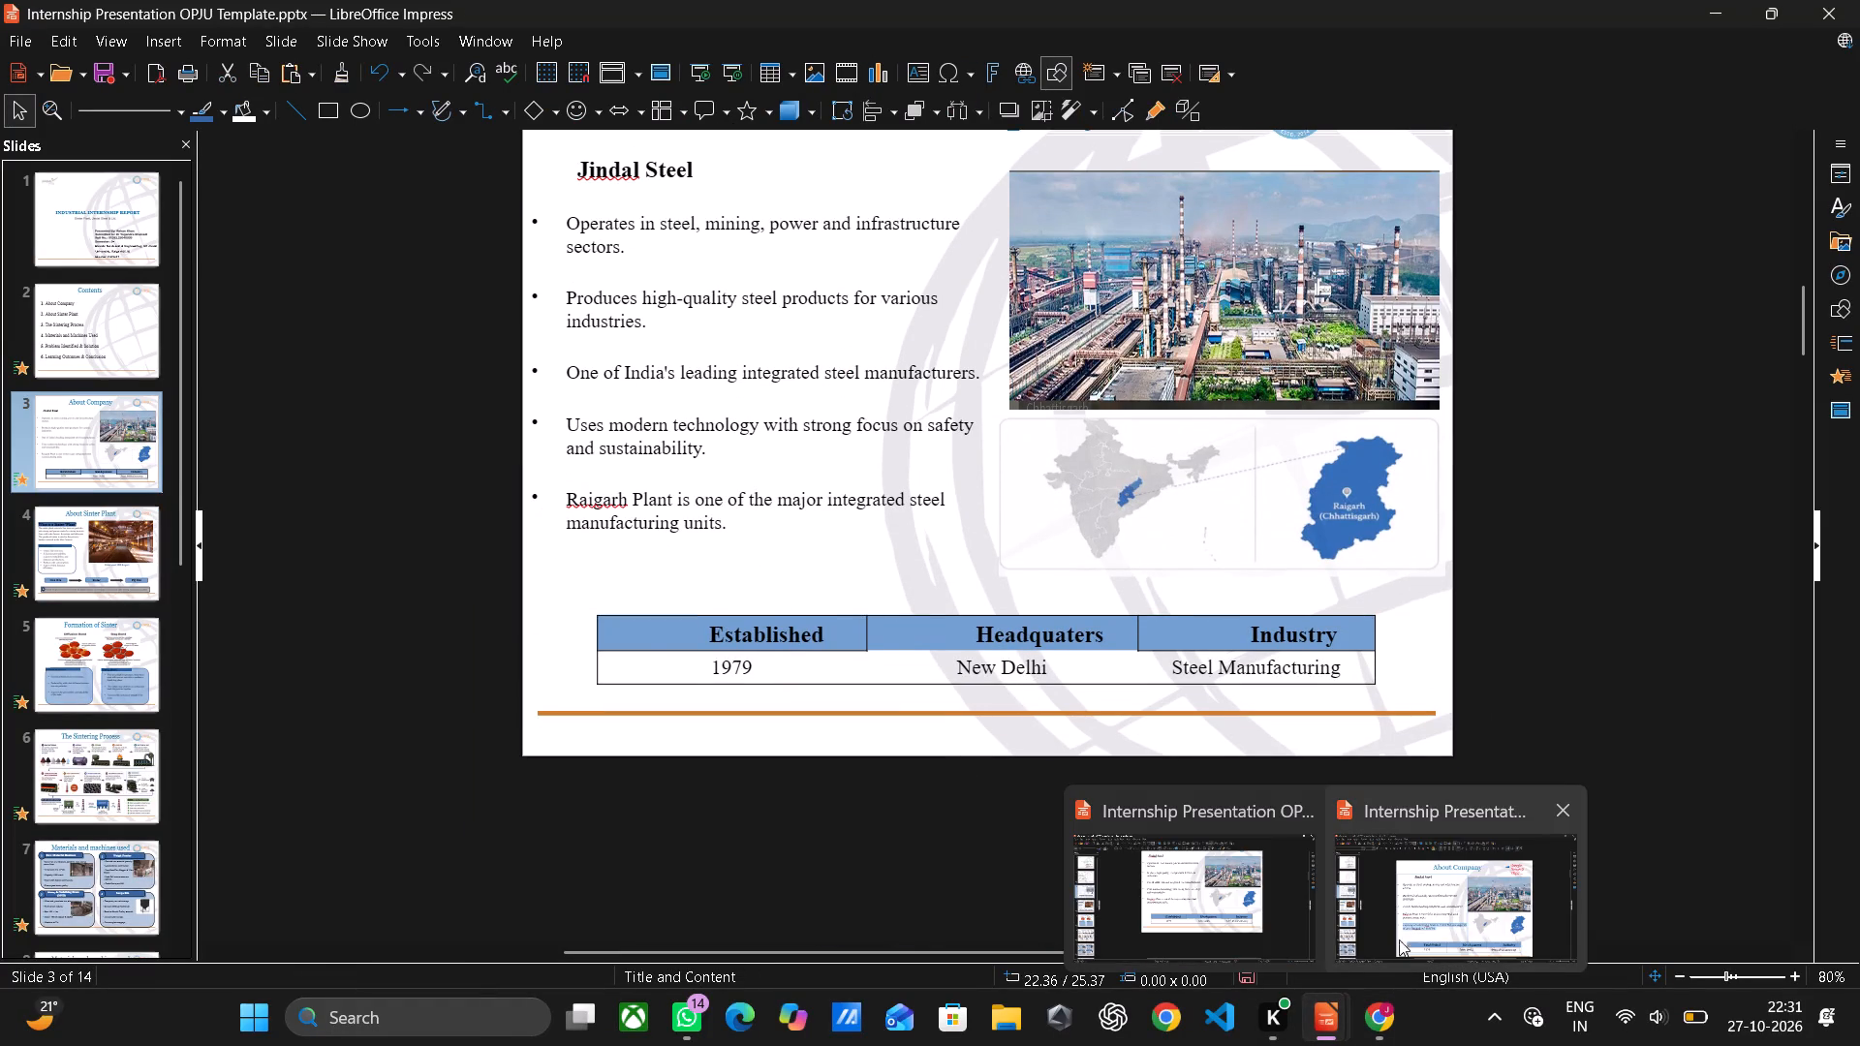
{"action": "left_click", "coordinate": [1424, 903]}
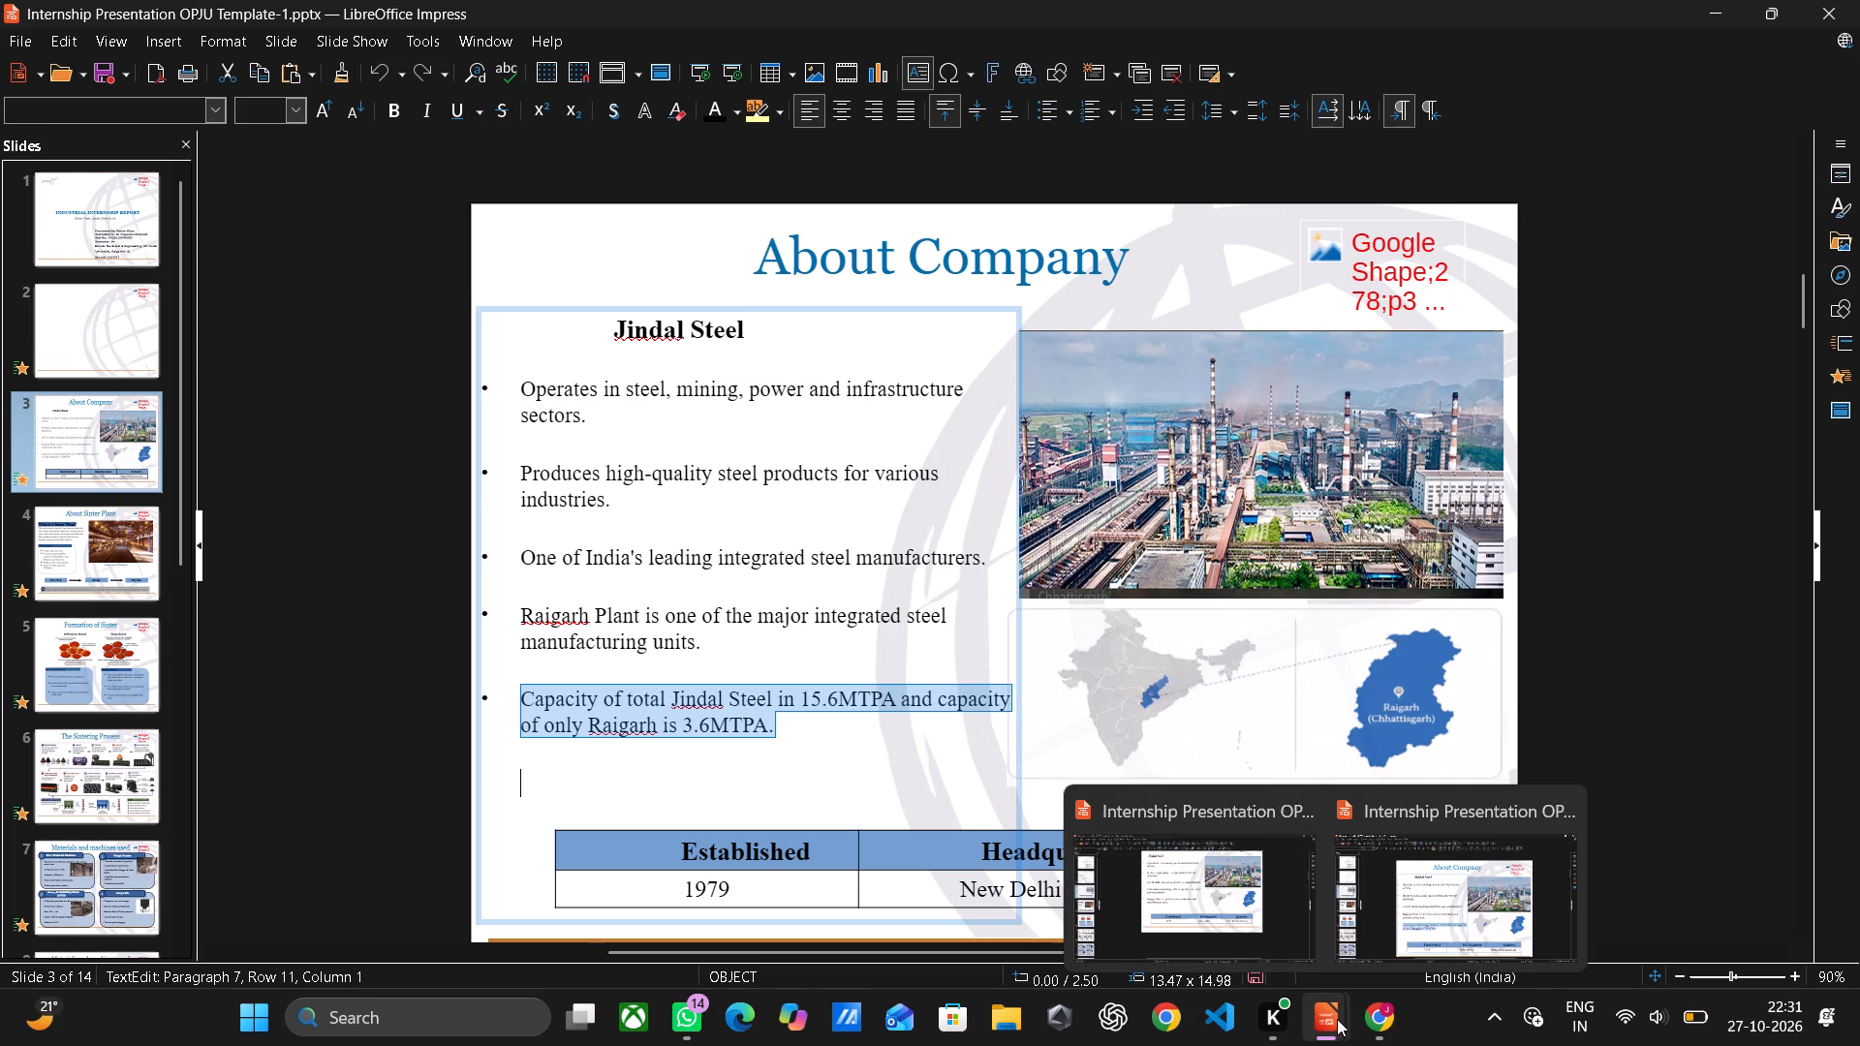
{"action": "left_click", "coordinate": [1192, 873]}
{"action": "scroll", "coordinate": [1192, 873], "scroll_direction": "up", "scroll_amount": 1}
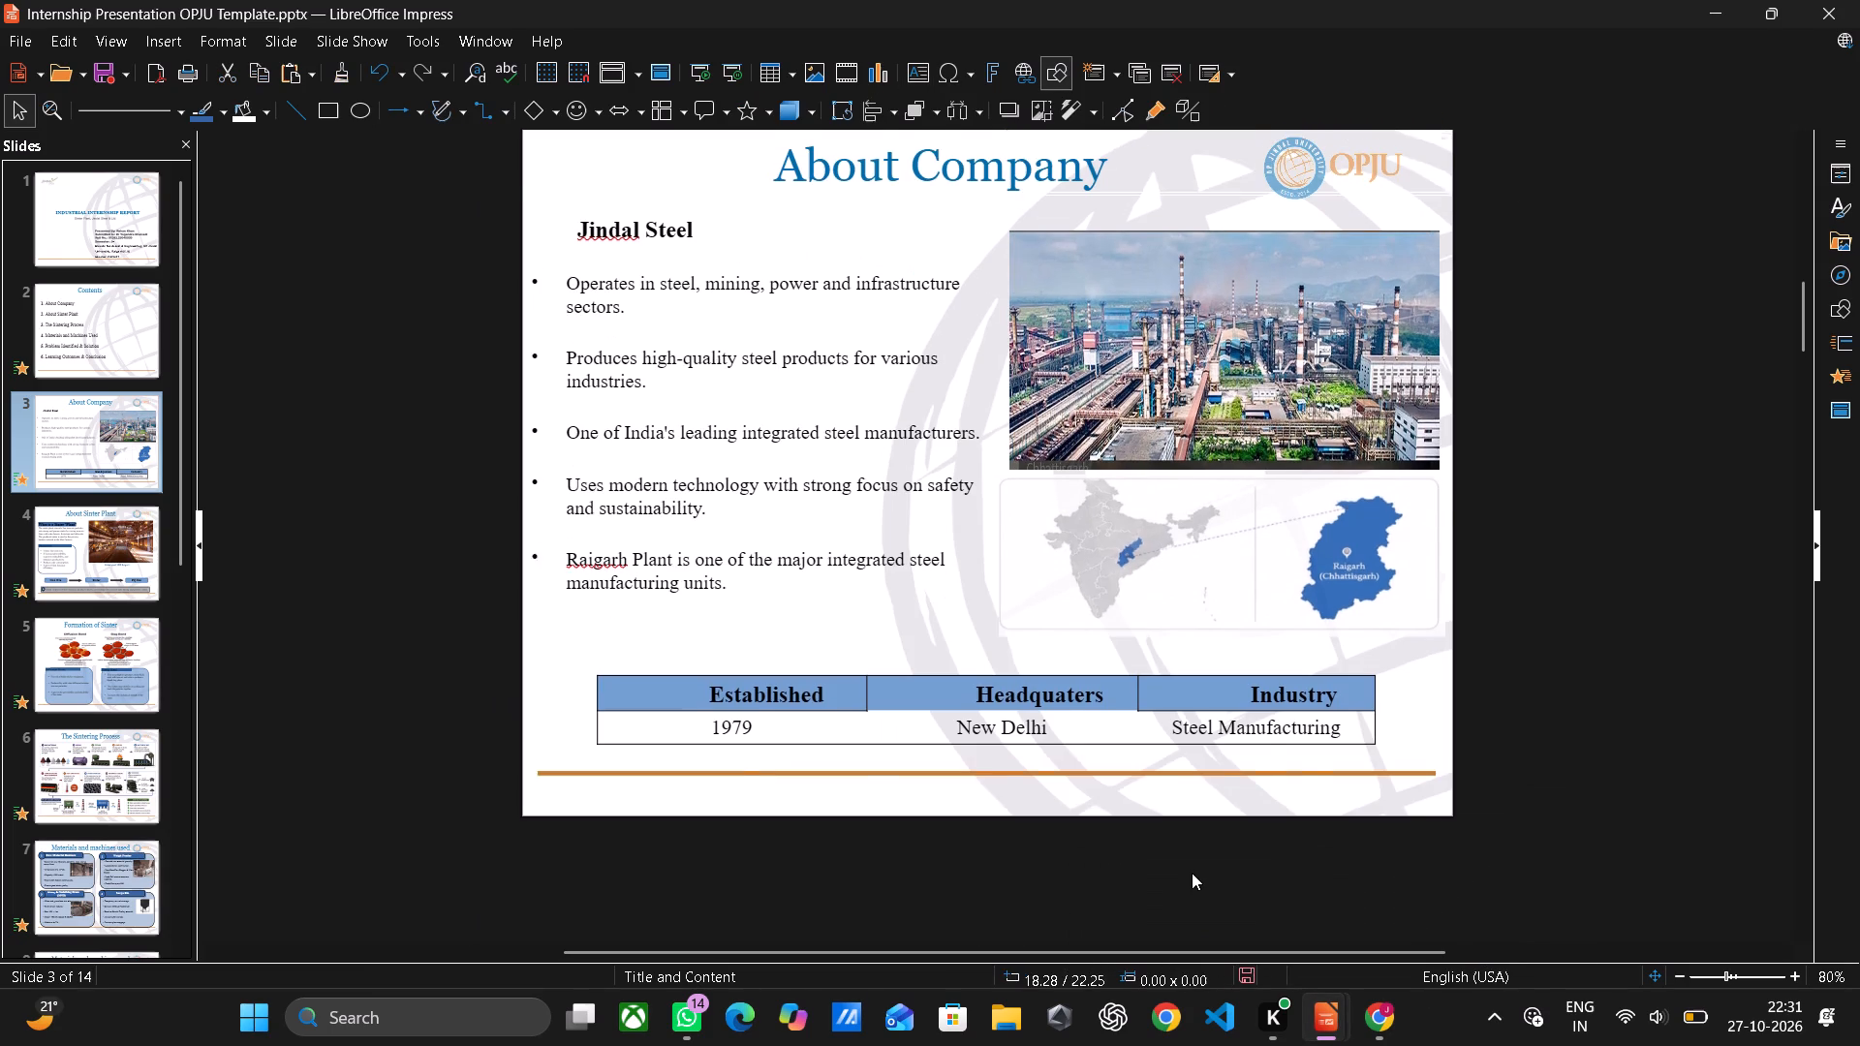
{"action": "scroll", "coordinate": [1192, 873], "scroll_direction": "up", "scroll_amount": 1}
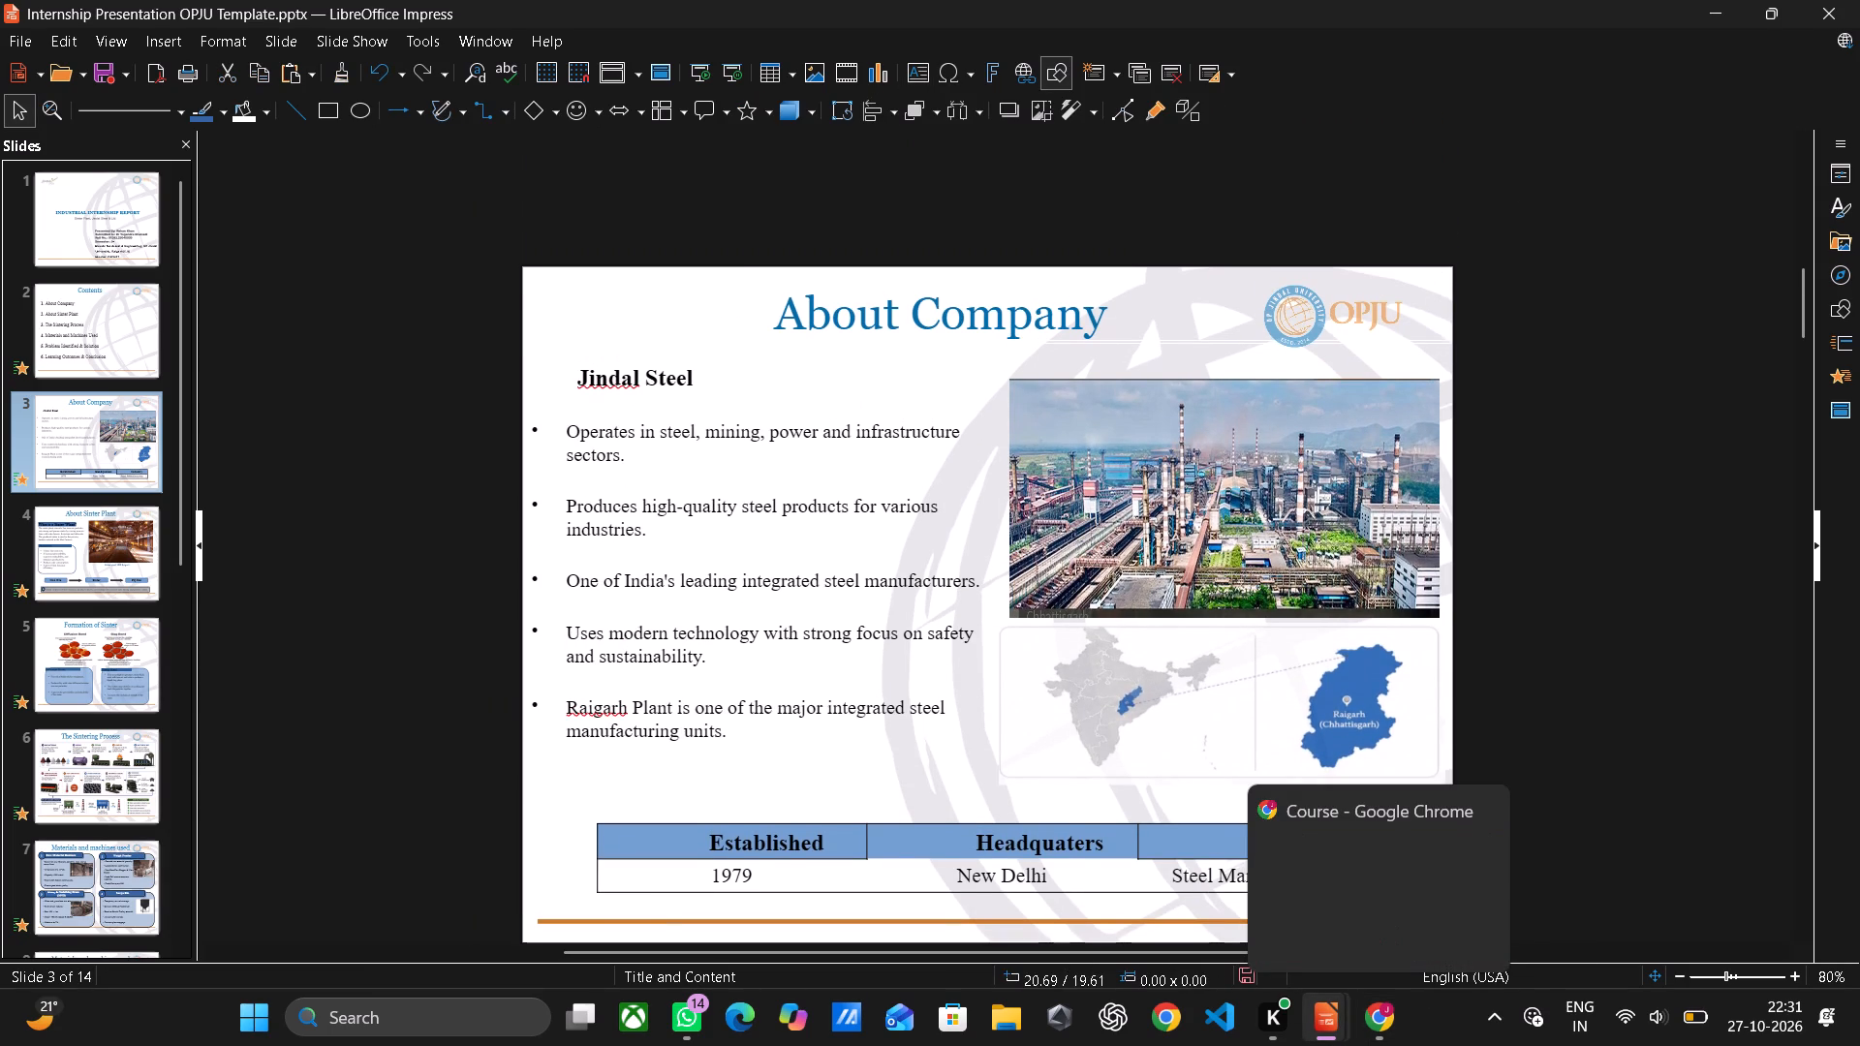
{"action": "left_click", "coordinate": [1414, 945]}
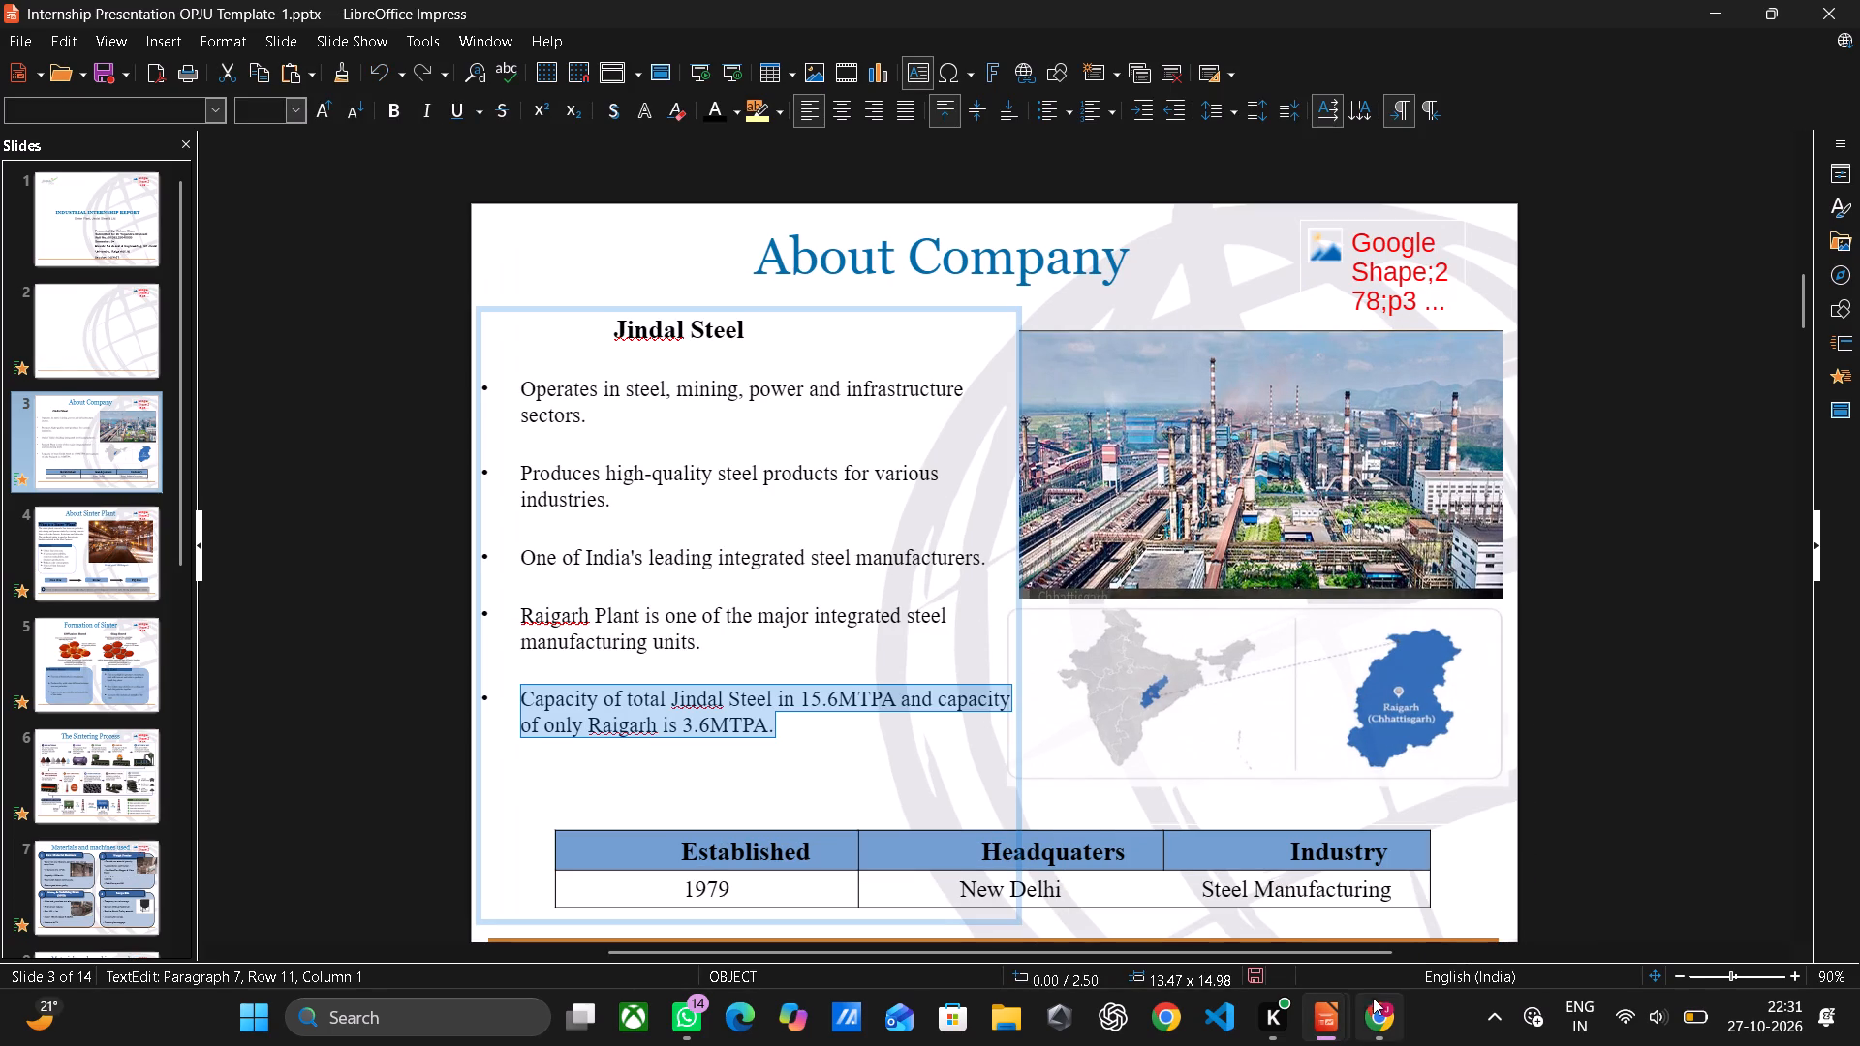
{"action": "left_click", "coordinate": [1205, 901]}
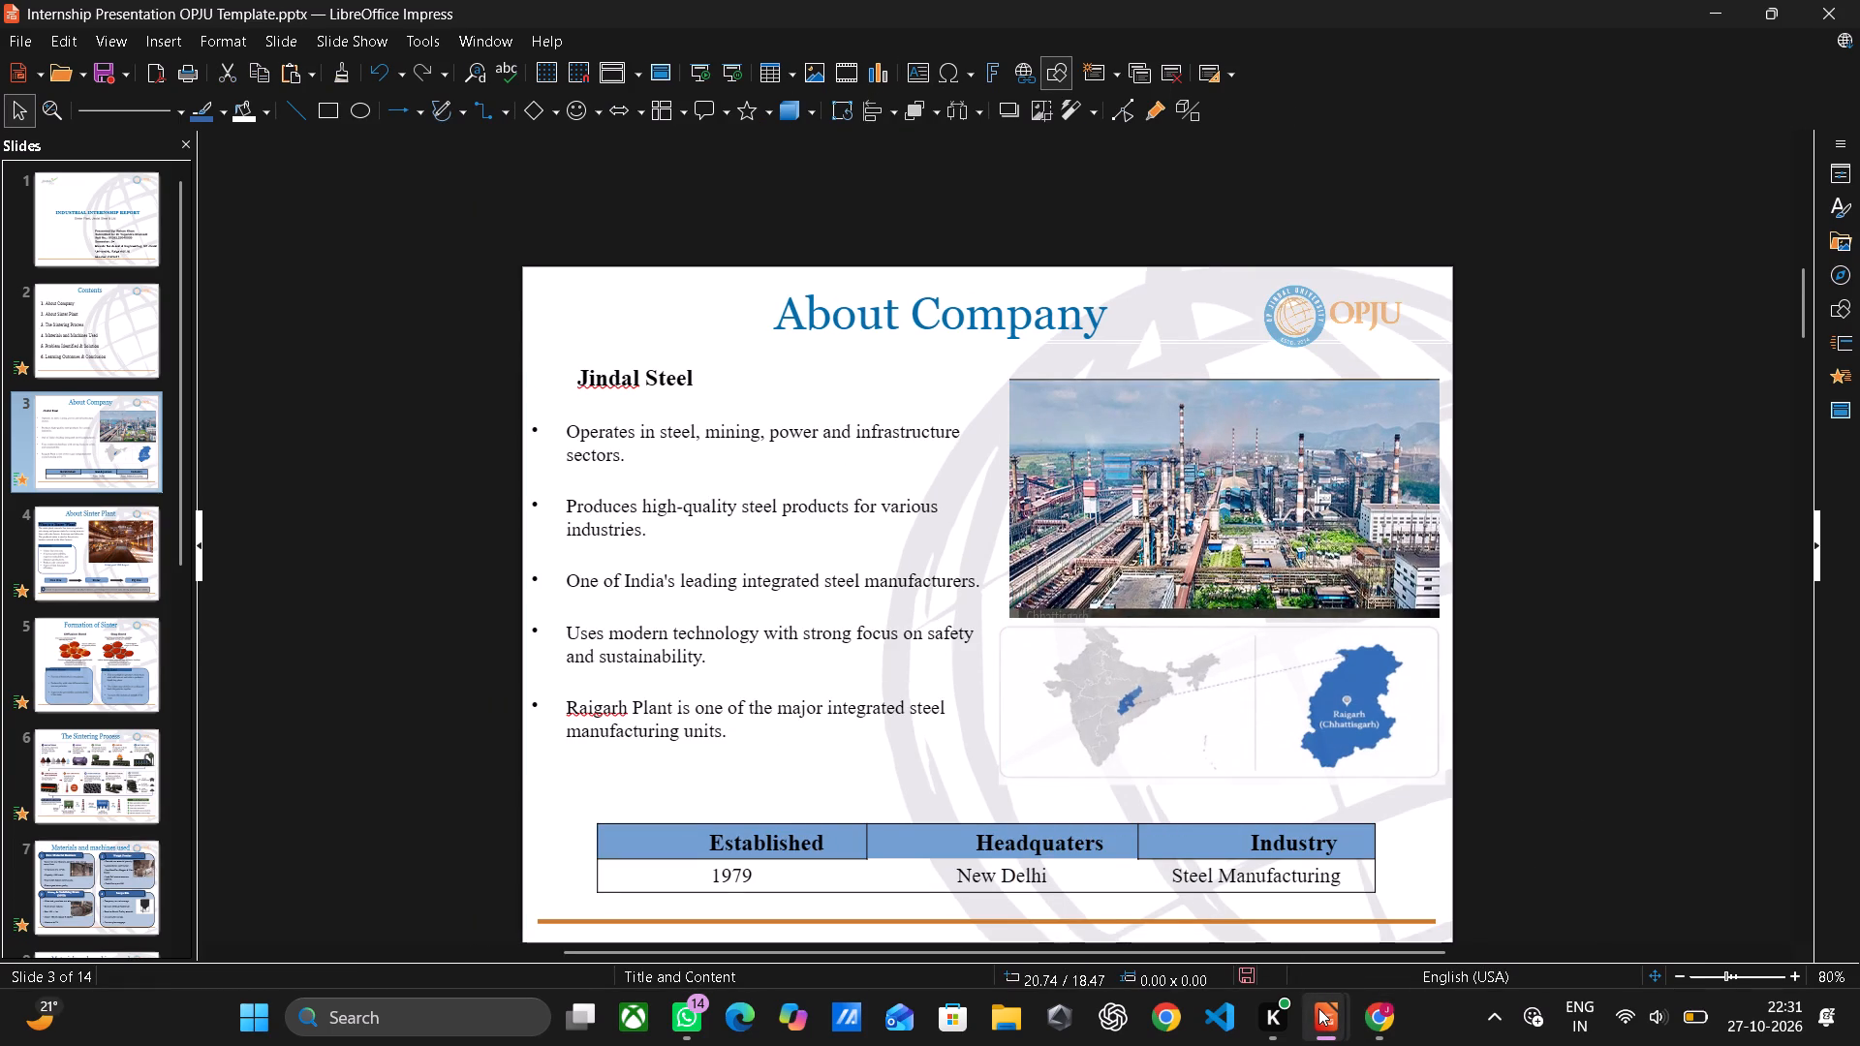
{"action": "left_click", "coordinate": [1402, 933]}
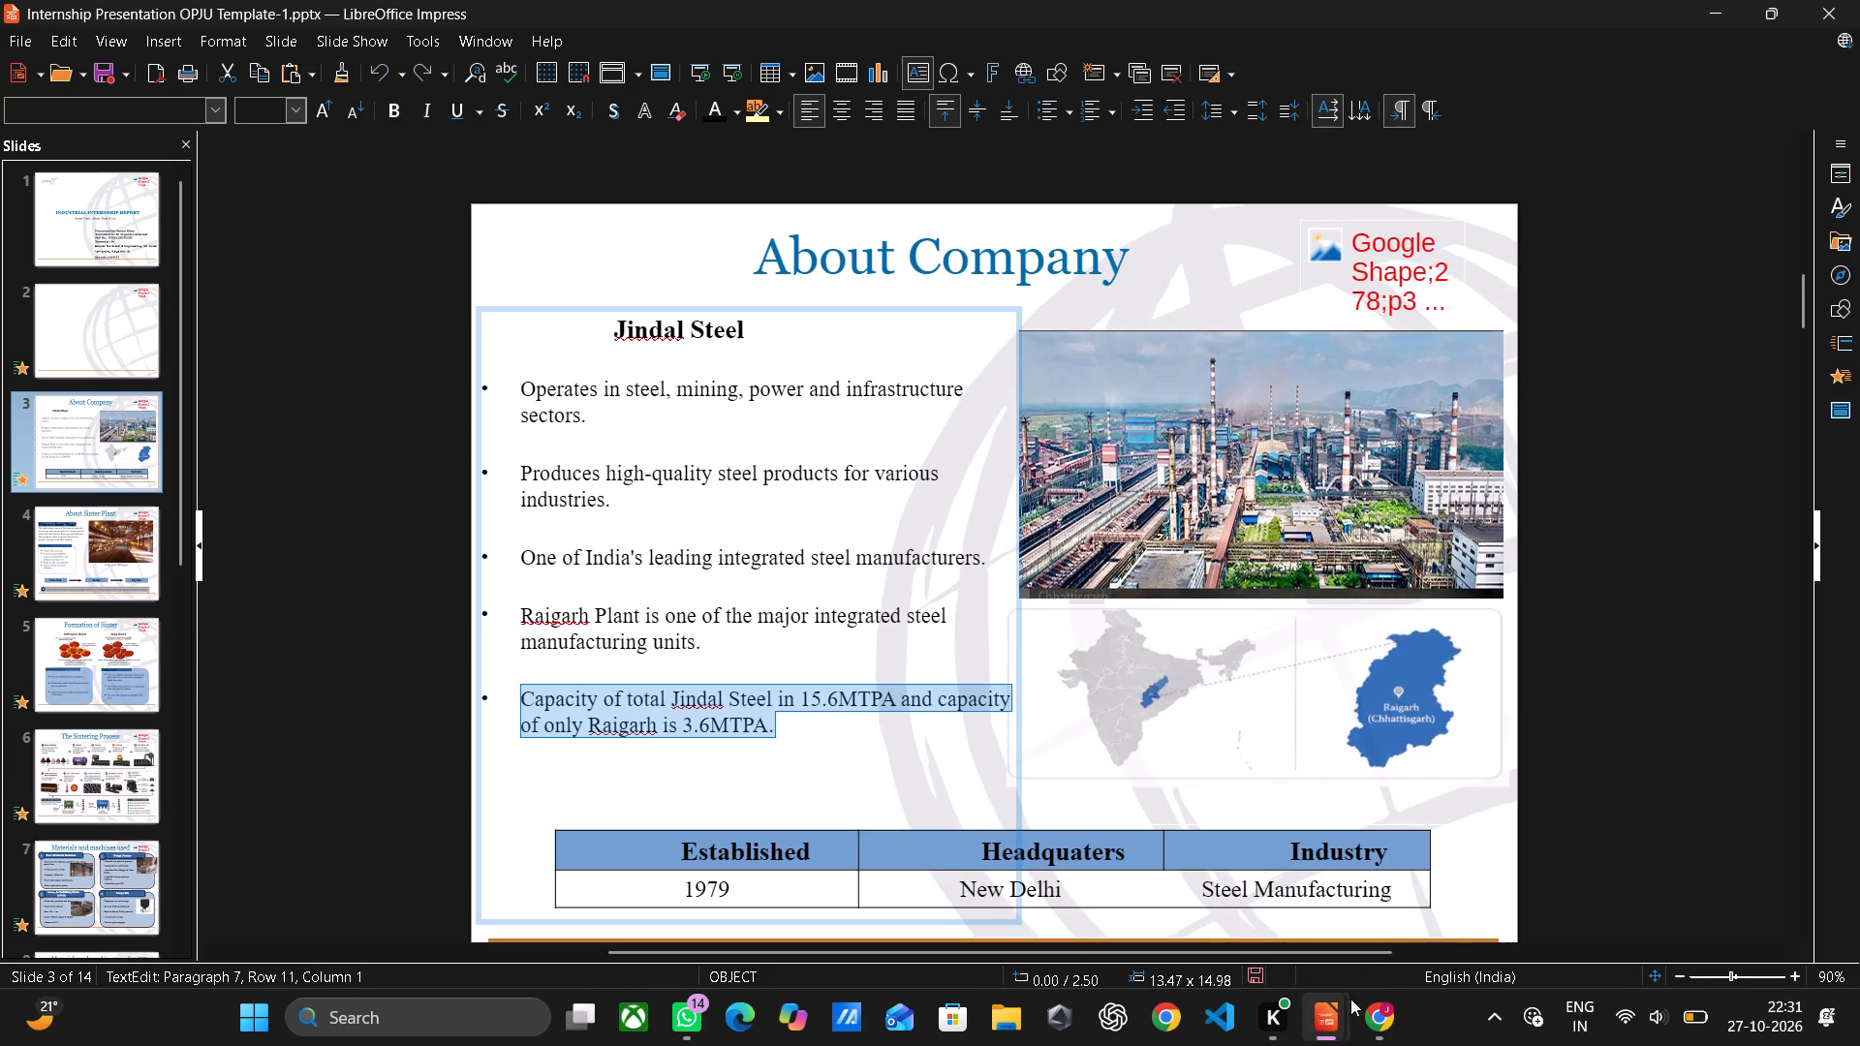
{"action": "left_click", "coordinate": [1201, 910]}
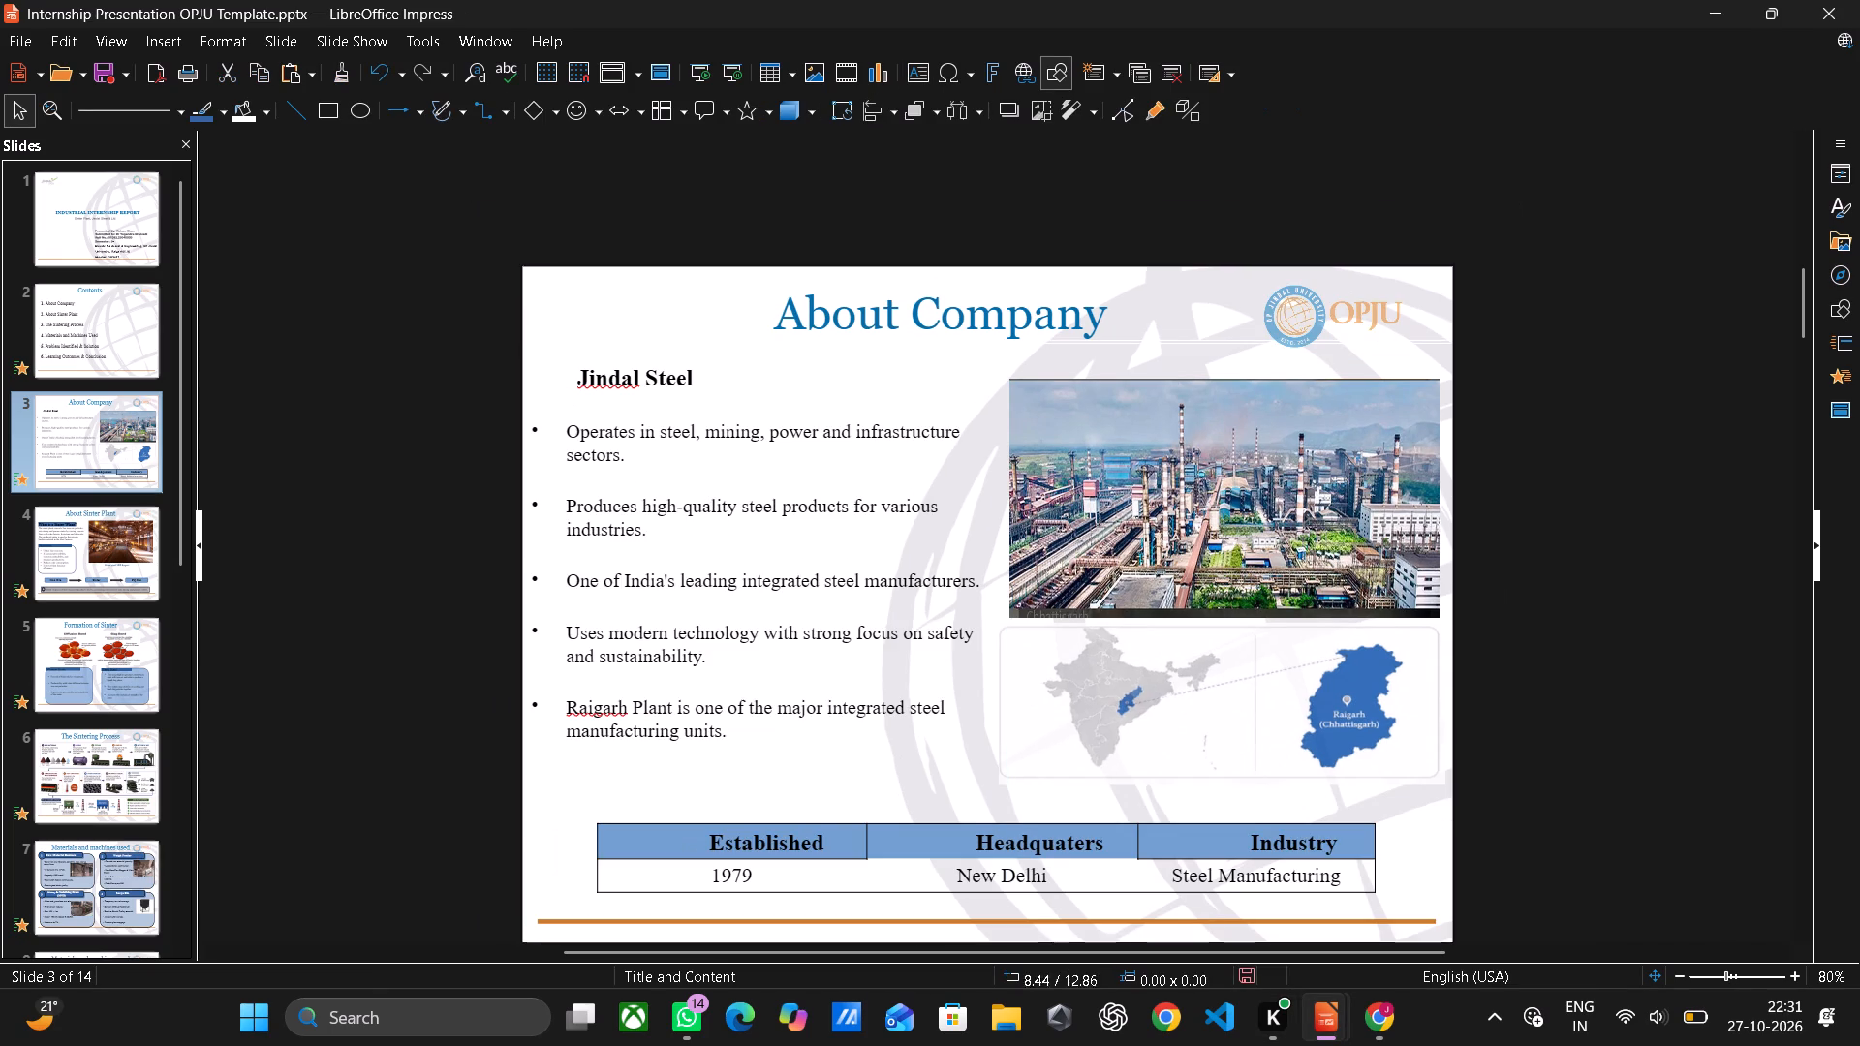
In Internship Presentation OPJU Template.pptx, delete the About Company bullet "Uses modern technology with strong focus on safety and sustainability.".
{"action": "left_click_drag", "start_coordinate": [557, 627], "coordinate": [643, 646]}
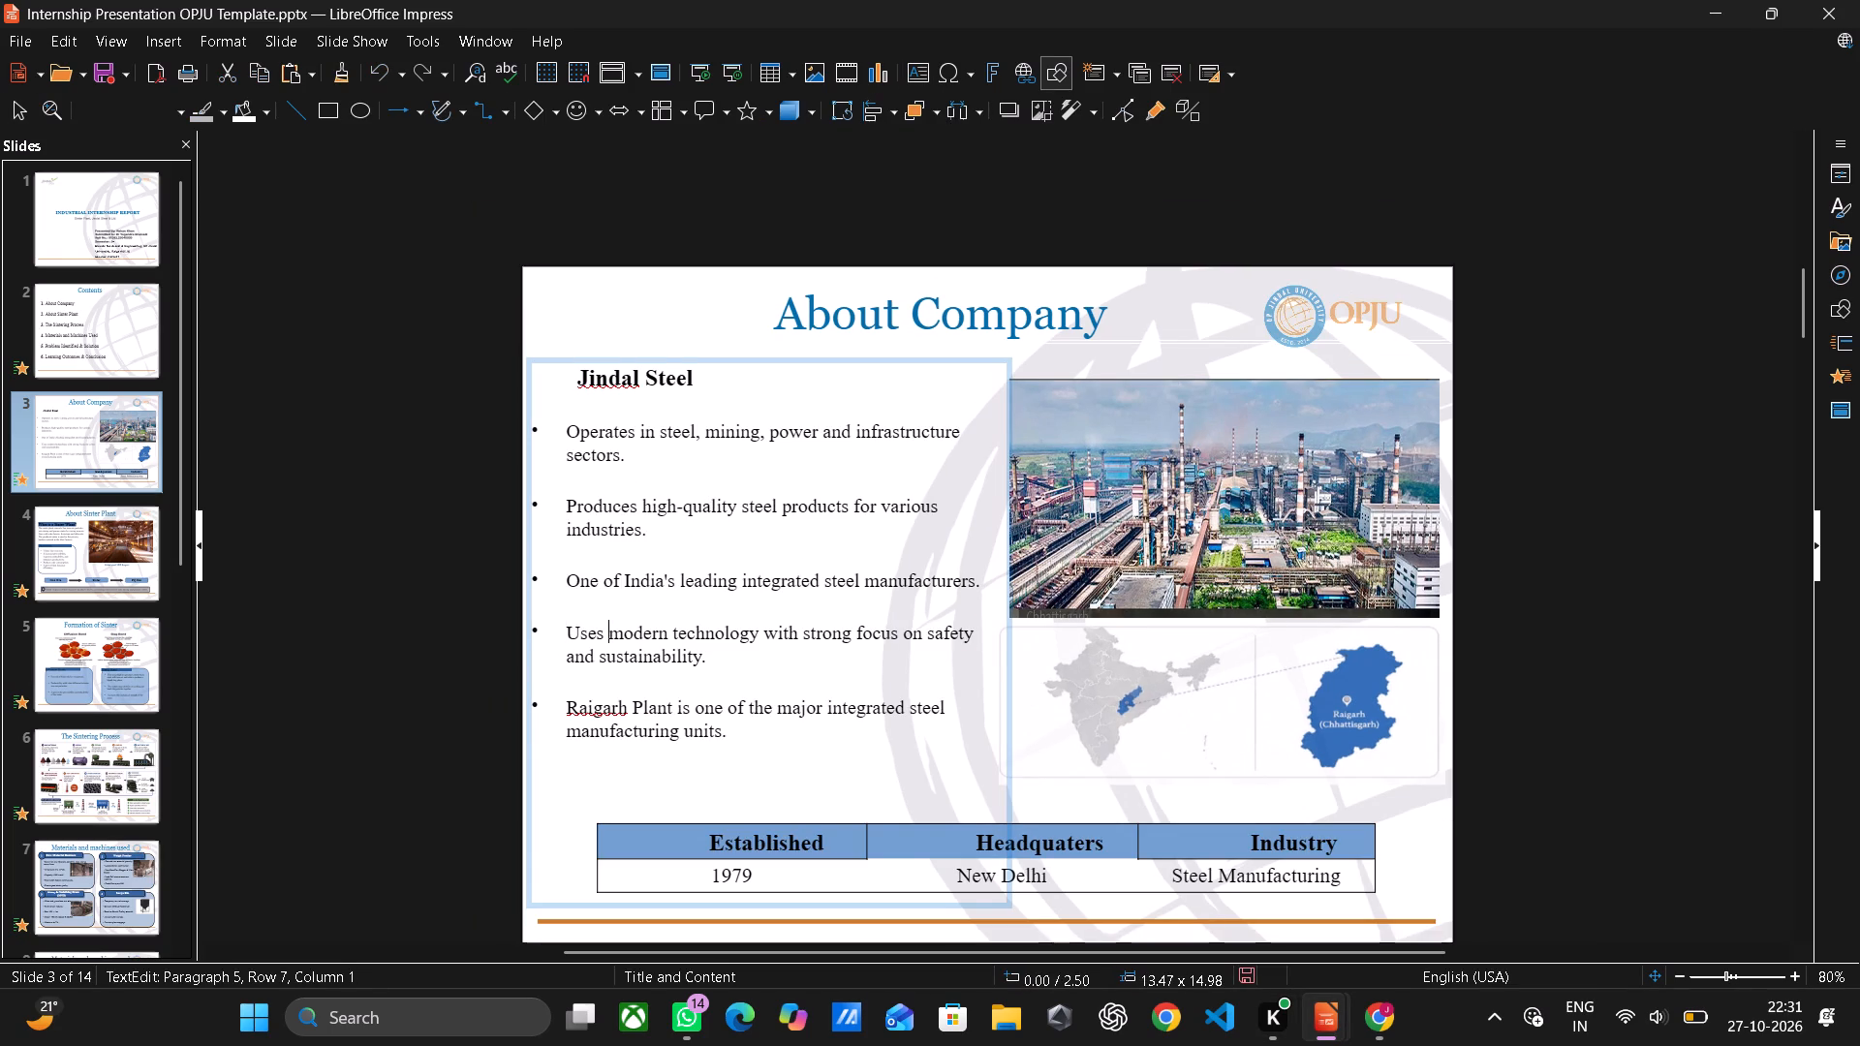
{"action": "left_click_drag", "start_coordinate": [643, 646], "coordinate": [770, 654]}
{"action": "key", "text": "BackSpace"}
{"action": "key", "text": "BackSpace"}
{"action": "key", "text": "BackSpace"}
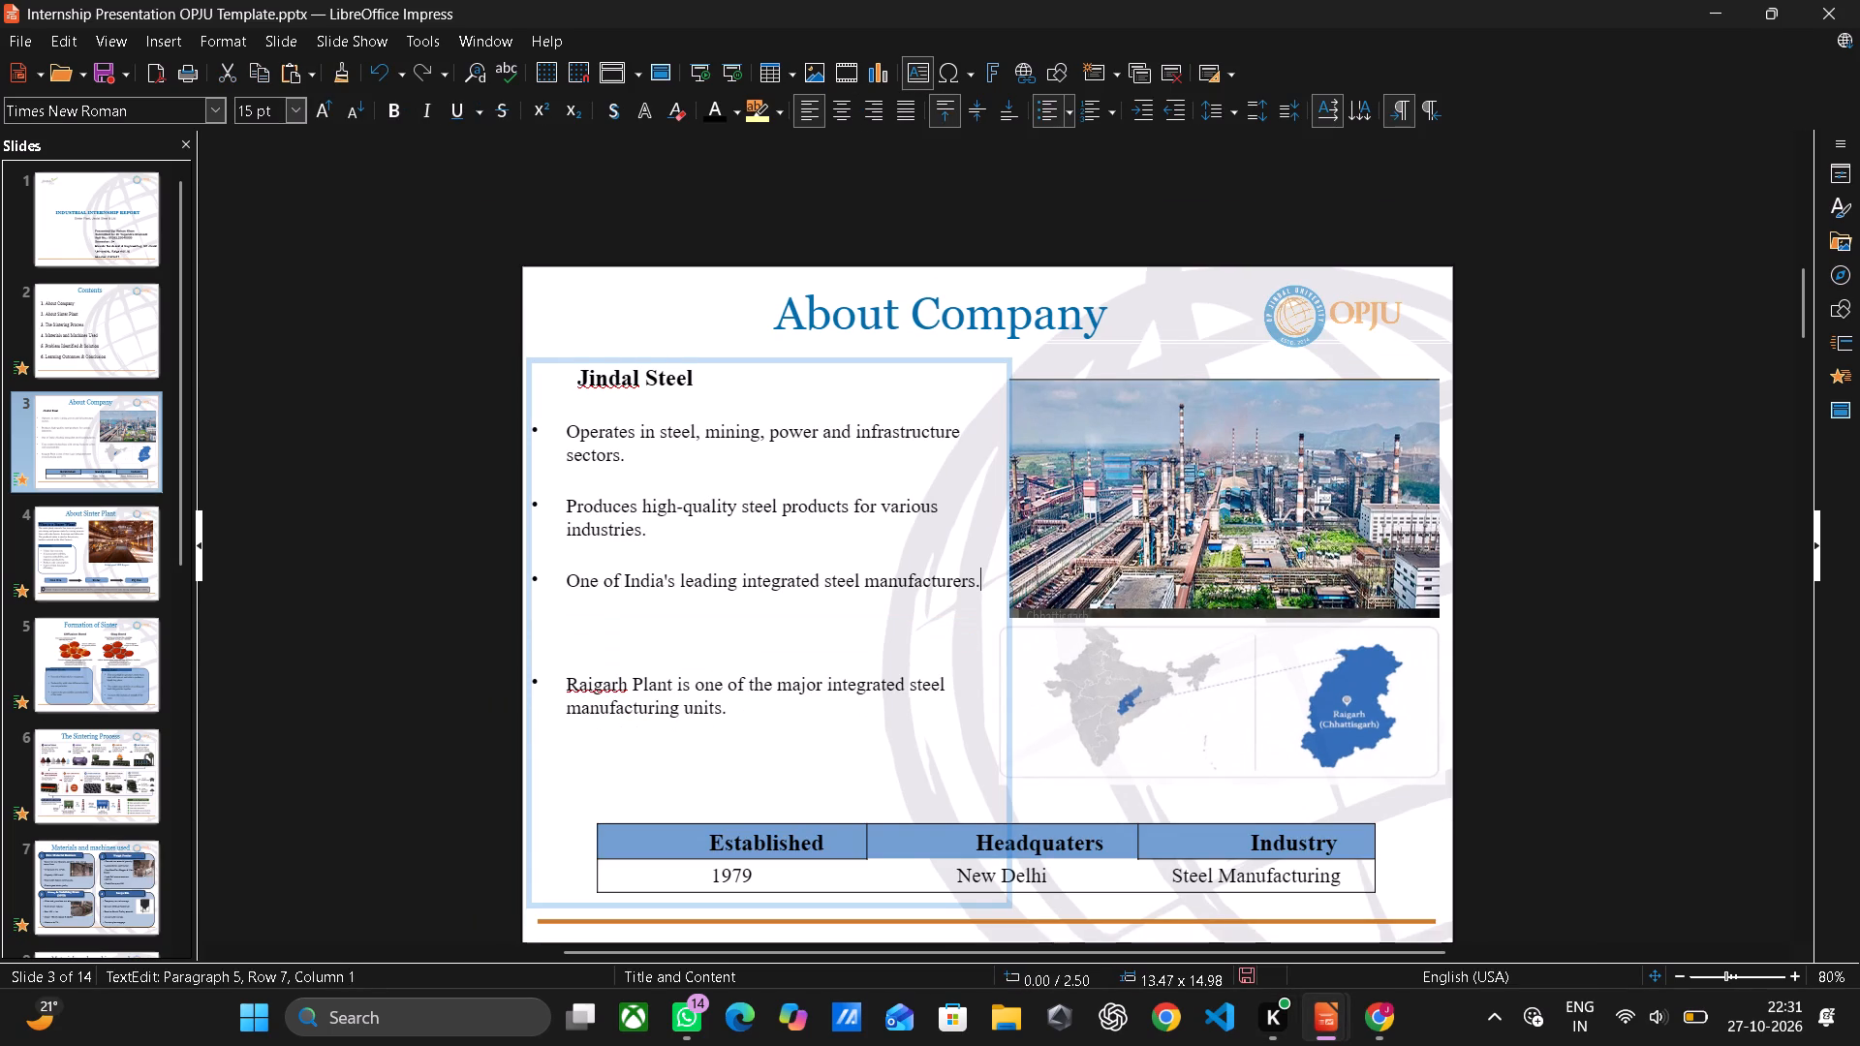
Paste the copied bullet "Capacity of total Jindal Steel in 15.6MTPA and capacity of only Raigarh is 3.6MTPA." after the Raigarh Plant bullet, without a trailing empty bullet.
{"action": "left_click", "coordinate": [737, 653]}
{"action": "key", "text": "Return"}
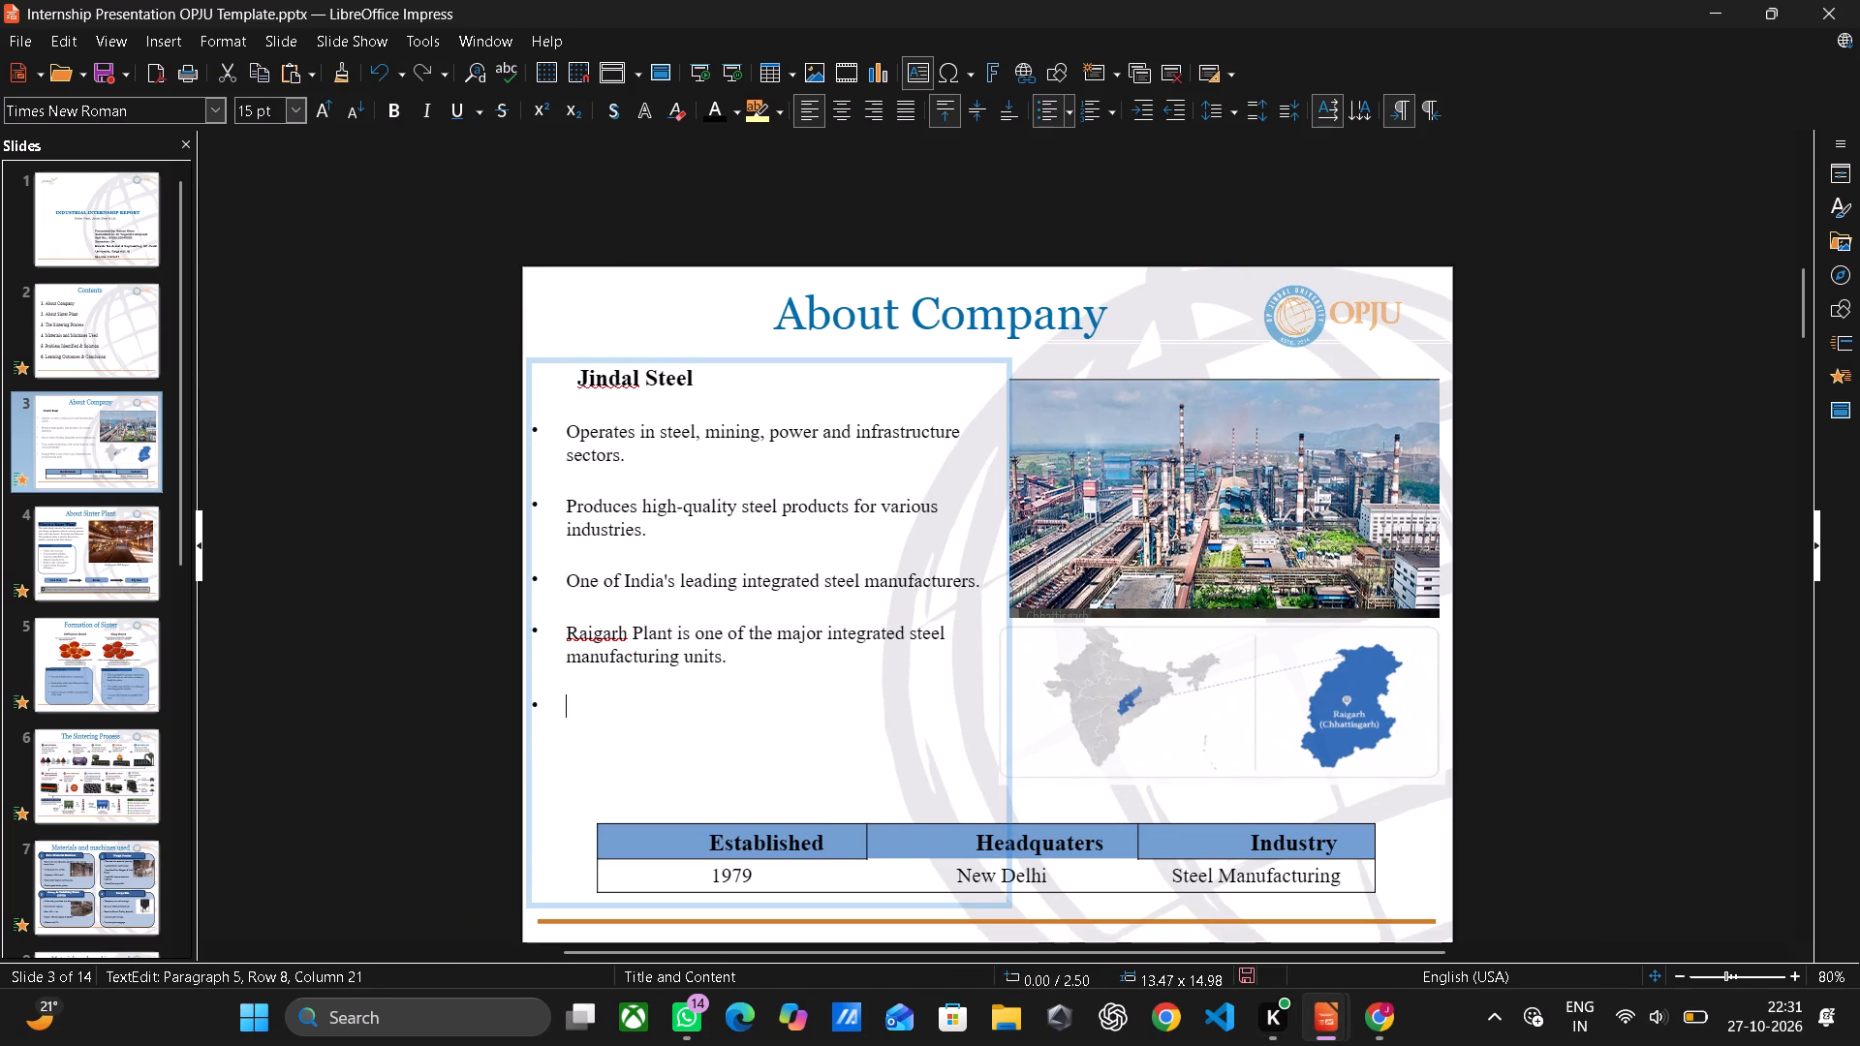
{"action": "key", "text": "ctrl+v"}
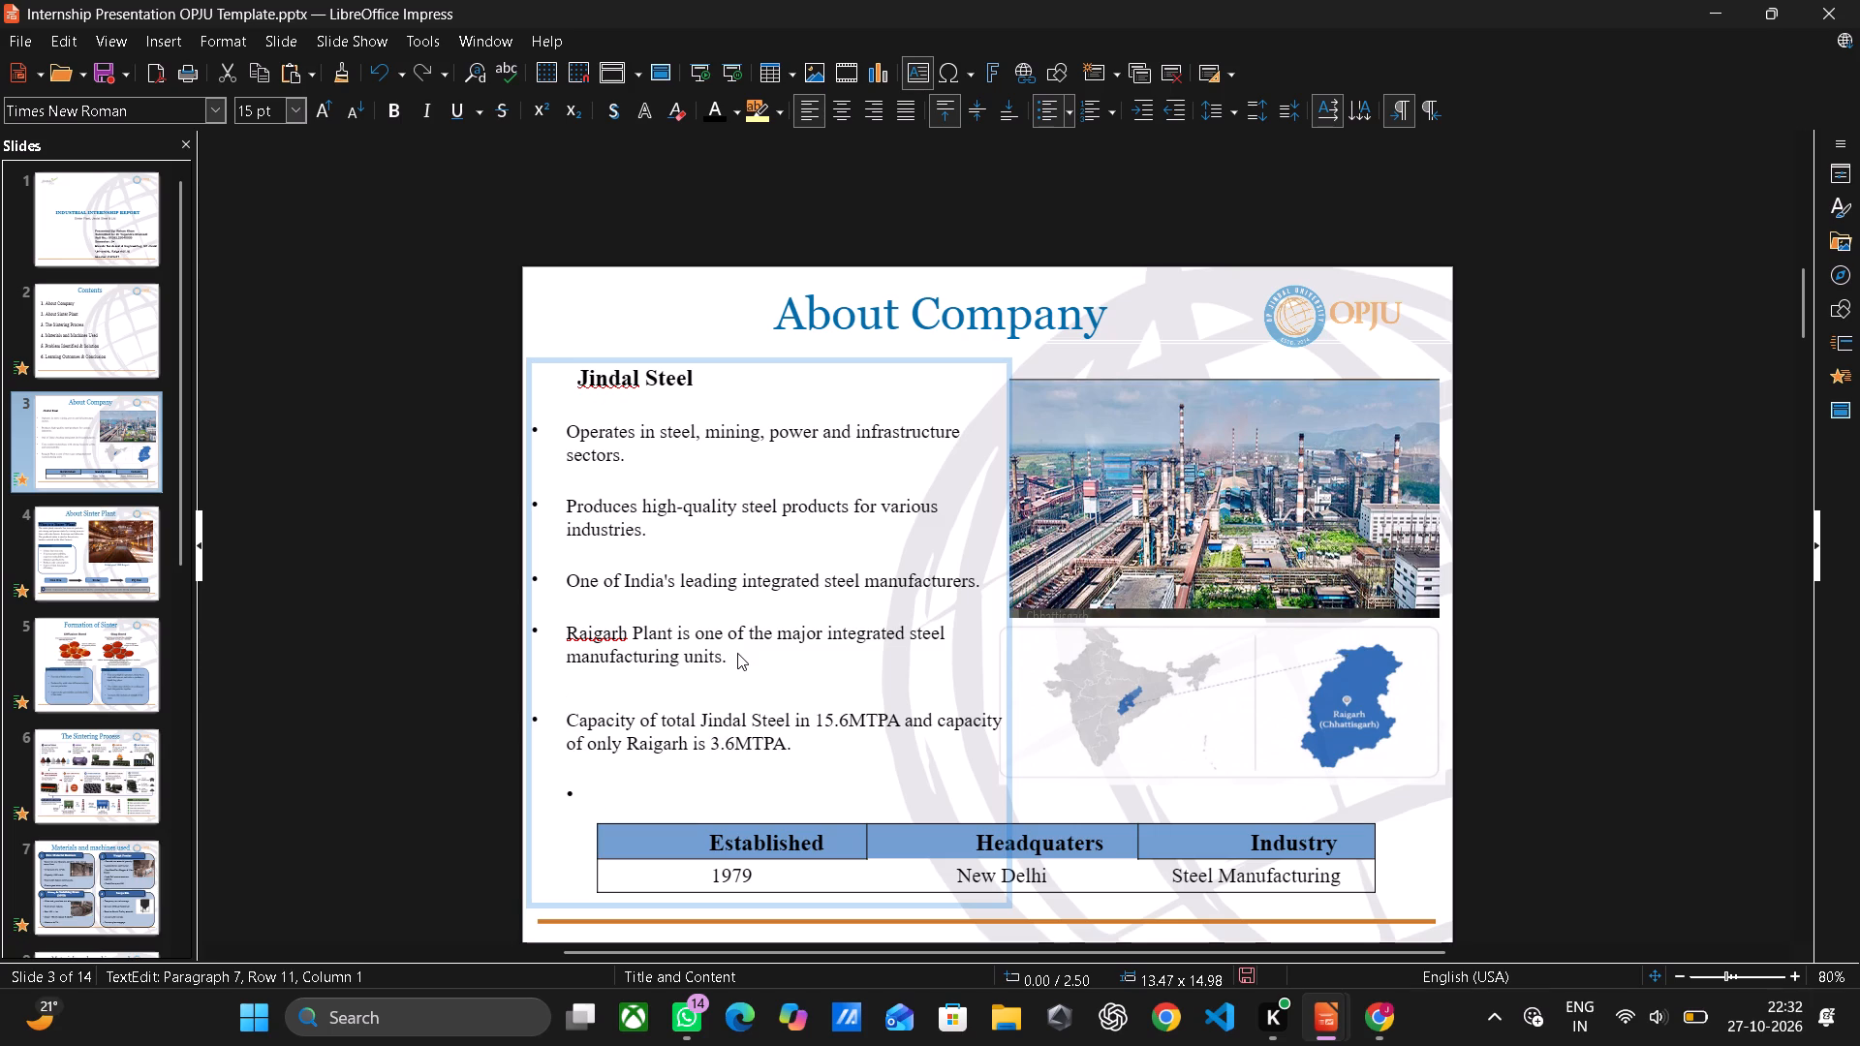
{"action": "key", "text": "BackSpace"}
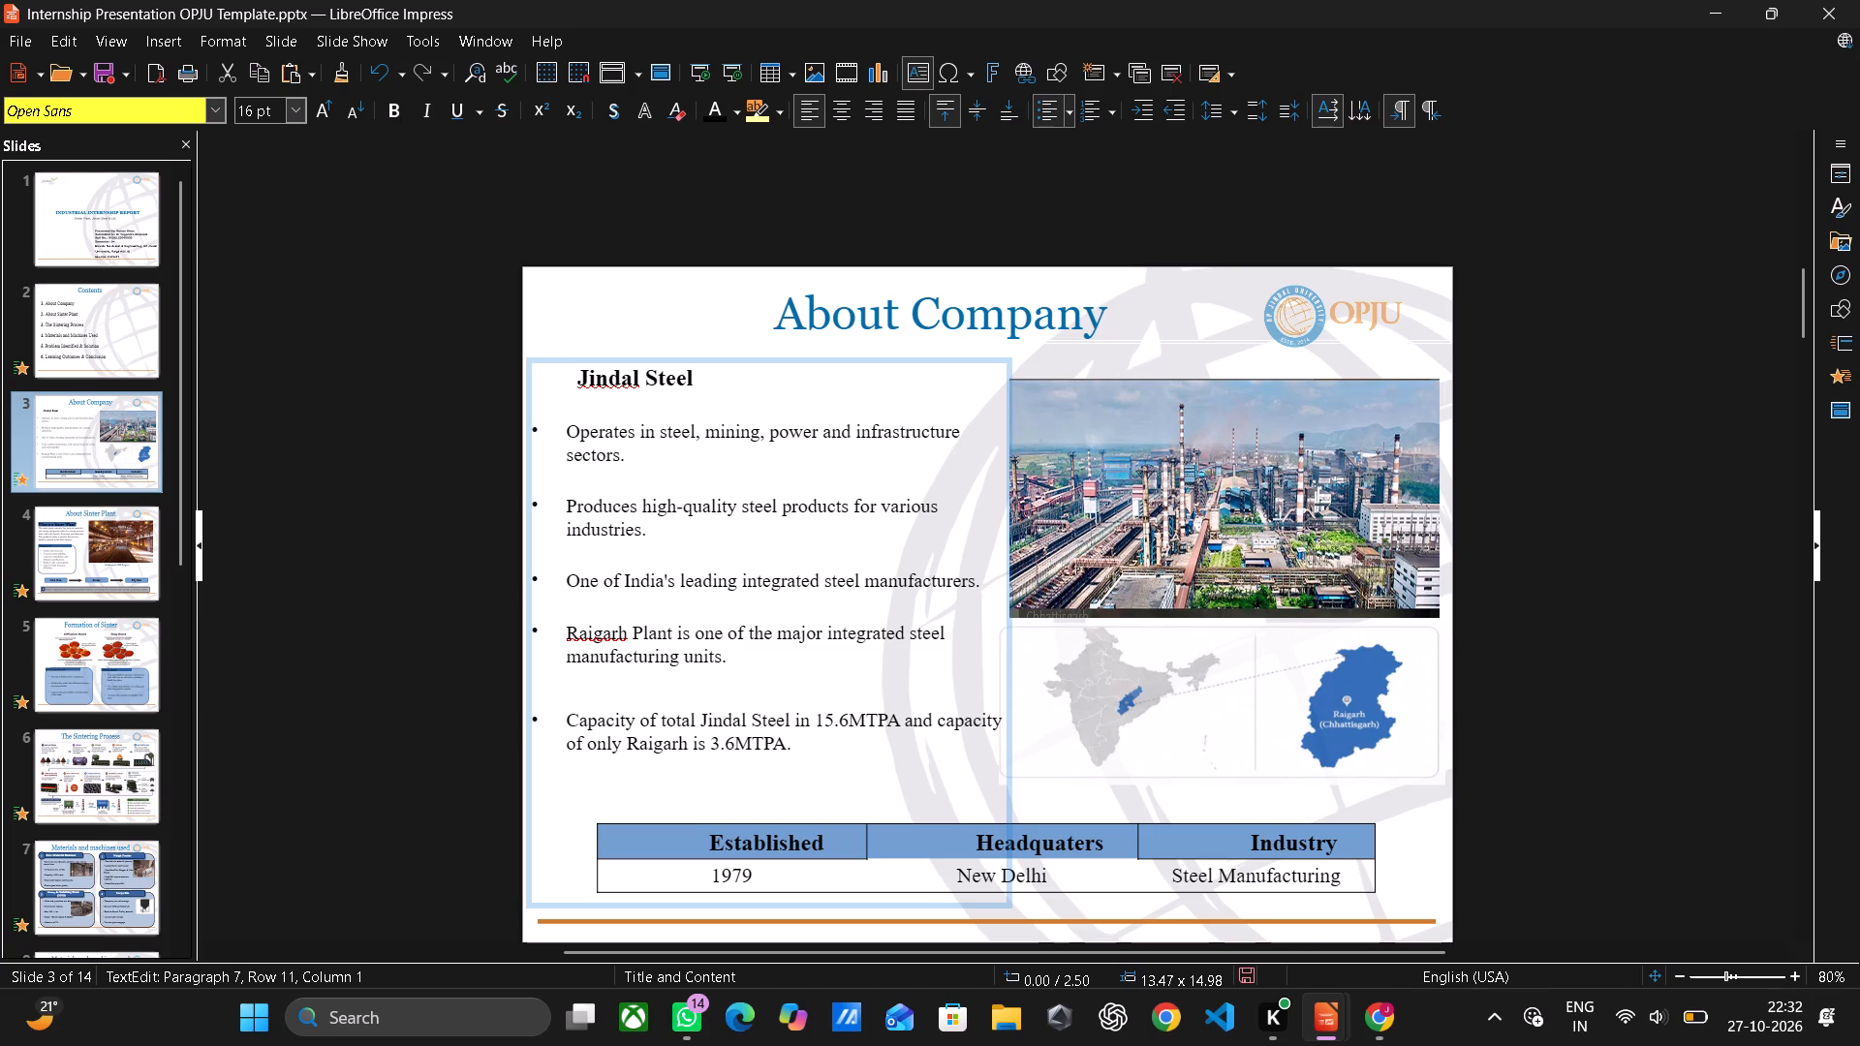
Decrease the paragraph spacing of the Raigarh Plant and capacity bullets on the About Company slide by one increment.
{"action": "left_click_drag", "start_coordinate": [565, 718], "coordinate": [853, 743]}
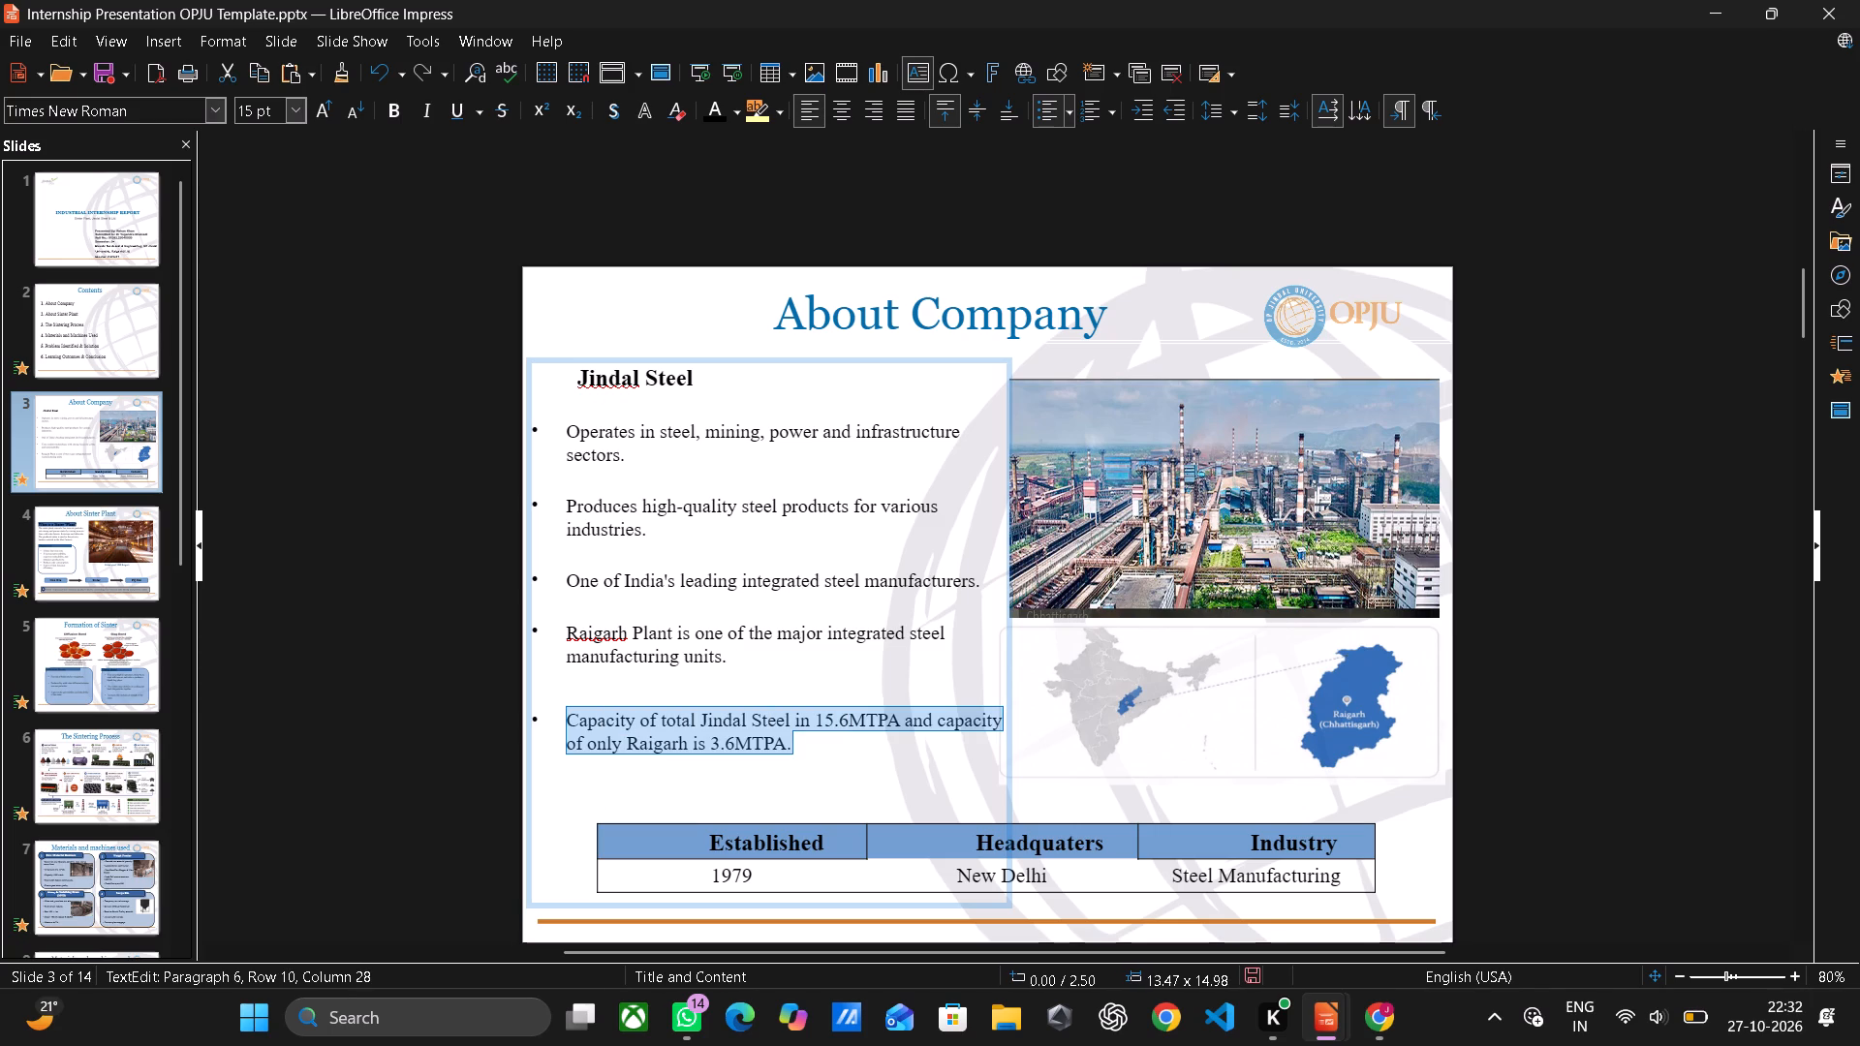
{"action": "left_click", "coordinate": [681, 630]}
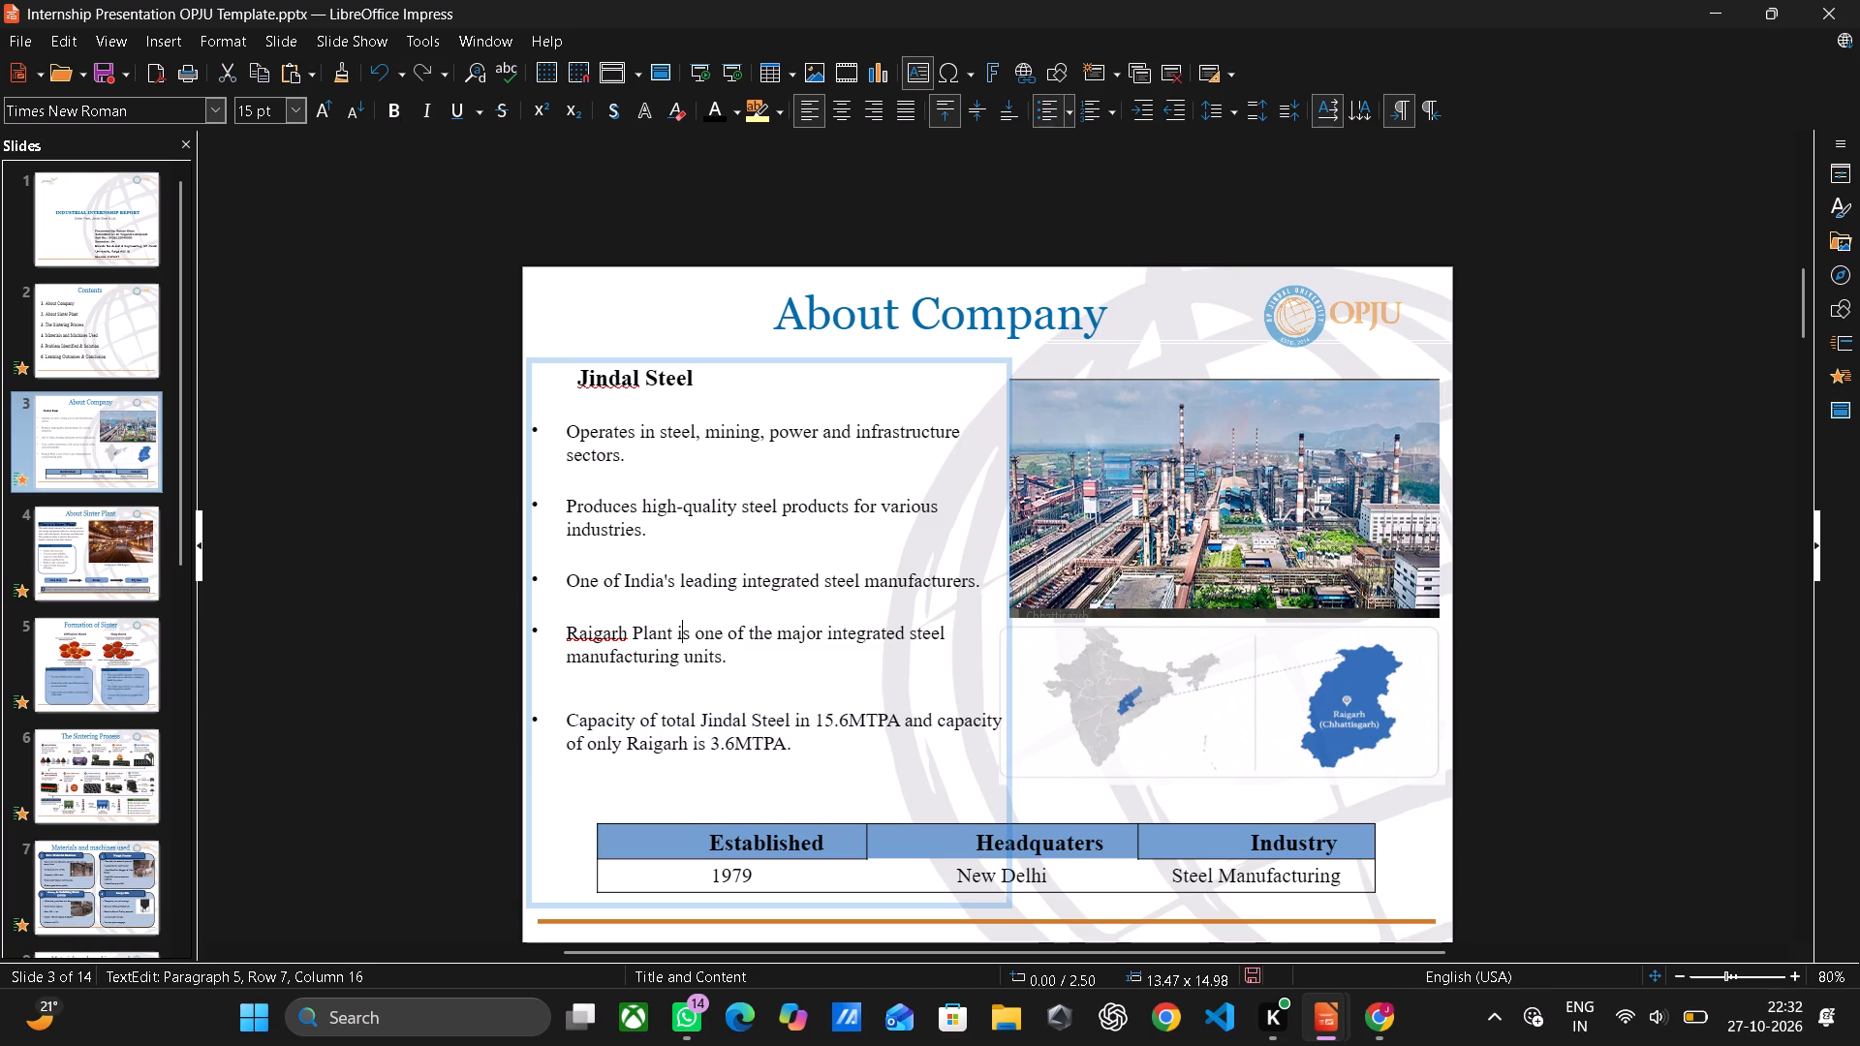
{"action": "left_click", "coordinate": [566, 691]}
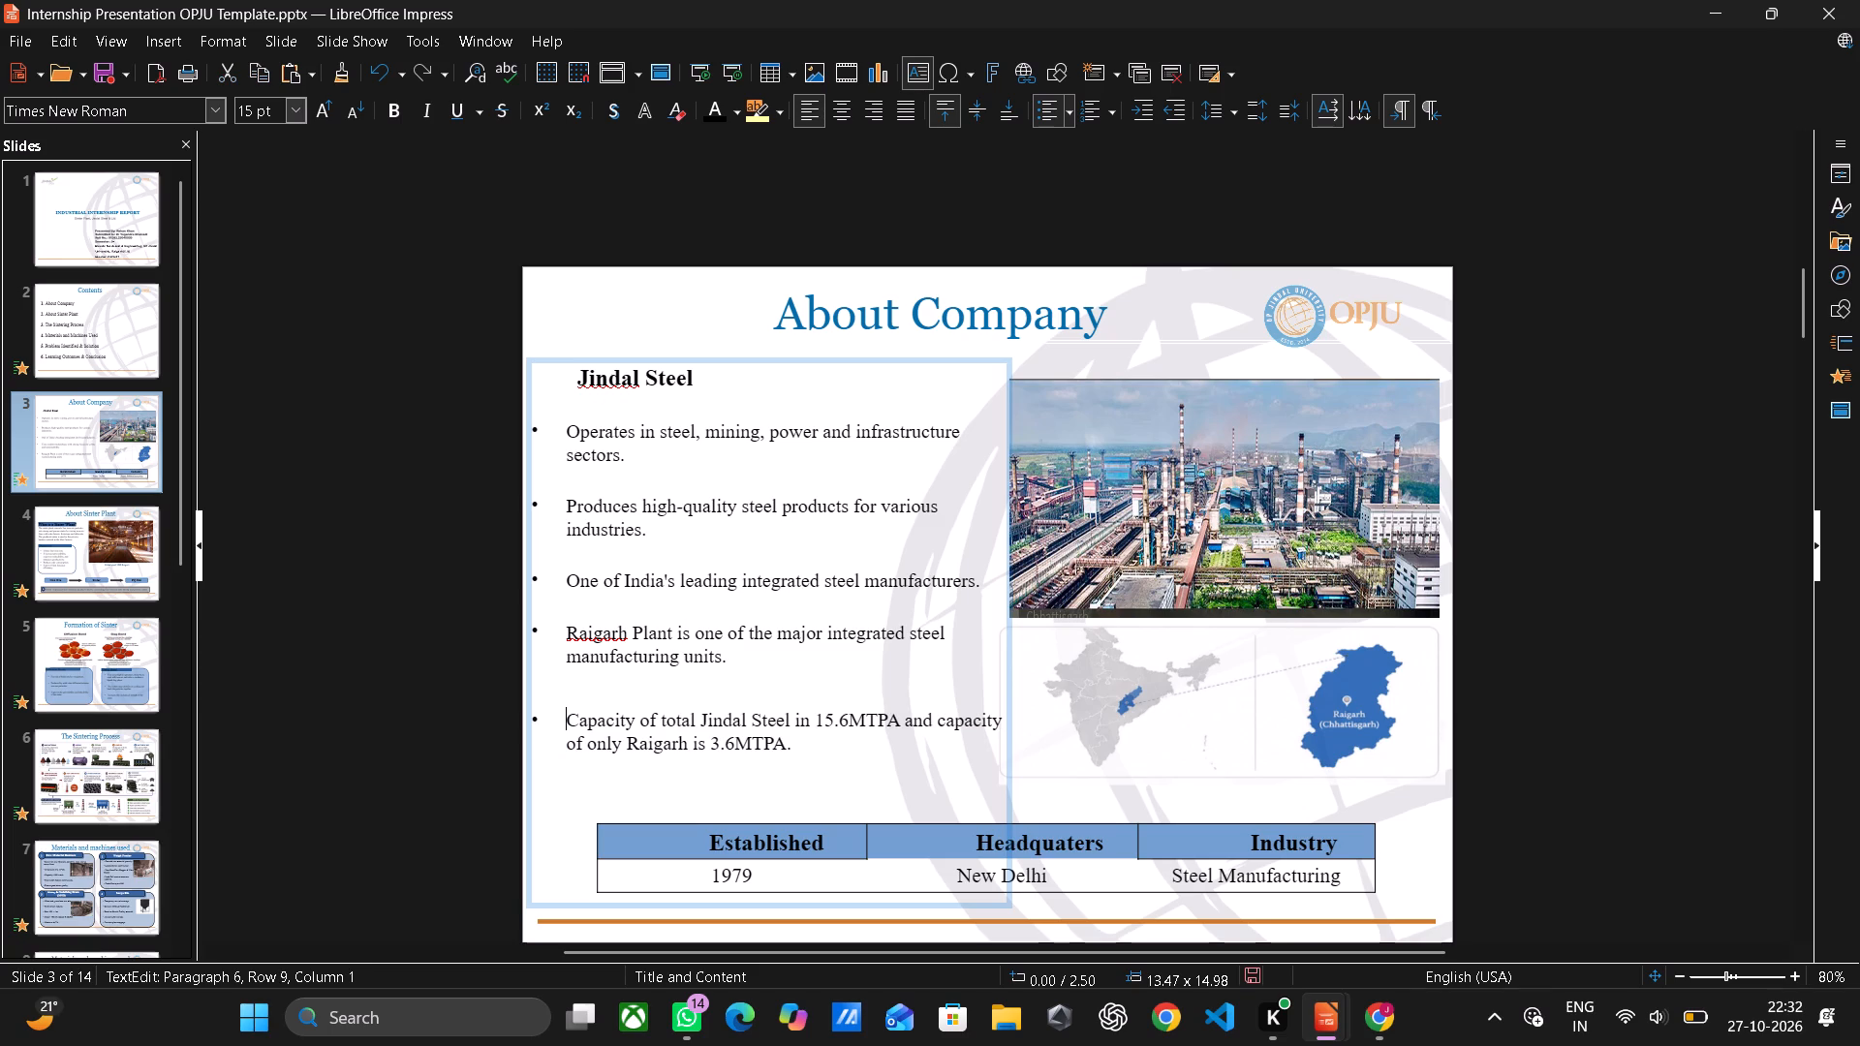
{"action": "left_click", "coordinate": [548, 687]}
{"action": "left_click_drag", "start_coordinate": [549, 629], "coordinate": [621, 629]}
{"action": "left_click_drag", "start_coordinate": [621, 629], "coordinate": [834, 737]}
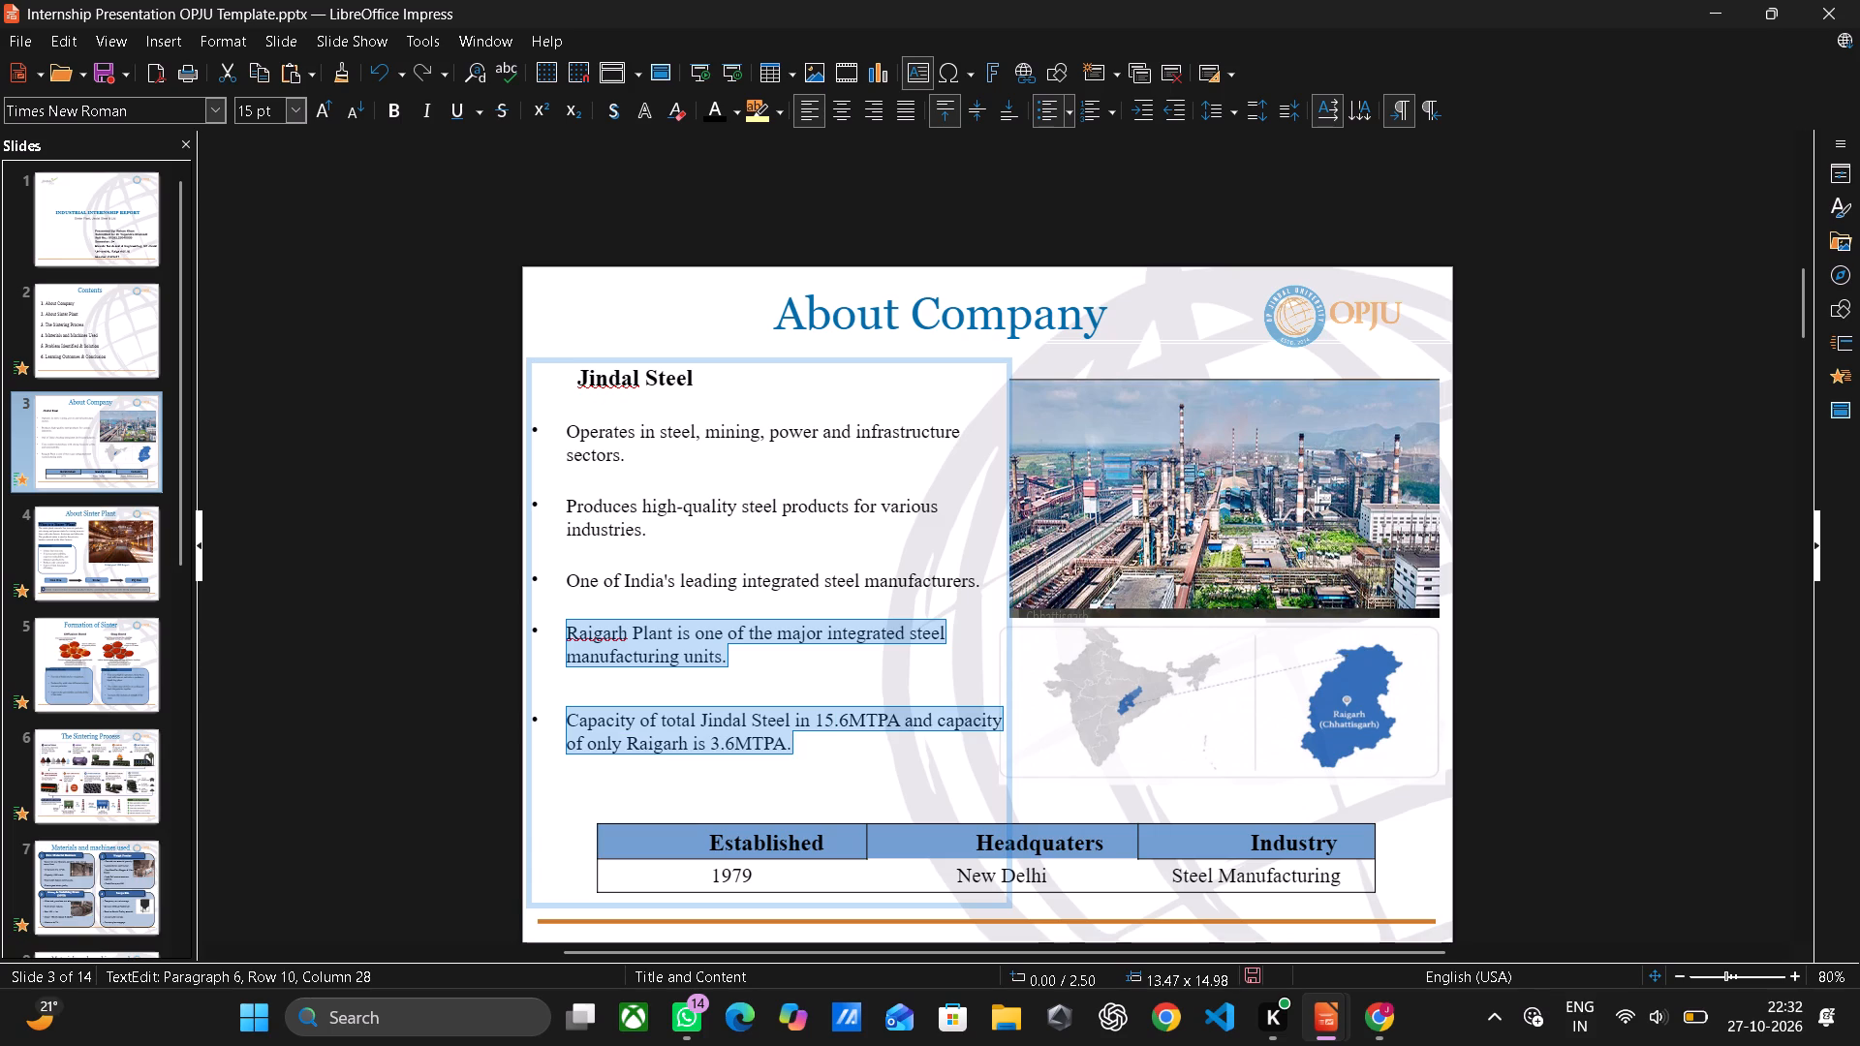
{"action": "left_click", "coordinate": [1279, 115]}
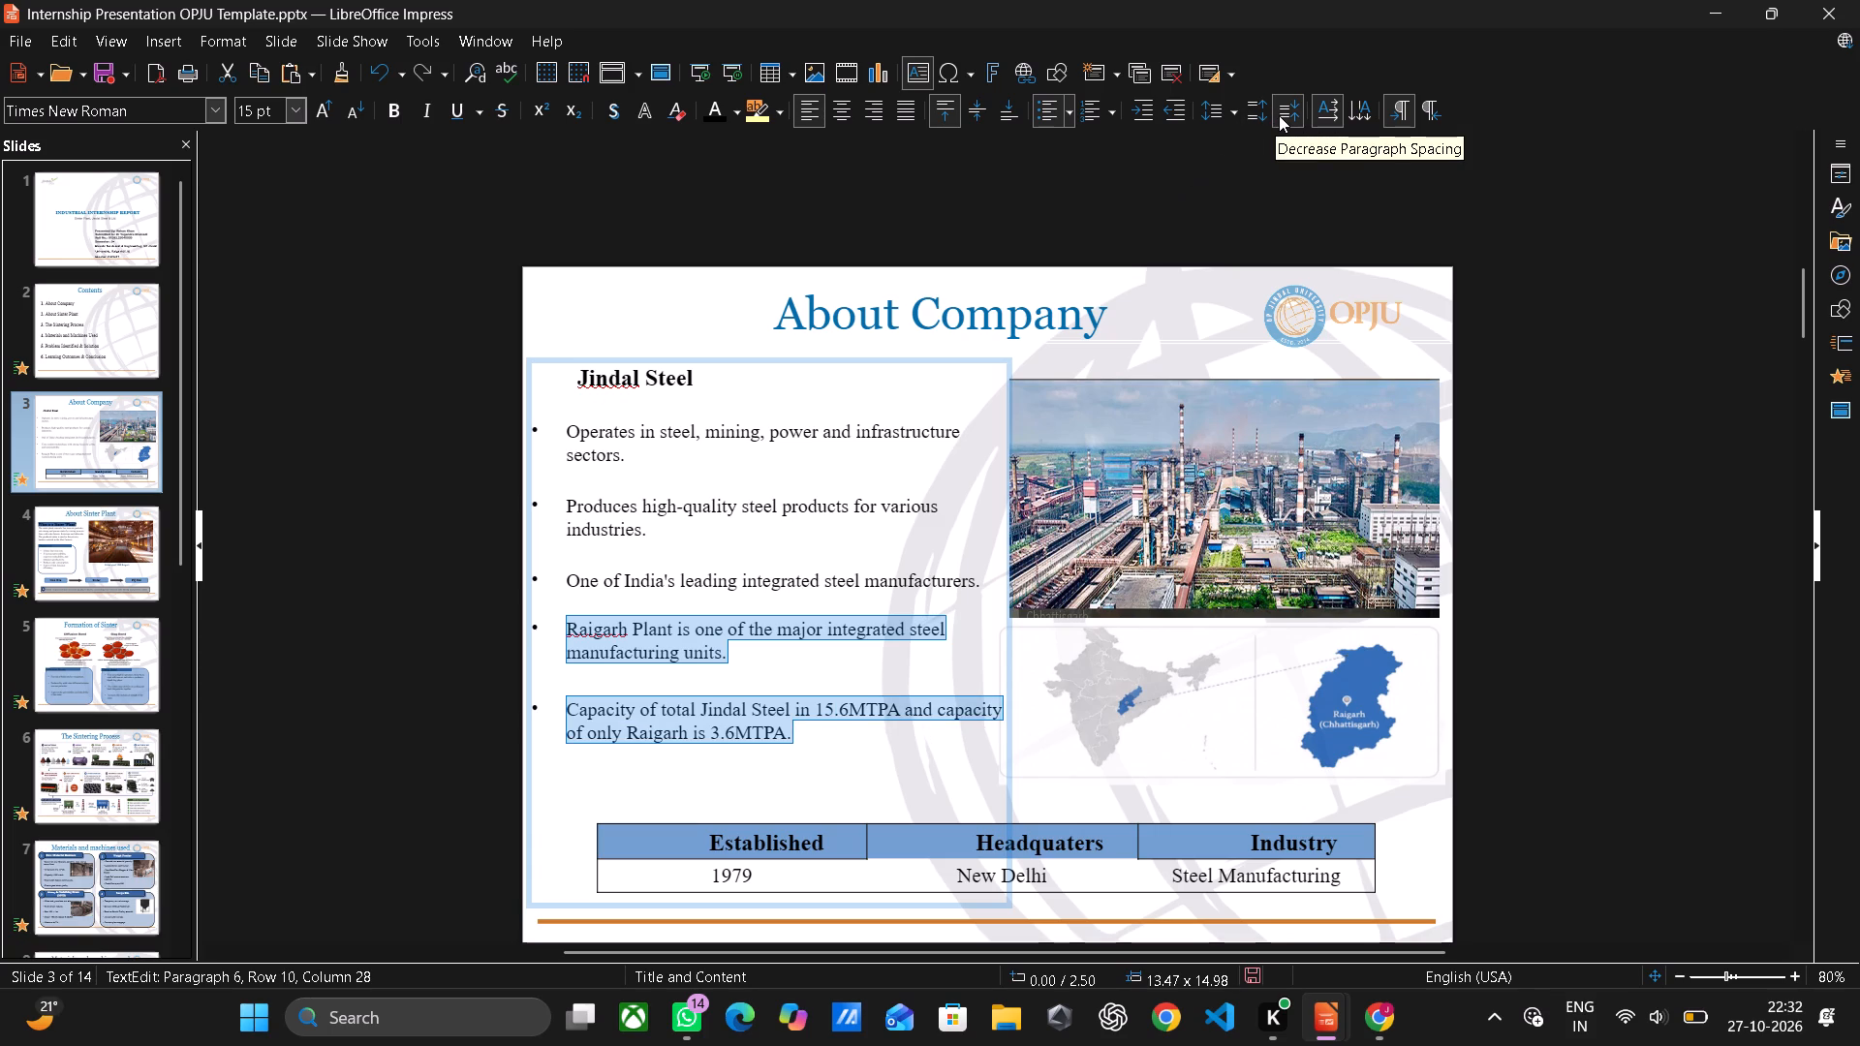
{"action": "left_click", "coordinate": [1503, 564]}
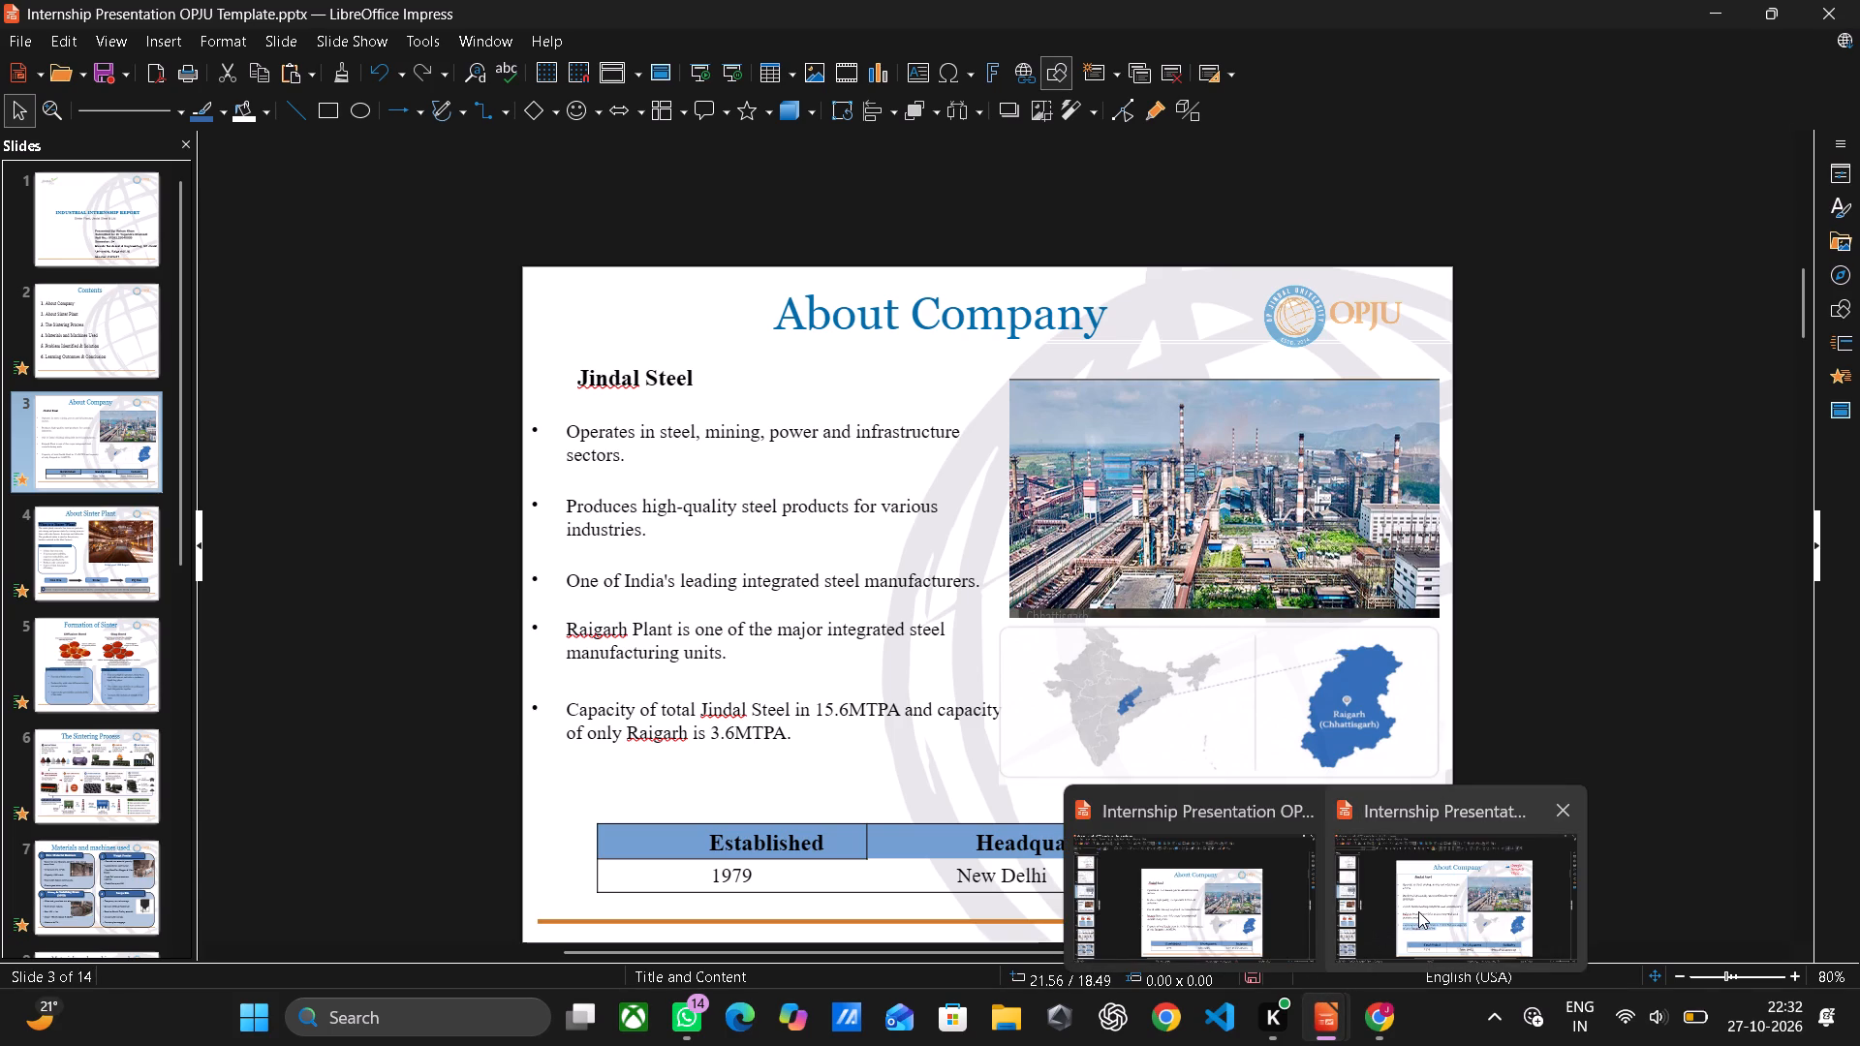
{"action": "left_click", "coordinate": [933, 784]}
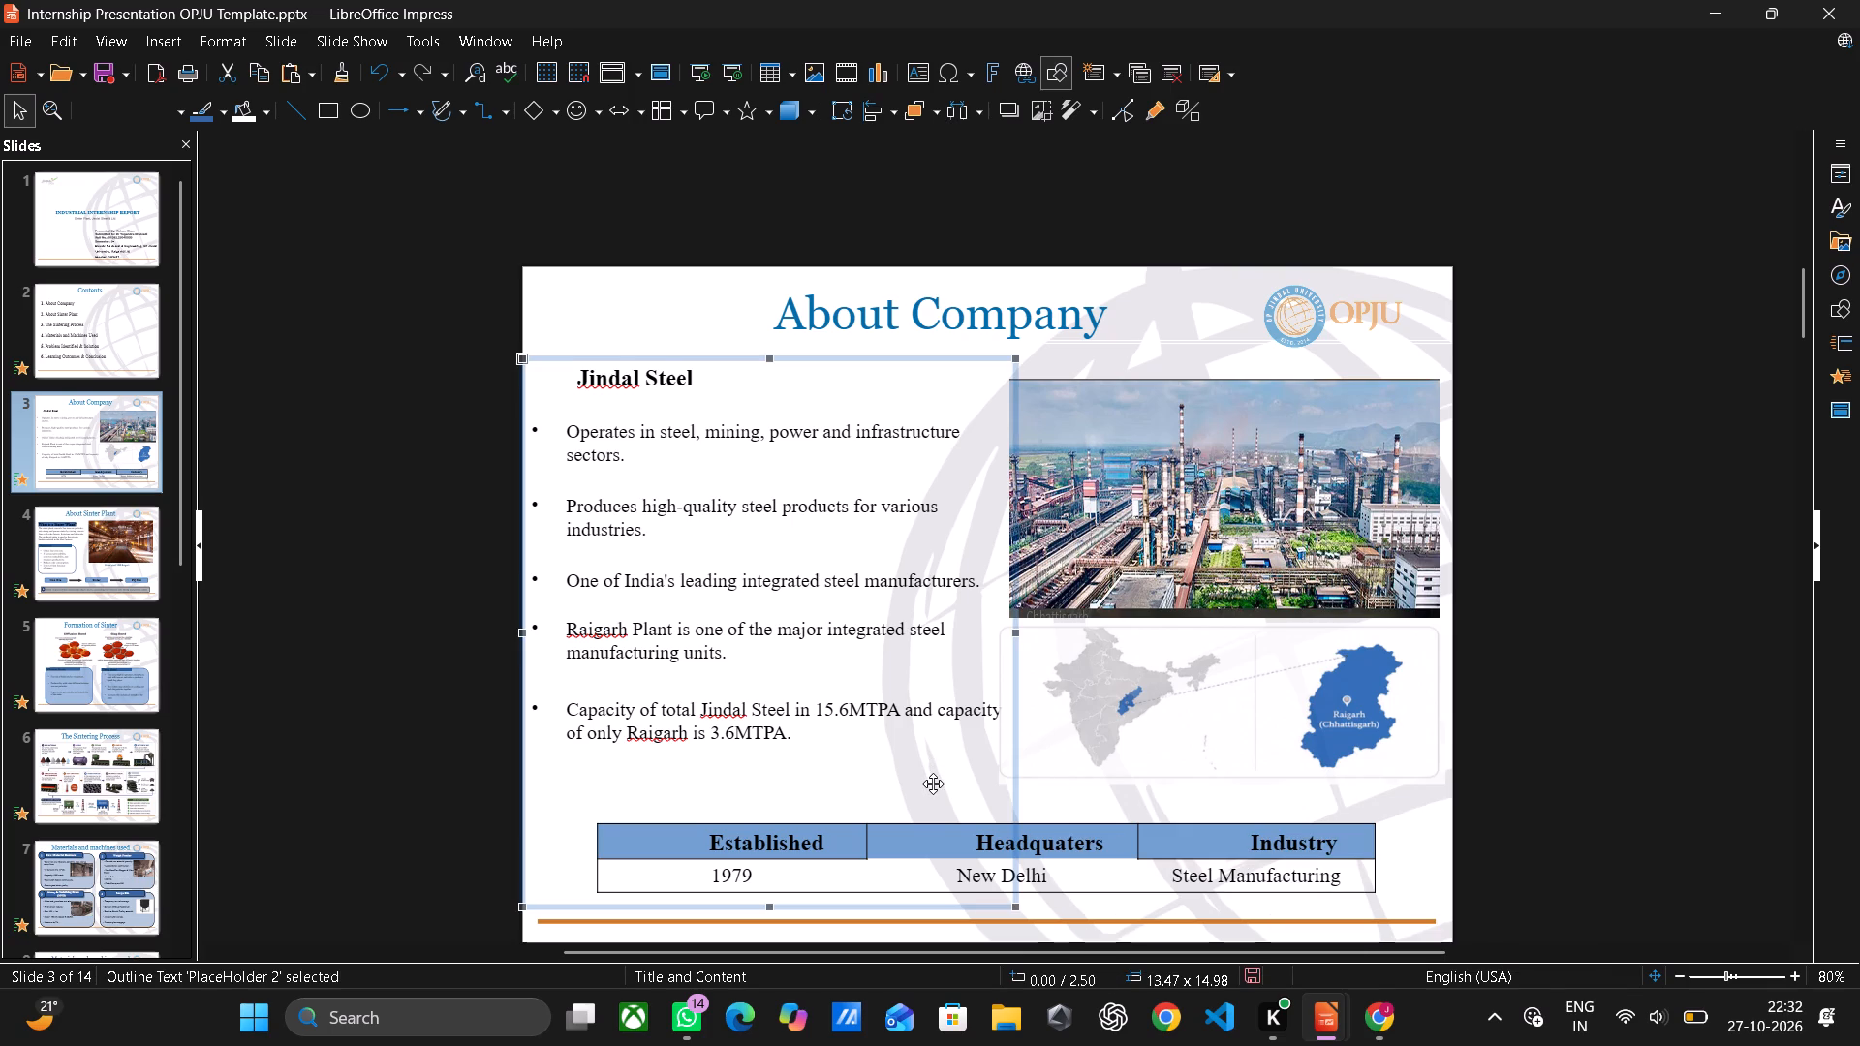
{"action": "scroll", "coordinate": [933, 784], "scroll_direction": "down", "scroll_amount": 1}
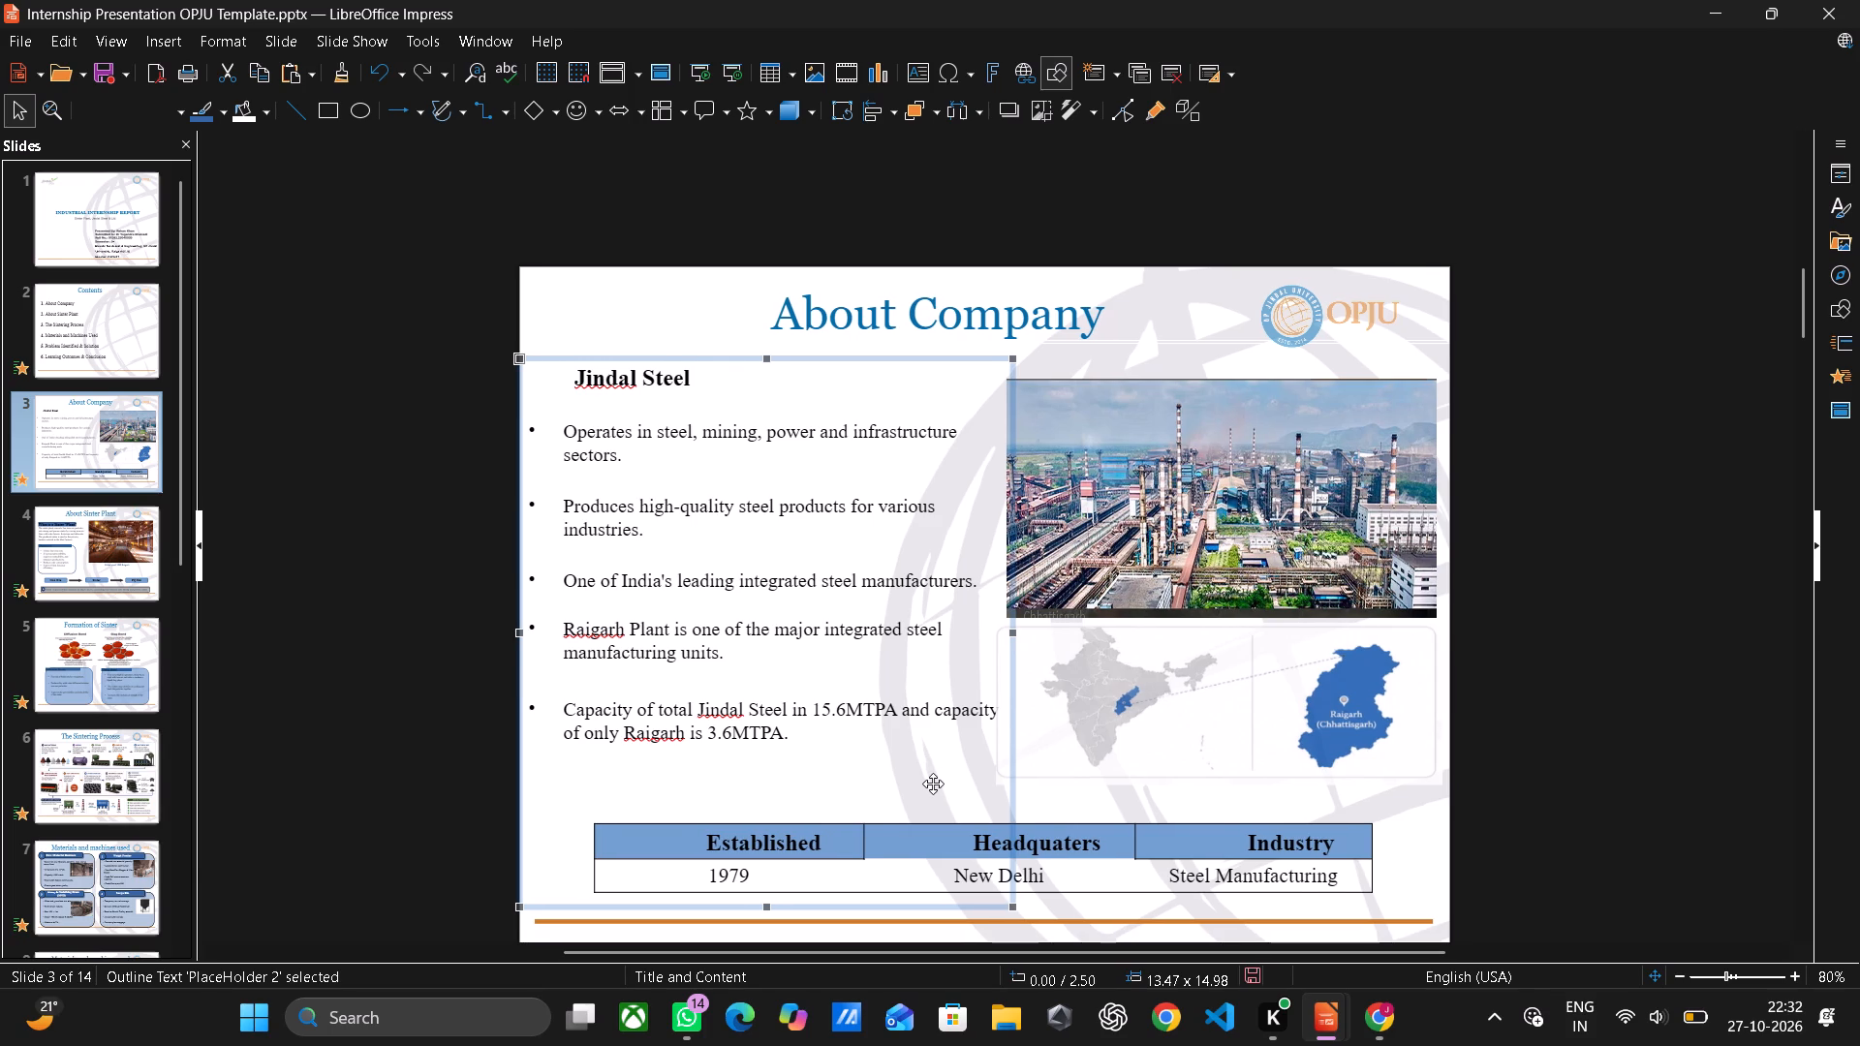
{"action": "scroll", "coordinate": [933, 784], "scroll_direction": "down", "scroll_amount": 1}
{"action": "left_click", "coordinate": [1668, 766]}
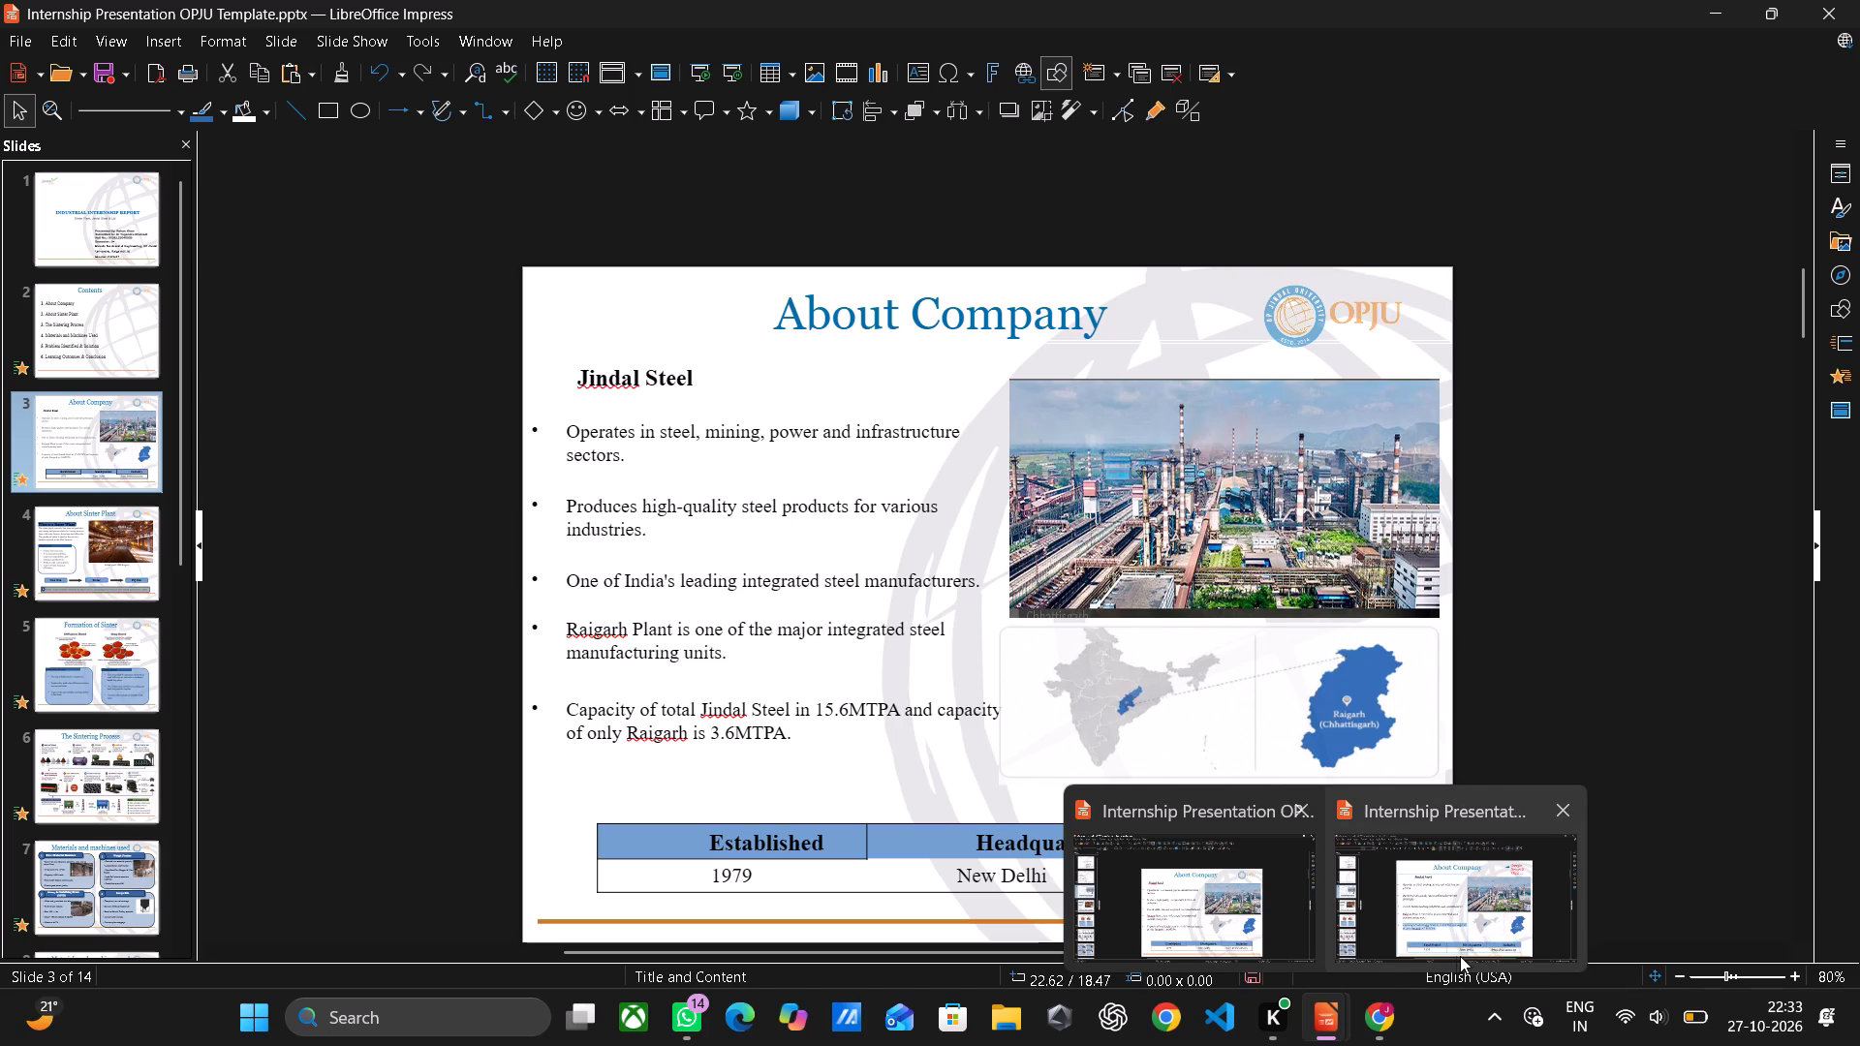
Compare both About Company slides again, and examine the following slides of Internship Presentation OPJU Template-1.pptx up to Materials and machines used.
{"action": "left_click", "coordinate": [1441, 936]}
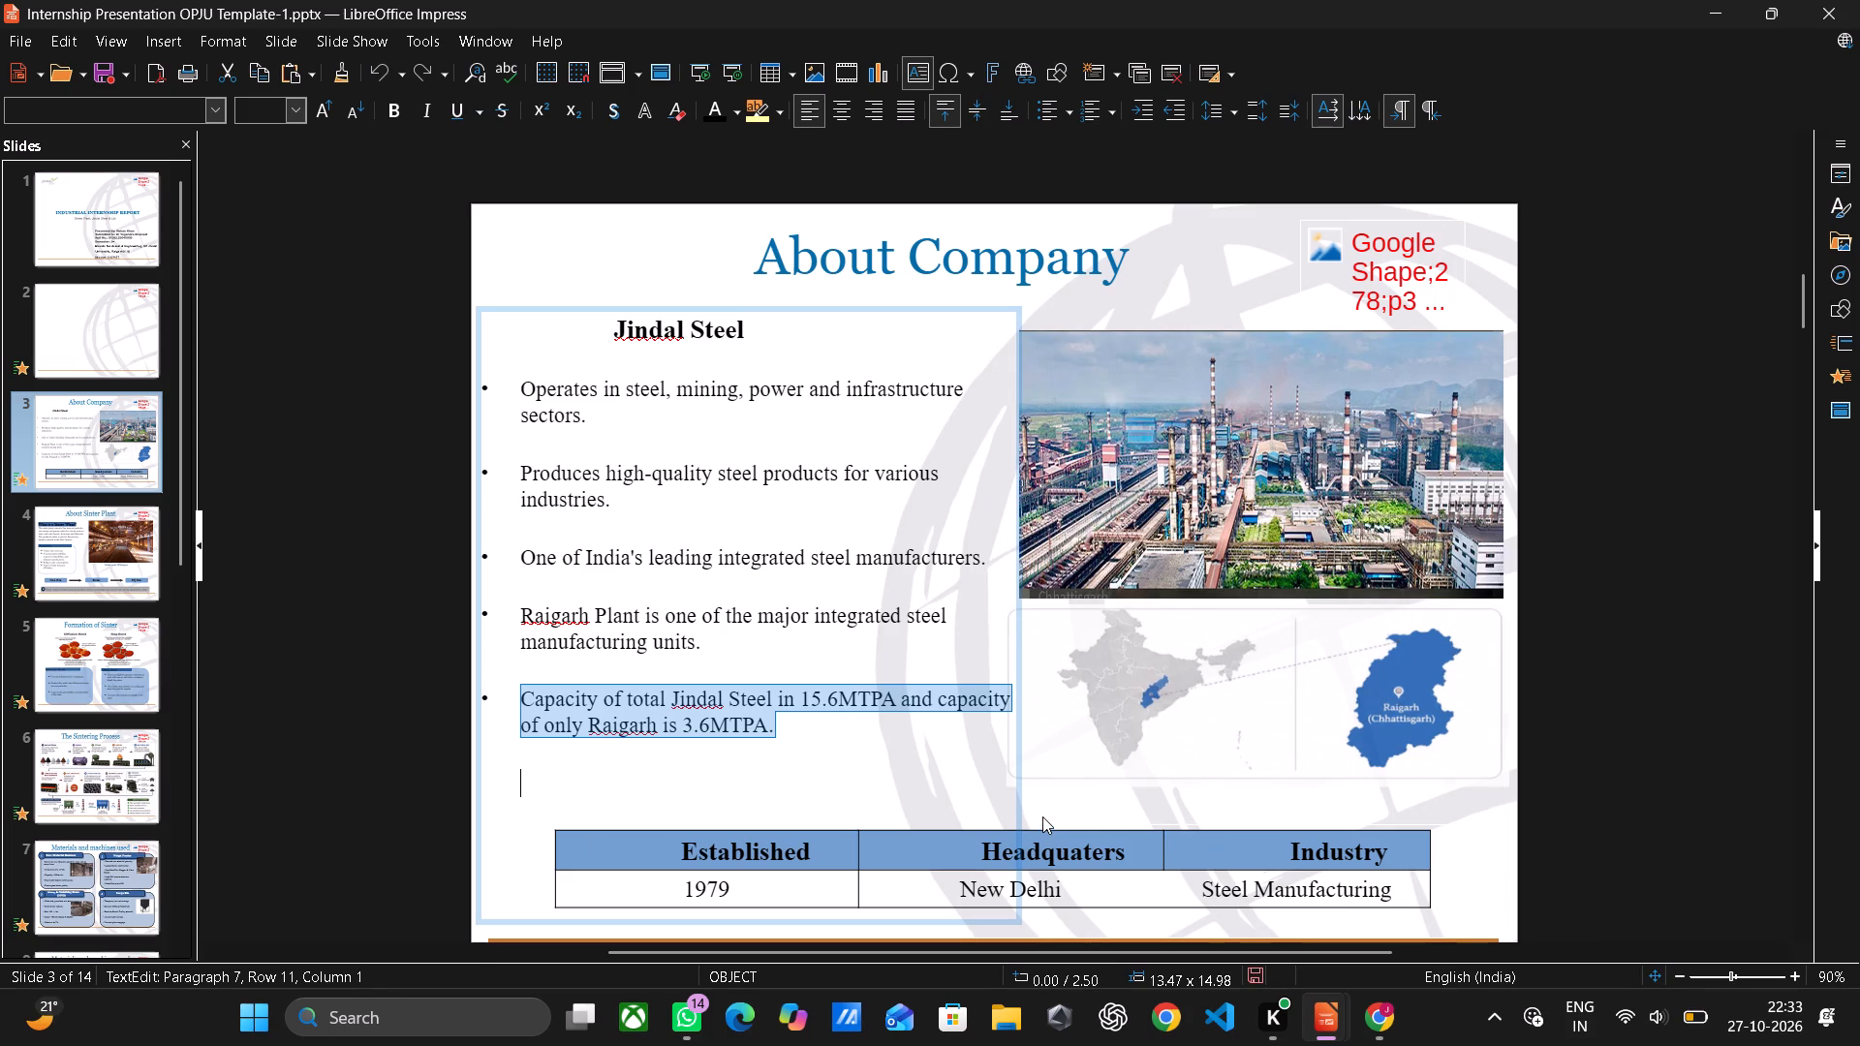
{"action": "left_click", "coordinate": [1247, 925]}
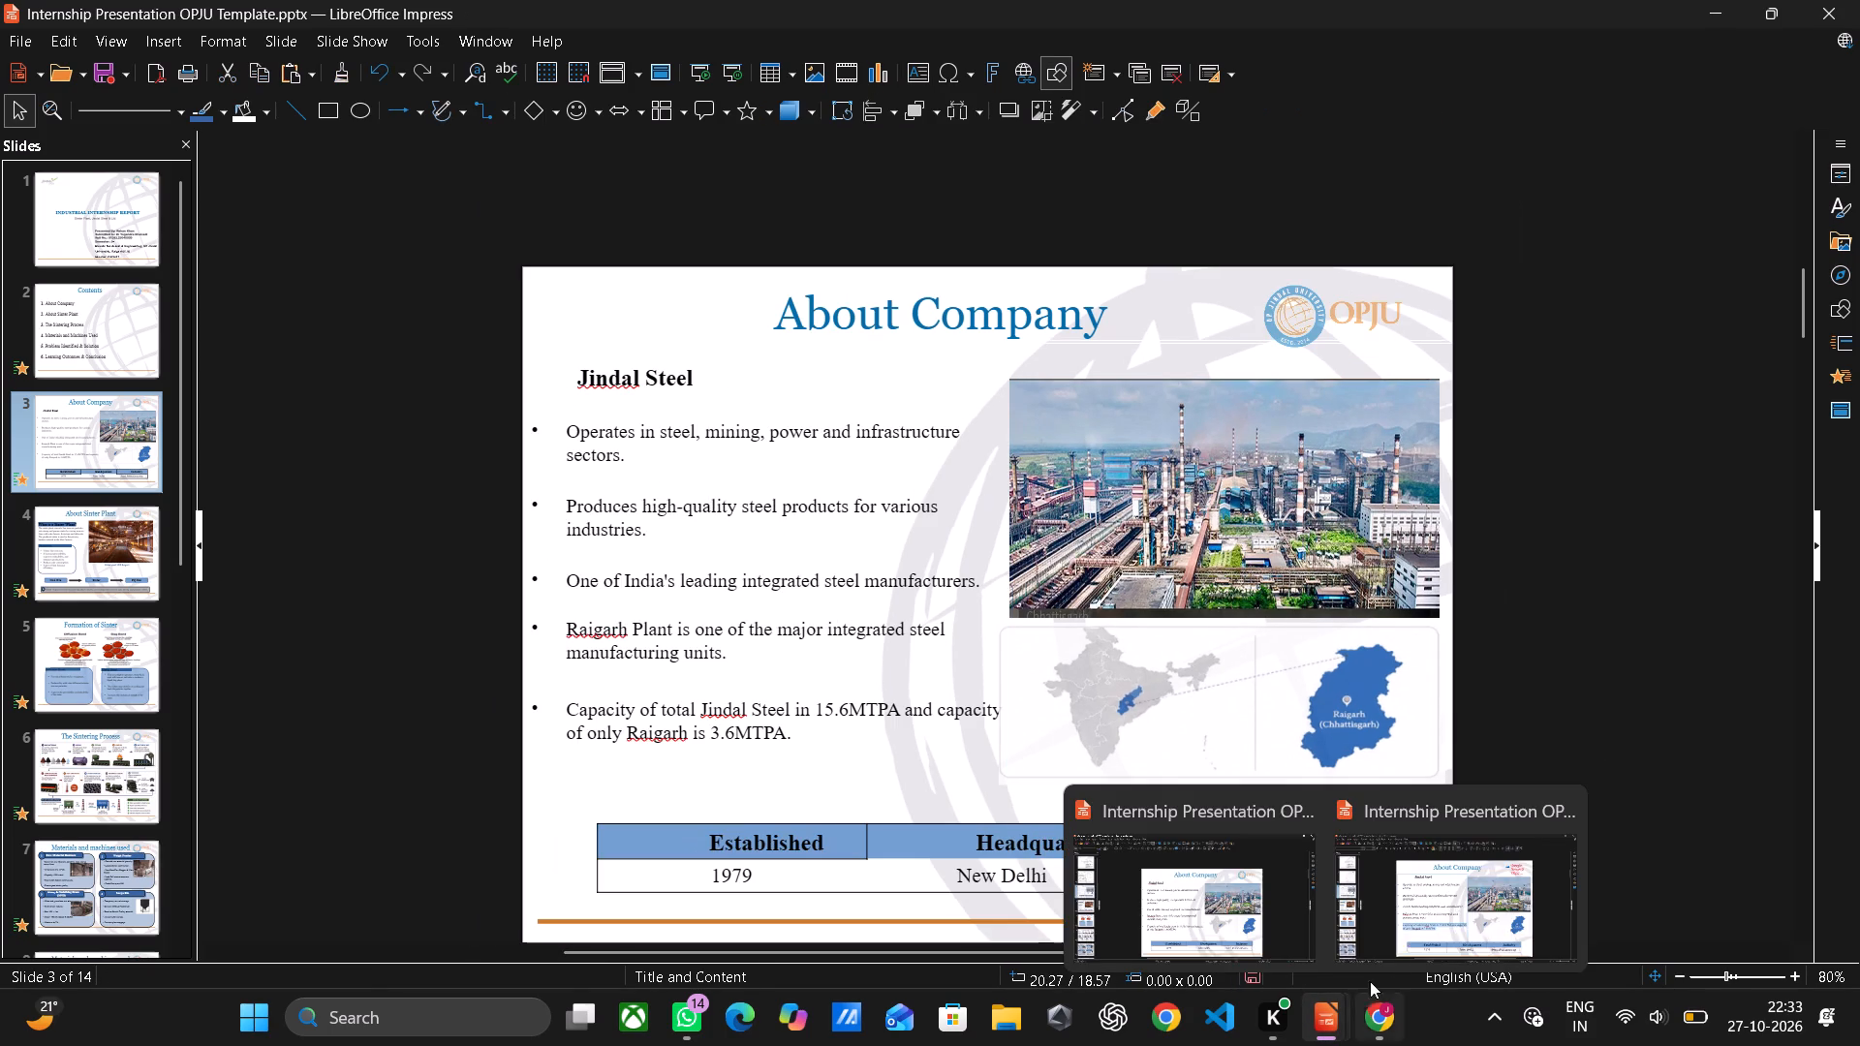
{"action": "left_click", "coordinate": [1406, 927]}
{"action": "scroll", "coordinate": [1192, 786], "scroll_direction": "down", "scroll_amount": 1}
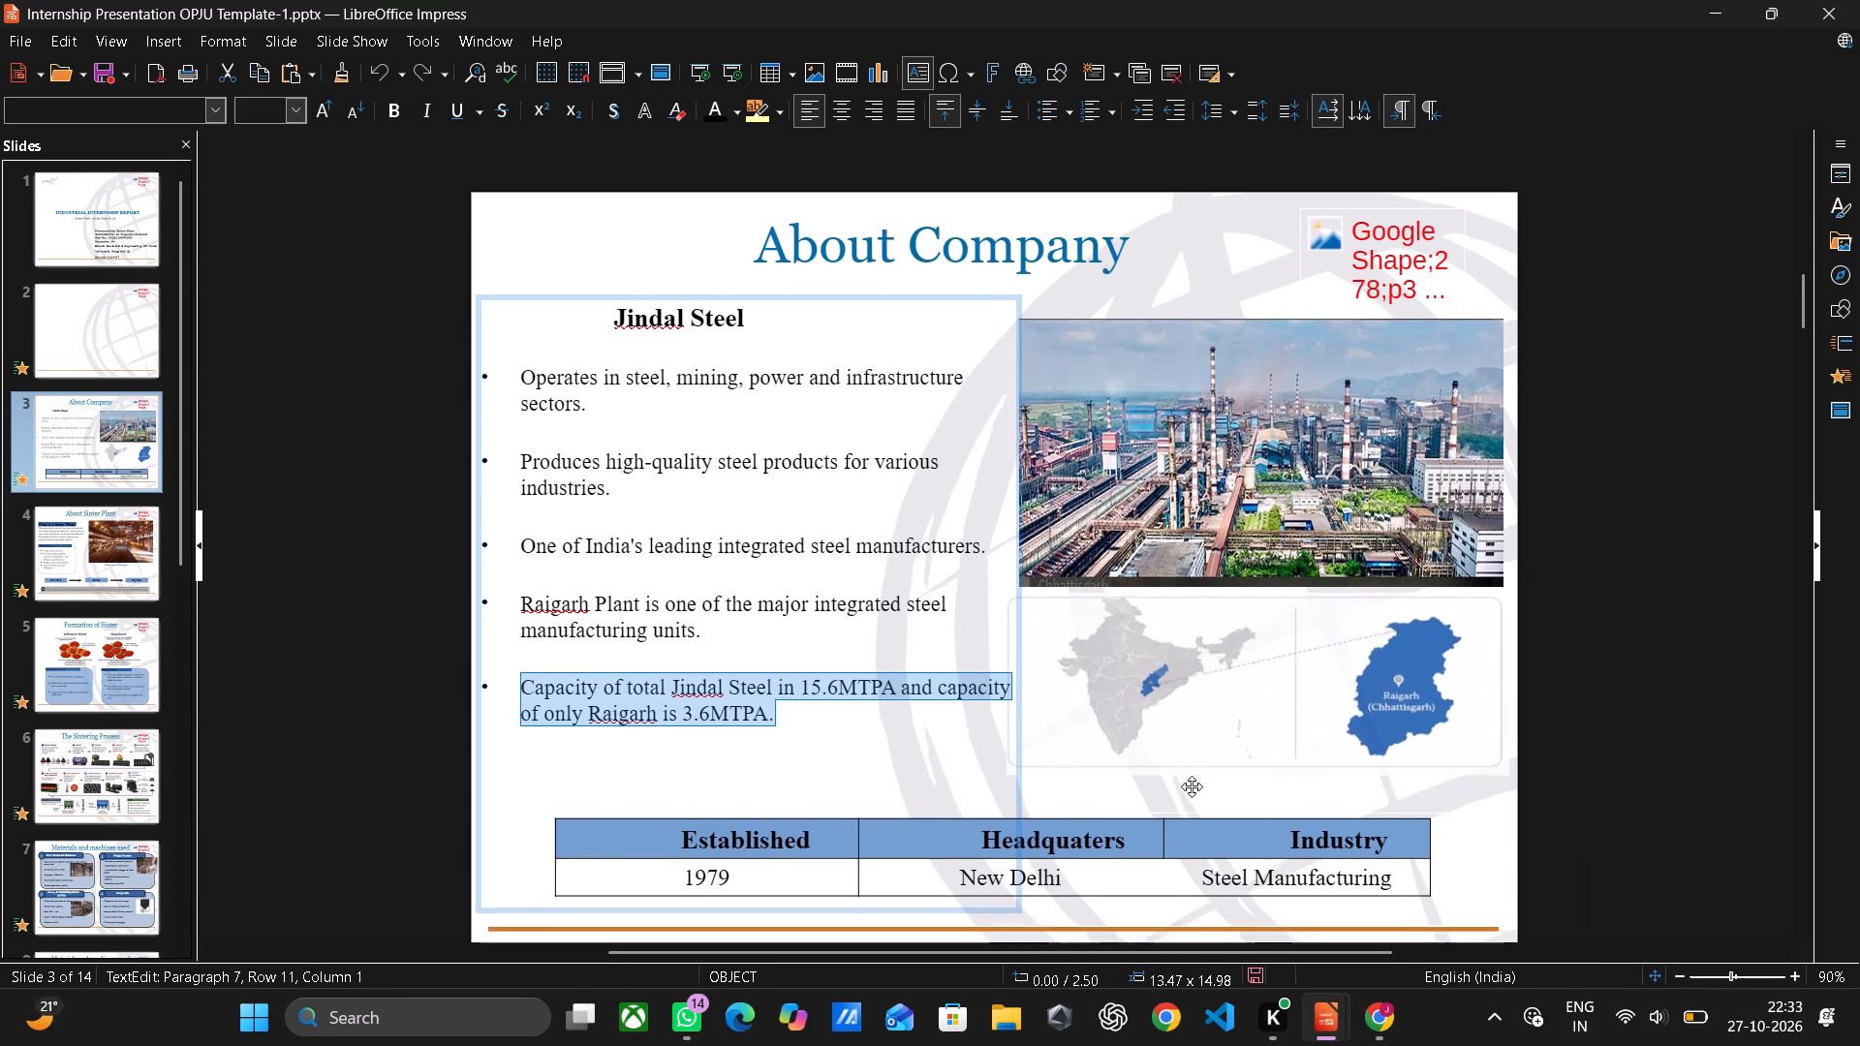
{"action": "scroll", "coordinate": [1192, 786], "scroll_direction": "down", "scroll_amount": 7}
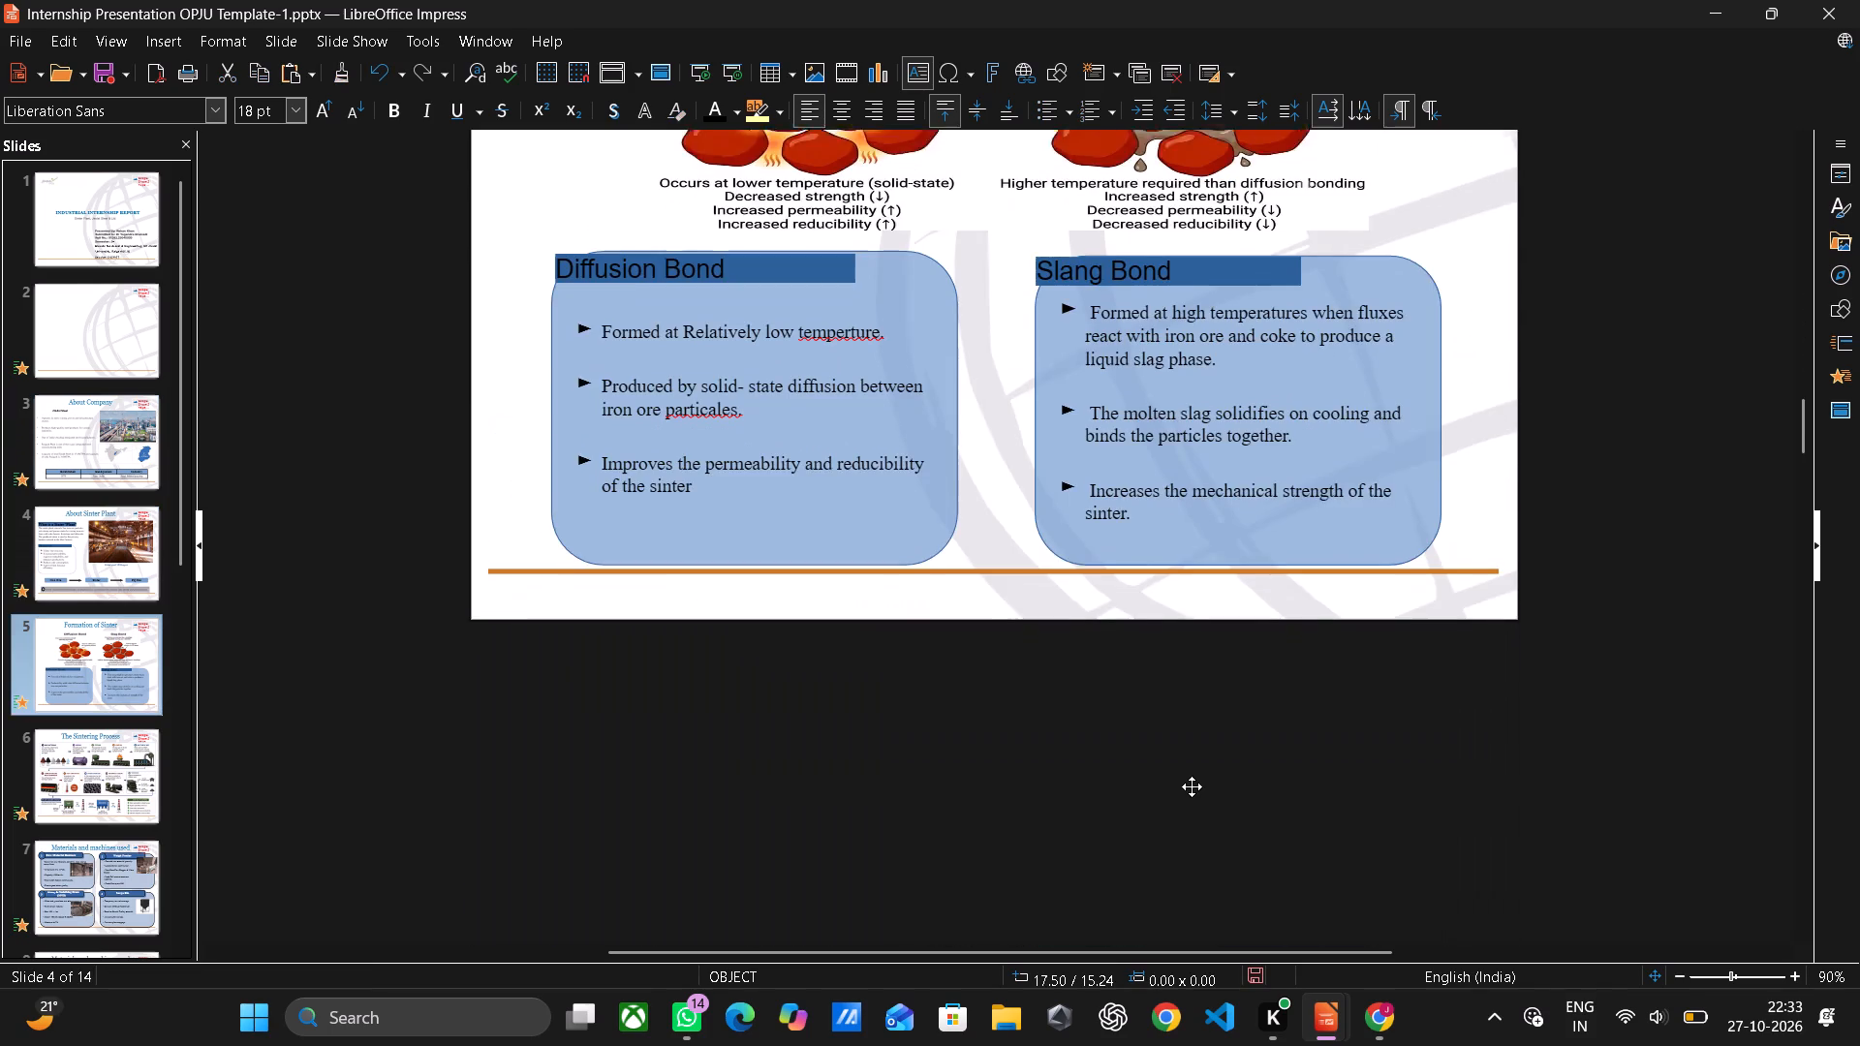
{"action": "scroll", "coordinate": [1192, 786], "scroll_direction": "up", "scroll_amount": 1}
{"action": "scroll", "coordinate": [1192, 786], "scroll_direction": "down", "scroll_amount": 1}
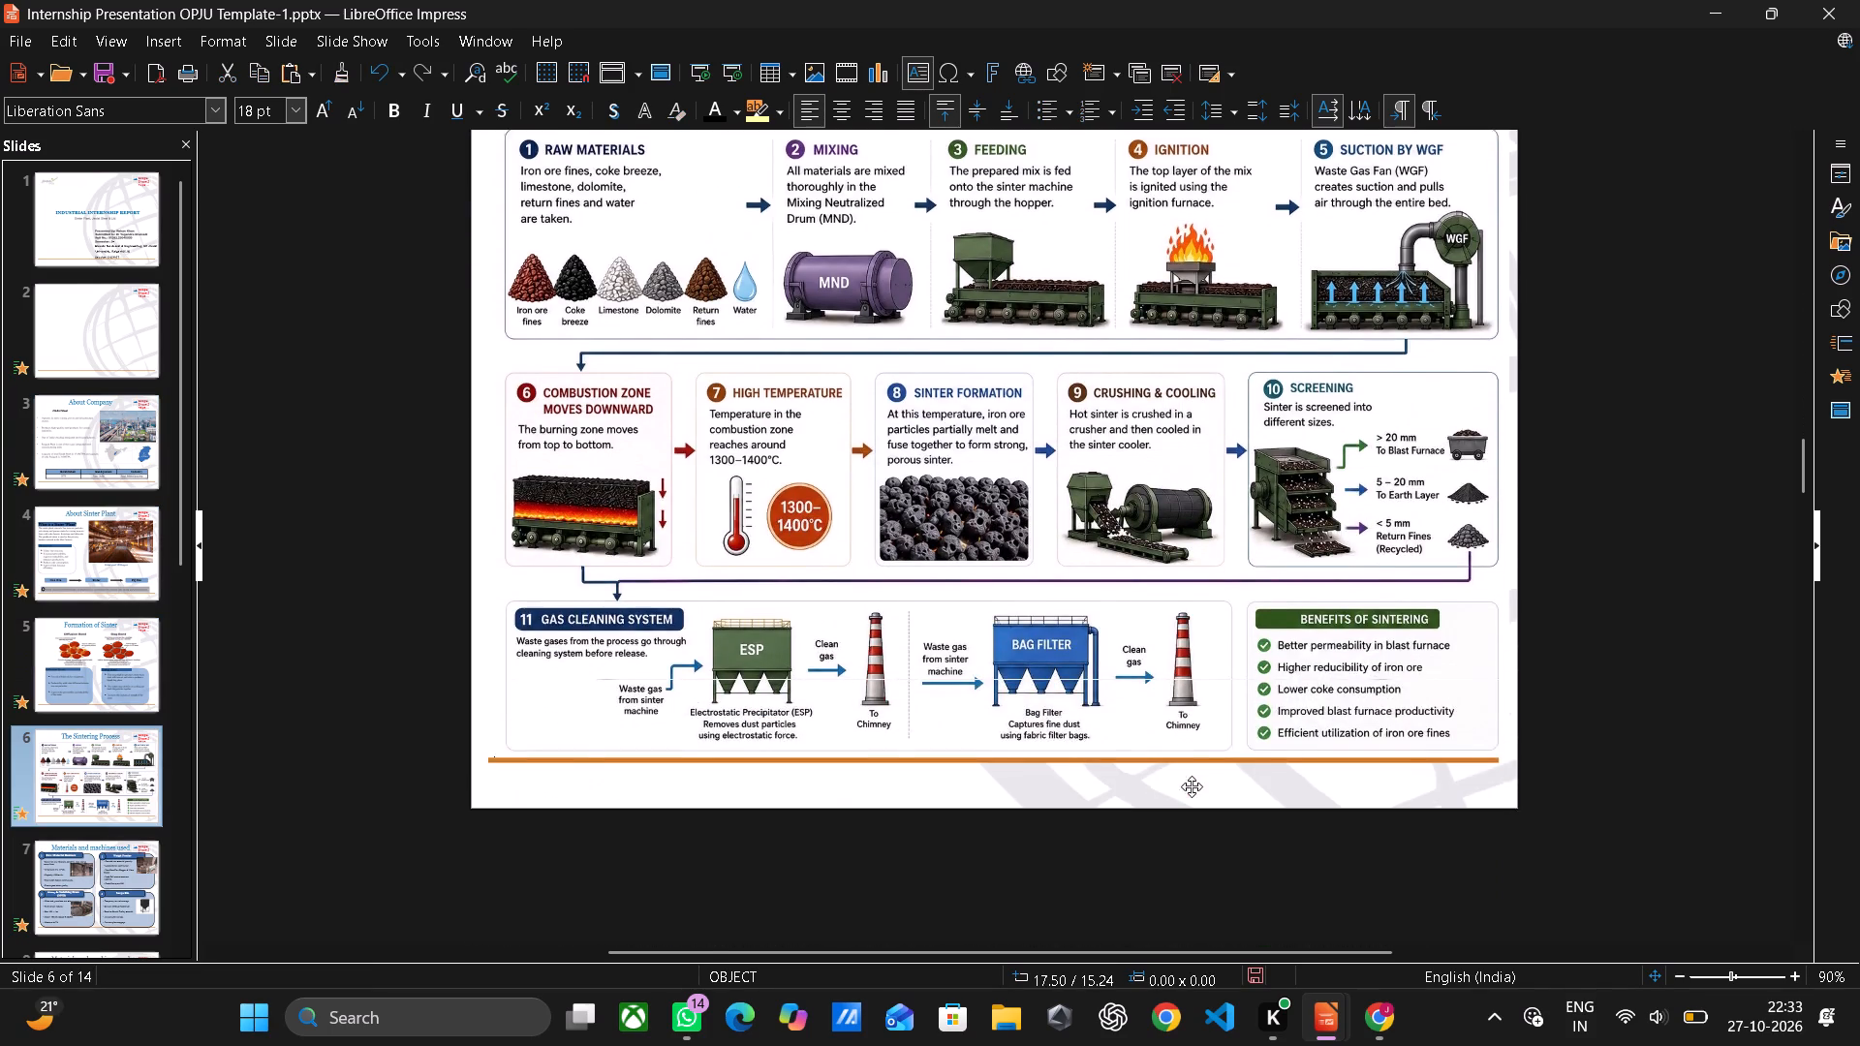
{"action": "scroll", "coordinate": [1192, 786], "scroll_direction": "down", "scroll_amount": 2}
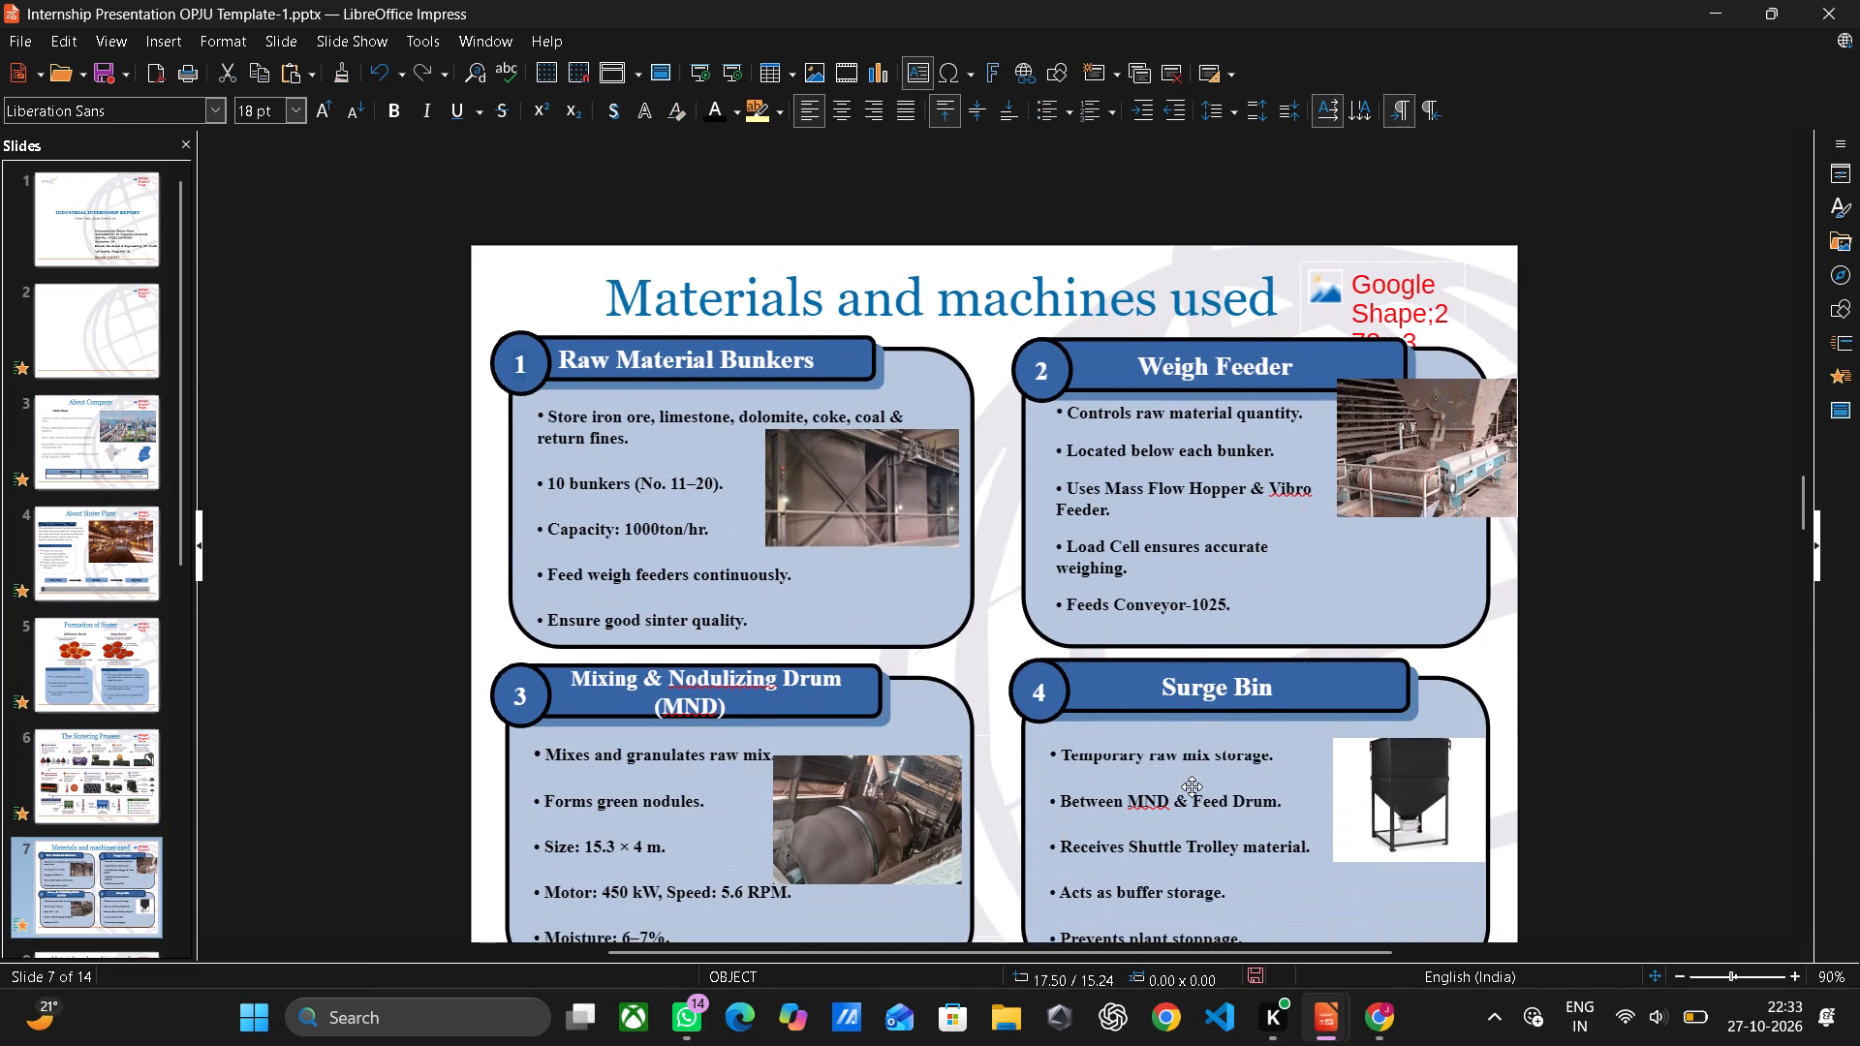
{"action": "scroll", "coordinate": [1192, 786], "scroll_direction": "down", "scroll_amount": 1}
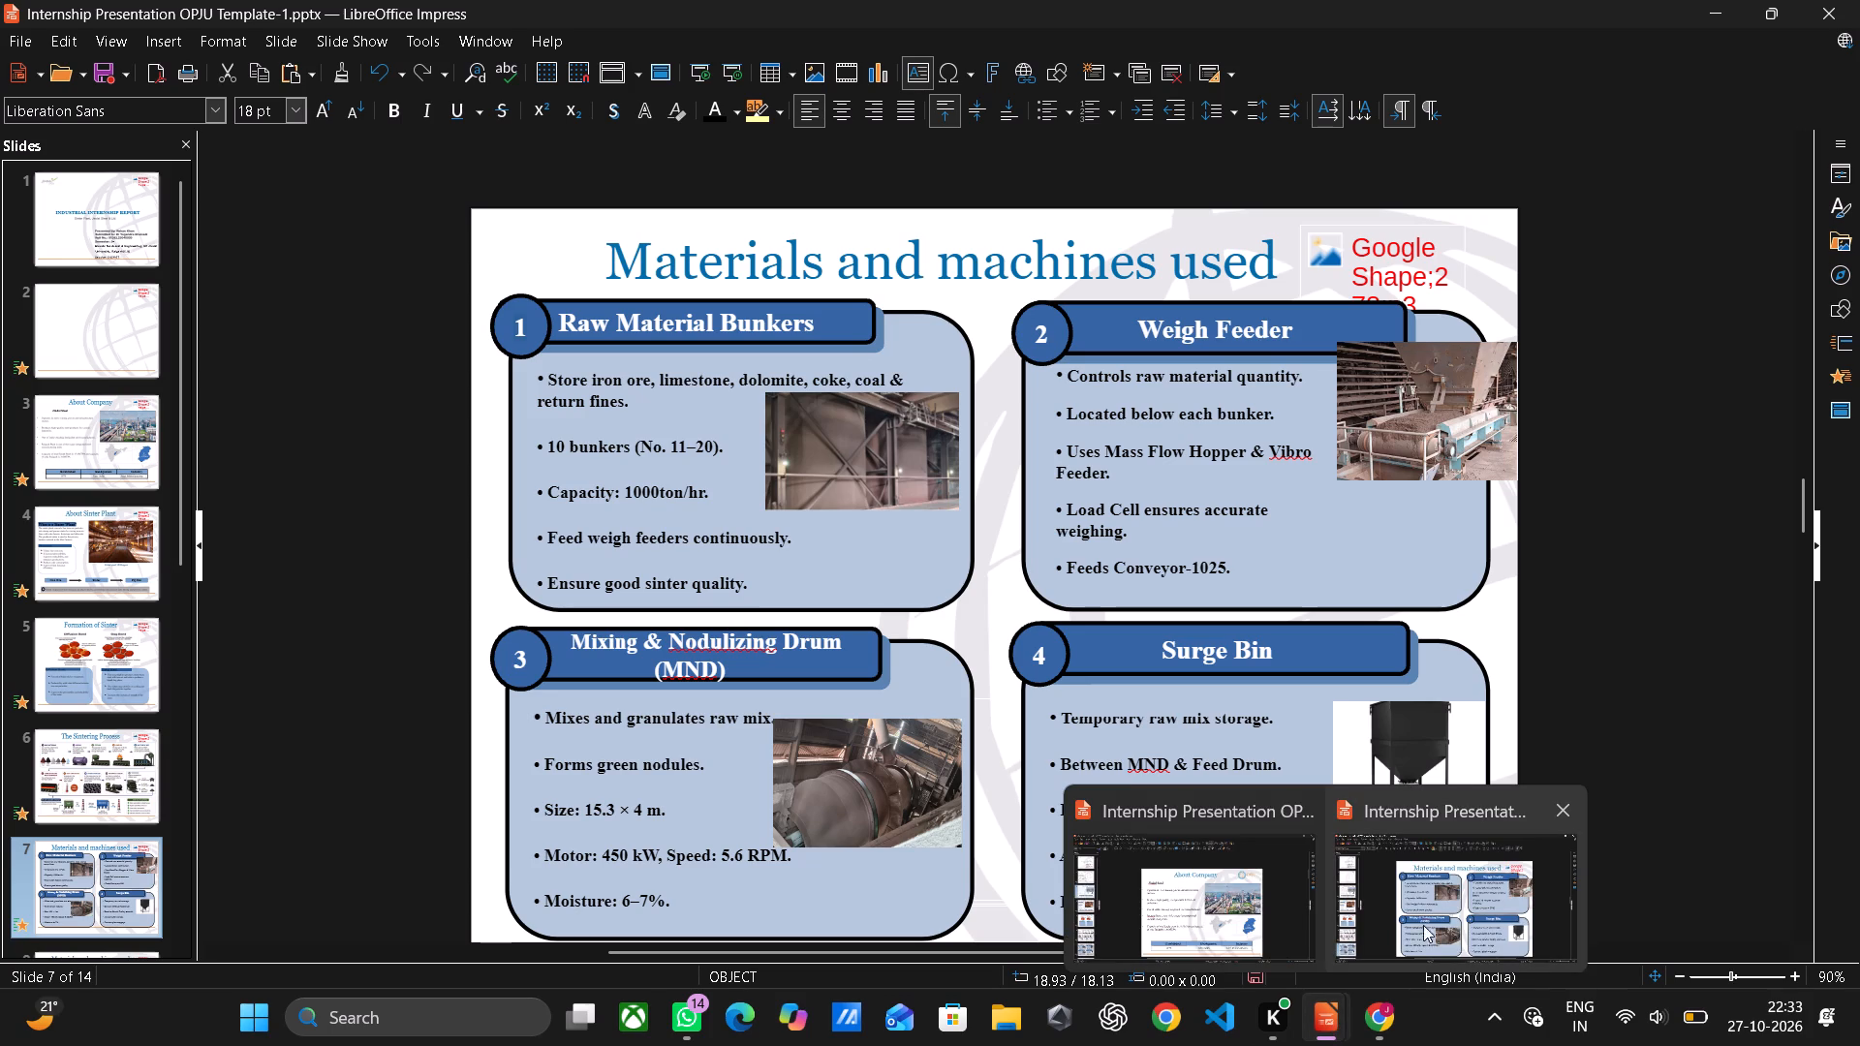
{"action": "left_click", "coordinate": [1441, 908]}
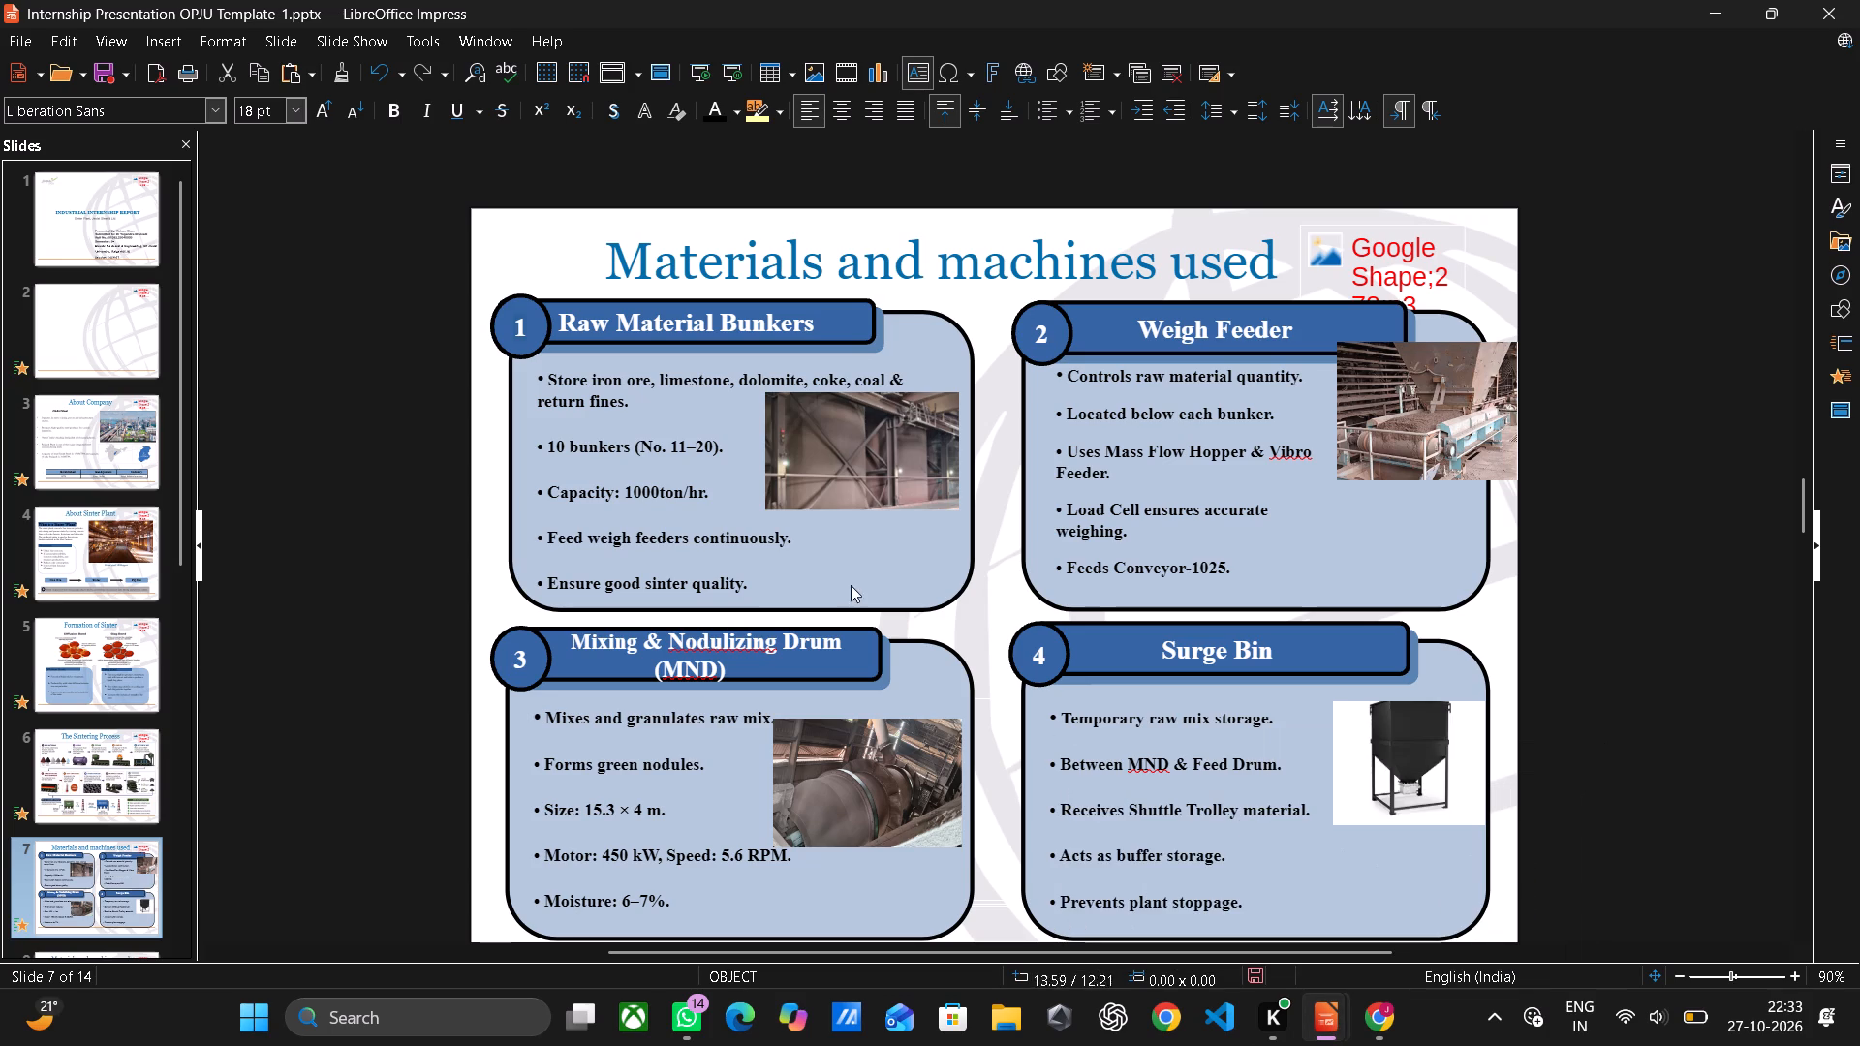
In Internship Presentation OPJU Template-1.pptx, copy the Raw Material Bunkers bullet "Capacity: 1000ton/hr." on the Materials and machines used slide.
{"action": "left_click_drag", "start_coordinate": [715, 497], "coordinate": [641, 482]}
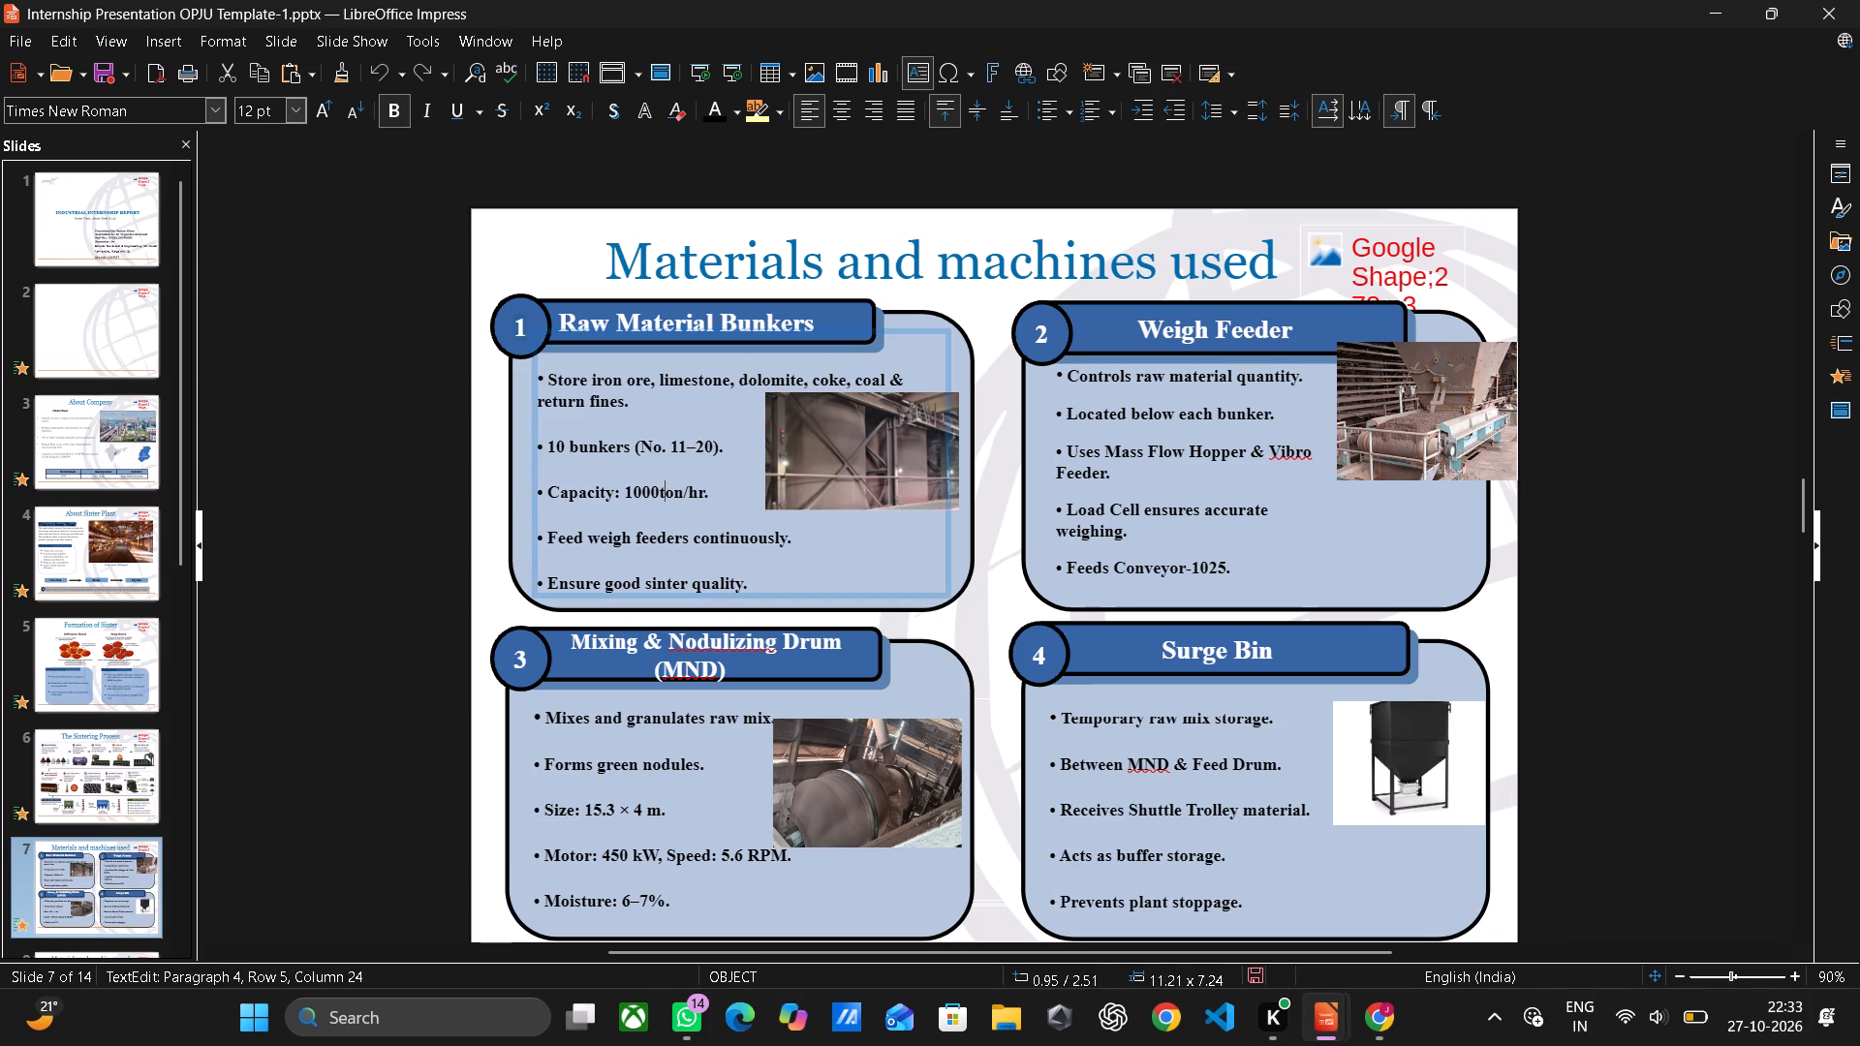
{"action": "left_click_drag", "start_coordinate": [641, 482], "coordinate": [532, 489]}
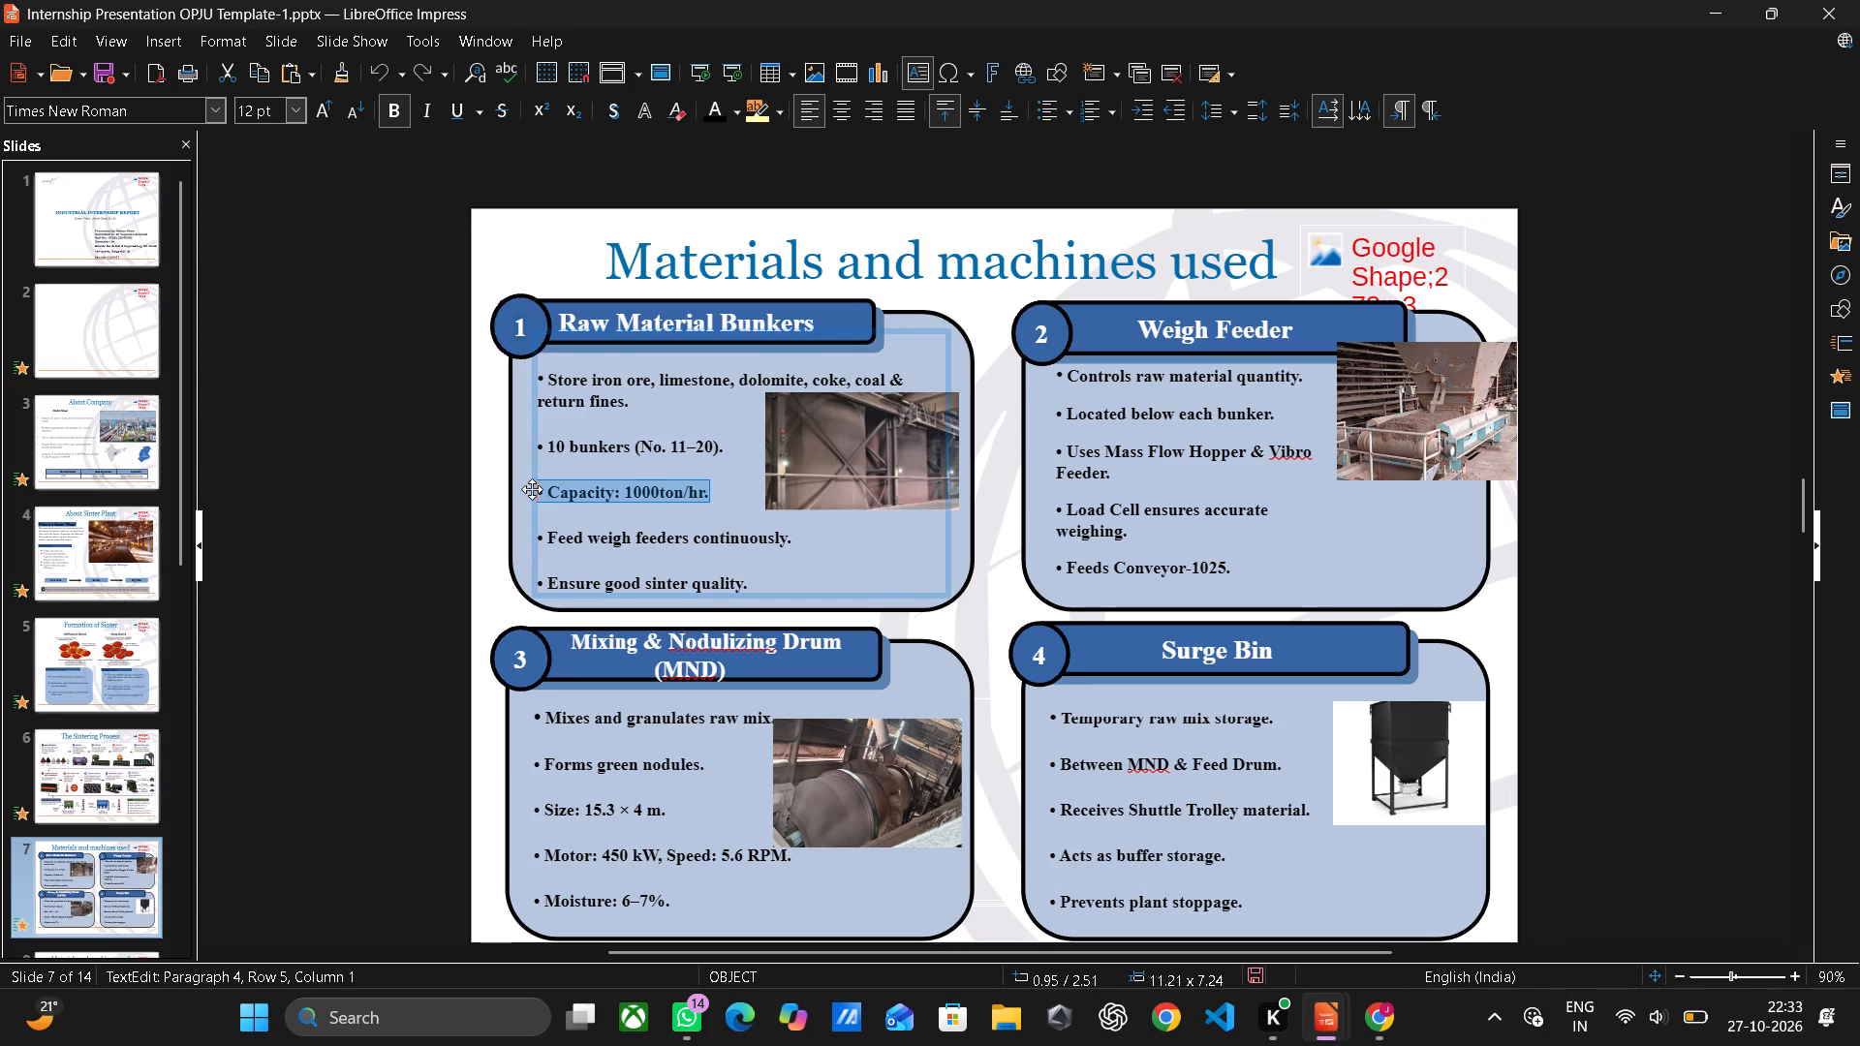
{"action": "key", "text": "ctrl+c"}
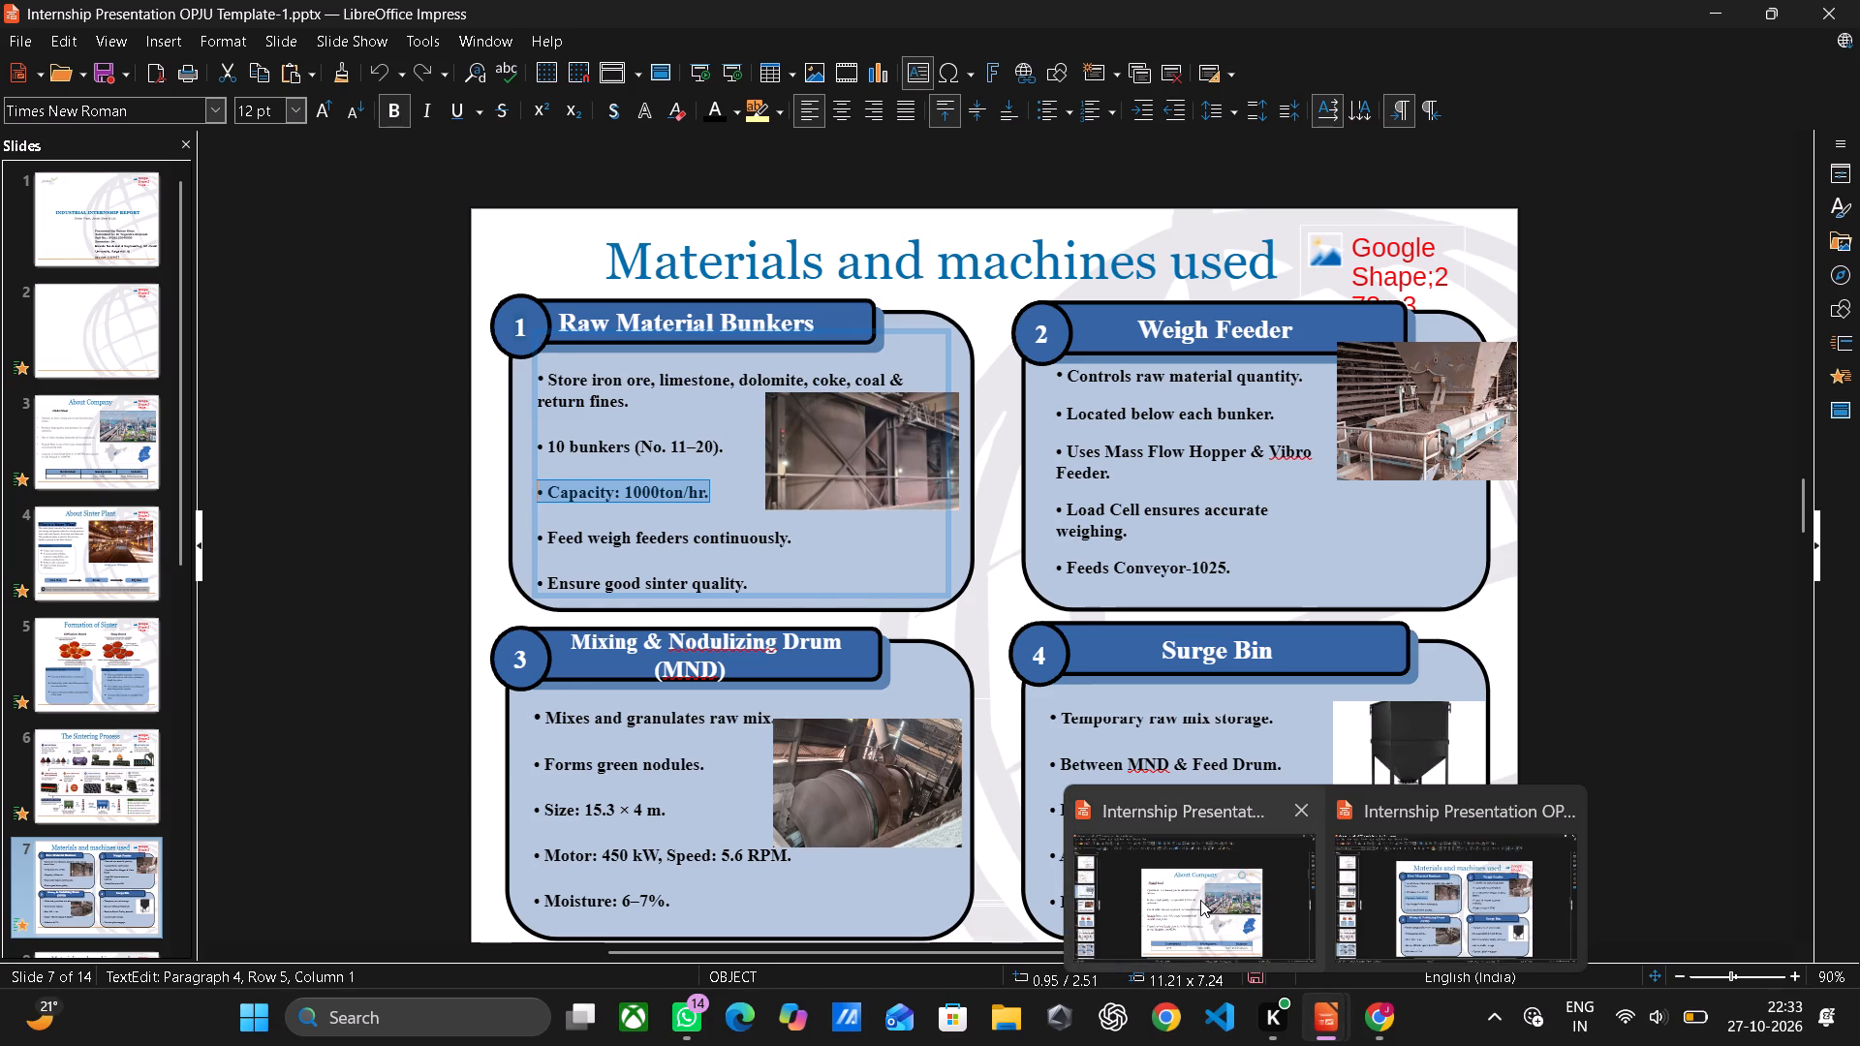
In Internship Presentation OPJU Template.pptx, replace the Raw Material Bunkers bullet "Capacity: 1000 t each." with the copied capacity bullet.
{"action": "left_click", "coordinate": [1200, 900]}
{"action": "scroll", "coordinate": [946, 790], "scroll_direction": "down", "scroll_amount": 3}
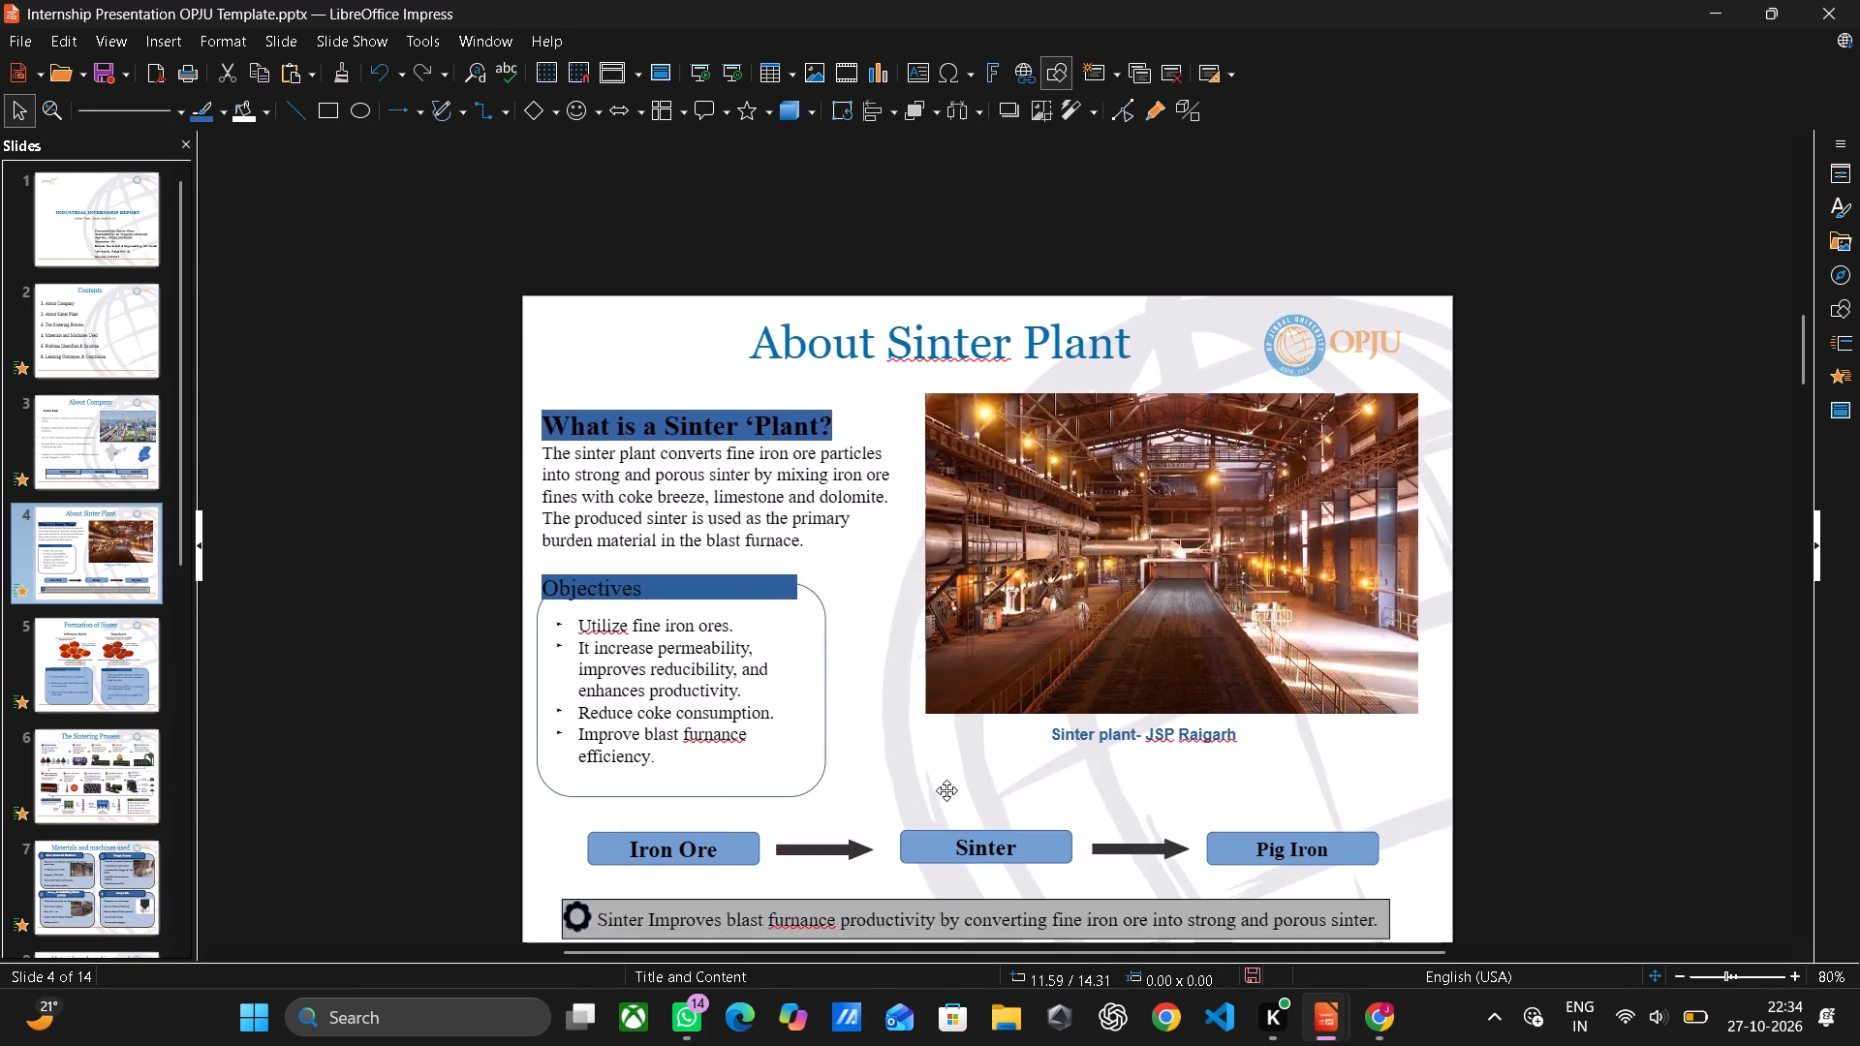
{"action": "scroll", "coordinate": [946, 790], "scroll_direction": "down", "scroll_amount": 7}
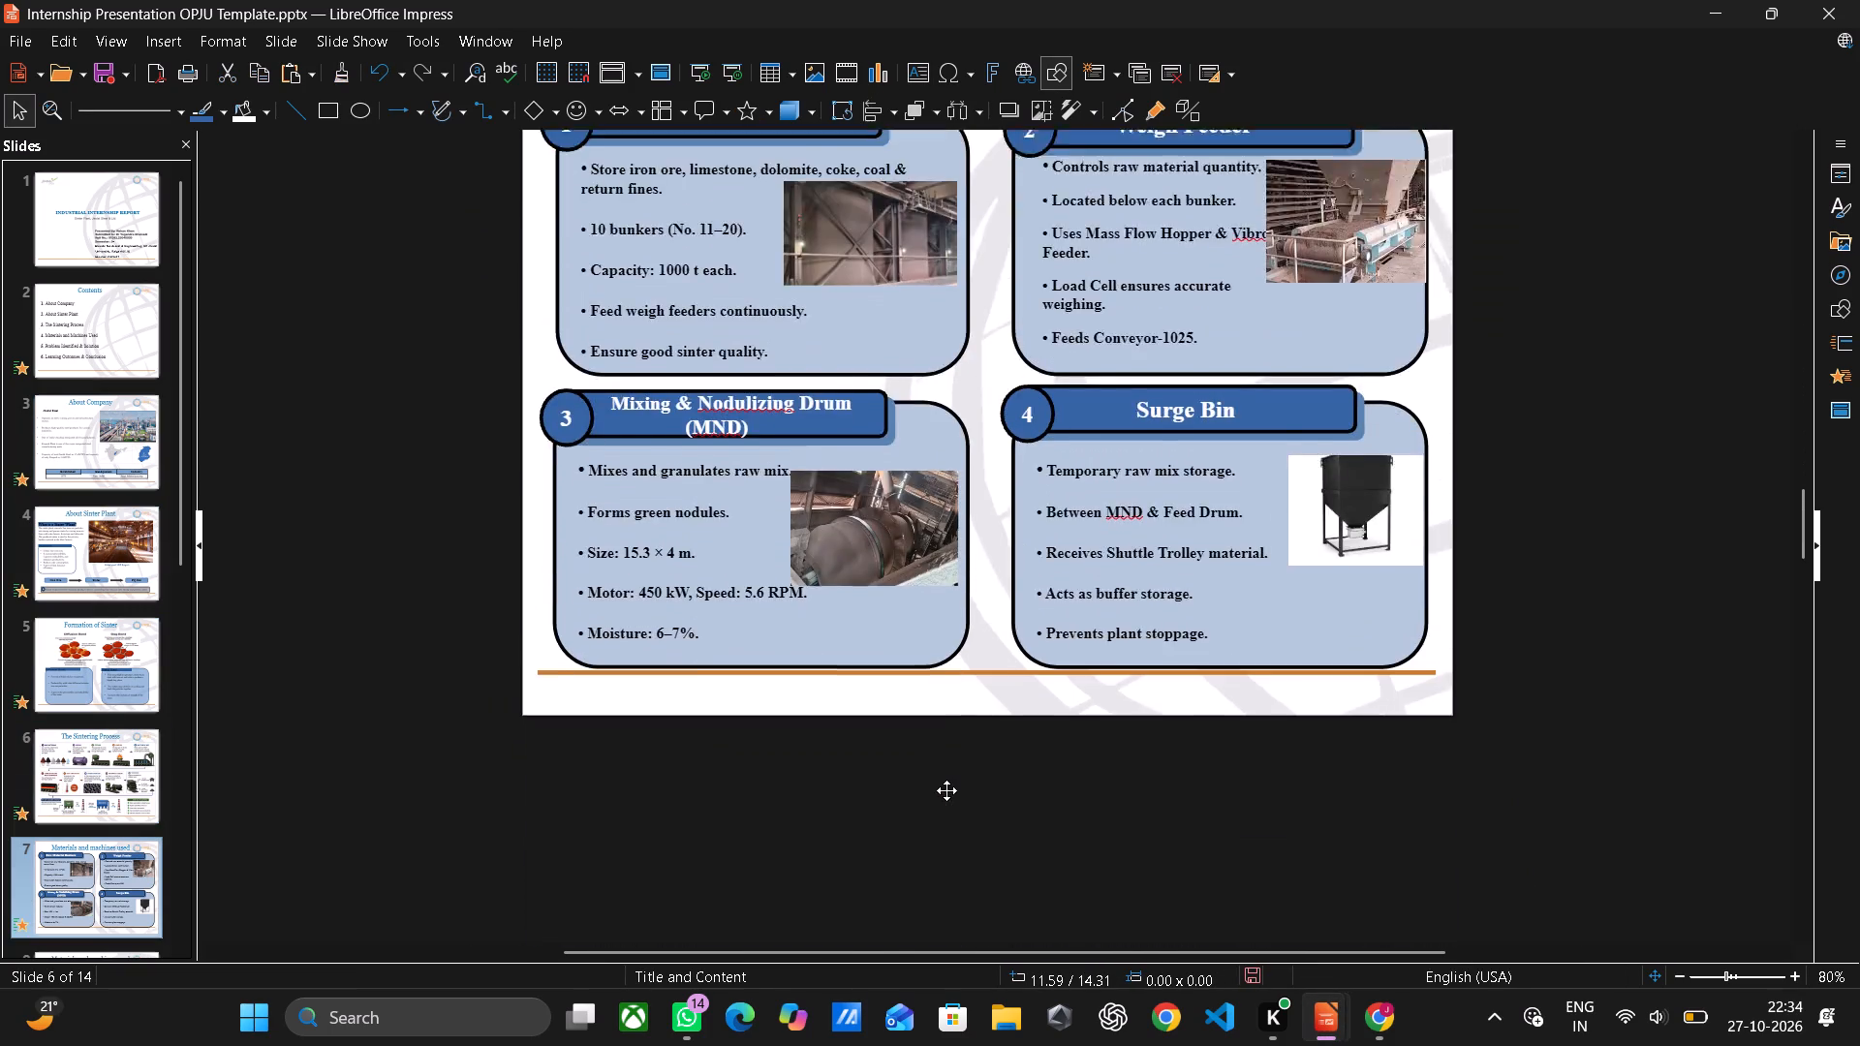
{"action": "scroll", "coordinate": [946, 790], "scroll_direction": "down", "scroll_amount": 3}
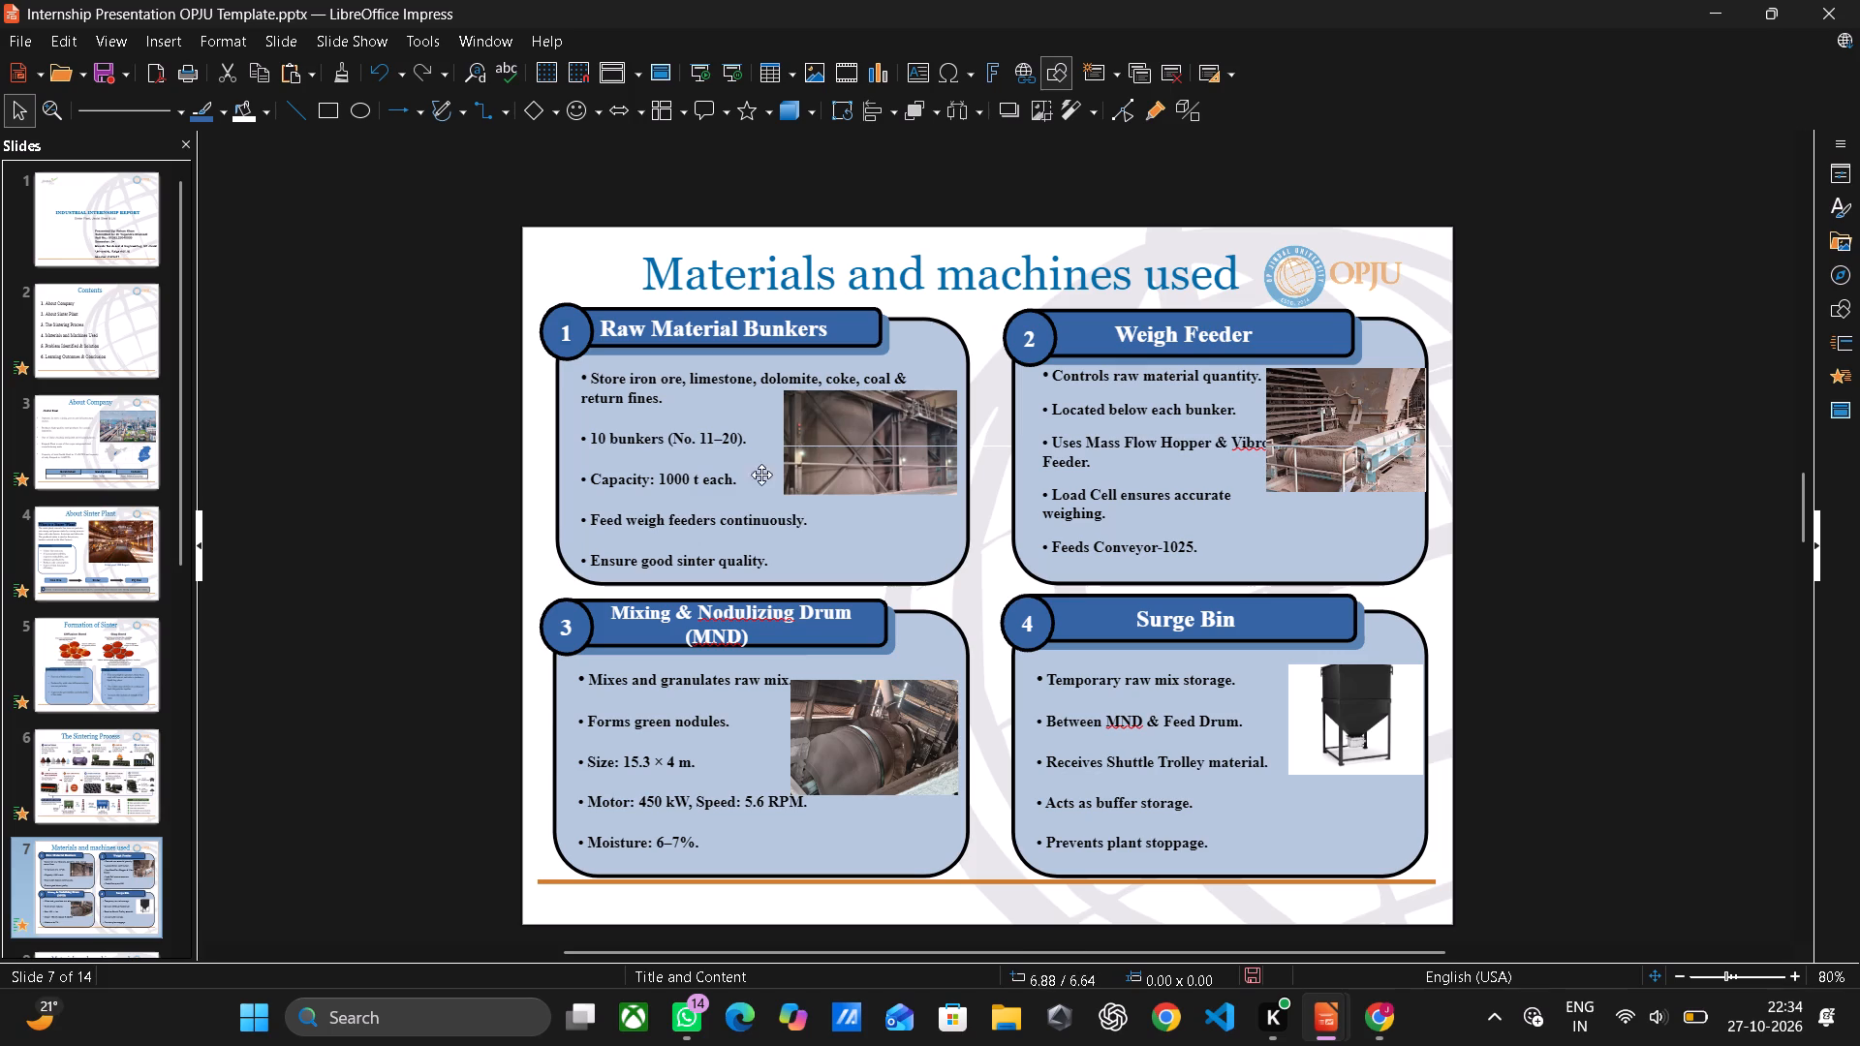
{"action": "left_click_drag", "start_coordinate": [739, 478], "coordinate": [580, 466]}
{"action": "key", "text": "BackSpace"}
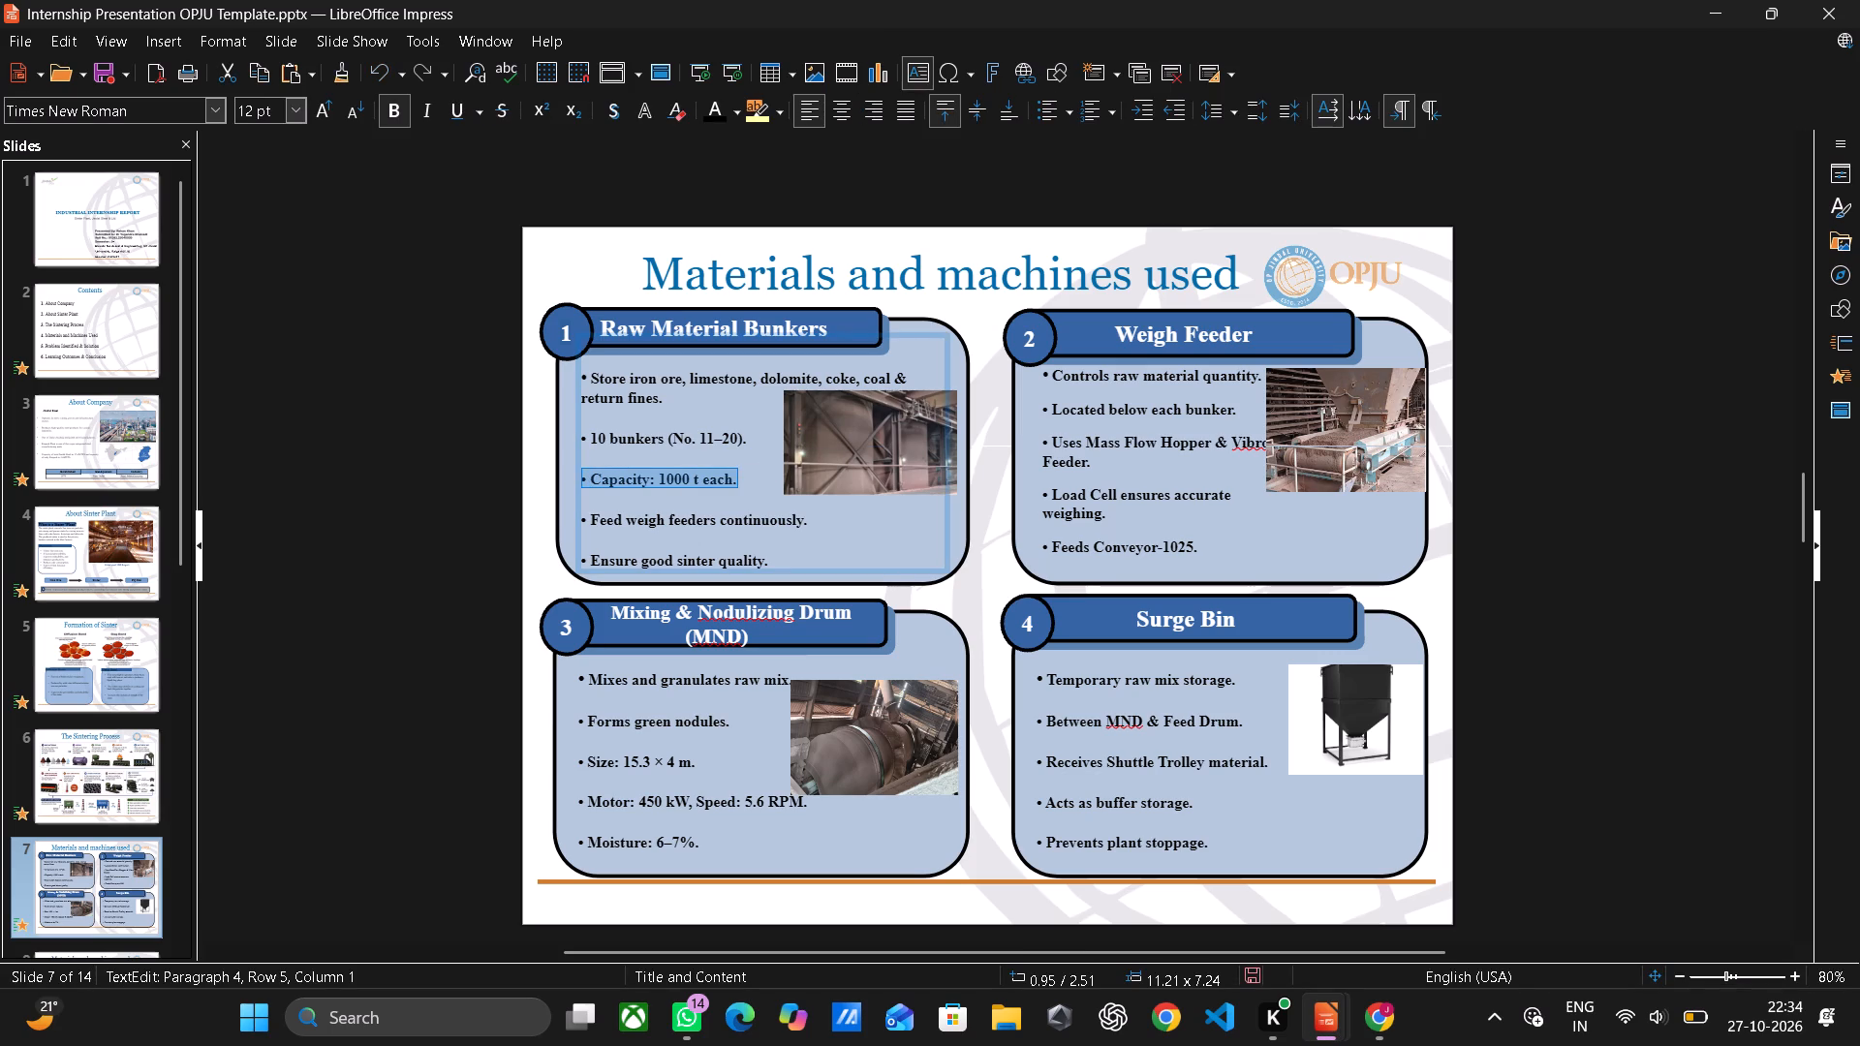
{"action": "key", "text": "BackSpace"}
{"action": "key", "text": "ctrl+v"}
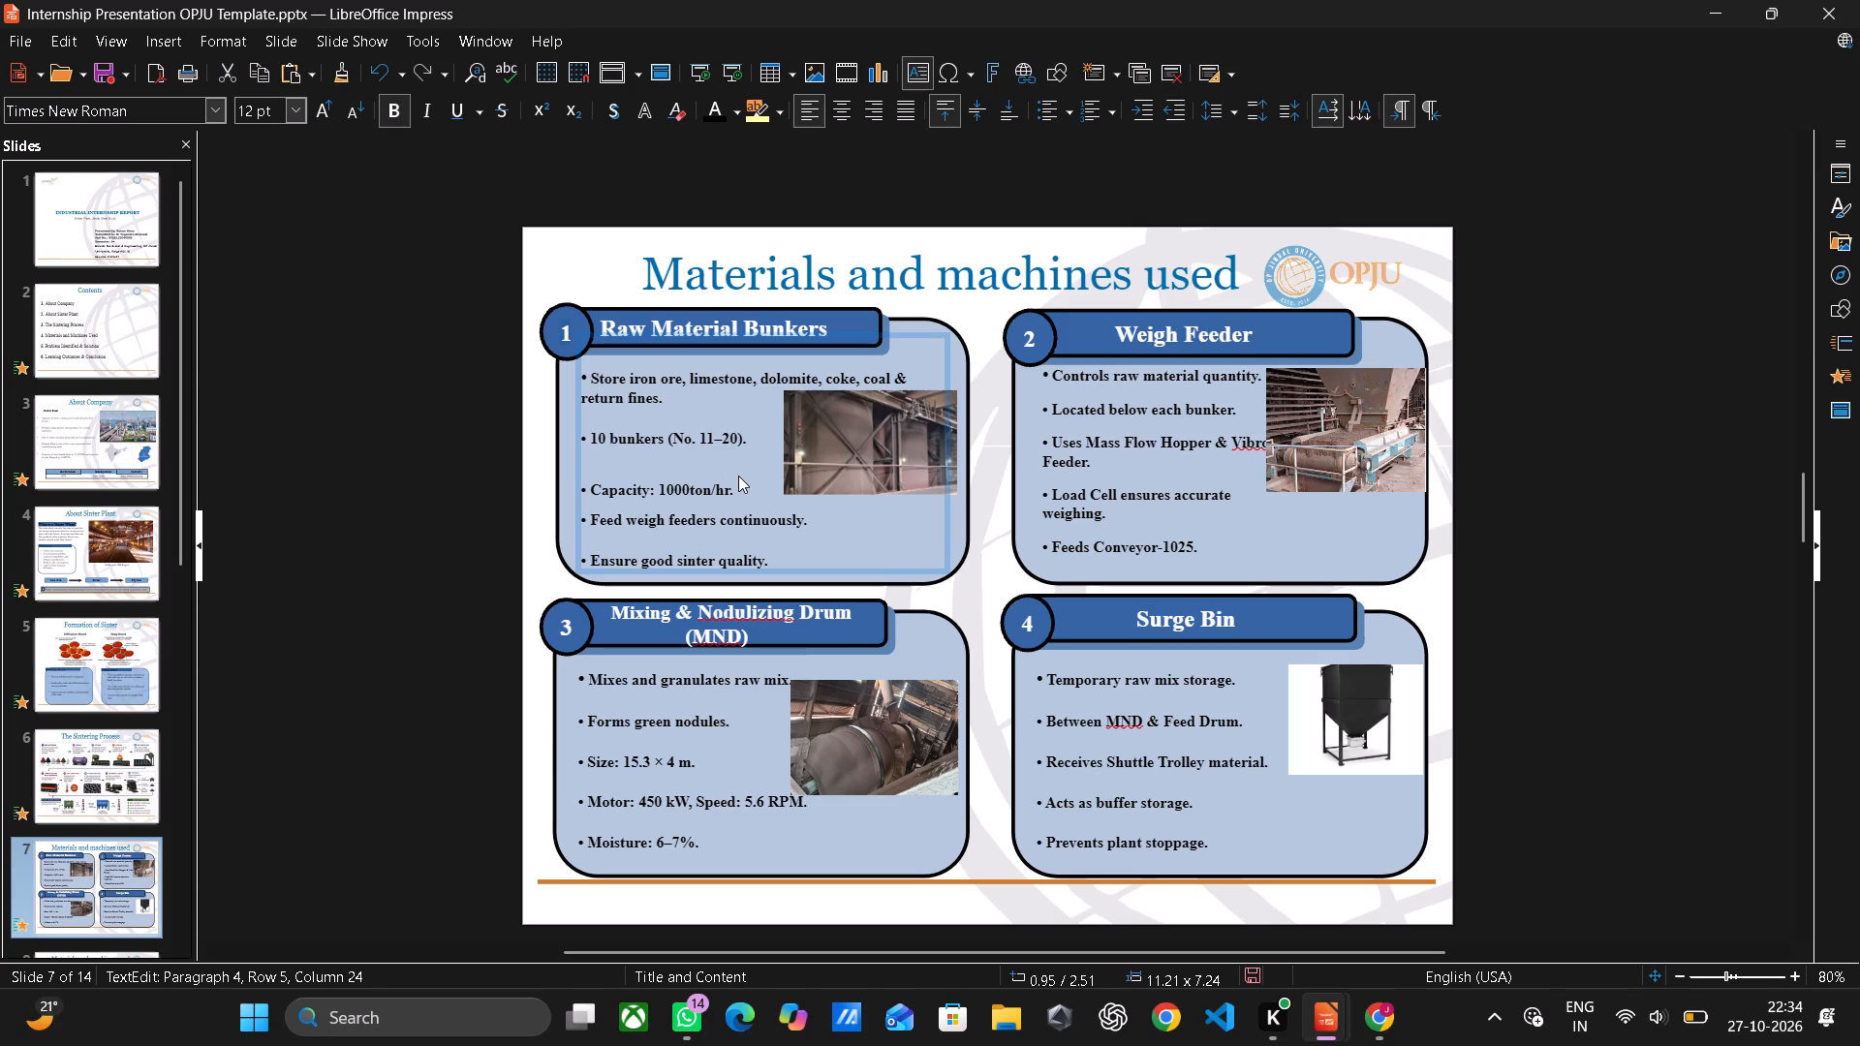
Remove the bullet character before "Capacity: 1000ton/hr." and restart that line as its own paragraph below the 10 bunkers bullet.
{"action": "left_click", "coordinate": [595, 459]}
{"action": "key", "text": "Left"}
{"action": "key", "text": "BackSpace"}
{"action": "key", "text": "BackSpace"}
{"action": "key", "text": "Return"}
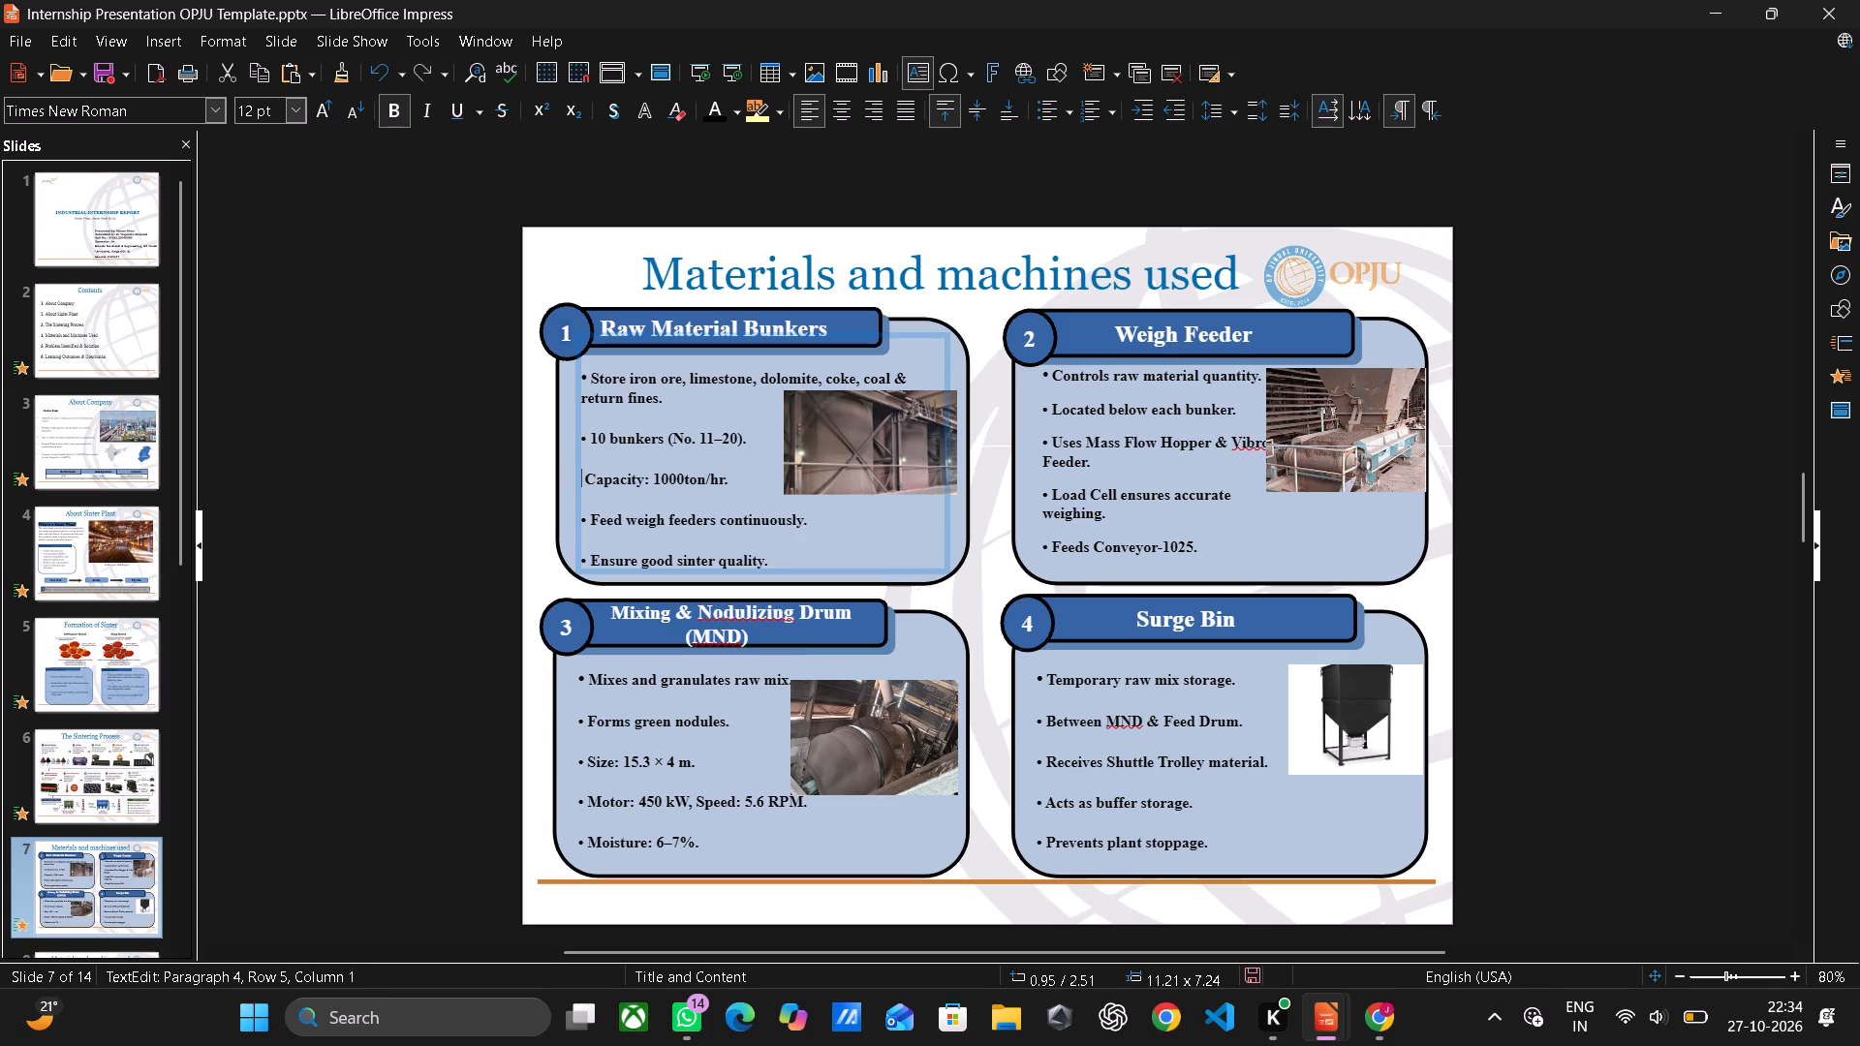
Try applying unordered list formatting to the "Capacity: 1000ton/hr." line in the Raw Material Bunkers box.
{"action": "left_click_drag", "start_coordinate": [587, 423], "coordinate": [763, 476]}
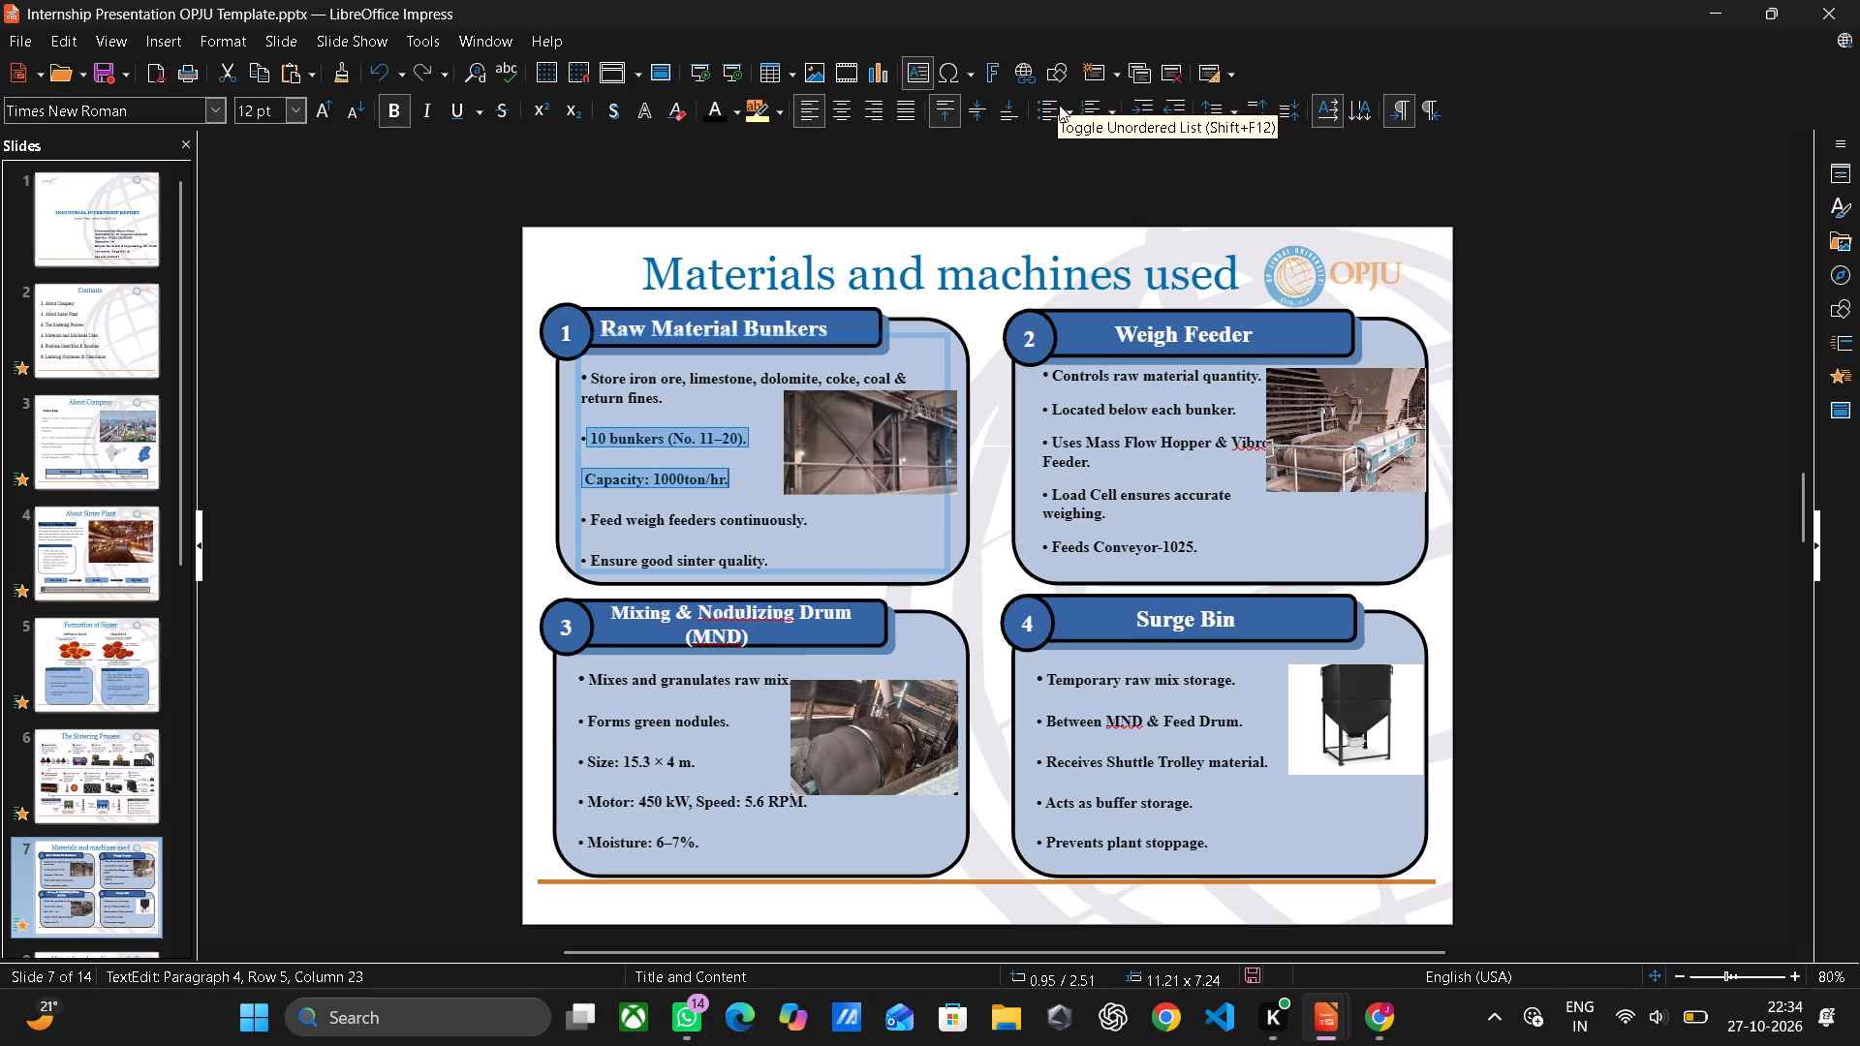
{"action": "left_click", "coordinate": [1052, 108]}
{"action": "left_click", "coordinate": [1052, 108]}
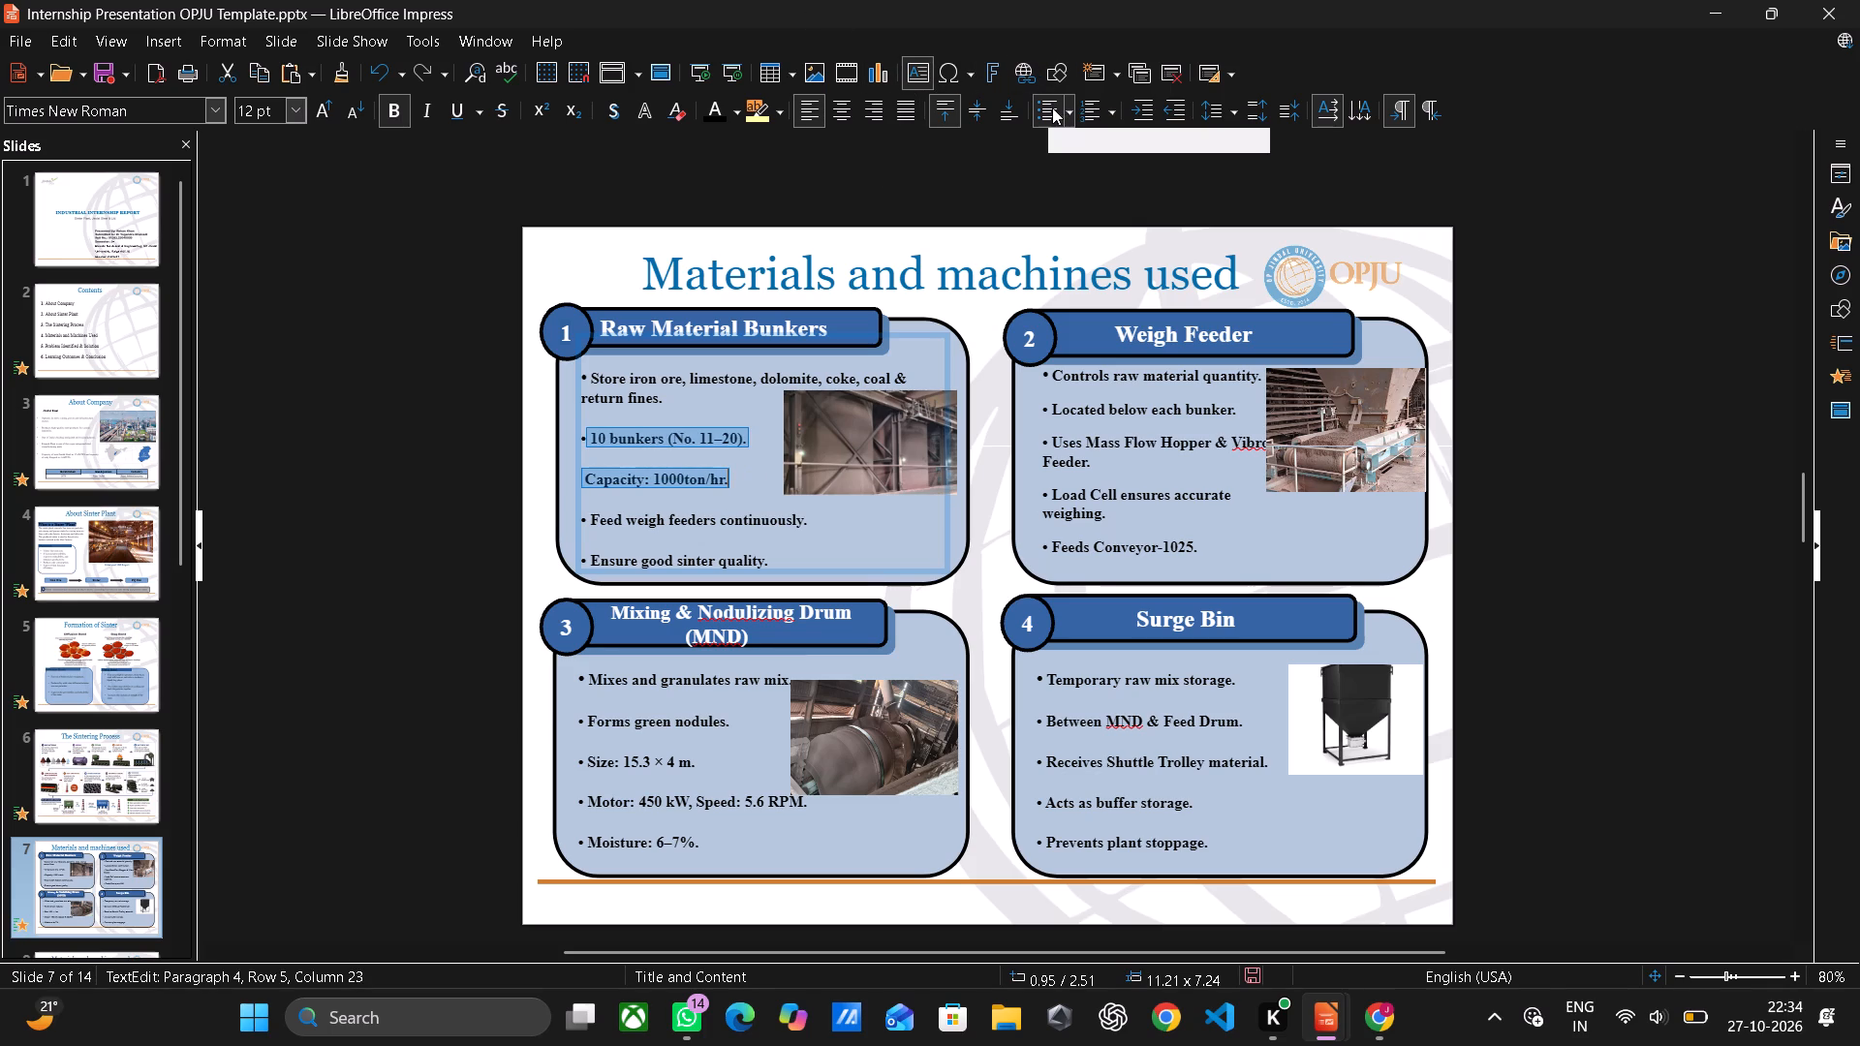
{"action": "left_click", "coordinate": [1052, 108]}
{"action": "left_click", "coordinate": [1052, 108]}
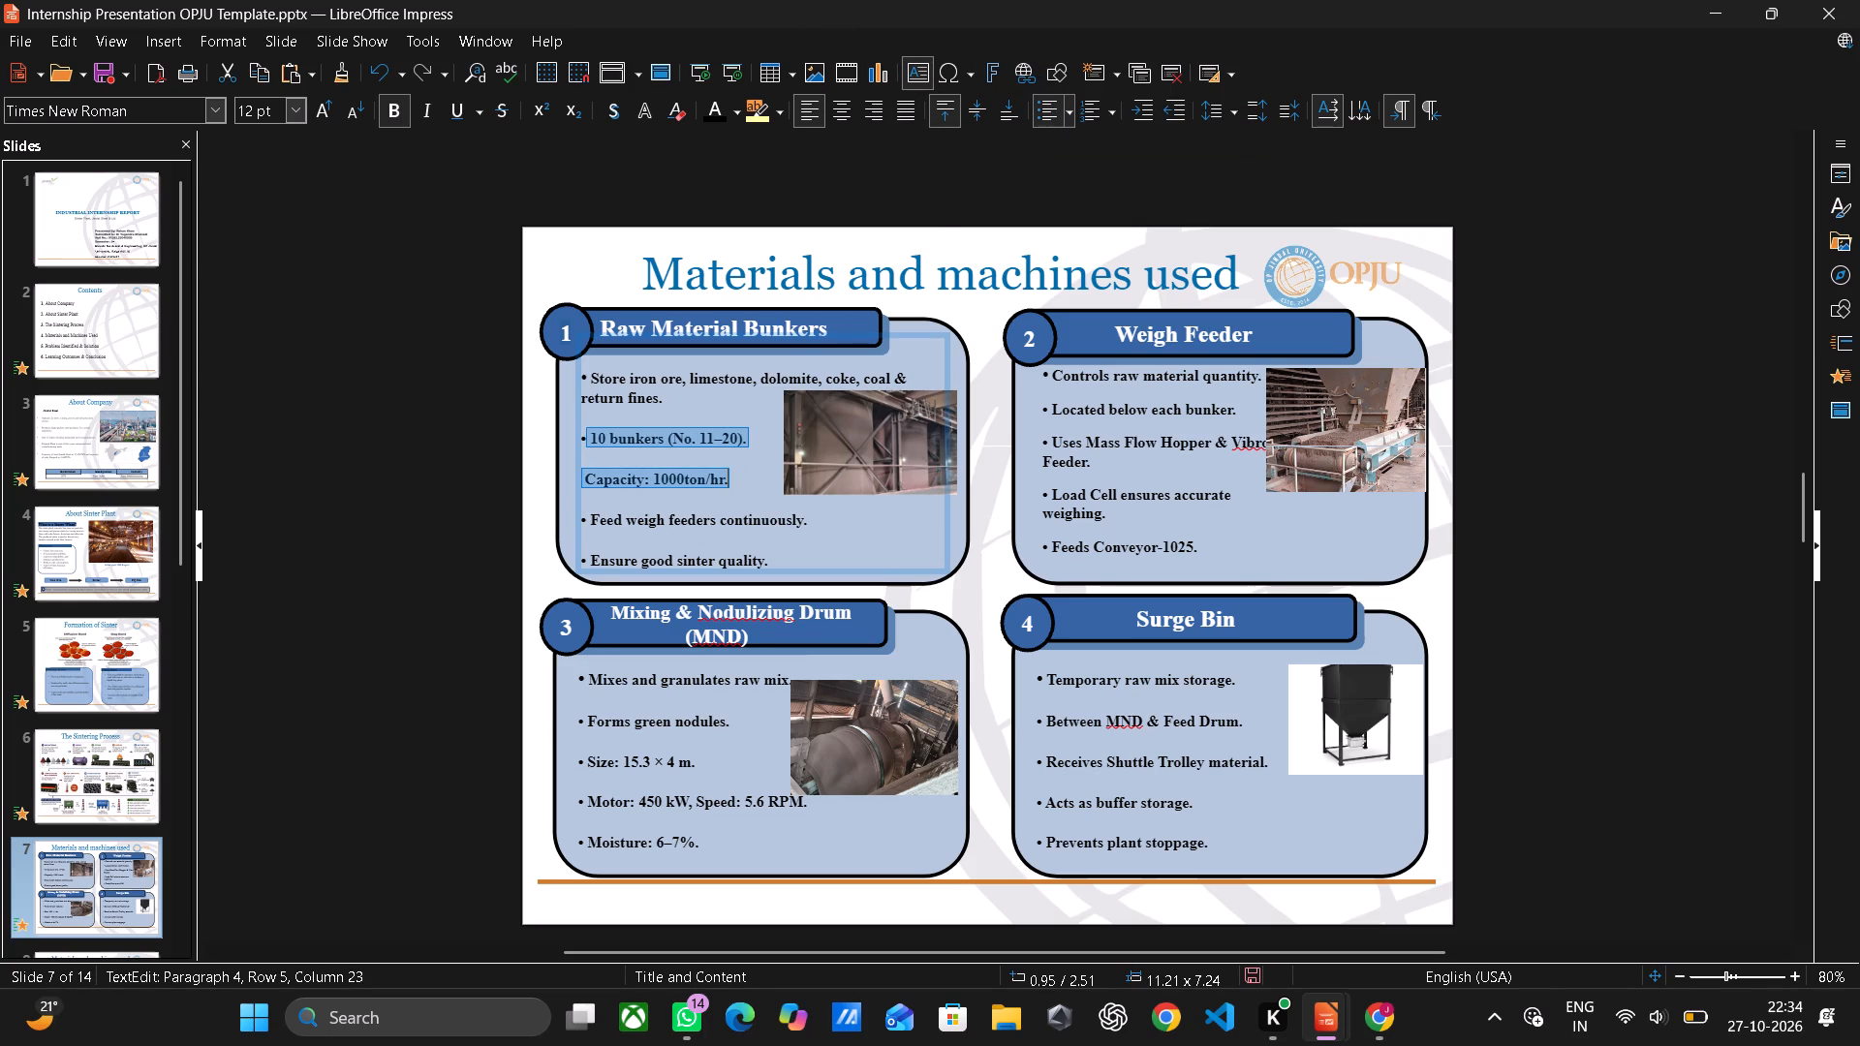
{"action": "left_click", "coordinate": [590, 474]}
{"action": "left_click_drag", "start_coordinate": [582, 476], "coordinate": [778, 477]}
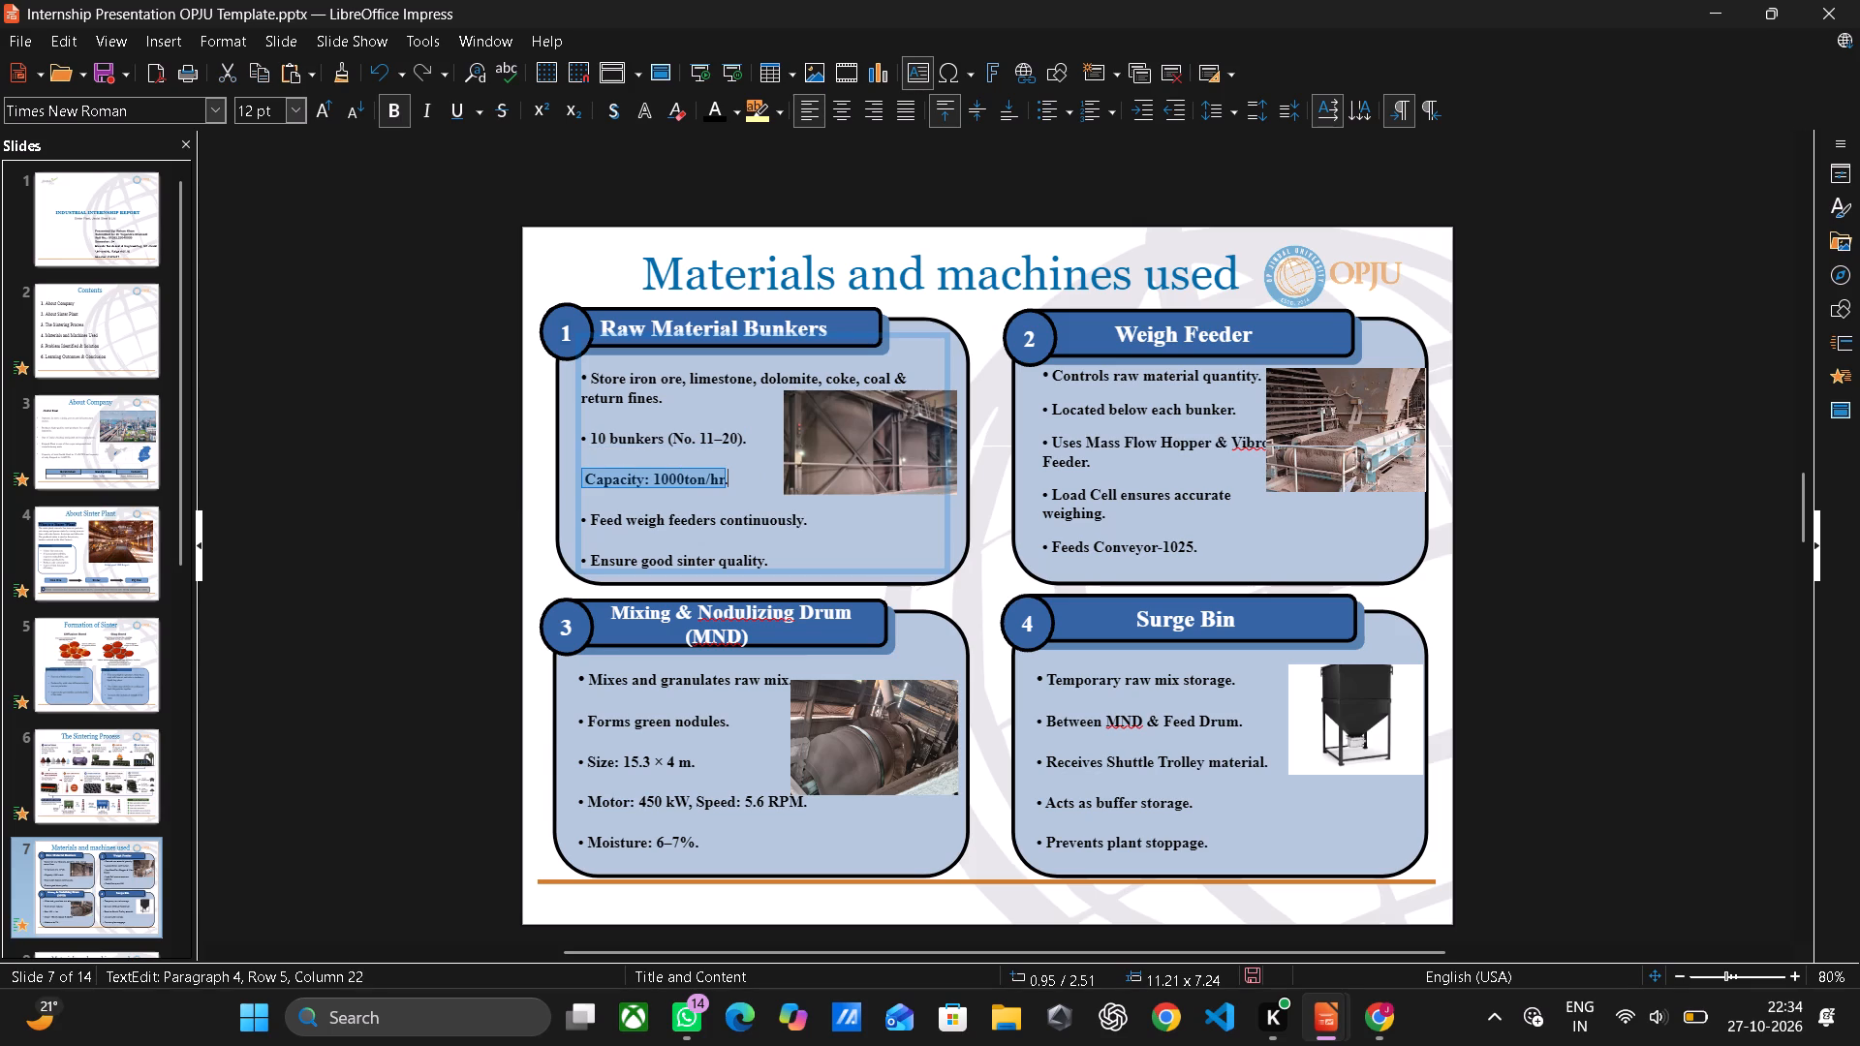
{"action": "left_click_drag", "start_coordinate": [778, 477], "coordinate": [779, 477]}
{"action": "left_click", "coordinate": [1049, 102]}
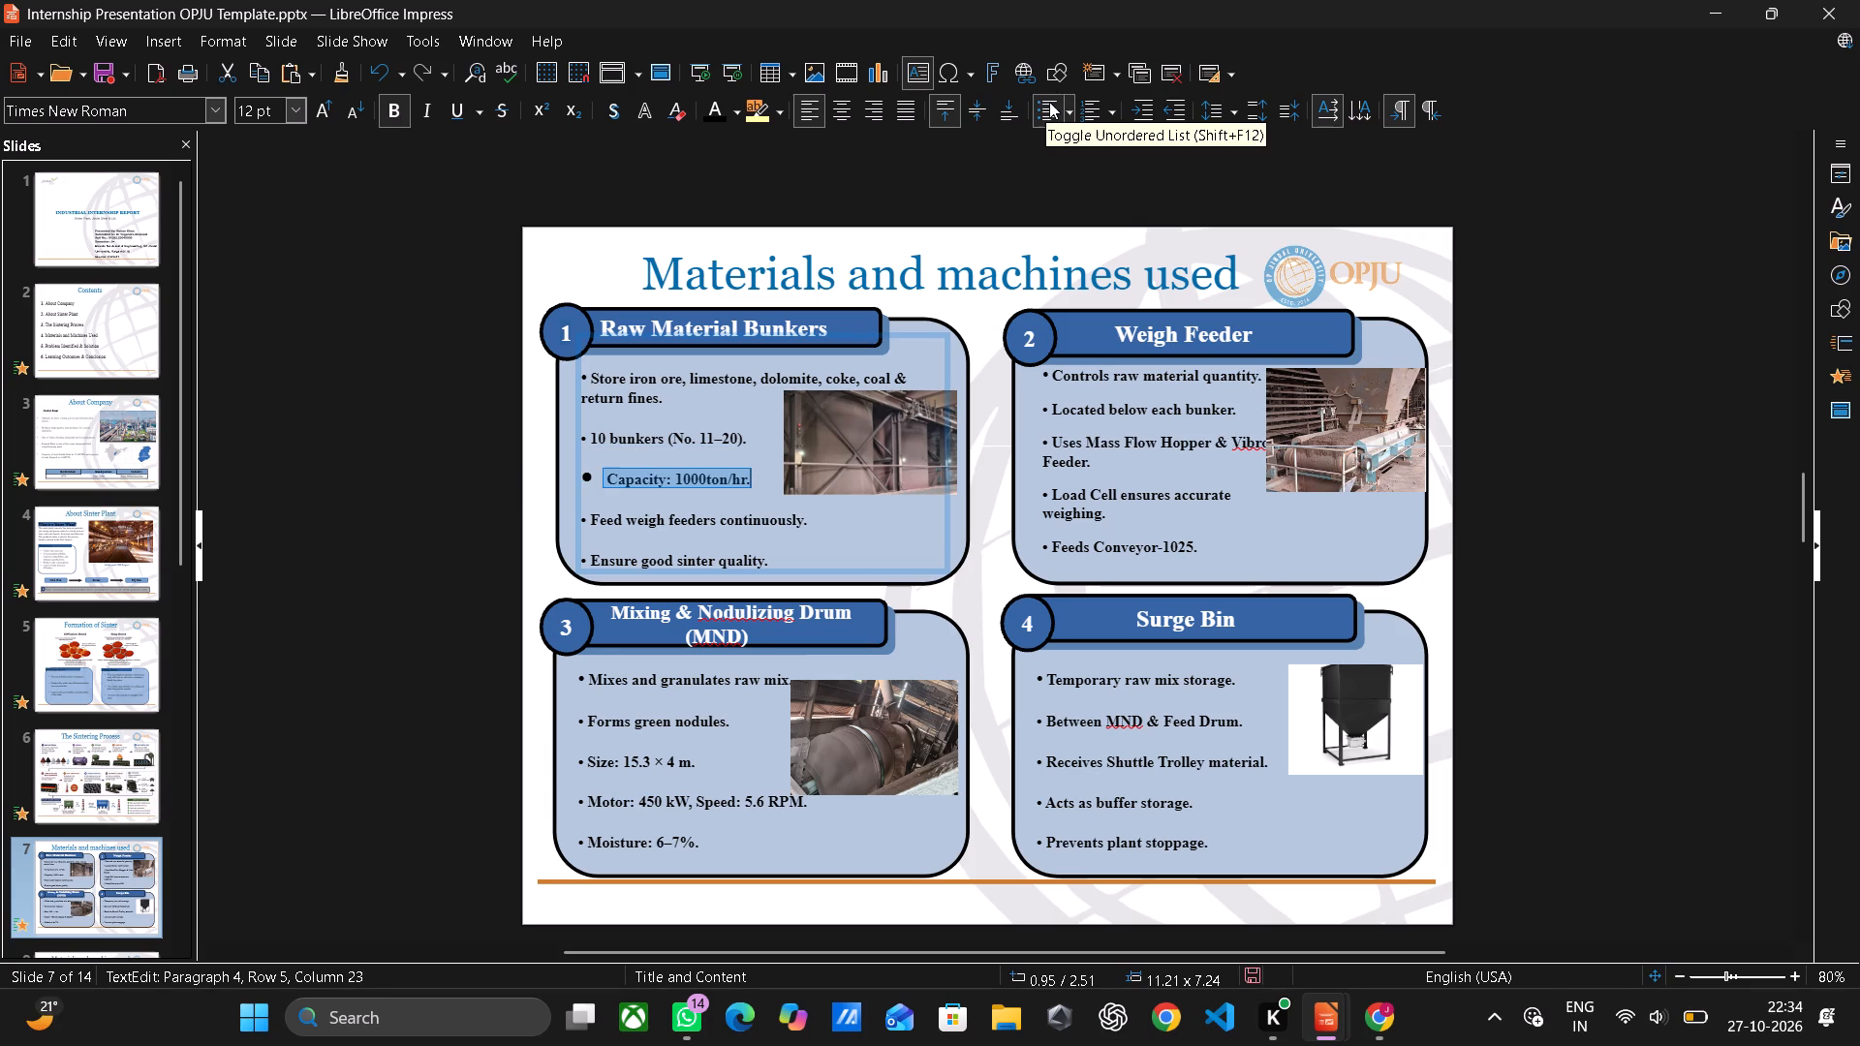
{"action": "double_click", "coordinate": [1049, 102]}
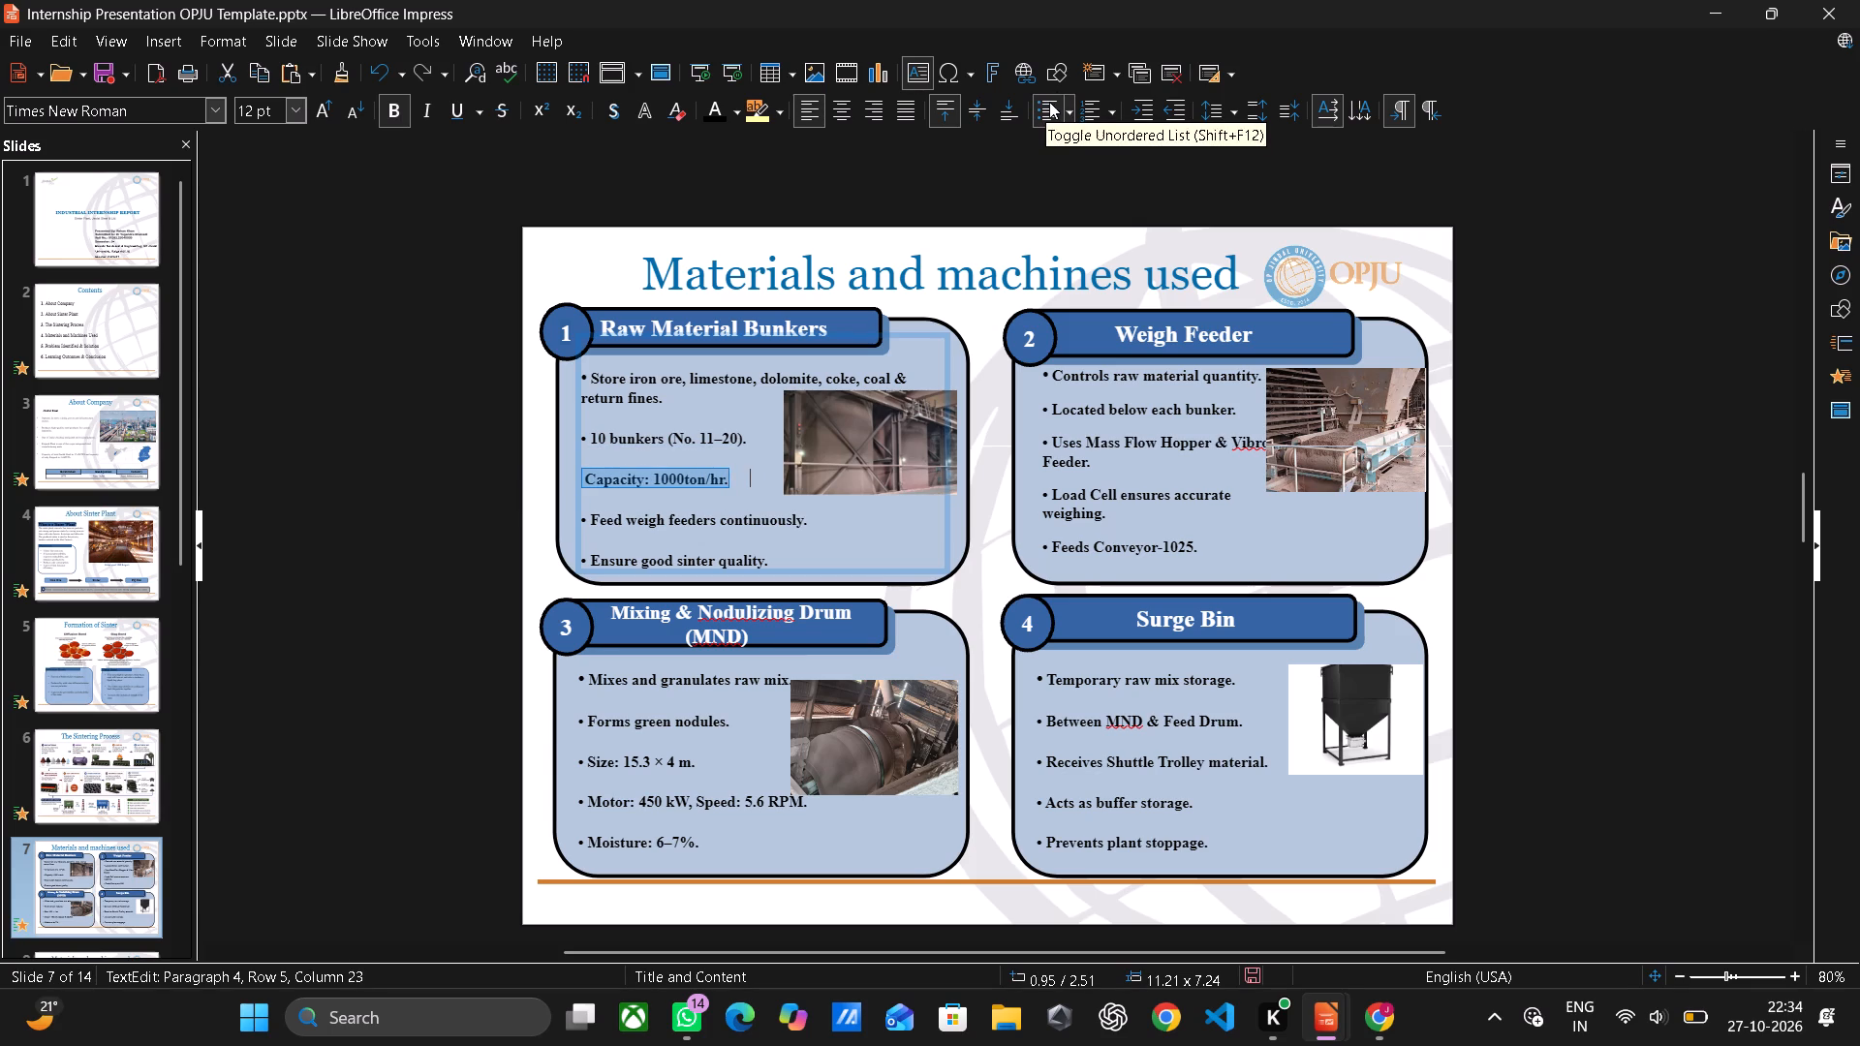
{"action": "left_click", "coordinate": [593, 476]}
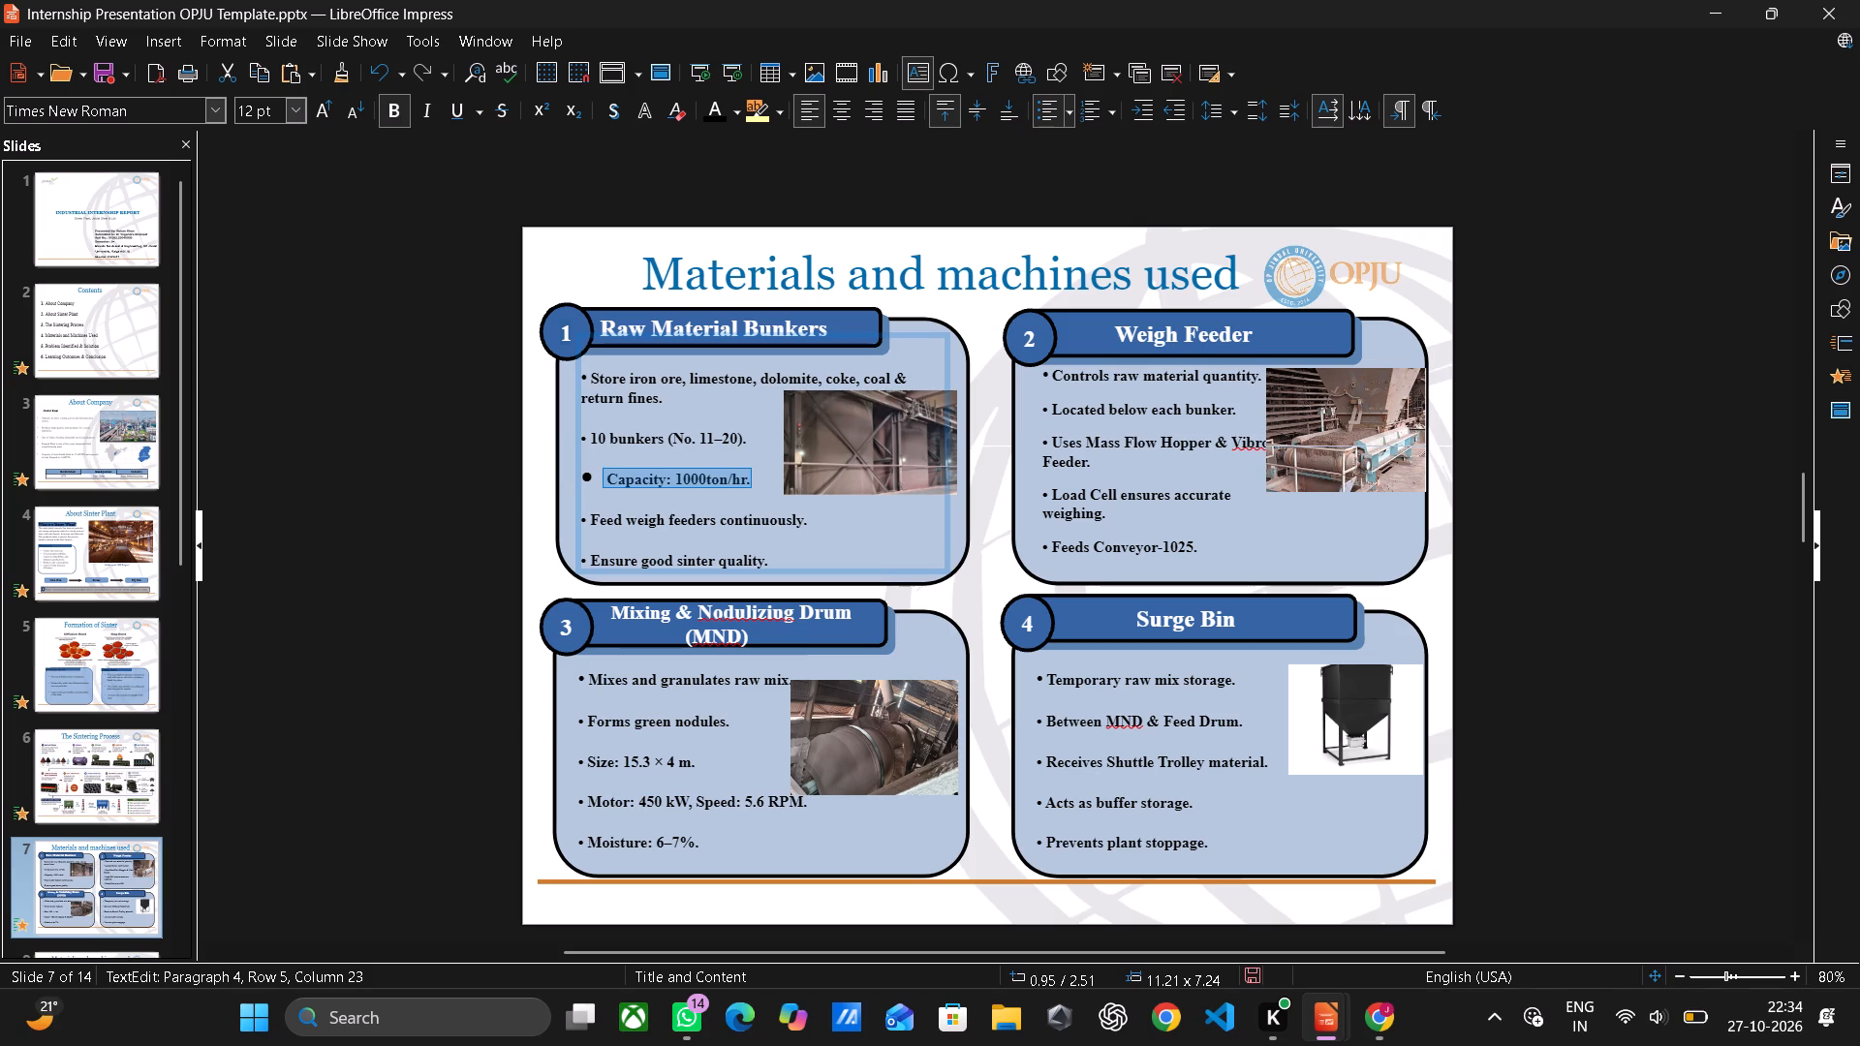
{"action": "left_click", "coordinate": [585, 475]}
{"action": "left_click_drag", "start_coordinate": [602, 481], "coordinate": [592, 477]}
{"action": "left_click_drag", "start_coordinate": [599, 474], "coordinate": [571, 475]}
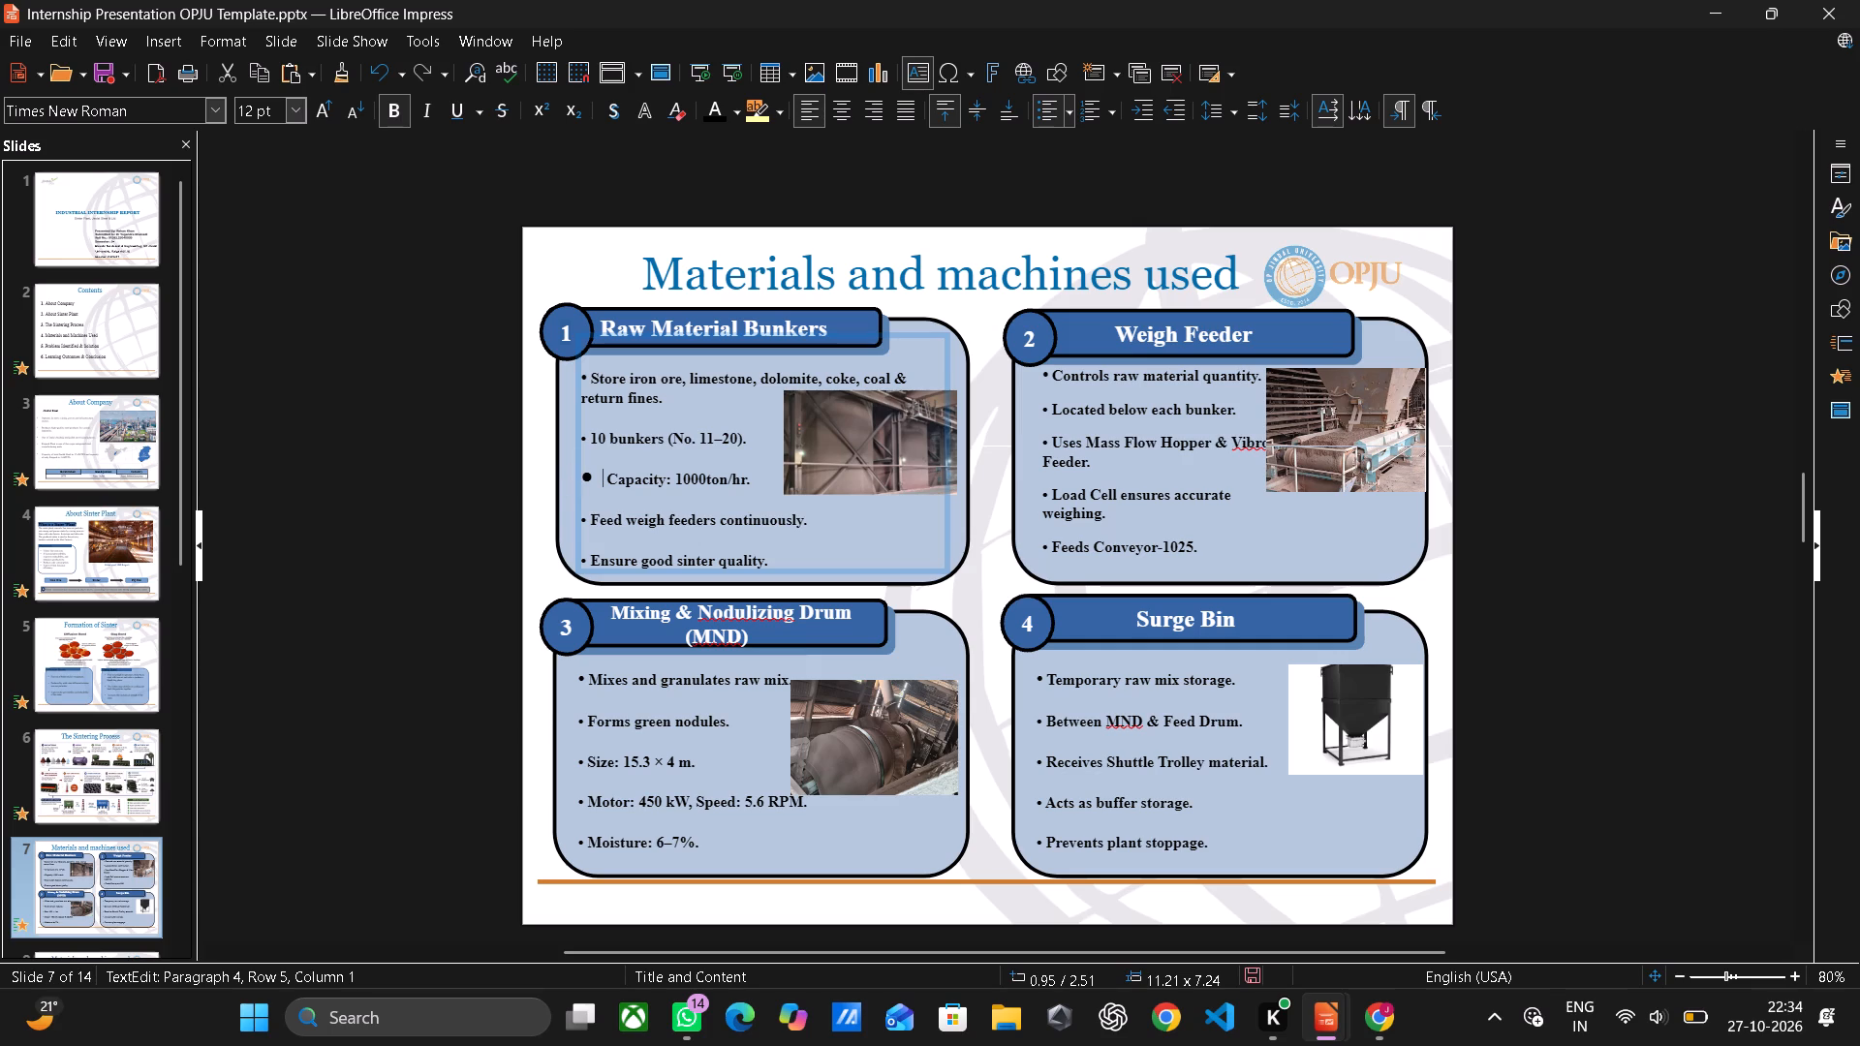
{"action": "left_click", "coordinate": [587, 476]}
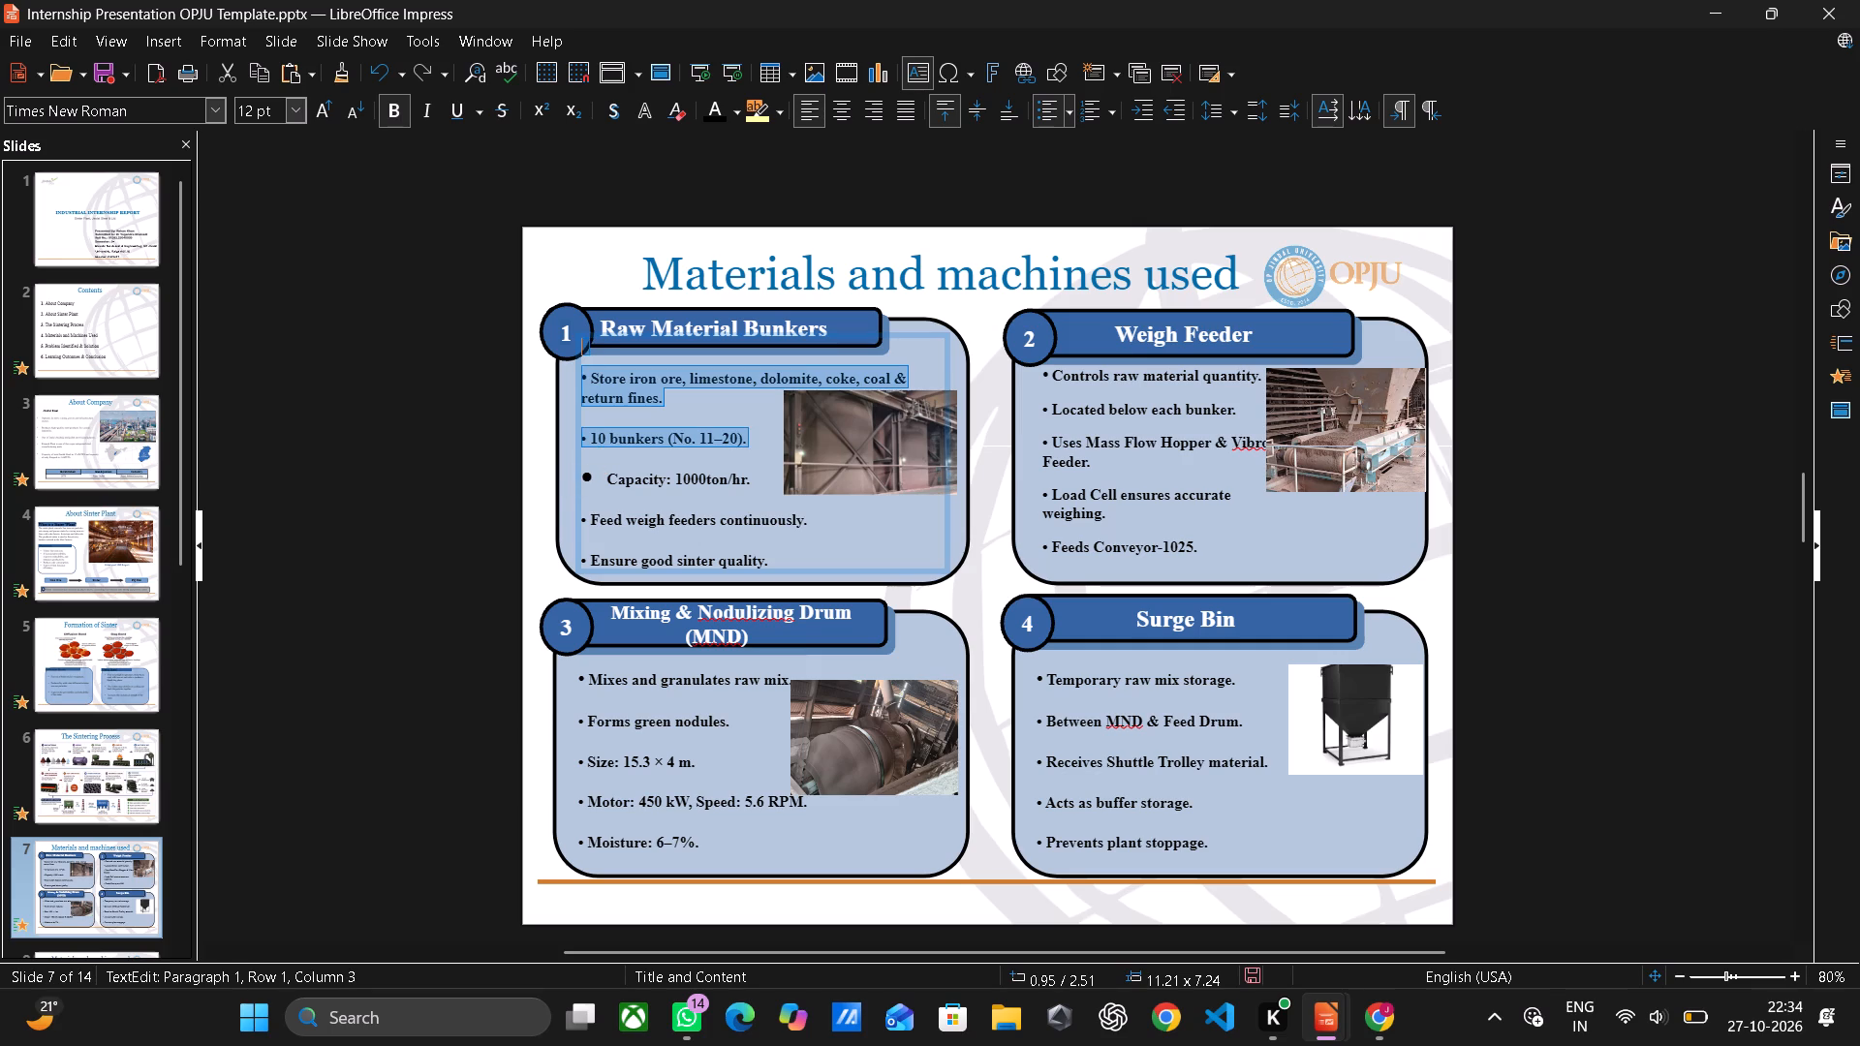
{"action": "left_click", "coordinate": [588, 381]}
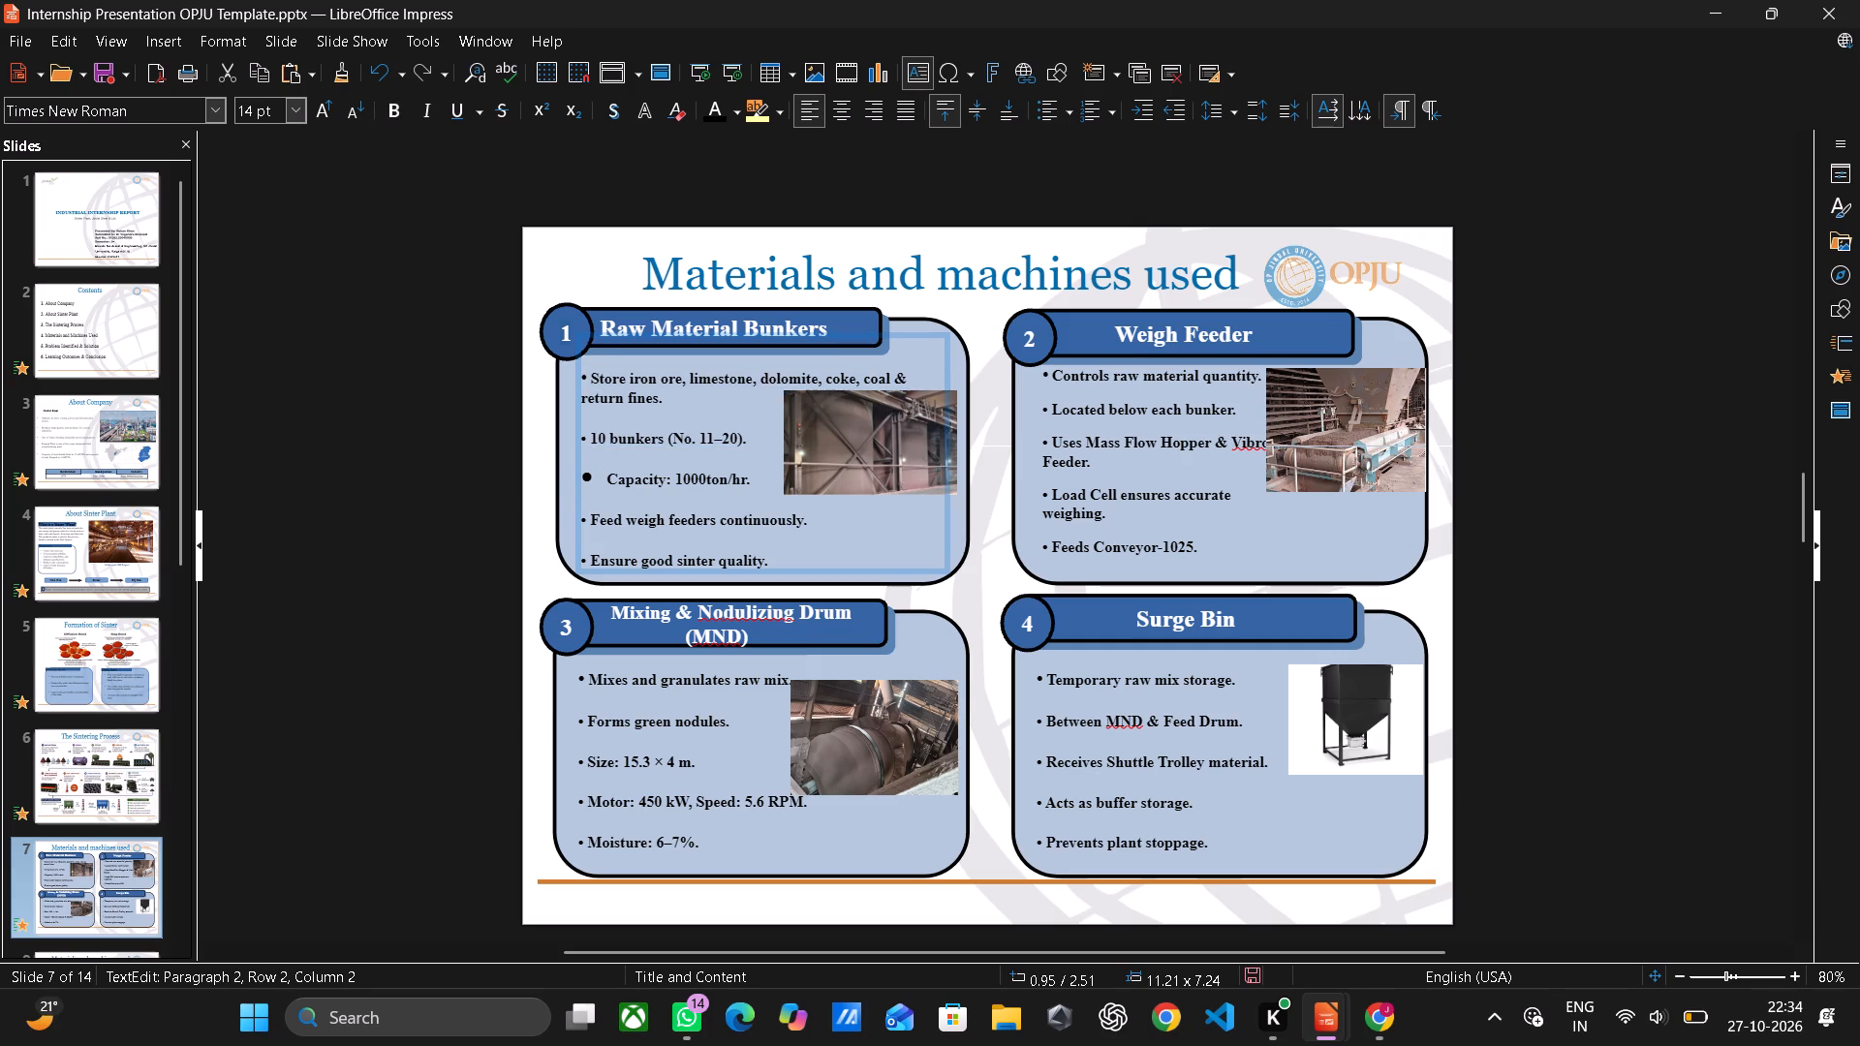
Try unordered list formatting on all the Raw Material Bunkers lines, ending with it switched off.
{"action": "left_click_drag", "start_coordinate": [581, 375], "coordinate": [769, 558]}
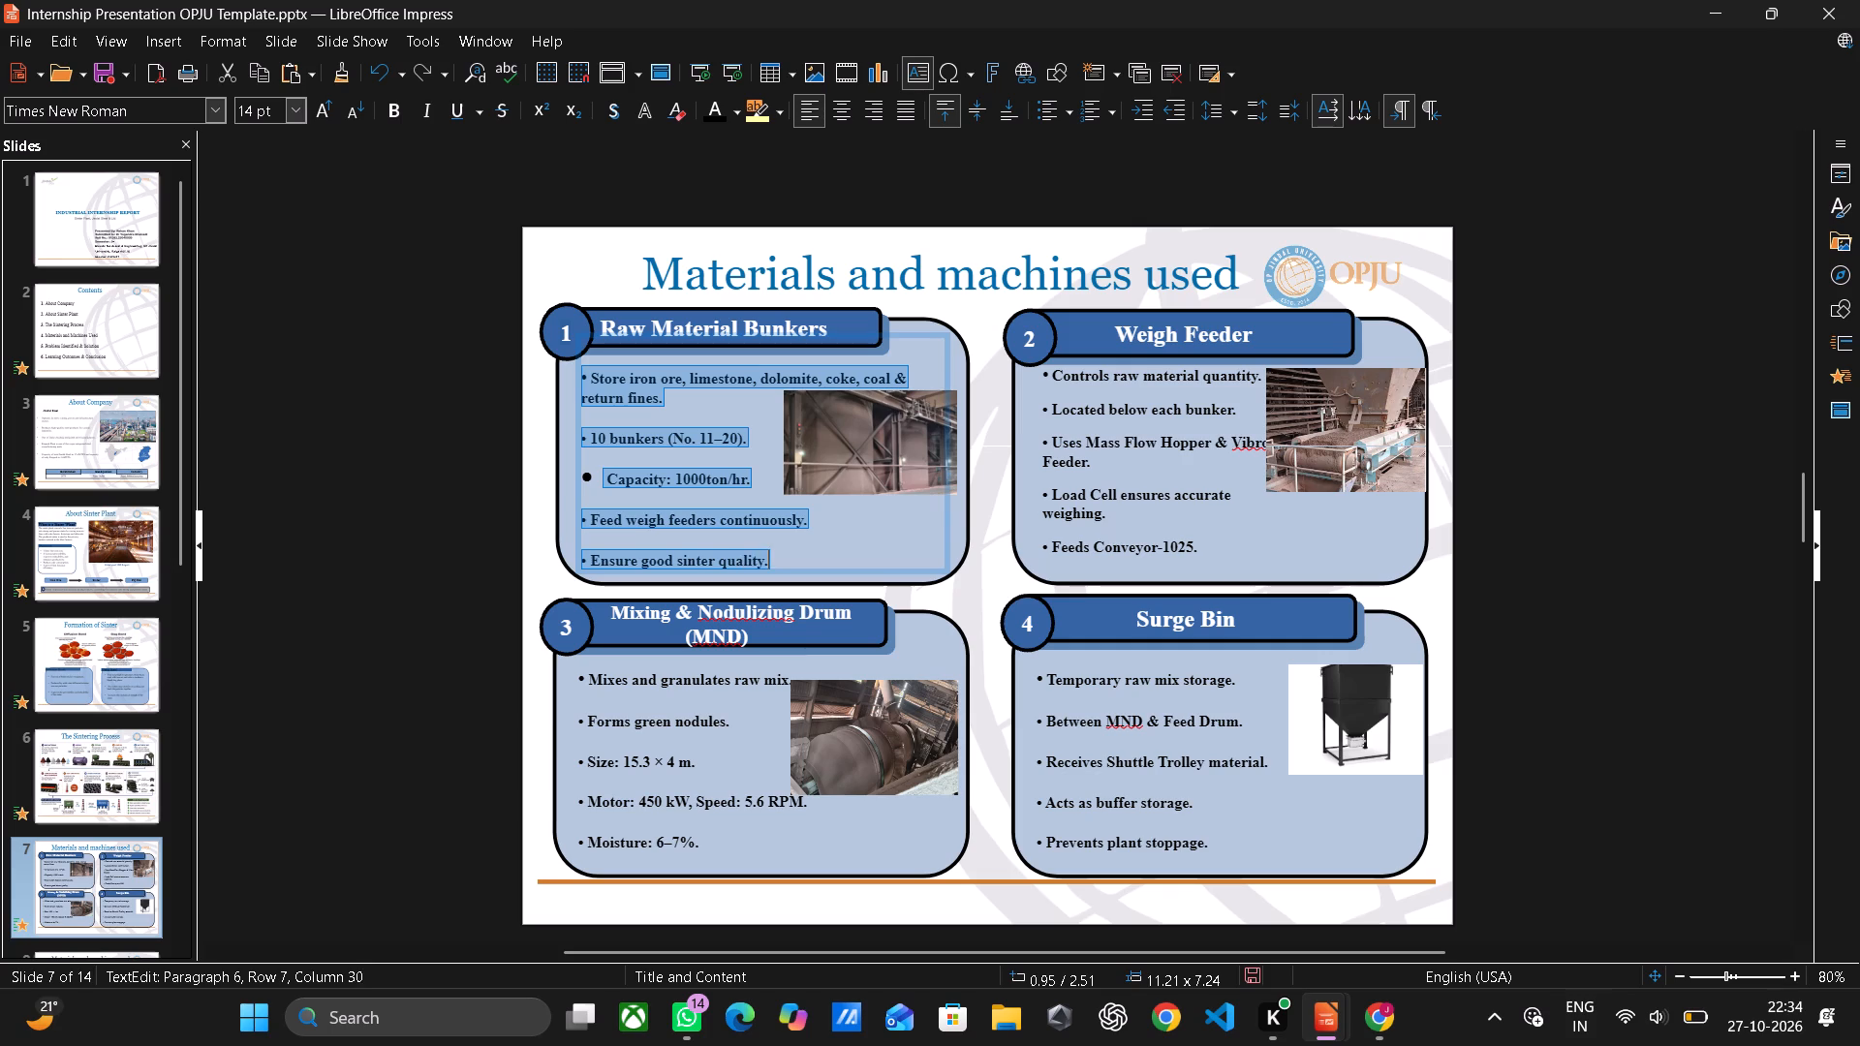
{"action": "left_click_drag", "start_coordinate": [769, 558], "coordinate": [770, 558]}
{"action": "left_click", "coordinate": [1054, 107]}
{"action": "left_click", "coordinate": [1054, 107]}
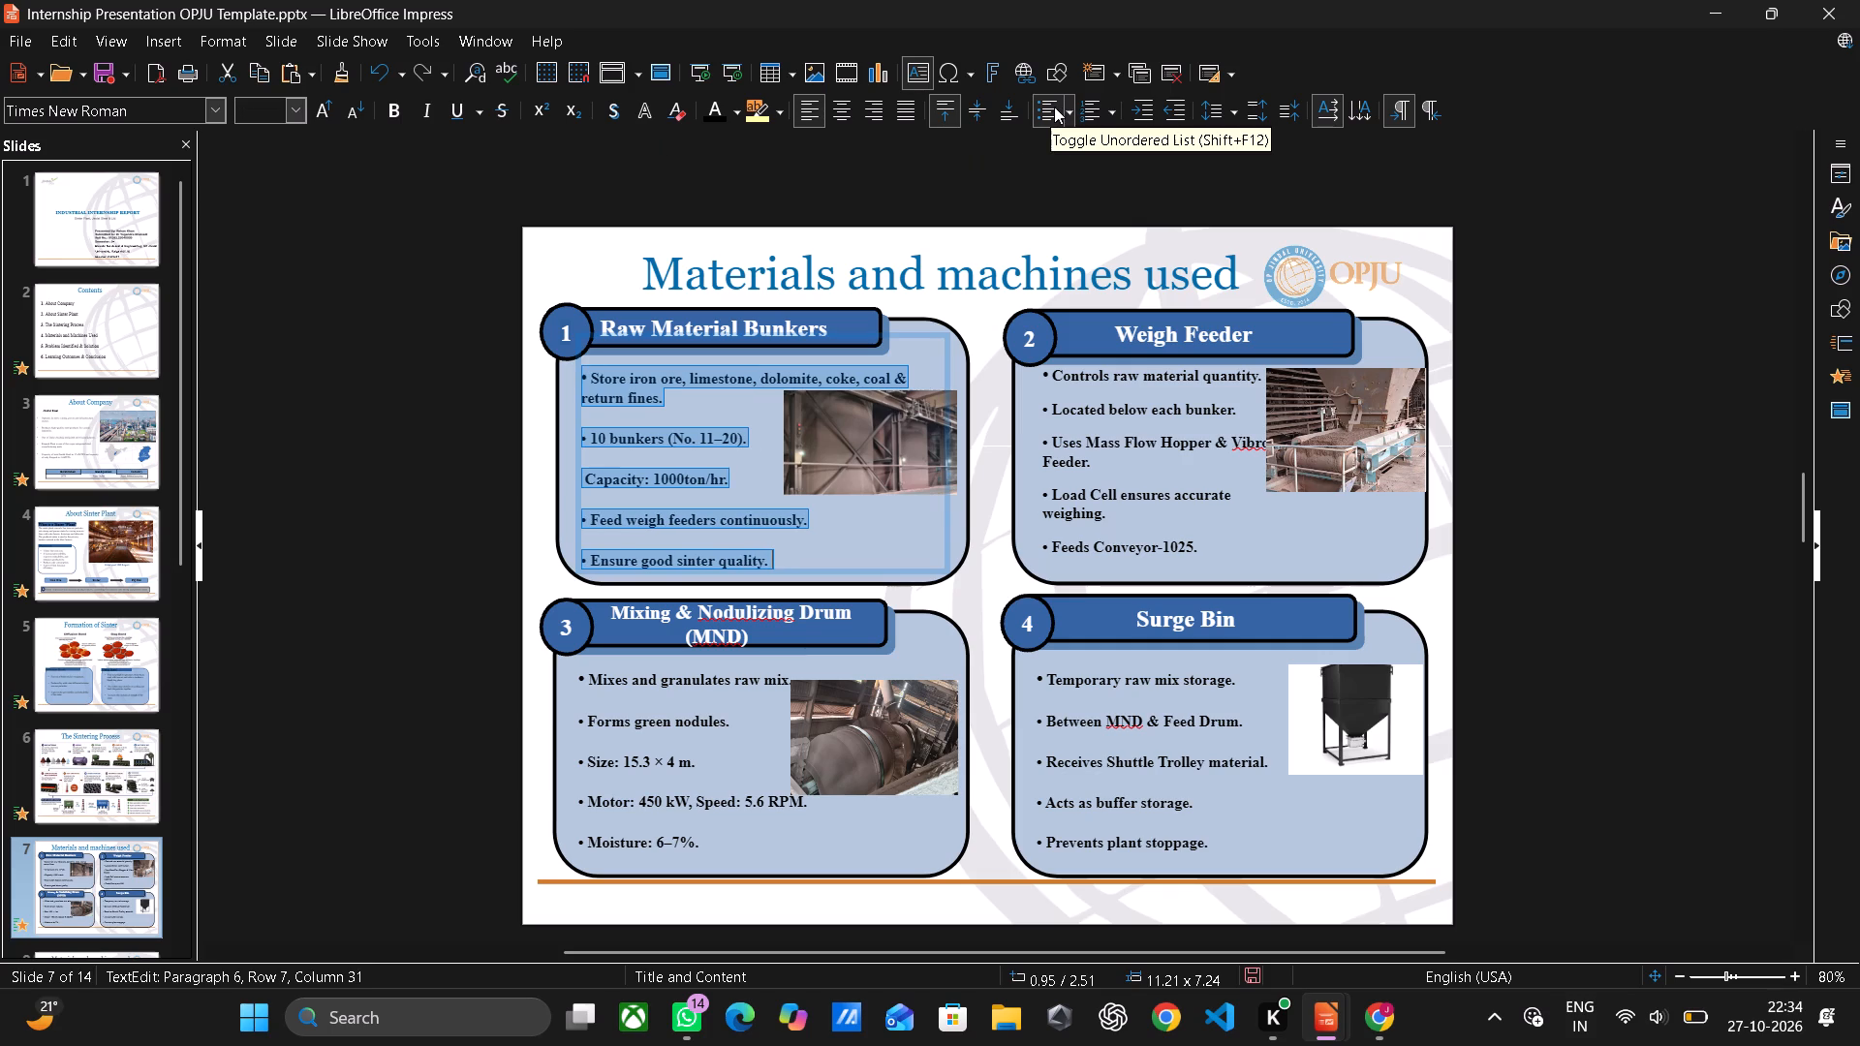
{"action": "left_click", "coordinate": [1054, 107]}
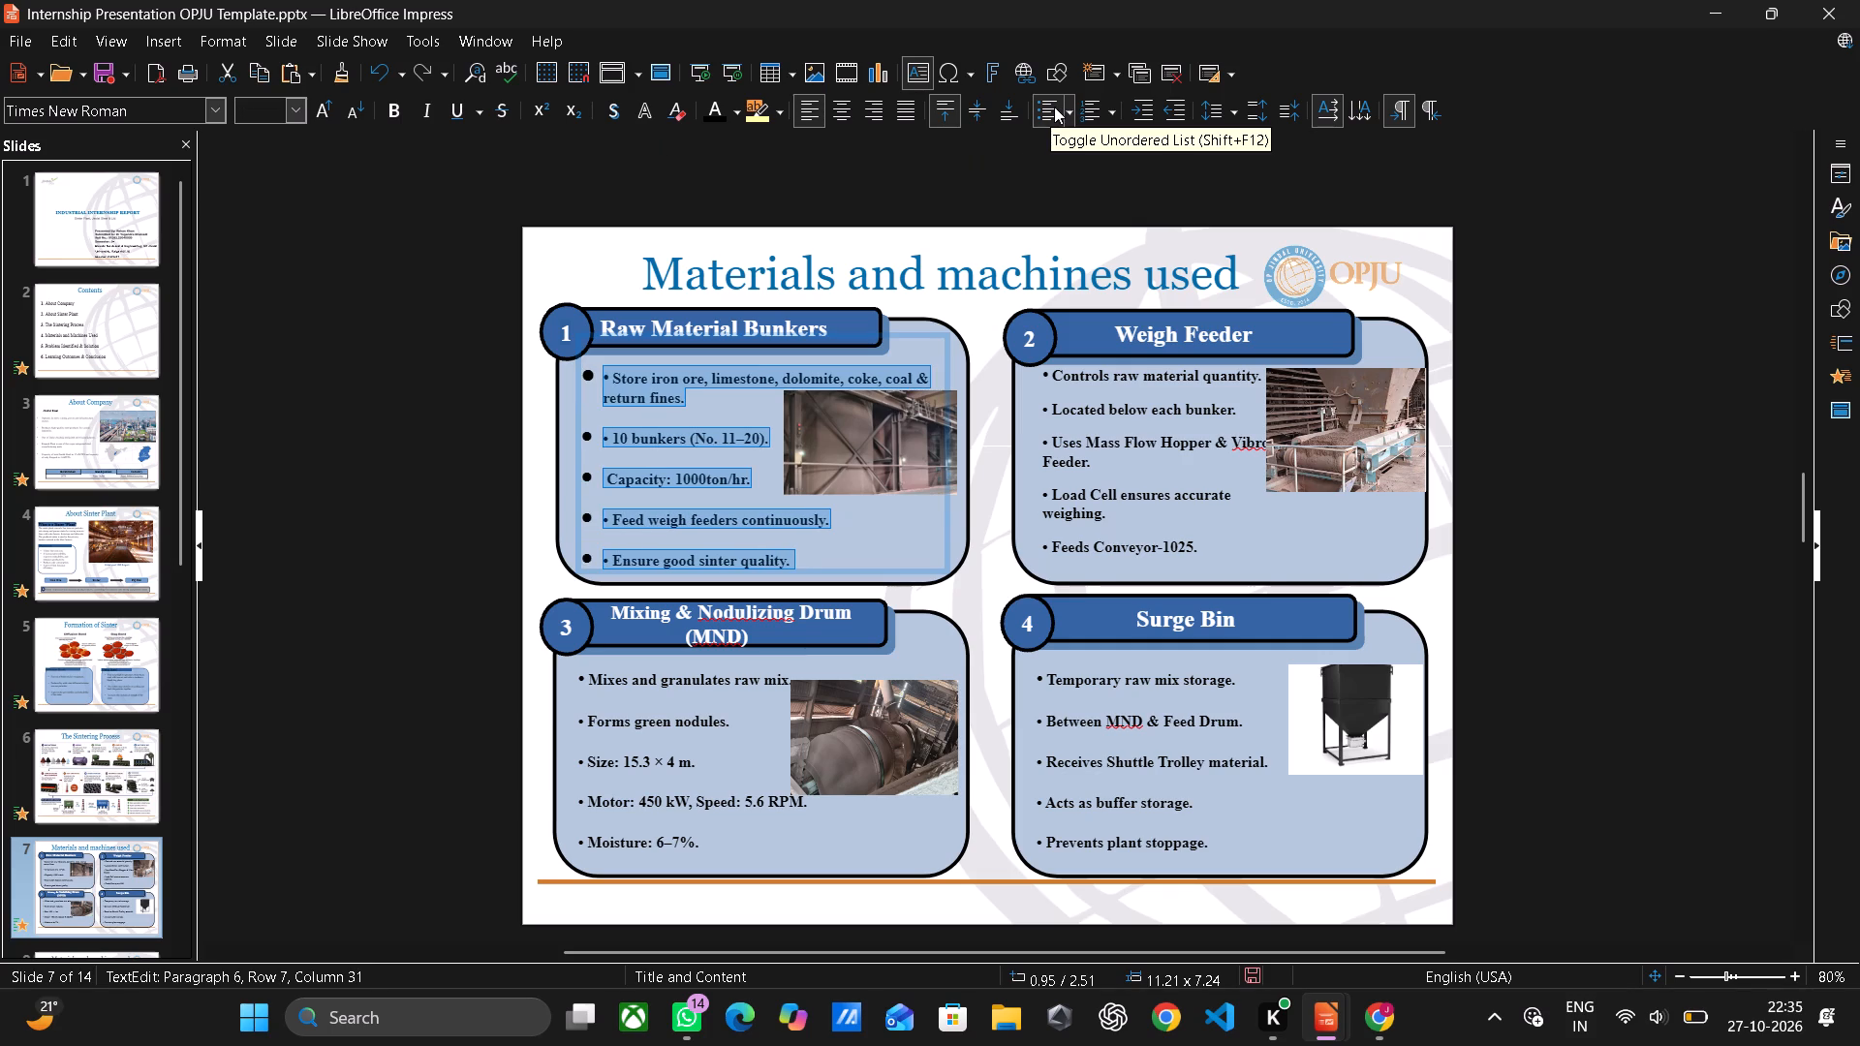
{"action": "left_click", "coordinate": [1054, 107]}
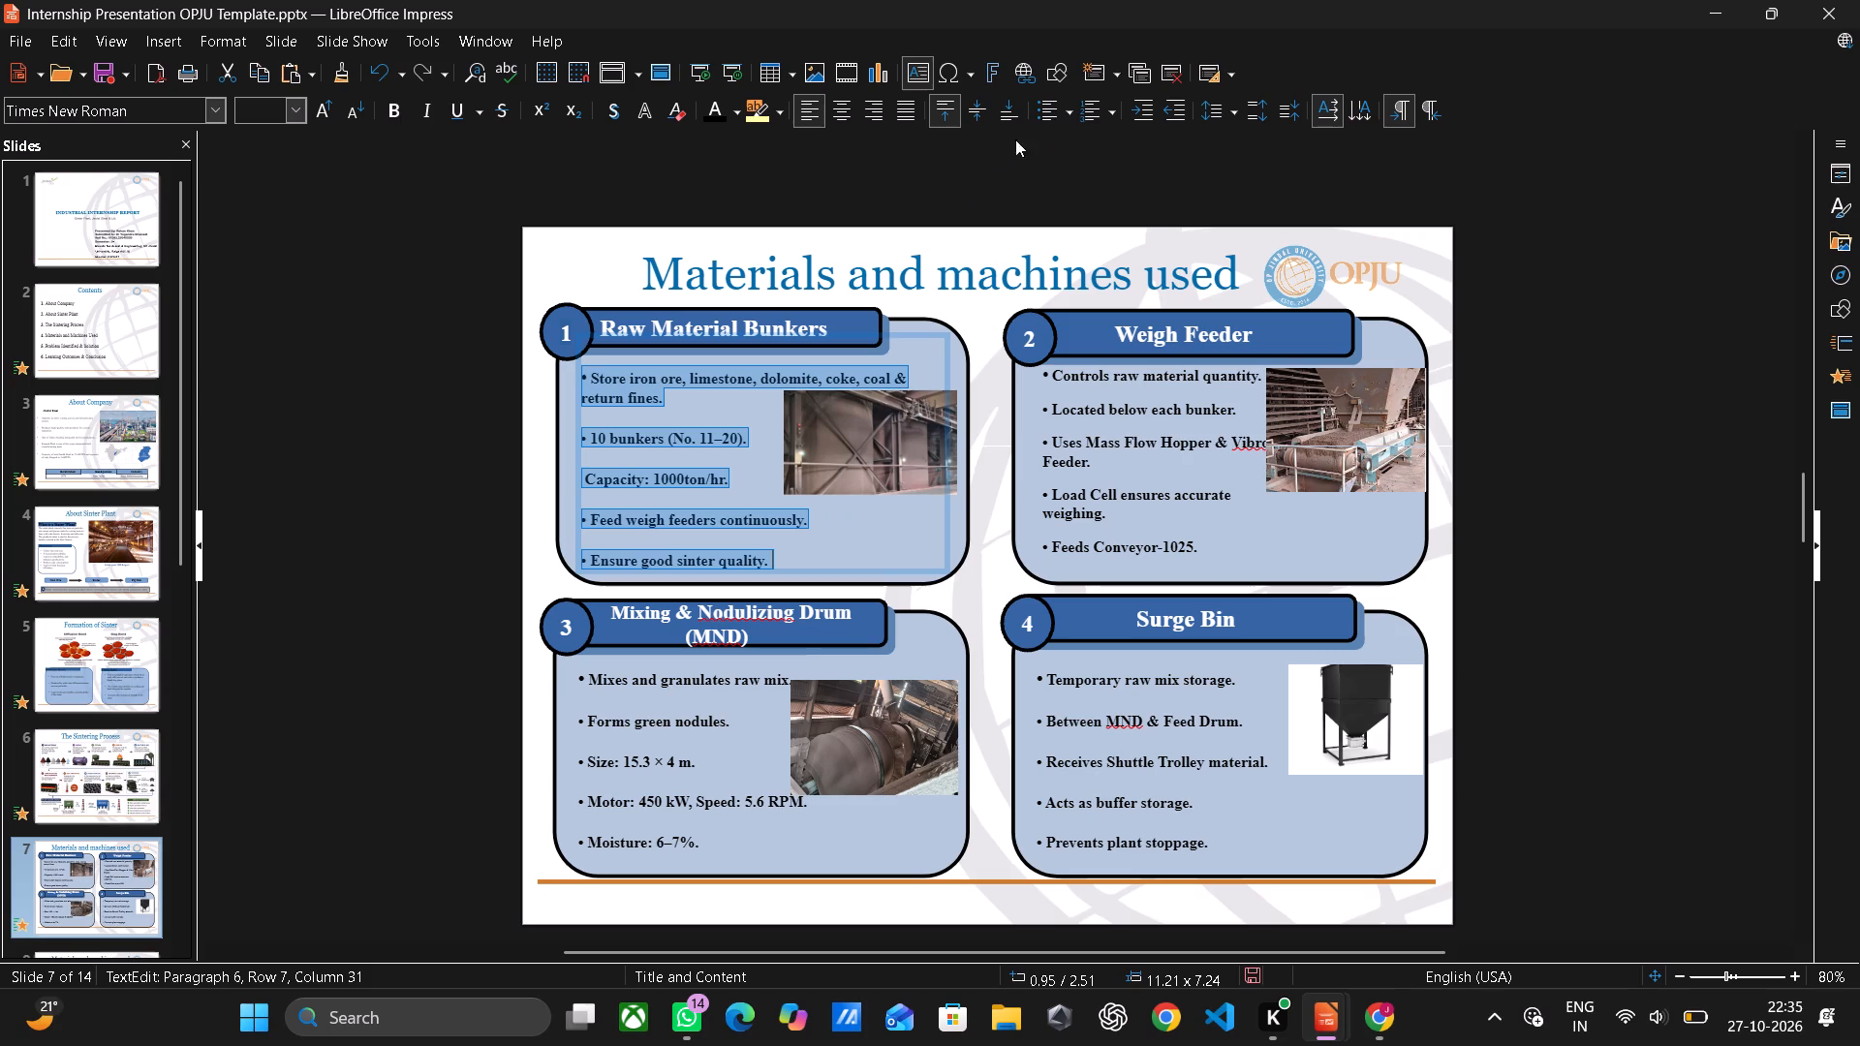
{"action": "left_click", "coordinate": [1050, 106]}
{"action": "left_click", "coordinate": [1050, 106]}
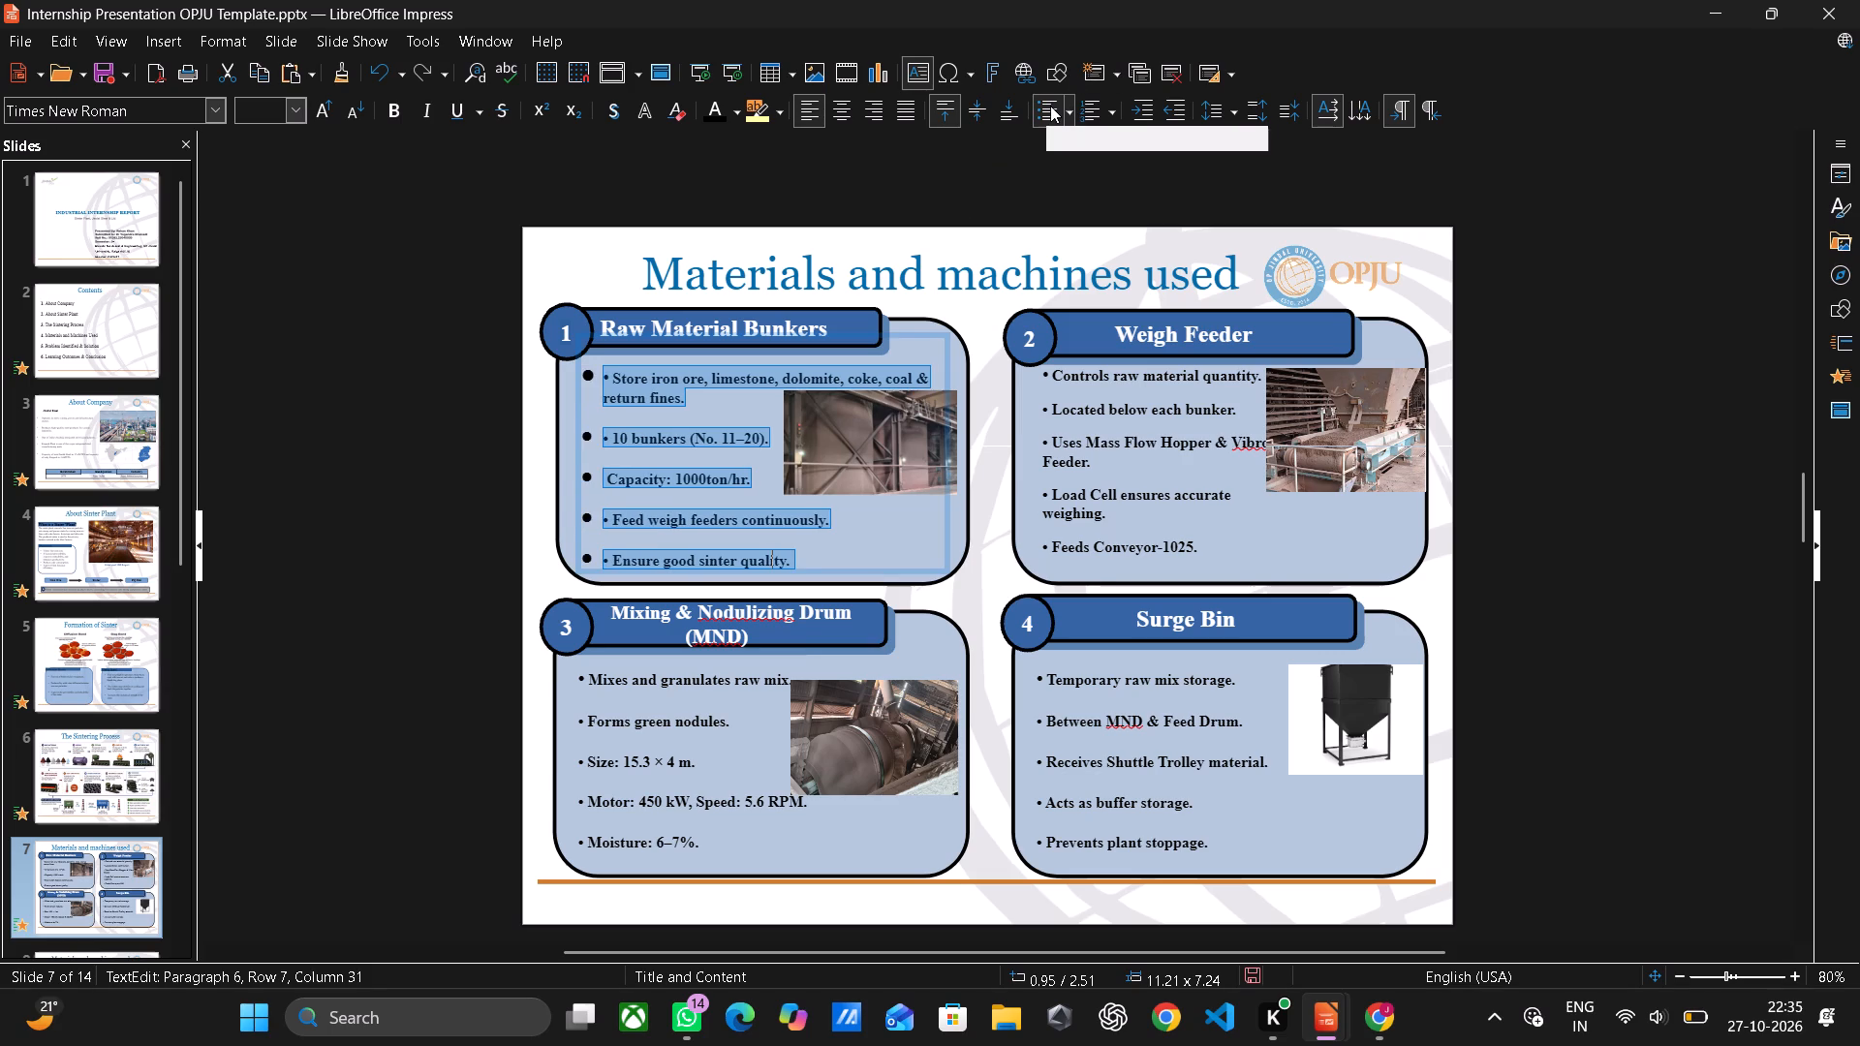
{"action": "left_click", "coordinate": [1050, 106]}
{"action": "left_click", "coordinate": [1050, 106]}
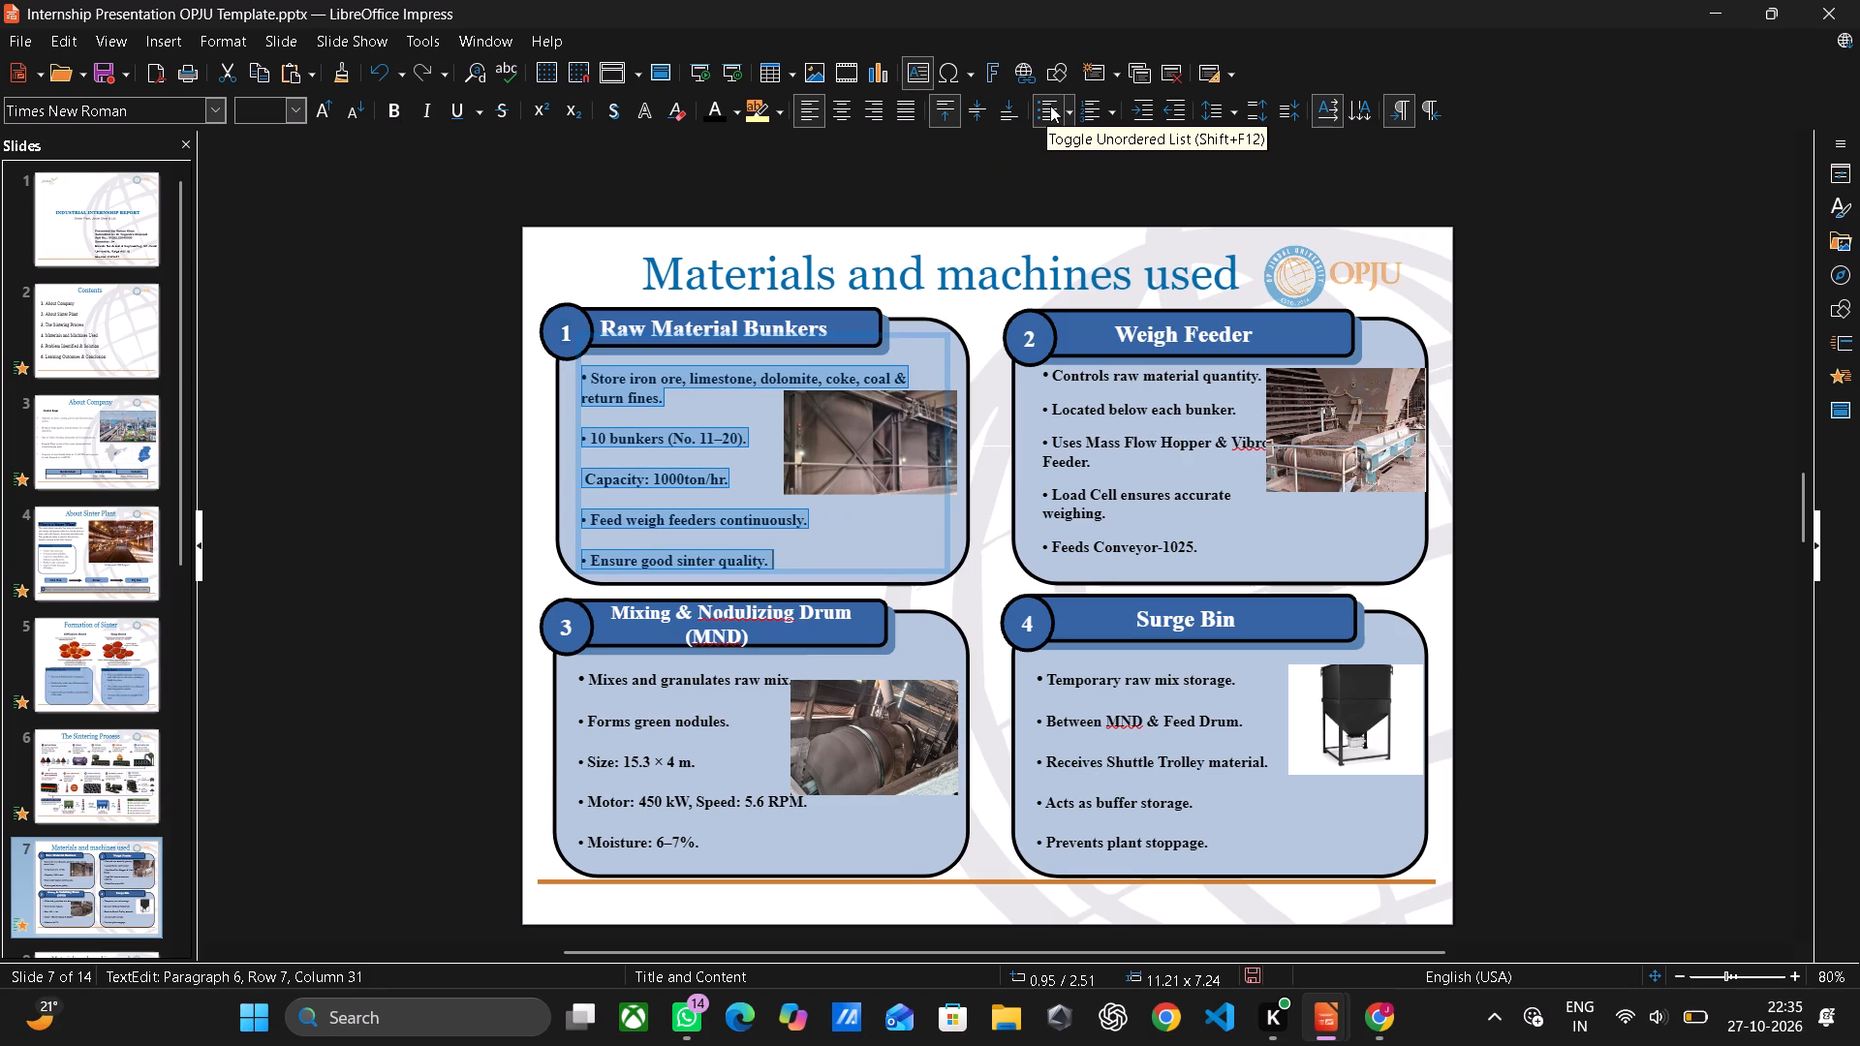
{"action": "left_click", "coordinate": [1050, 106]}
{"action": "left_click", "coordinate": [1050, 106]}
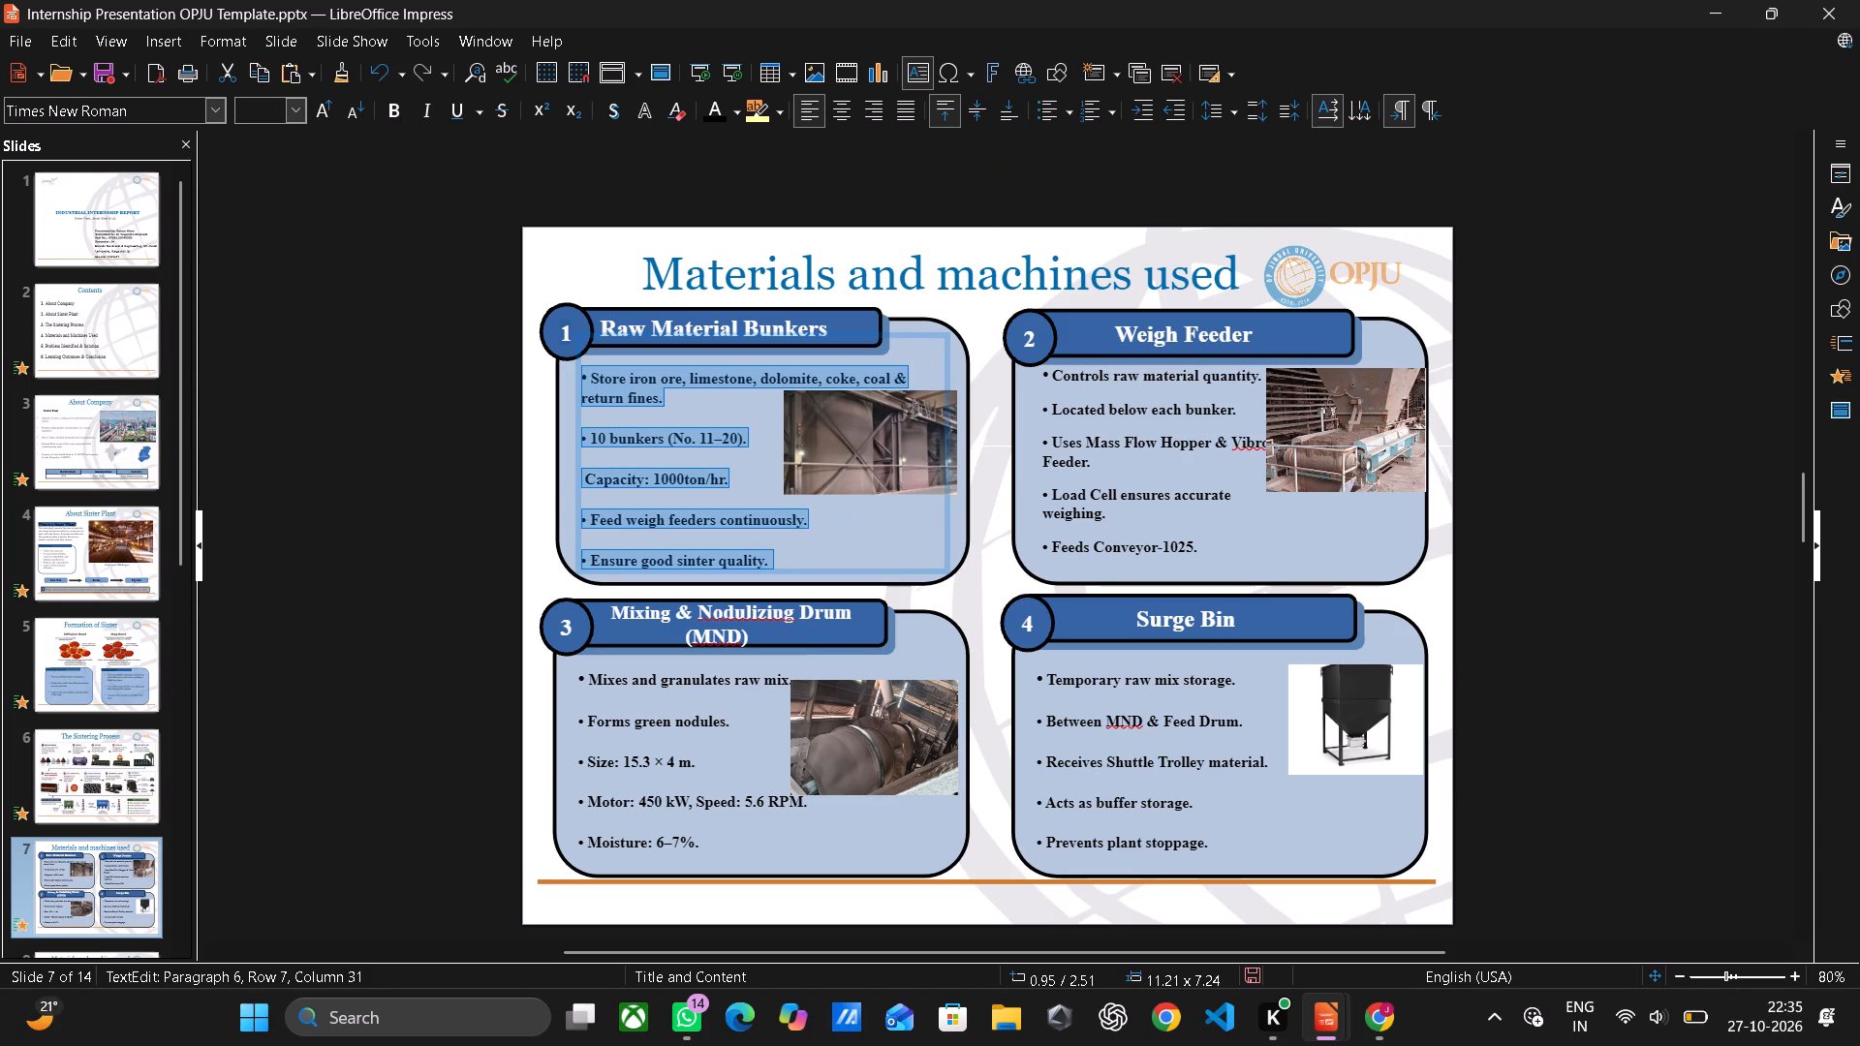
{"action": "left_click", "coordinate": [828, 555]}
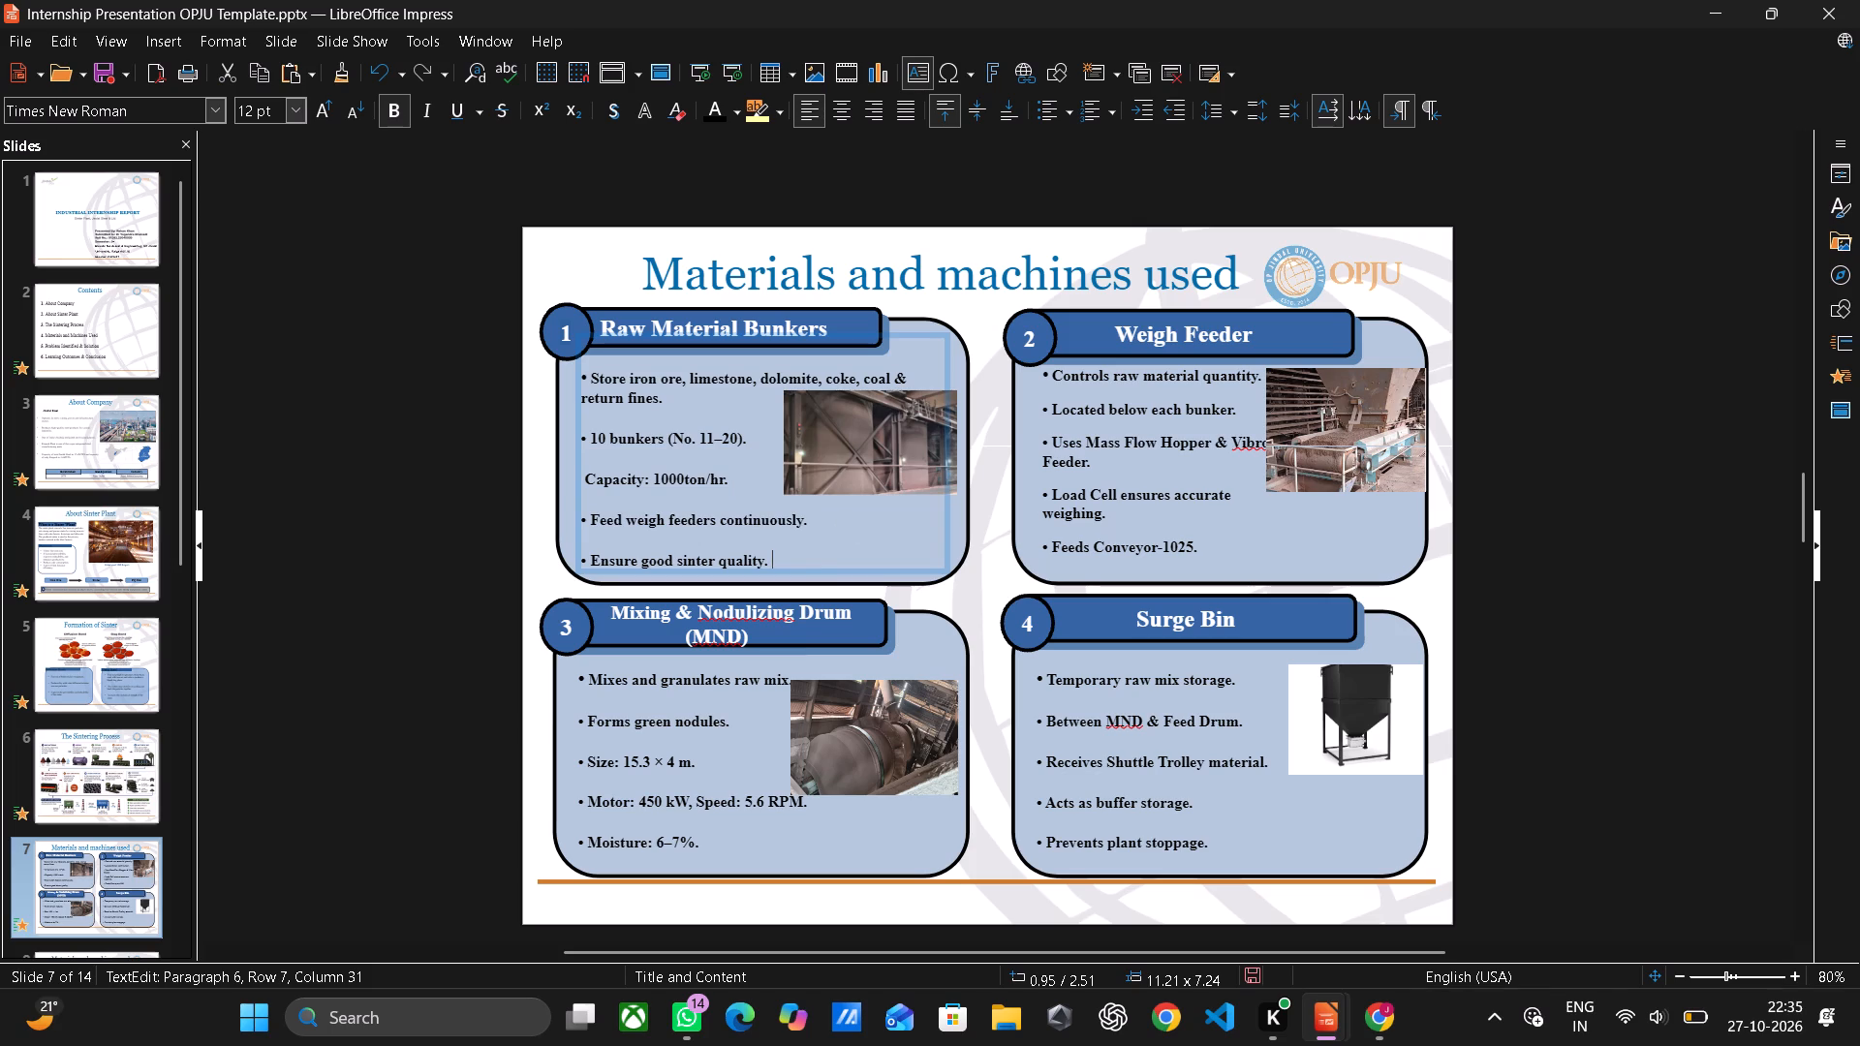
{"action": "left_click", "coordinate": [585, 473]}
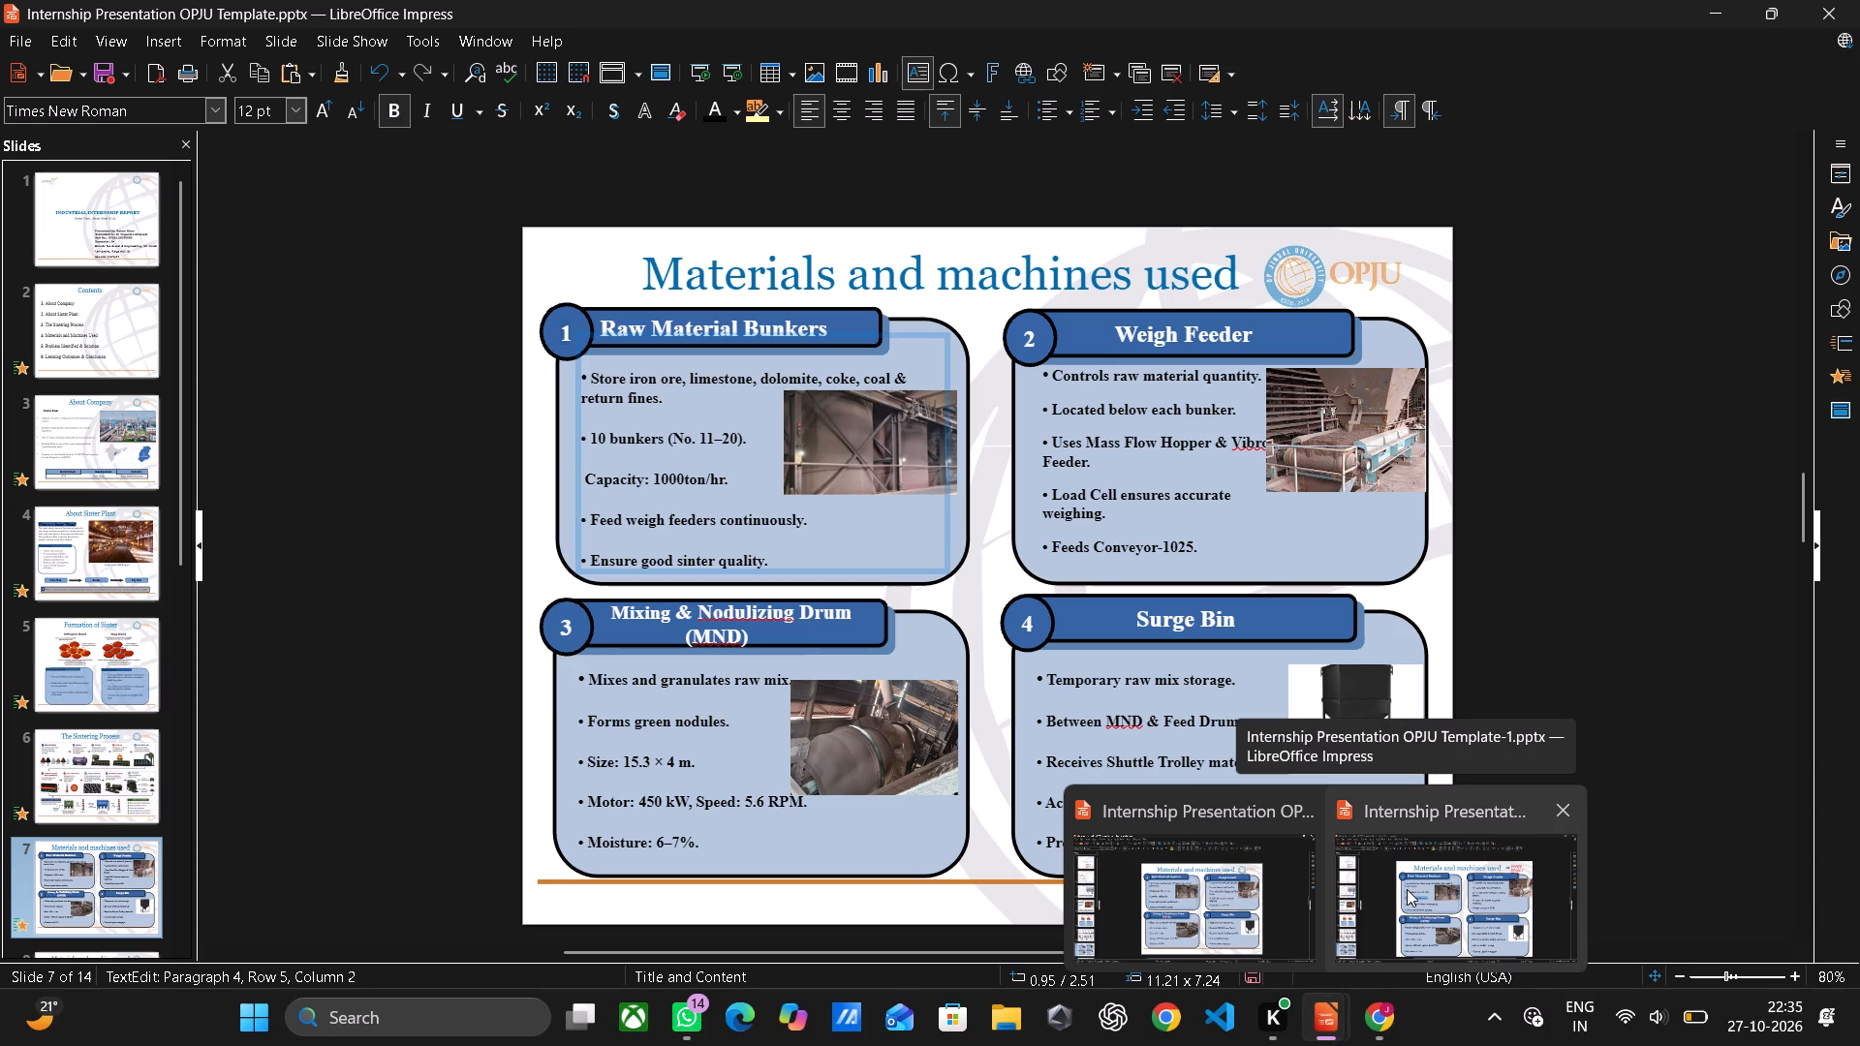
Switch to Internship Presentation OPJU Template-1.pptx and examine the machine boxes and bullets on slide 7, Materials and machines used.
{"action": "left_click", "coordinate": [1407, 889]}
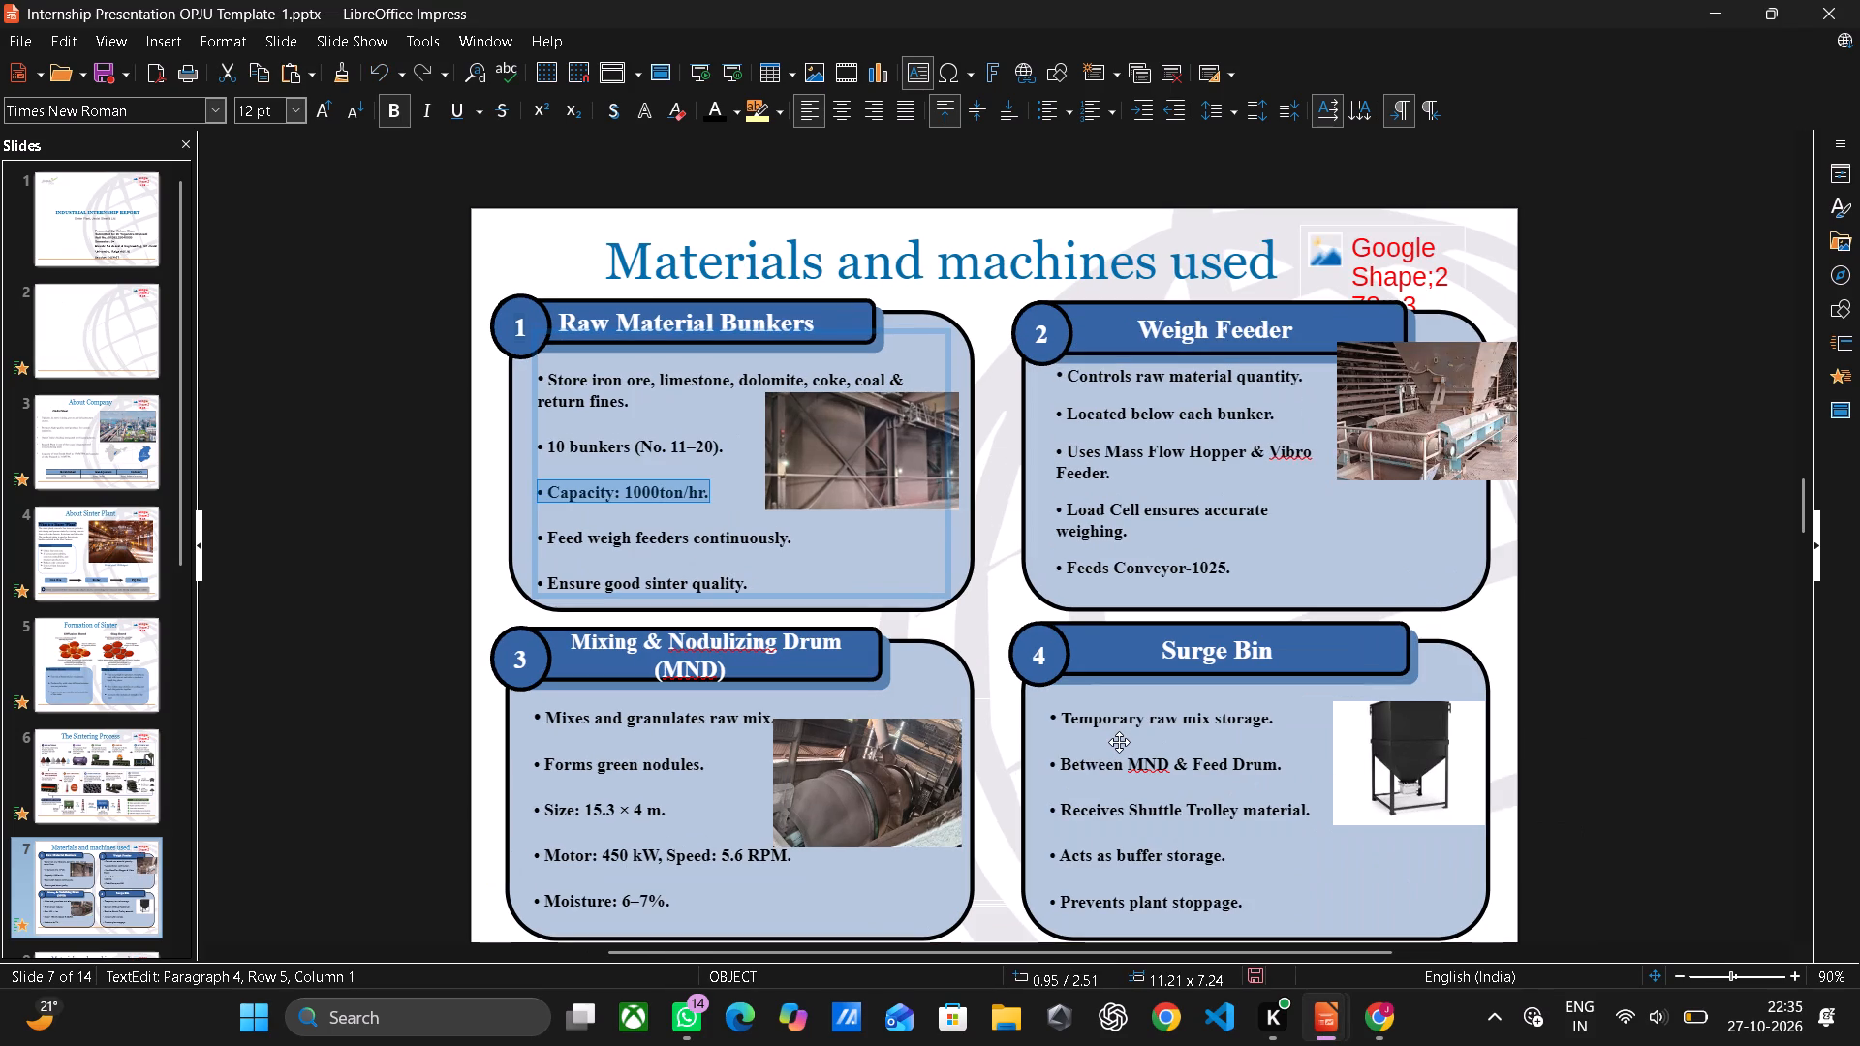
{"action": "scroll", "coordinate": [1351, 587], "scroll_direction": "up", "scroll_amount": 1}
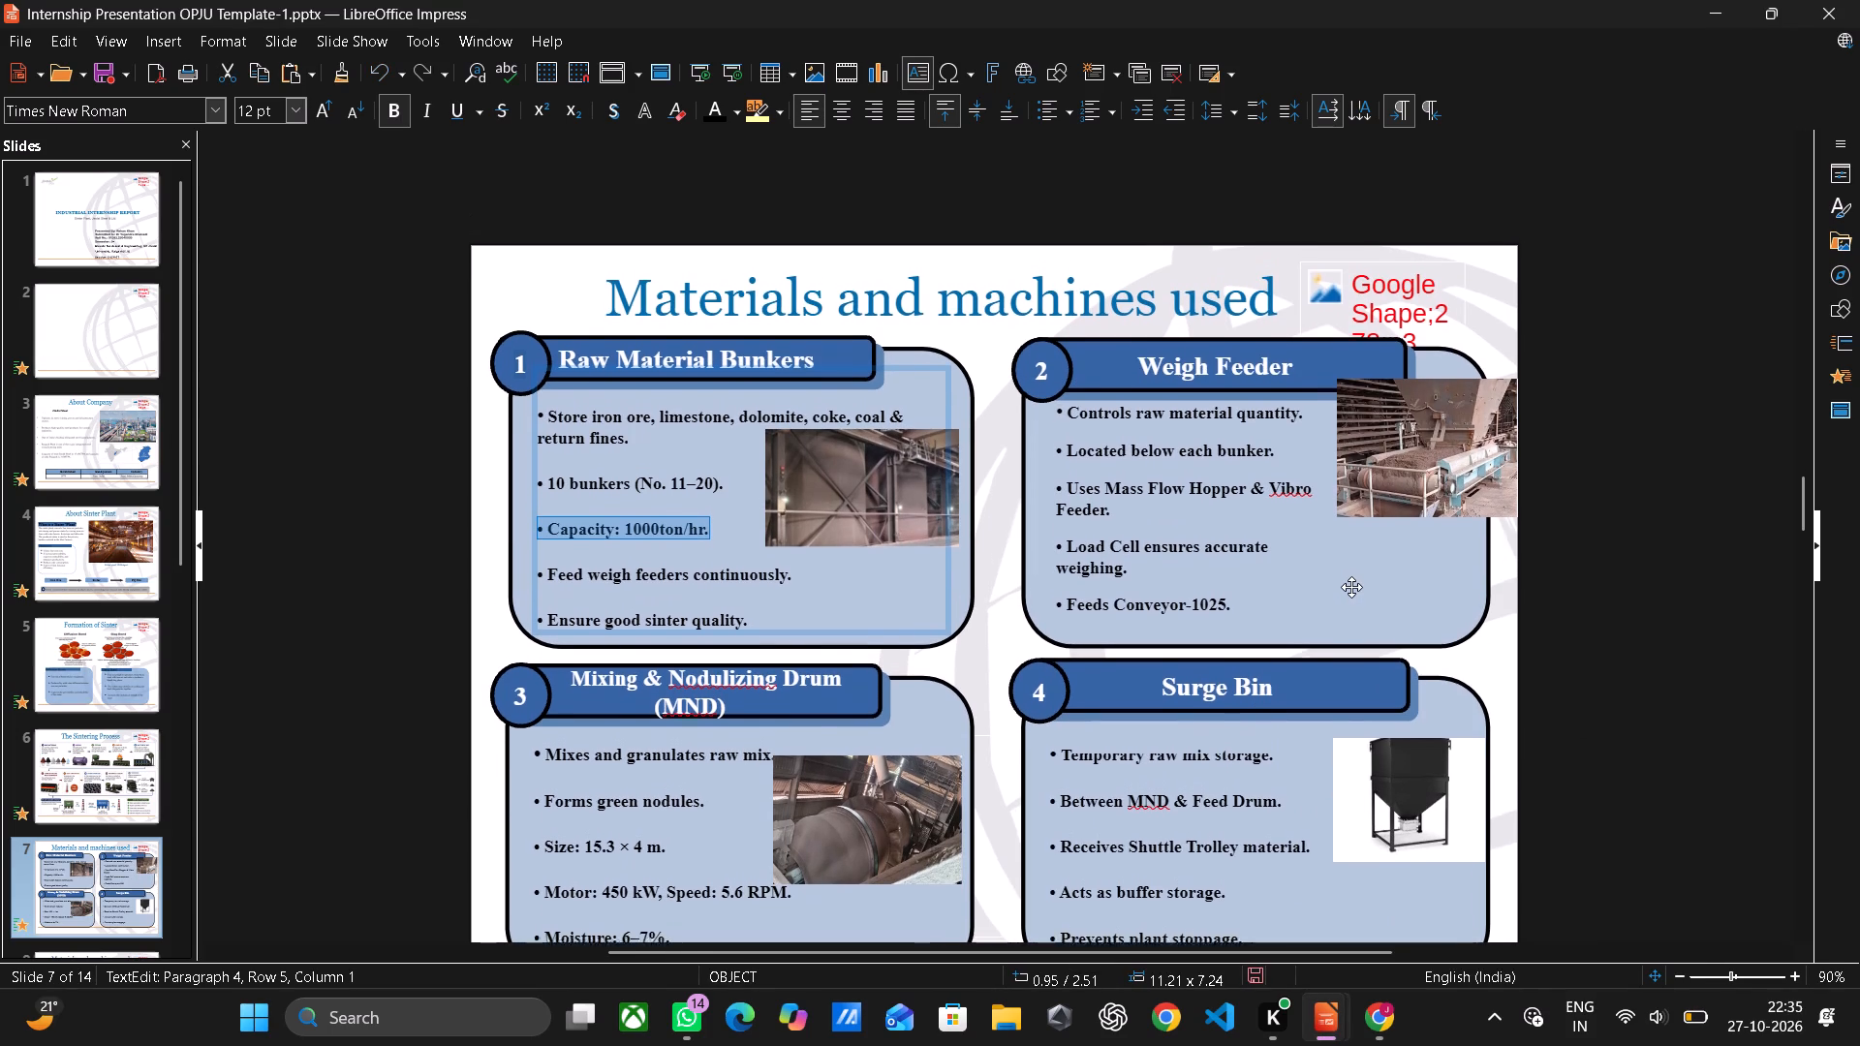
{"action": "scroll", "coordinate": [1351, 587], "scroll_direction": "up", "scroll_amount": 2}
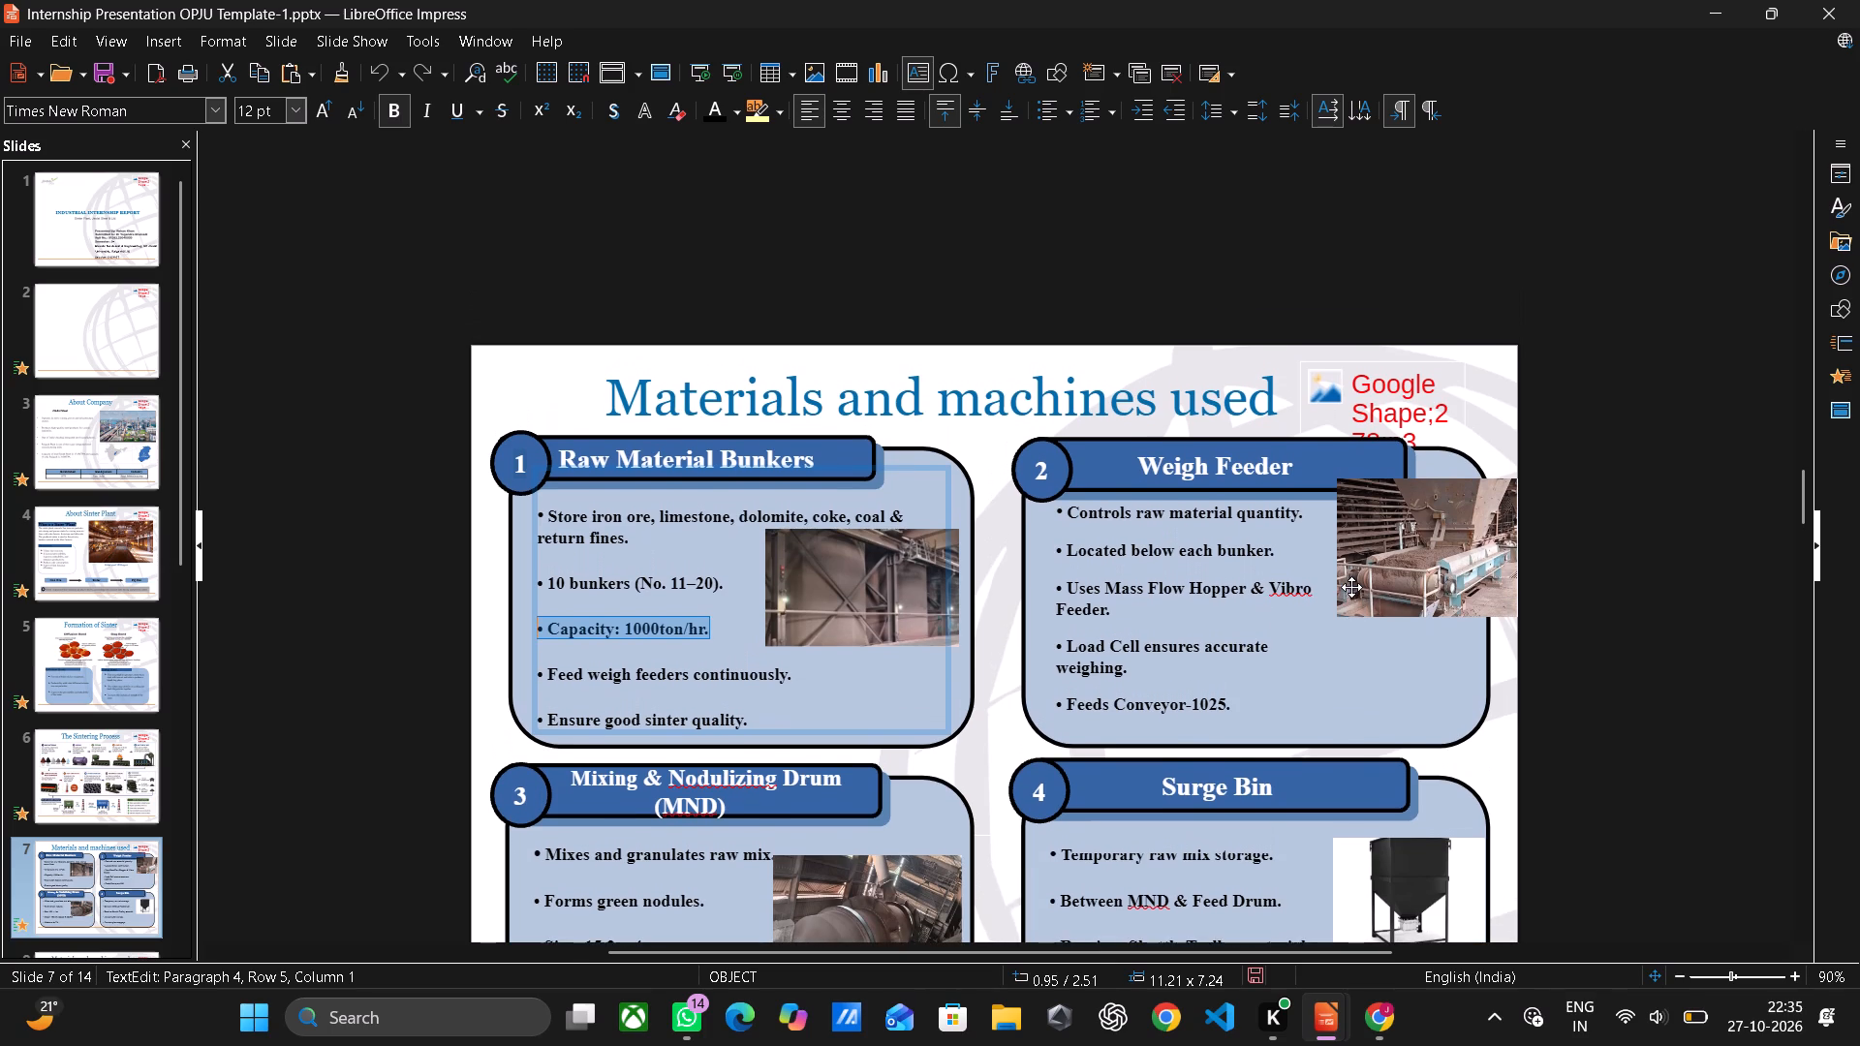
{"action": "scroll", "coordinate": [1351, 587], "scroll_direction": "down", "scroll_amount": 1}
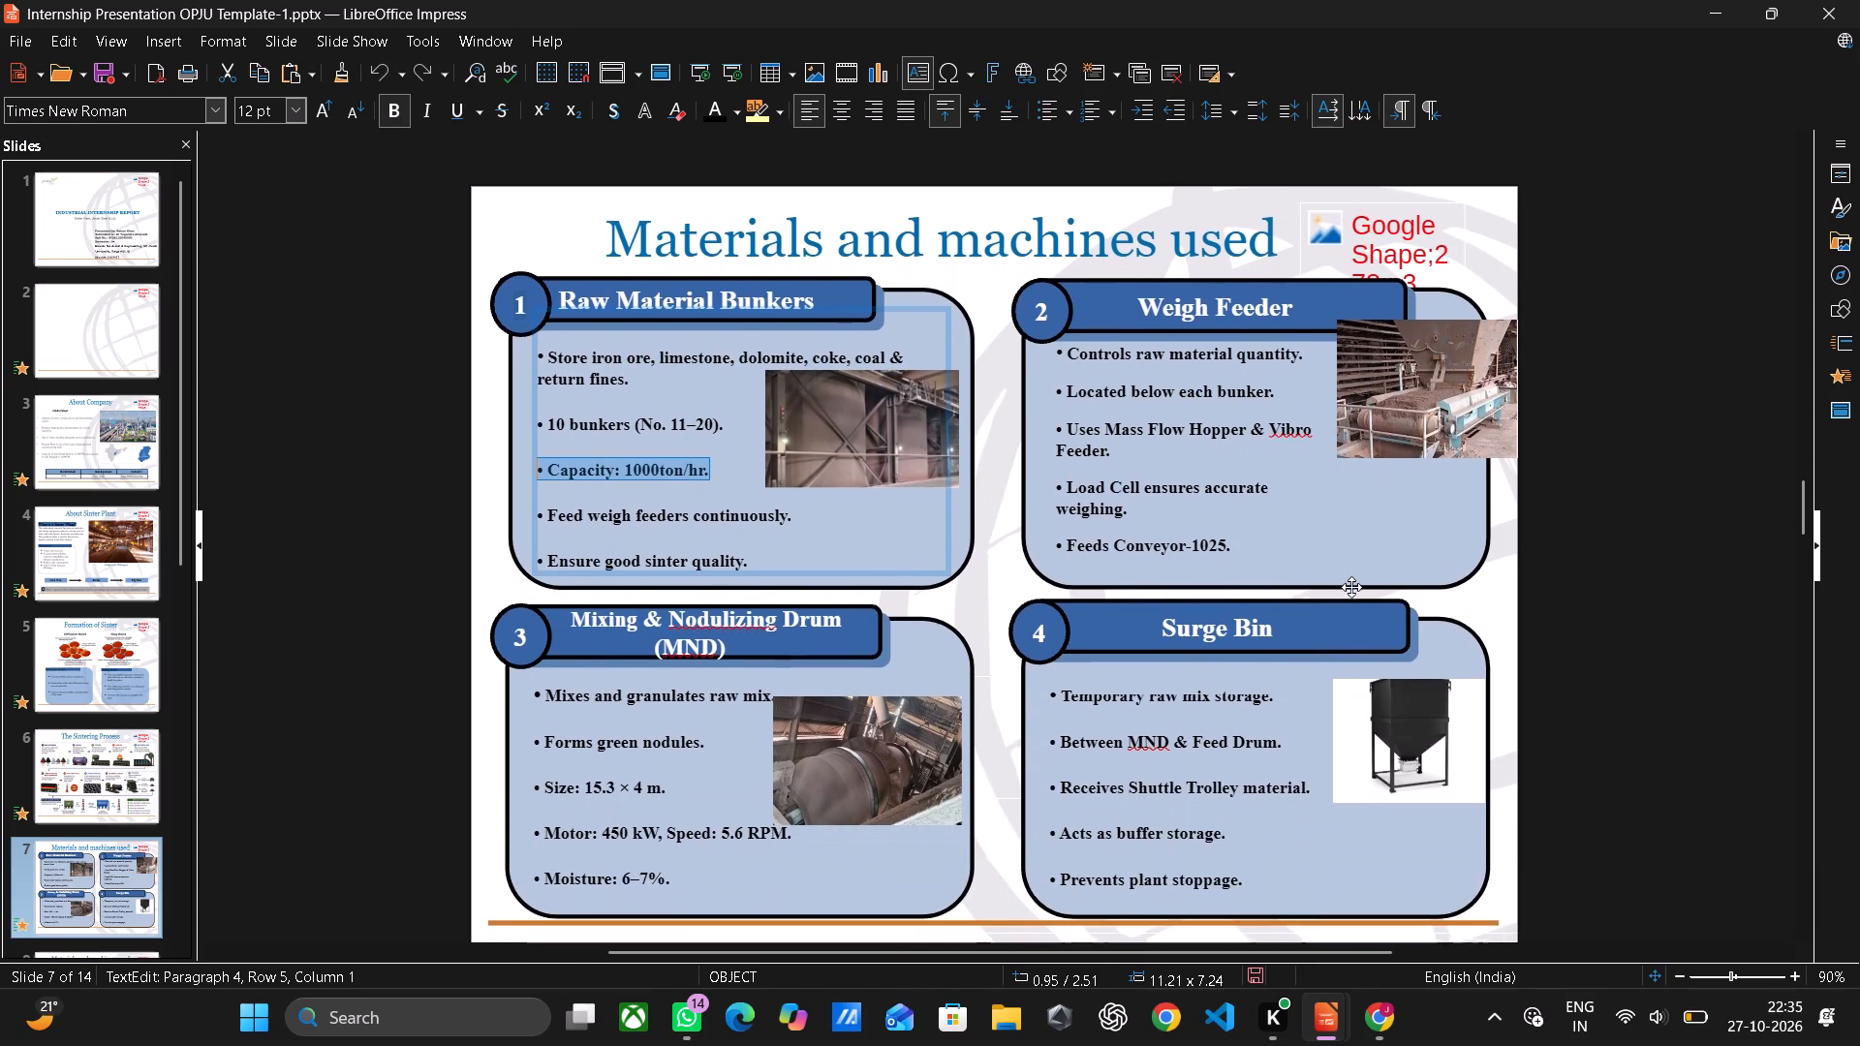
{"action": "scroll", "coordinate": [1351, 587], "scroll_direction": "down", "scroll_amount": 1}
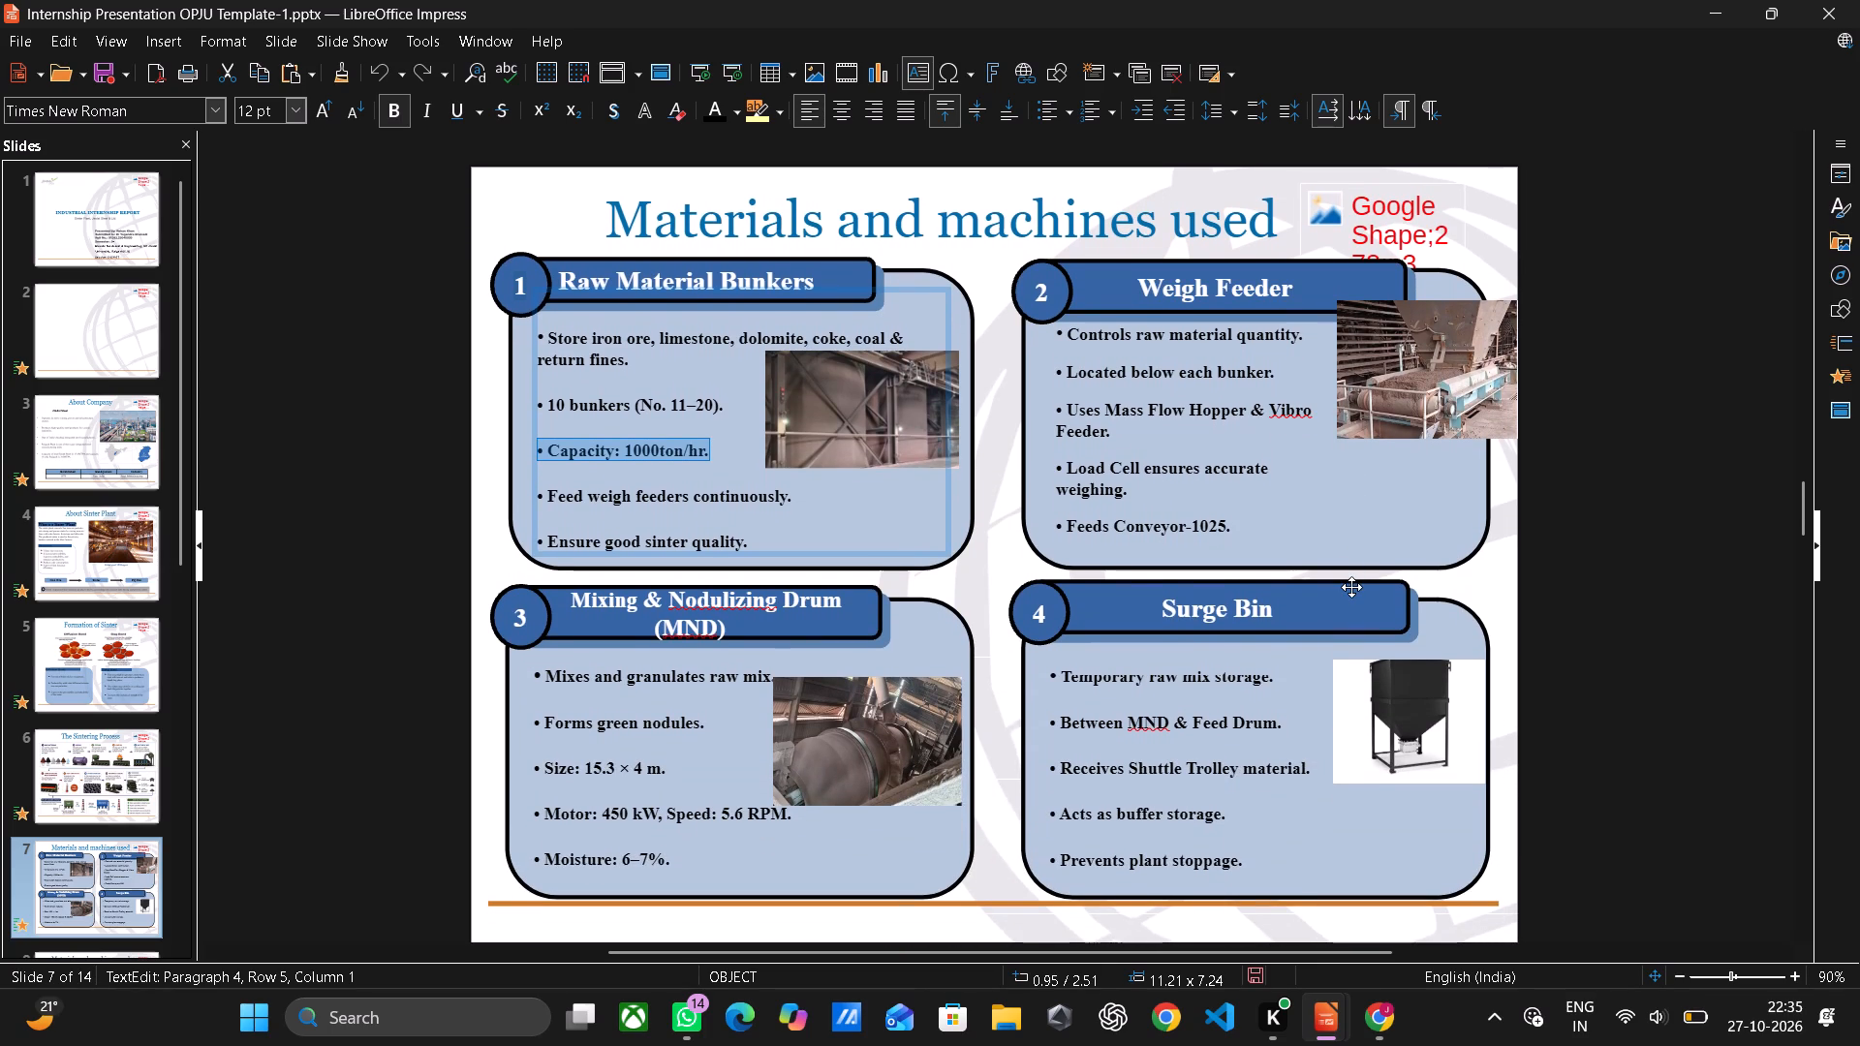
{"action": "scroll", "coordinate": [1360, 541], "scroll_direction": "up", "scroll_amount": 1}
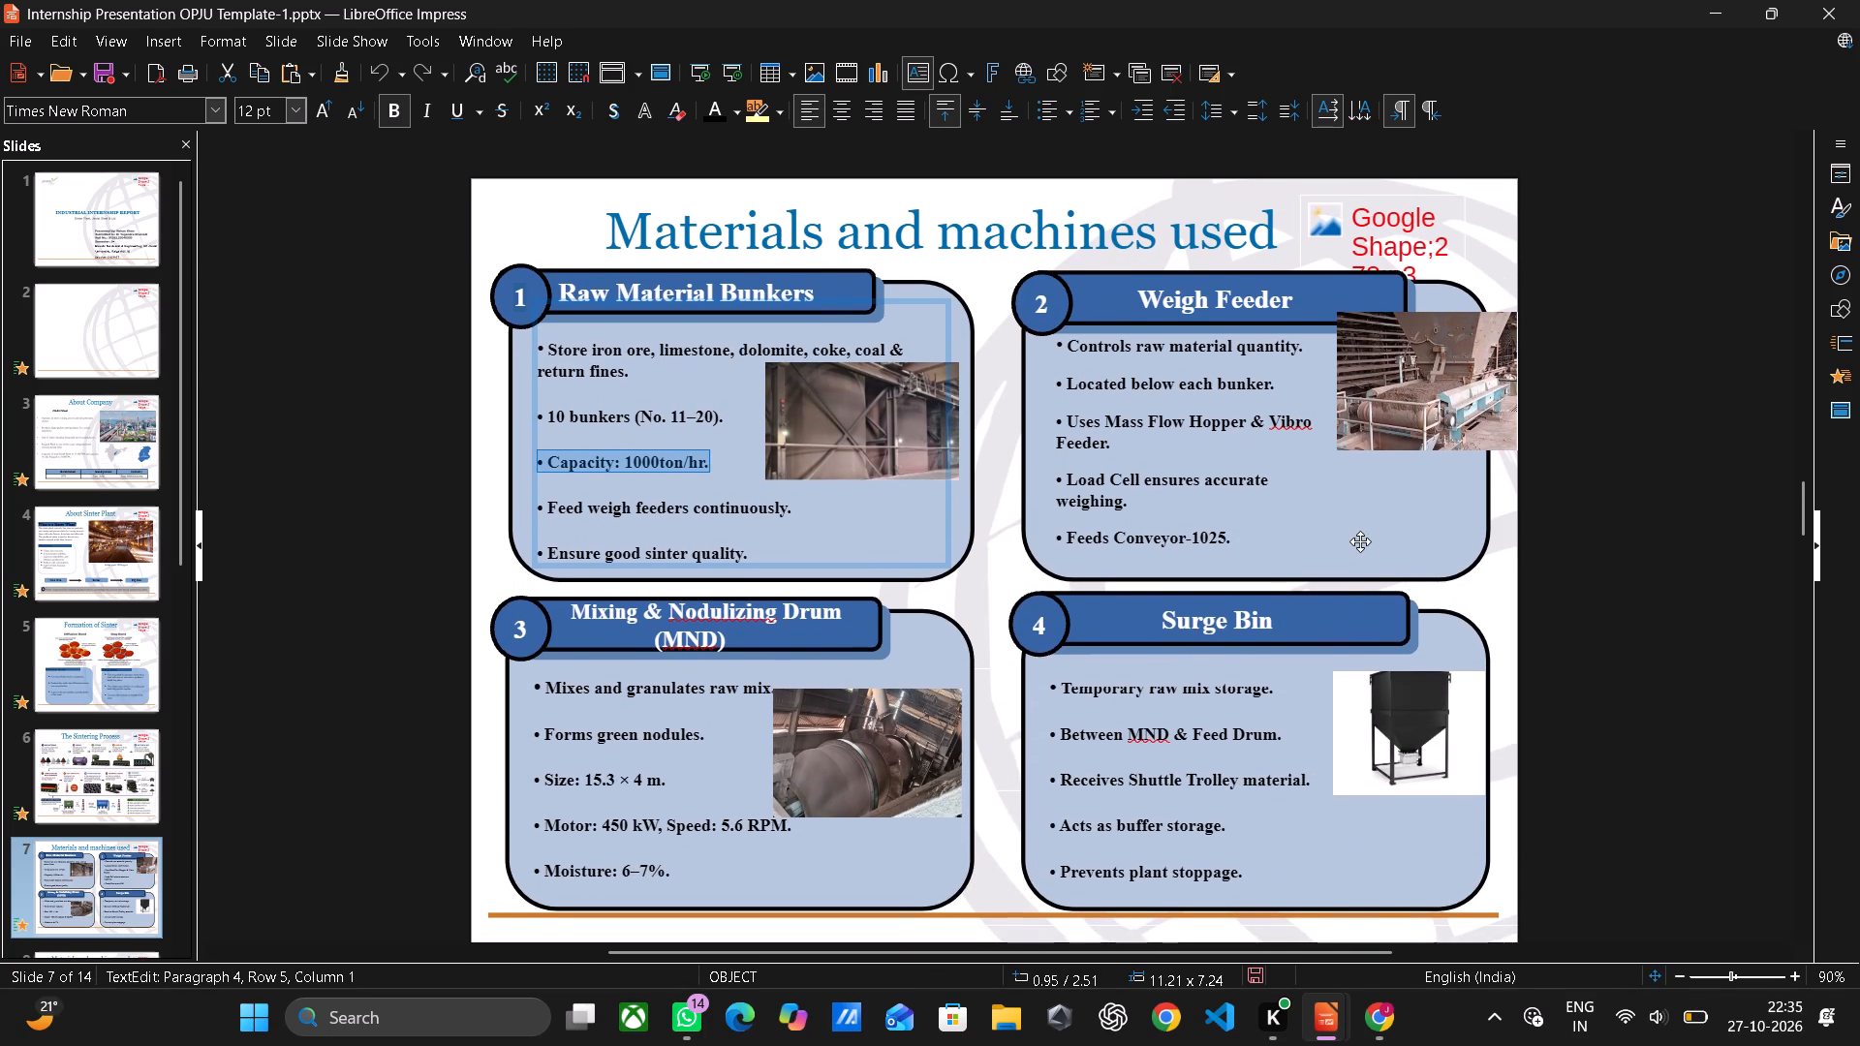
{"action": "scroll", "coordinate": [1360, 541], "scroll_direction": "up", "scroll_amount": 2}
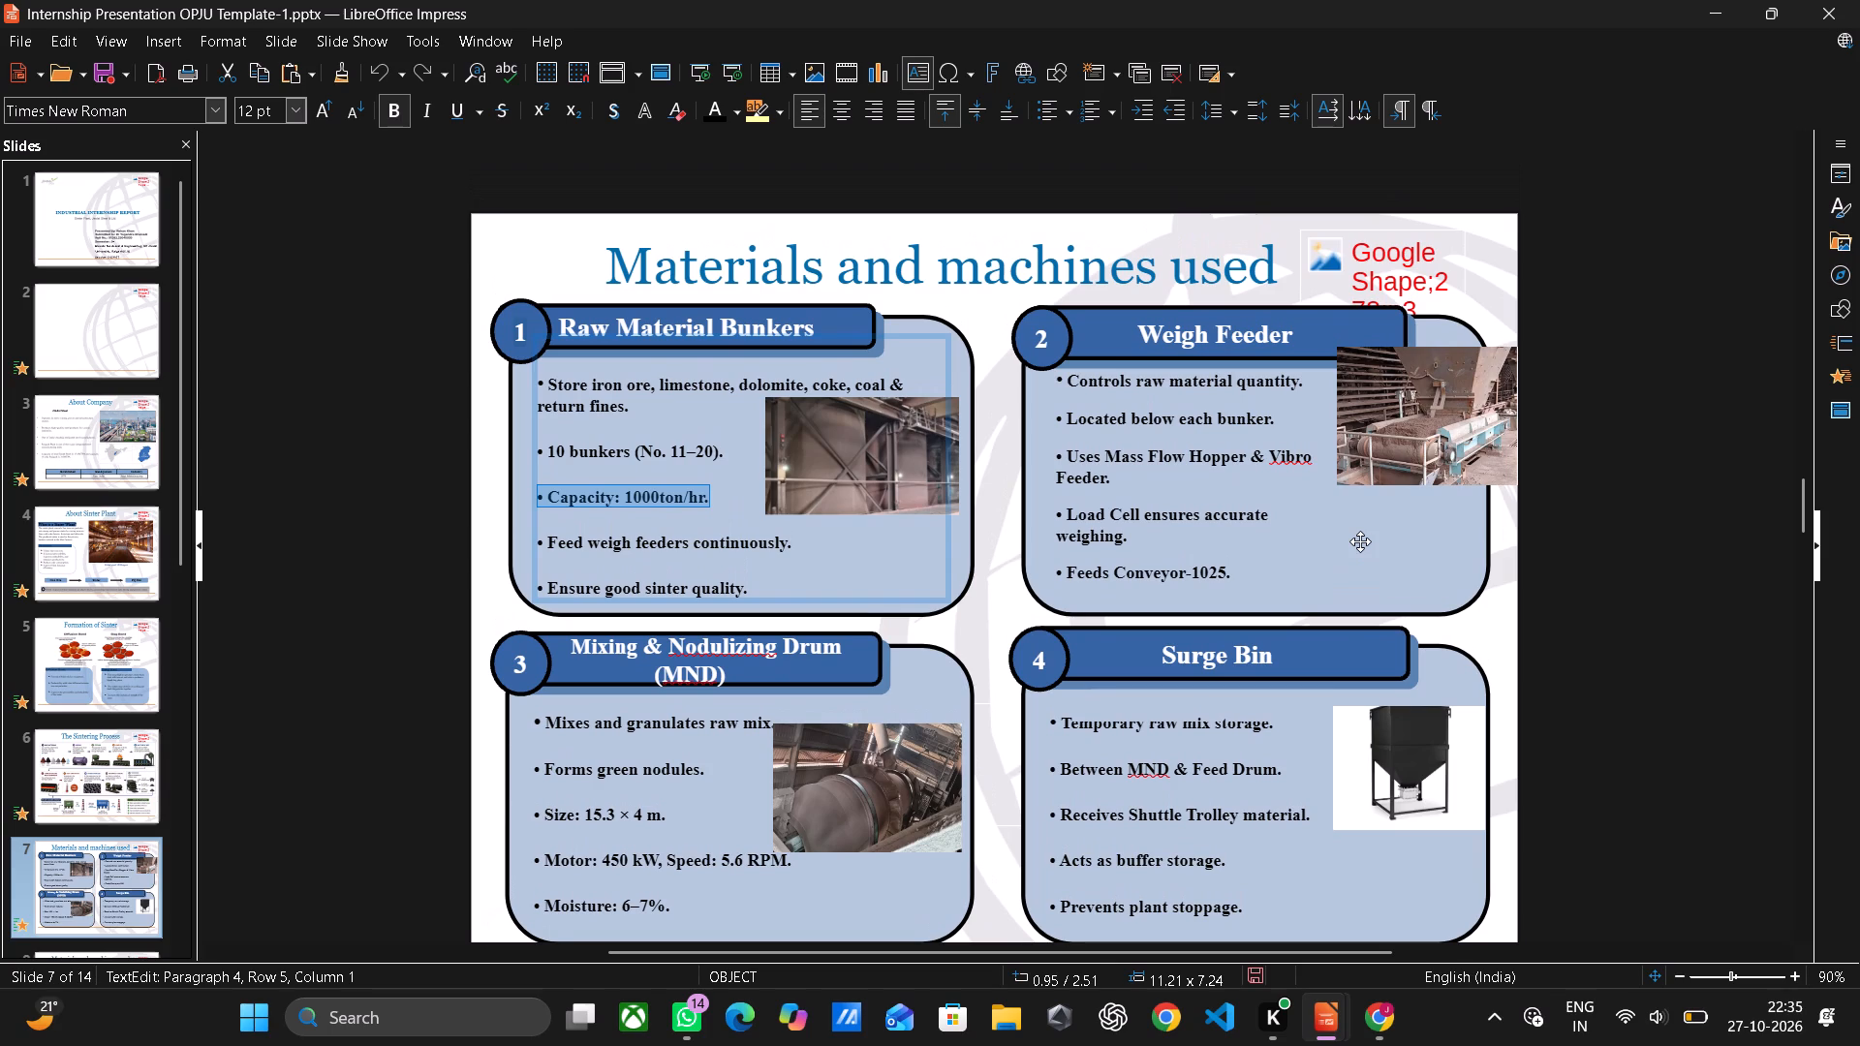
{"action": "scroll", "coordinate": [1360, 541], "scroll_direction": "up", "scroll_amount": 1}
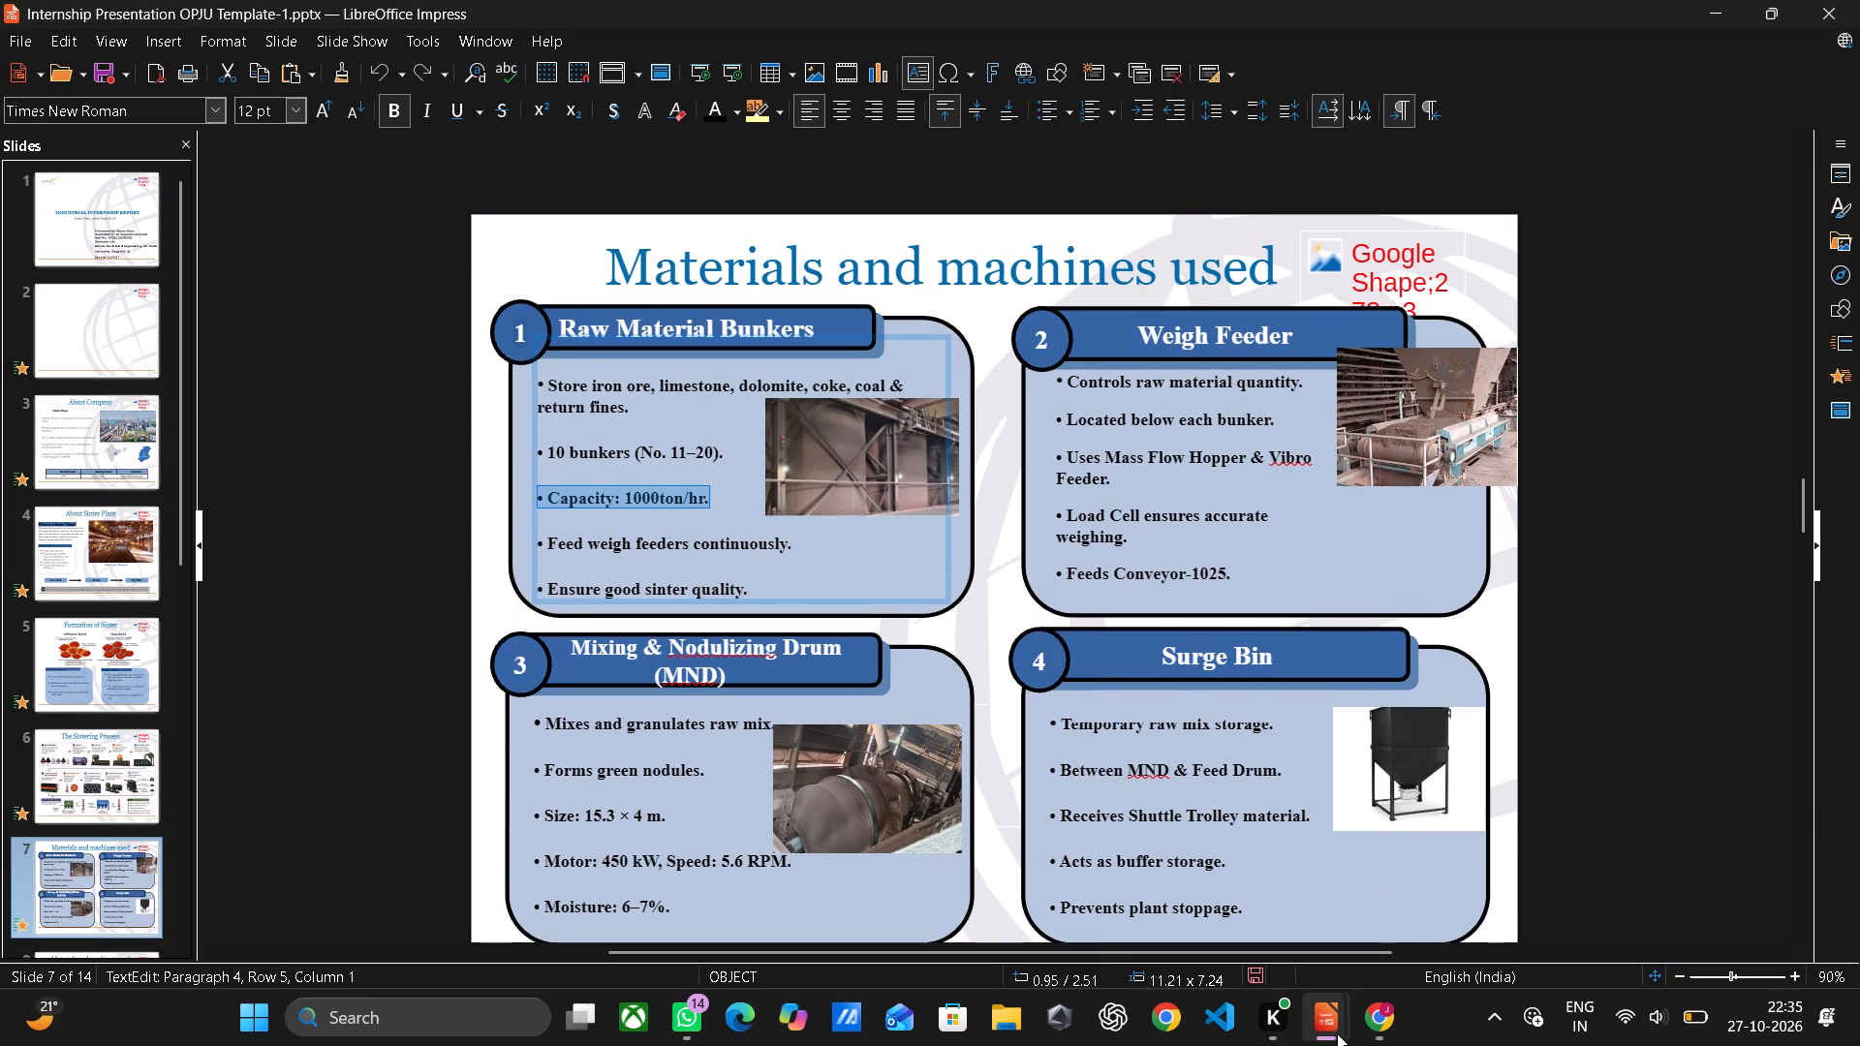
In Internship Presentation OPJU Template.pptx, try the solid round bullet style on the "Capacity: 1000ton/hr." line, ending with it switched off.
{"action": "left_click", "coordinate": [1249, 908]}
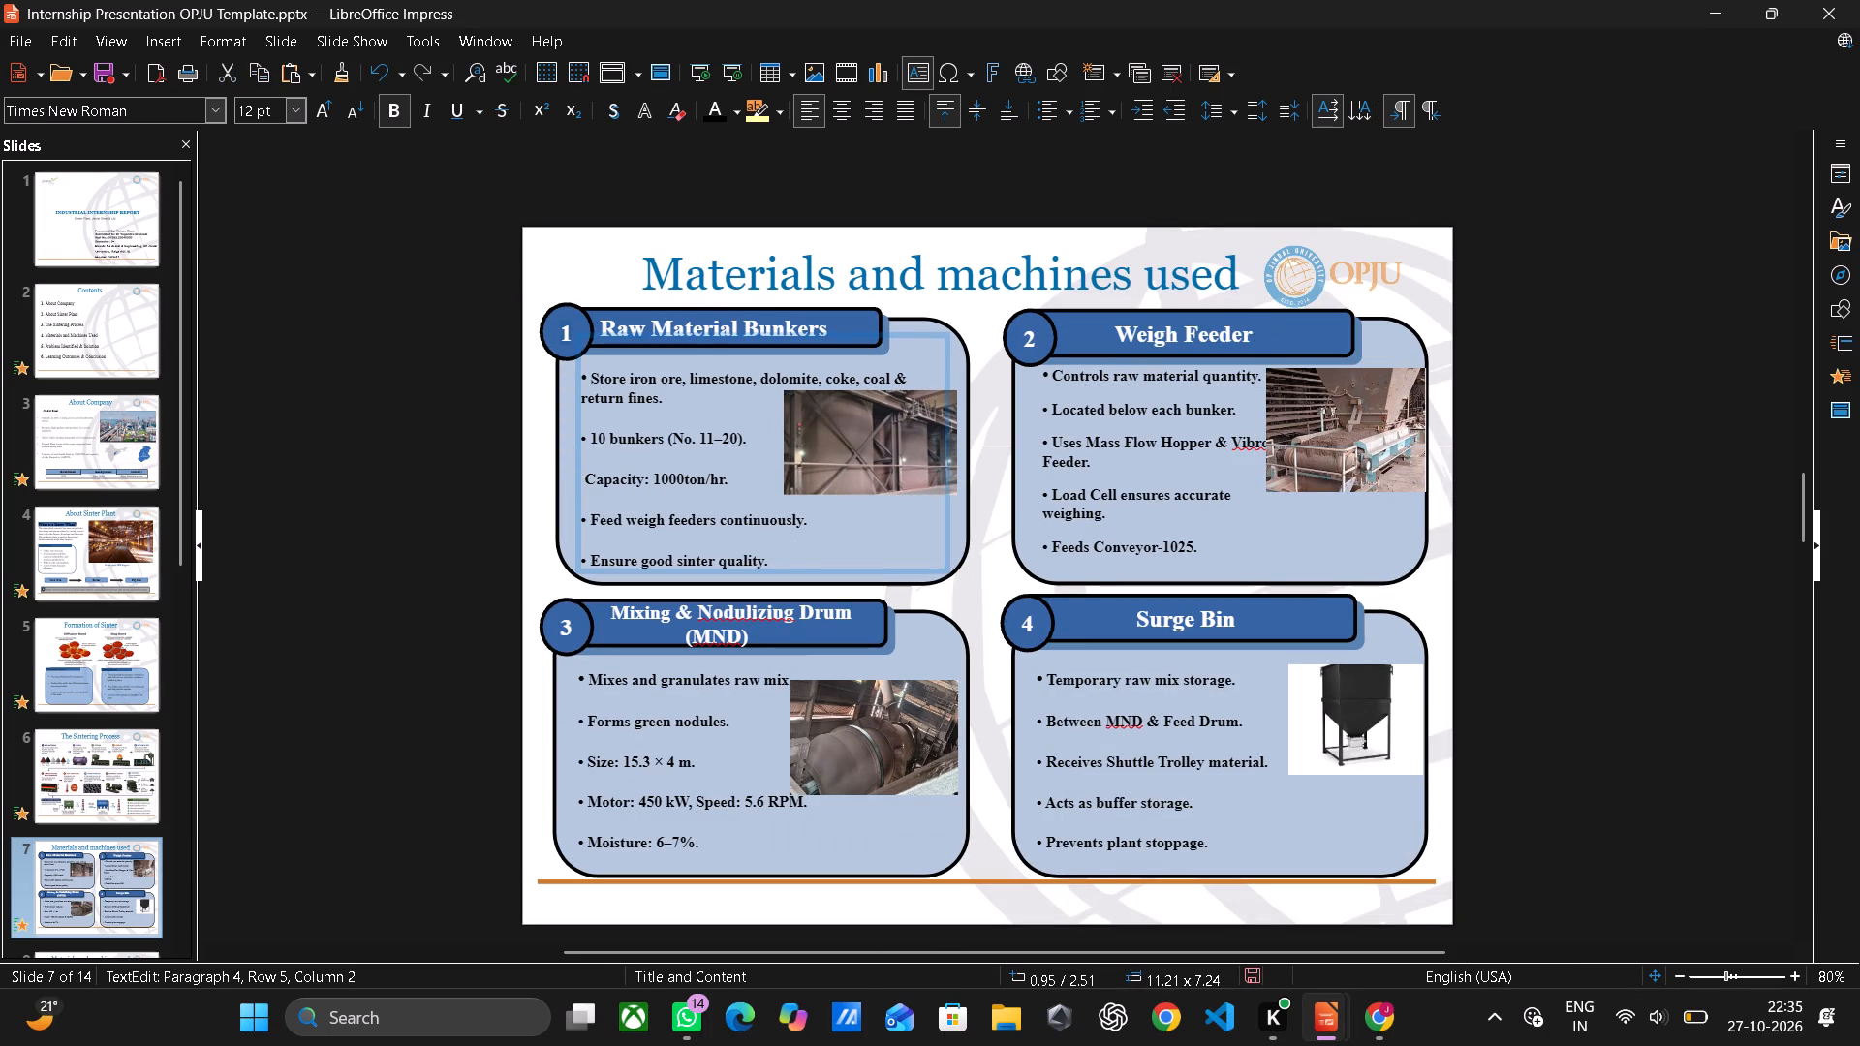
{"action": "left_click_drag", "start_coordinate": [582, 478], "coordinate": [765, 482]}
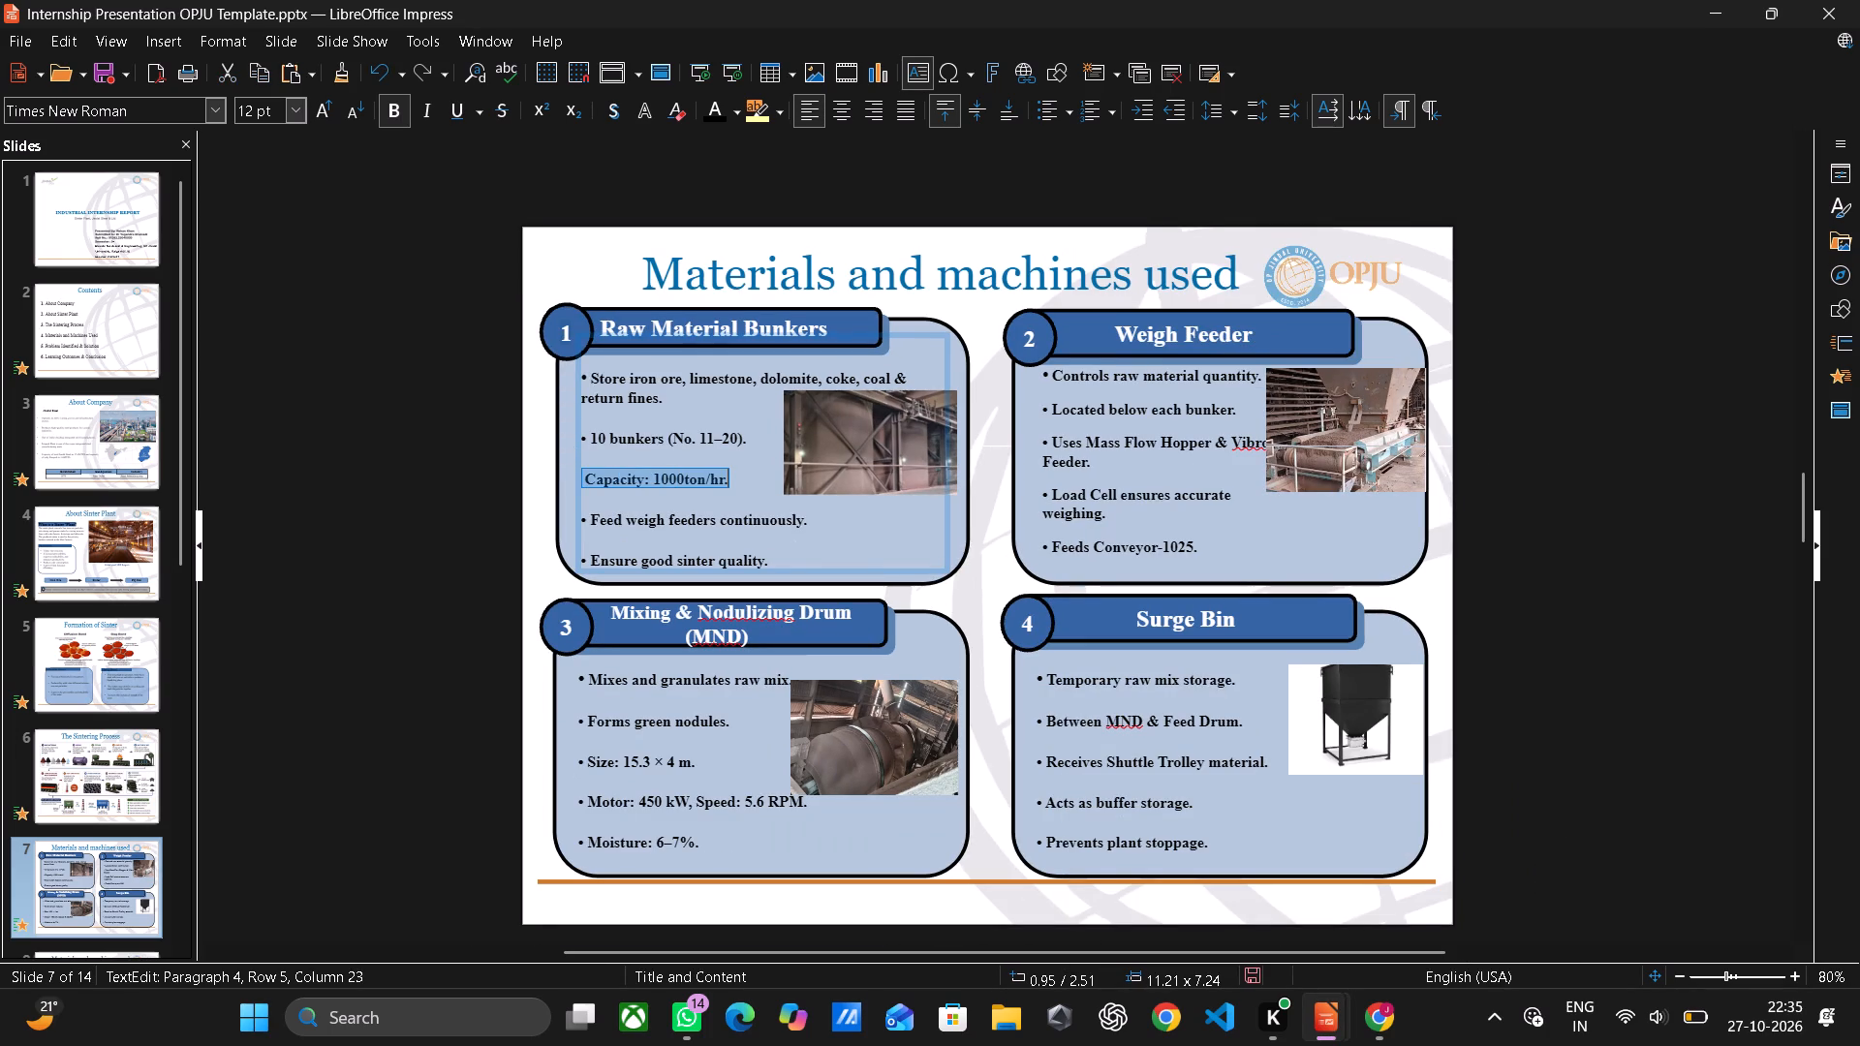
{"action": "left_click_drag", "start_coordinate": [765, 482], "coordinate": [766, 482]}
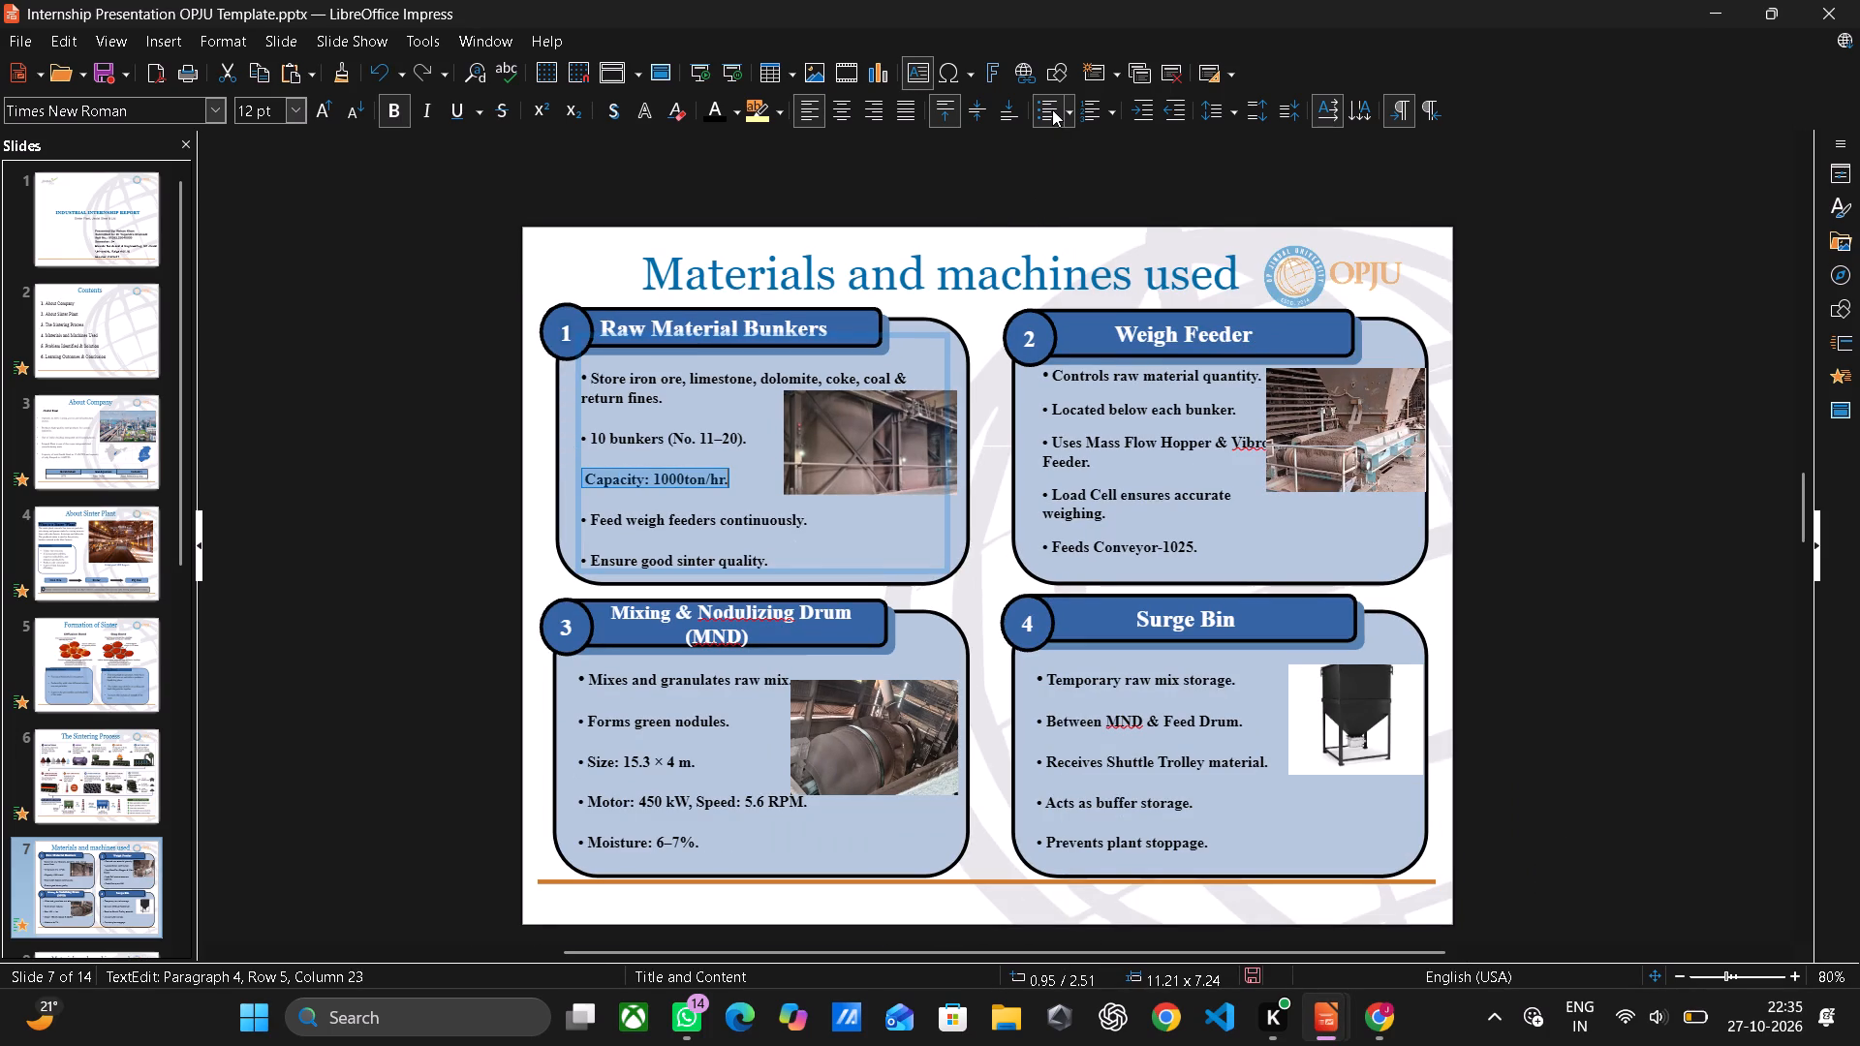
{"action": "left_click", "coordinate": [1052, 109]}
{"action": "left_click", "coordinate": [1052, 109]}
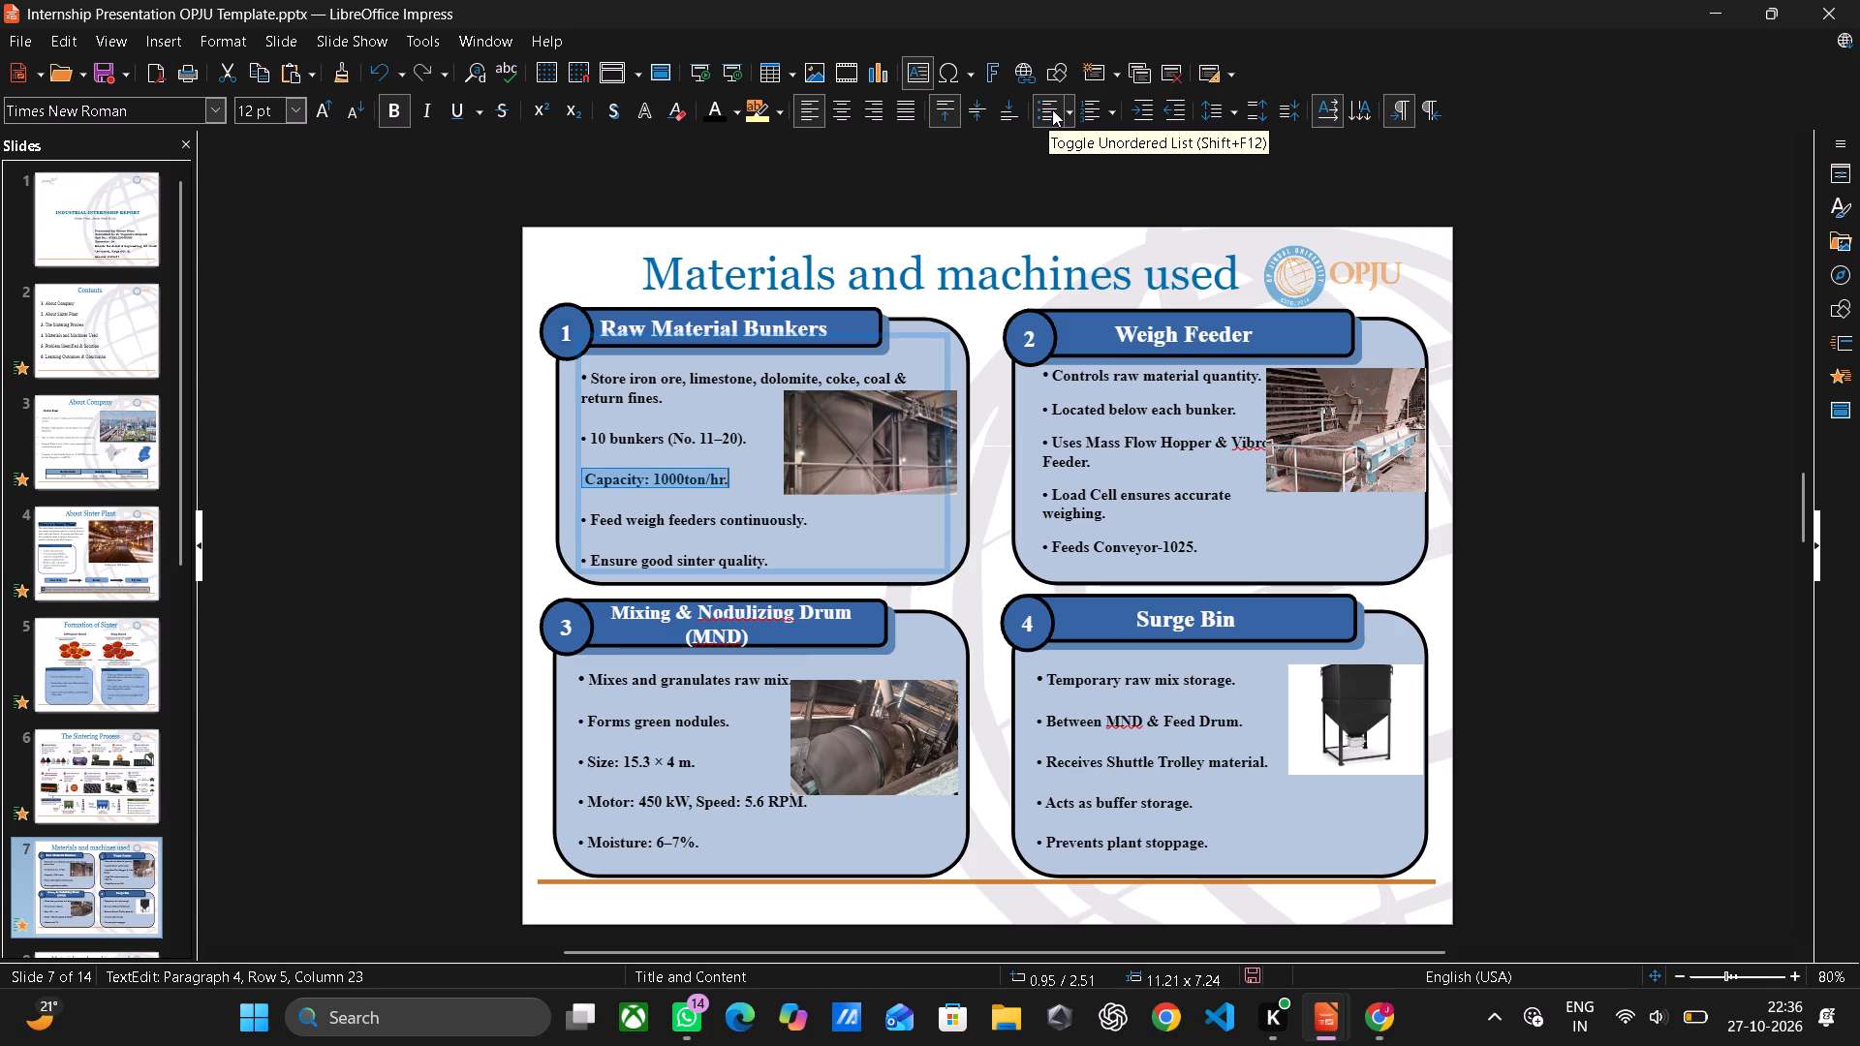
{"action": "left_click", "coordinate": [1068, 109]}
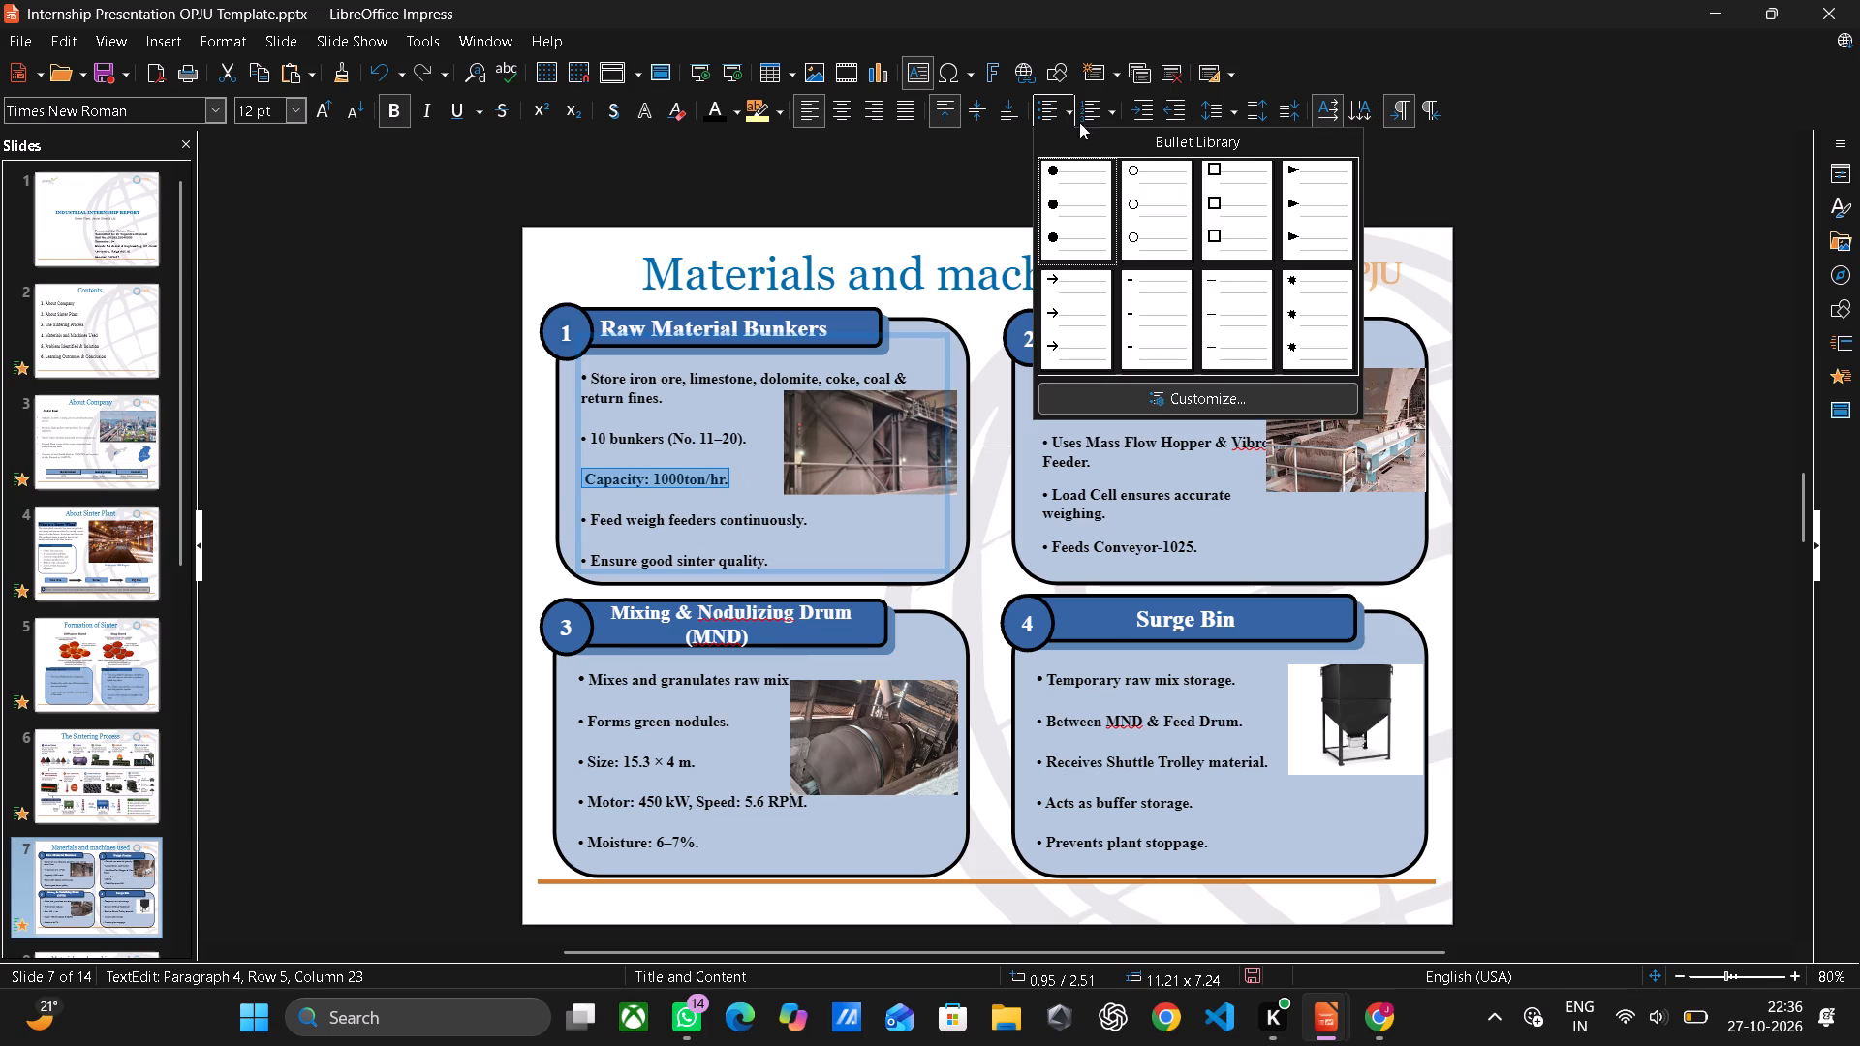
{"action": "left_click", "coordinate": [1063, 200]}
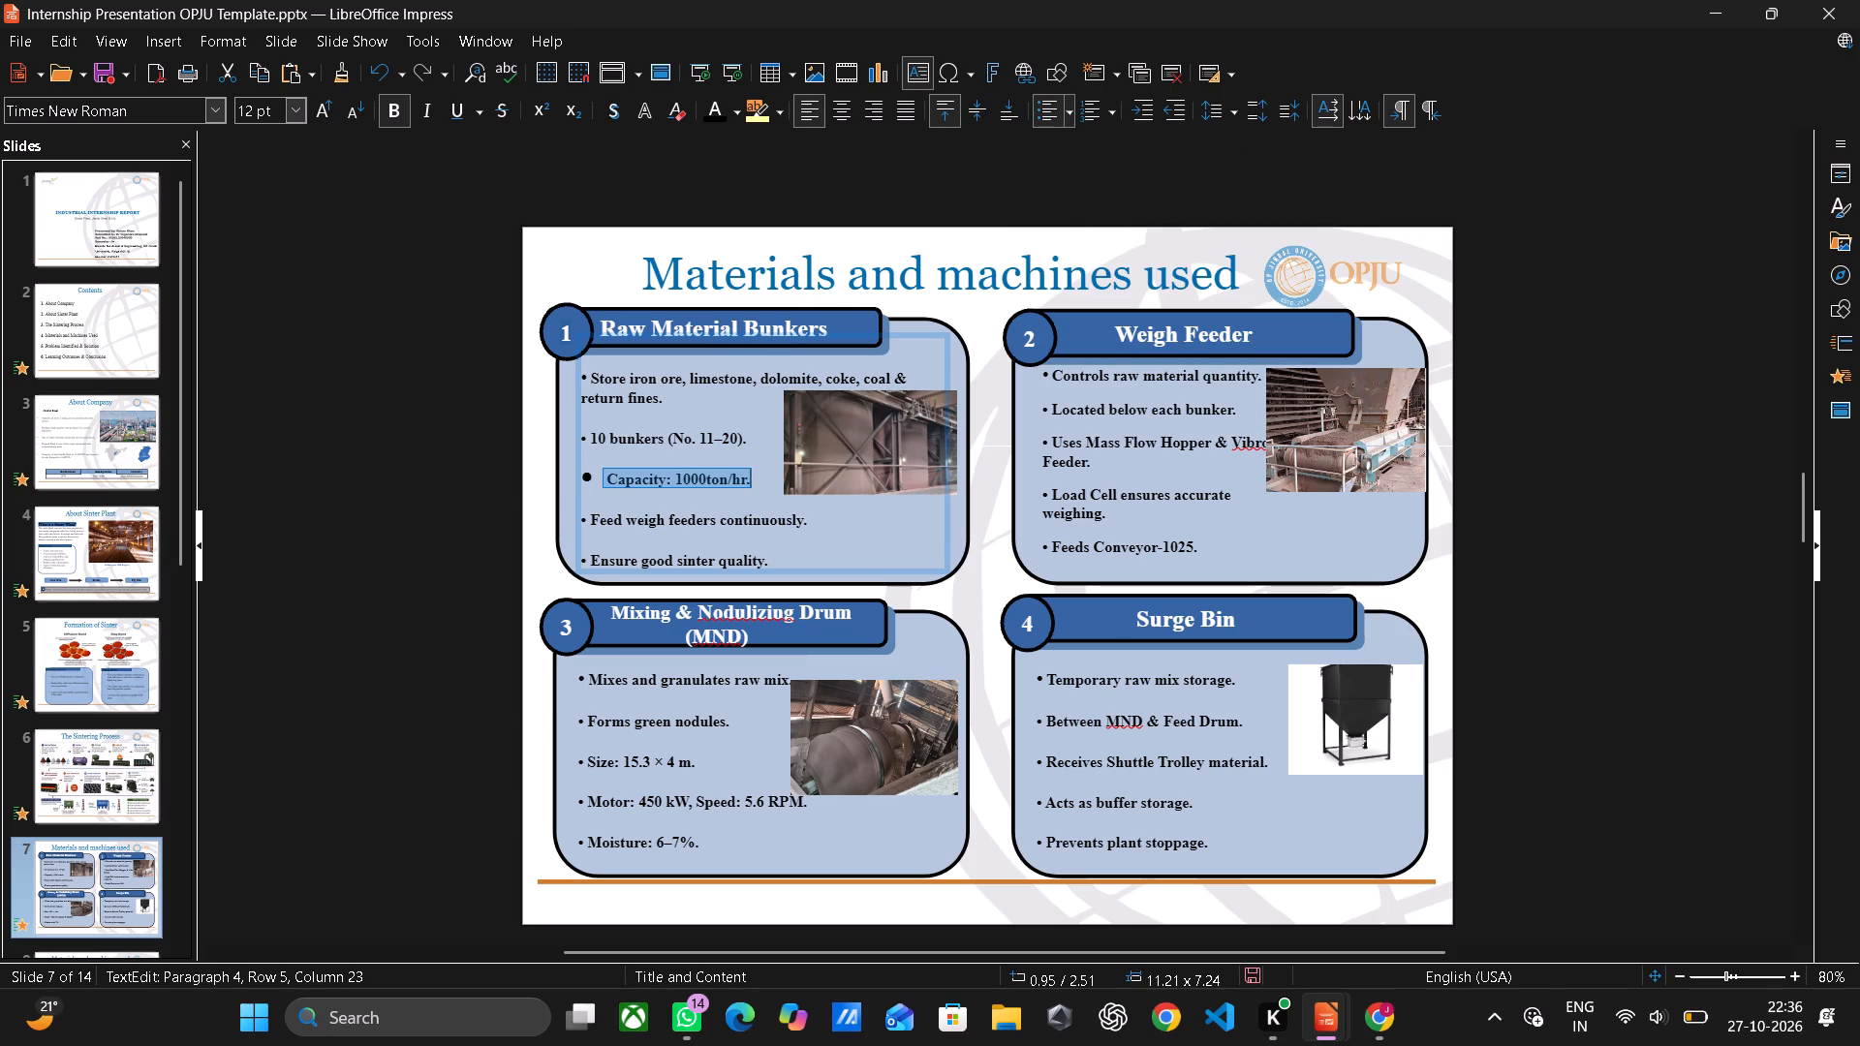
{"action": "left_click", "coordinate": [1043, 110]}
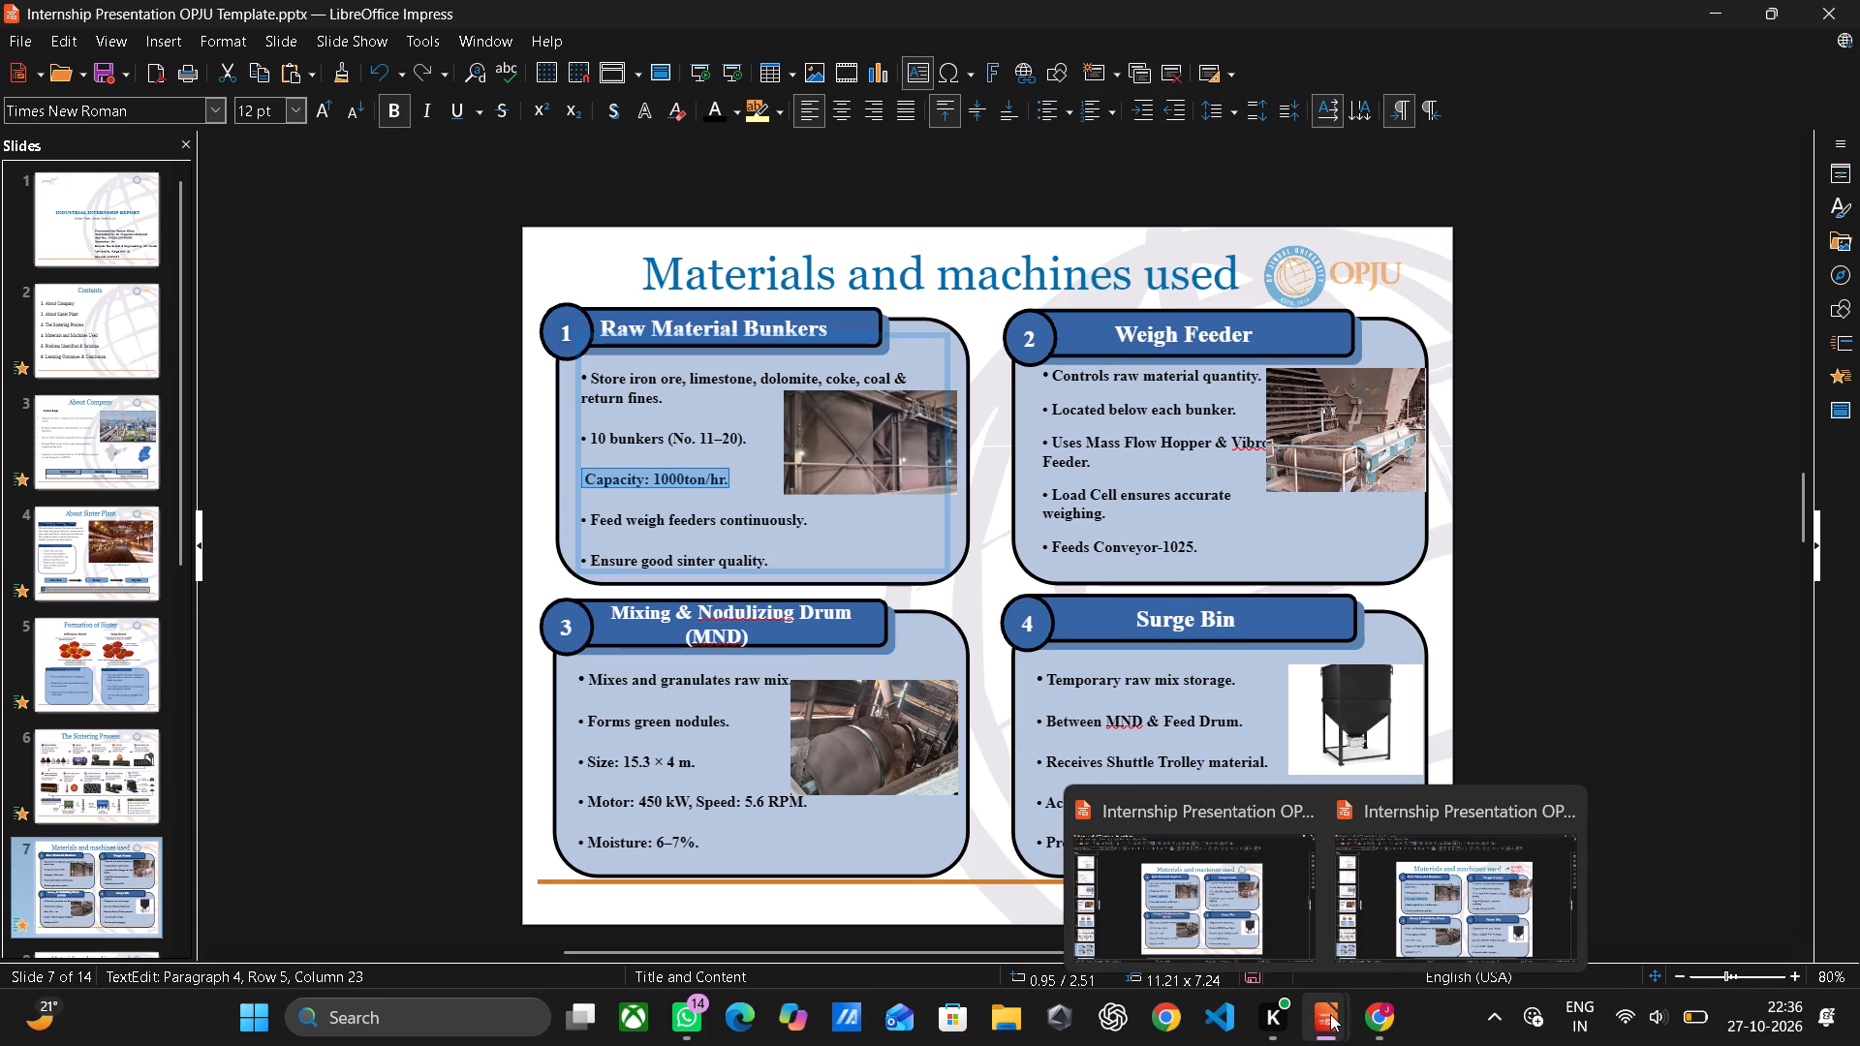
Compare the four machine boxes on slide 7 between the Template-1 and Template presentations.
{"action": "left_click", "coordinate": [1446, 891]}
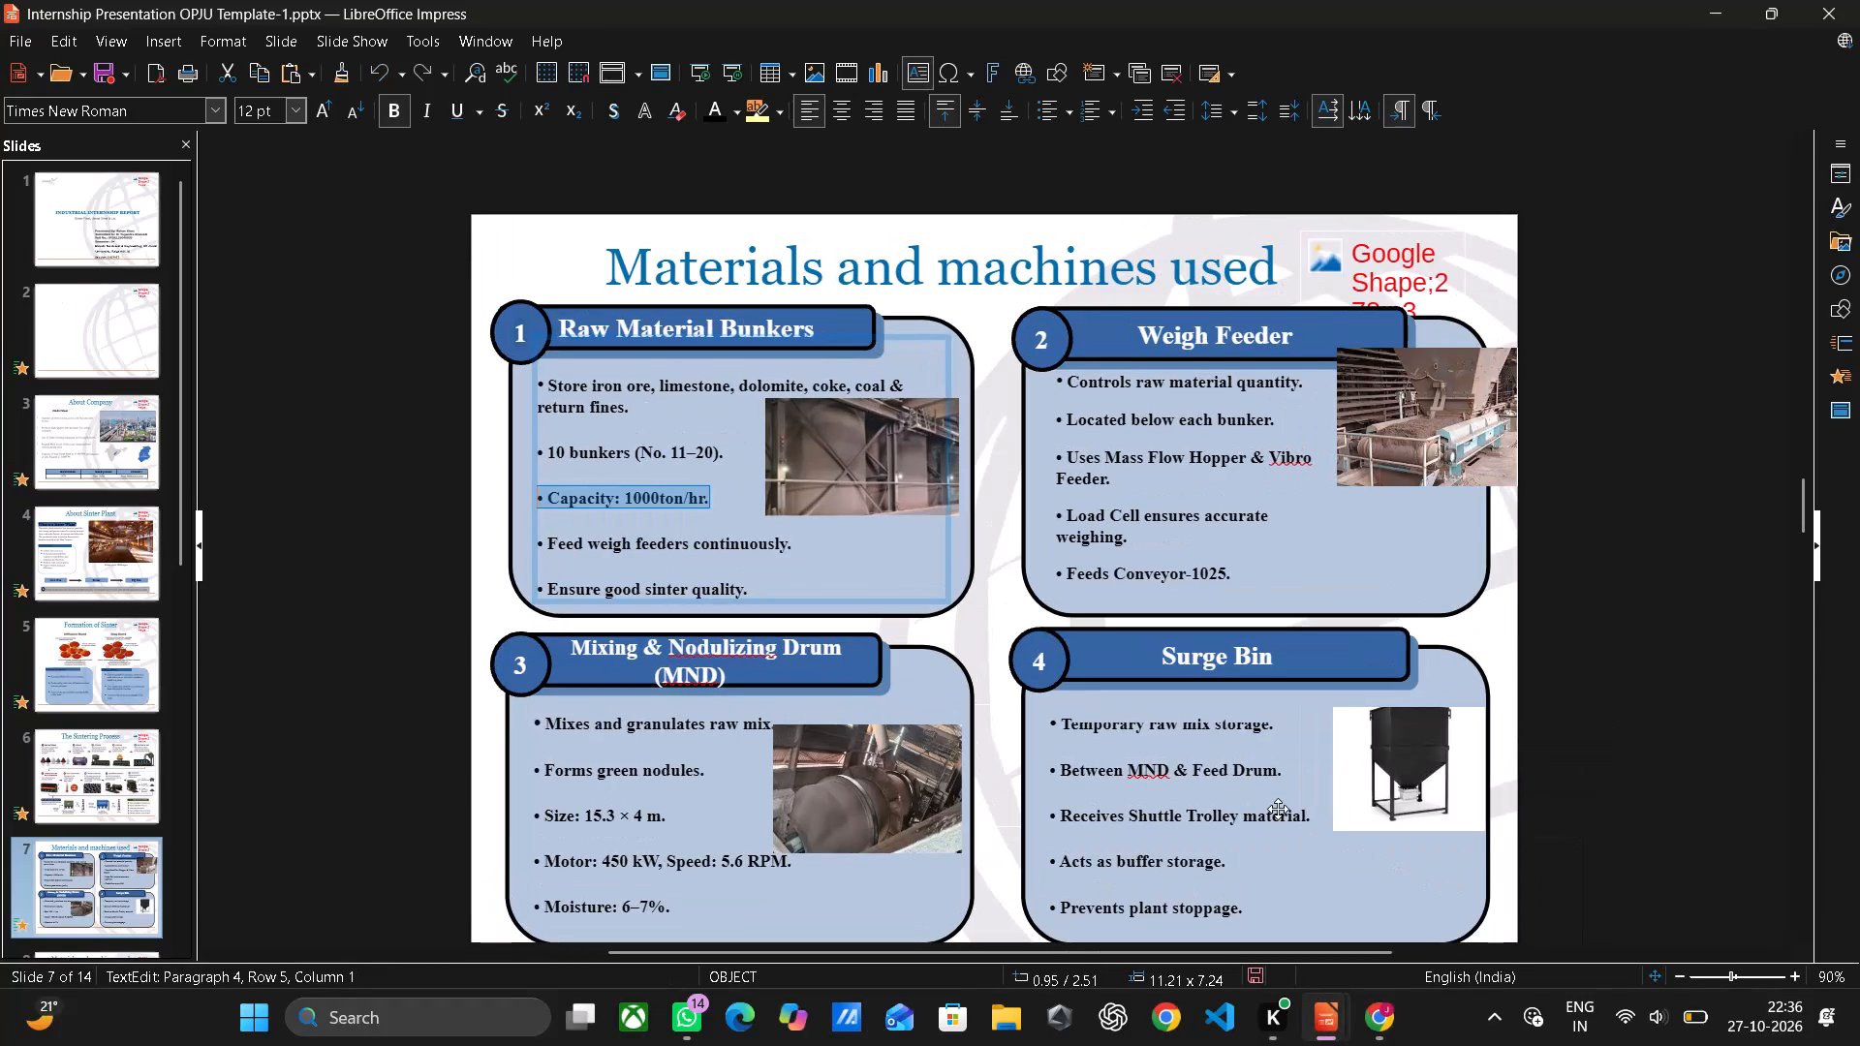
{"action": "scroll", "coordinate": [1278, 809], "scroll_direction": "down", "scroll_amount": 1}
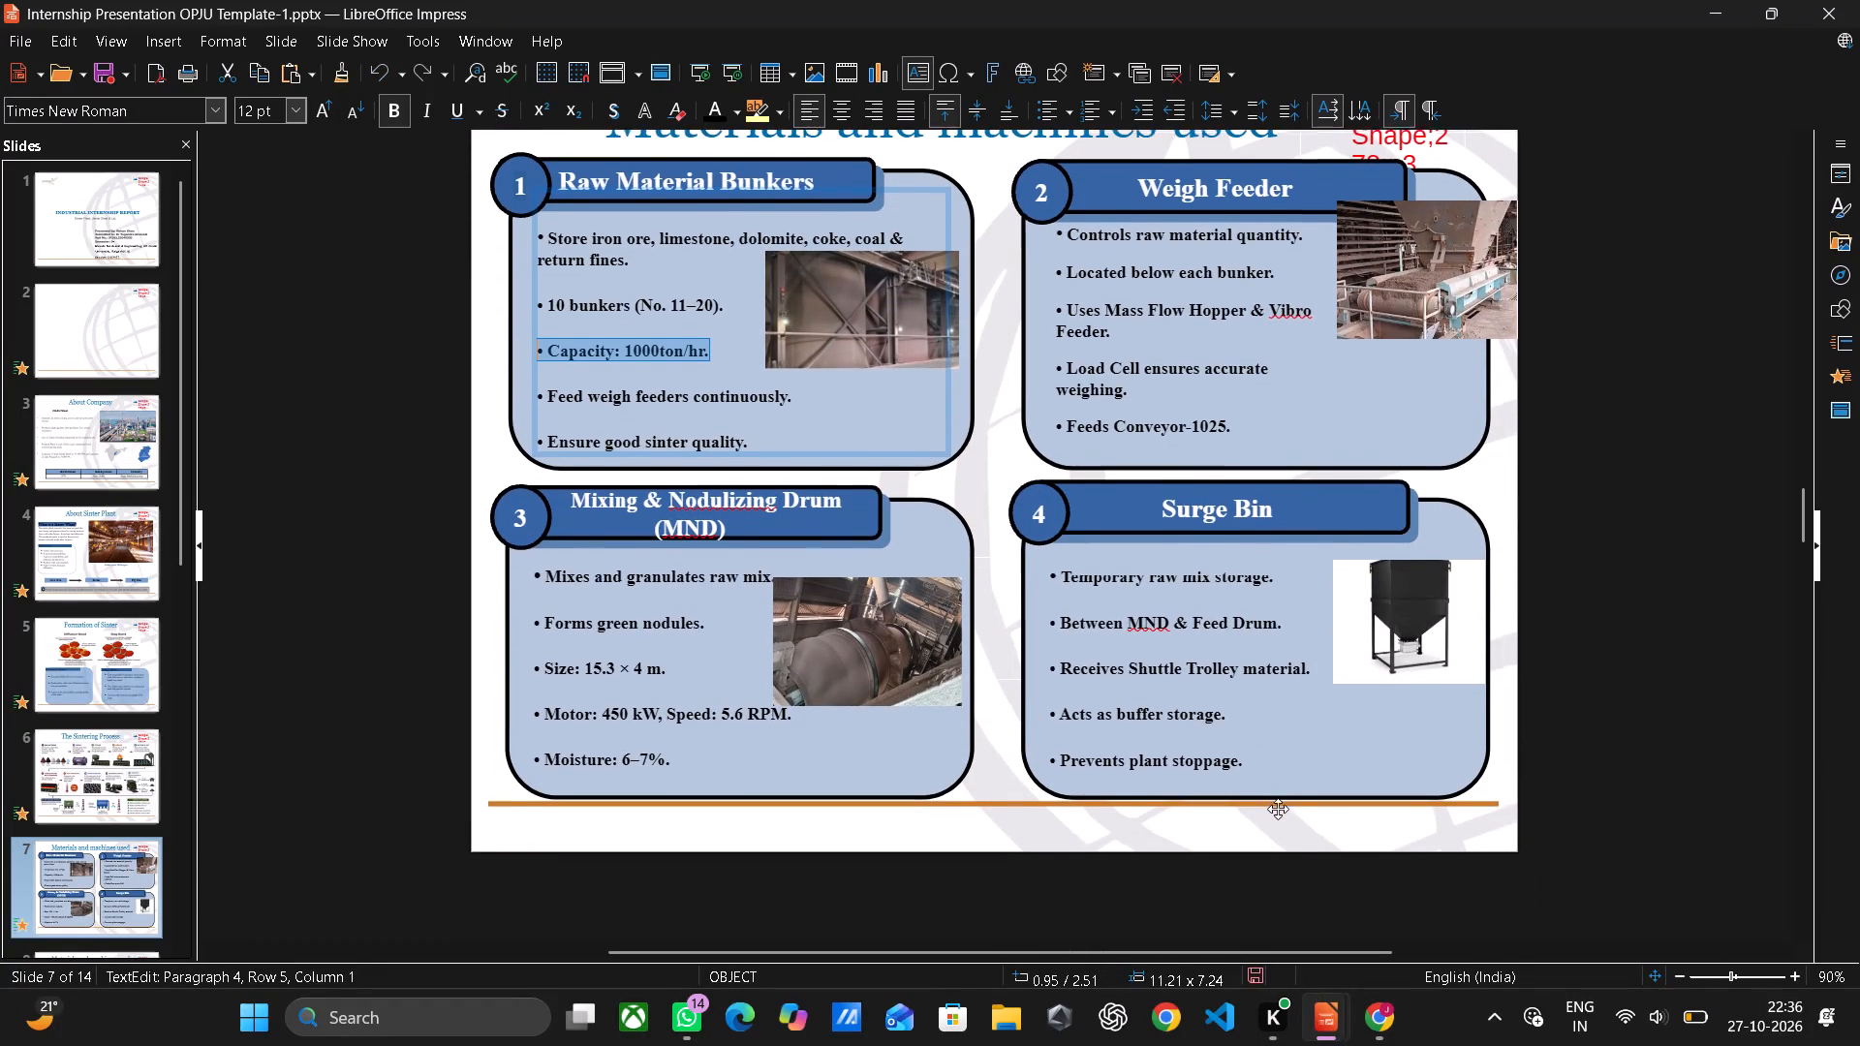
{"action": "scroll", "coordinate": [1278, 809], "scroll_direction": "down", "scroll_amount": 1}
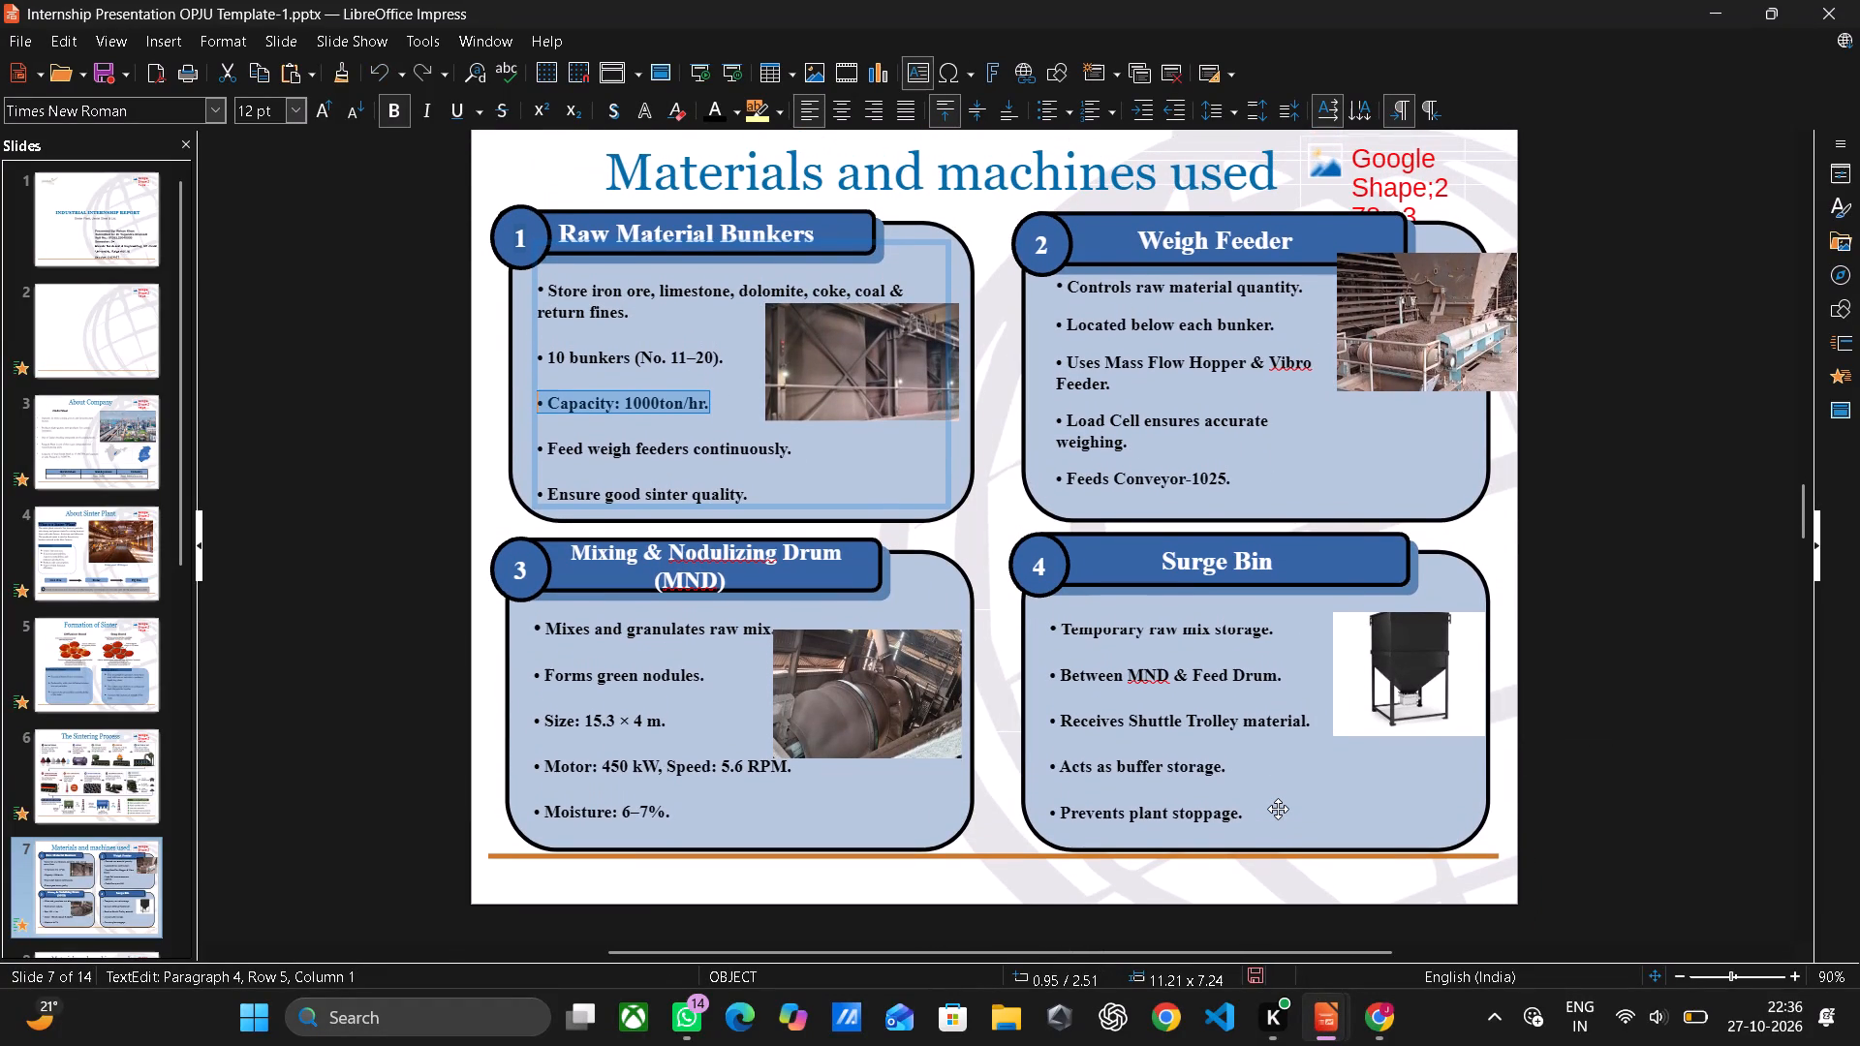
{"action": "scroll", "coordinate": [1278, 809], "scroll_direction": "down", "scroll_amount": 1}
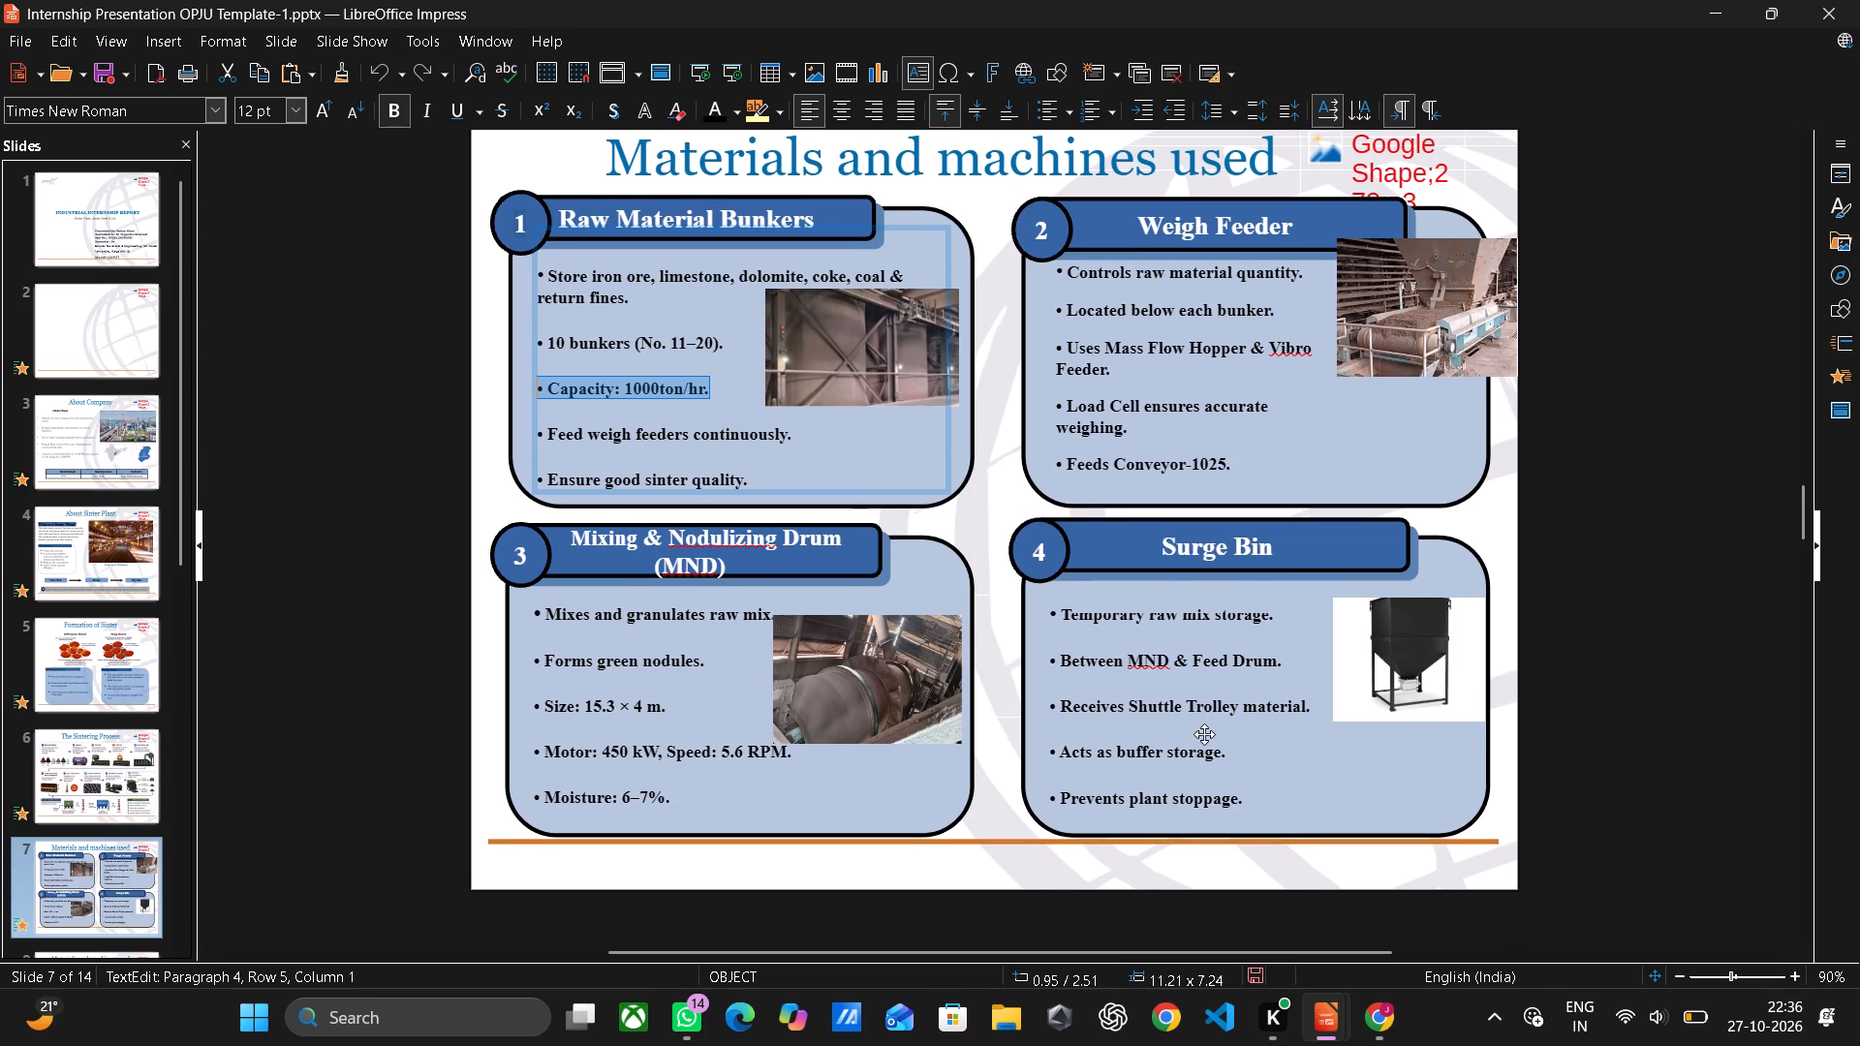
{"action": "left_click", "coordinate": [1224, 930]}
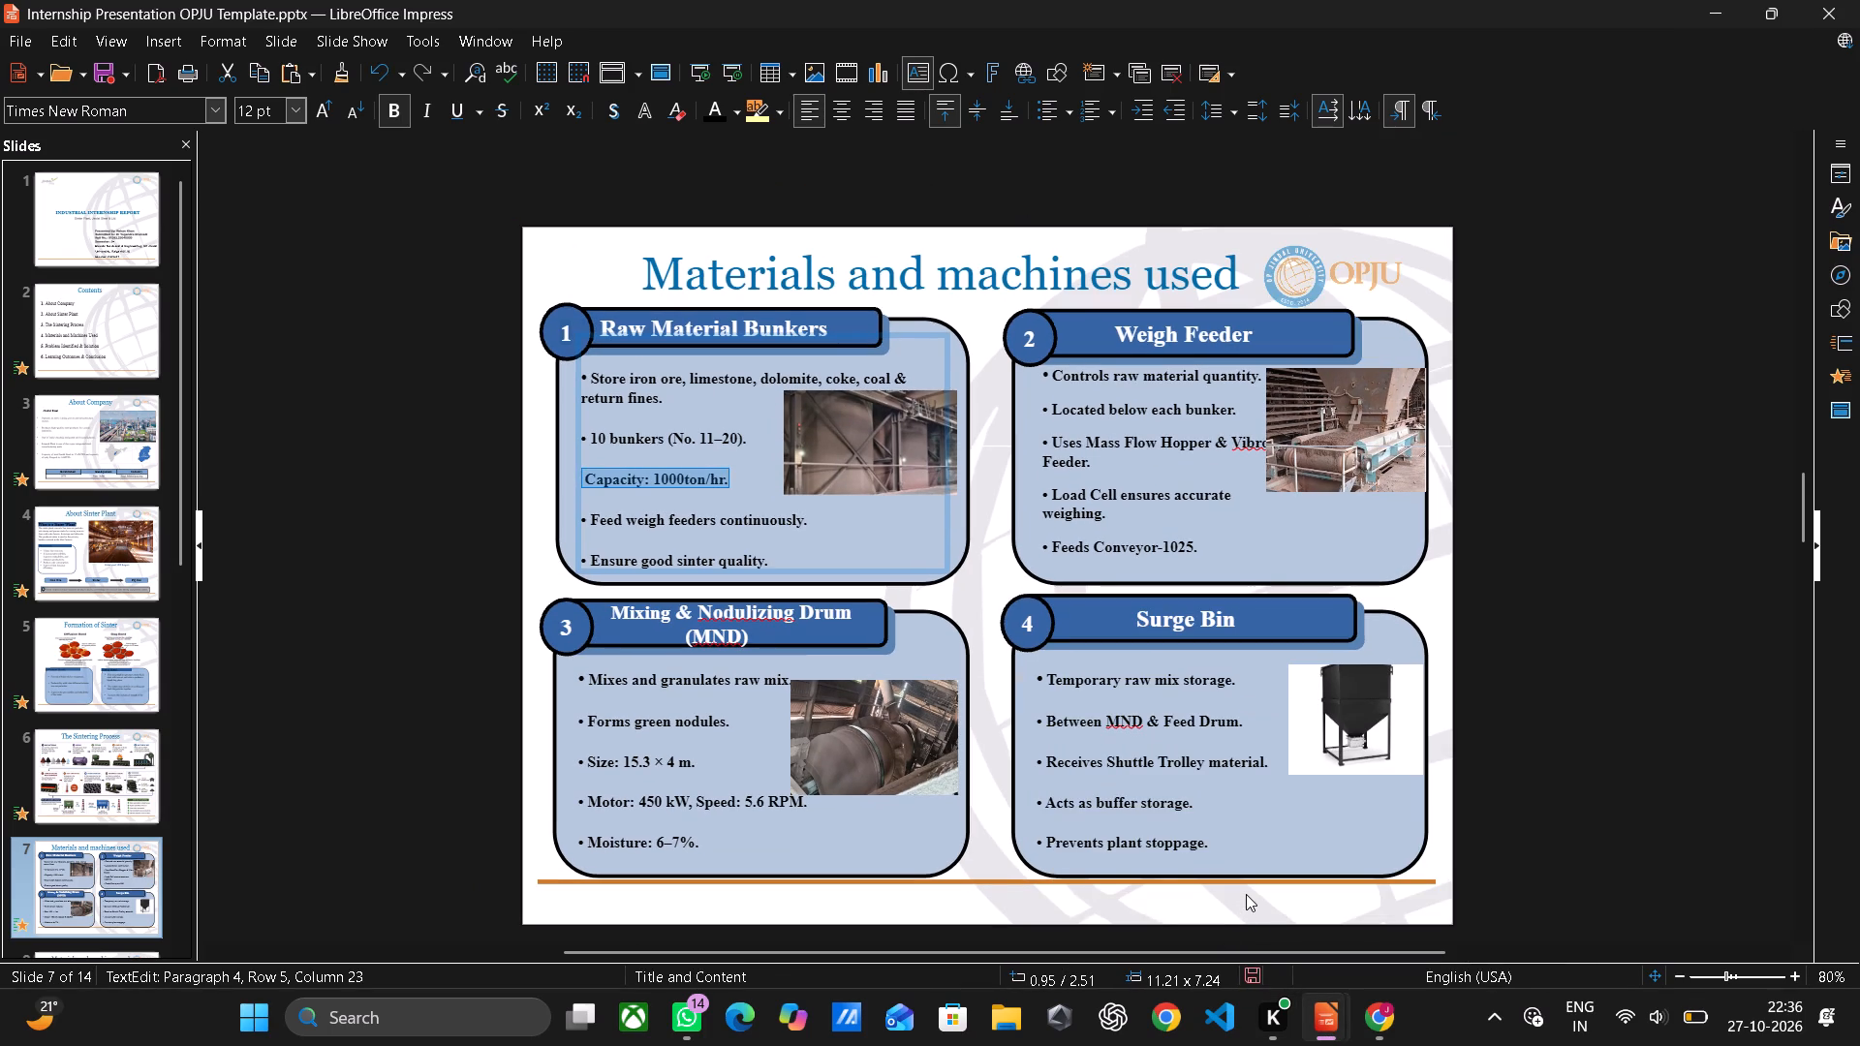
{"action": "left_click", "coordinate": [1390, 931]}
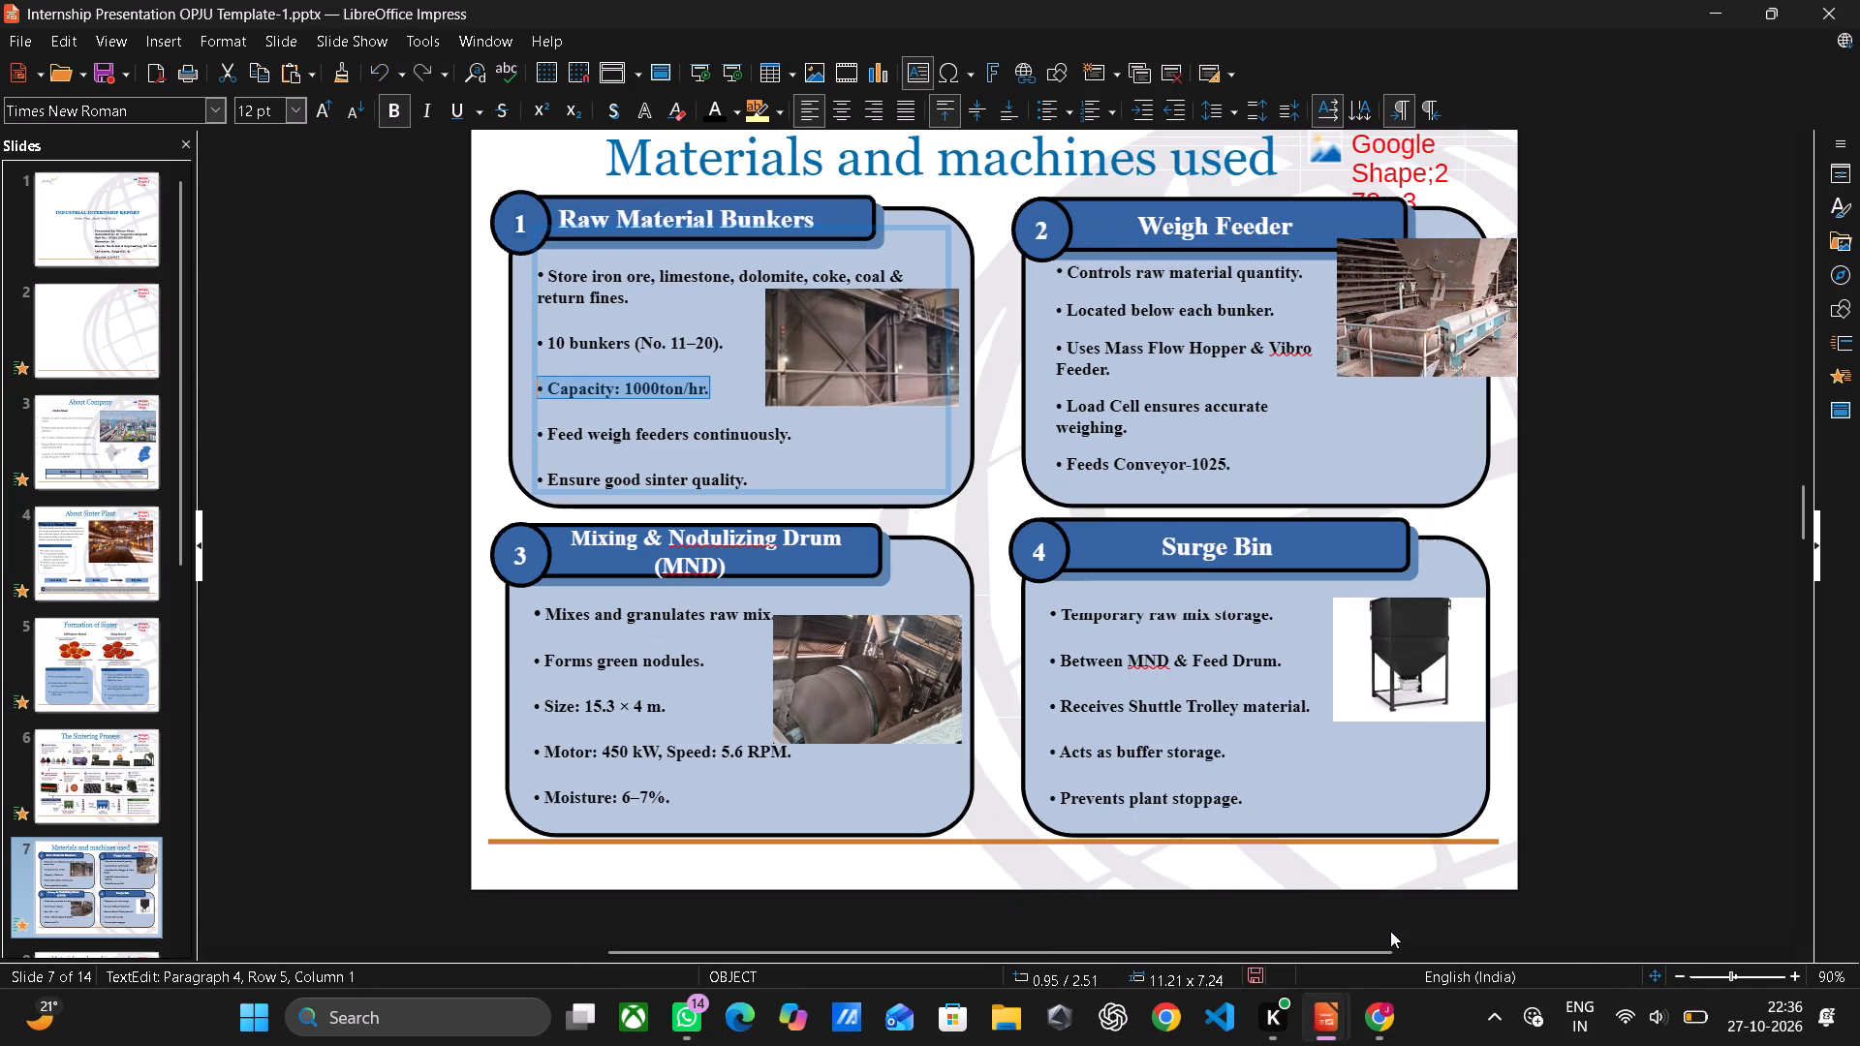
Examine slide 8 of Template-1, covering Feed Drum, Sinter Machine, Pallet Car and Ignition Furnance.
{"action": "scroll", "coordinate": [1326, 882], "scroll_direction": "down", "scroll_amount": 1}
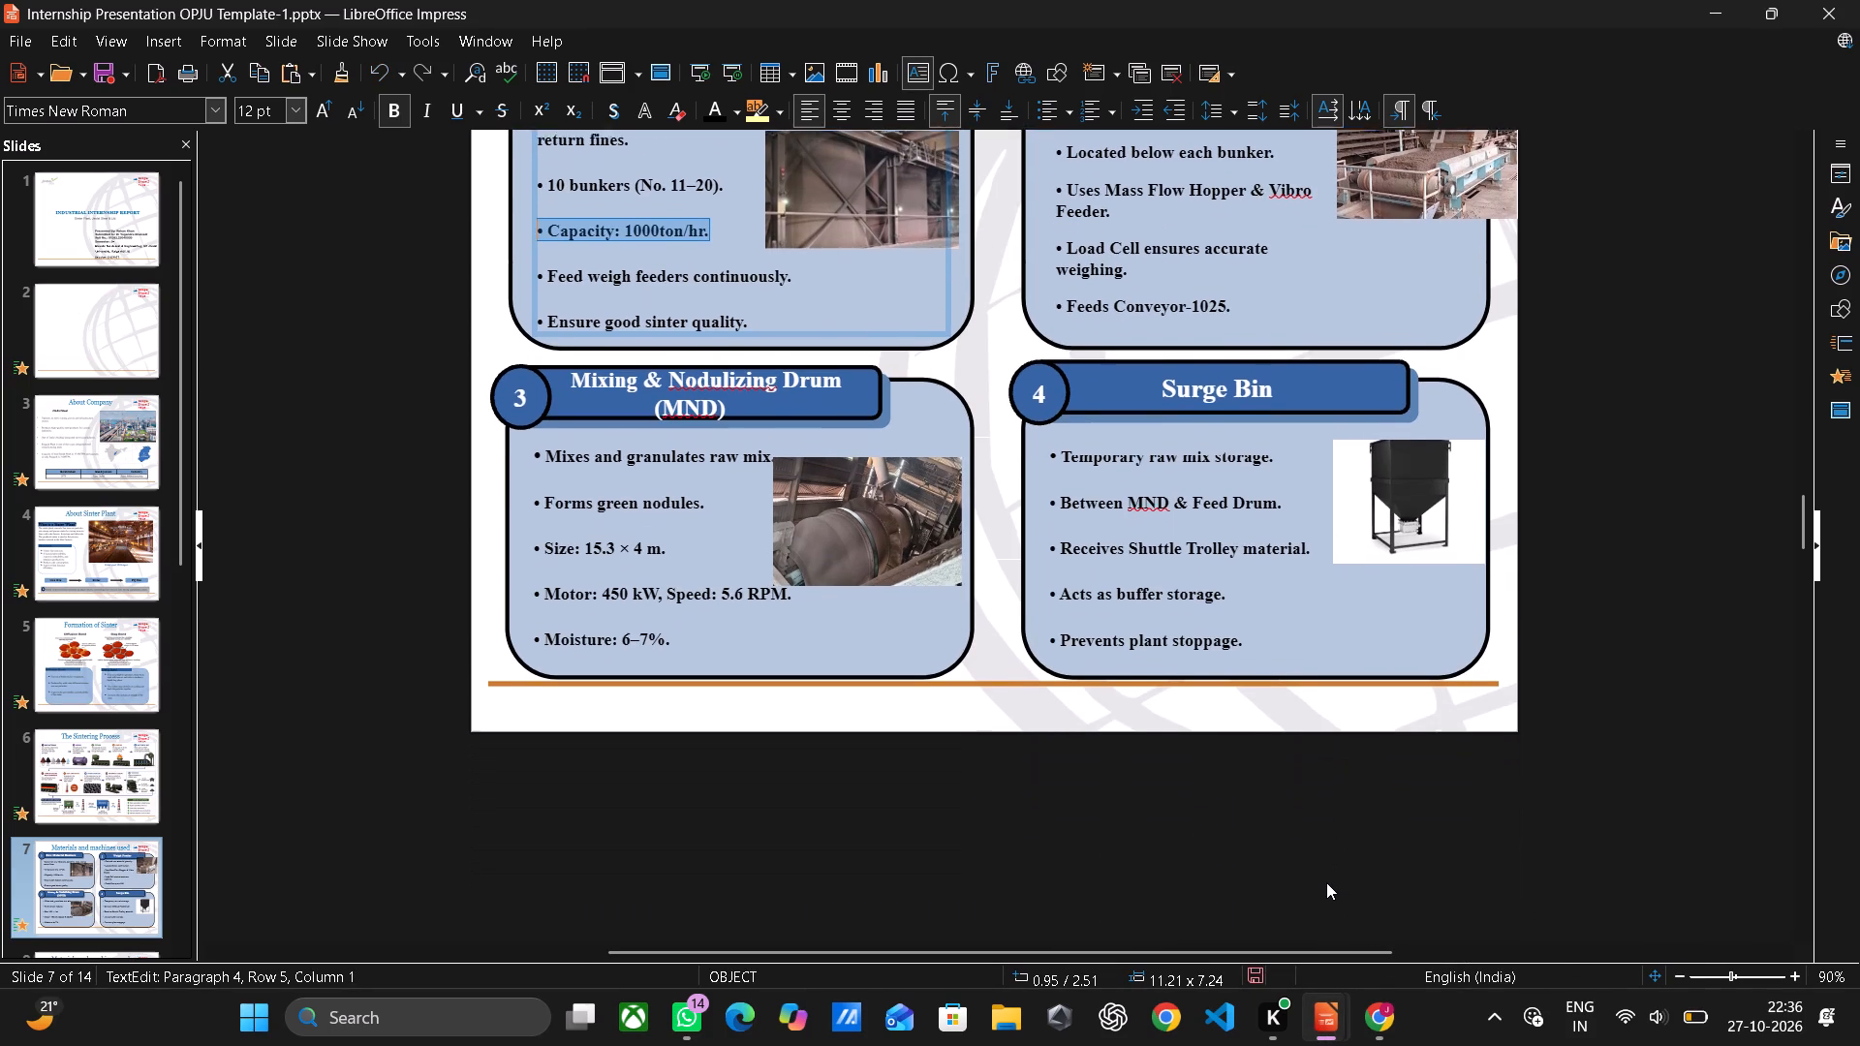
{"action": "scroll", "coordinate": [1326, 882], "scroll_direction": "down", "scroll_amount": 3}
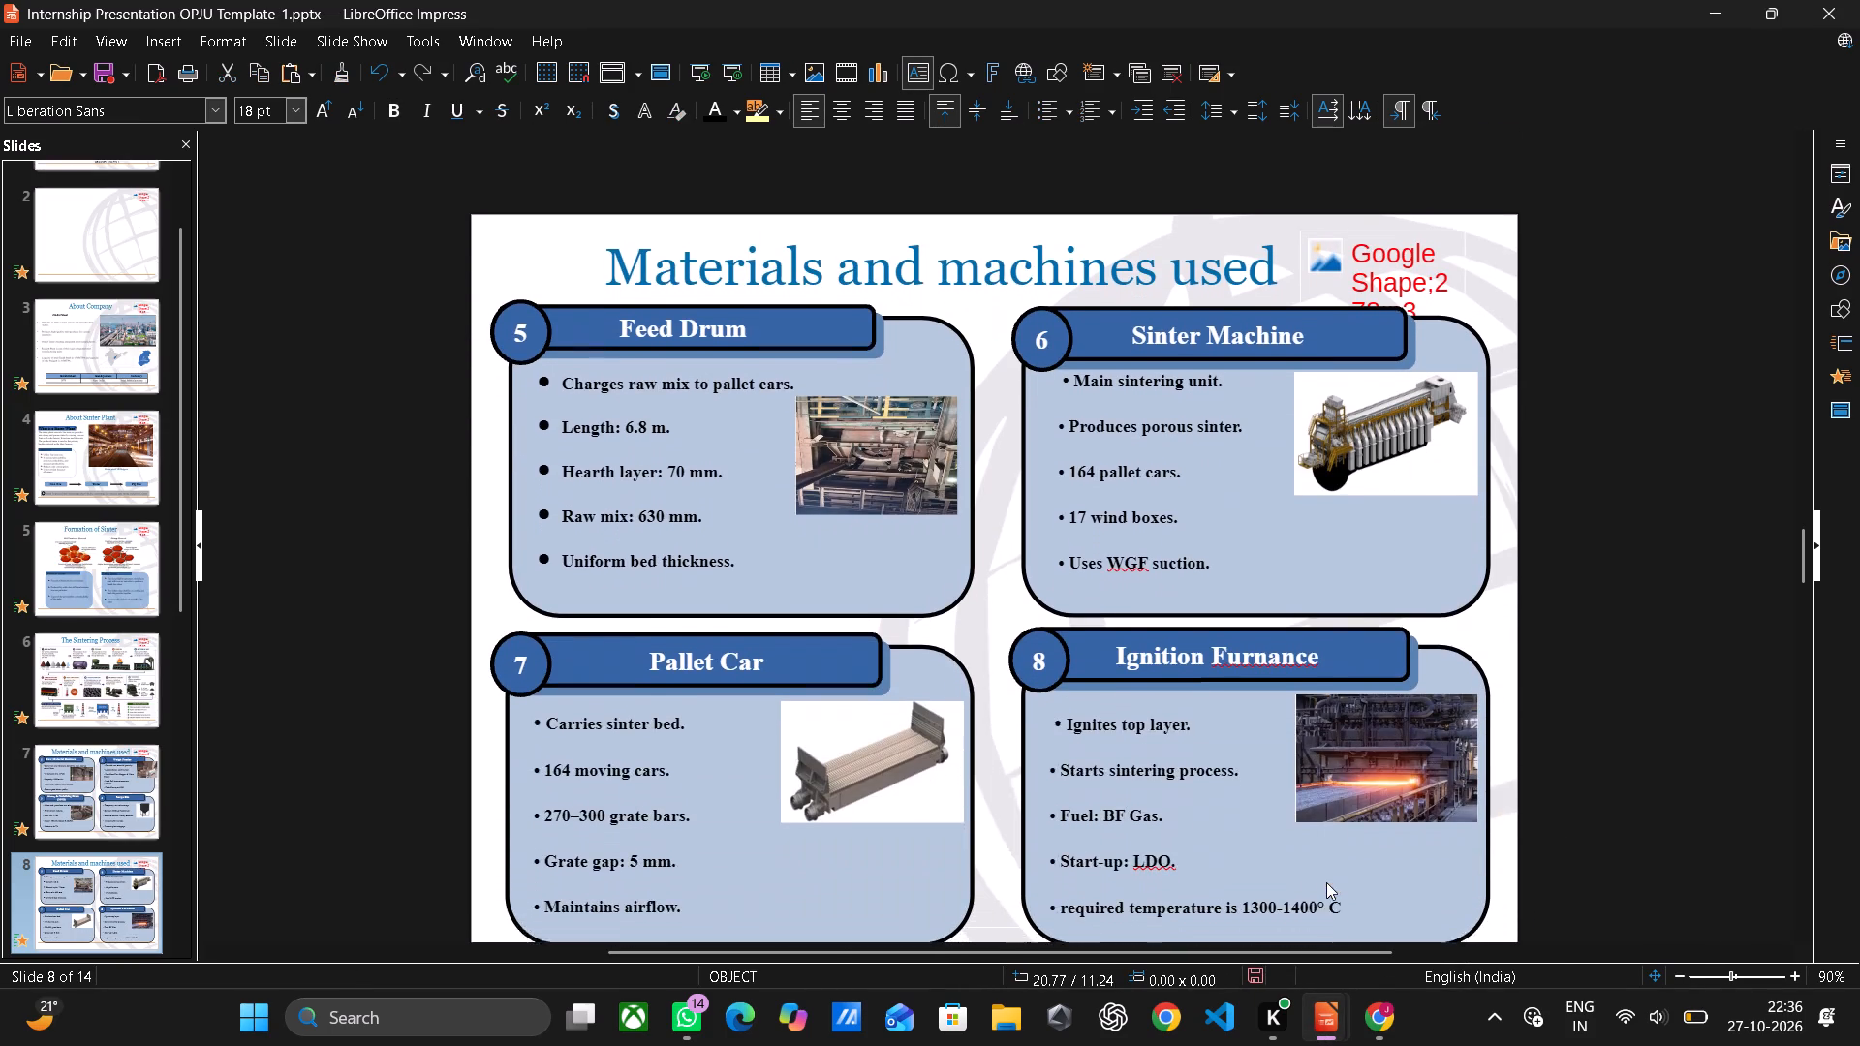
{"action": "scroll", "coordinate": [1326, 882], "scroll_direction": "down", "scroll_amount": 1}
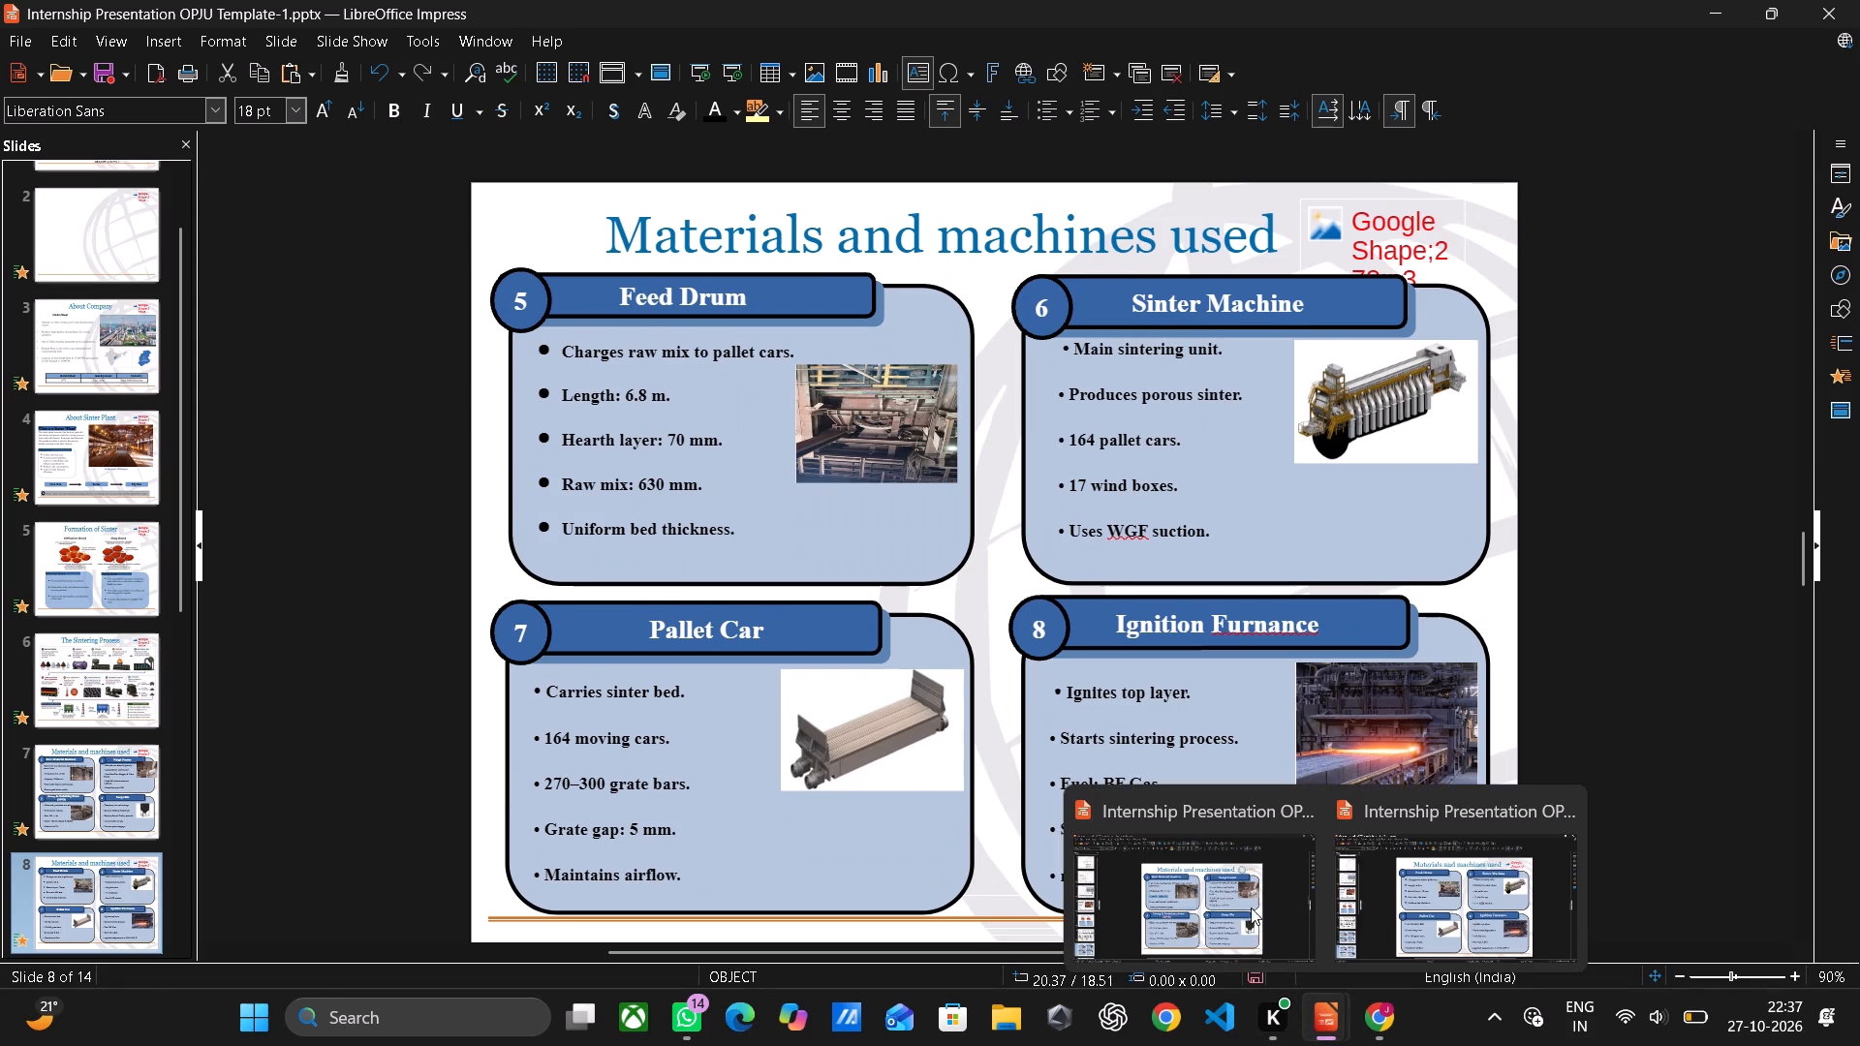
Switch to Internship Presentation OPJU Template.pptx and bring up slide 8 with the Feed Drum to Ignition Furnance boxes.
{"action": "left_click", "coordinate": [1248, 906]}
{"action": "left_click_drag", "start_coordinate": [1248, 906], "coordinate": [1242, 887]}
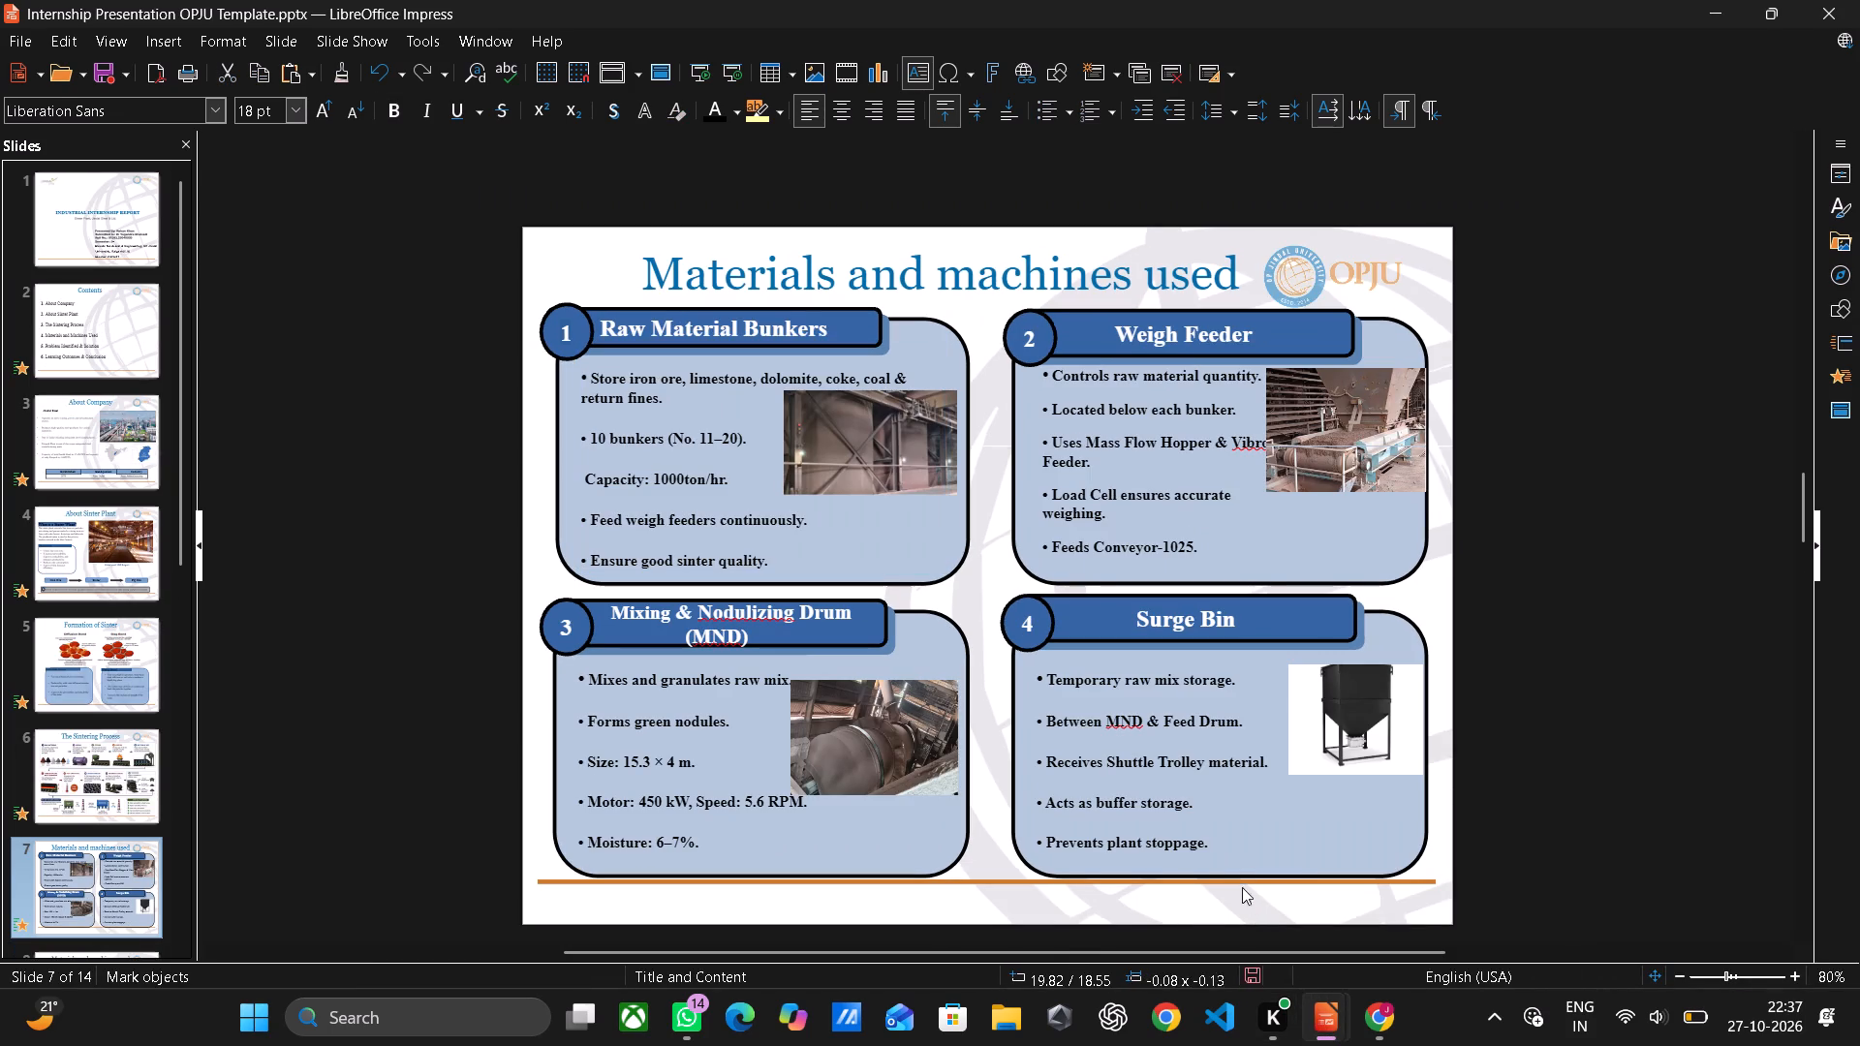
{"action": "left_click_drag", "start_coordinate": [1242, 887], "coordinate": [1288, 863]}
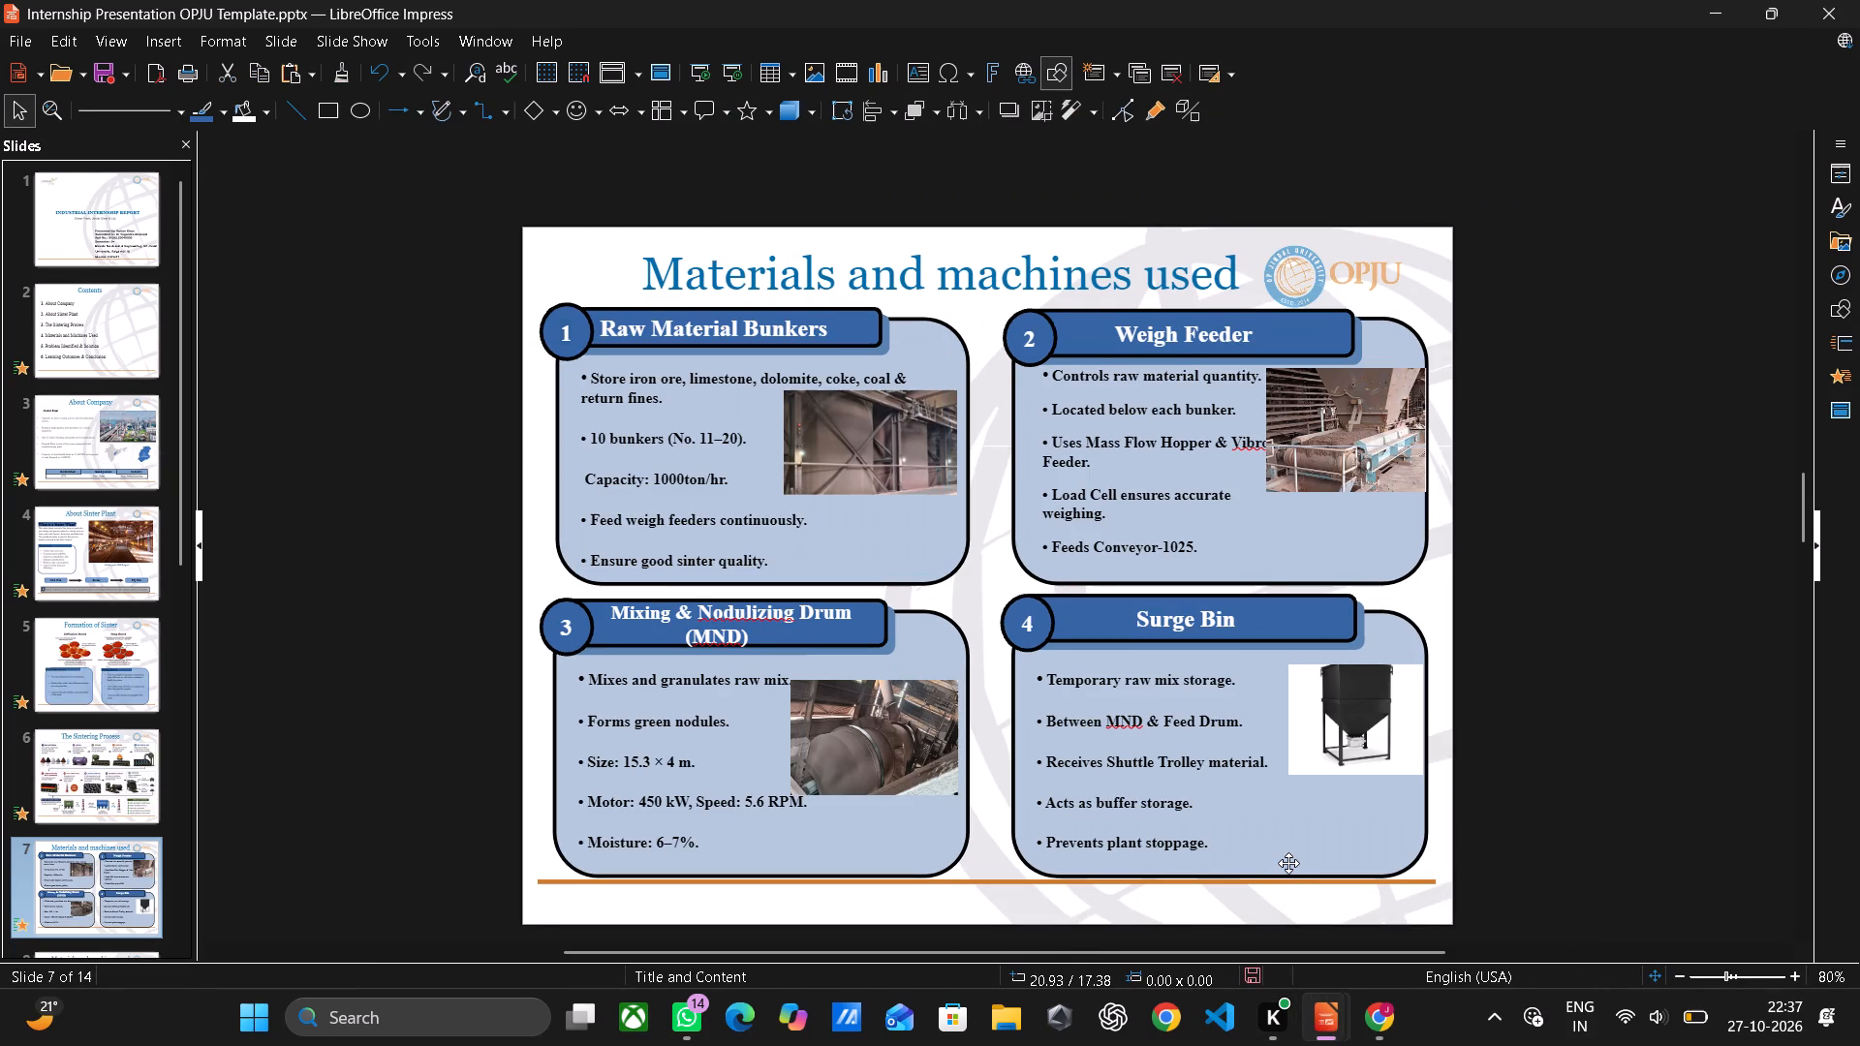
{"action": "scroll", "coordinate": [1248, 842], "scroll_direction": "down", "scroll_amount": 9}
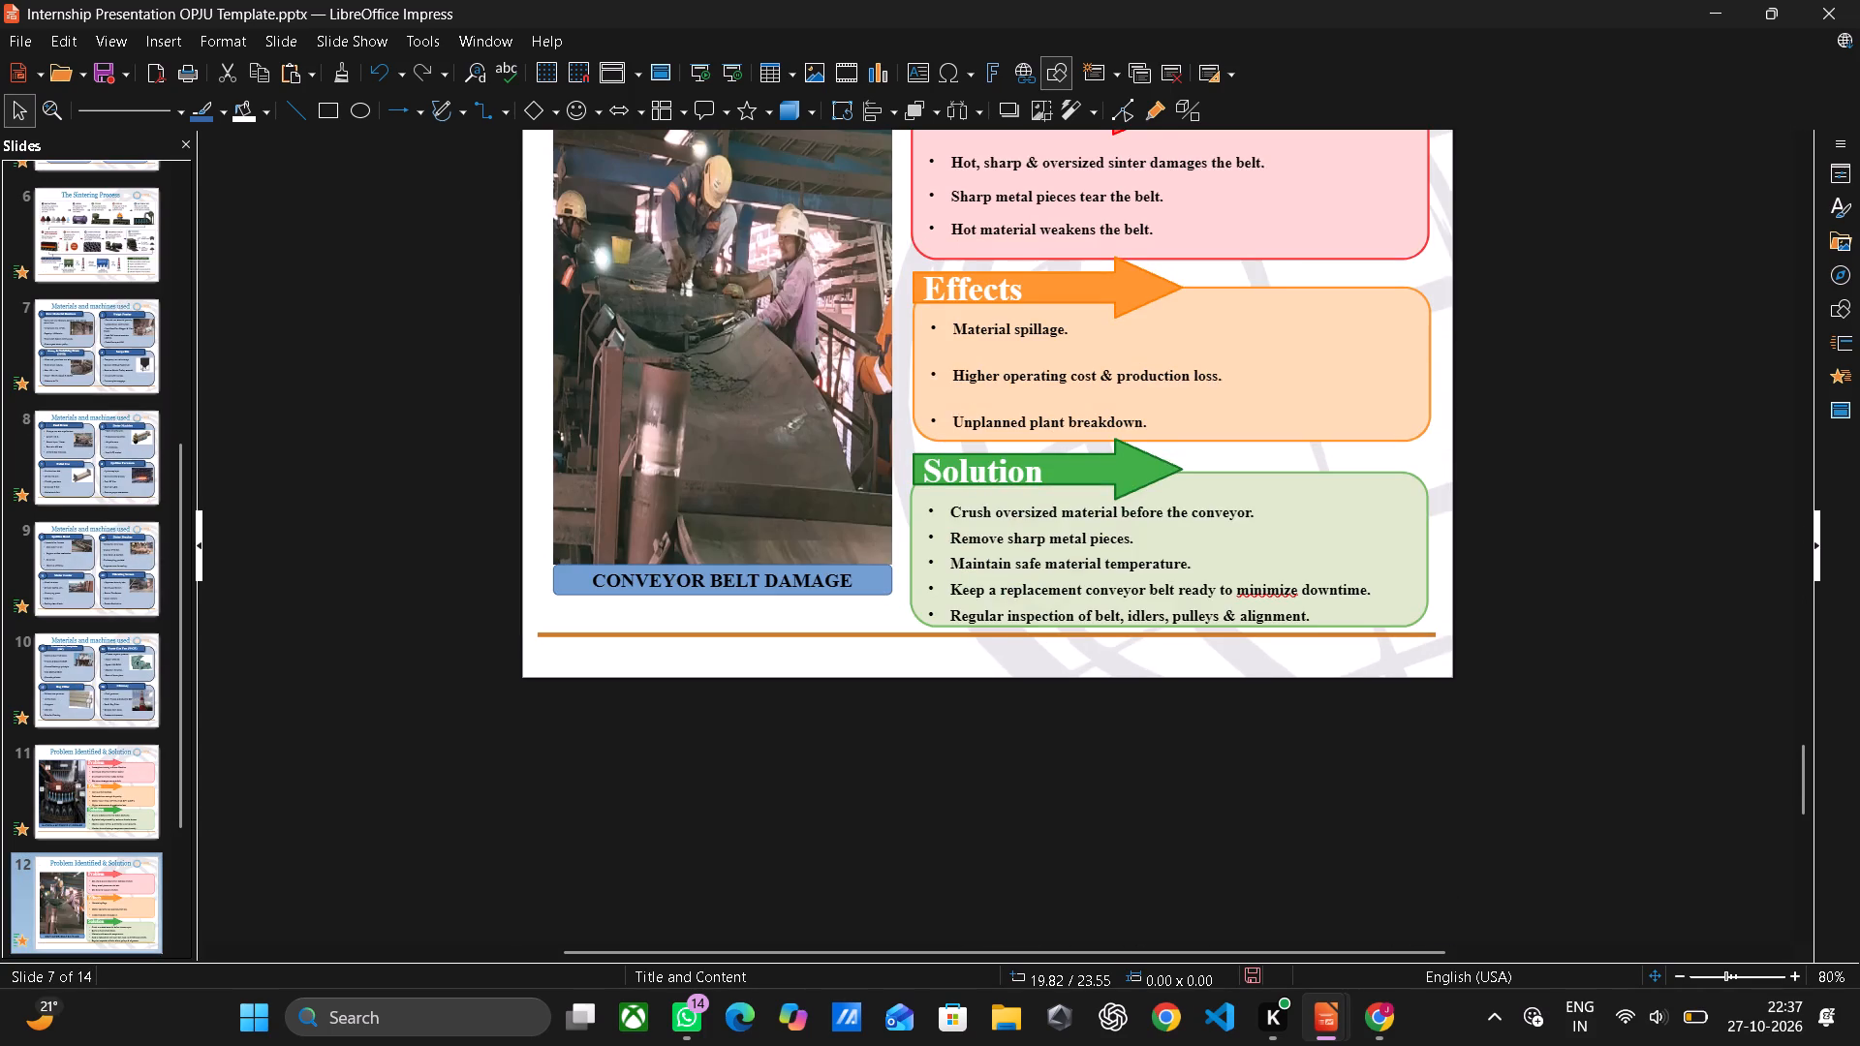
{"action": "scroll", "coordinate": [1248, 842], "scroll_direction": "up", "scroll_amount": 4}
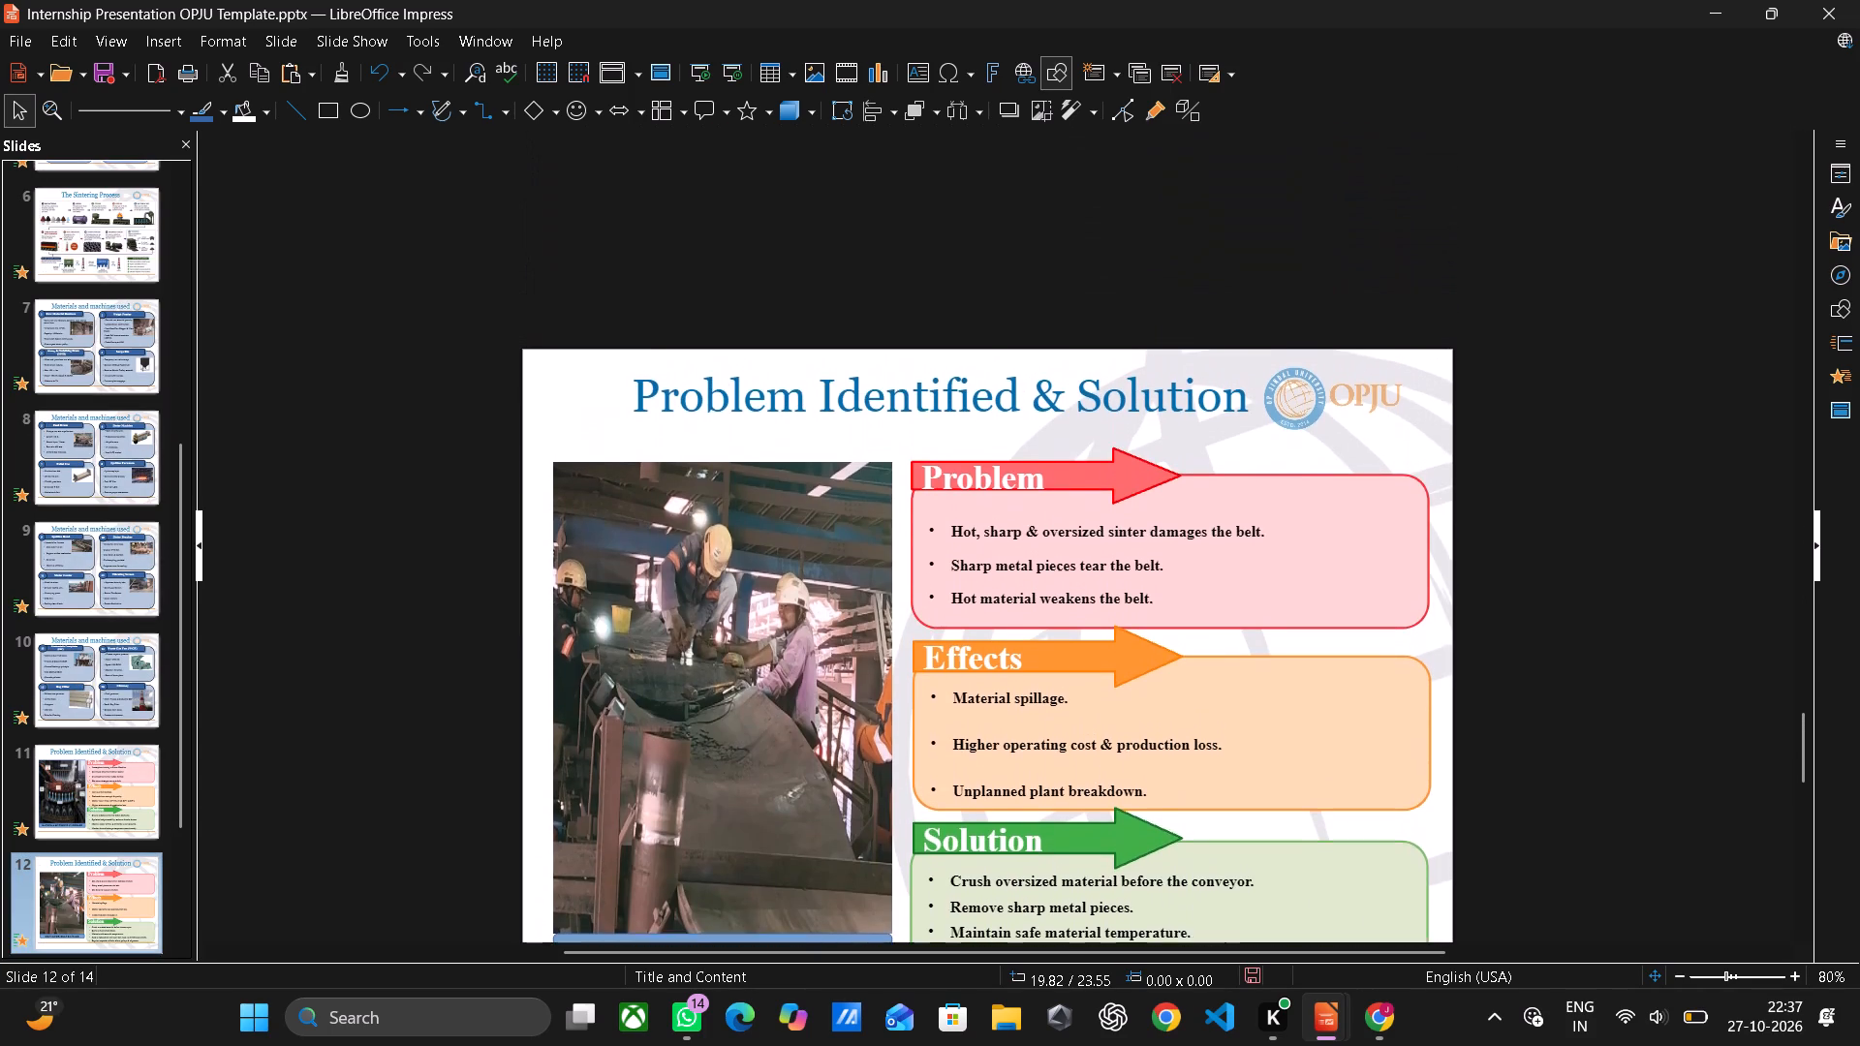
{"action": "scroll", "coordinate": [1248, 842], "scroll_direction": "up", "scroll_amount": 1}
{"action": "scroll", "coordinate": [1248, 842], "scroll_direction": "down", "scroll_amount": 2}
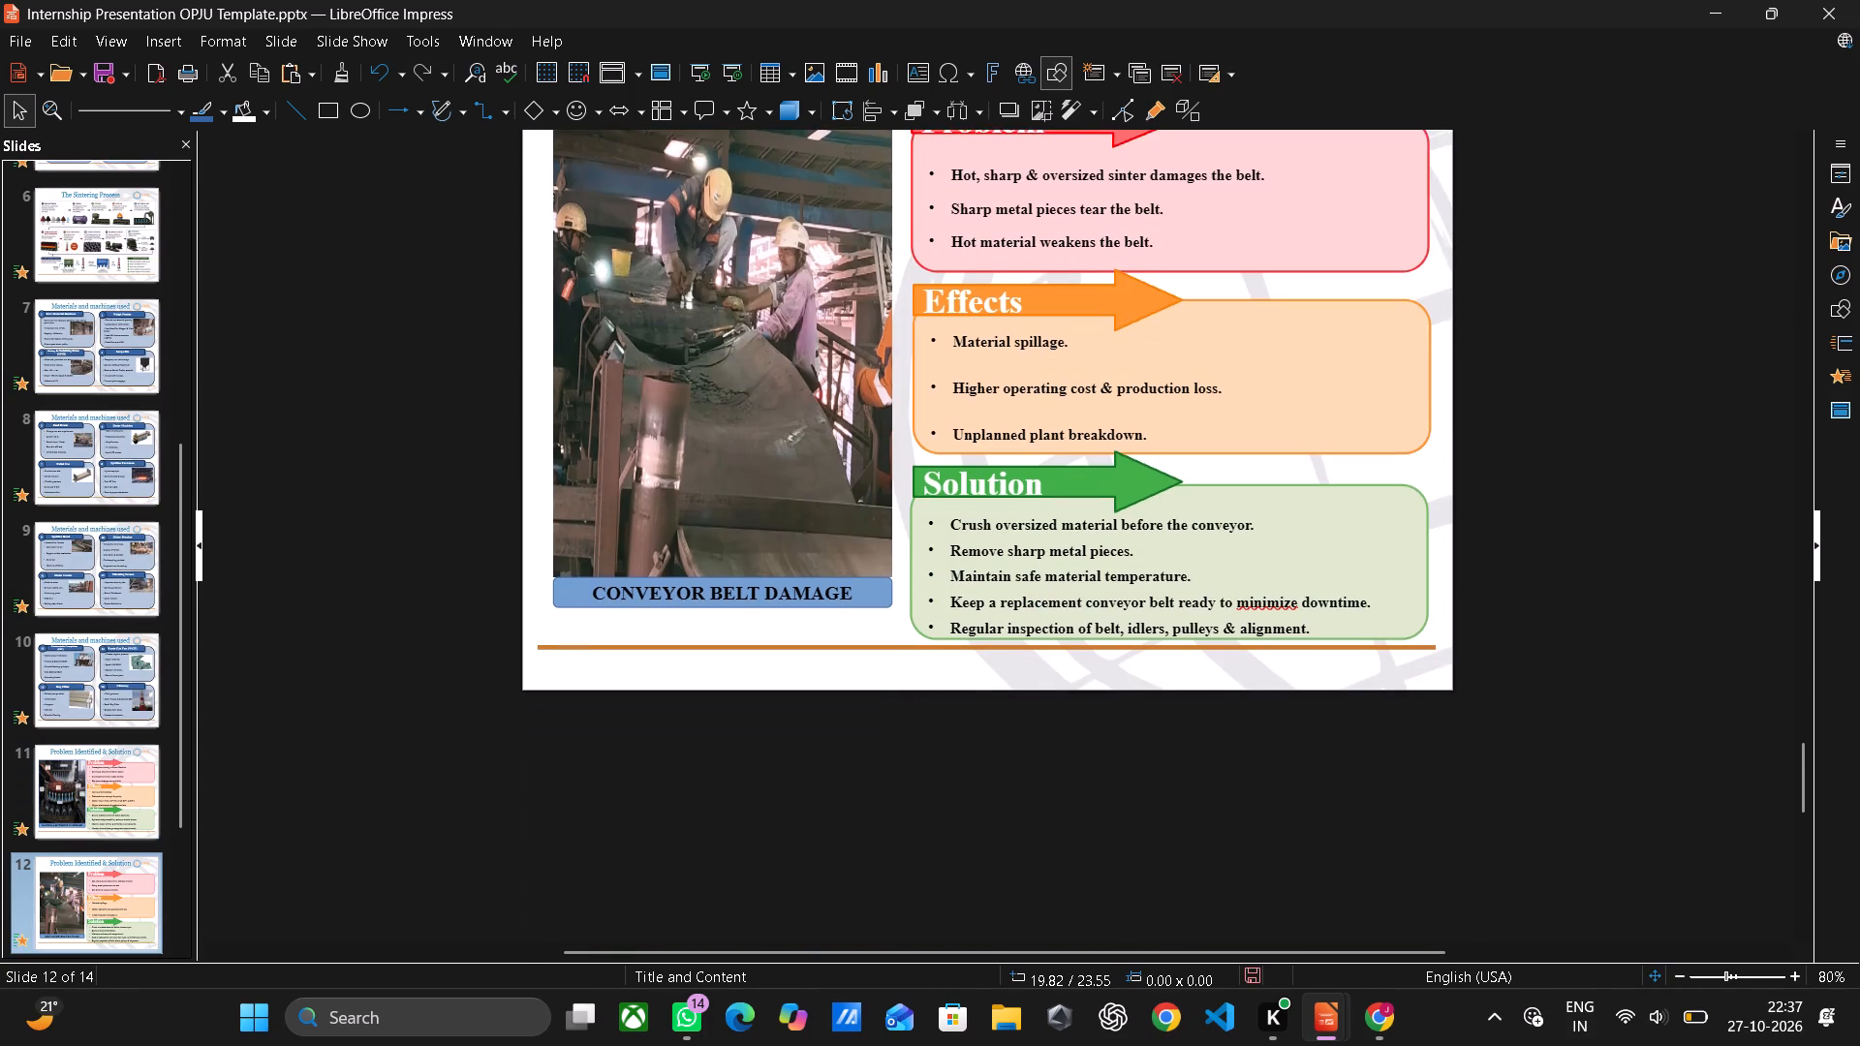
{"action": "scroll", "coordinate": [1248, 842], "scroll_direction": "down", "scroll_amount": 2}
{"action": "scroll", "coordinate": [1248, 842], "scroll_direction": "up", "scroll_amount": 3}
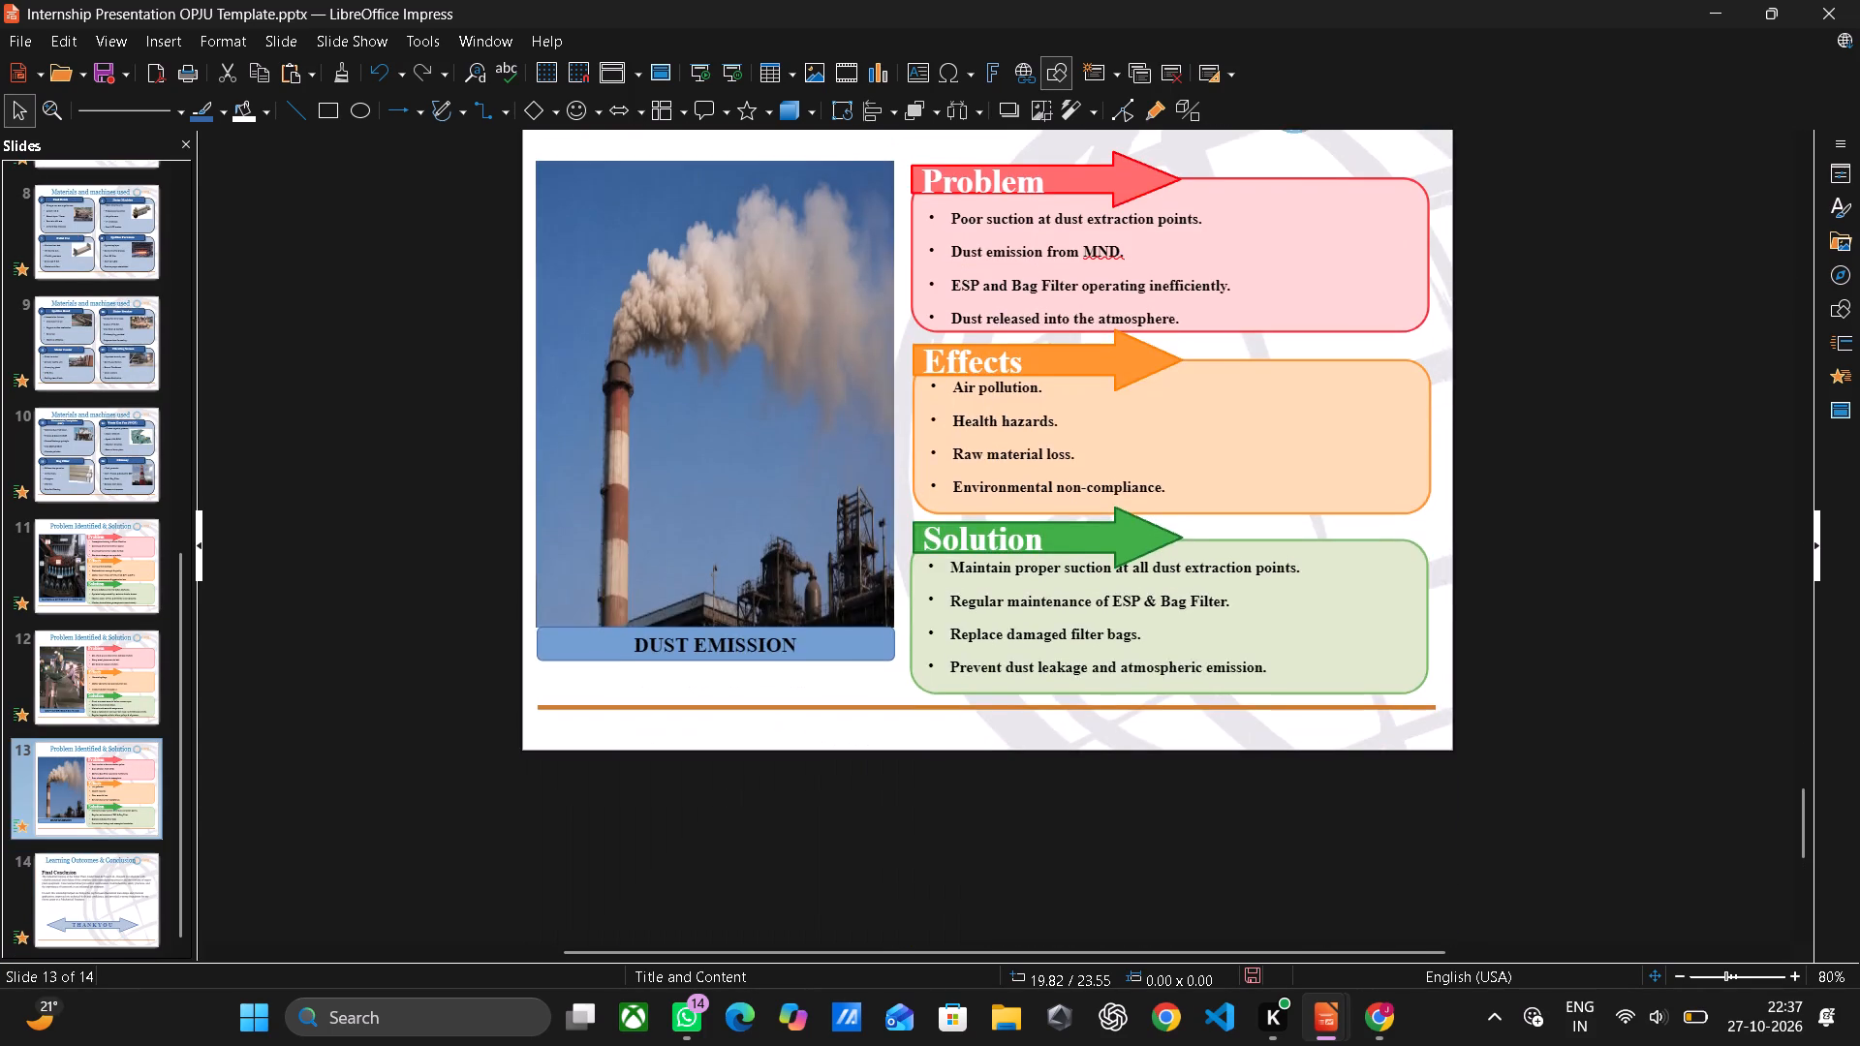
{"action": "scroll", "coordinate": [1248, 842], "scroll_direction": "up", "scroll_amount": 7}
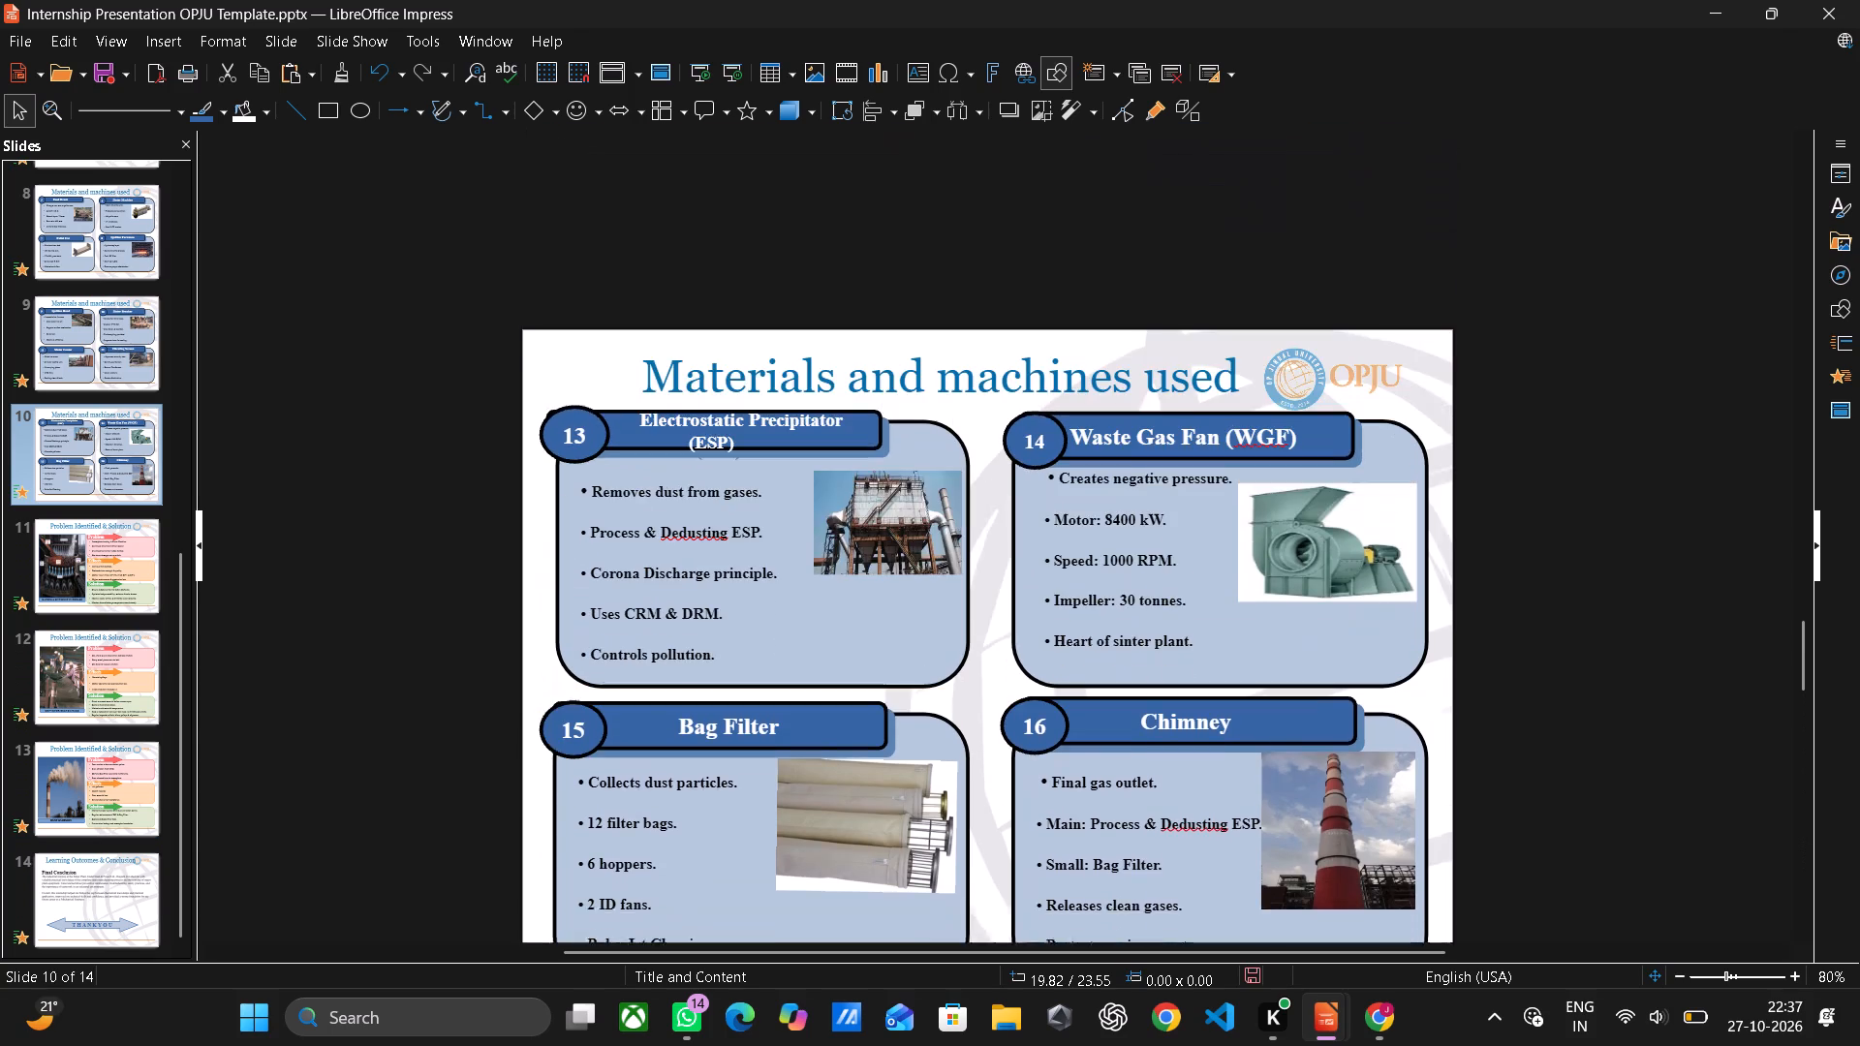
{"action": "scroll", "coordinate": [1248, 842], "scroll_direction": "up", "scroll_amount": 3}
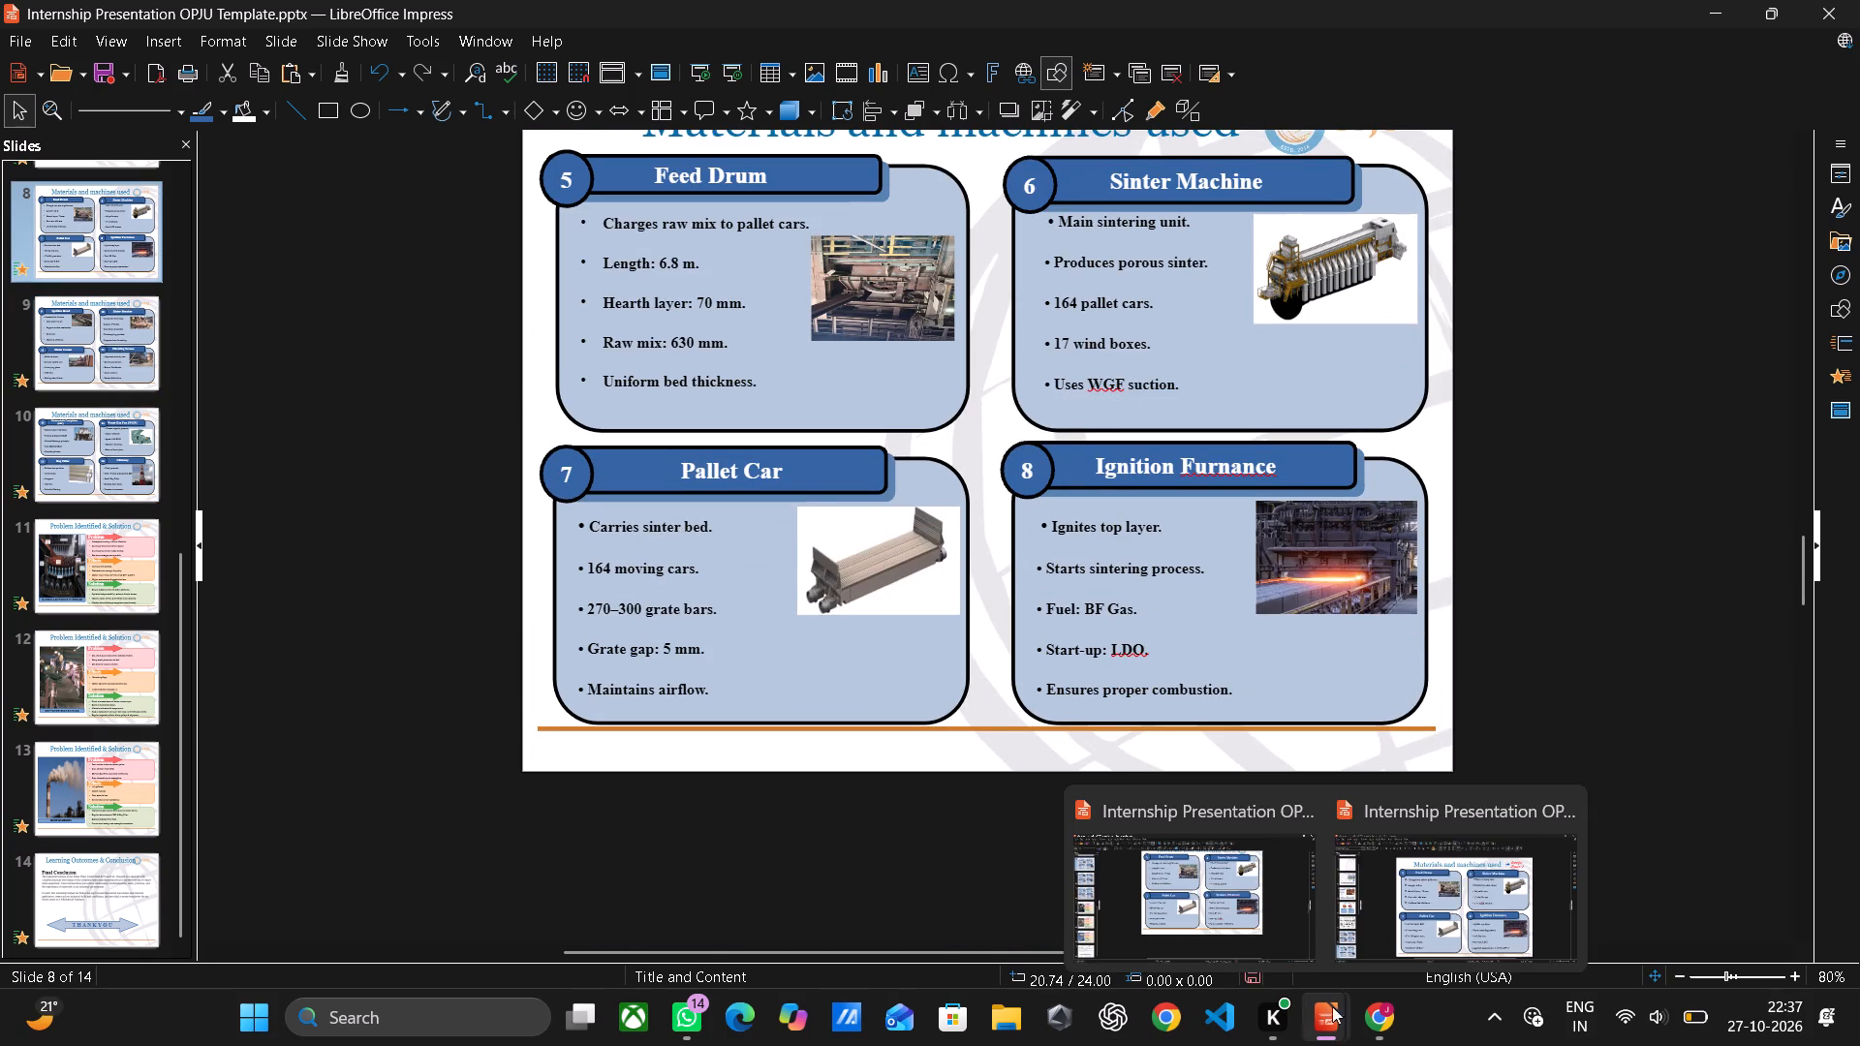
Compare the bullets in the four machine boxes on slide 8 between the Template-1 and Template presentations.
{"action": "left_click", "coordinate": [1415, 866]}
{"action": "scroll", "coordinate": [1333, 814], "scroll_direction": "down", "scroll_amount": 1}
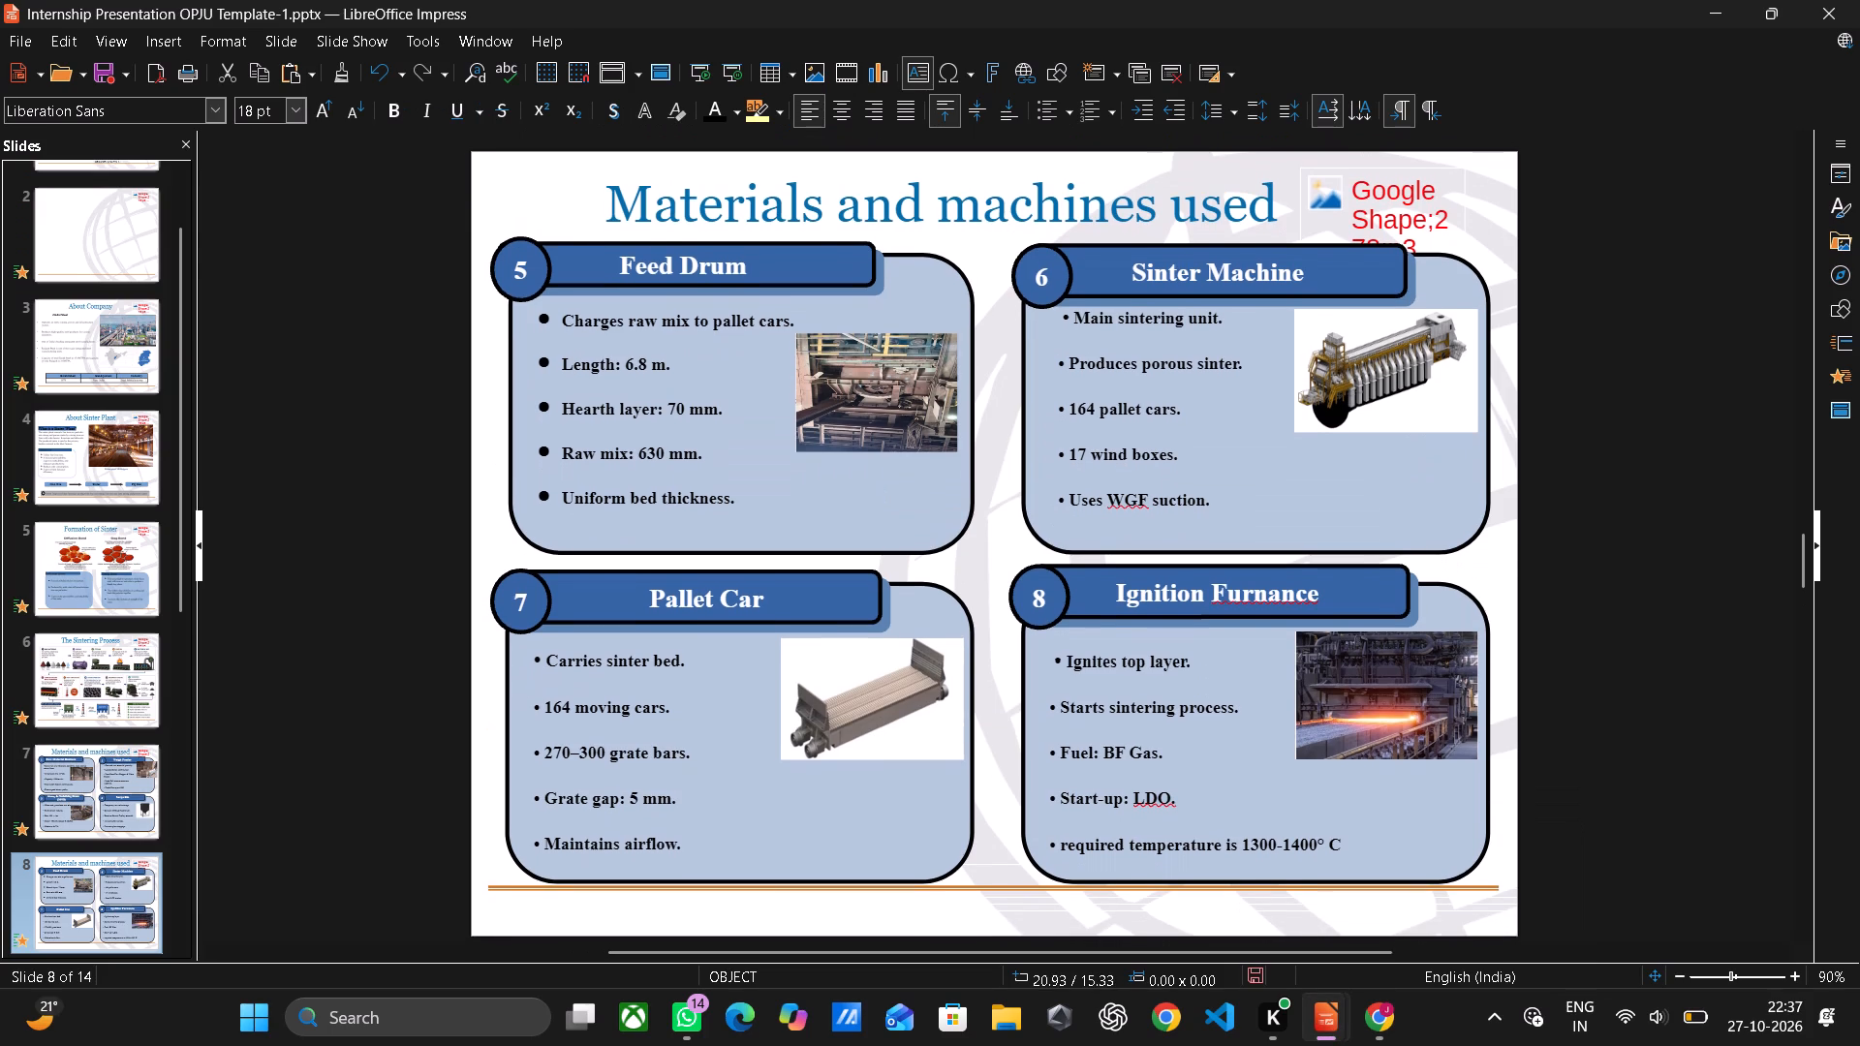
{"action": "scroll", "coordinate": [1333, 814], "scroll_direction": "down", "scroll_amount": 1}
{"action": "left_click", "coordinate": [1247, 941]}
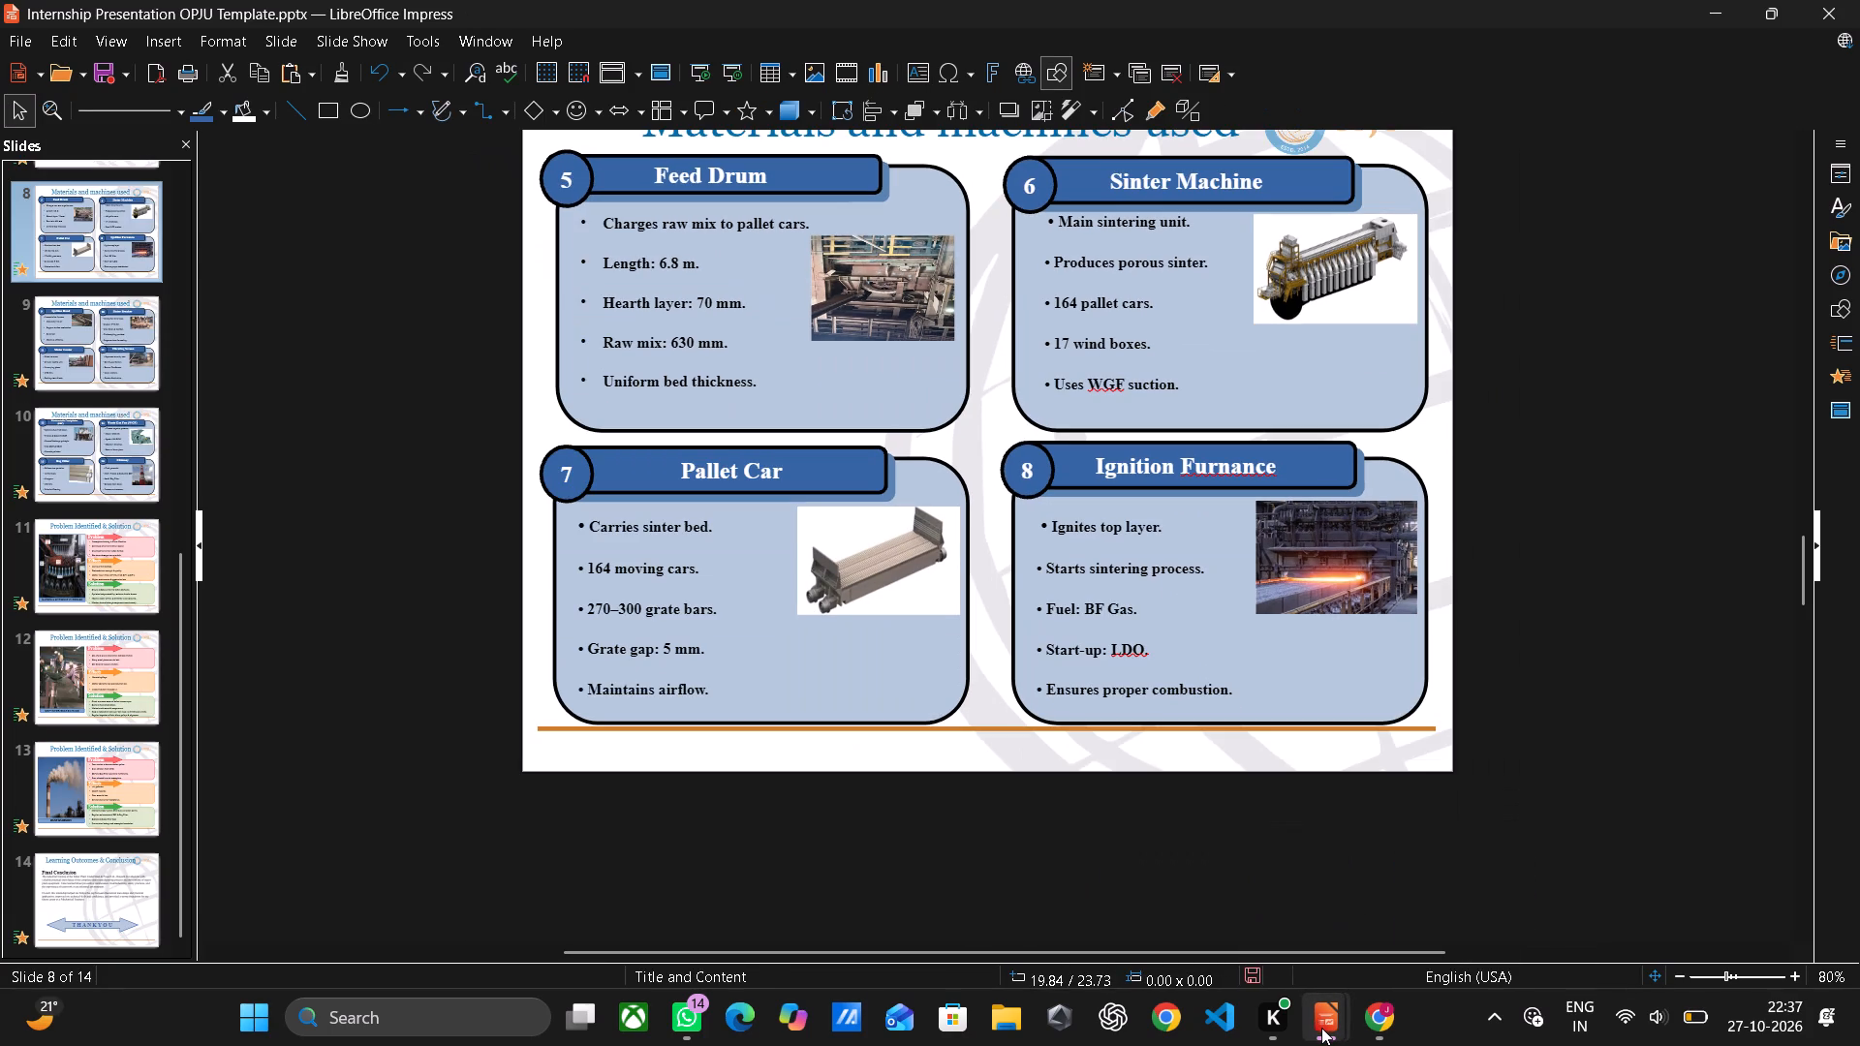
Replace the last Ignition Furnance bullet on slide 8 of Template with Template-1's "• required temperature is 1300-1400° C".
{"action": "left_click", "coordinate": [1441, 903]}
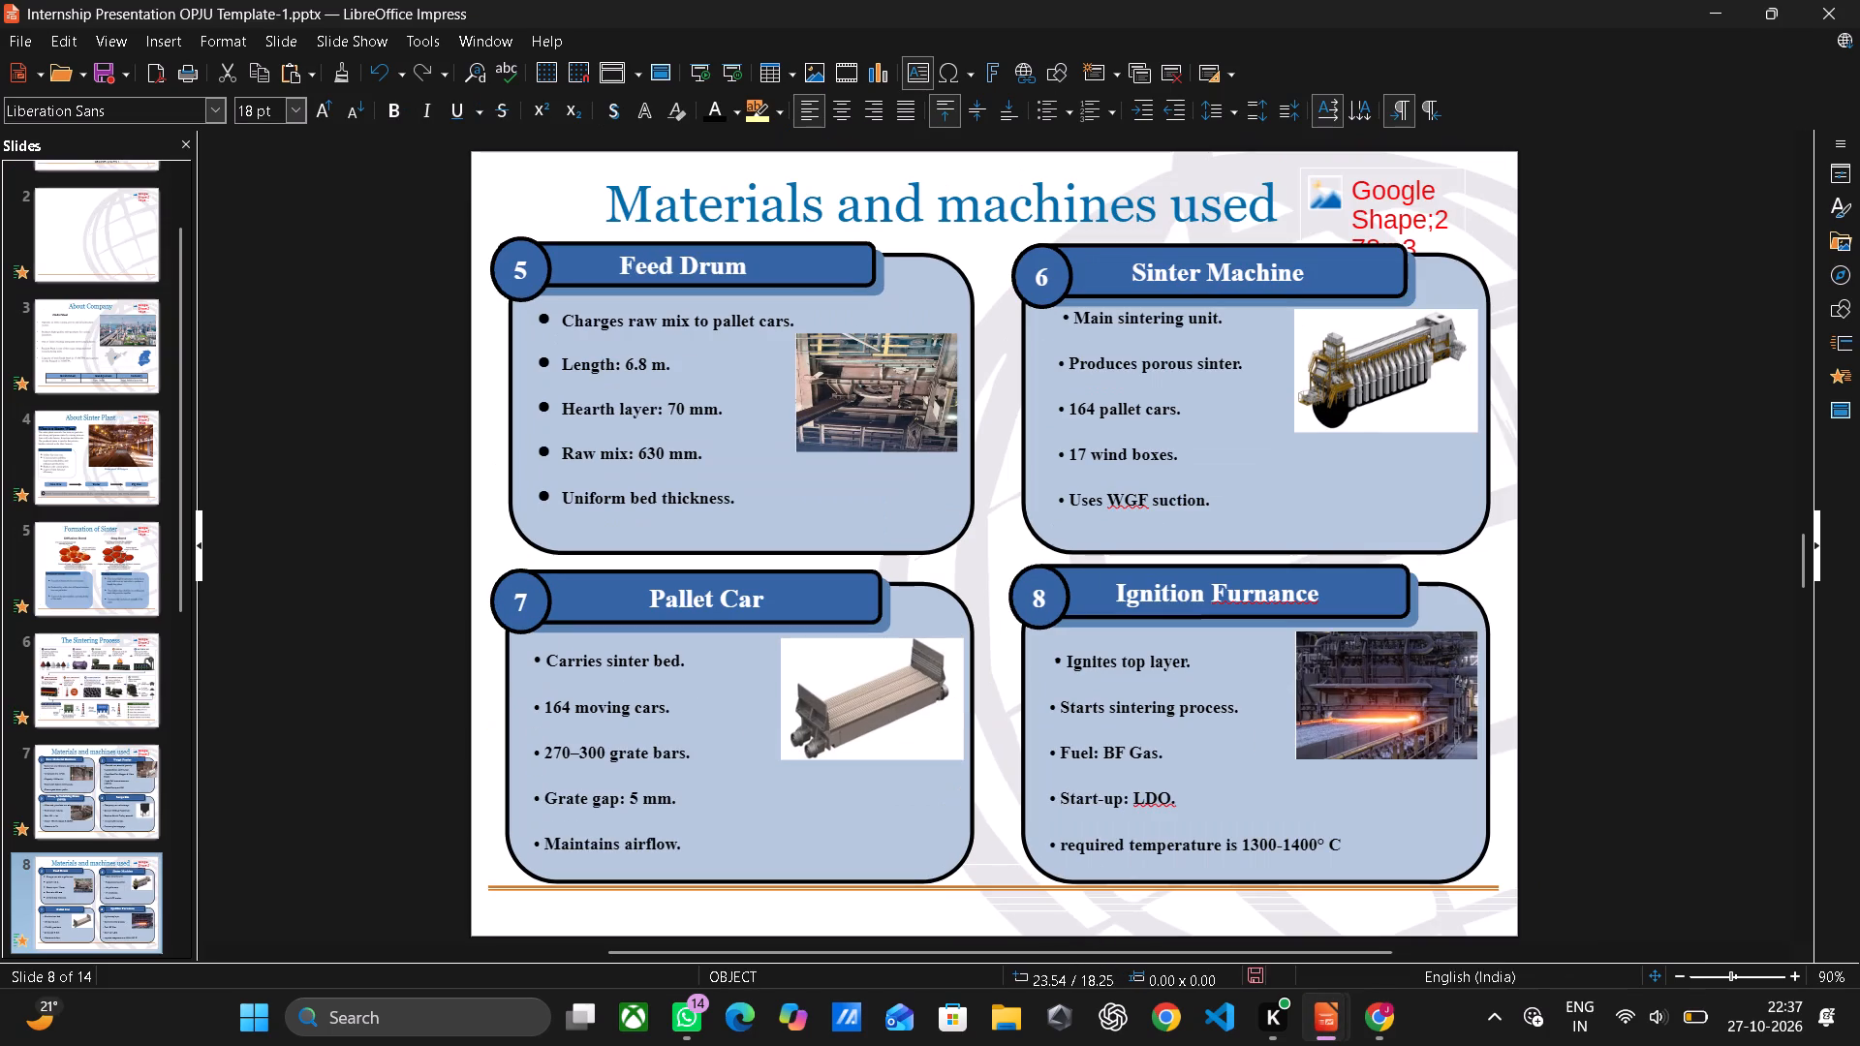
{"action": "left_click", "coordinate": [1359, 836]}
{"action": "left_click", "coordinate": [1359, 836]}
{"action": "left_click_drag", "start_coordinate": [1343, 843], "coordinate": [1043, 844]}
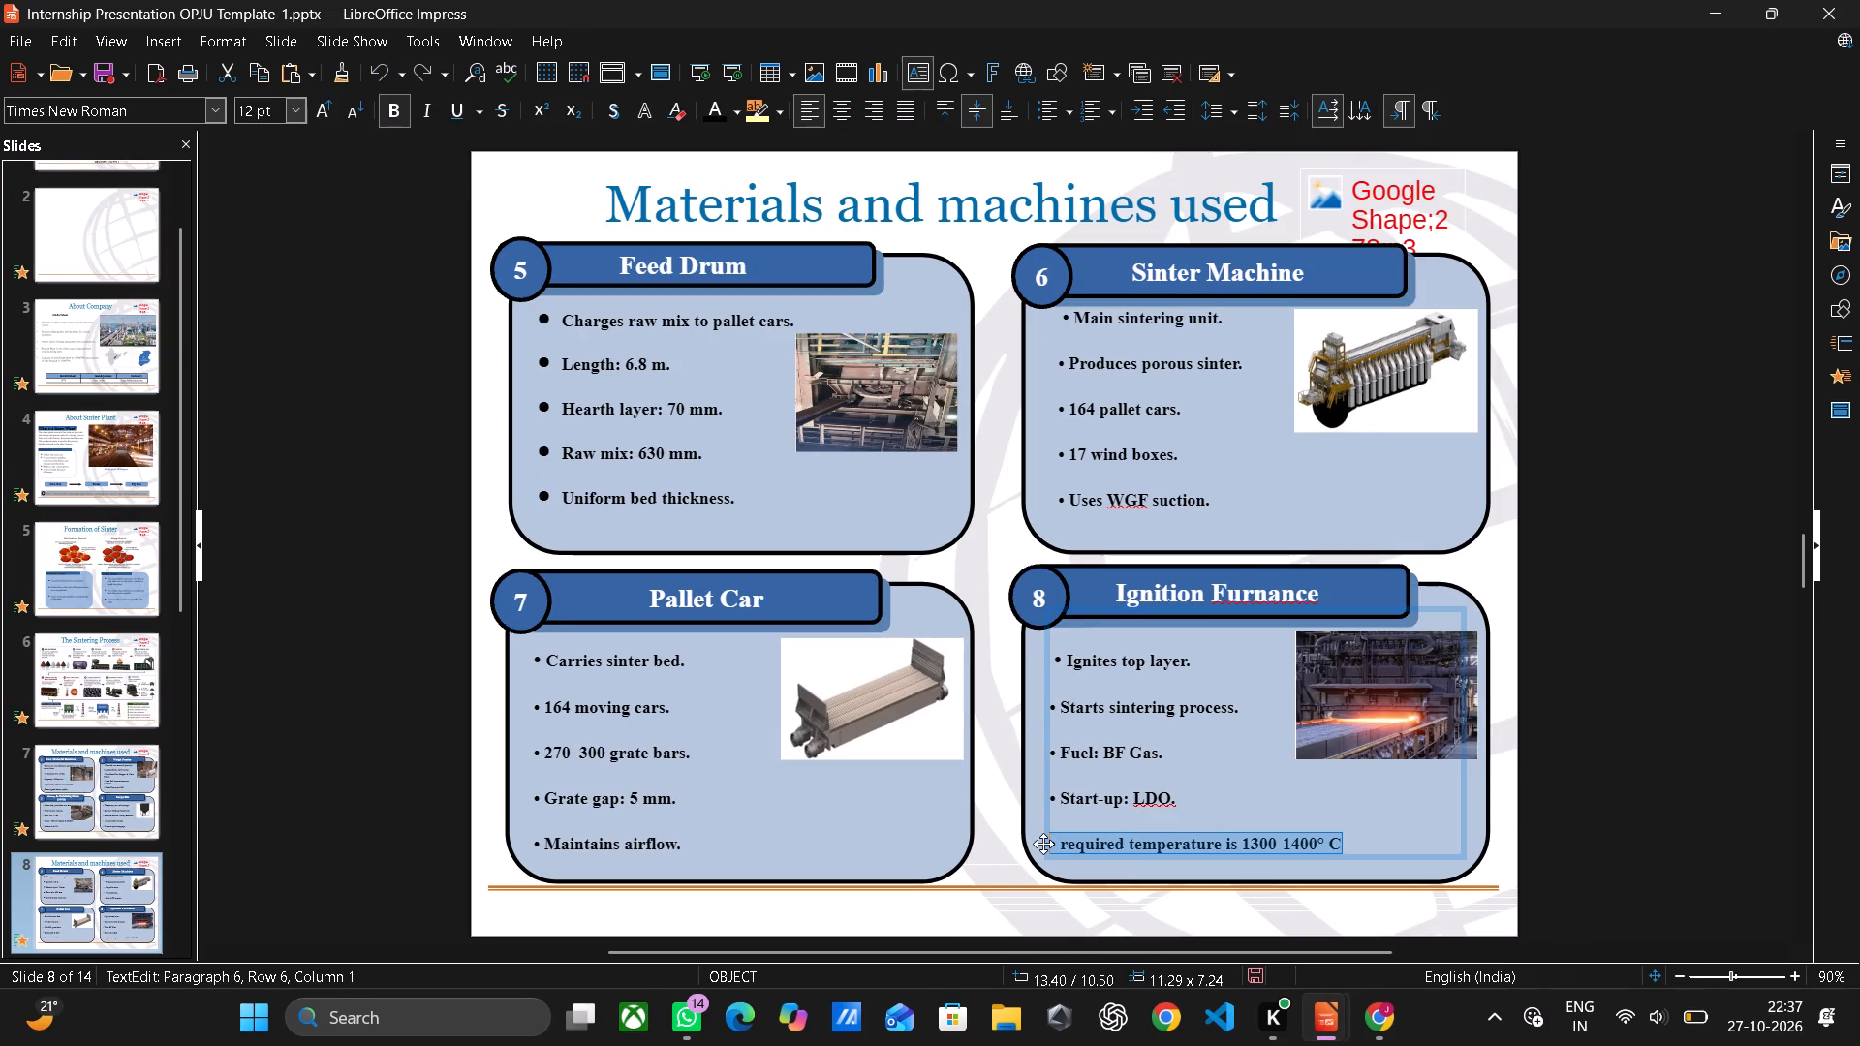
{"action": "key", "text": "ctrl+c"}
{"action": "left_click", "coordinate": [1244, 915]}
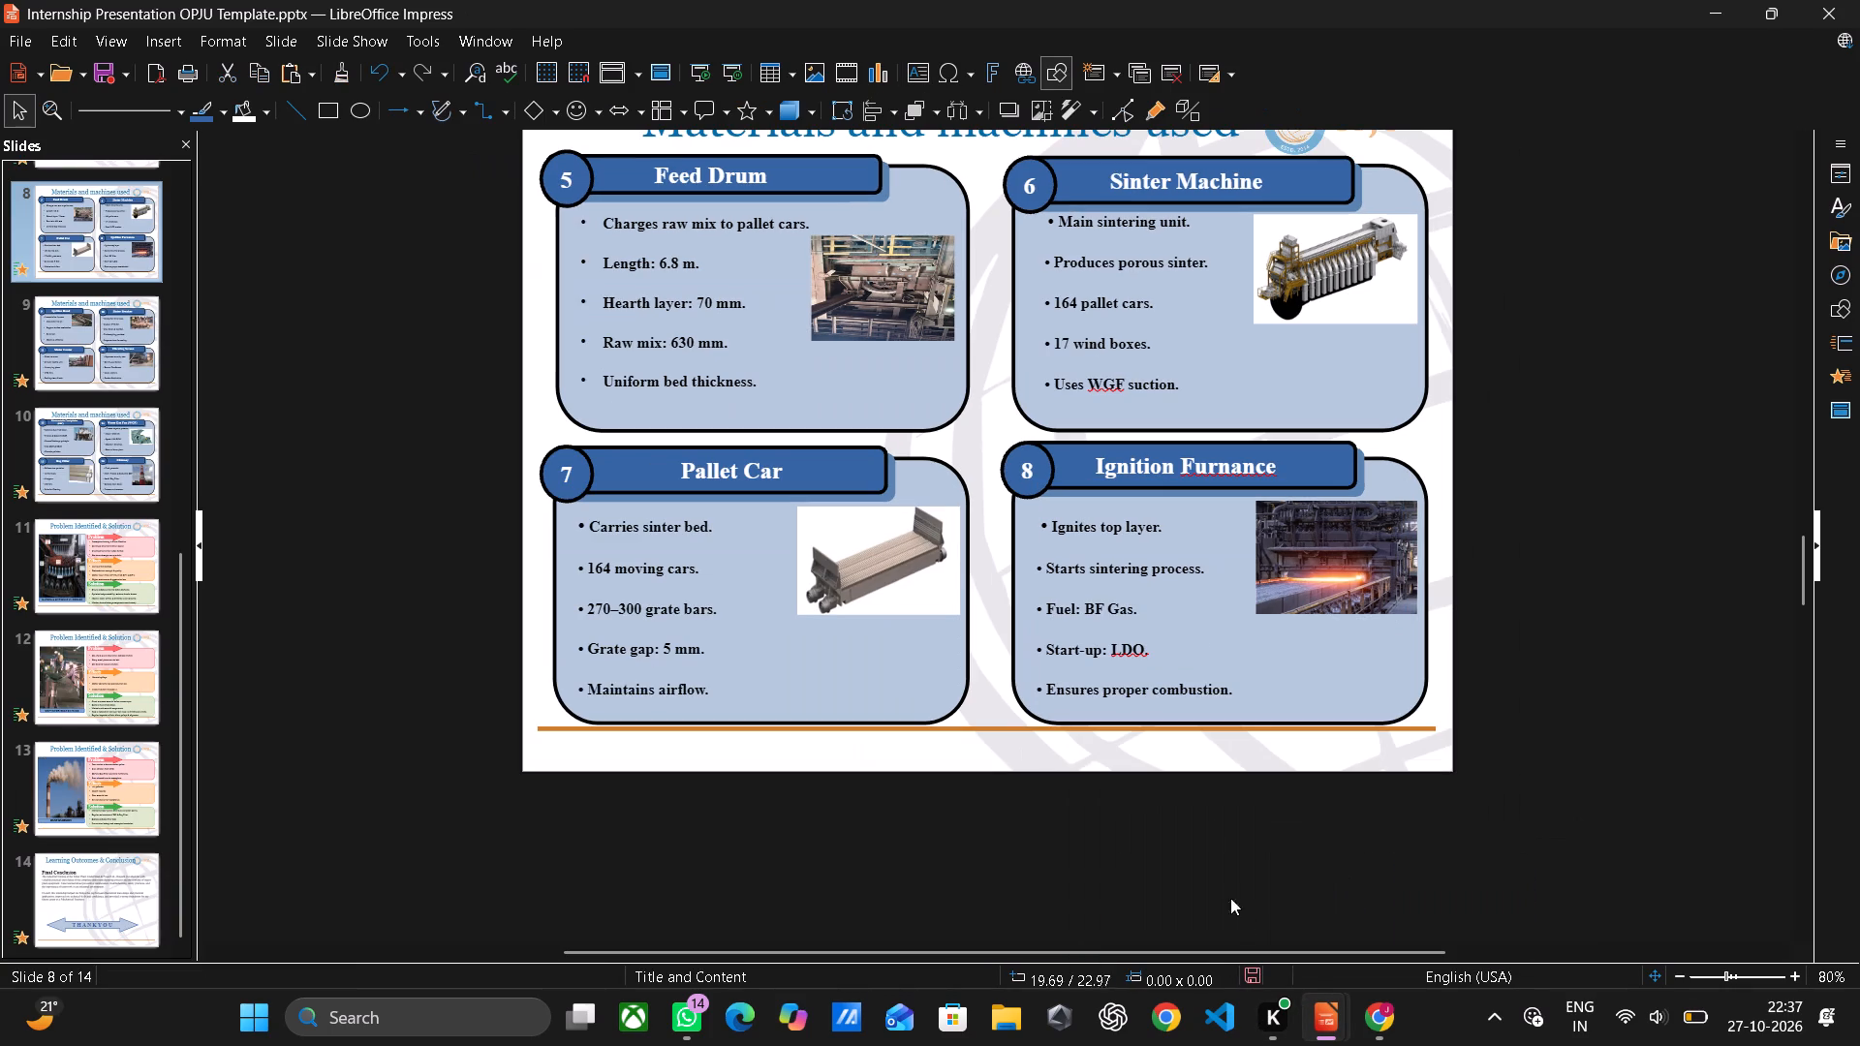
{"action": "left_click_drag", "start_coordinate": [1233, 694], "coordinate": [1215, 693]}
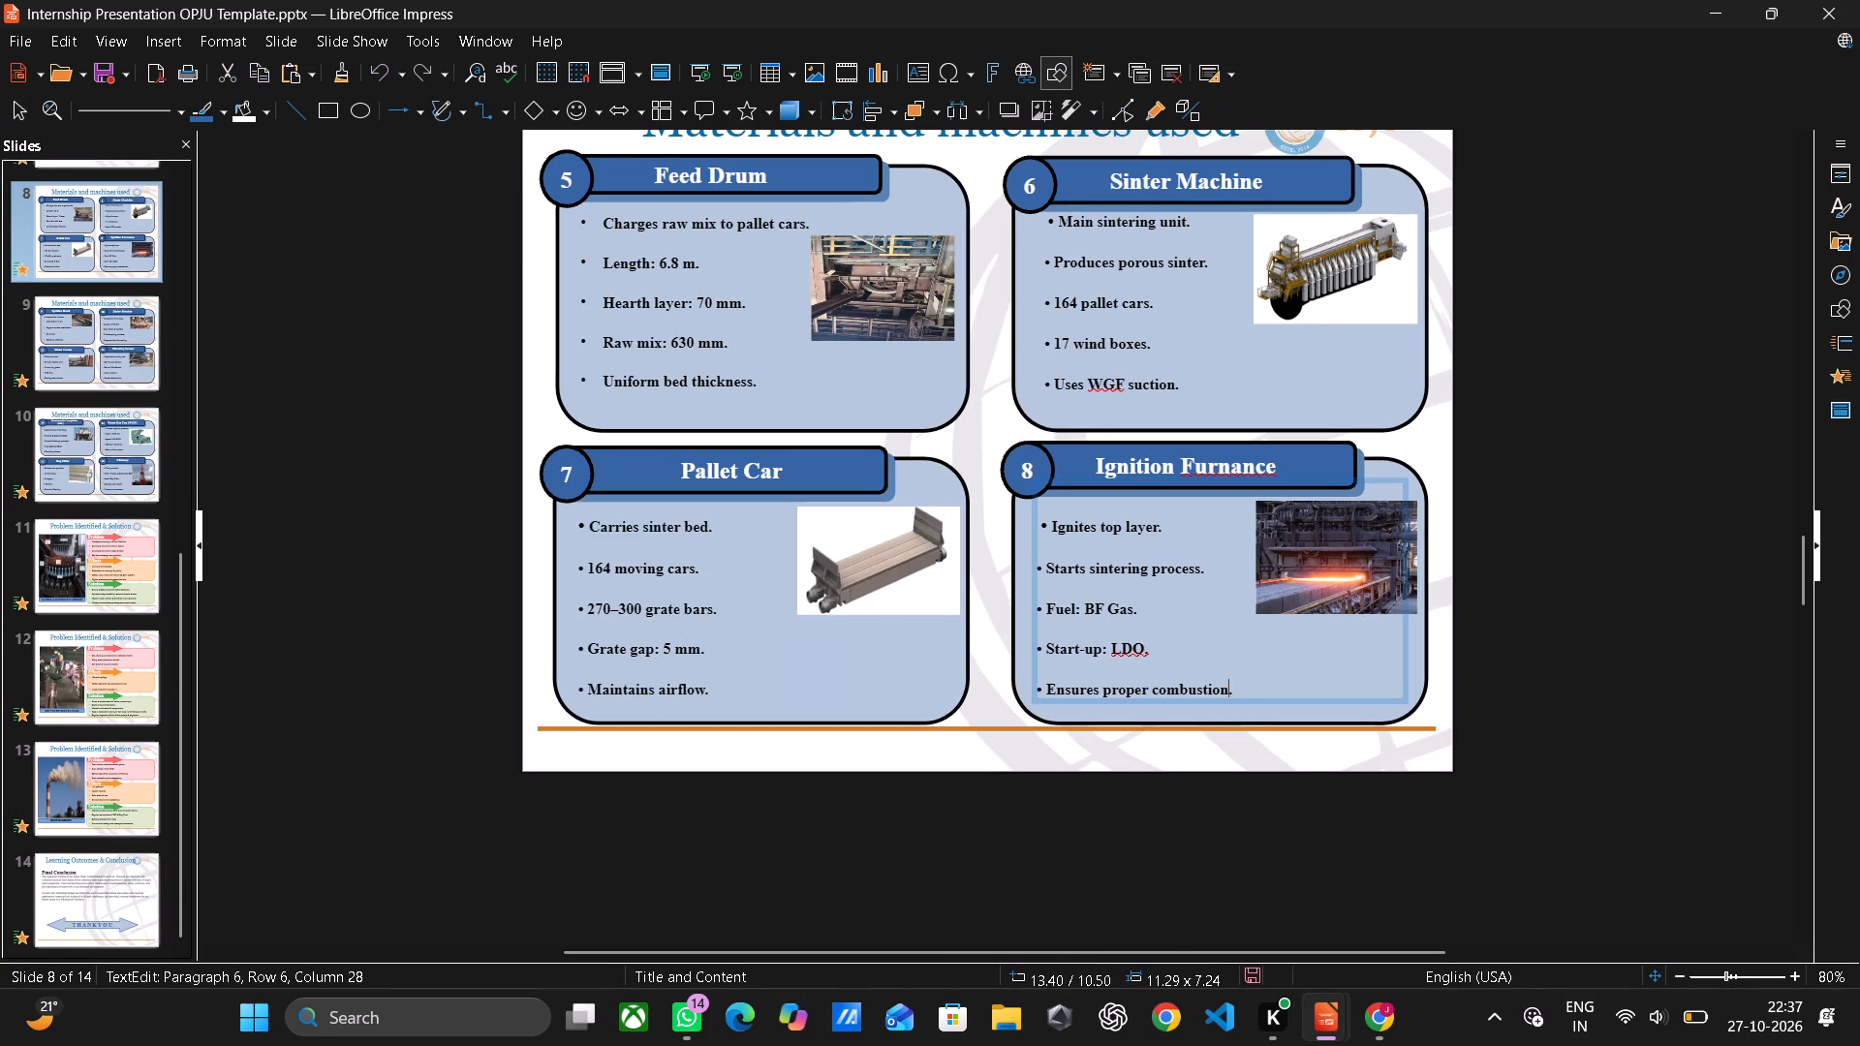
{"action": "left_click_drag", "start_coordinate": [1215, 693], "coordinate": [1033, 692]}
{"action": "key", "text": "BackSpace"}
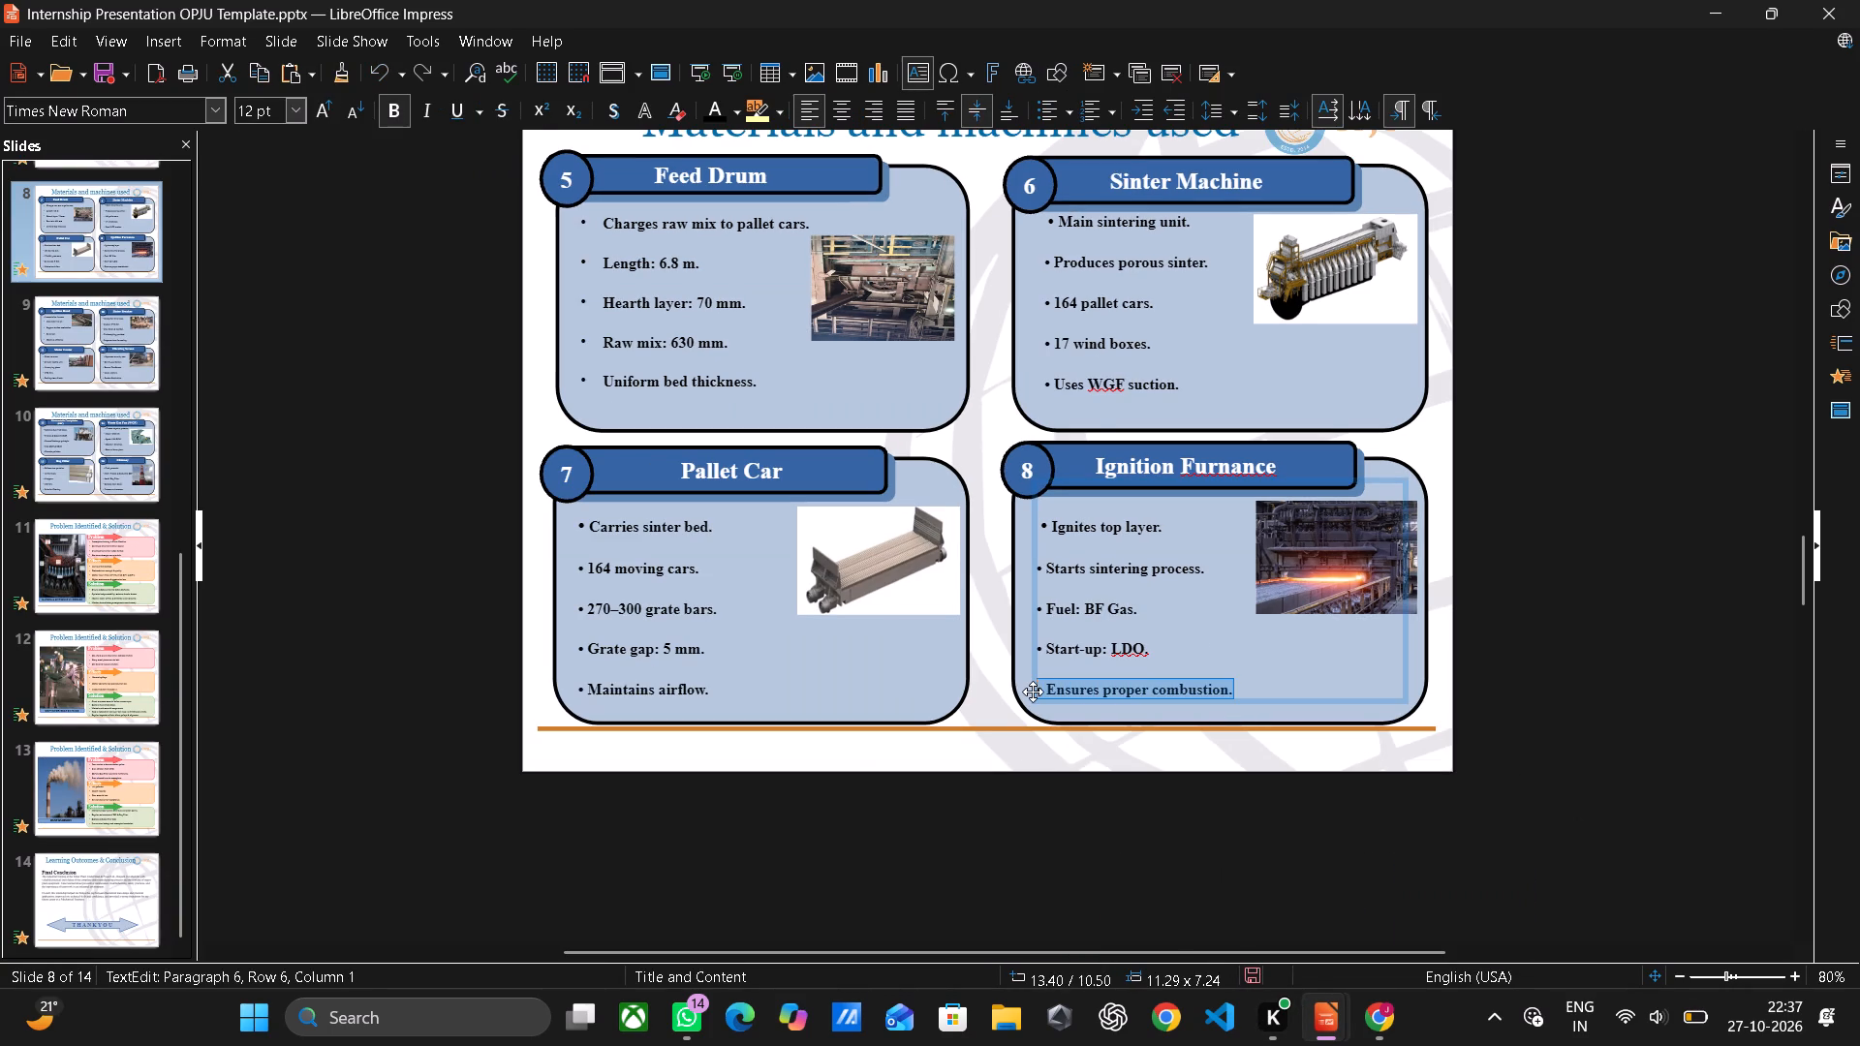
{"action": "key", "text": "ctrl+v"}
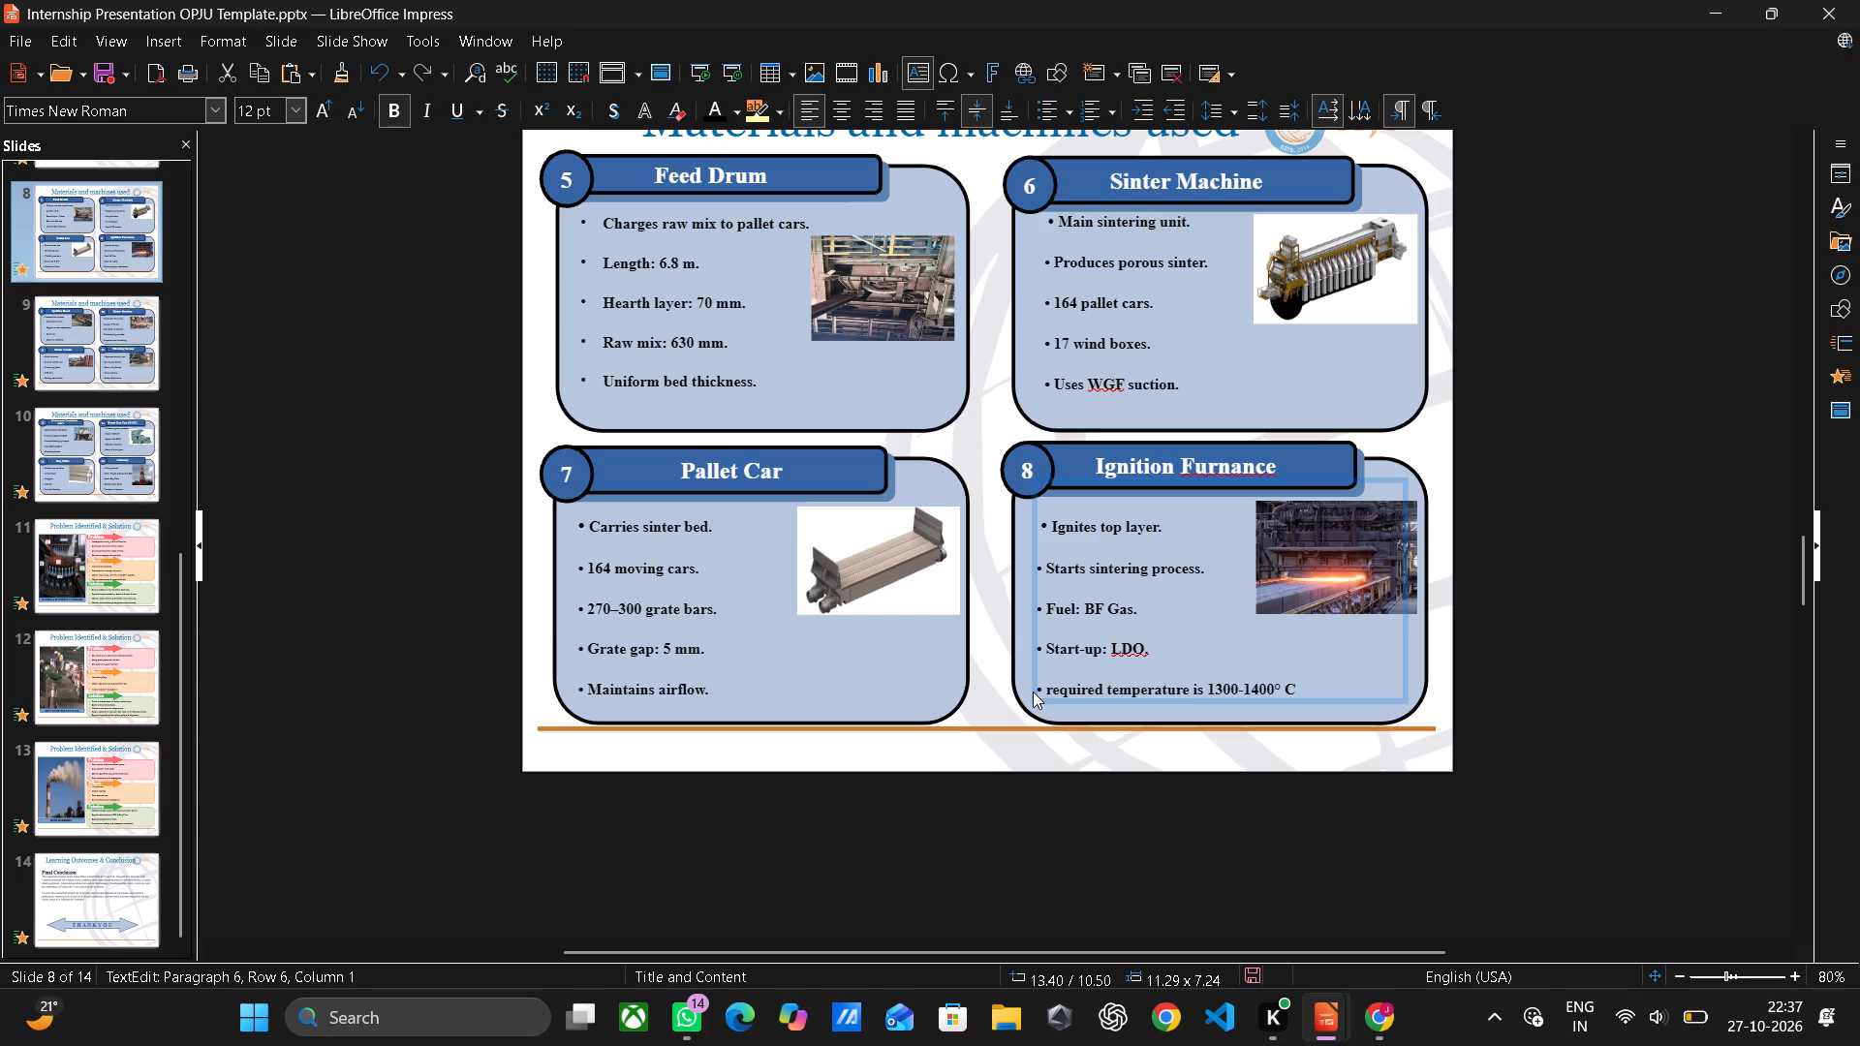
{"action": "left_click", "coordinate": [1351, 814]}
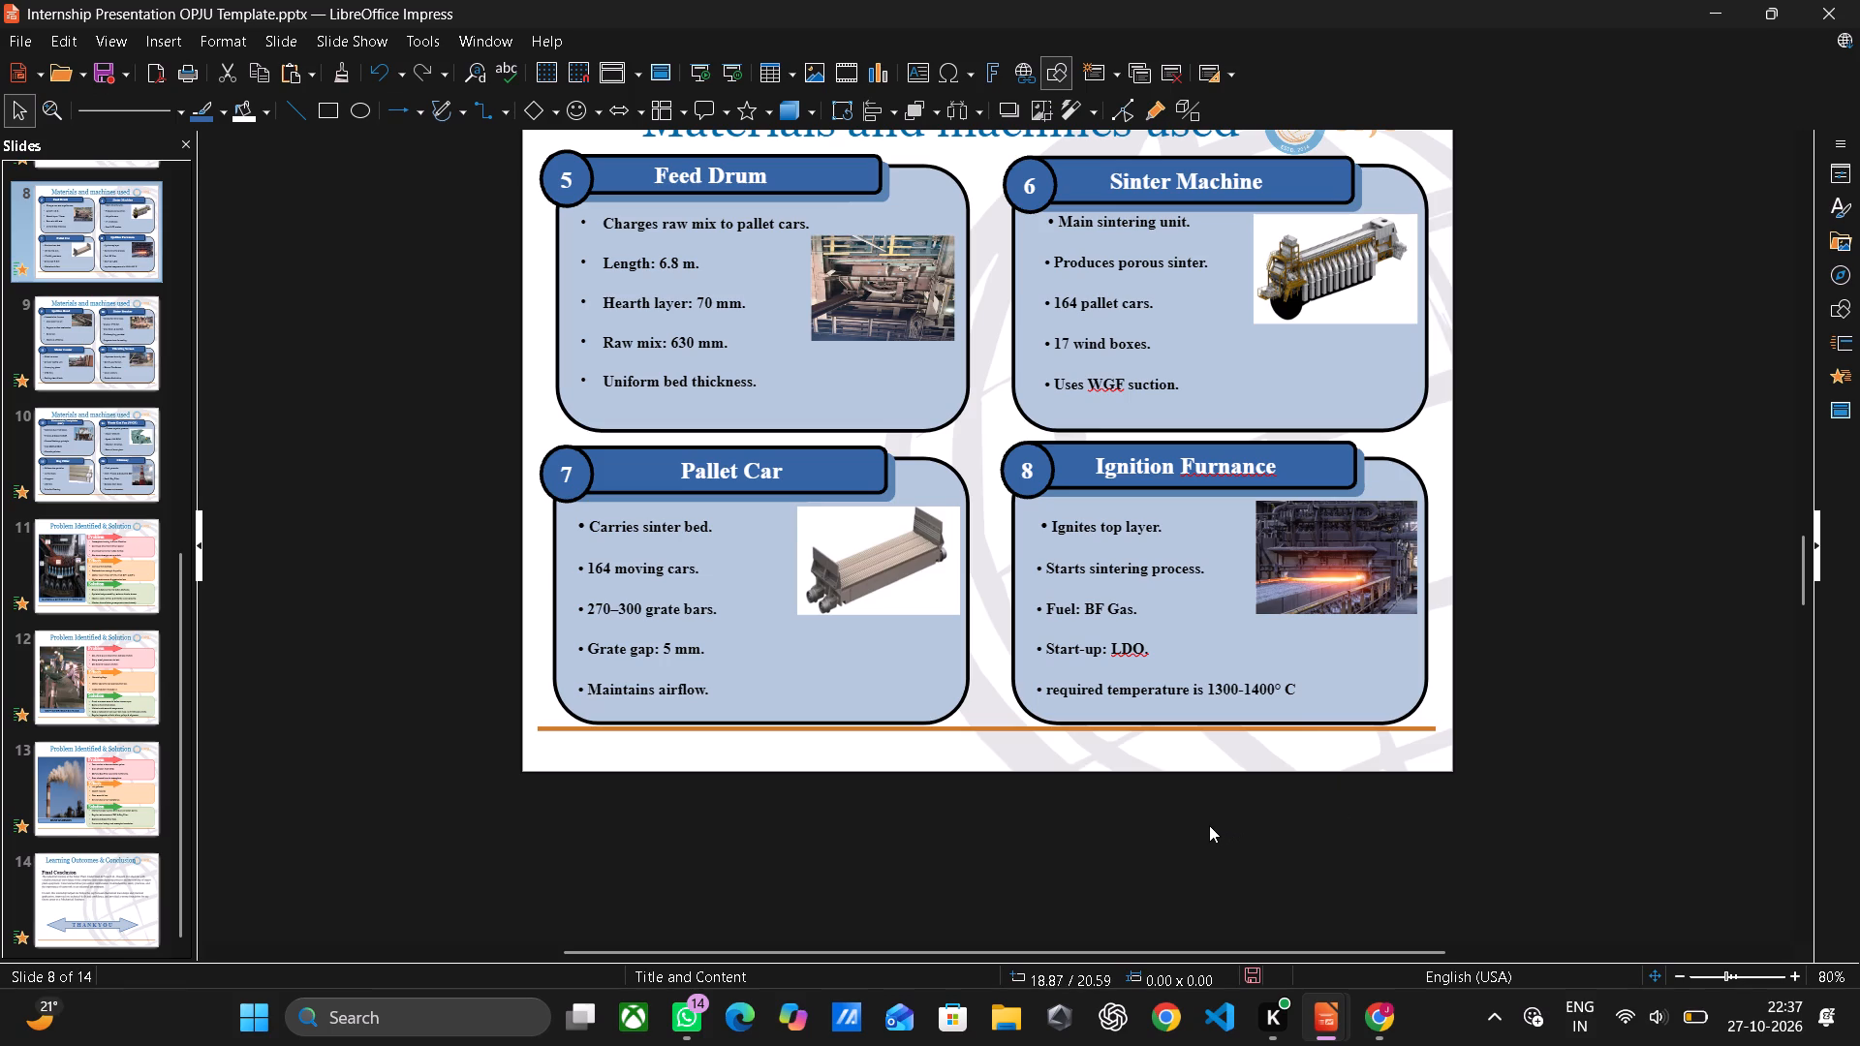
Replace the "Cardan Shaft drive." bullet under Vibrating Screen on Template's slide 9 with Template-1's text "2 screen are there with 3 size of strainer.".
{"action": "scroll", "coordinate": [1209, 825], "scroll_direction": "down", "scroll_amount": 2}
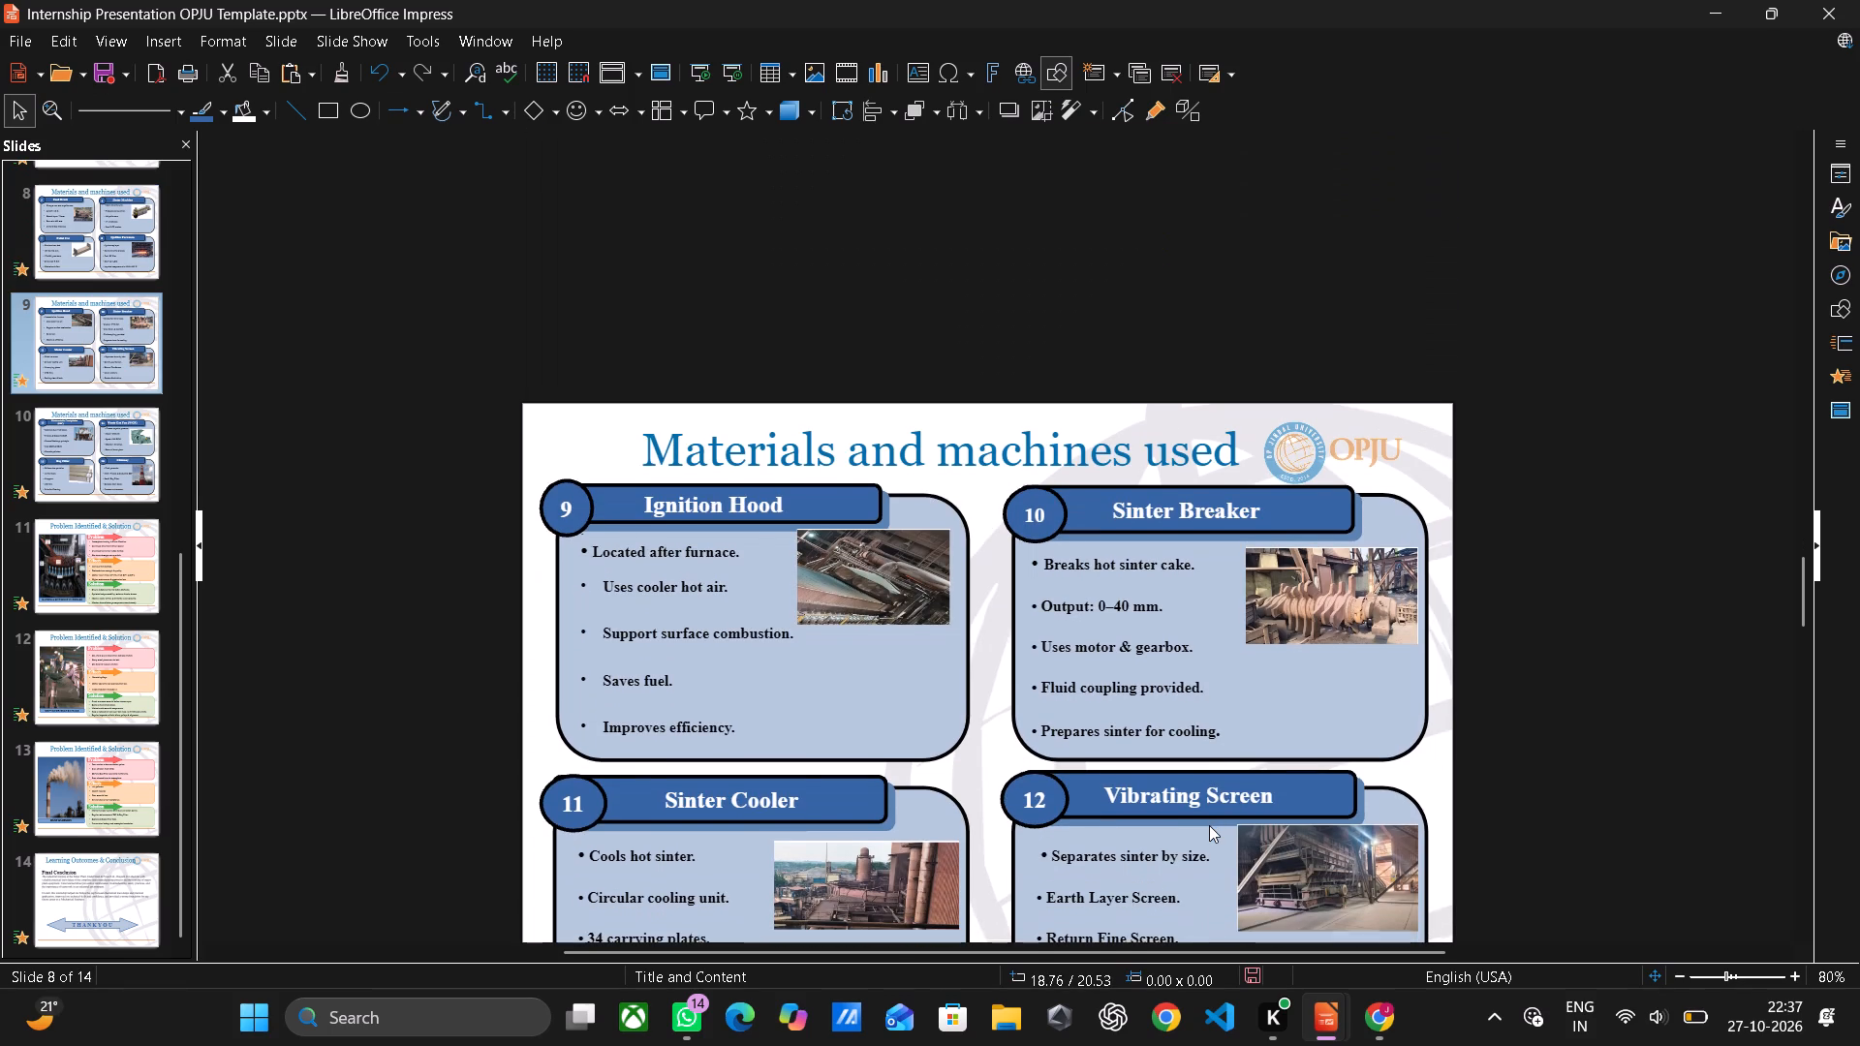
{"action": "scroll", "coordinate": [1209, 825], "scroll_direction": "down", "scroll_amount": 2}
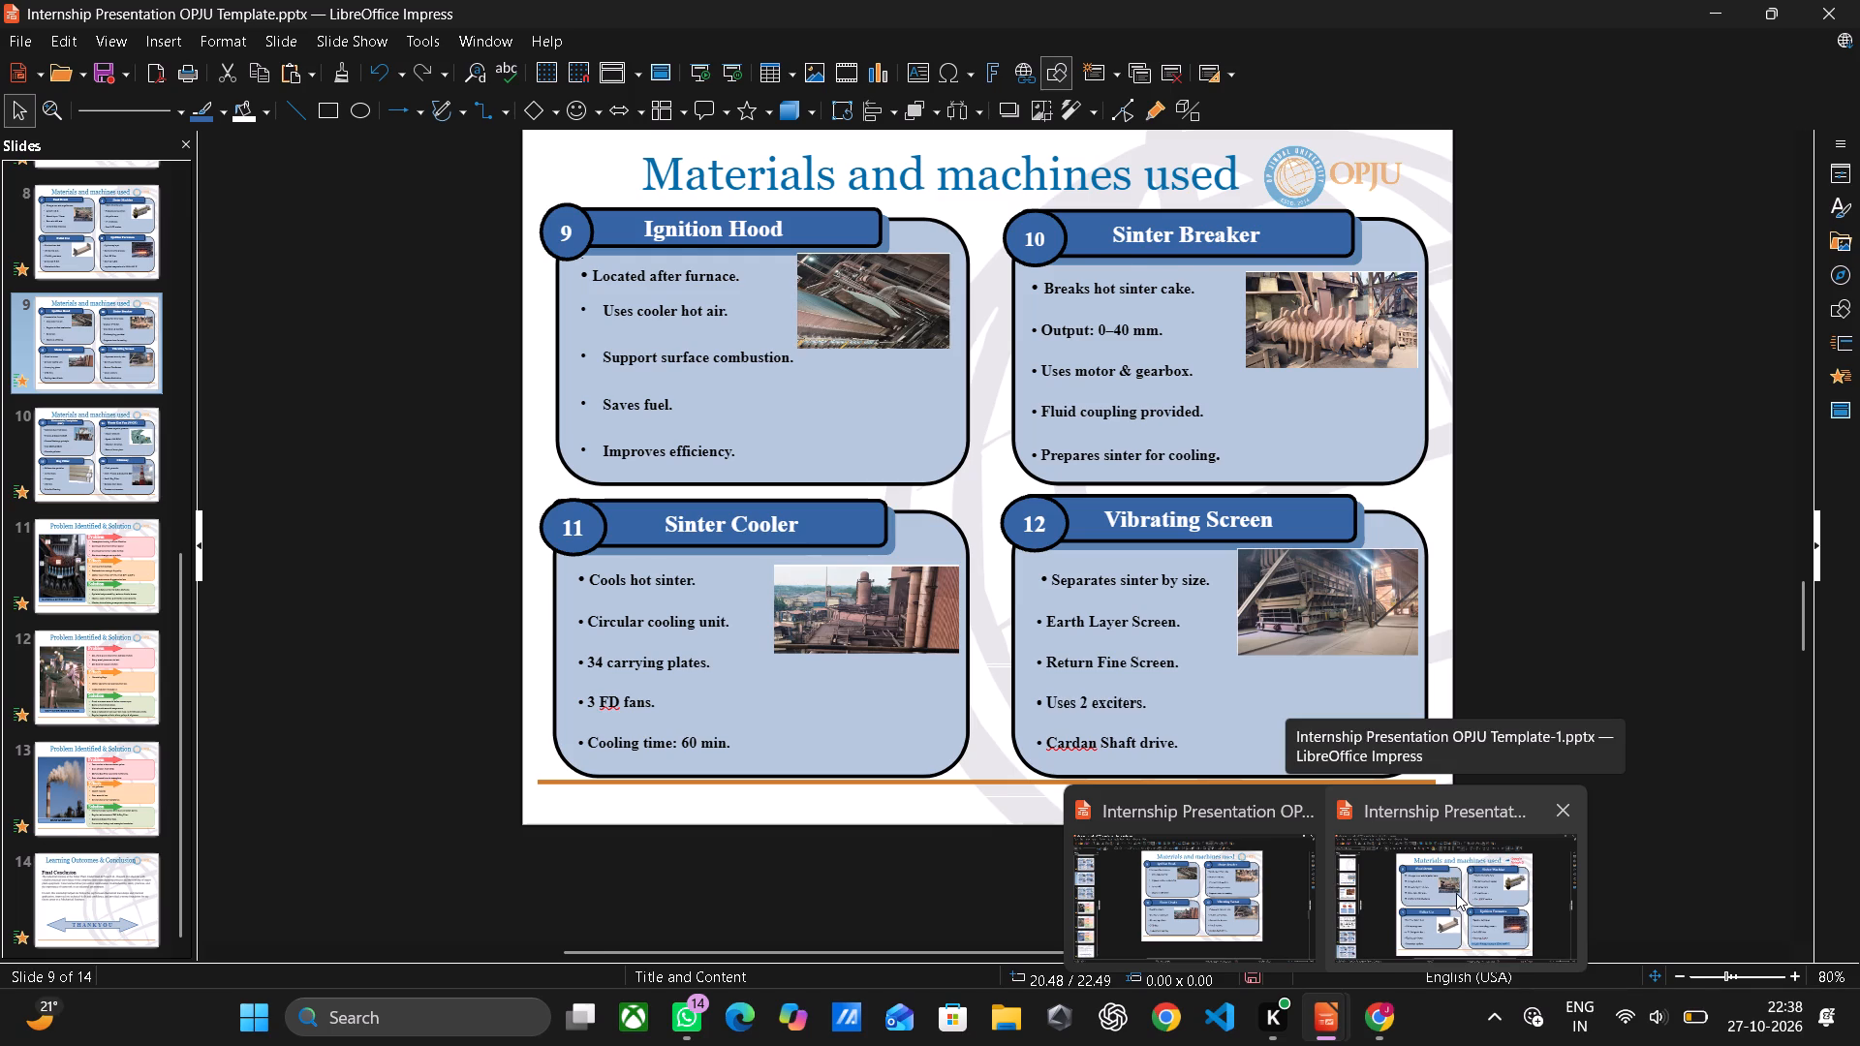
{"action": "left_click", "coordinate": [1456, 893]}
{"action": "scroll", "coordinate": [1279, 765], "scroll_direction": "down", "scroll_amount": 3}
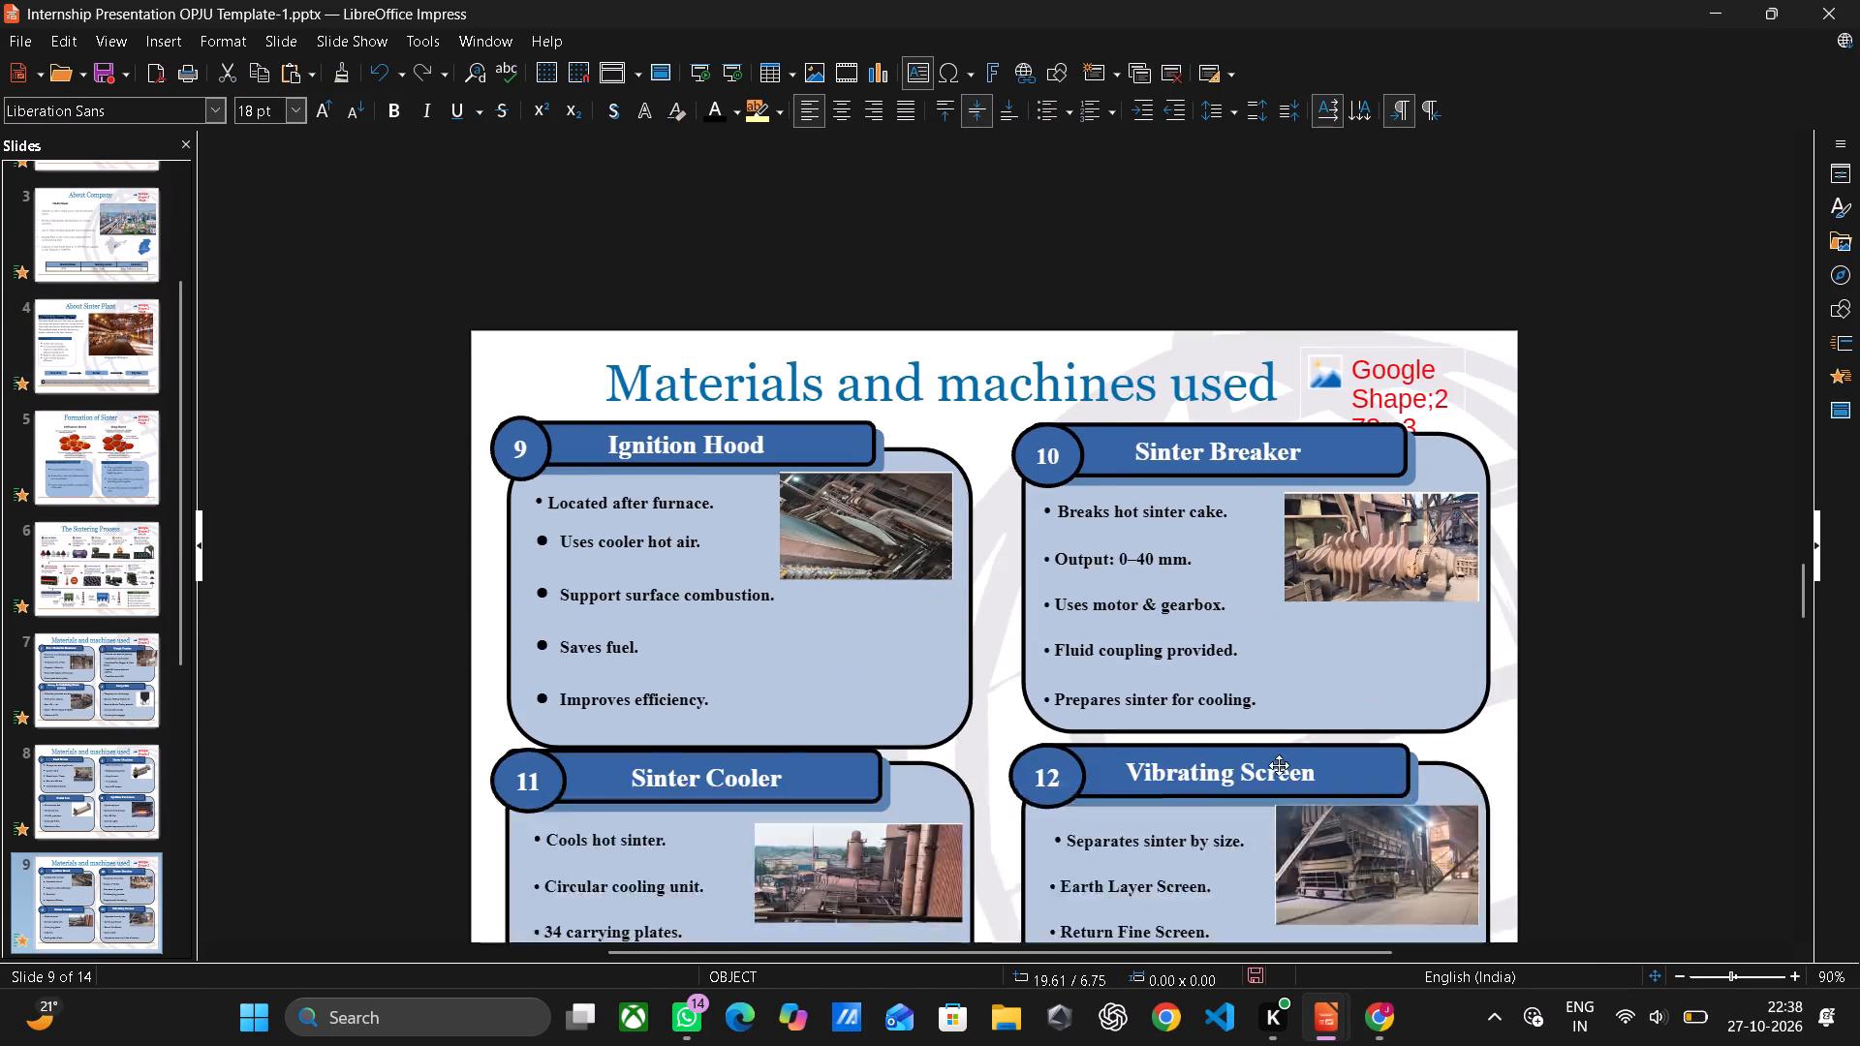
{"action": "scroll", "coordinate": [1279, 765], "scroll_direction": "down", "scroll_amount": 1}
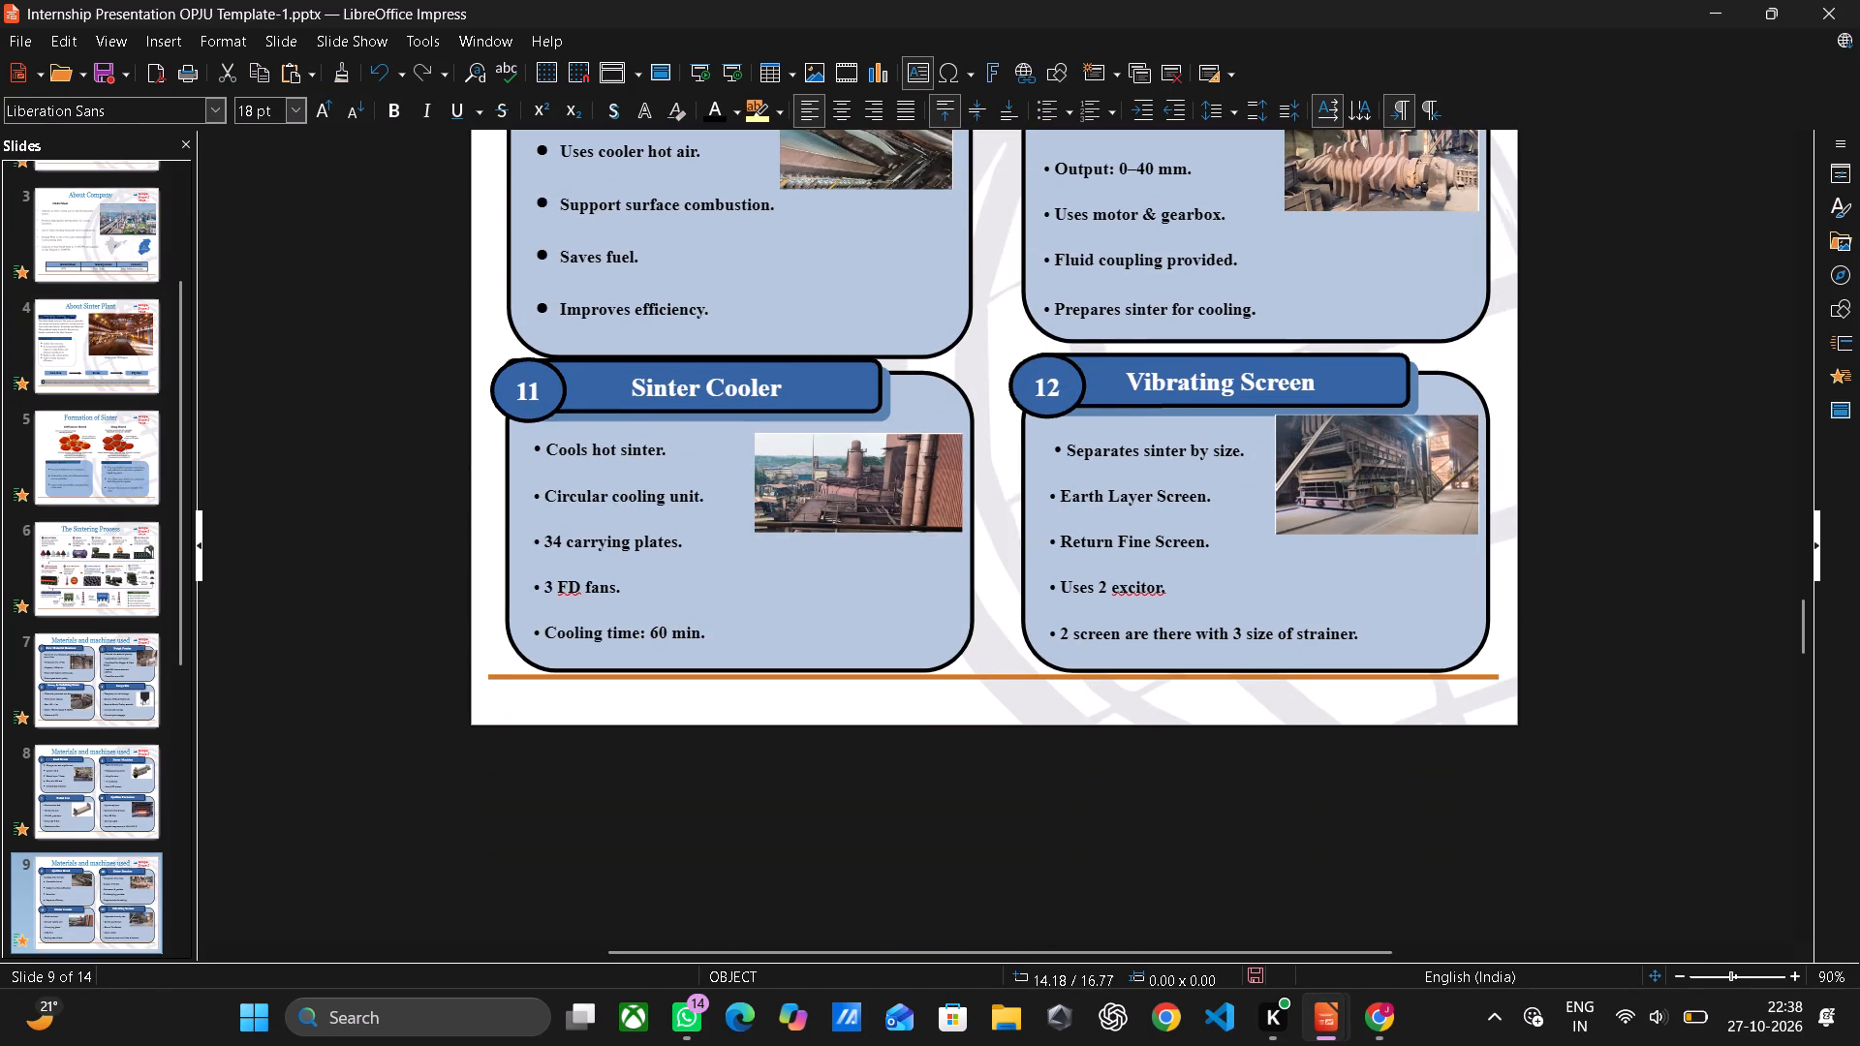
{"action": "left_click_drag", "start_coordinate": [1055, 631], "coordinate": [1381, 631]}
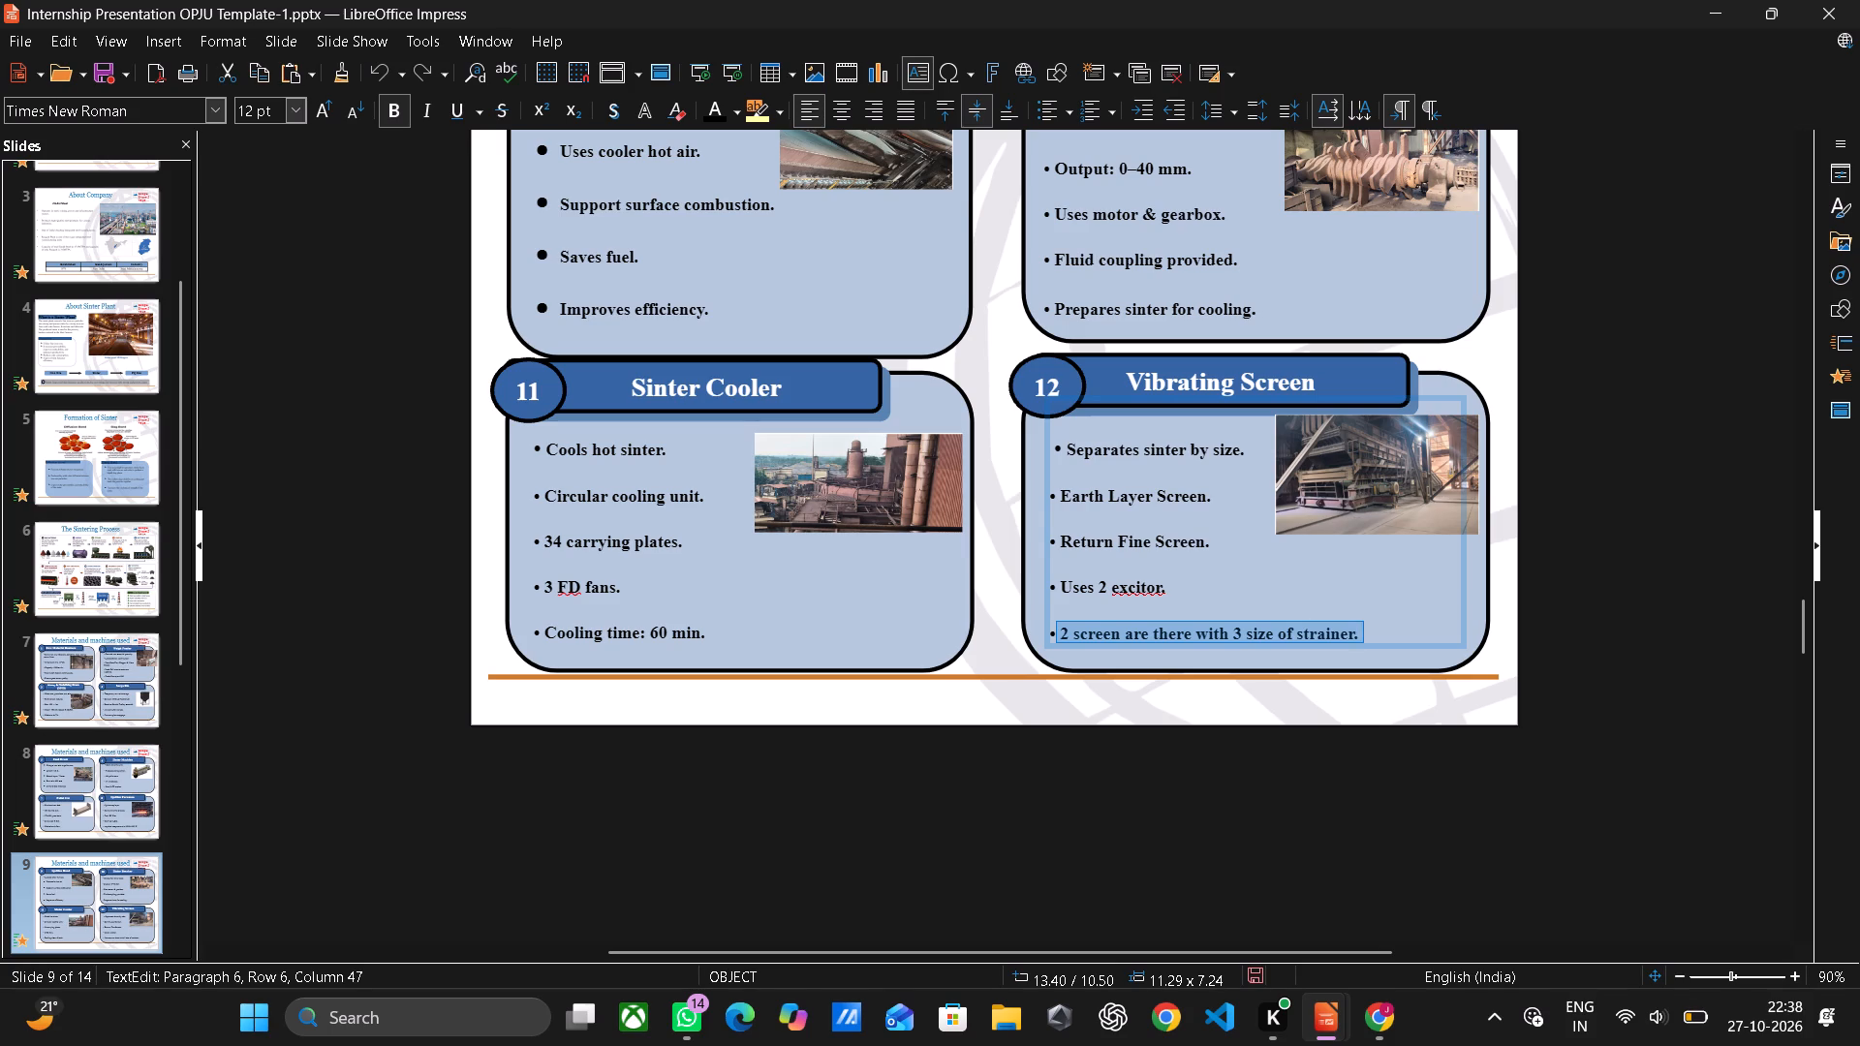
{"action": "key", "text": "ctrl+c"}
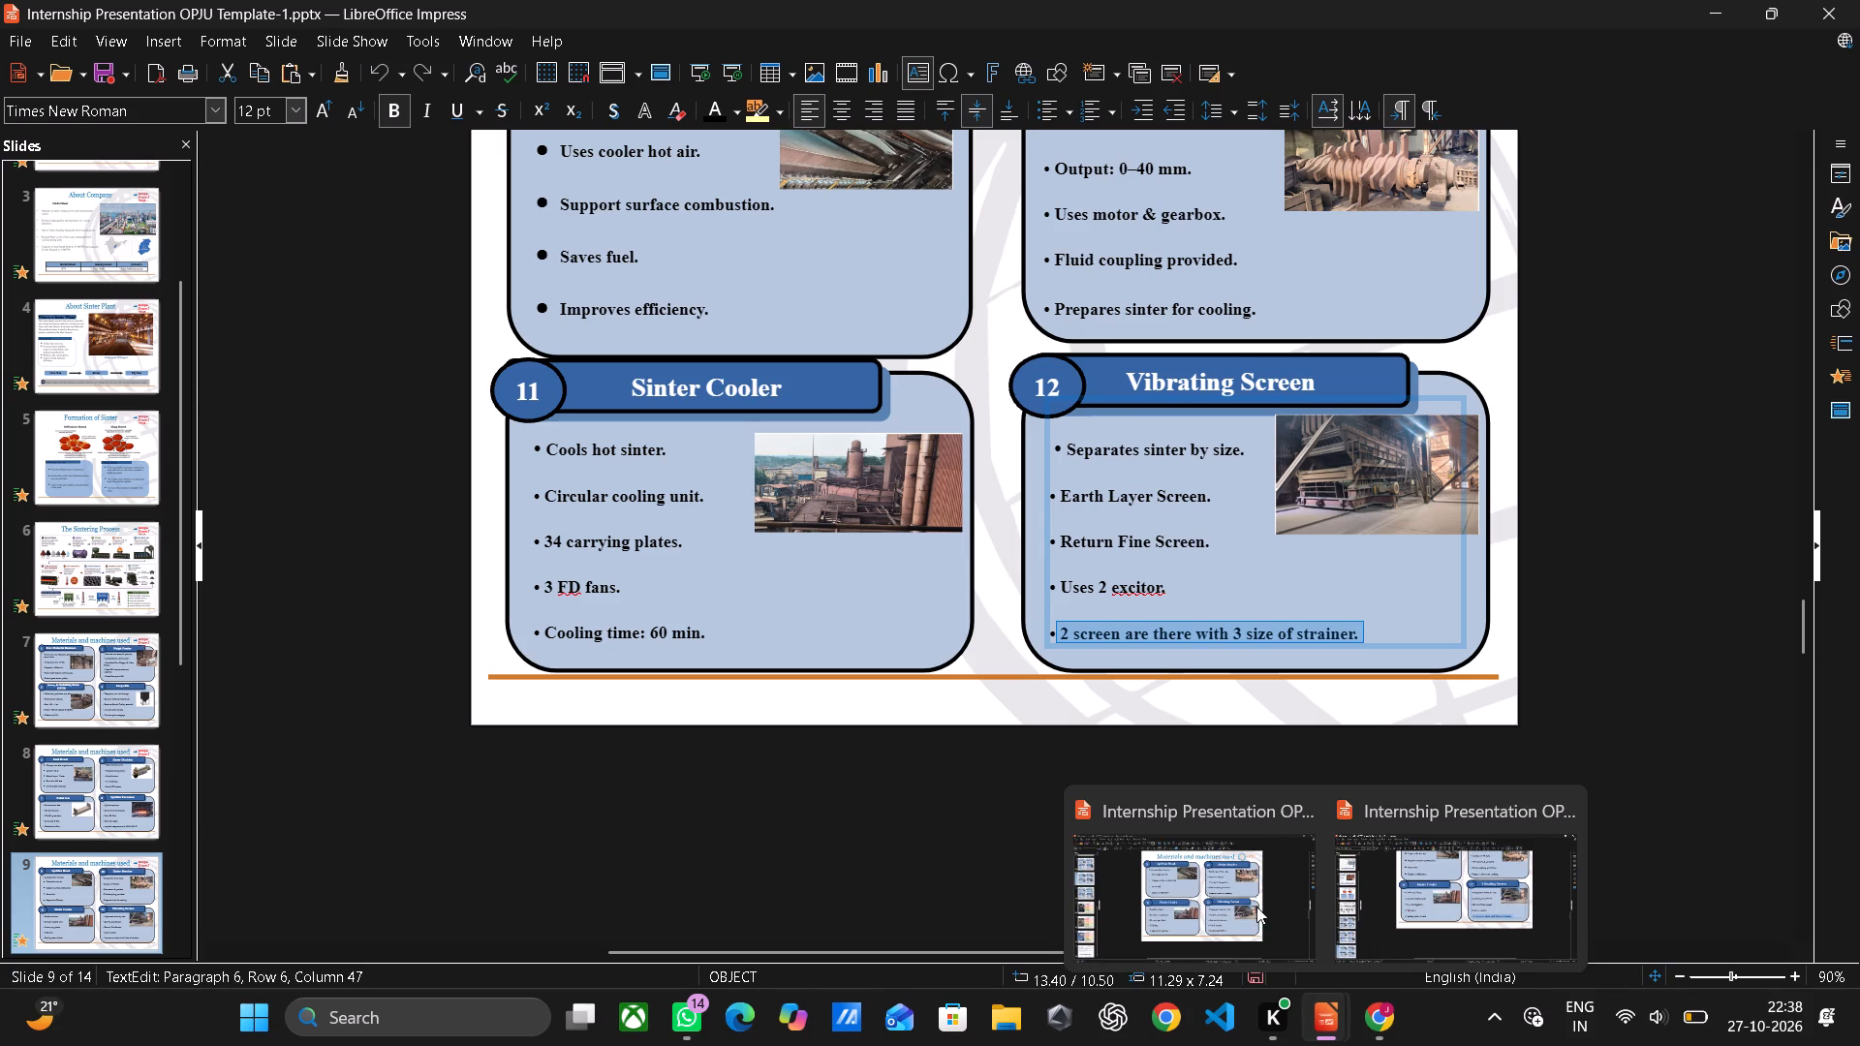
{"action": "left_click", "coordinate": [1235, 874]}
{"action": "left_click_drag", "start_coordinate": [1183, 743], "coordinate": [1031, 745]}
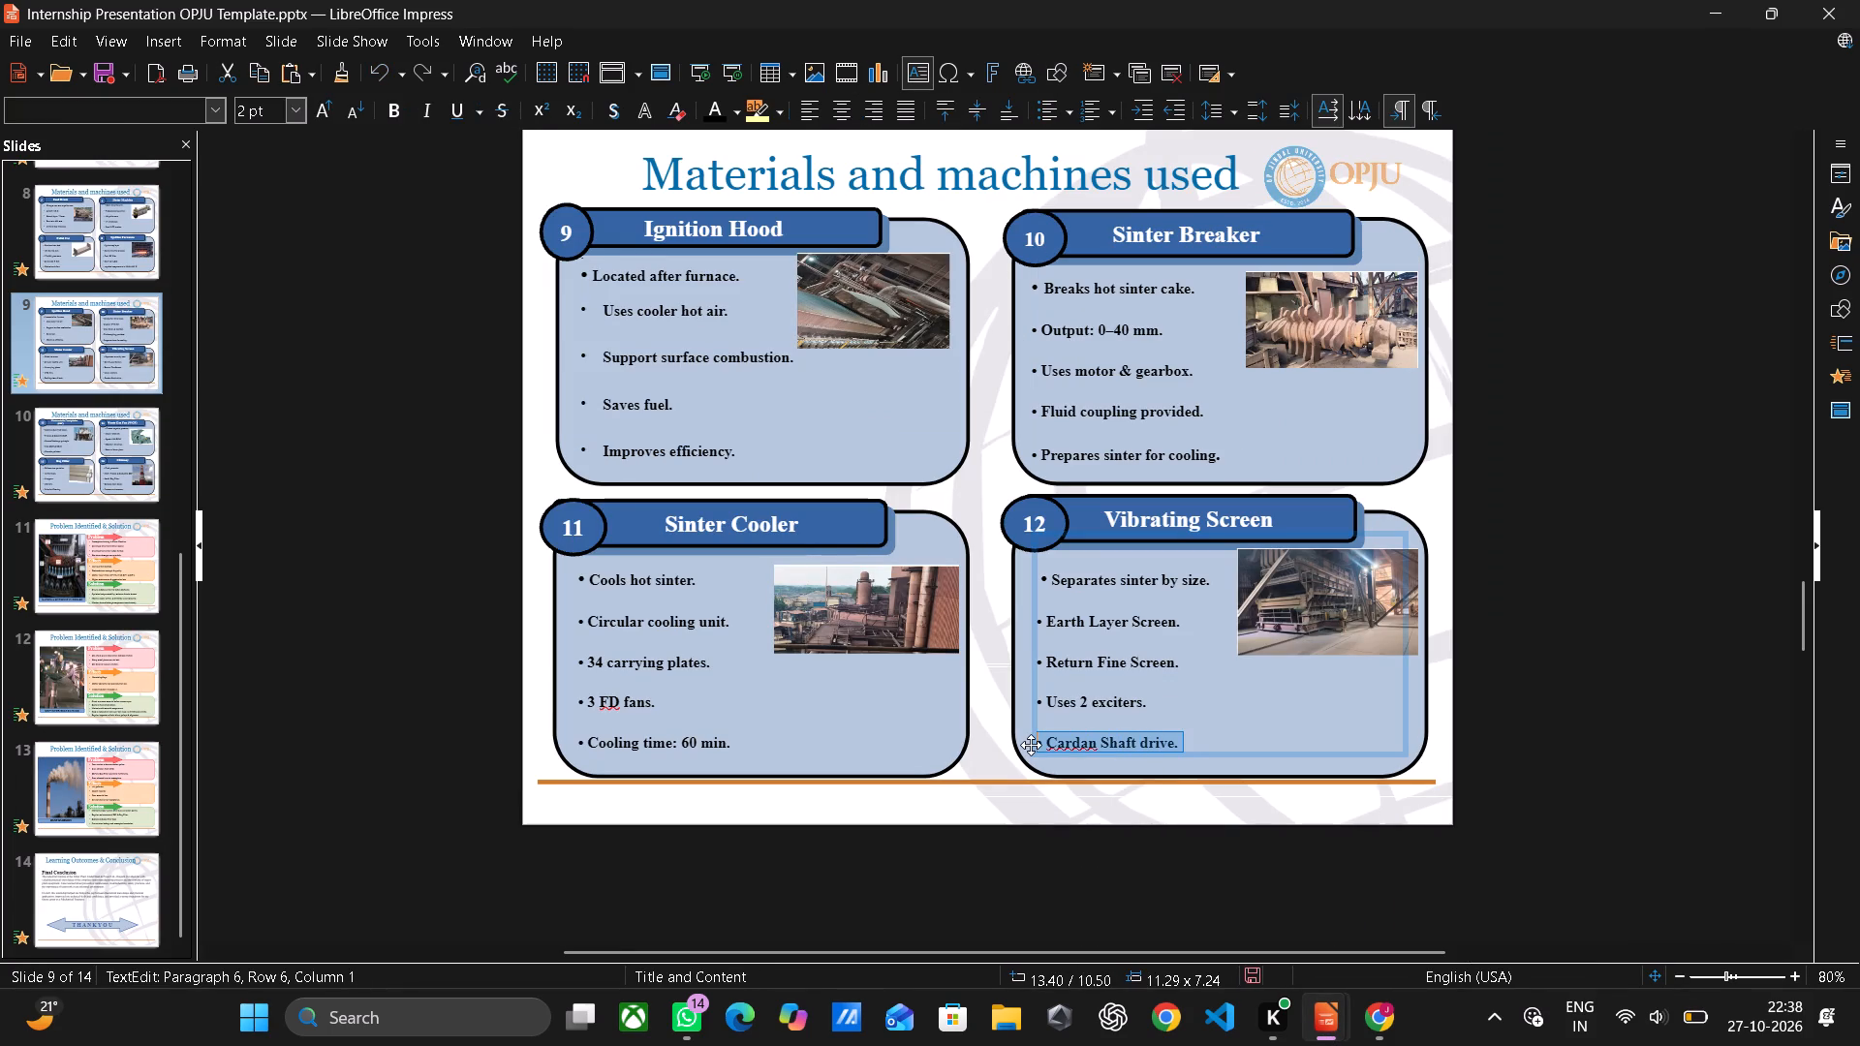
{"action": "key", "text": "BackSpace"}
{"action": "key", "text": "ctrl+v"}
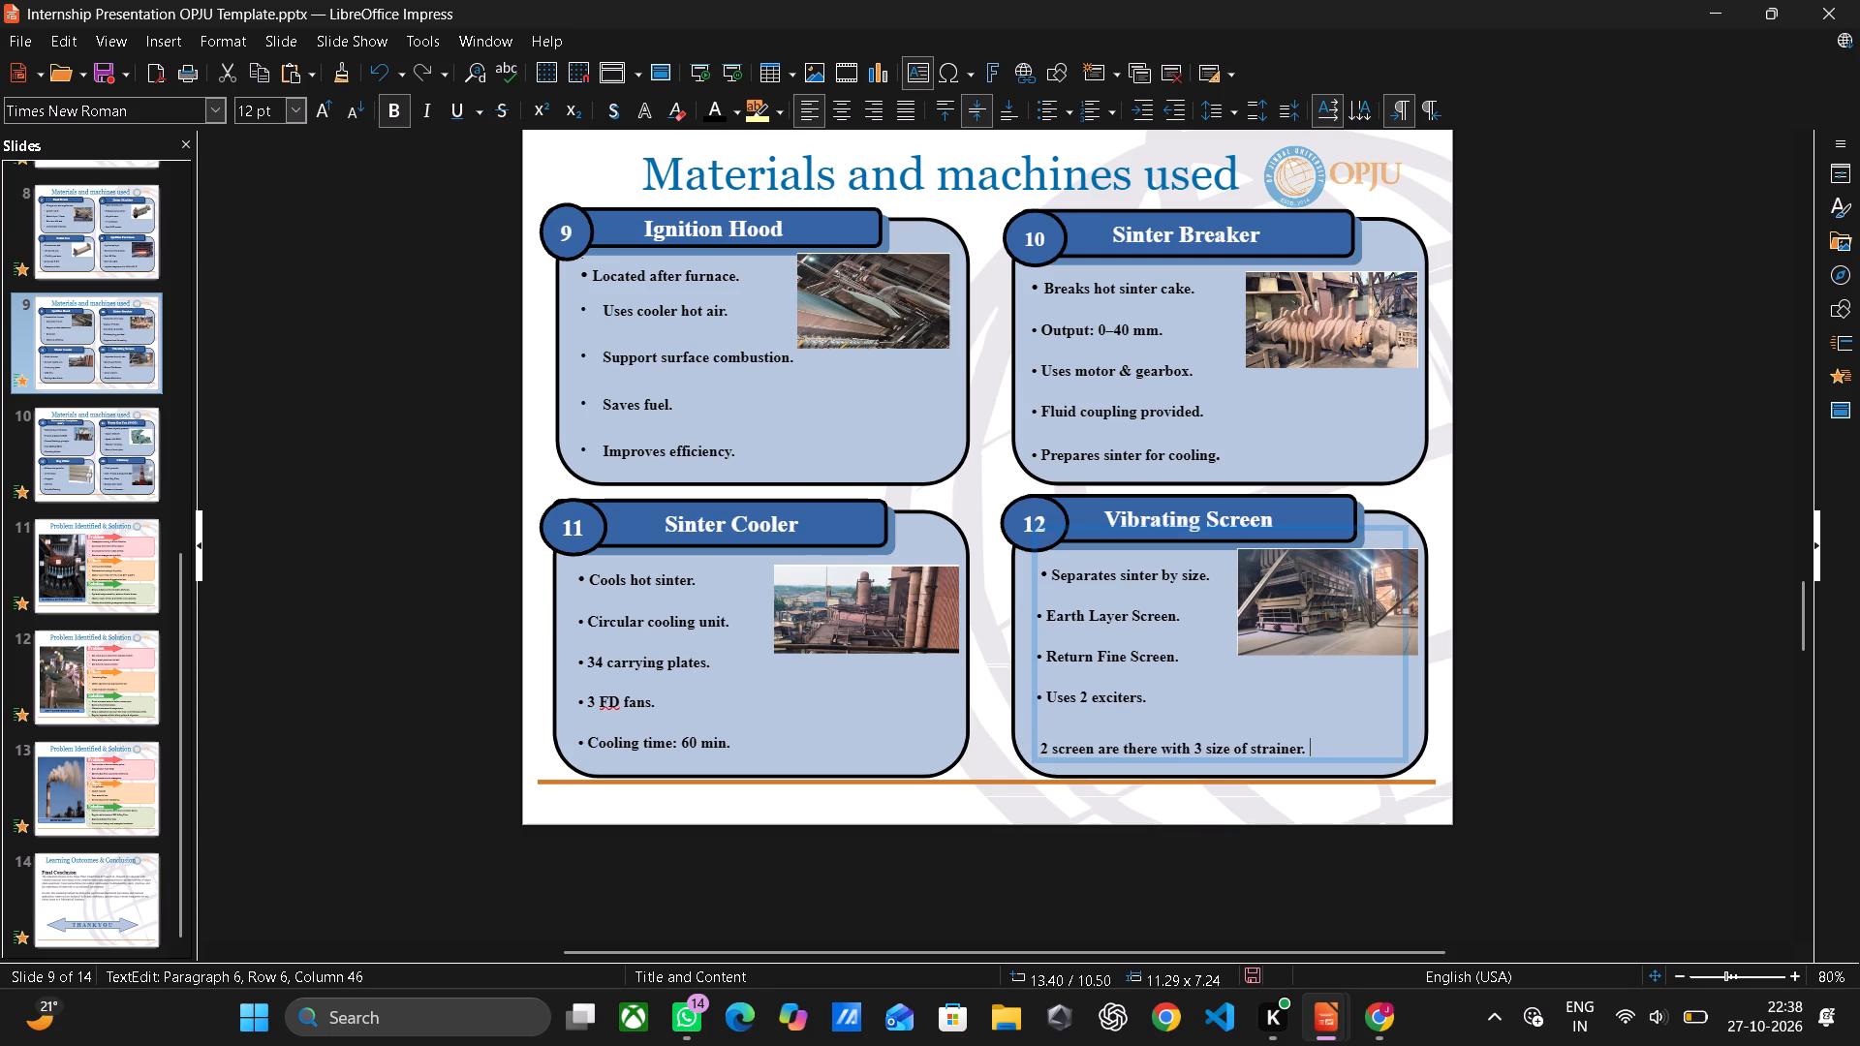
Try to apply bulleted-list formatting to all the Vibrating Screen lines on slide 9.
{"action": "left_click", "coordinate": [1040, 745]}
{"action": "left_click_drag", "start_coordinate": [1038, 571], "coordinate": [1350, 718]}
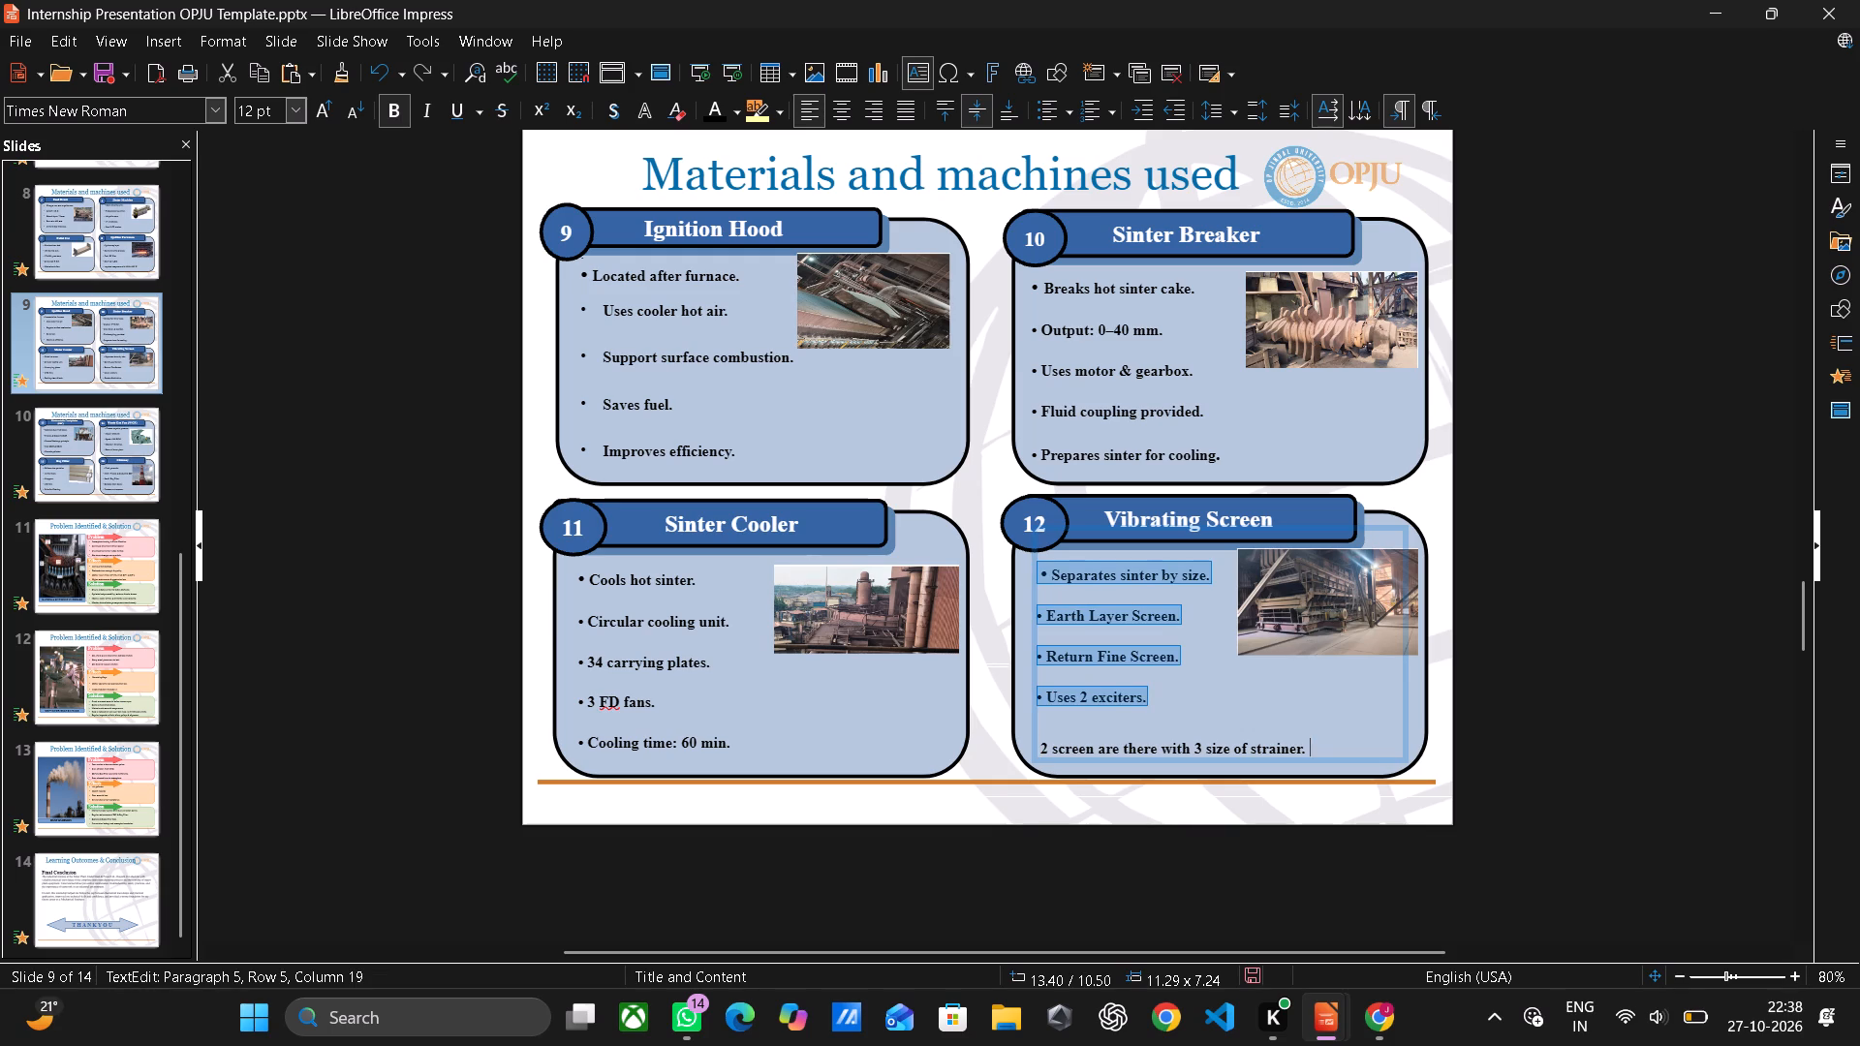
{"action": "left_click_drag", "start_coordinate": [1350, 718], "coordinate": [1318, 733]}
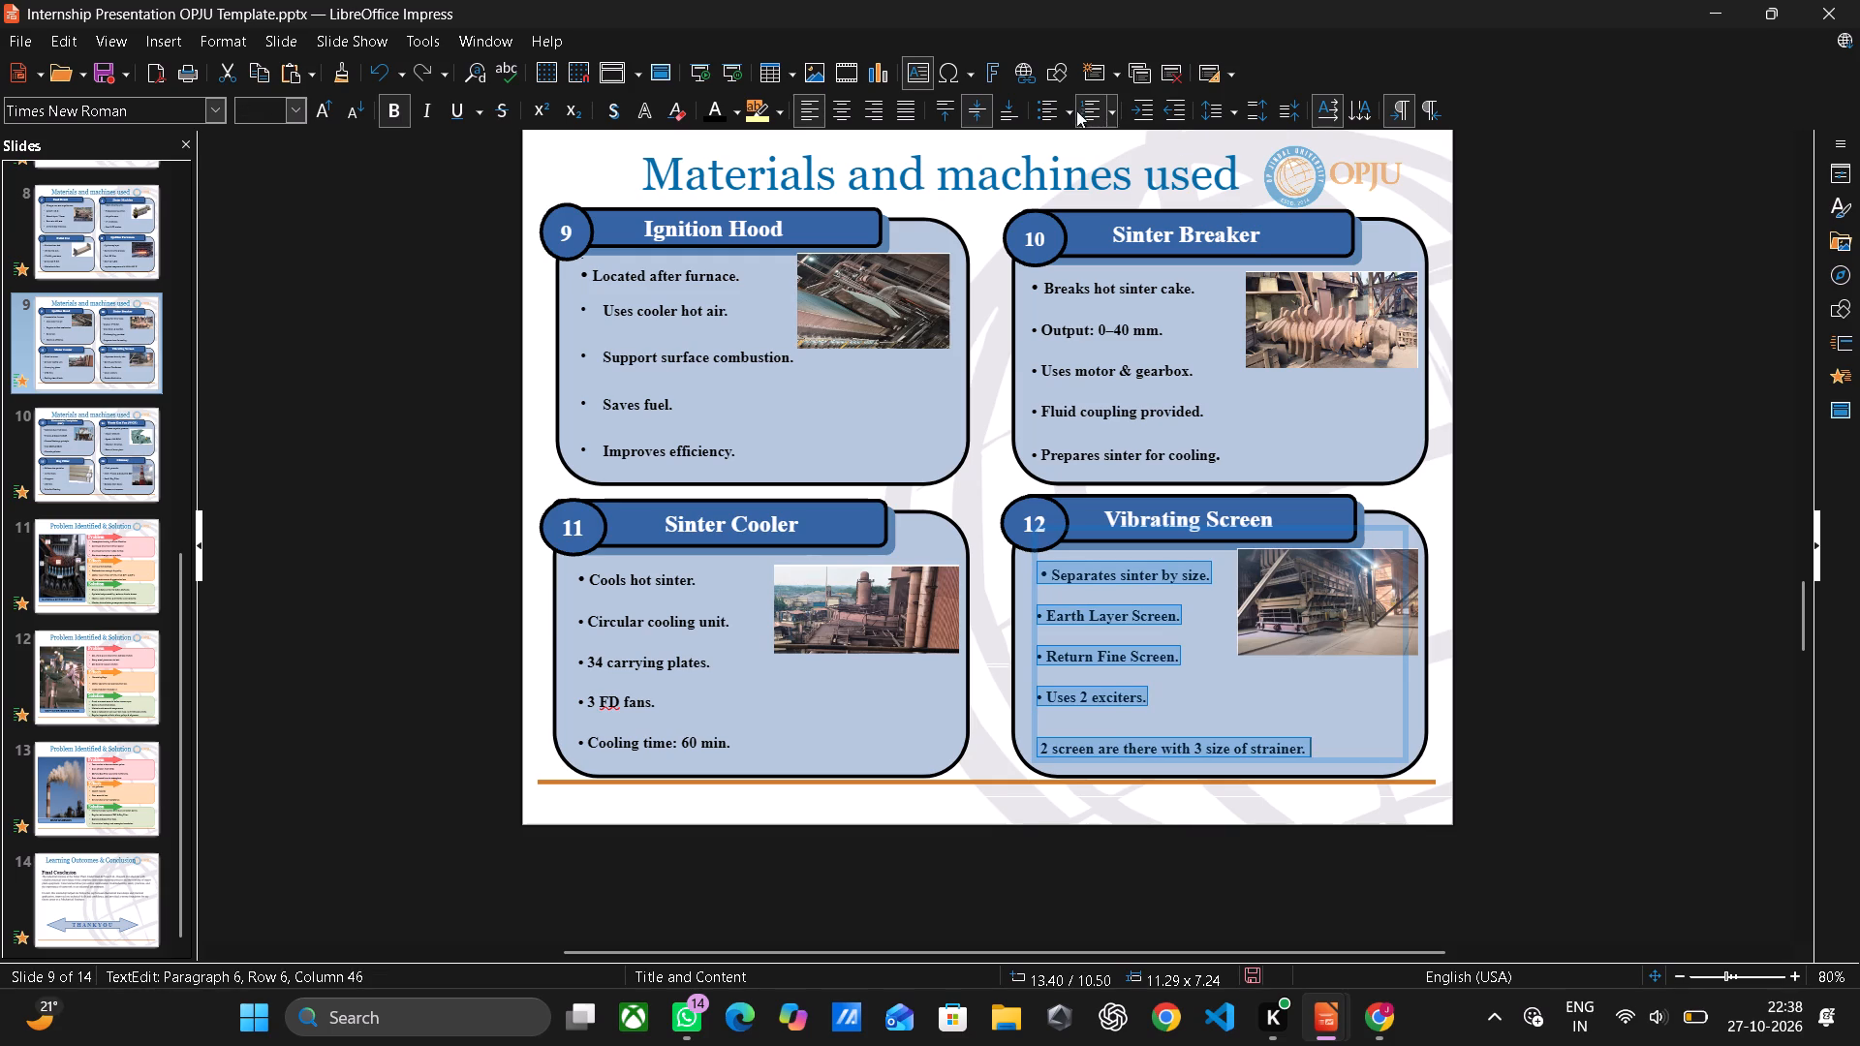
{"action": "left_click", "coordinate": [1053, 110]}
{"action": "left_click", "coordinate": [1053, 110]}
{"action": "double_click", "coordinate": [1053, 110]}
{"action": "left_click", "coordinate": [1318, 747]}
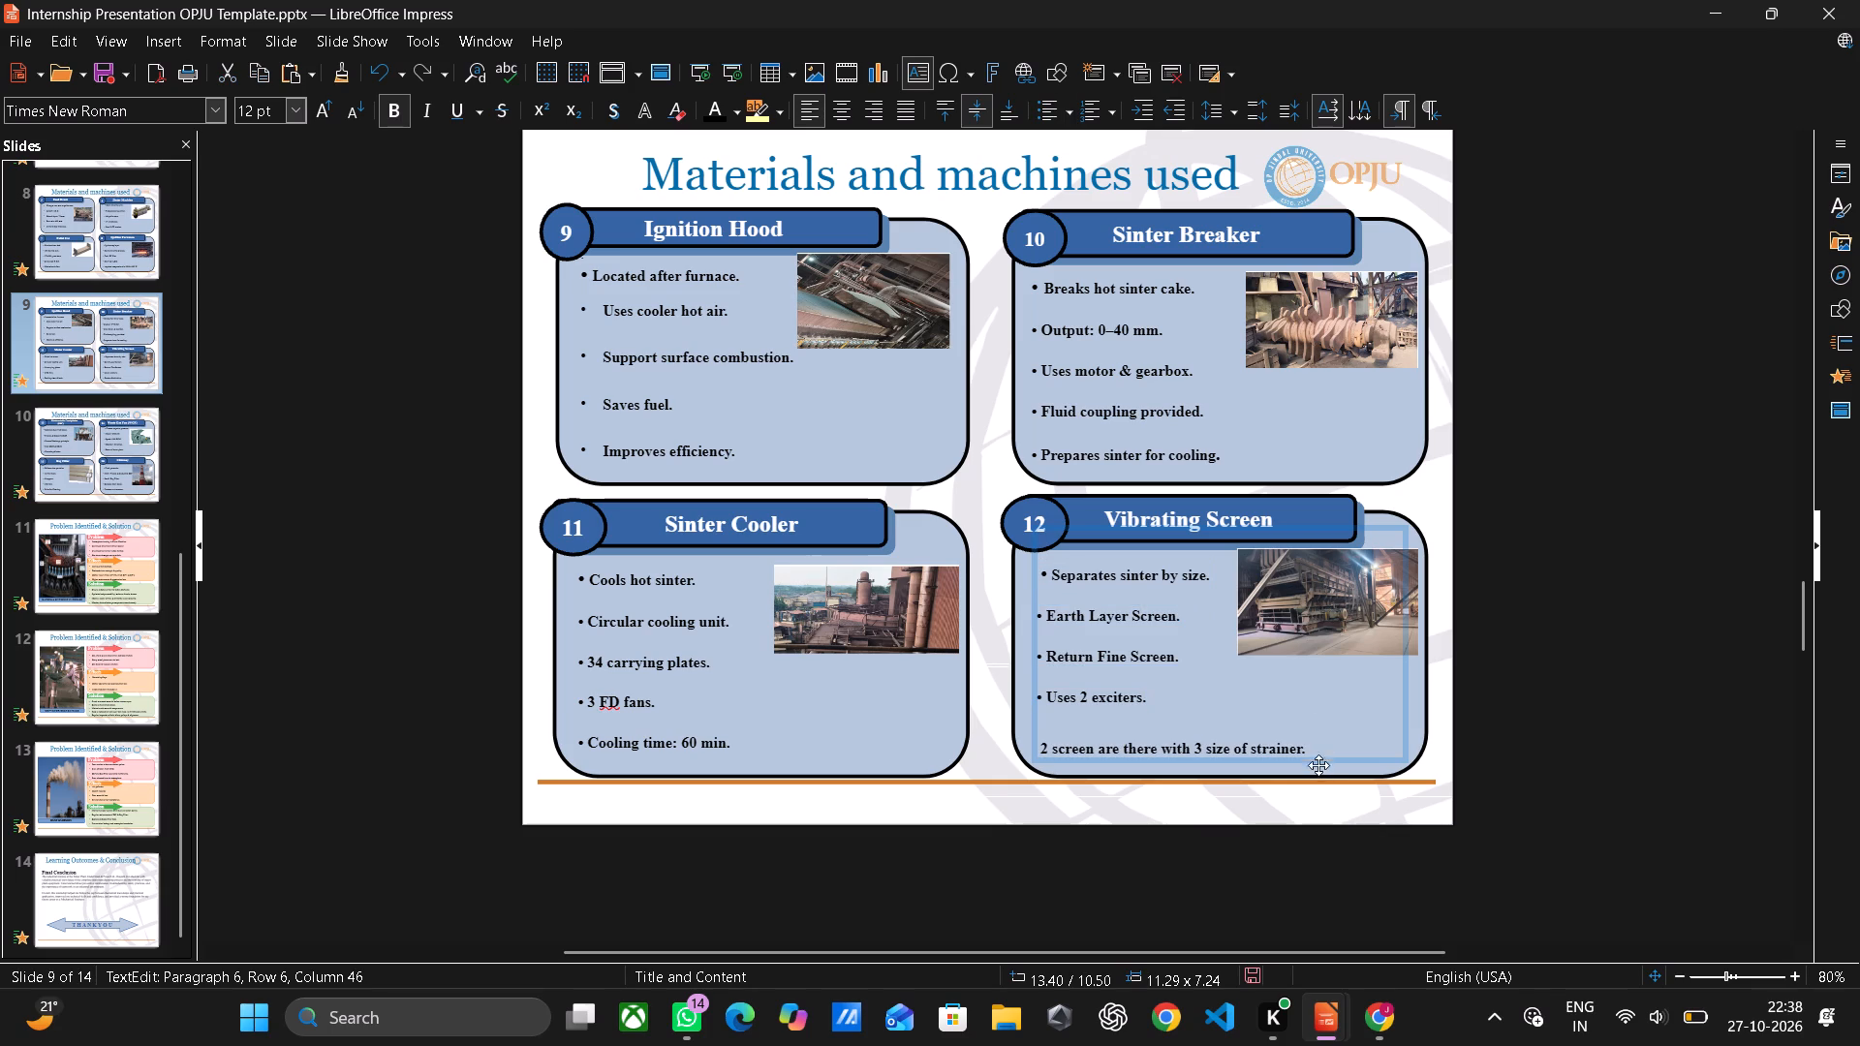
Copy the bullet character from Template-1's last Vibrating Screen line and insert it before "2 screen are there with 3 size of strainer." in Template.
{"action": "left_click", "coordinate": [1424, 908]}
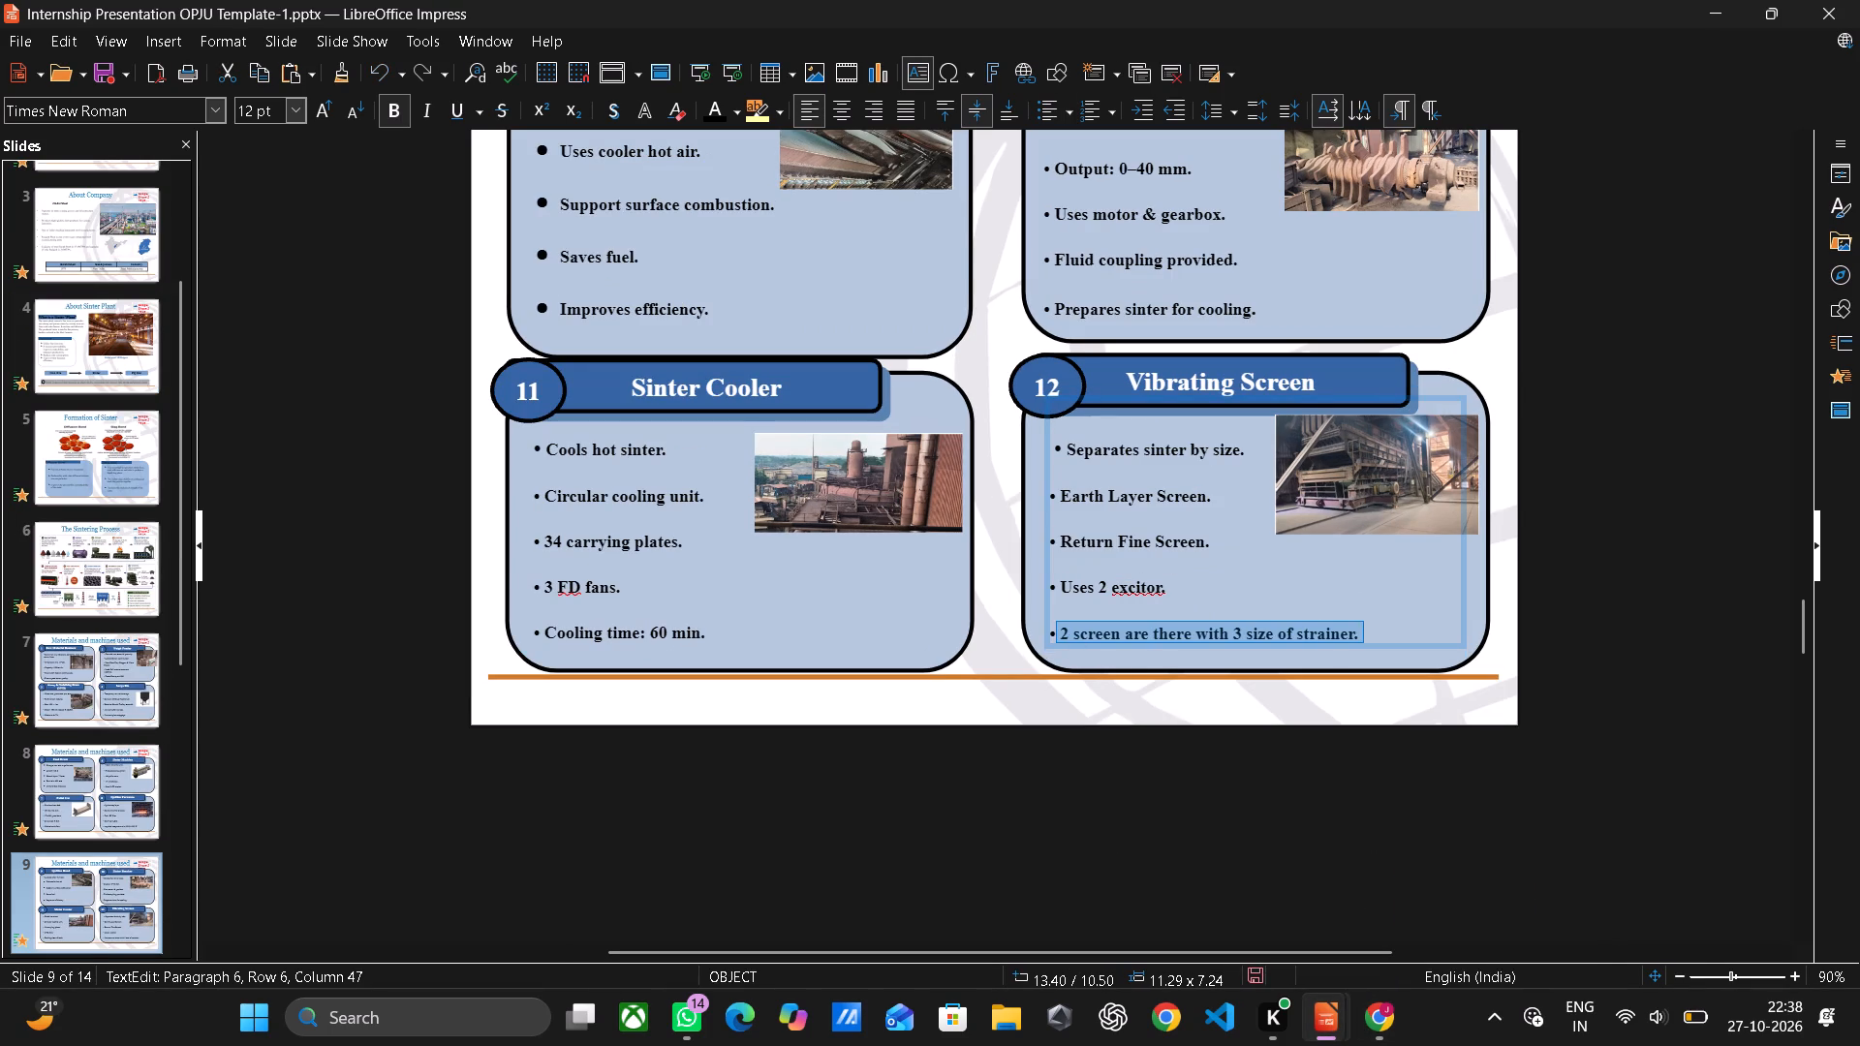
{"action": "left_click", "coordinate": [1056, 631]}
{"action": "left_click", "coordinate": [1056, 631]}
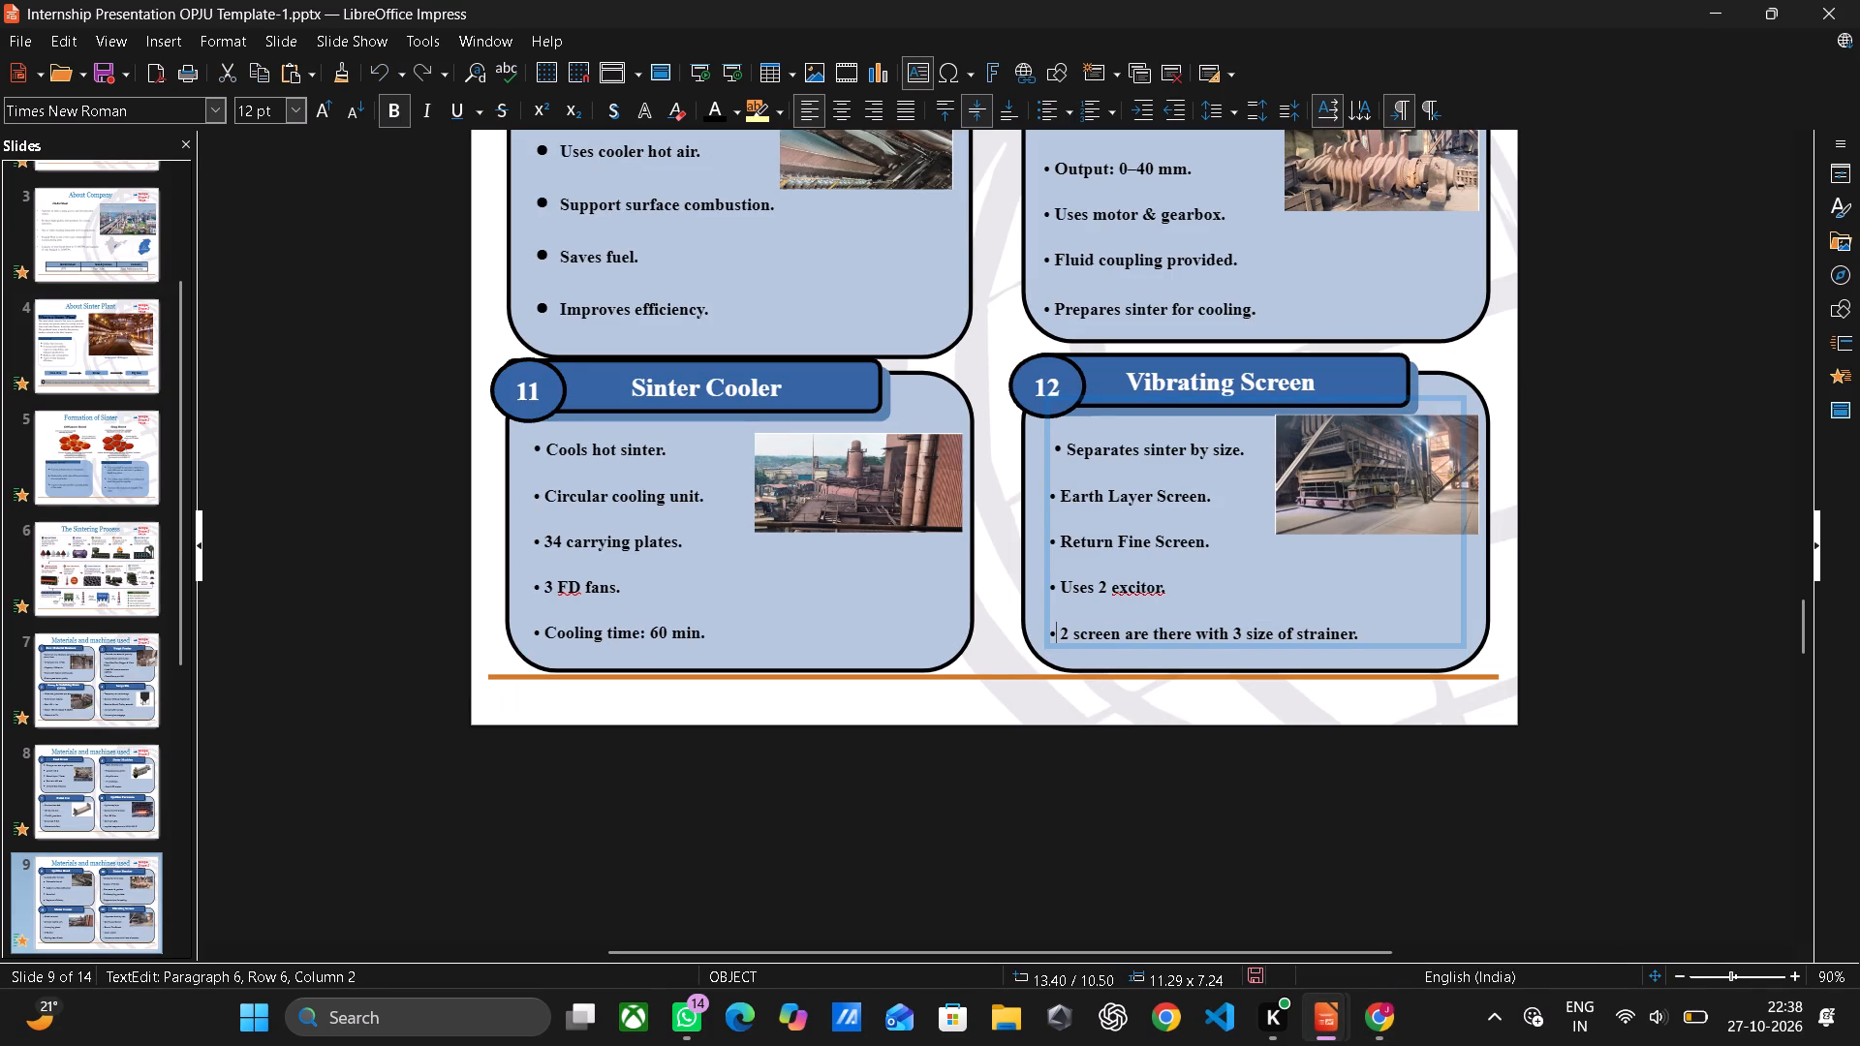
{"action": "left_click", "coordinate": [1055, 629]}
{"action": "key", "text": "Left"}
{"action": "left_click_drag", "start_coordinate": [1054, 631], "coordinate": [1083, 631]}
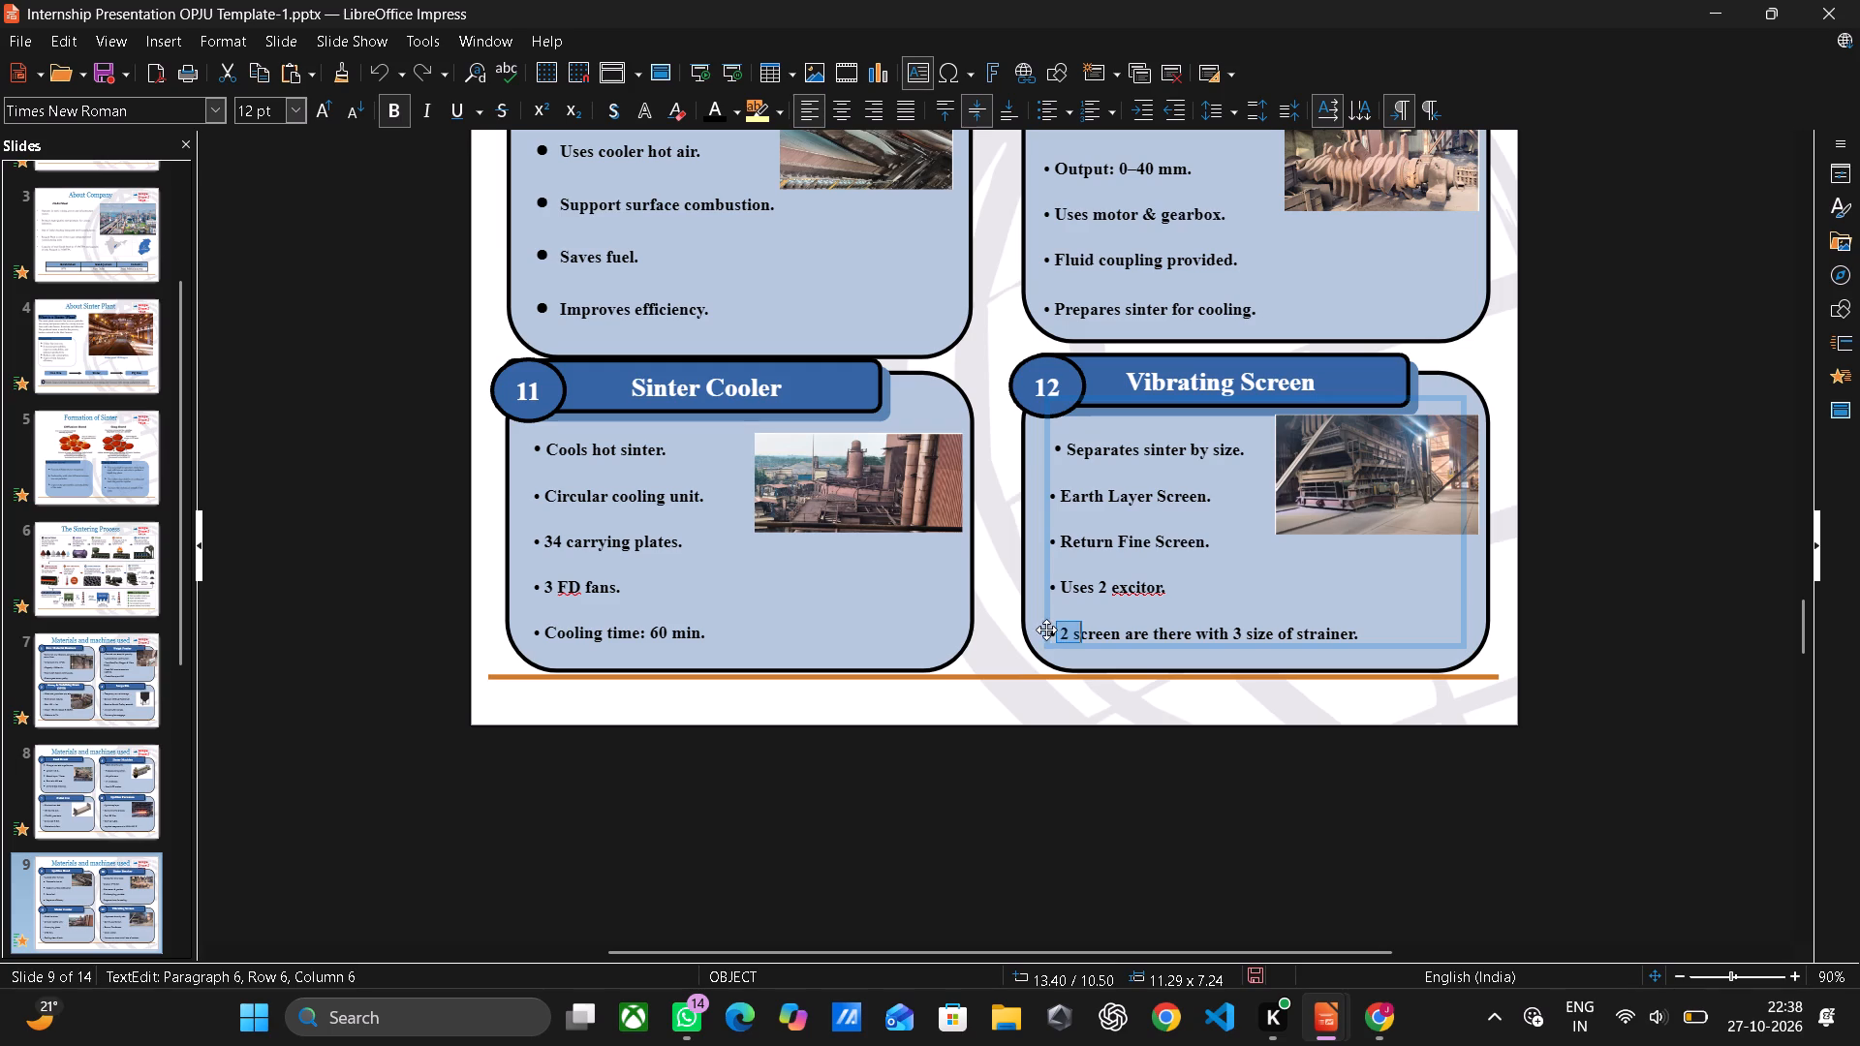
{"action": "left_click", "coordinate": [1056, 629]}
{"action": "left_click_drag", "start_coordinate": [1056, 629], "coordinate": [1038, 629]}
{"action": "key", "text": "ctrl+c"}
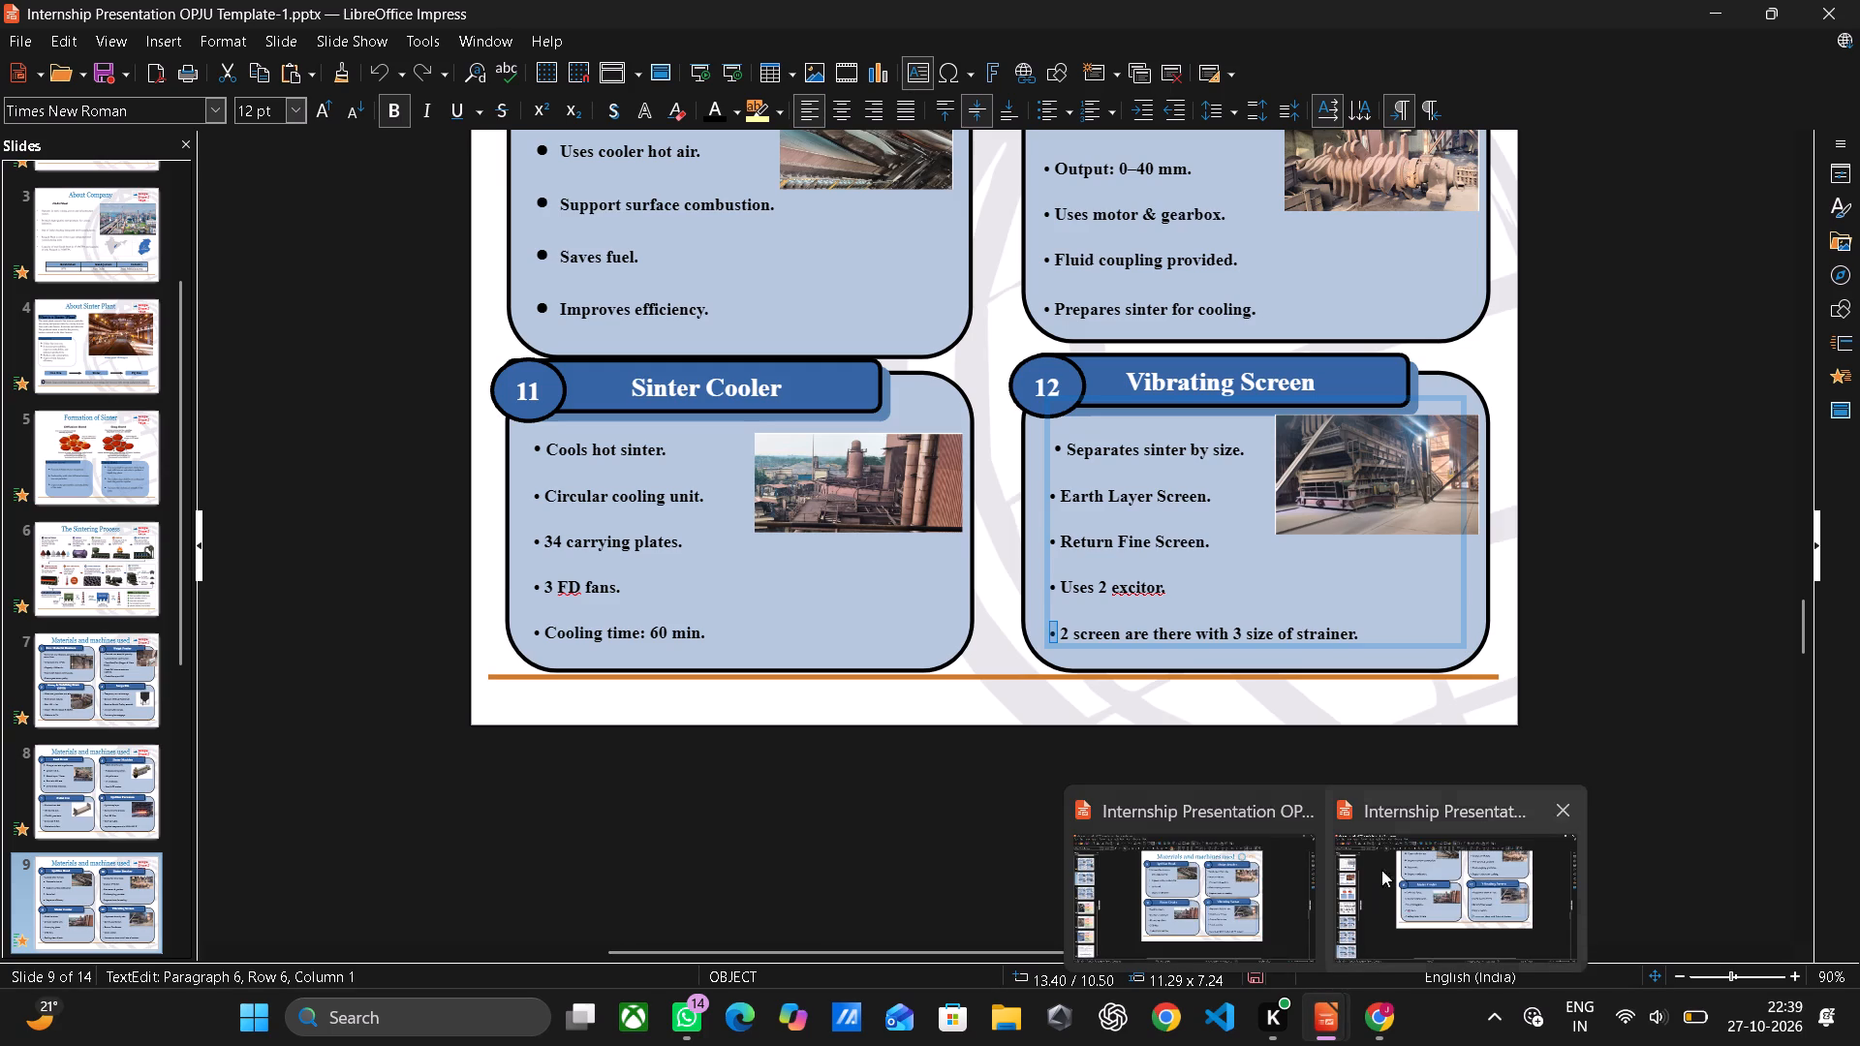
{"action": "left_click", "coordinate": [1217, 886]}
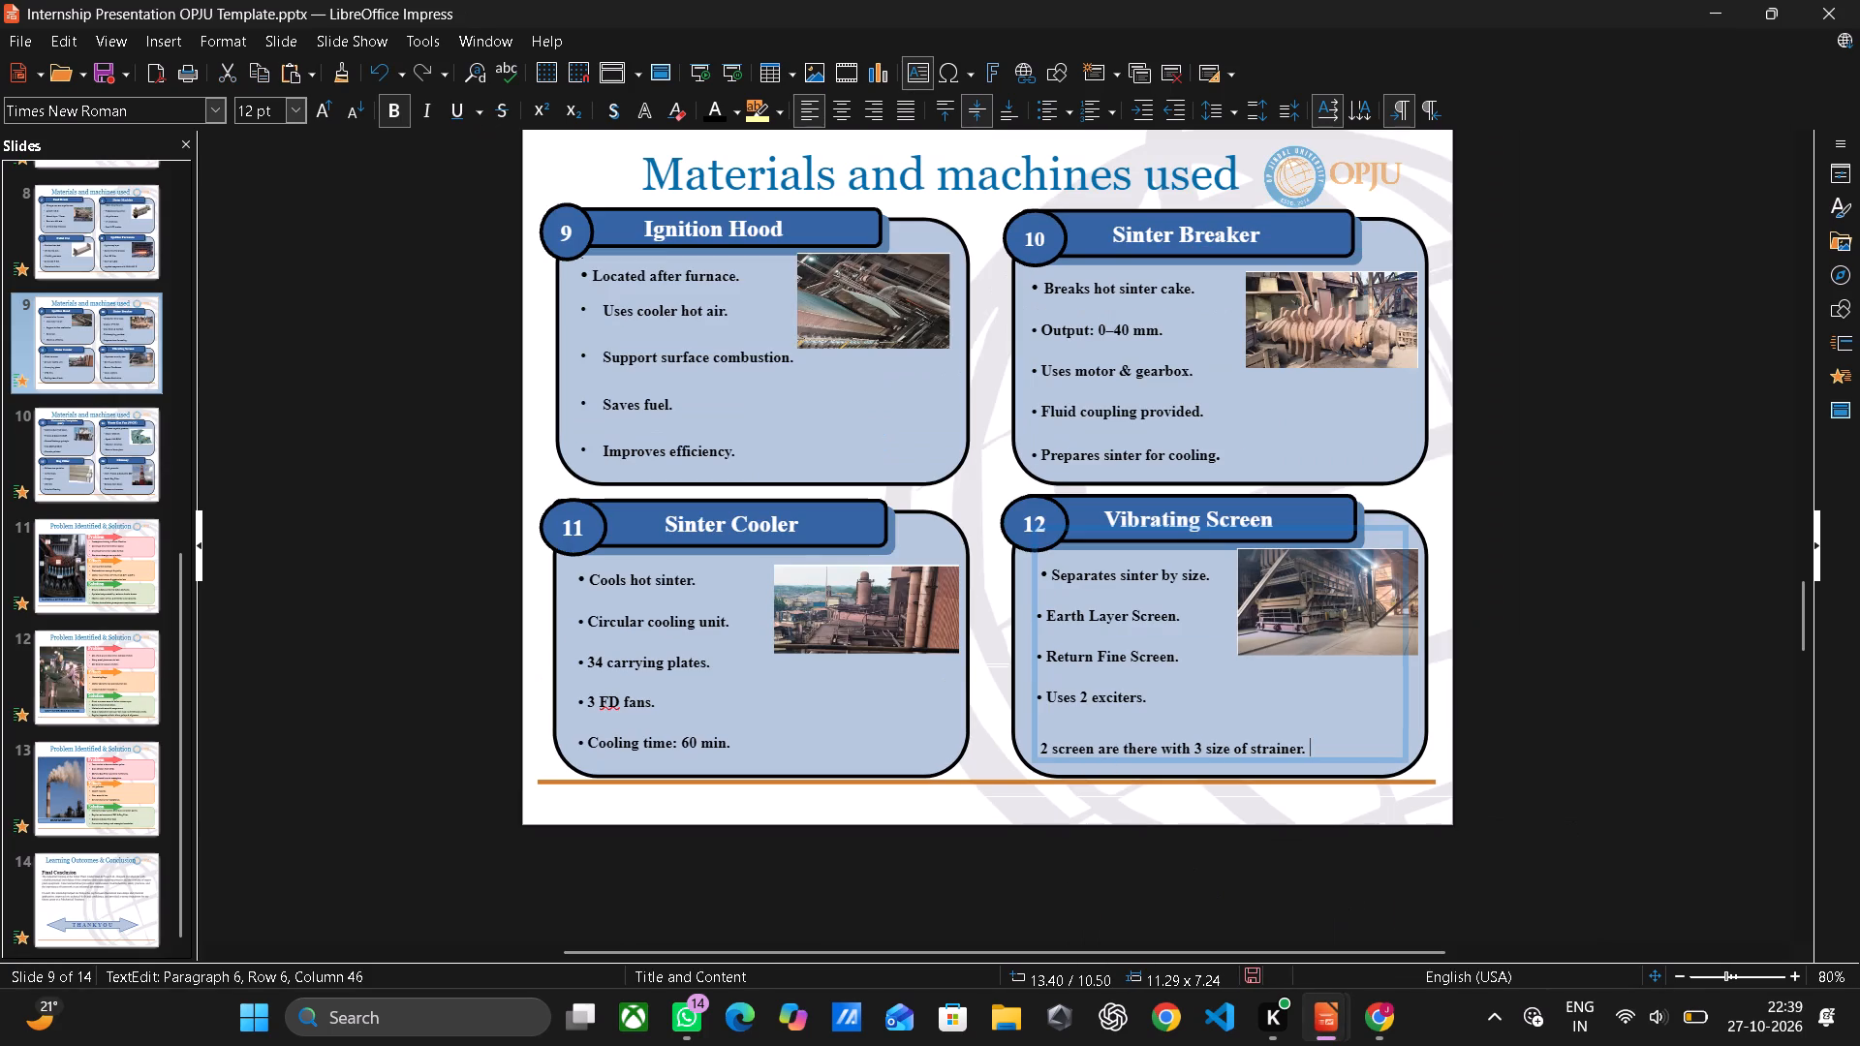
{"action": "left_click", "coordinate": [1038, 747]}
{"action": "key", "text": "ctrl+v"}
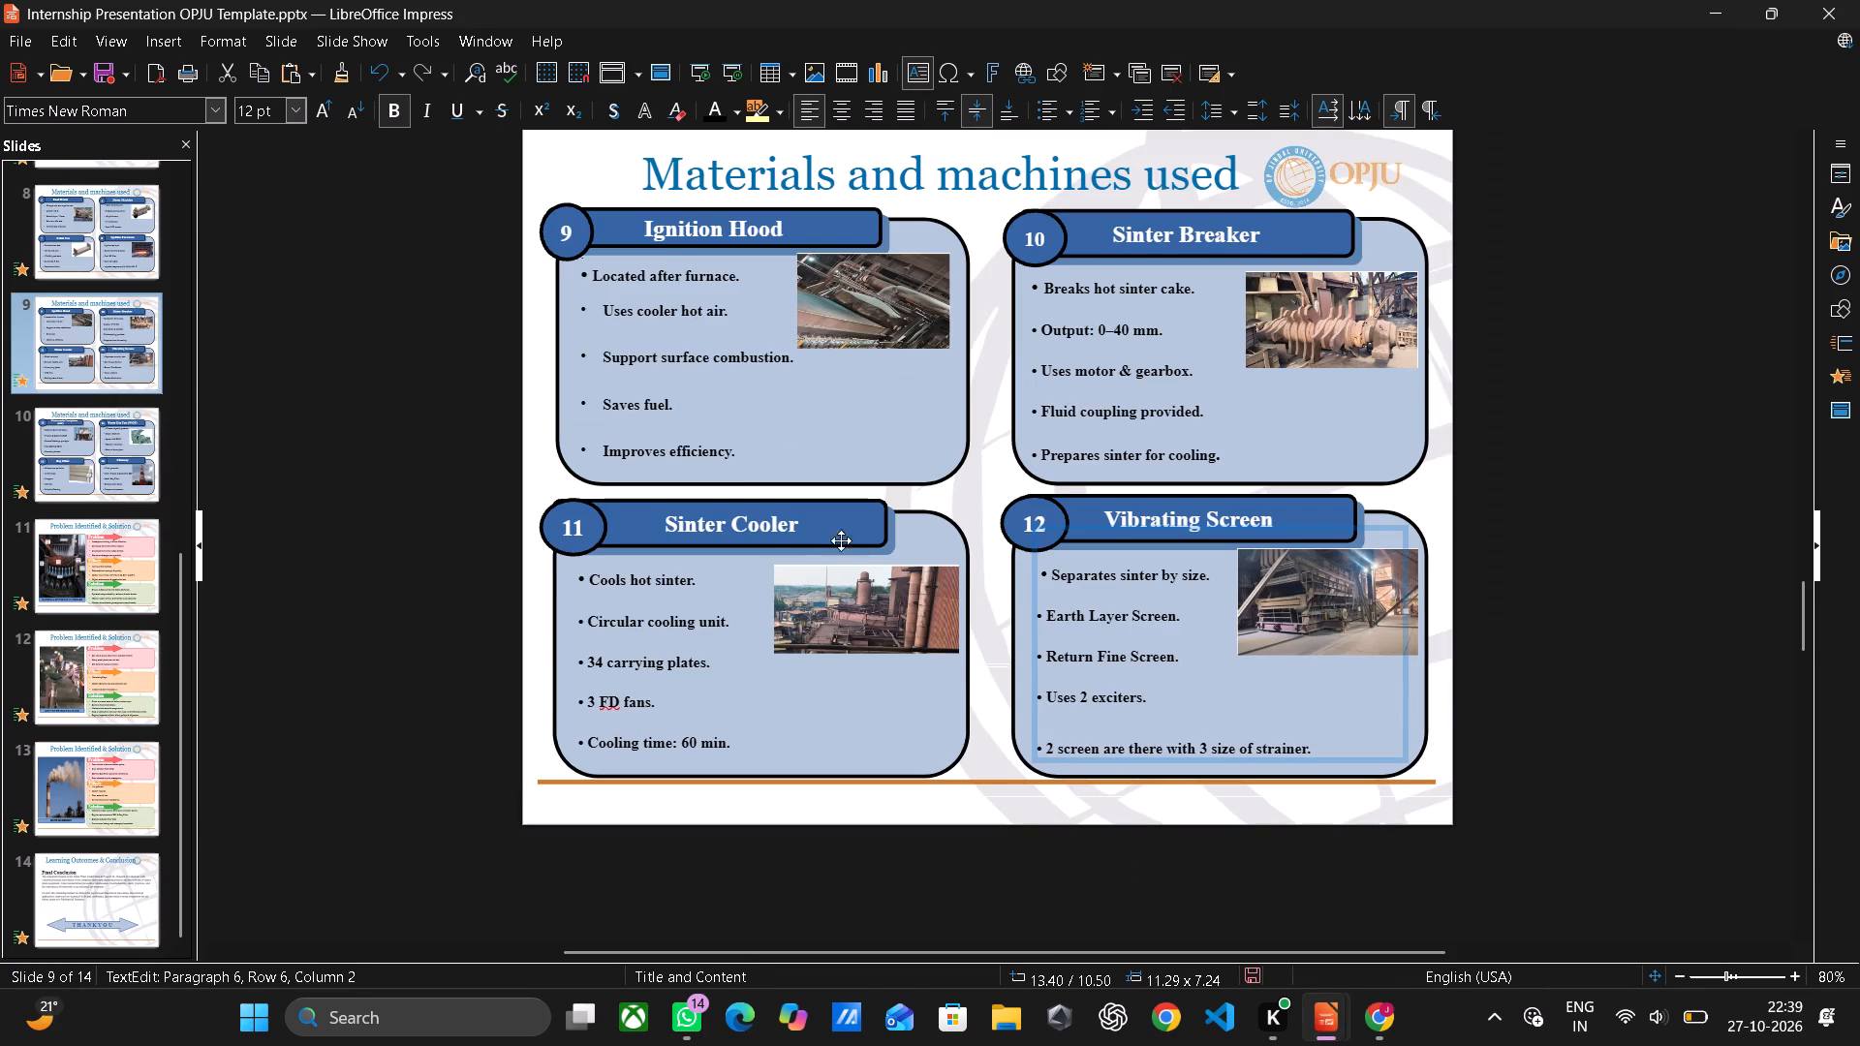
Insert the copied bullet character before "Capacity: 1000ton/hr." in the Raw Material Bunkers box on slide 7.
{"action": "scroll", "coordinate": [677, 335], "scroll_direction": "up", "scroll_amount": 5}
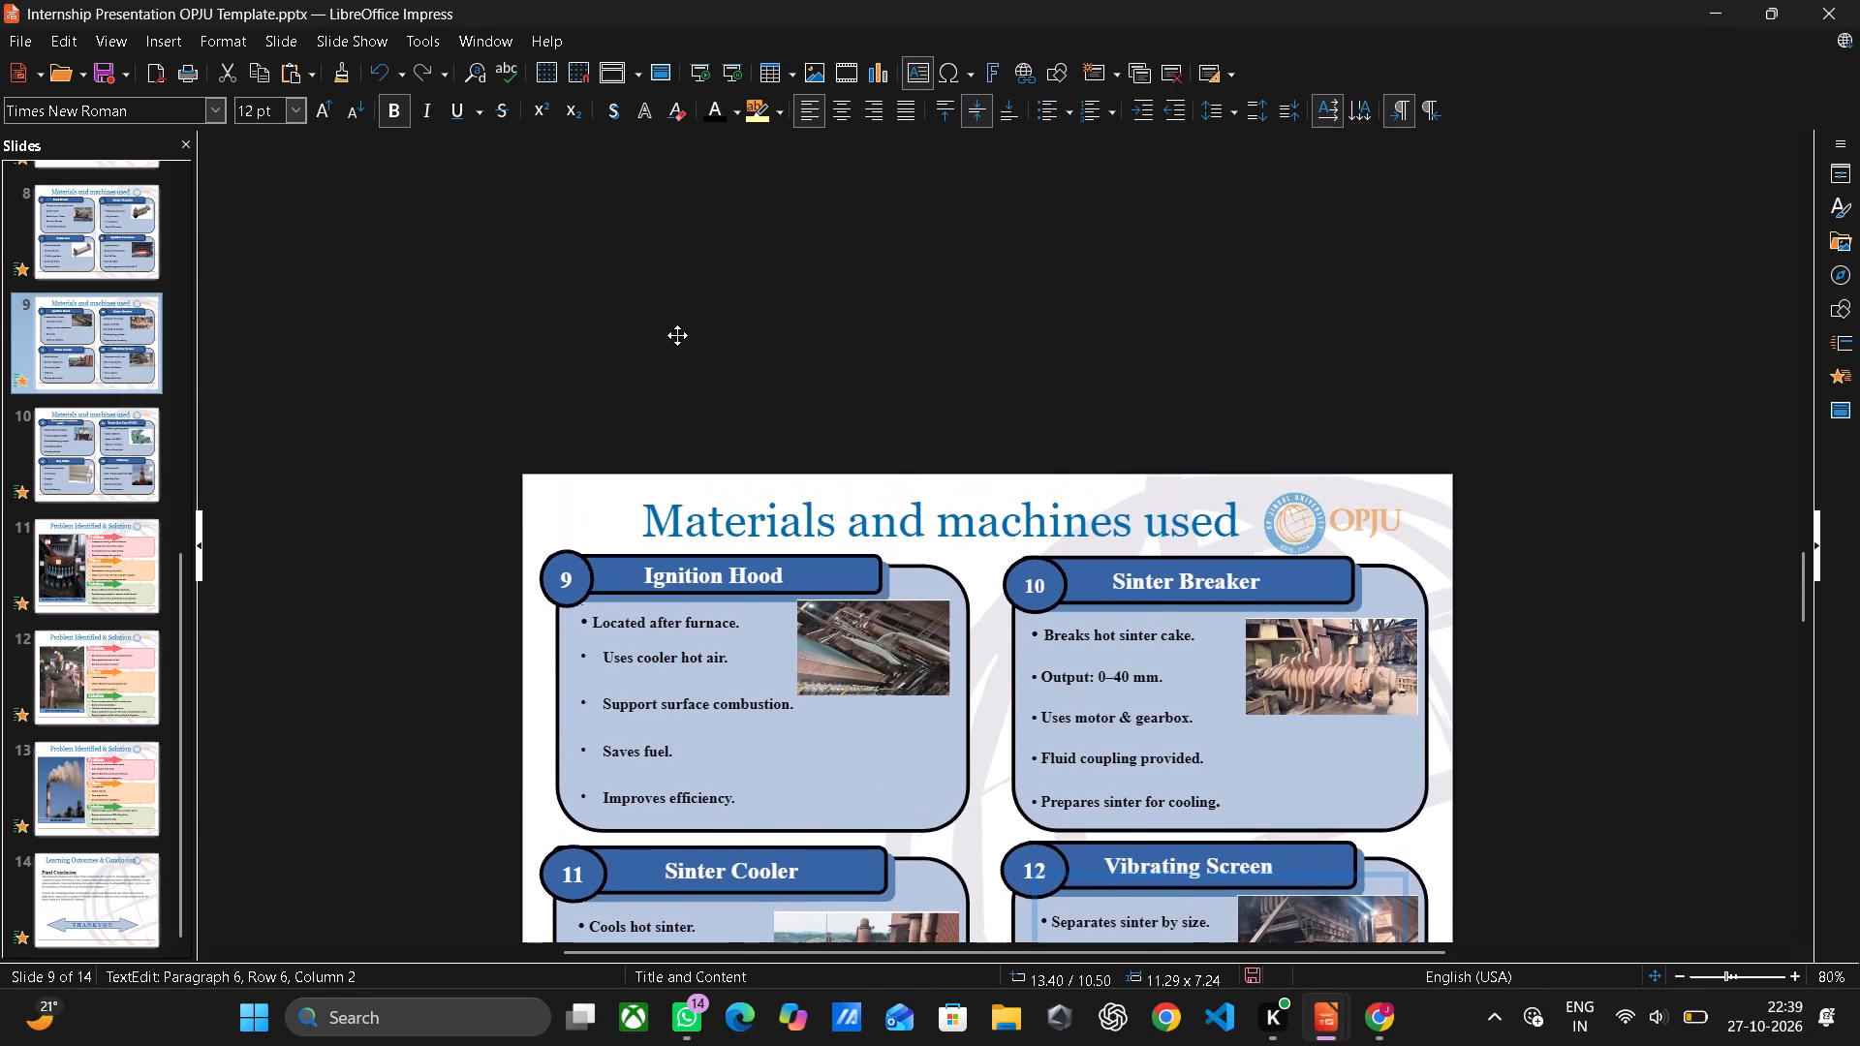
{"action": "scroll", "coordinate": [677, 335], "scroll_direction": "up", "scroll_amount": 6}
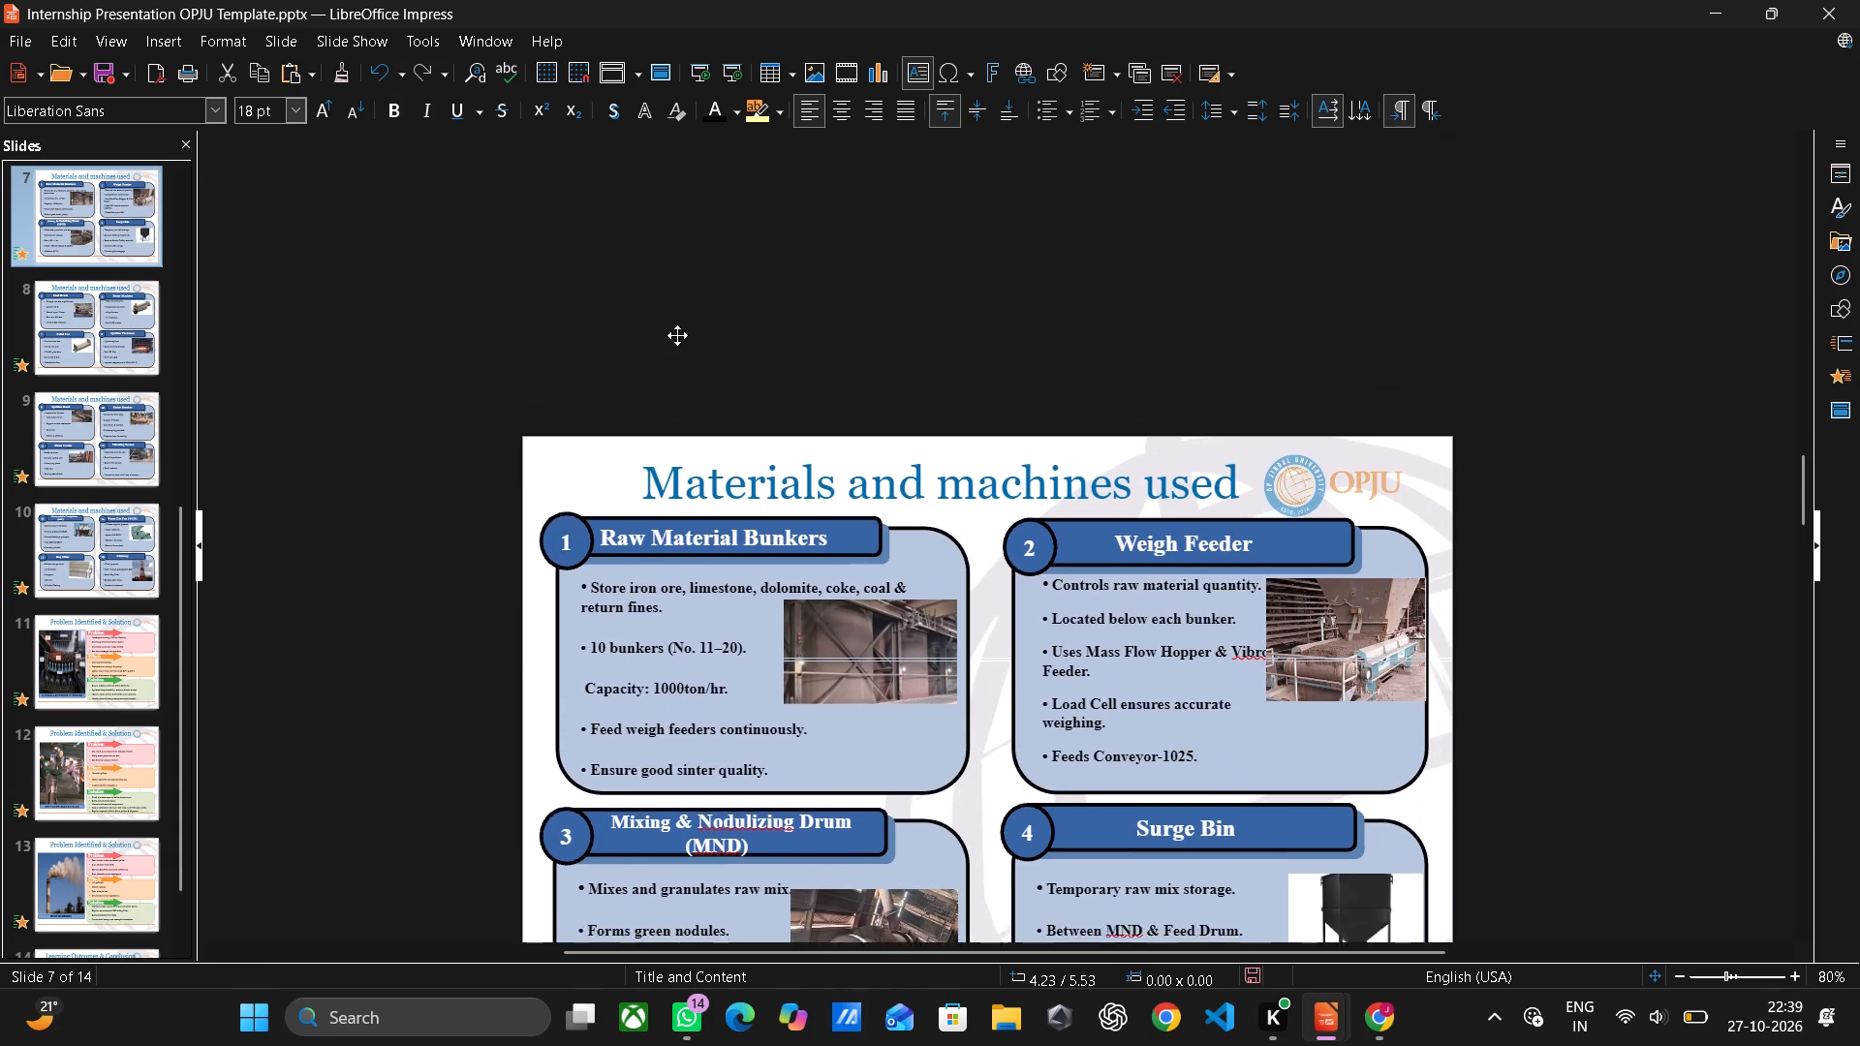
{"action": "scroll", "coordinate": [677, 335], "scroll_direction": "up", "scroll_amount": 1}
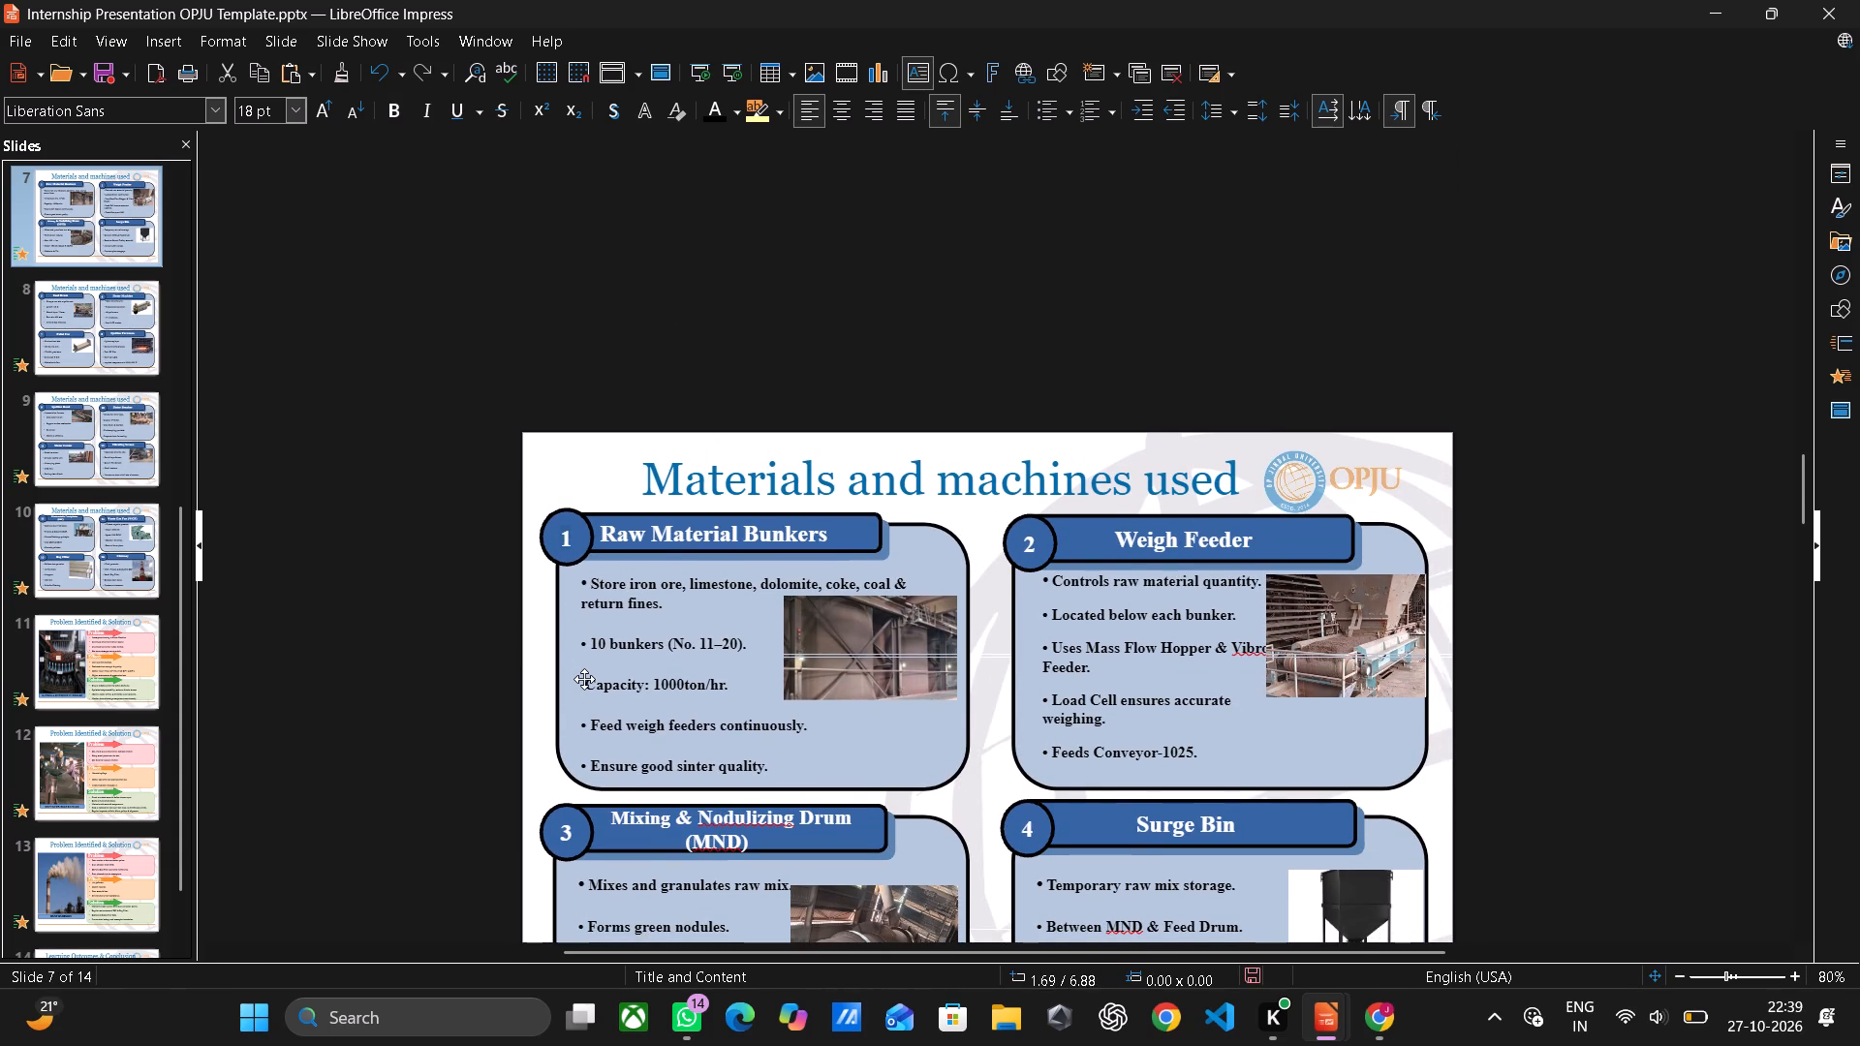
{"action": "left_click", "coordinate": [584, 679]}
{"action": "left_click", "coordinate": [586, 681]}
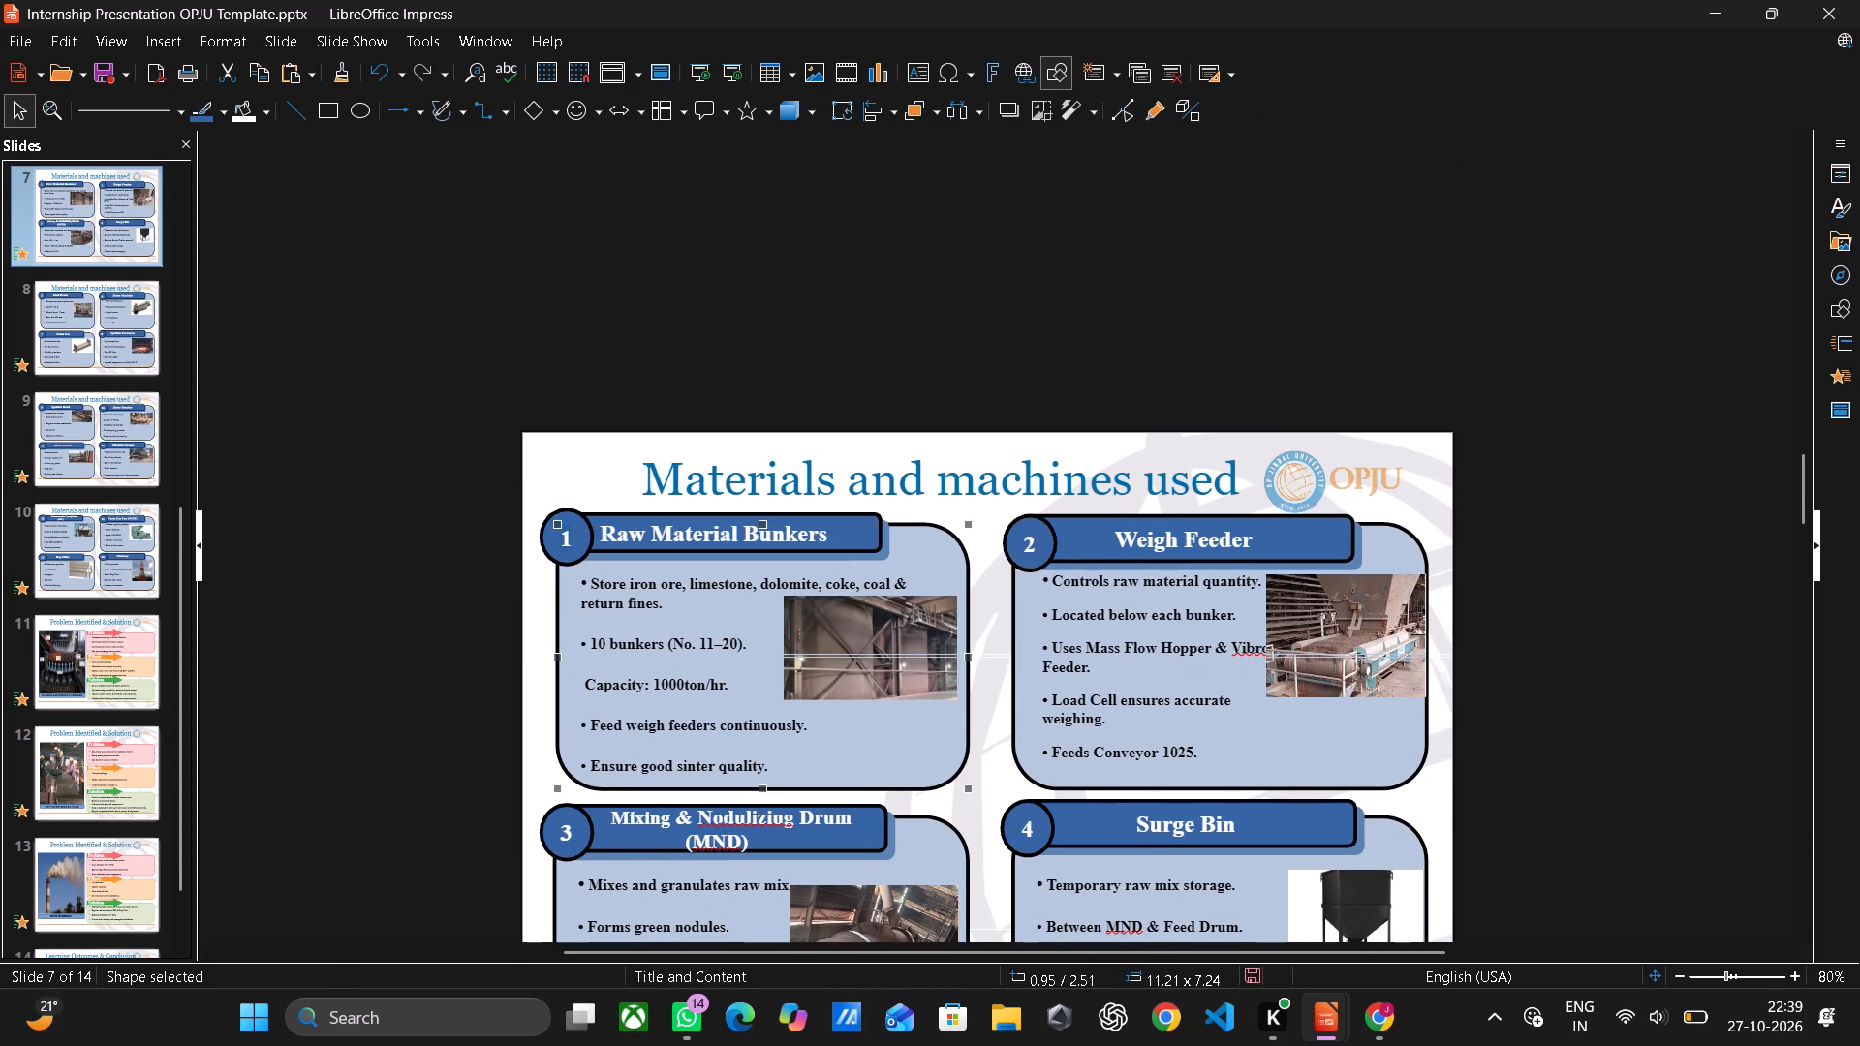
{"action": "key", "text": "ctrl+v"}
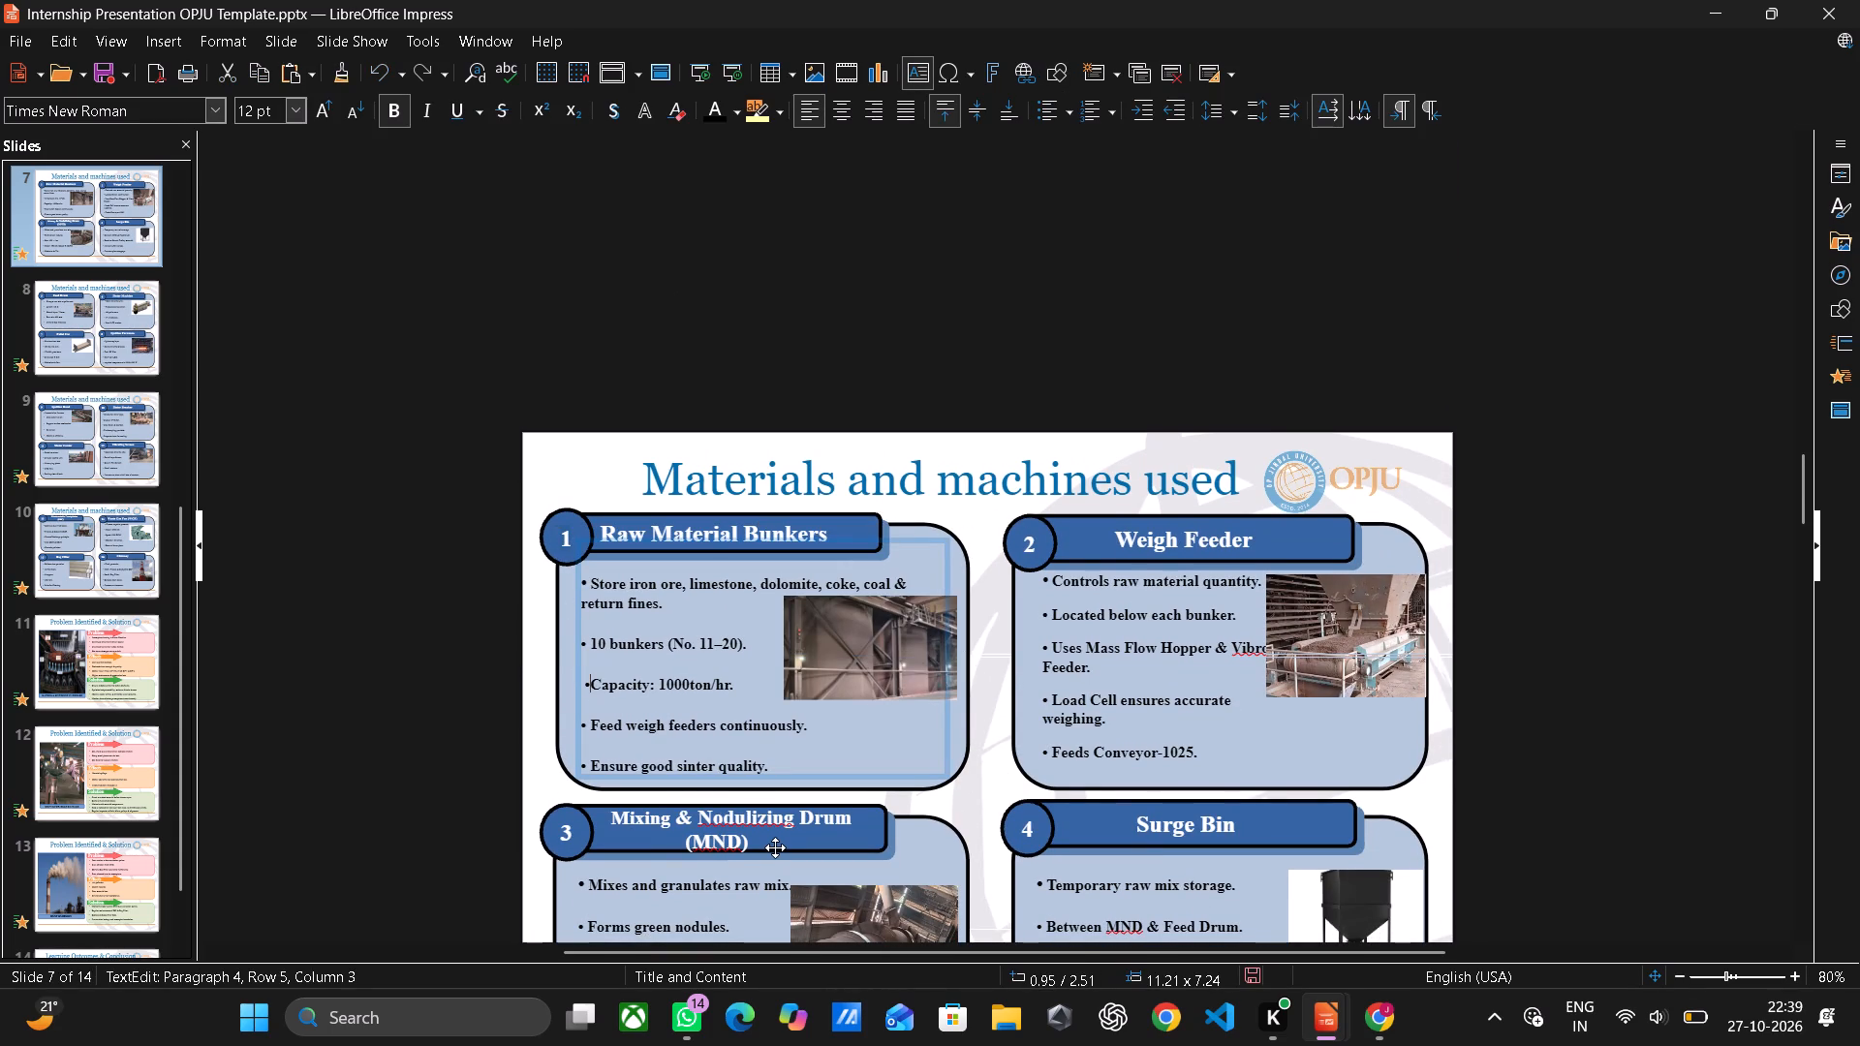
Redo the pasted bullet before "Capacity: 1000ton/hr." on slide 7, aligned with the other bullets and followed by a space.
{"action": "scroll", "coordinate": [899, 849], "scroll_direction": "down", "scroll_amount": 1}
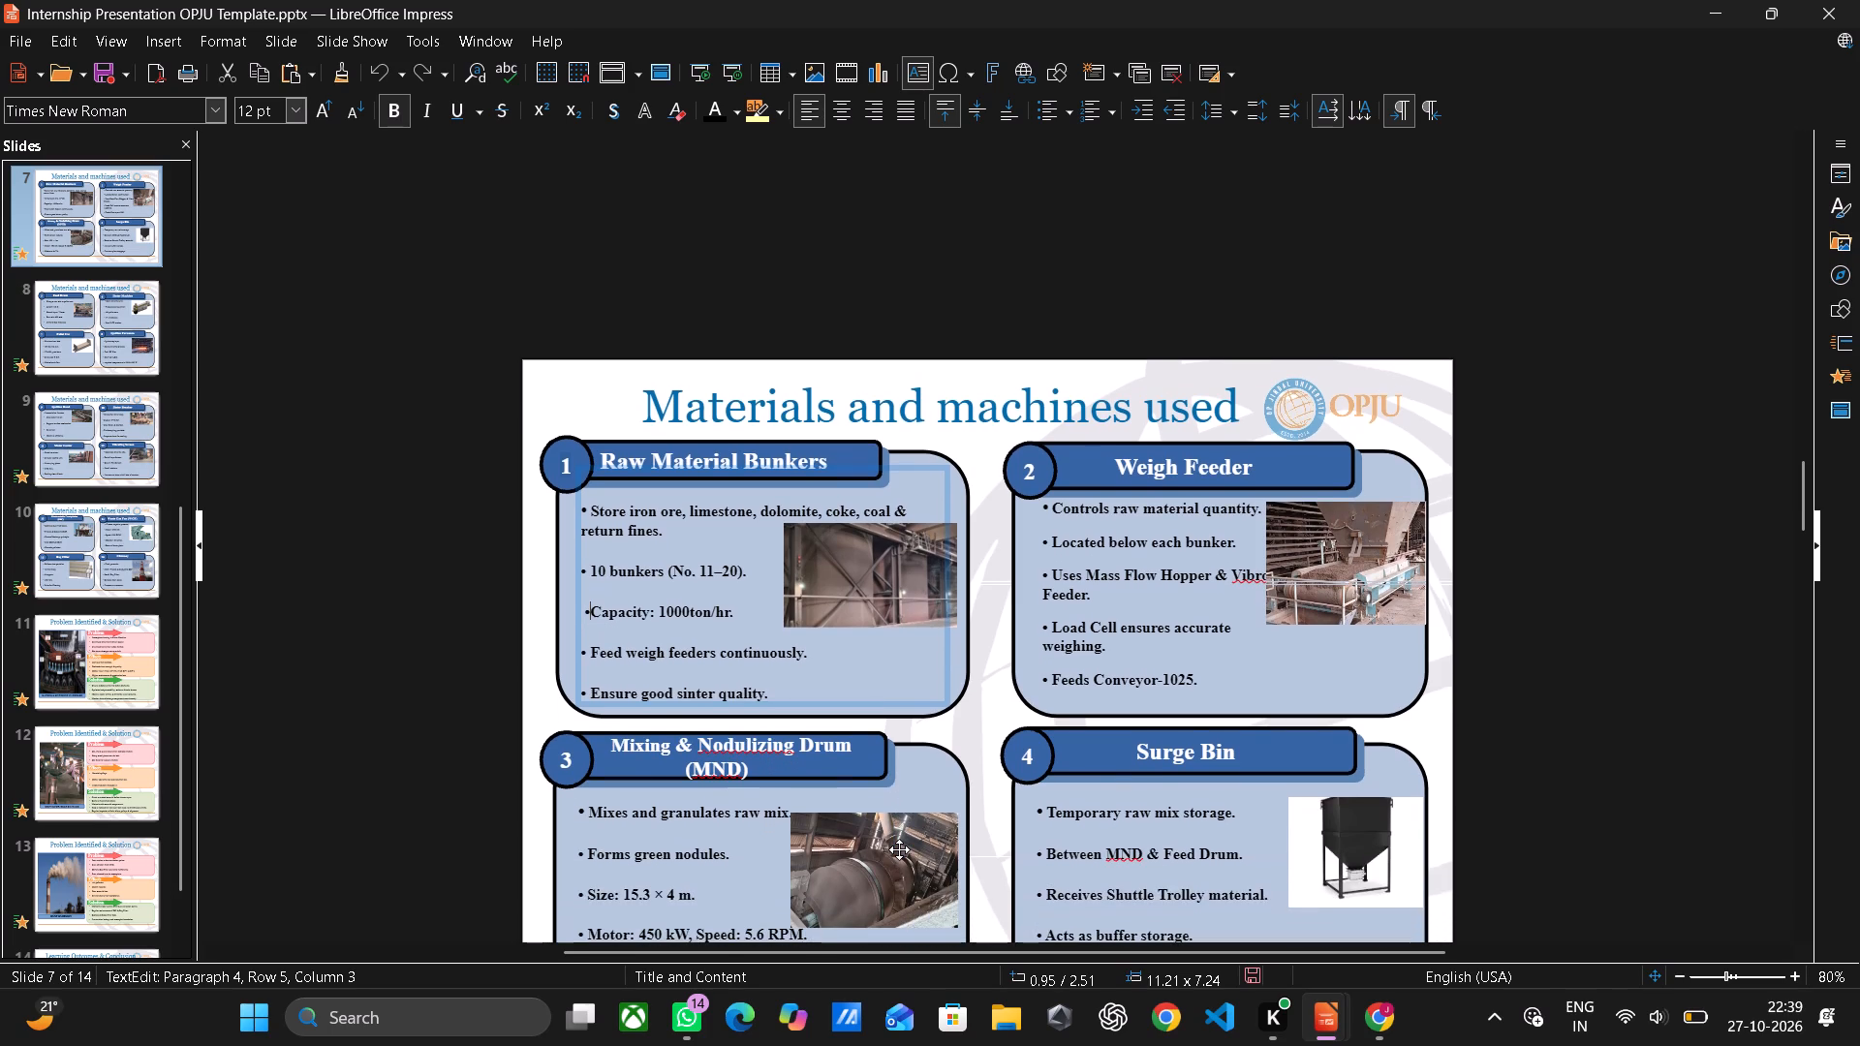
{"action": "scroll", "coordinate": [899, 849], "scroll_direction": "down", "scroll_amount": 1}
{"action": "key", "text": "space"}
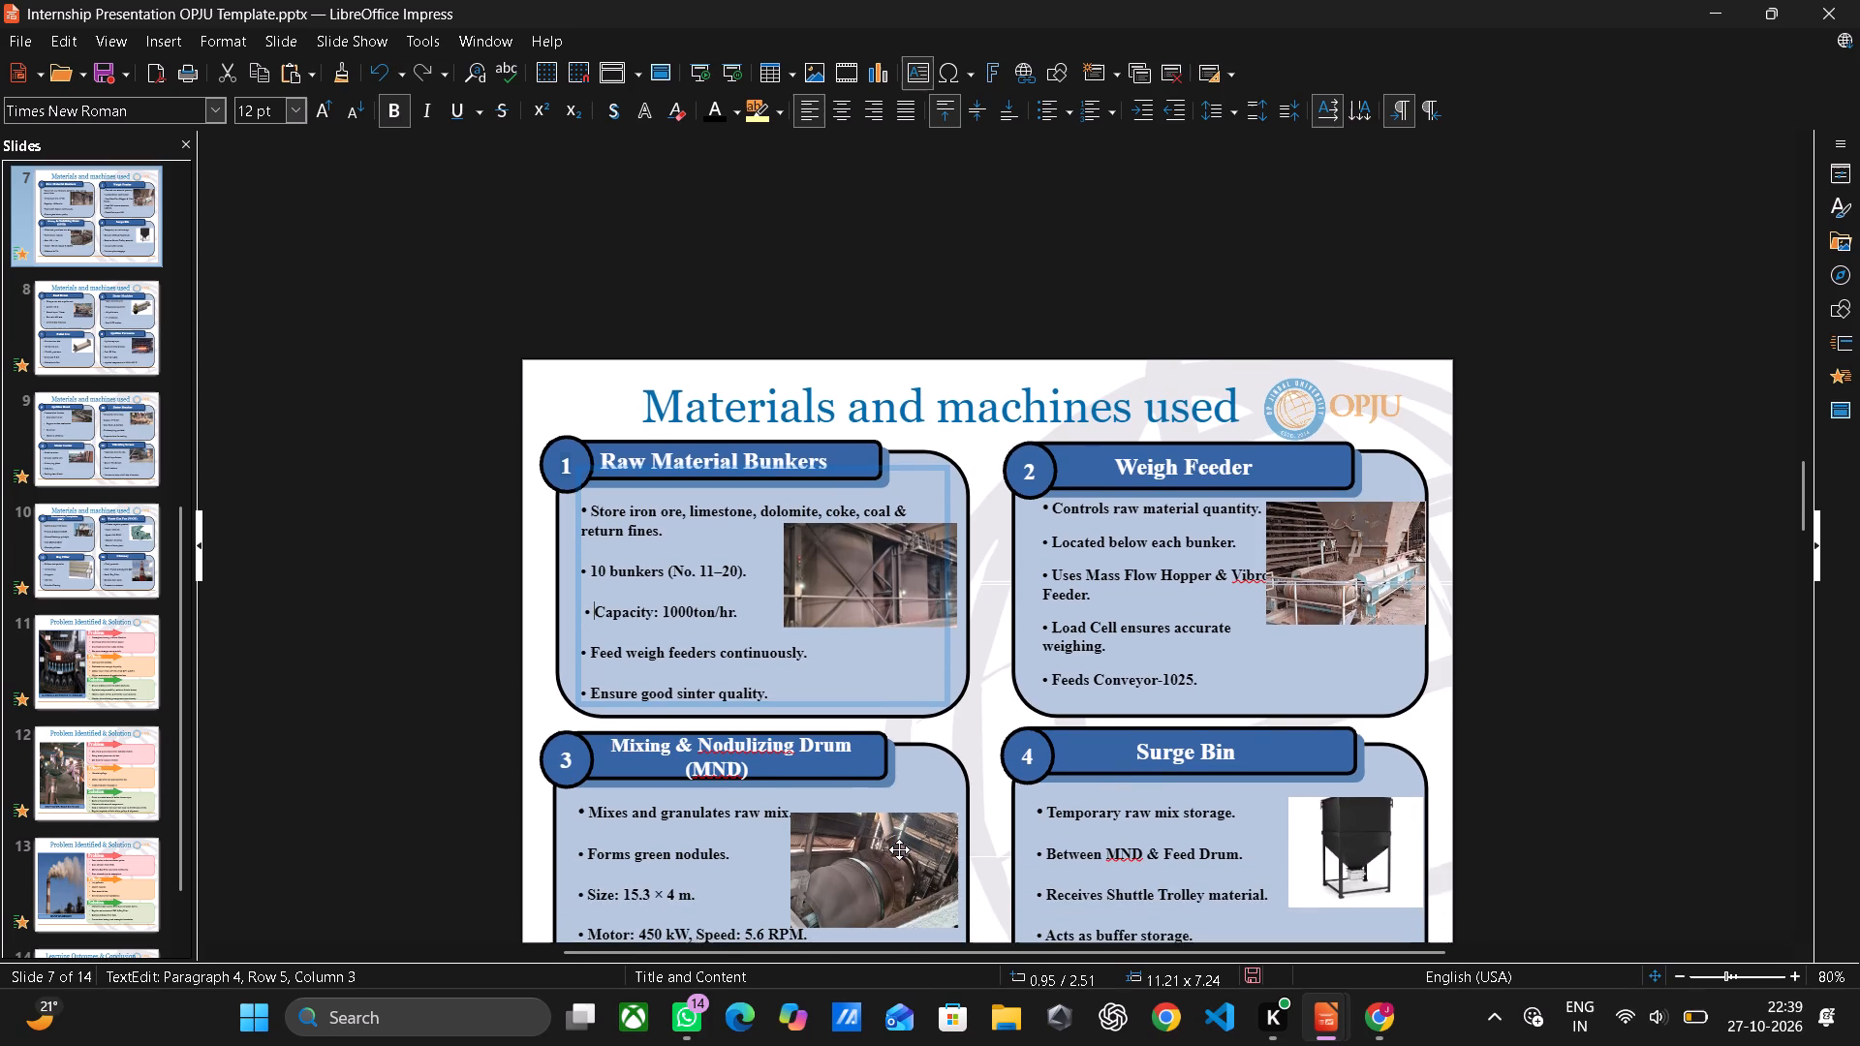
{"action": "key", "text": "BackSpace"}
{"action": "key", "text": "BackSpace"}
{"action": "key", "text": "BackSpace"}
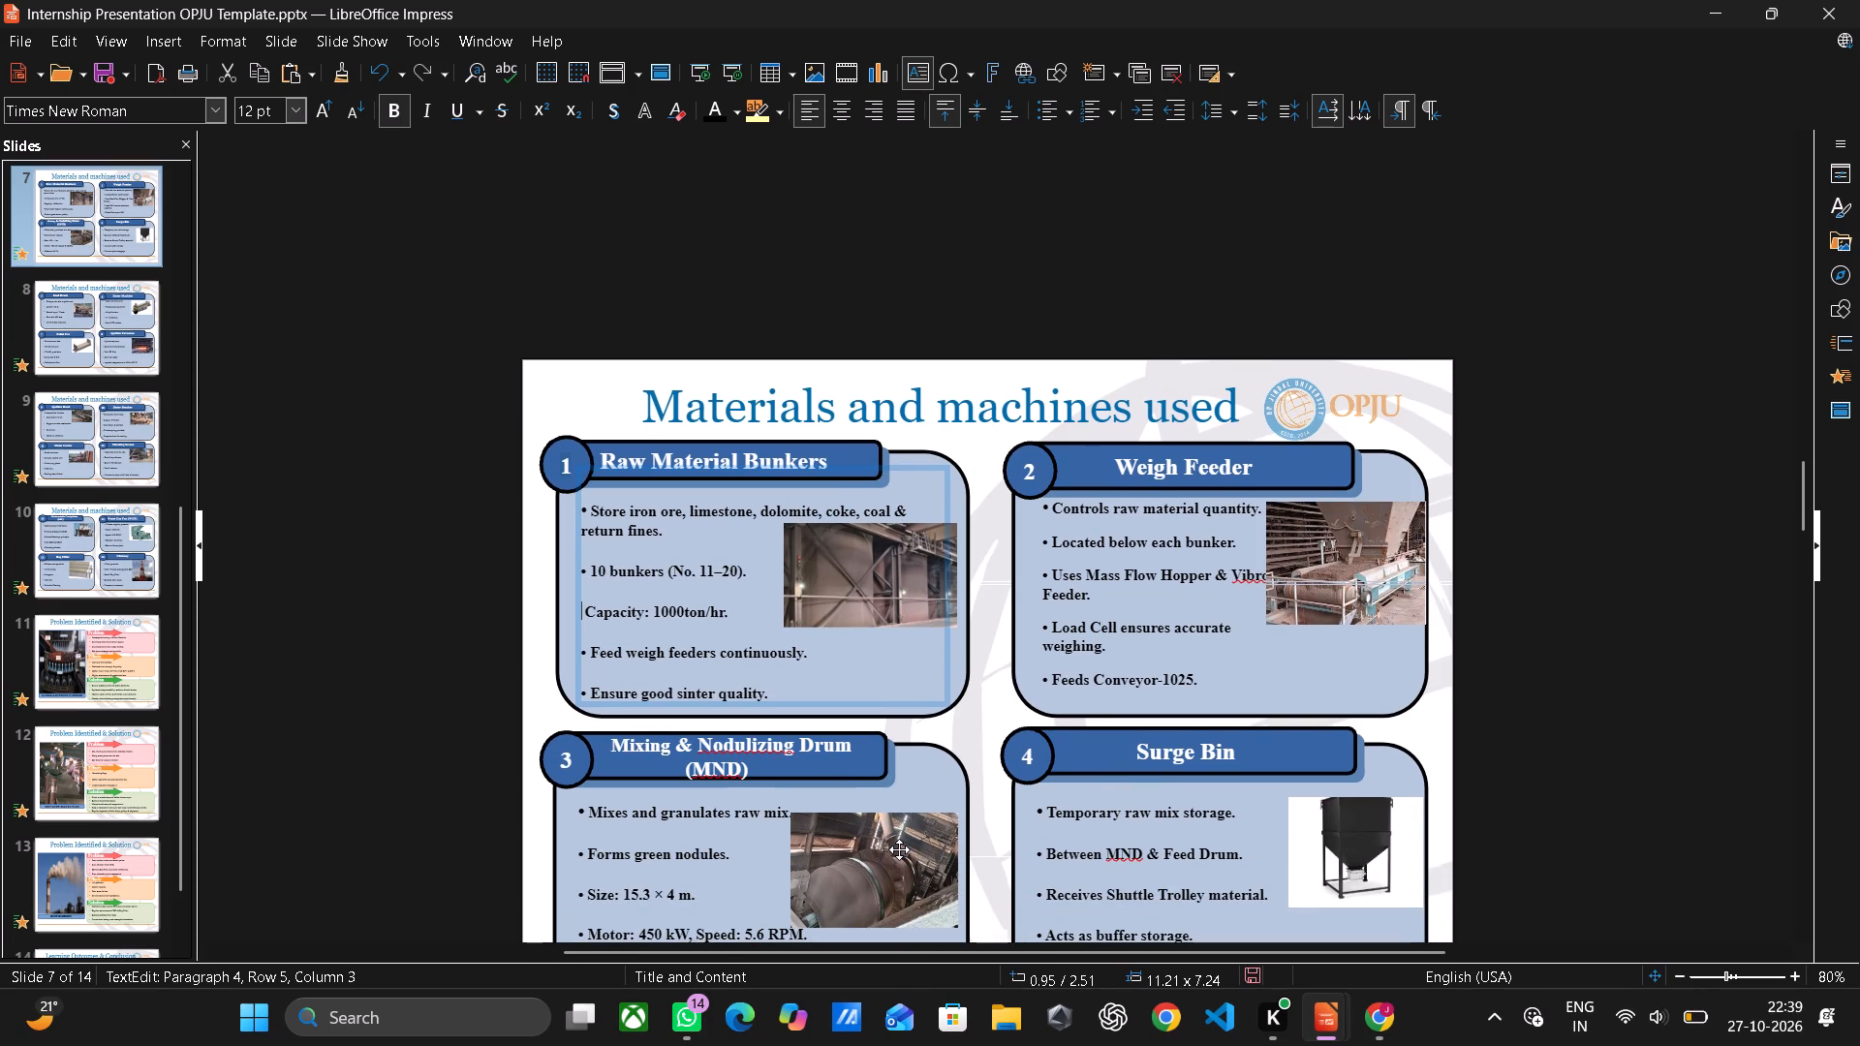
{"action": "key", "text": "ctrl+v"}
{"action": "key", "text": "space"}
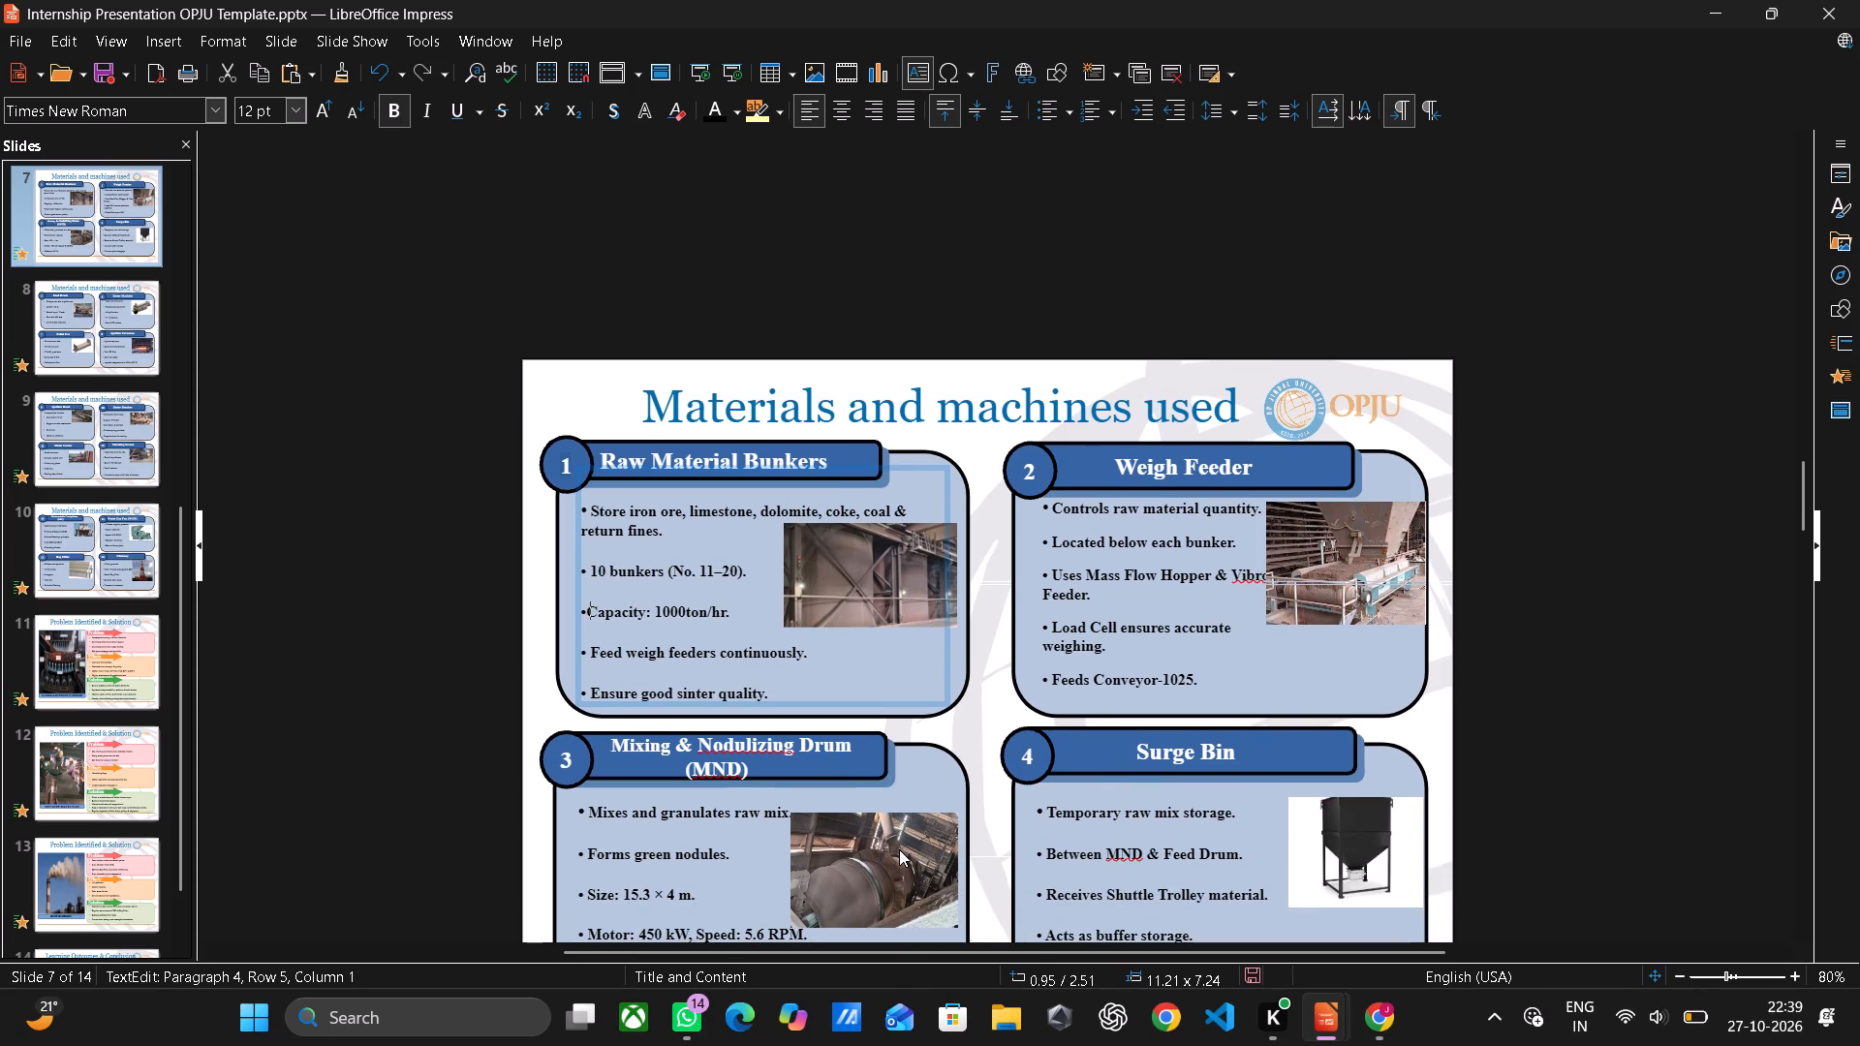
Review the machine boxes and their bullets on slides 7 through 10 of Template.
{"action": "scroll", "coordinate": [1153, 1026], "scroll_direction": "down", "scroll_amount": 1}
{"action": "scroll", "coordinate": [1069, 846], "scroll_direction": "down", "scroll_amount": 1}
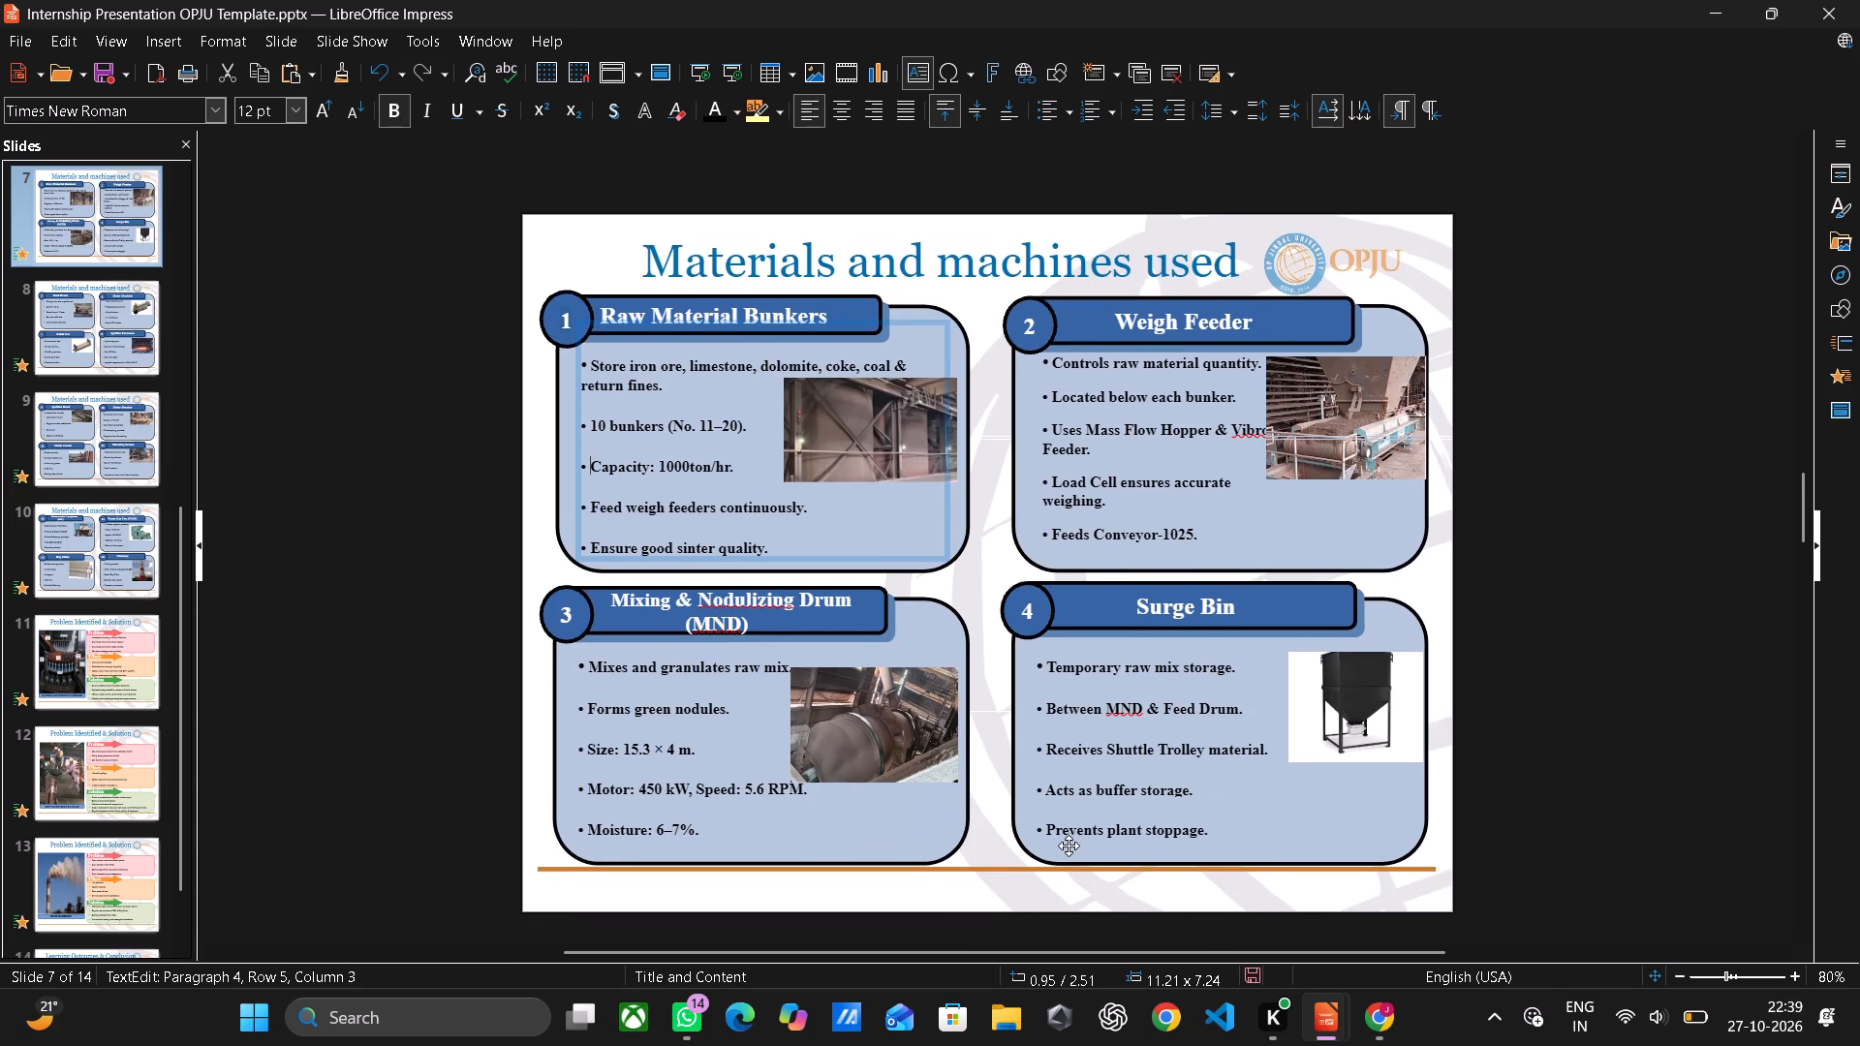
{"action": "scroll", "coordinate": [1069, 846], "scroll_direction": "down", "scroll_amount": 3}
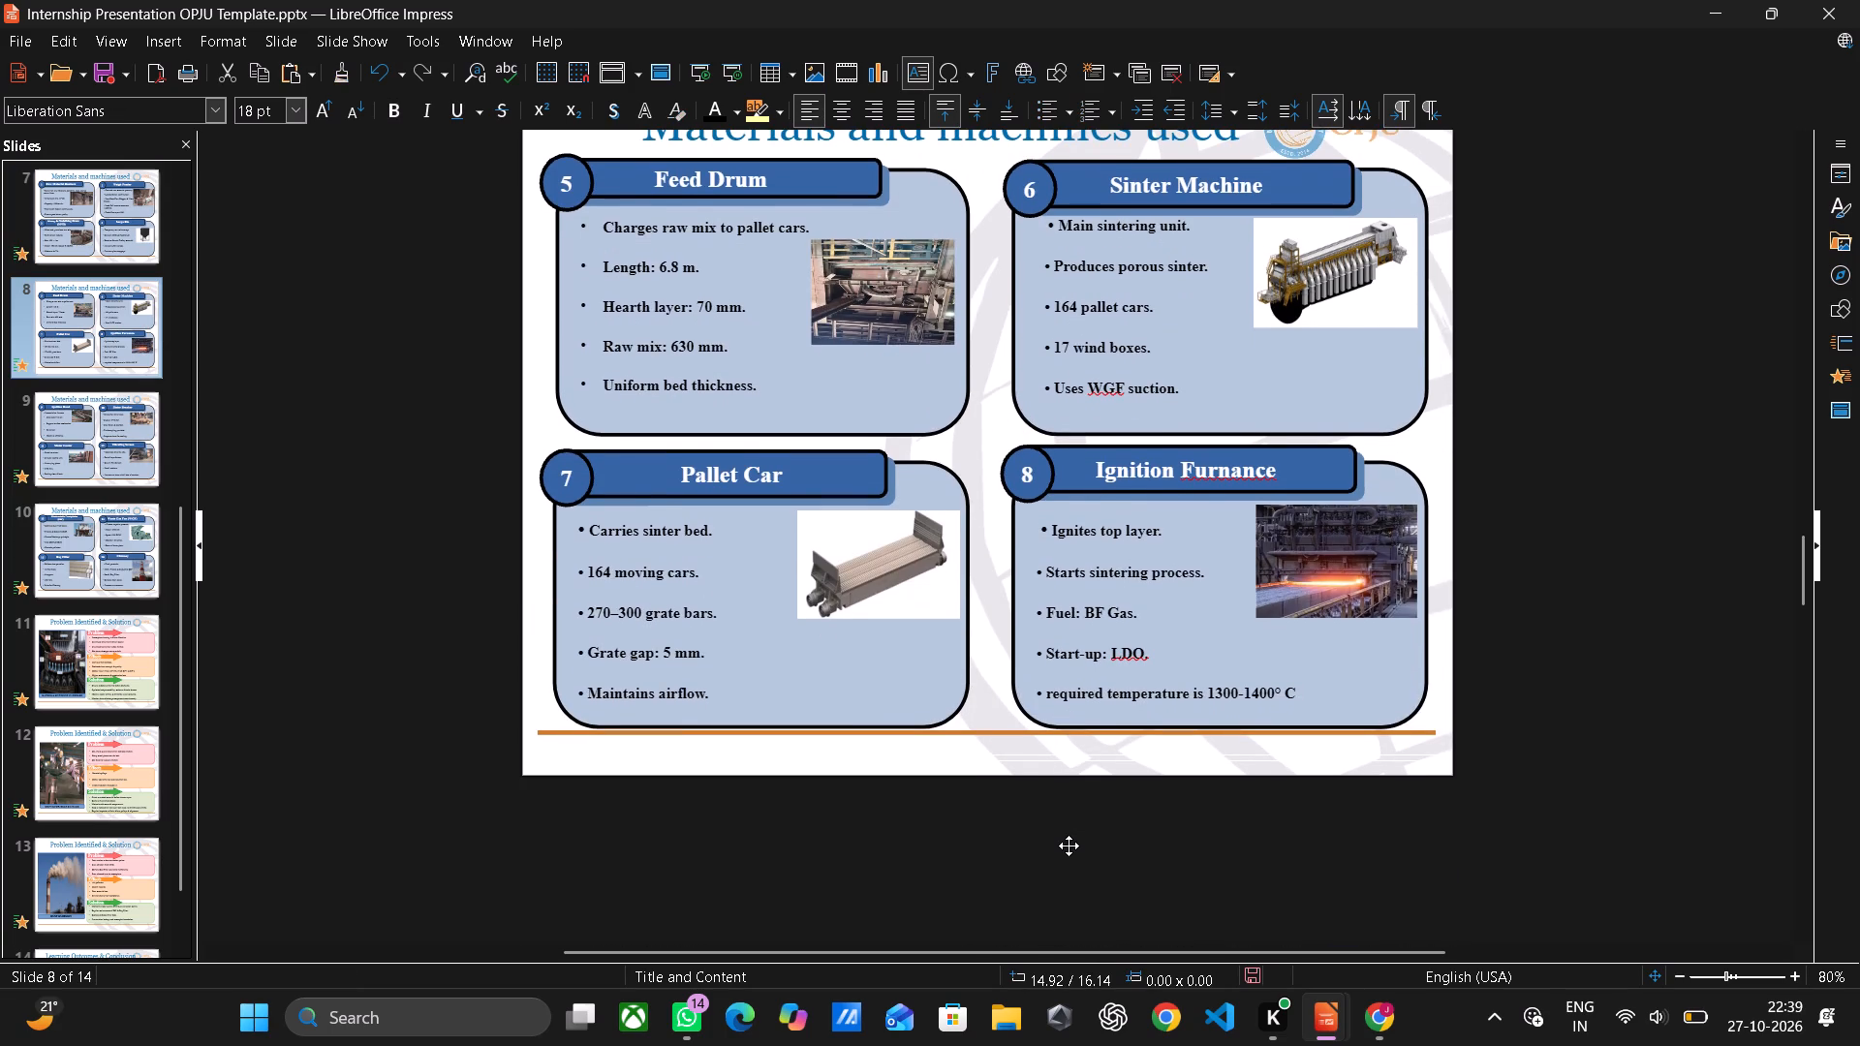
{"action": "scroll", "coordinate": [1069, 846], "scroll_direction": "down", "scroll_amount": 2}
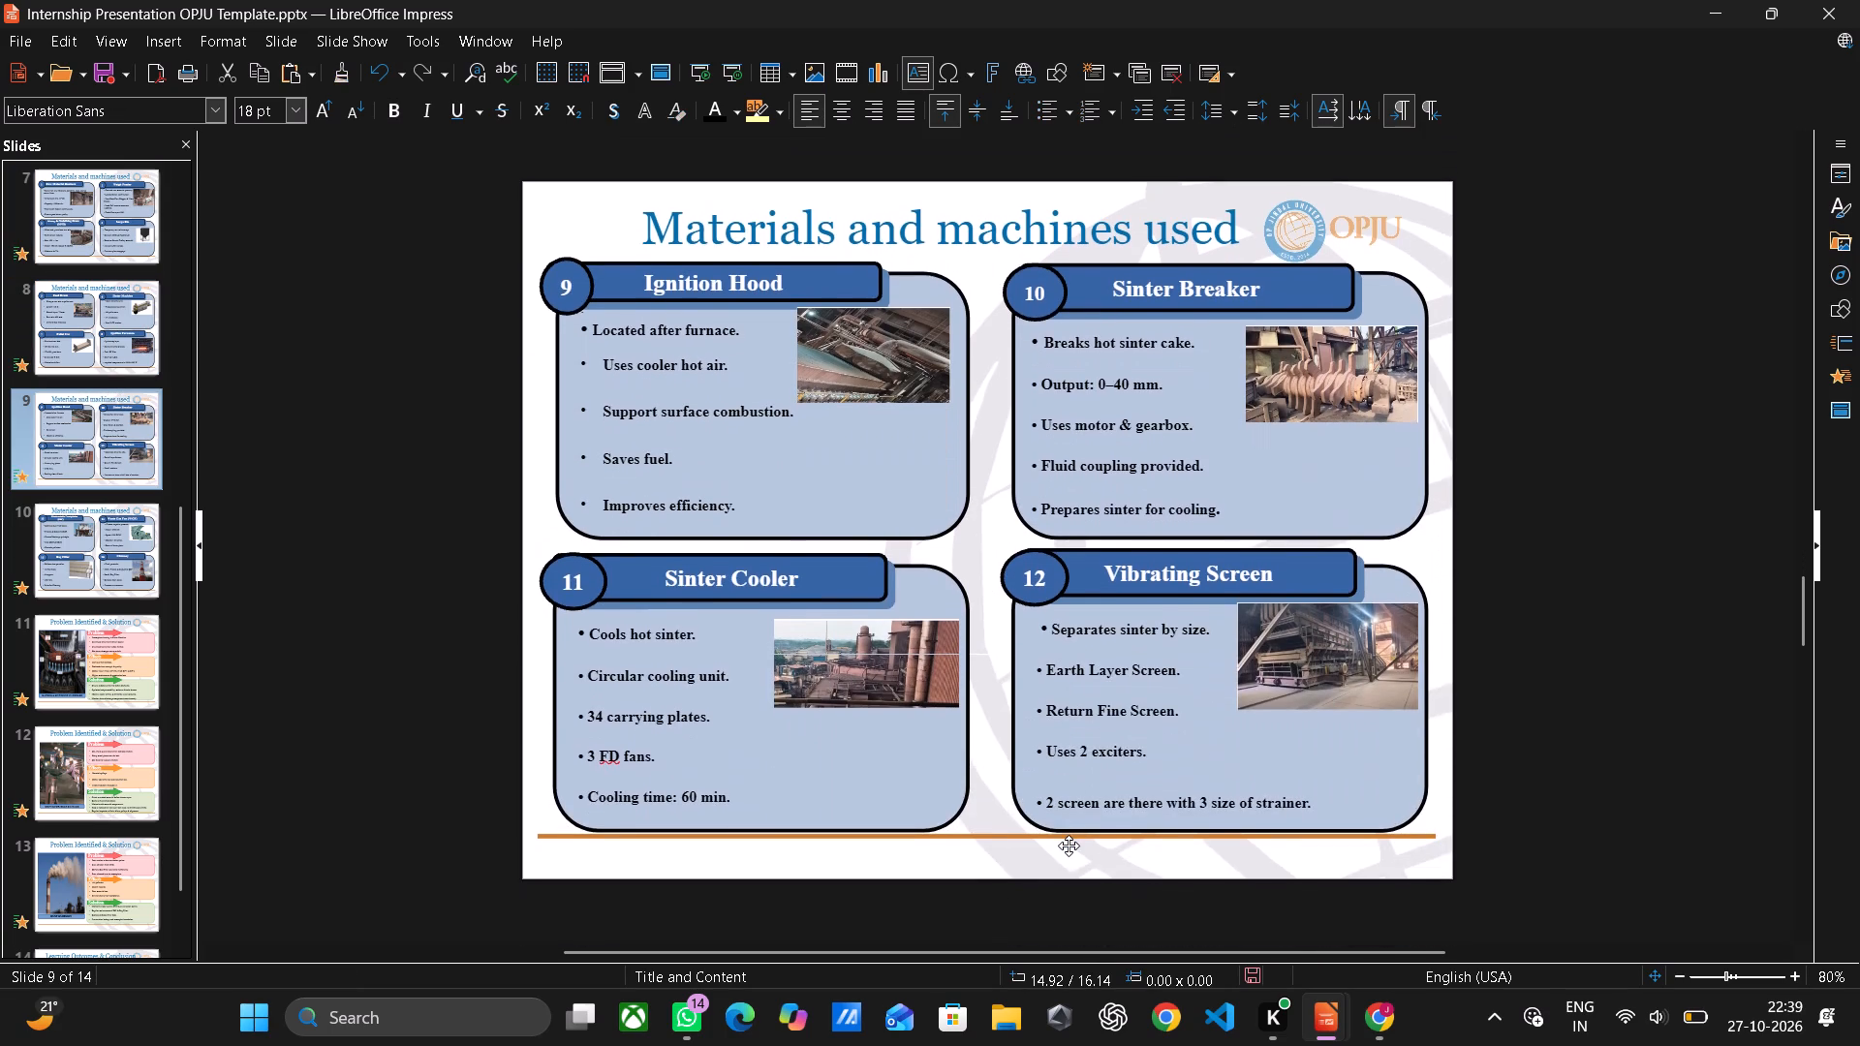
{"action": "scroll", "coordinate": [1069, 846], "scroll_direction": "down", "scroll_amount": 2}
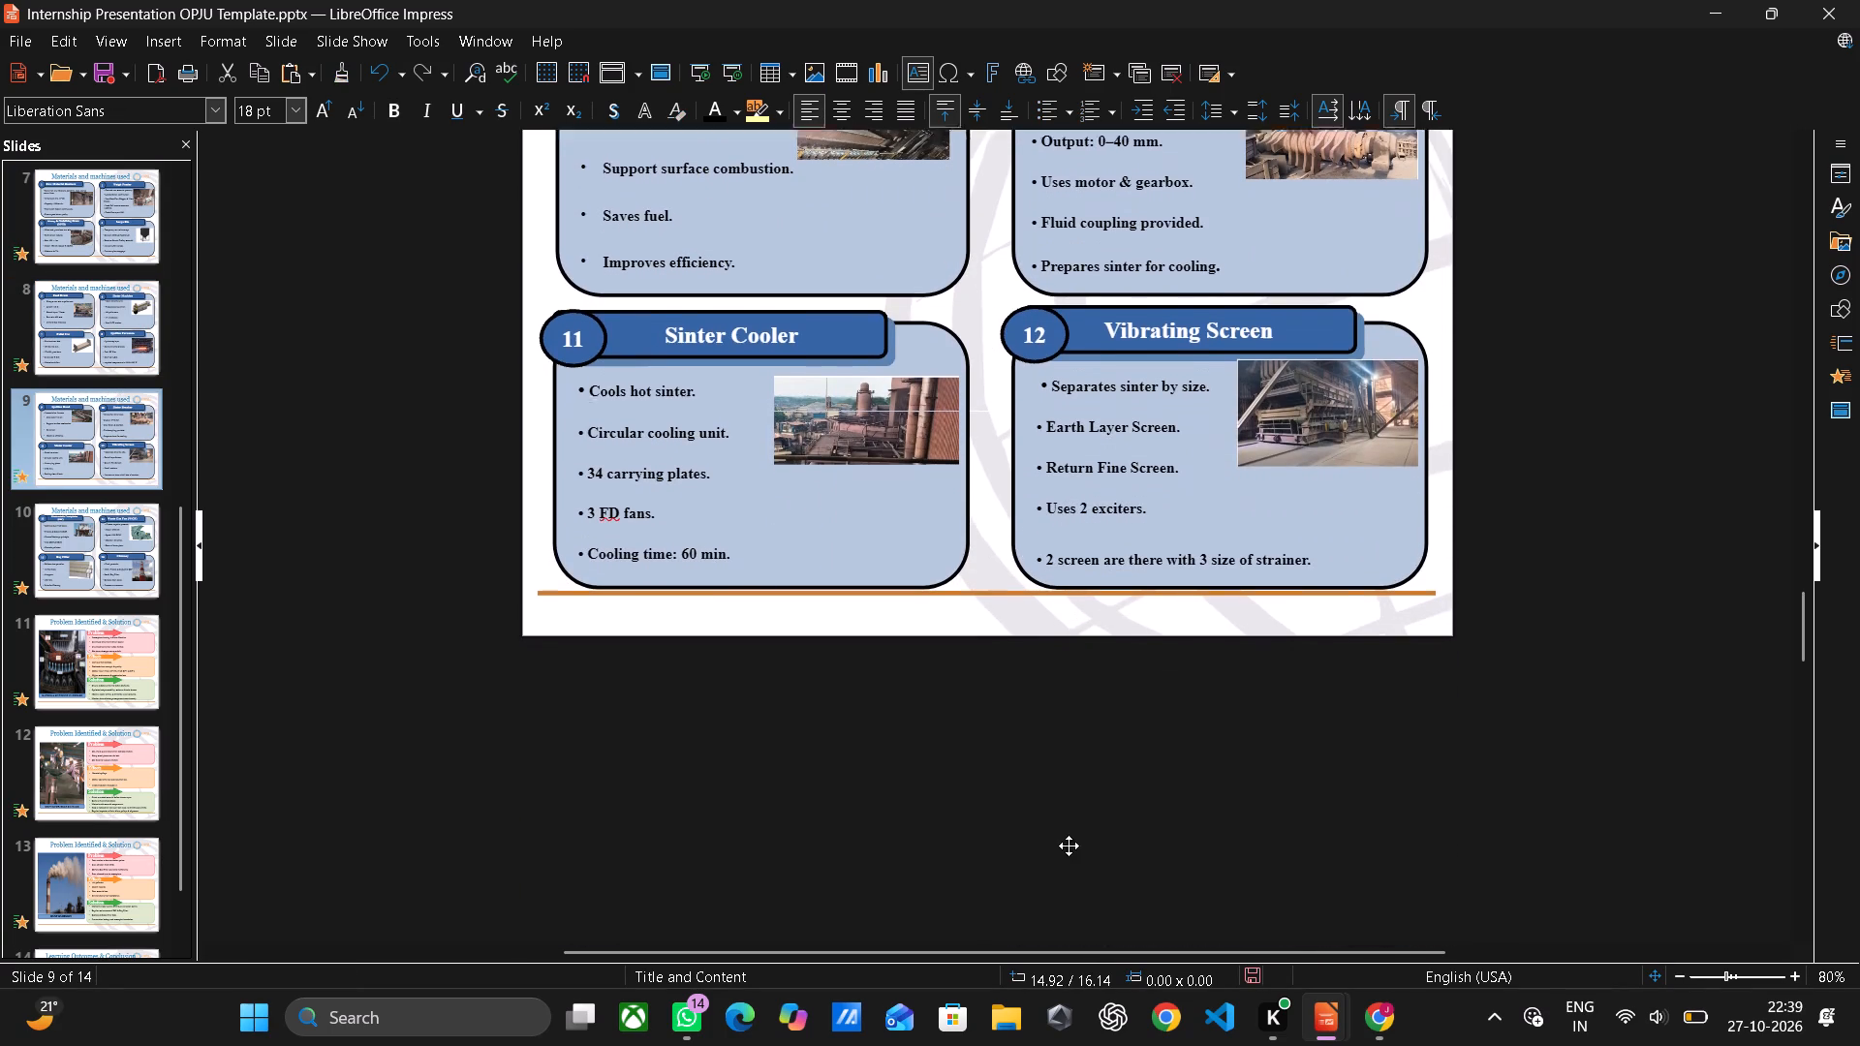
{"action": "scroll", "coordinate": [1069, 846], "scroll_direction": "down", "scroll_amount": 1}
{"action": "scroll", "coordinate": [1069, 846], "scroll_direction": "up", "scroll_amount": 3}
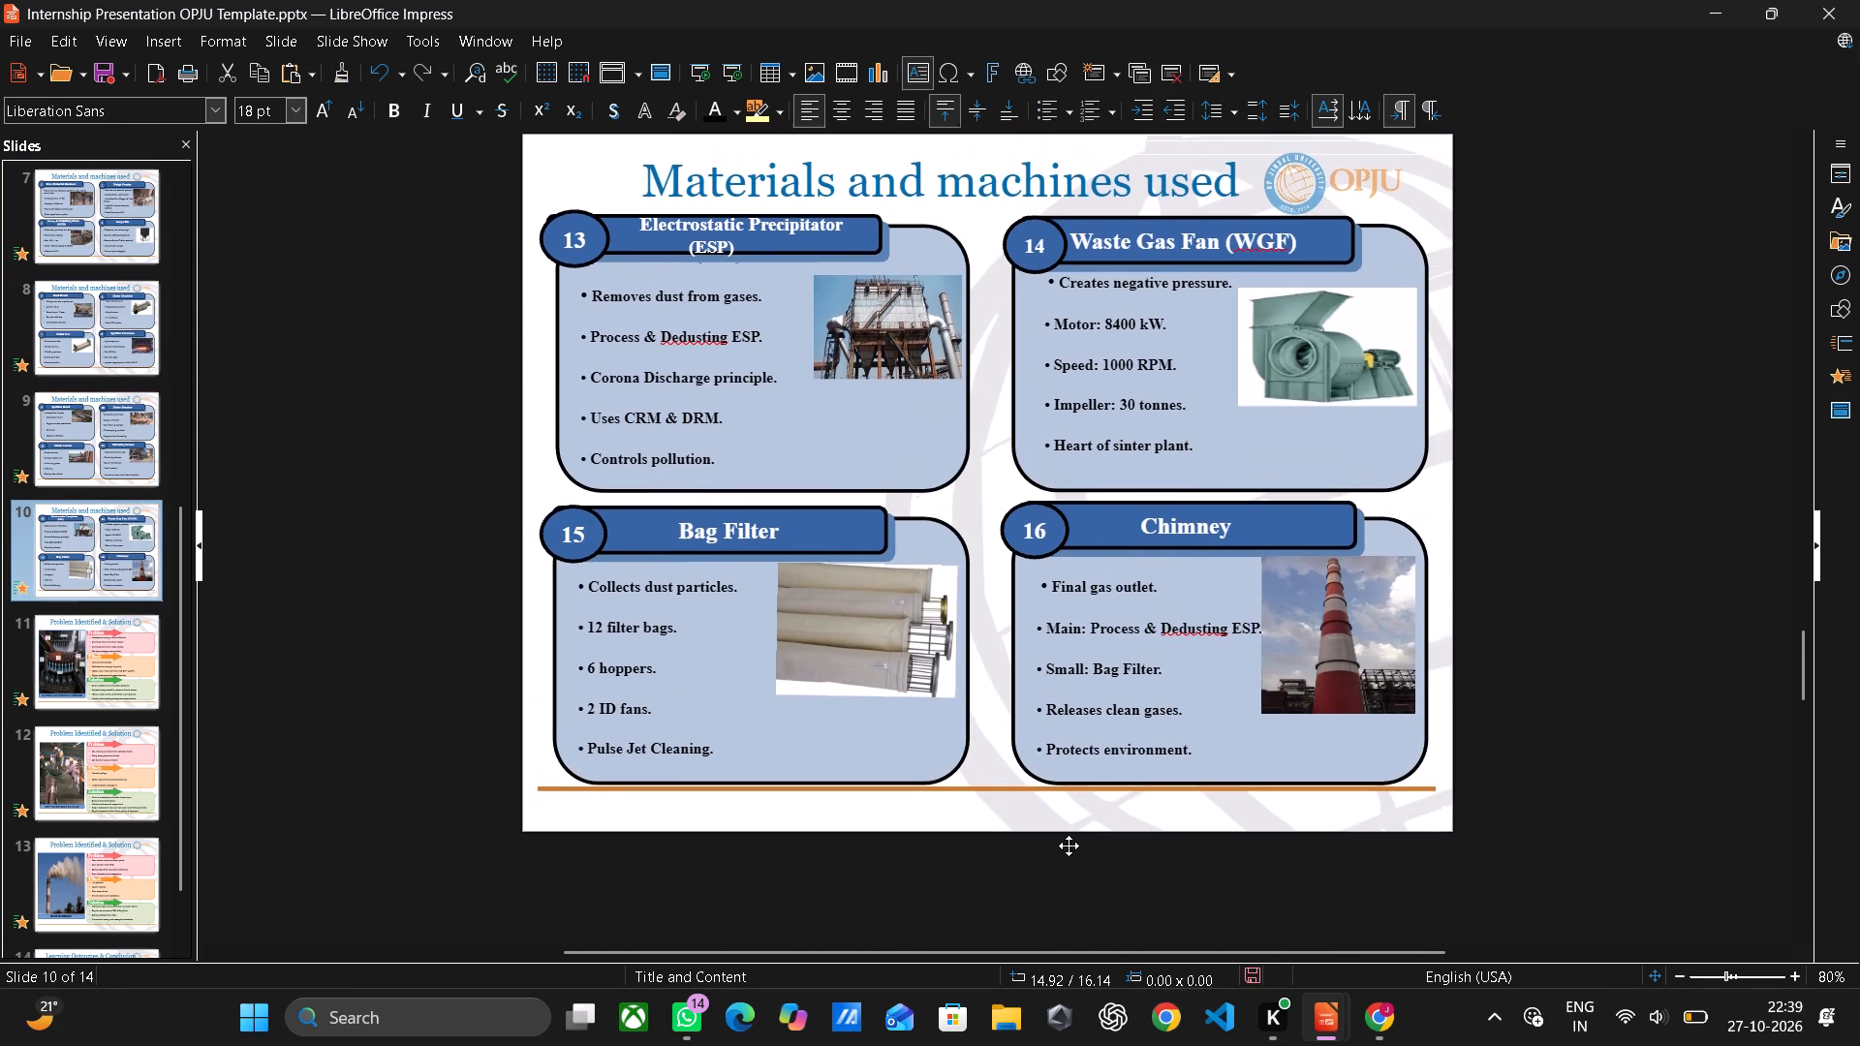
{"action": "scroll", "coordinate": [1069, 846], "scroll_direction": "up", "scroll_amount": 1}
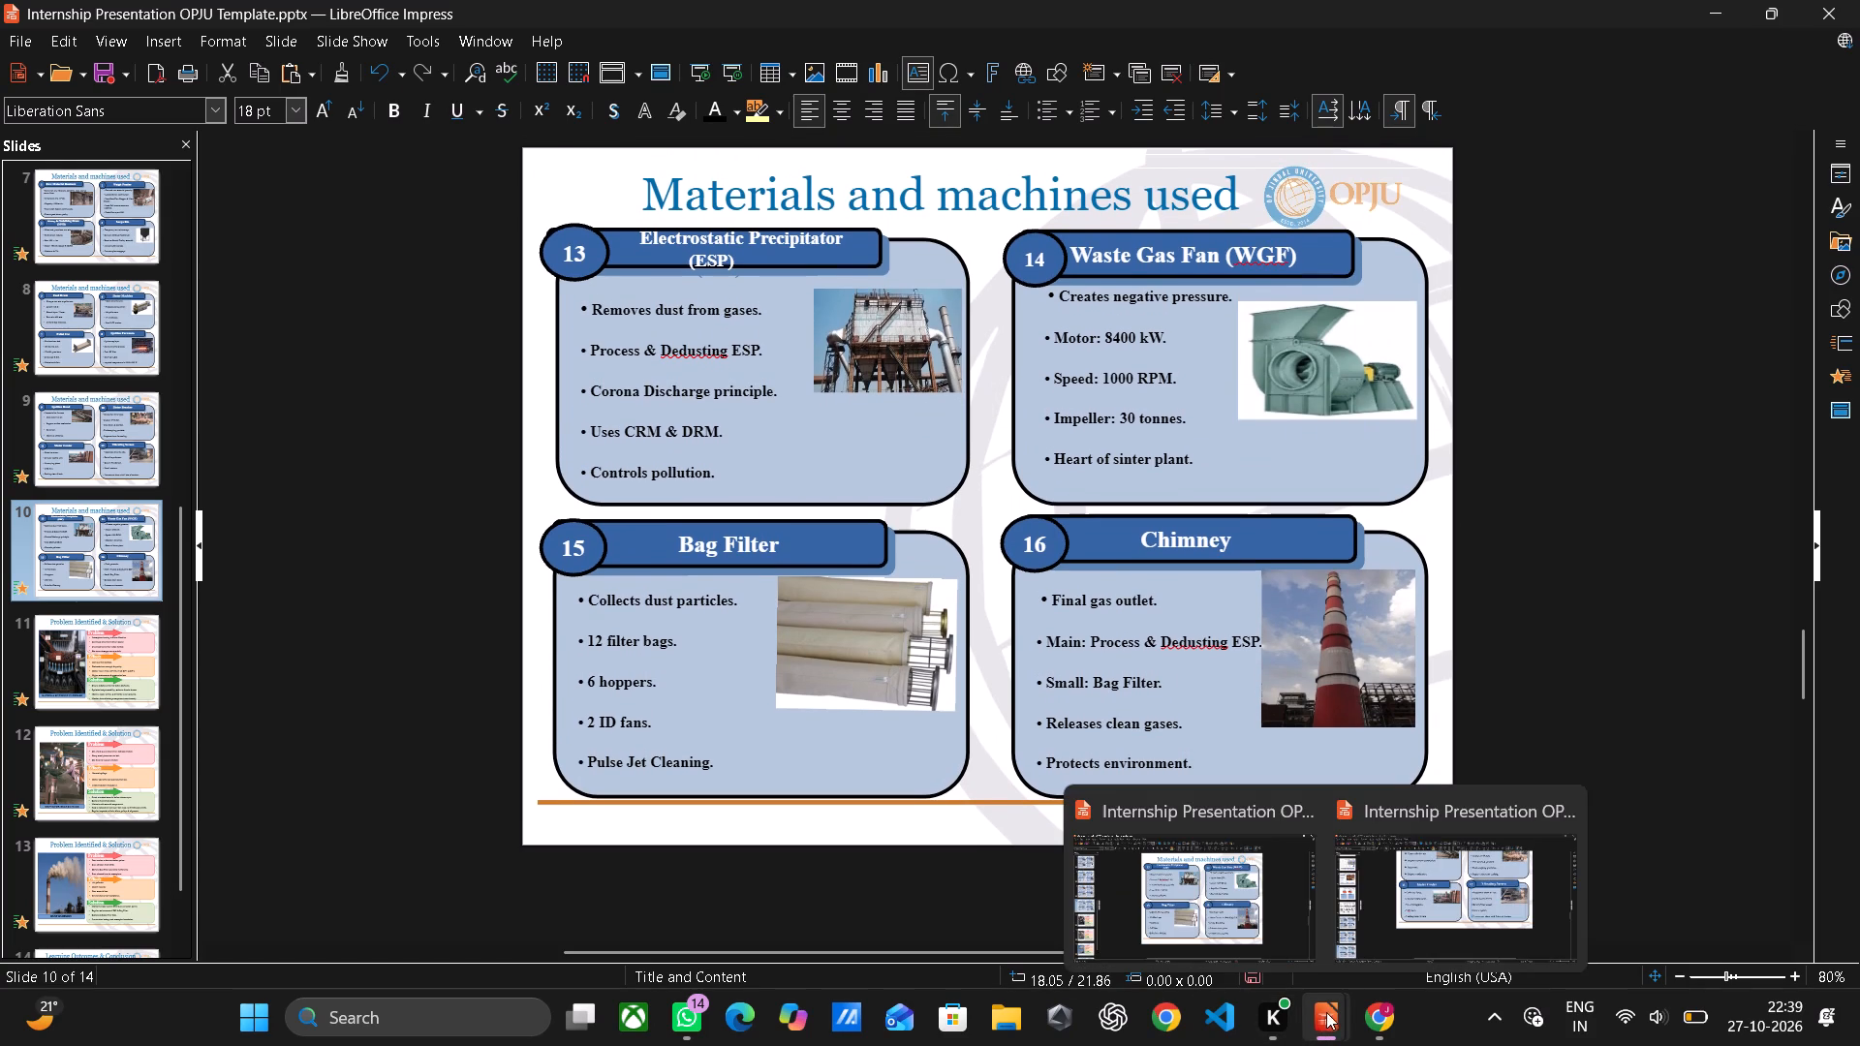
Switch to Template-1 and move slide 10's Waste Gas Fan picture up to about 19.6 / 3.7, clear of the fourth bullet's text.
{"action": "left_click", "coordinate": [1408, 832]}
{"action": "scroll", "coordinate": [1223, 708], "scroll_direction": "down", "scroll_amount": 1}
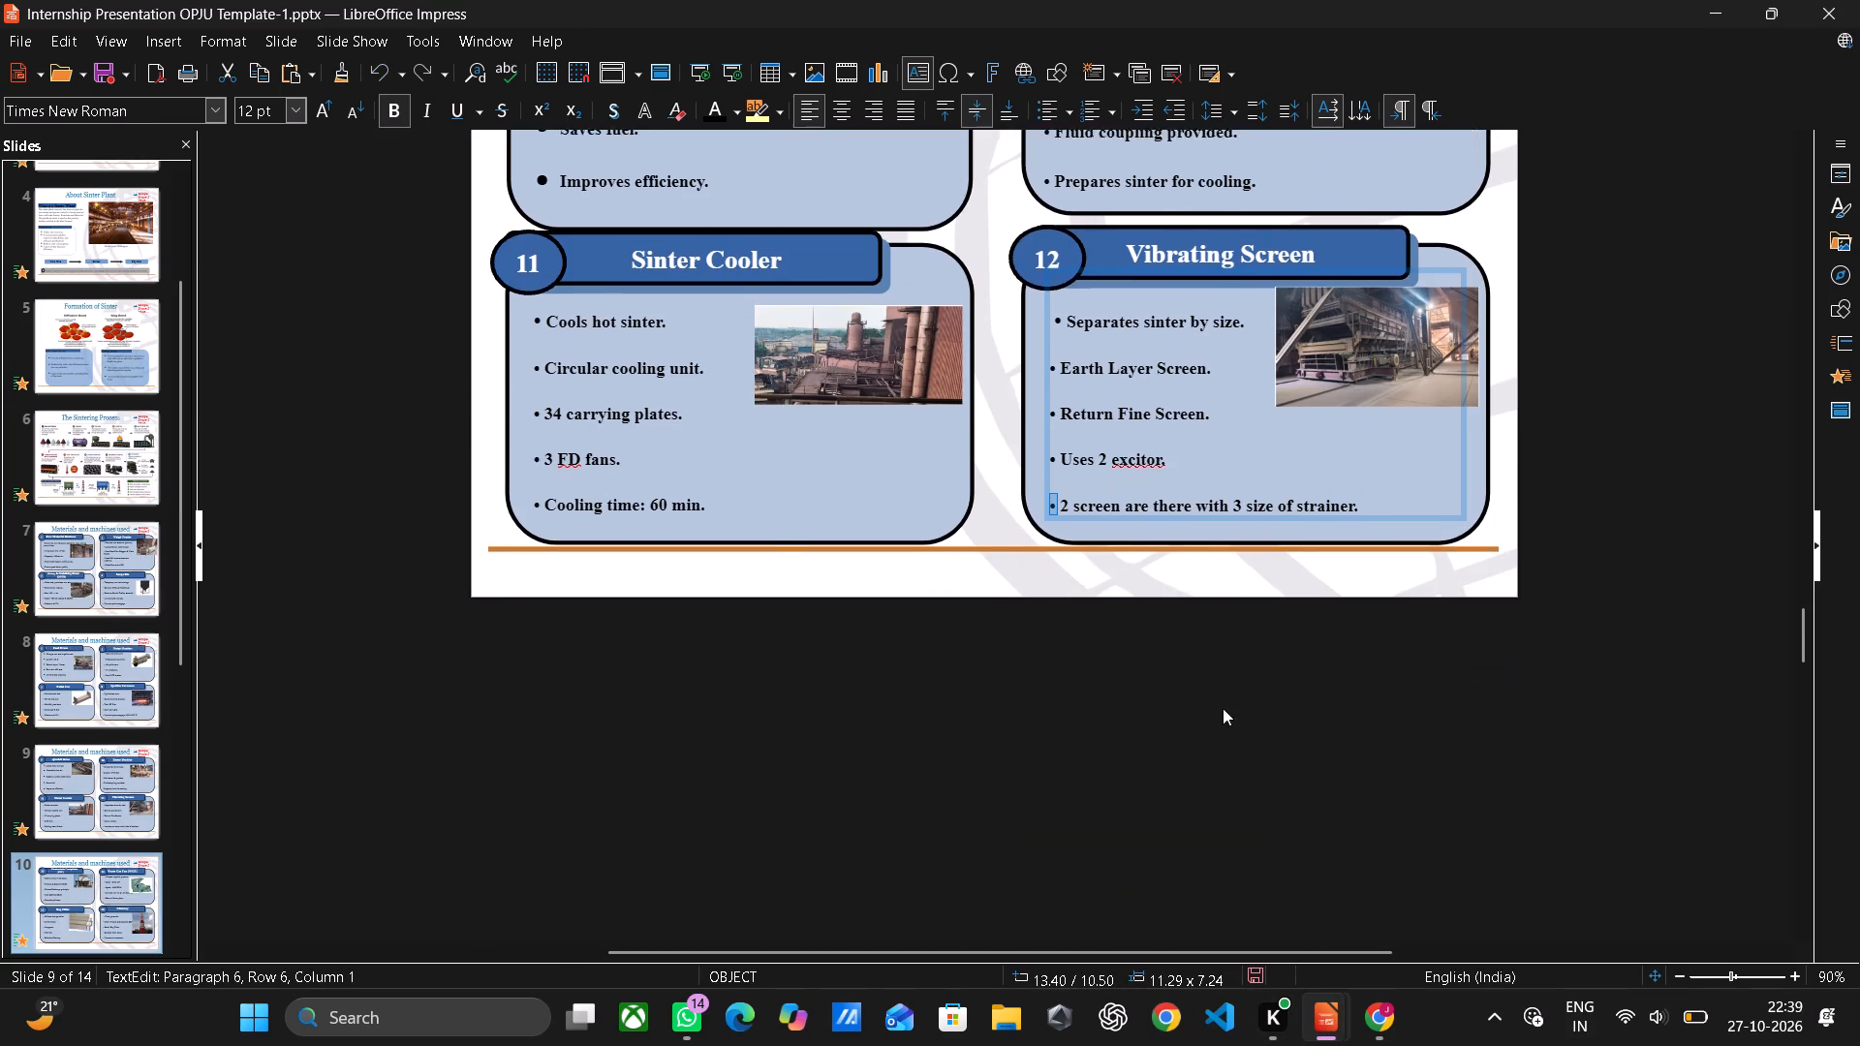
{"action": "scroll", "coordinate": [1223, 708], "scroll_direction": "down", "scroll_amount": 2}
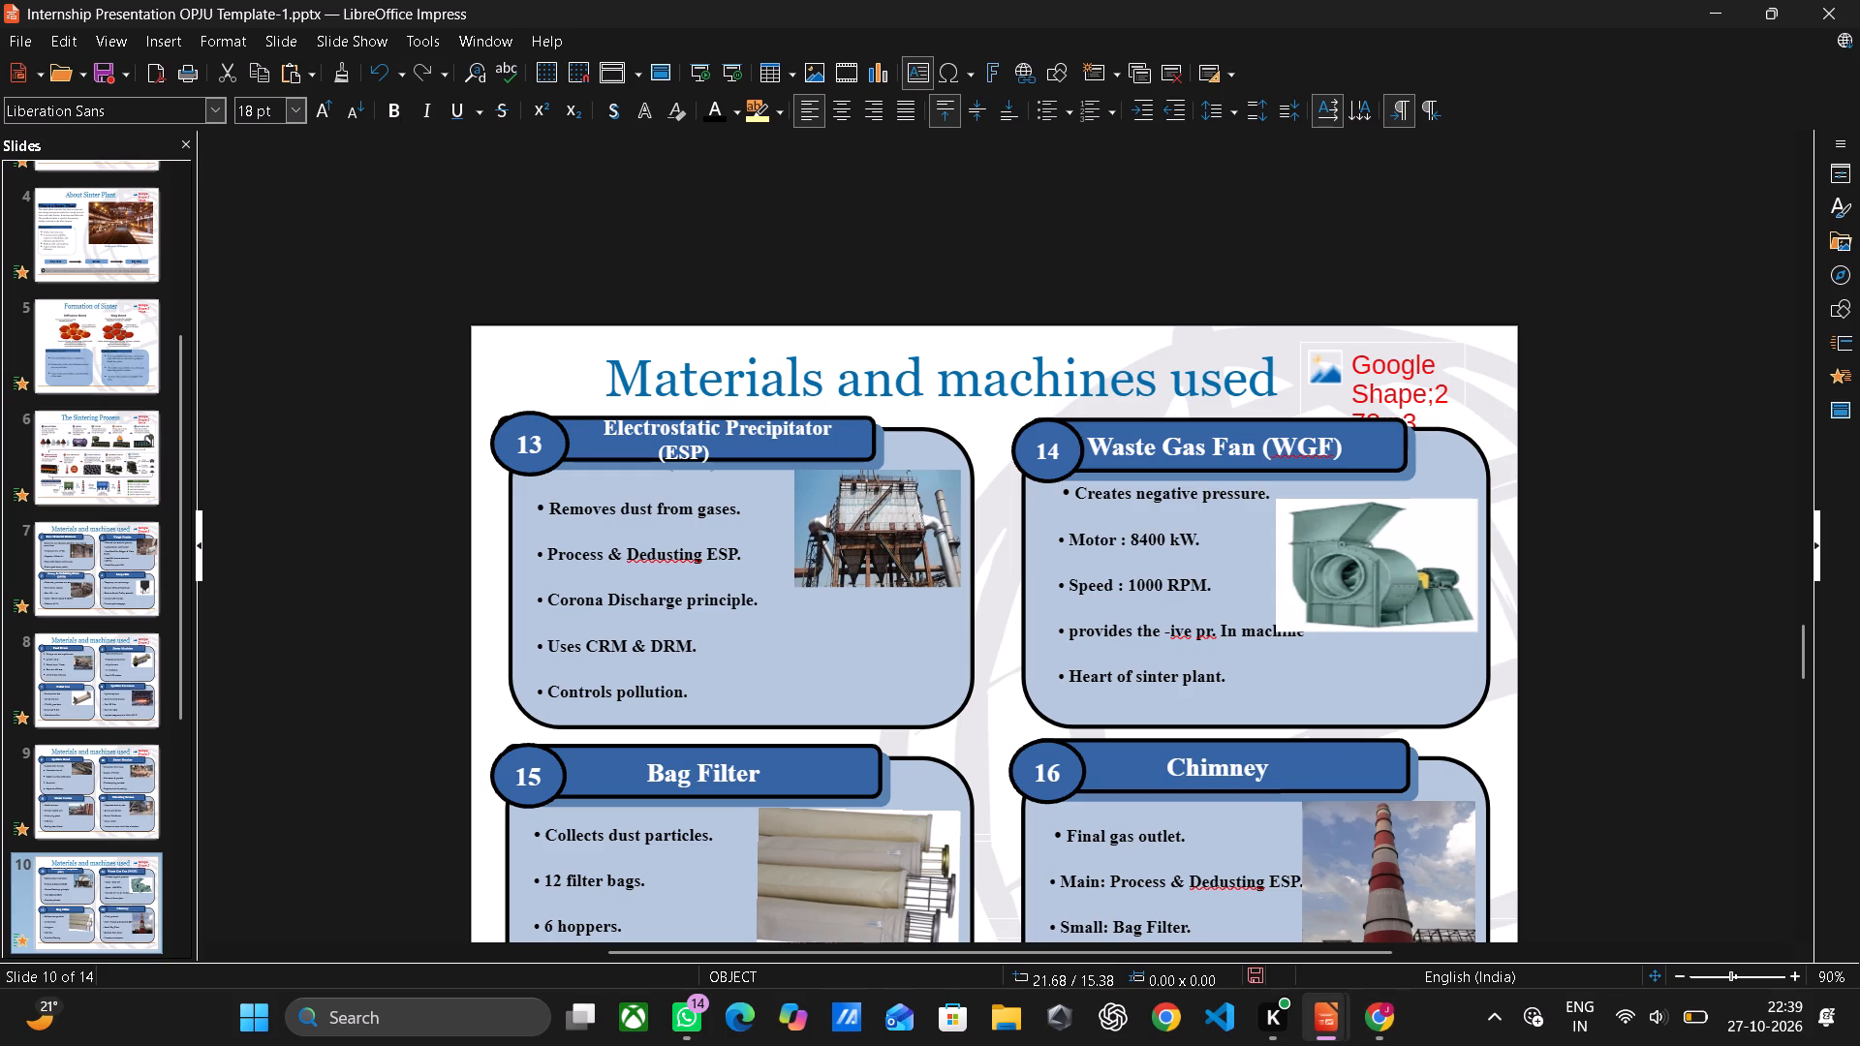
{"action": "left_click", "coordinate": [1394, 886]}
{"action": "left_click_drag", "start_coordinate": [1330, 576], "coordinate": [1330, 563]}
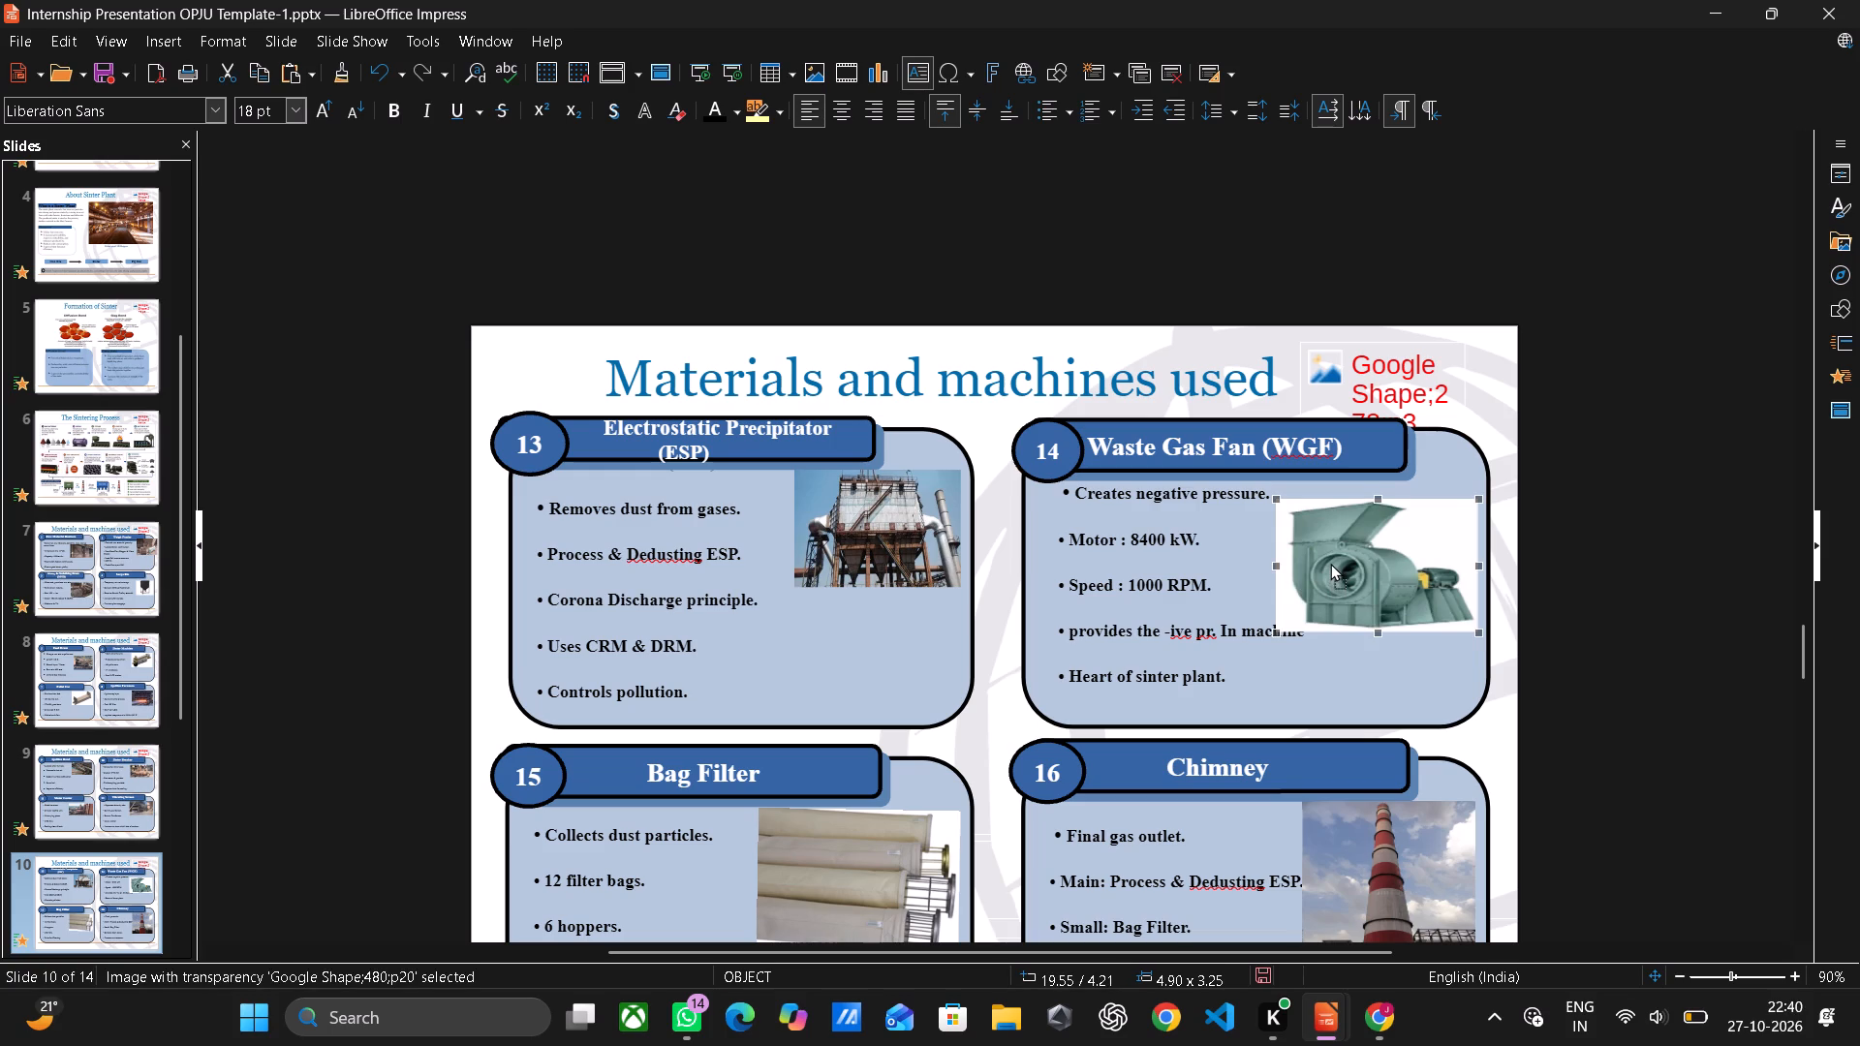
{"action": "left_click_drag", "start_coordinate": [1330, 563], "coordinate": [1331, 555]}
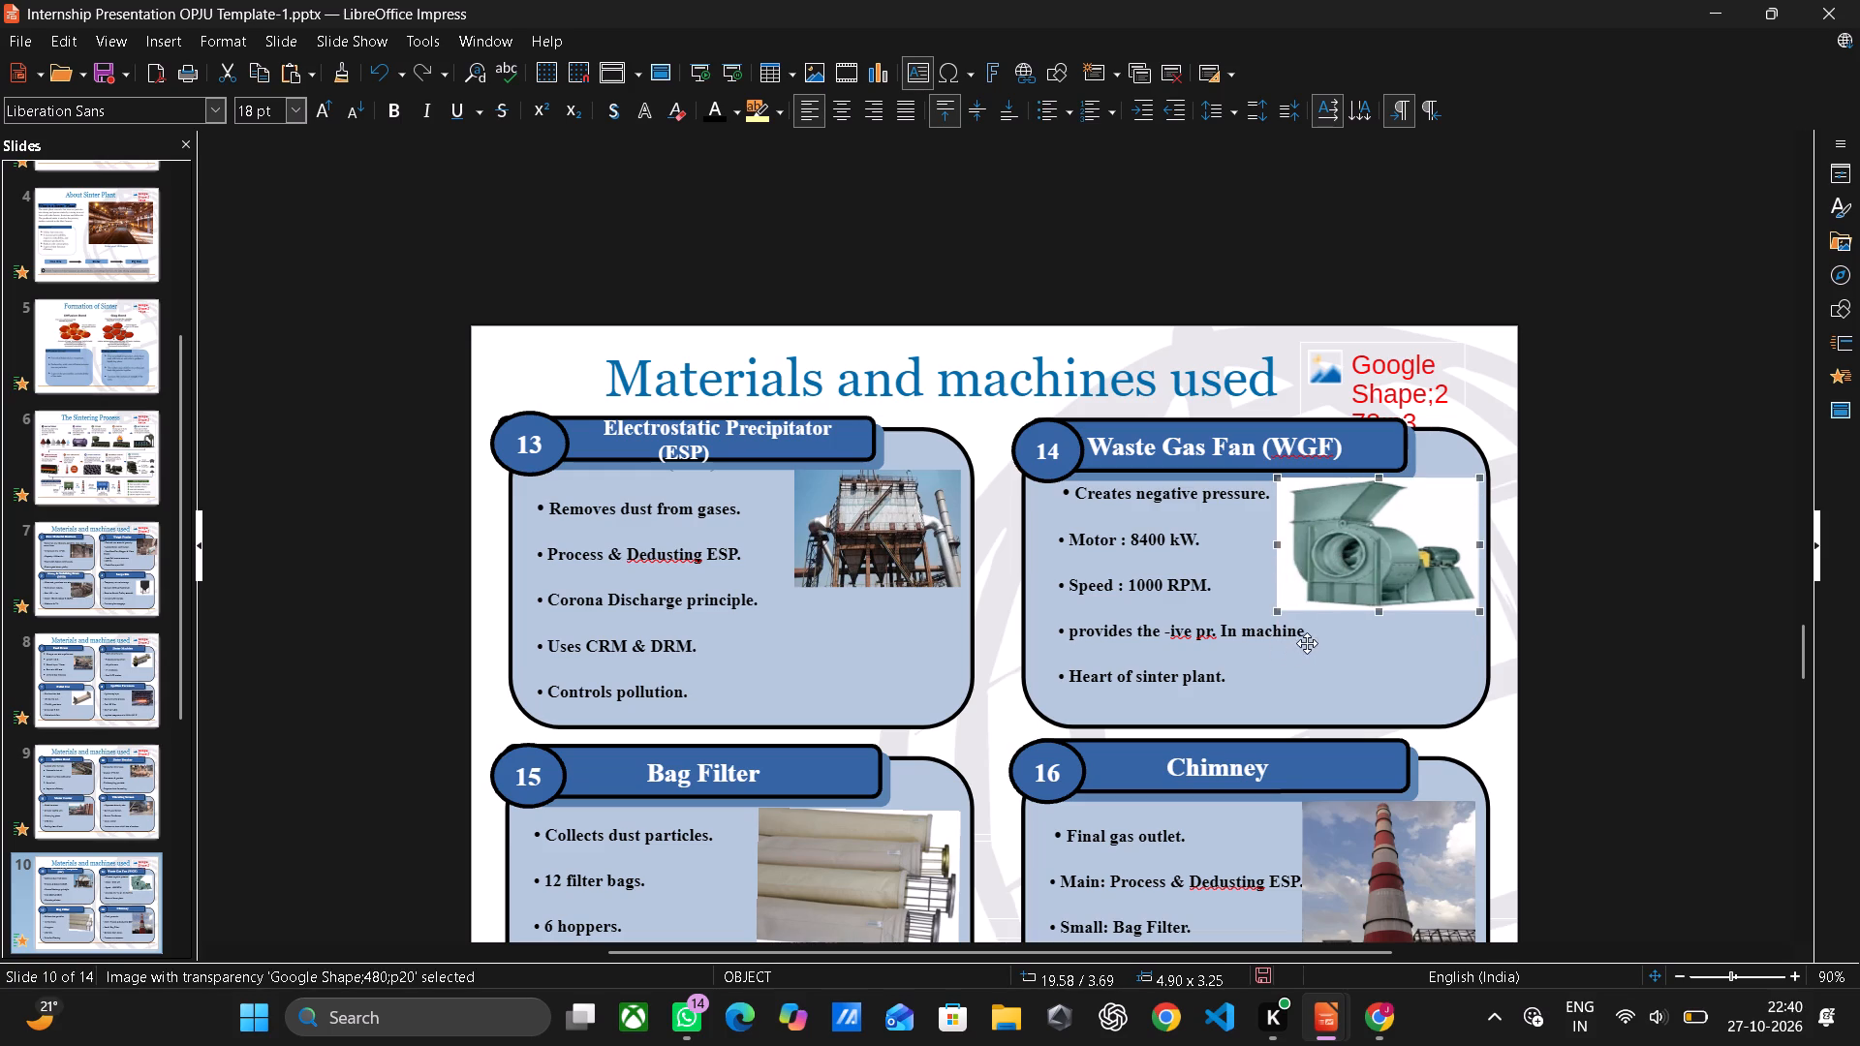
Replace Template's "Impeller: 30 tonnes." bullet under Waste Gas Fan on slide 10 with Template-1's "provides the -ive pr. In machine", matching the line spacing.
{"action": "left_click_drag", "start_coordinate": [1304, 630], "coordinate": [1254, 637]}
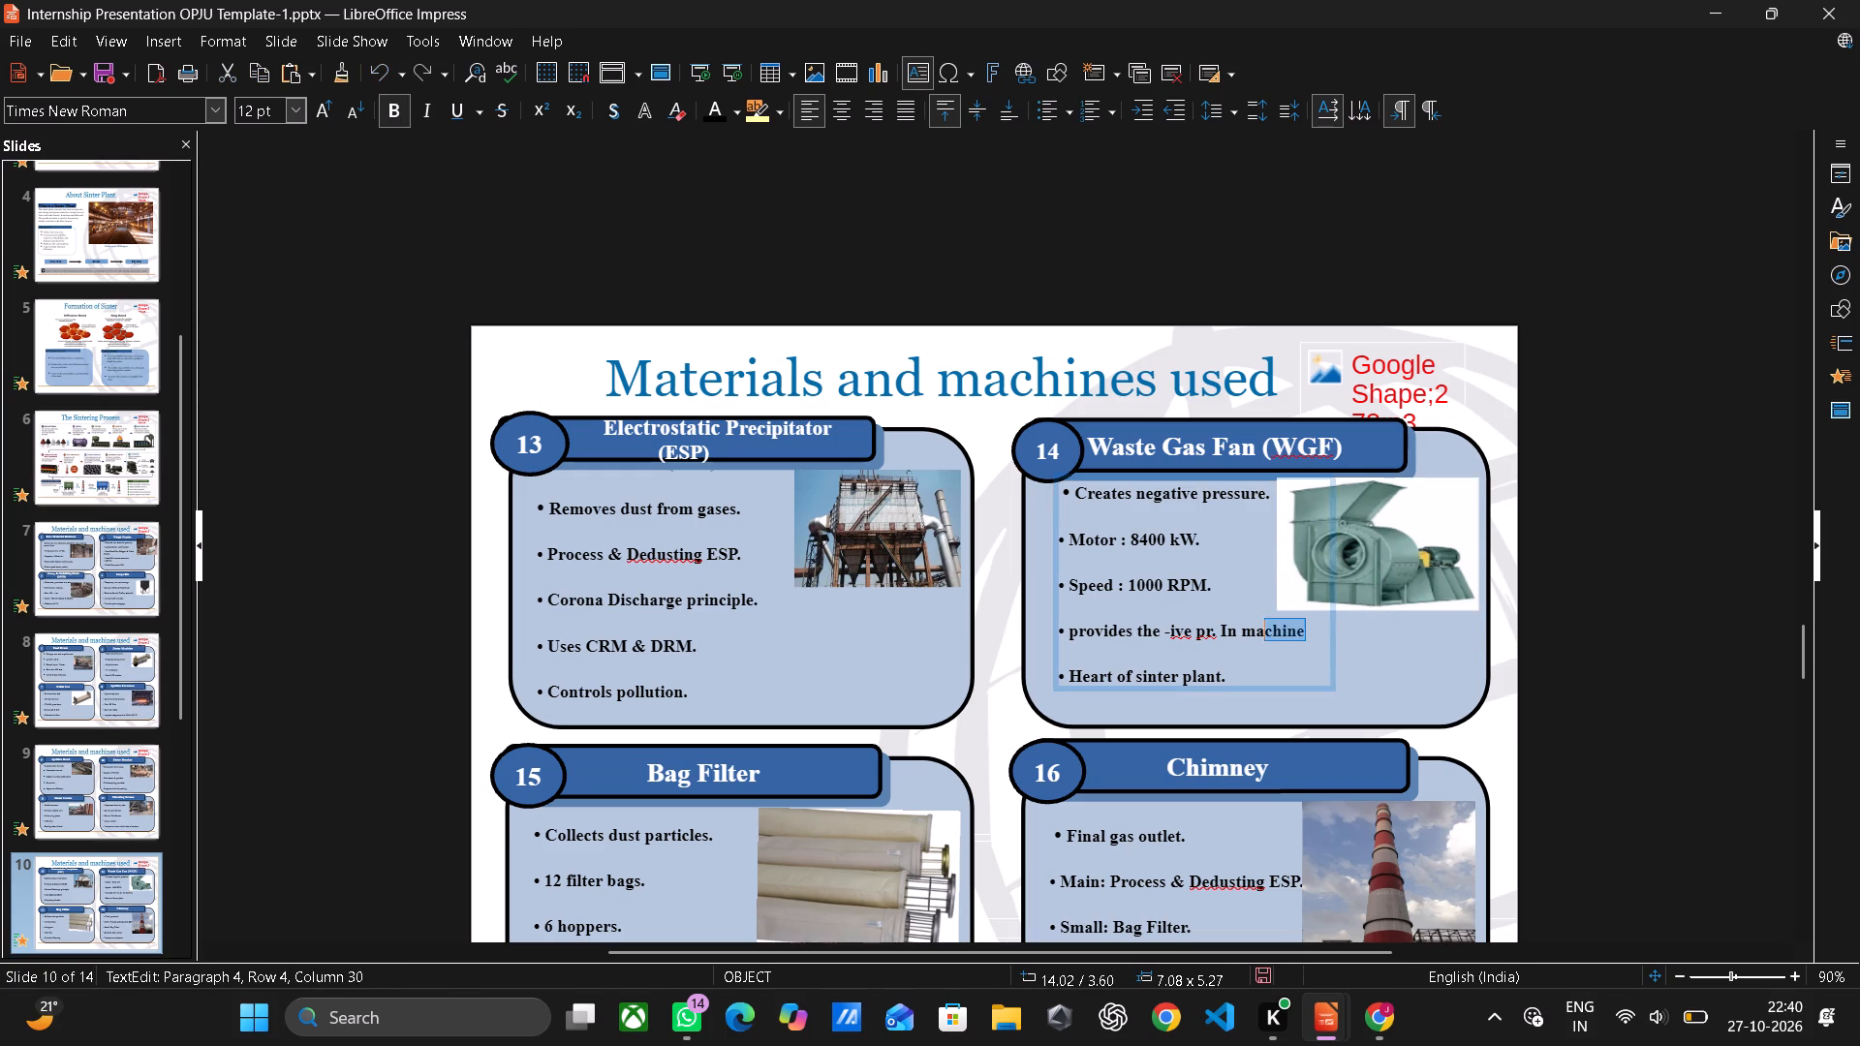
{"action": "left_click_drag", "start_coordinate": [1254, 637], "coordinate": [1052, 632]}
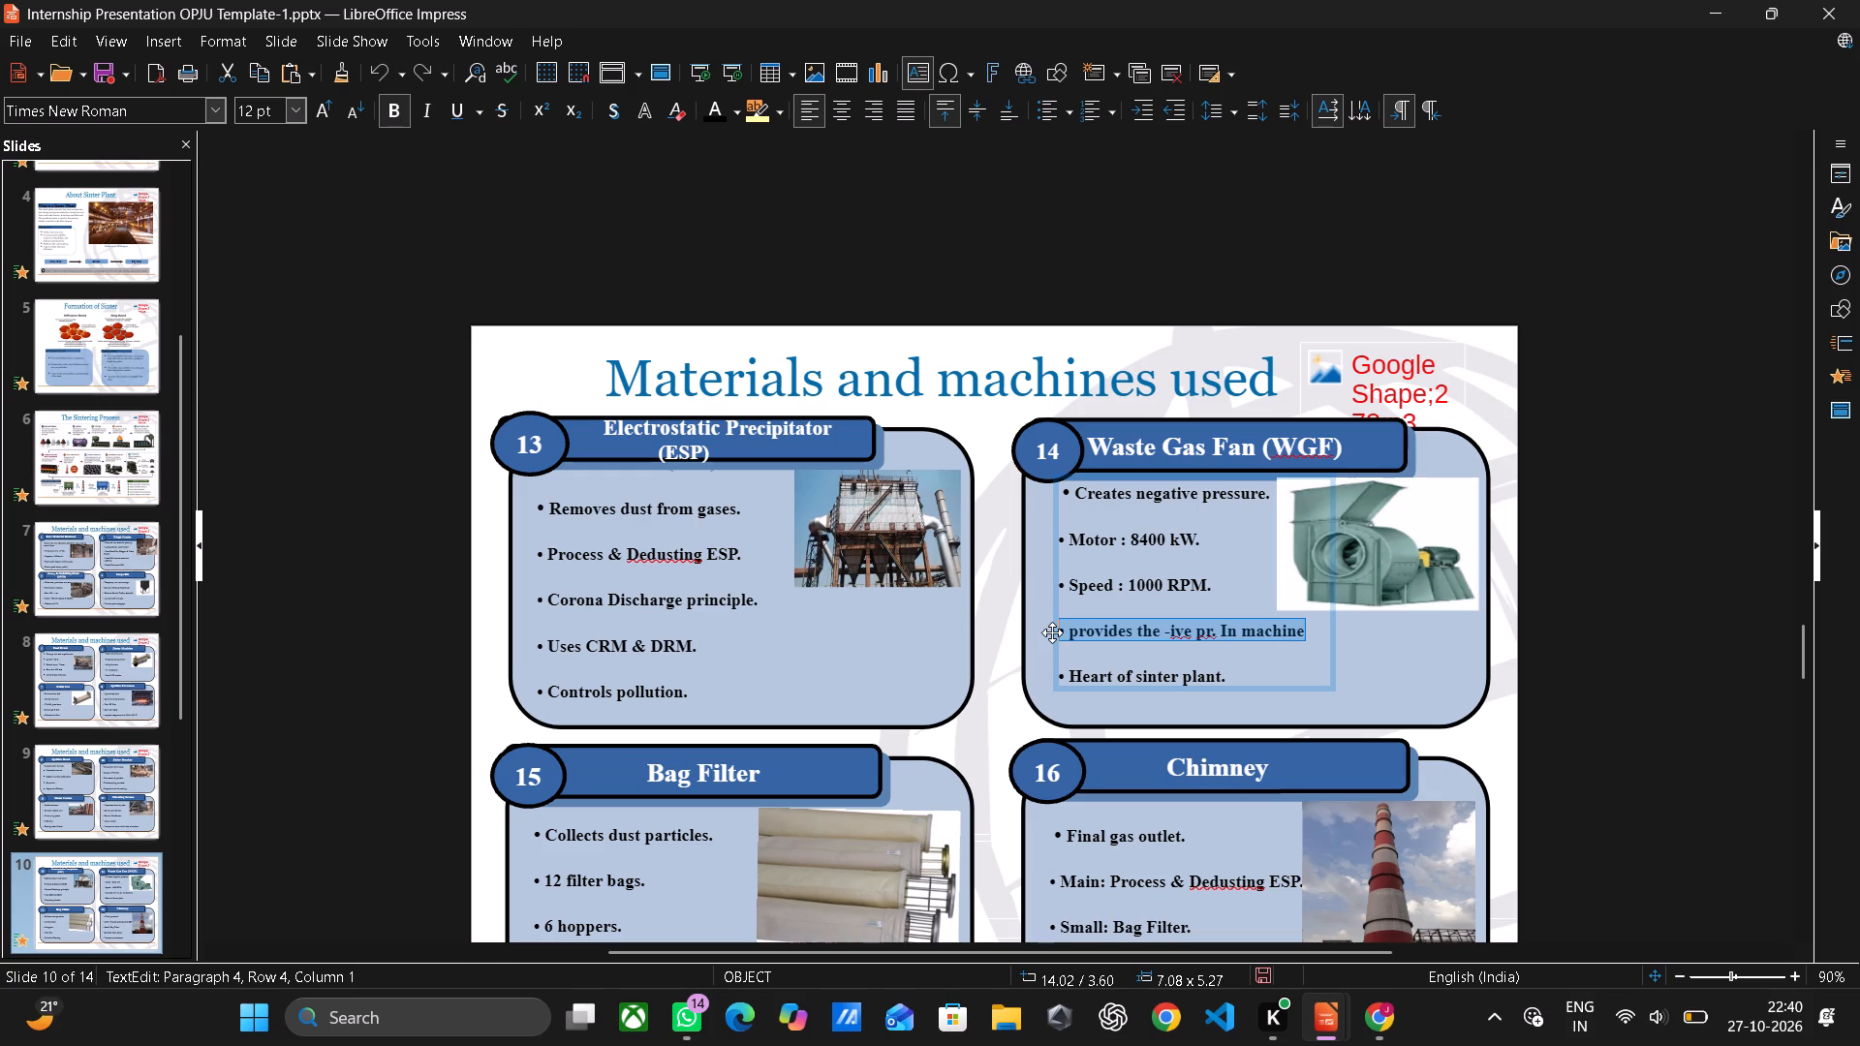
{"action": "key", "text": "ctrl+c"}
{"action": "left_click", "coordinate": [1181, 890]}
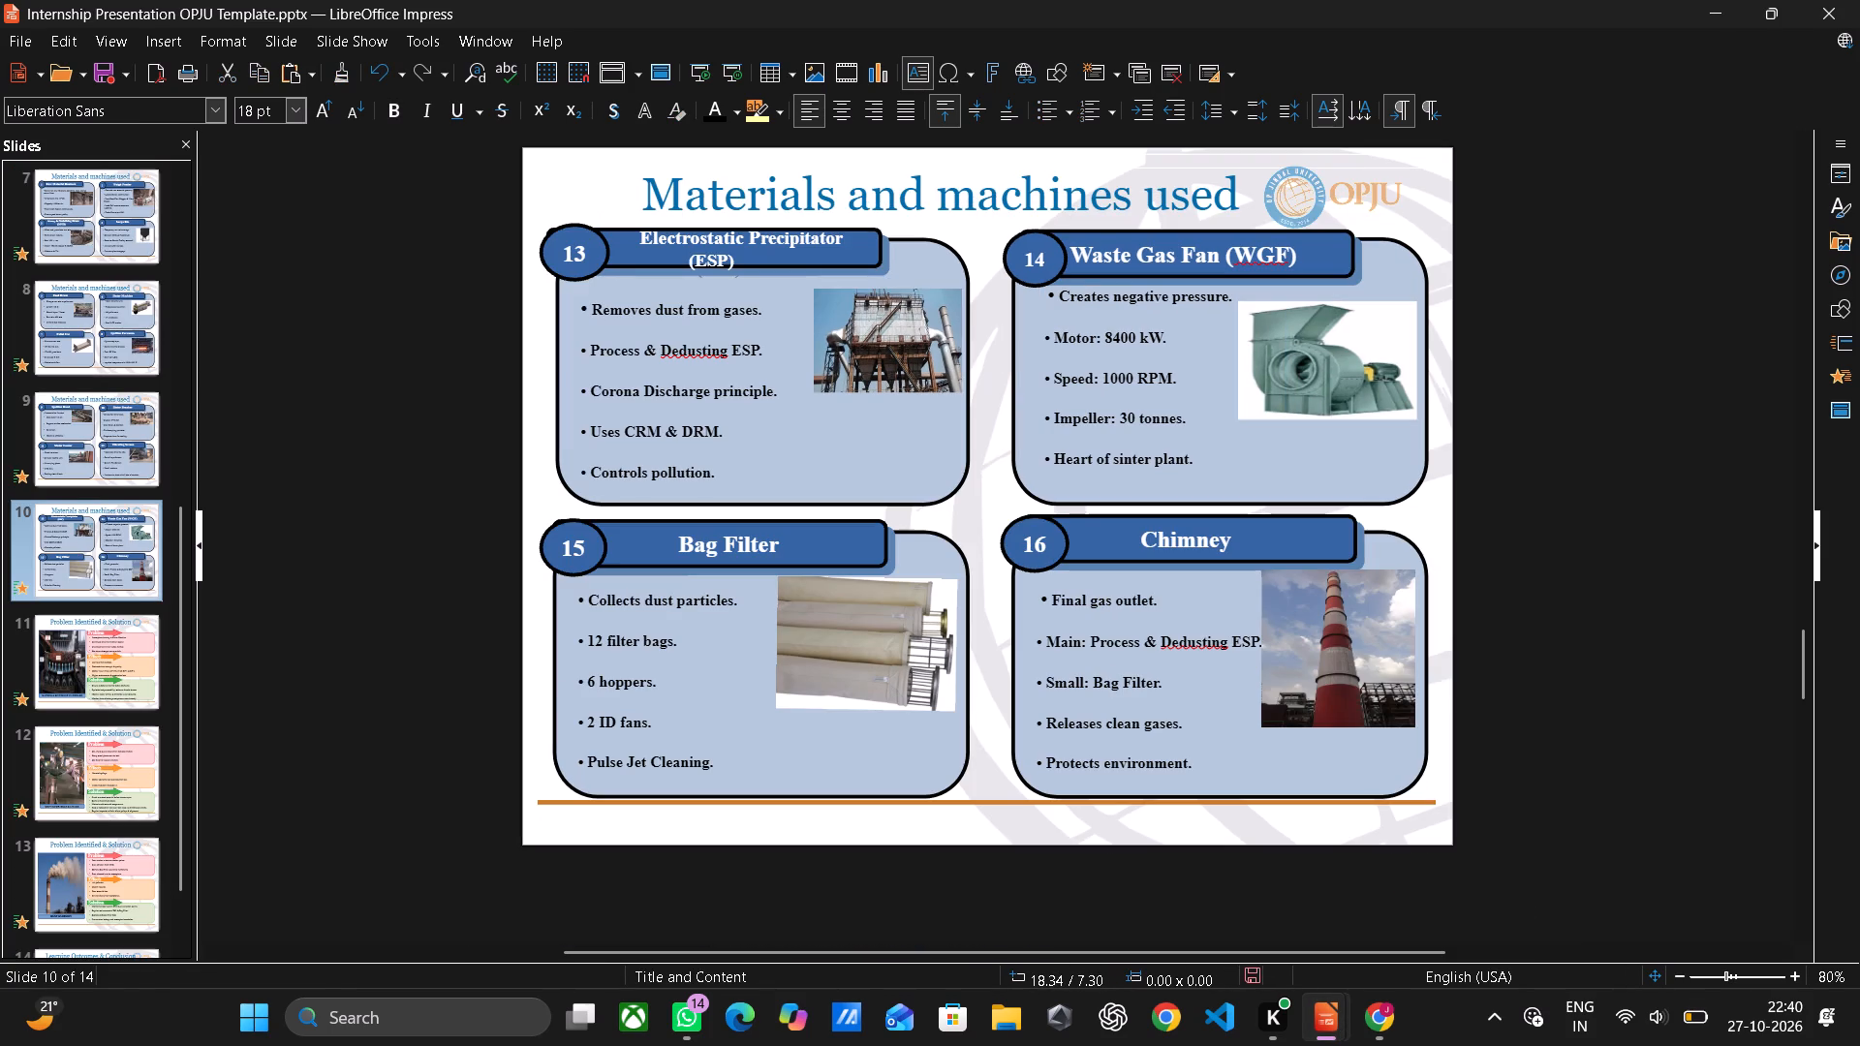
{"action": "left_click_drag", "start_coordinate": [1191, 415], "coordinate": [1040, 415]}
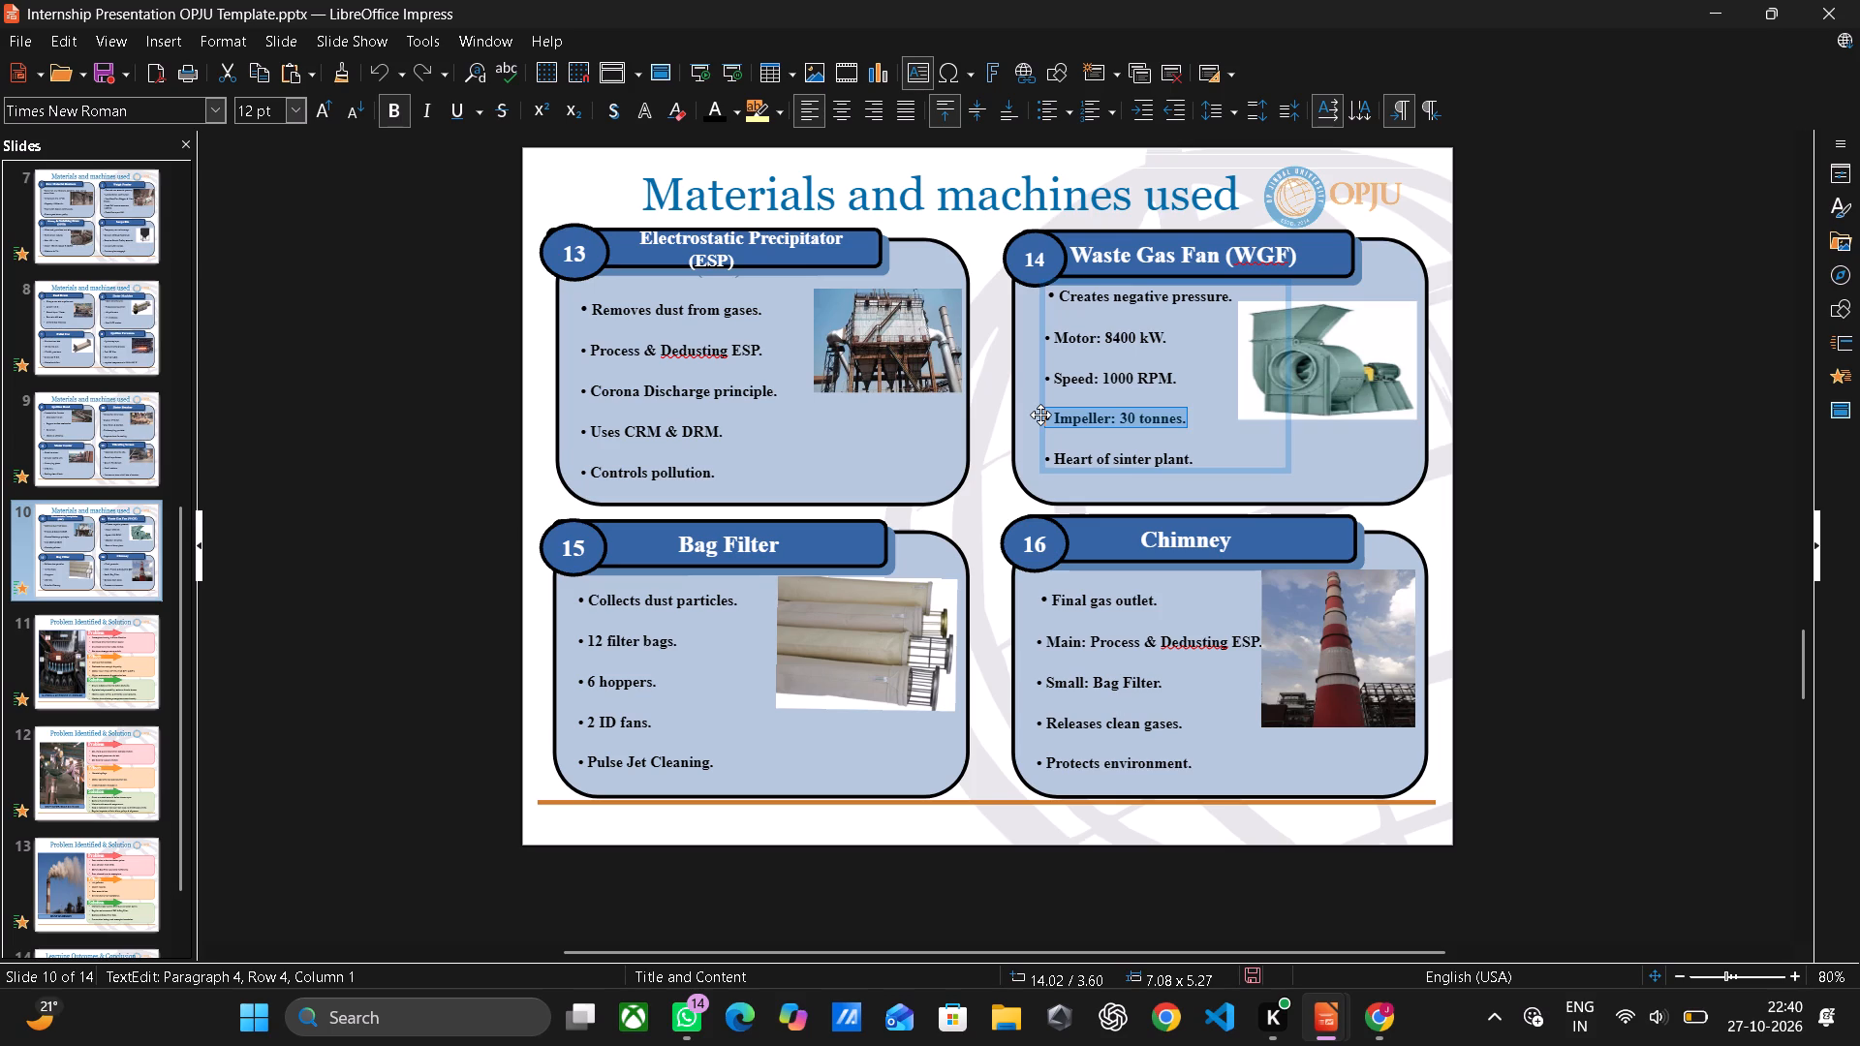
{"action": "key", "text": "BackSpace"}
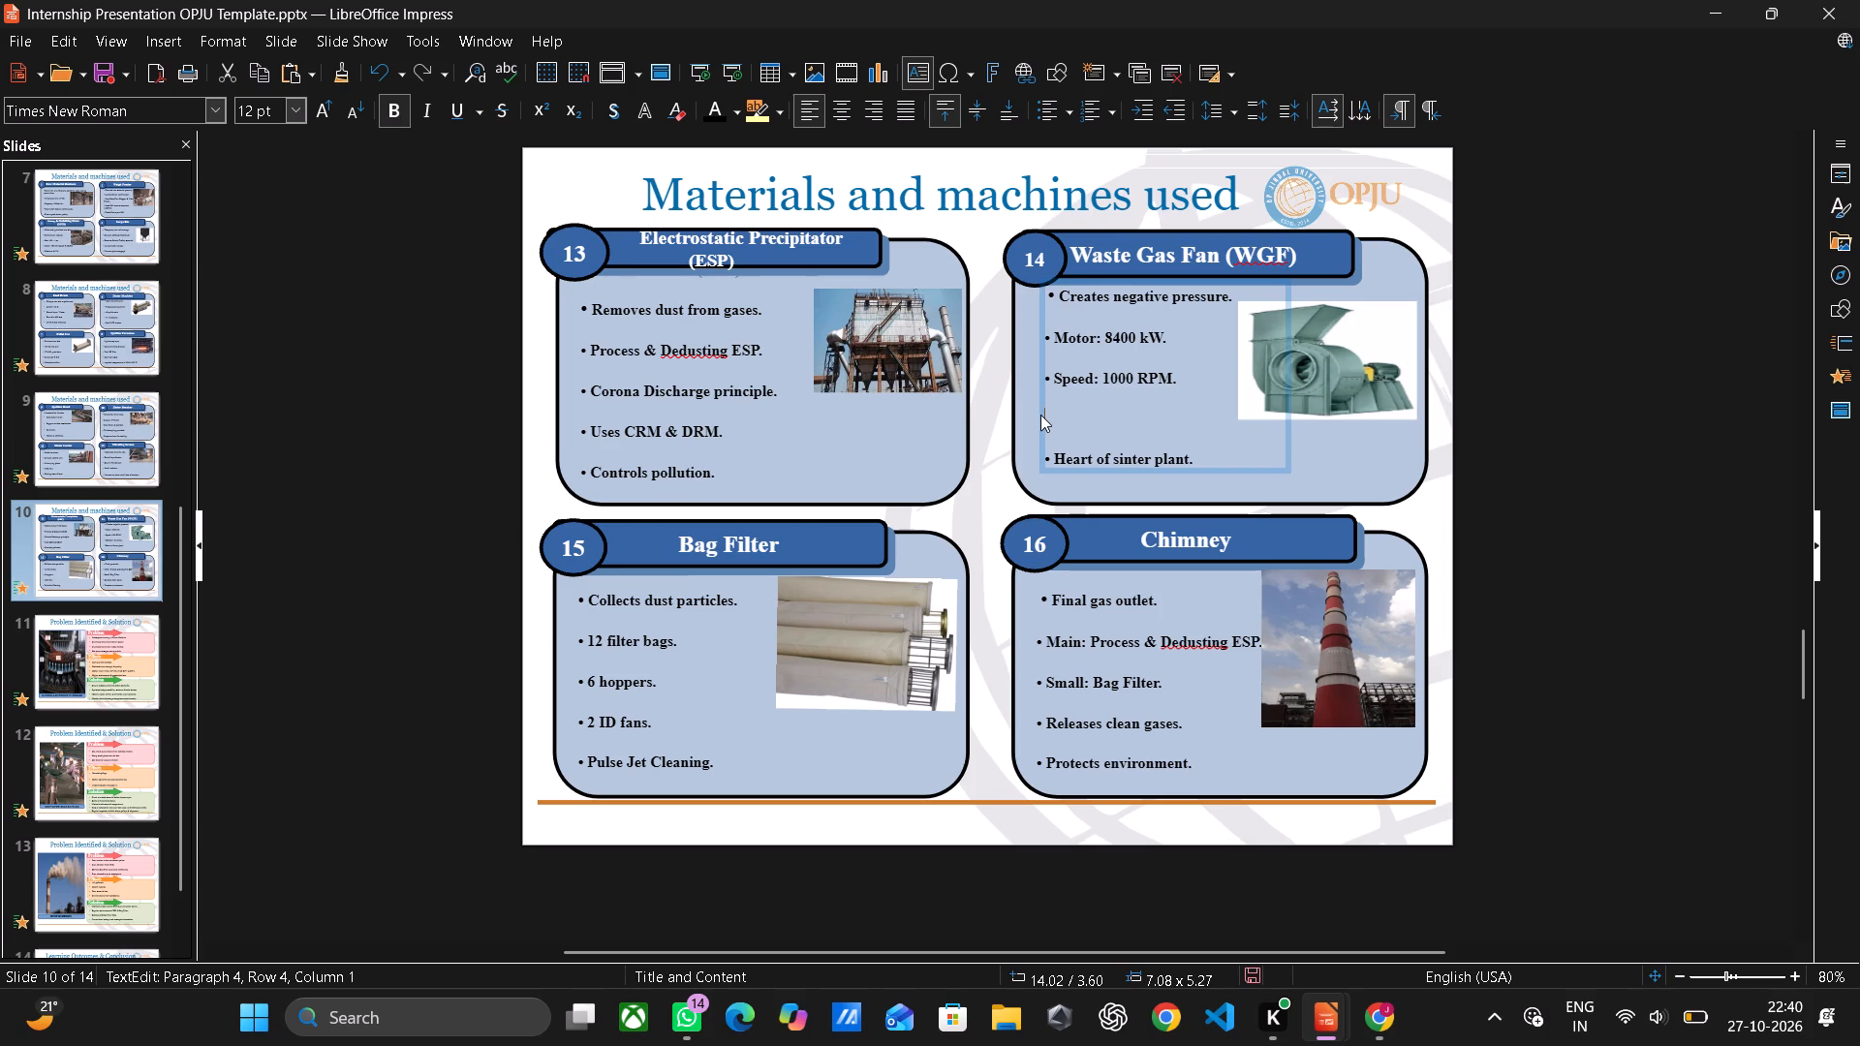
{"action": "key", "text": "ctrl+v"}
{"action": "left_click", "coordinate": [1050, 411]}
{"action": "key", "text": "Left"}
{"action": "key", "text": "BackSpace"}
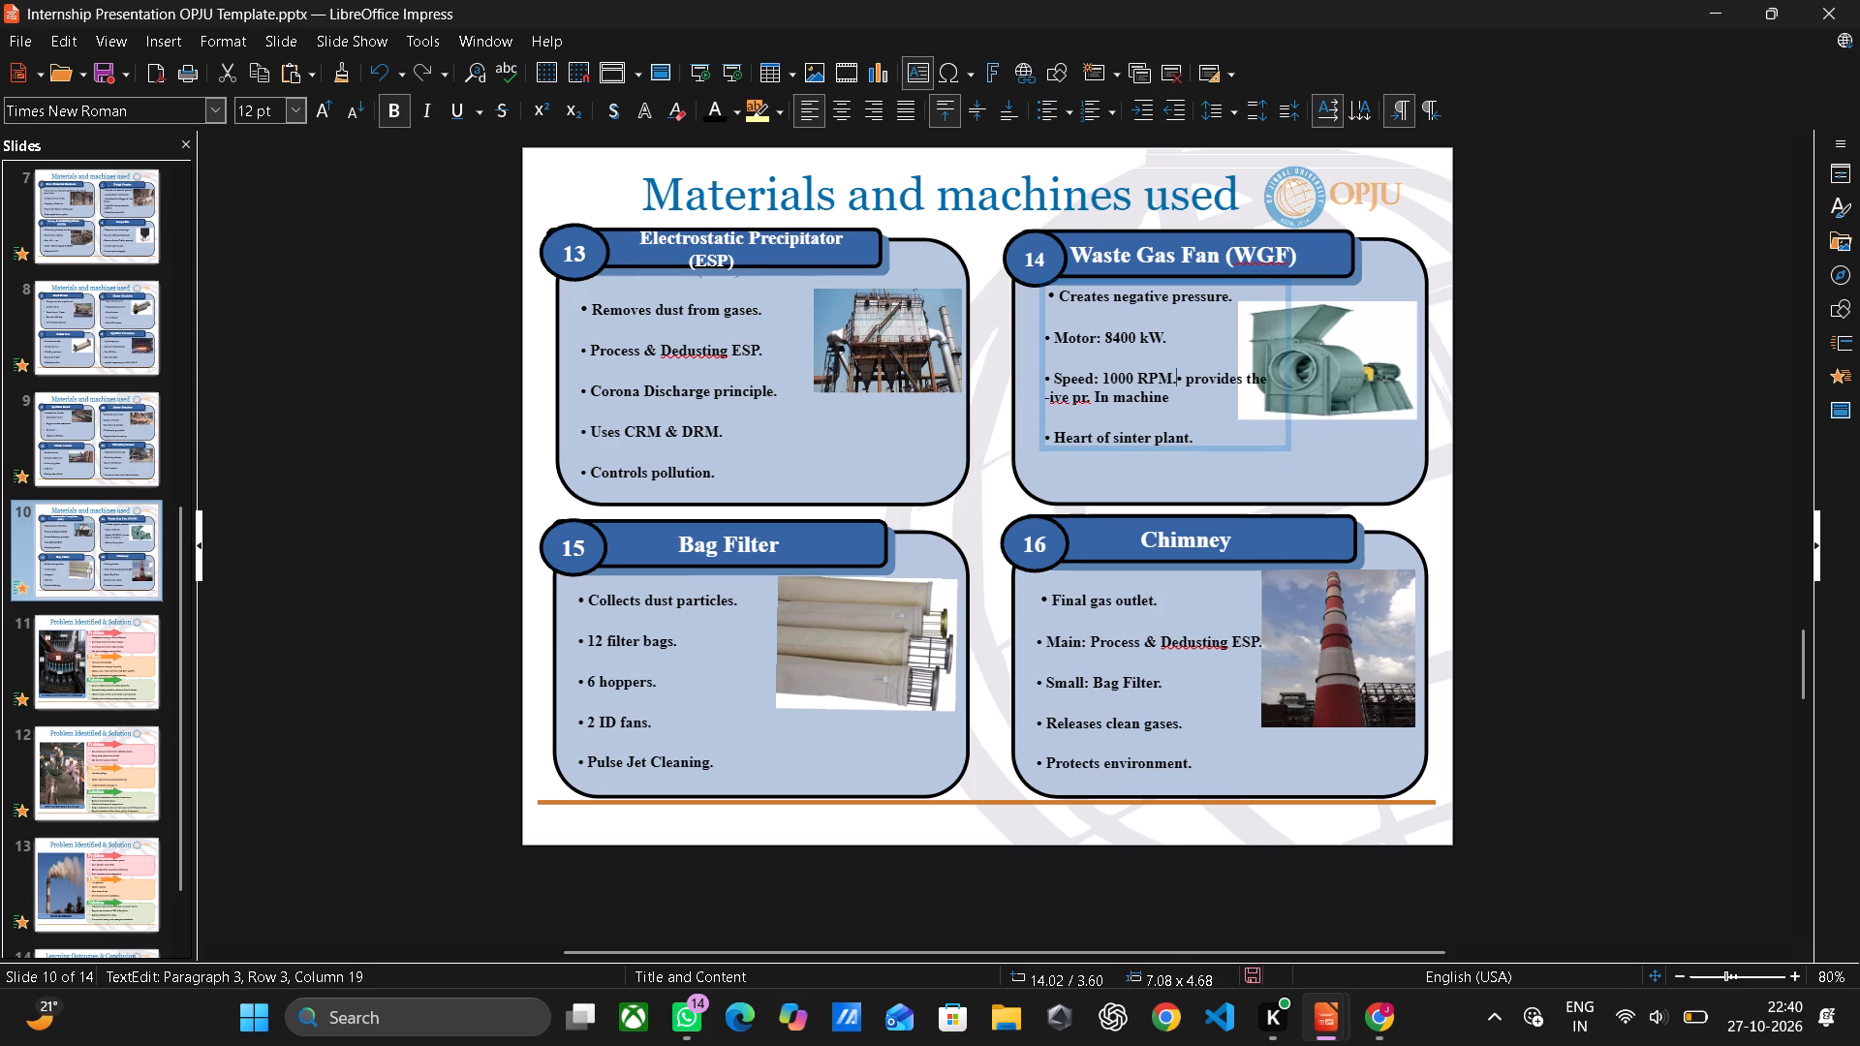
{"action": "key", "text": "Return"}
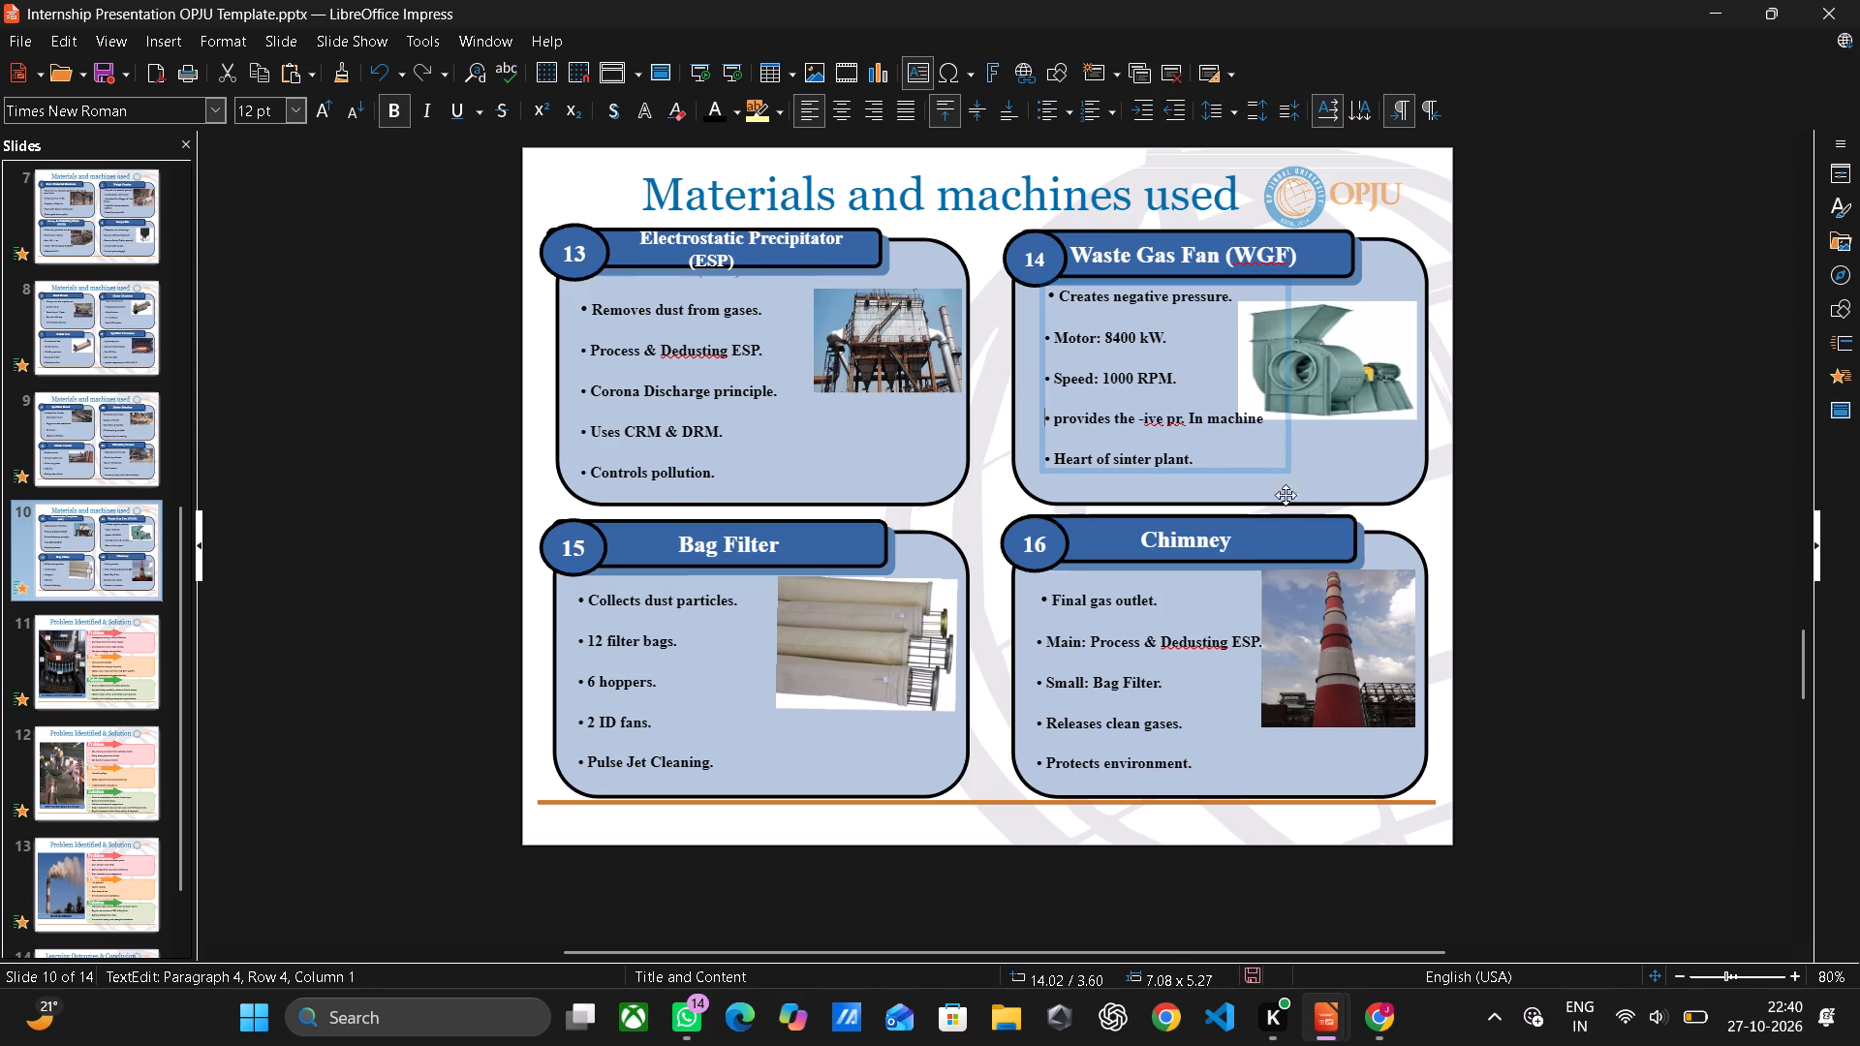
Move the Waste Gas Fan picture on Template's slide 10 up to about 19.6 / 3.9, clear of the new bullet's text.
{"action": "left_click", "coordinate": [1483, 527]}
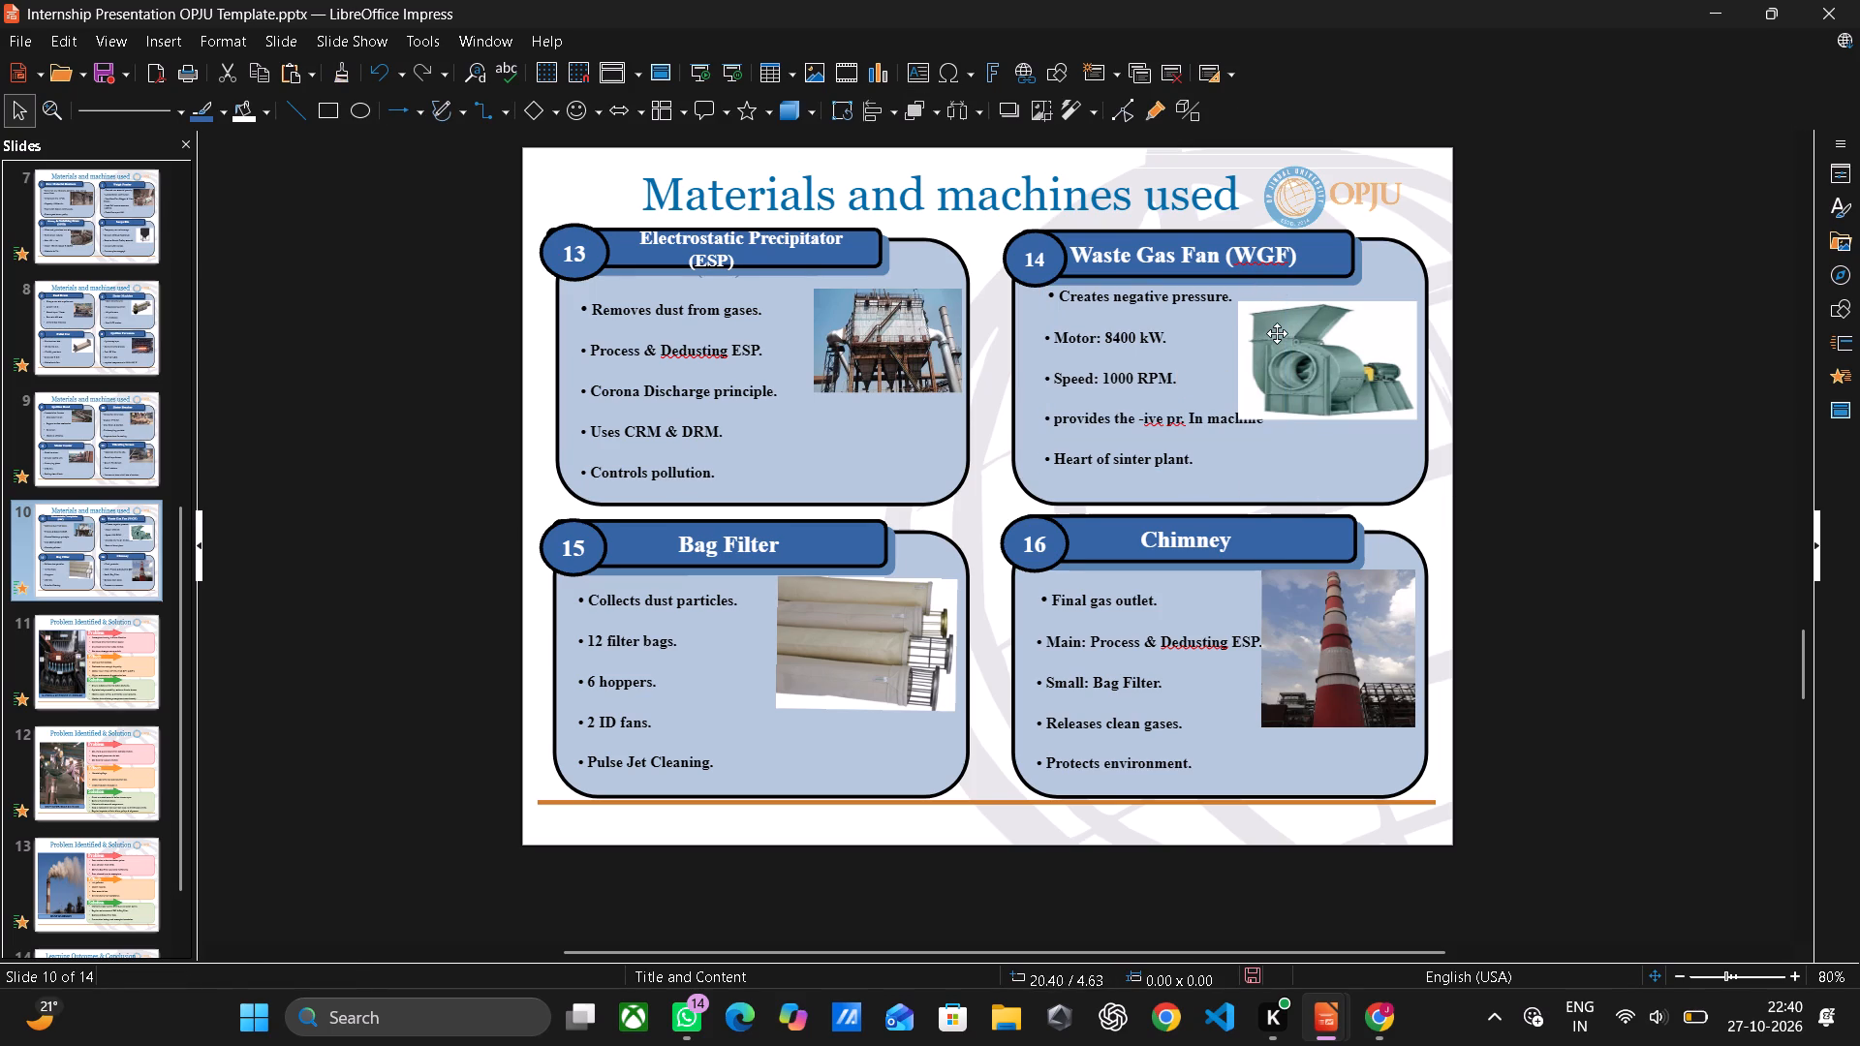
{"action": "left_click", "coordinate": [1277, 333]}
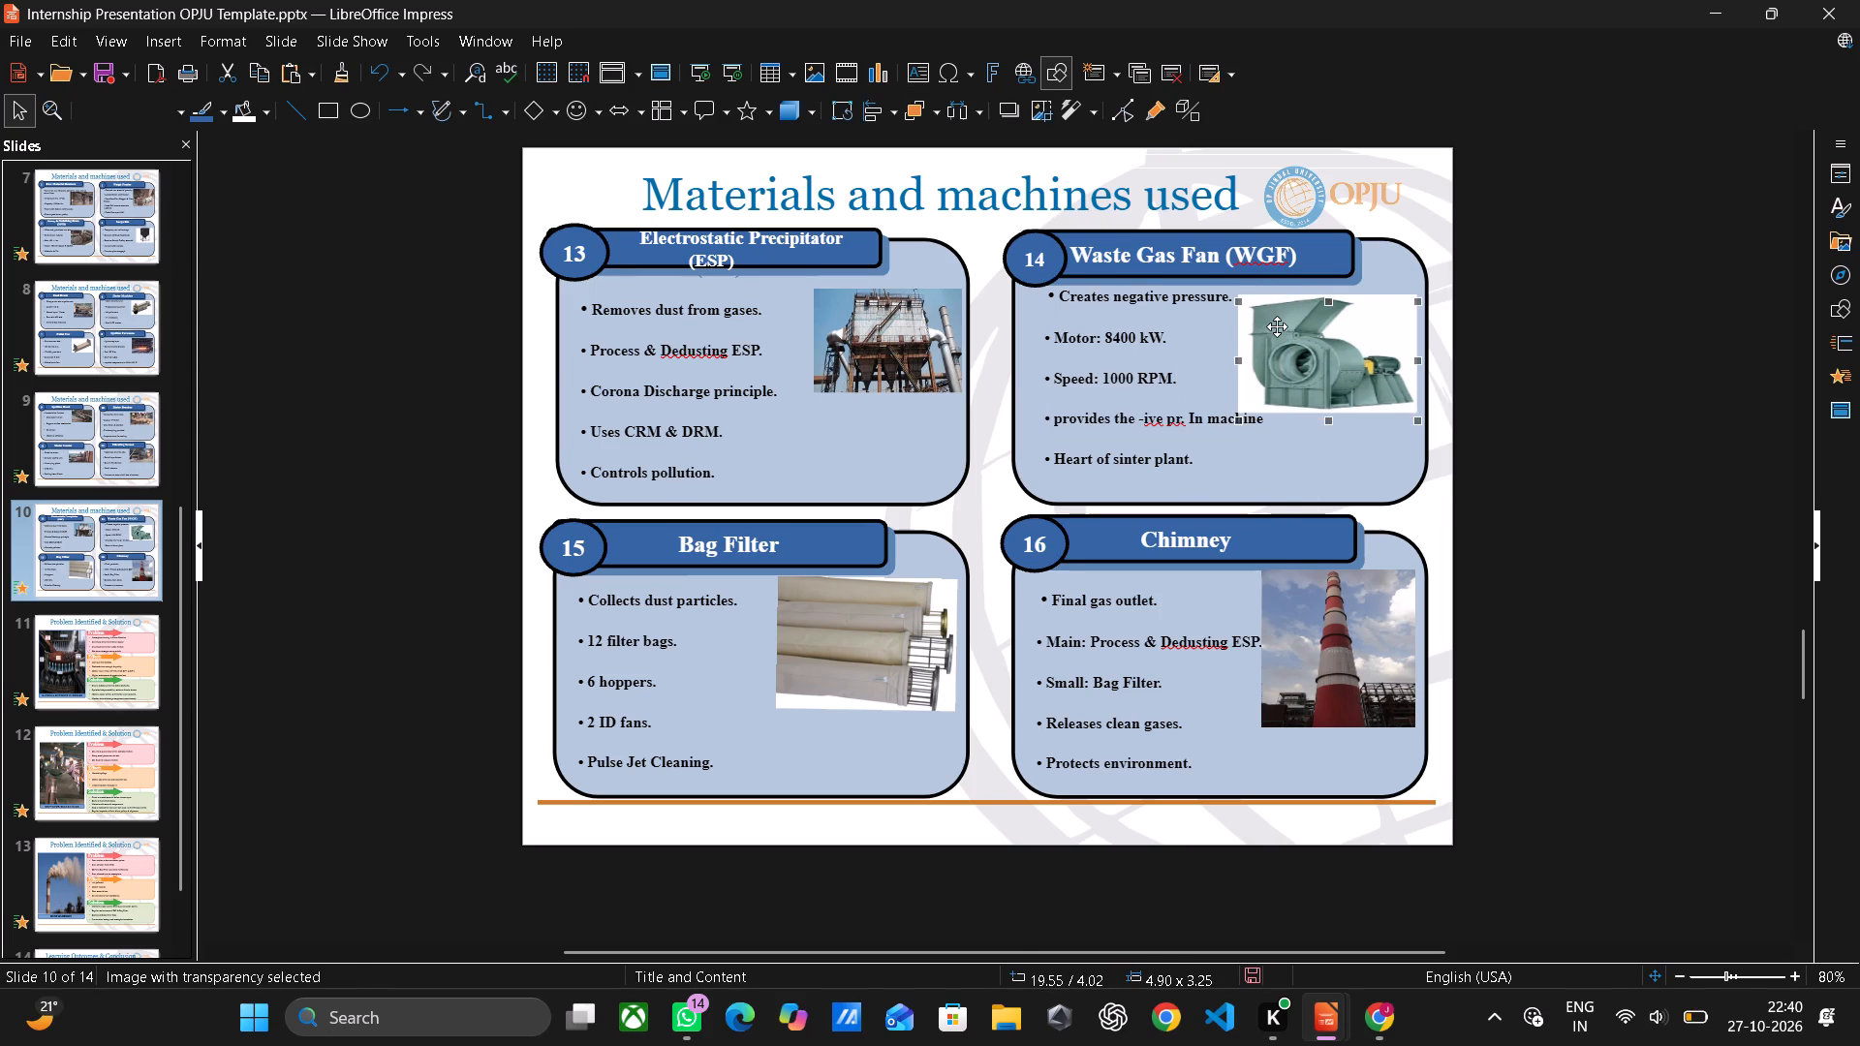
{"action": "left_click", "coordinate": [1277, 326]}
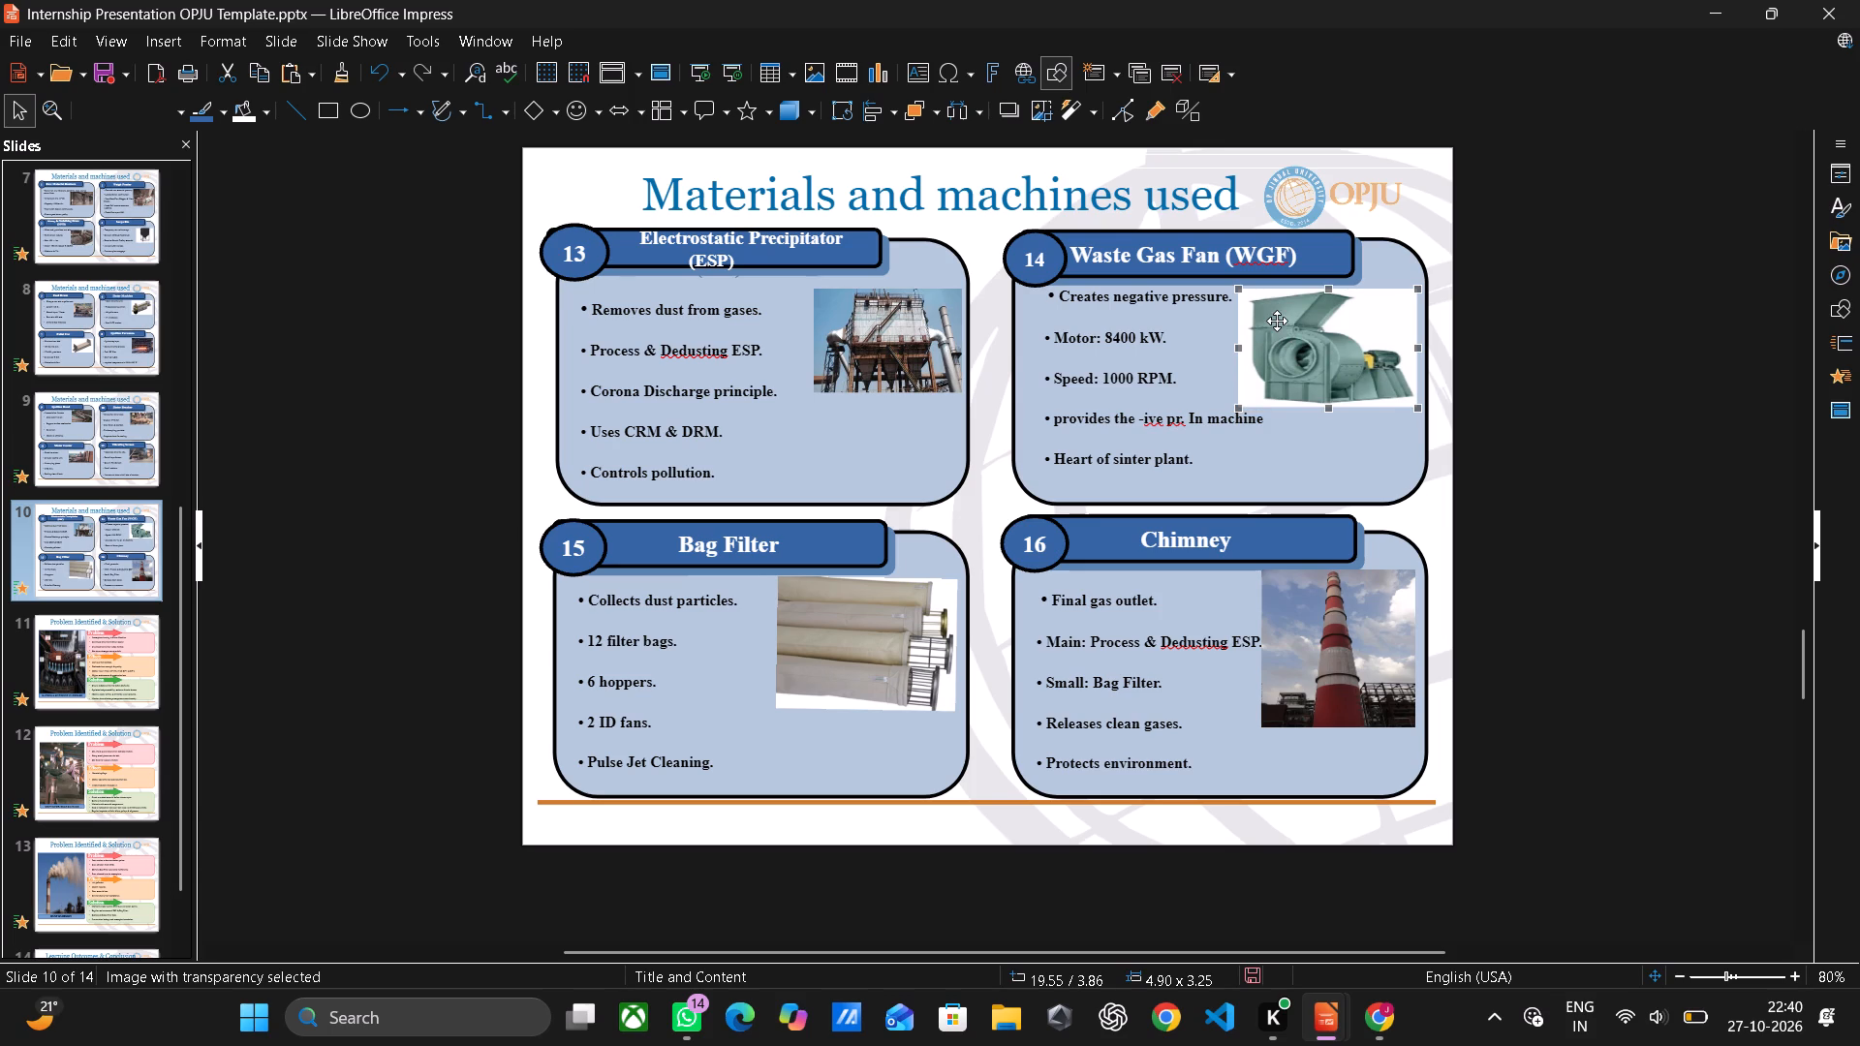
{"action": "left_click", "coordinate": [1550, 520]}
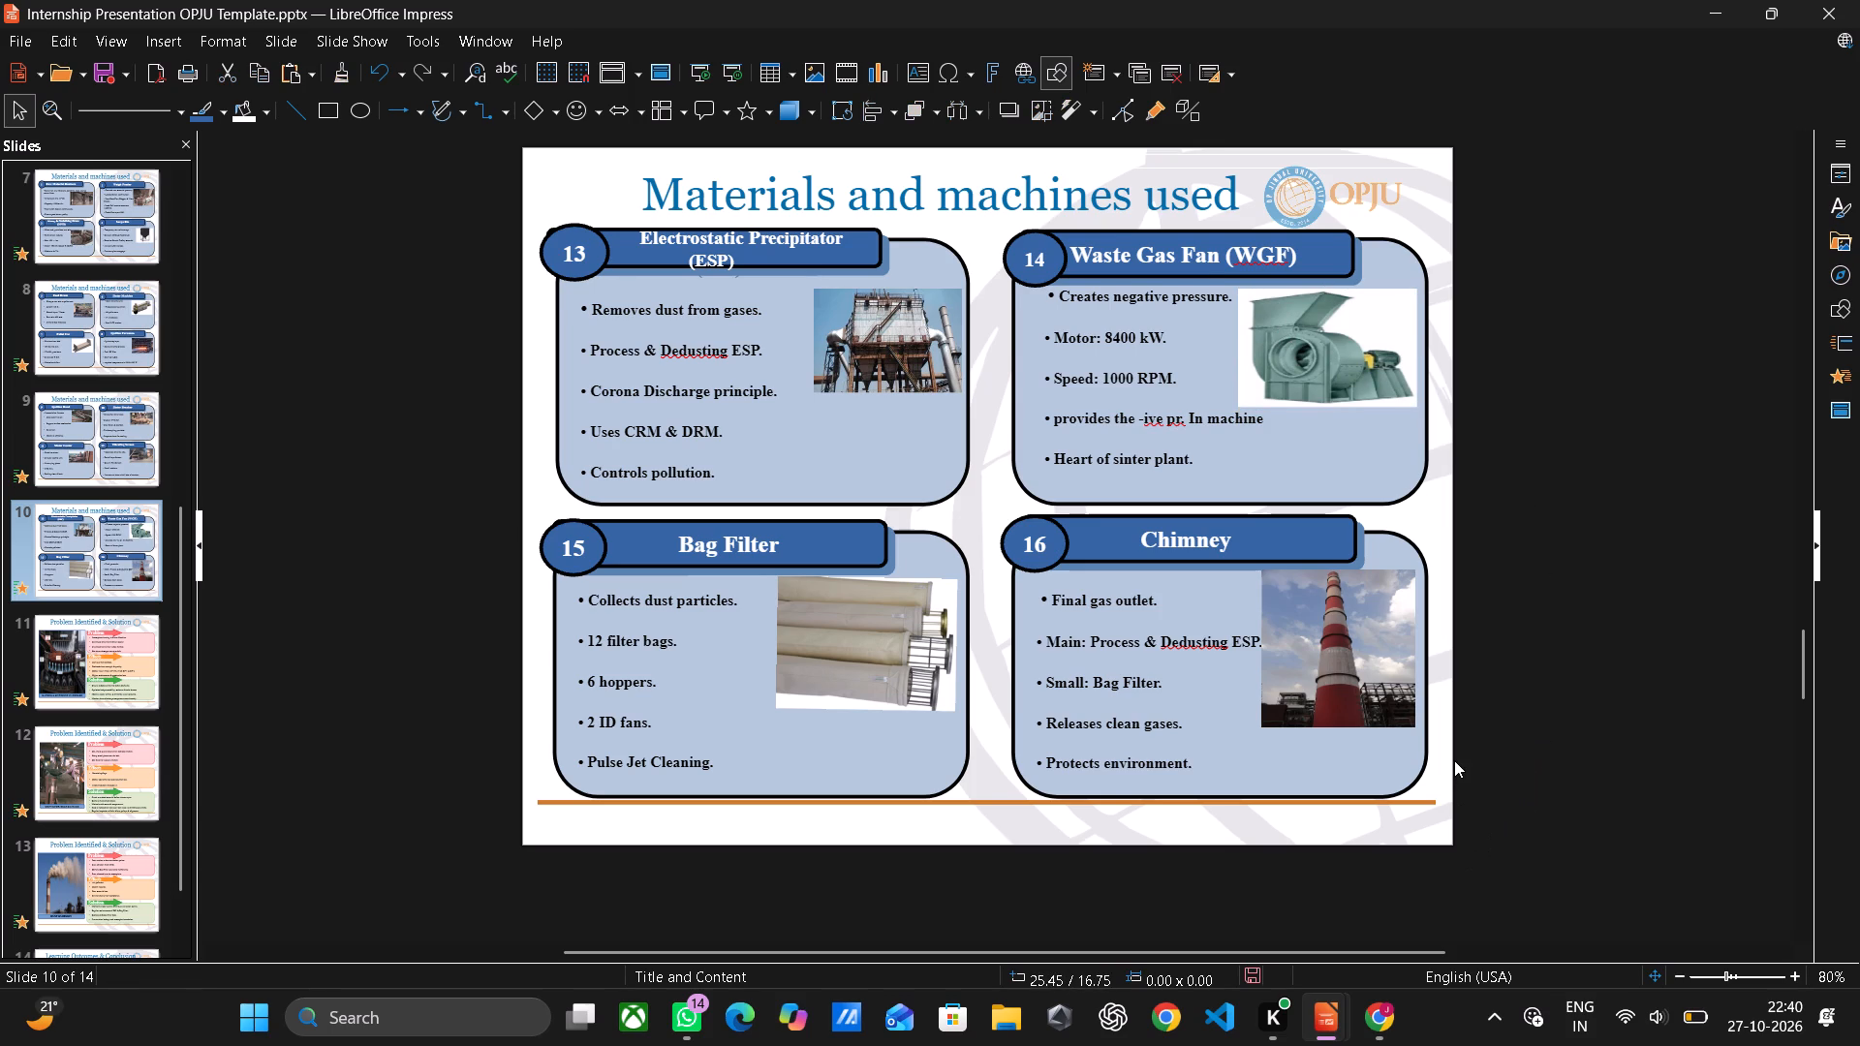
Compare the Bag Filter and Chimney boxes on slide 10 between Template and Template-1.
{"action": "scroll", "coordinate": [1454, 760], "scroll_direction": "down", "scroll_amount": 1}
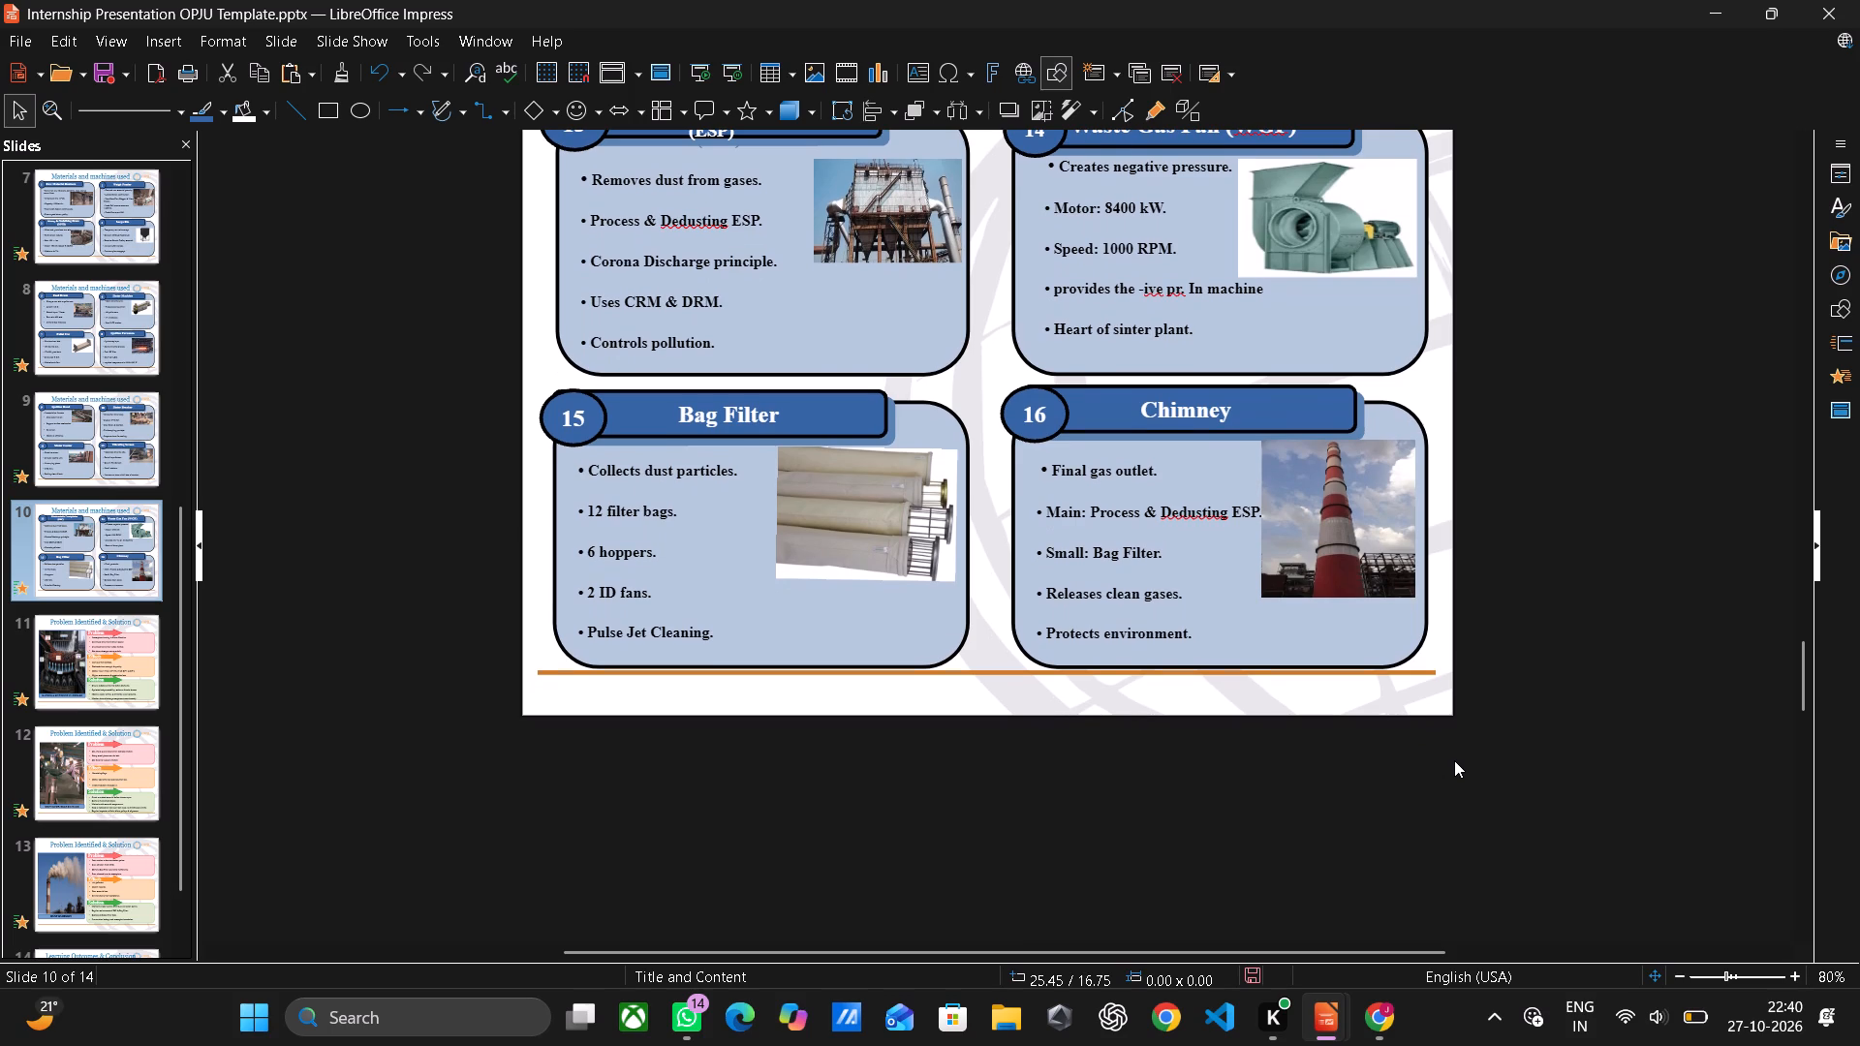
{"action": "scroll", "coordinate": [1454, 760], "scroll_direction": "down", "scroll_amount": 1}
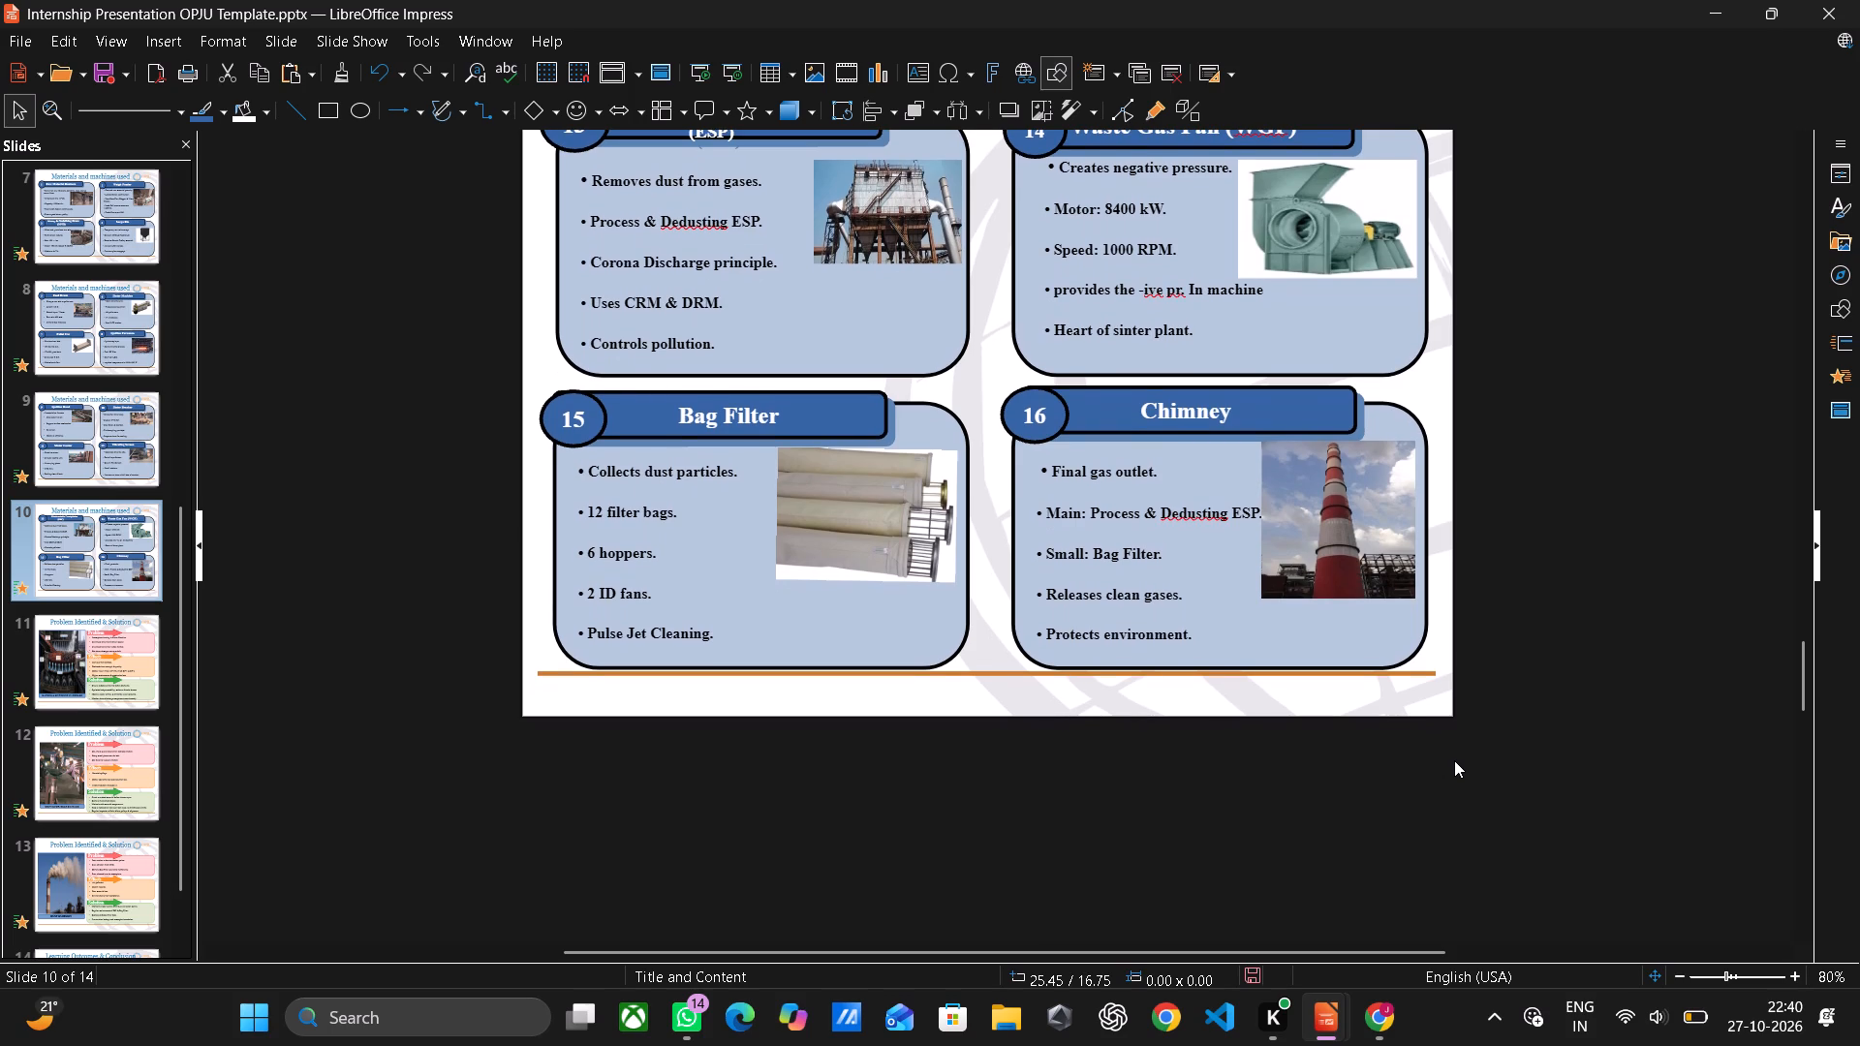
{"action": "scroll", "coordinate": [1454, 760], "scroll_direction": "down", "scroll_amount": 1}
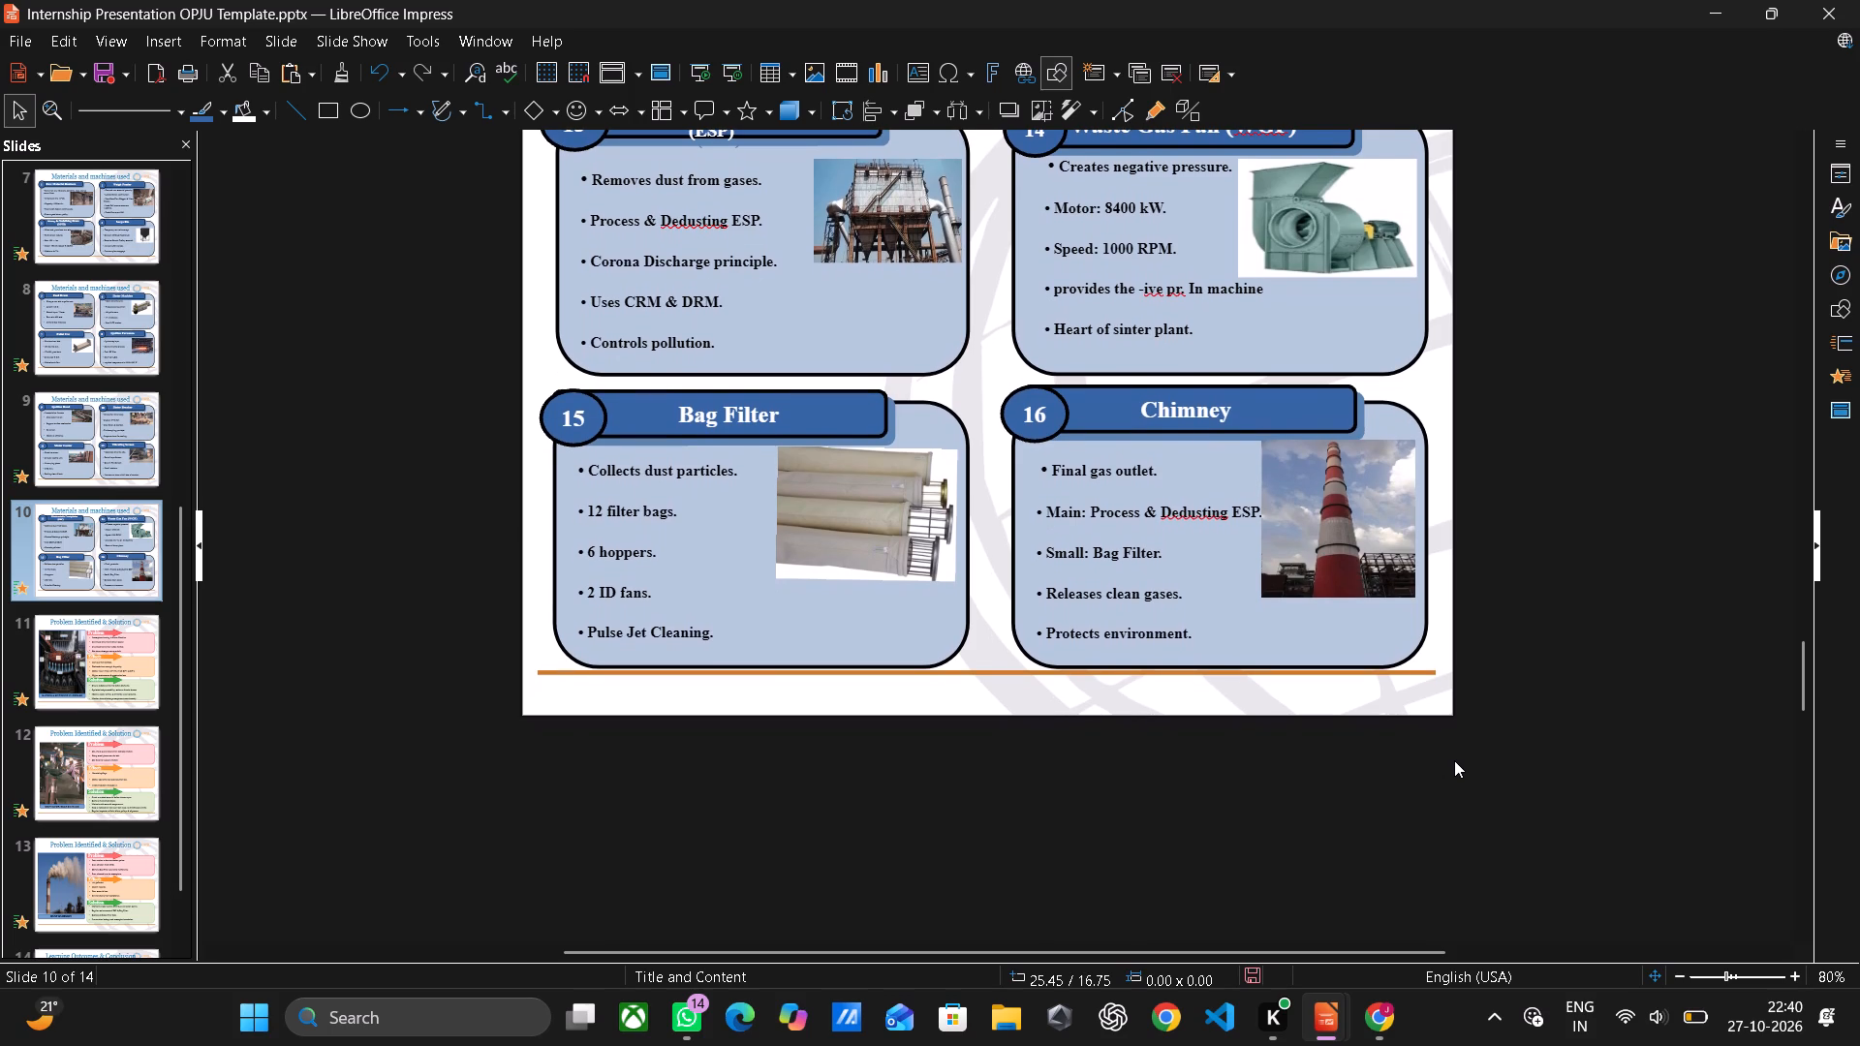
{"action": "scroll", "coordinate": [1454, 760], "scroll_direction": "down", "scroll_amount": 2}
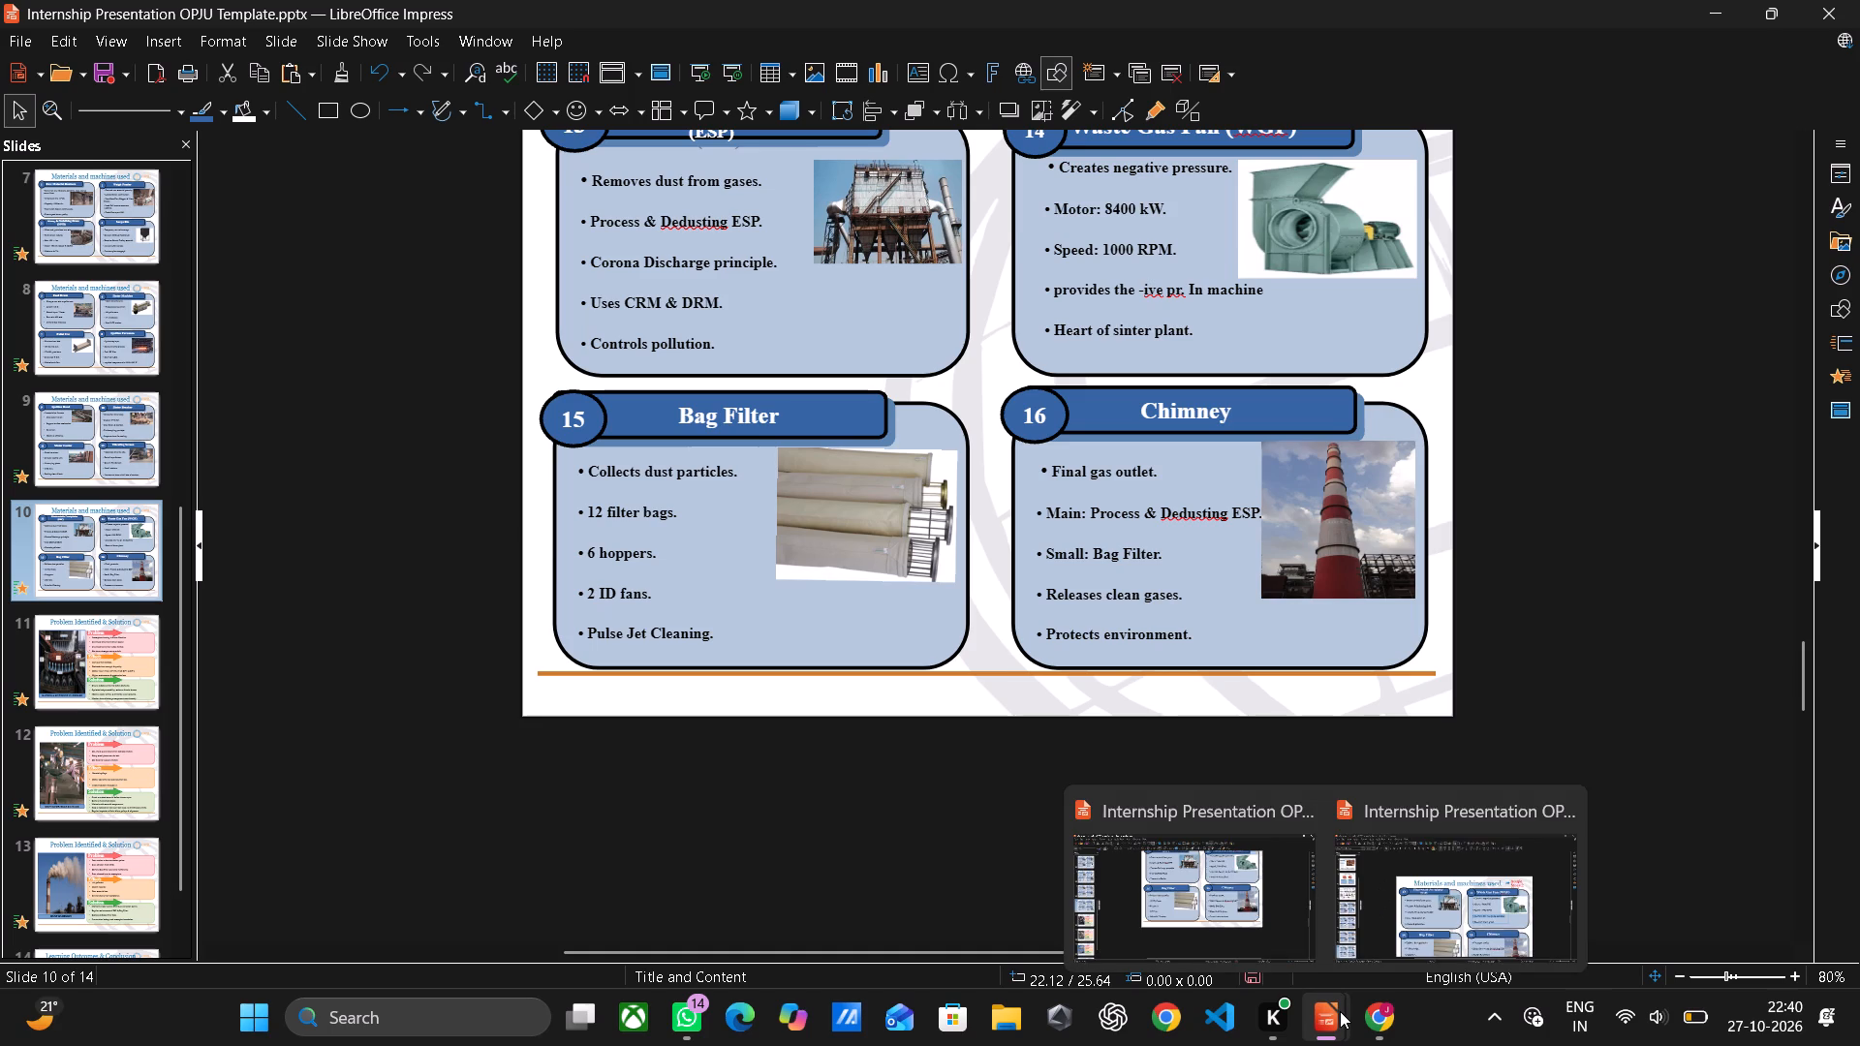
{"action": "left_click", "coordinate": [1438, 889]}
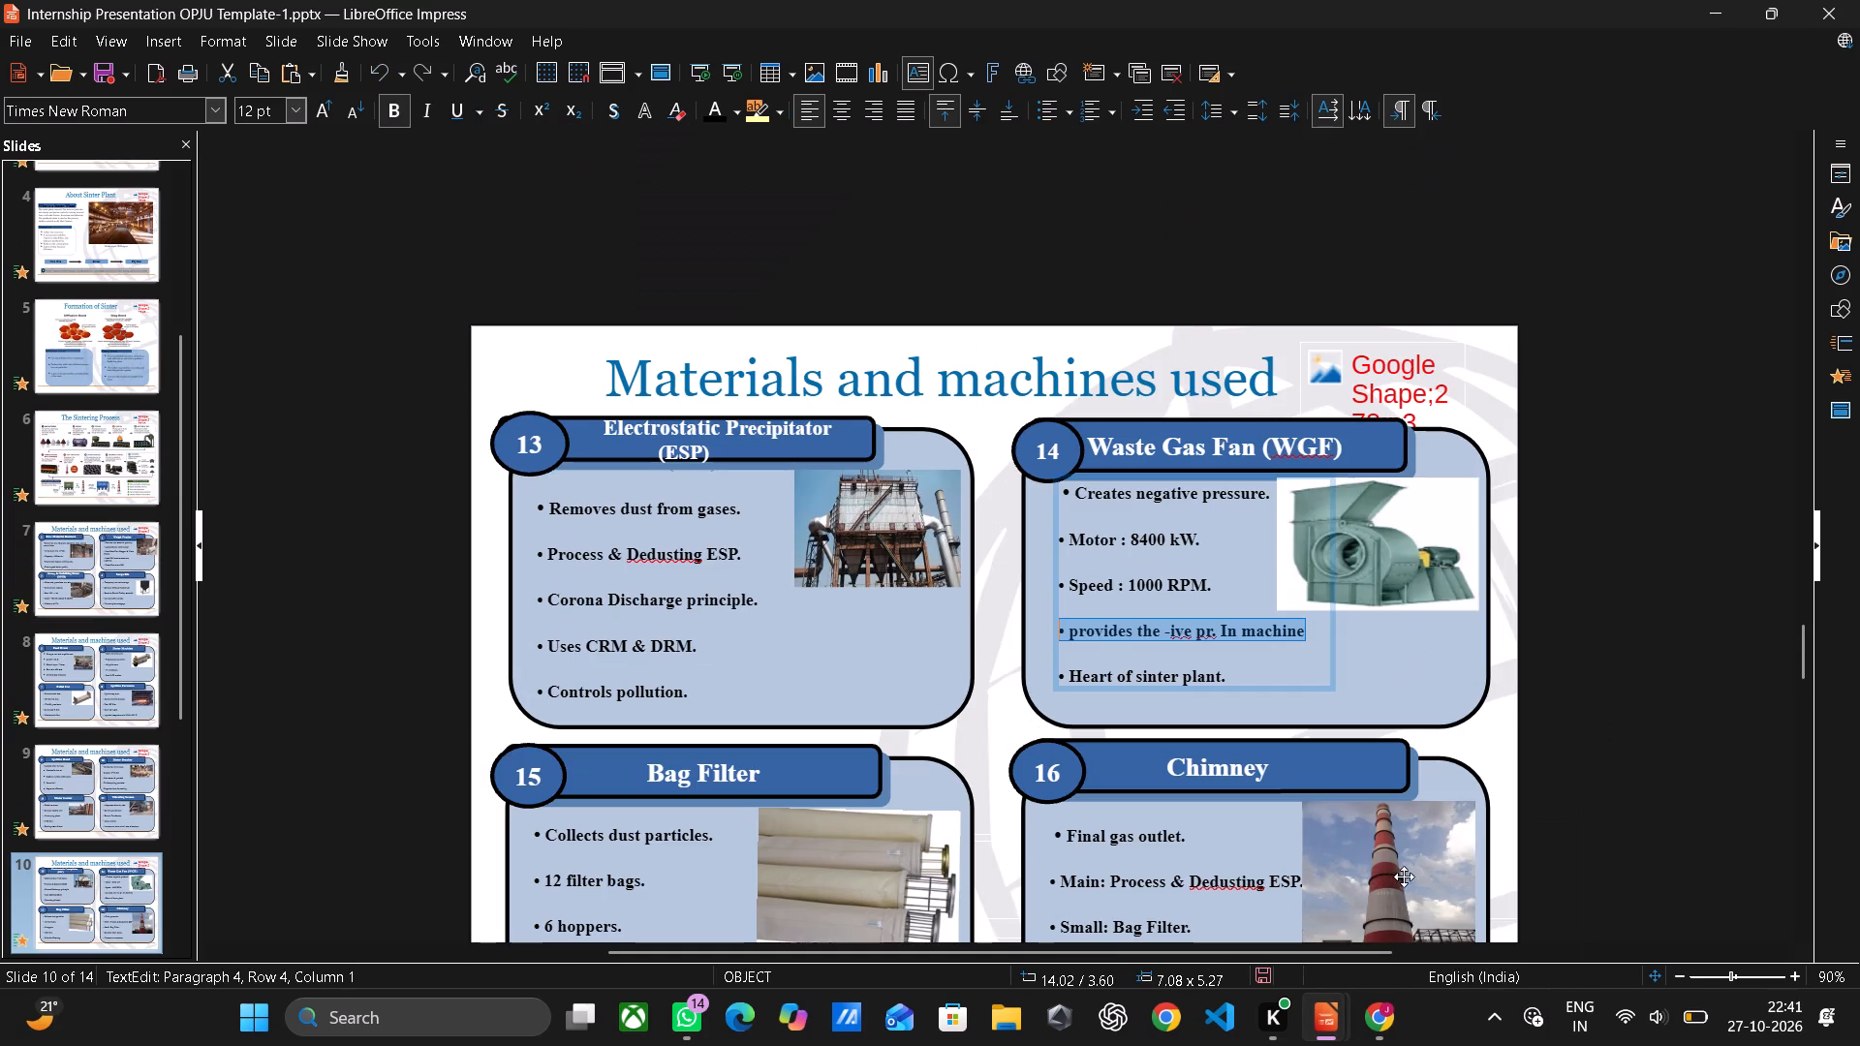
{"action": "scroll", "coordinate": [1311, 836], "scroll_direction": "down", "scroll_amount": 2}
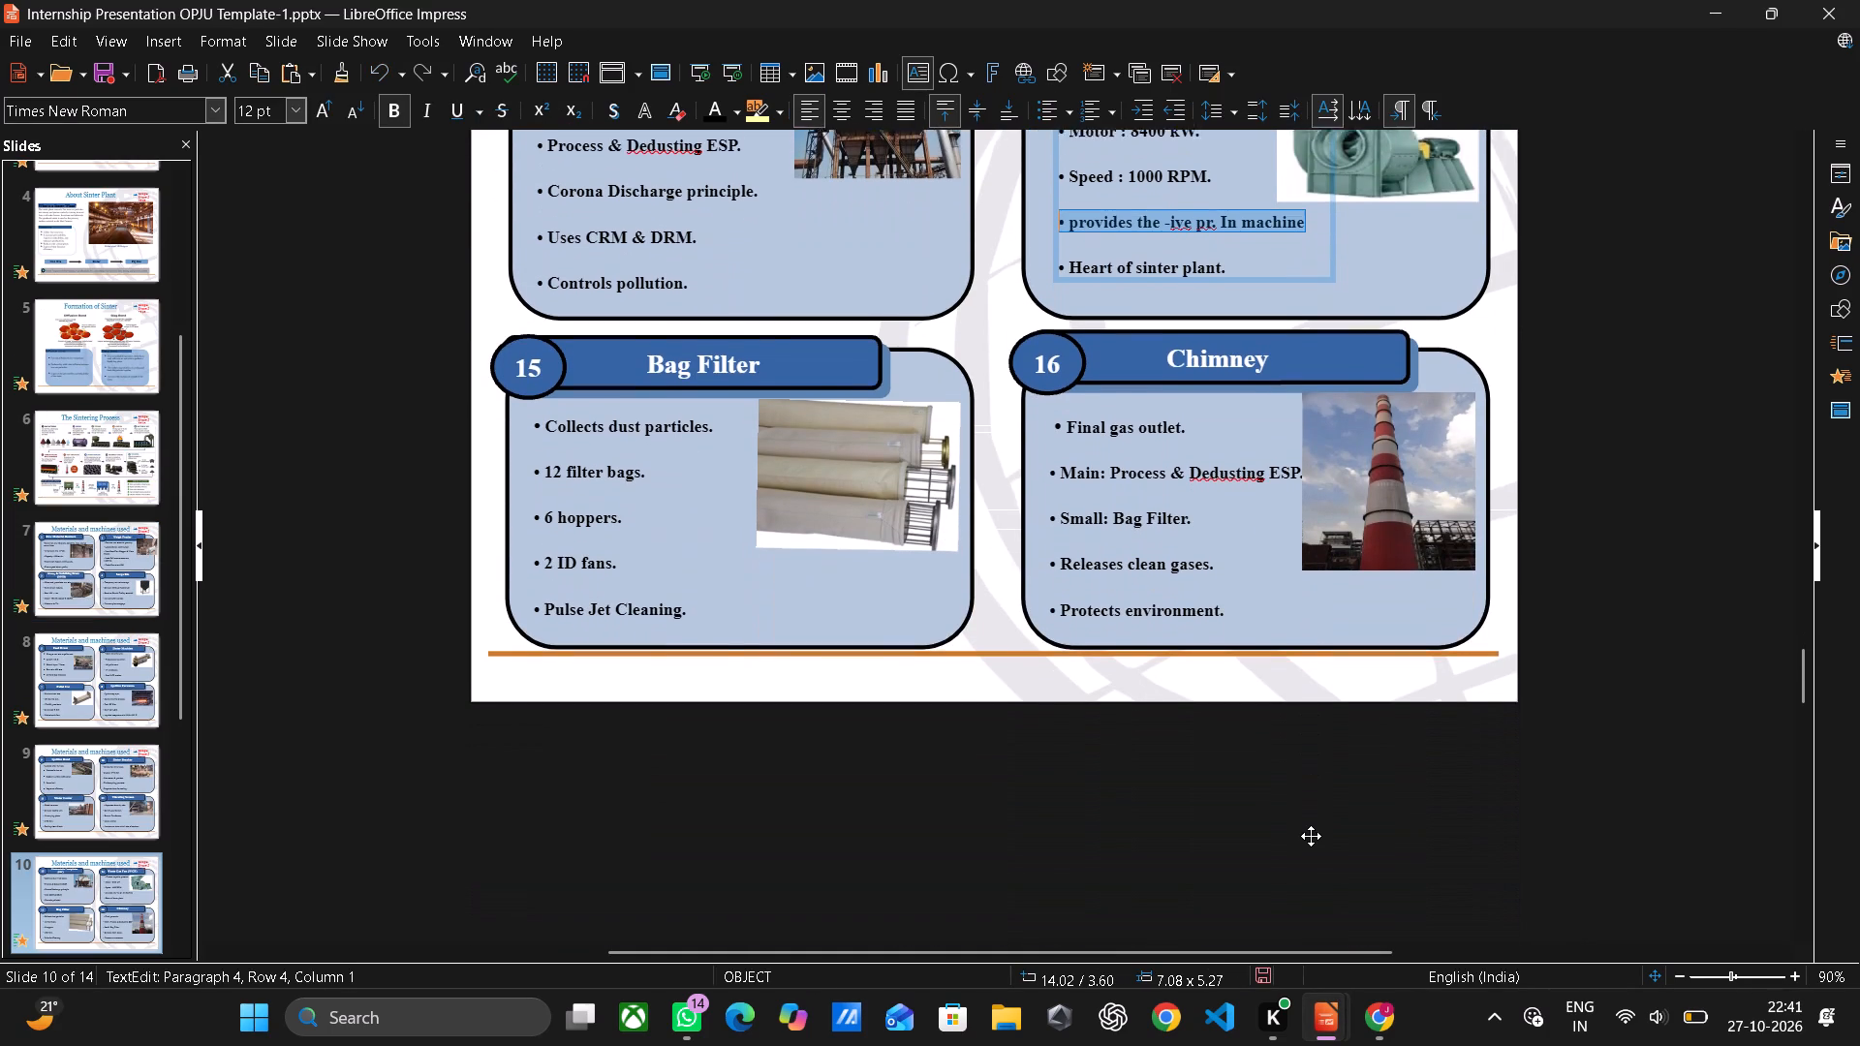
{"action": "scroll", "coordinate": [1311, 836], "scroll_direction": "down", "scroll_amount": 1}
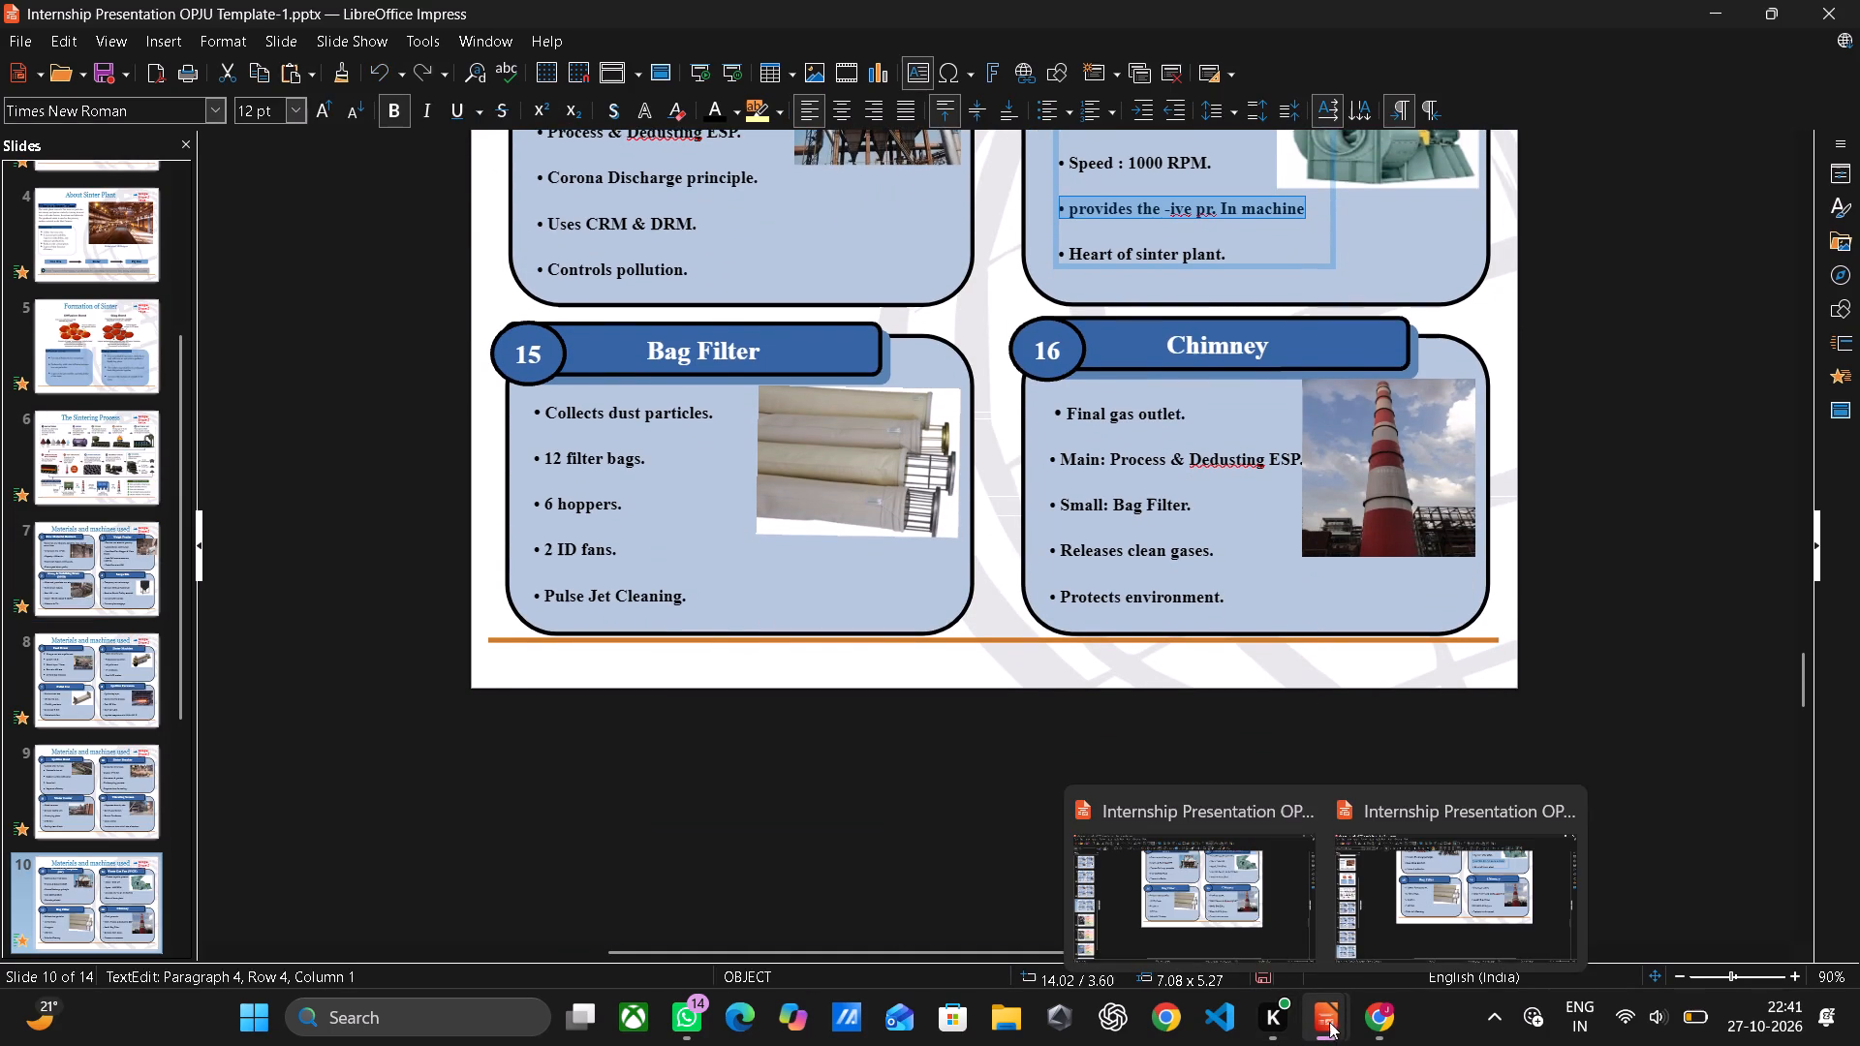
{"action": "left_click", "coordinate": [1225, 905]}
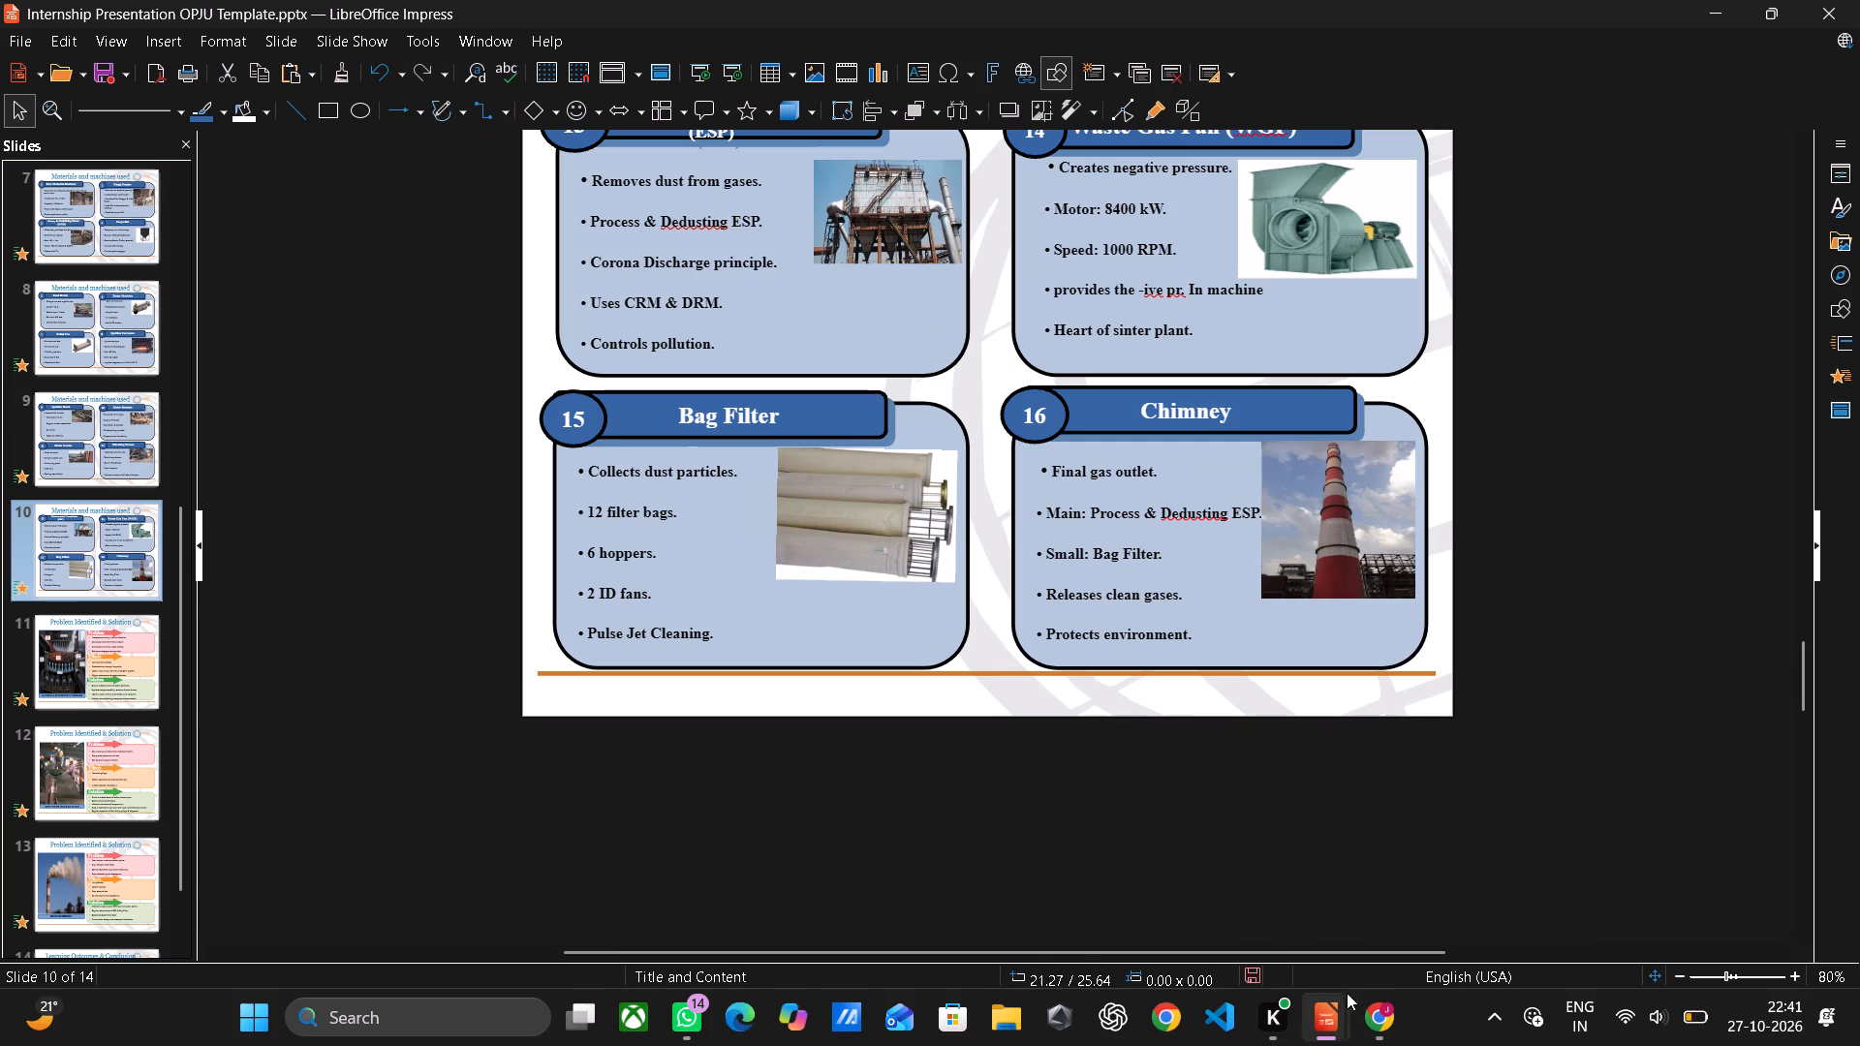
Compare the Problem, Effects and Solution bullets on slide 11 between Template-1 and Template.
{"action": "left_click", "coordinate": [1428, 868]}
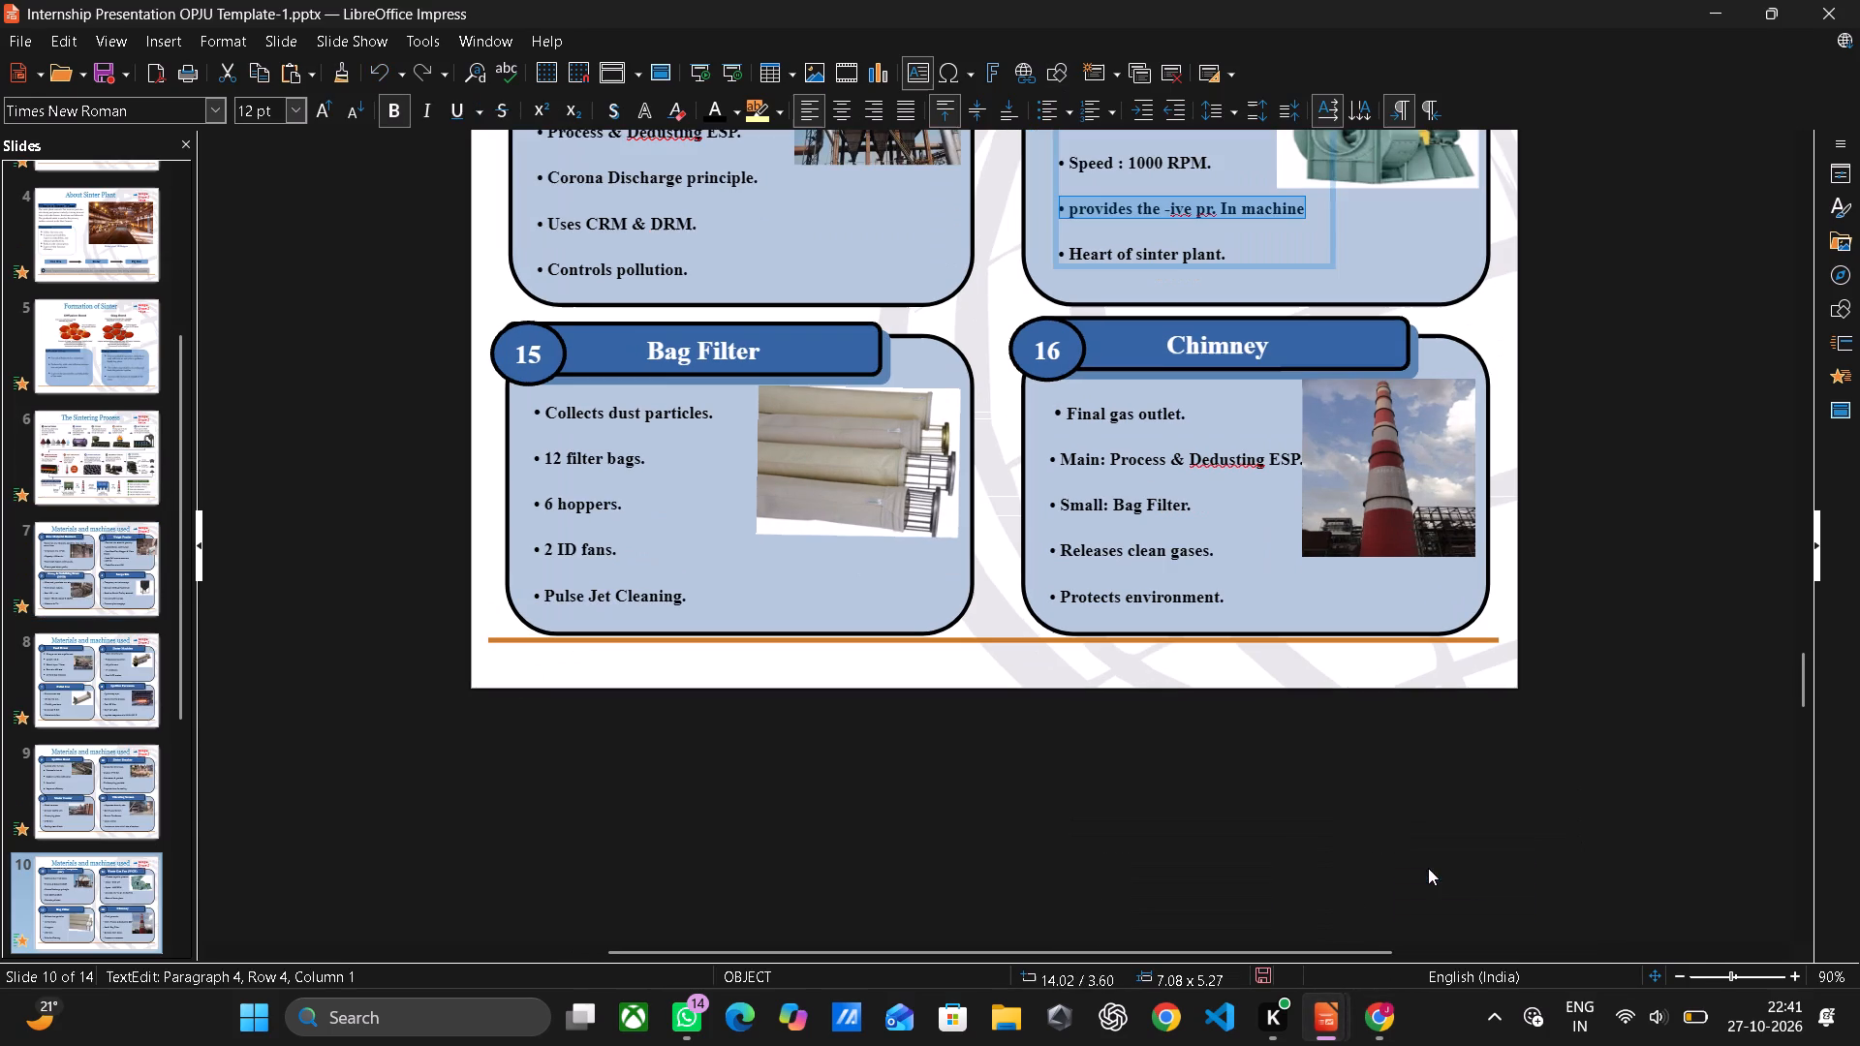
{"action": "scroll", "coordinate": [1341, 792], "scroll_direction": "down", "scroll_amount": 5}
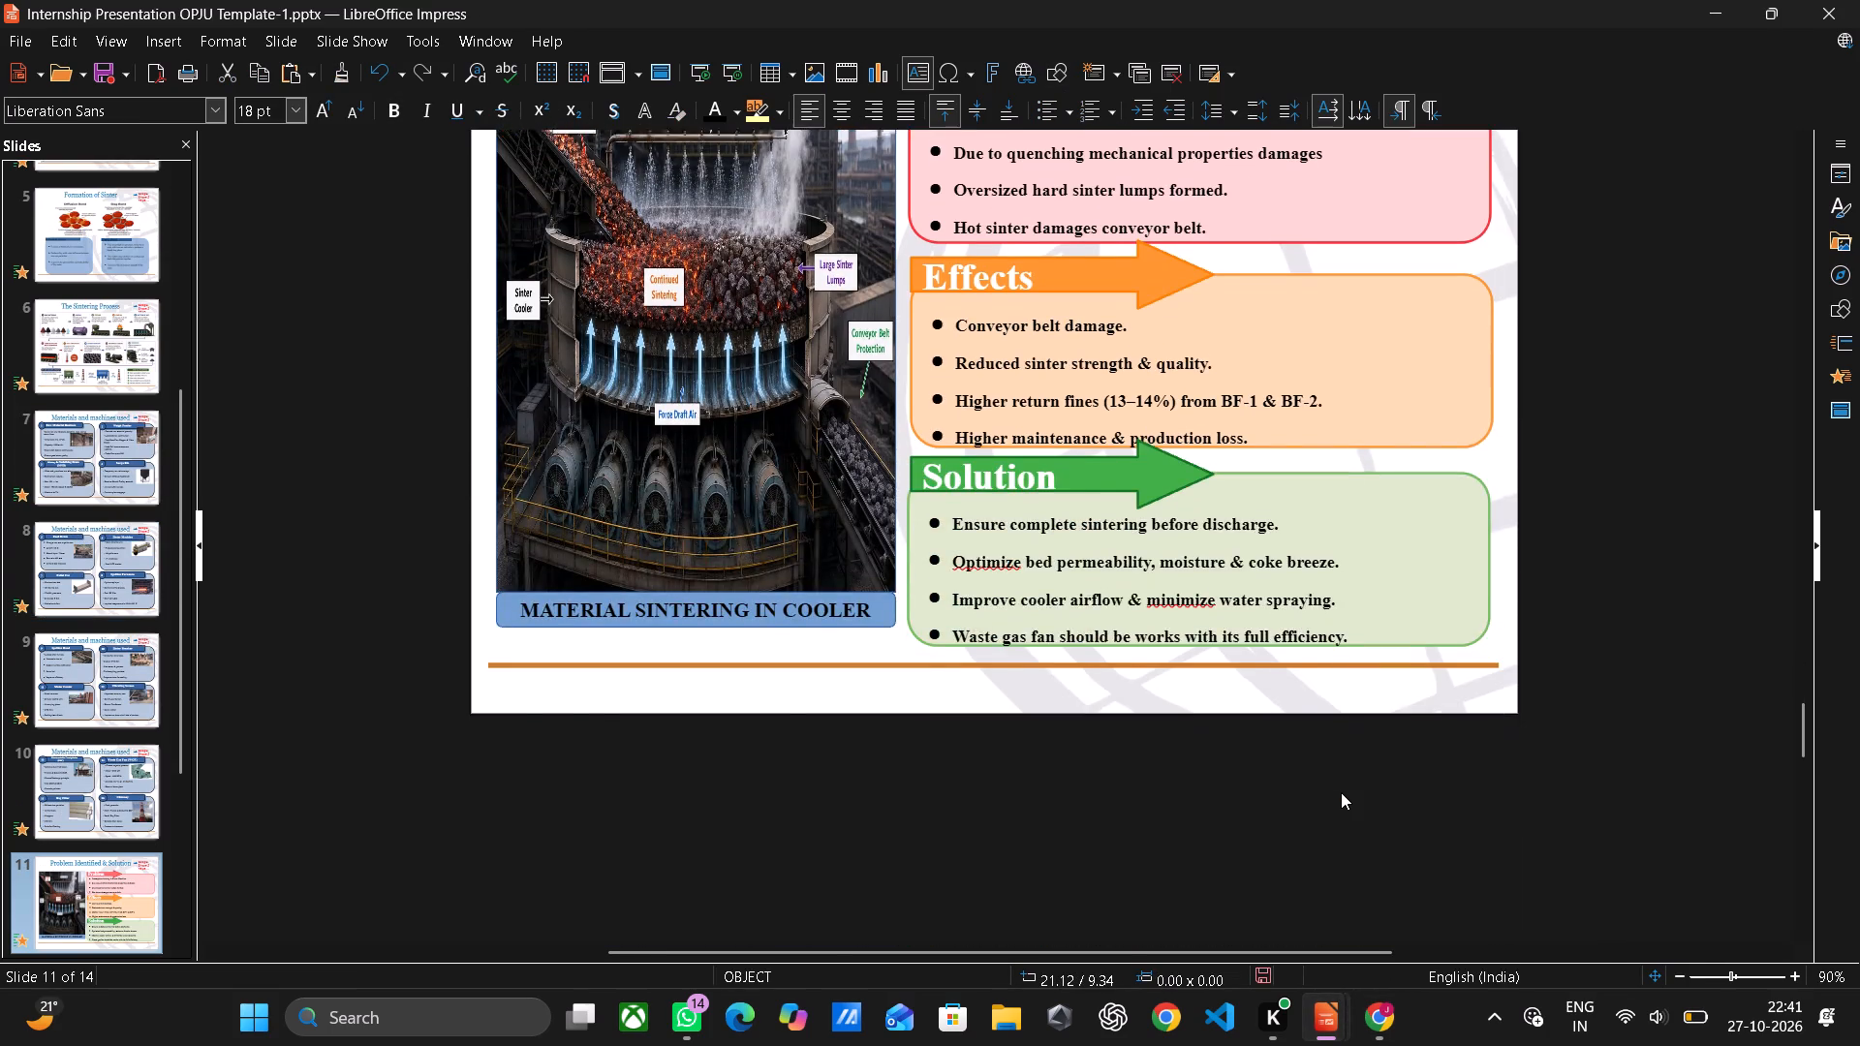
{"action": "scroll", "coordinate": [1341, 792], "scroll_direction": "up", "scroll_amount": 1}
{"action": "scroll", "coordinate": [1341, 792], "scroll_direction": "down", "scroll_amount": 2}
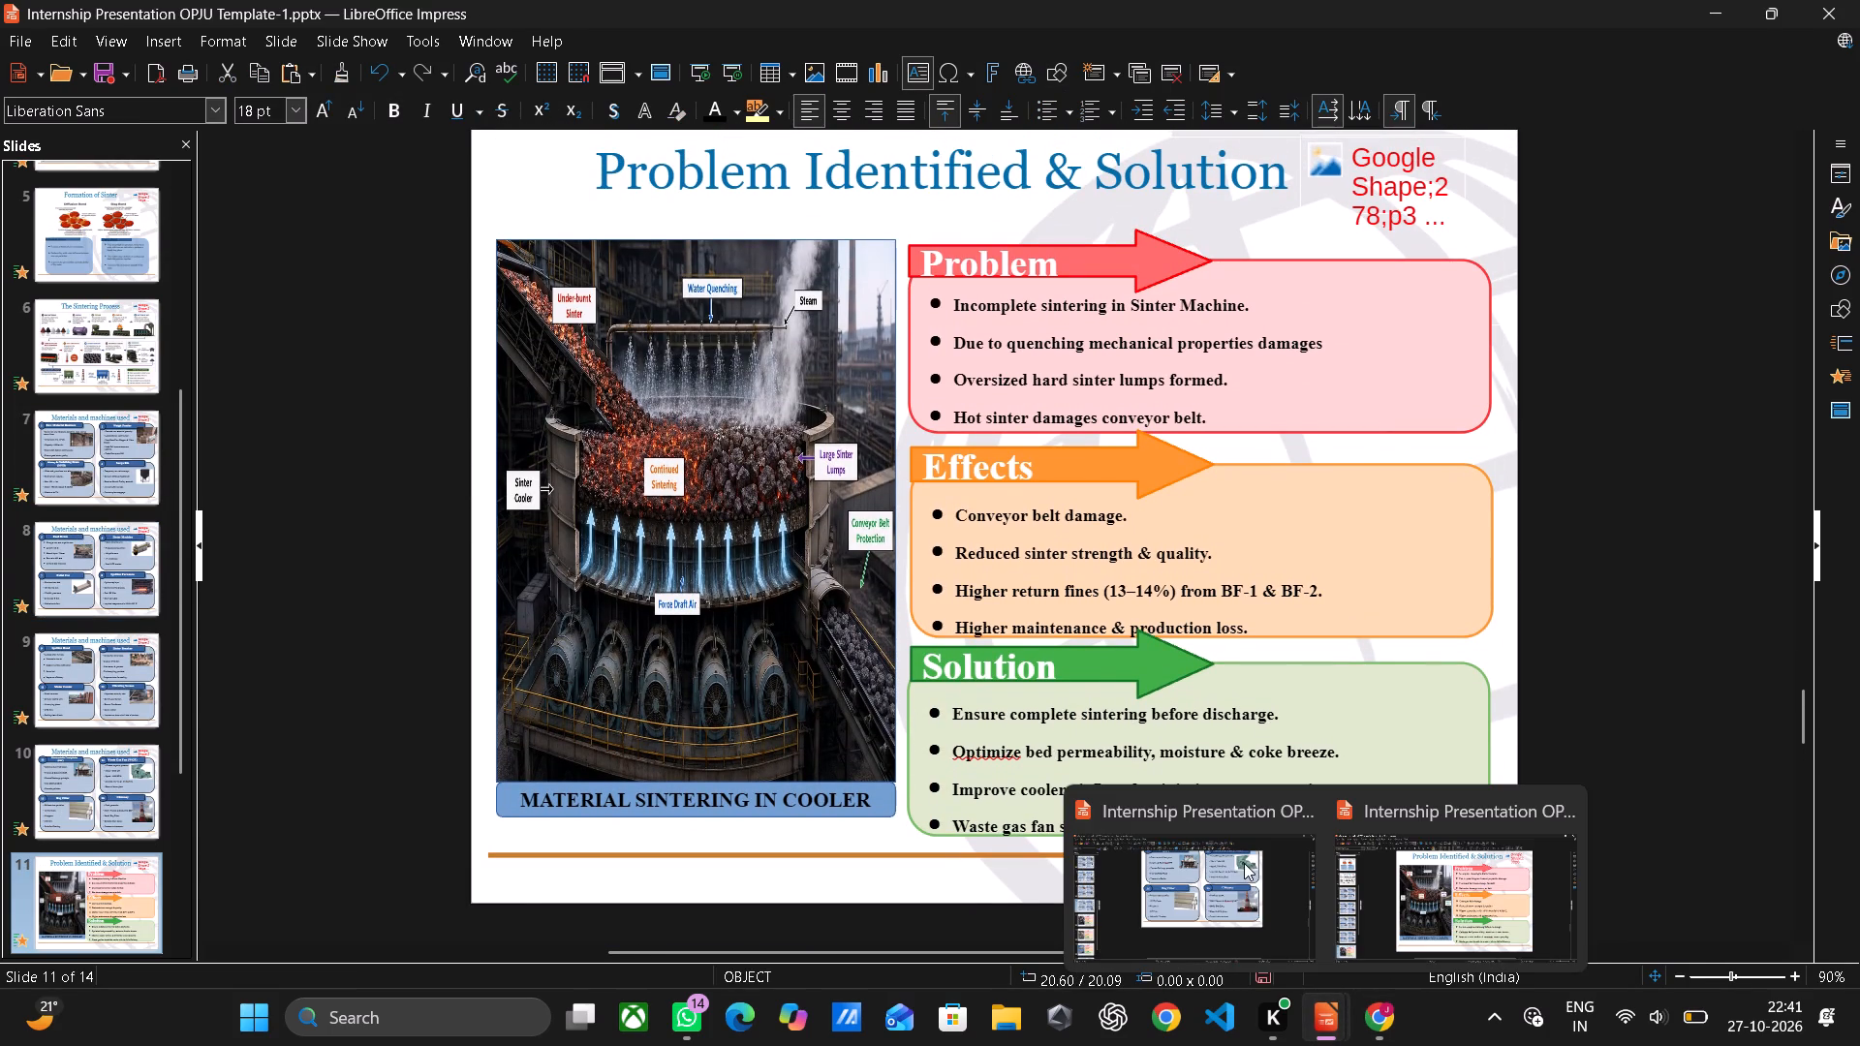
{"action": "left_click", "coordinate": [1244, 863]}
{"action": "scroll", "coordinate": [1244, 863], "scroll_direction": "down", "scroll_amount": 2}
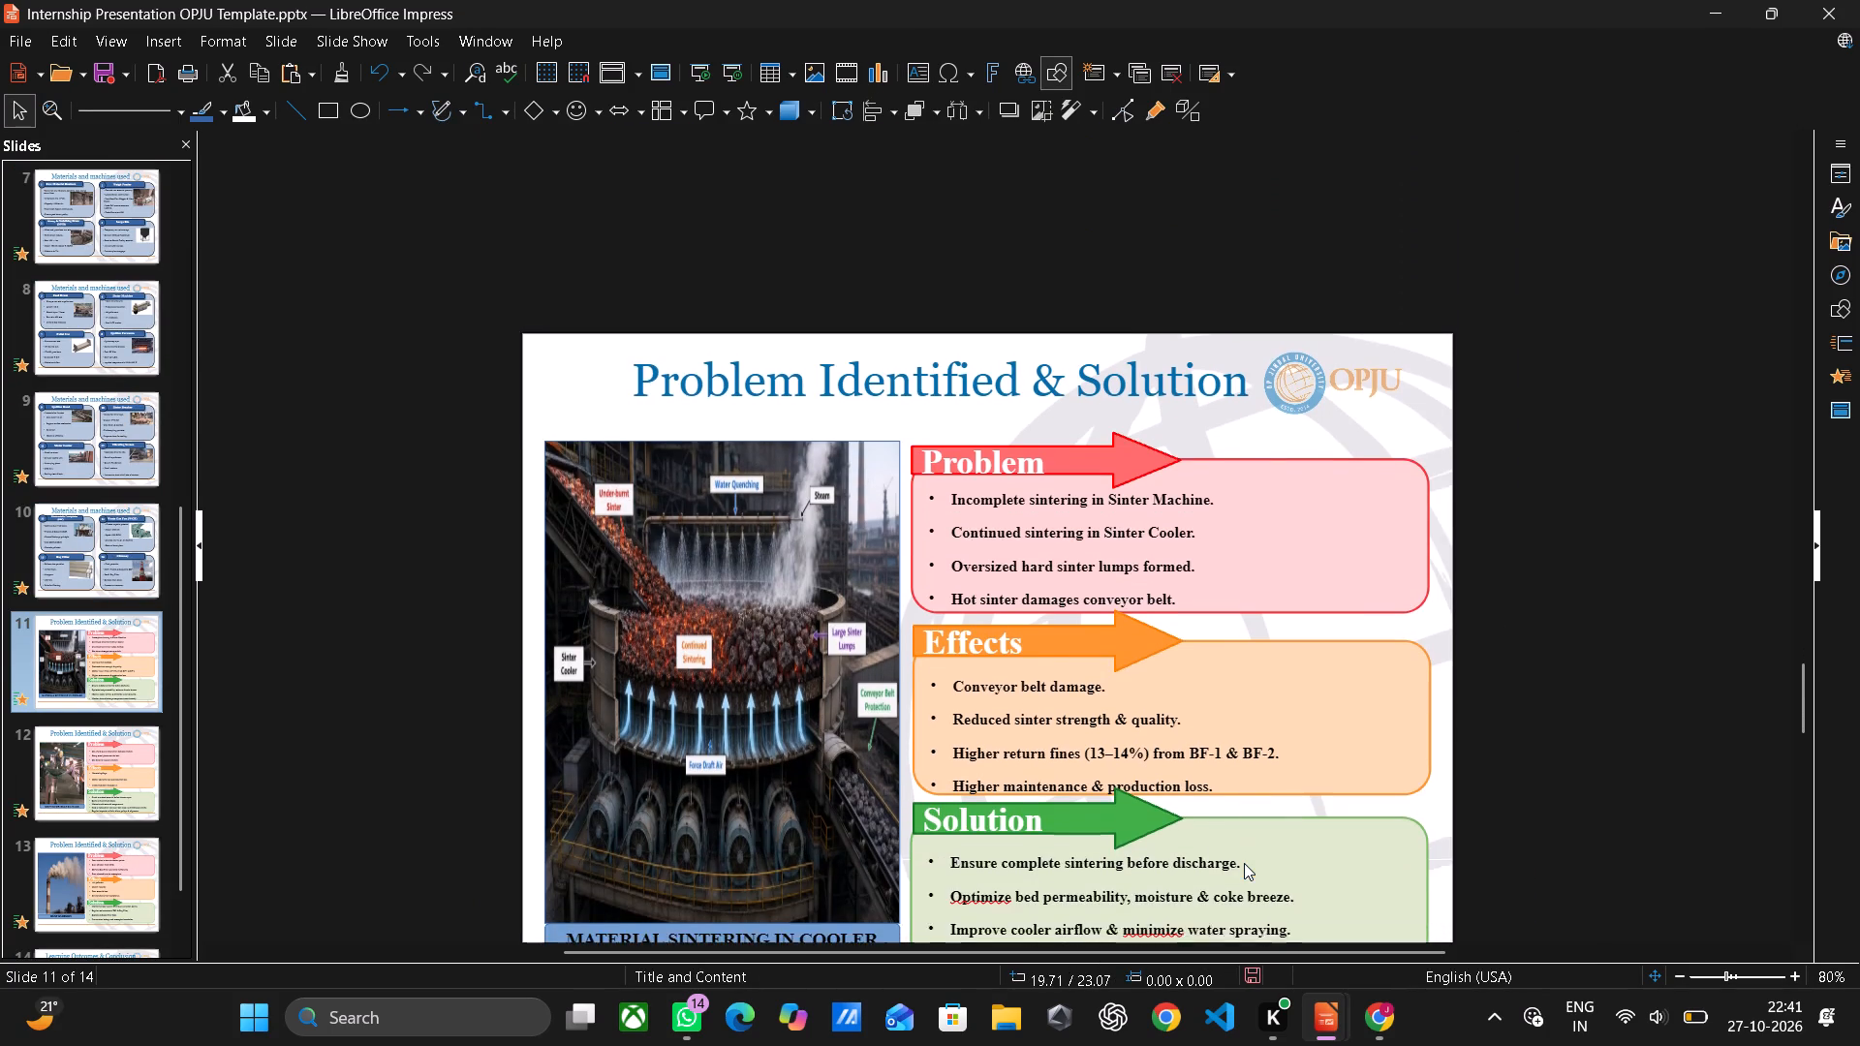
{"action": "scroll", "coordinate": [1244, 863], "scroll_direction": "down", "scroll_amount": 1}
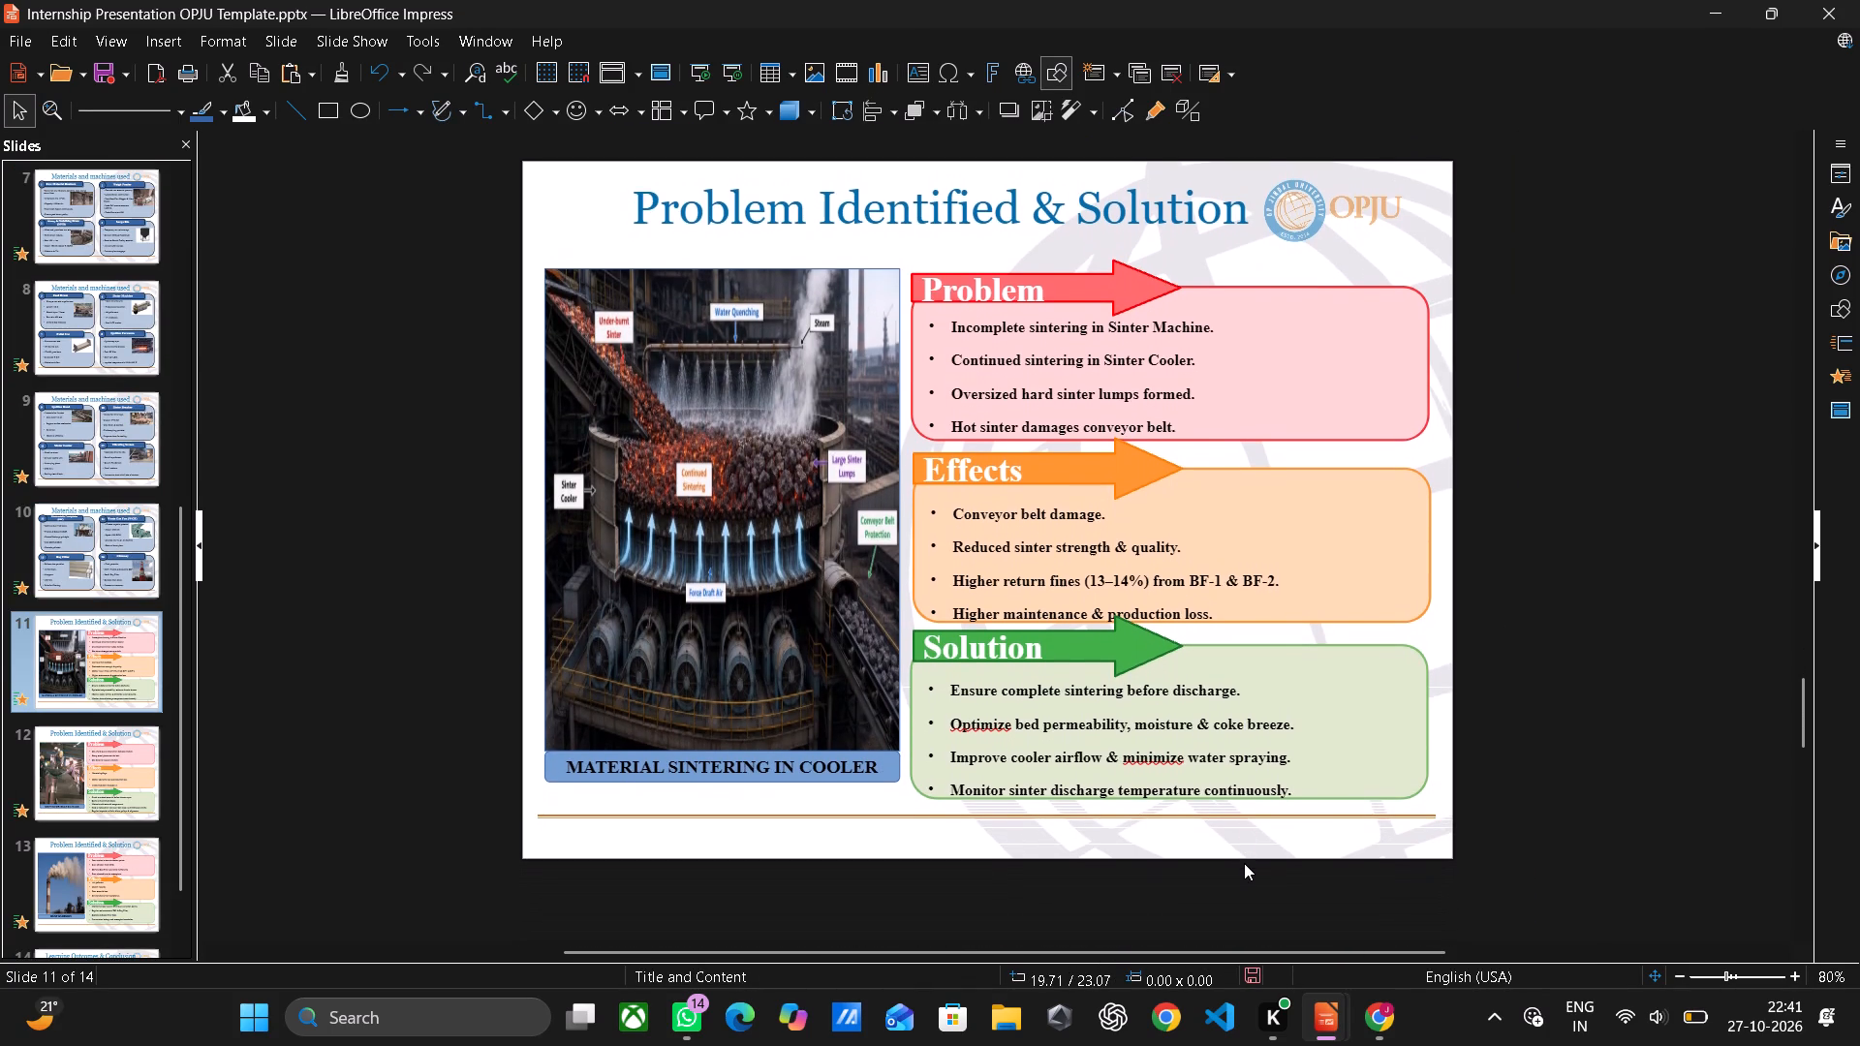
{"action": "scroll", "coordinate": [1244, 863], "scroll_direction": "down", "scroll_amount": 1}
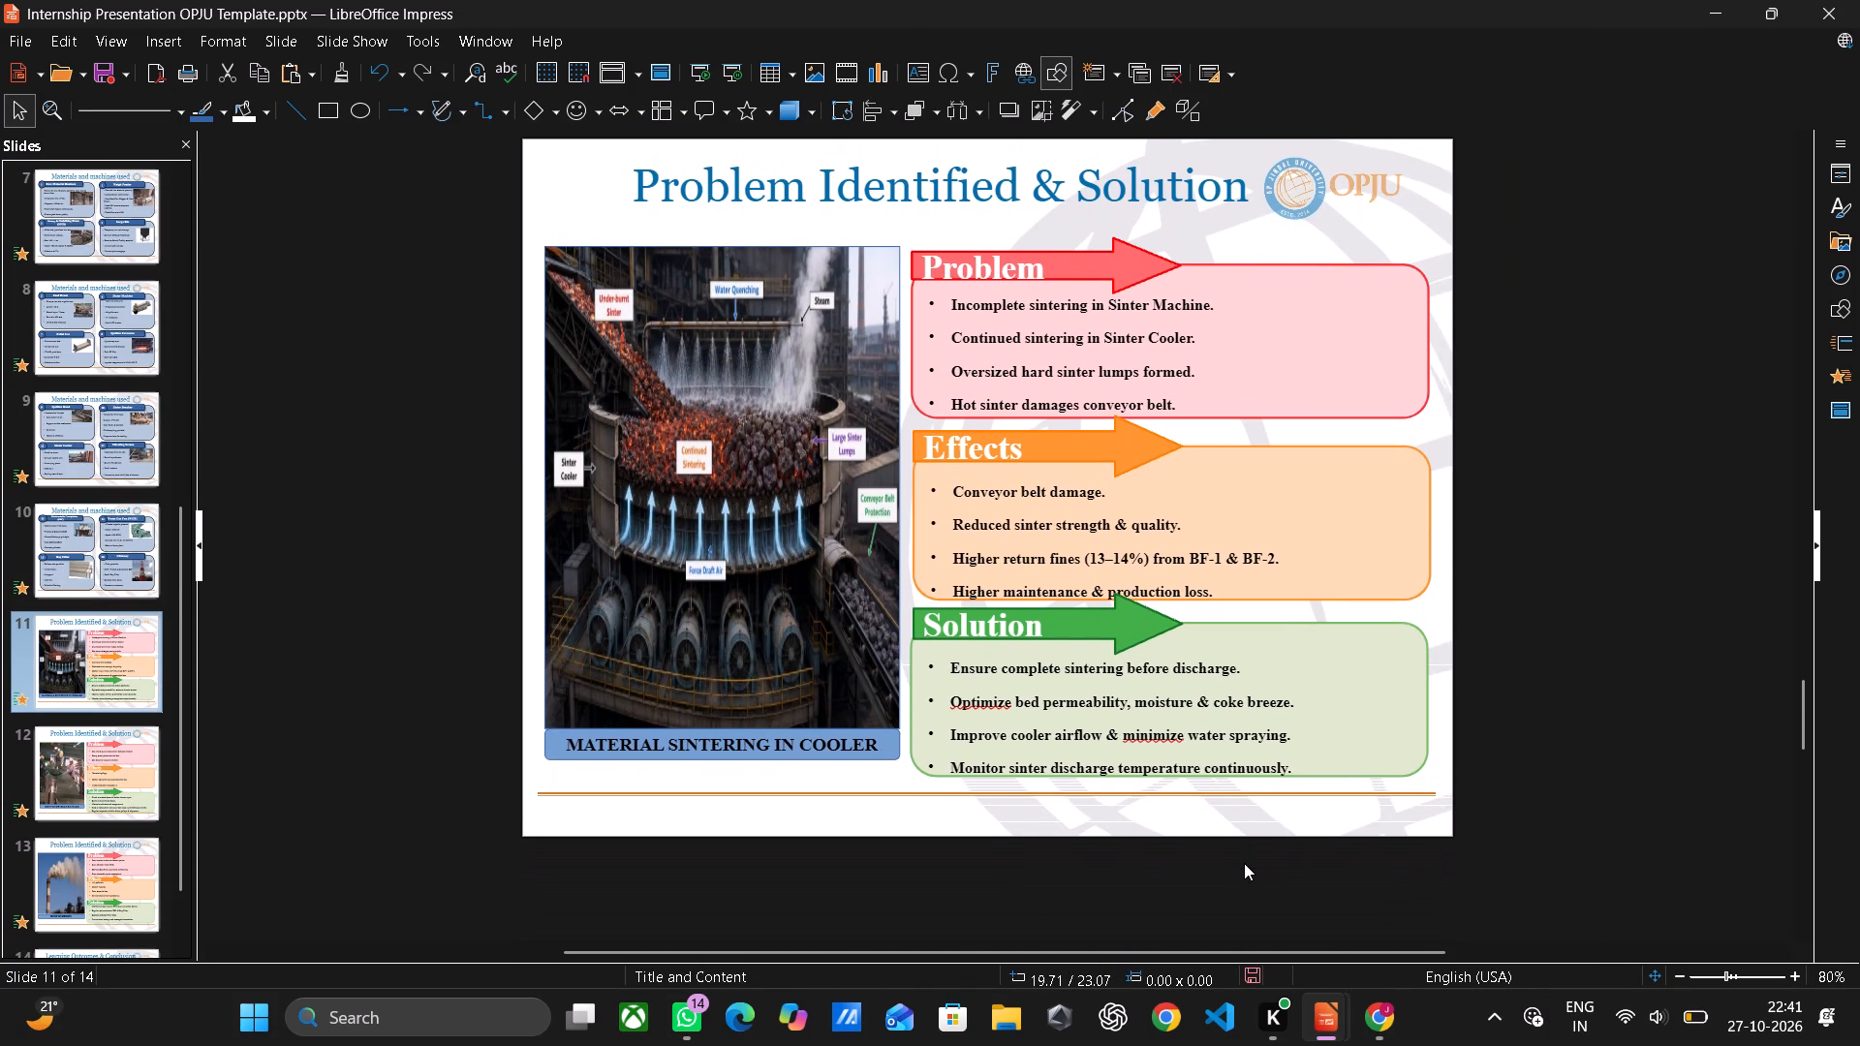
Return to slide 9 in both presentations and compare the bullets of its four machine boxes.
{"action": "scroll", "coordinate": [1356, 771], "scroll_direction": "up", "scroll_amount": 3}
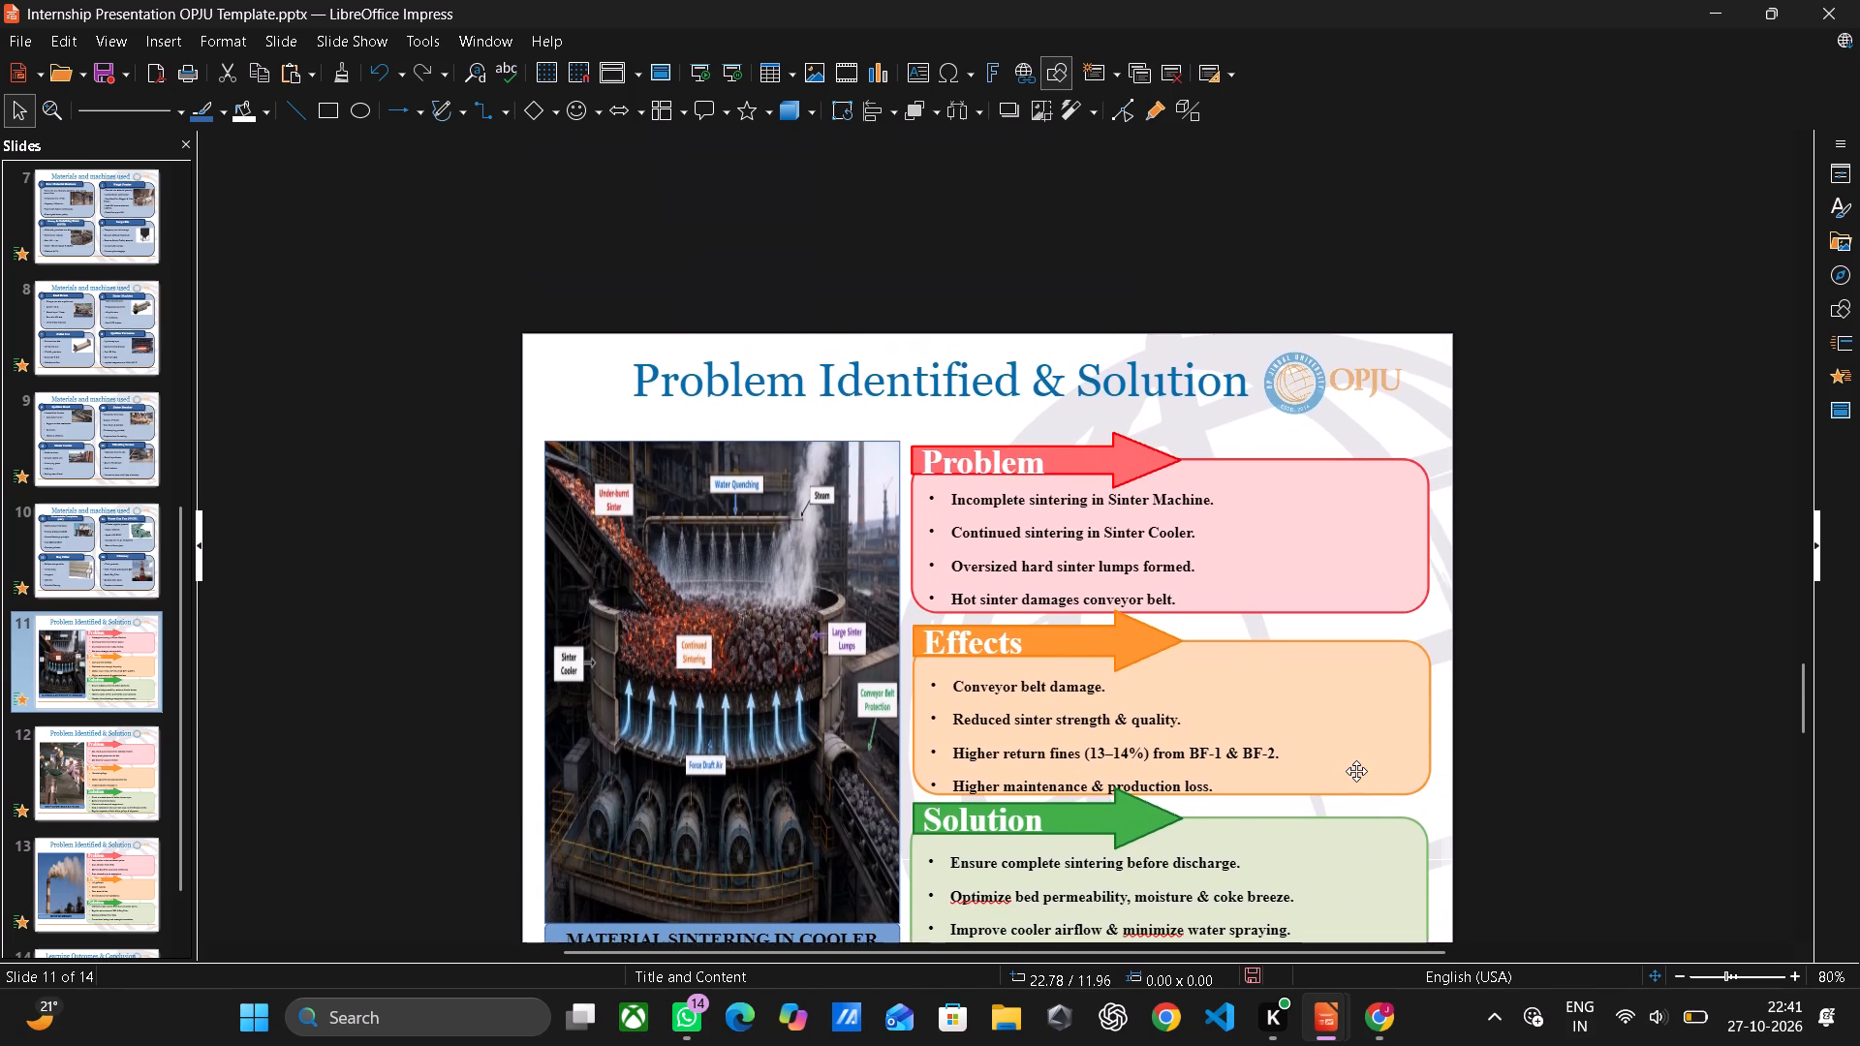
{"action": "scroll", "coordinate": [1356, 771], "scroll_direction": "up", "scroll_amount": 3}
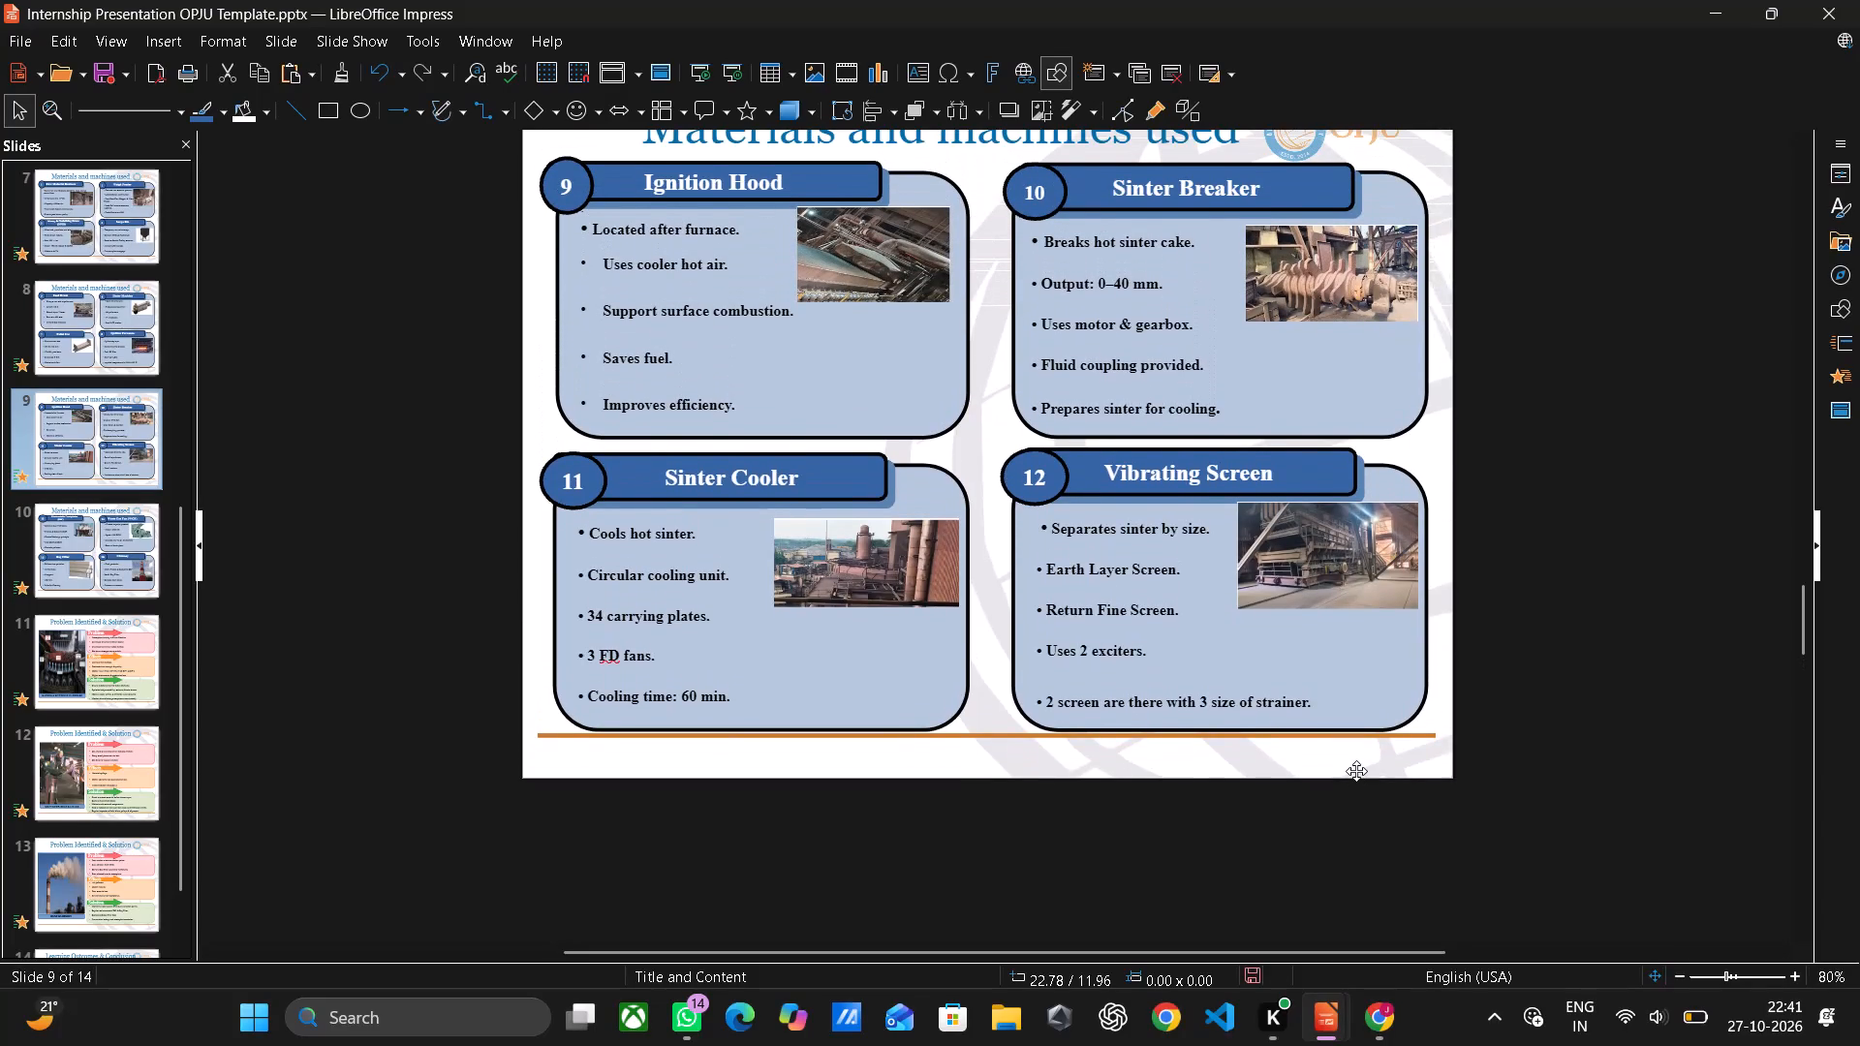
{"action": "scroll", "coordinate": [1356, 771], "scroll_direction": "up", "scroll_amount": 1}
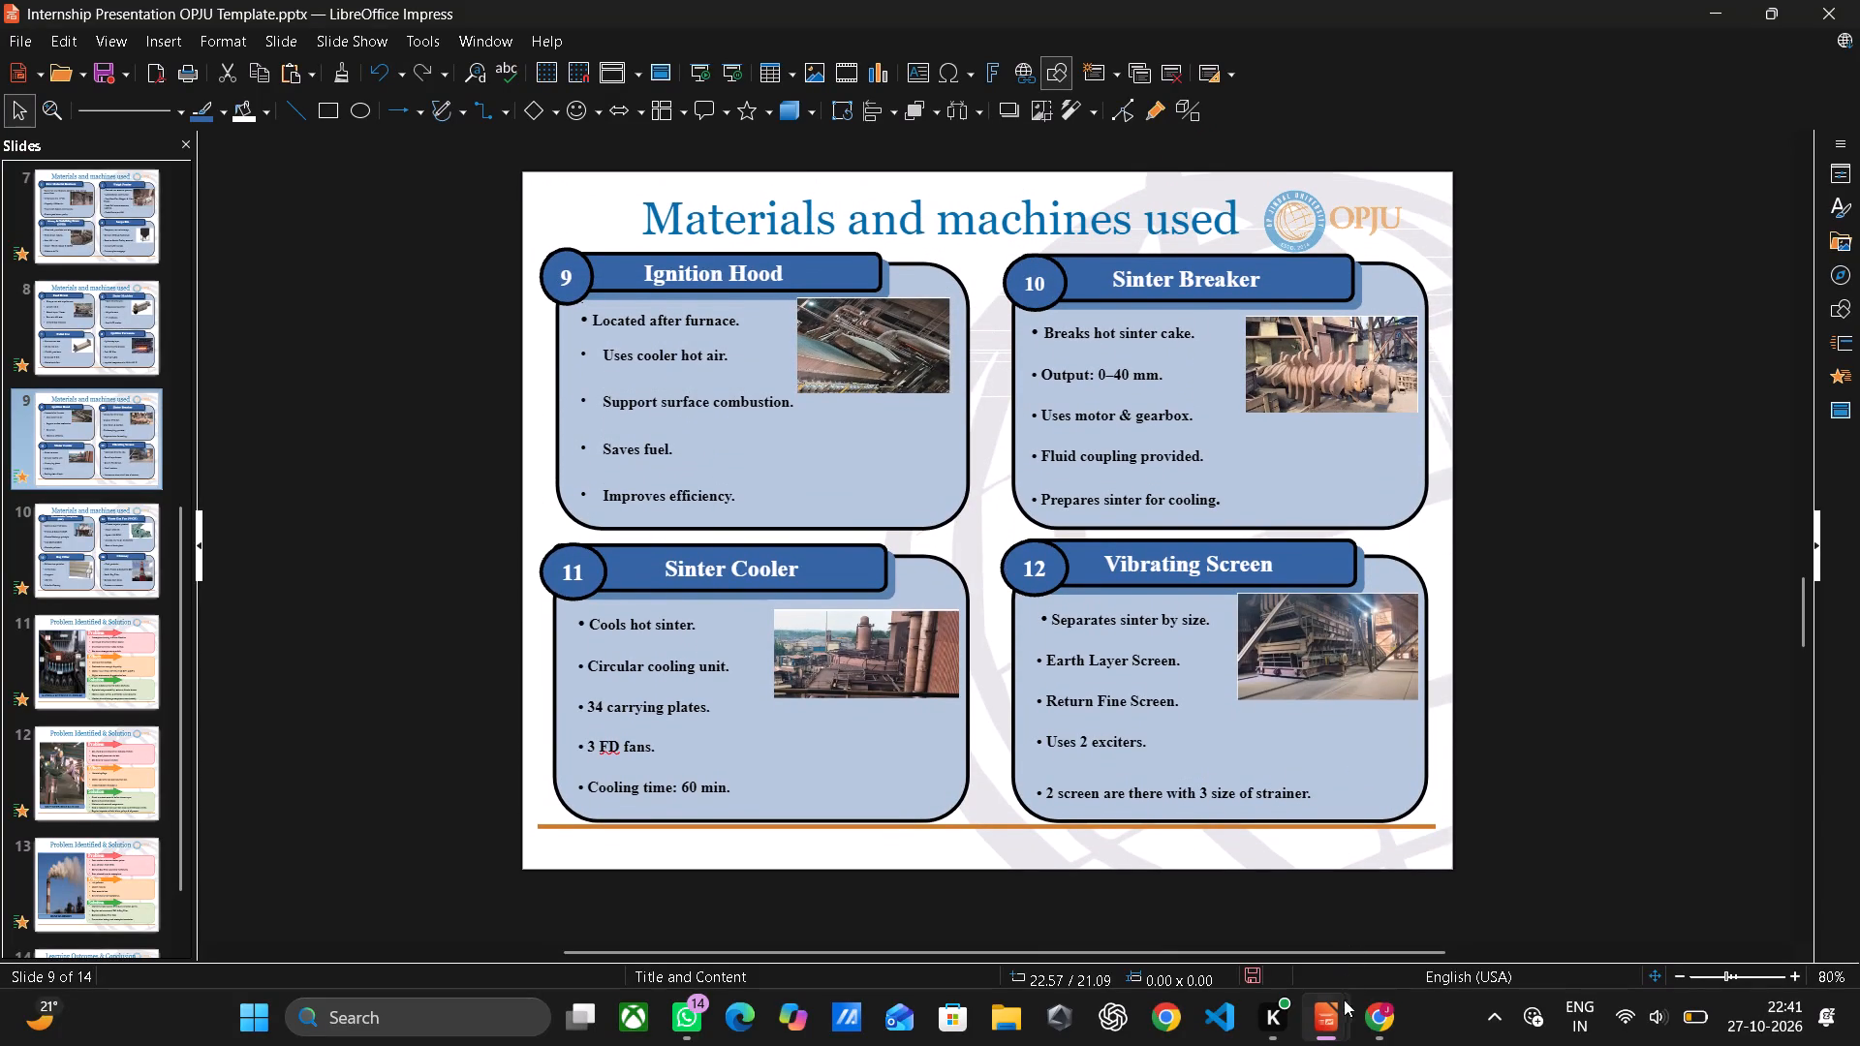
{"action": "left_click", "coordinate": [1410, 900]}
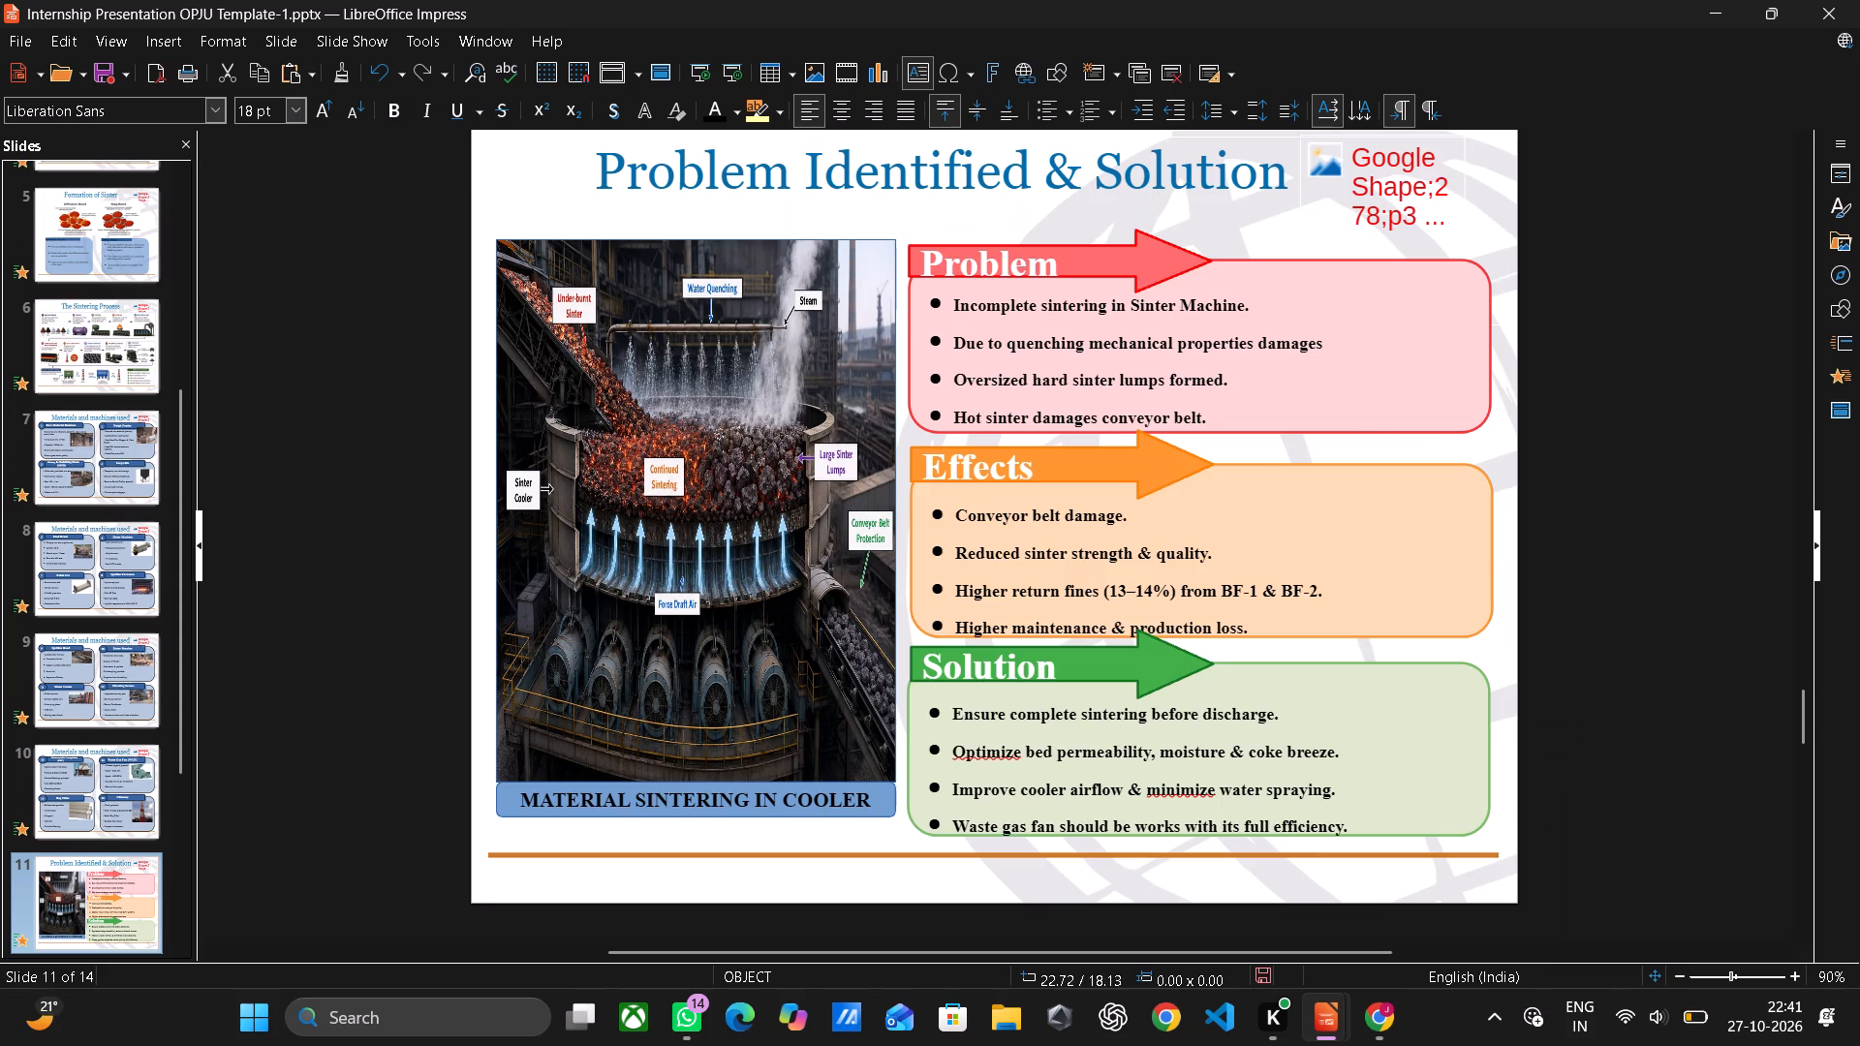
{"action": "scroll", "coordinate": [1340, 635], "scroll_direction": "up", "scroll_amount": 6}
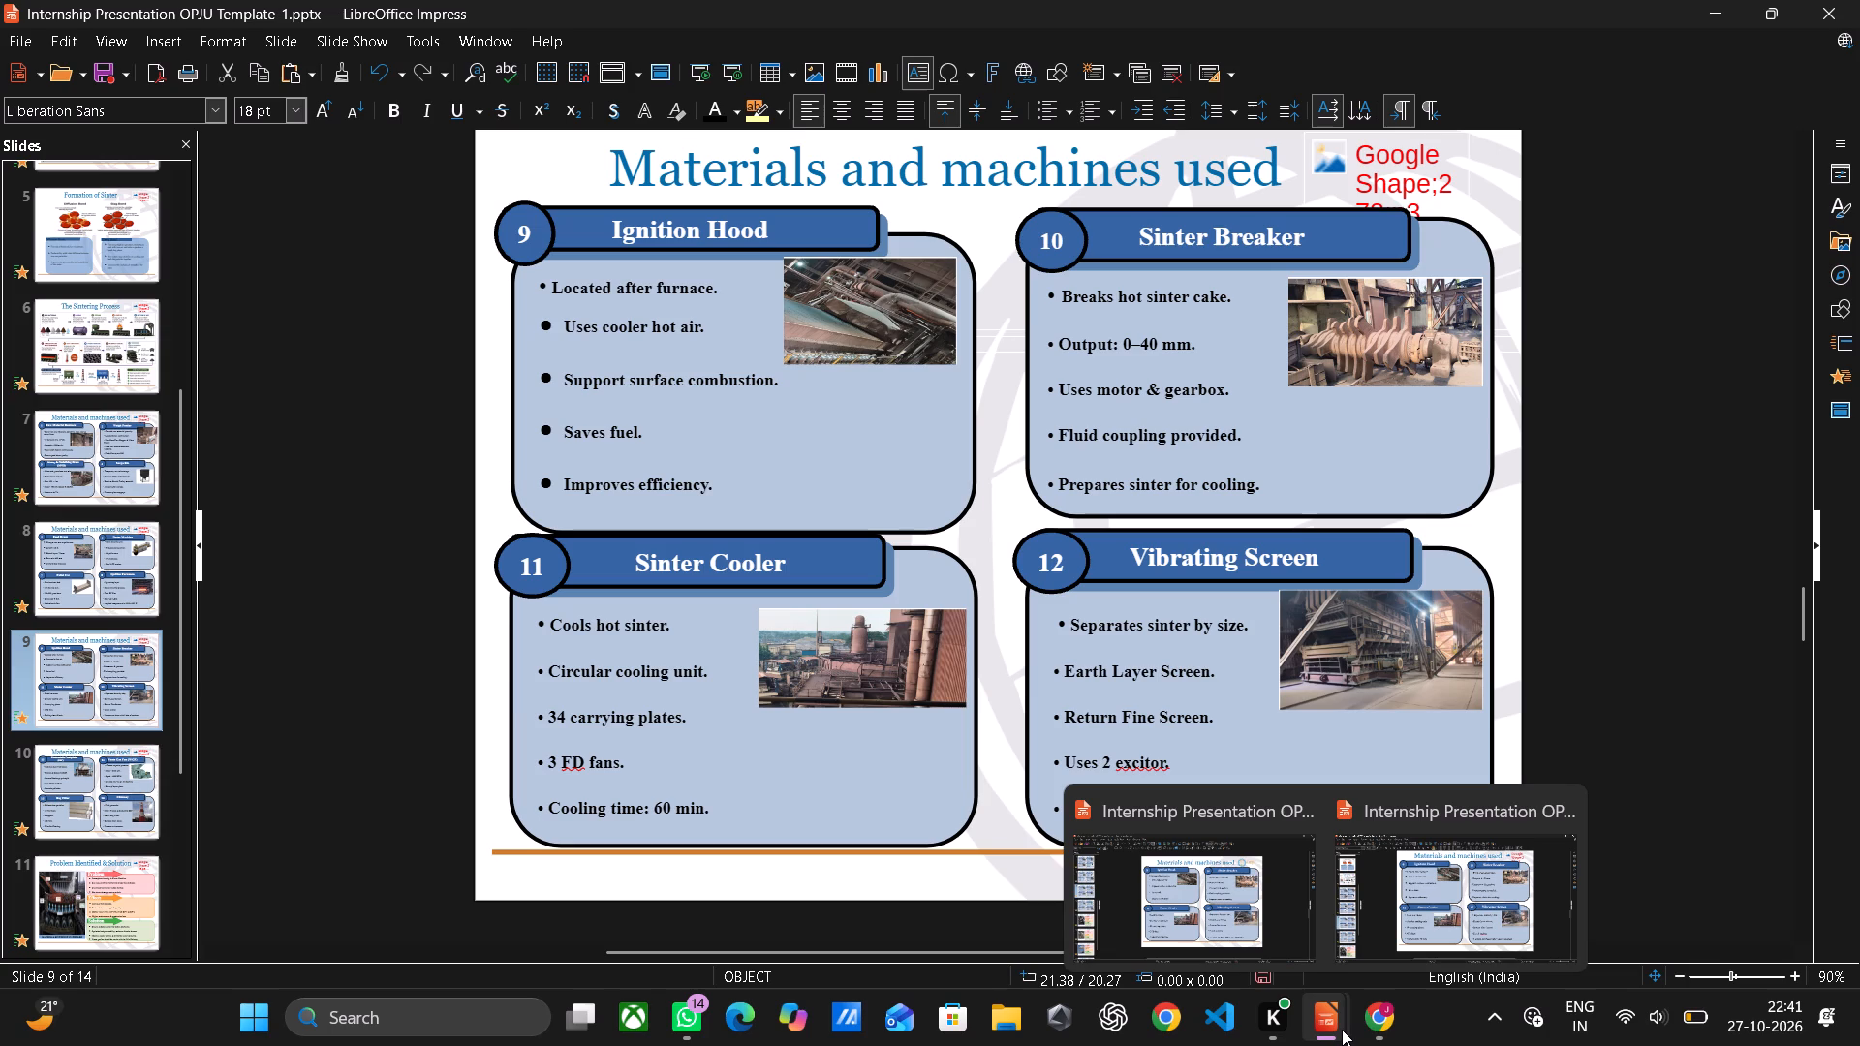
{"action": "left_click", "coordinate": [1369, 898]}
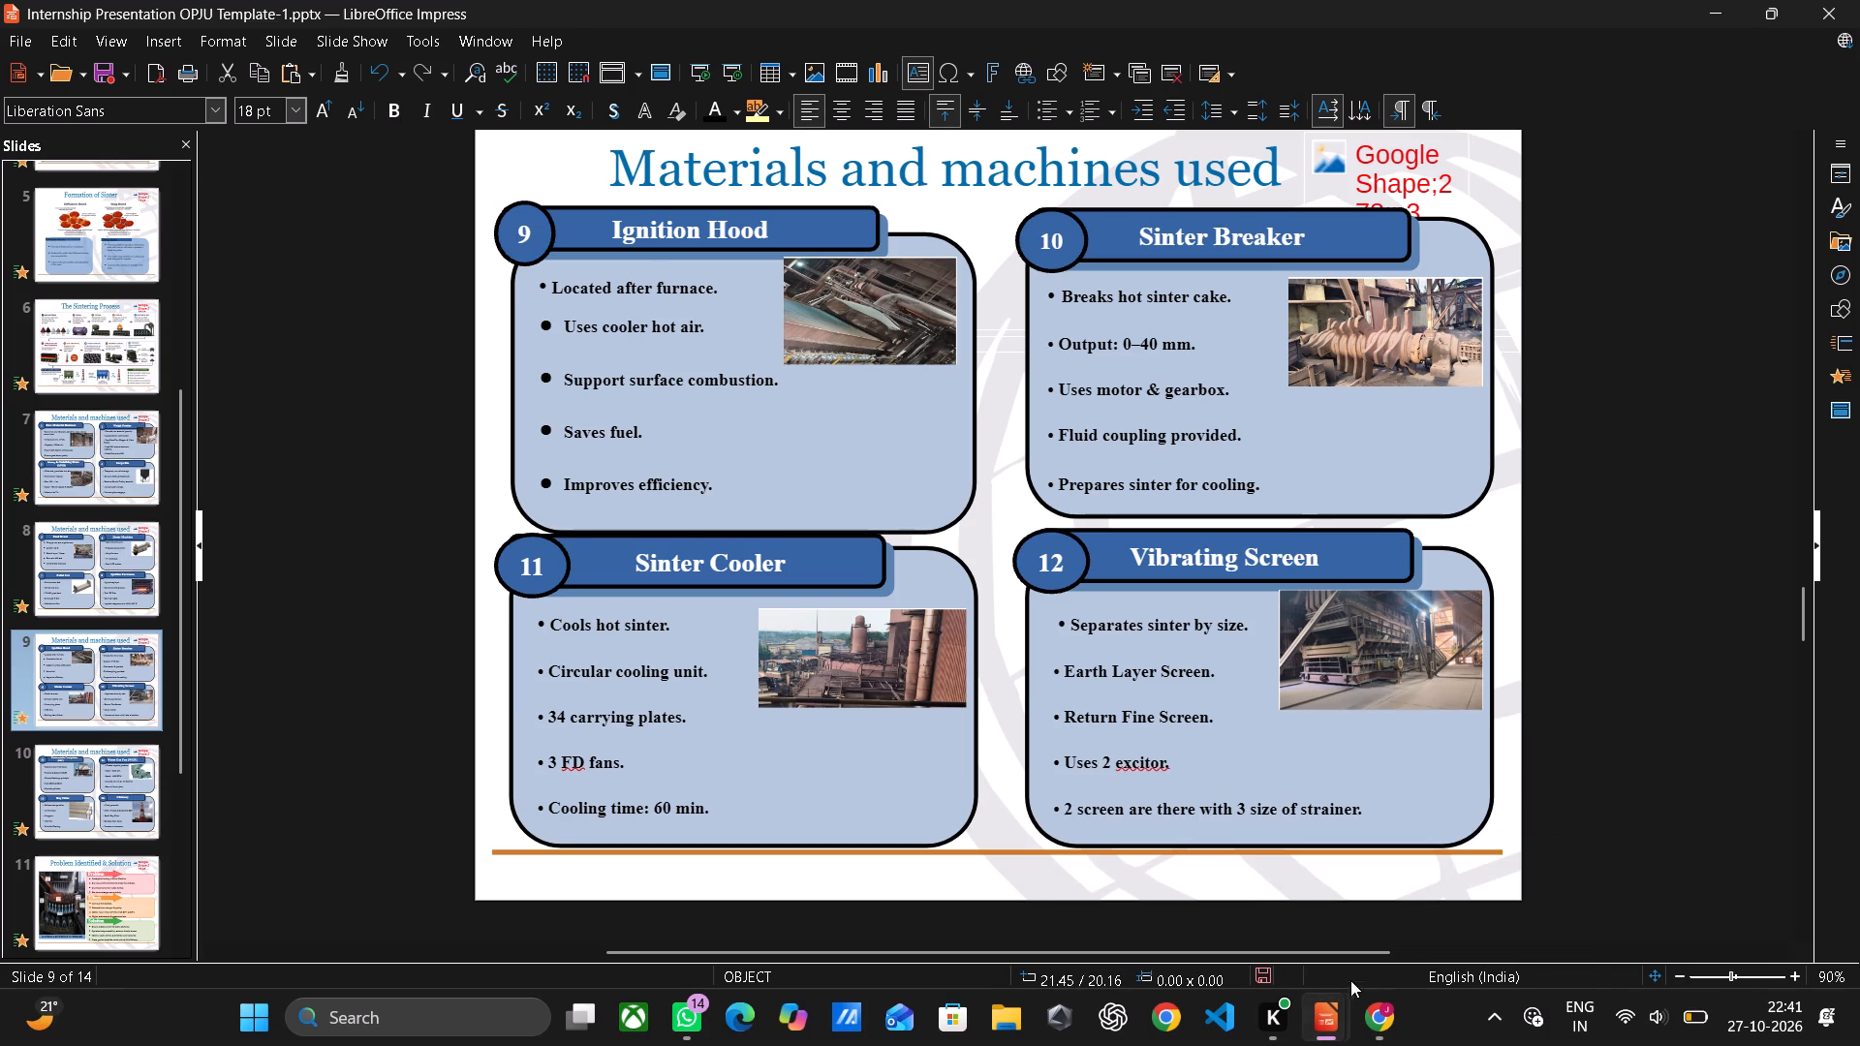
Switch to Template and select the text "Fluid coupling provided." in the Sinter Breaker box on slide 9.
{"action": "left_click", "coordinate": [1245, 886]}
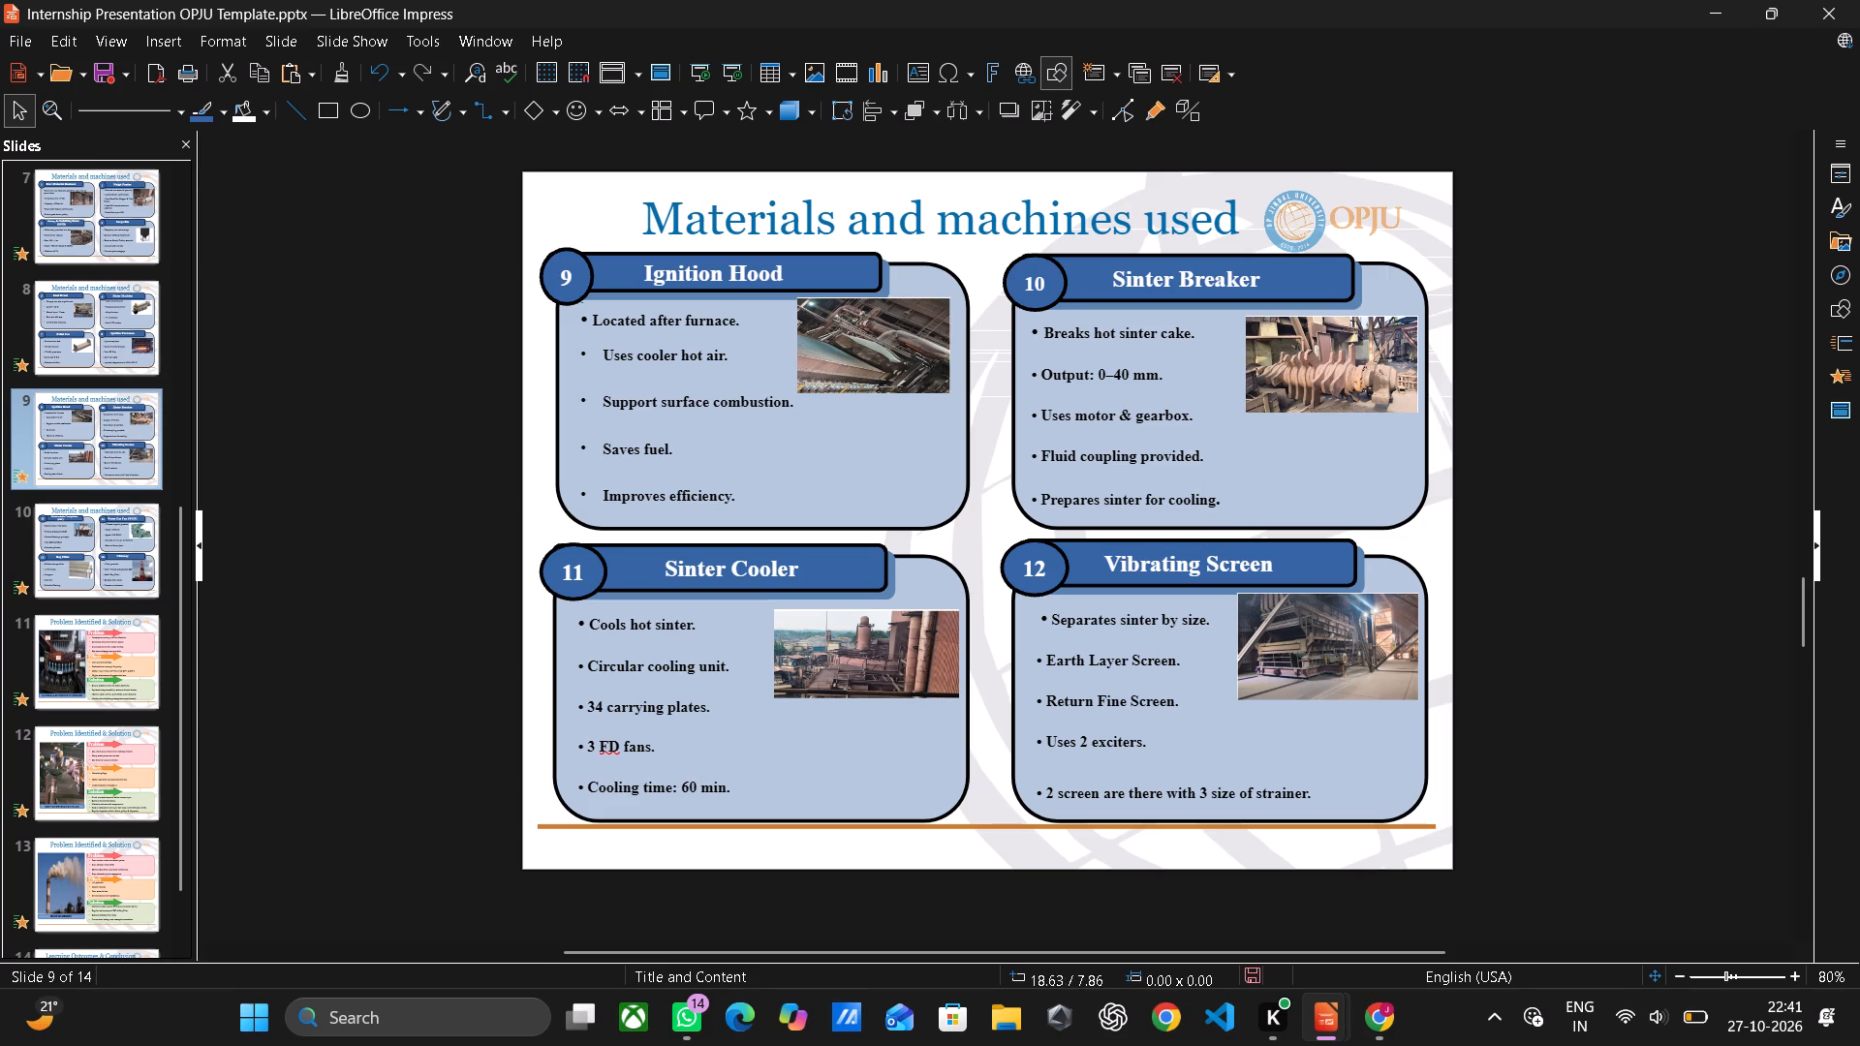
{"action": "left_click_drag", "start_coordinate": [1203, 456], "coordinate": [1194, 456]}
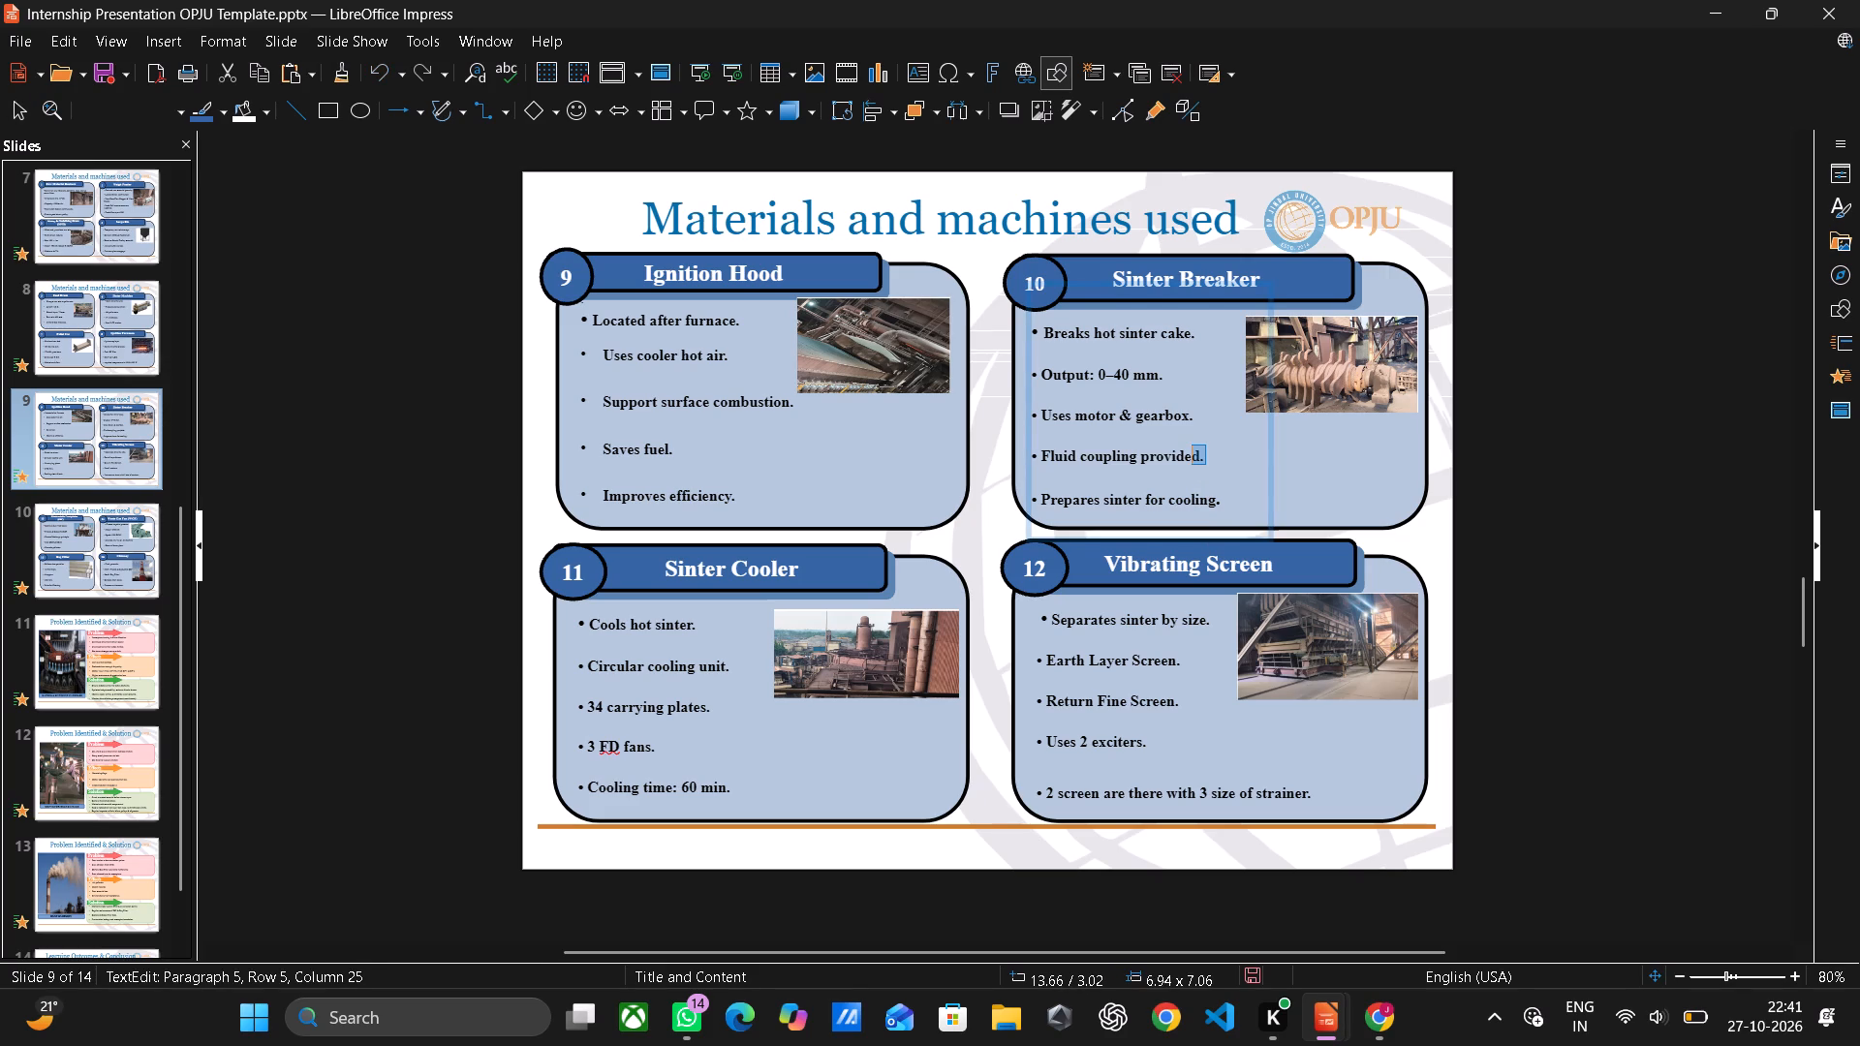
{"action": "left_click_drag", "start_coordinate": [1194, 456], "coordinate": [1044, 450]}
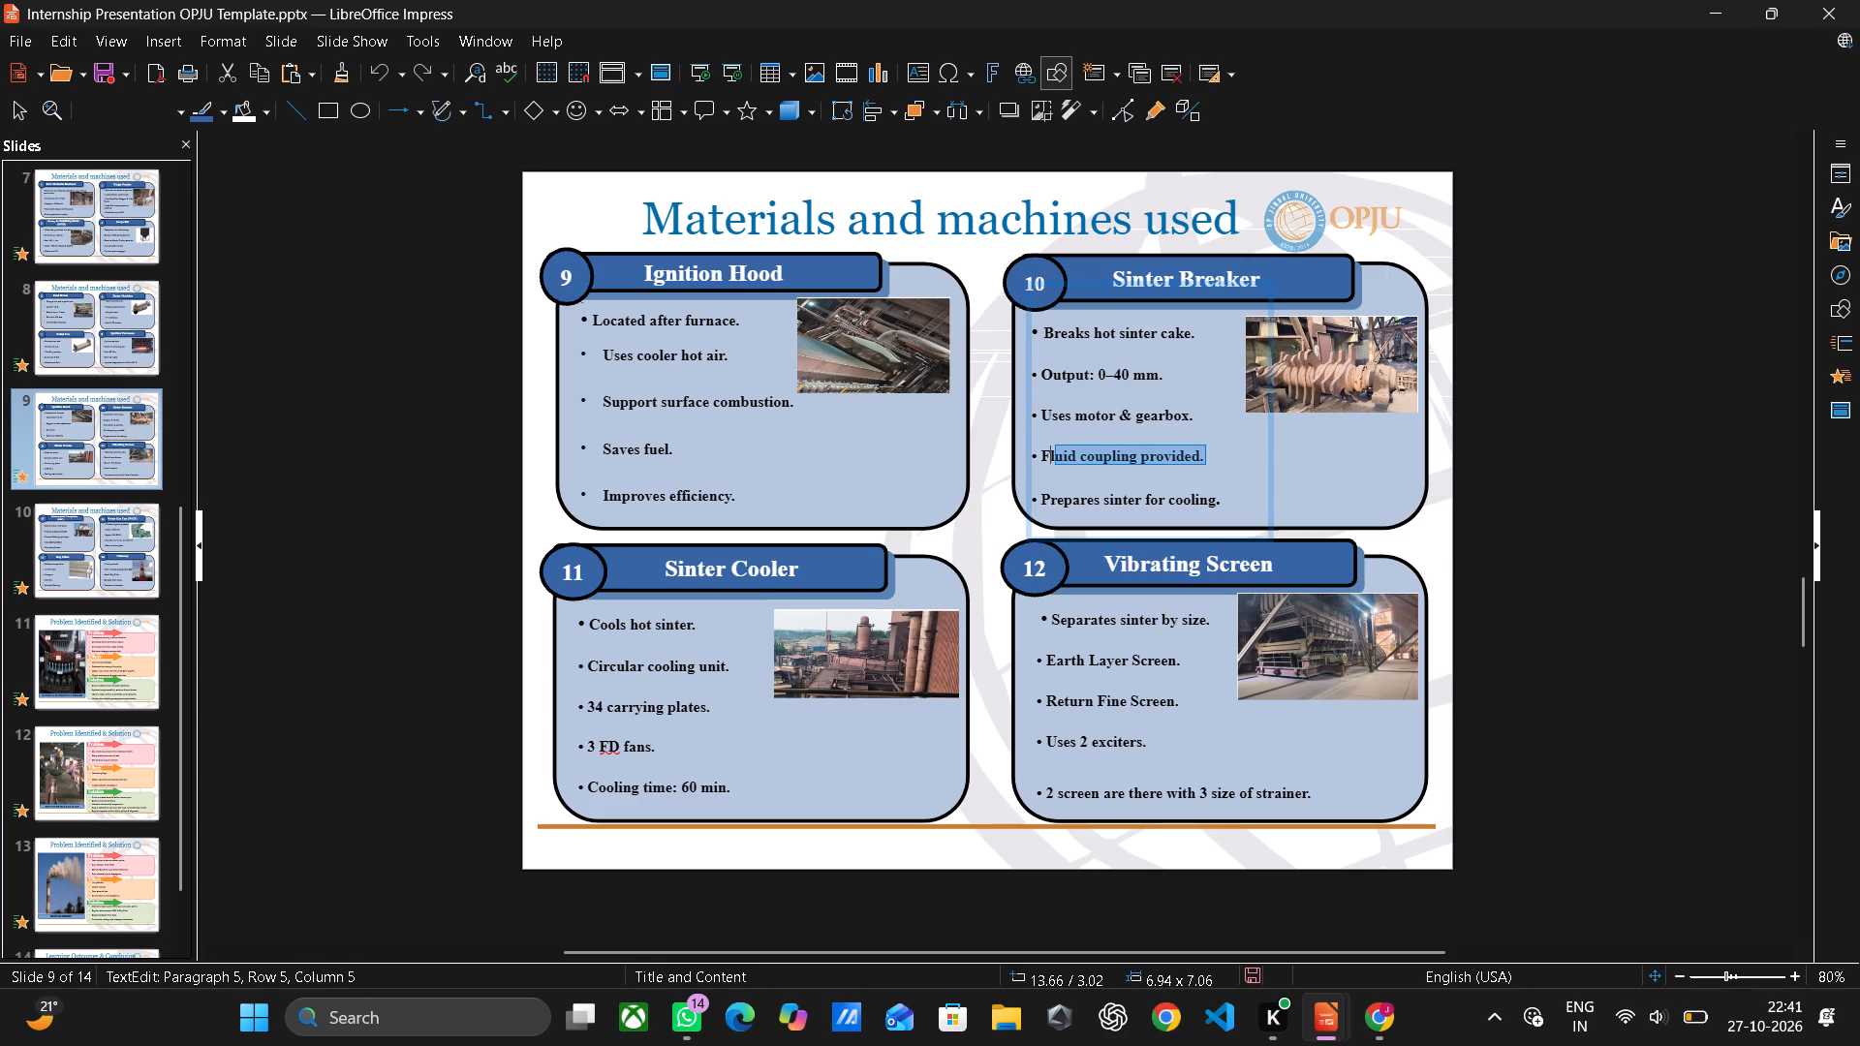
{"action": "left_click_drag", "start_coordinate": [1044, 450], "coordinate": [1043, 449]}
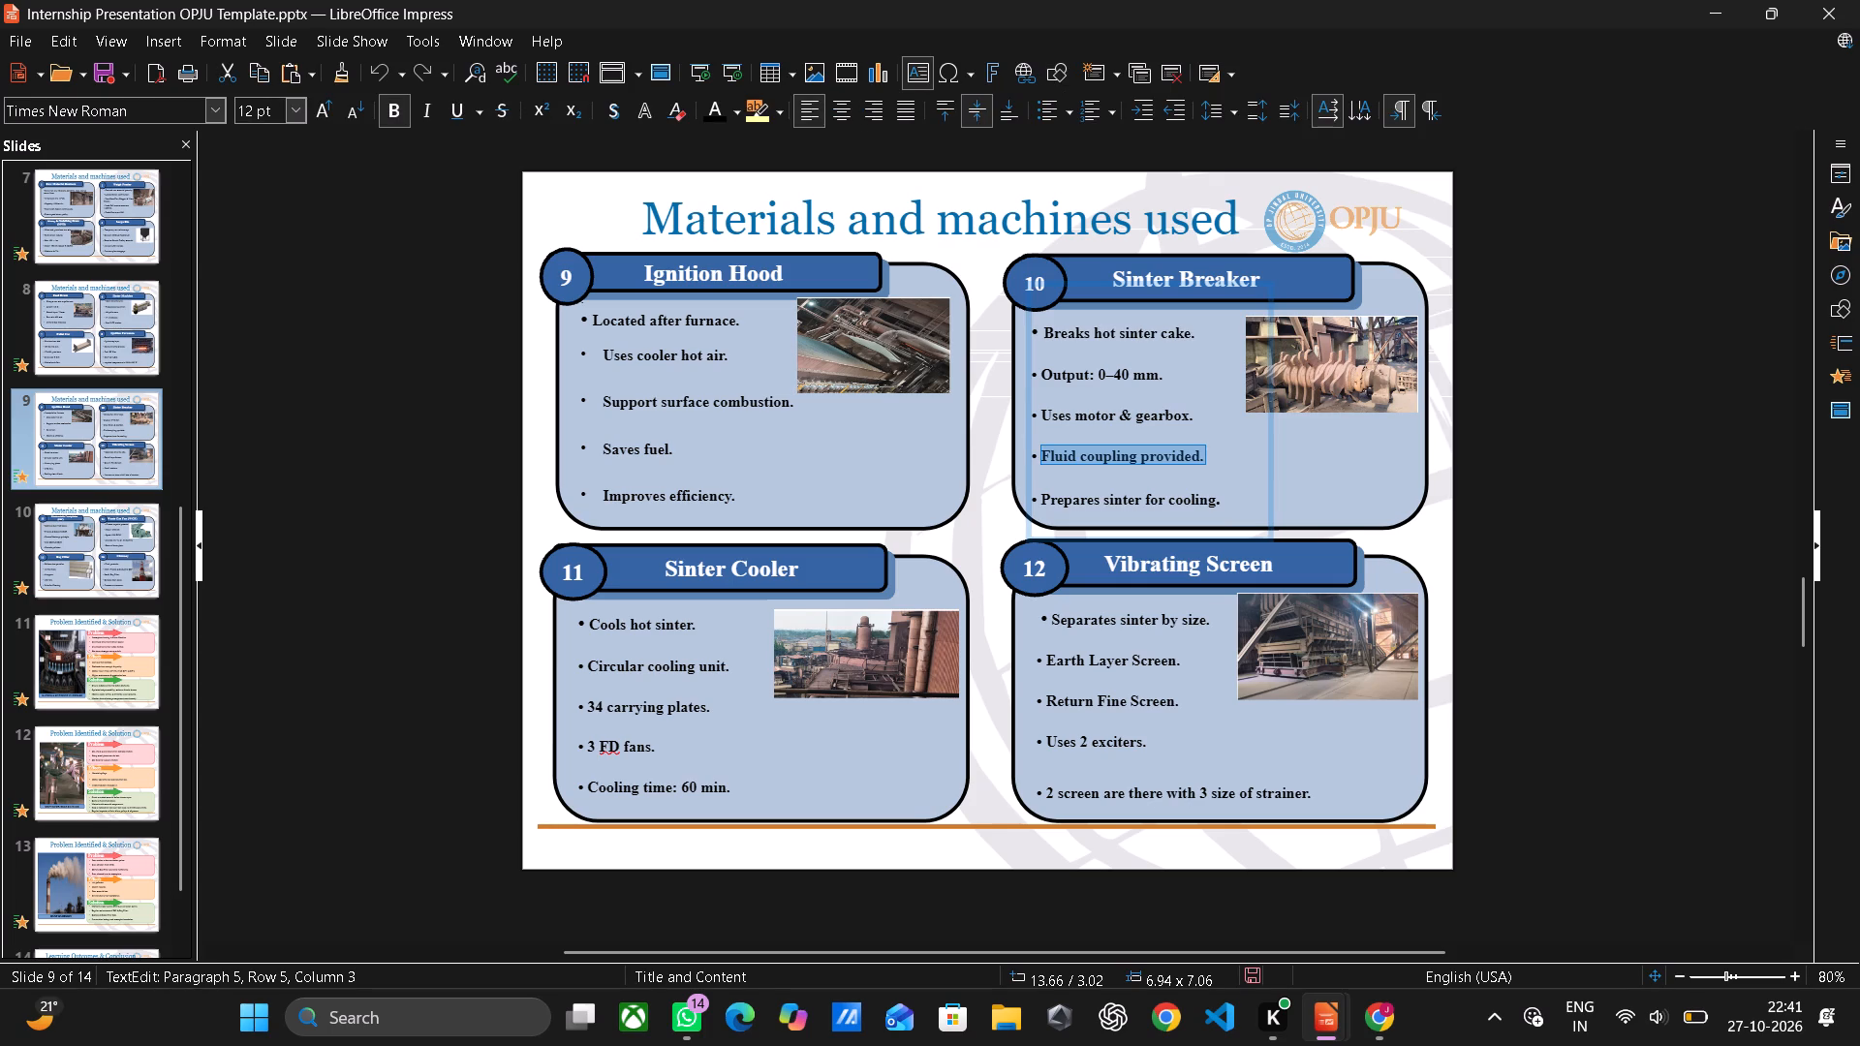
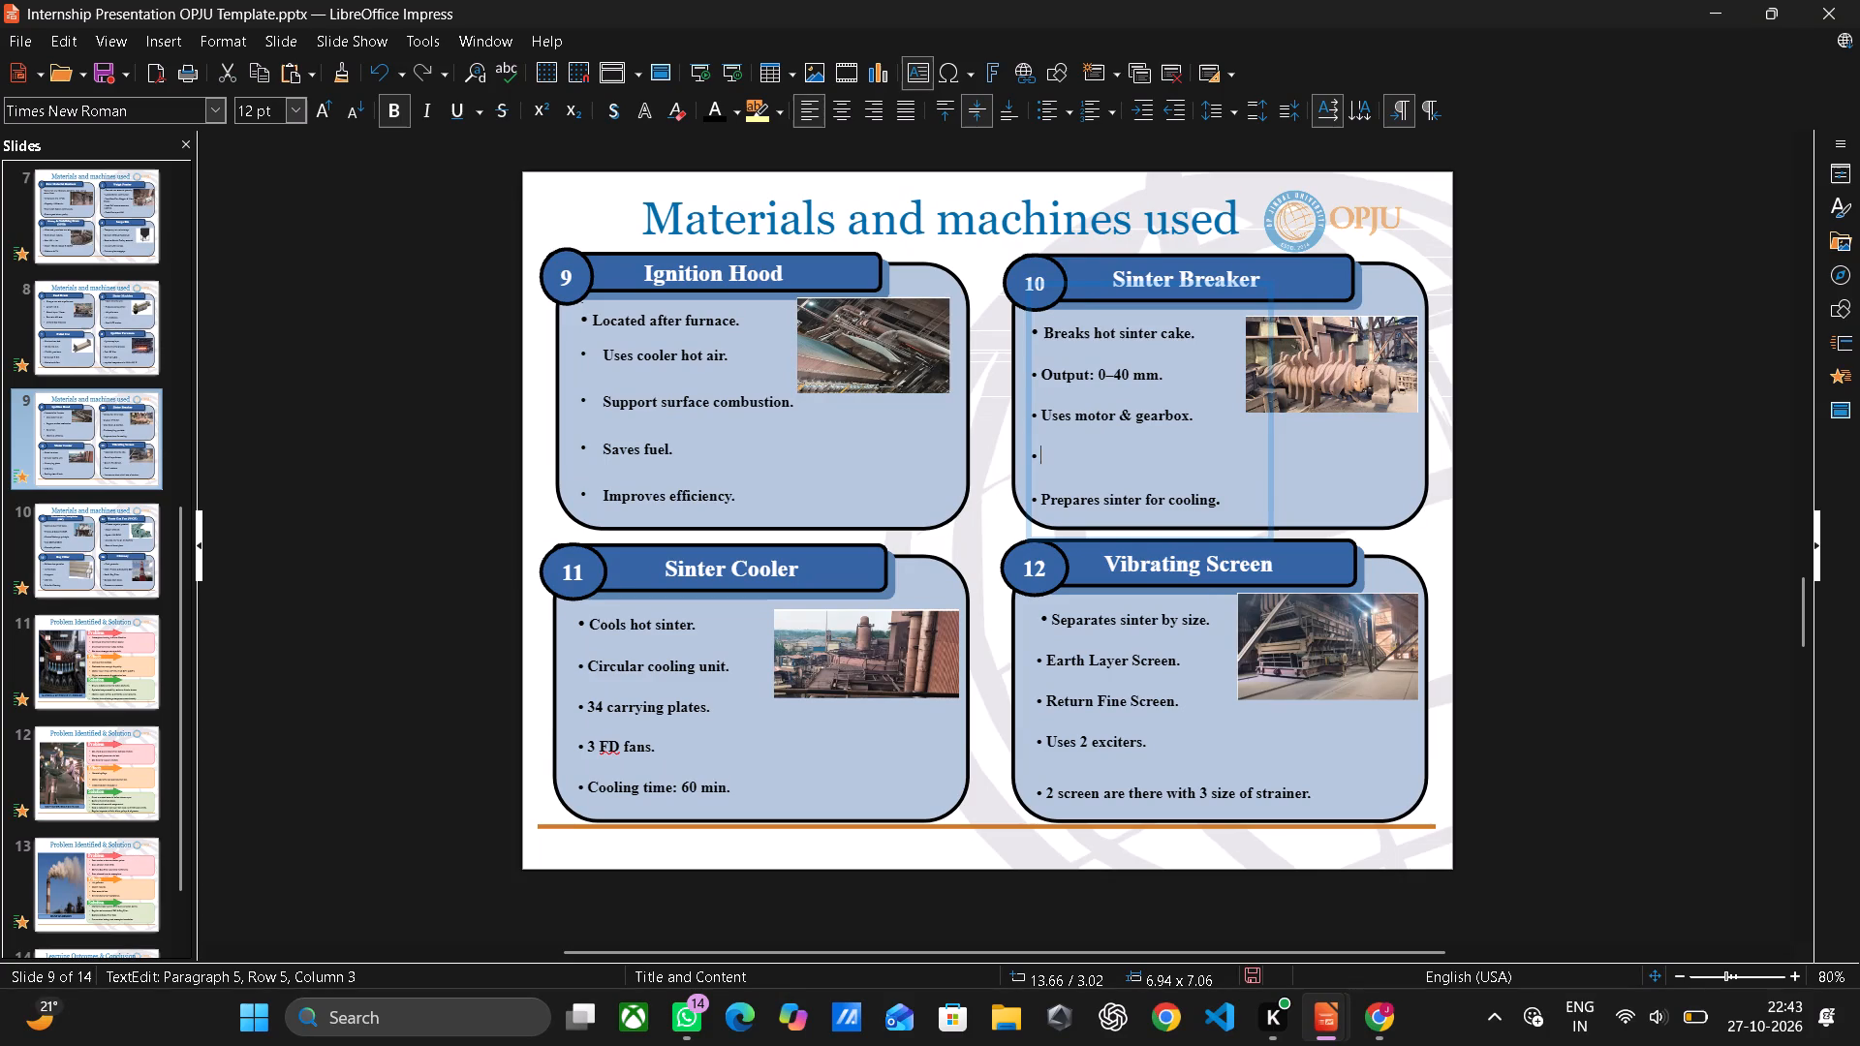
Enter "Mobile Grizzly" as the fourth bullet of the Sinter Breaker box on slide 9.
{"action": "type", "text": "mobile"}
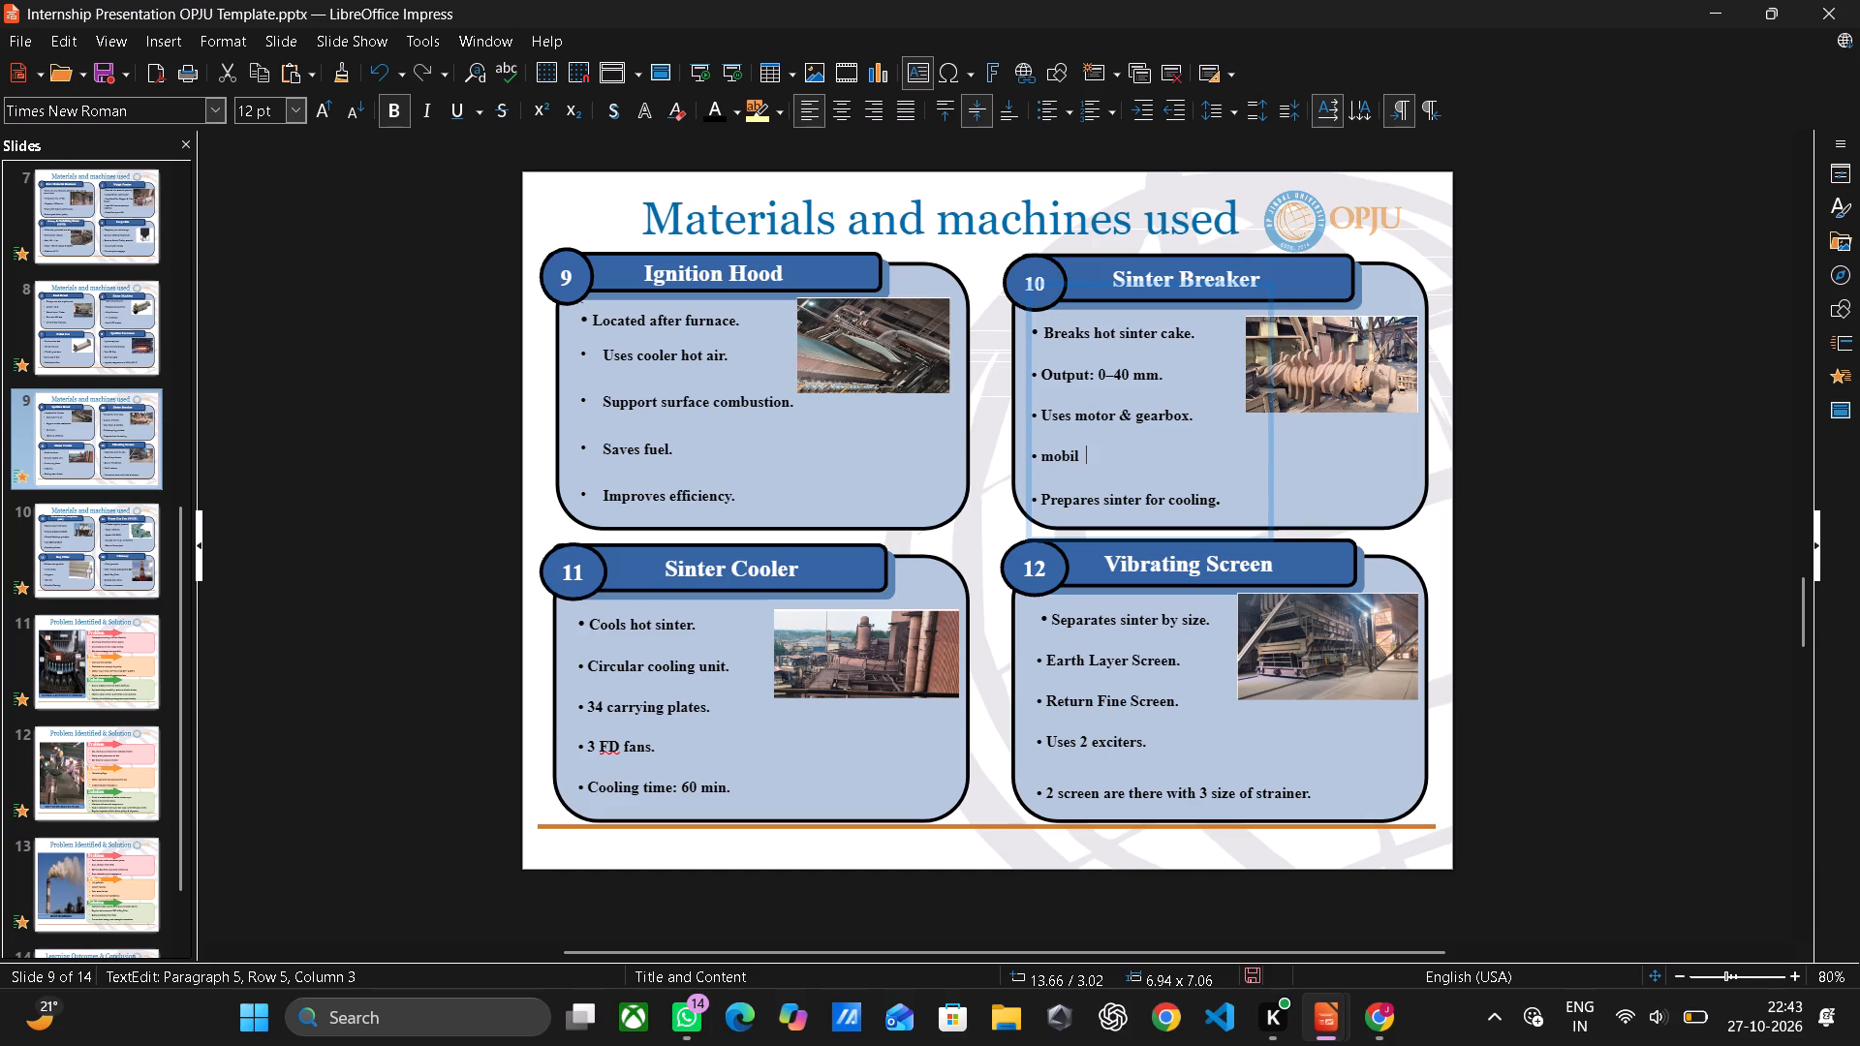
{"action": "key", "text": "BackSpace"}
{"action": "key", "text": "BackSpace"}
{"action": "key", "text": "BackSpace"}
{"action": "key", "text": "BackSpace"}
{"action": "key", "text": "BackSpace"}
{"action": "key", "text": "BackSpace"}
{"action": "type", "text": "Mo"}
{"action": "type", "text": "bile"}
{"action": "key", "text": "space"}
{"action": "key", "text": "shift+g"}
{"action": "type", "text": "ri"}
{"action": "key", "text": "l"}
{"action": "key", "text": "BackSpace"}
{"action": "type", "text": "zzly"}
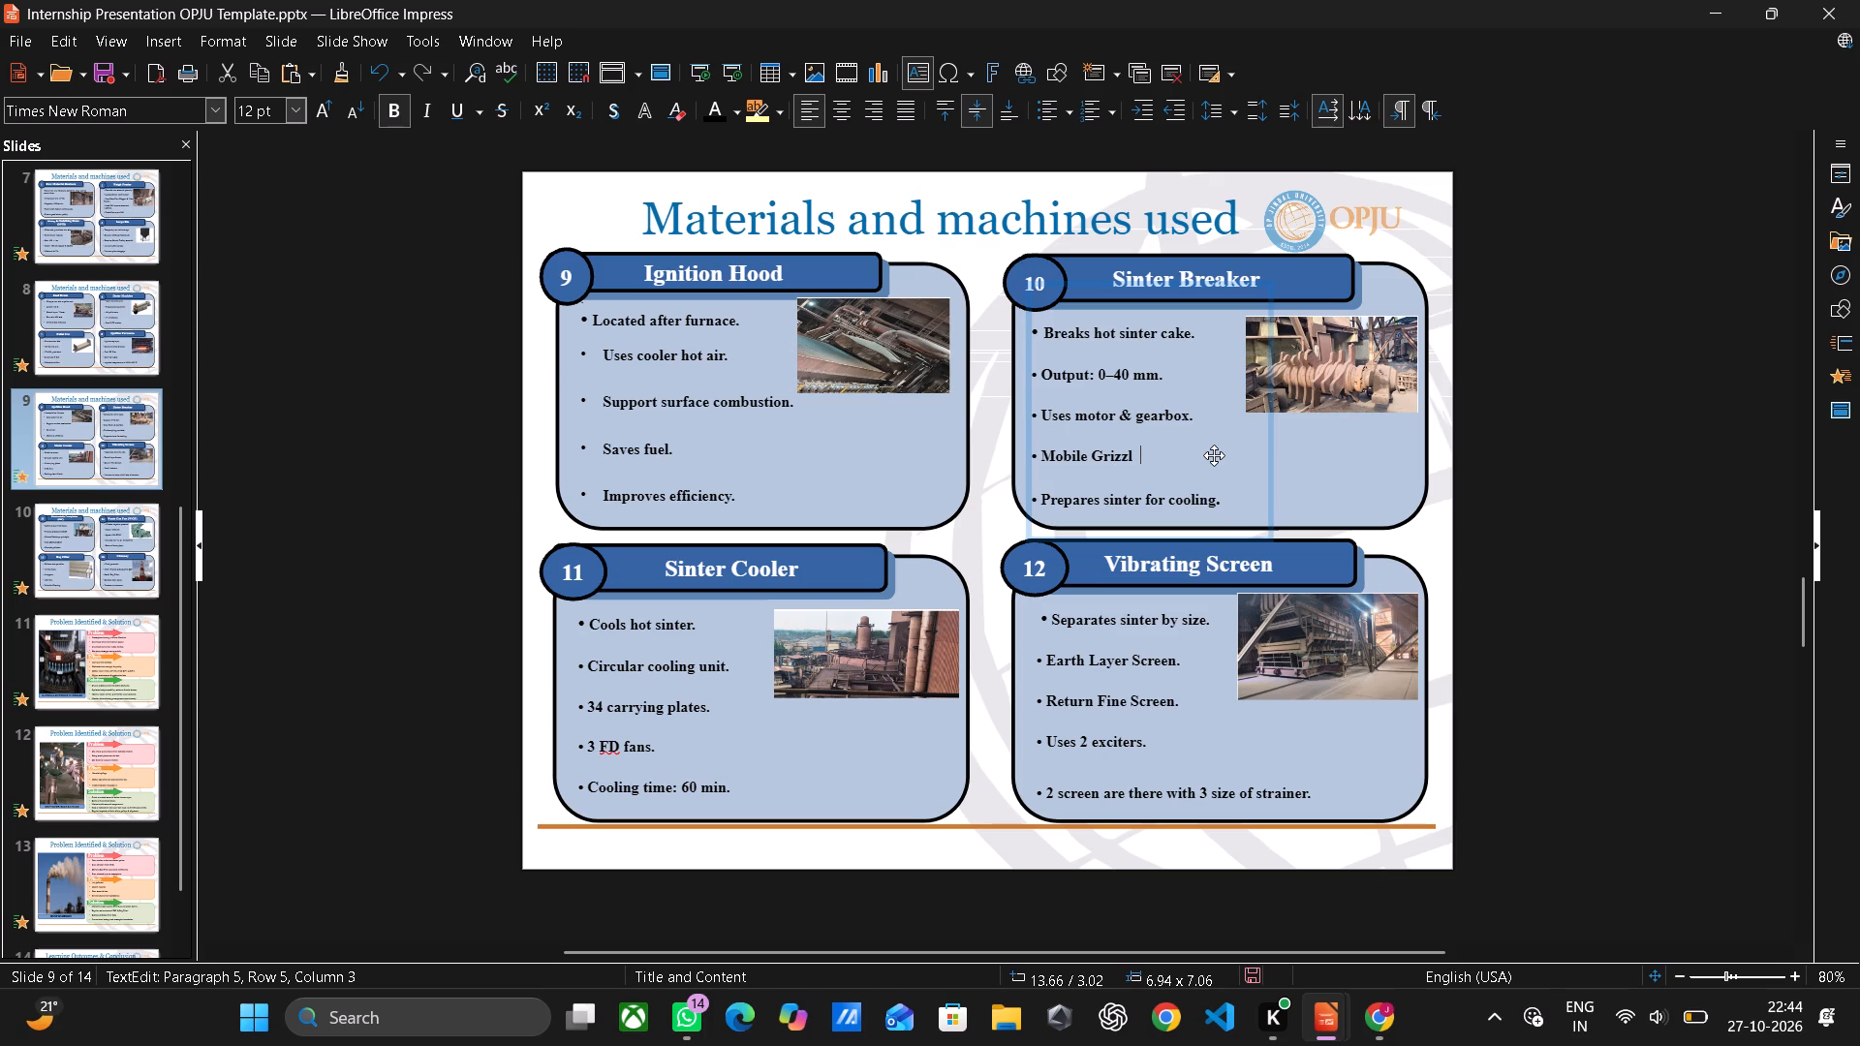
{"action": "key", "text": "space"}
Insert wording beginning with "I" in front of "Mobile Grizzly" in the Sinter Breaker box's fourth bullet.
{"action": "left_click", "coordinate": [1042, 449]}
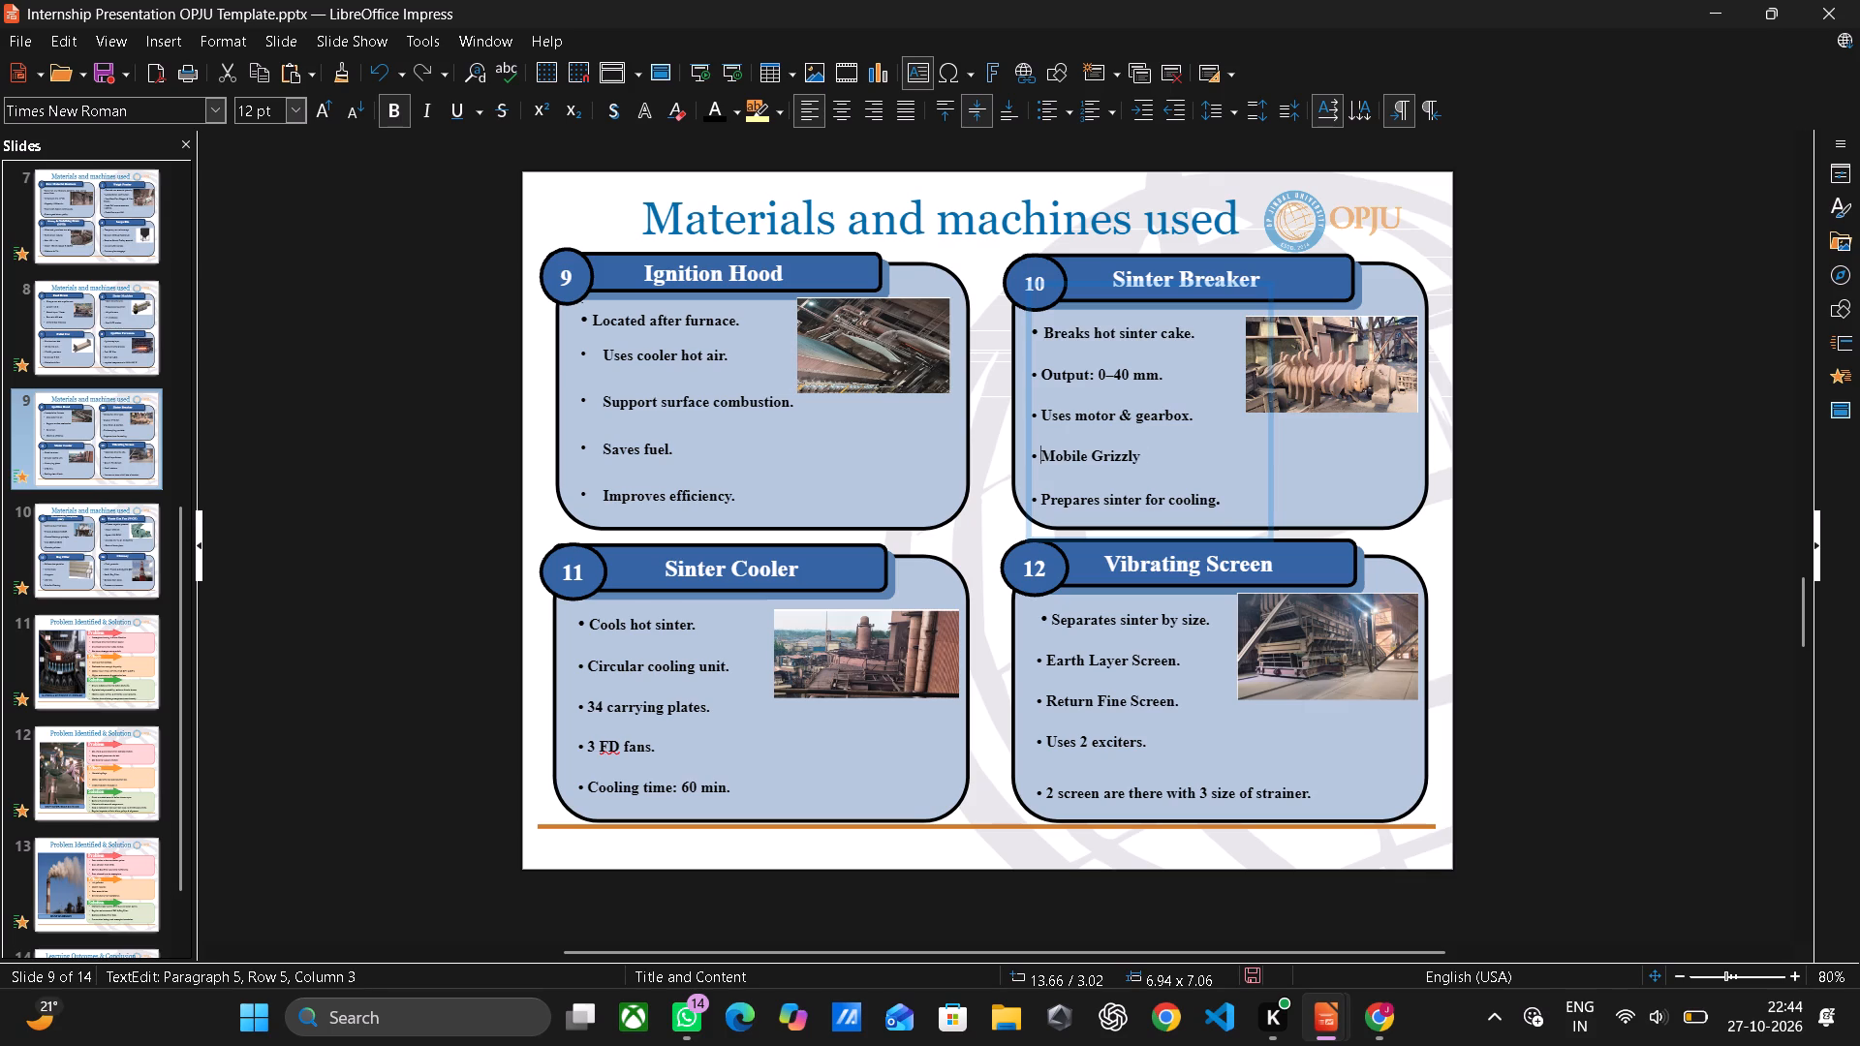
{"action": "double_click", "coordinate": [1042, 449]}
{"action": "type", "text": "IT"}
{"action": "key", "text": "BackSpace"}
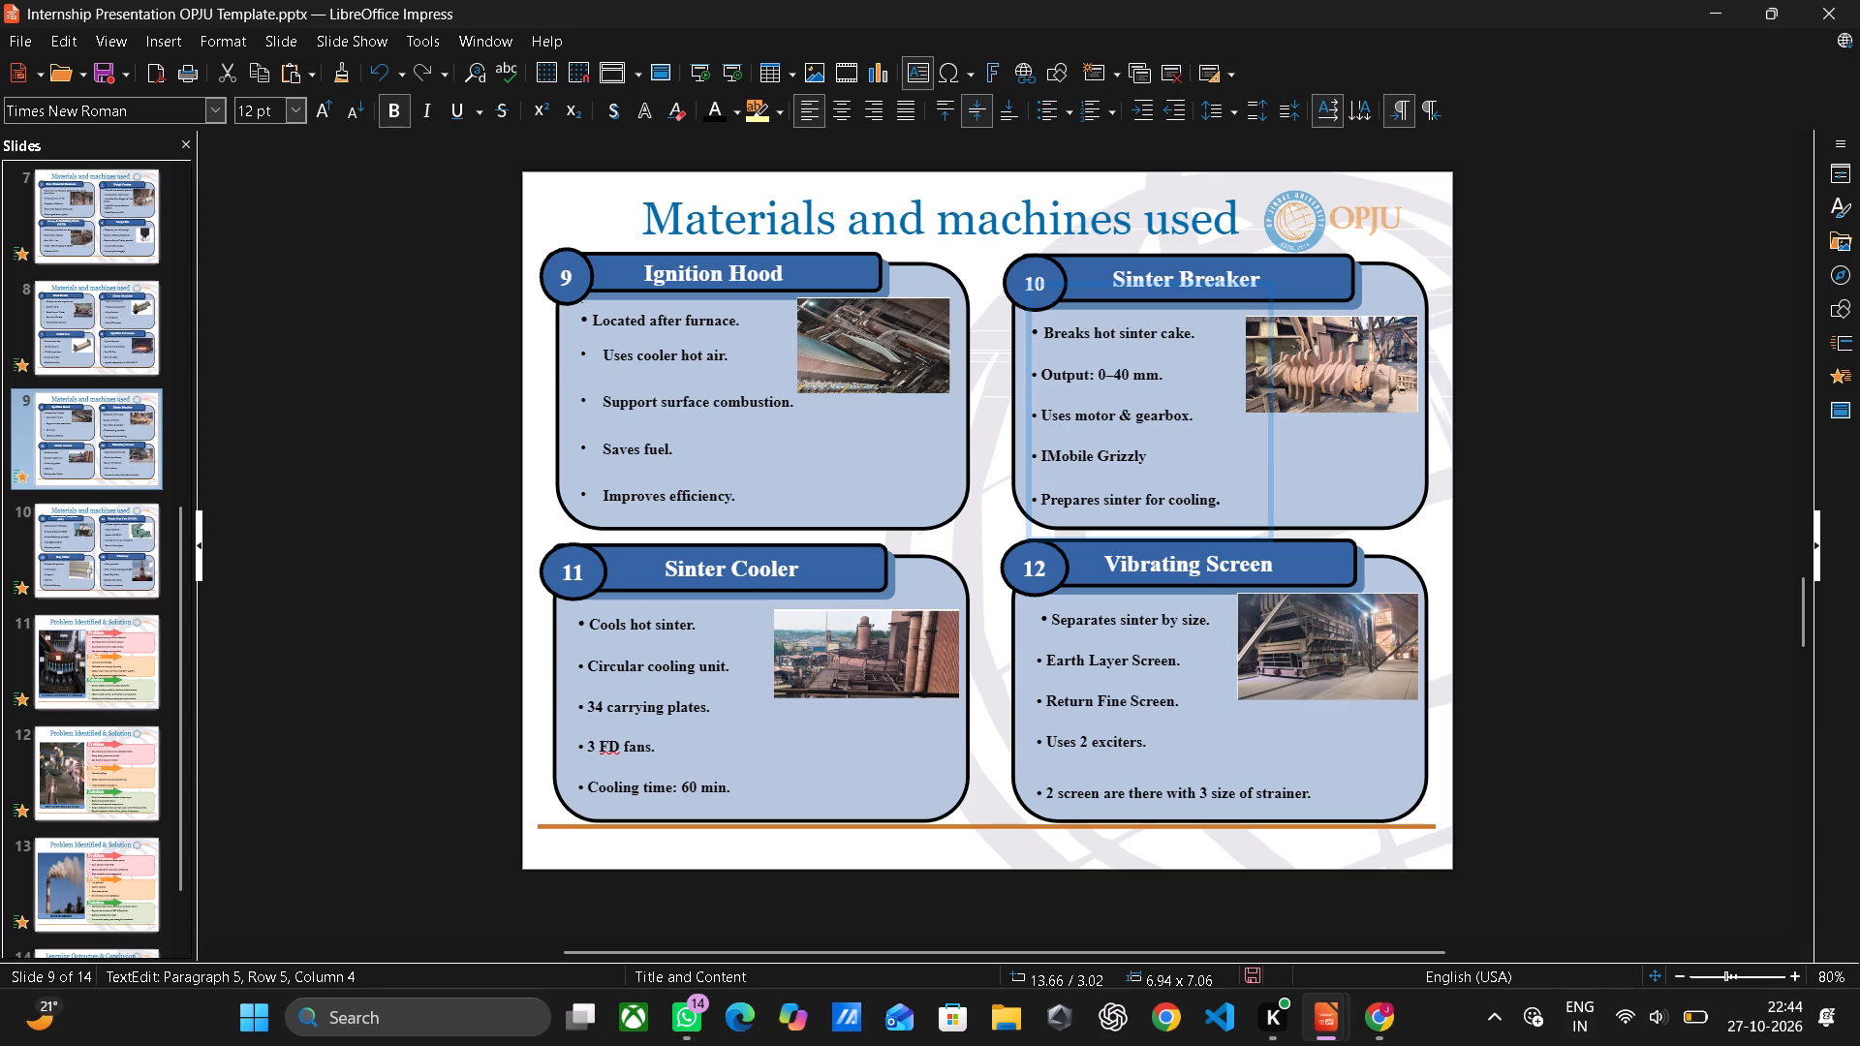
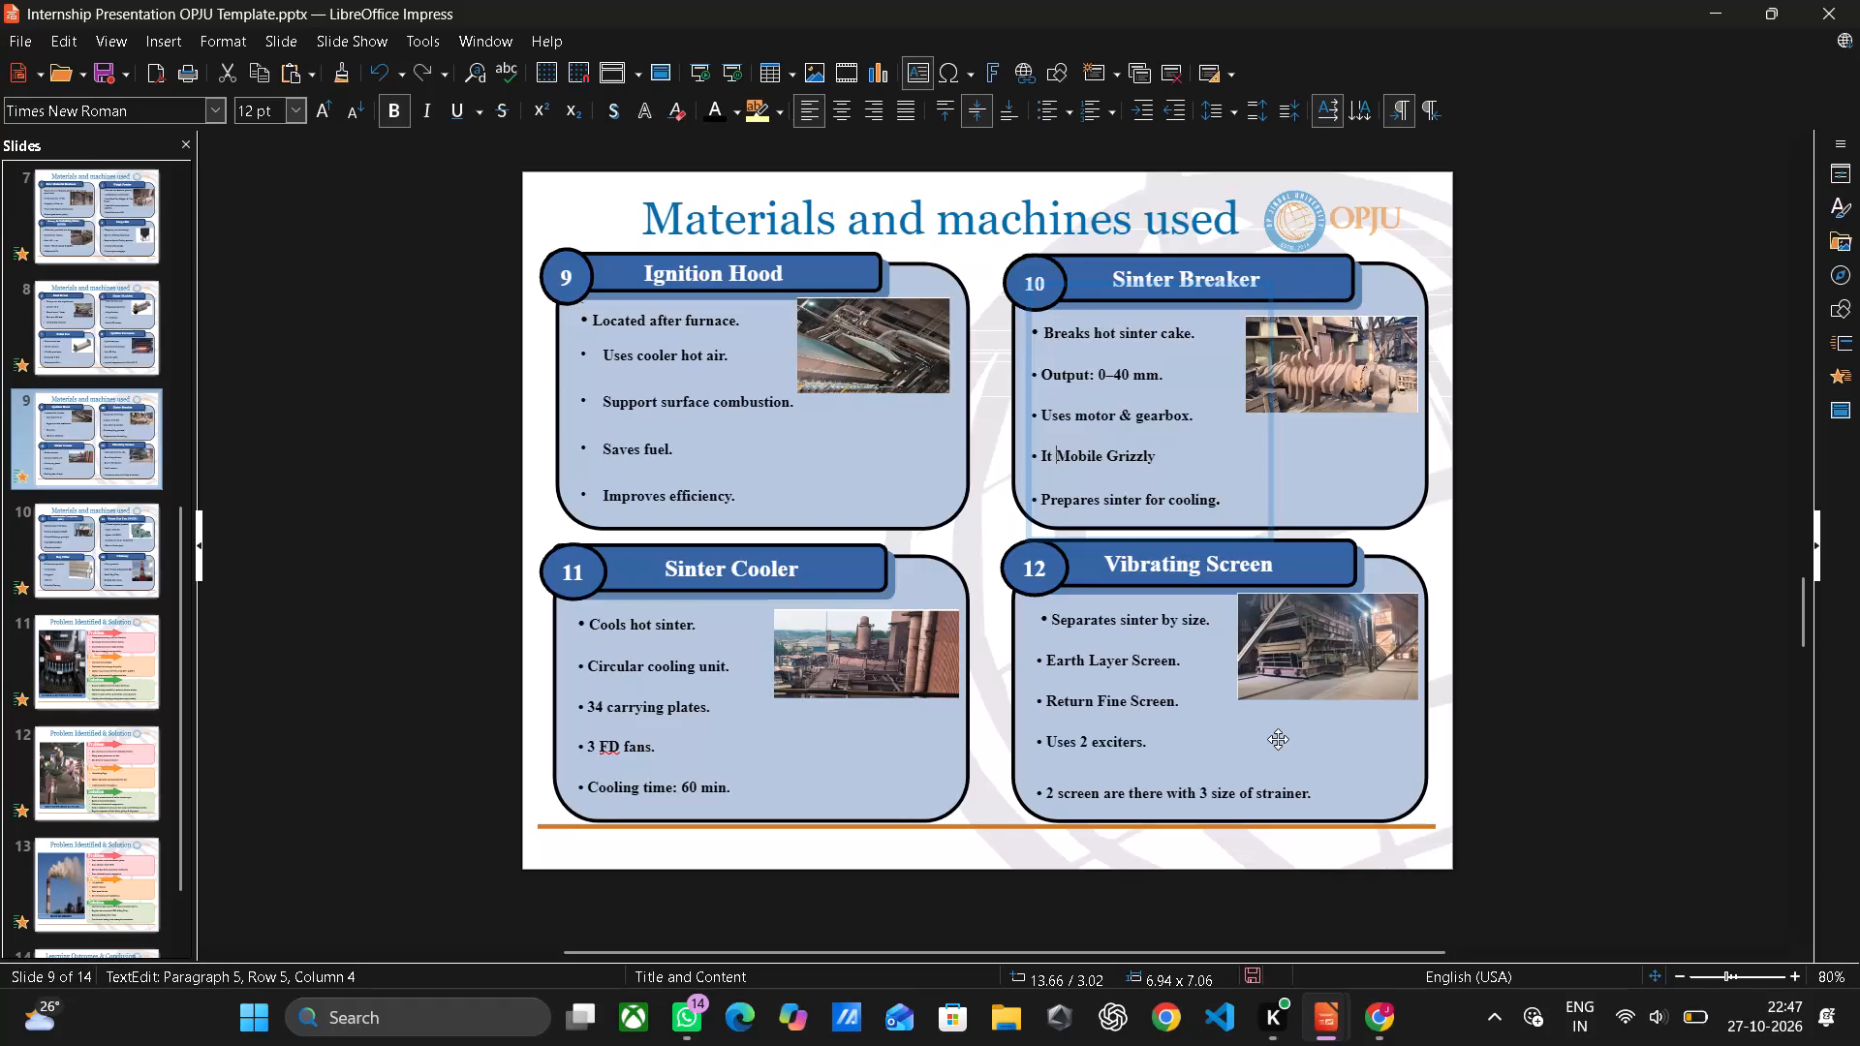
Complete the Sinter Breaker box's fourth bullet on slide 9 to read "It is mounted above the Mobile Grizzly.".
{"action": "type", "text": "is mounted"}
{"action": "key", "text": "space"}
{"action": "type", "text": "abo"}
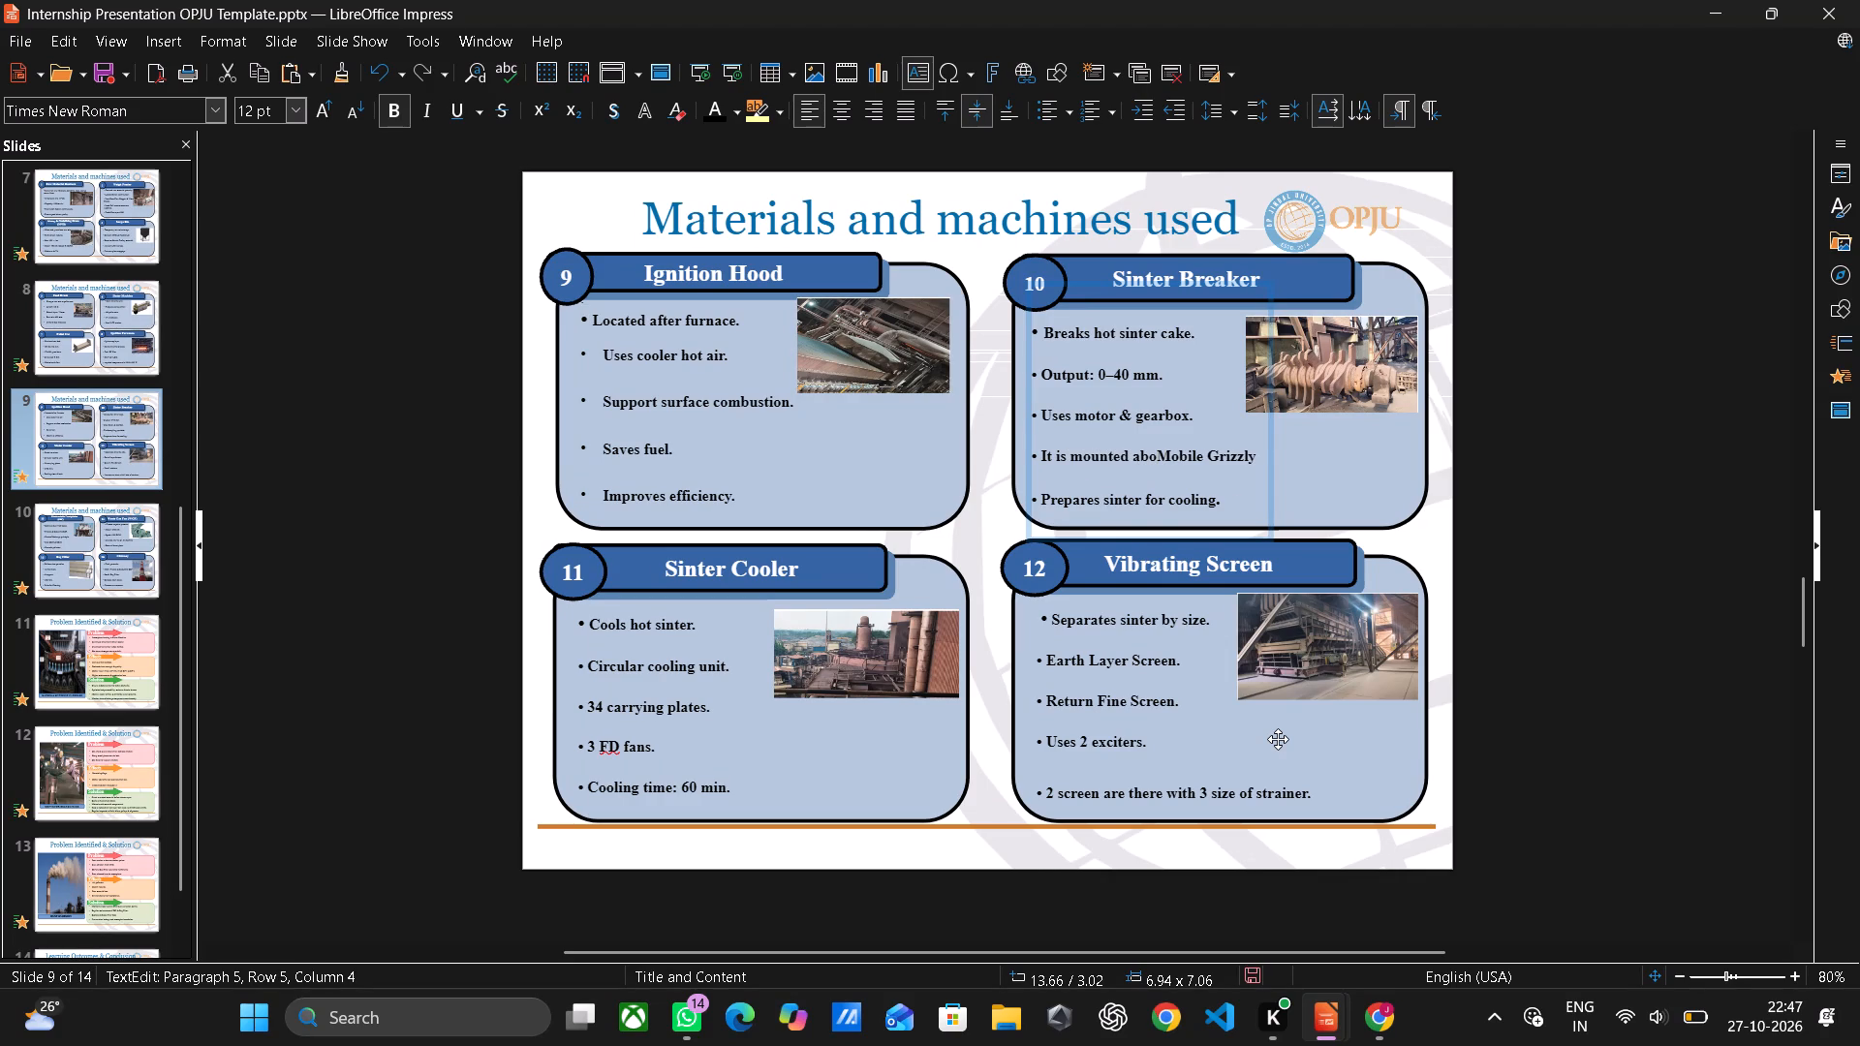
{"action": "type", "text": "ve"}
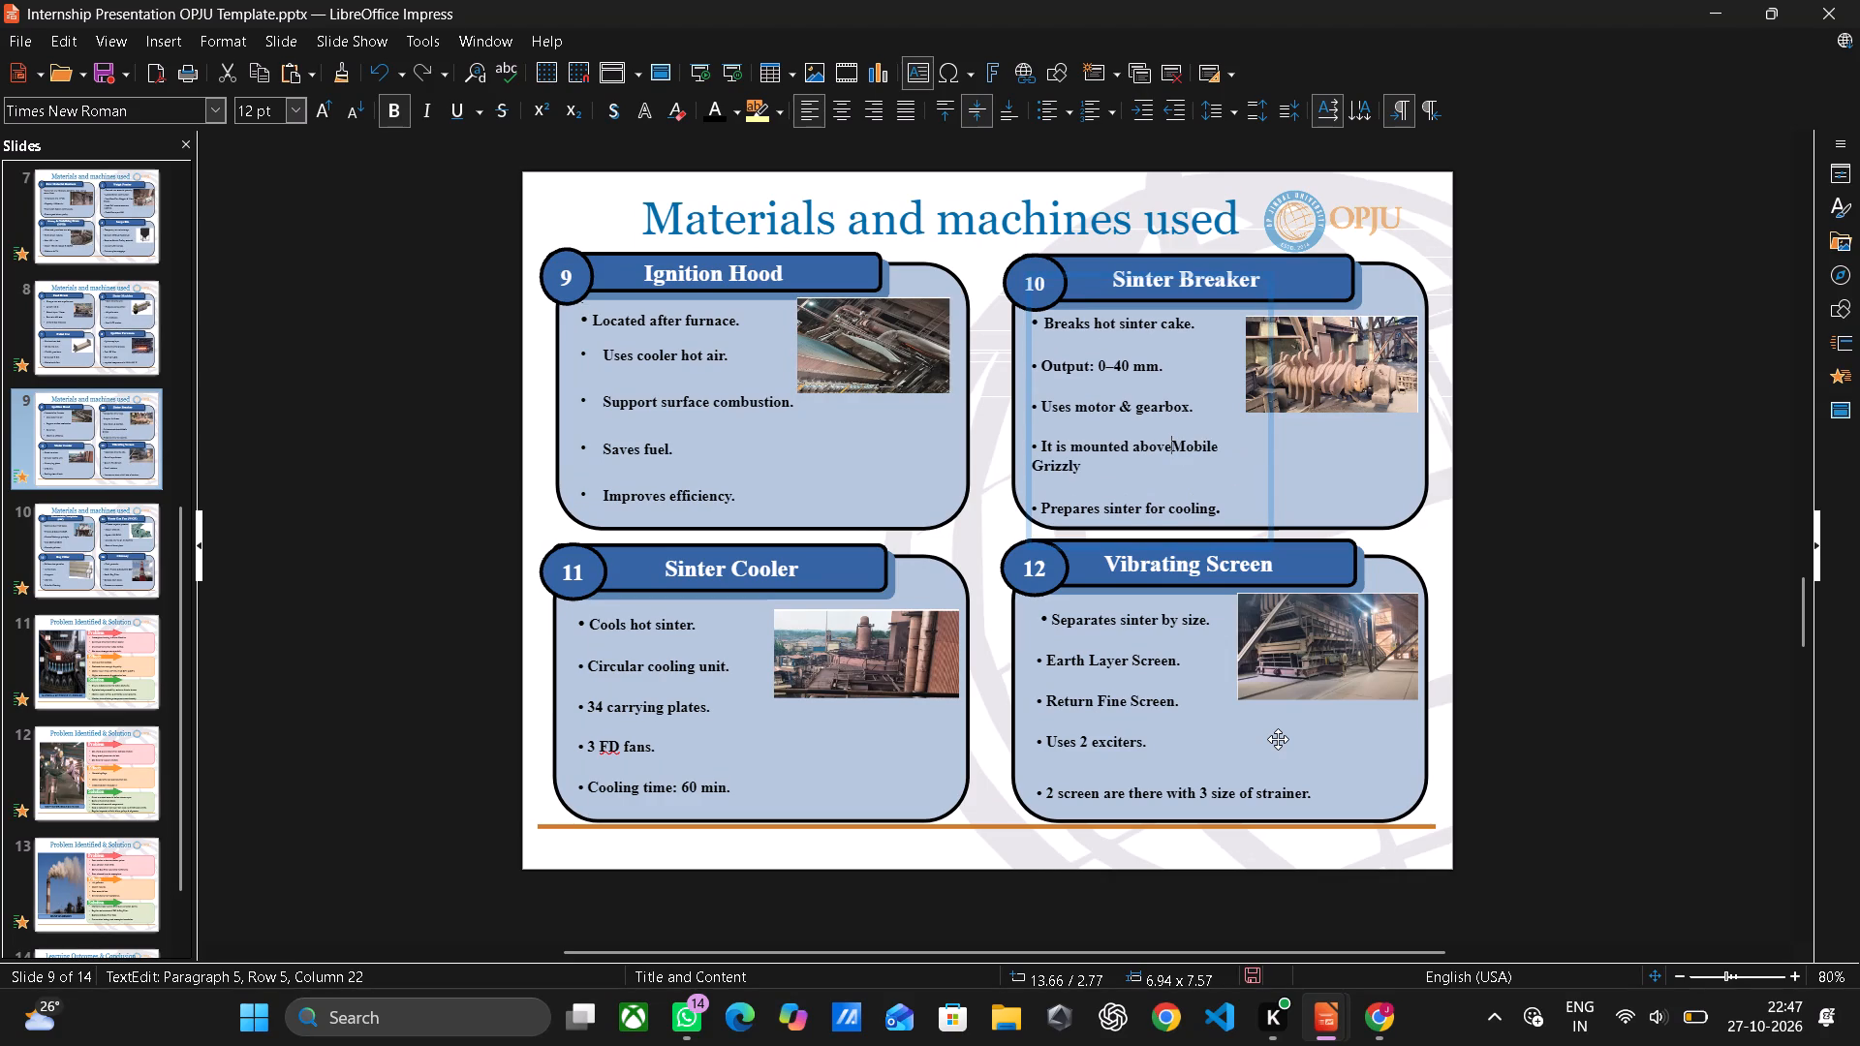
{"action": "key", "text": "space"}
{"action": "type", "text": "the"}
{"action": "key", "text": "space"}
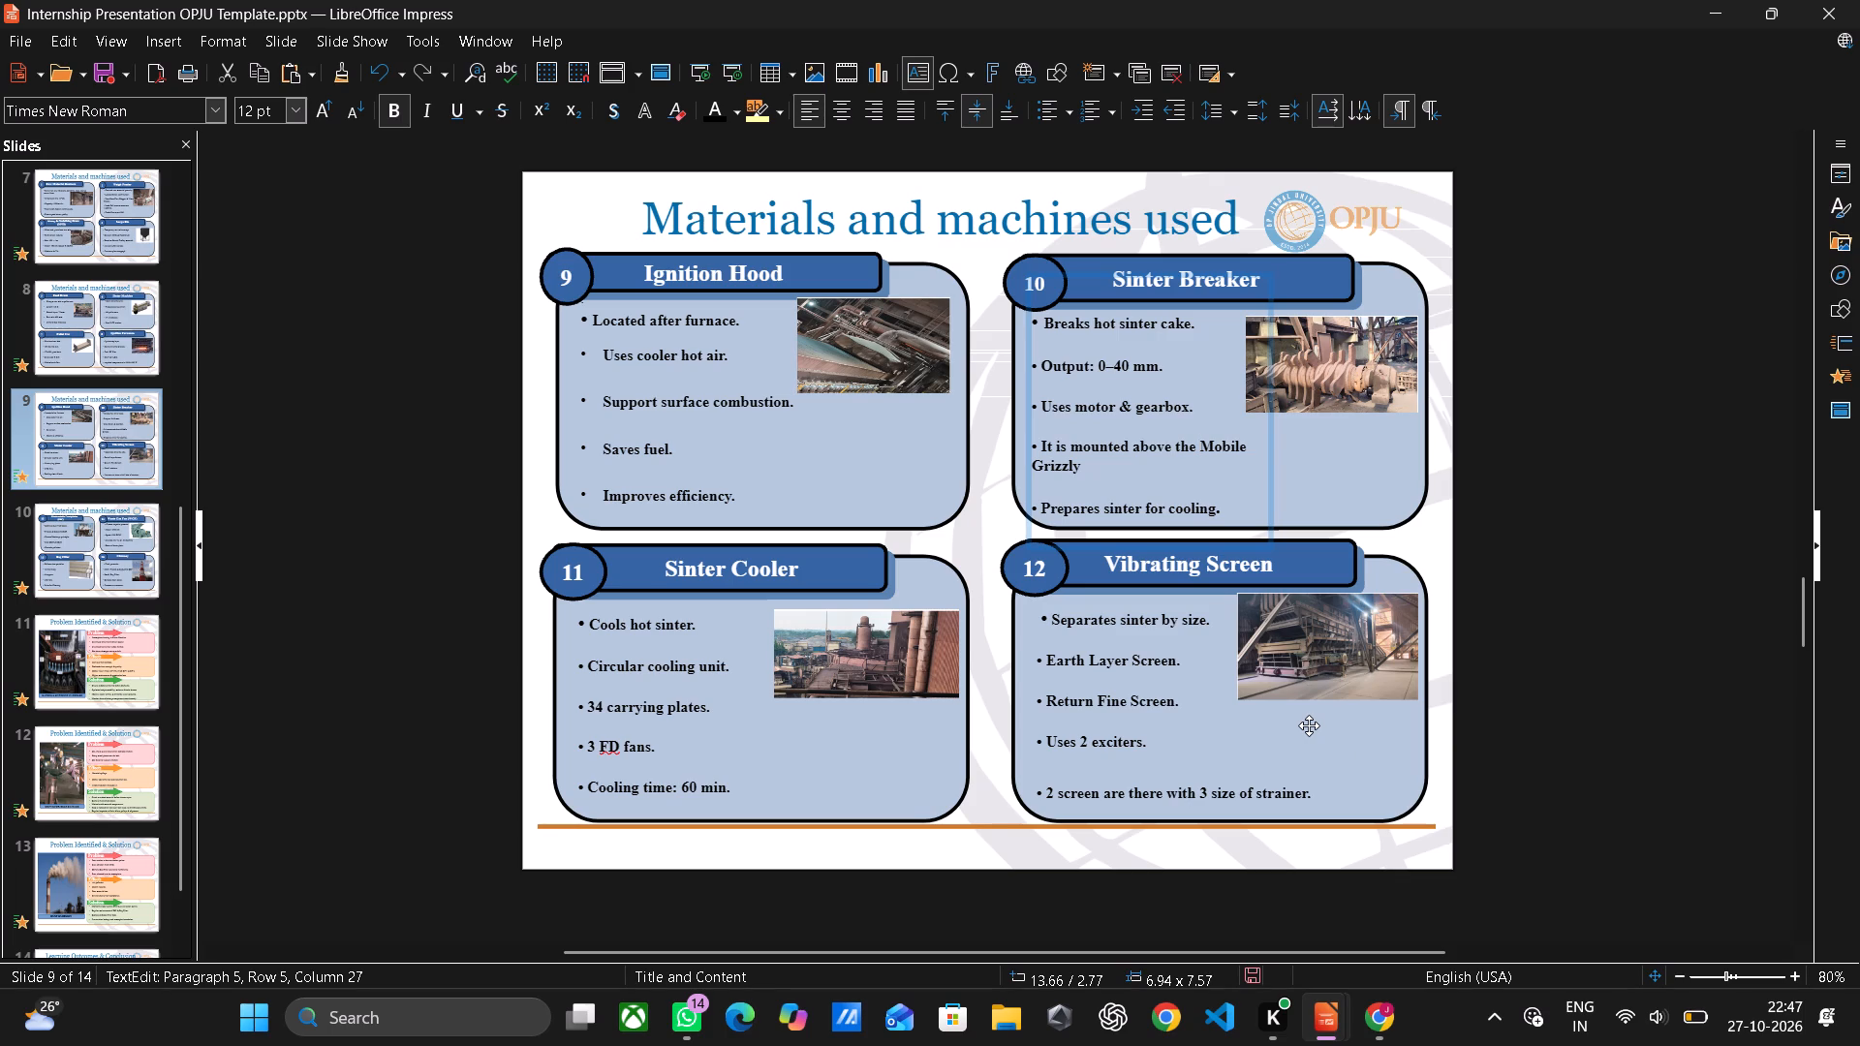
{"action": "left_click", "coordinate": [1089, 476]}
{"action": "left_click", "coordinate": [1089, 468]}
{"action": "key", "text": "BackSpace"}
{"action": "key", "text": "period"}
Review the presentation's slides from the title slide through slide 9, checking their content and the edited bullets.
{"action": "scroll", "coordinate": [1410, 844], "scroll_direction": "up", "scroll_amount": 1}
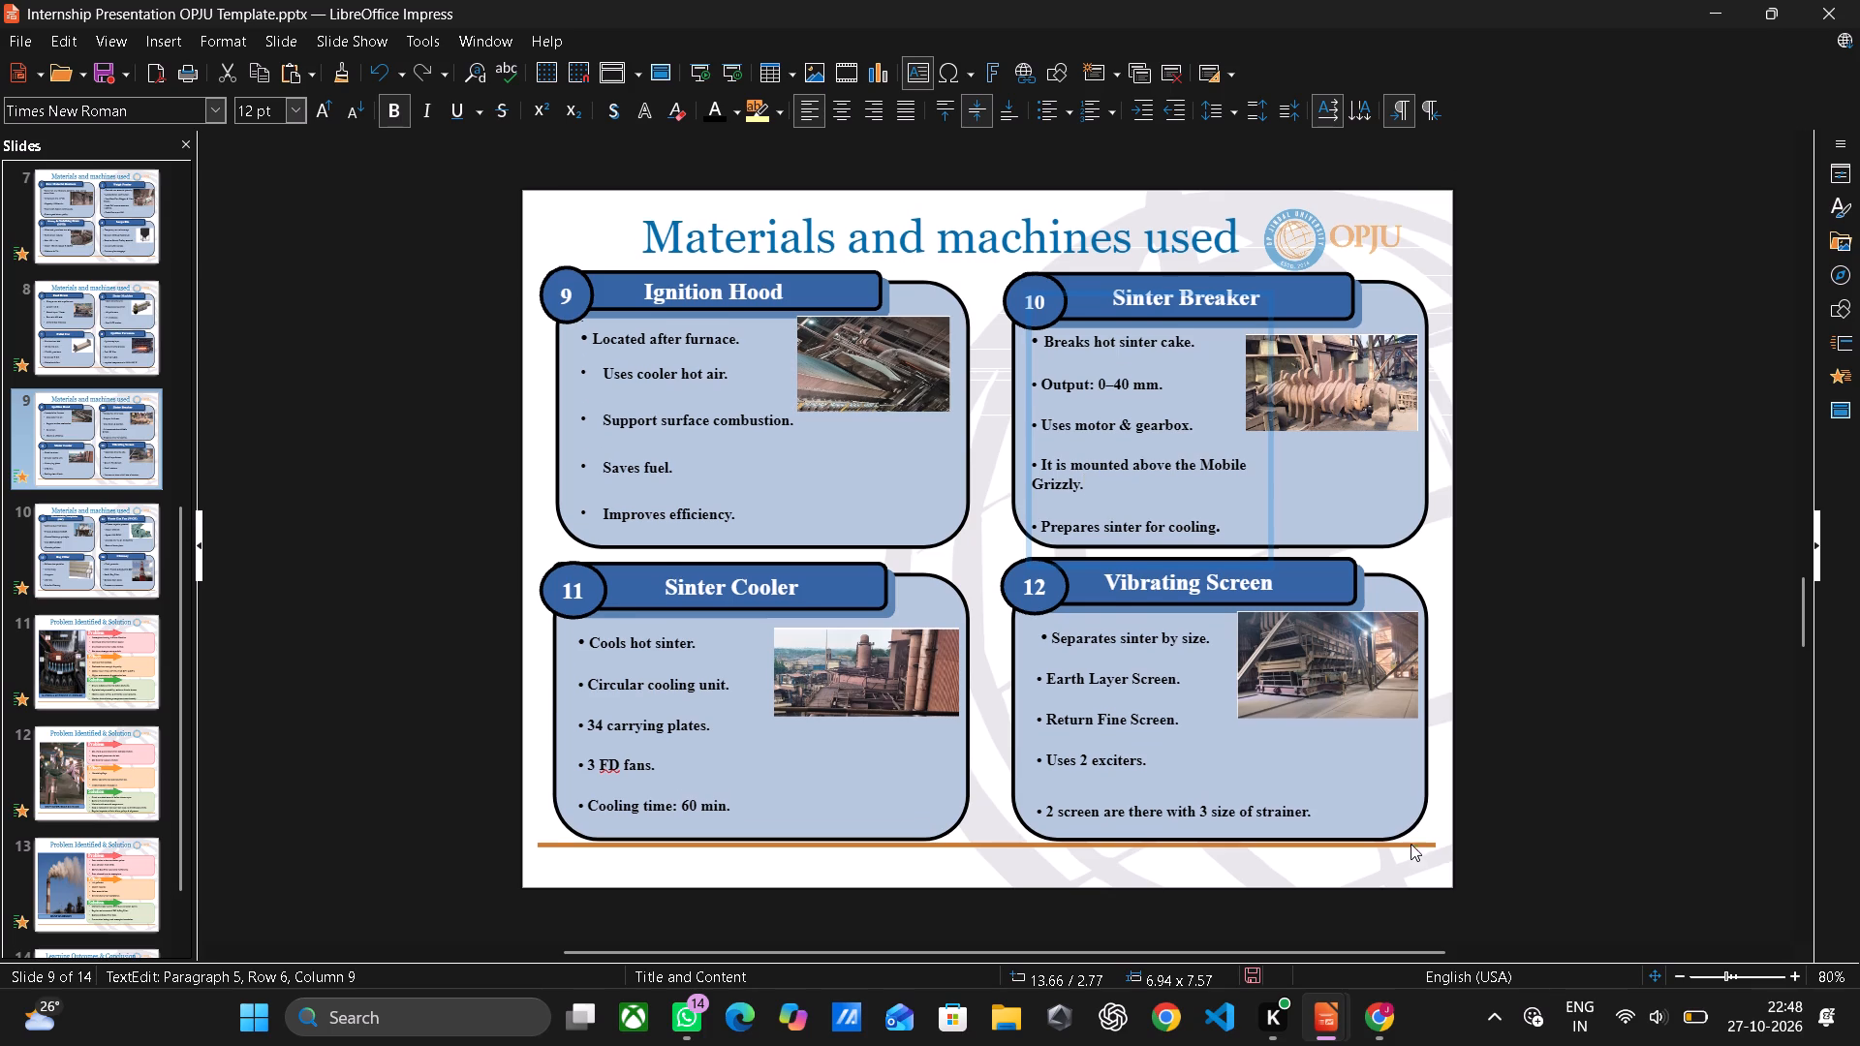
{"action": "scroll", "coordinate": [1410, 844], "scroll_direction": "up", "scroll_amount": 15}
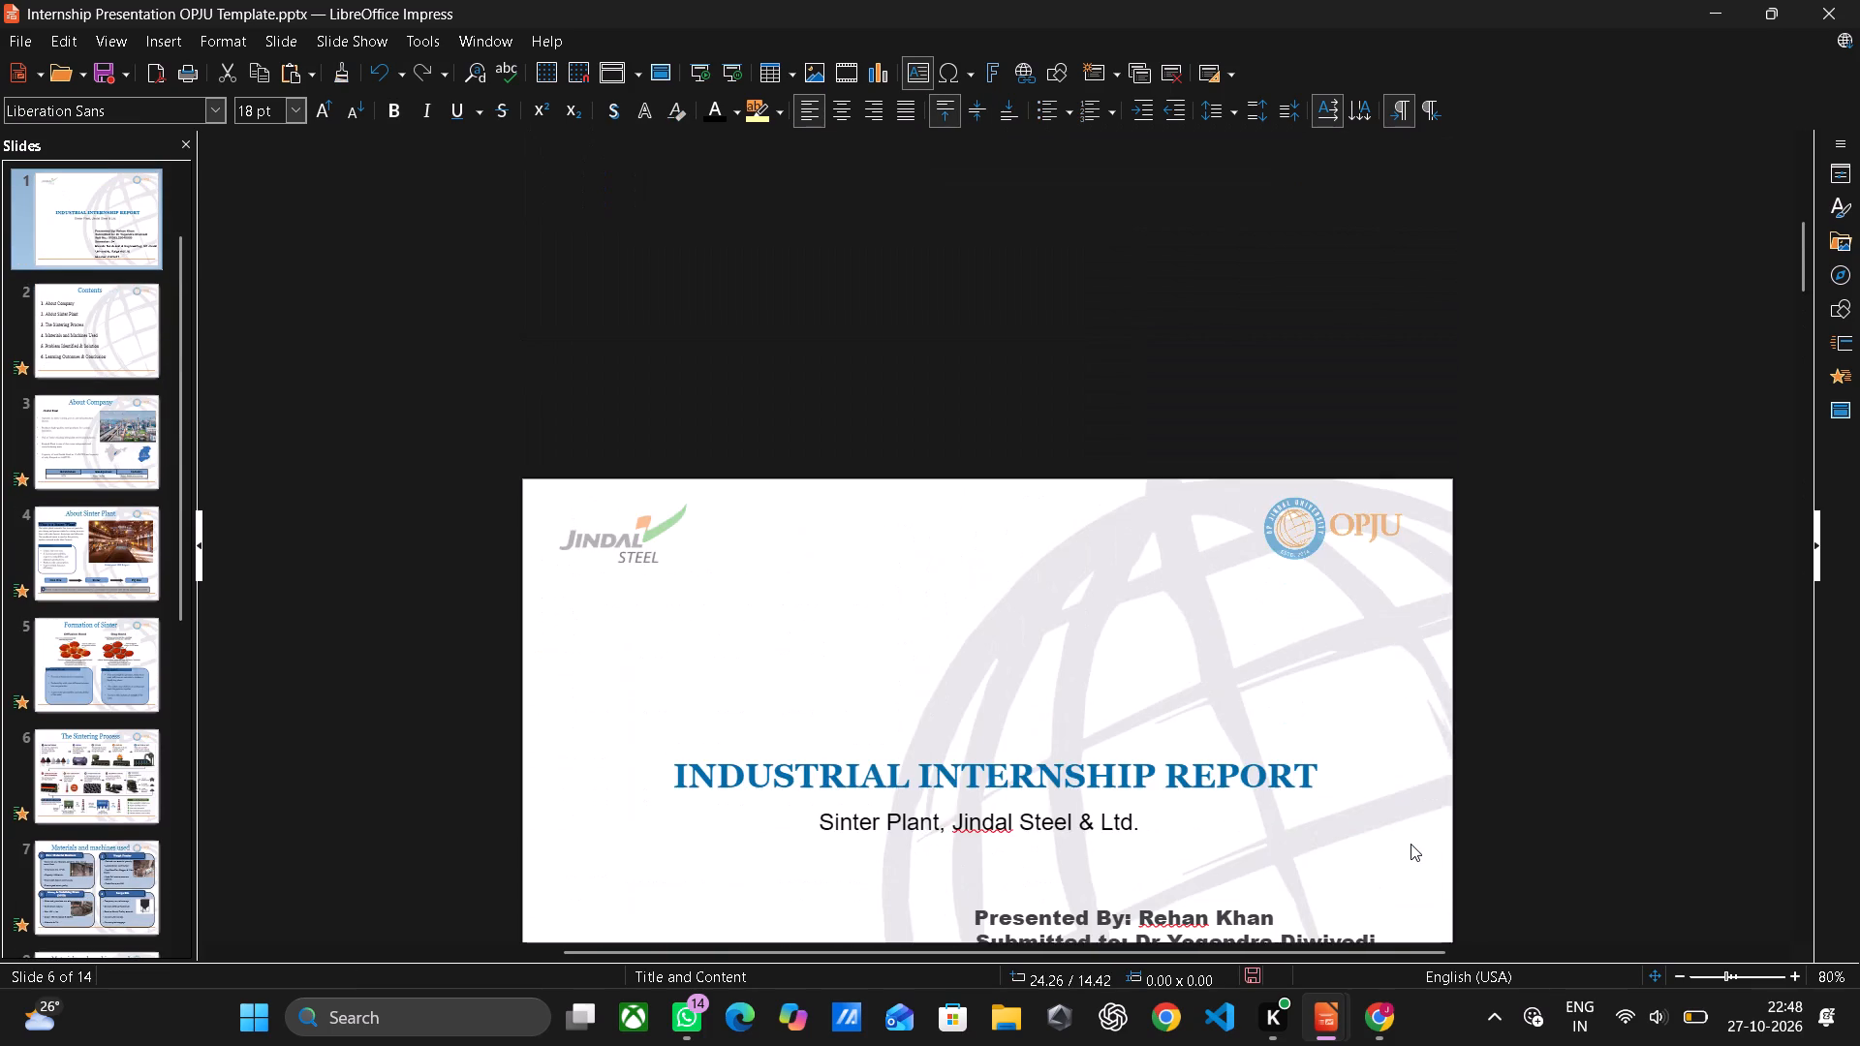
{"action": "scroll", "coordinate": [1410, 844], "scroll_direction": "up", "scroll_amount": 1}
{"action": "scroll", "coordinate": [1410, 844], "scroll_direction": "down", "scroll_amount": 5}
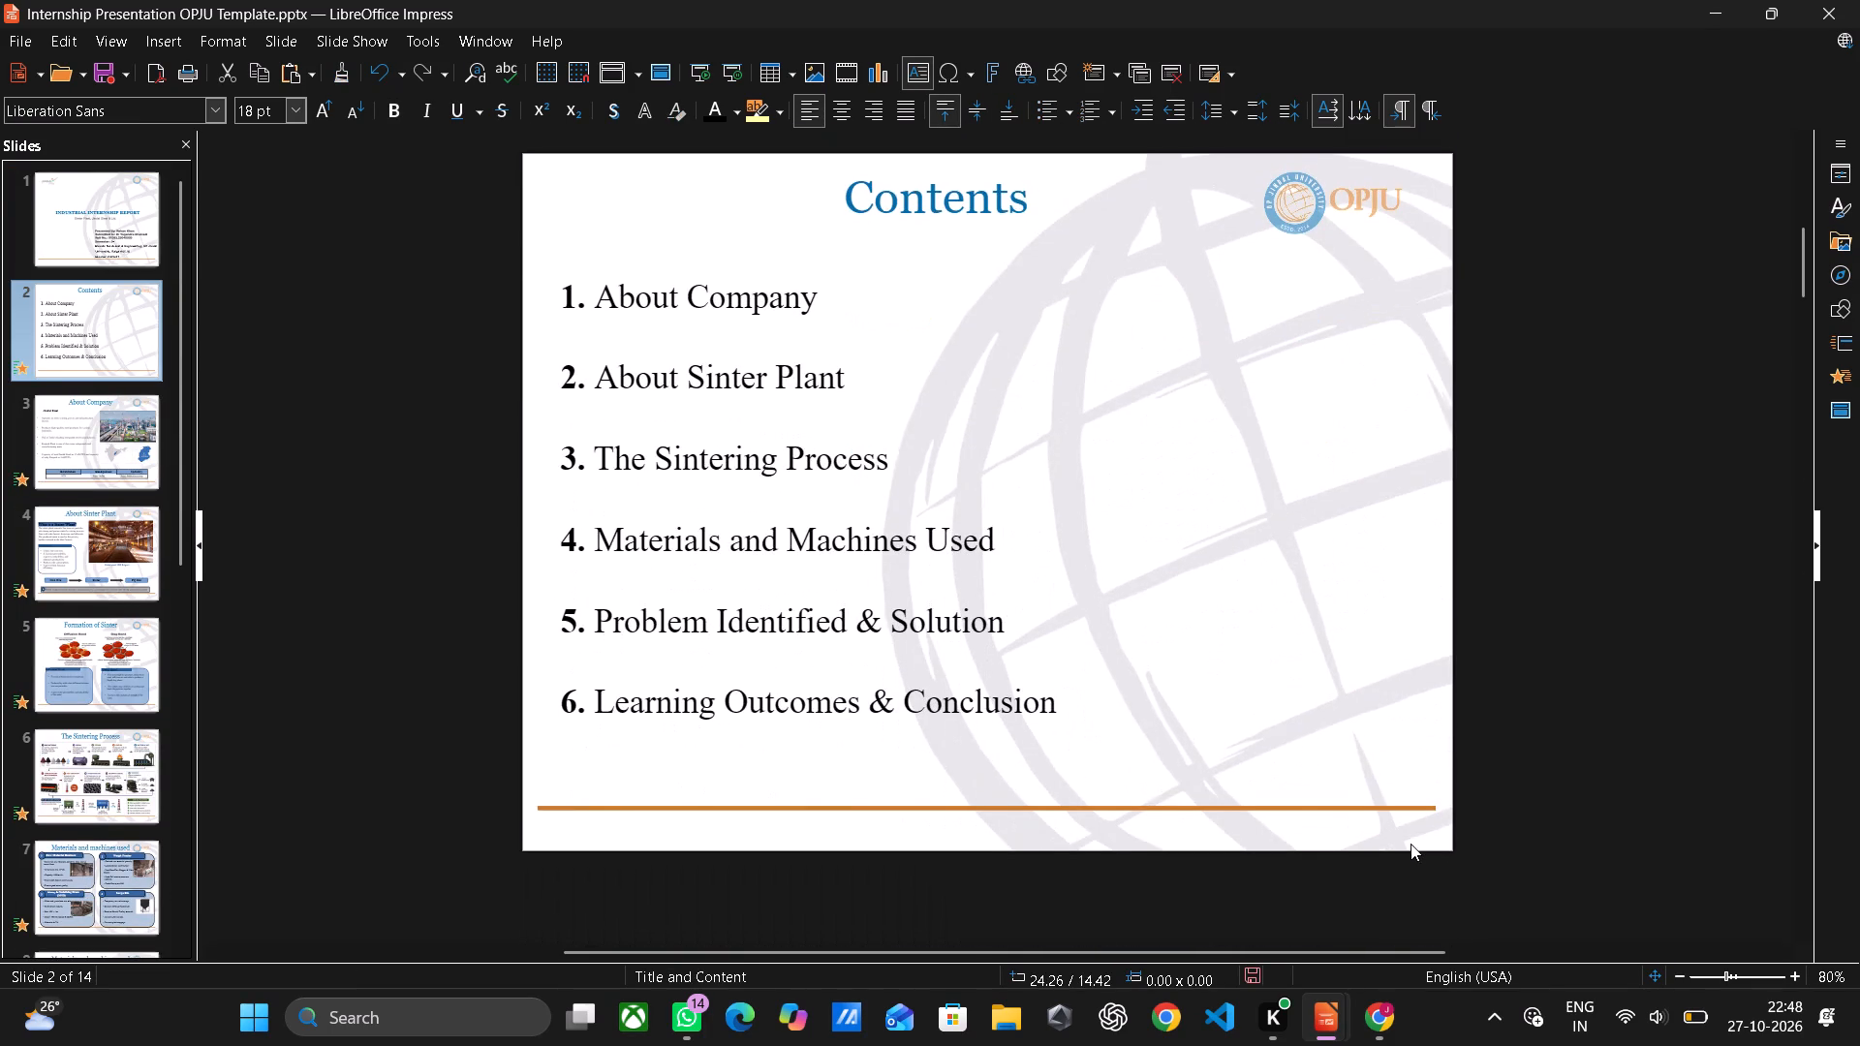
{"action": "scroll", "coordinate": [1410, 844], "scroll_direction": "down", "scroll_amount": 6}
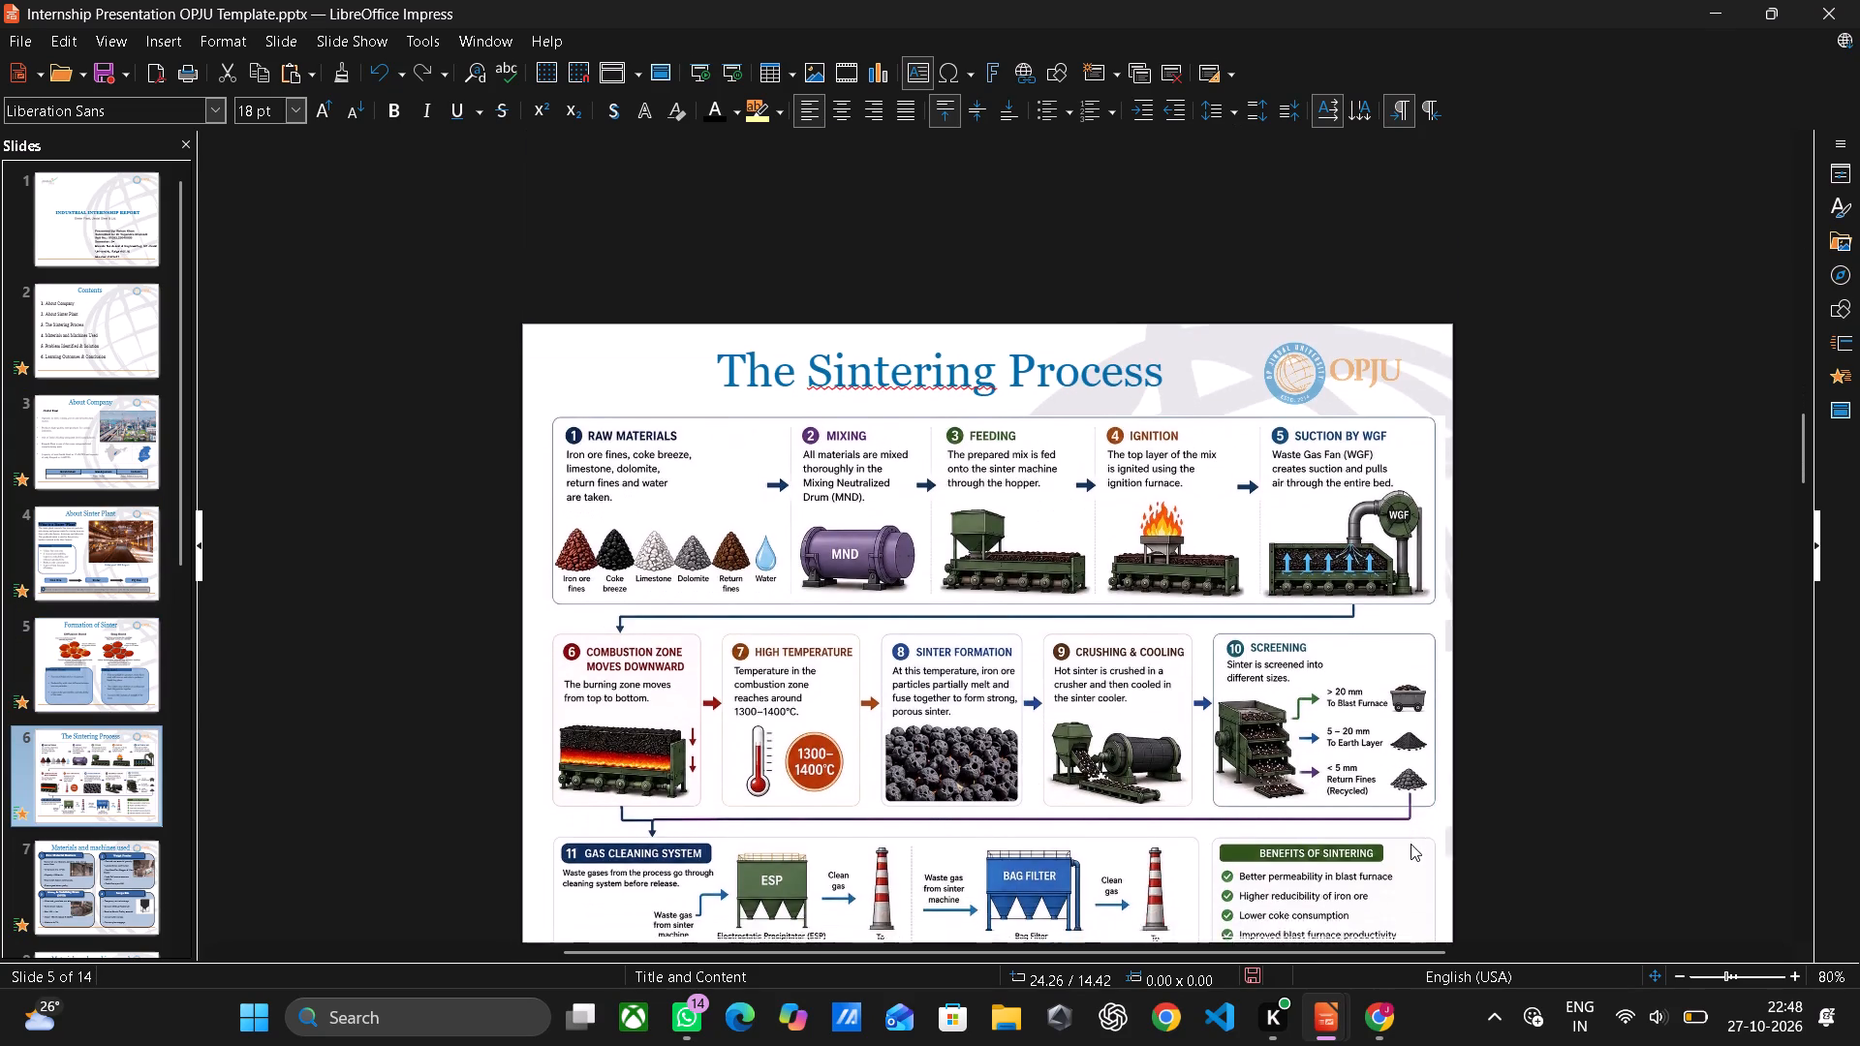
{"action": "scroll", "coordinate": [1410, 844], "scroll_direction": "down", "scroll_amount": 6}
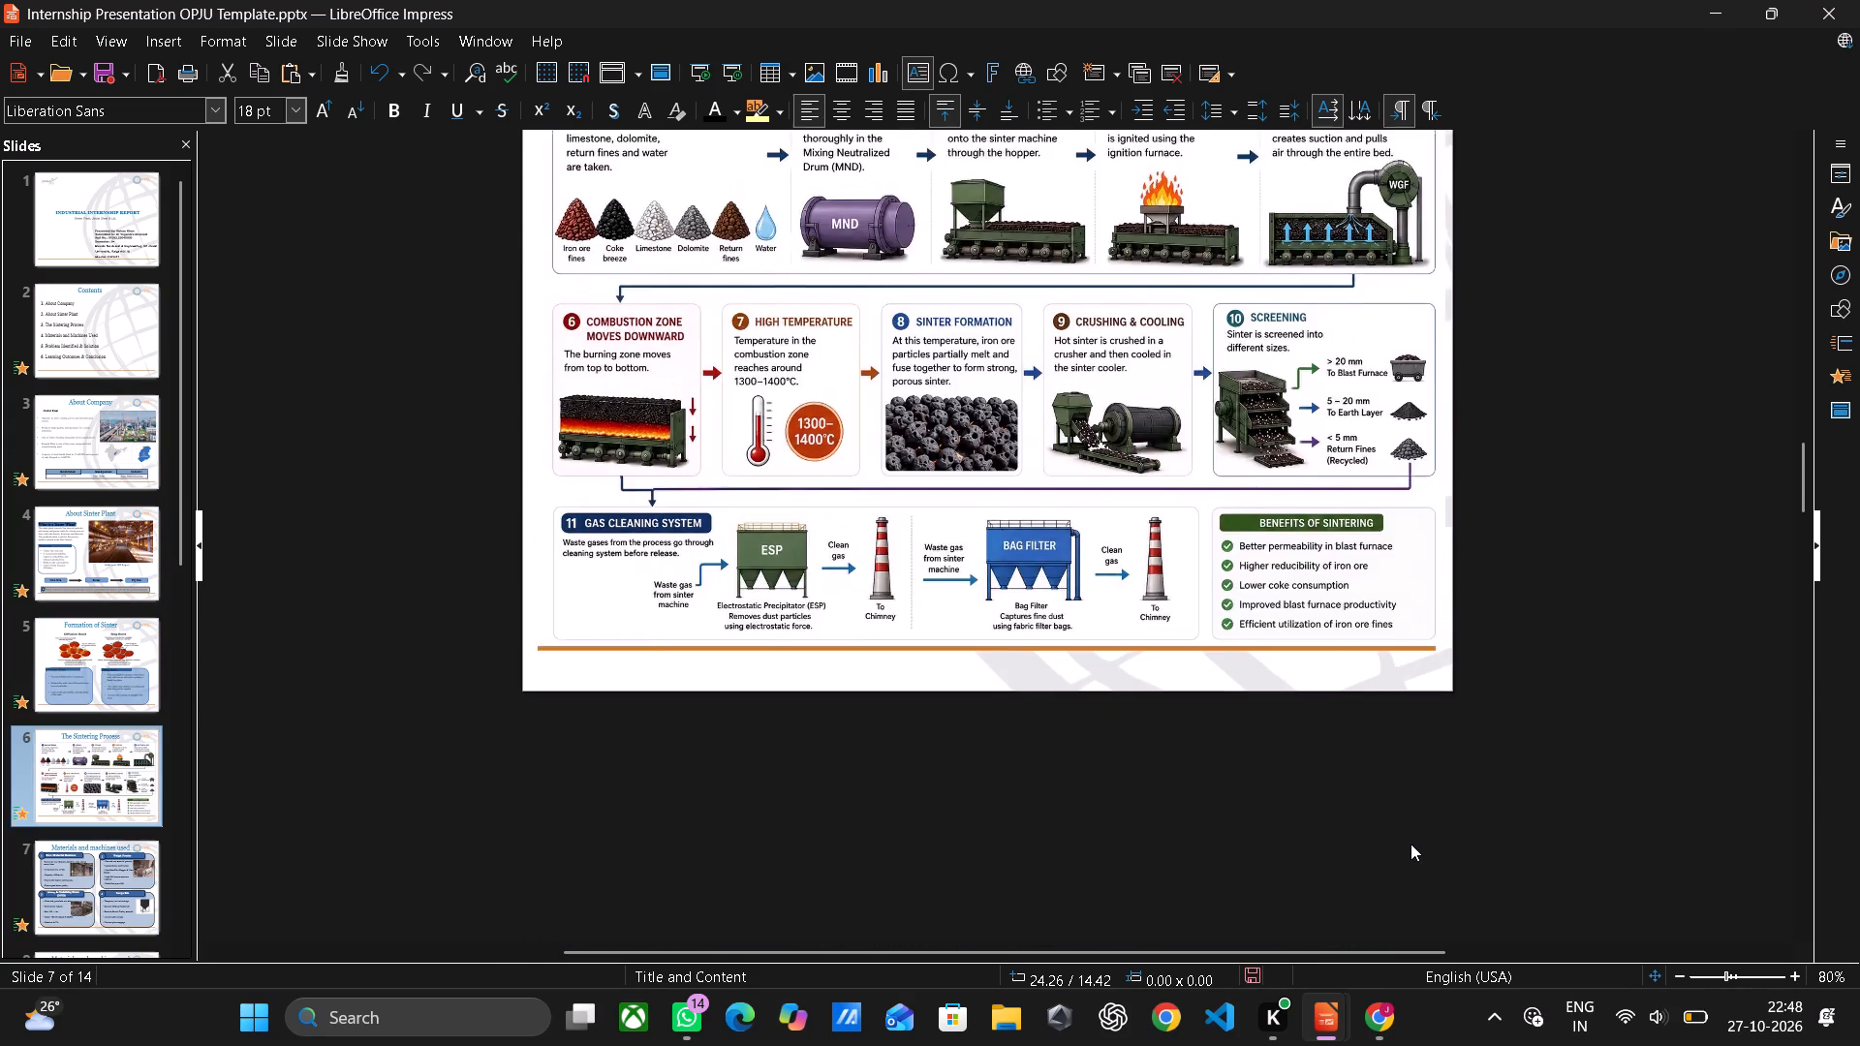
{"action": "scroll", "coordinate": [1410, 844], "scroll_direction": "down", "scroll_amount": 6}
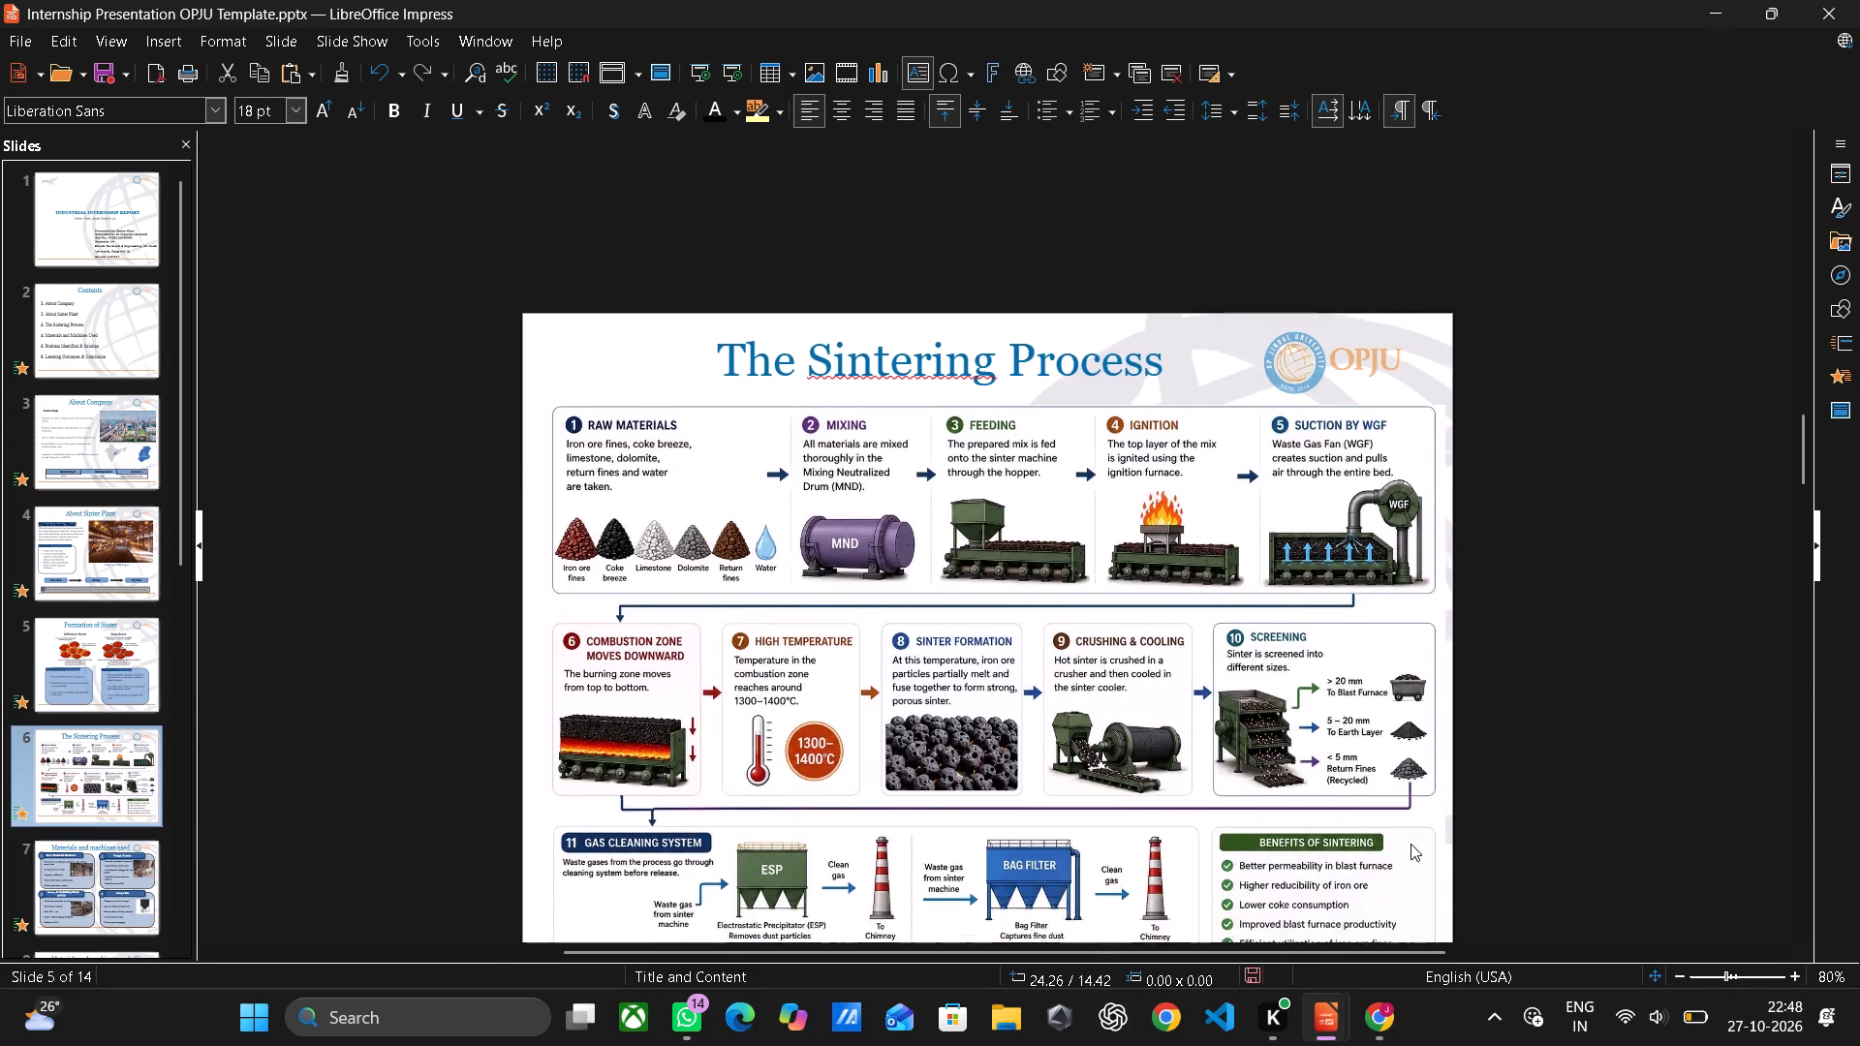
{"action": "scroll", "coordinate": [1410, 844], "scroll_direction": "down", "scroll_amount": 2}
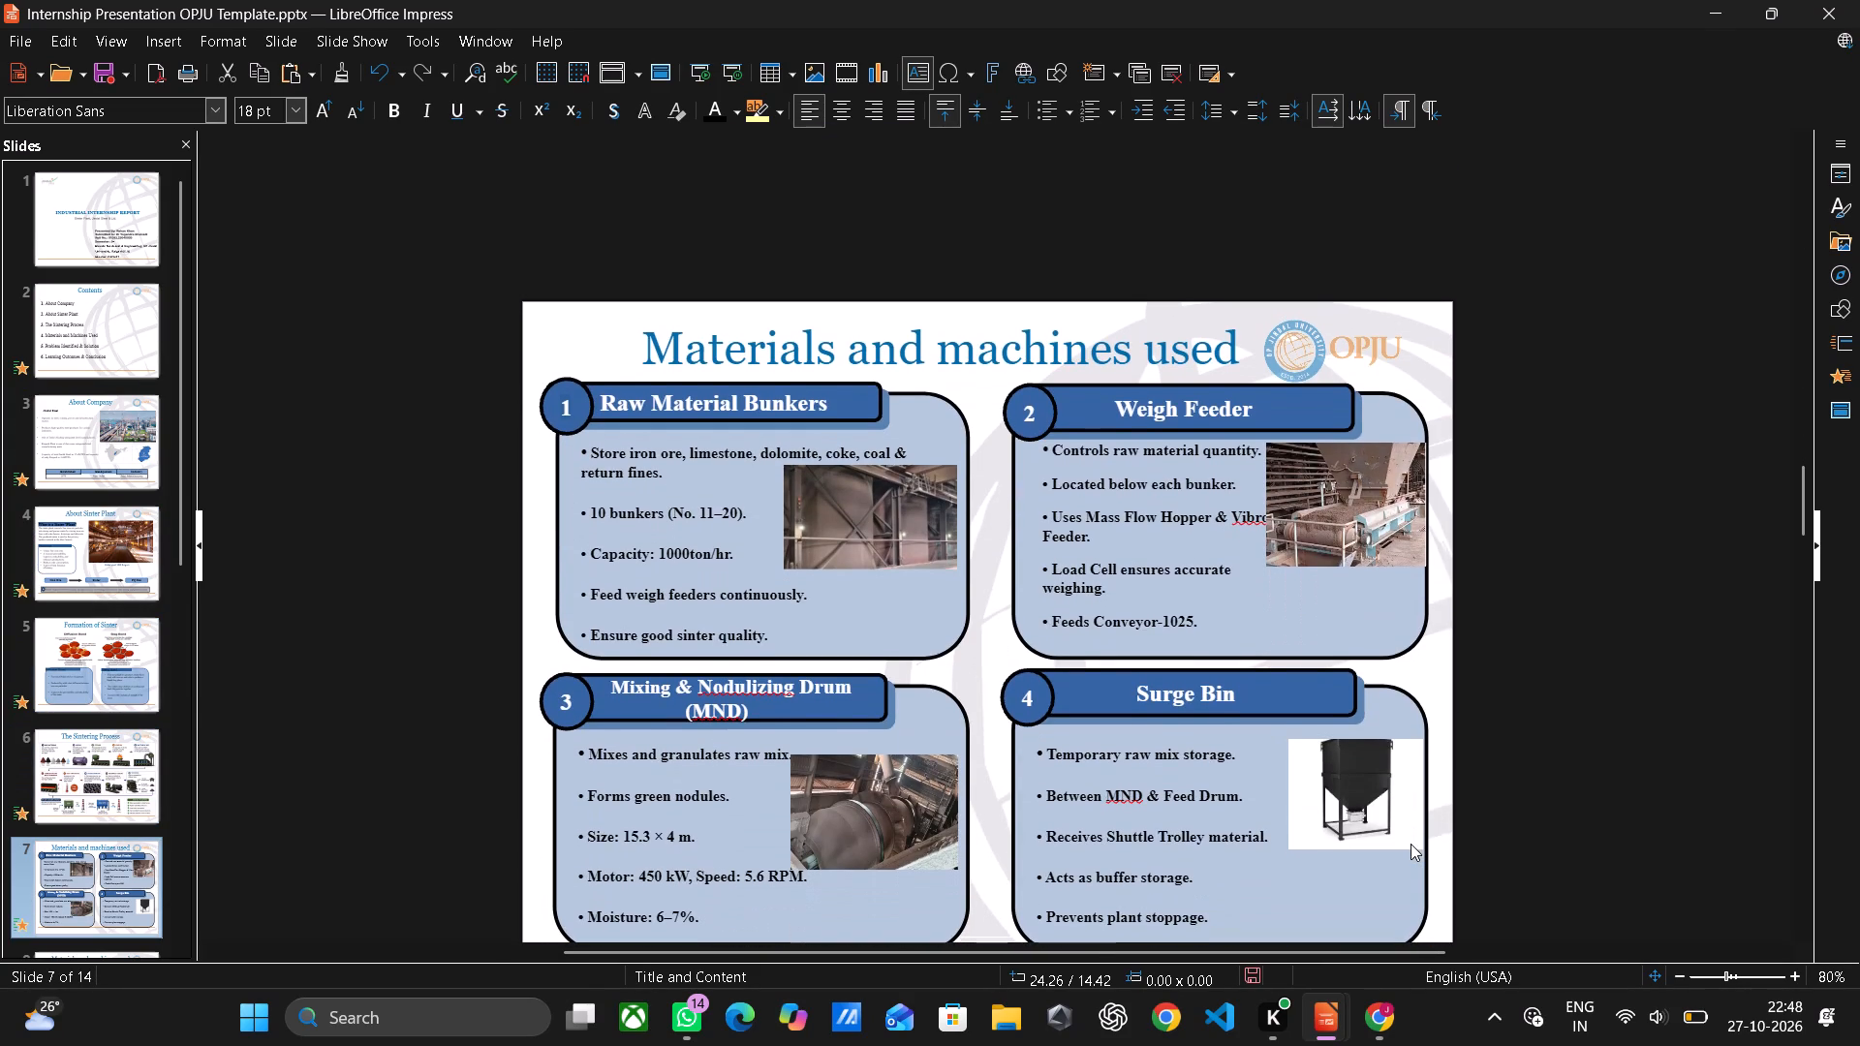
{"action": "scroll", "coordinate": [1410, 844], "scroll_direction": "down", "scroll_amount": 1}
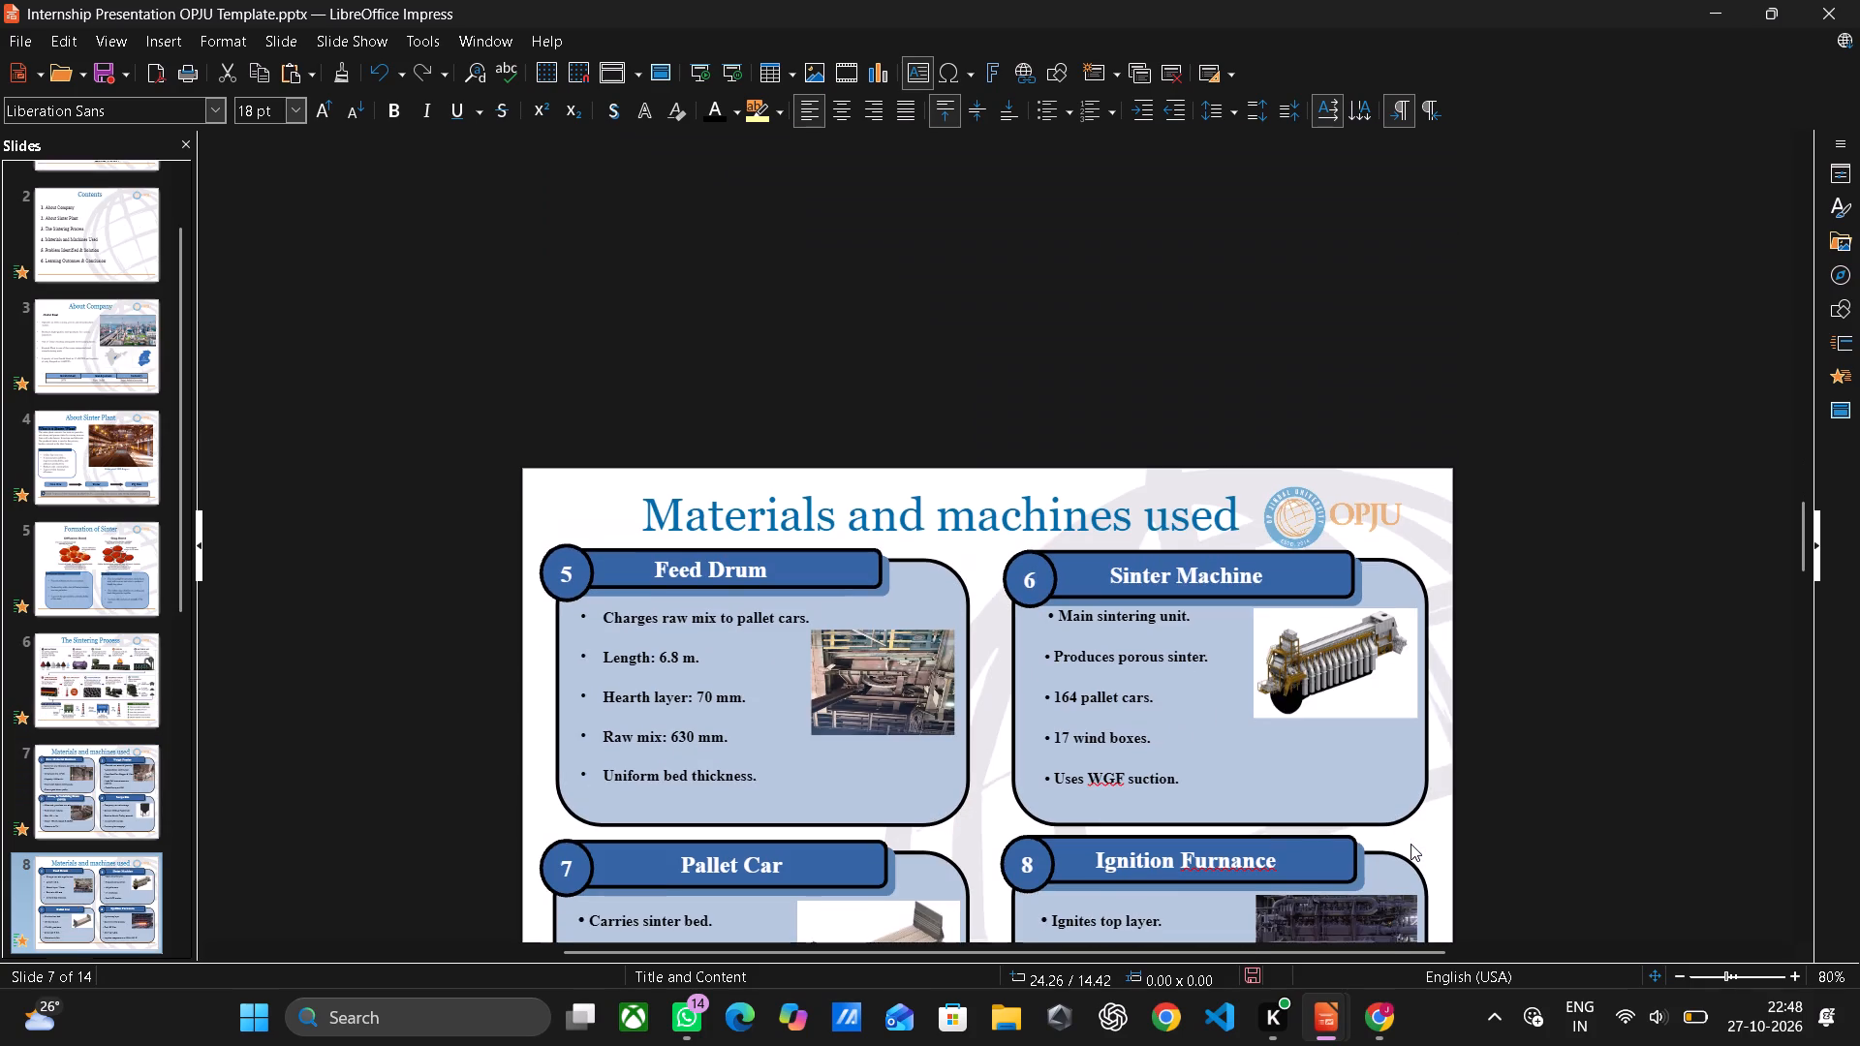
{"action": "scroll", "coordinate": [1410, 844], "scroll_direction": "down", "scroll_amount": 3}
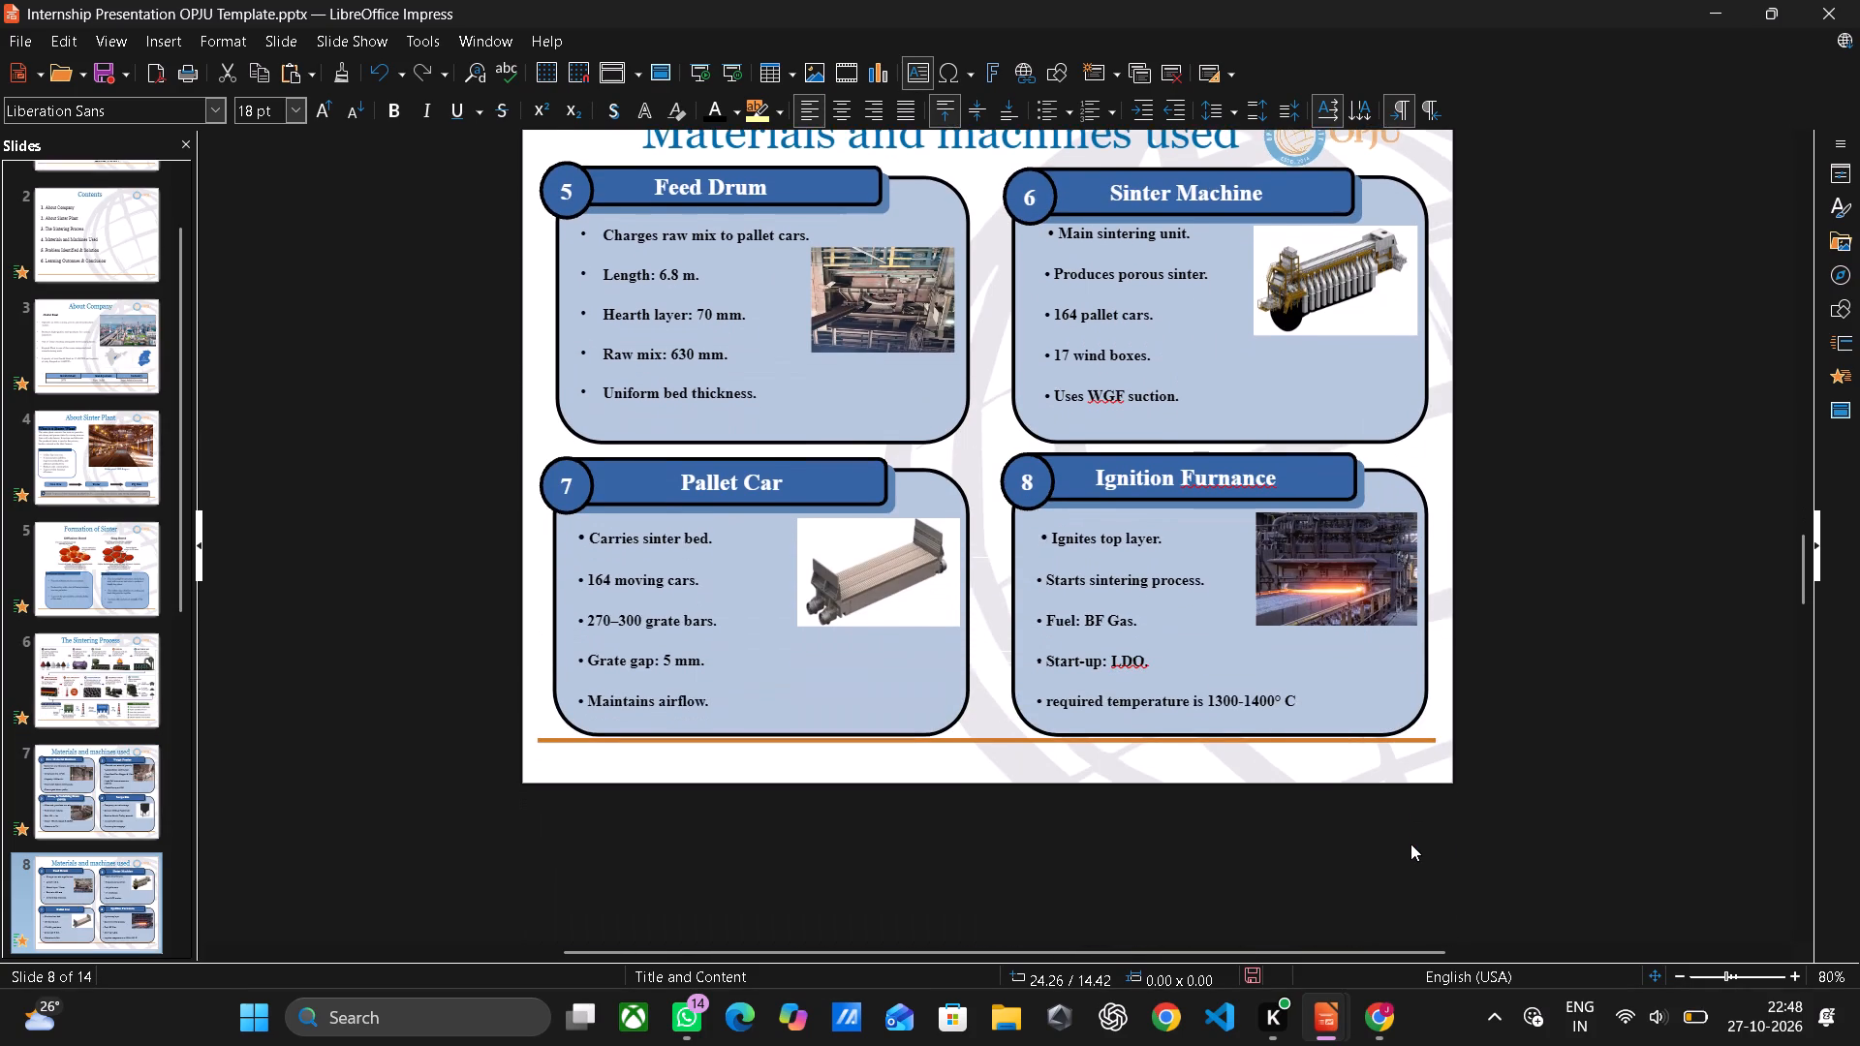
{"action": "scroll", "coordinate": [1410, 844], "scroll_direction": "down", "scroll_amount": 4}
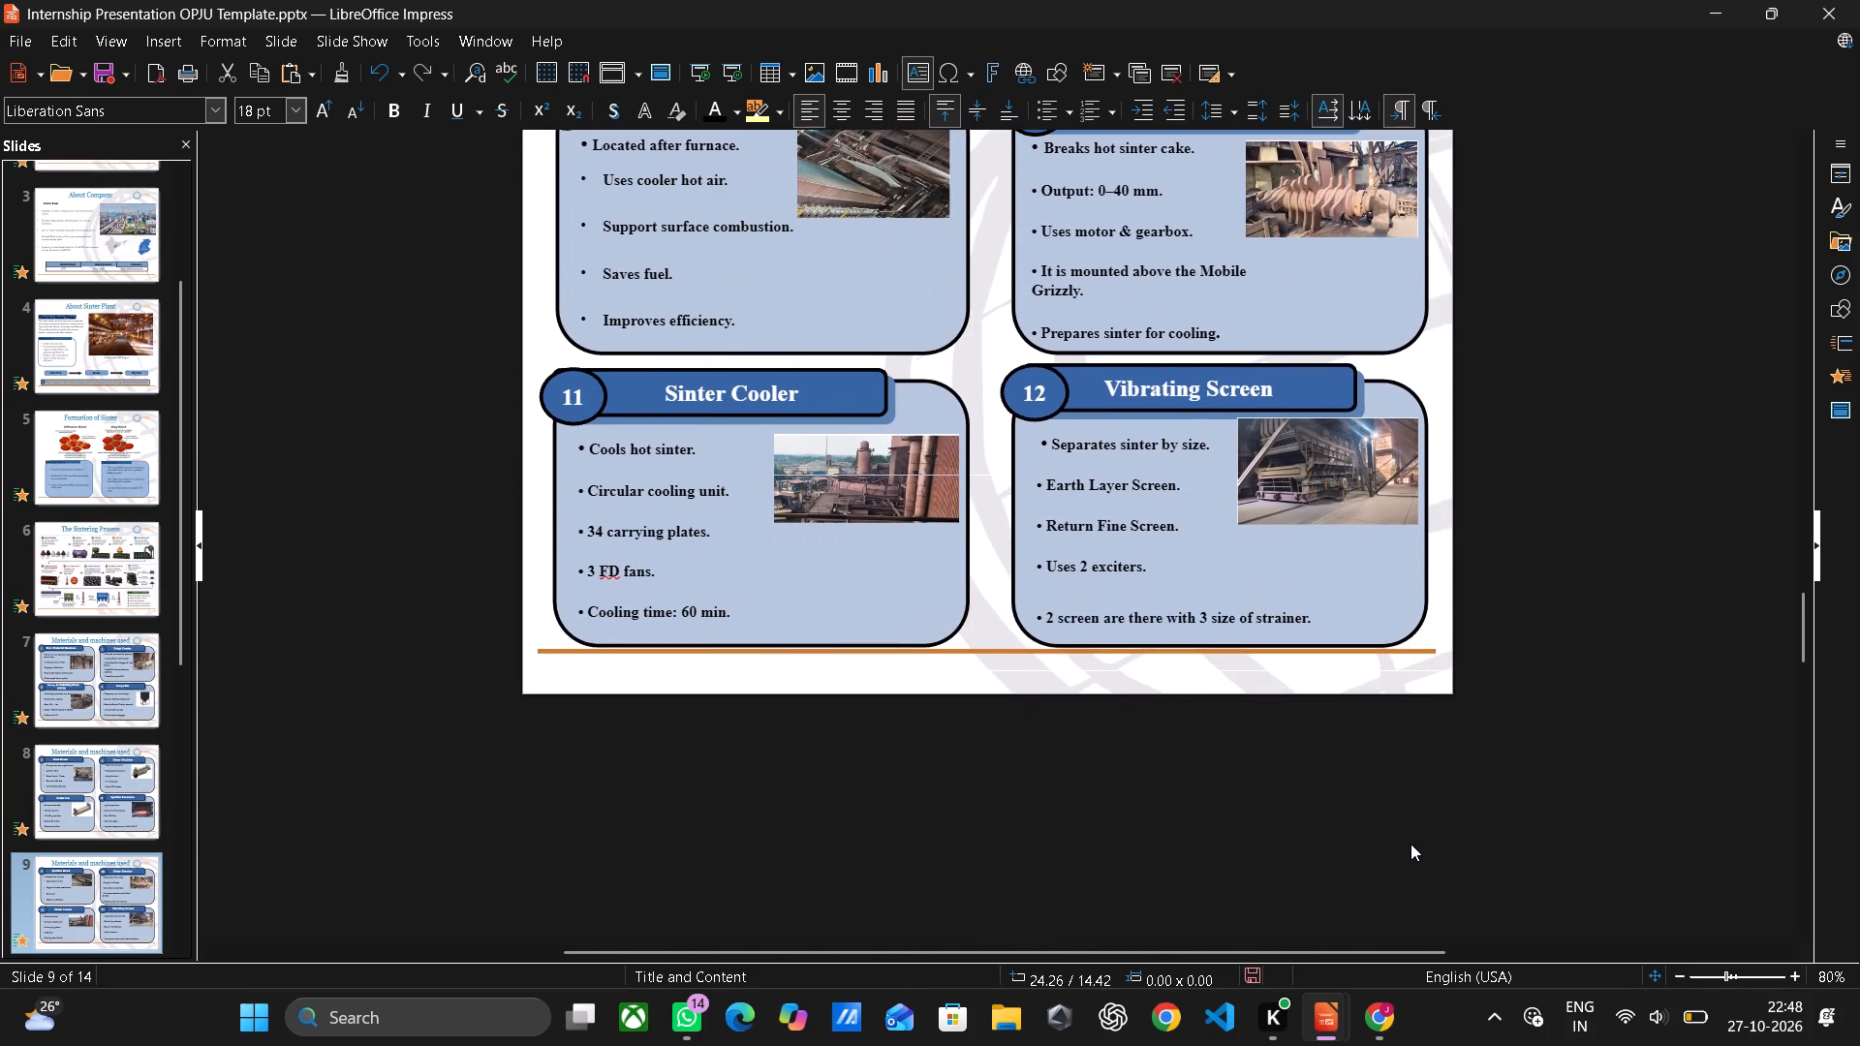
Correct the Waste Gas Fan (WGF) box's fourth bullet on slide 10 to read "provides the -ve pr. In machine".
{"action": "scroll", "coordinate": [1410, 844], "scroll_direction": "down", "scroll_amount": 2}
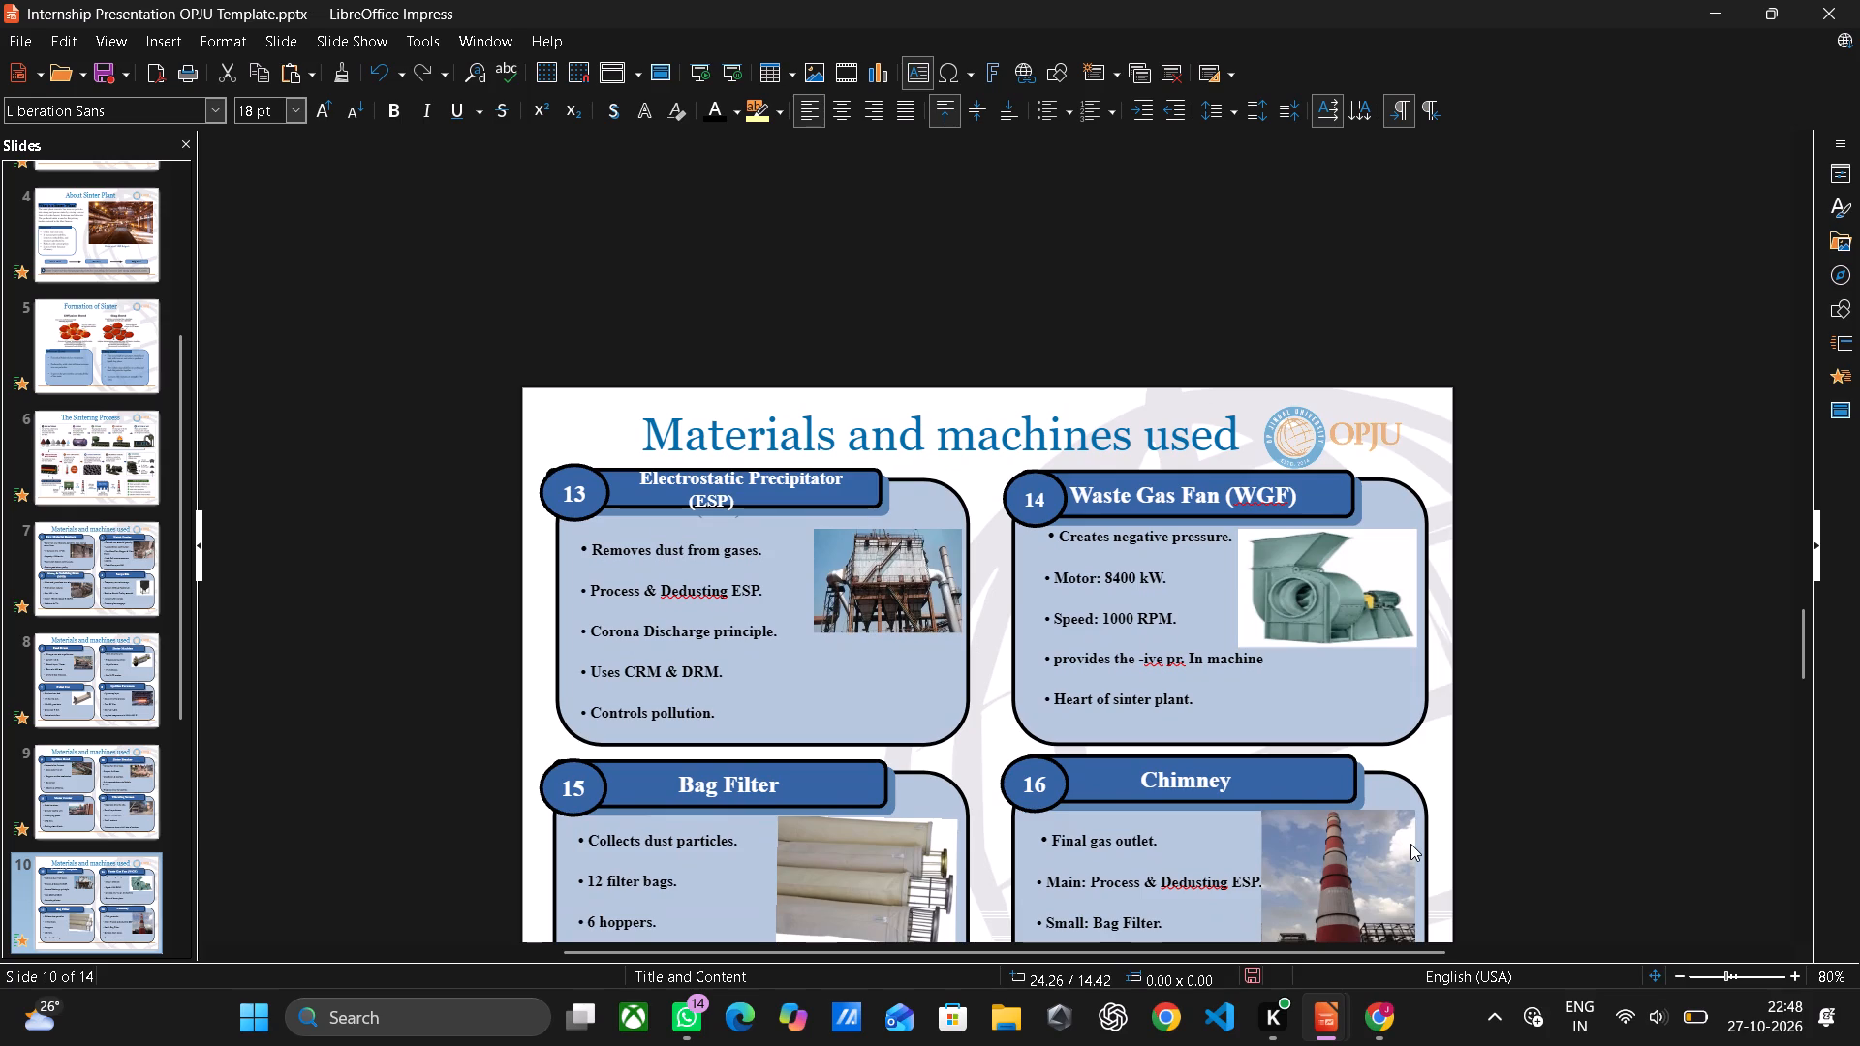
{"action": "left_click", "coordinate": [1182, 658]}
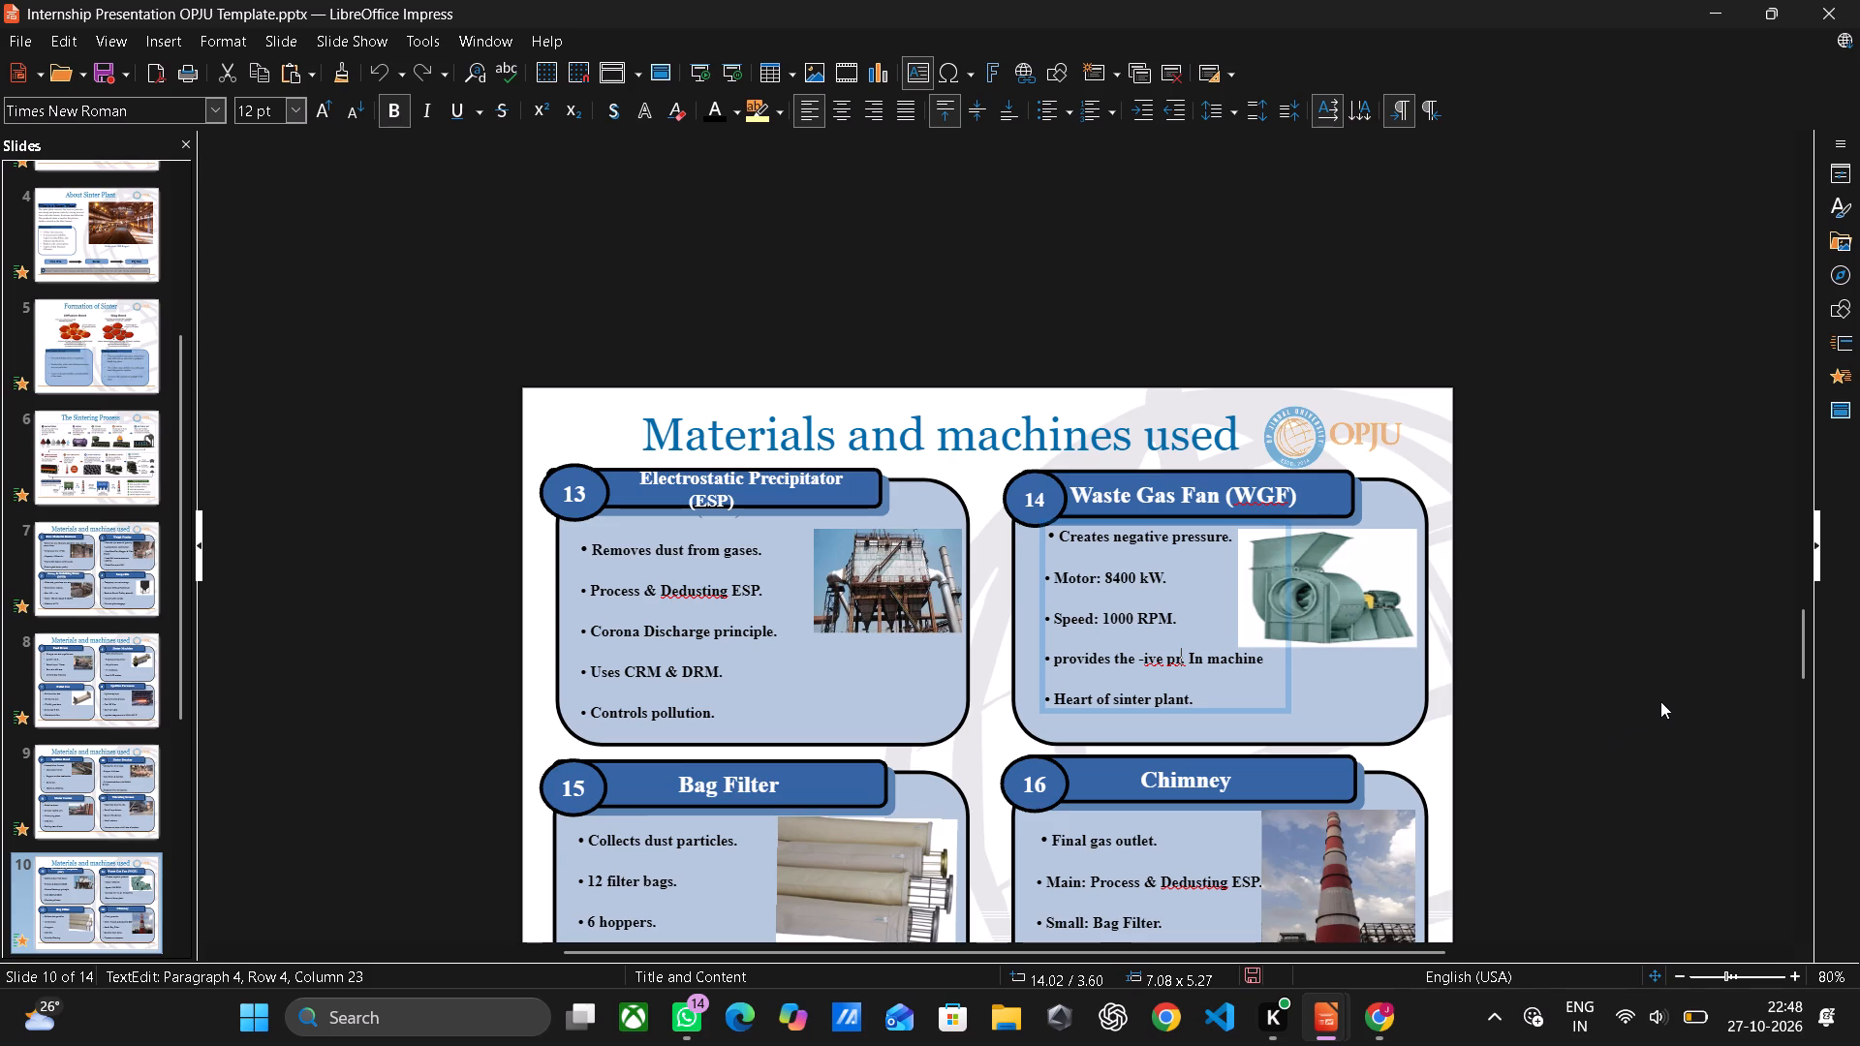
{"action": "left_click", "coordinate": [1149, 658]}
{"action": "key", "text": "BackSpace"}
{"action": "left_click", "coordinate": [1521, 693]}
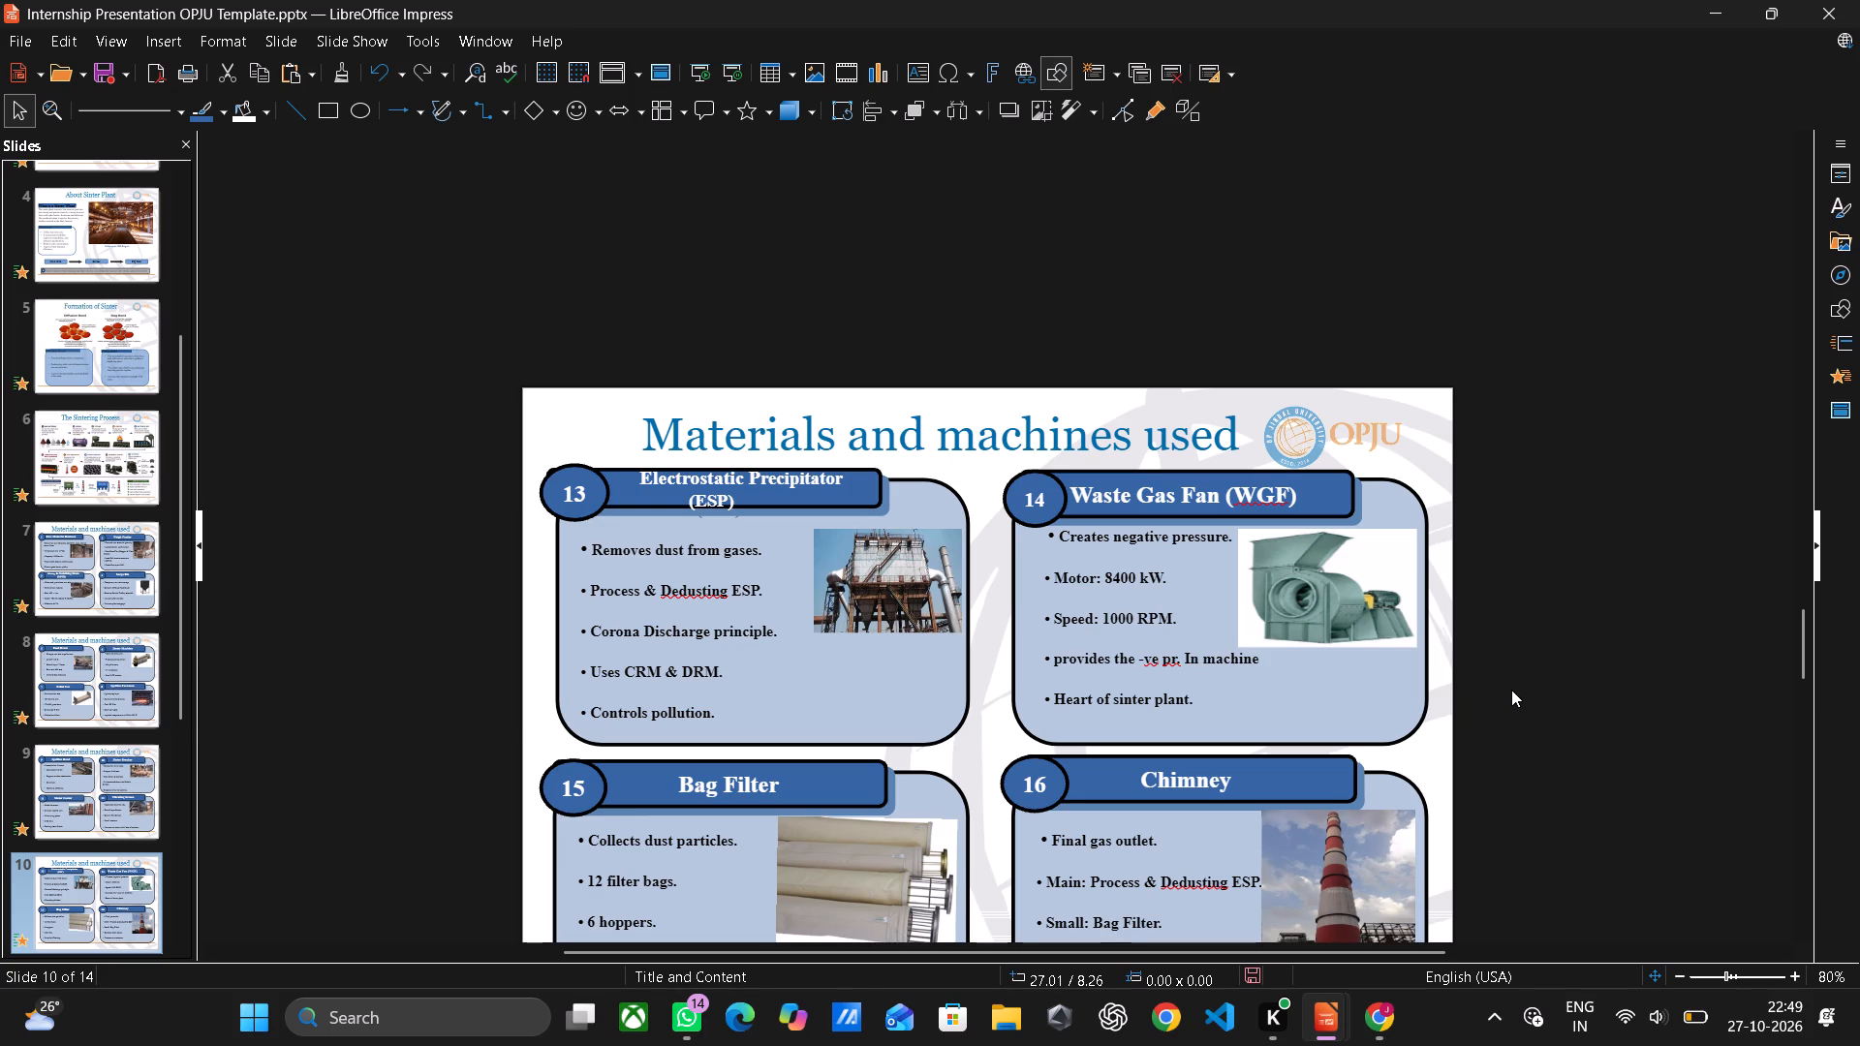
Copy "Due to quenching mechanical properties damages" from the Problem box on slide 11 of the Template-1 presentation.
{"action": "scroll", "coordinate": [1511, 690], "scroll_direction": "down", "scroll_amount": 2}
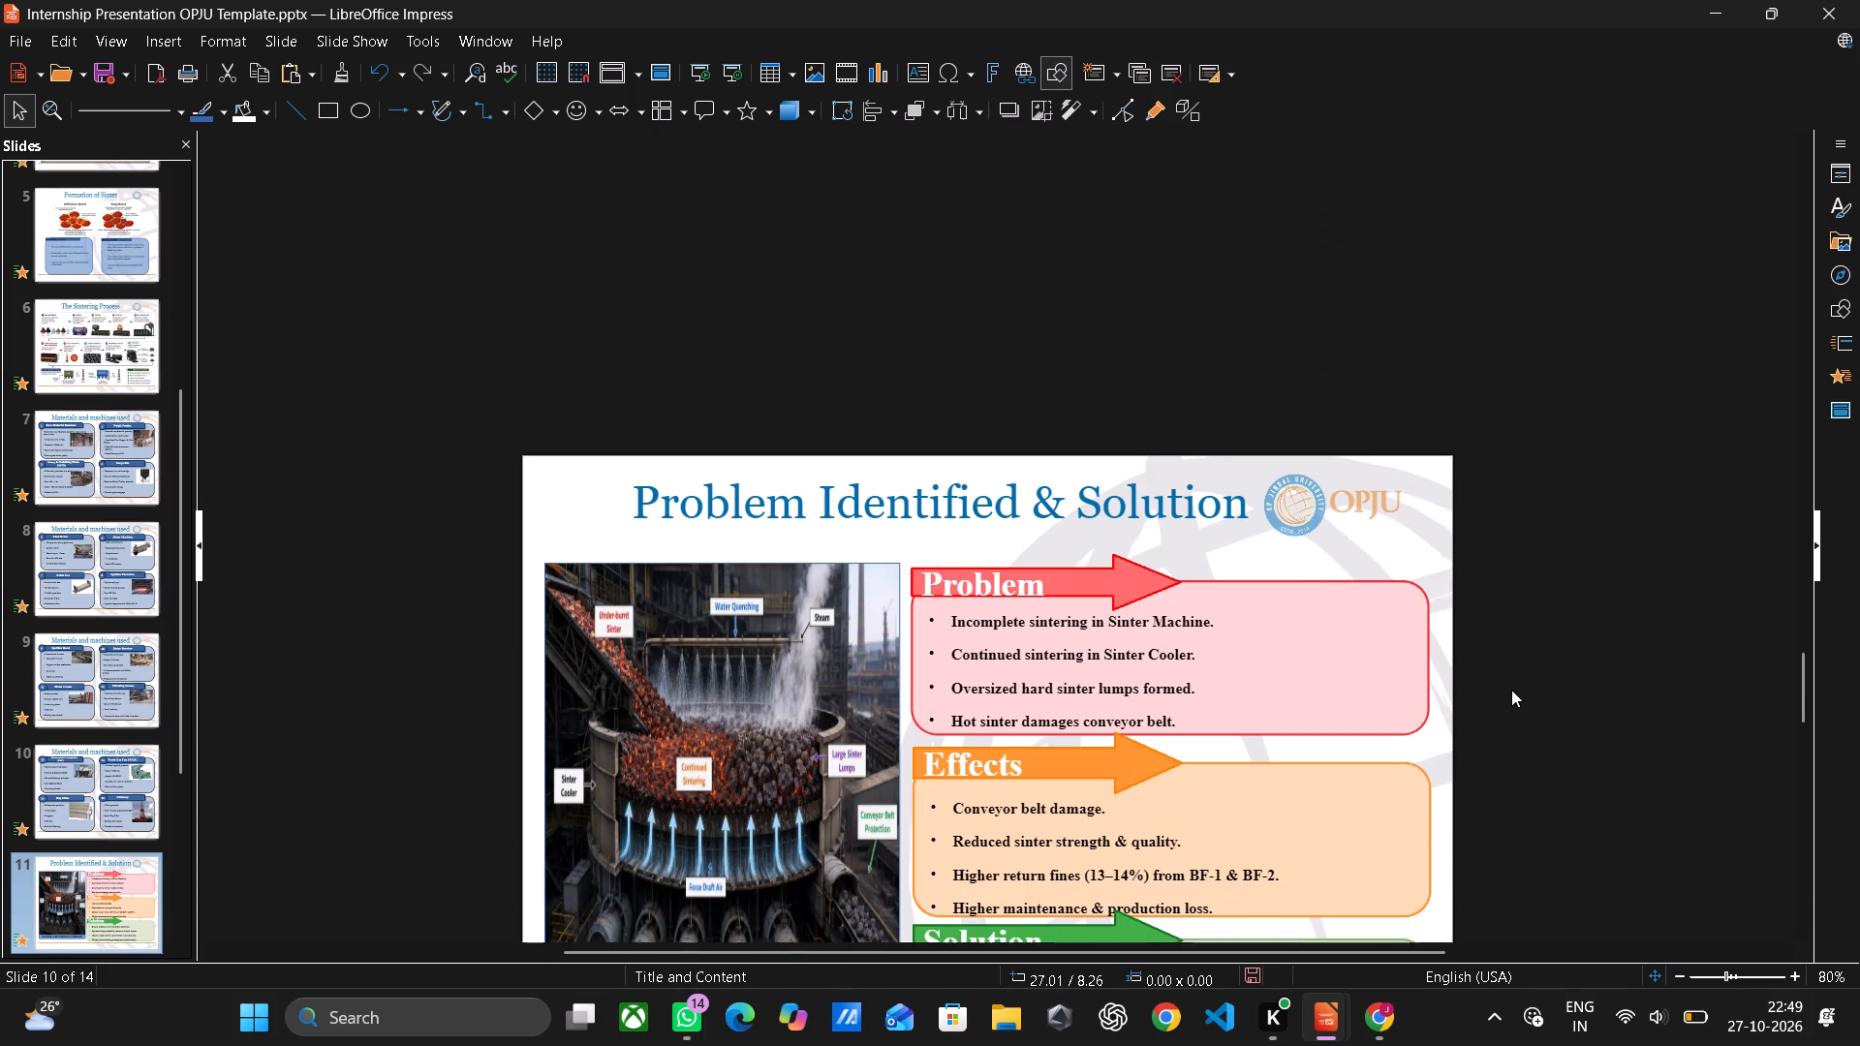
{"action": "scroll", "coordinate": [1511, 690], "scroll_direction": "down", "scroll_amount": 3}
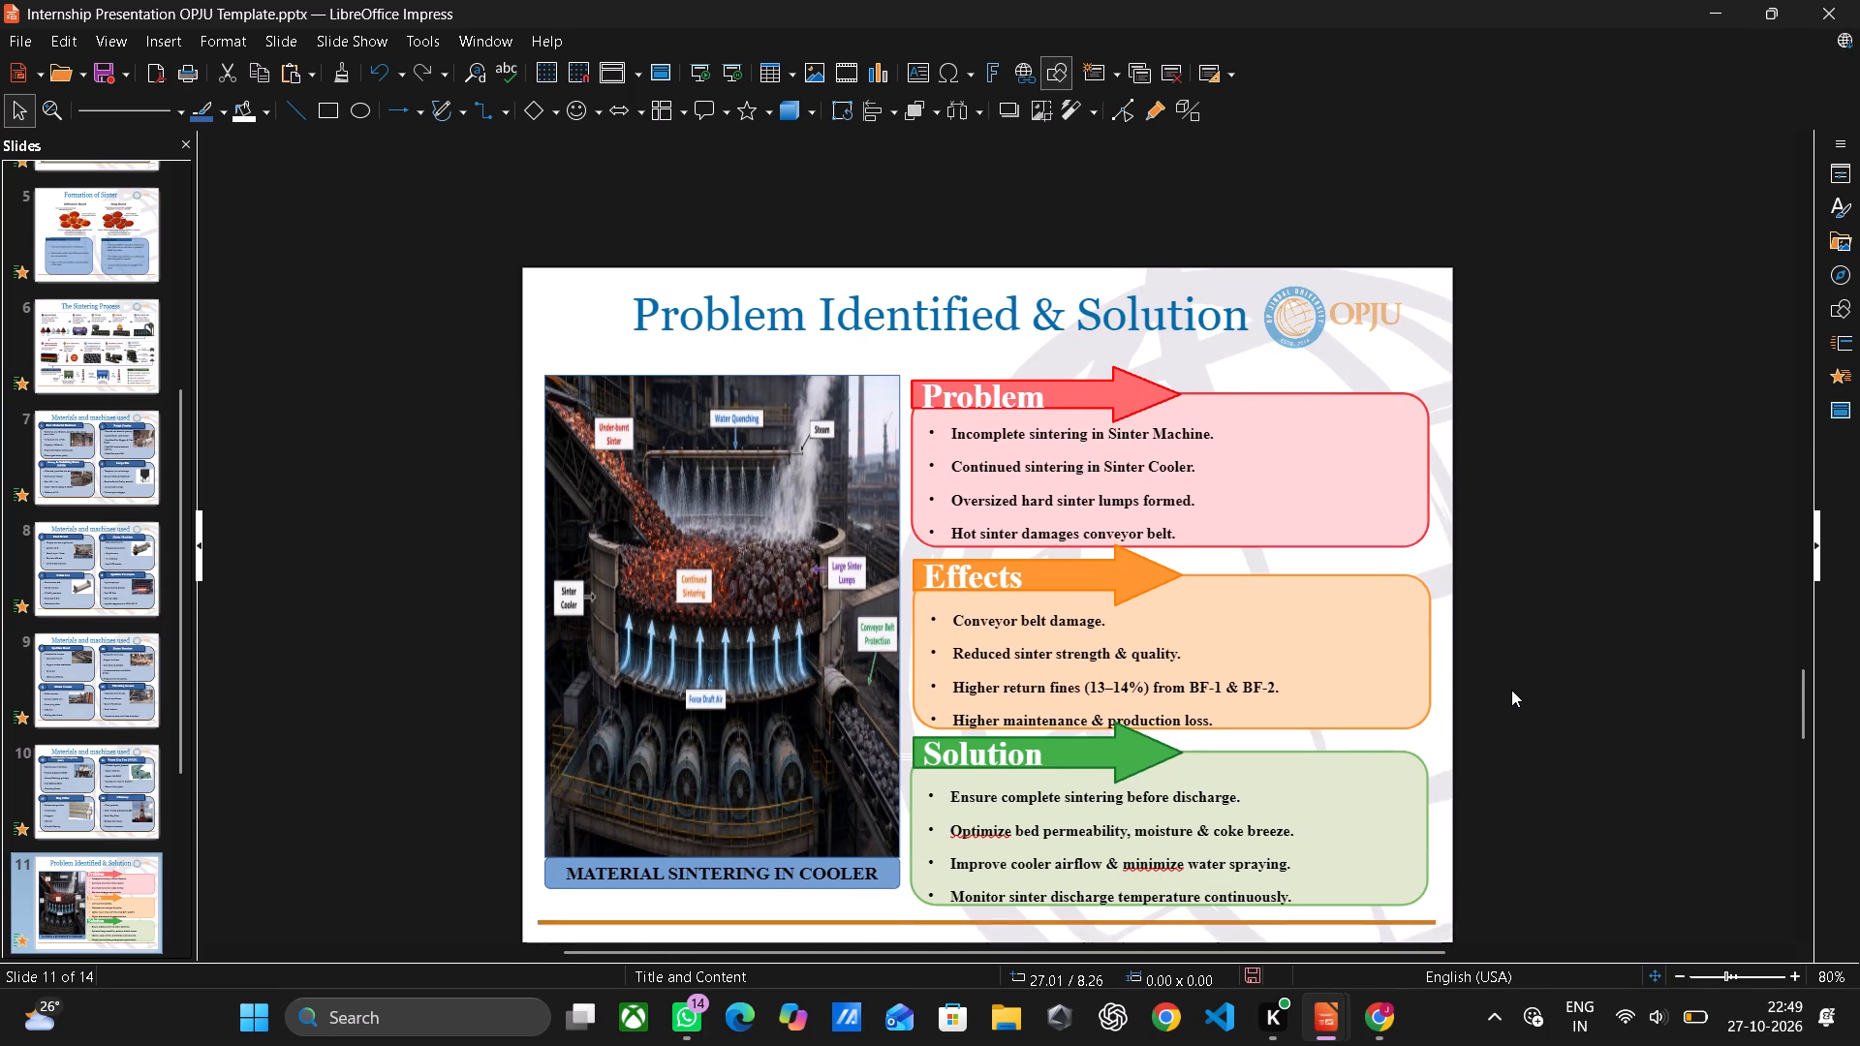
{"action": "scroll", "coordinate": [1511, 690], "scroll_direction": "down", "scroll_amount": 1}
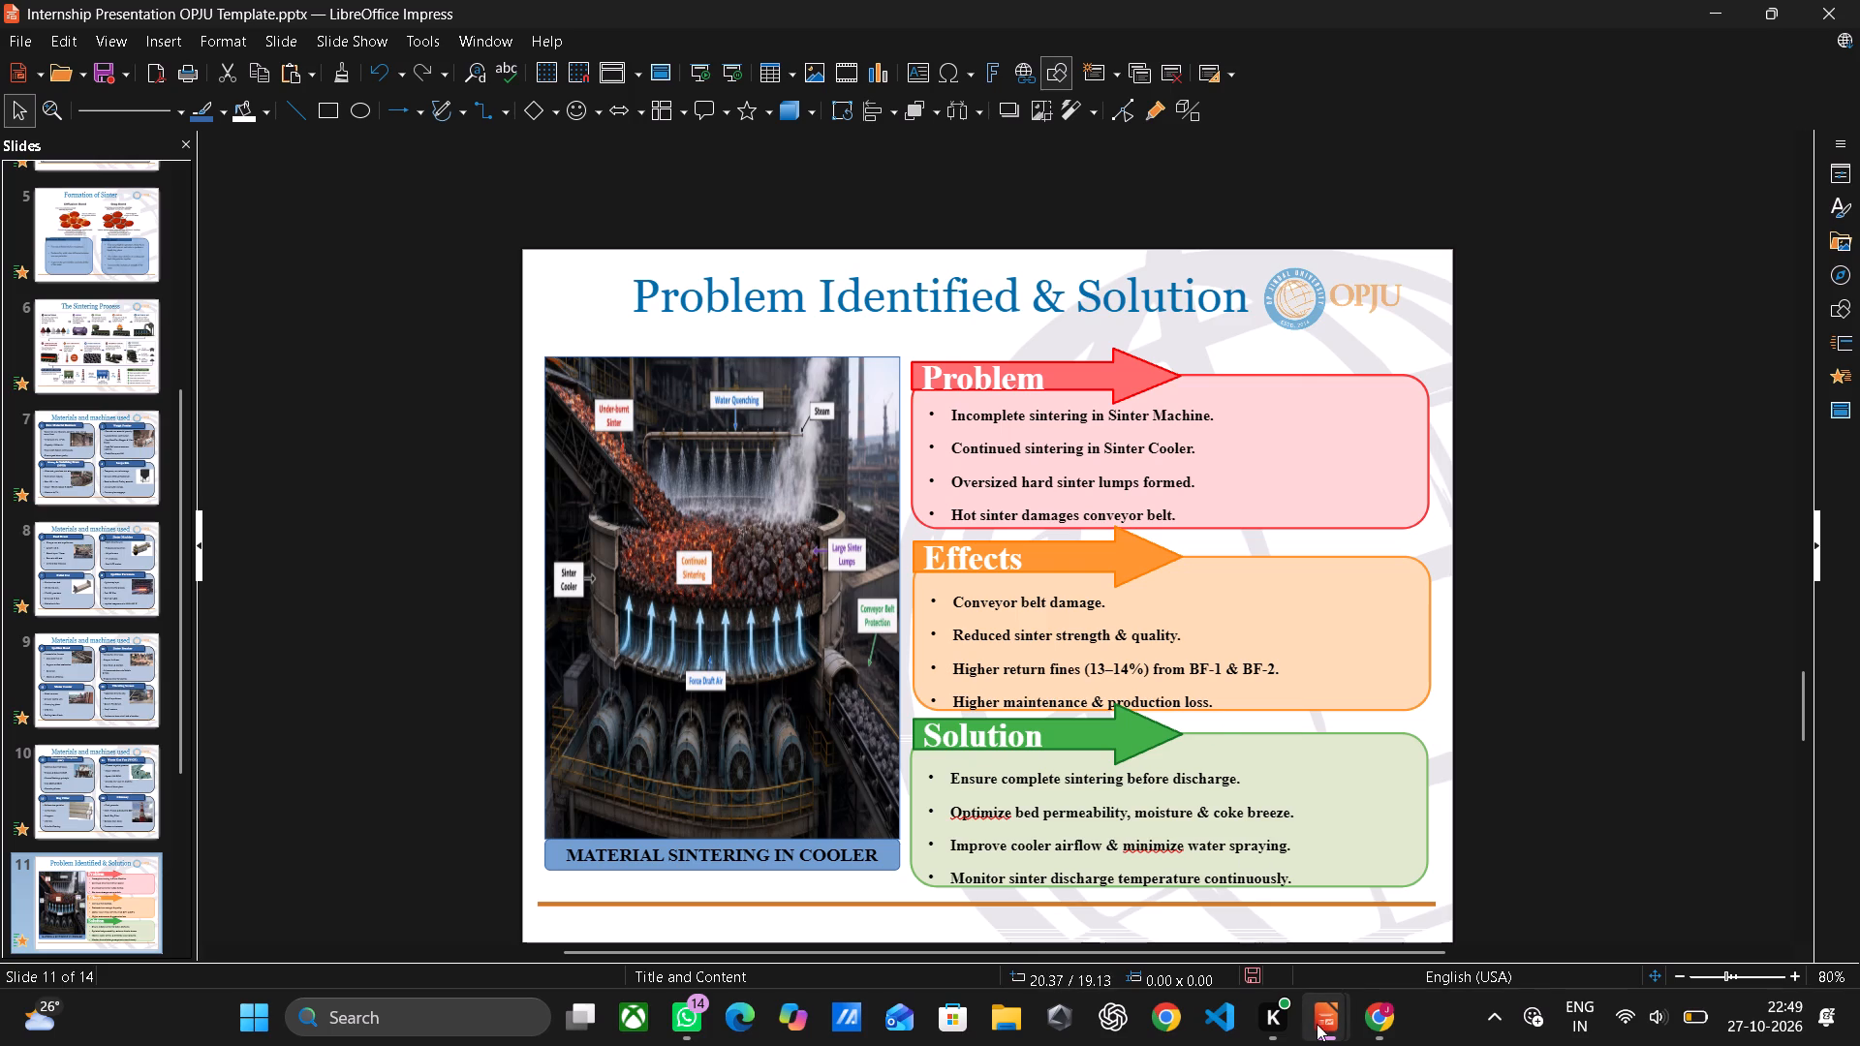
{"action": "left_click", "coordinate": [1397, 921]}
{"action": "scroll", "coordinate": [1397, 921], "scroll_direction": "down", "scroll_amount": 1}
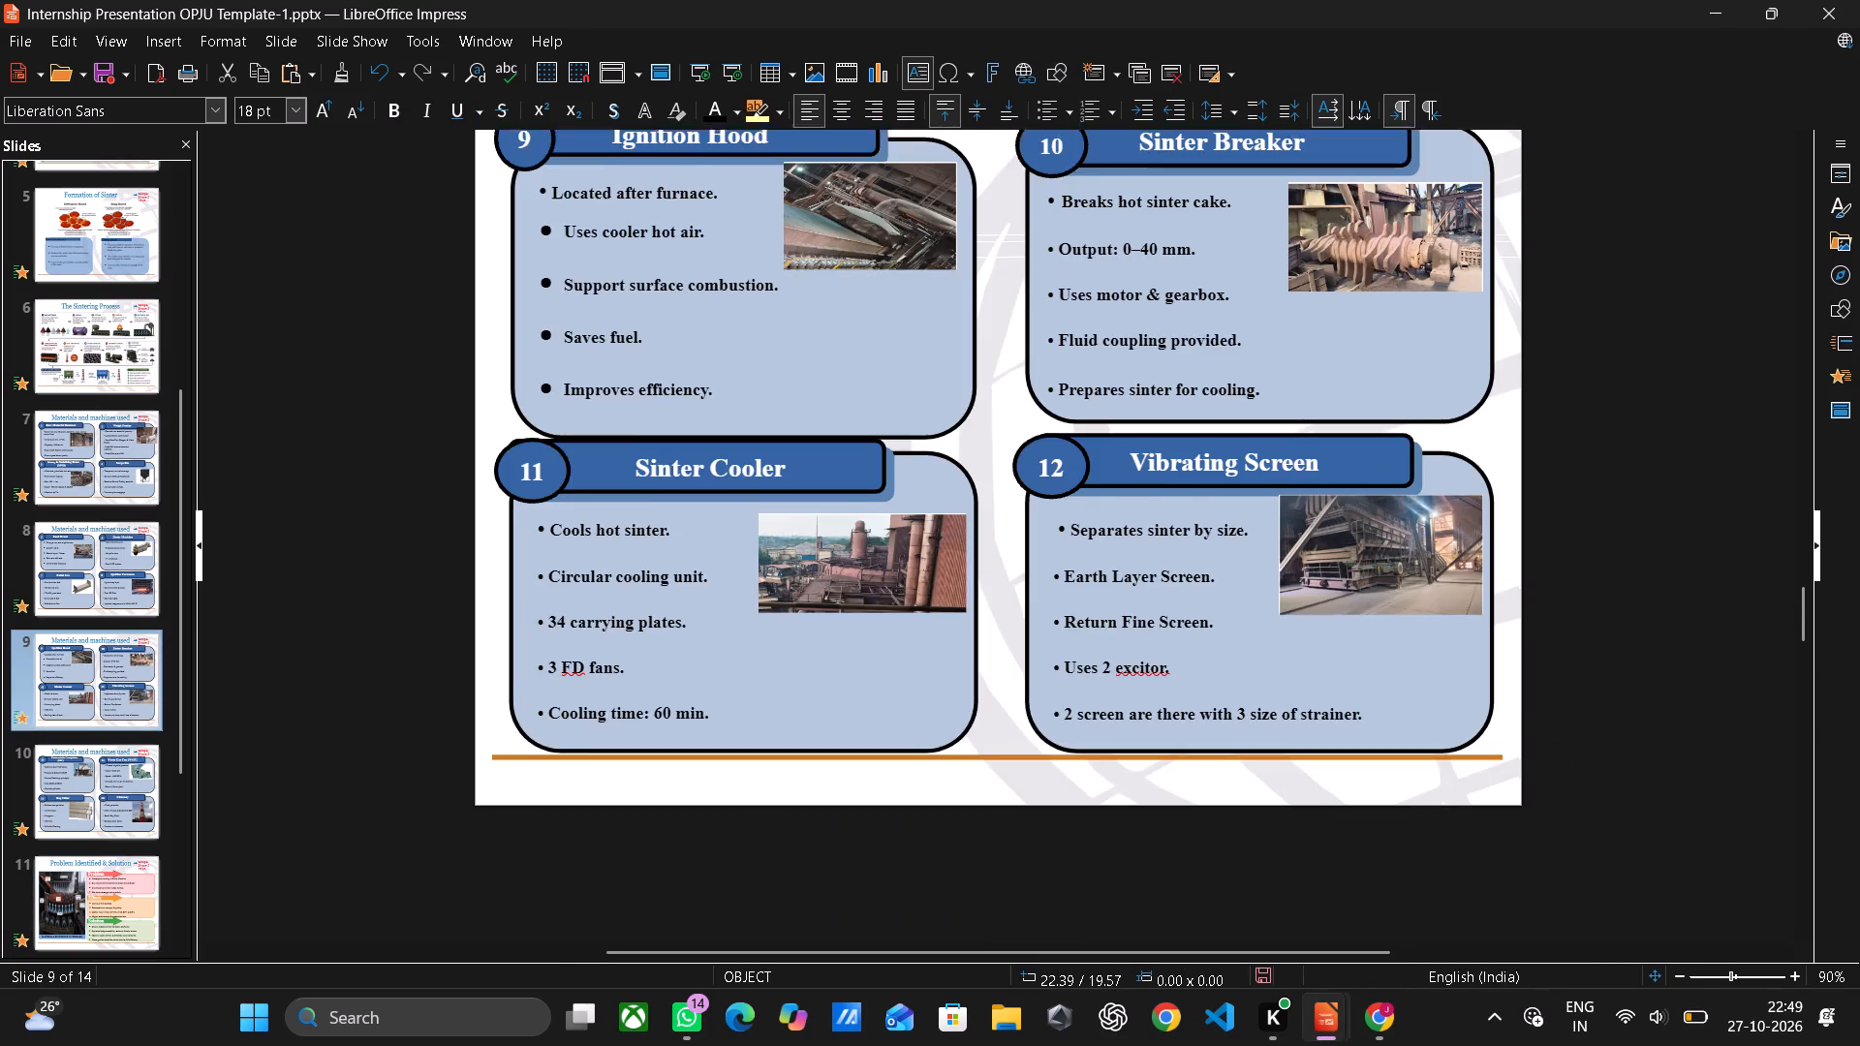
{"action": "scroll", "coordinate": [1397, 921], "scroll_direction": "down", "scroll_amount": 4}
{"action": "scroll", "coordinate": [1397, 921], "scroll_direction": "up", "scroll_amount": 1}
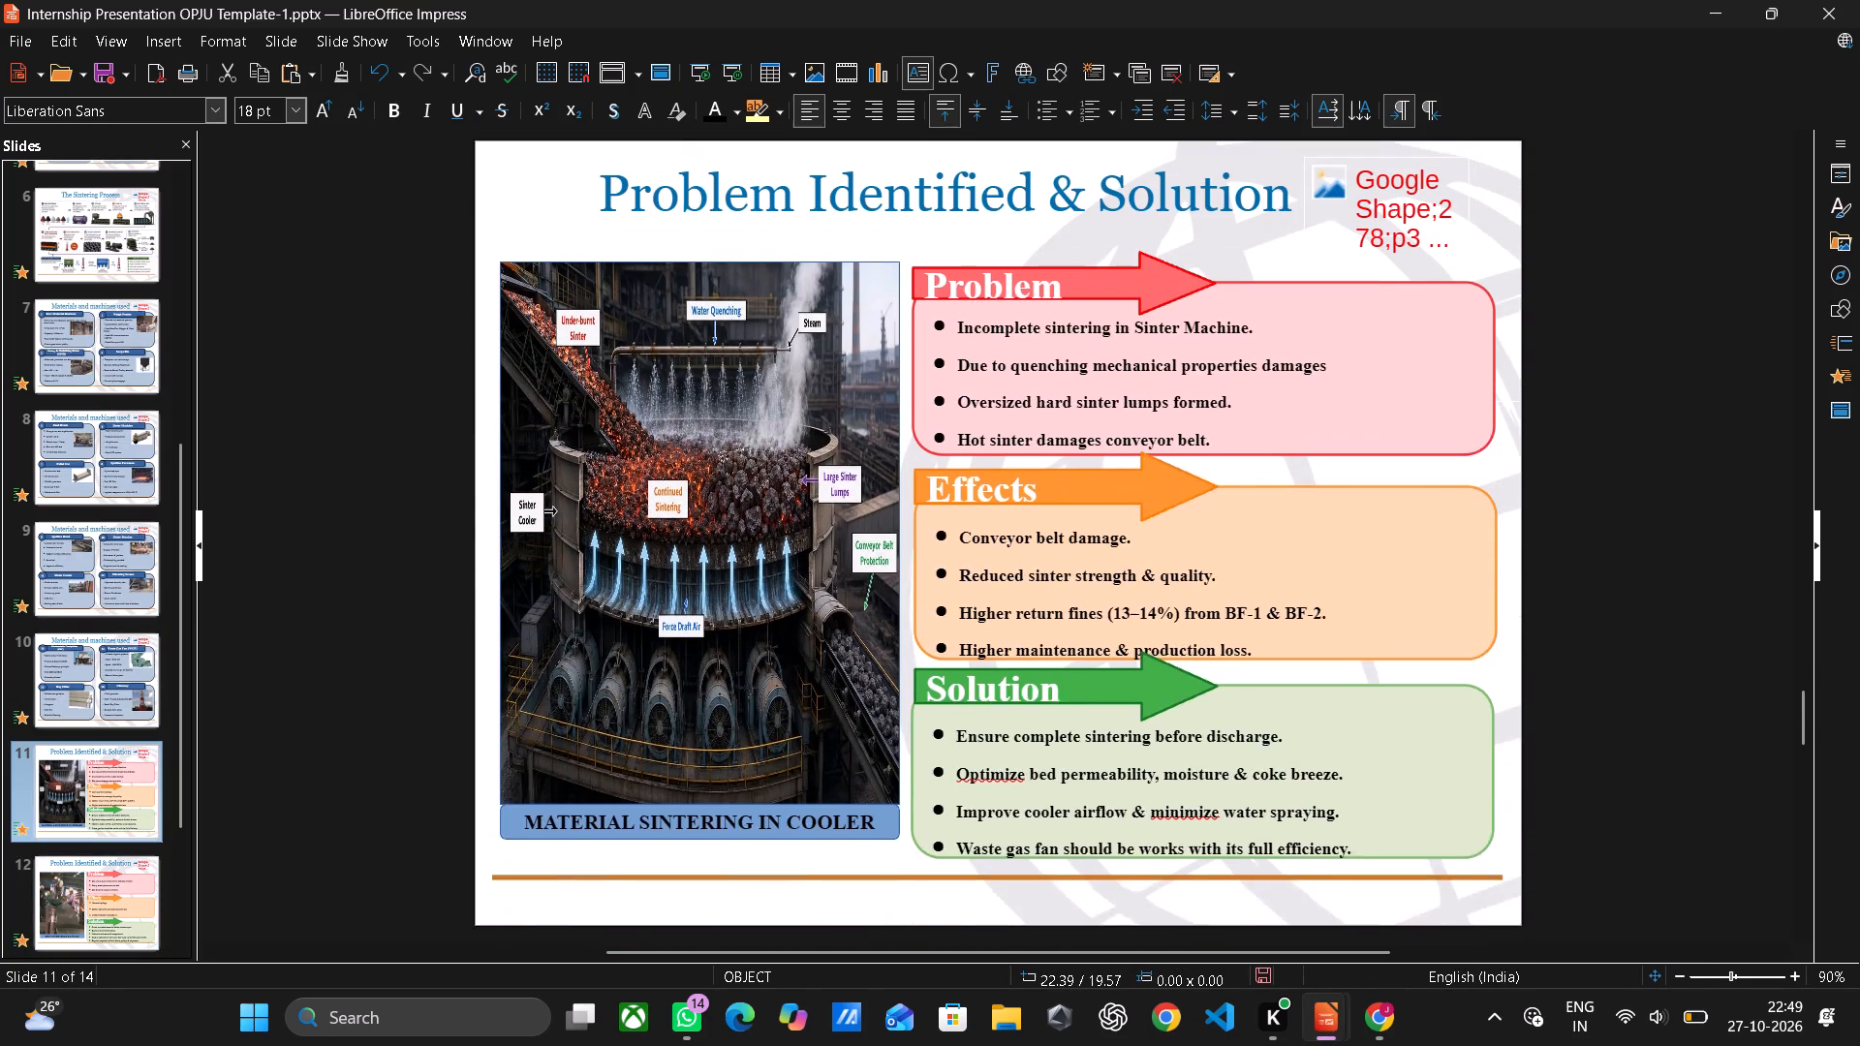
{"action": "scroll", "coordinate": [1397, 921], "scroll_direction": "up", "scroll_amount": 1}
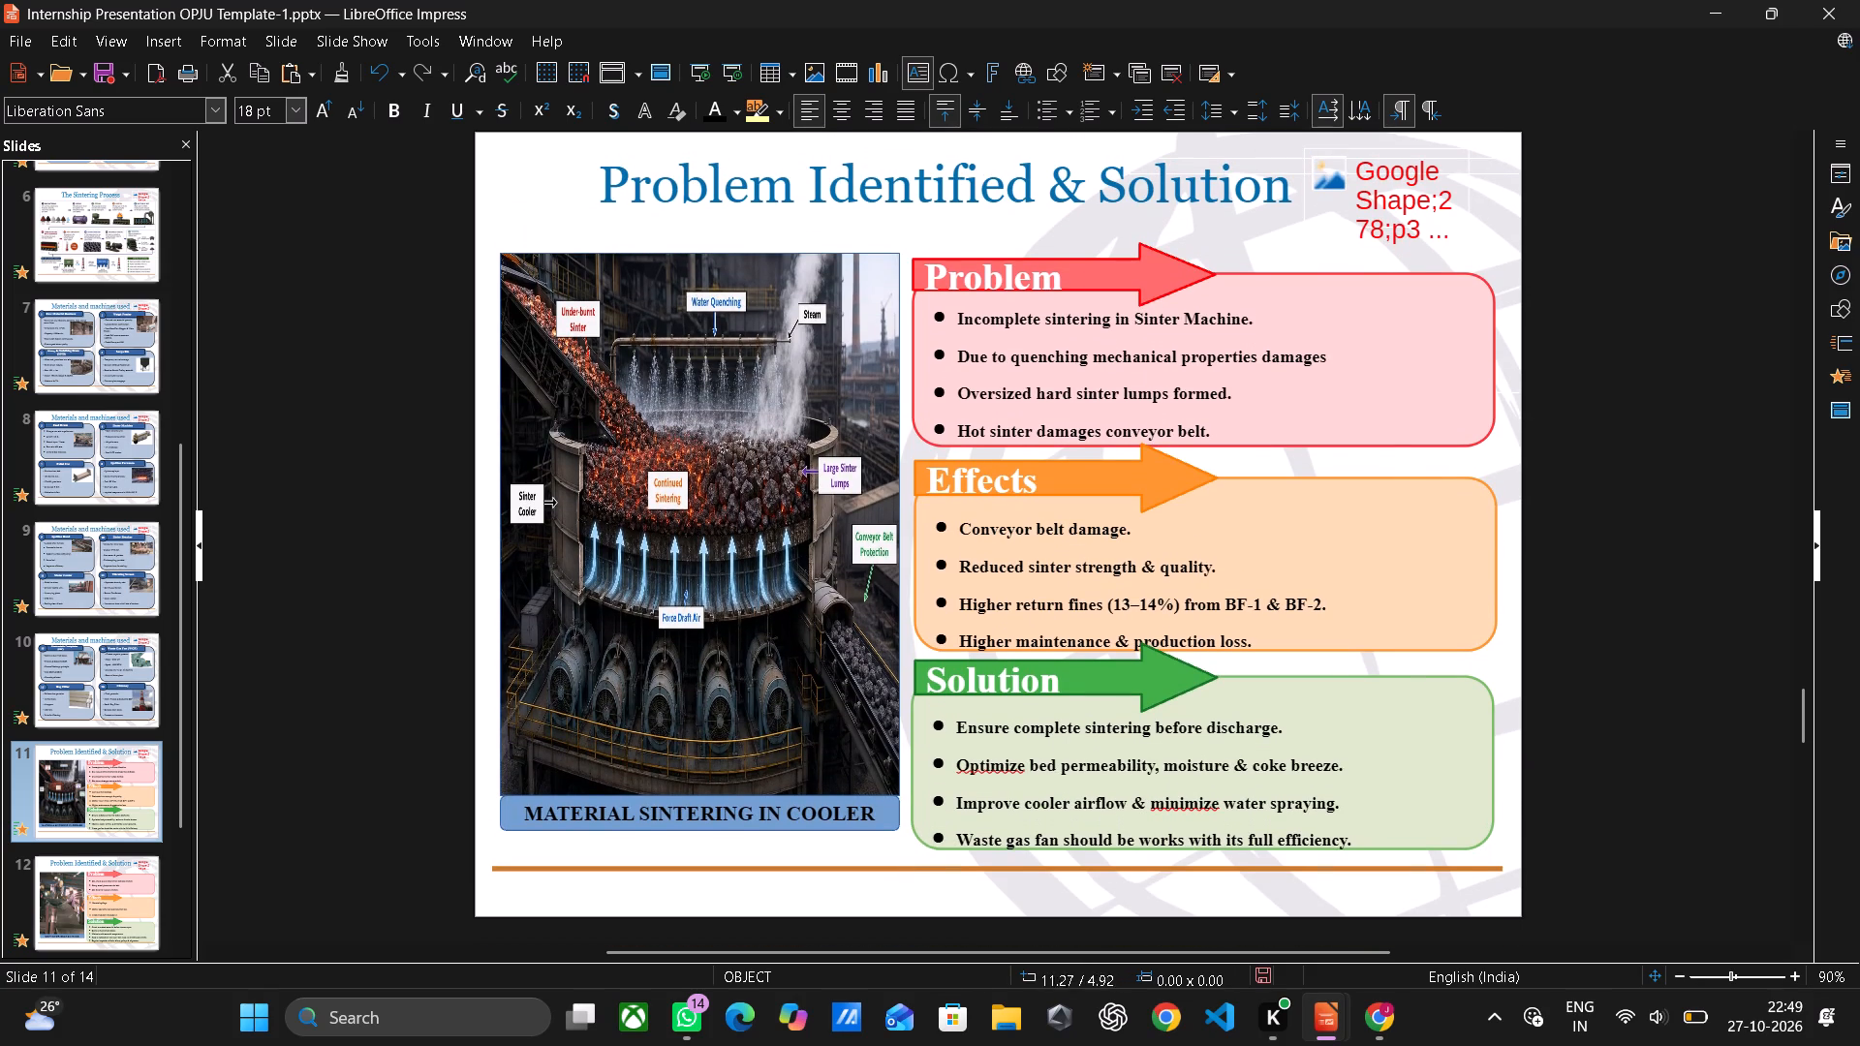
{"action": "left_click_drag", "start_coordinate": [949, 354], "coordinate": [1288, 352]}
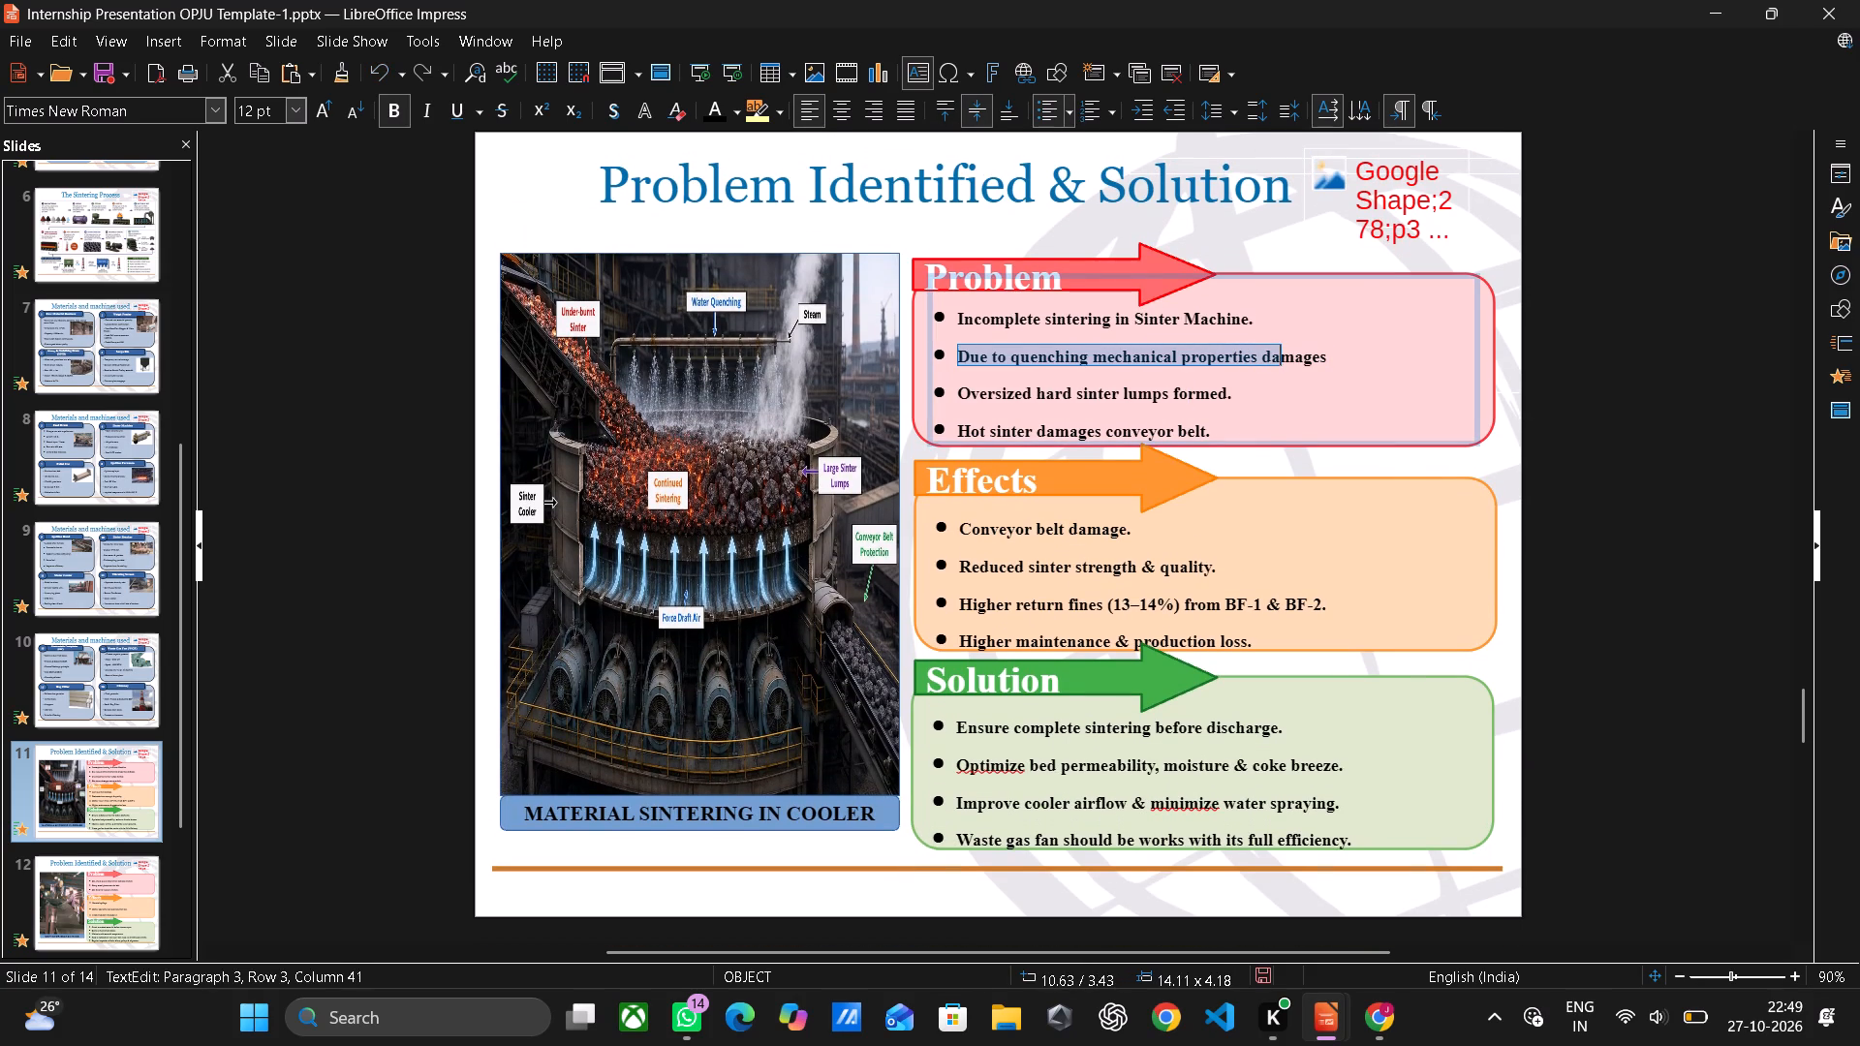
{"action": "left_click_drag", "start_coordinate": [1288, 352], "coordinate": [1324, 351]}
{"action": "key", "text": "ctrl+c"}
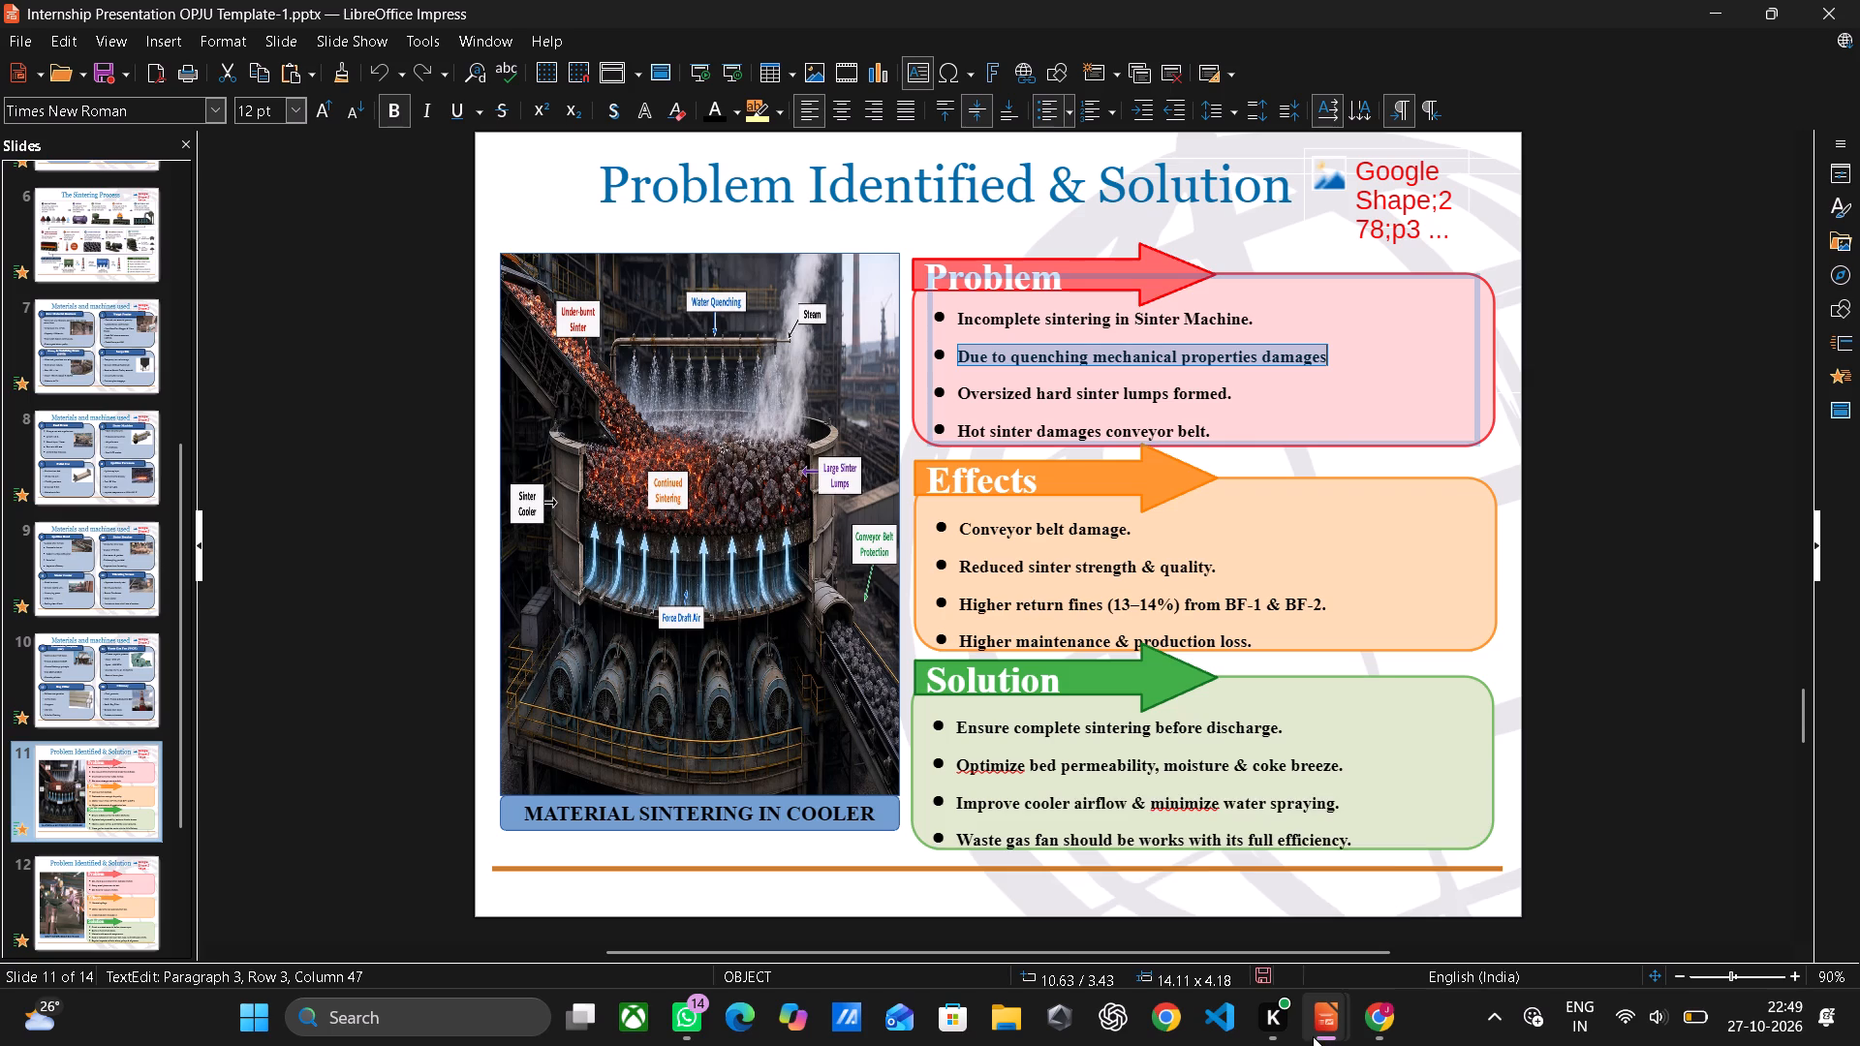
In the OPJU Template presentation, replace the Problem box's second bullet on slide 11 with the copied "Due to quenching mechanical properties damages".
{"action": "left_click", "coordinate": [1207, 892]}
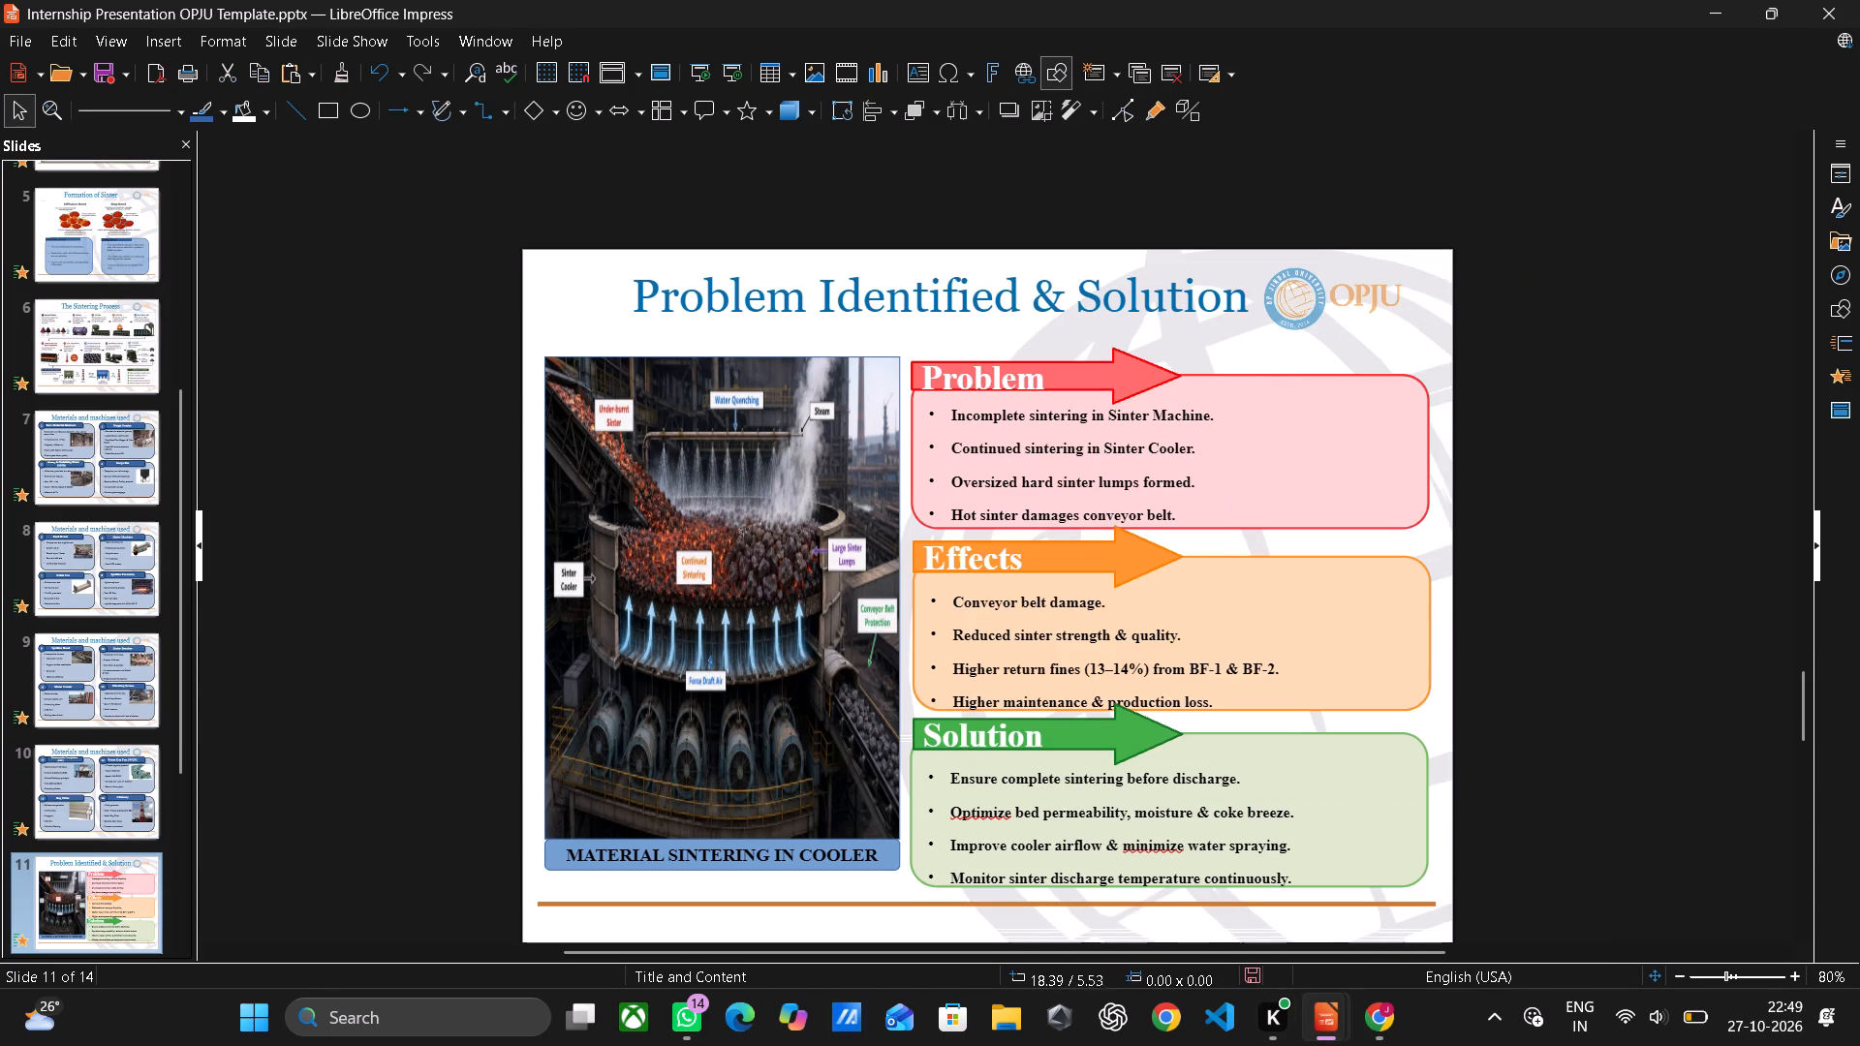
{"action": "left_click_drag", "start_coordinate": [1195, 448], "coordinate": [959, 435]}
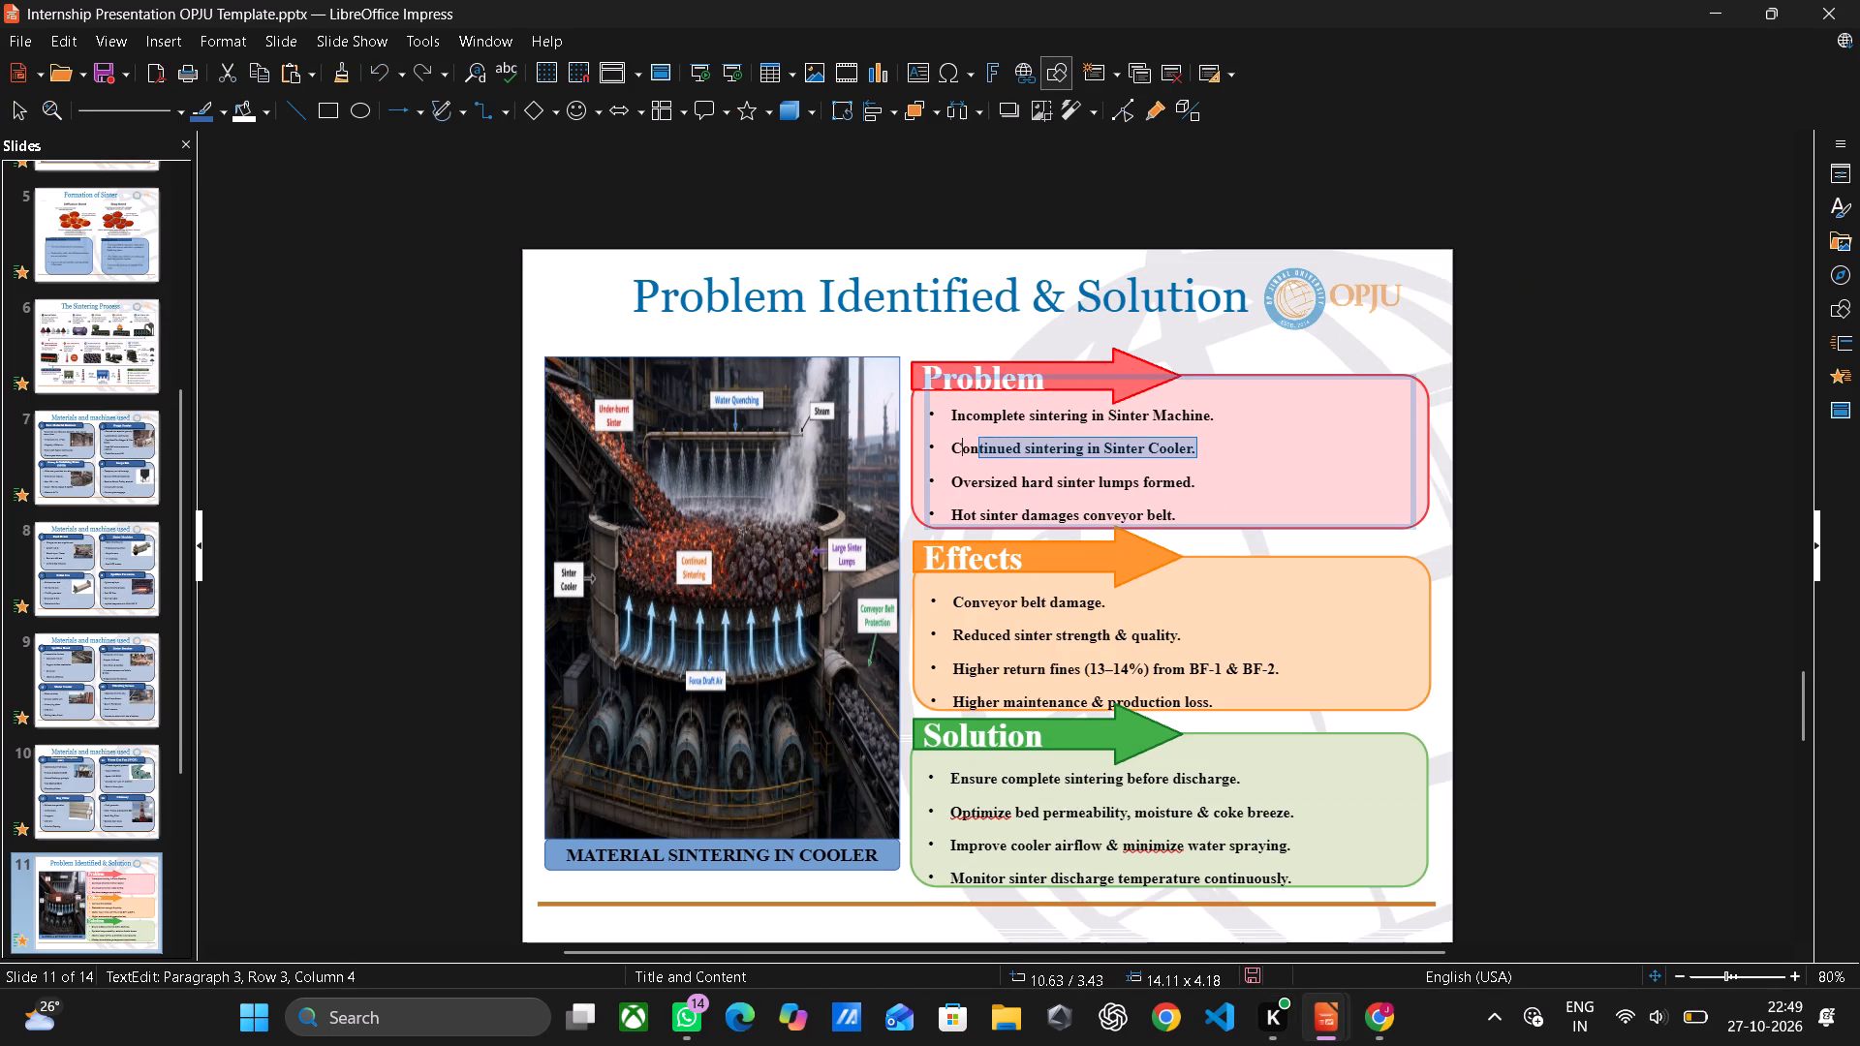
{"action": "left_click_drag", "start_coordinate": [959, 435], "coordinate": [954, 435]}
{"action": "key", "text": "BackSpace"}
{"action": "key", "text": "ctrl+v"}
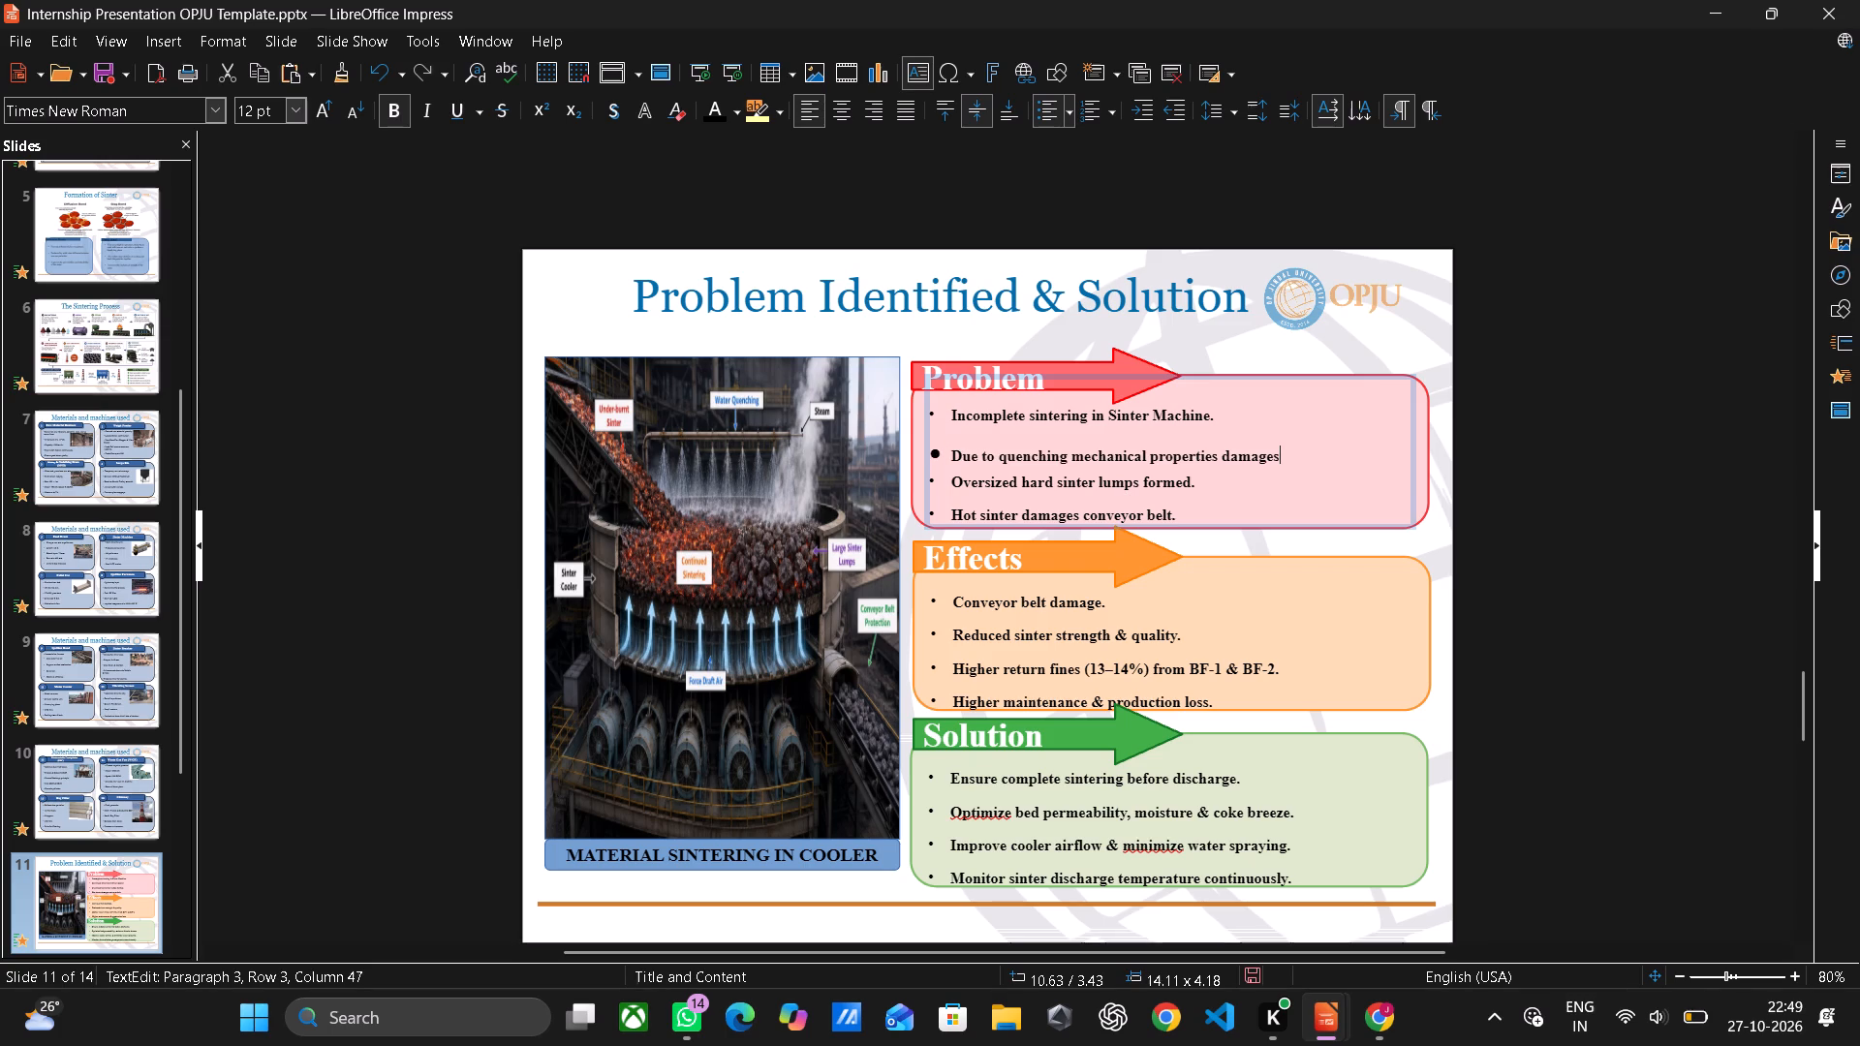
Make the Problem box's second bullet on slide 11 match the others' bullet style and spacing by rejoining and re-breaking its line.
{"action": "left_click_drag", "start_coordinate": [933, 454], "coordinate": [1123, 452]}
{"action": "left_click_drag", "start_coordinate": [1123, 452], "coordinate": [1135, 449]}
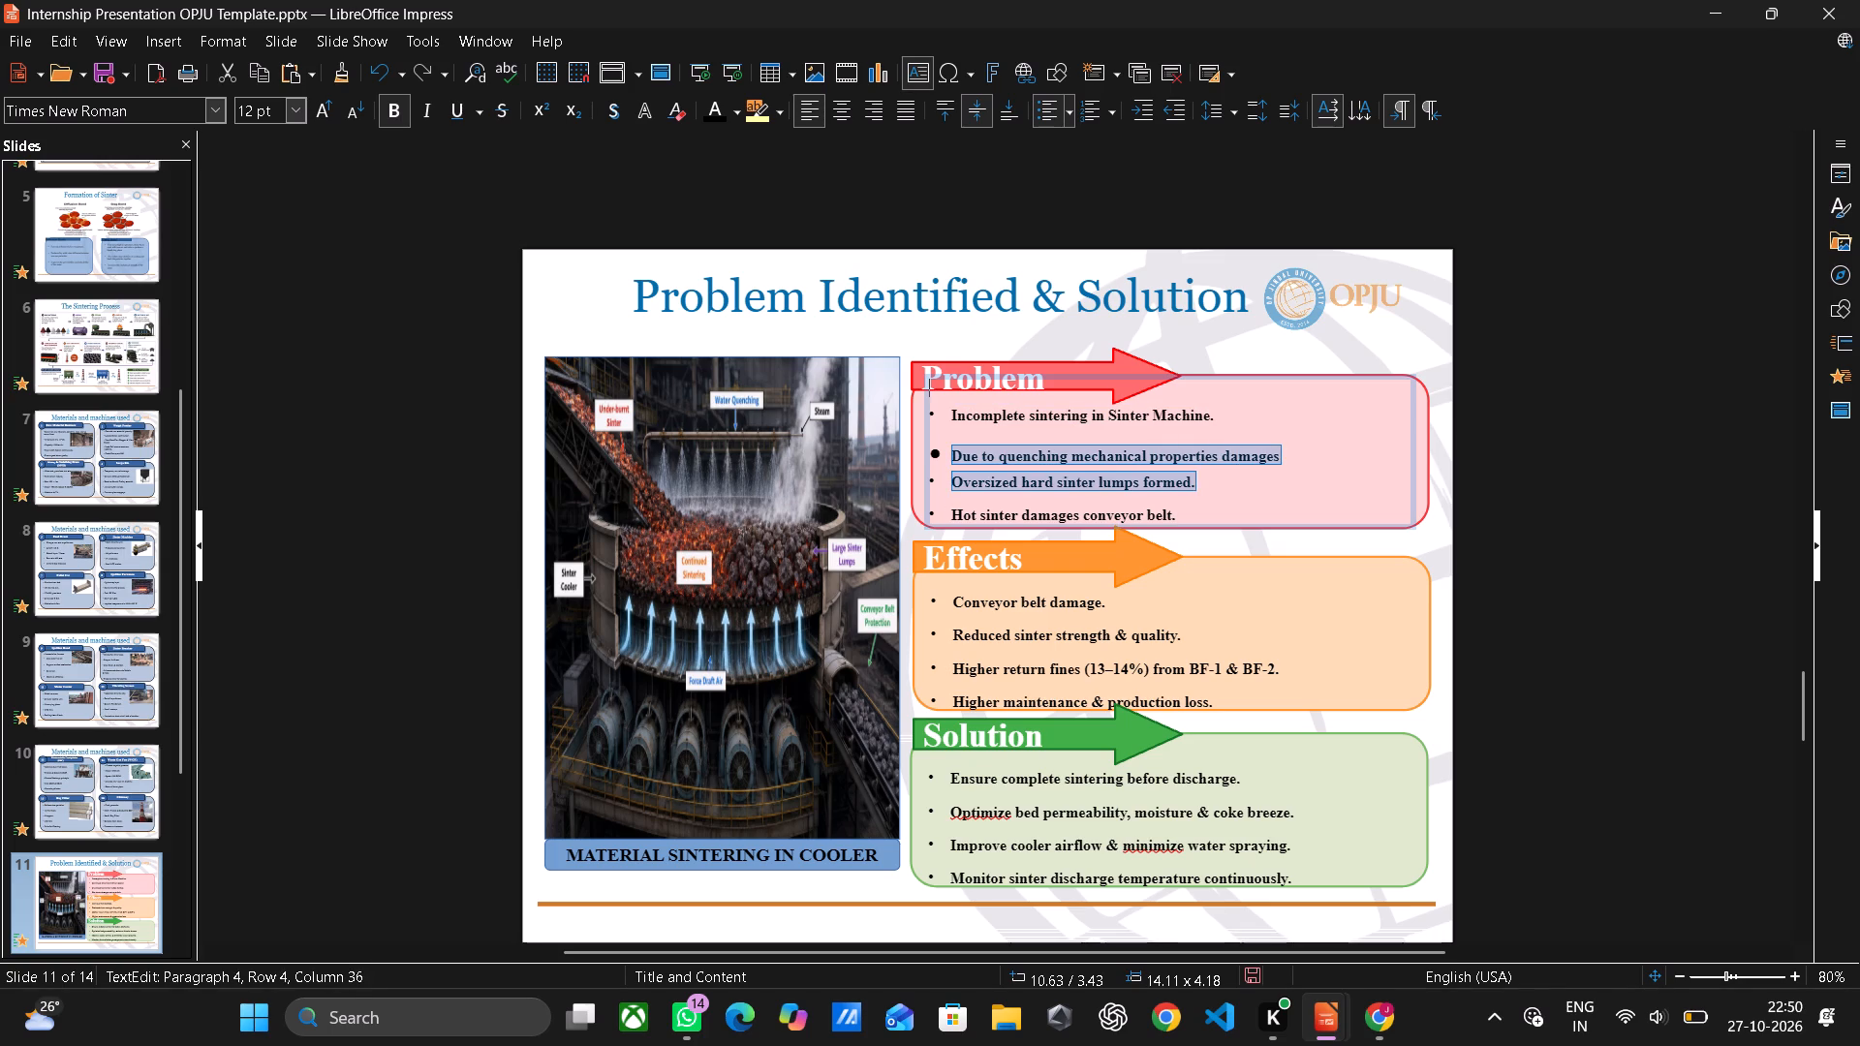
{"action": "left_click", "coordinate": [1683, 438]}
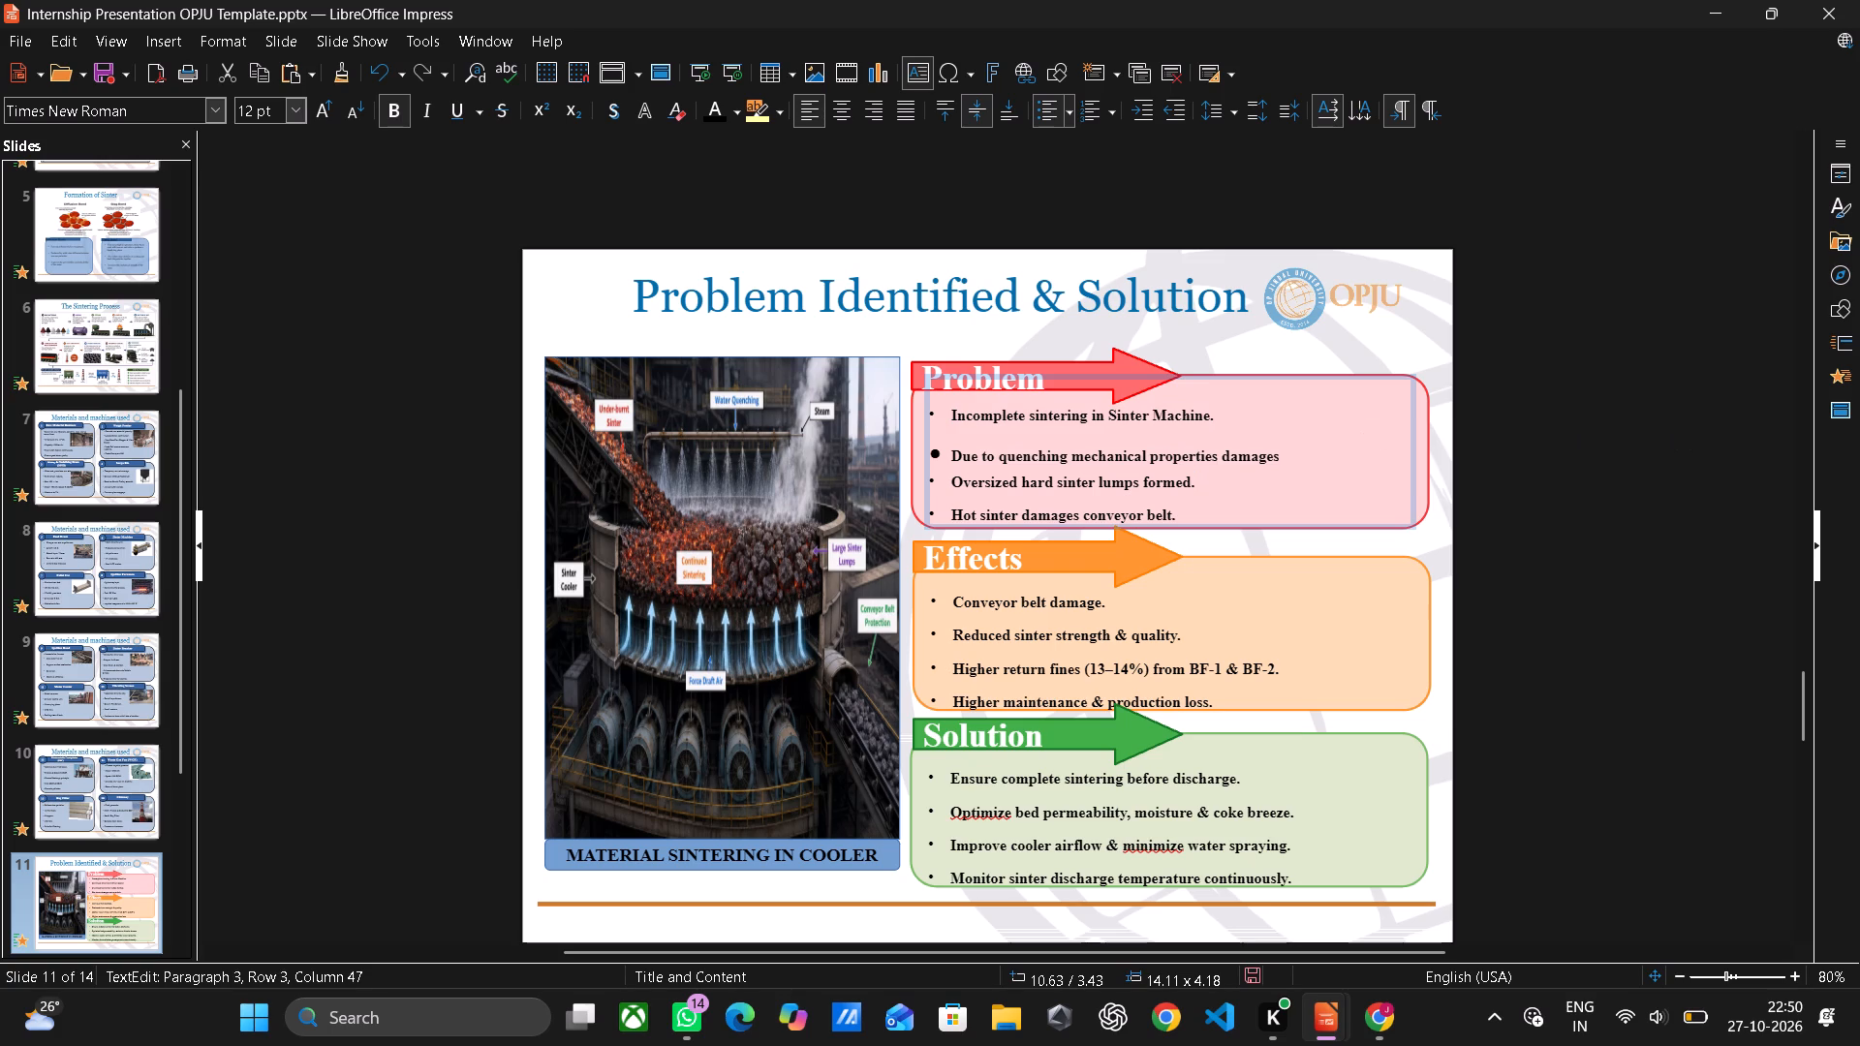
{"action": "left_click_drag", "start_coordinate": [930, 449], "coordinate": [1177, 468]}
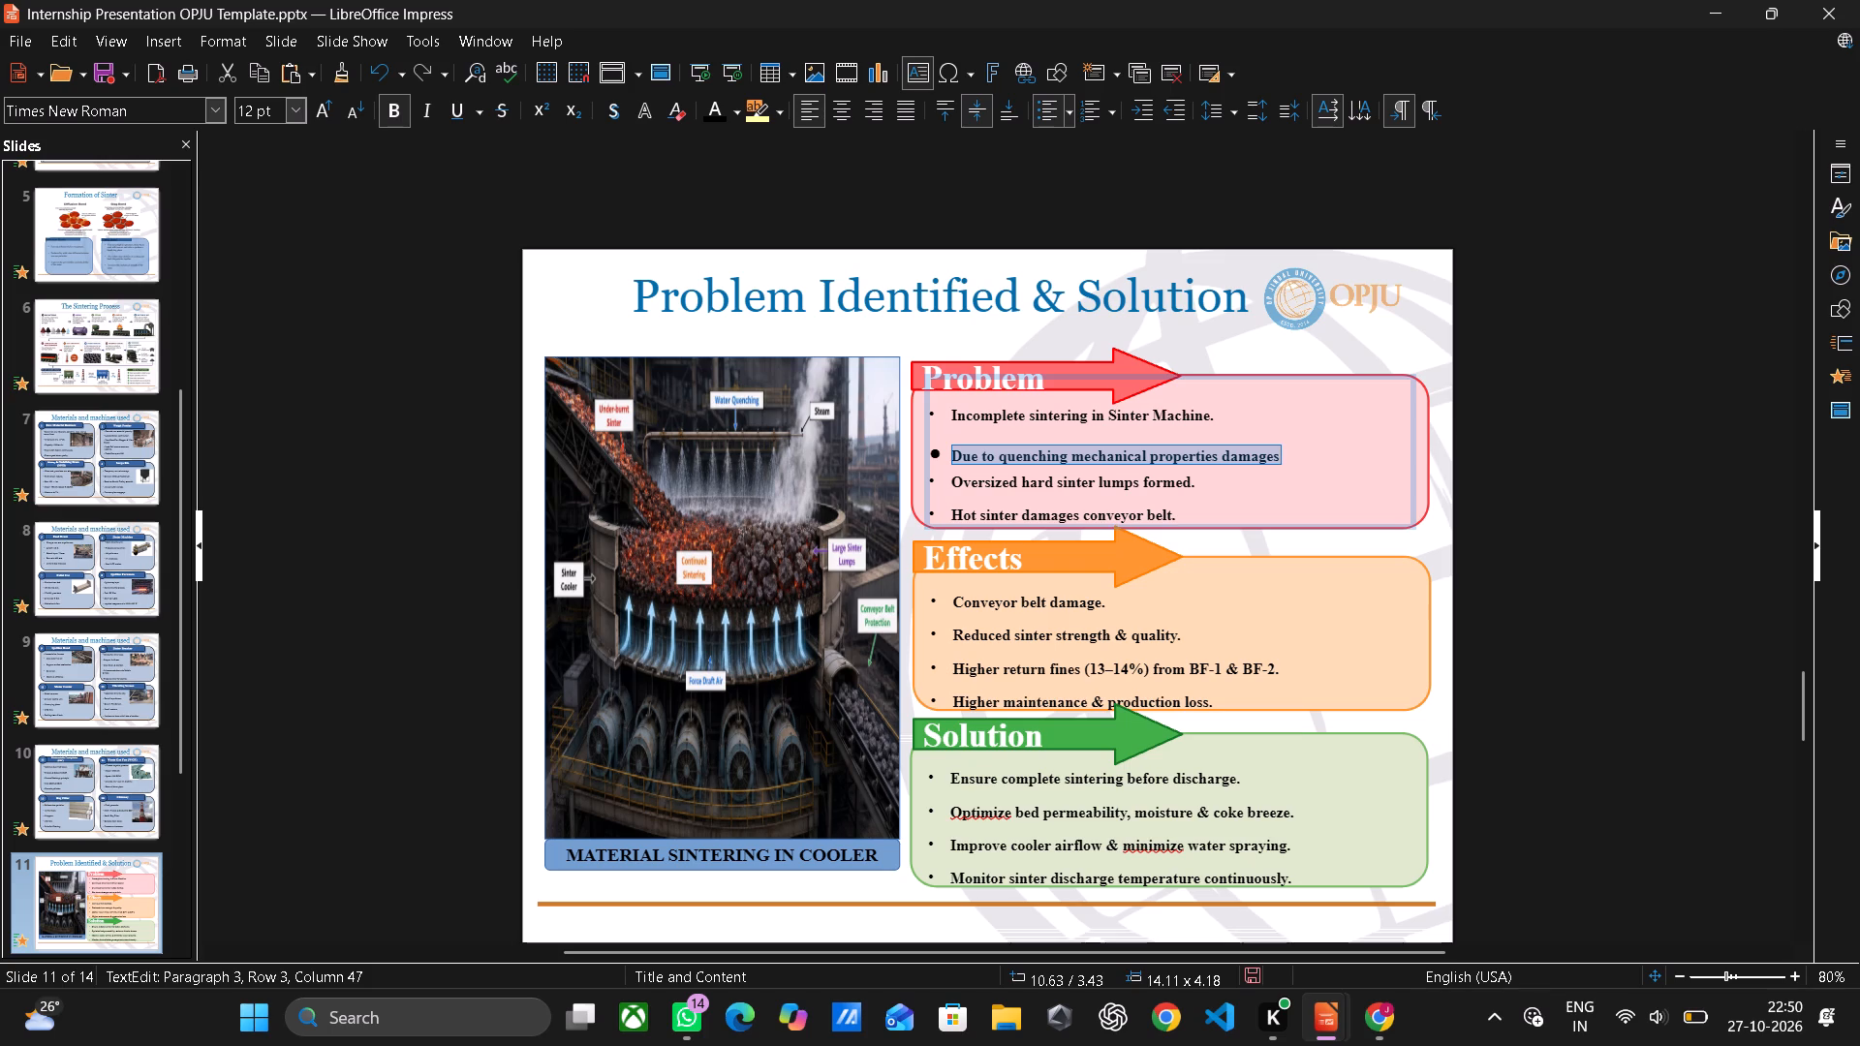
{"action": "left_click", "coordinate": [1579, 290]}
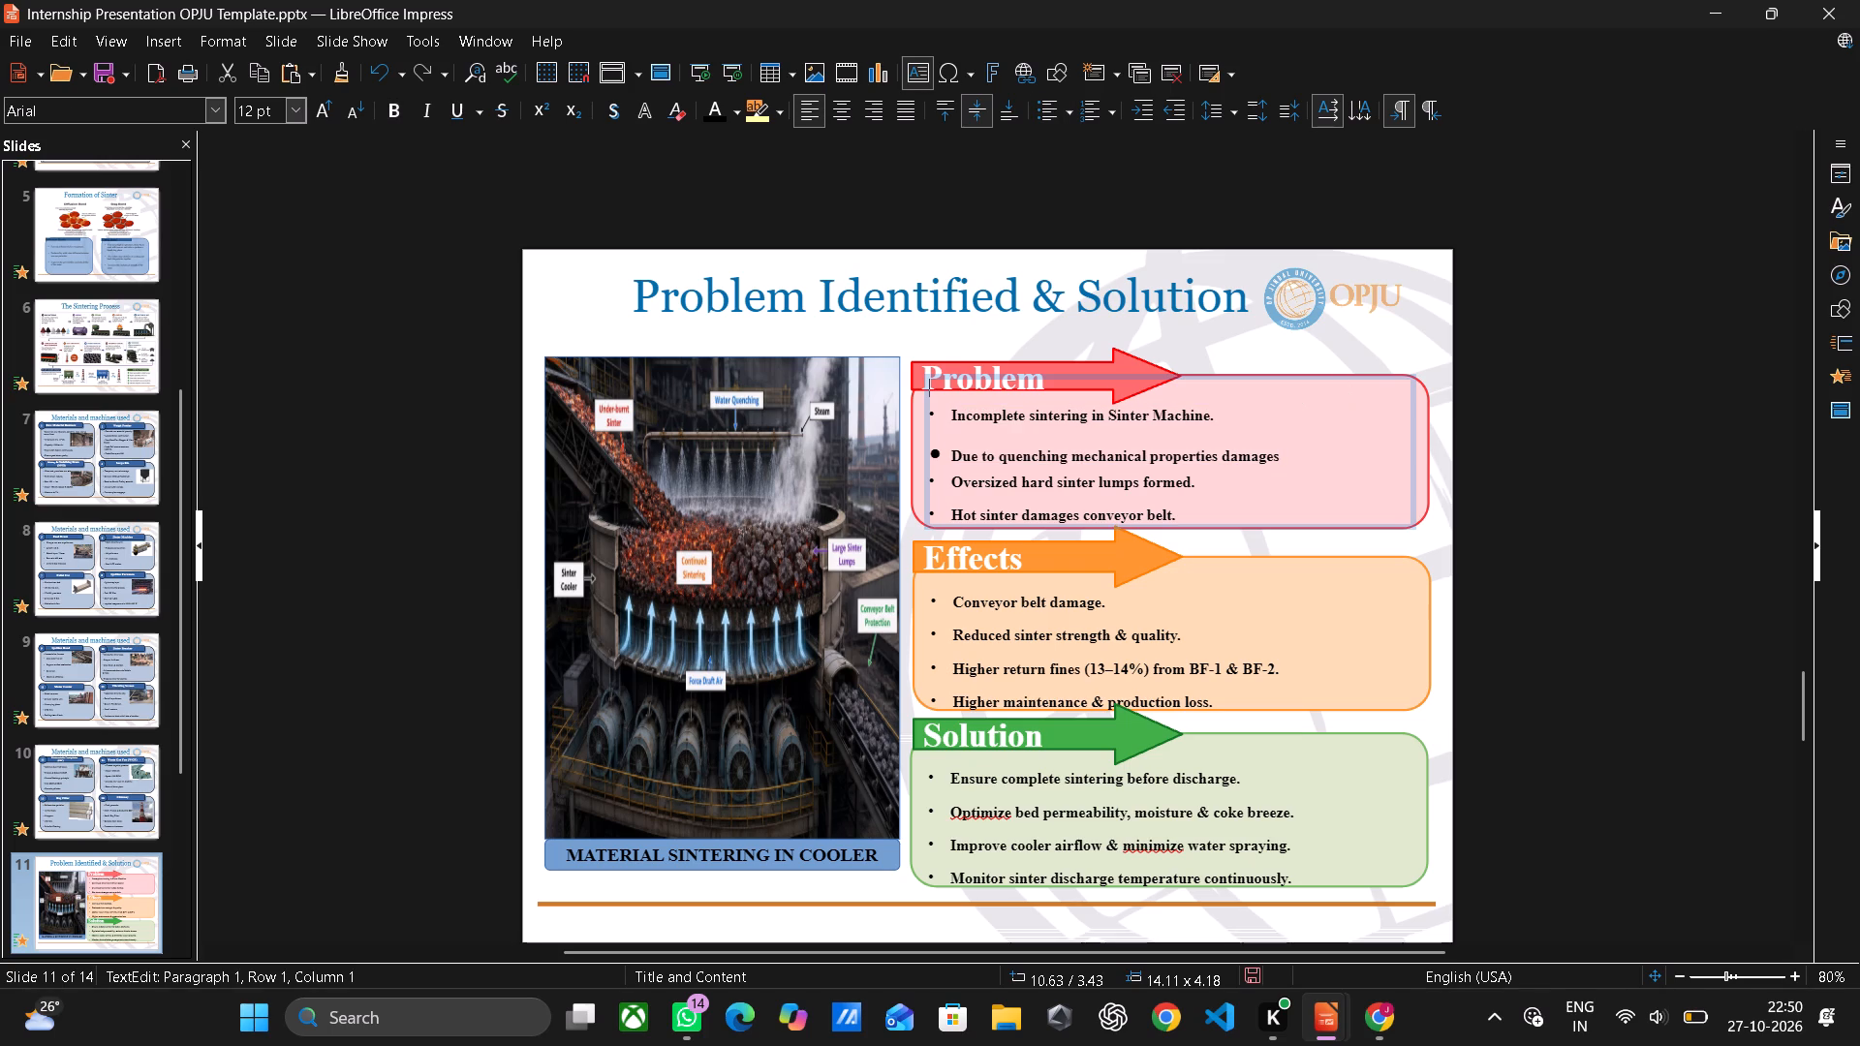
{"action": "left_click", "coordinate": [943, 457]}
{"action": "key", "text": "BackSpace"}
{"action": "key", "text": "BackSpace"}
{"action": "key", "text": "Return"}
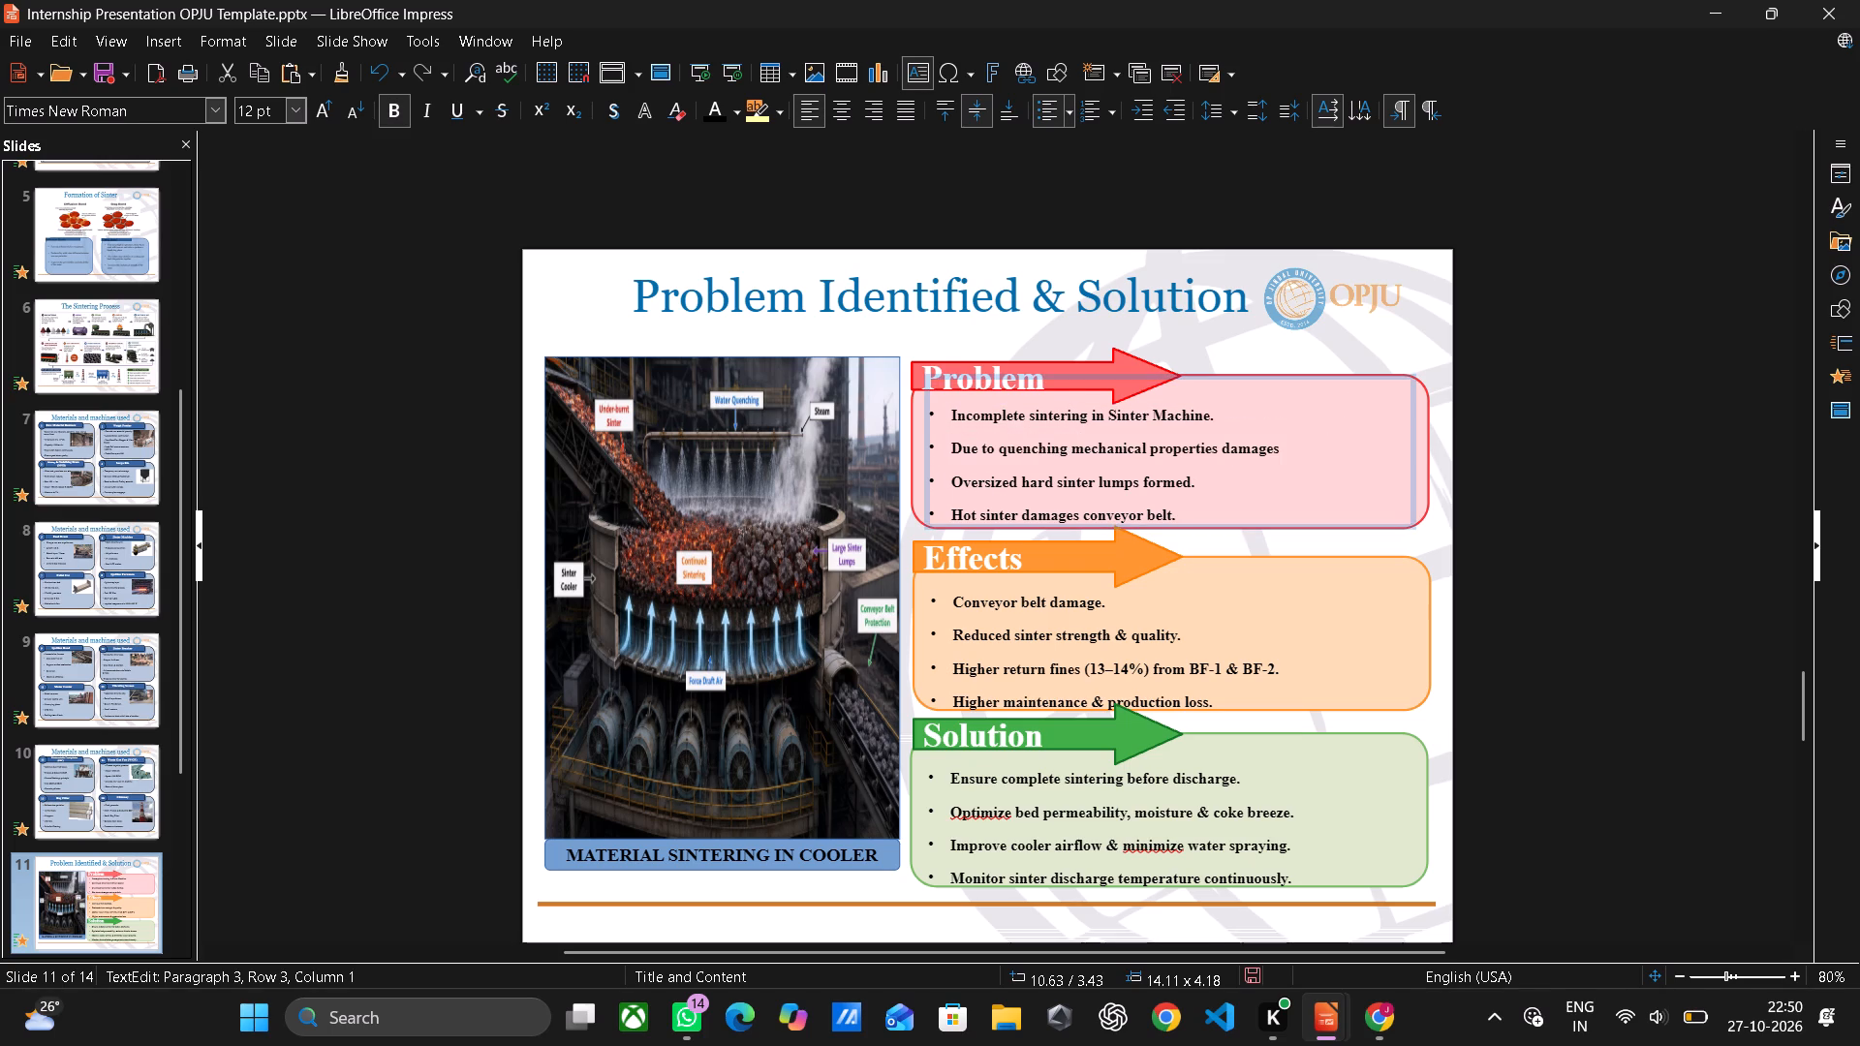
{"action": "left_click", "coordinate": [1537, 494]}
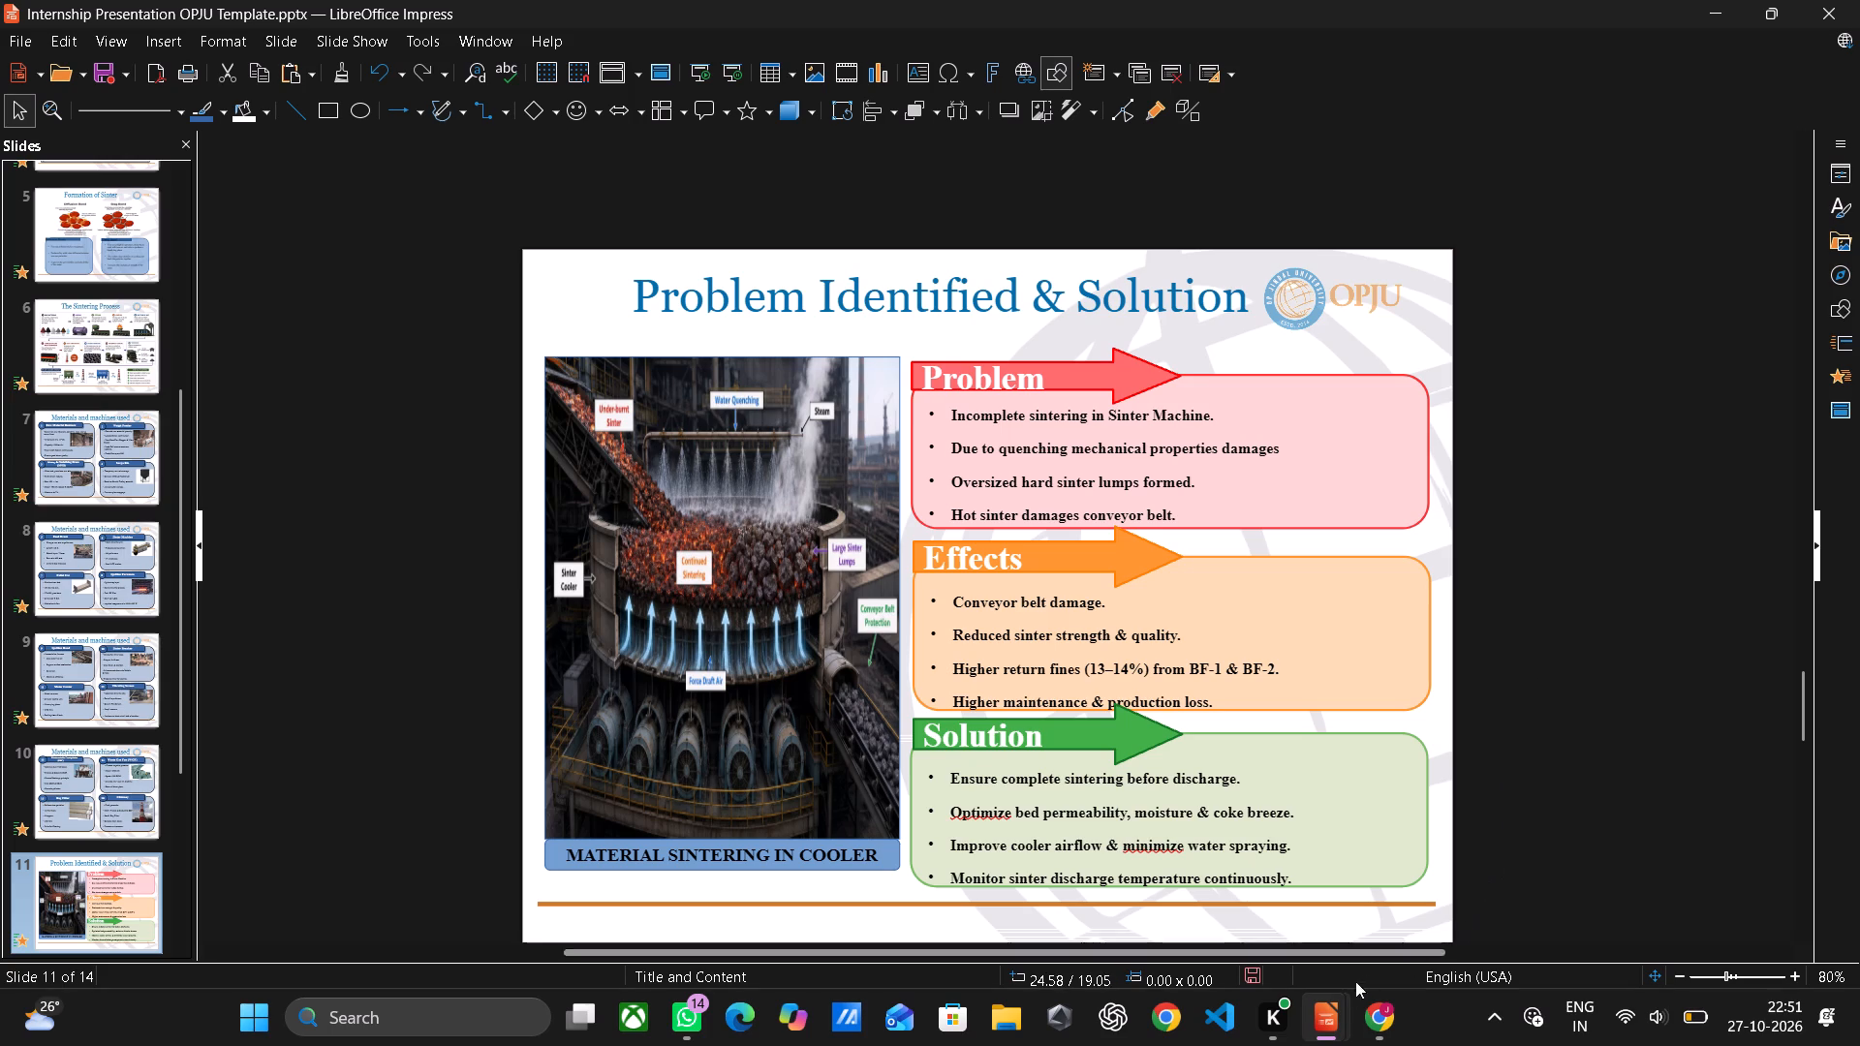
Compare the Problem, Effects and Solution boxes on slide 11 between the Template-1 and OPJU Template presentations, glancing at Template-1's slide 12.
{"action": "left_click", "coordinate": [1439, 868]}
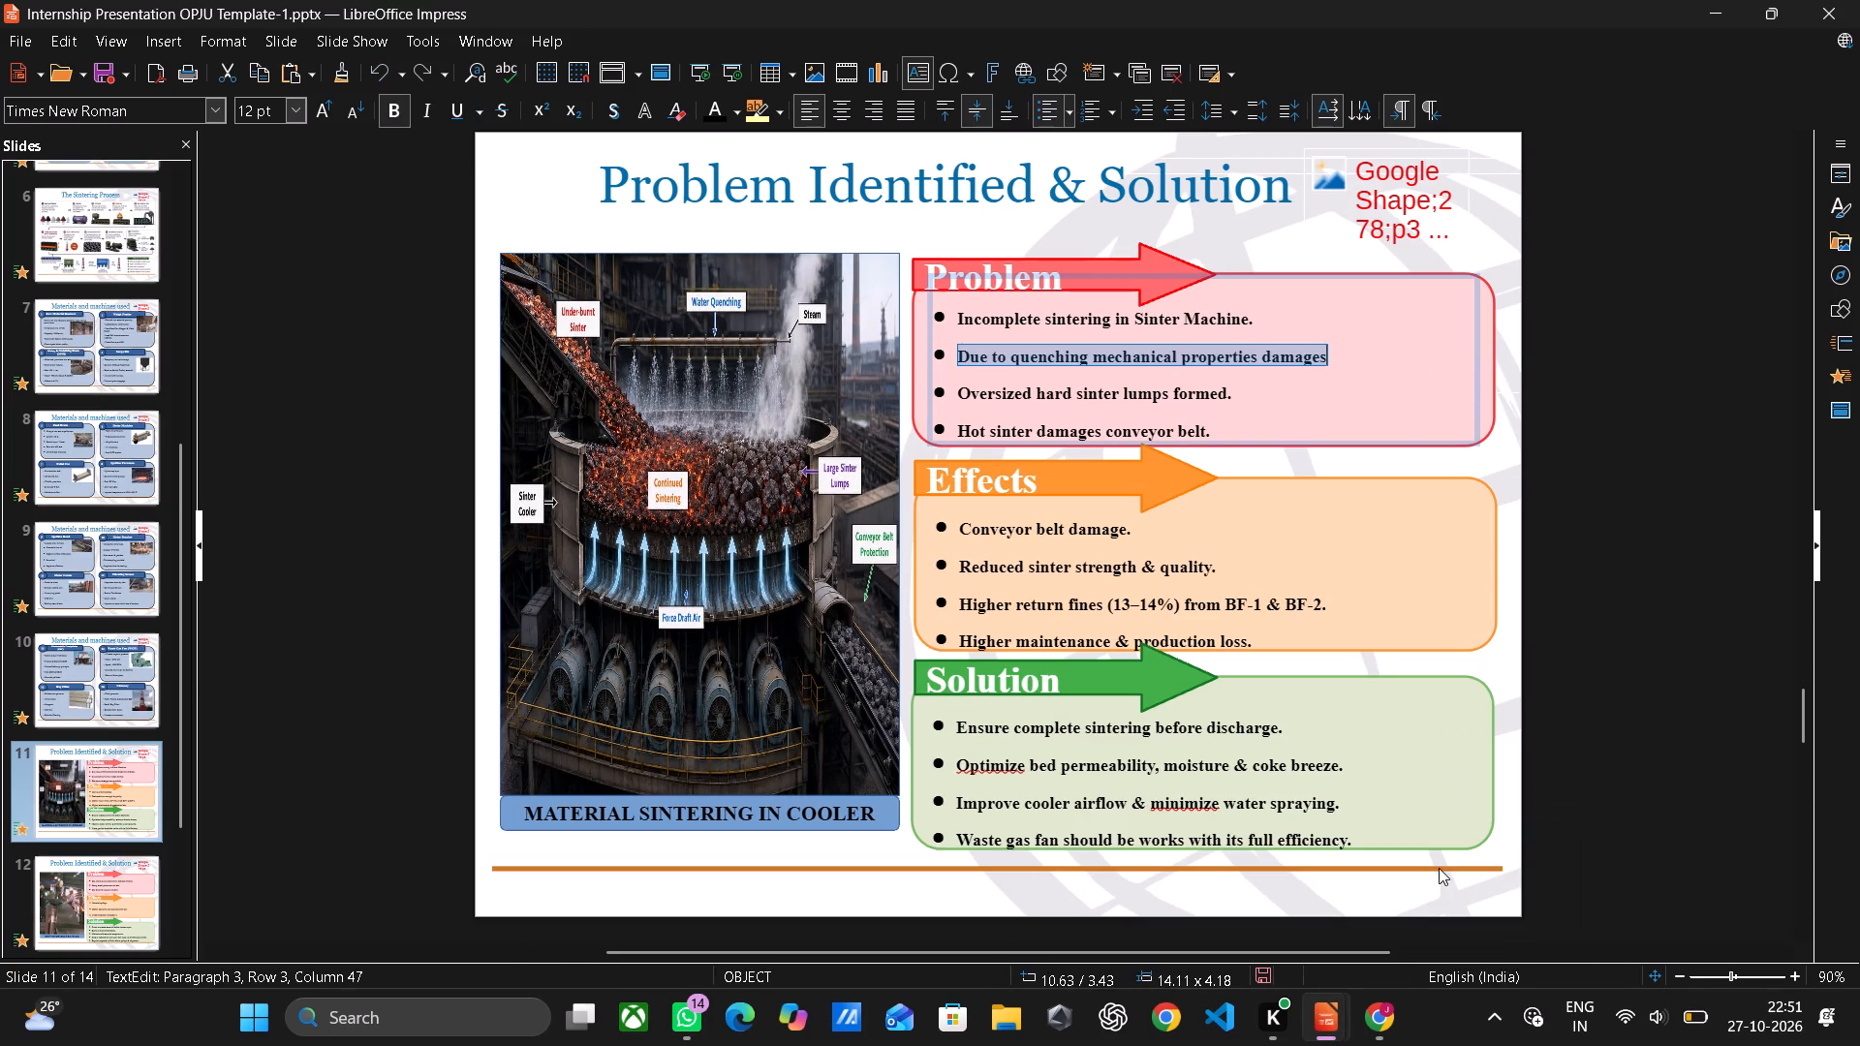
{"action": "left_click", "coordinate": [1587, 661]}
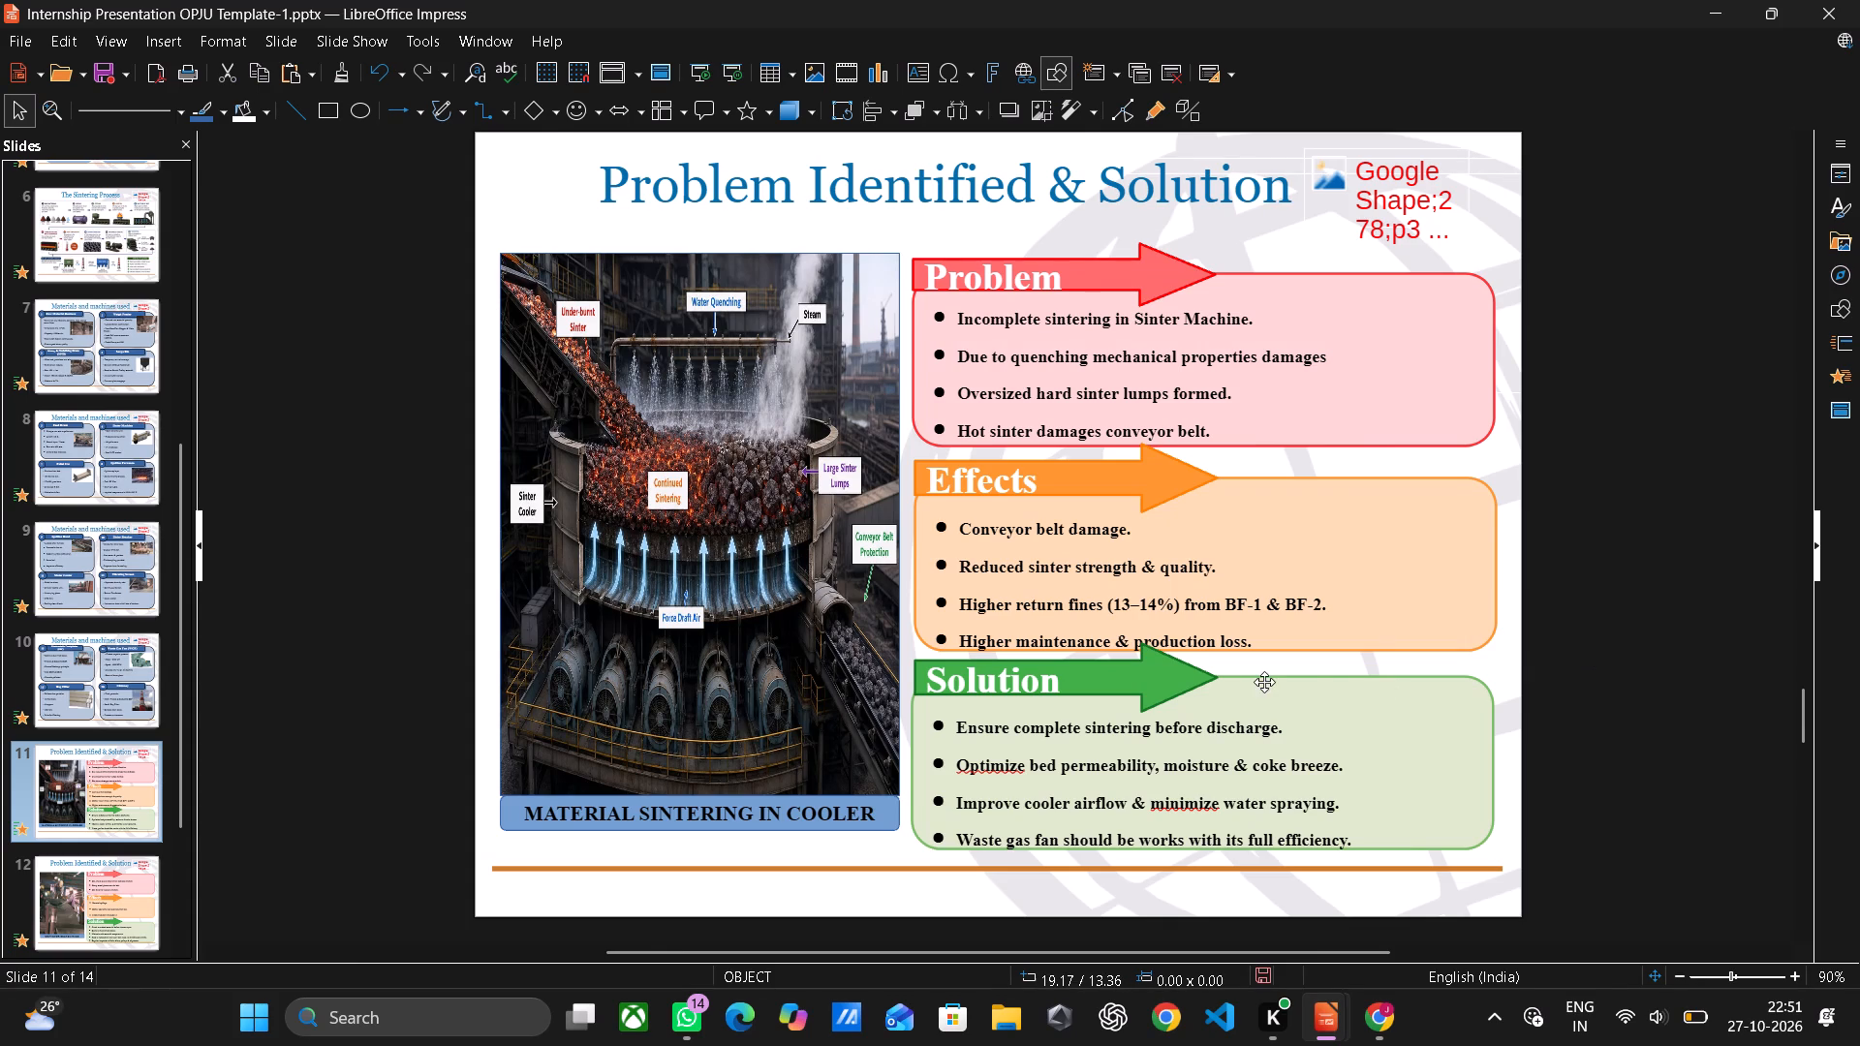
{"action": "scroll", "coordinate": [1264, 682], "scroll_direction": "down", "scroll_amount": 2, "text": "ctrl"}
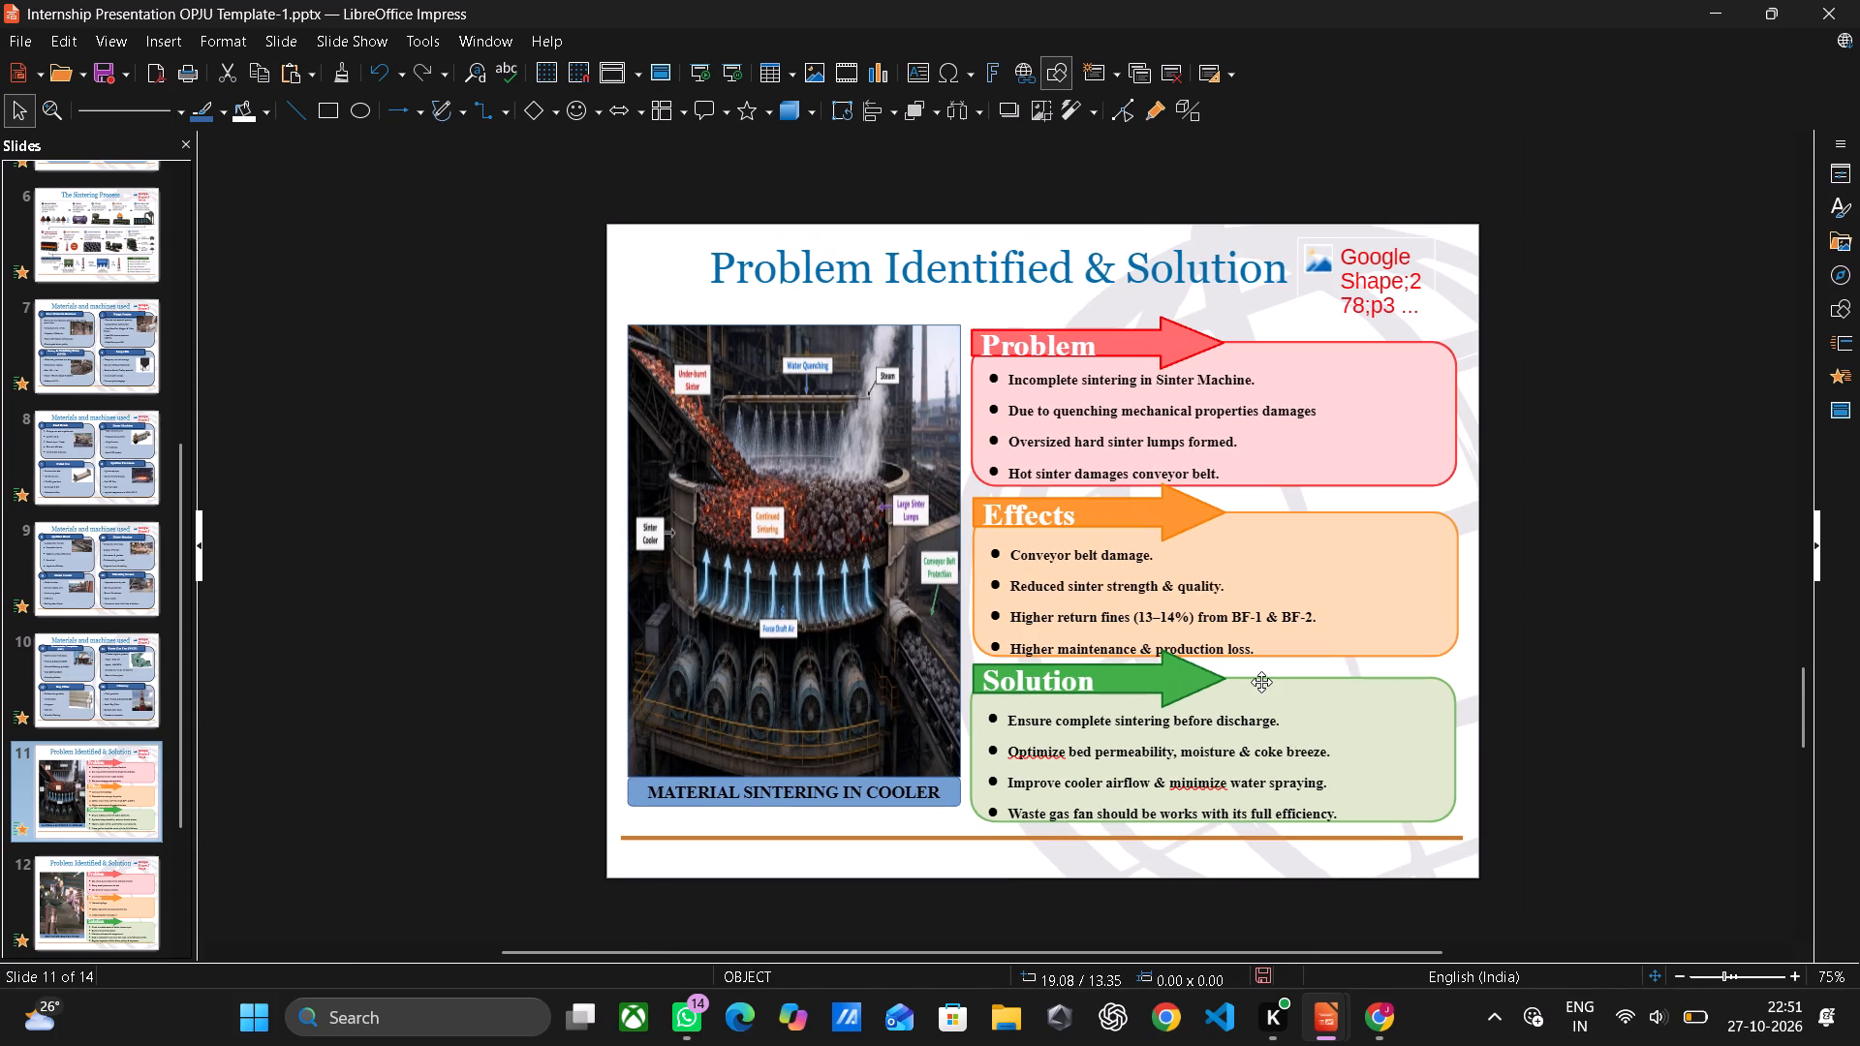
{"action": "scroll", "coordinate": [1261, 682], "scroll_direction": "up", "scroll_amount": 1, "text": "ctrl"}
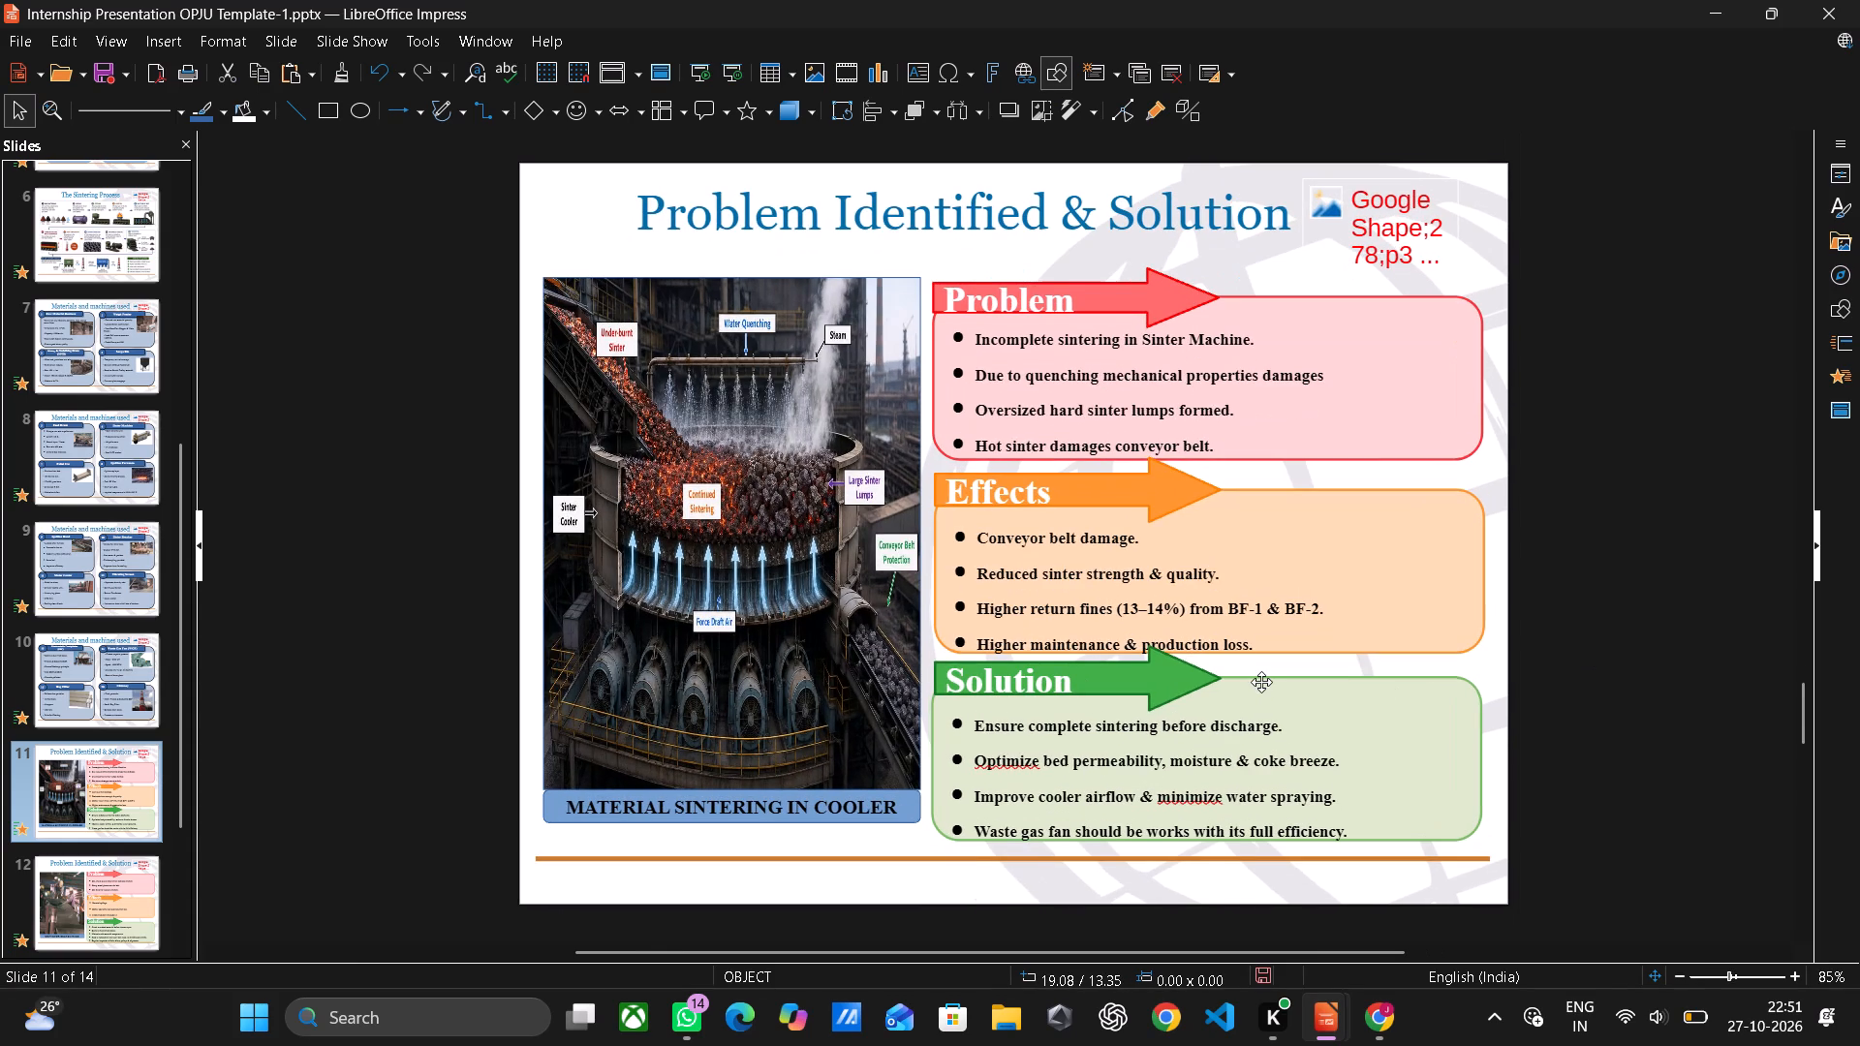
{"action": "scroll", "coordinate": [1261, 682], "scroll_direction": "up", "scroll_amount": 1}
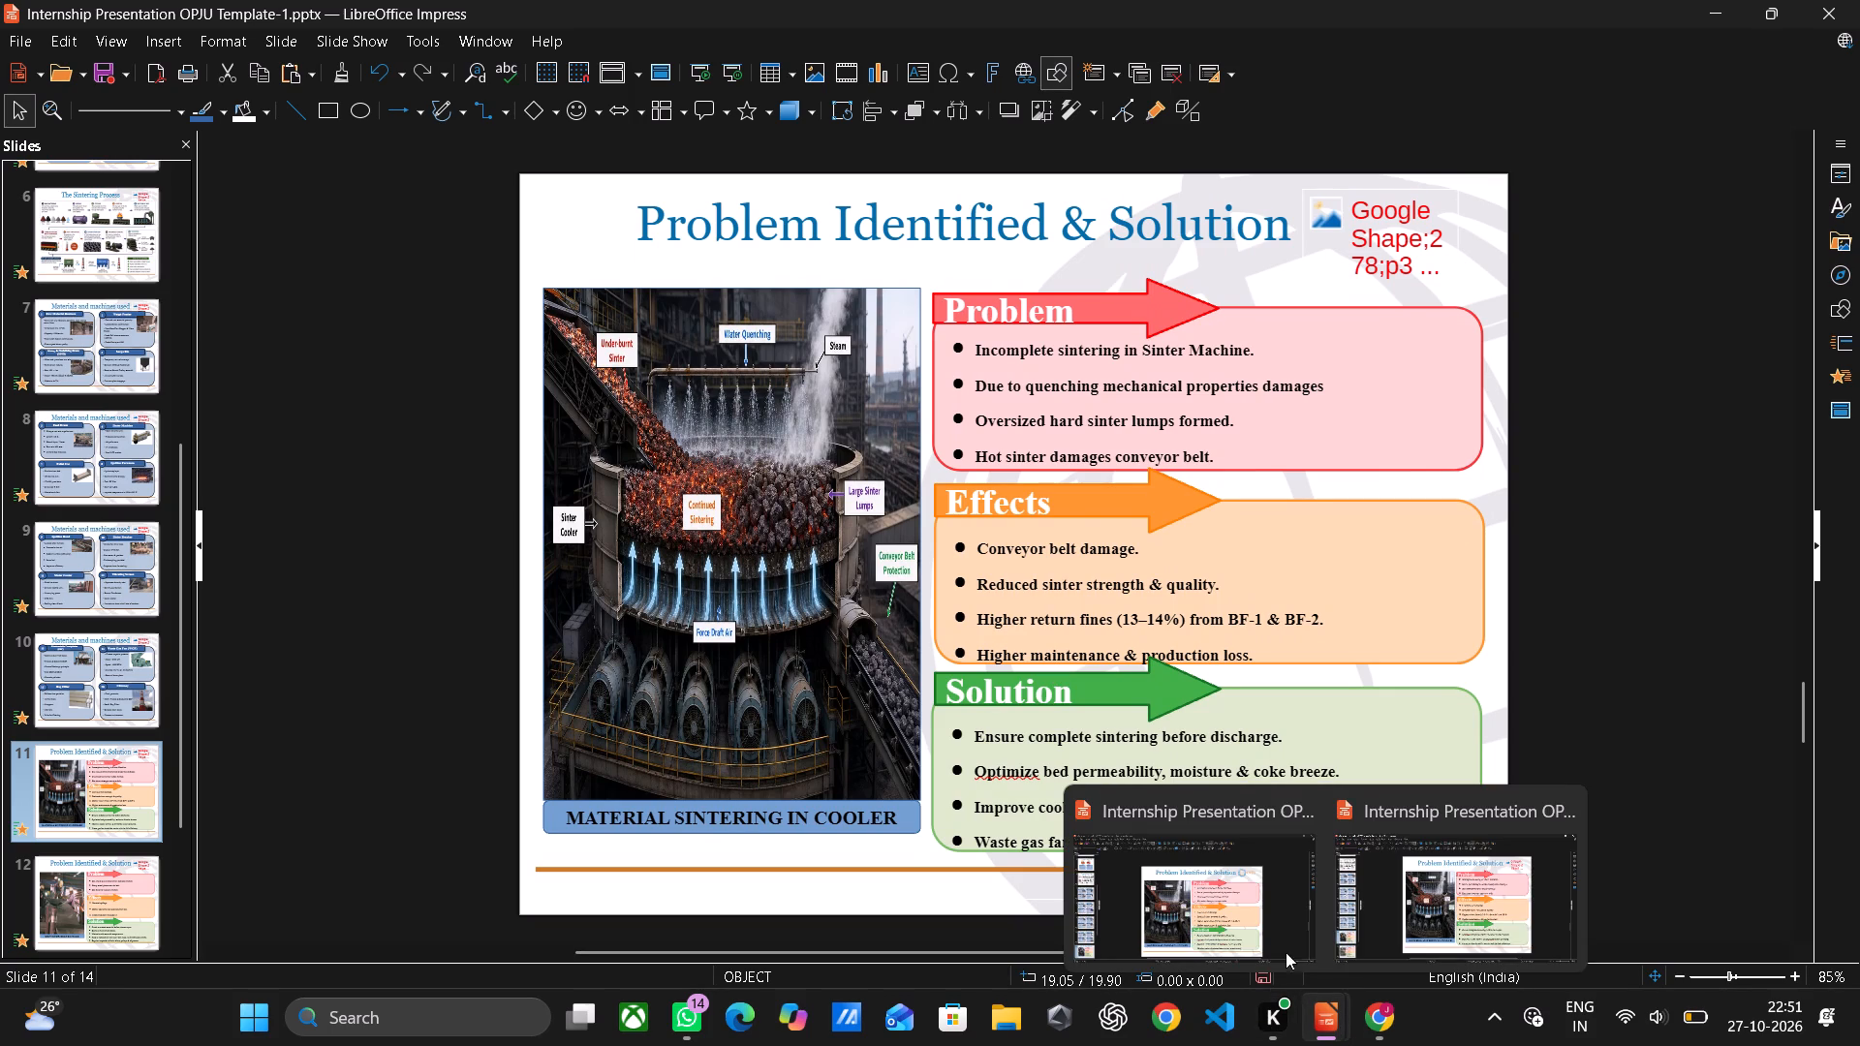
{"action": "left_click", "coordinate": [1256, 923]}
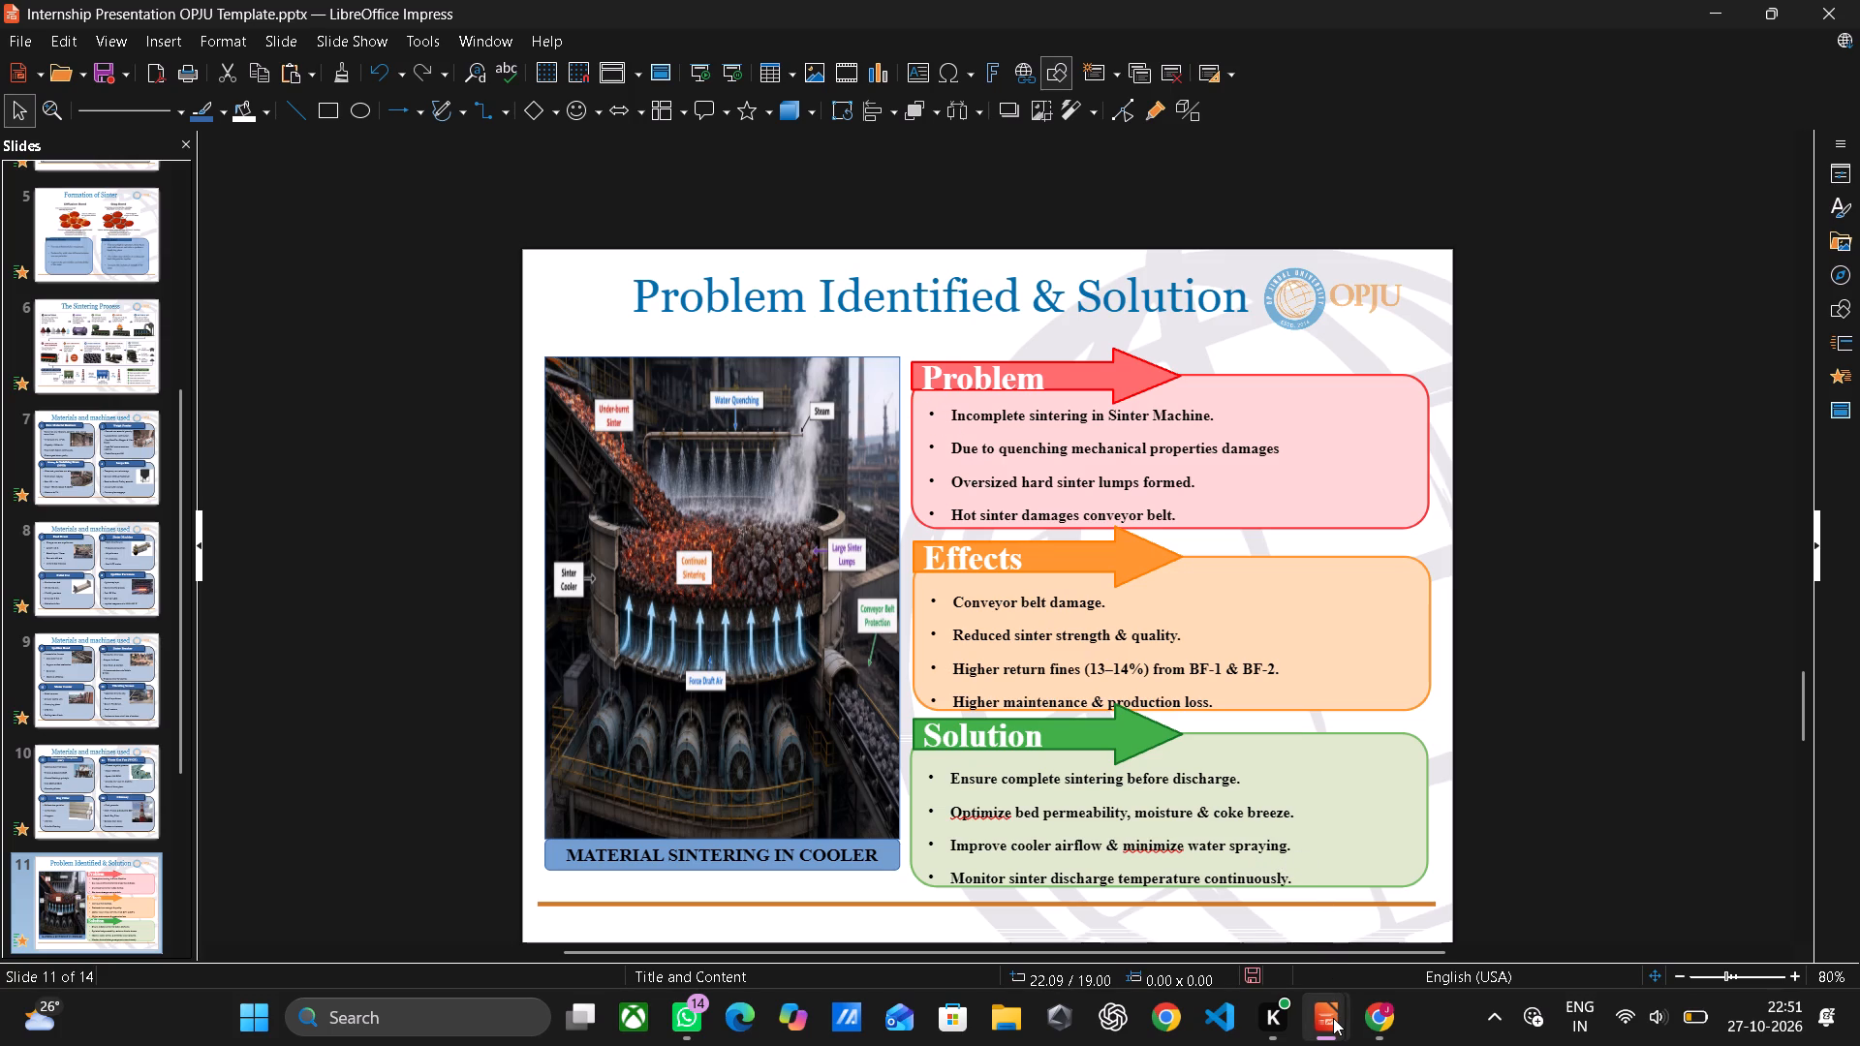
{"action": "left_click", "coordinate": [1391, 926]}
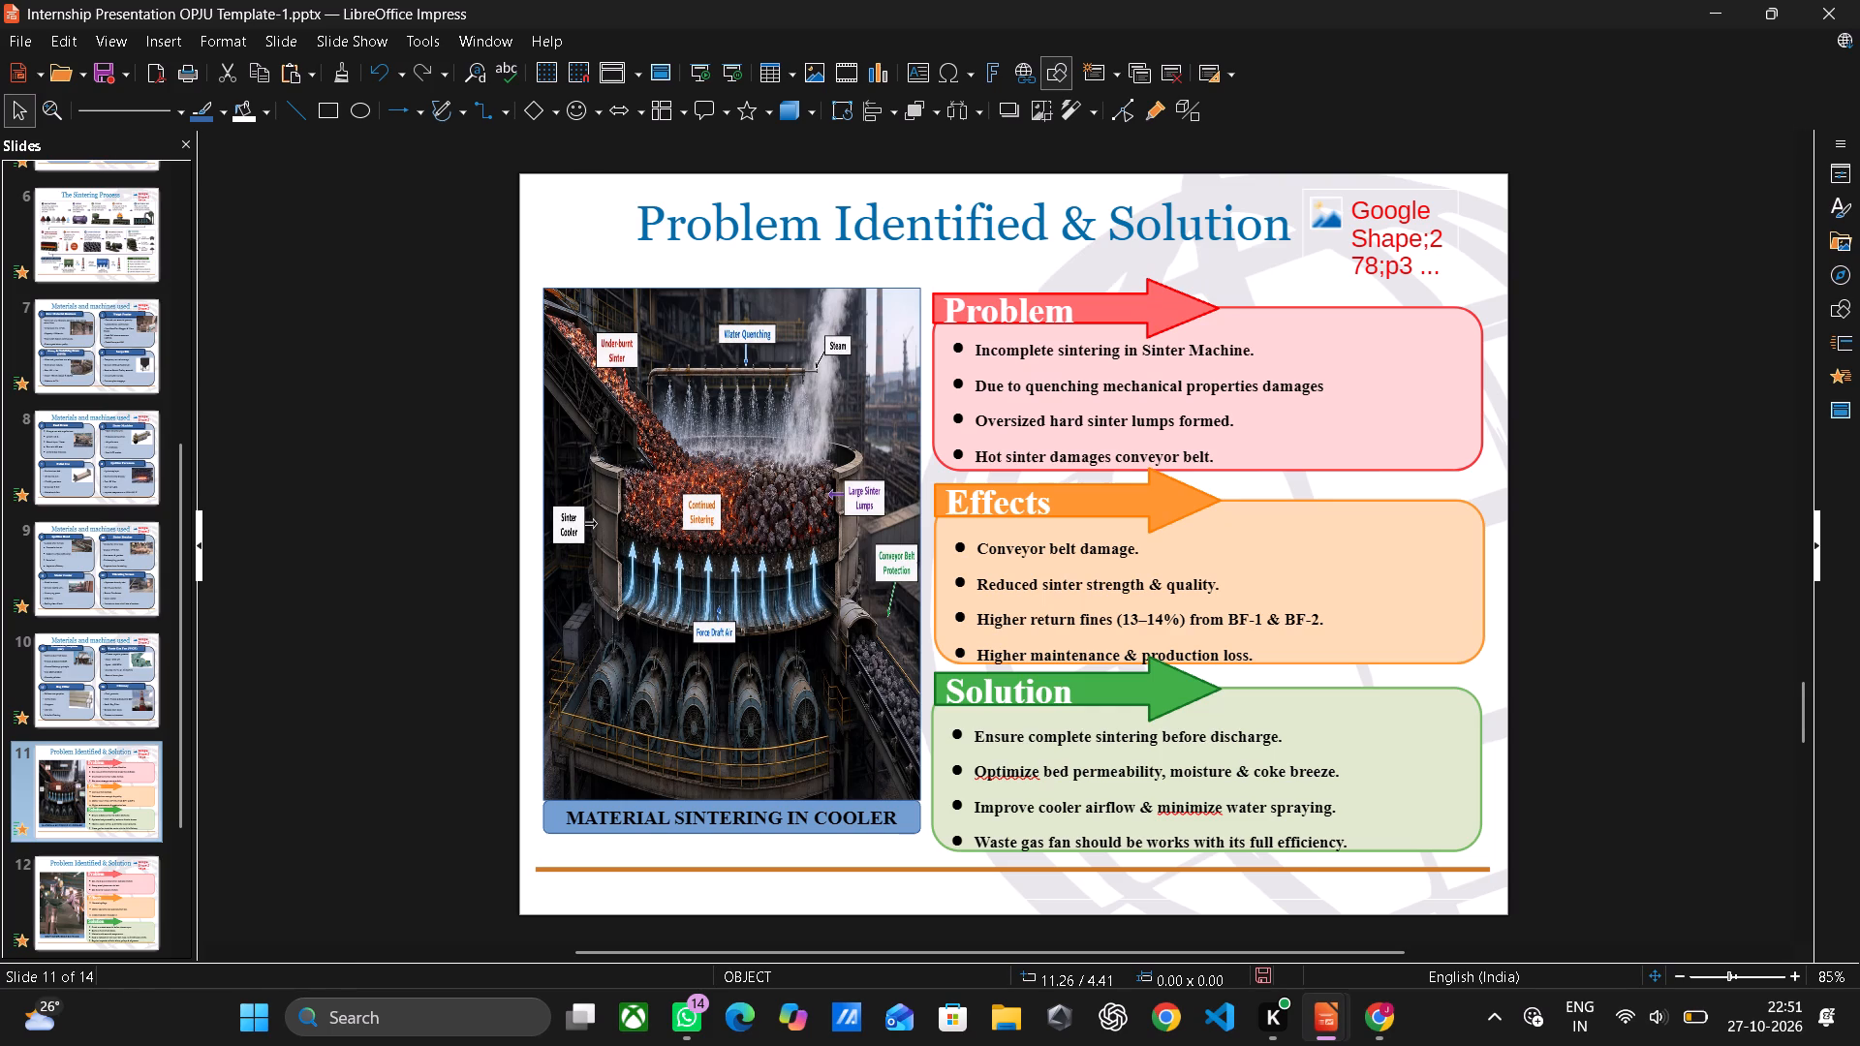
{"action": "left_click_drag", "start_coordinate": [957, 345], "coordinate": [966, 351]}
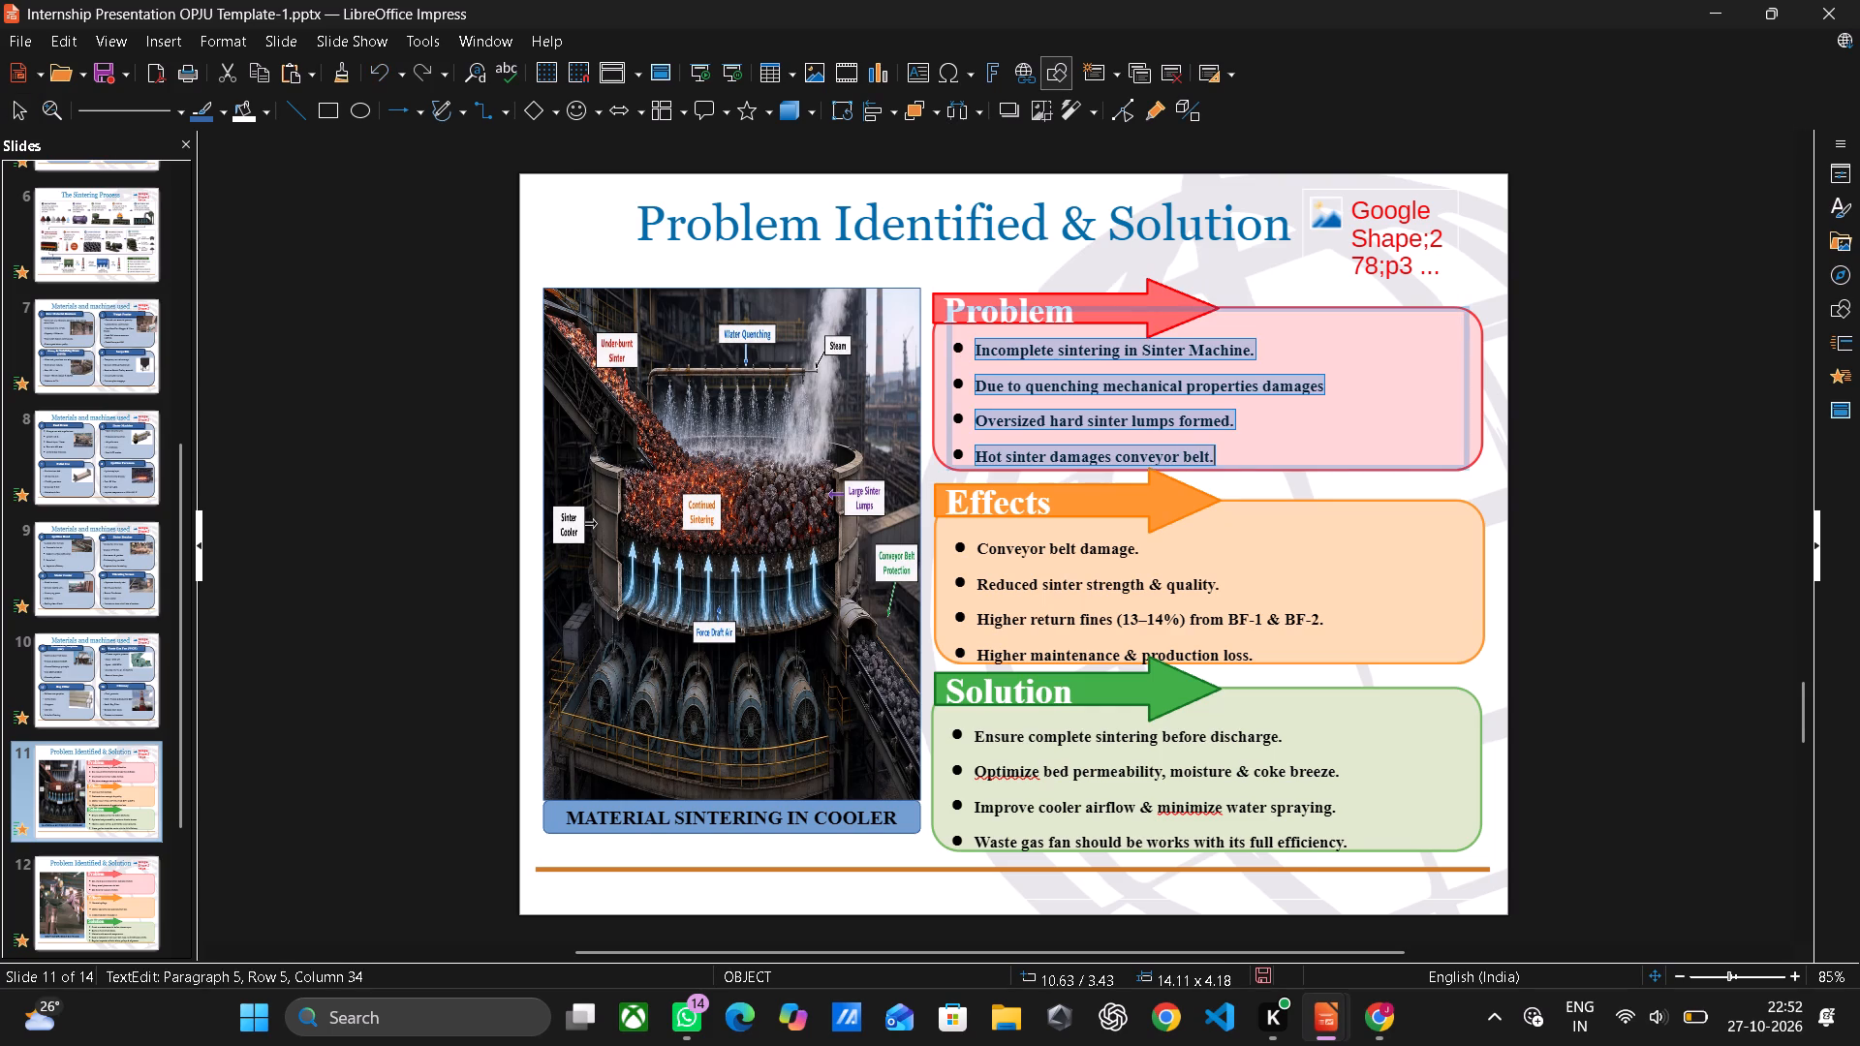
{"action": "left_click", "coordinate": [1546, 658]}
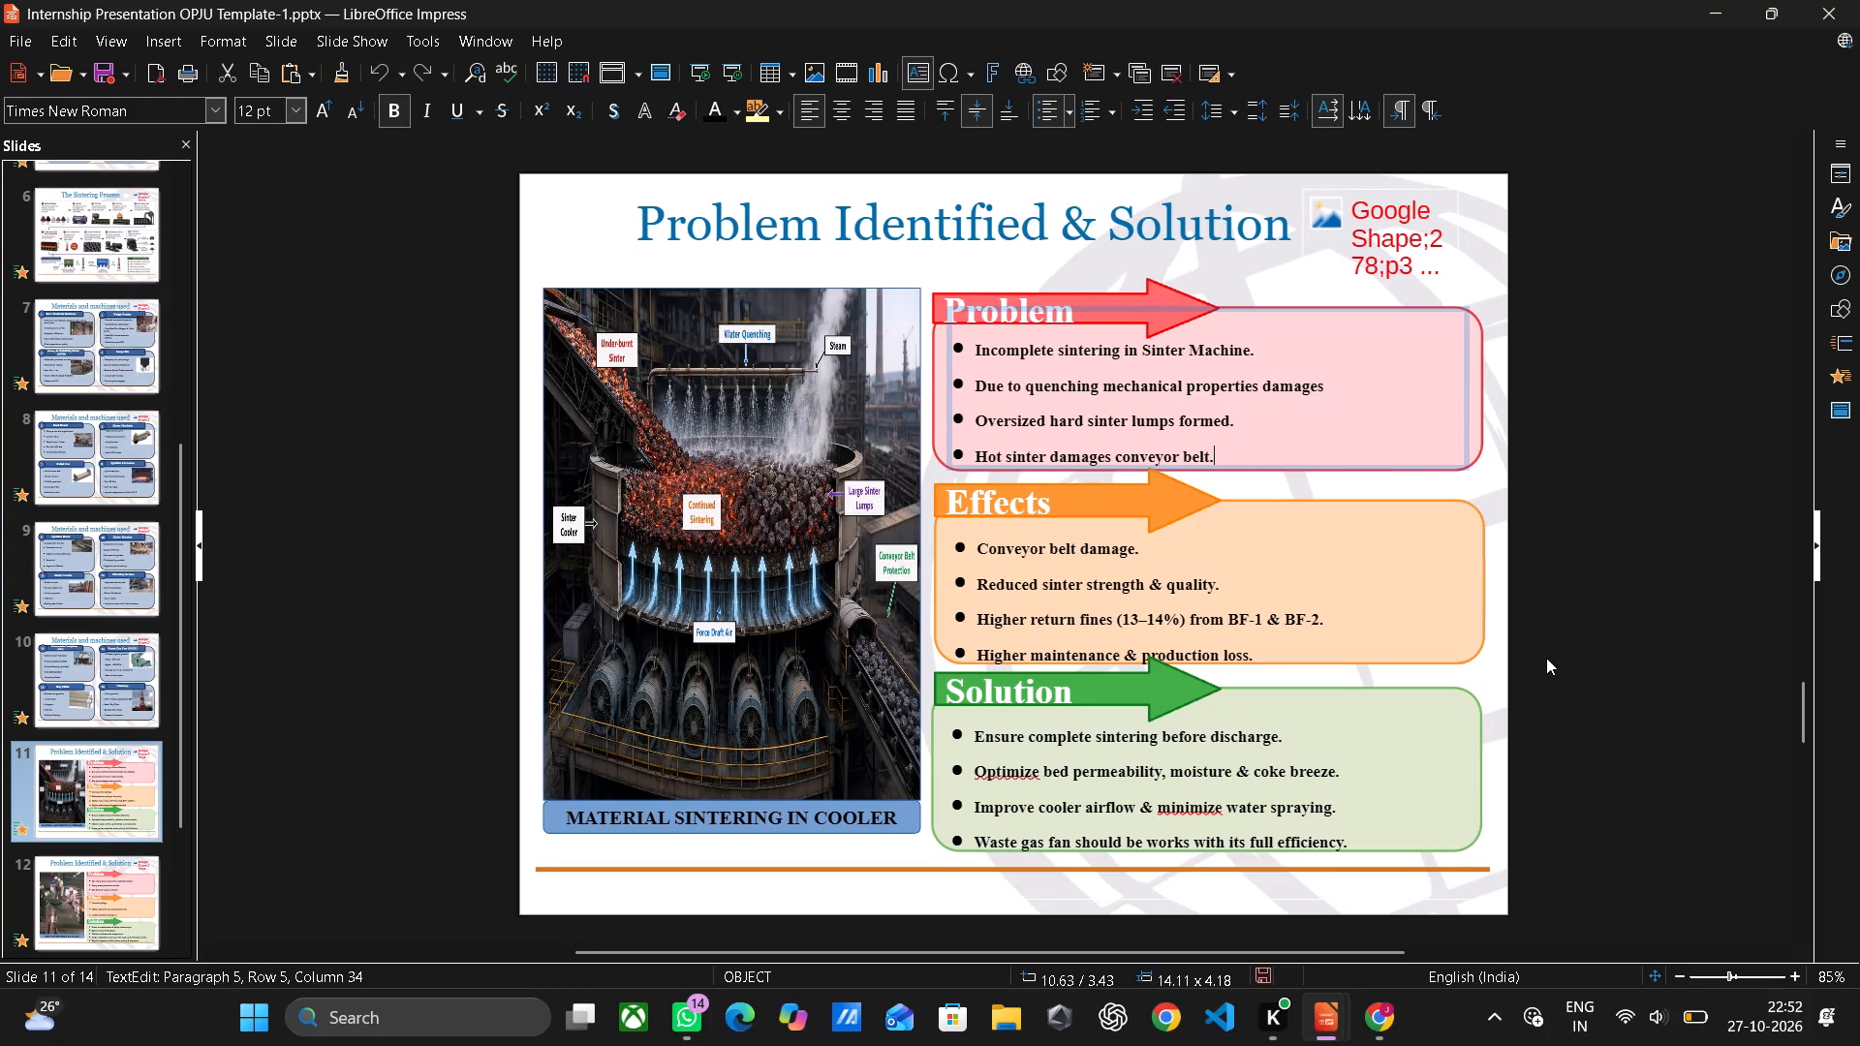
{"action": "scroll", "coordinate": [1526, 694], "scroll_direction": "down", "scroll_amount": 2}
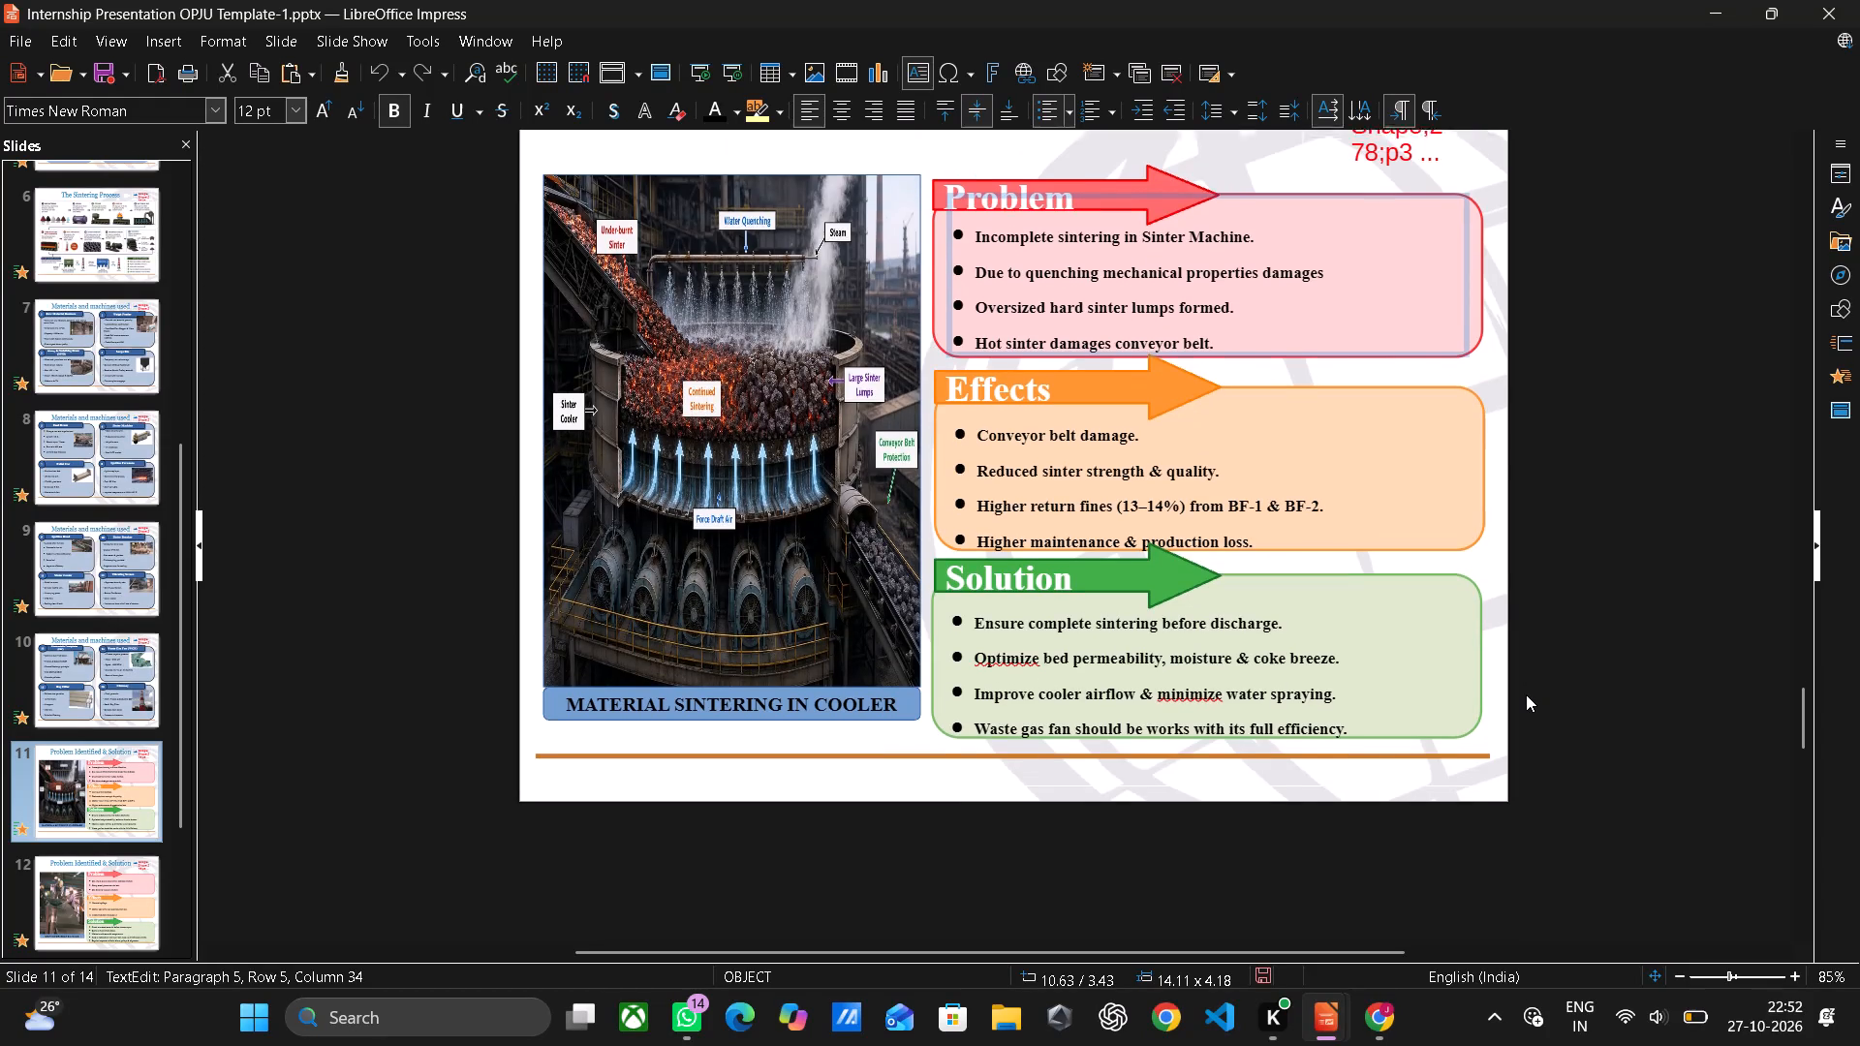
{"action": "scroll", "coordinate": [1526, 694], "scroll_direction": "down", "scroll_amount": 2}
{"action": "scroll", "coordinate": [1526, 694], "scroll_direction": "up", "scroll_amount": 1}
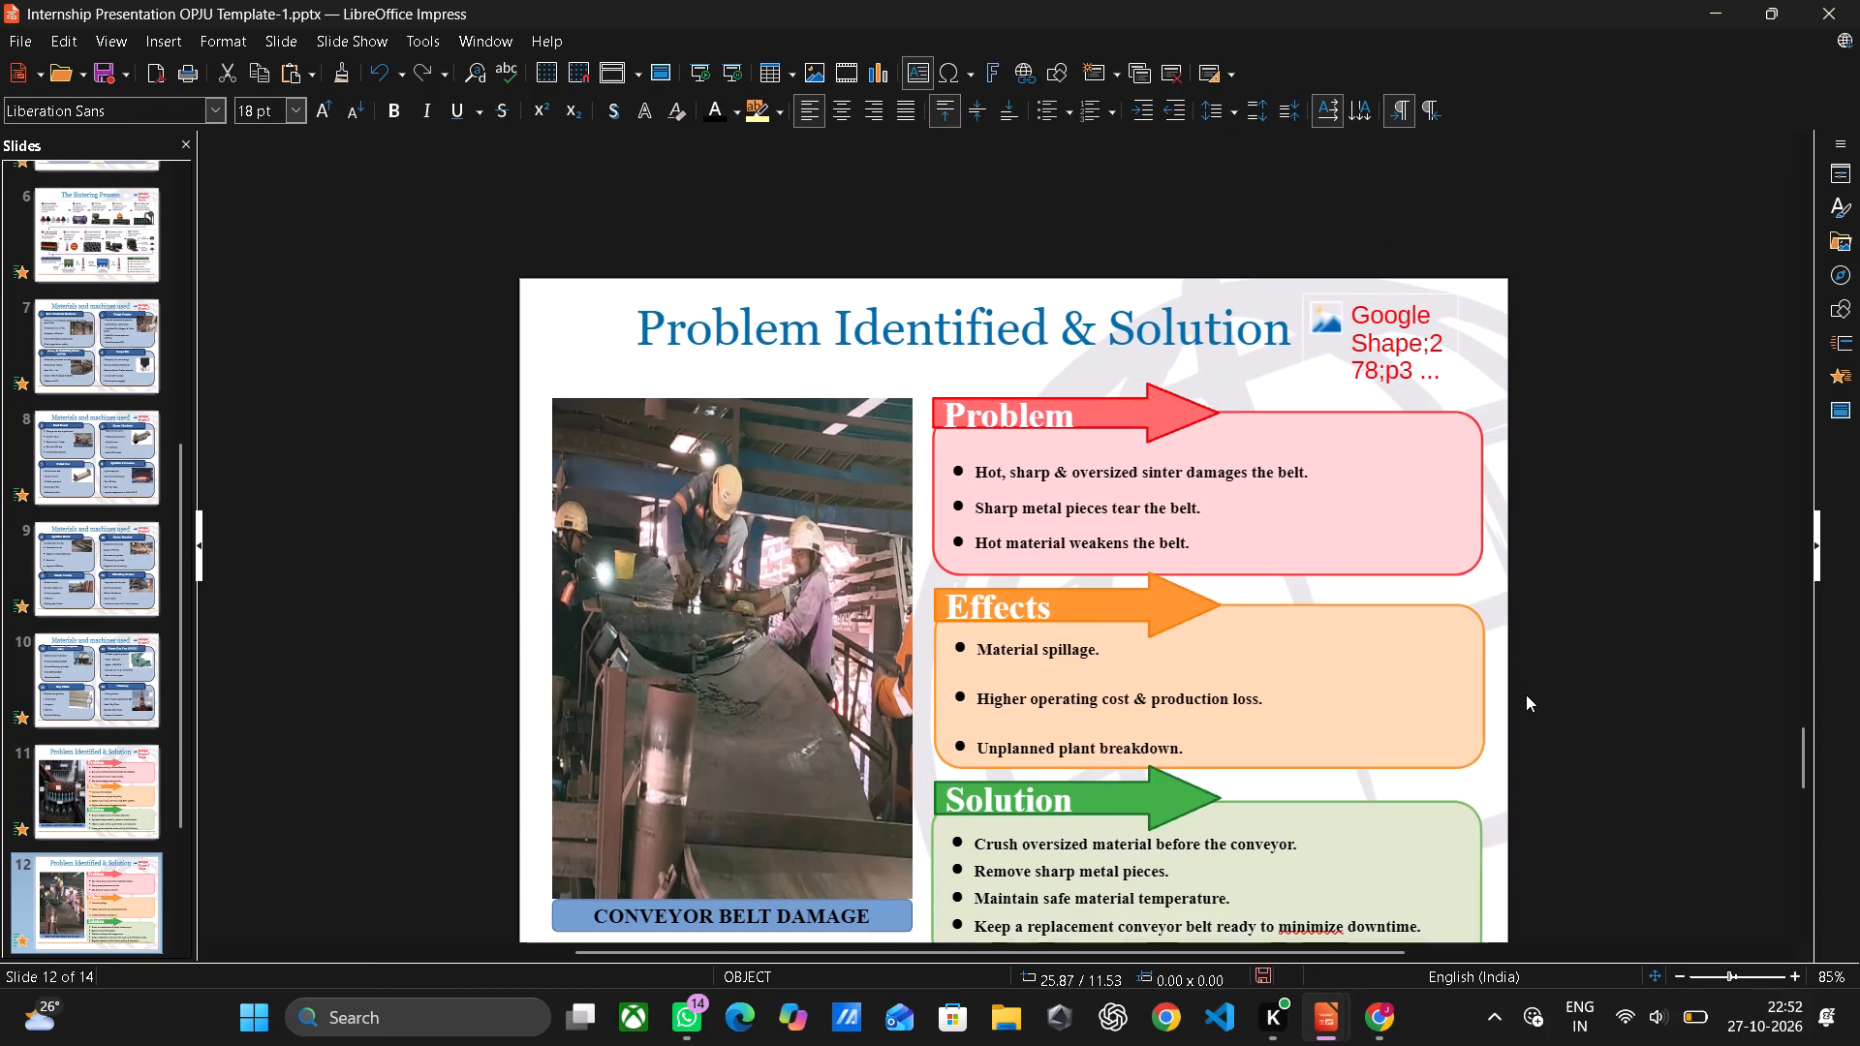
{"action": "scroll", "coordinate": [1526, 694], "scroll_direction": "up", "scroll_amount": 2}
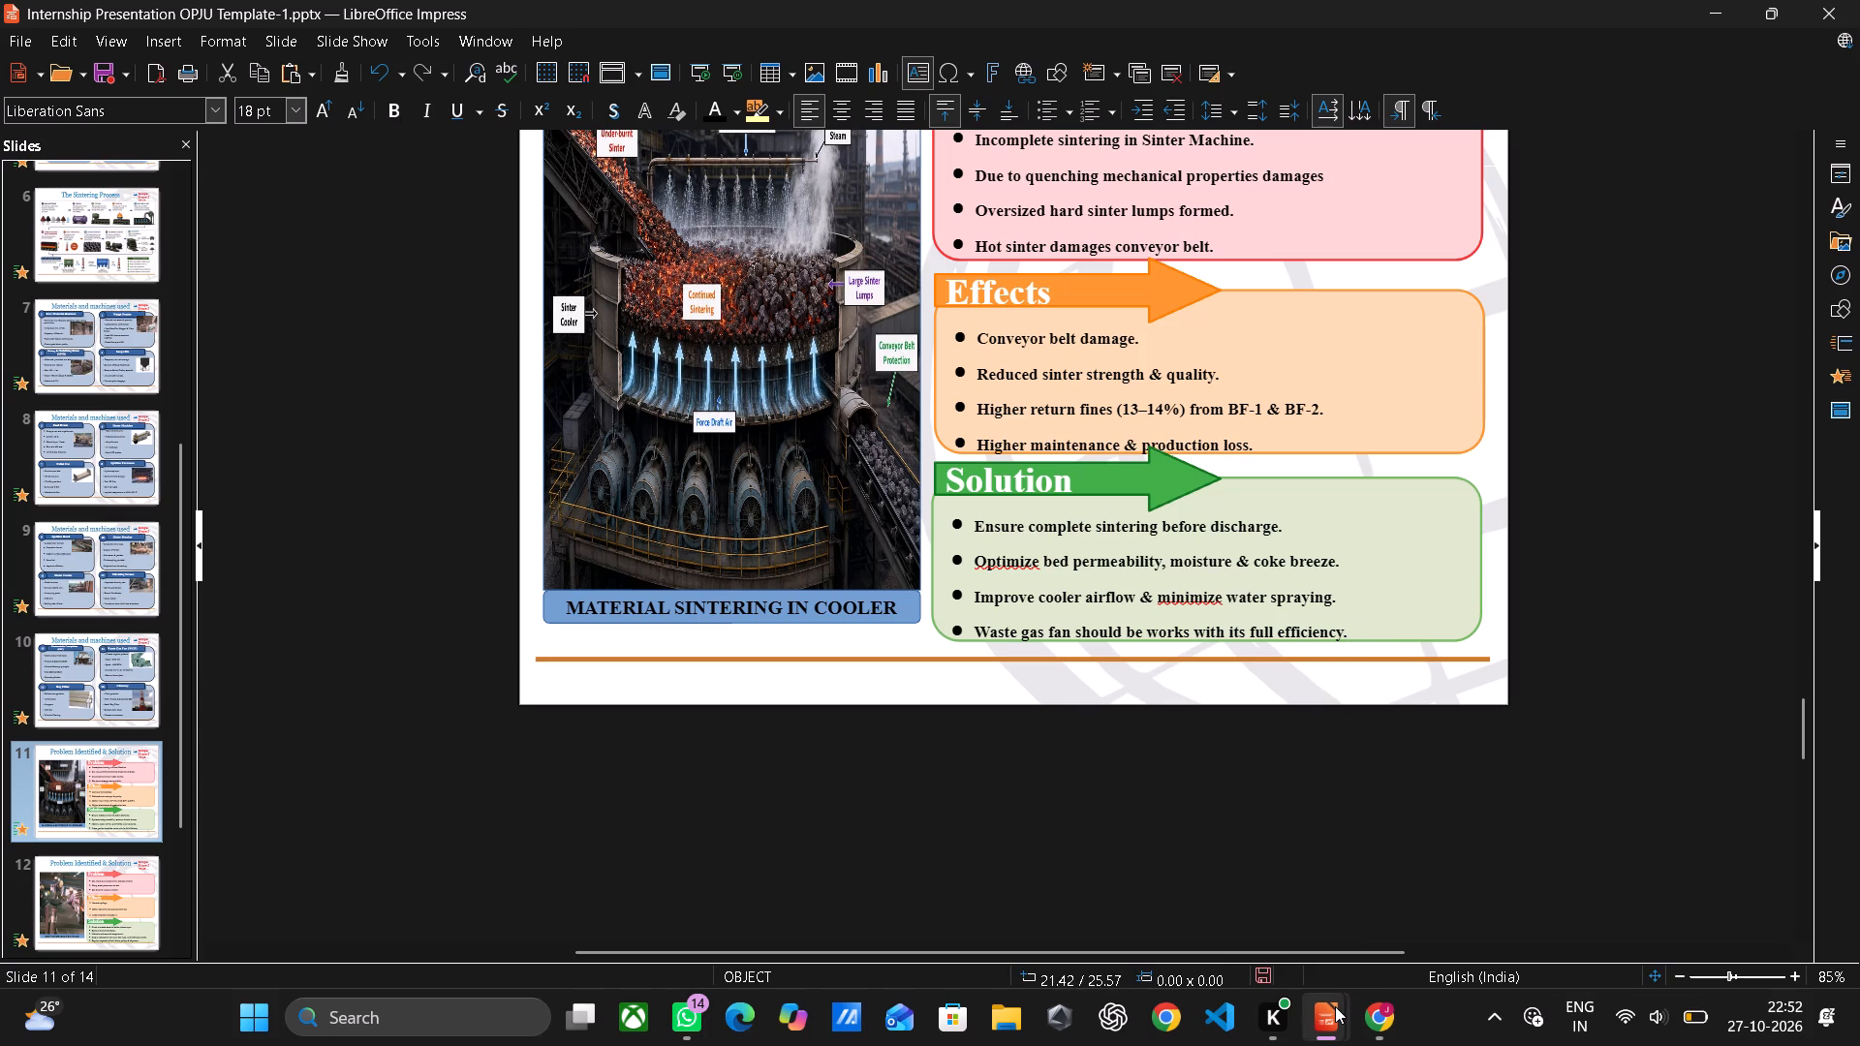
Copy "Waste gas fan should be works with its full efficiency." from the Solution box on slide 11 of the Template-1 presentation.
{"action": "left_click", "coordinate": [1397, 899]}
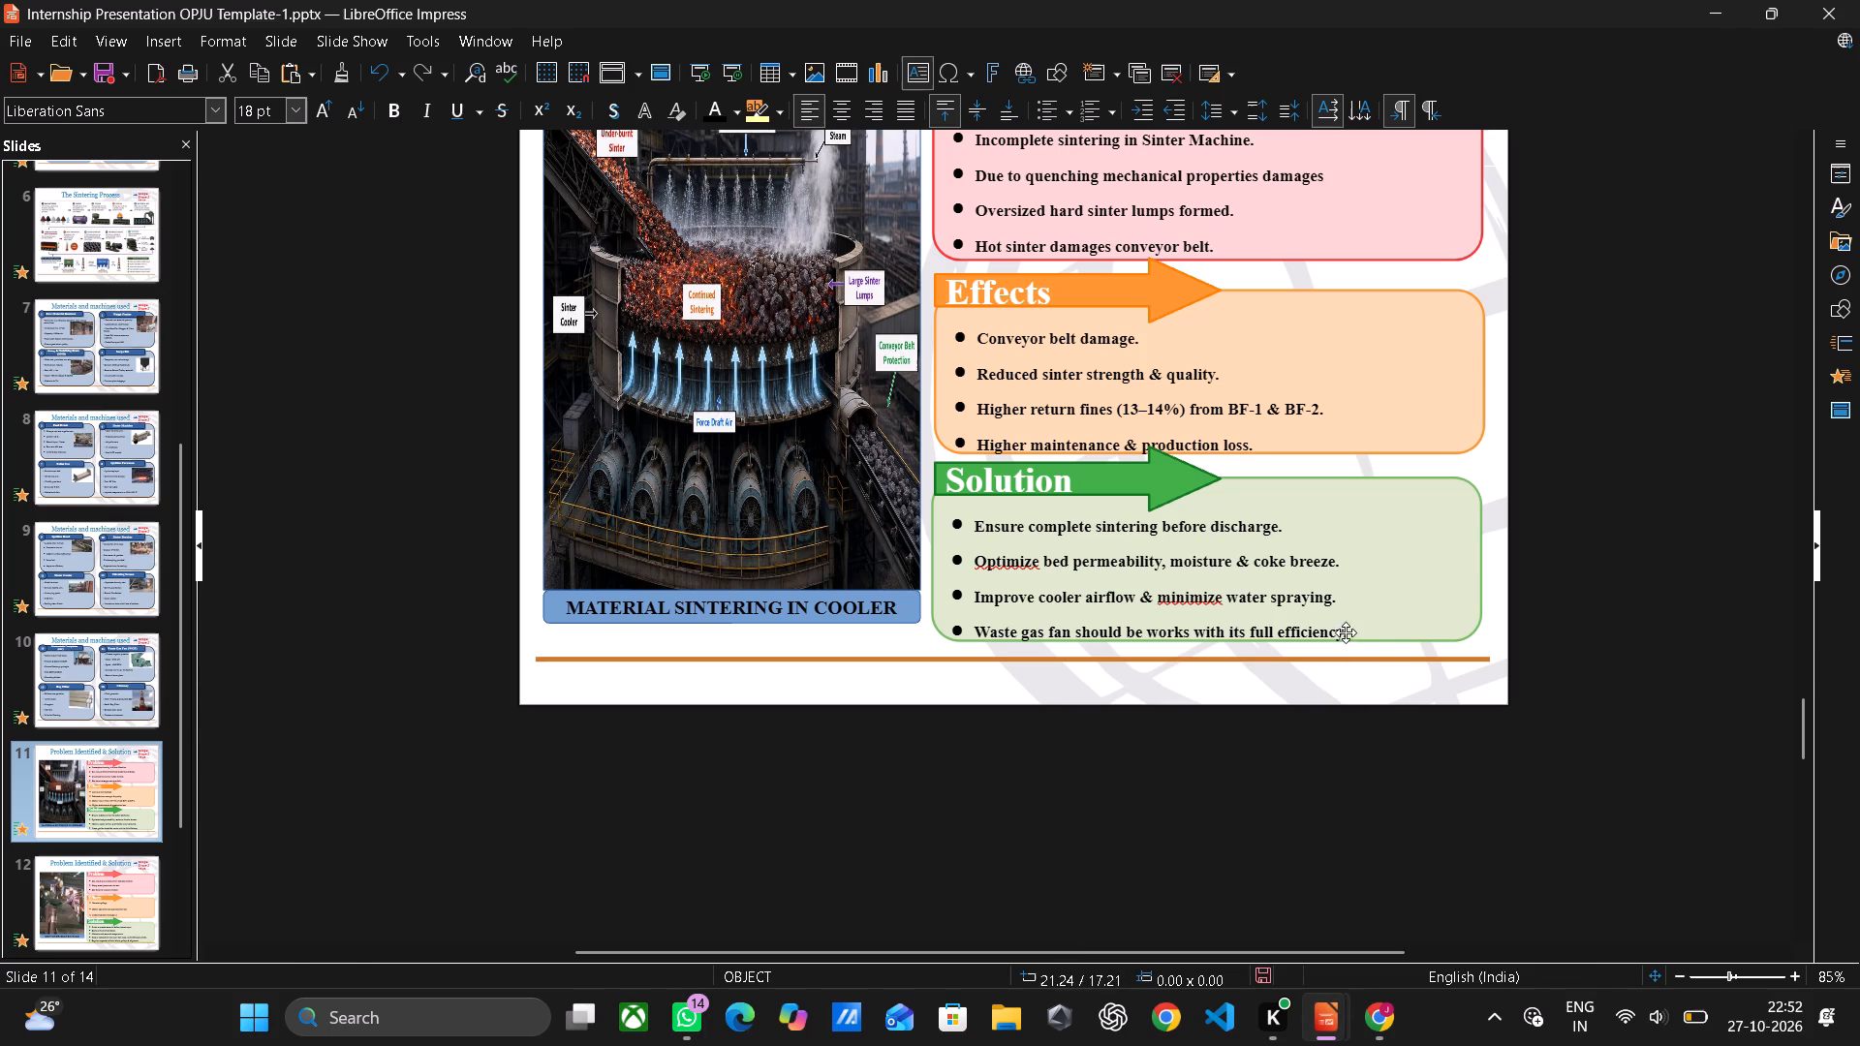
{"action": "left_click", "coordinate": [1349, 635]}
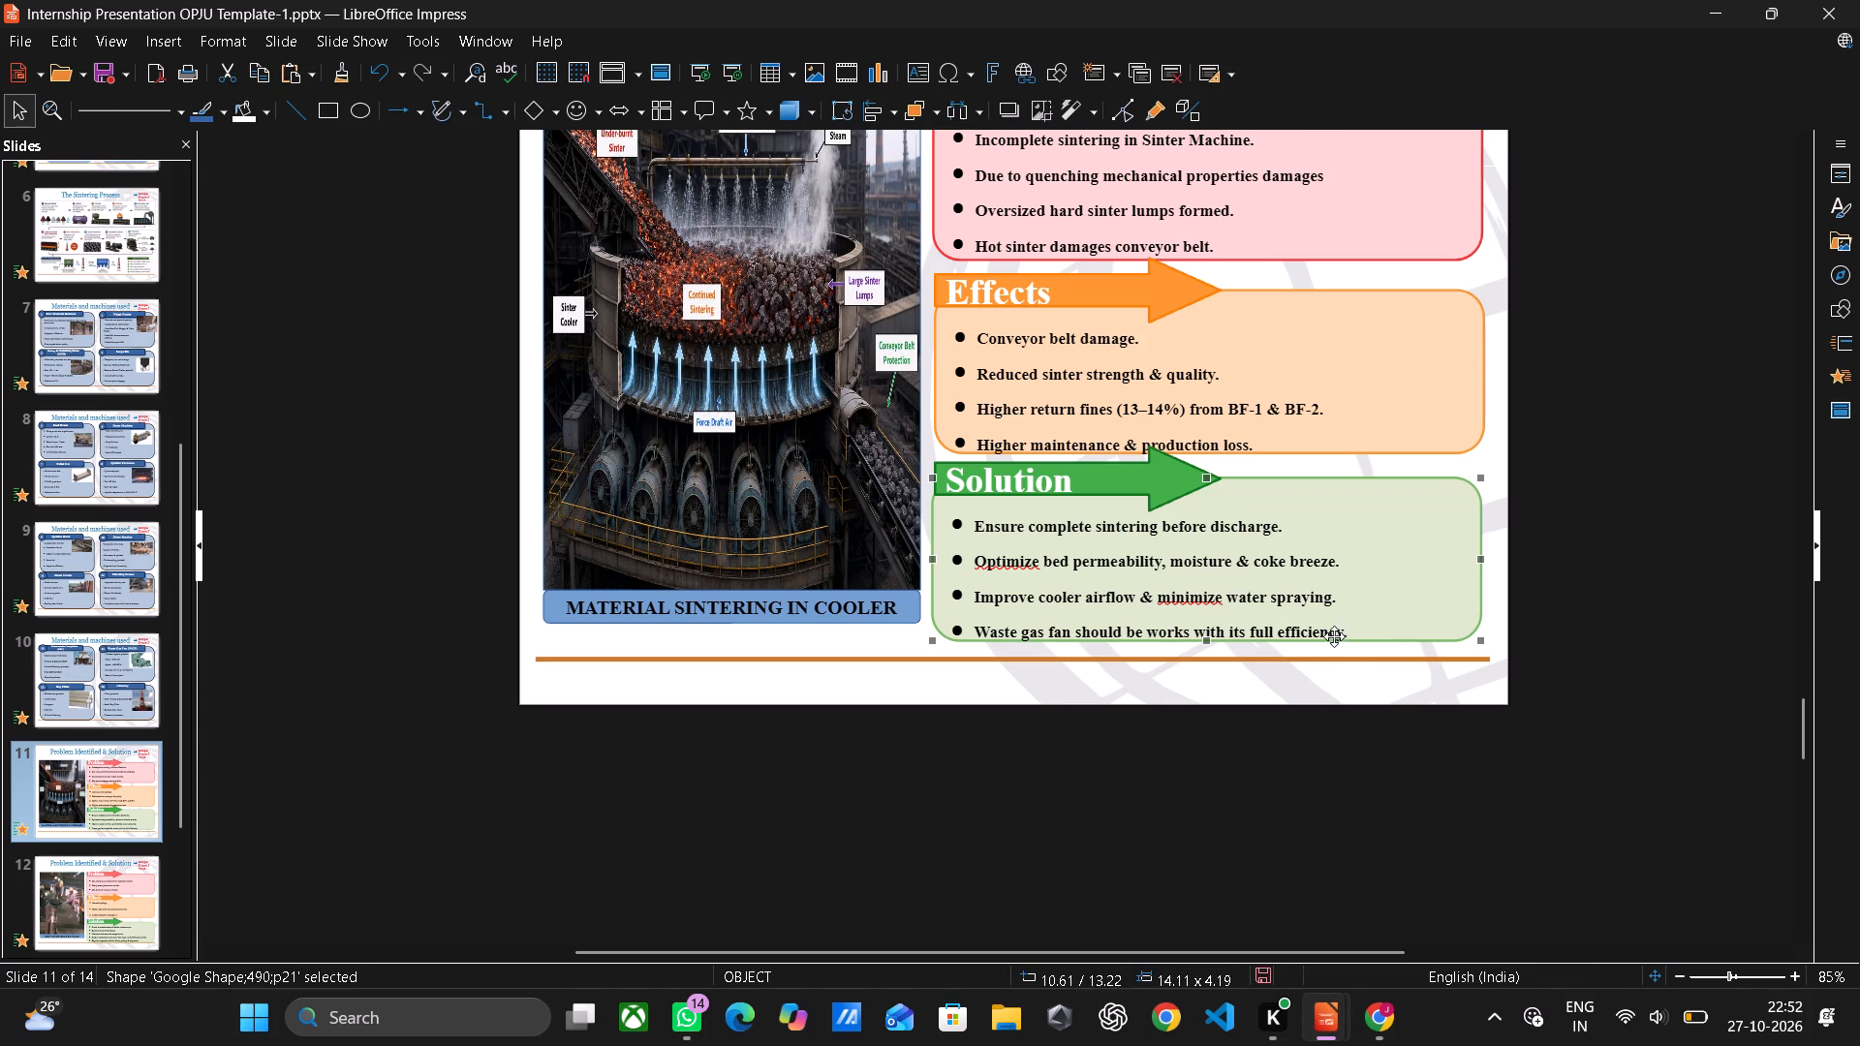
{"action": "left_click", "coordinate": [1334, 627]}
{"action": "left_click", "coordinate": [1303, 585]}
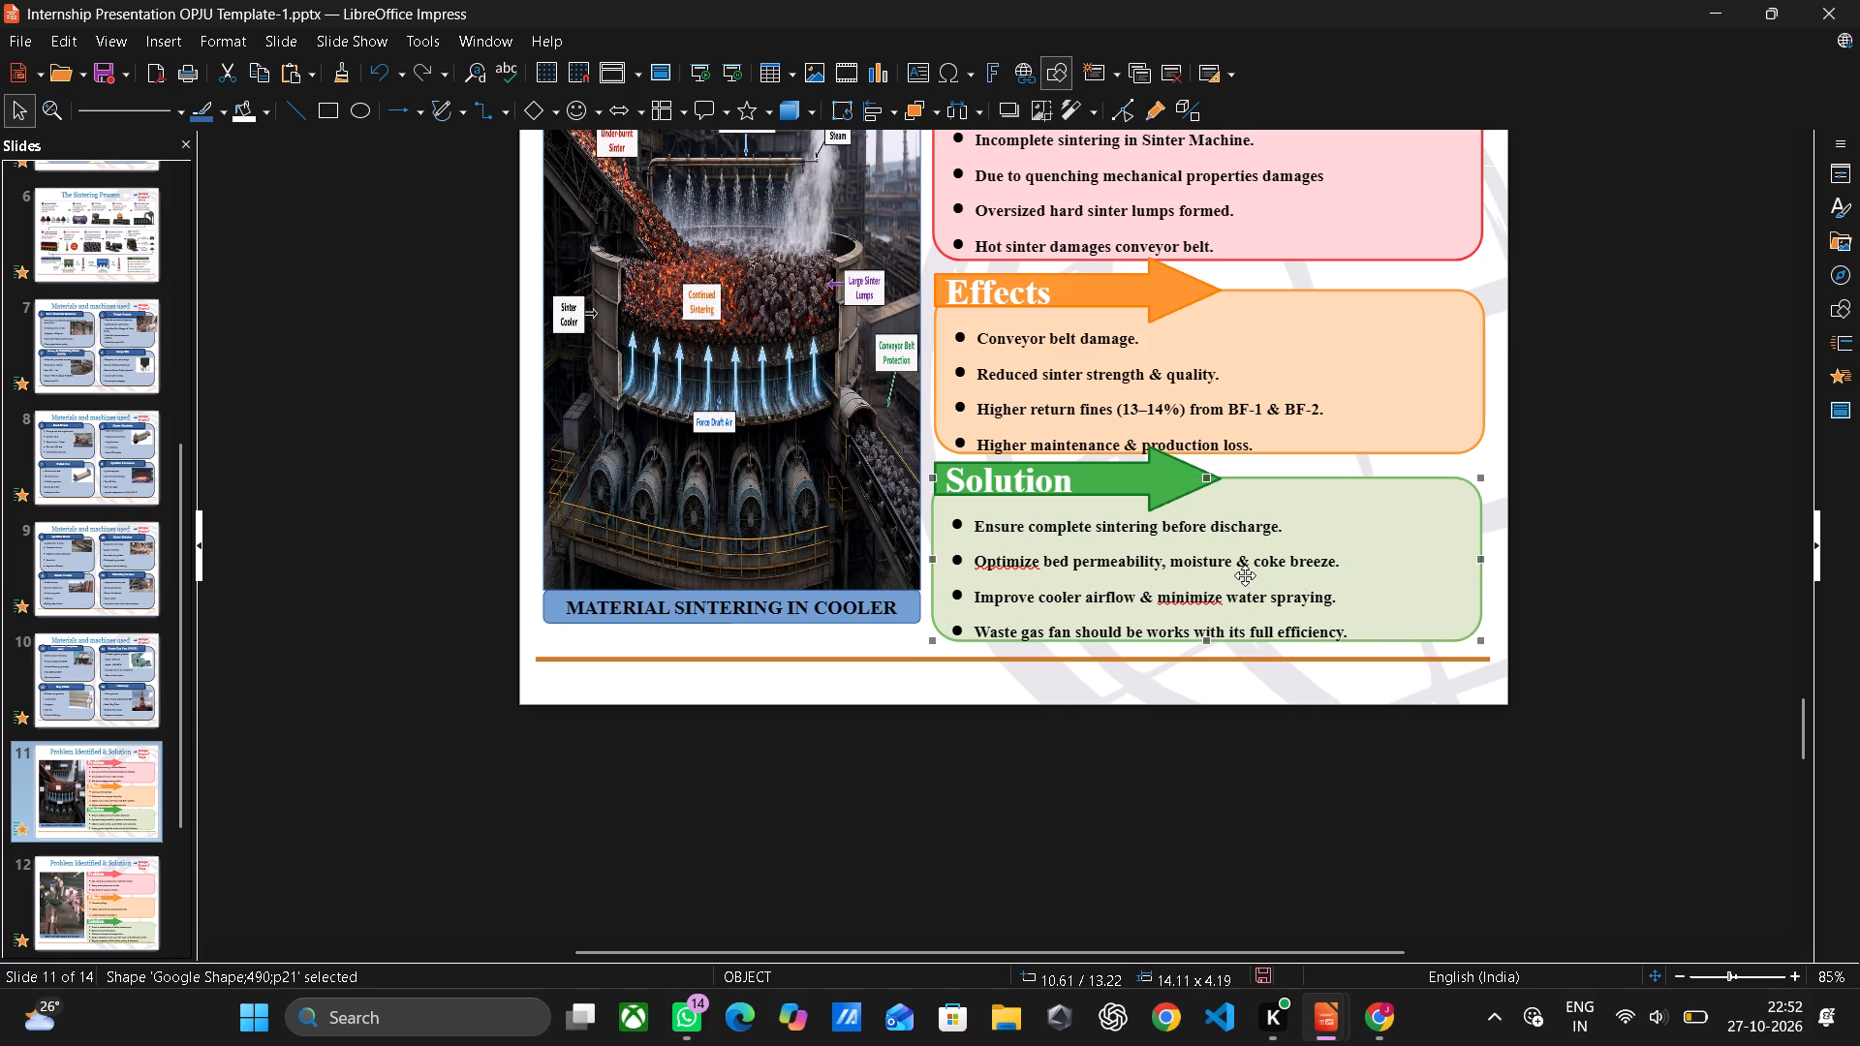
{"action": "left_click", "coordinate": [1245, 575]}
{"action": "left_click", "coordinate": [1308, 563]}
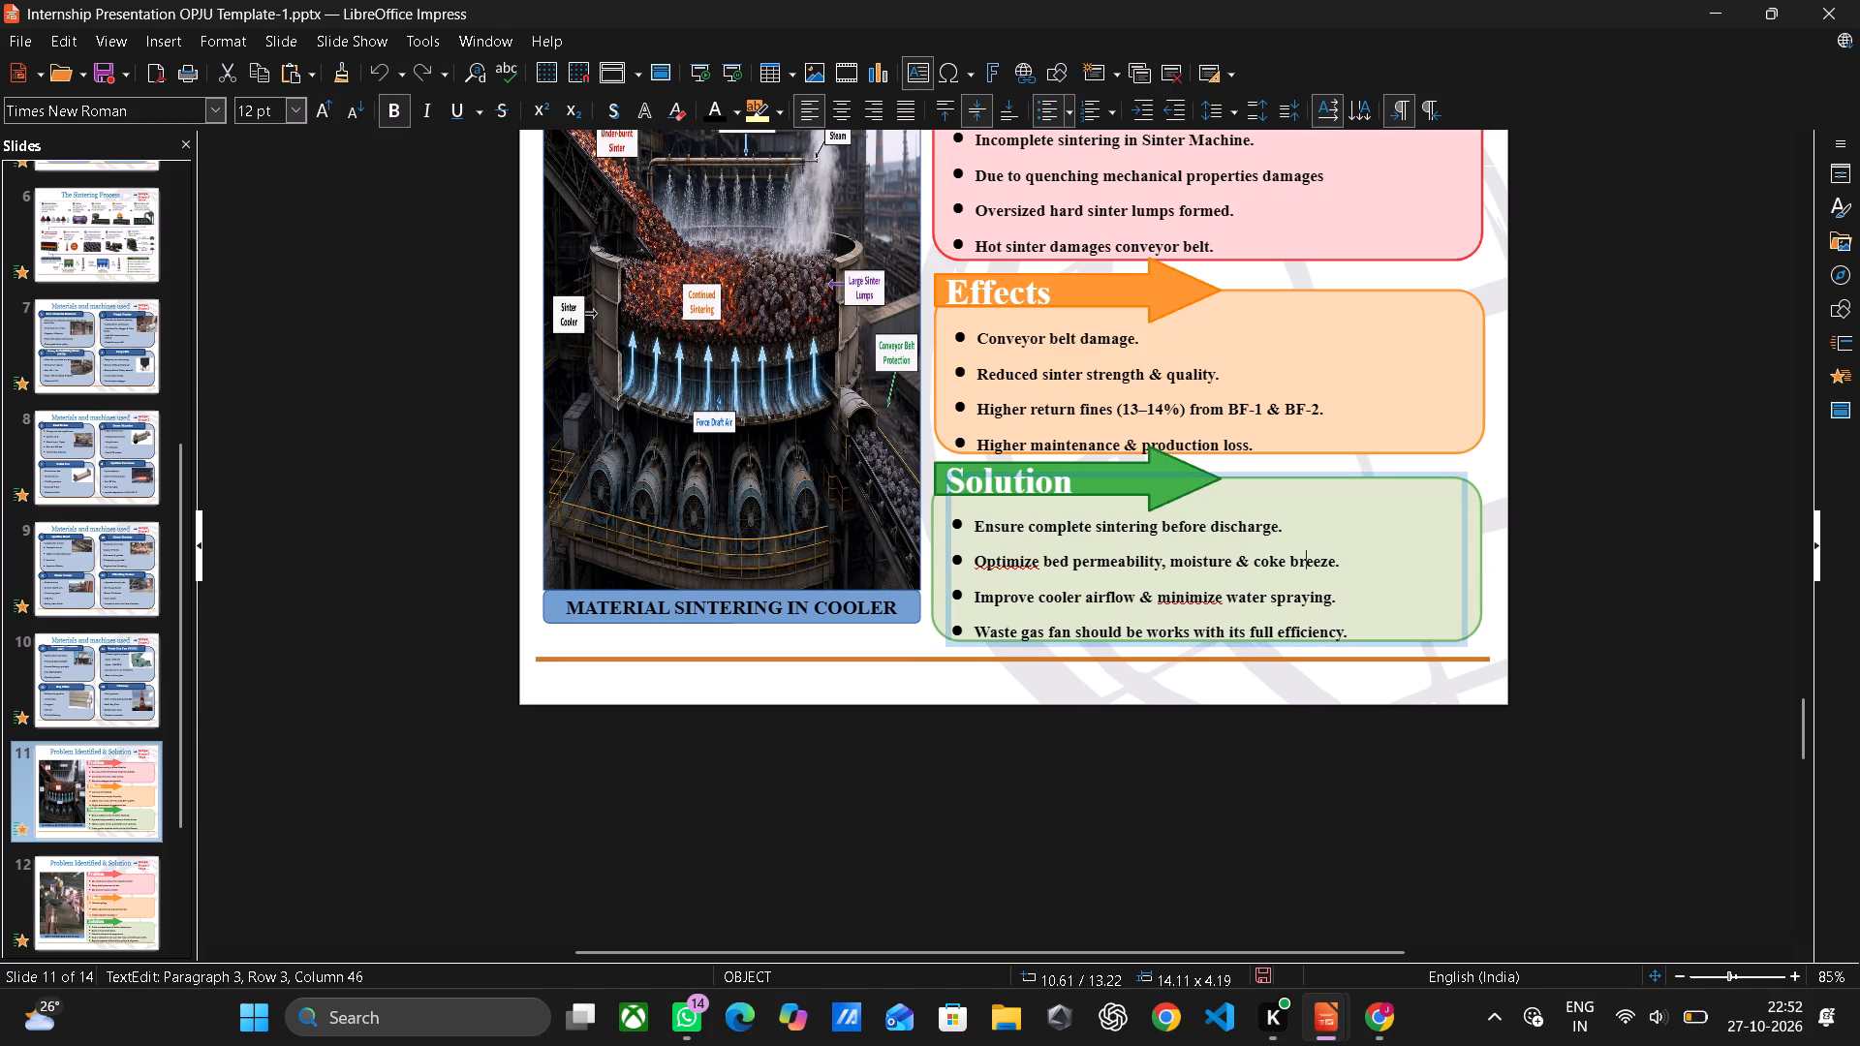
{"action": "left_click", "coordinate": [1350, 631]}
{"action": "left_click_drag", "start_coordinate": [1350, 631], "coordinate": [1176, 623]}
{"action": "left_click_drag", "start_coordinate": [976, 629], "coordinate": [1361, 617]}
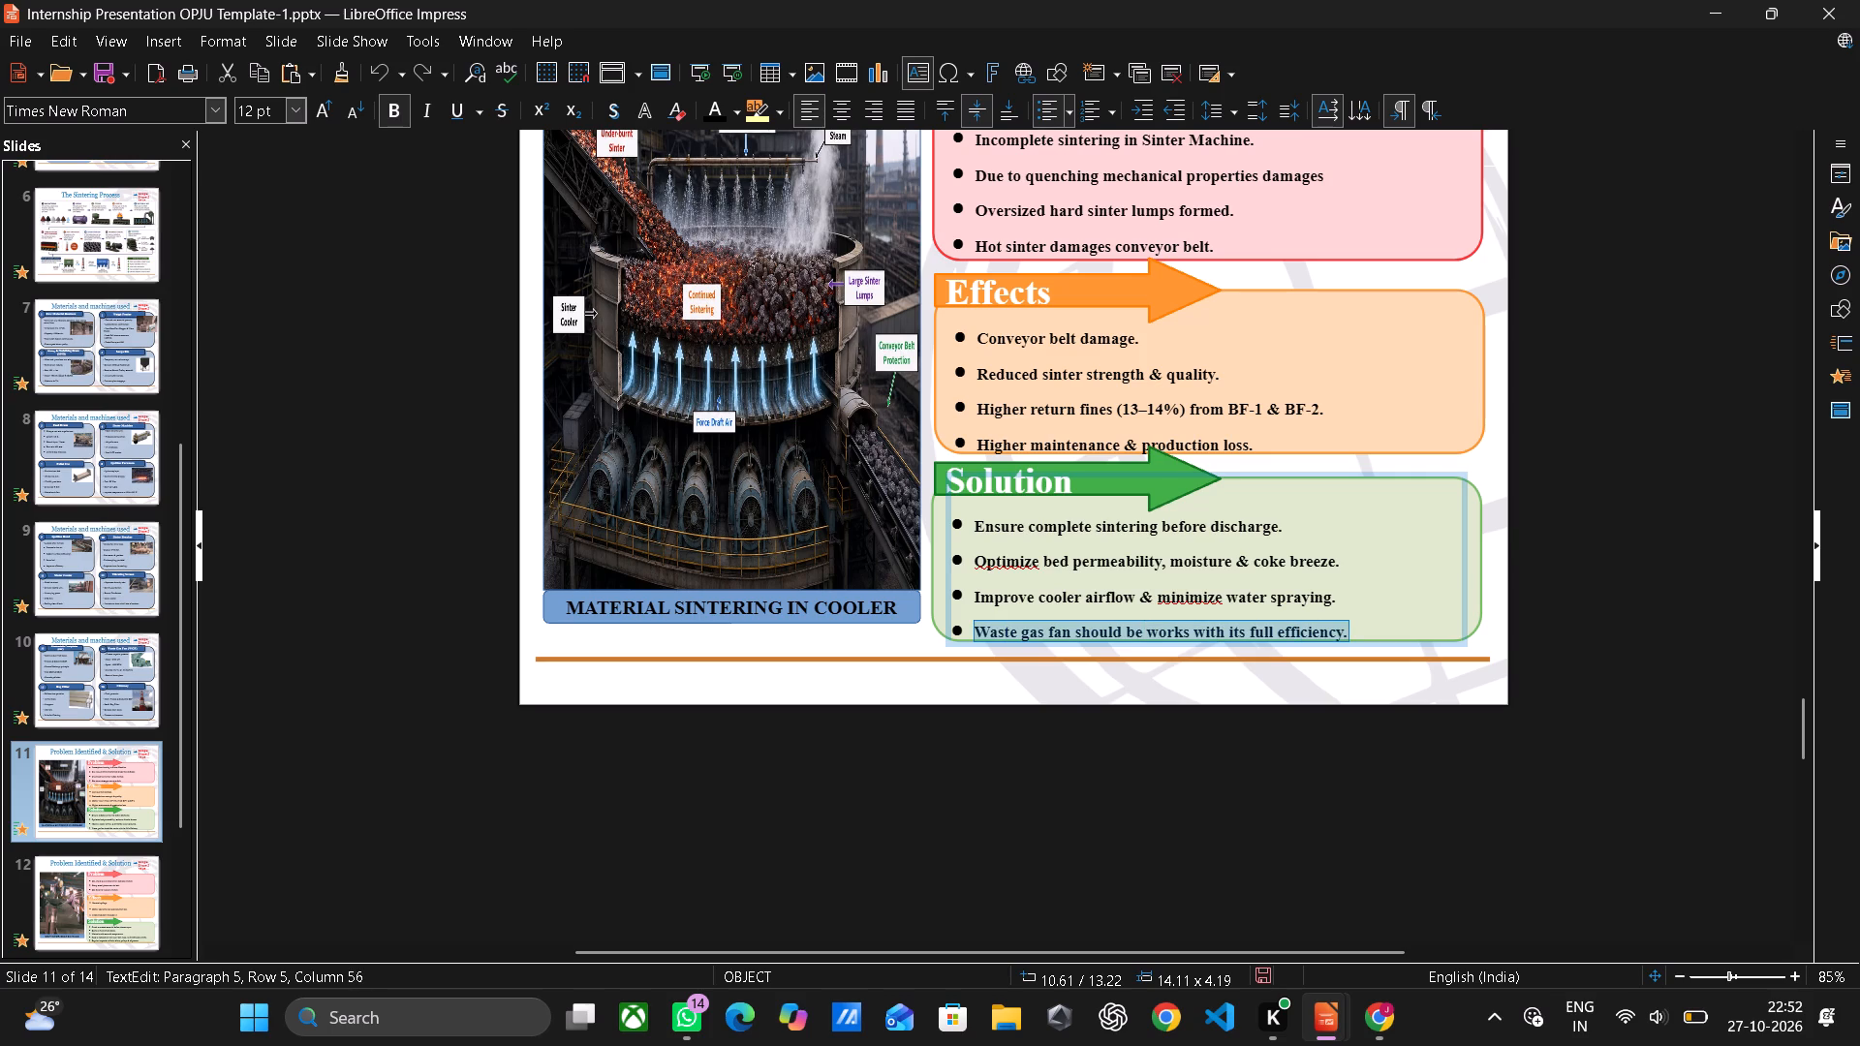
{"action": "key", "text": "ctrl+c"}
In the OPJU Template presentation, replace the Solution box's fourth bullet on slide 11 with the copied waste gas fan sentence.
{"action": "left_click", "coordinate": [1208, 910]}
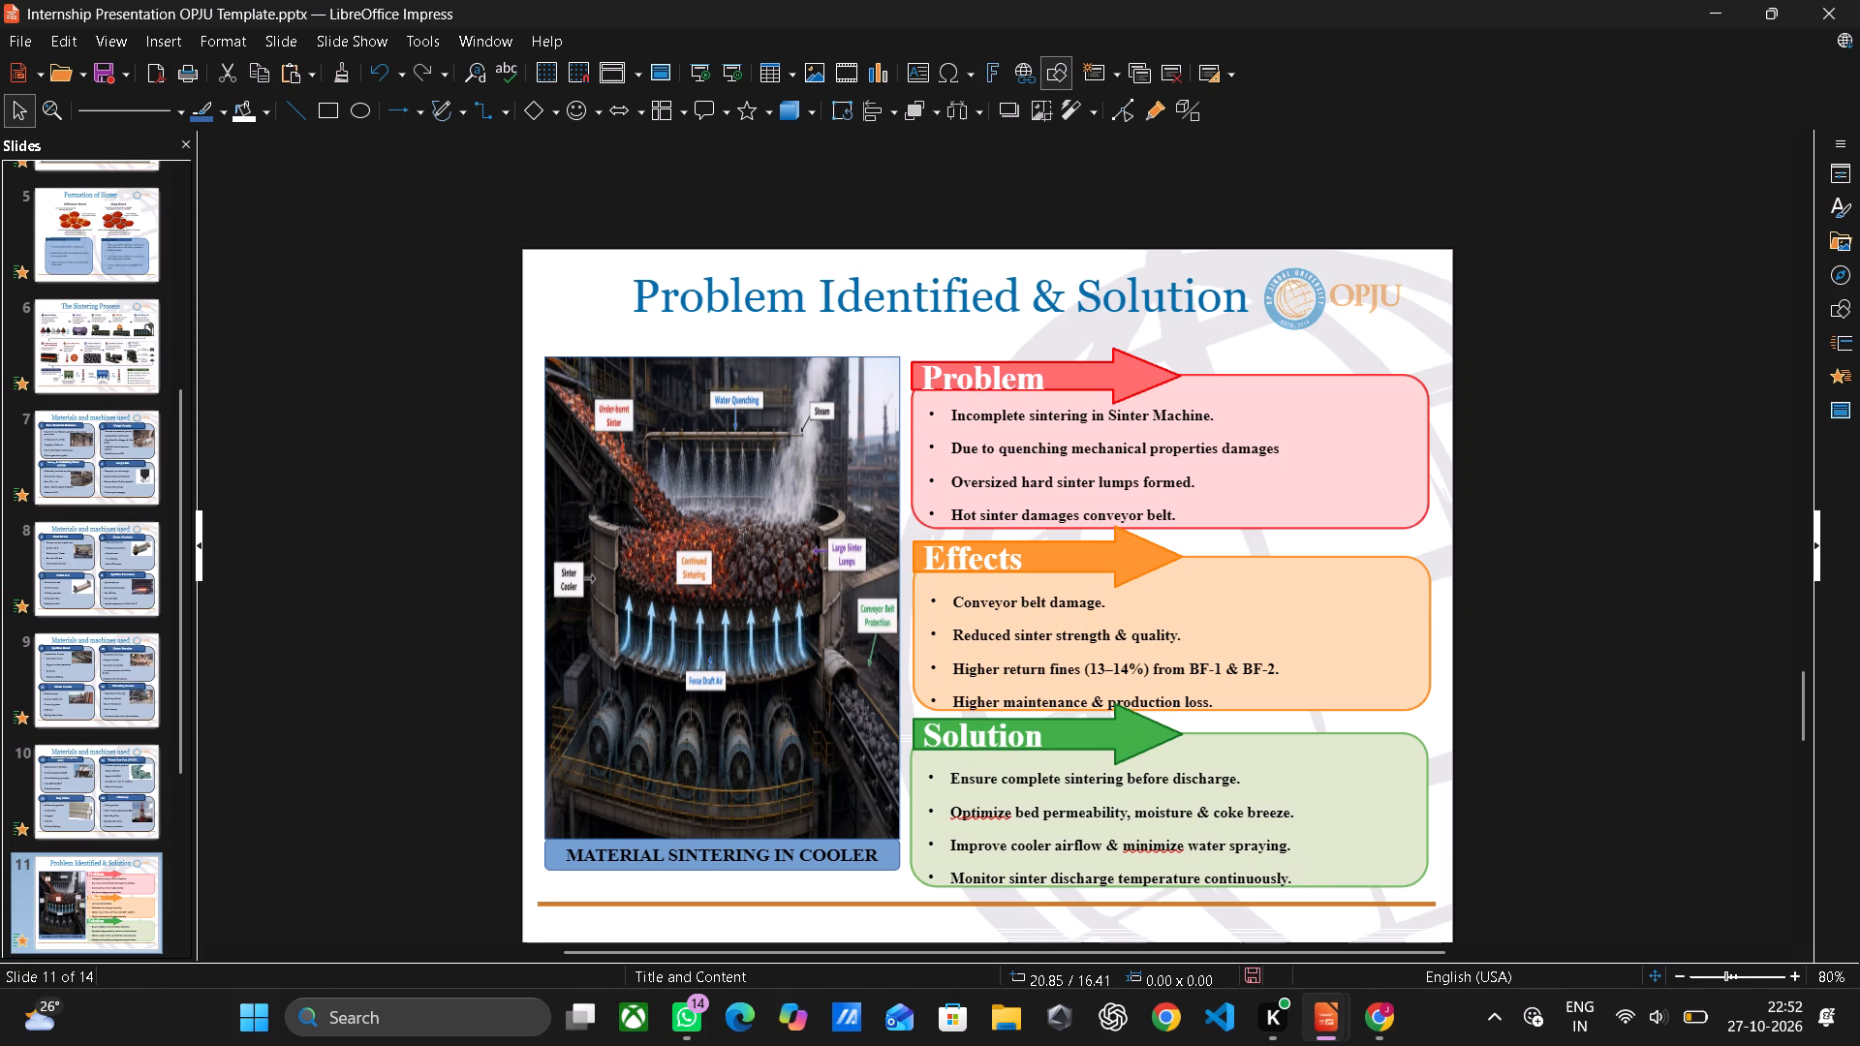
{"action": "left_click", "coordinate": [1286, 849]}
{"action": "left_click_drag", "start_coordinate": [1293, 872], "coordinate": [1221, 868]}
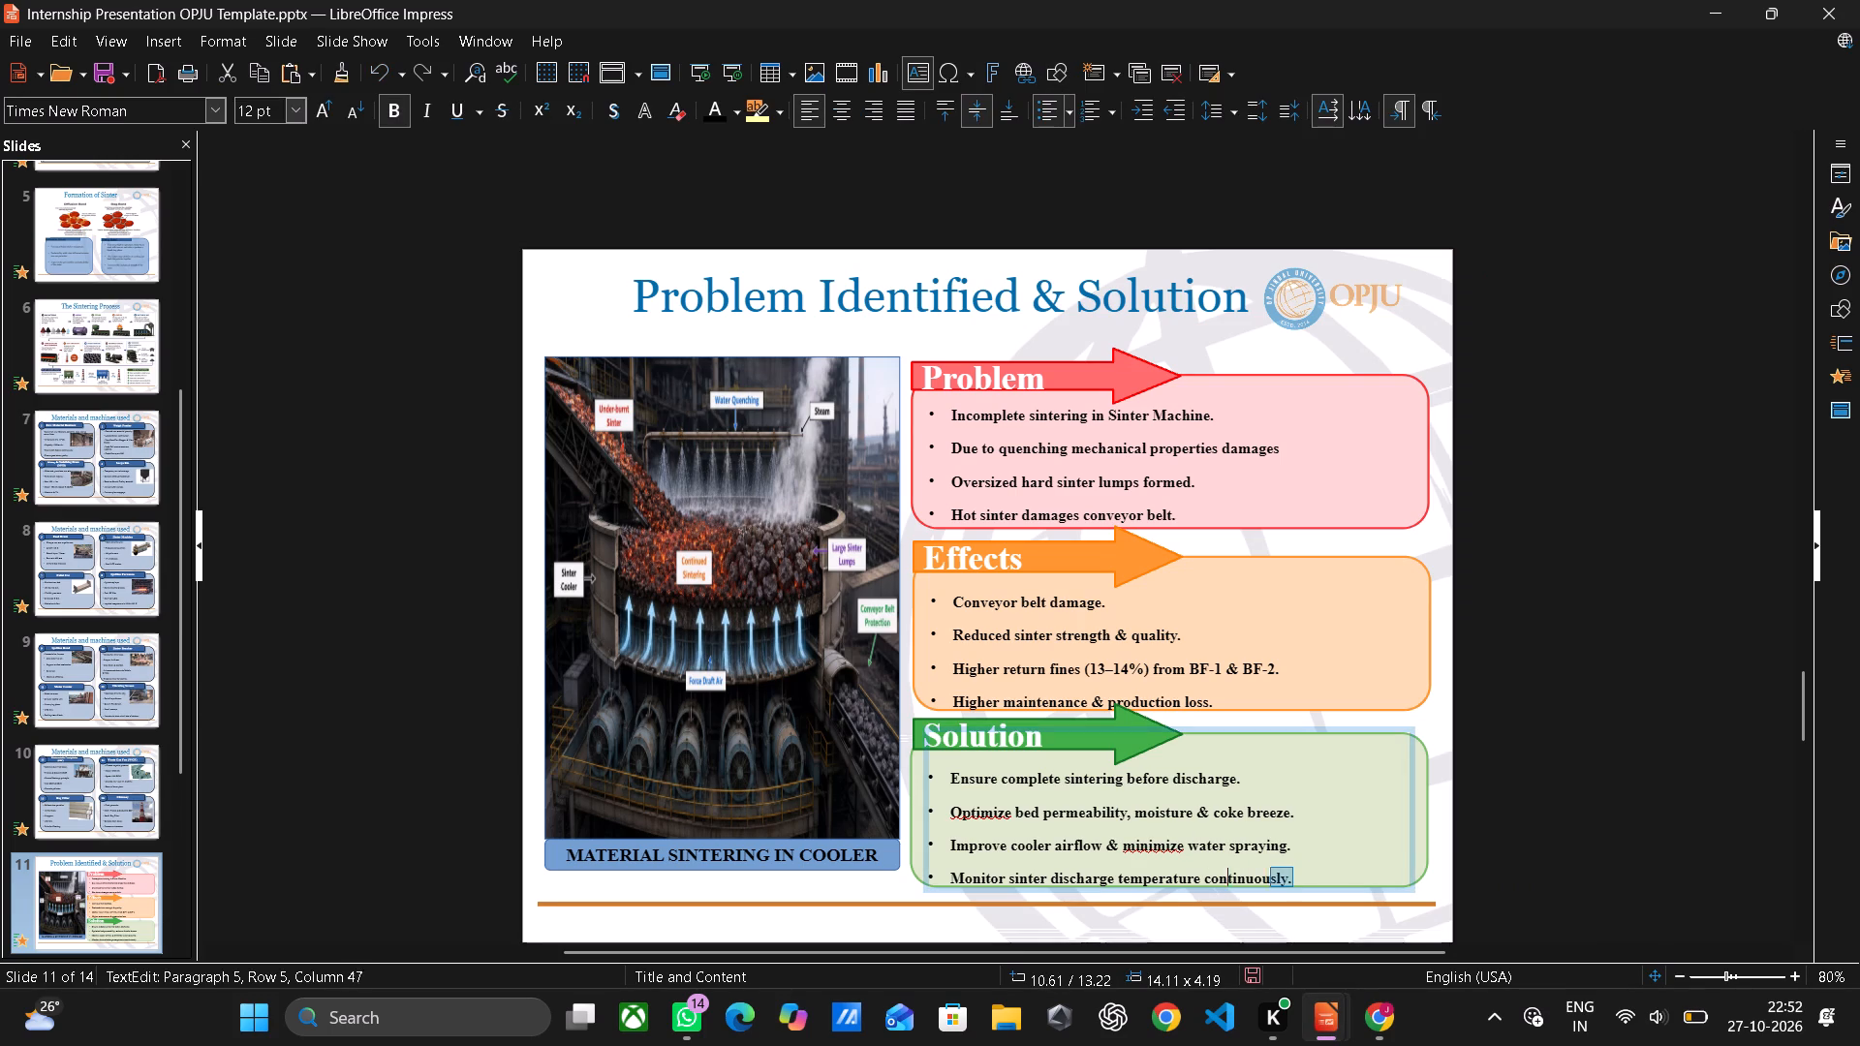
{"action": "left_click_drag", "start_coordinate": [1221, 868], "coordinate": [946, 865]}
{"action": "key", "text": "BackSpace"}
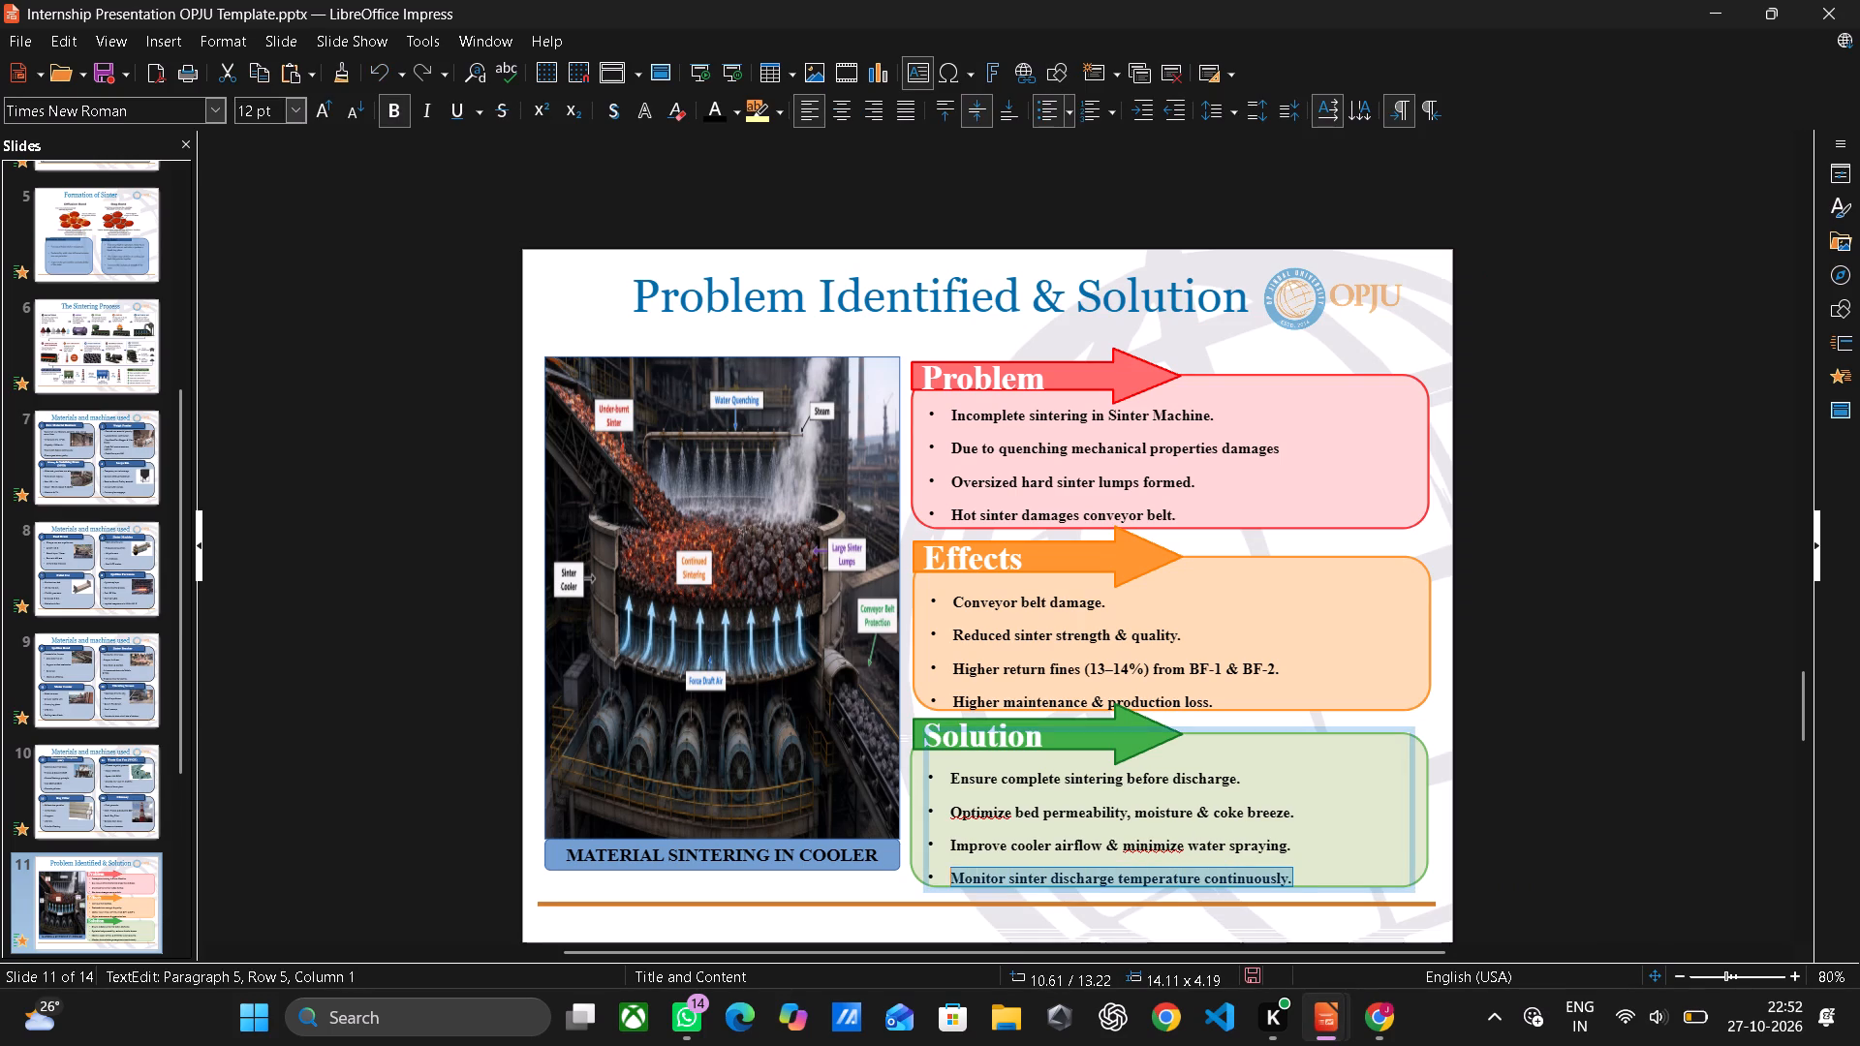
{"action": "key", "text": "ctrl+v"}
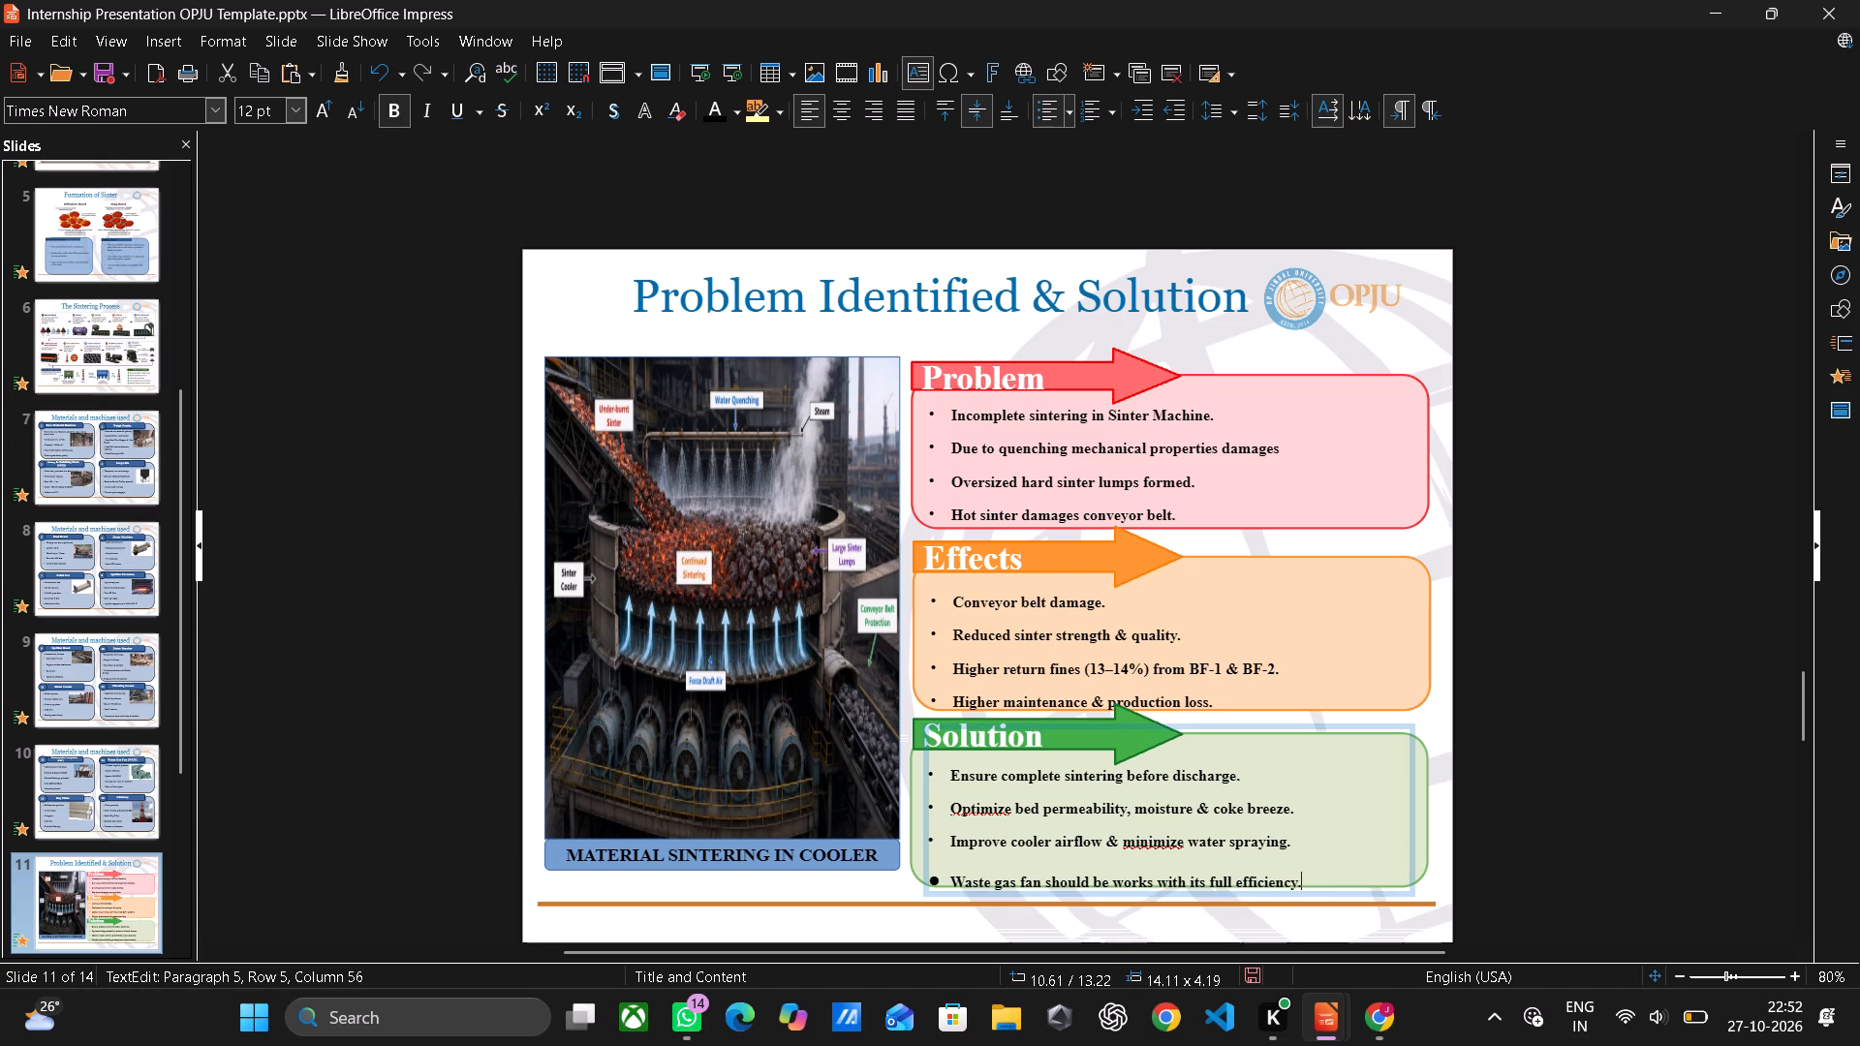
Change "should" to "must" in the Solution box's fourth bullet, giving "Waste gas fan must be works with its full efficiency.".
{"action": "left_click", "coordinate": [1089, 878]}
{"action": "key", "text": "BackSpace"}
{"action": "key", "text": "BackSpace"}
{"action": "key", "text": "BackSpace"}
{"action": "key", "text": "BackSpace"}
{"action": "key", "text": "BackSpace"}
{"action": "key", "text": "BackSpace"}
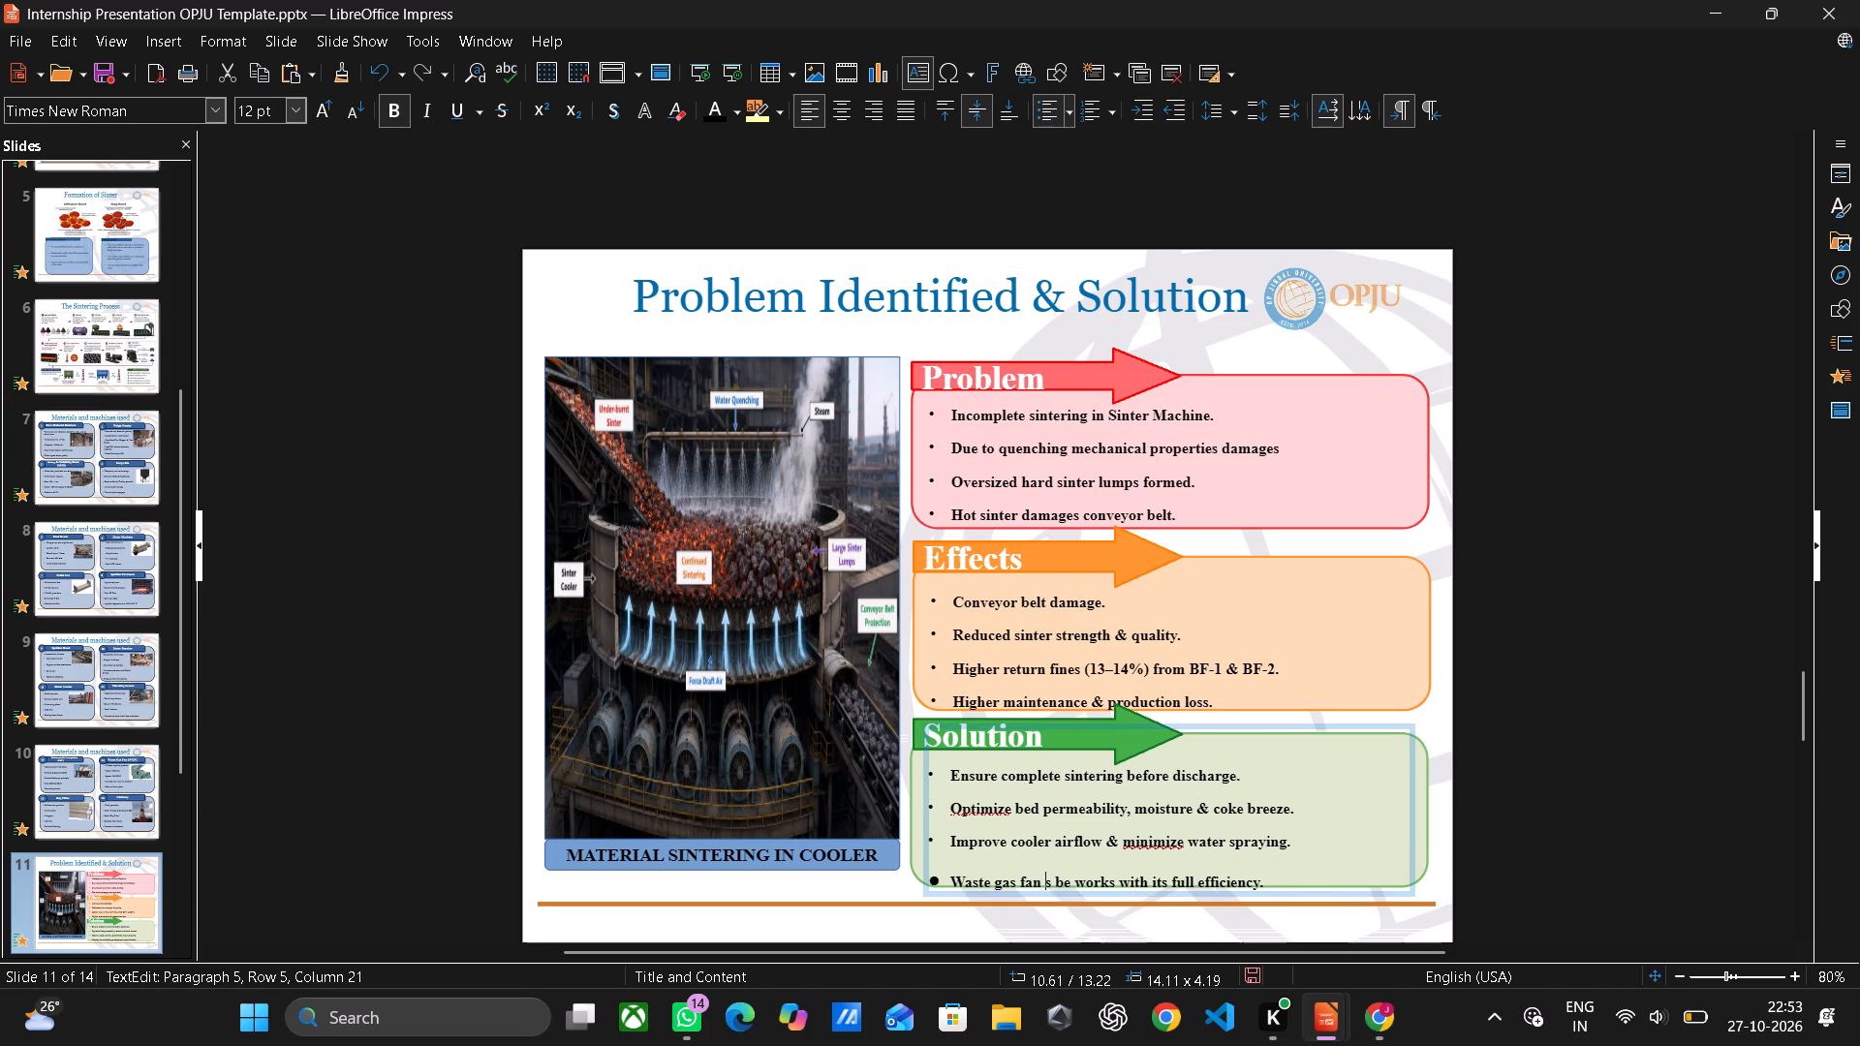
{"action": "type", "text": "mut"}
{"action": "key", "text": "BackSpace"}
{"action": "type", "text": "st"}
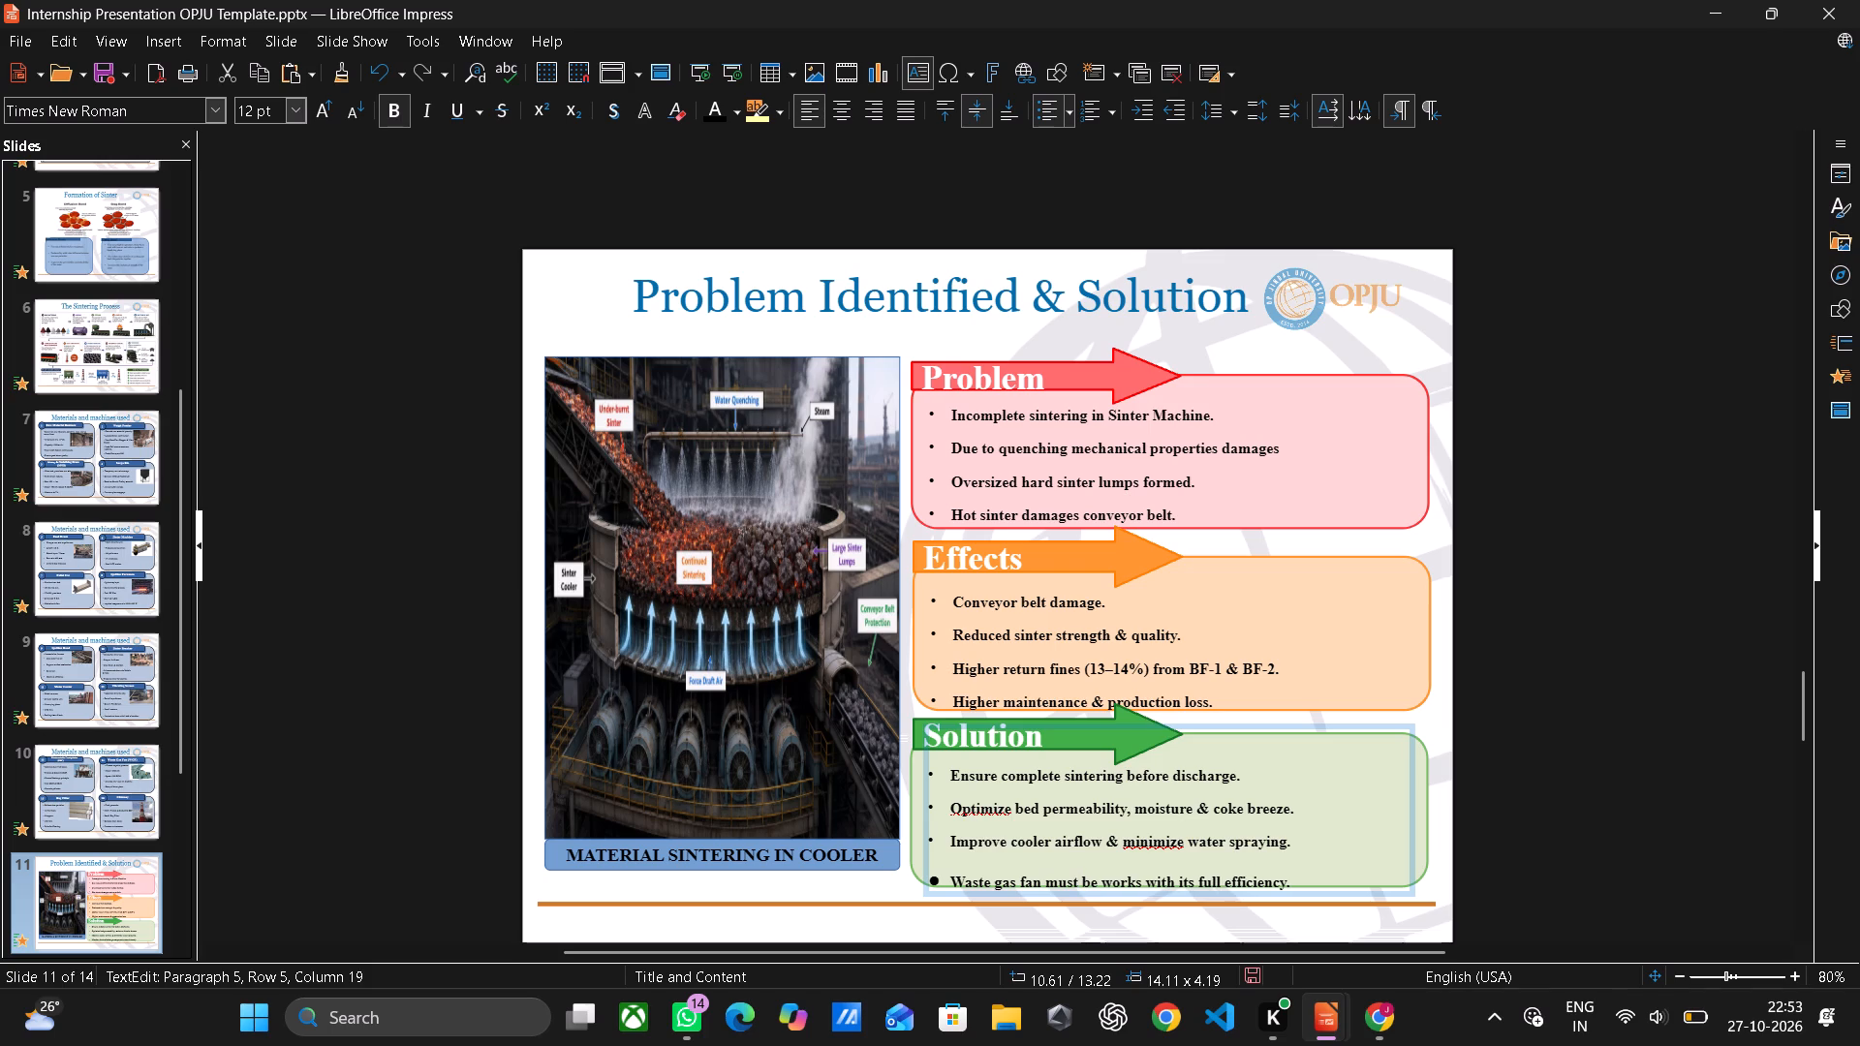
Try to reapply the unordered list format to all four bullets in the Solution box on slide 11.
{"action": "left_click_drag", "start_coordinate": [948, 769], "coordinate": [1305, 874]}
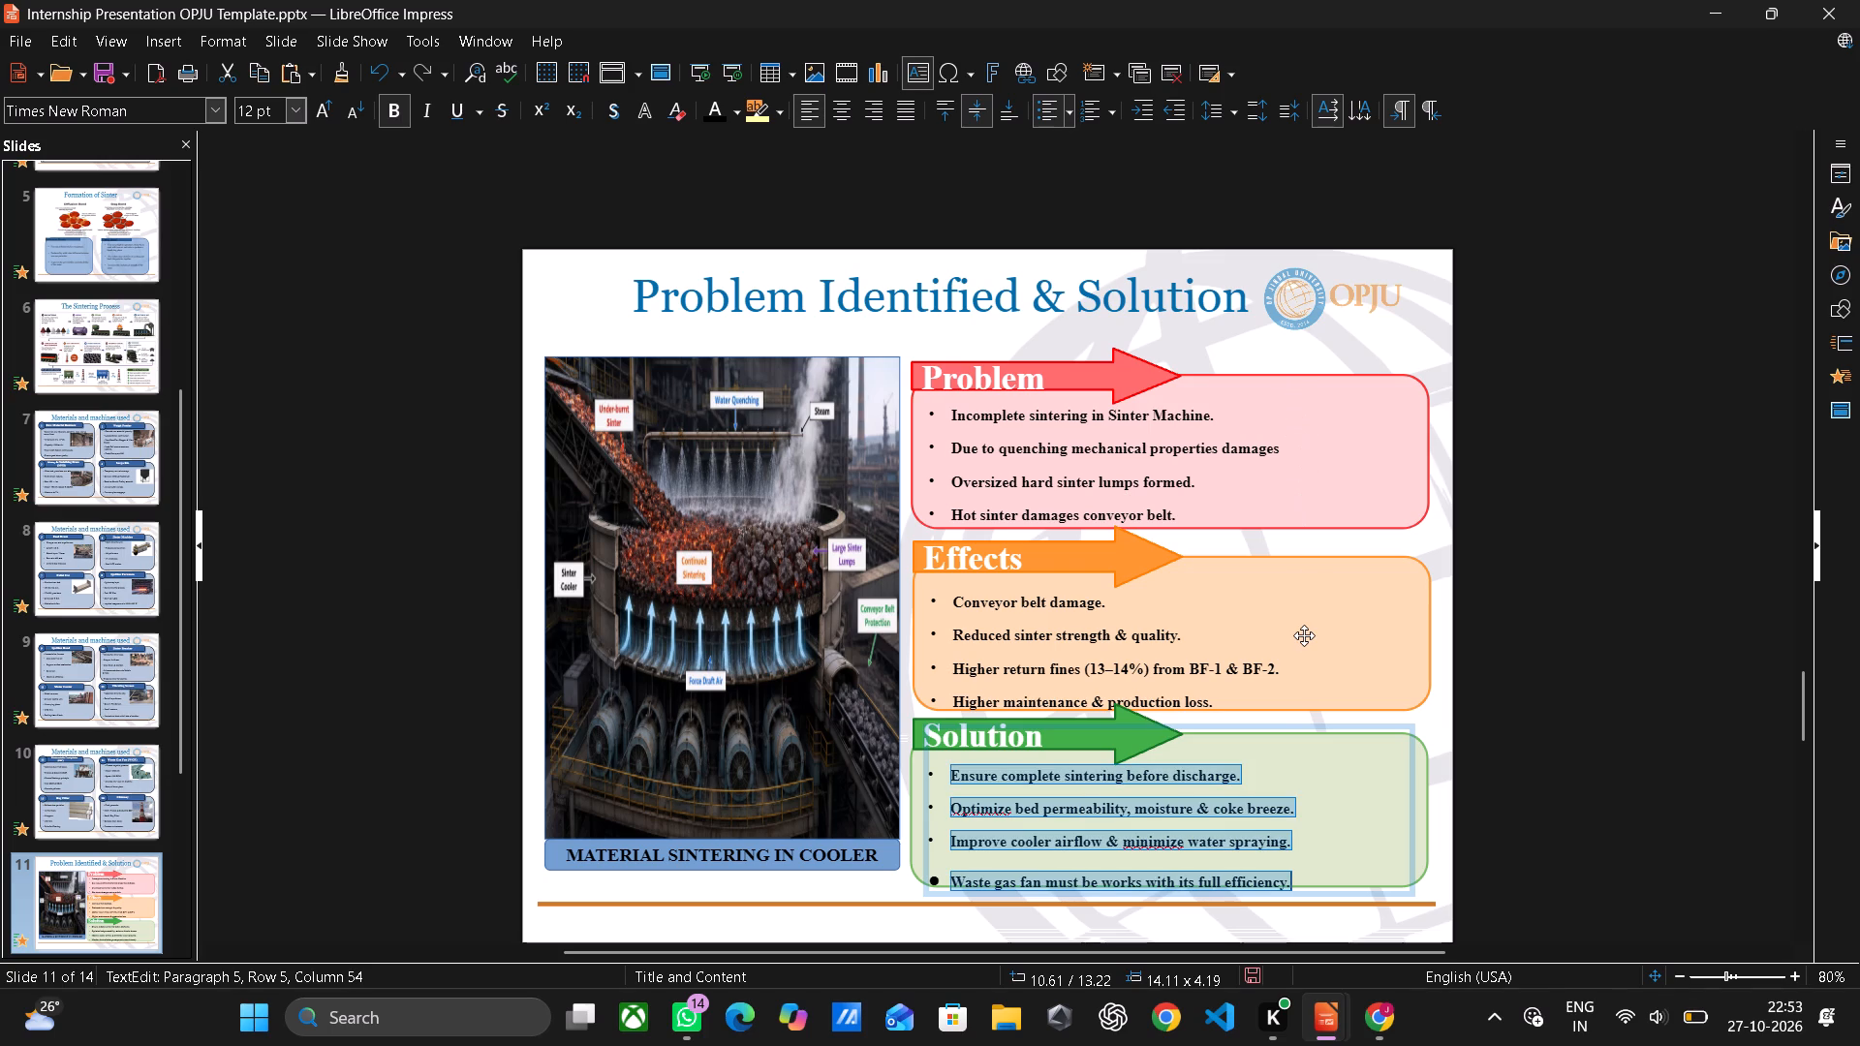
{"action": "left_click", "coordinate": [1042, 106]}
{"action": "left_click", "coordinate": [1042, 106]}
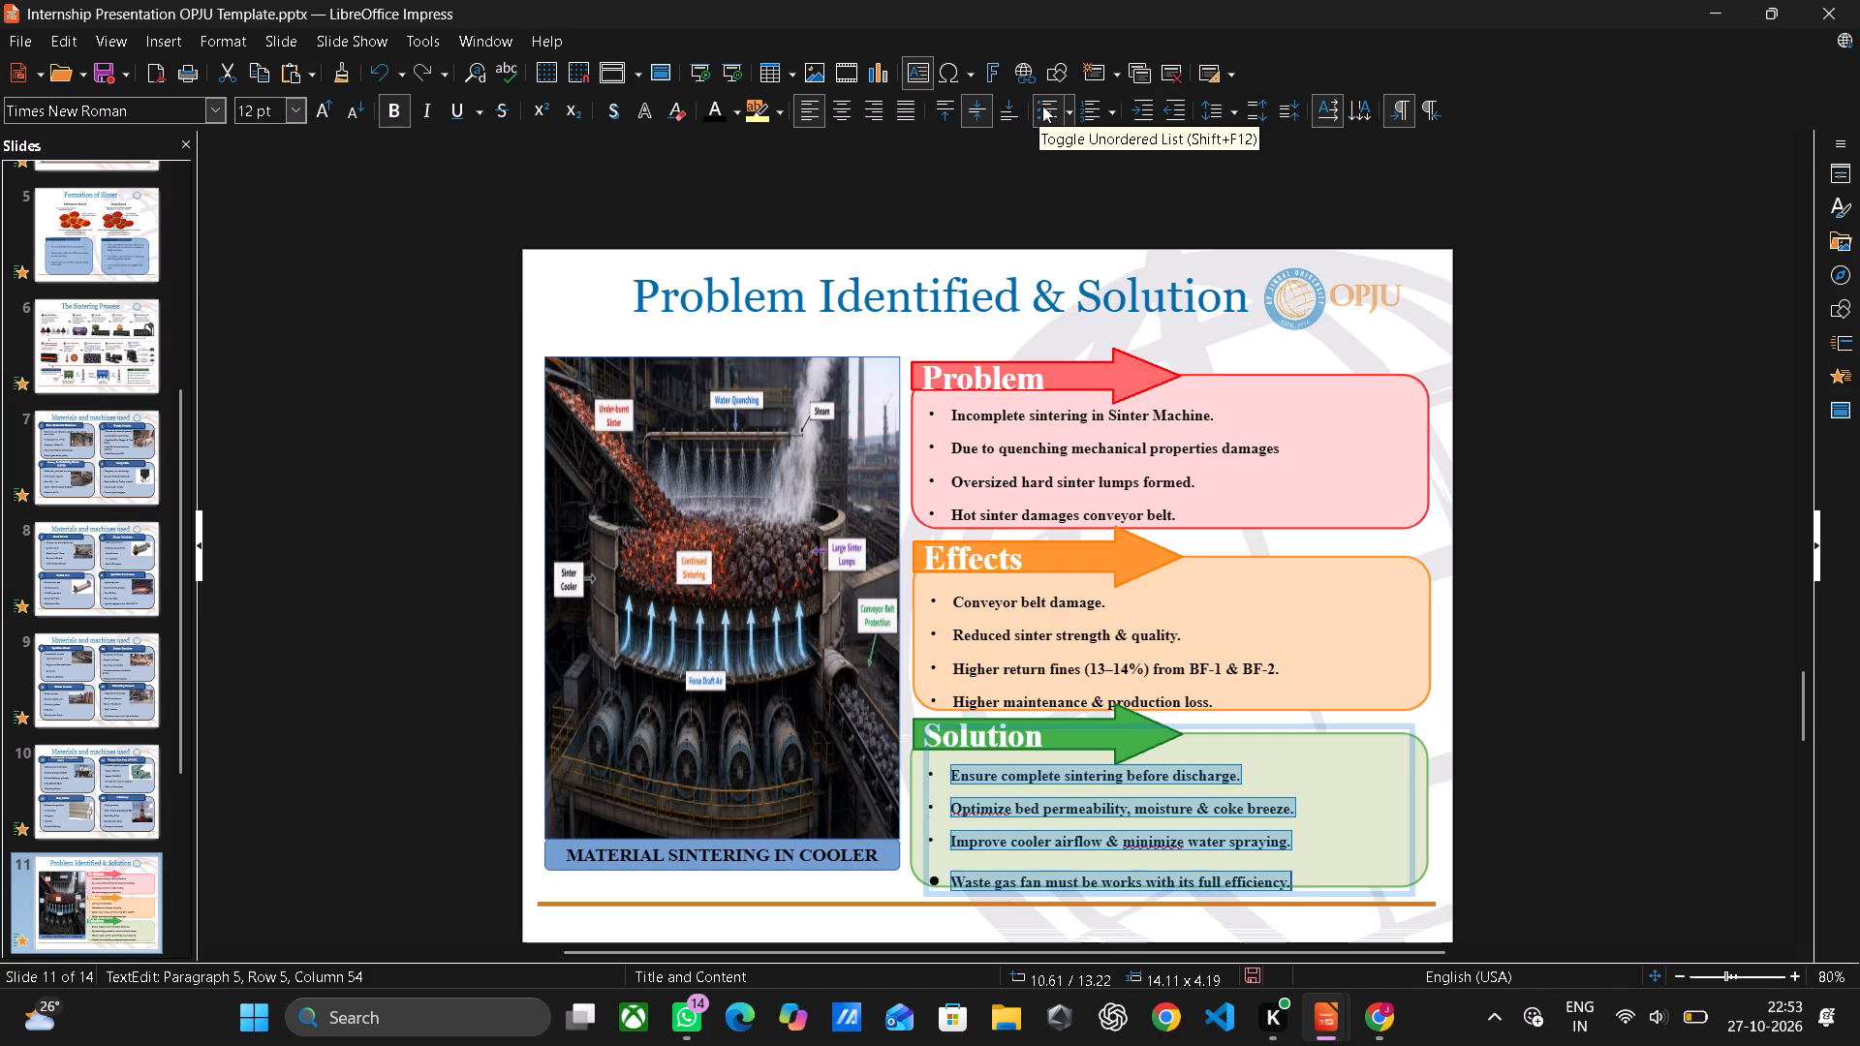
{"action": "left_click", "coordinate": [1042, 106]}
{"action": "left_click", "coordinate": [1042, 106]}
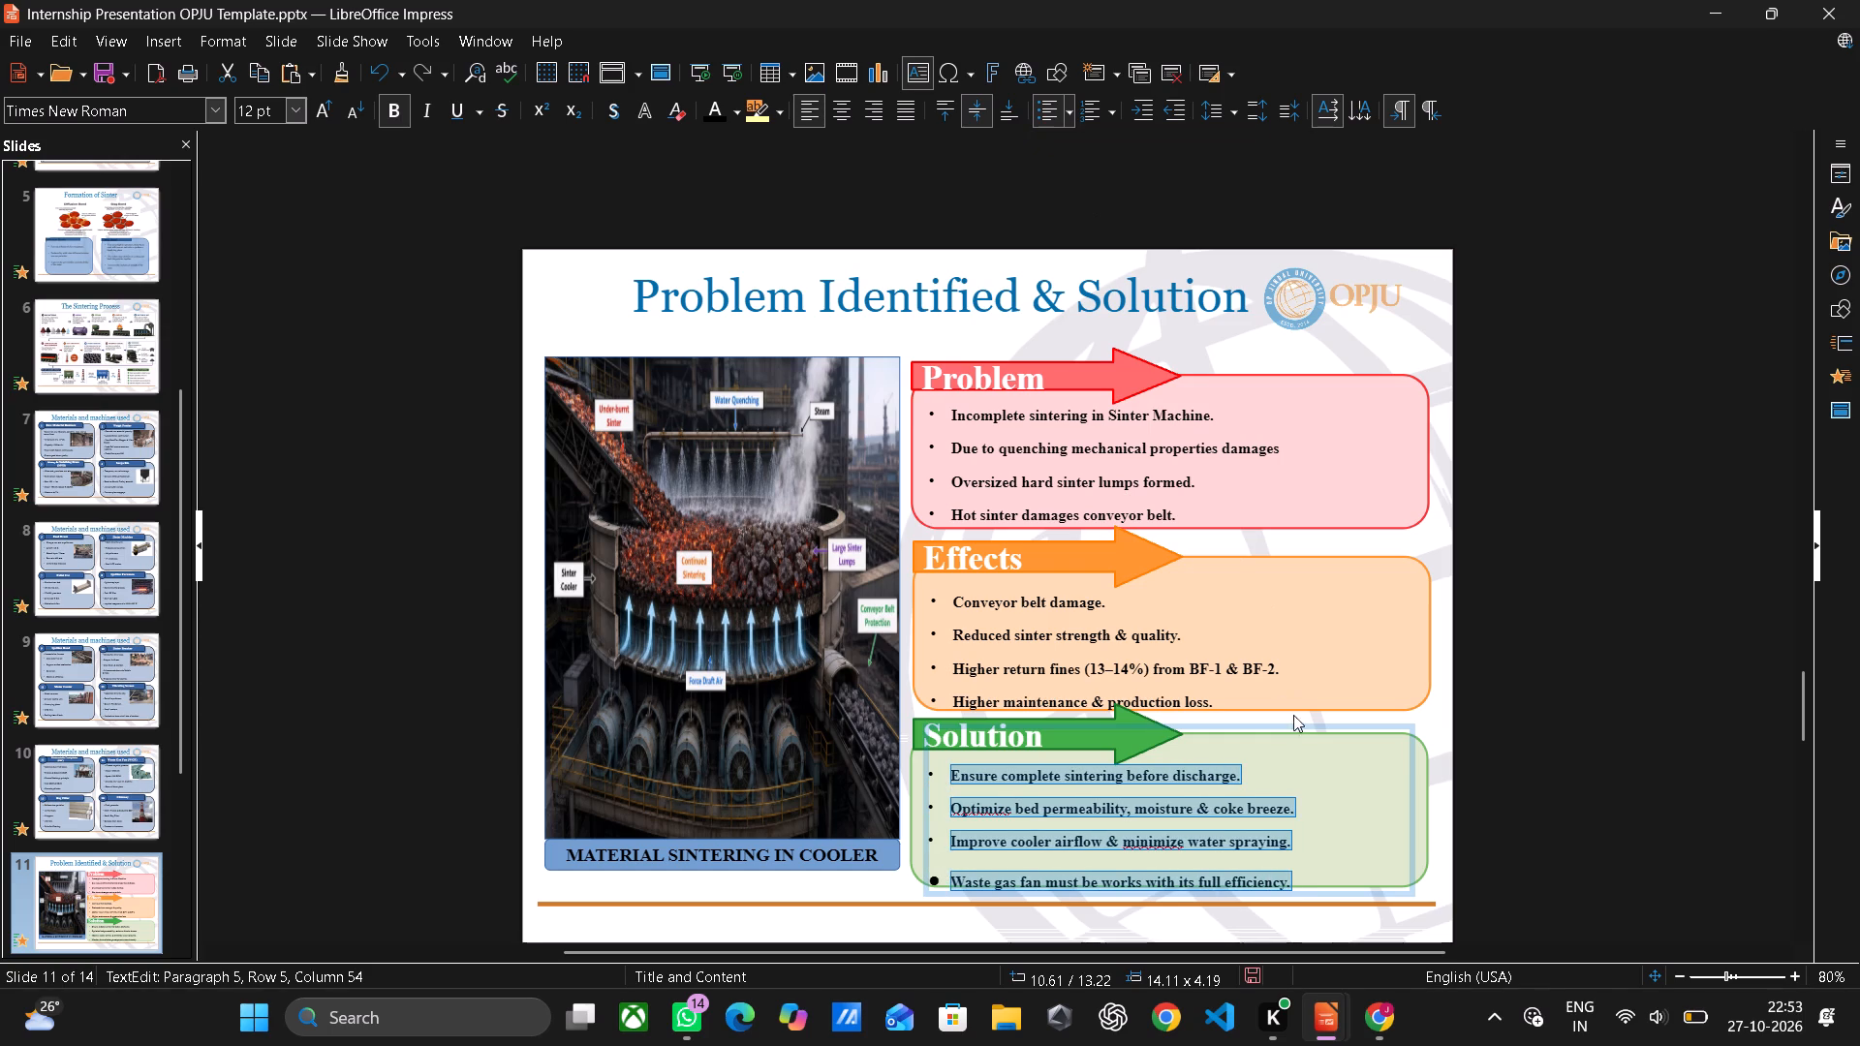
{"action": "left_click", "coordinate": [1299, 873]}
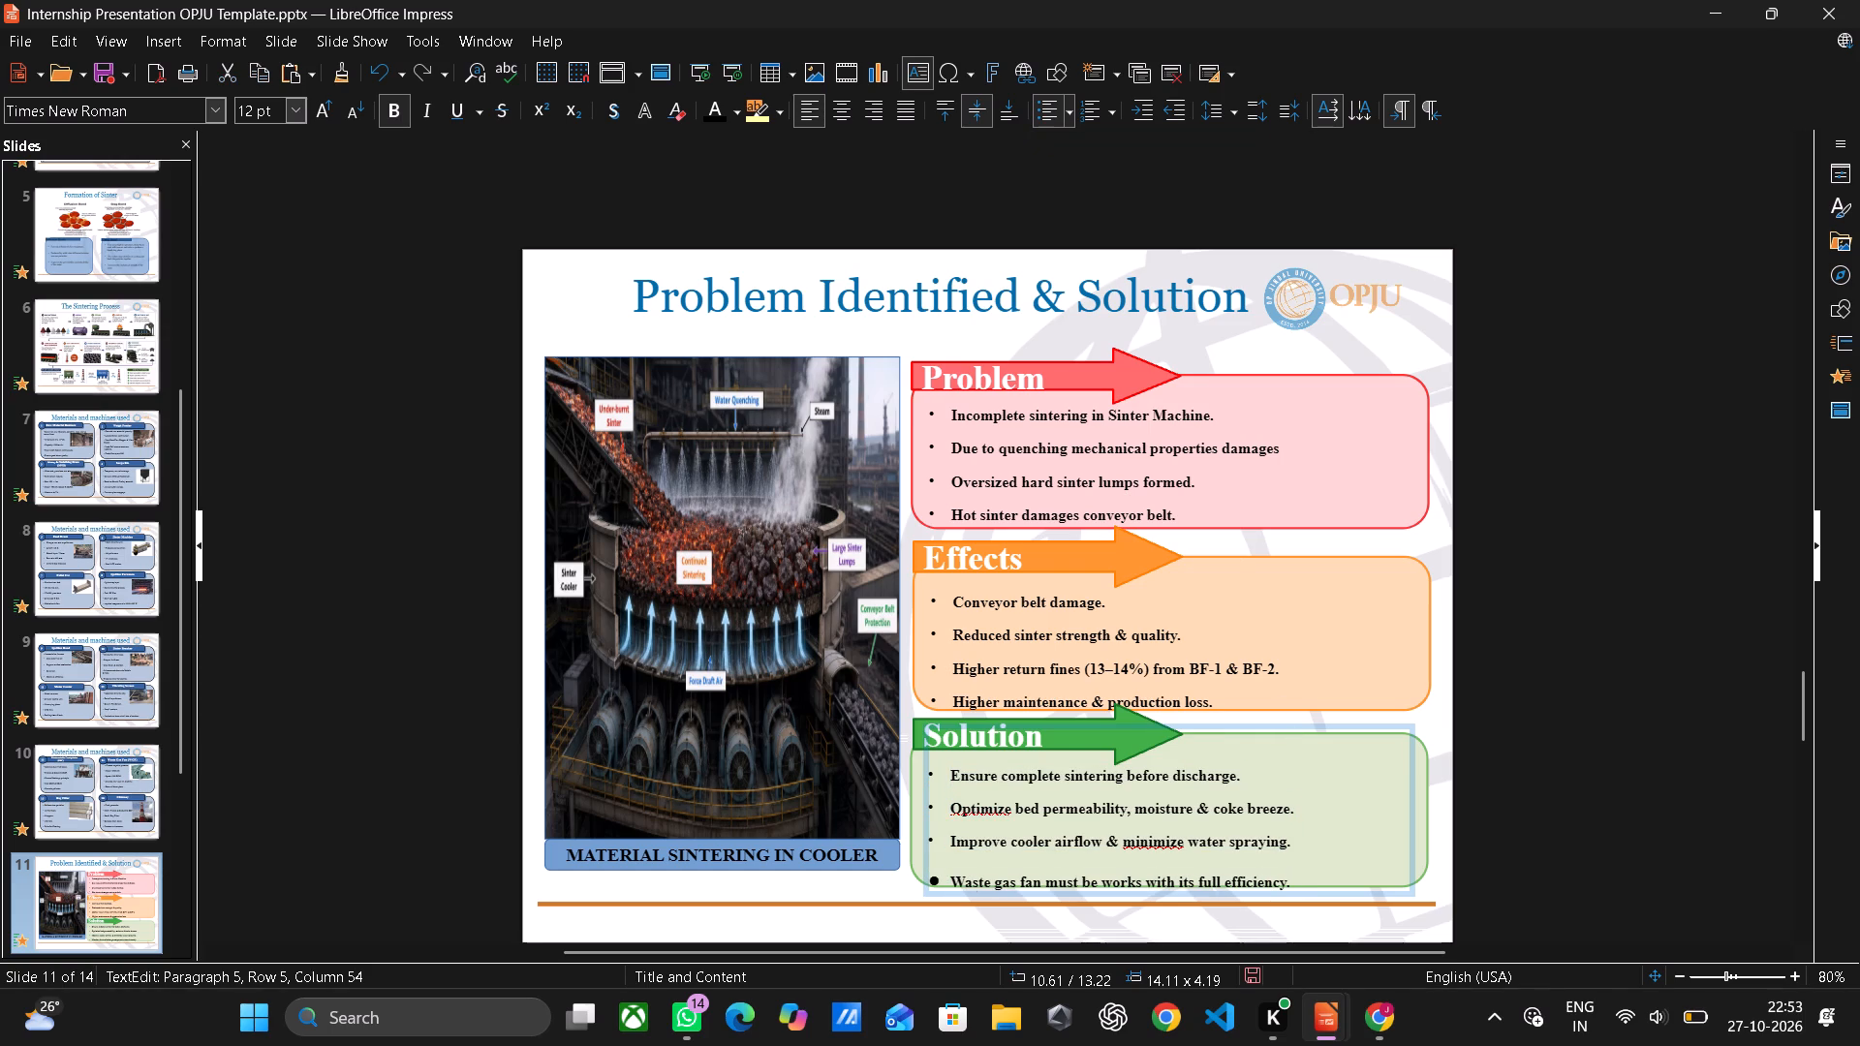
Rejoin the Solution box's waste gas fan line with the line above and split it again to match the other bullets' marker.
{"action": "left_click", "coordinate": [946, 872]}
{"action": "key", "text": "BackSpace"}
{"action": "key", "text": "BackSpace"}
{"action": "key", "text": "Return"}
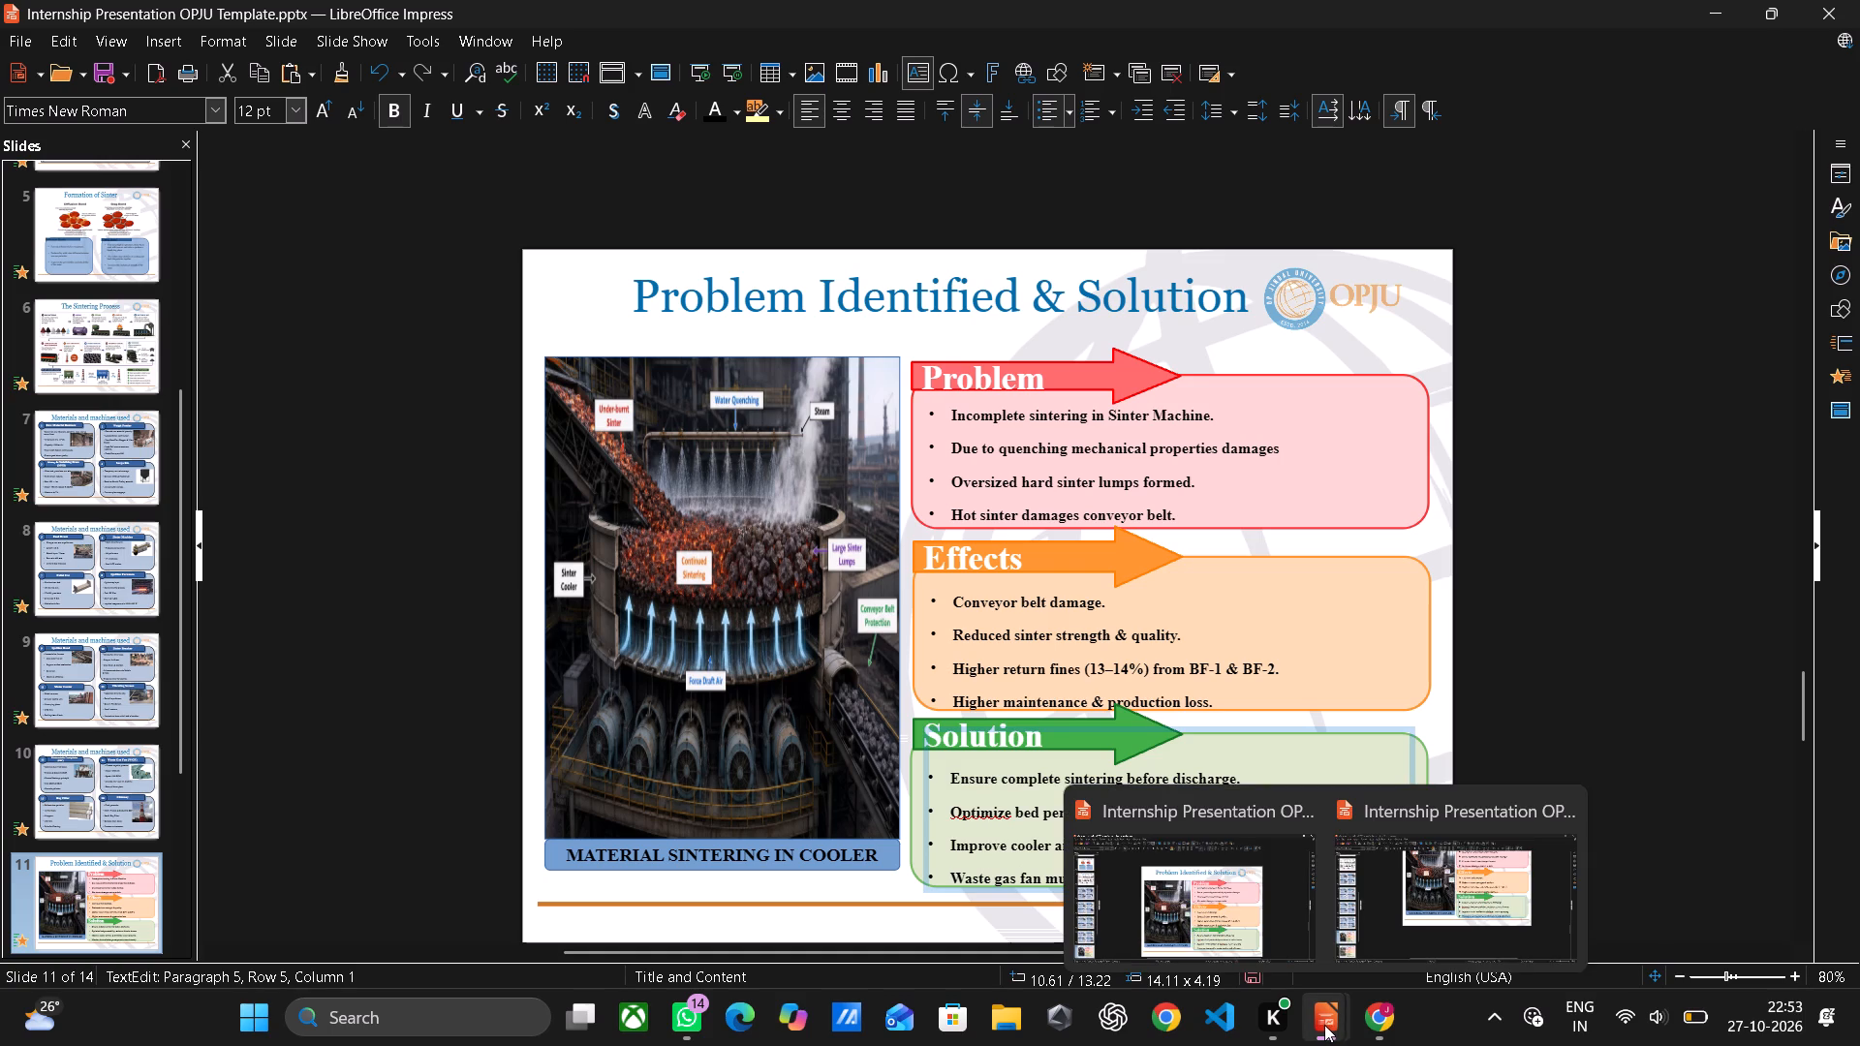
In the Template-1 presentation, review the Solution box on slide 11 and the content of slides 12 to 14.
{"action": "left_click", "coordinate": [1431, 890]}
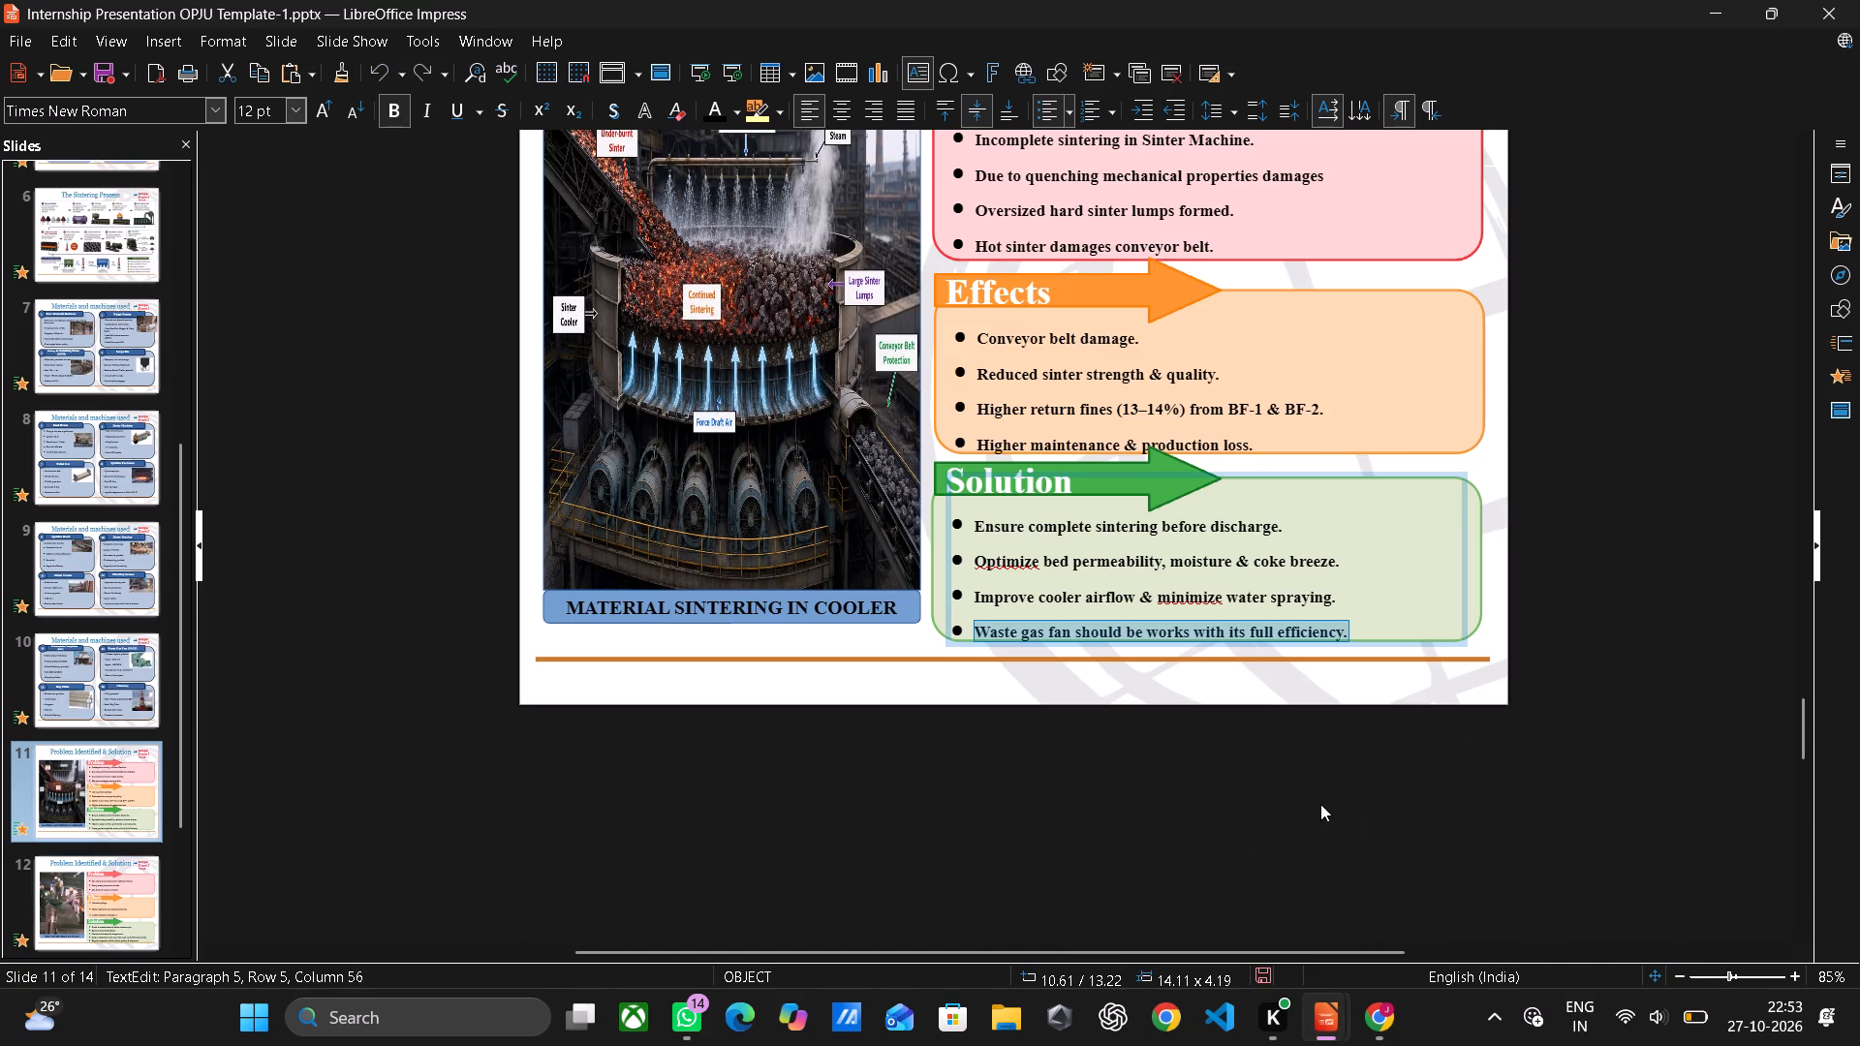
{"action": "left_click", "coordinate": [1320, 804]}
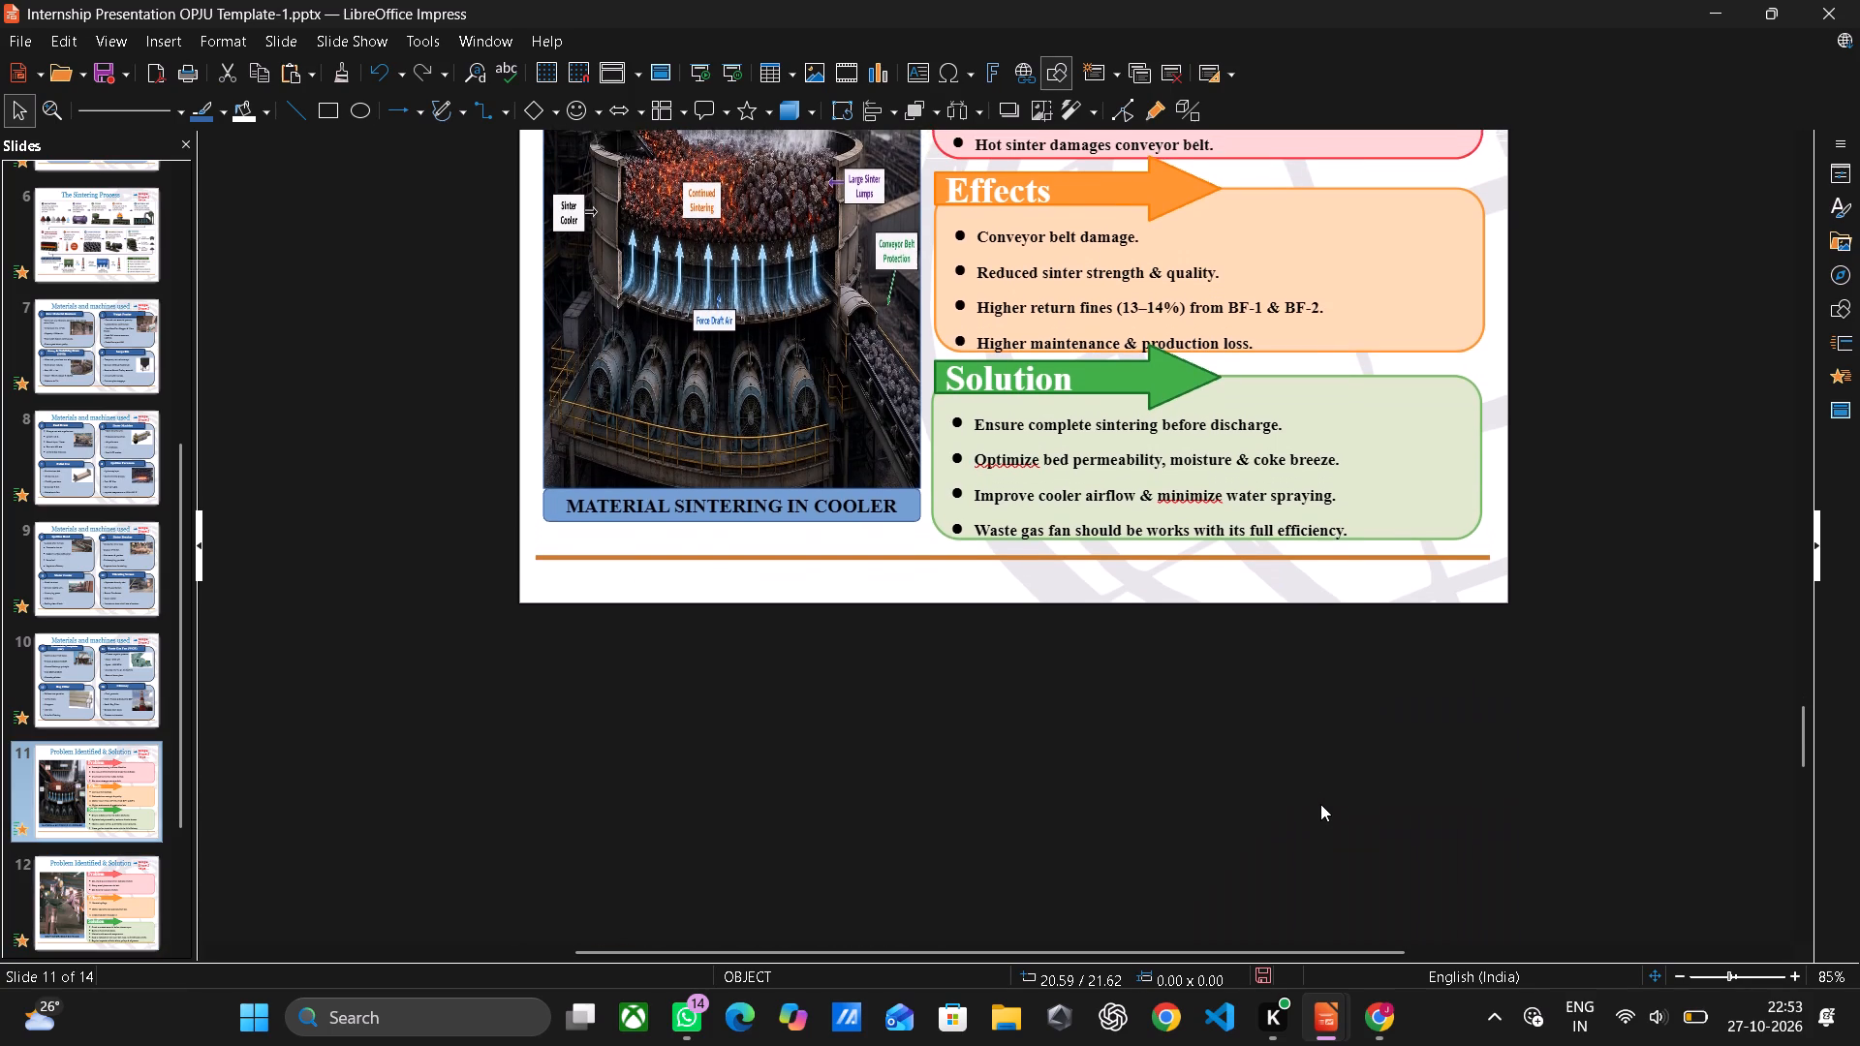
{"action": "scroll", "coordinate": [1320, 804], "scroll_direction": "up", "scroll_amount": 1}
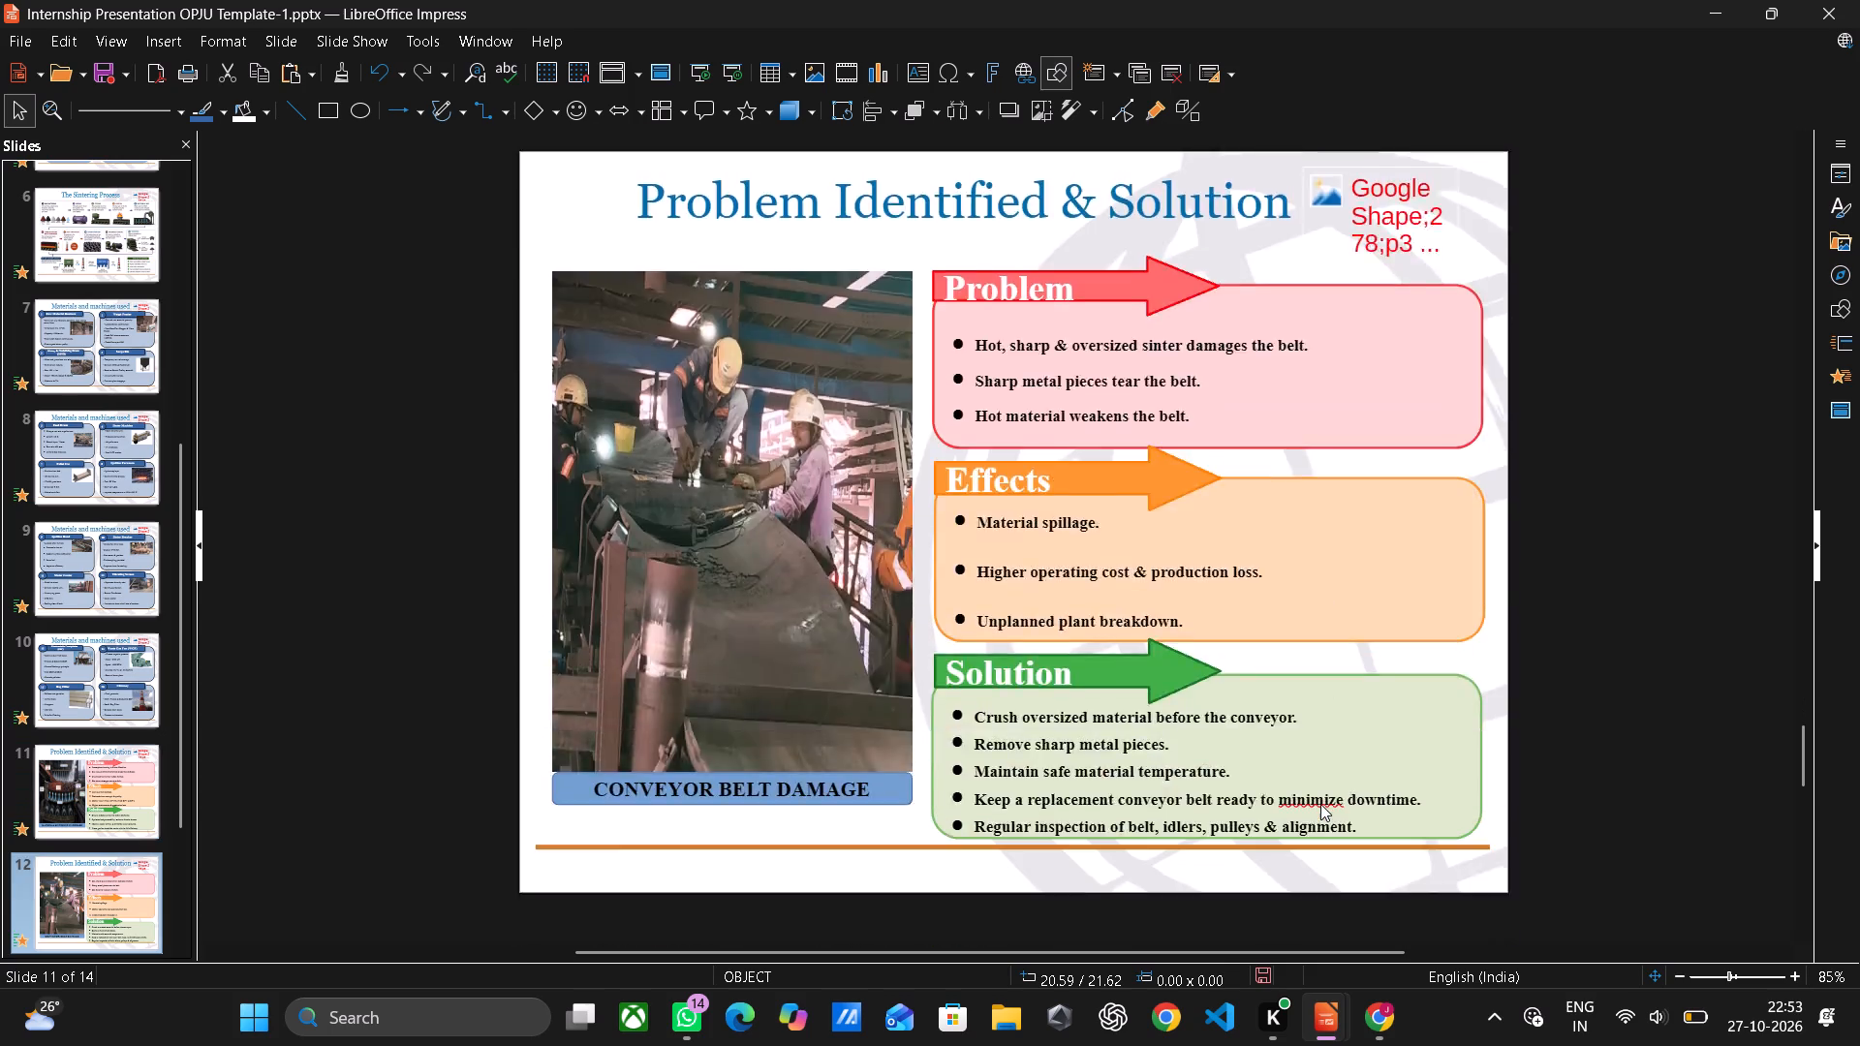
{"action": "scroll", "coordinate": [1320, 804], "scroll_direction": "up", "scroll_amount": 1}
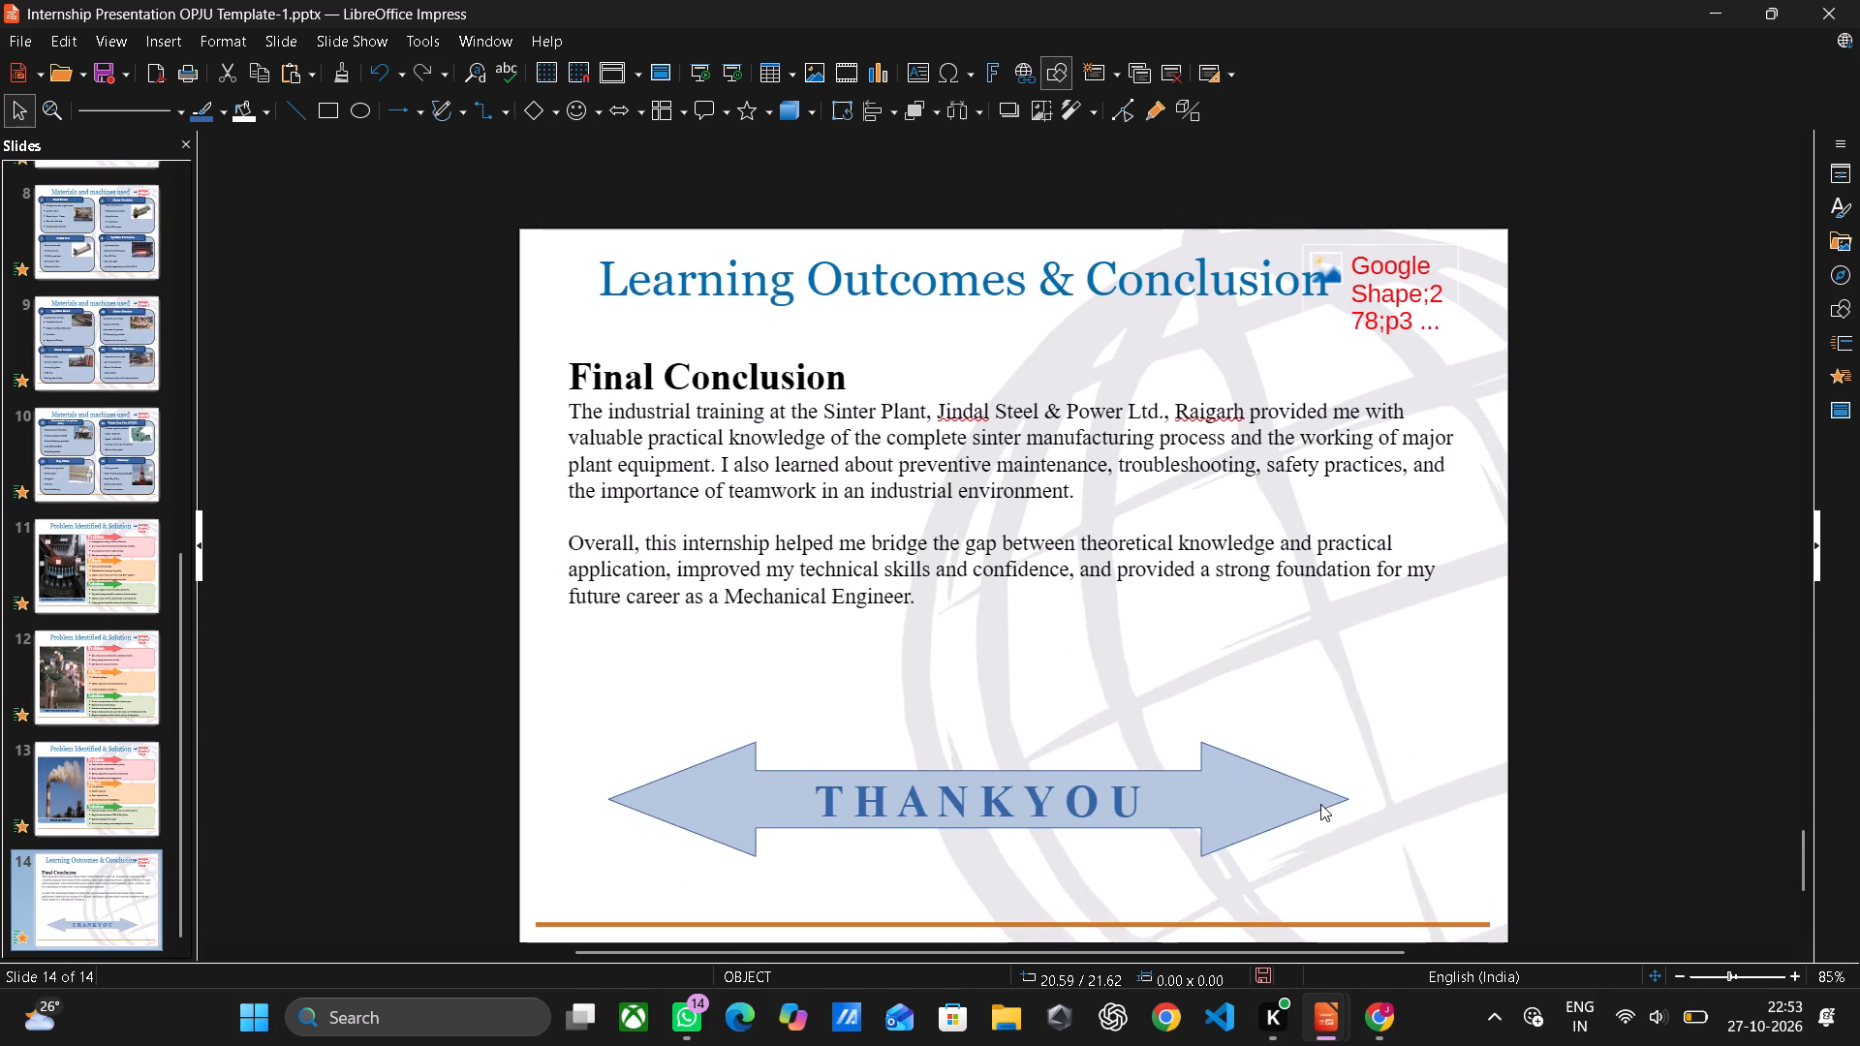
{"action": "scroll", "coordinate": [1320, 804], "scroll_direction": "up", "scroll_amount": 8}
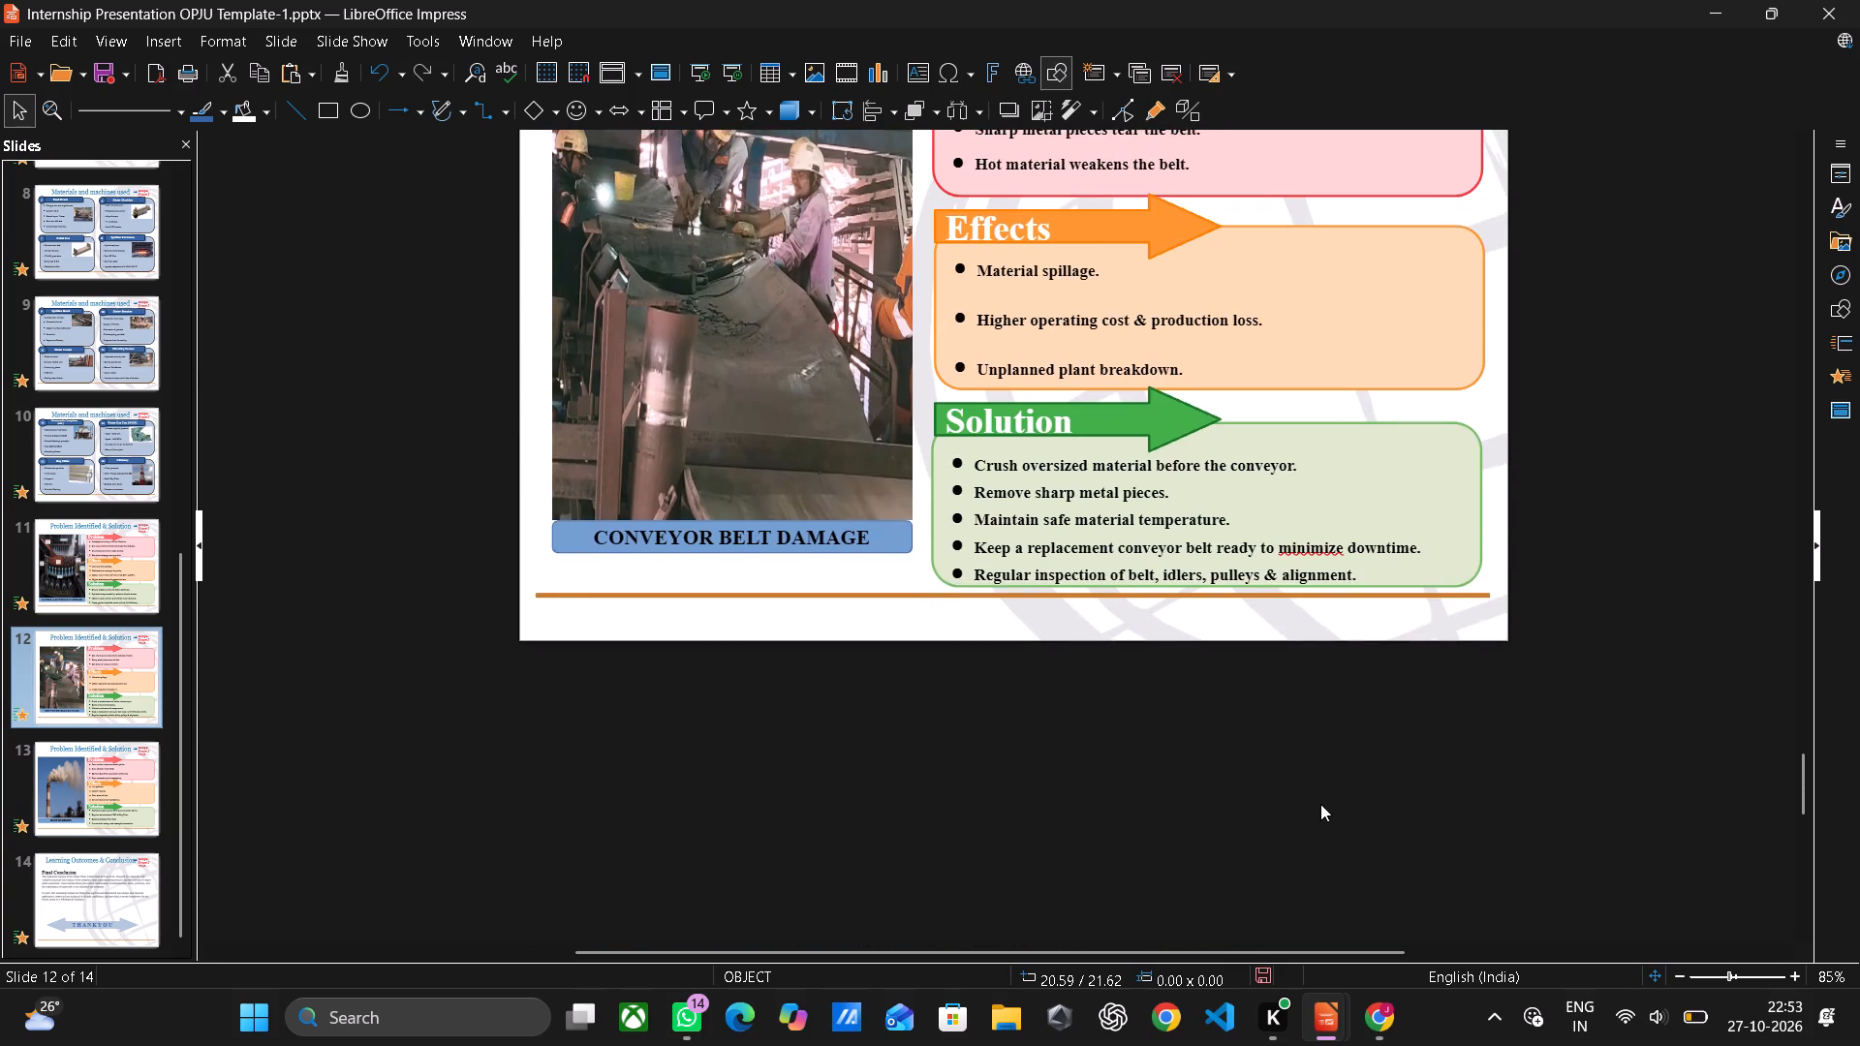
{"action": "scroll", "coordinate": [1320, 804], "scroll_direction": "up", "scroll_amount": 2}
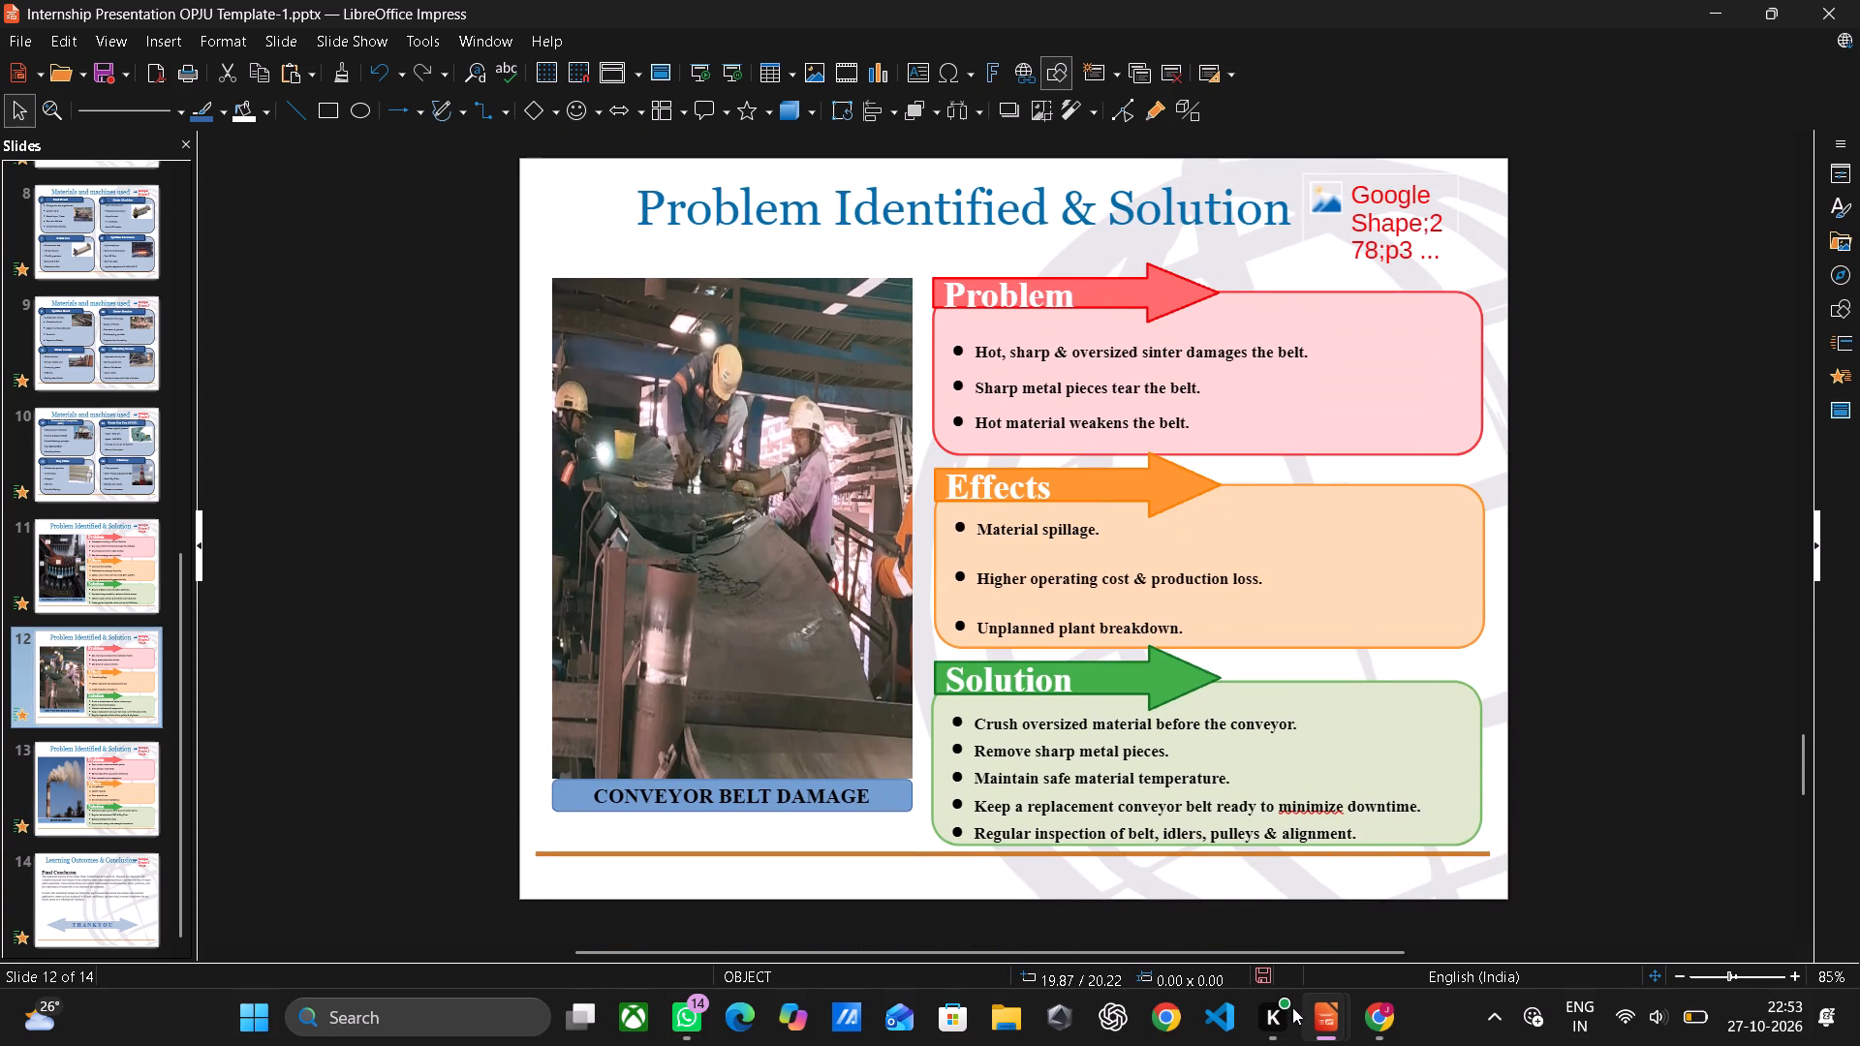
In the OPJU Template presentation, check slides 11 to 14, comparing slide 12's Problem, Effects and Solution boxes with Template-1.
{"action": "left_click", "coordinate": [1228, 890]}
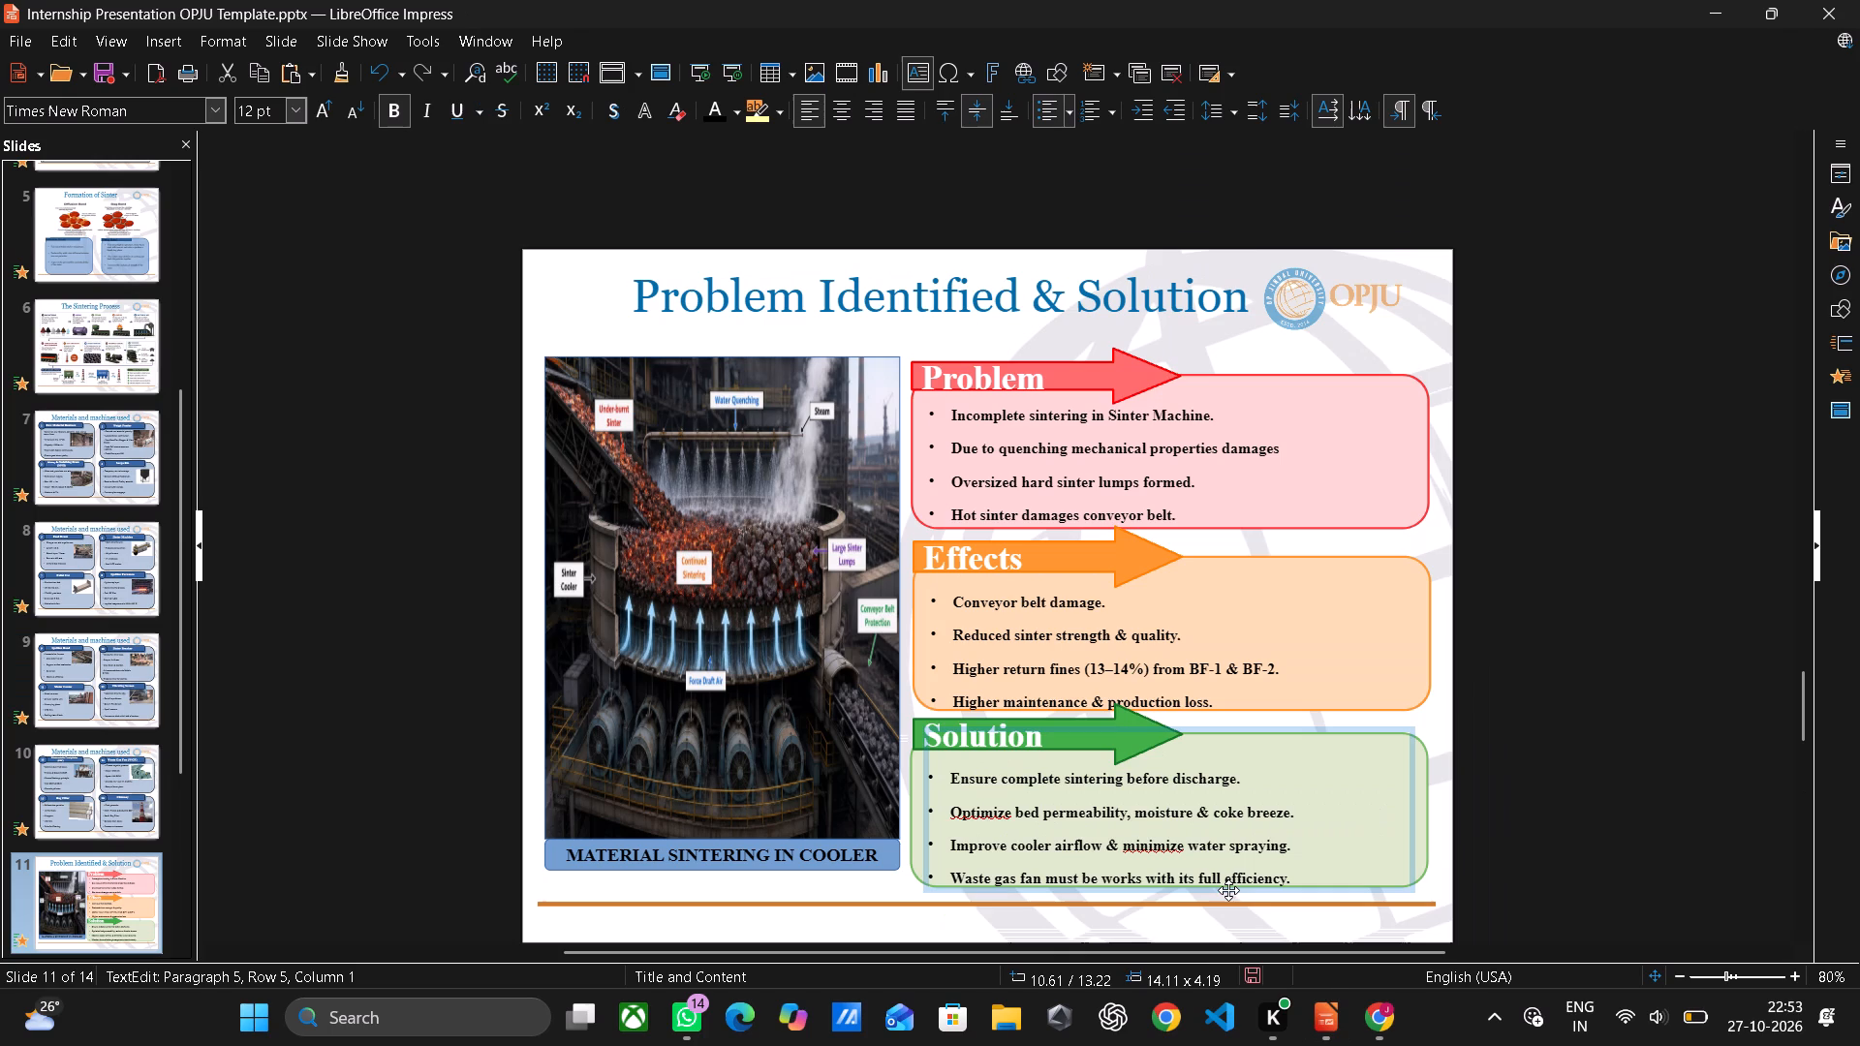
{"action": "scroll", "coordinate": [1276, 779], "scroll_direction": "down", "scroll_amount": 1}
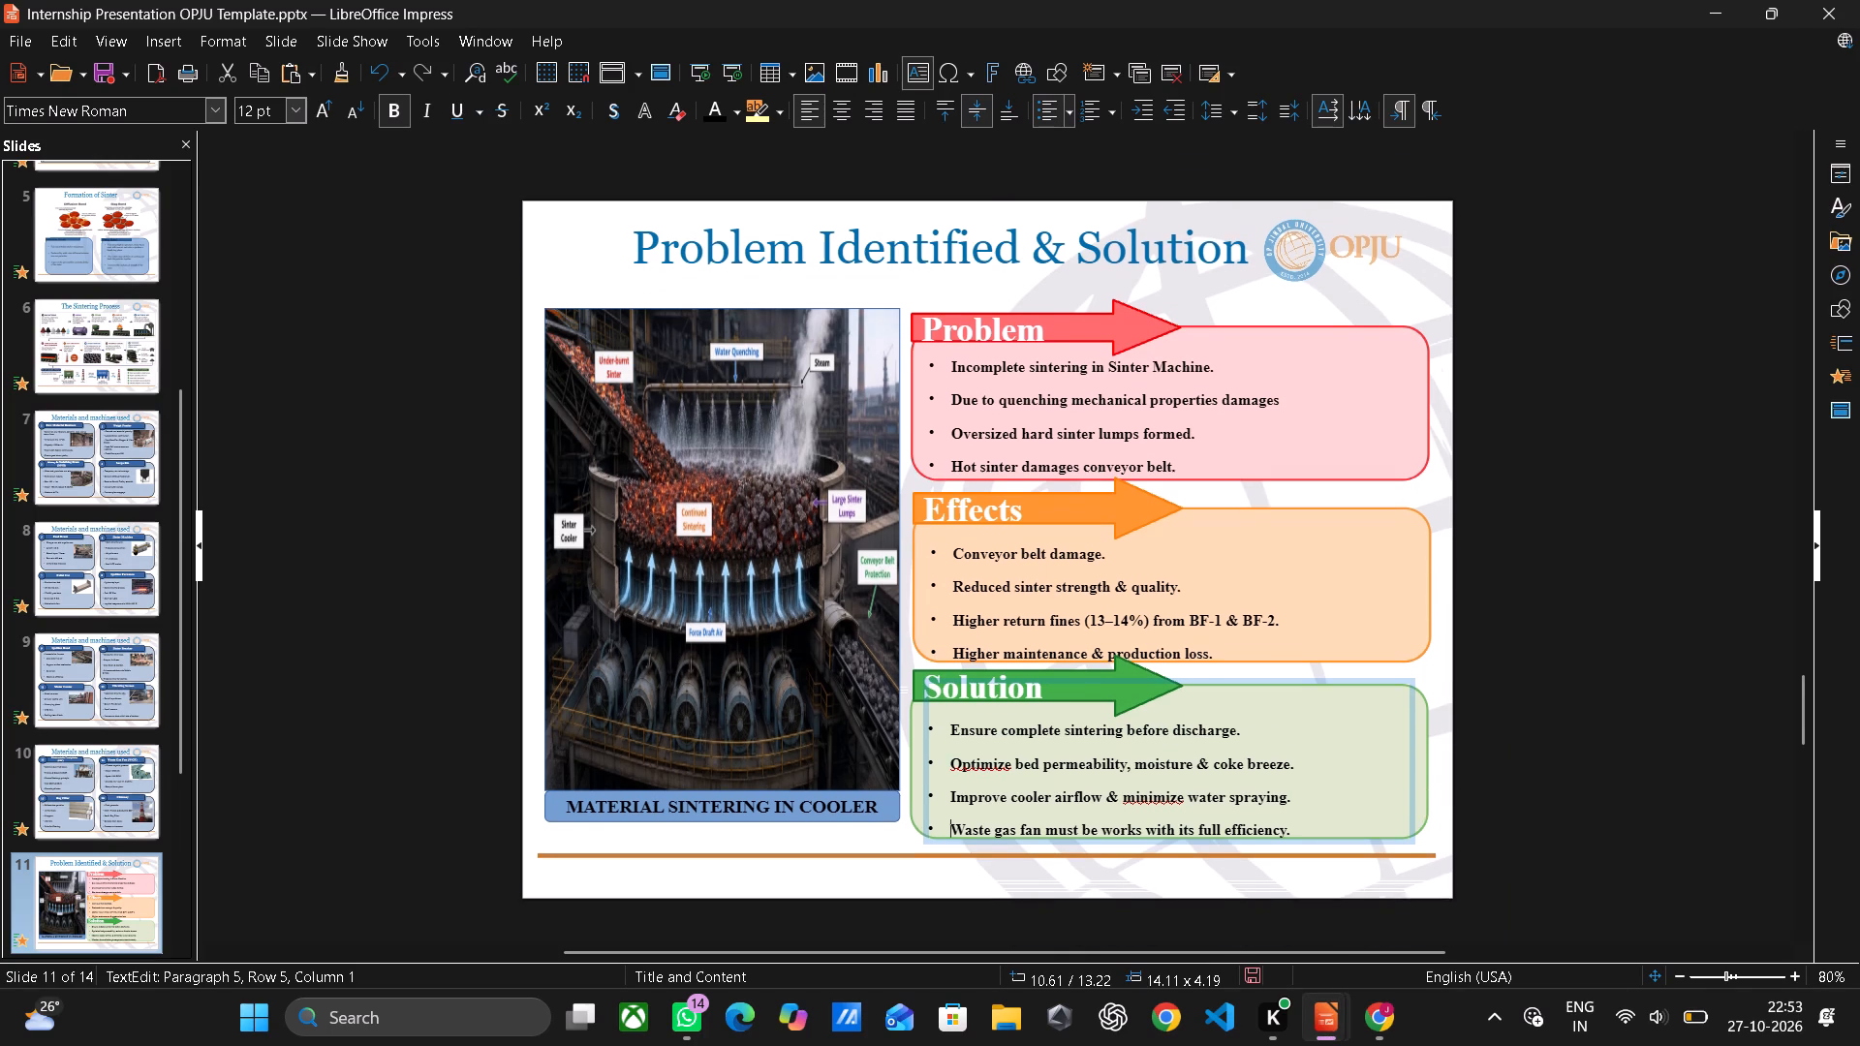
{"action": "scroll", "coordinate": [1276, 779], "scroll_direction": "down", "scroll_amount": 1}
{"action": "scroll", "coordinate": [1276, 779], "scroll_direction": "up", "scroll_amount": 4}
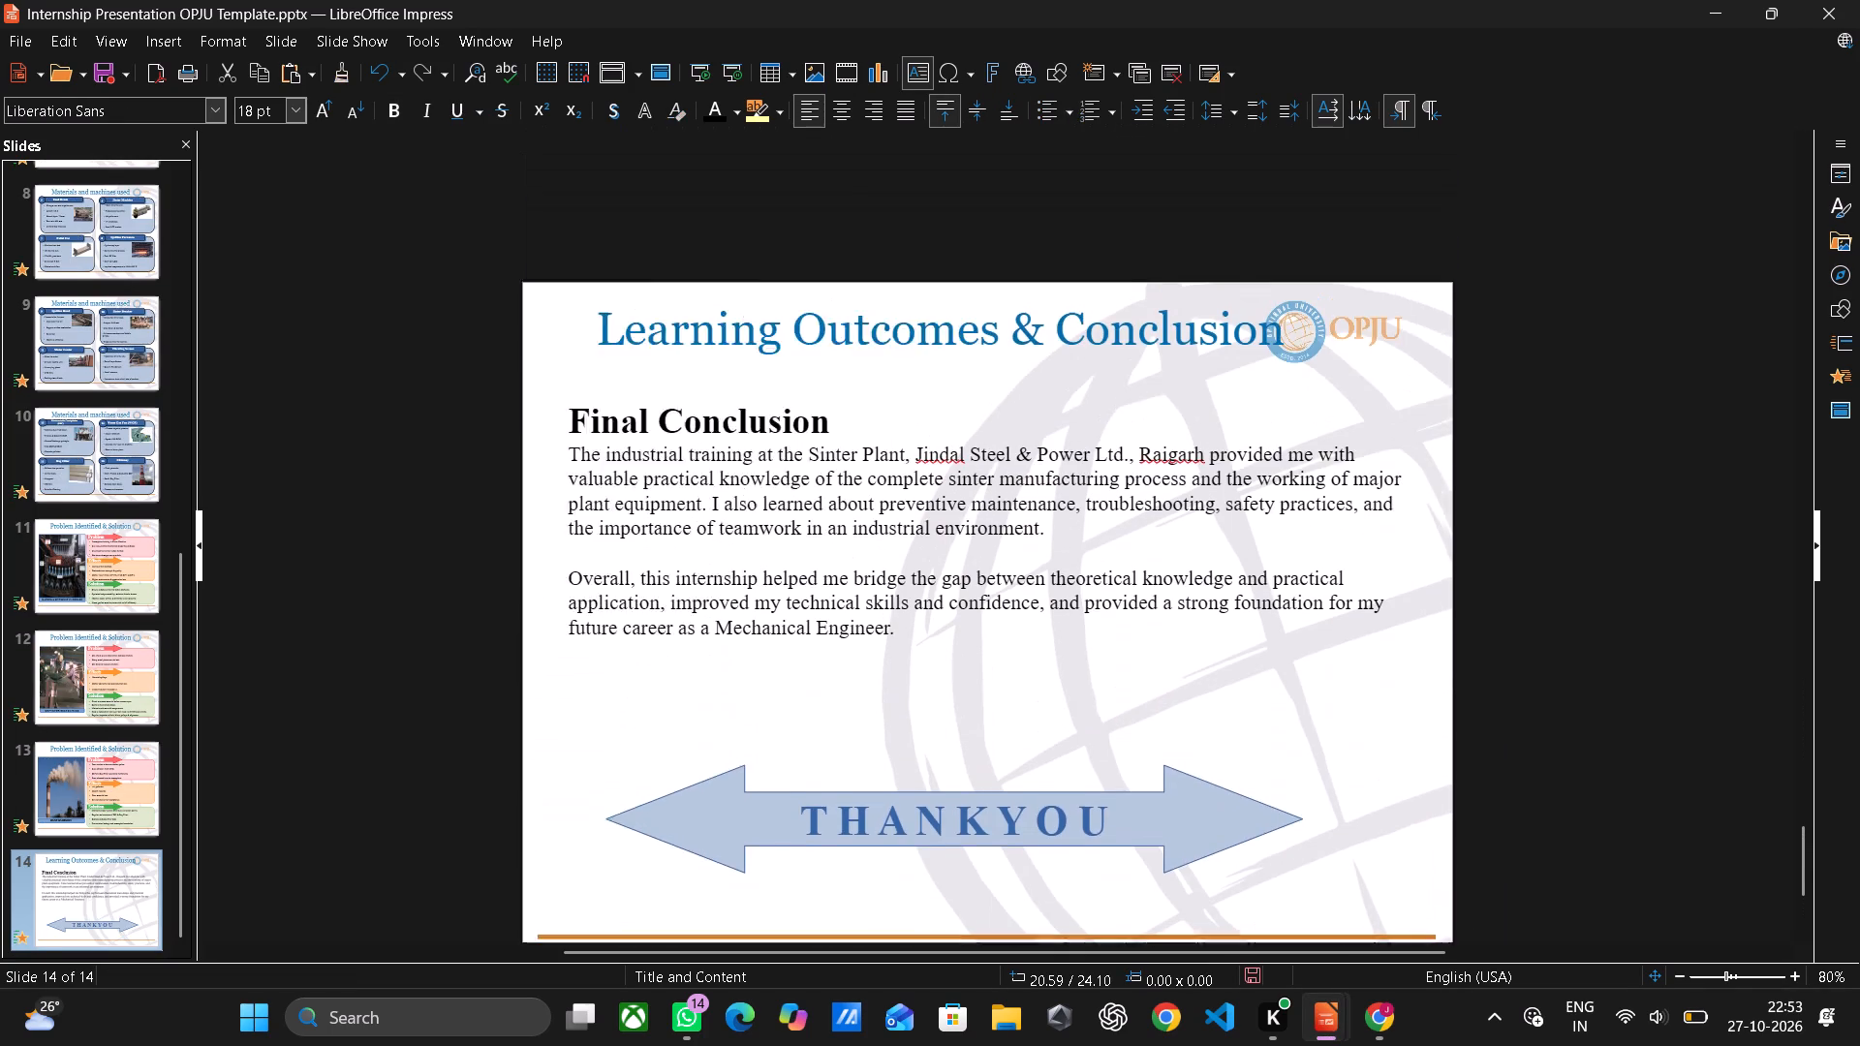
{"action": "scroll", "coordinate": [1276, 779], "scroll_direction": "up", "scroll_amount": 3}
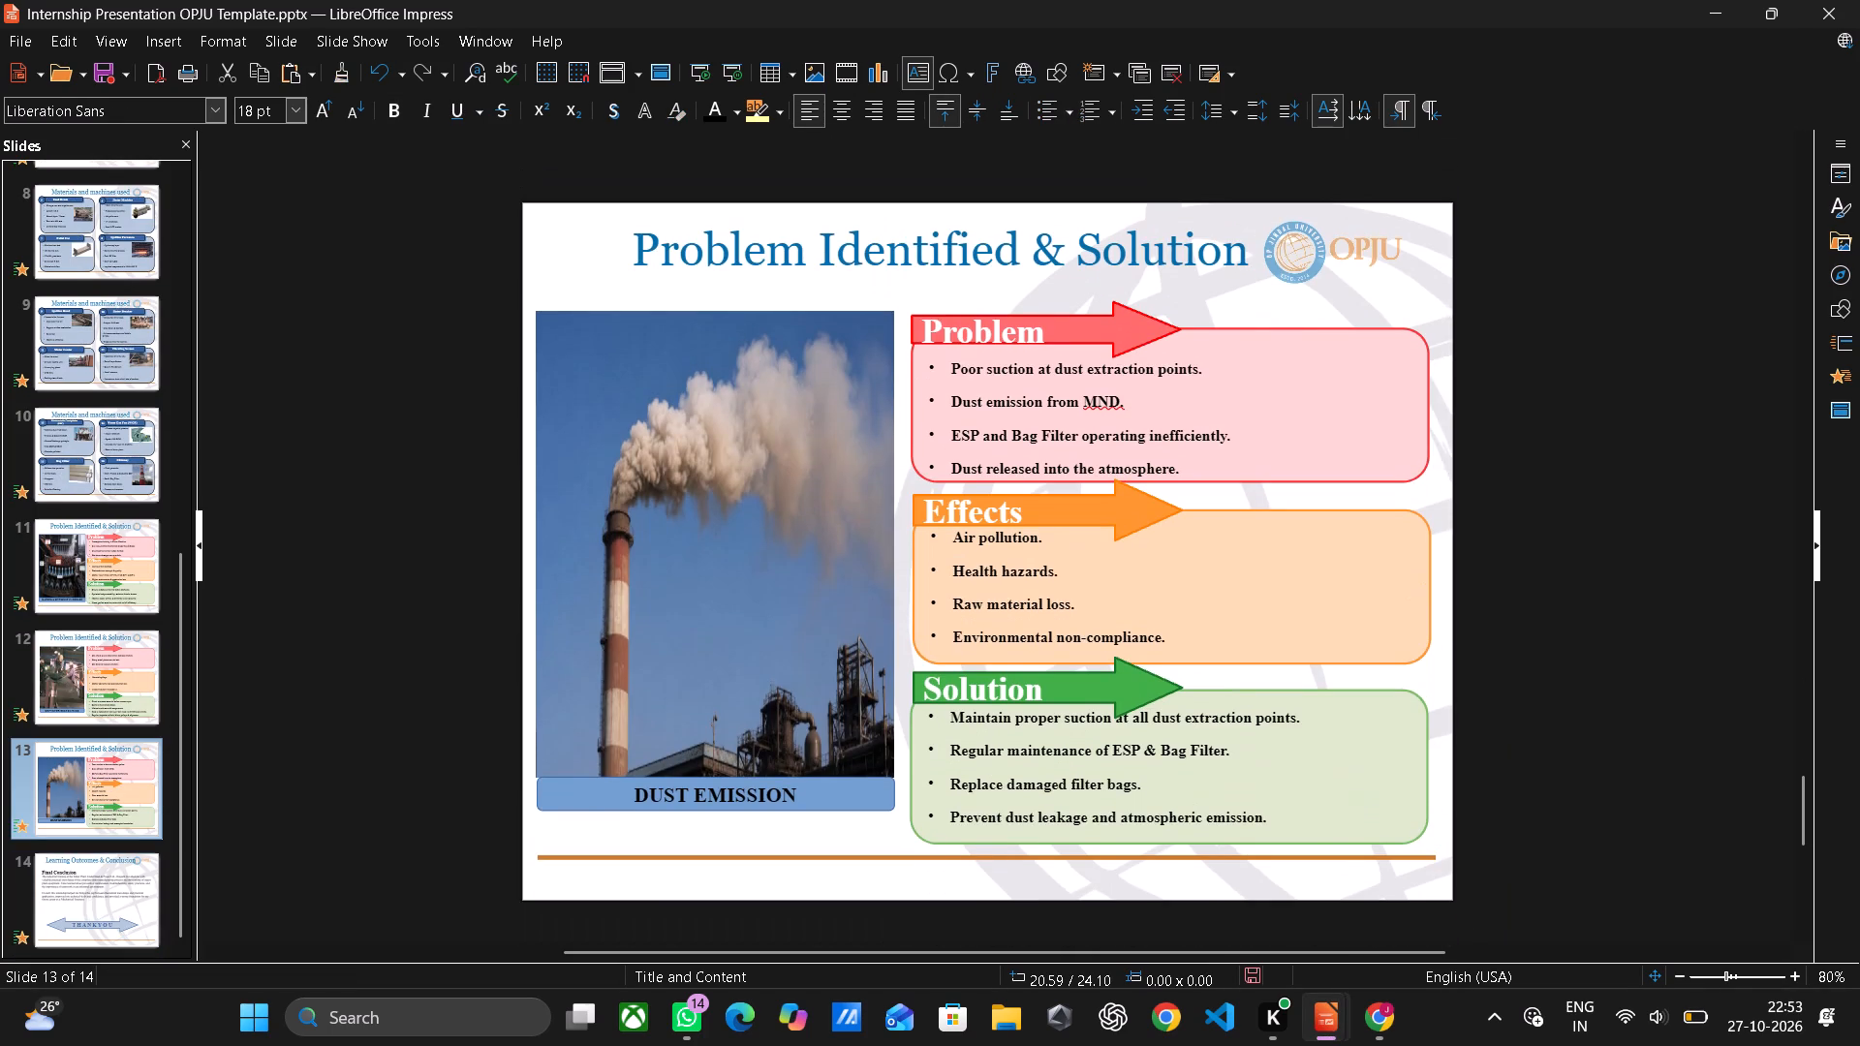
{"action": "scroll", "coordinate": [1276, 779], "scroll_direction": "up", "scroll_amount": 2}
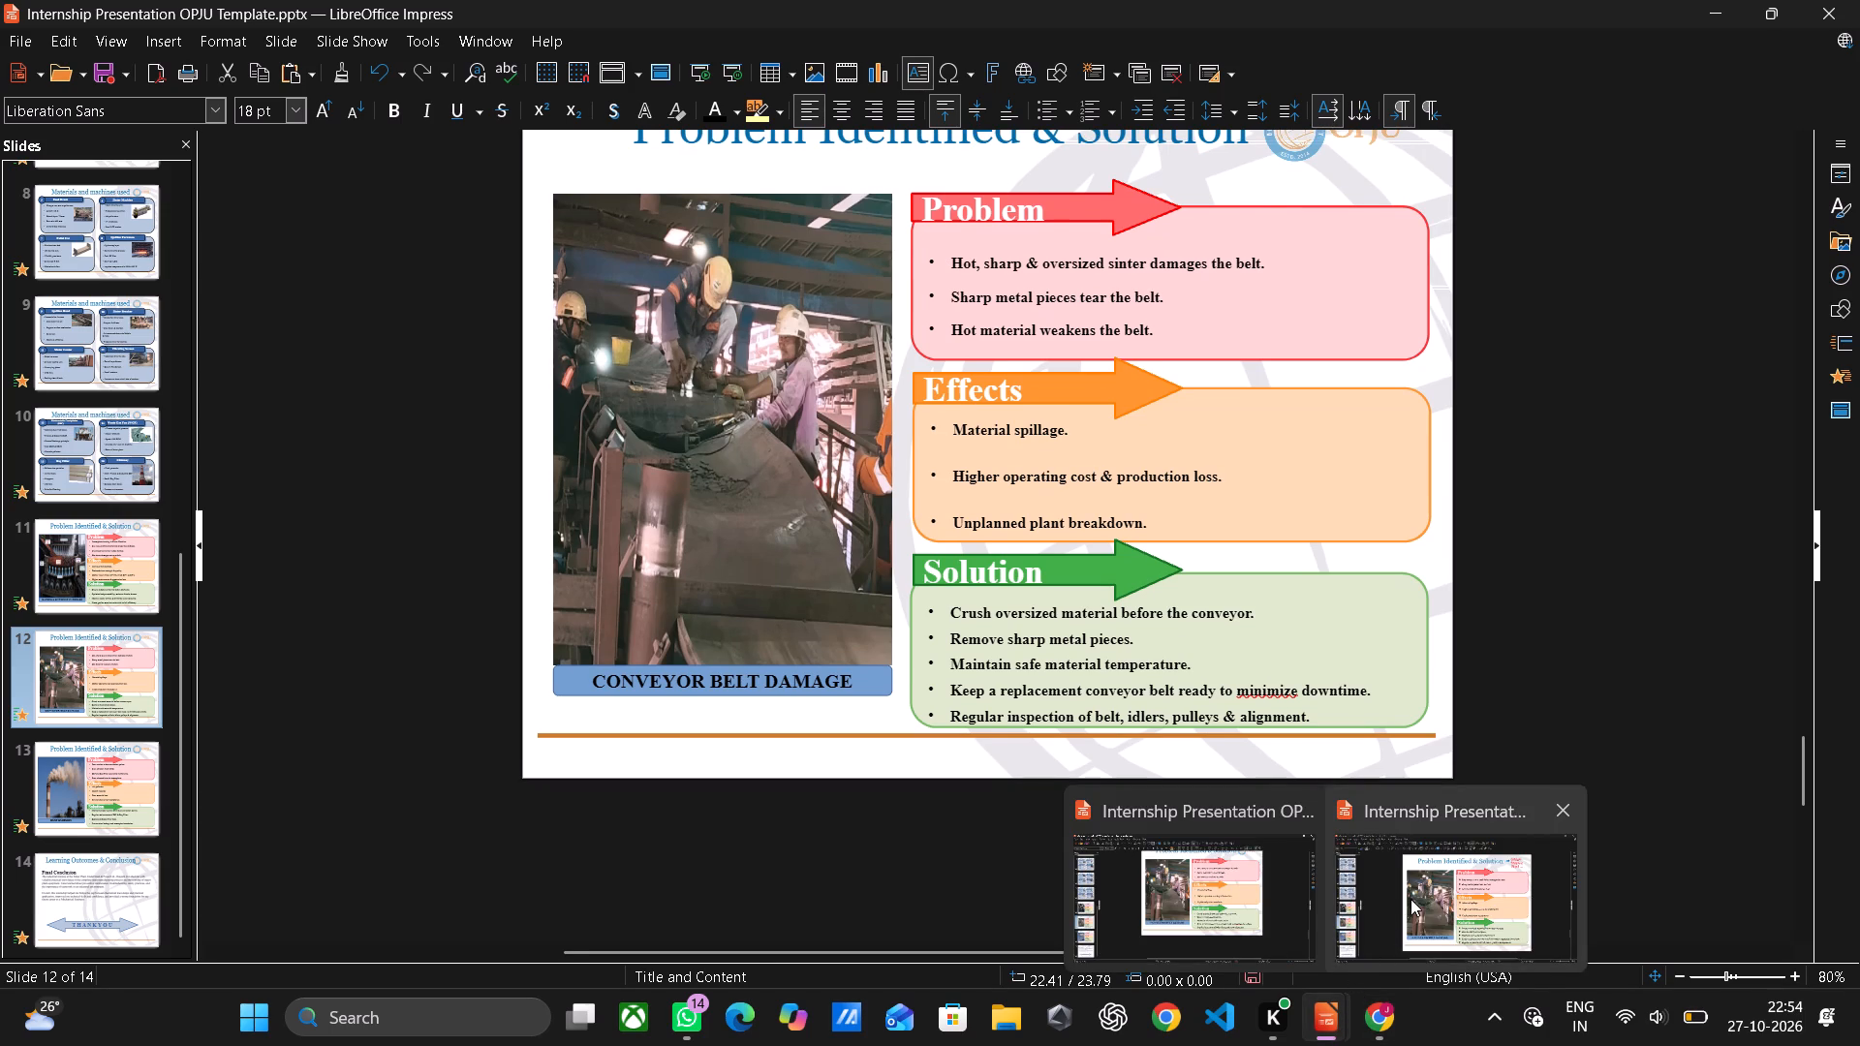
{"action": "left_click", "coordinate": [1410, 899]}
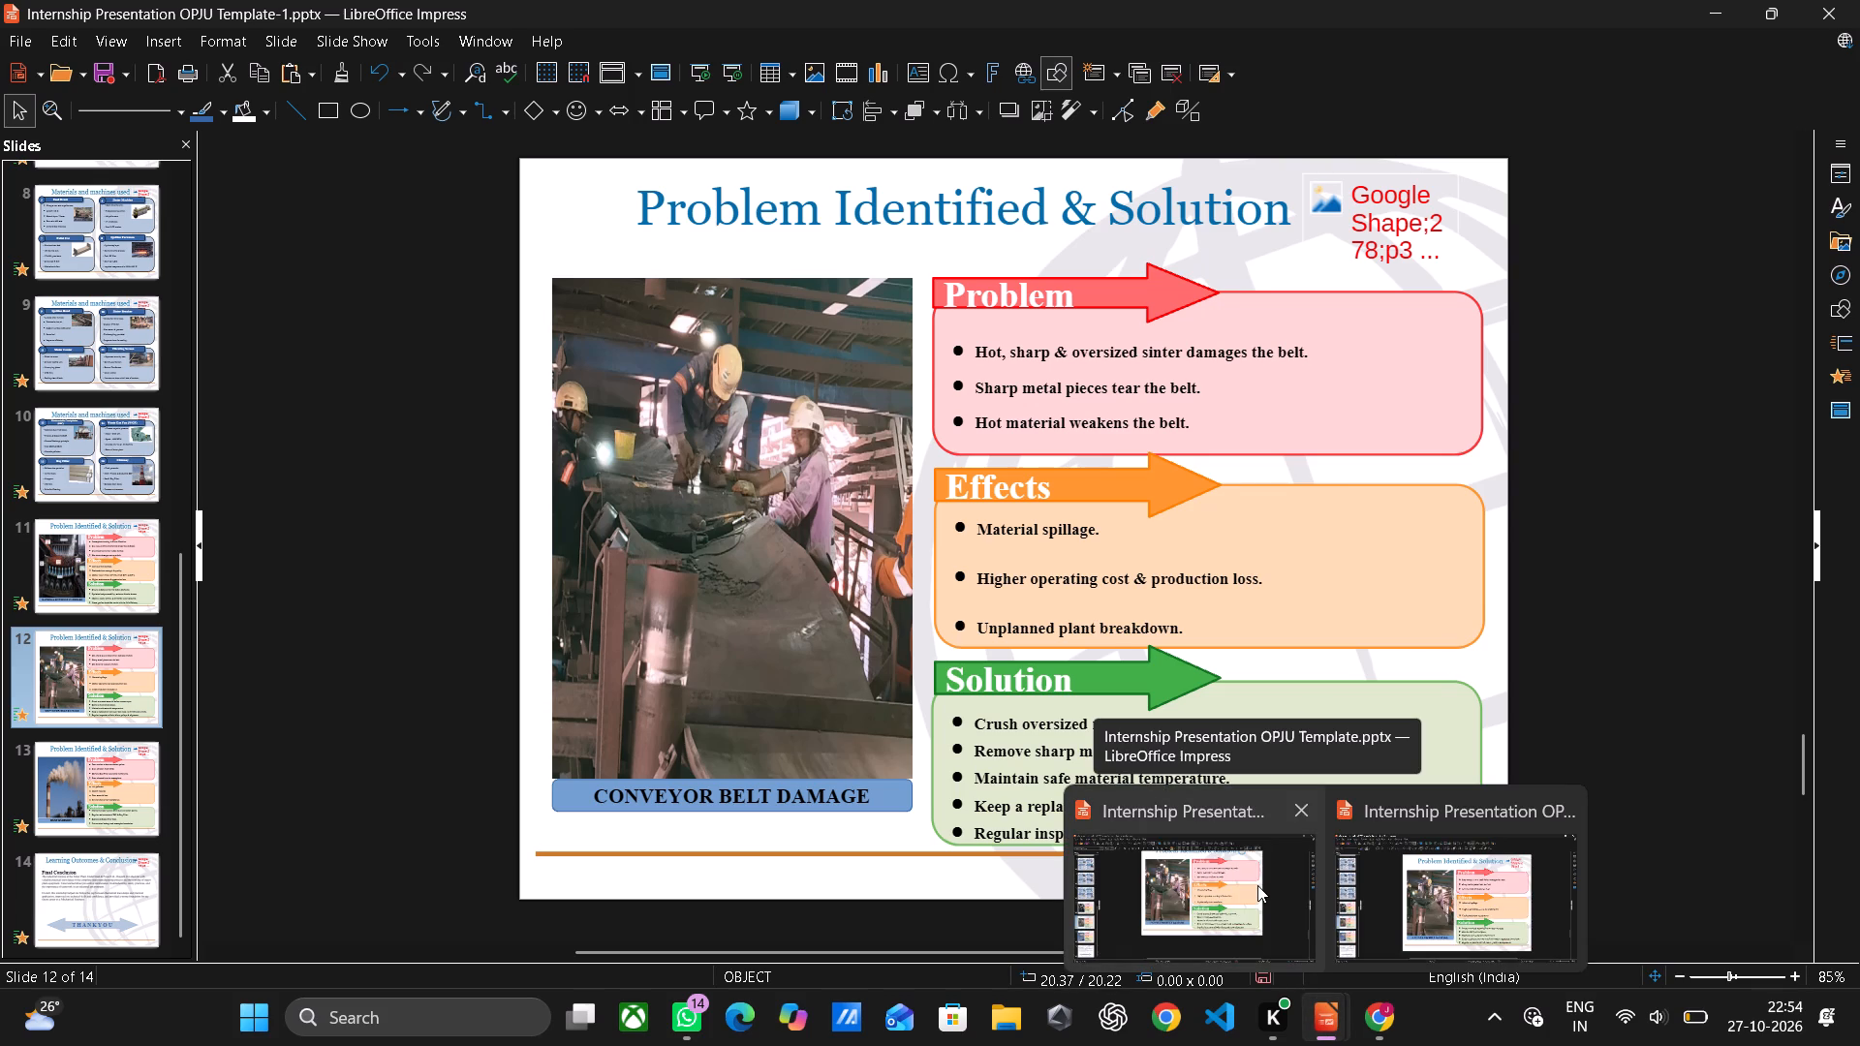
{"action": "left_click", "coordinate": [1257, 885]}
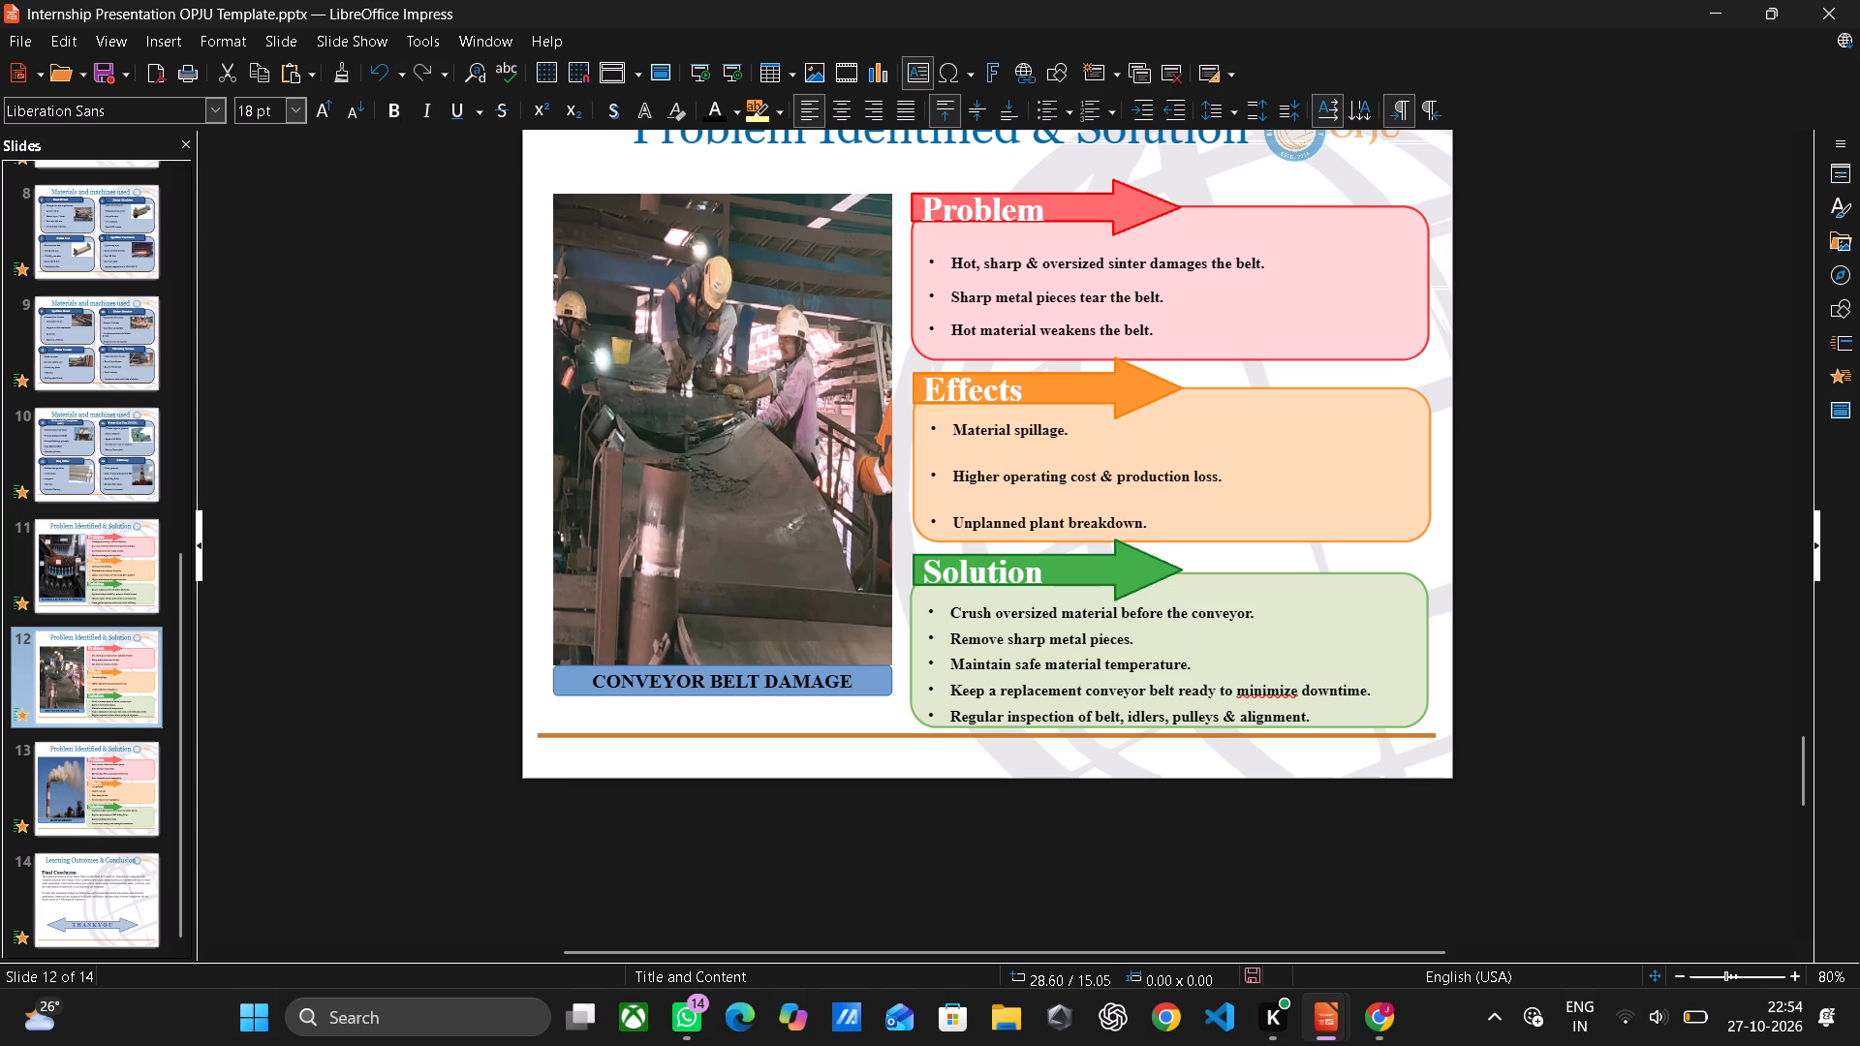
{"action": "scroll", "coordinate": [1569, 631], "scroll_direction": "down", "scroll_amount": 1}
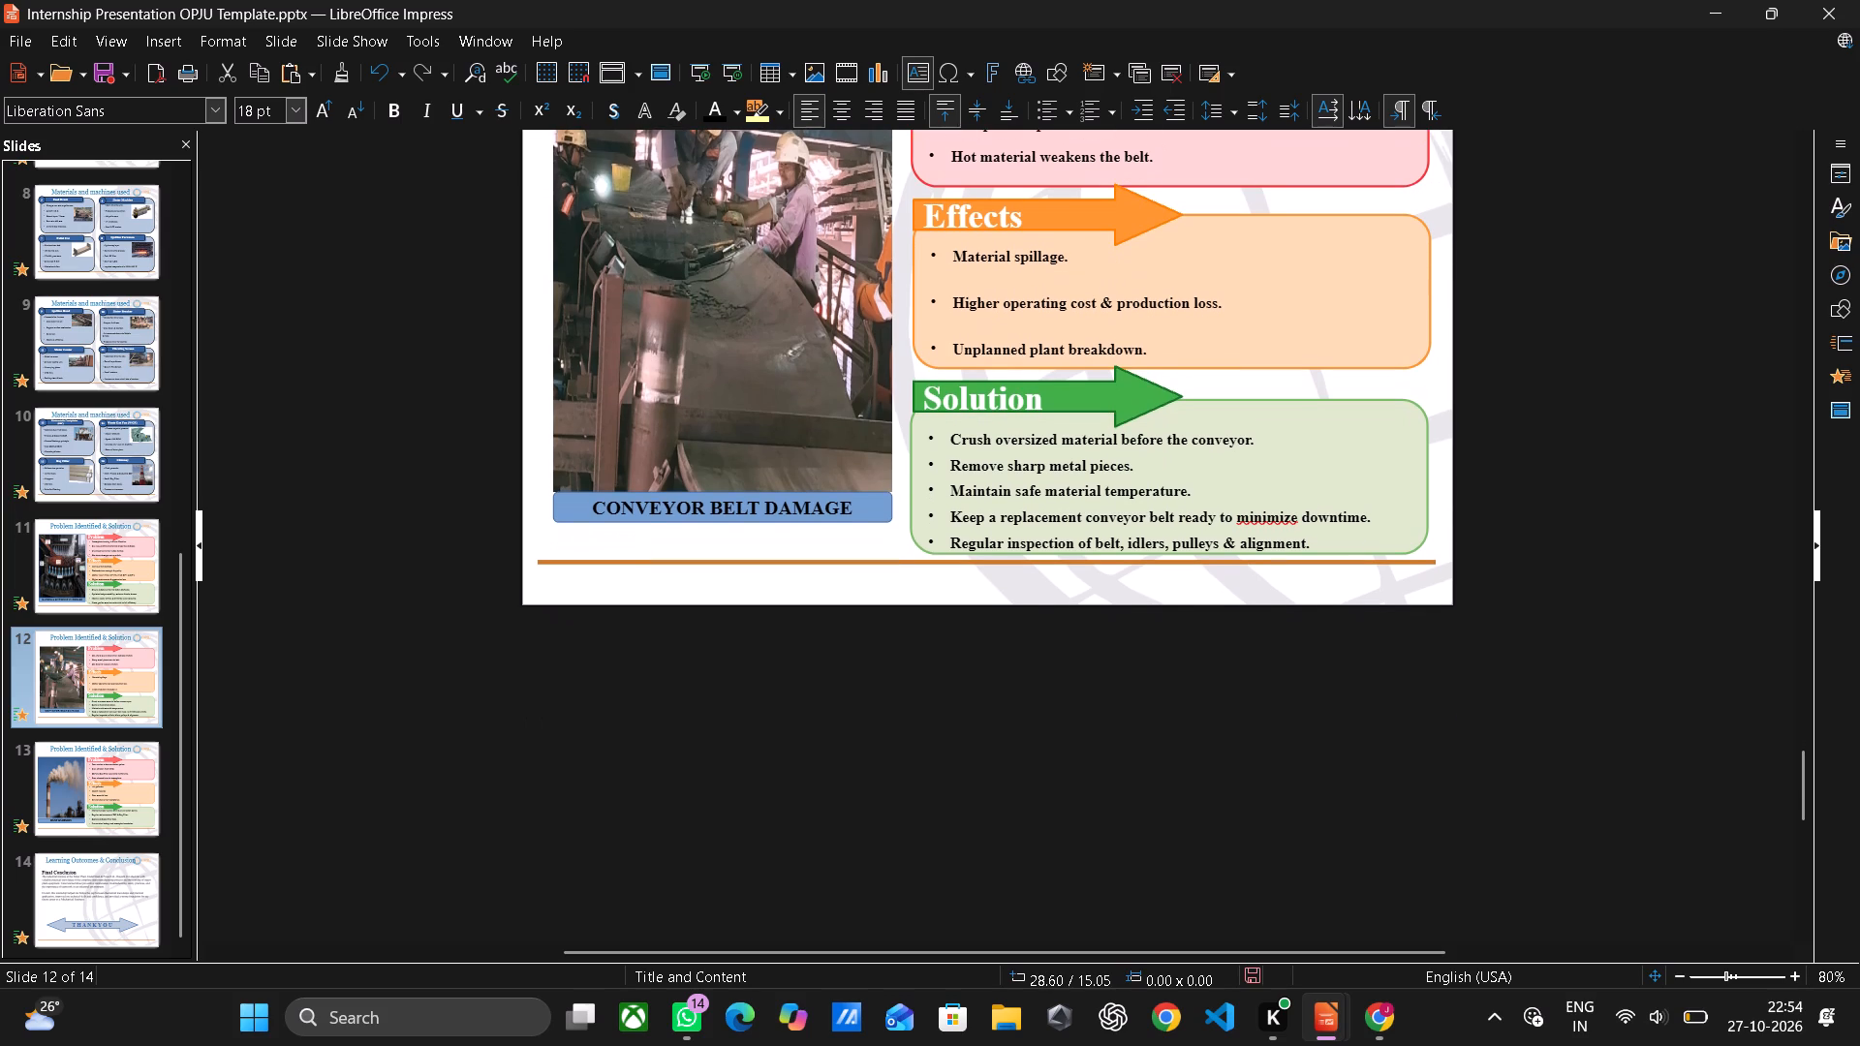
{"action": "scroll", "coordinate": [1569, 631], "scroll_direction": "down", "scroll_amount": 1}
{"action": "left_click", "coordinate": [89, 787]}
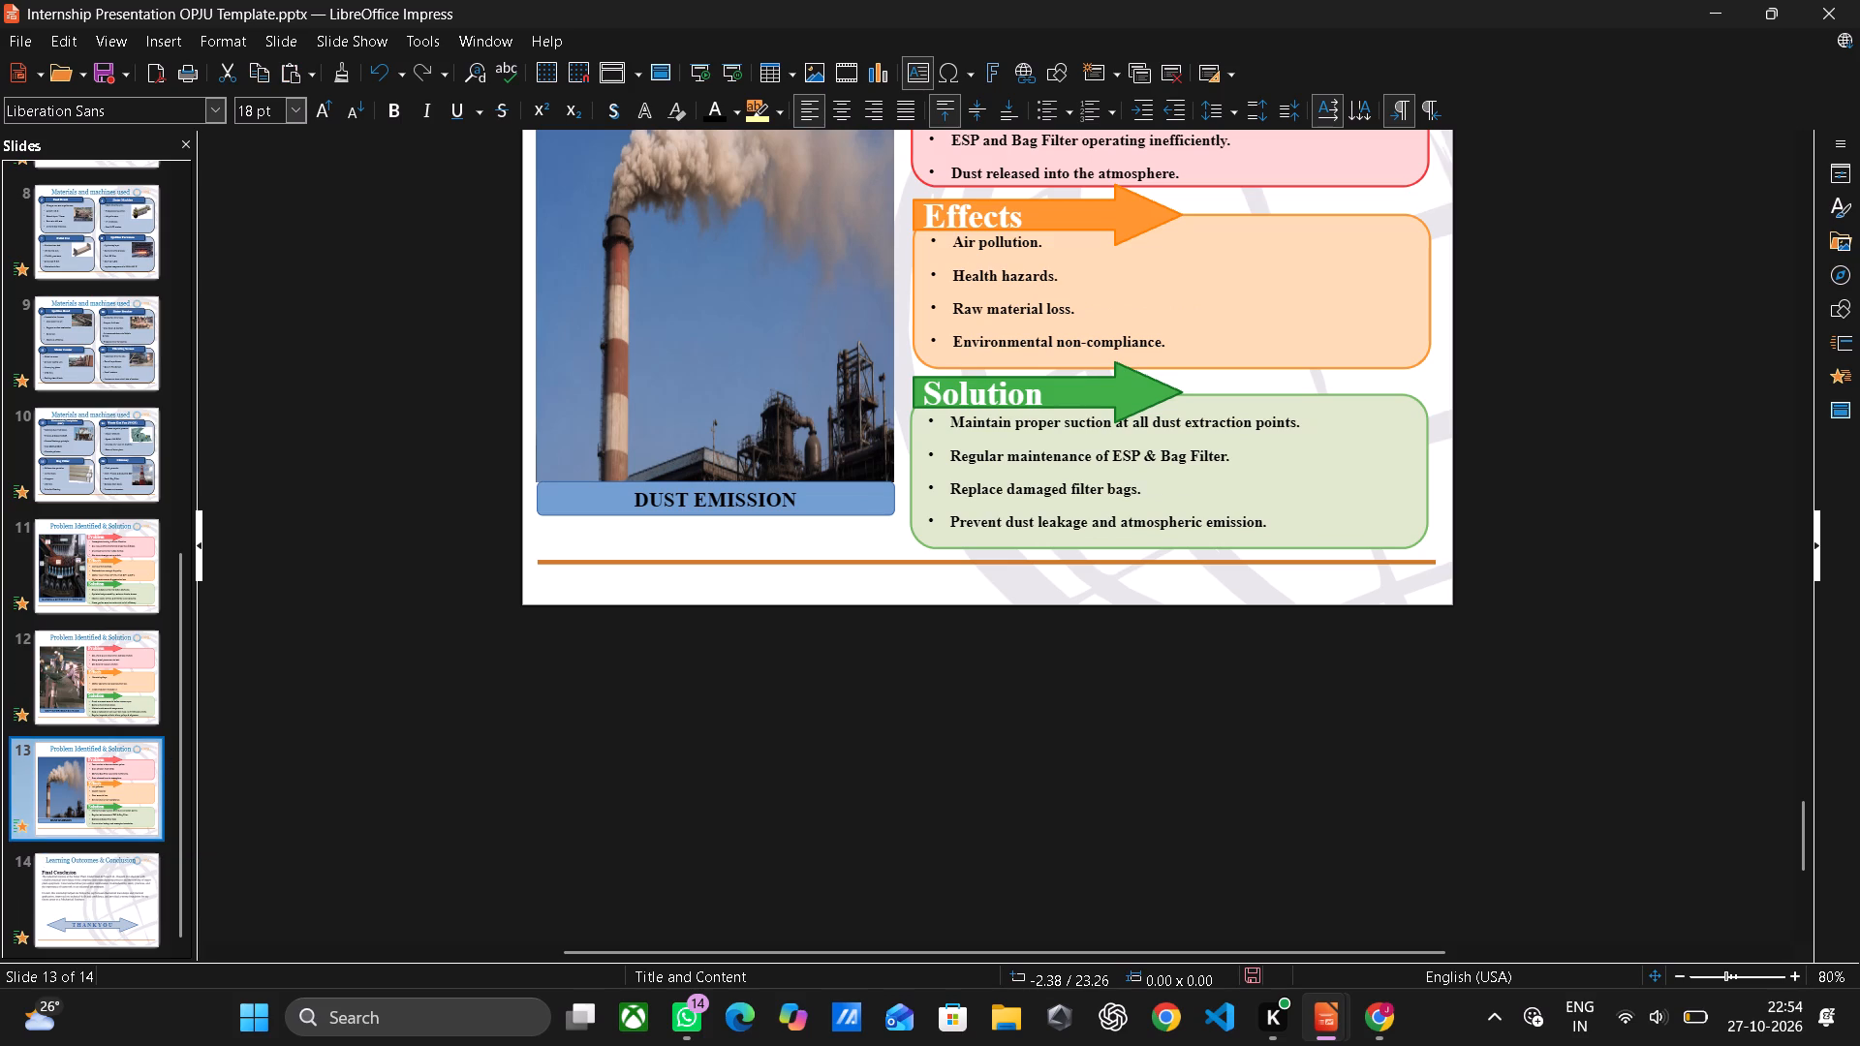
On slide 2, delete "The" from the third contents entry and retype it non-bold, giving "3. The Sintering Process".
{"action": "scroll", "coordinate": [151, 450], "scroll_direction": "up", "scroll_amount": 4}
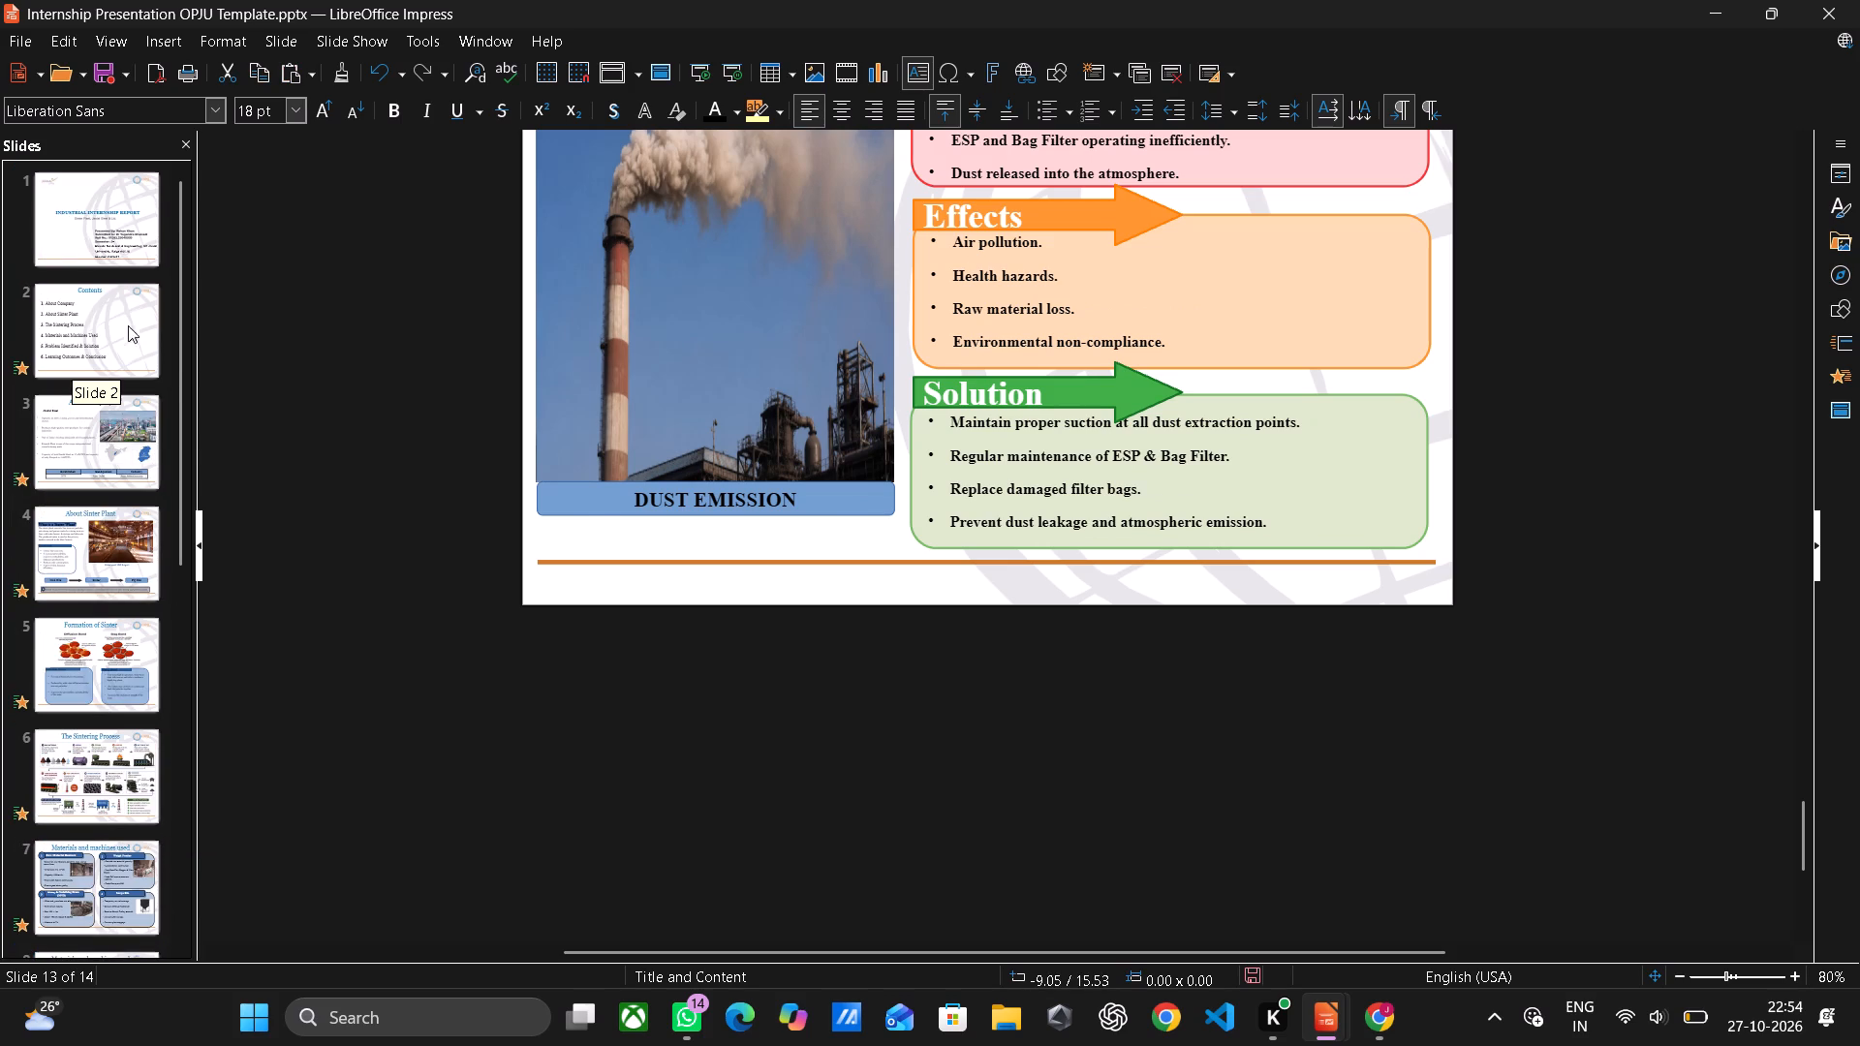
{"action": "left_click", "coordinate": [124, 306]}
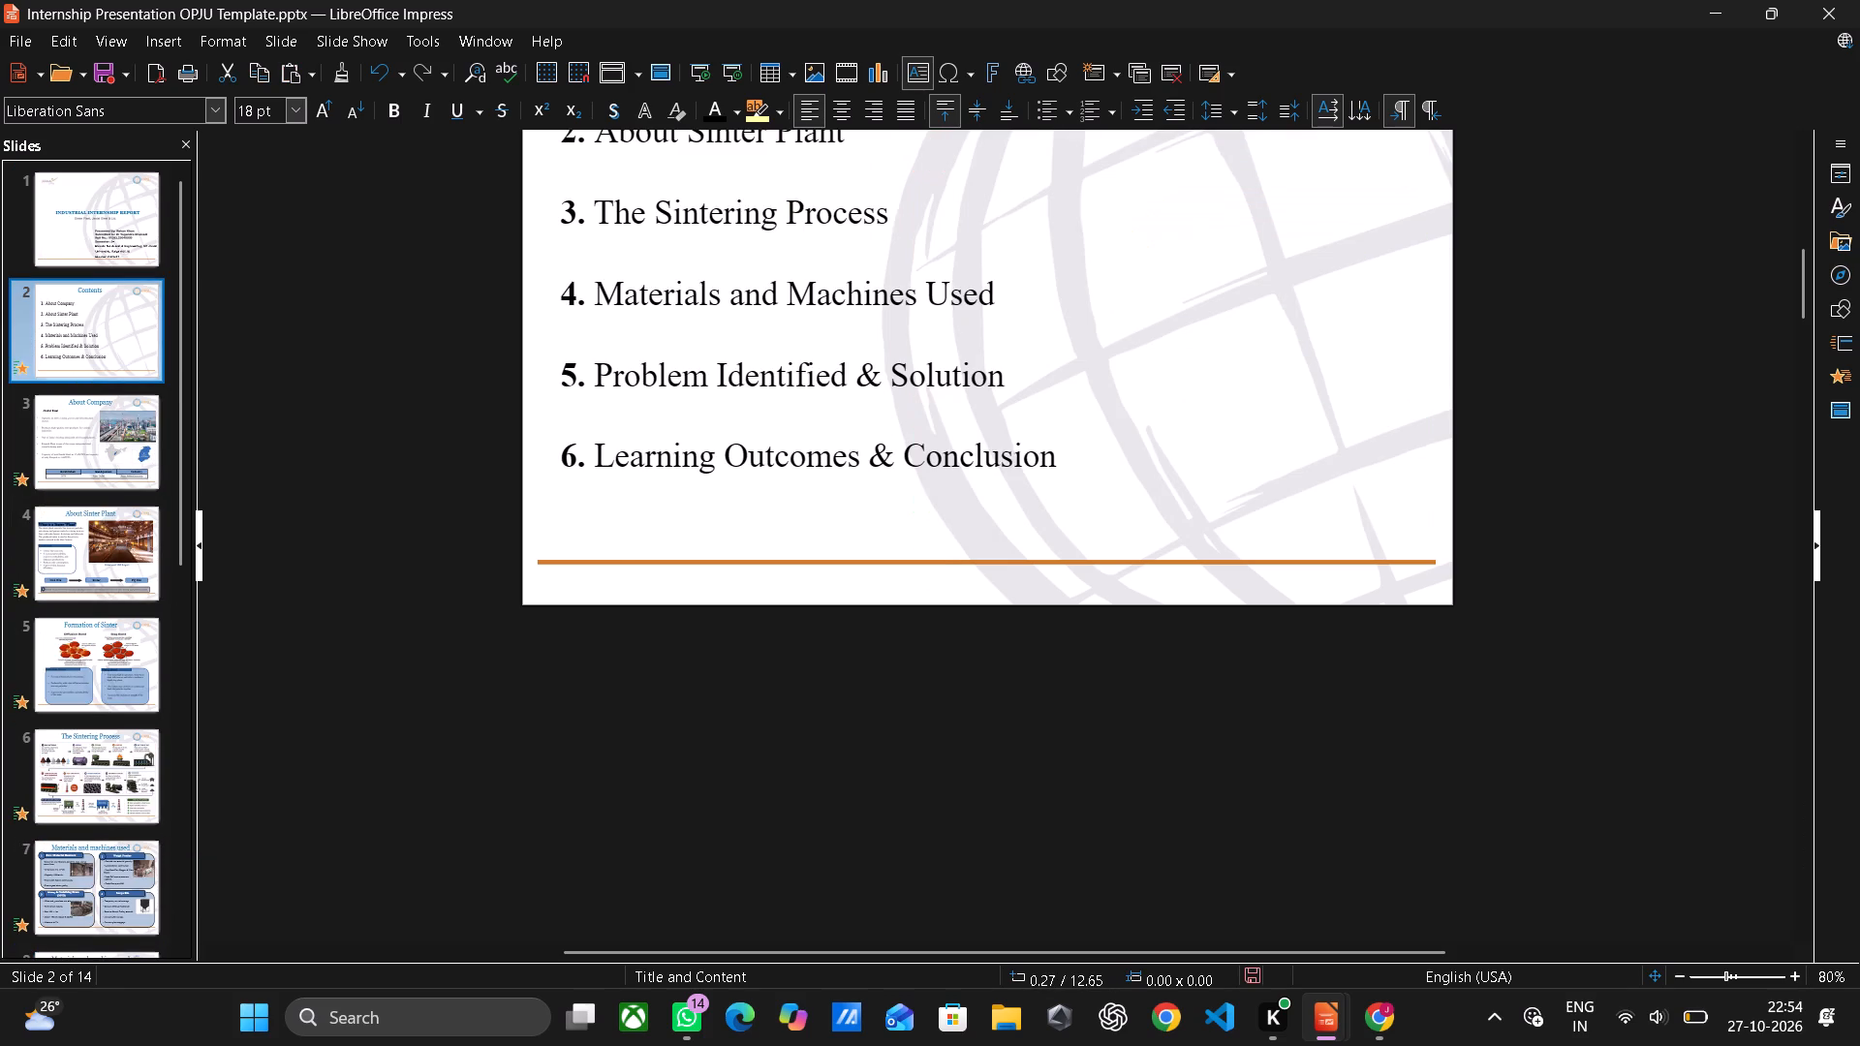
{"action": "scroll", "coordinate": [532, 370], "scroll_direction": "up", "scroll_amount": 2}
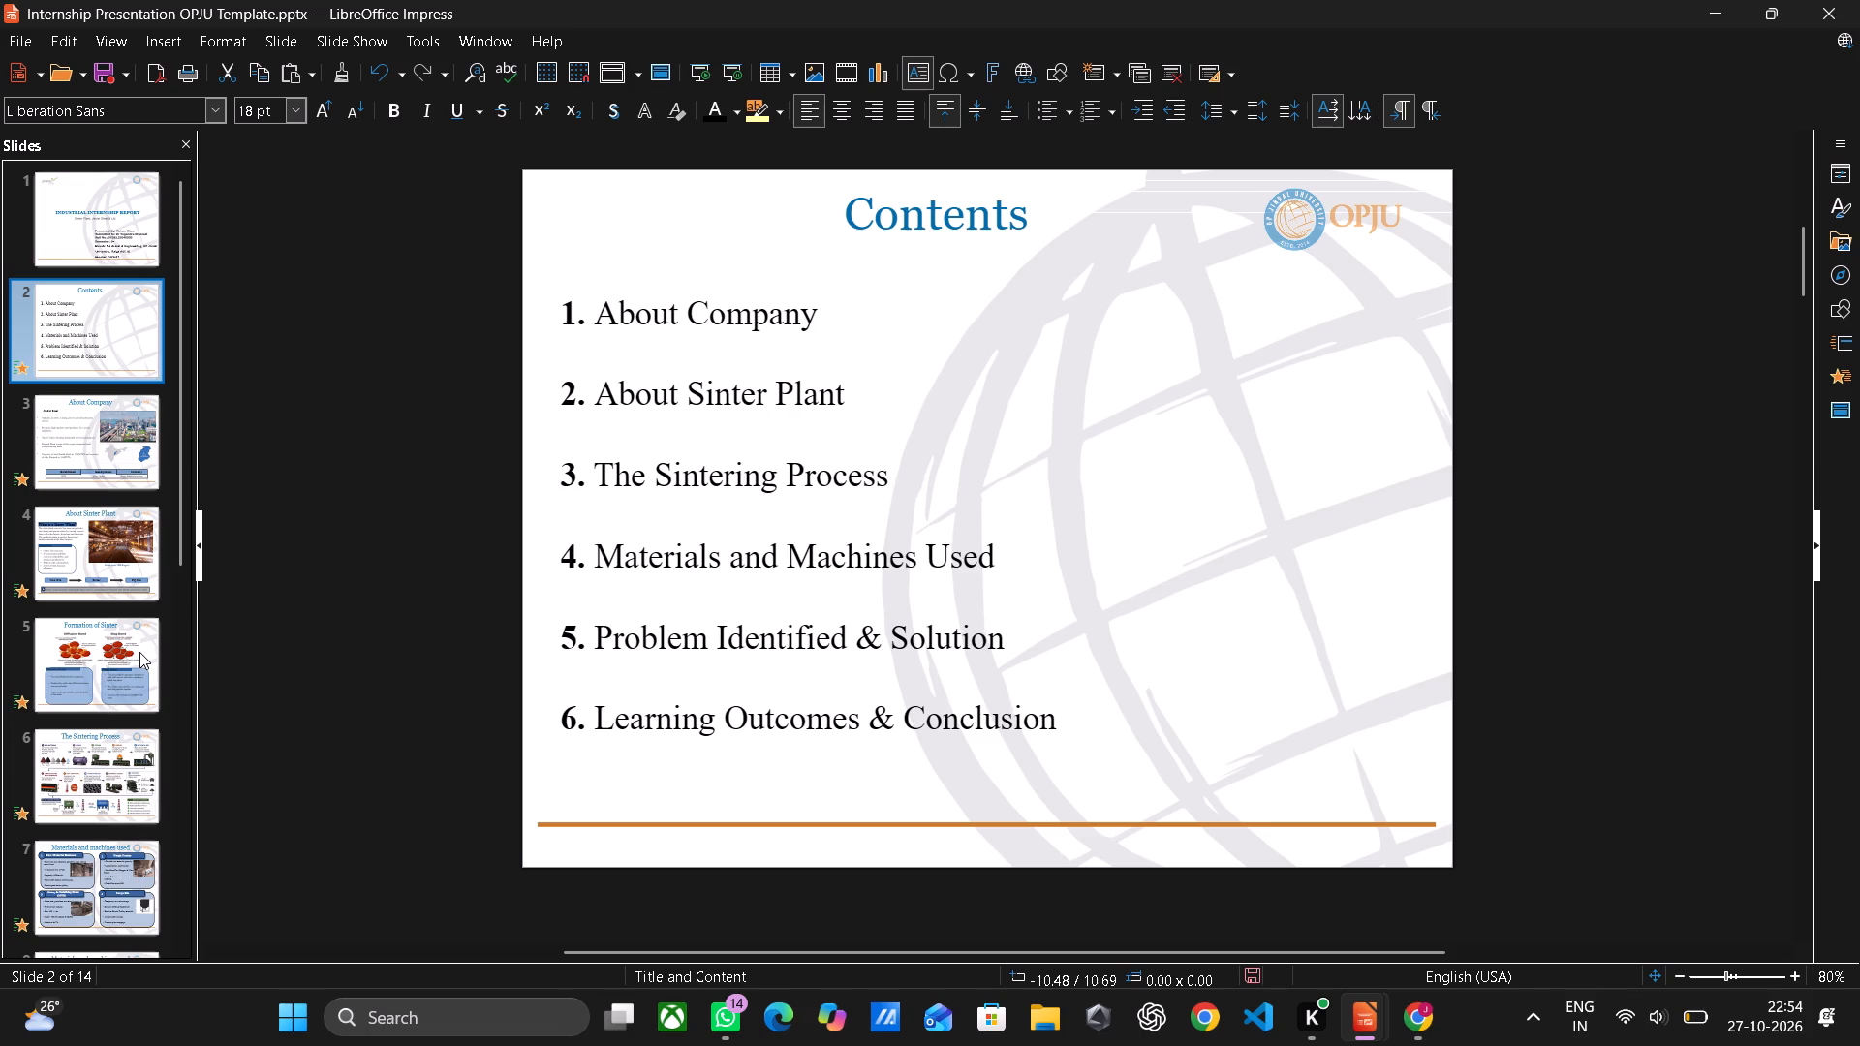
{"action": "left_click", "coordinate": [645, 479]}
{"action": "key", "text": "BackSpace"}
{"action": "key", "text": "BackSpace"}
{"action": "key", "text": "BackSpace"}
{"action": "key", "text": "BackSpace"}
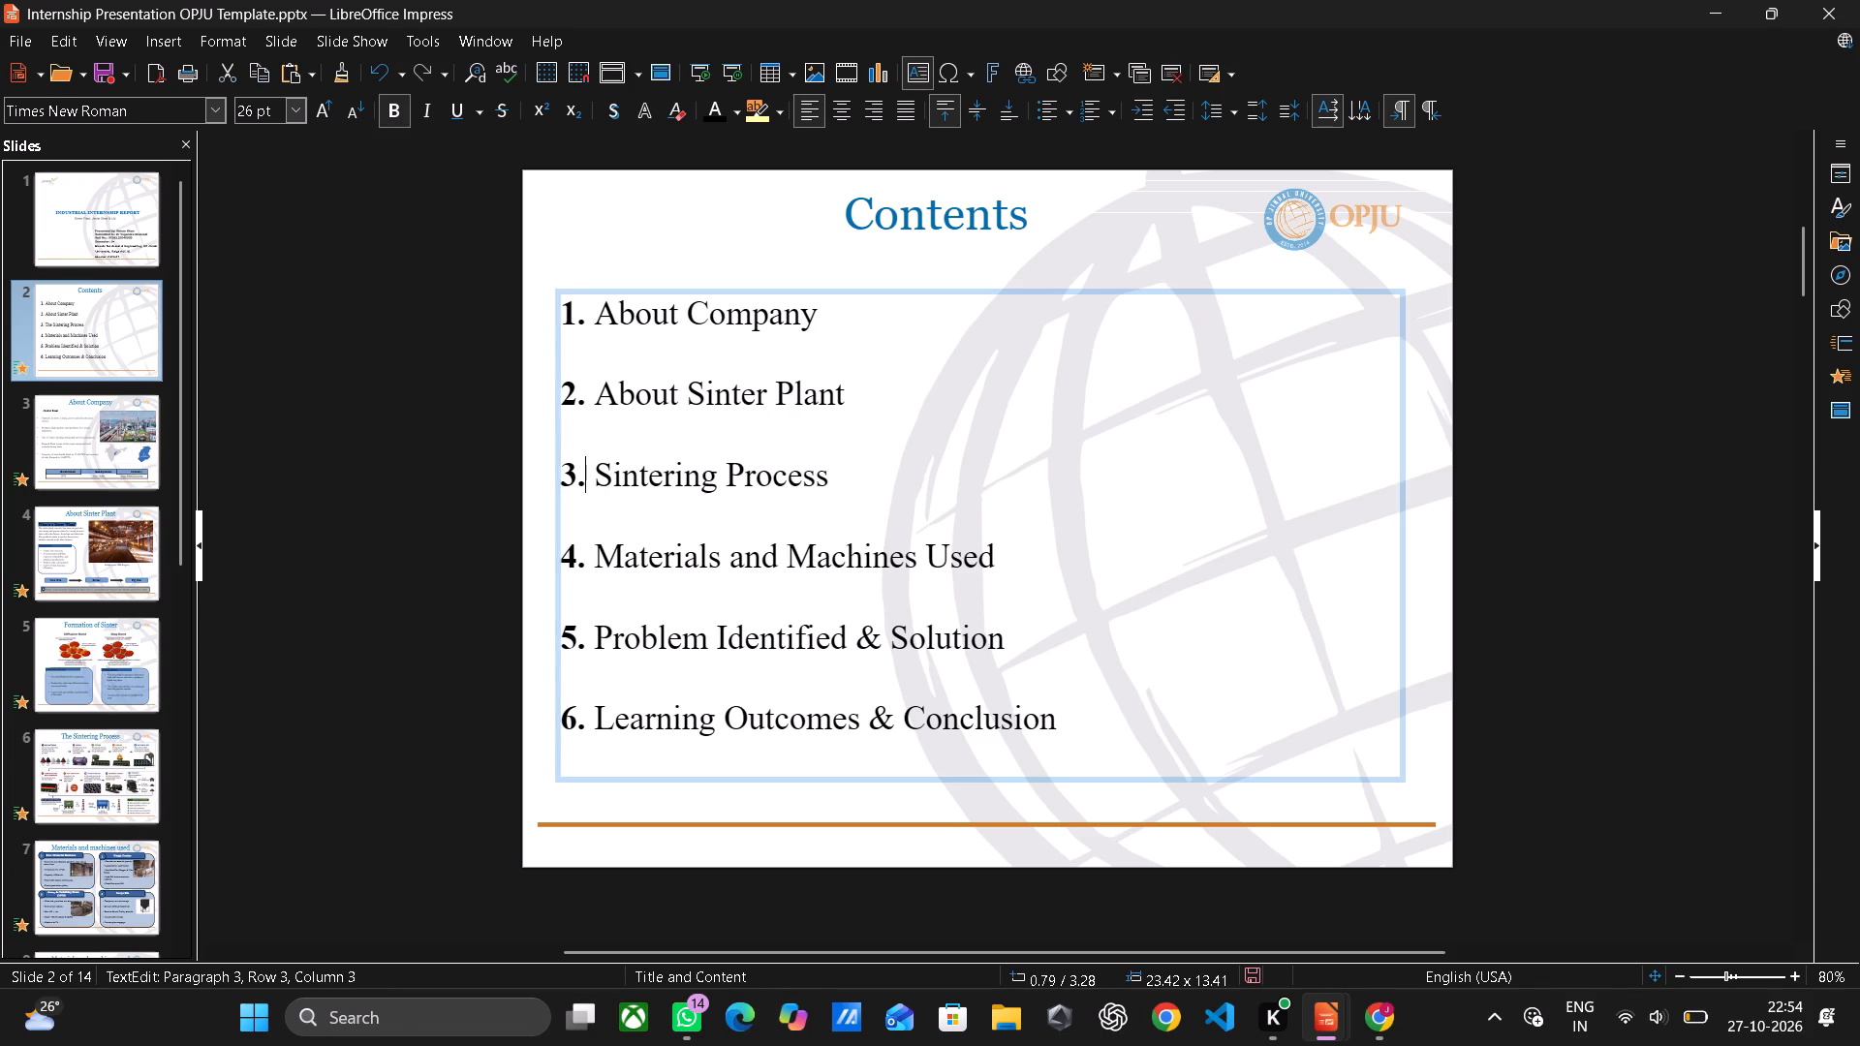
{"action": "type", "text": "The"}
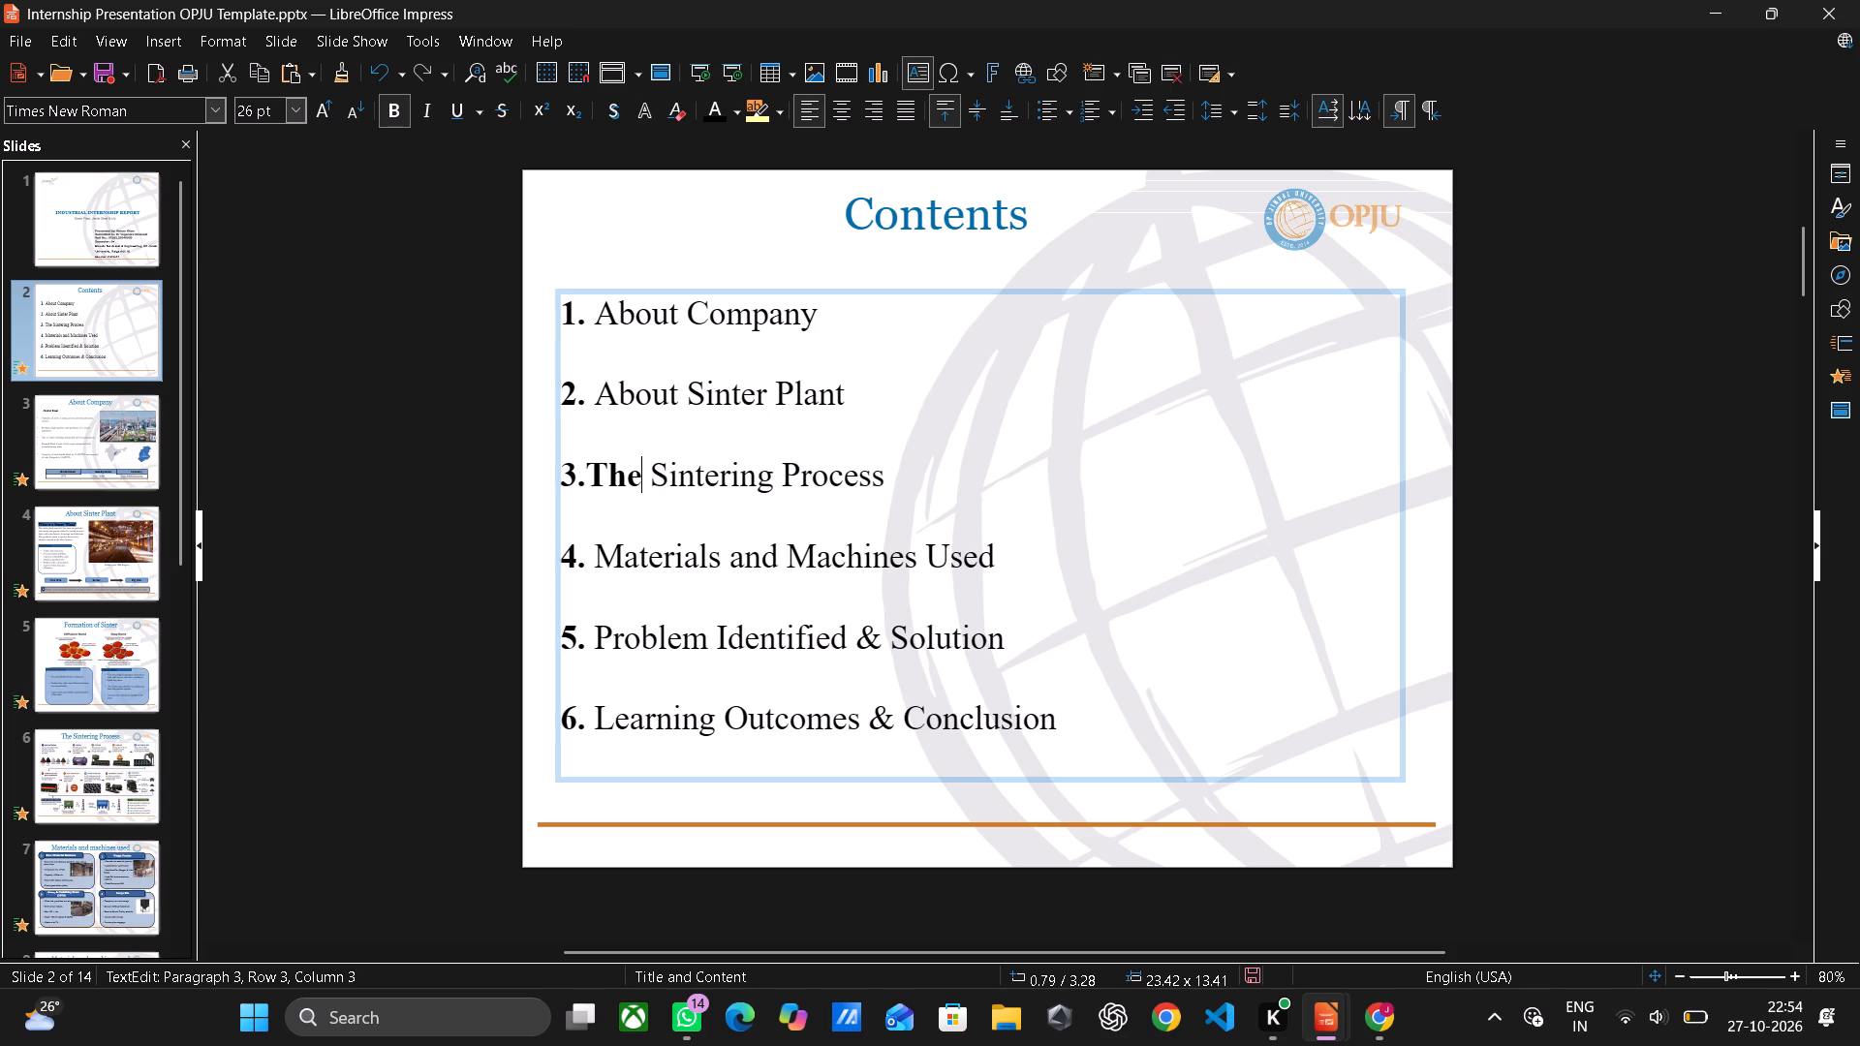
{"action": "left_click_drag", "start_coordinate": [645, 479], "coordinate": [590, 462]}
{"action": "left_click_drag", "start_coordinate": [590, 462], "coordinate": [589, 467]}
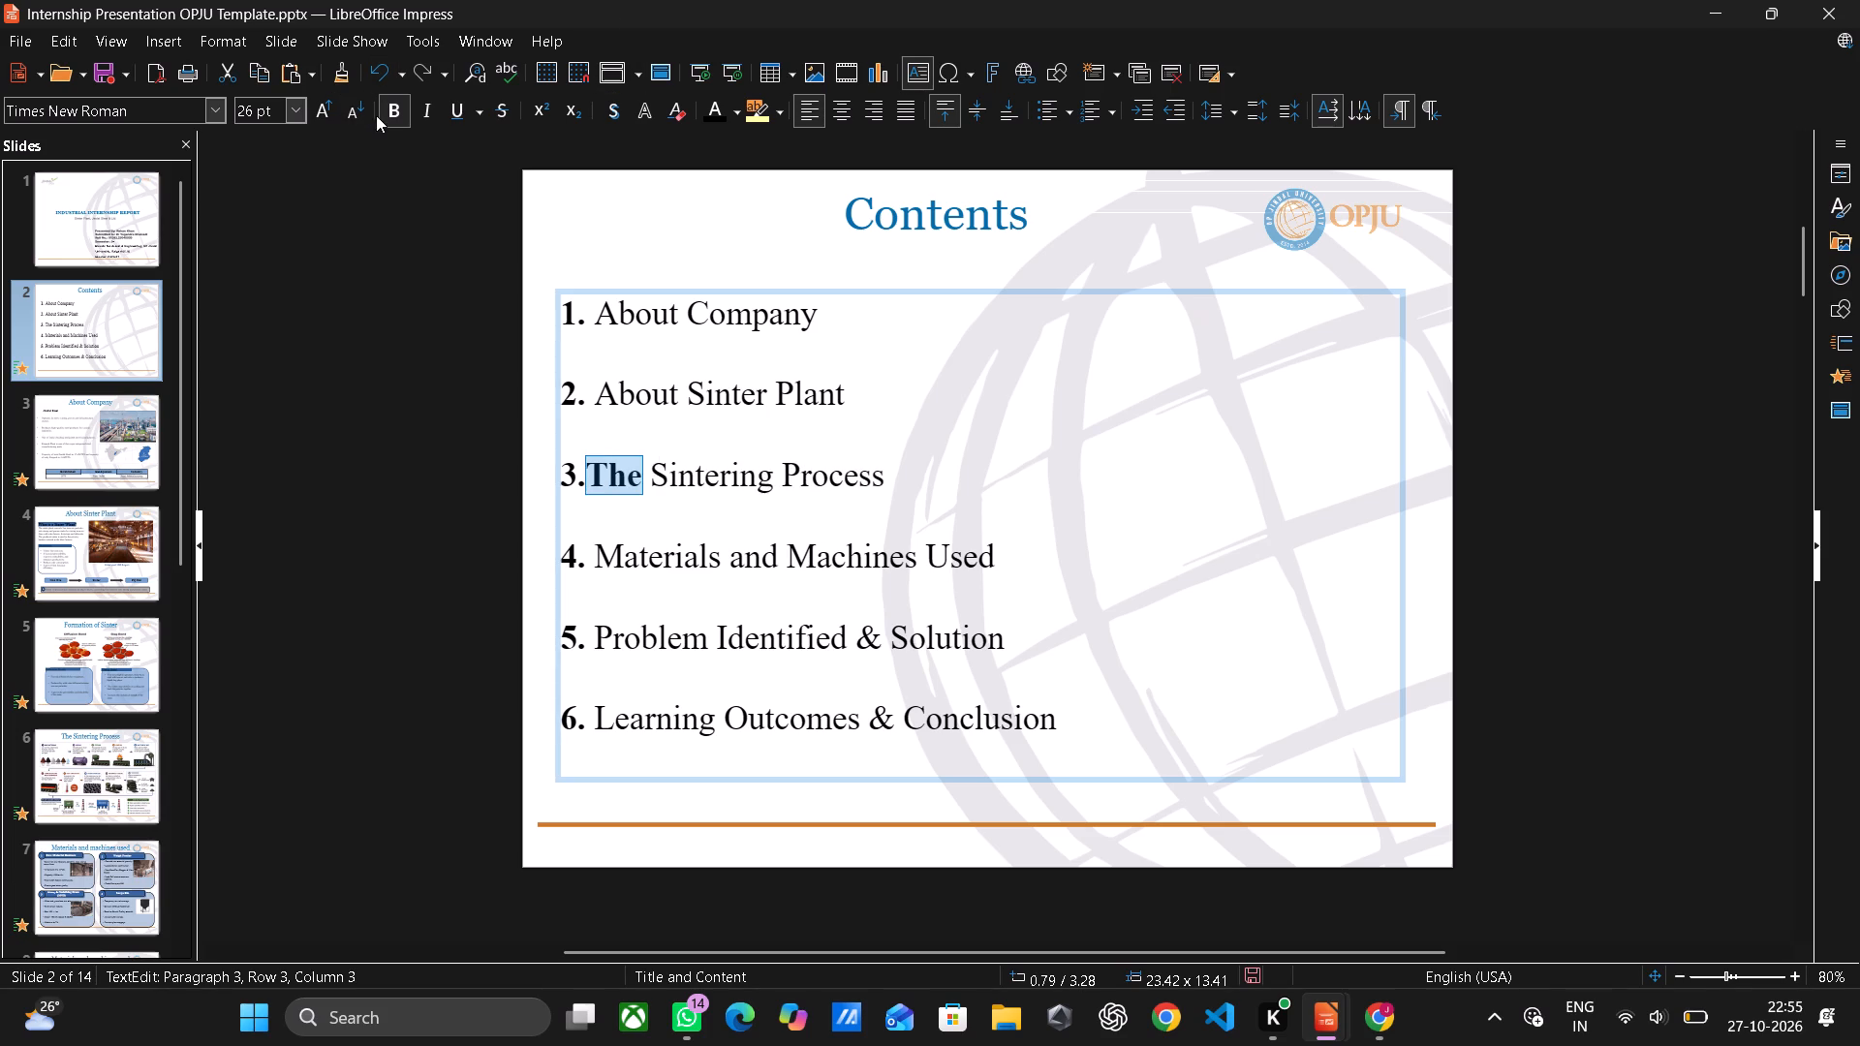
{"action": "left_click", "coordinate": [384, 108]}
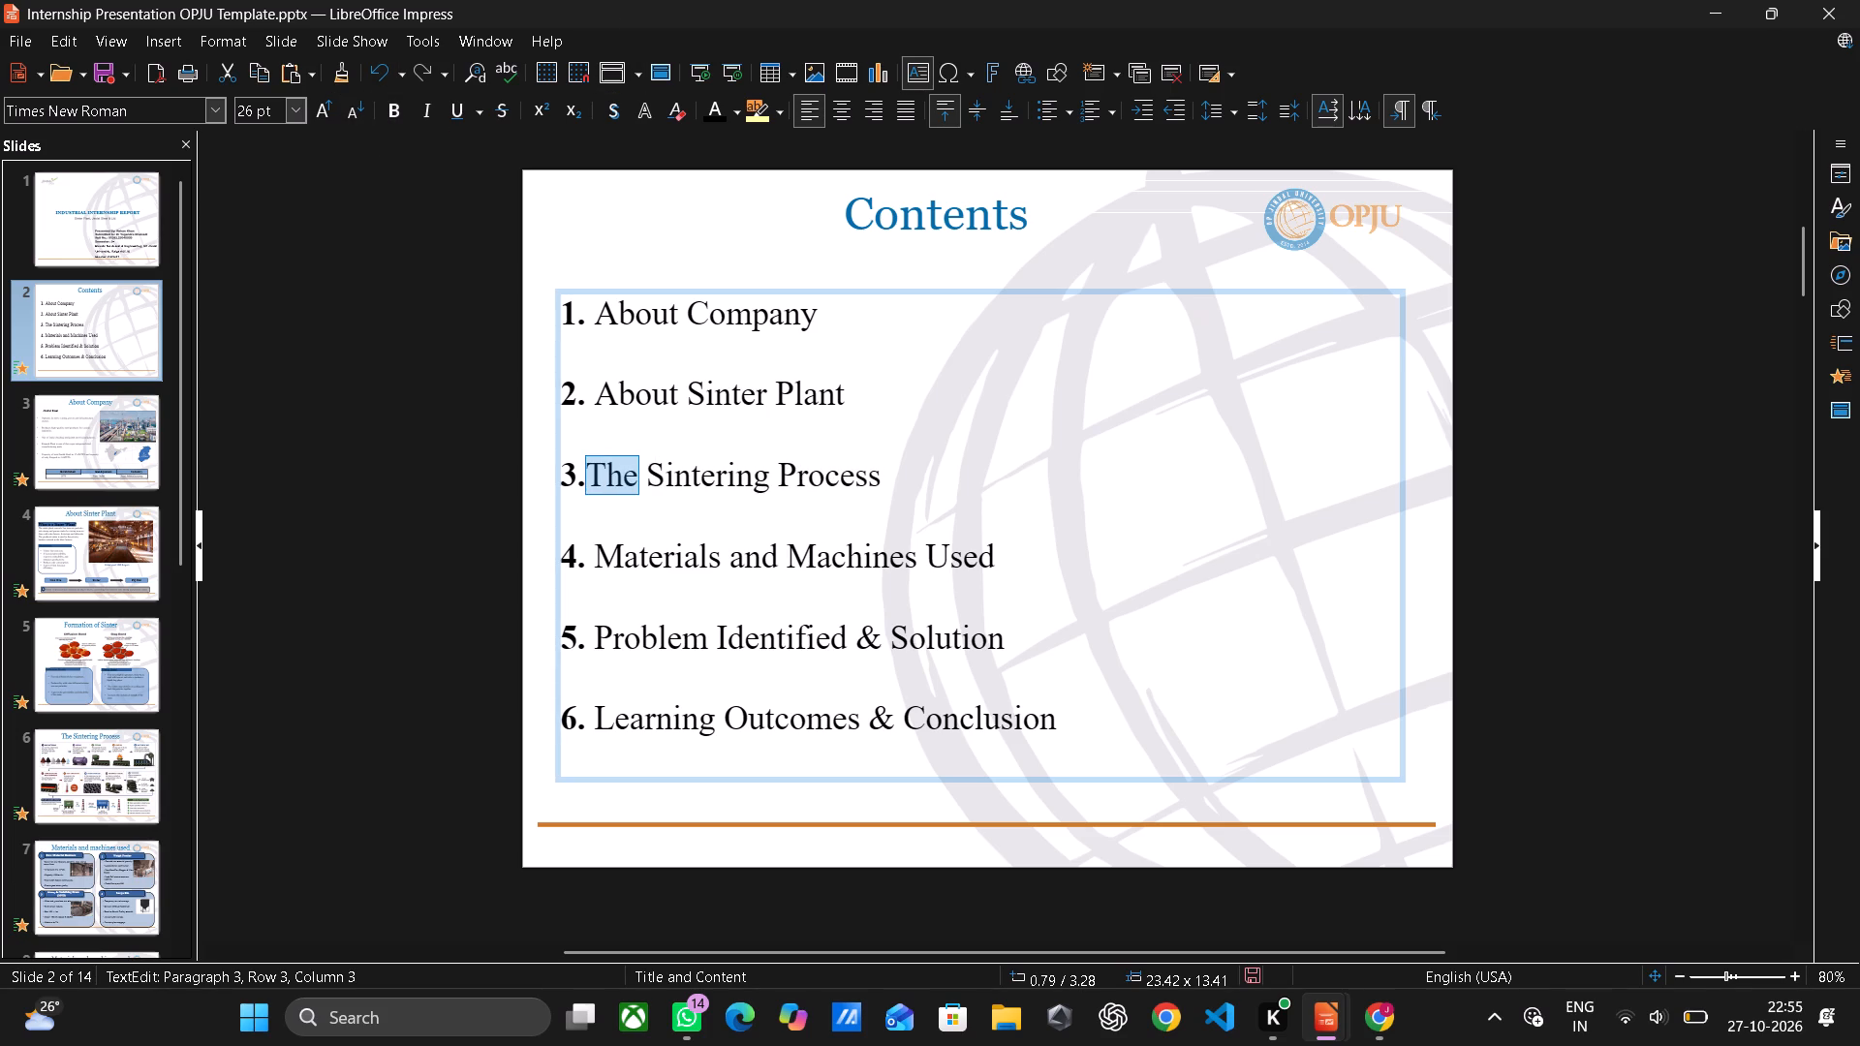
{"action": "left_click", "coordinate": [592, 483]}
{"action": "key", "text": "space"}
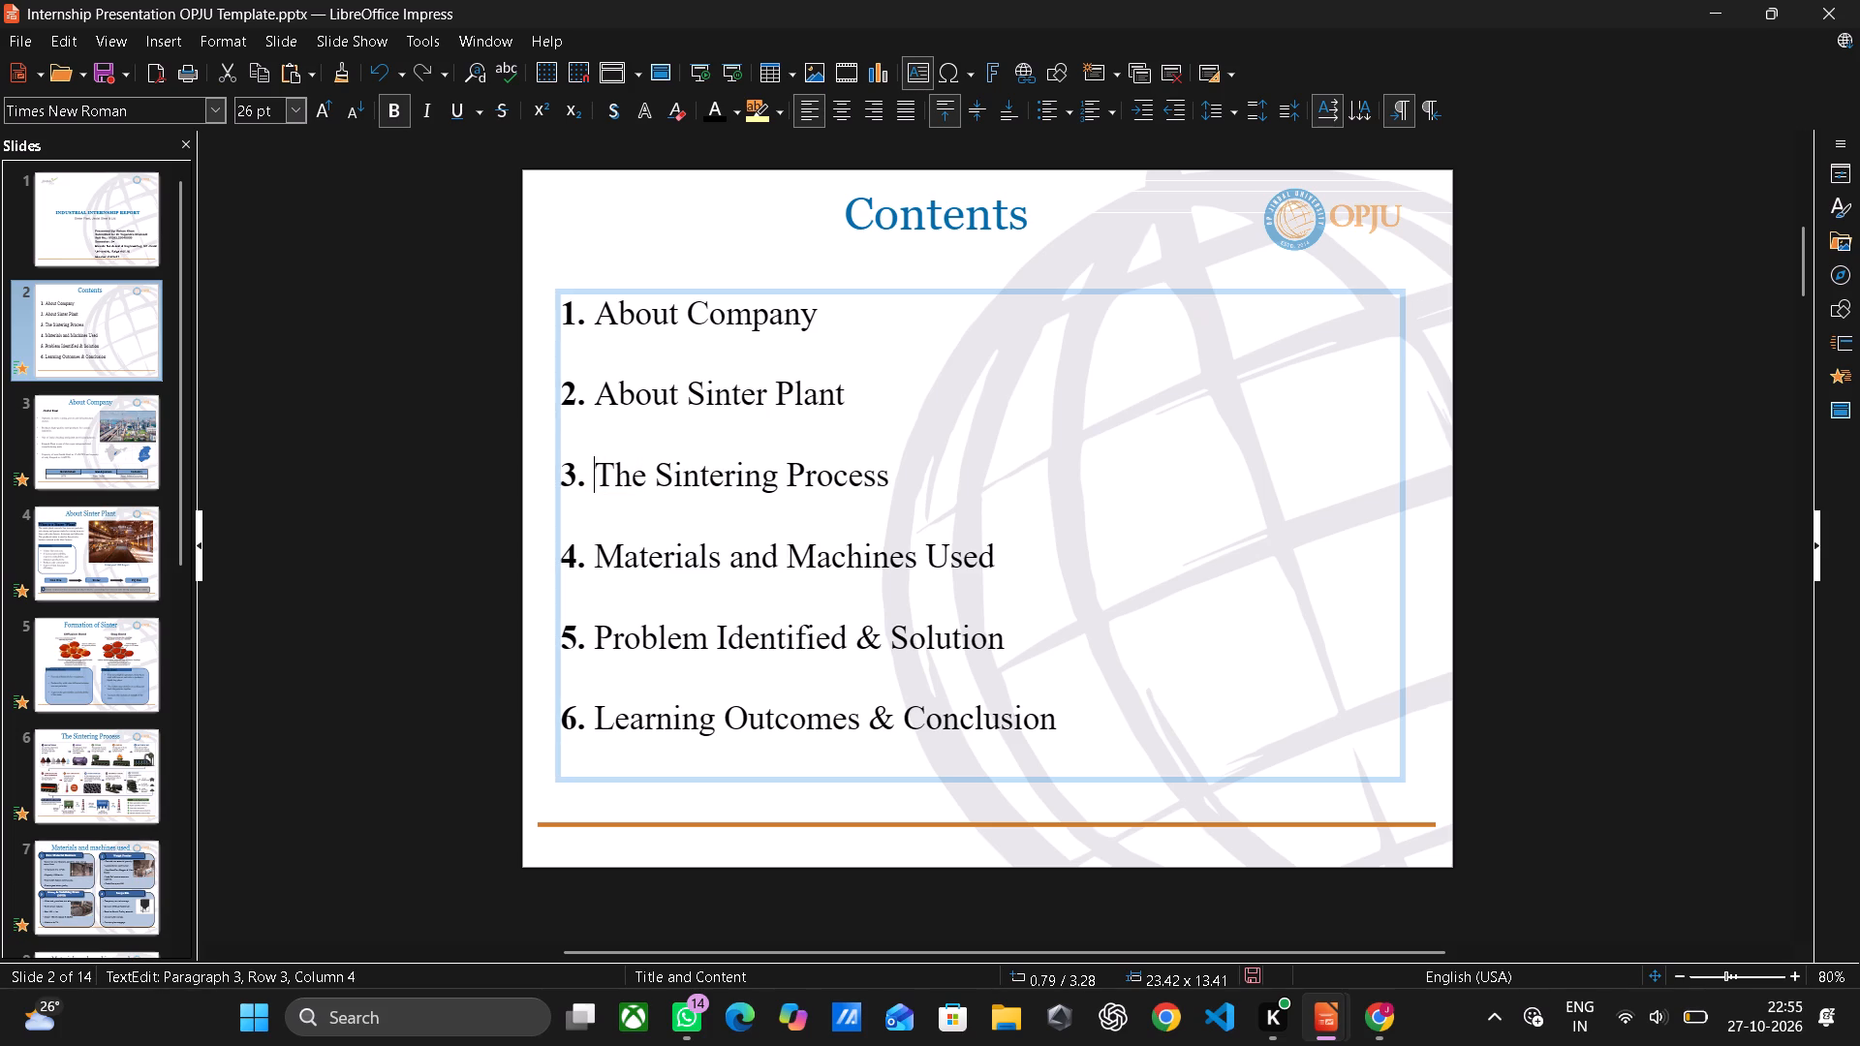
Insert the entry "3. Formation of Sinter" after About Sinter Plant in the contents list, with its number in bold.
{"action": "left_click", "coordinate": [868, 382]}
{"action": "key", "text": "Return"}
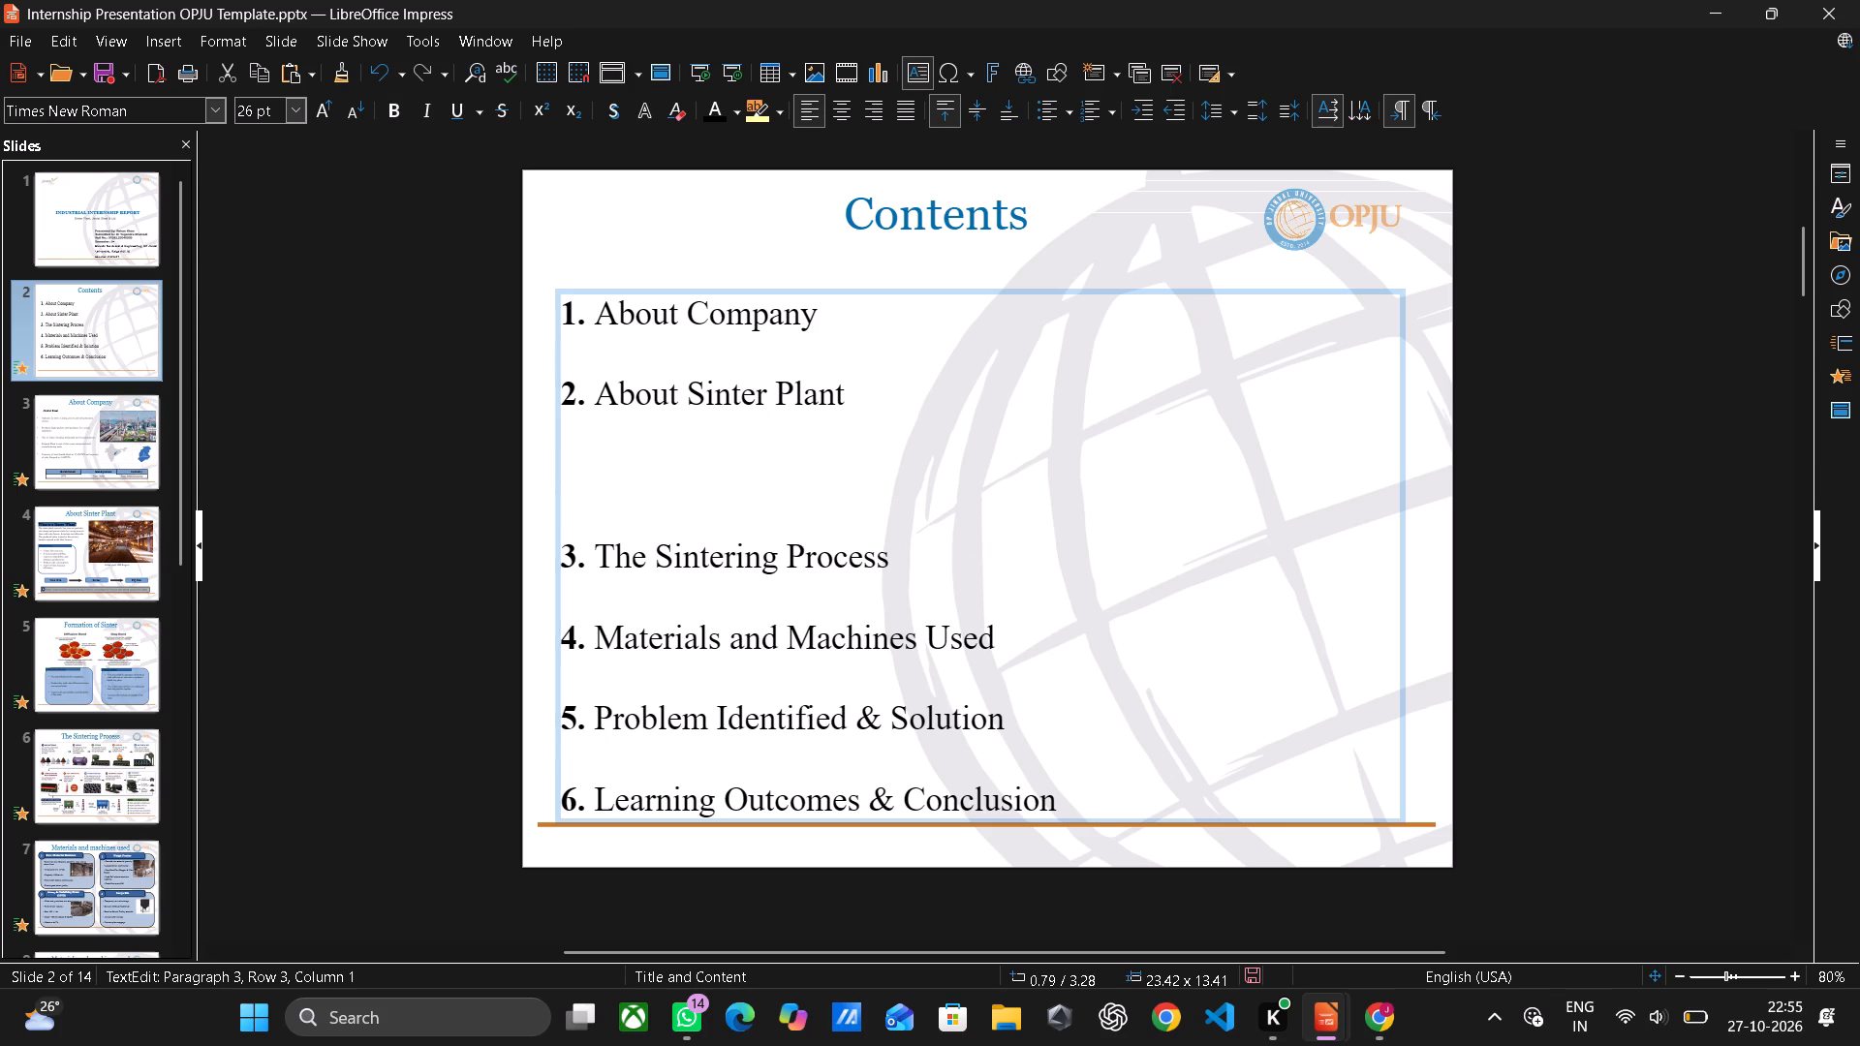
{"action": "key", "text": "3"}
{"action": "key", "text": "period"}
{"action": "key", "text": "space"}
{"action": "type", "text": "Formation"}
{"action": "key", "text": "space"}
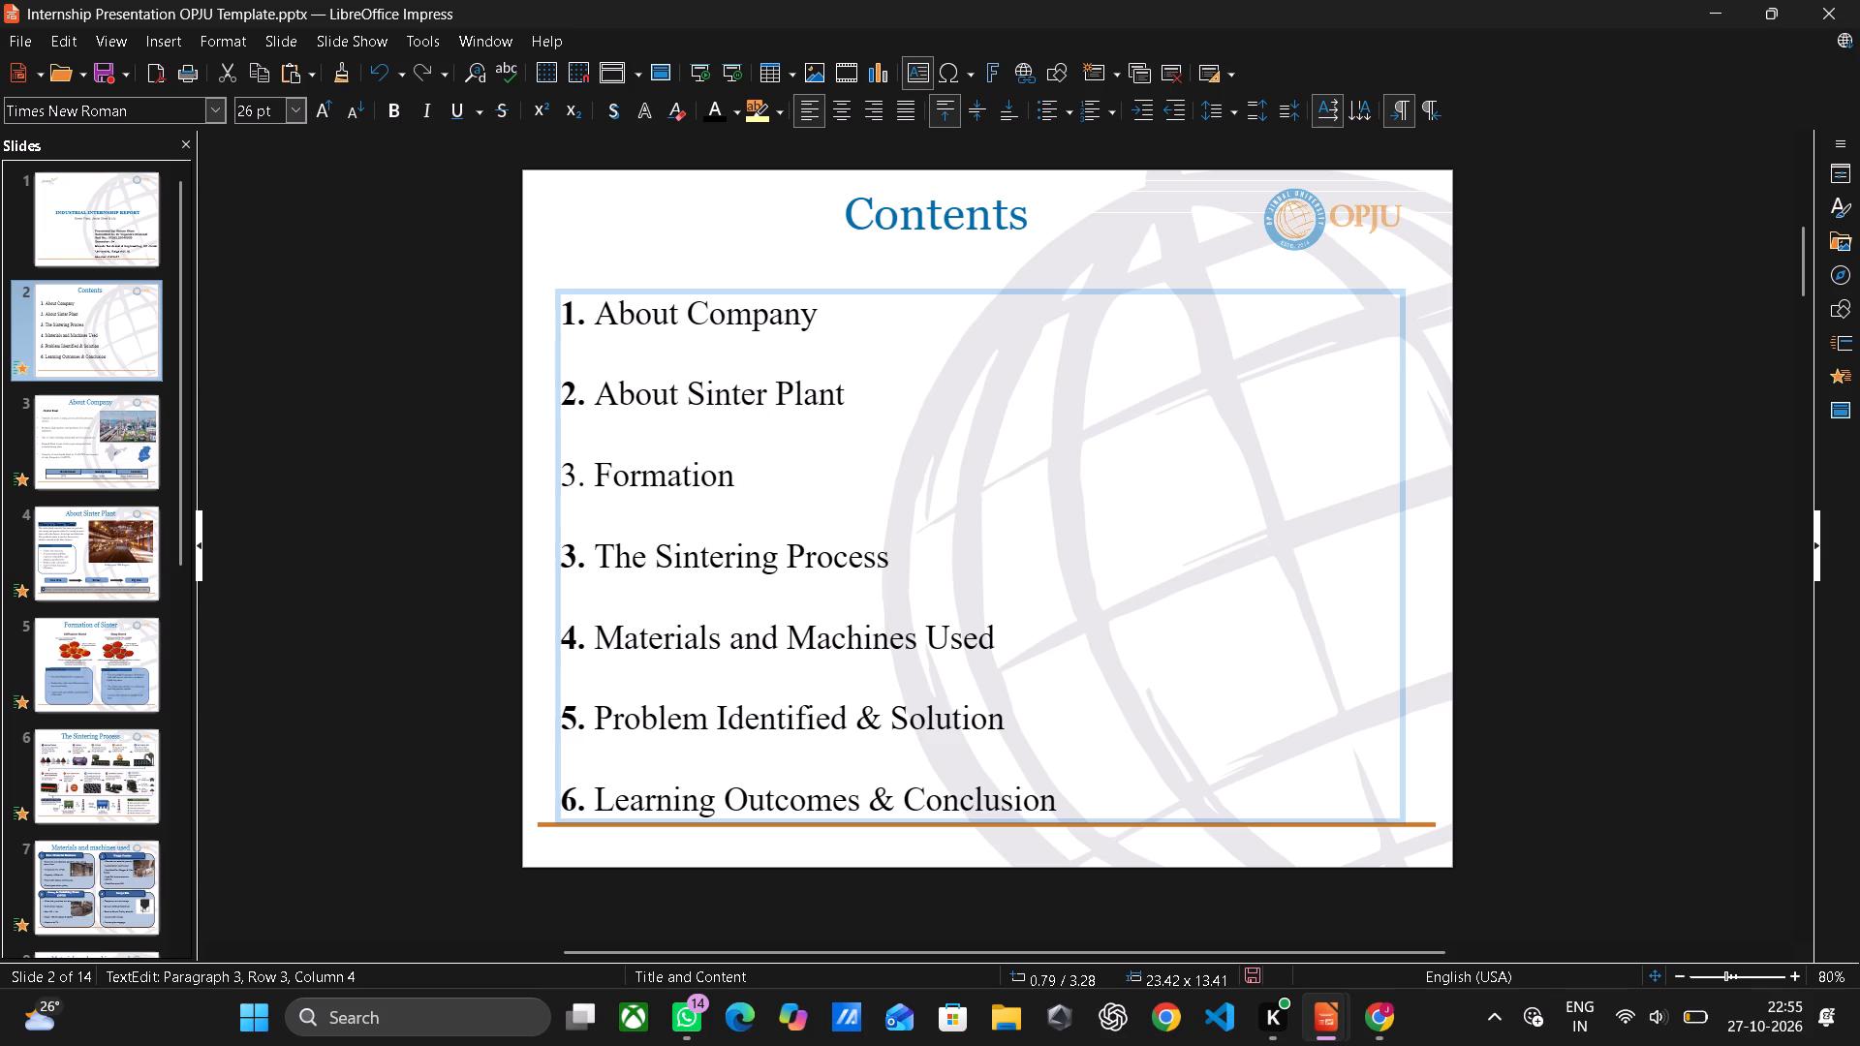
{"action": "type", "text": "of Sinter"}
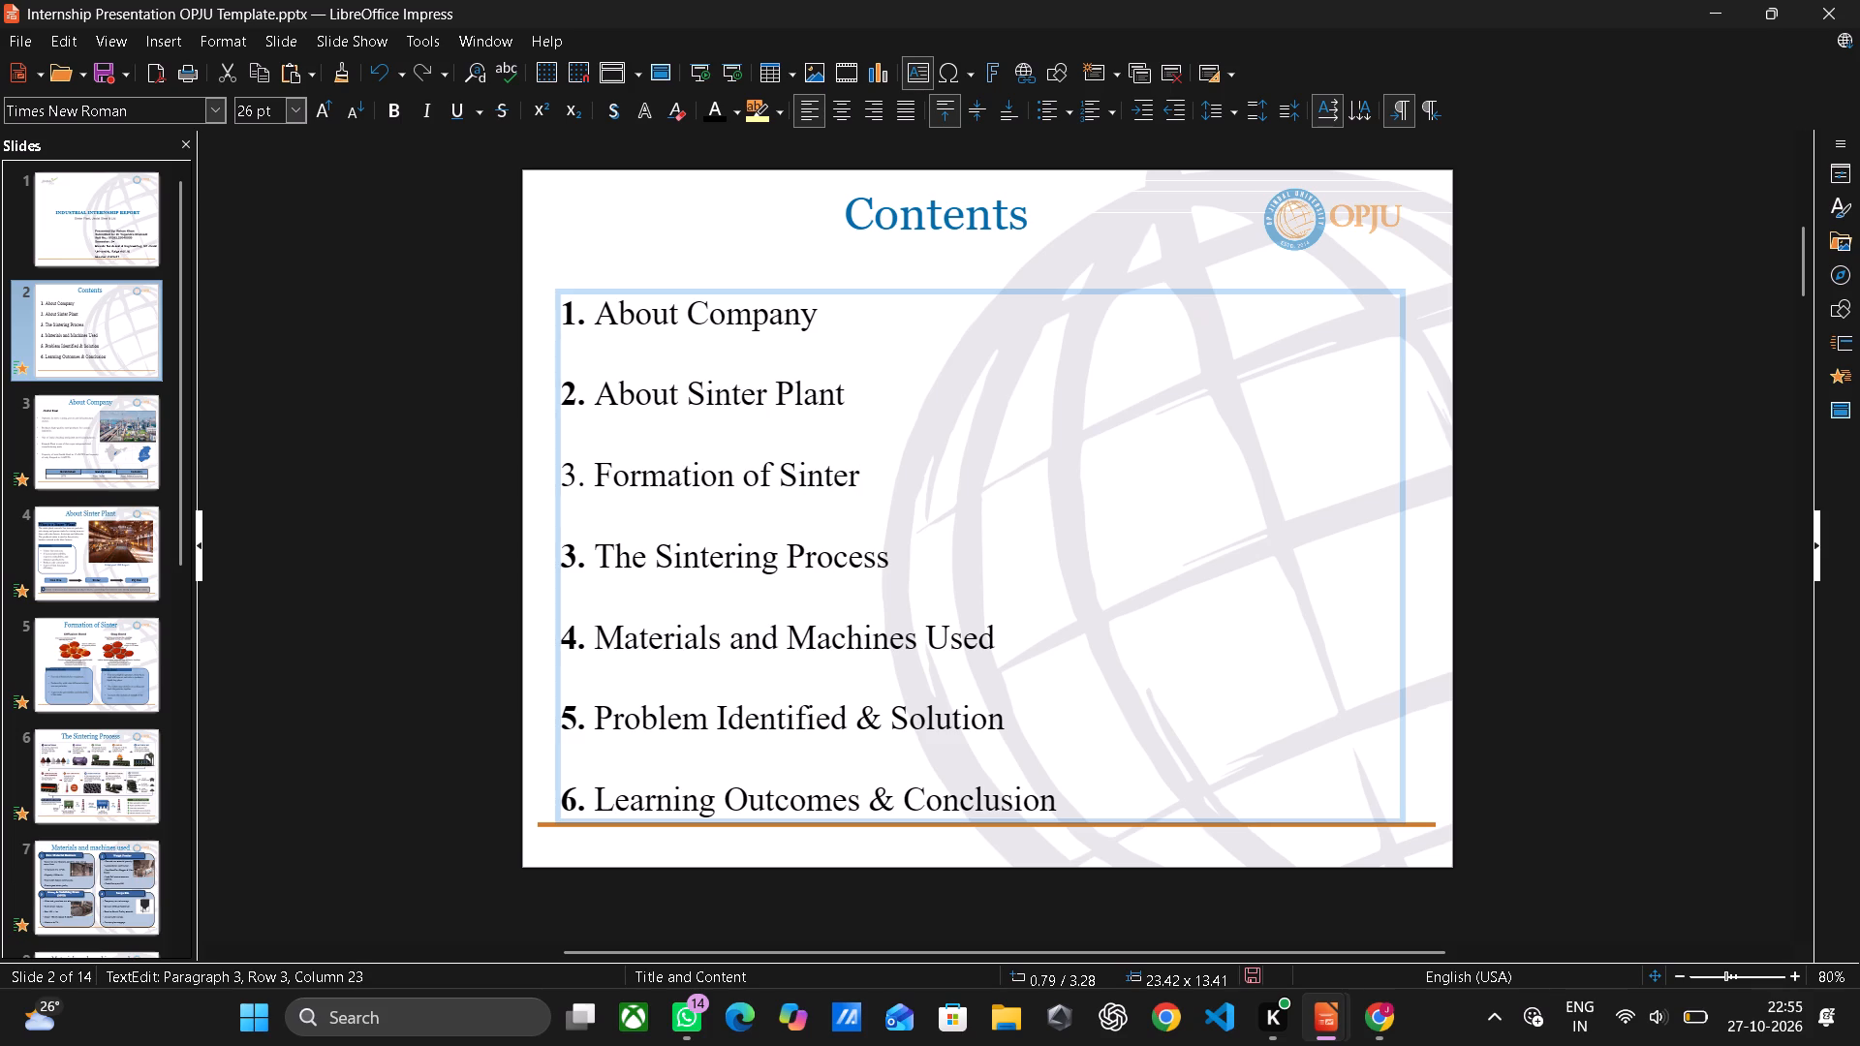
{"action": "left_click_drag", "start_coordinate": [585, 469], "coordinate": [559, 466]}
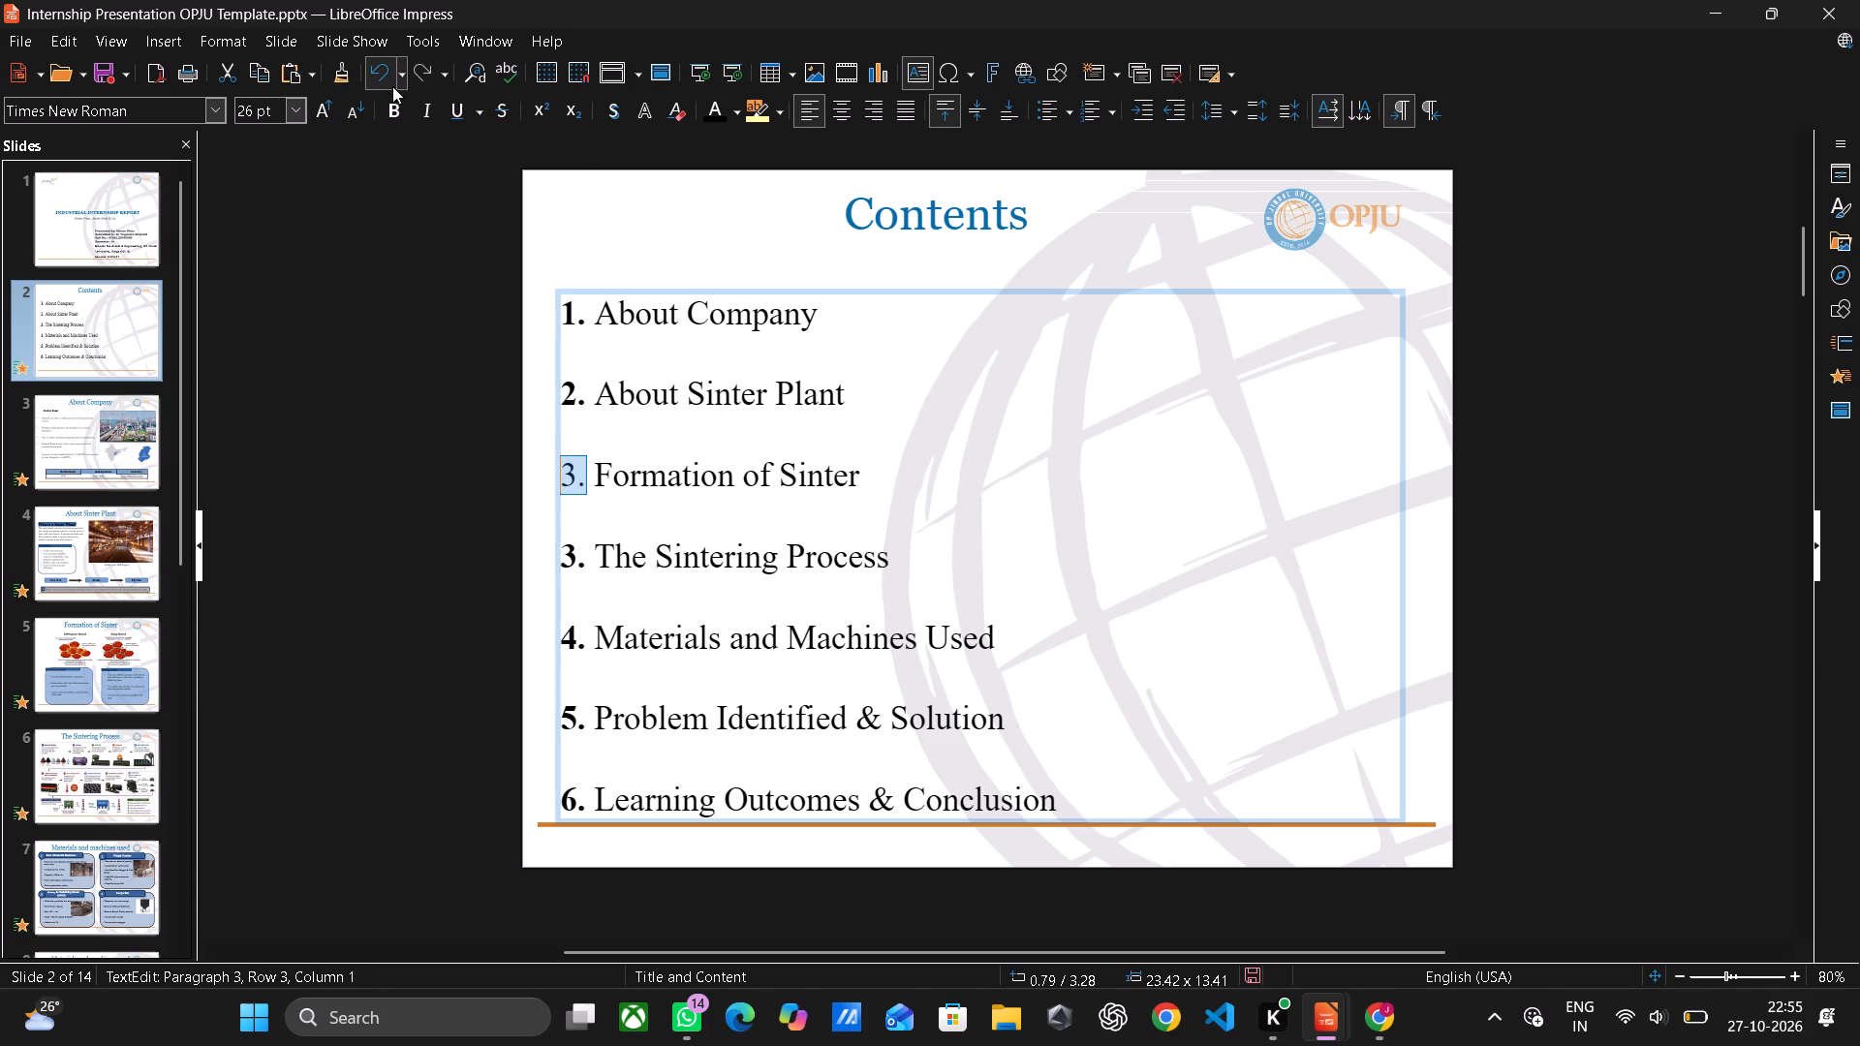
{"action": "left_click", "coordinate": [399, 94]}
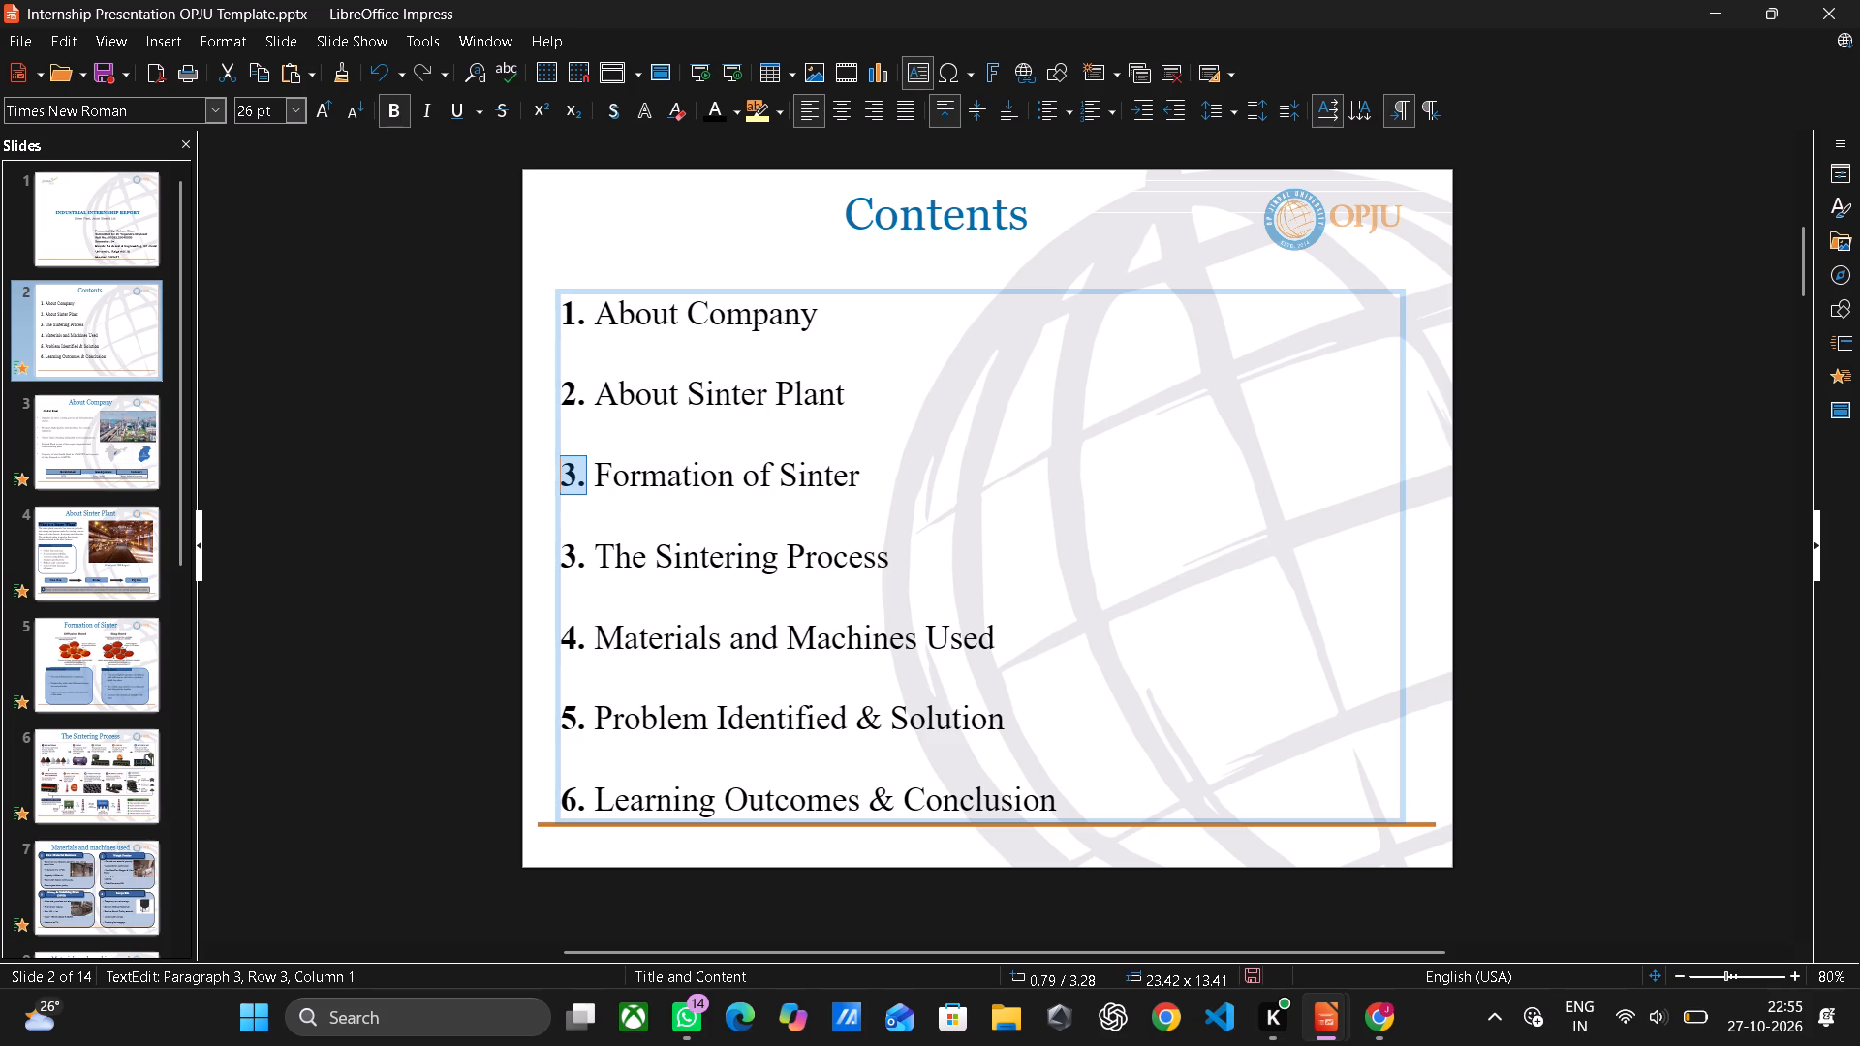
Renumber the four contents entries from The Sintering Process through Learning Outcomes & Conclusion as 4, 5, 6 and 7.
{"action": "left_click", "coordinate": [581, 566]}
{"action": "key", "text": "BackSpace"}
{"action": "key", "text": "4"}
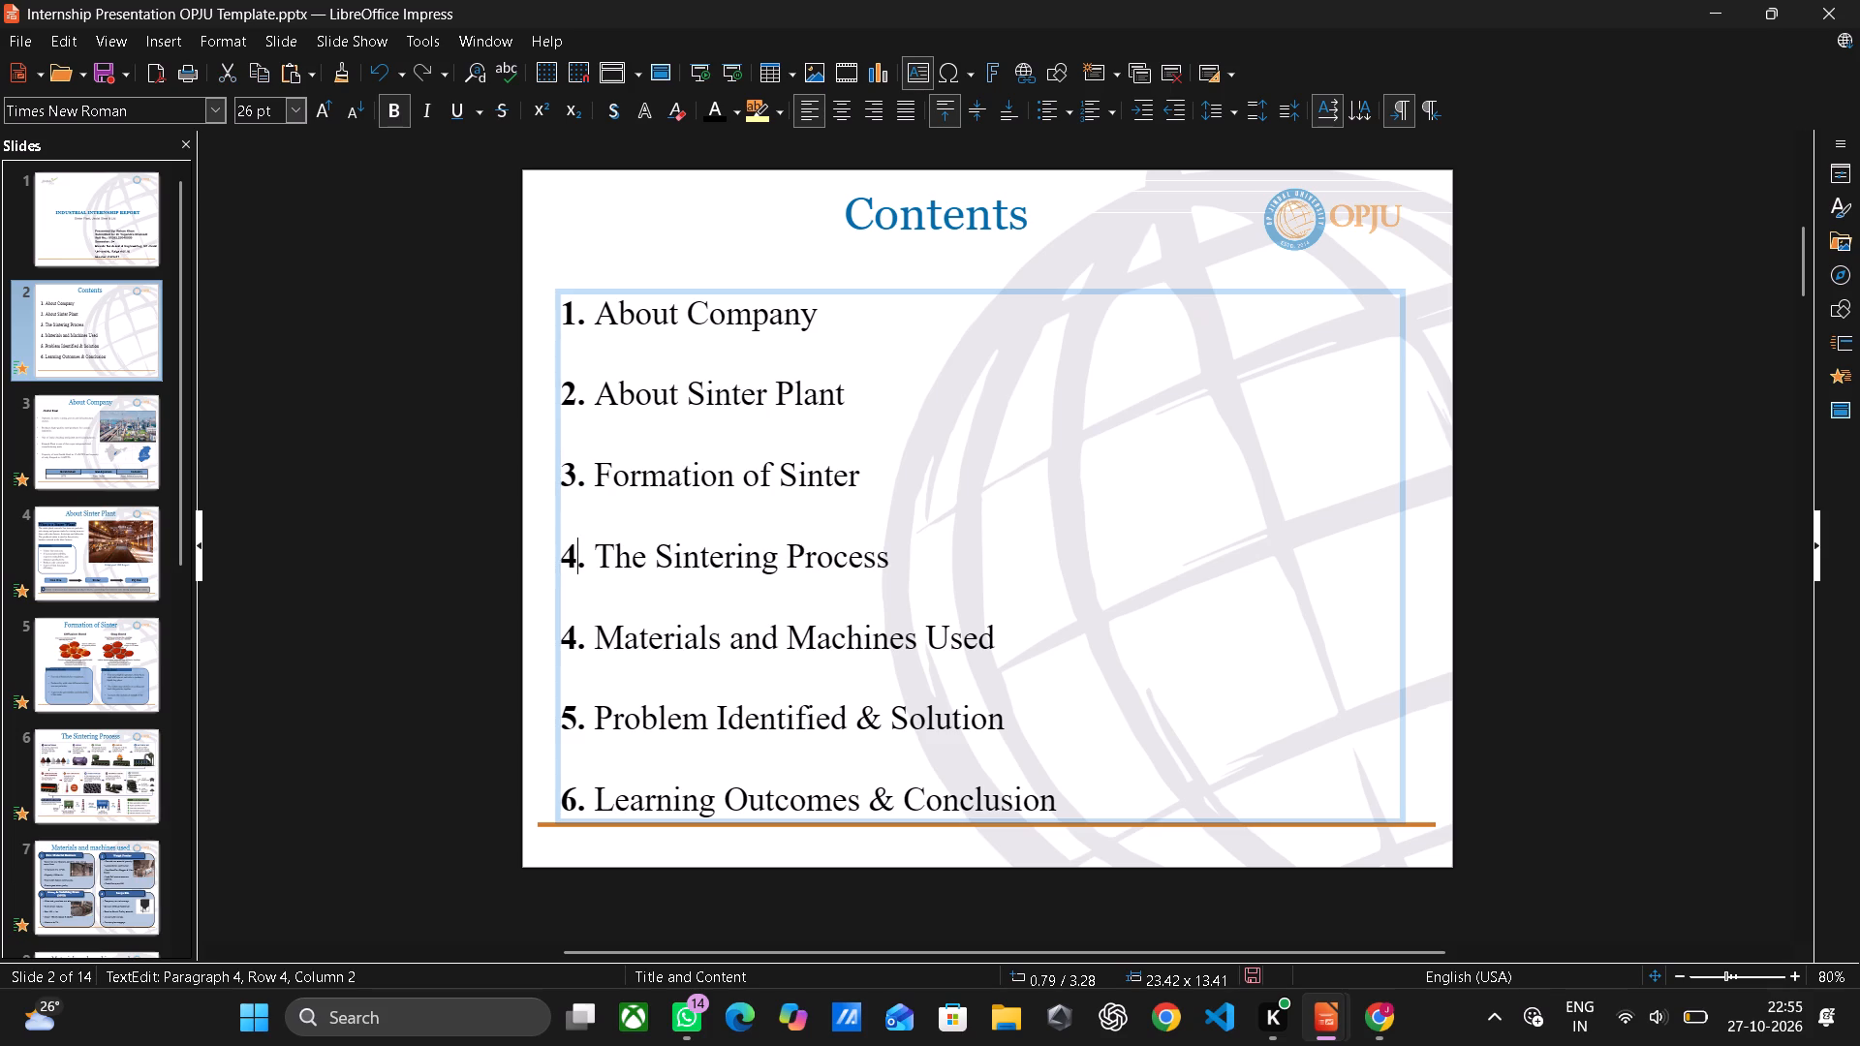
{"action": "left_click", "coordinate": [575, 634]}
{"action": "key", "text": "BackSpace"}
{"action": "key", "text": "5"}
{"action": "left_click", "coordinate": [580, 717]}
{"action": "key", "text": "BackSpace"}
{"action": "key", "text": "6"}
{"action": "left_click", "coordinate": [577, 791]}
{"action": "key", "text": "BackSpace"}
{"action": "key", "text": "7"}
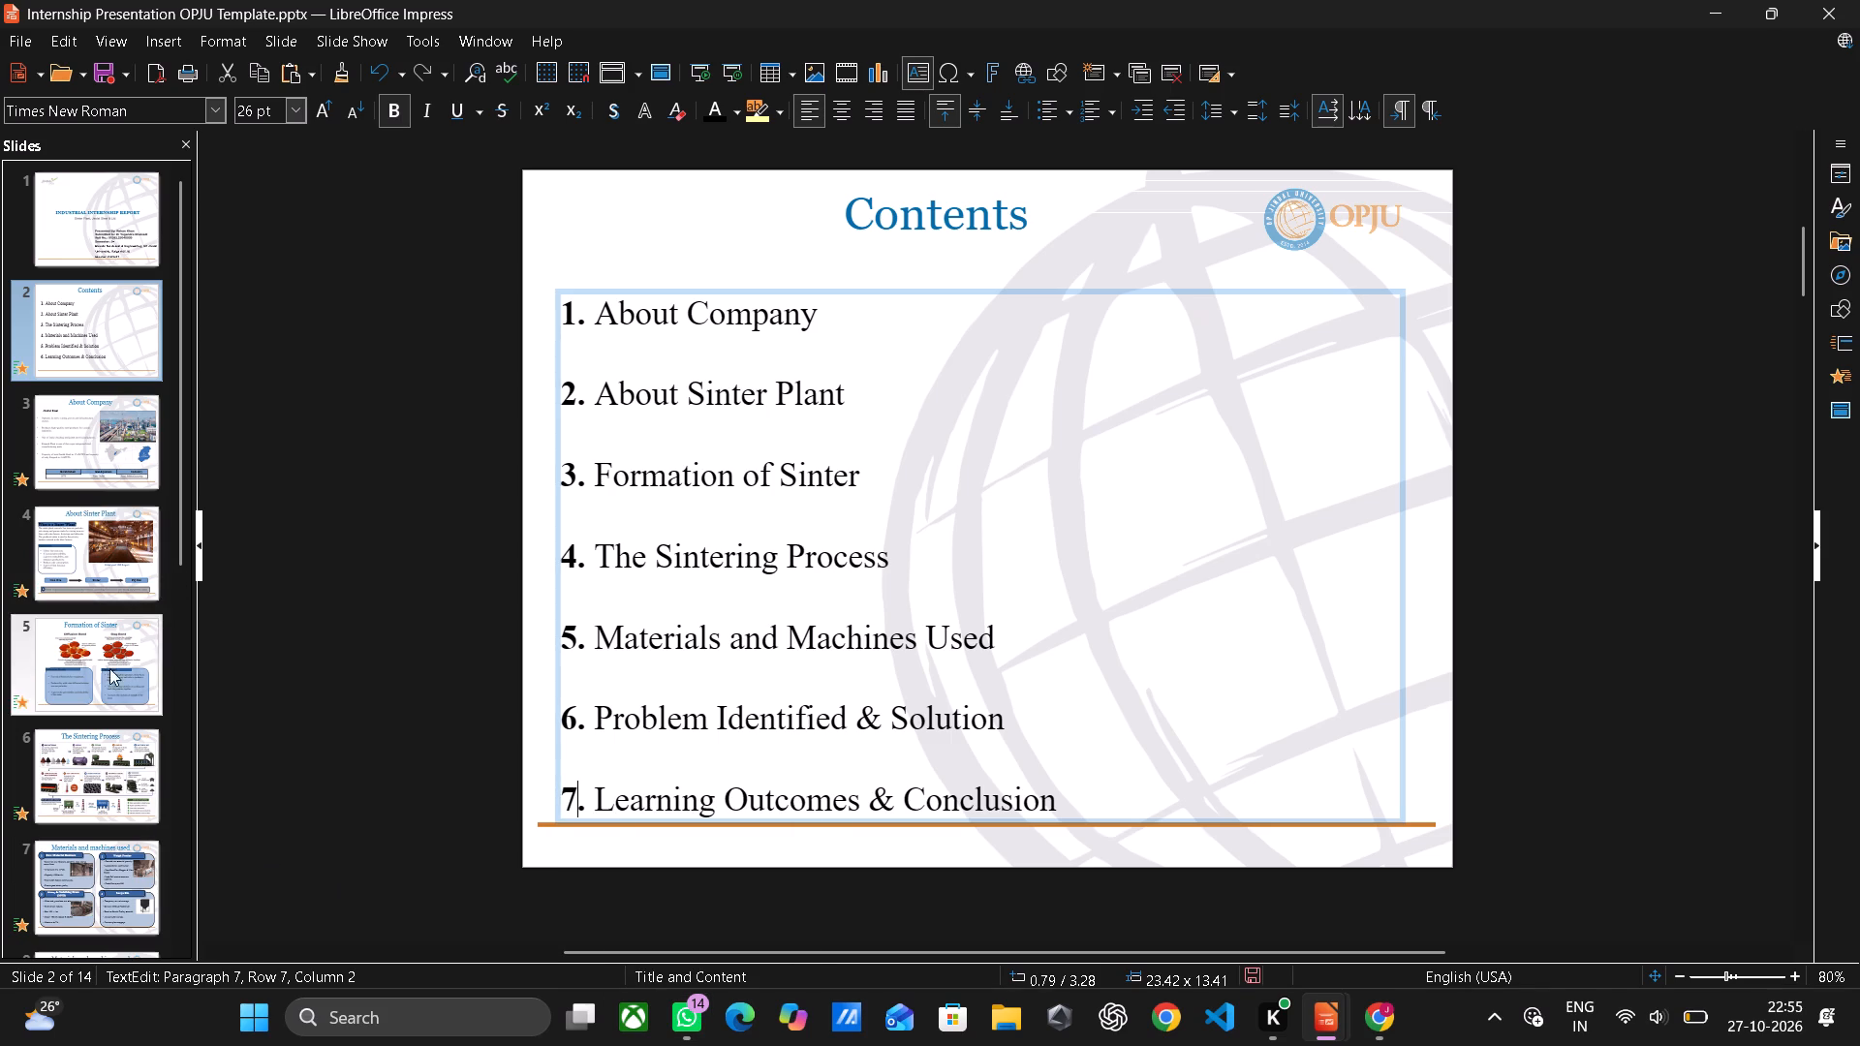
Open slide 6, The Sintering Process.
{"action": "left_click", "coordinate": [104, 772]}
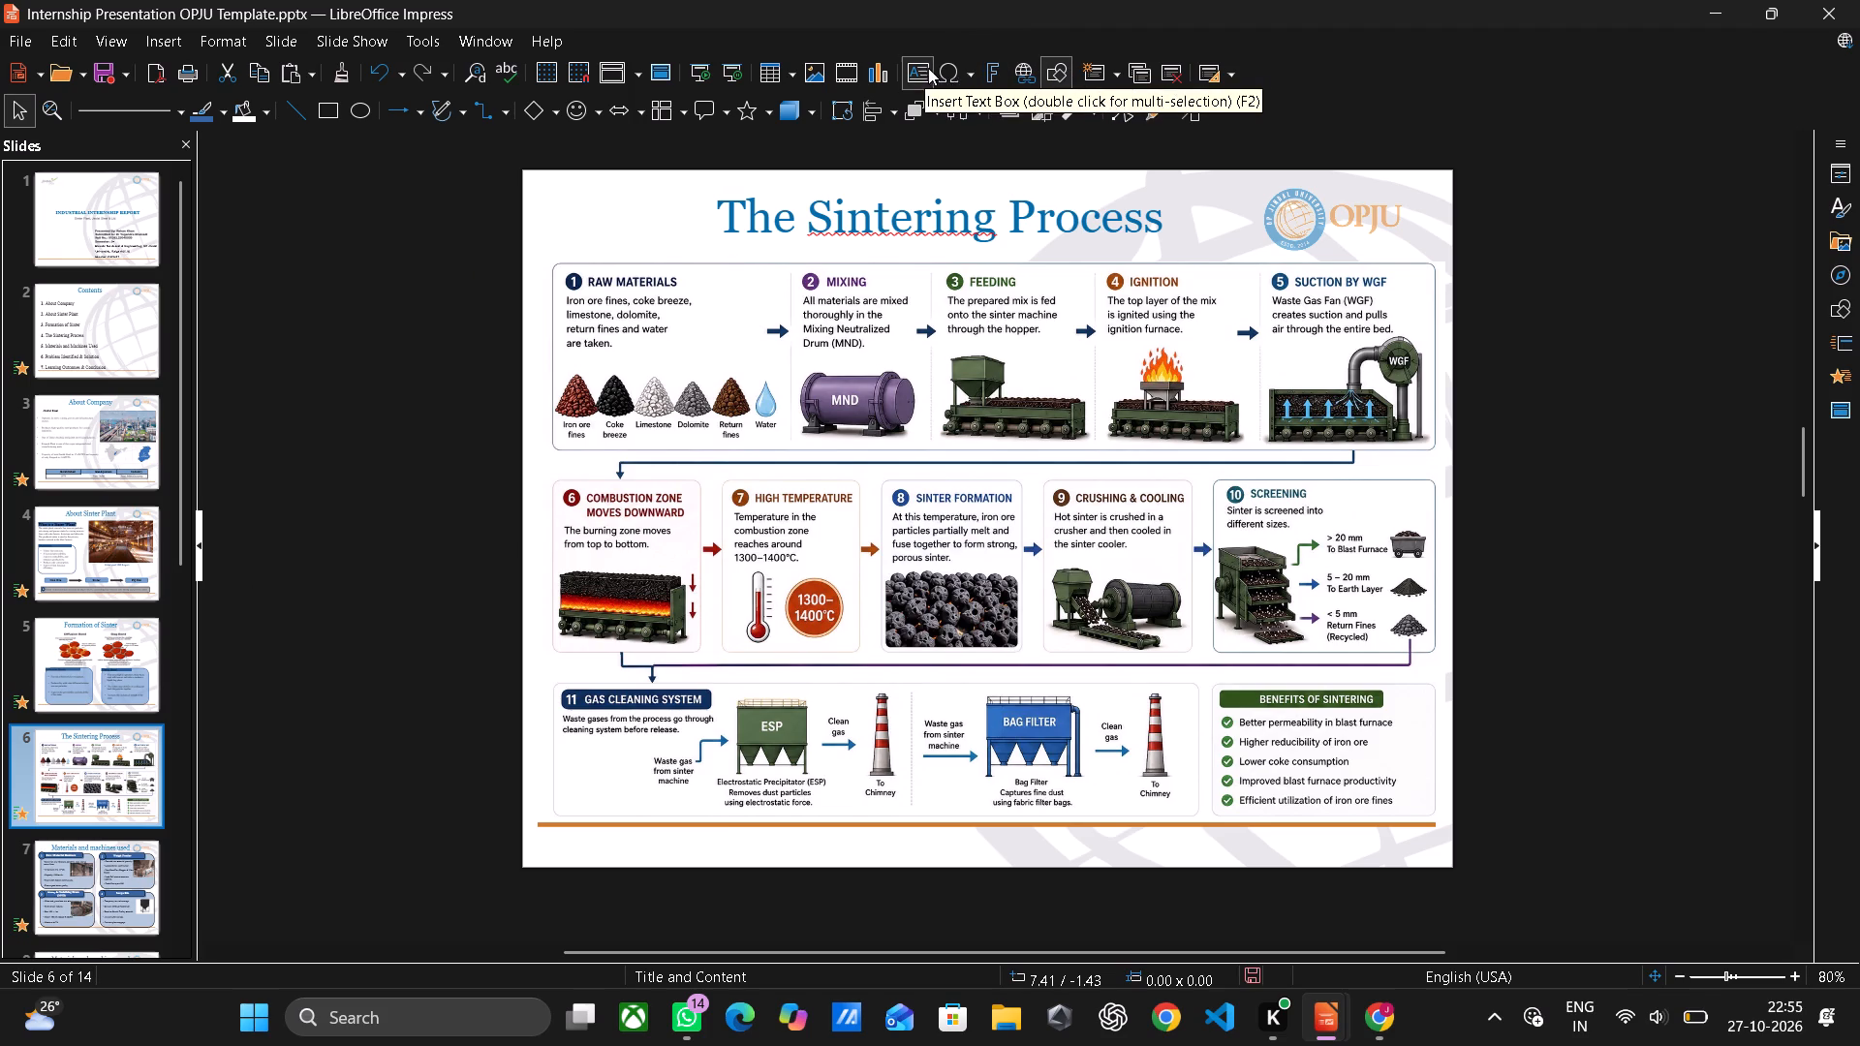
Add a new slide after slide 6 and title it "The Sintering Process".
{"action": "left_click", "coordinate": [1083, 75]}
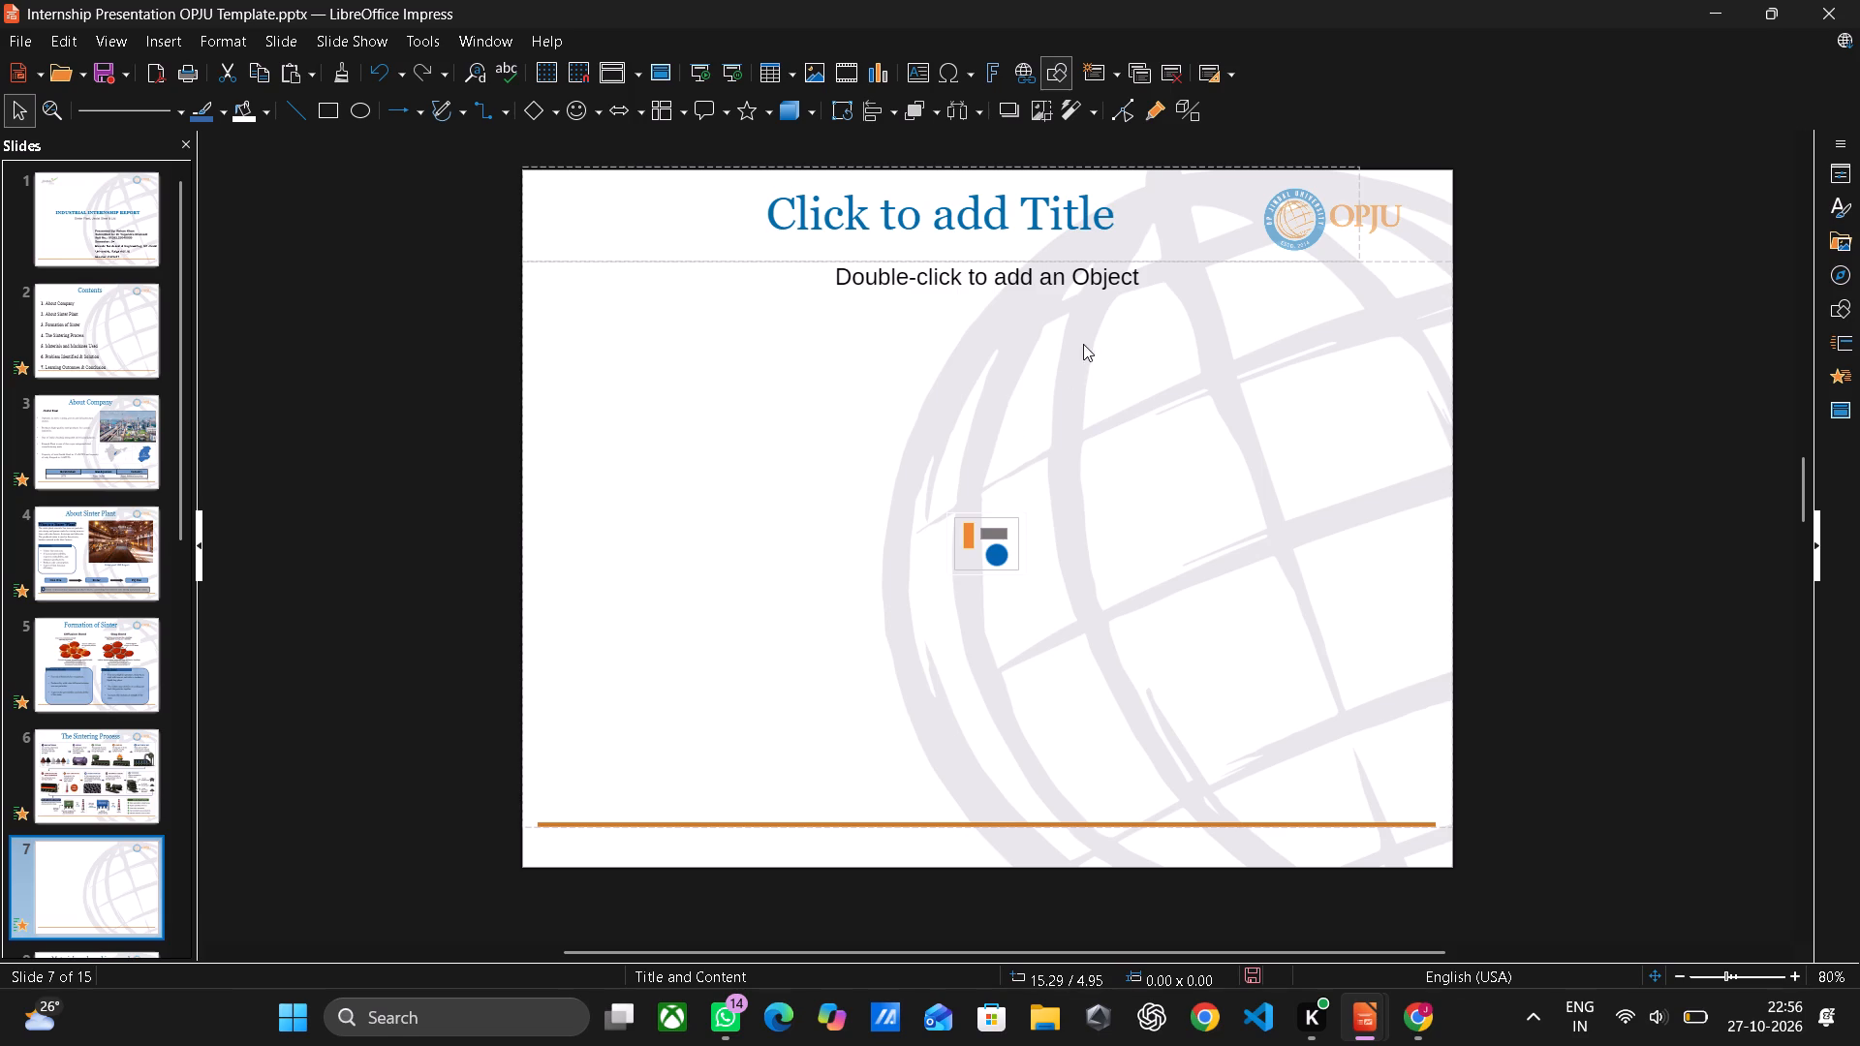
{"action": "left_click", "coordinate": [1113, 222]}
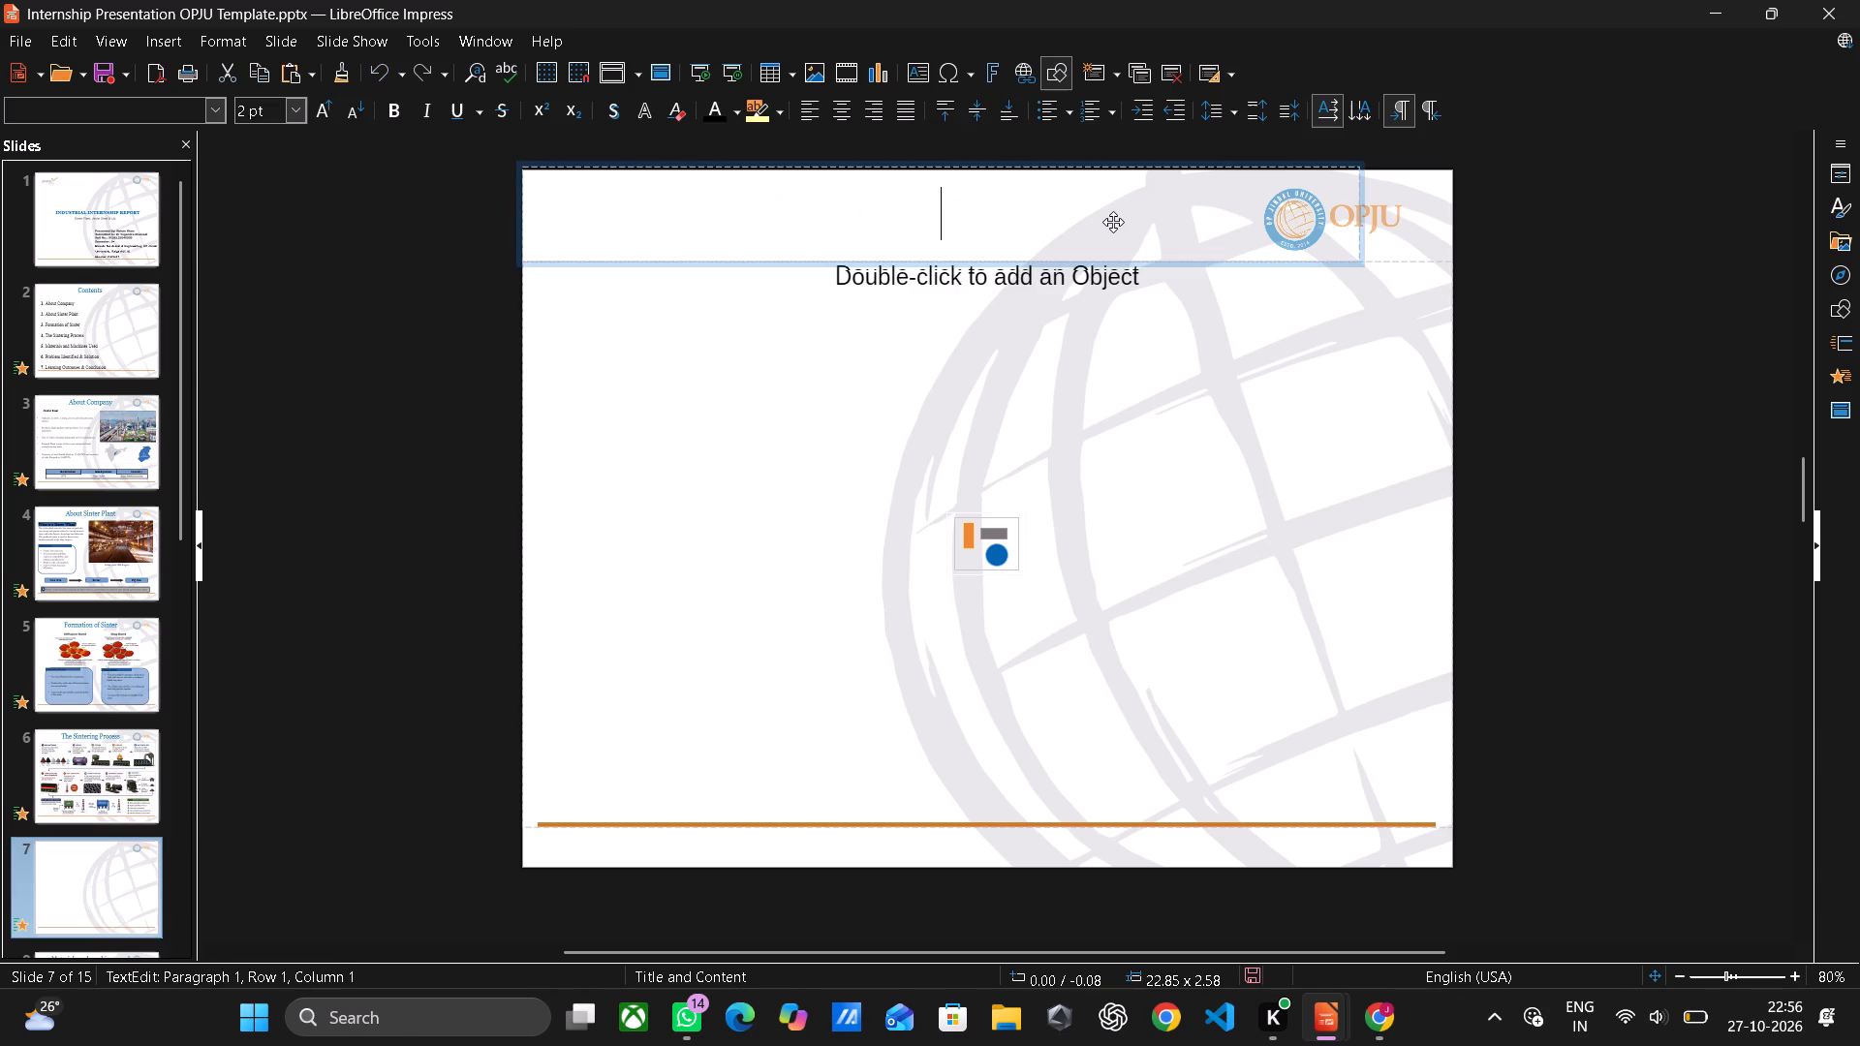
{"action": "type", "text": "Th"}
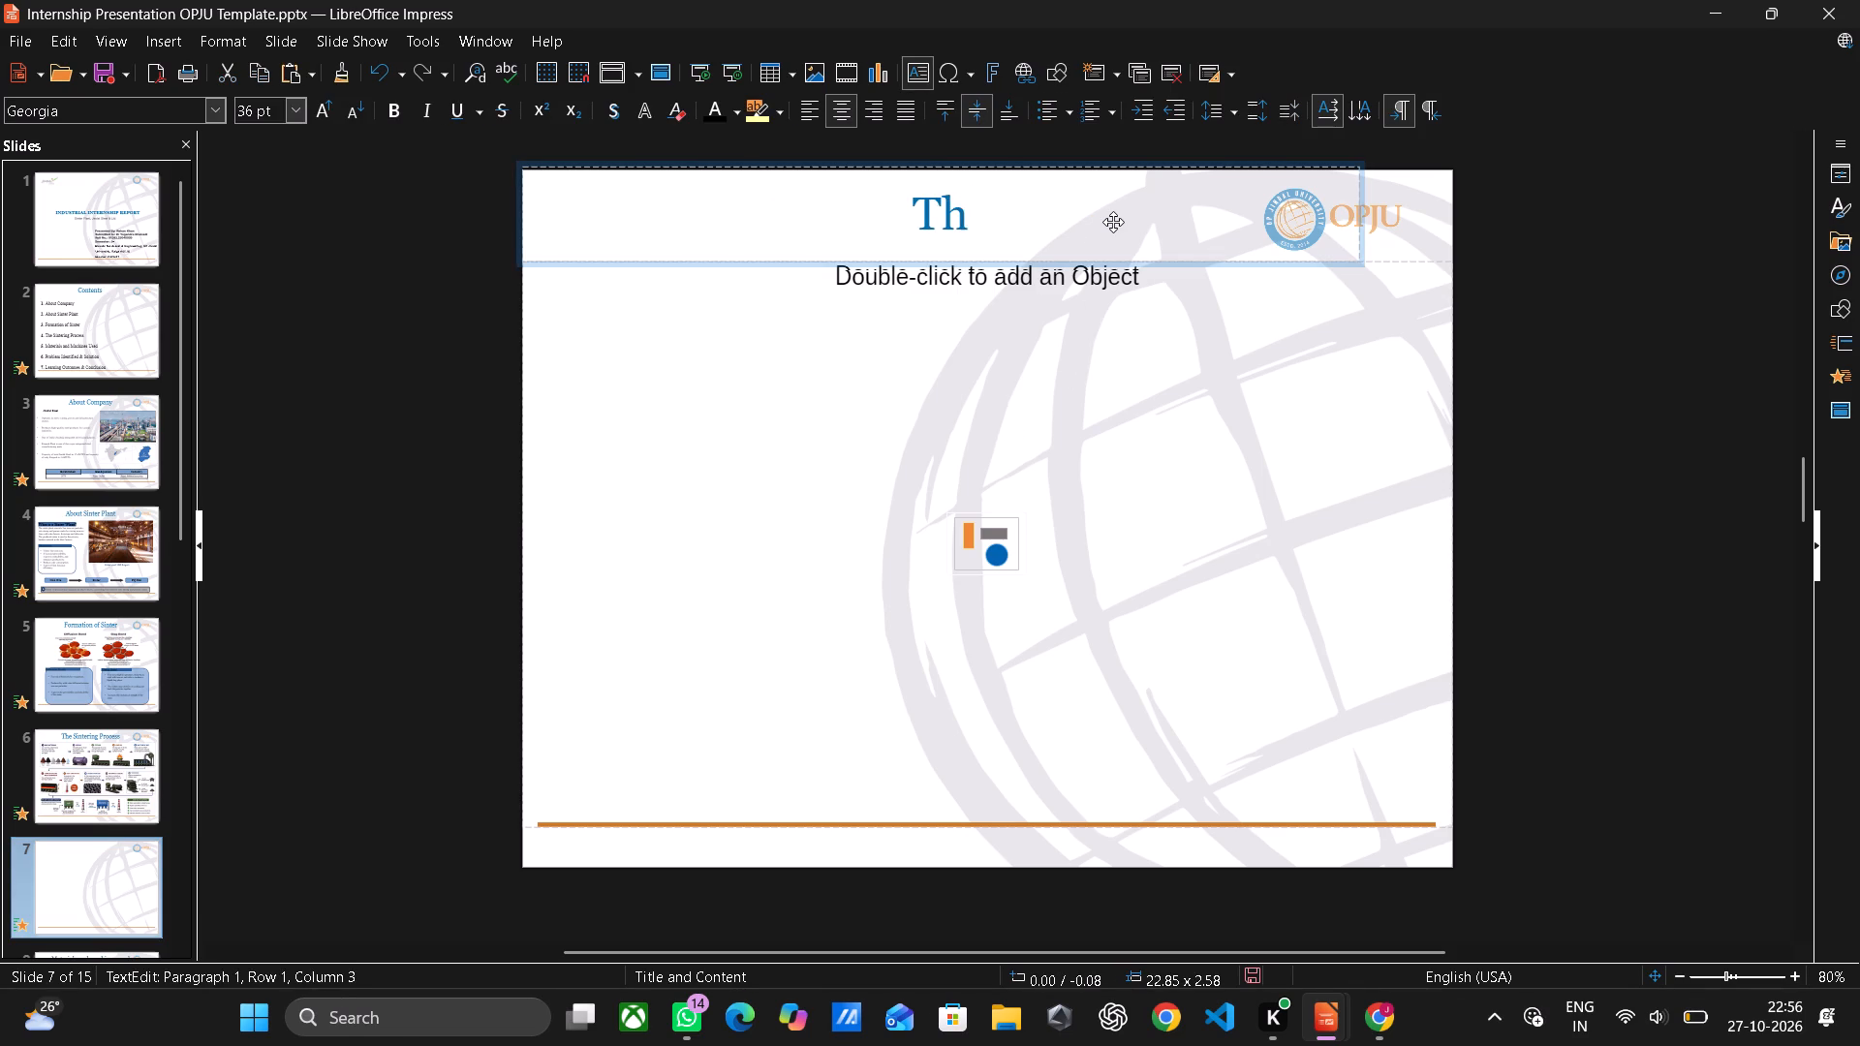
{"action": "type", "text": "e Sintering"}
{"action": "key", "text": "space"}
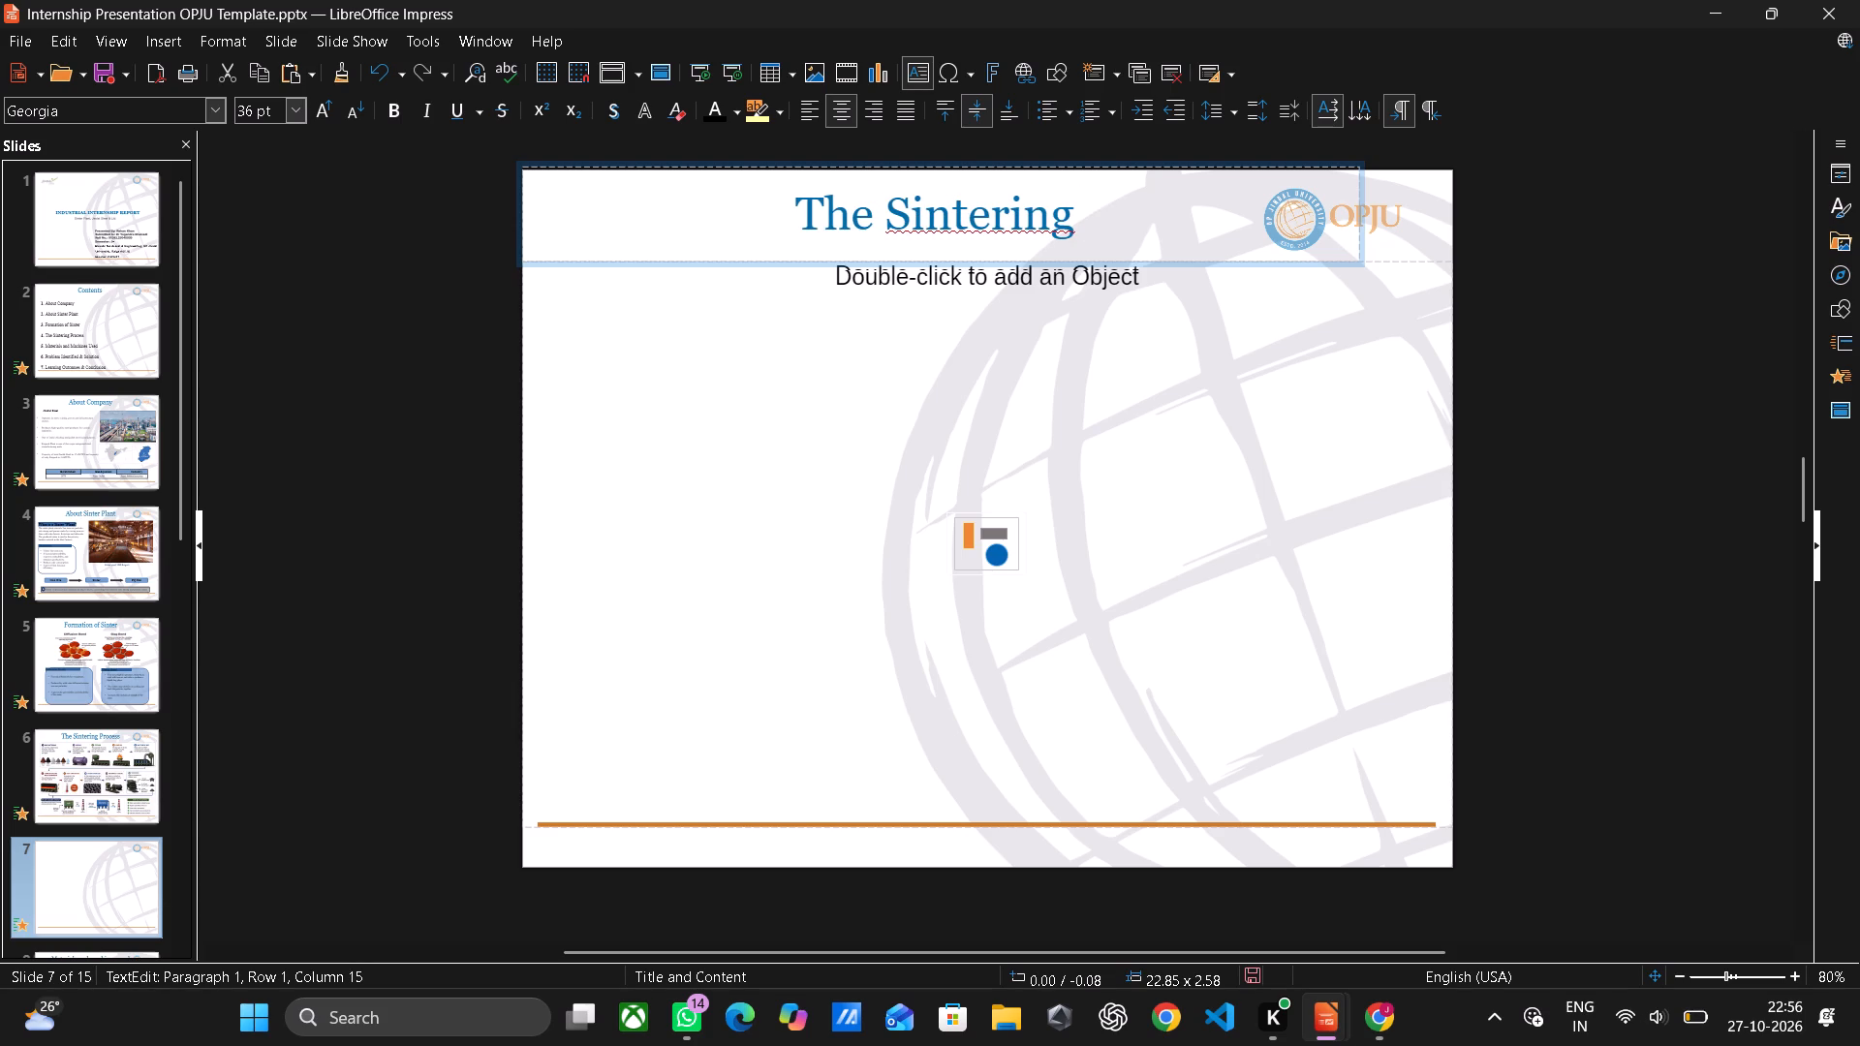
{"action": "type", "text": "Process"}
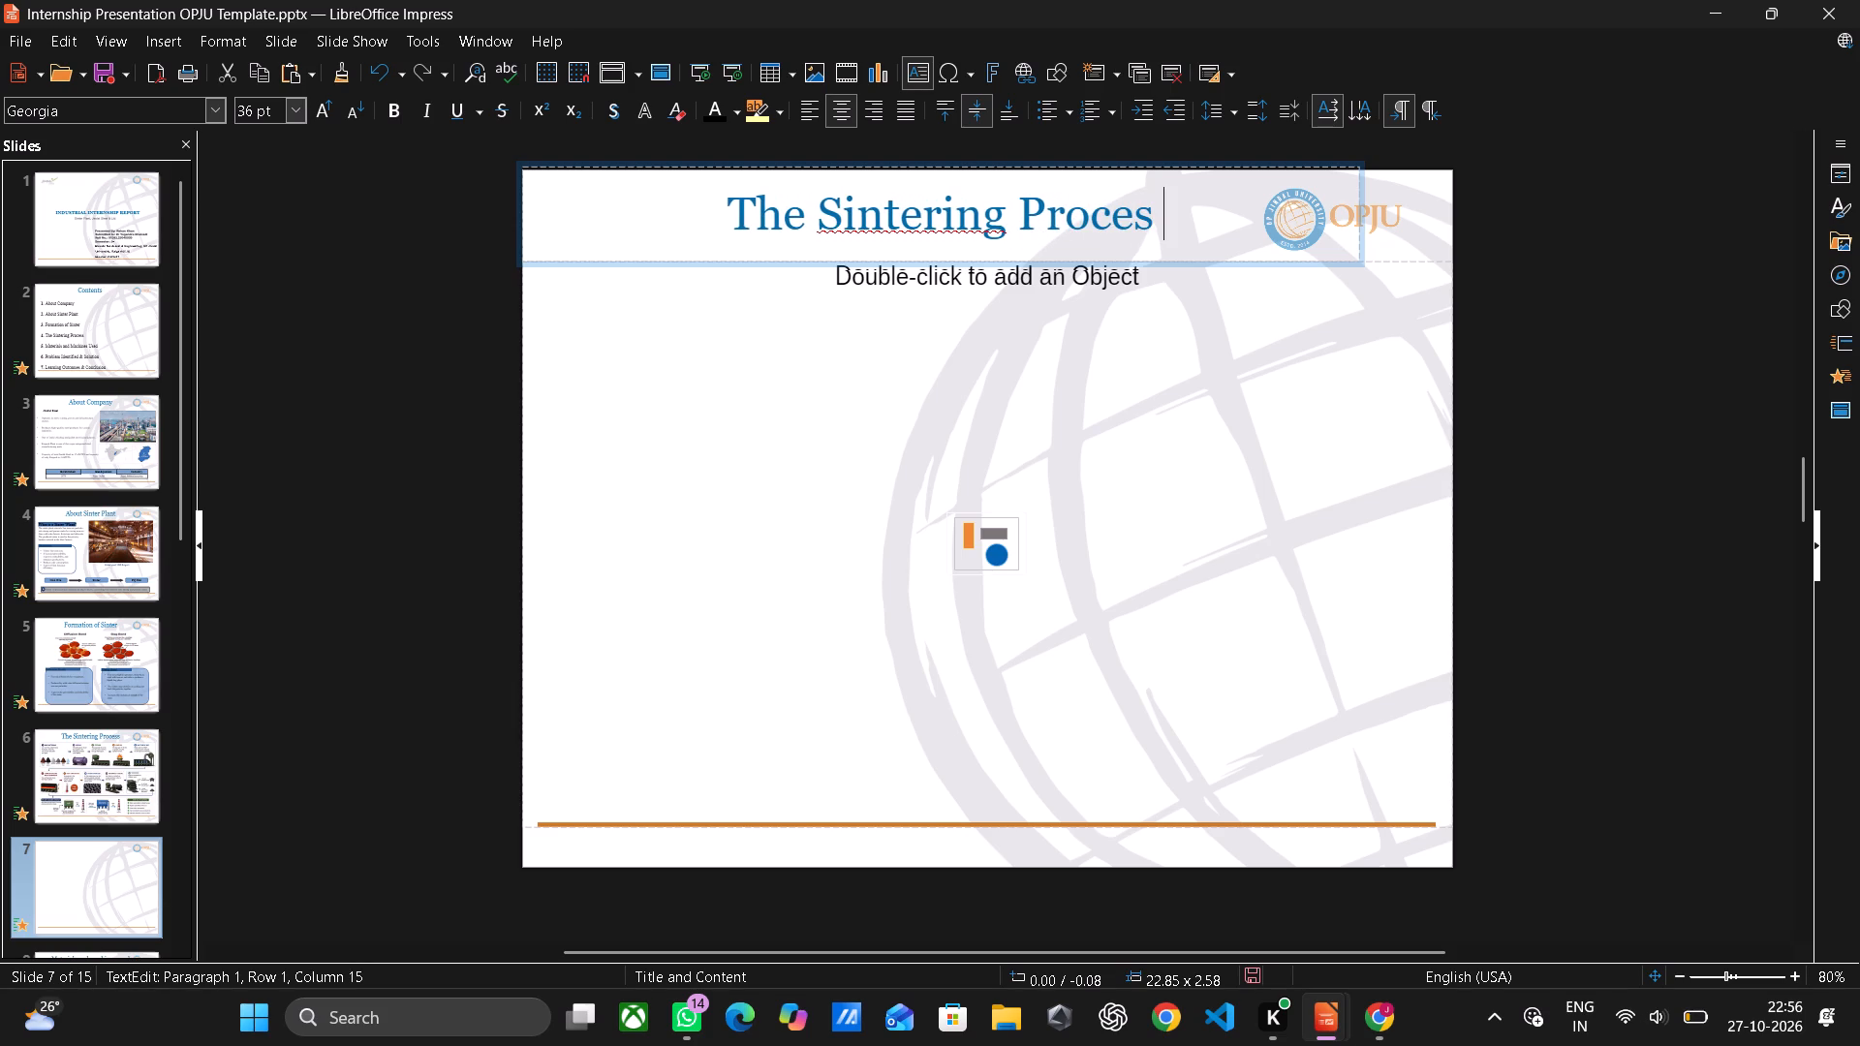
{"action": "left_click", "coordinate": [850, 312]}
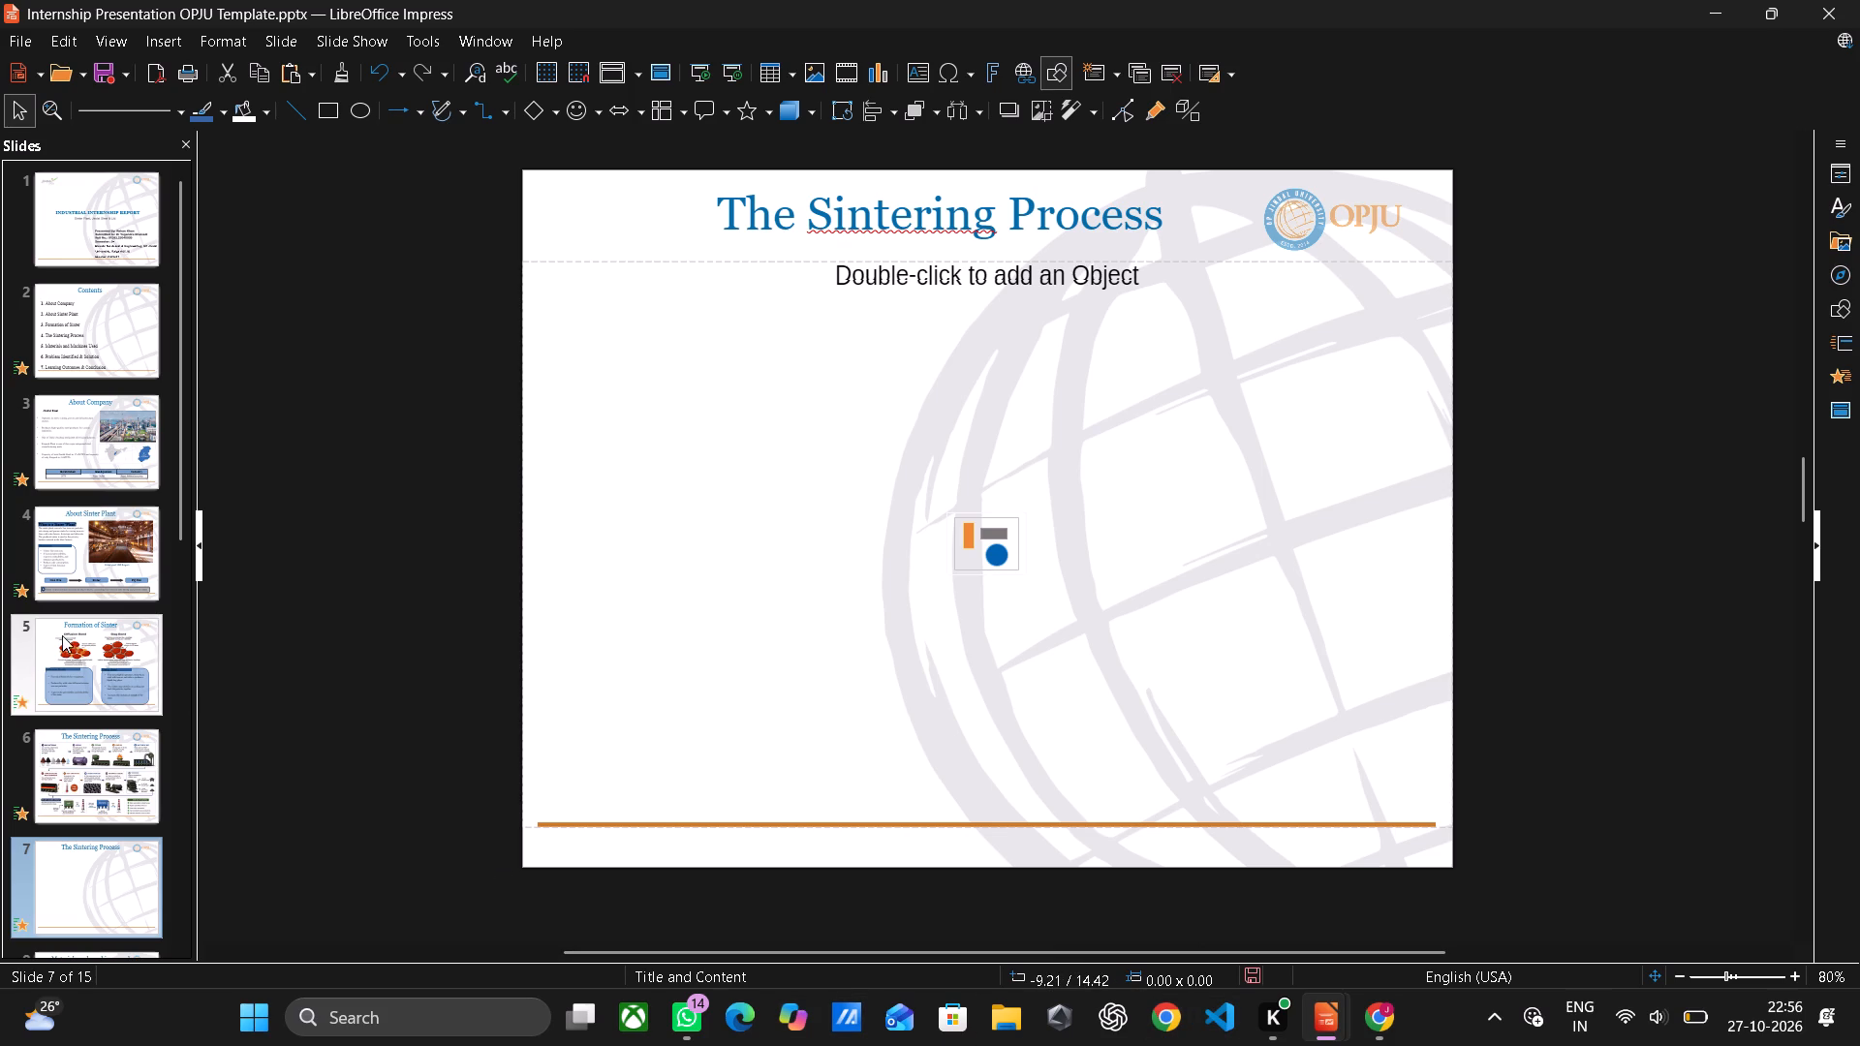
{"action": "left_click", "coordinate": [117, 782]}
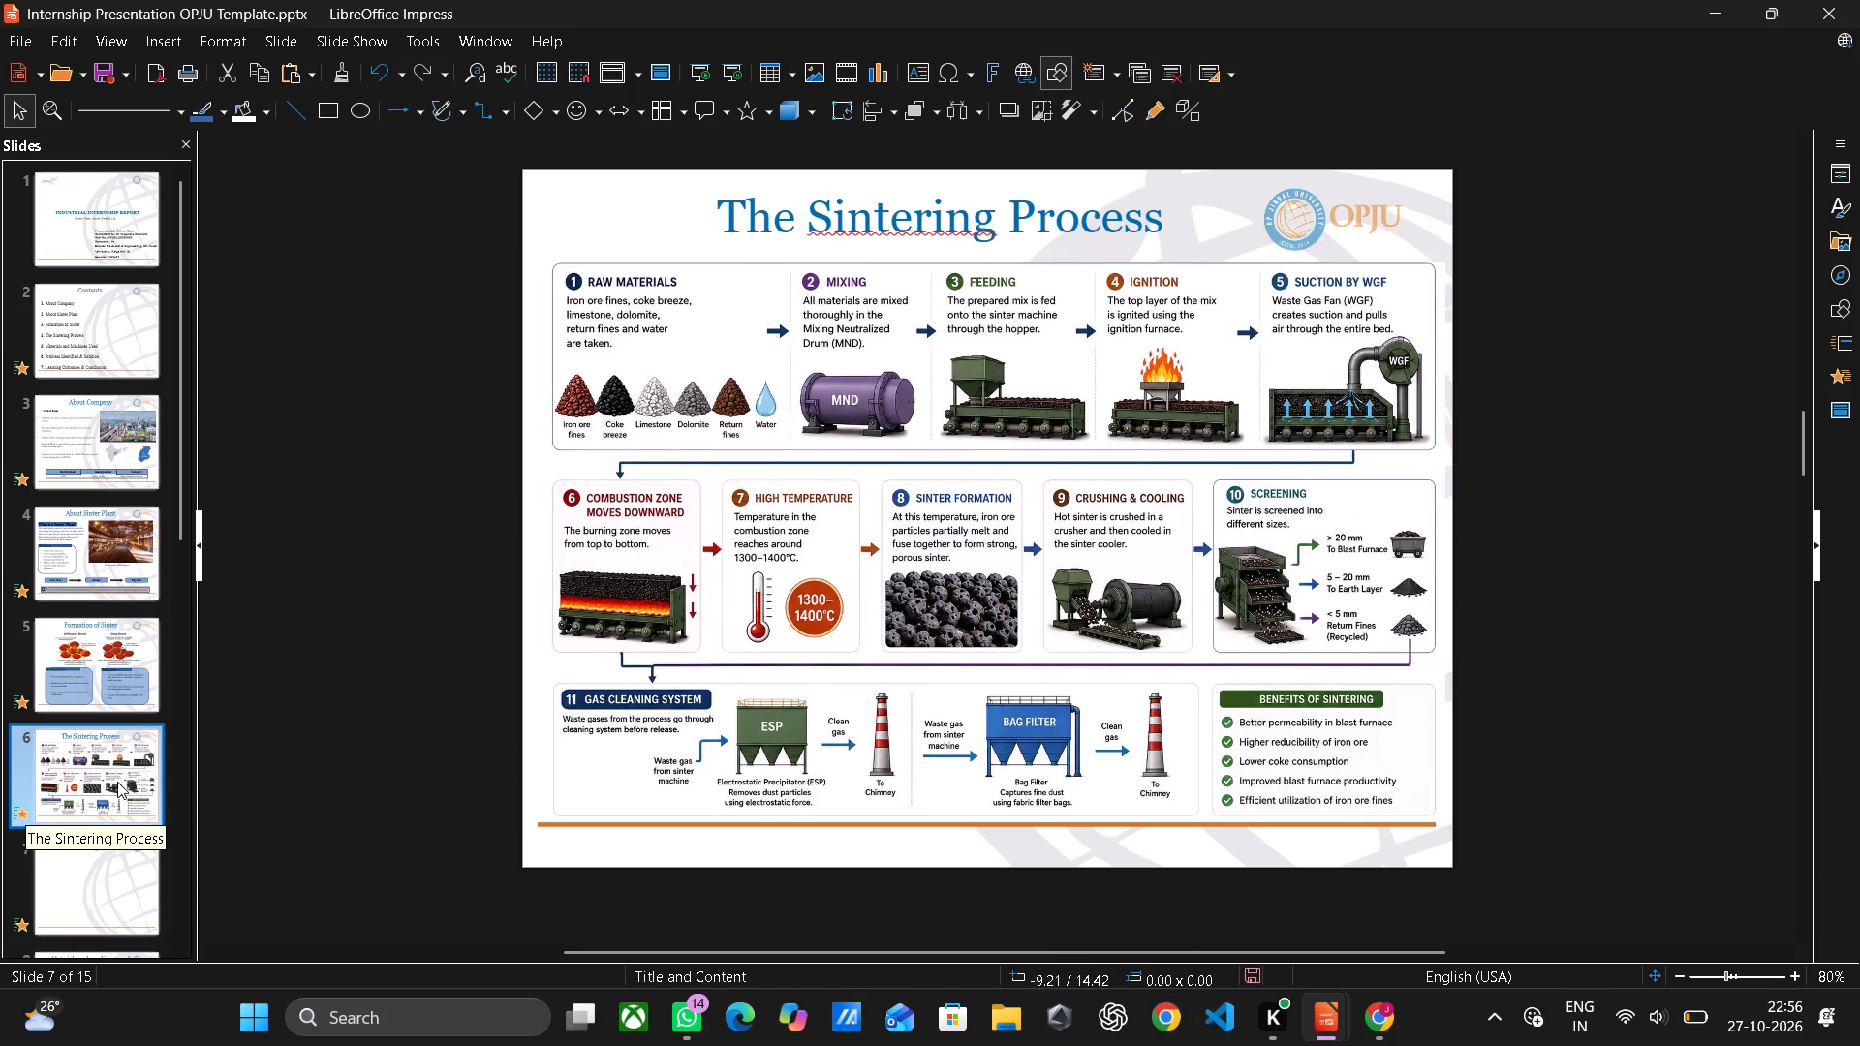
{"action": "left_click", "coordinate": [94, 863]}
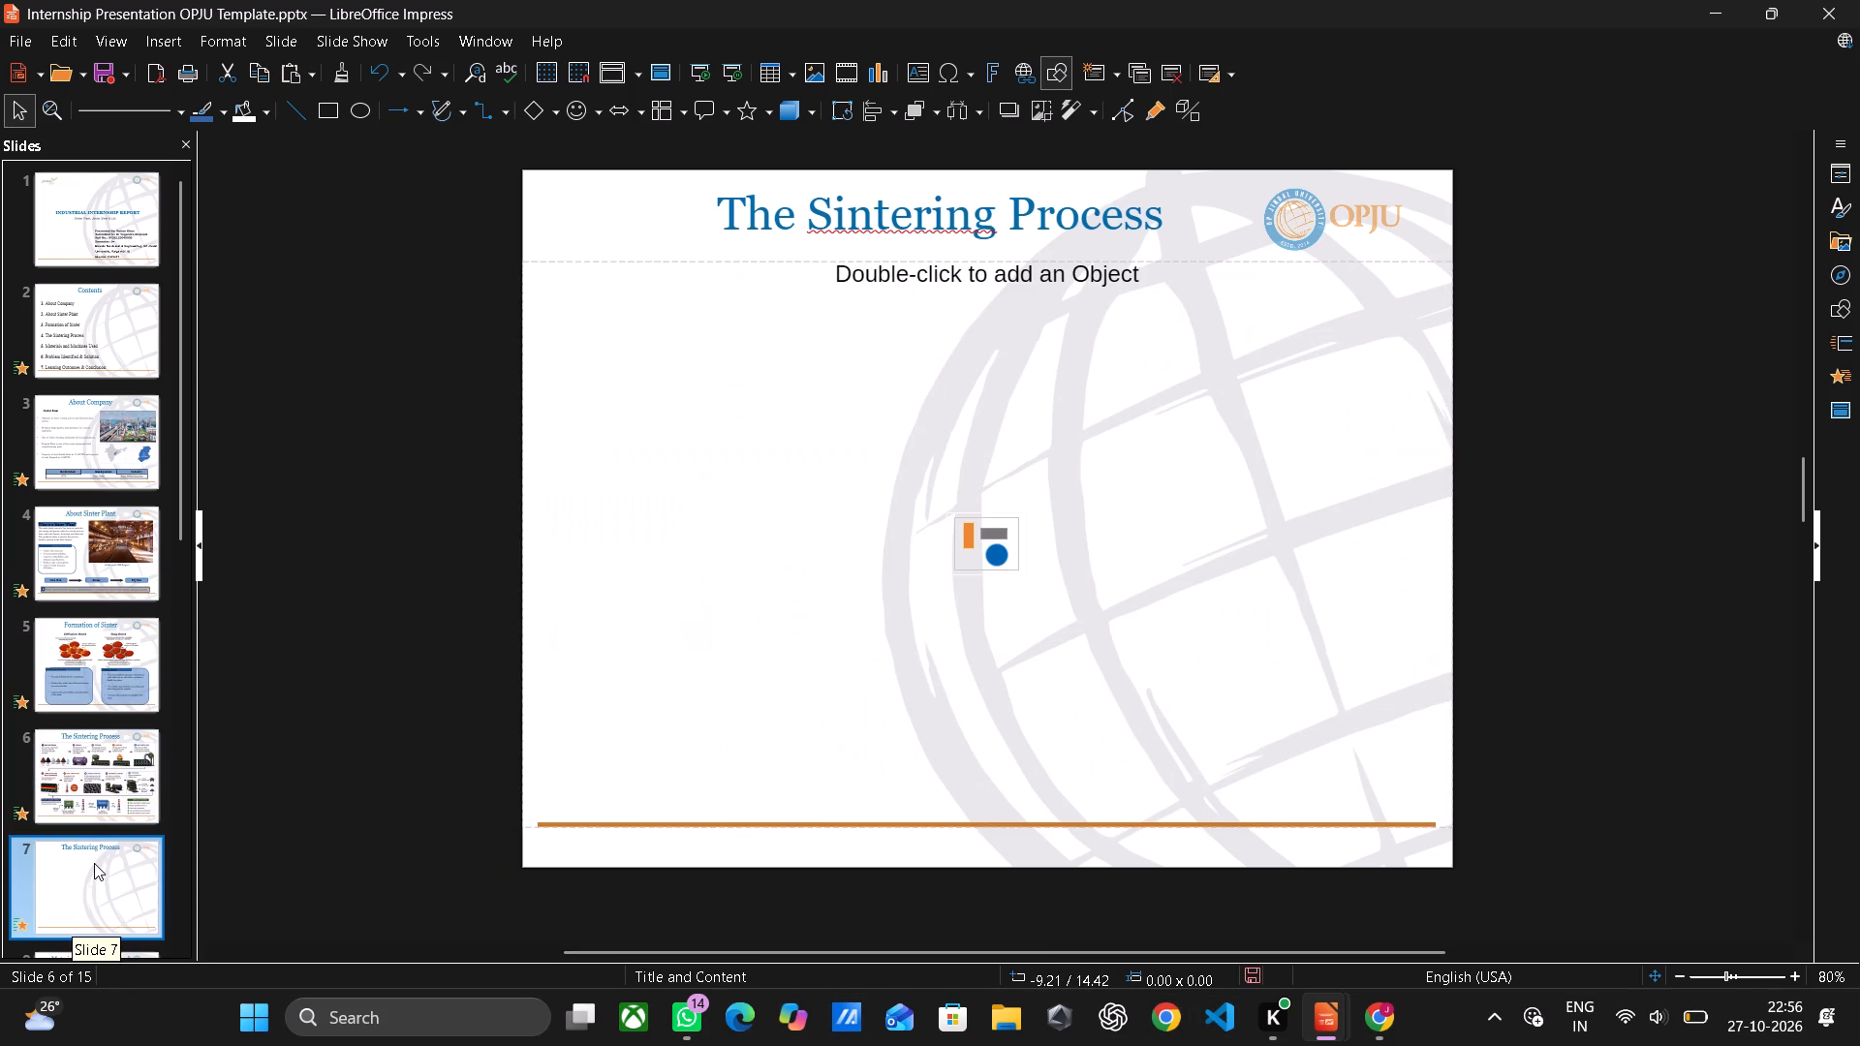
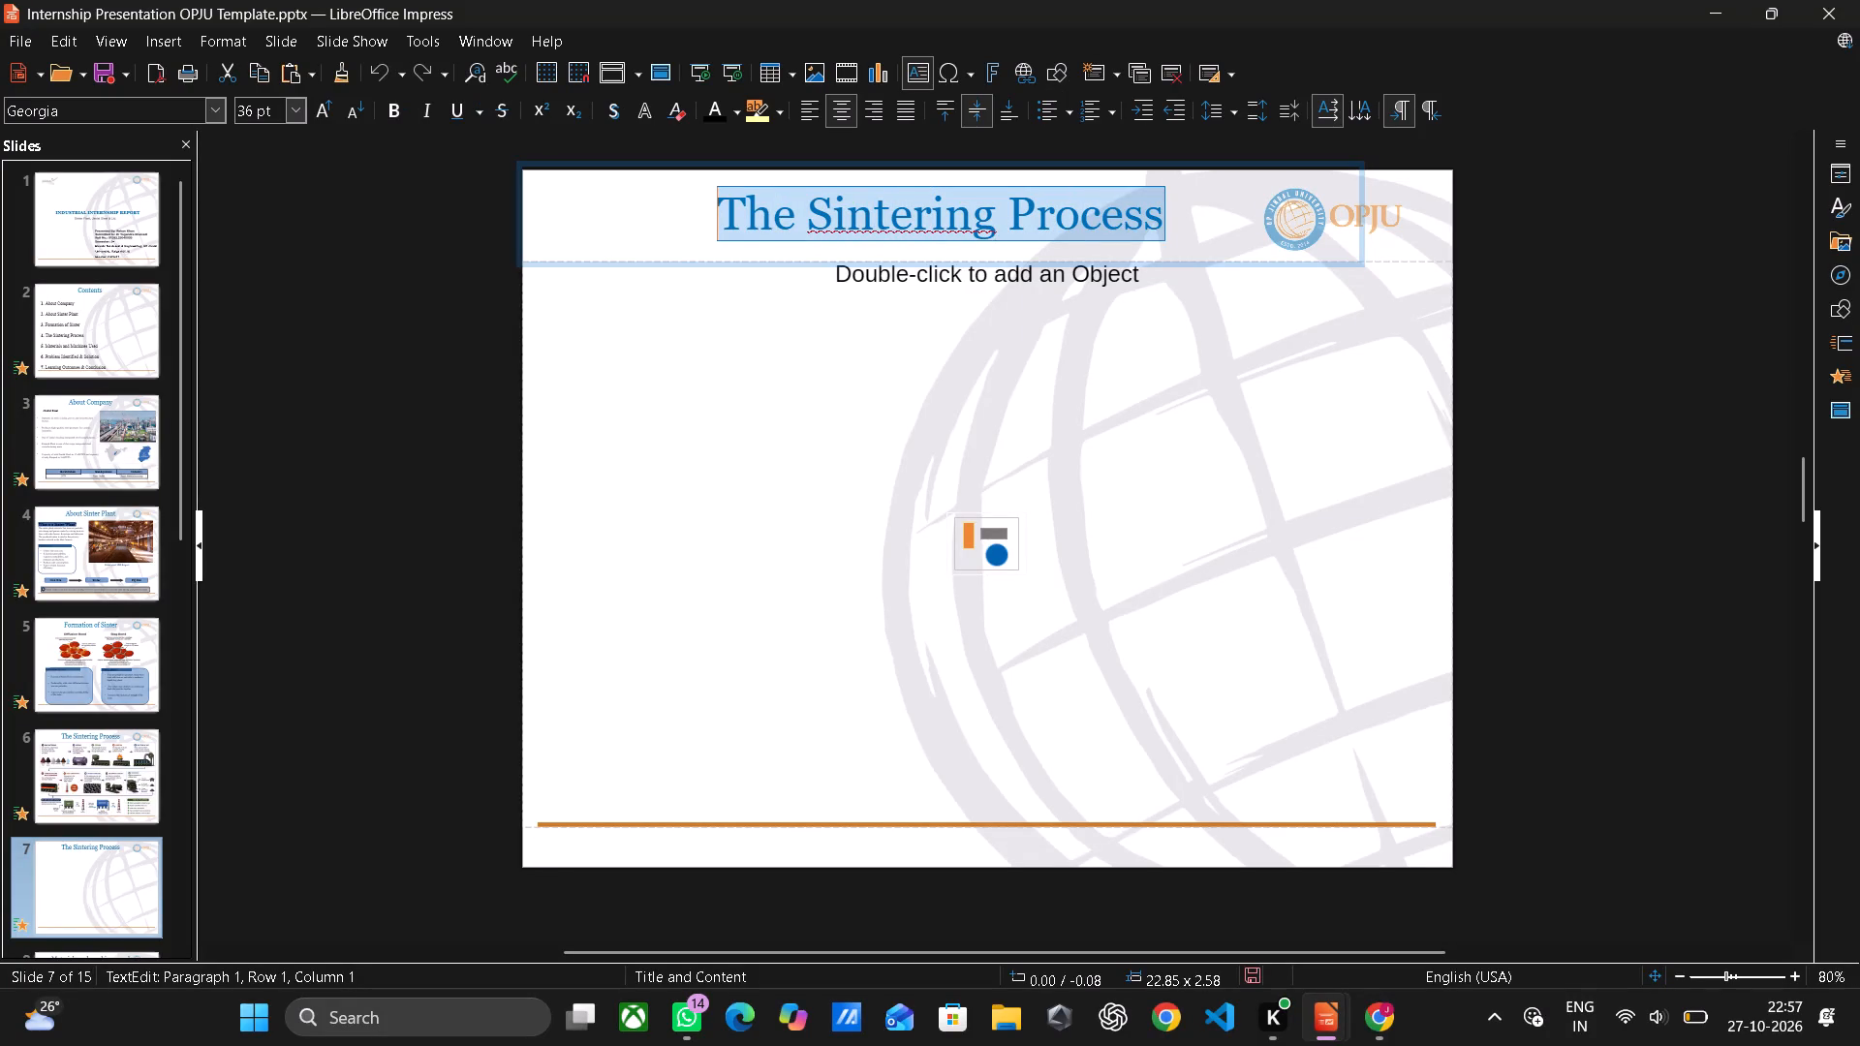
Clear the title text "The Sintering Process" from slide 7.
{"action": "key", "text": "BackSpace"}
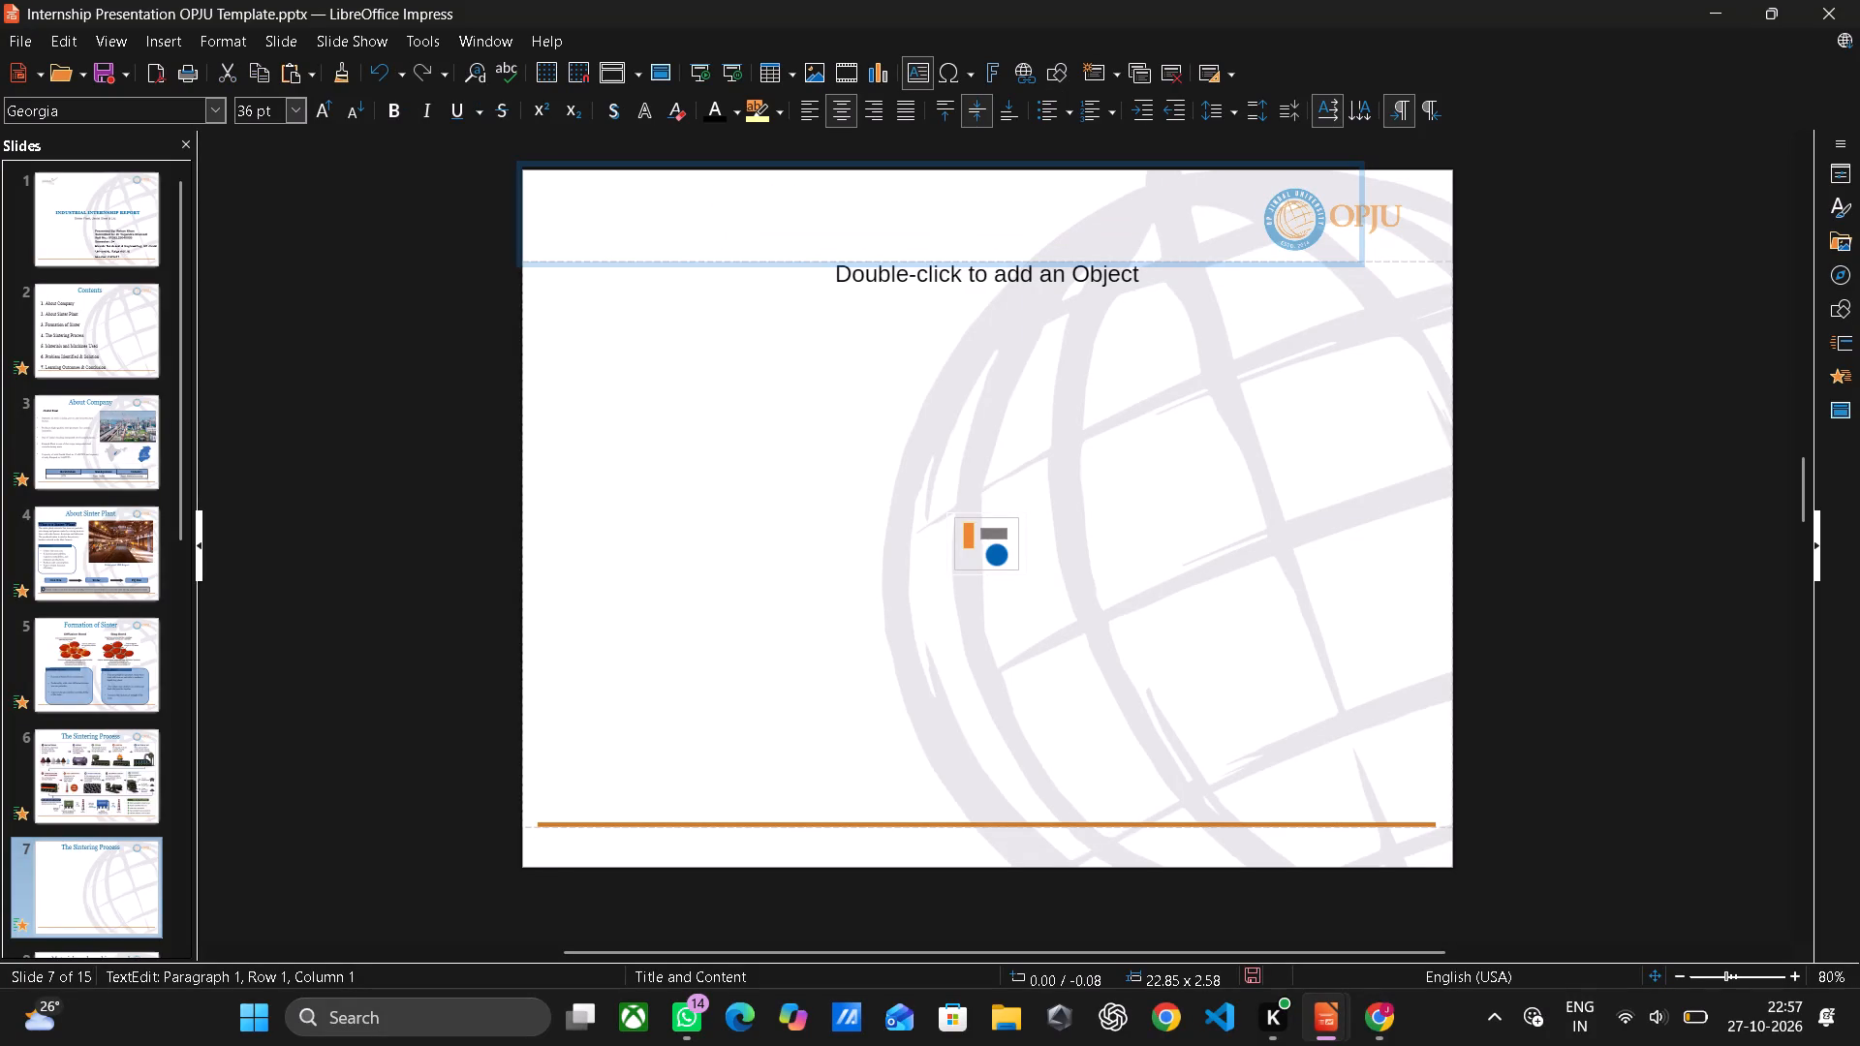
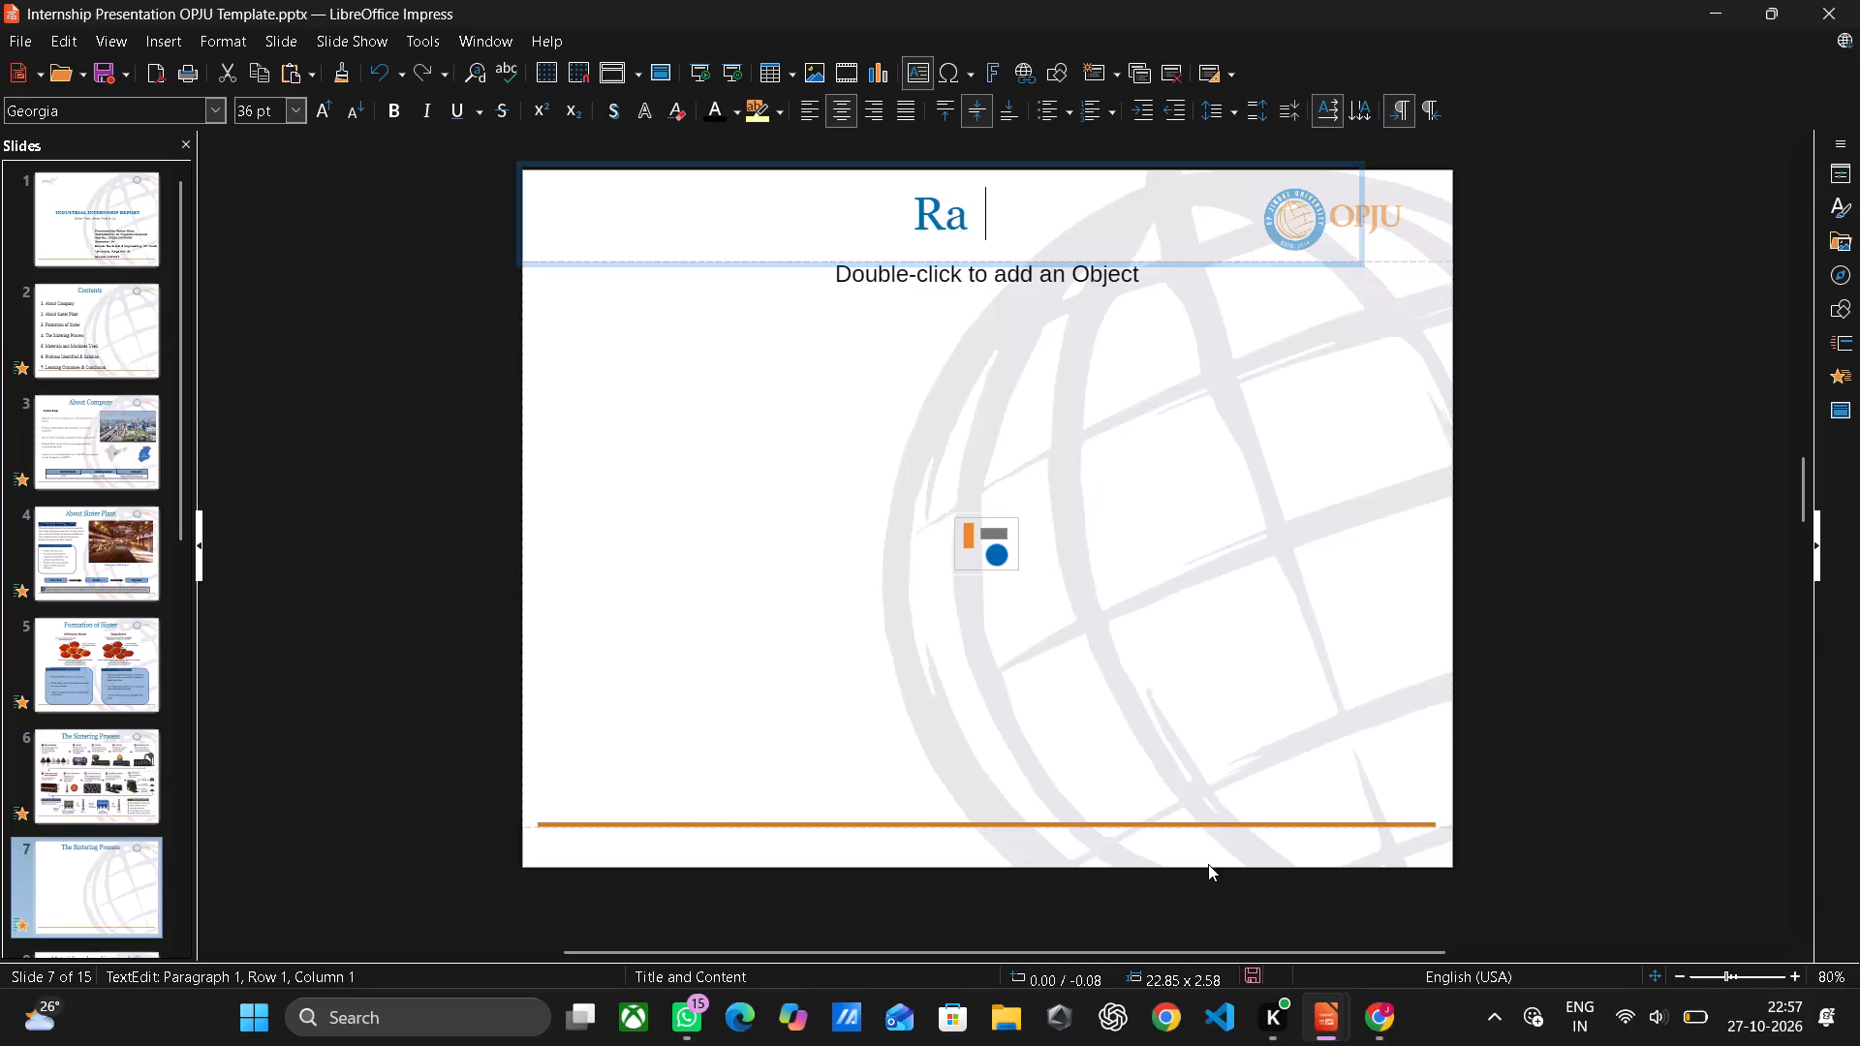
Continue slide 7's title after "Raw" with "Materials &", giving "Raw Materials &".
{"action": "type", "text": "Materials"}
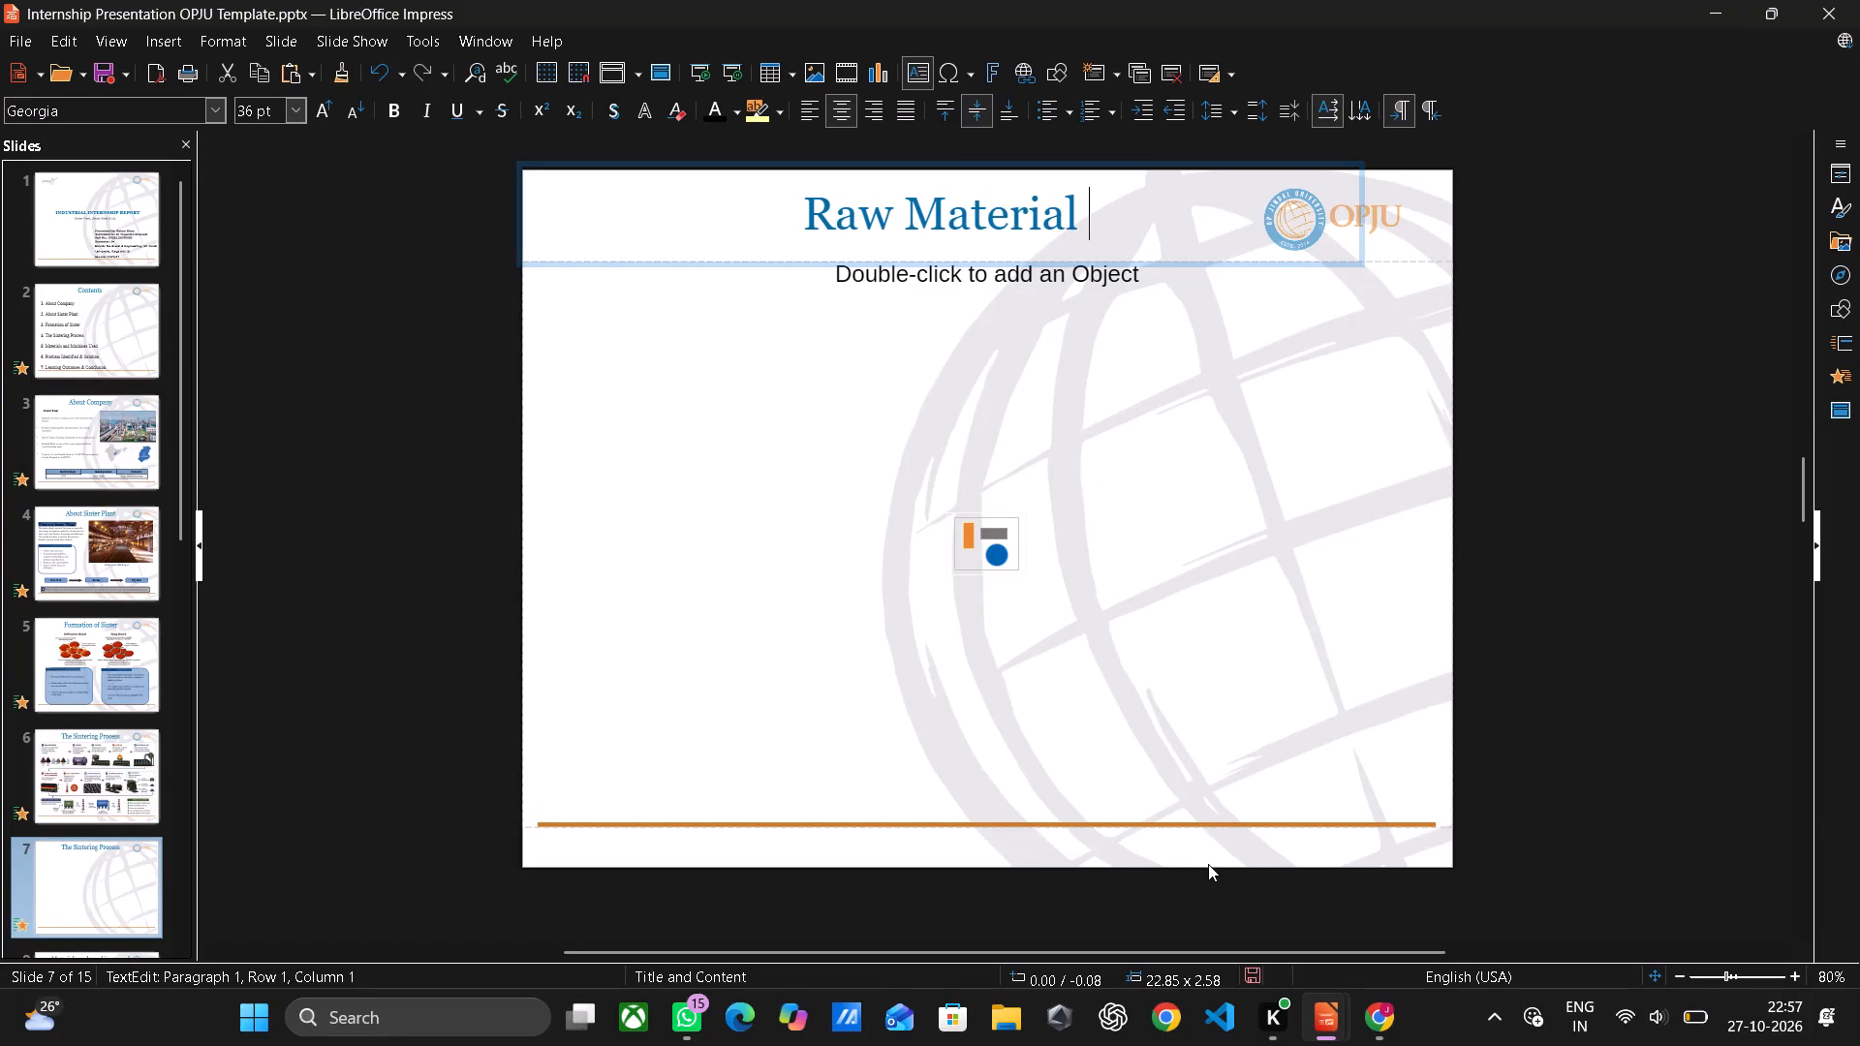
{"action": "key", "text": "space"}
{"action": "type", "text": "&"}
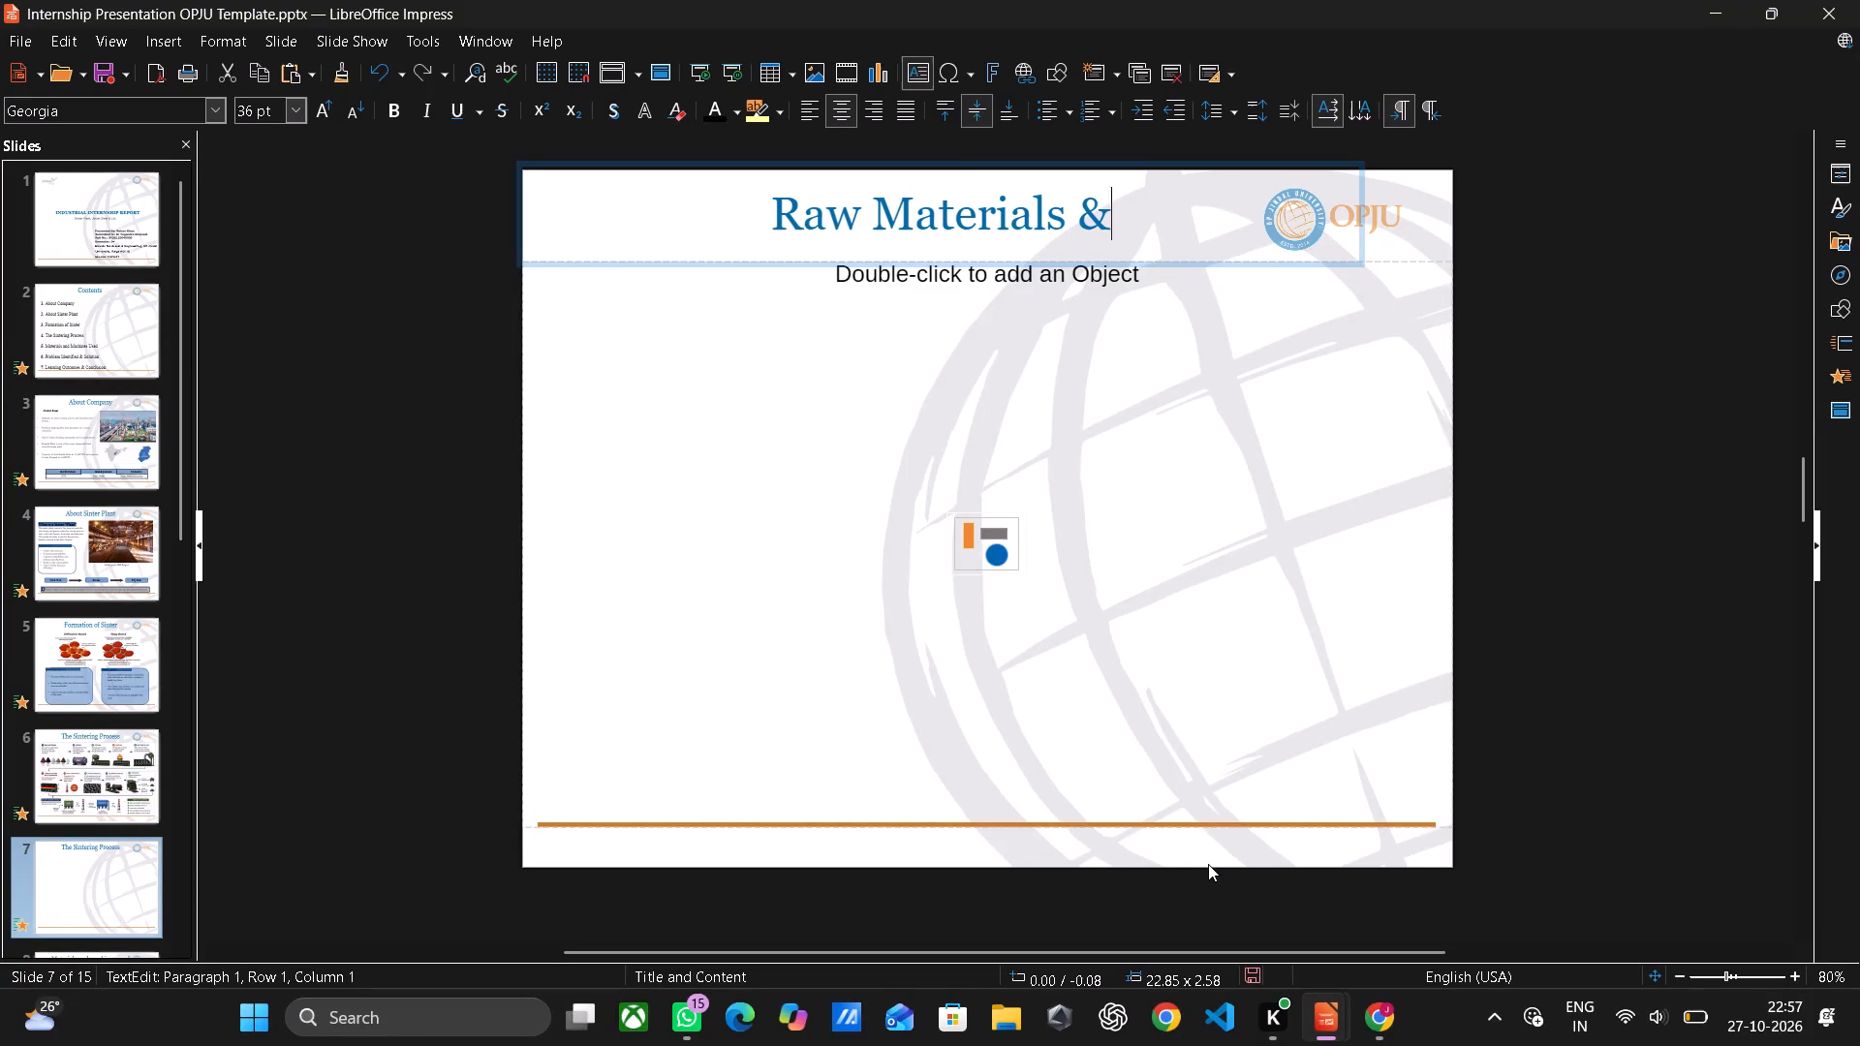
{"action": "key", "text": "space"}
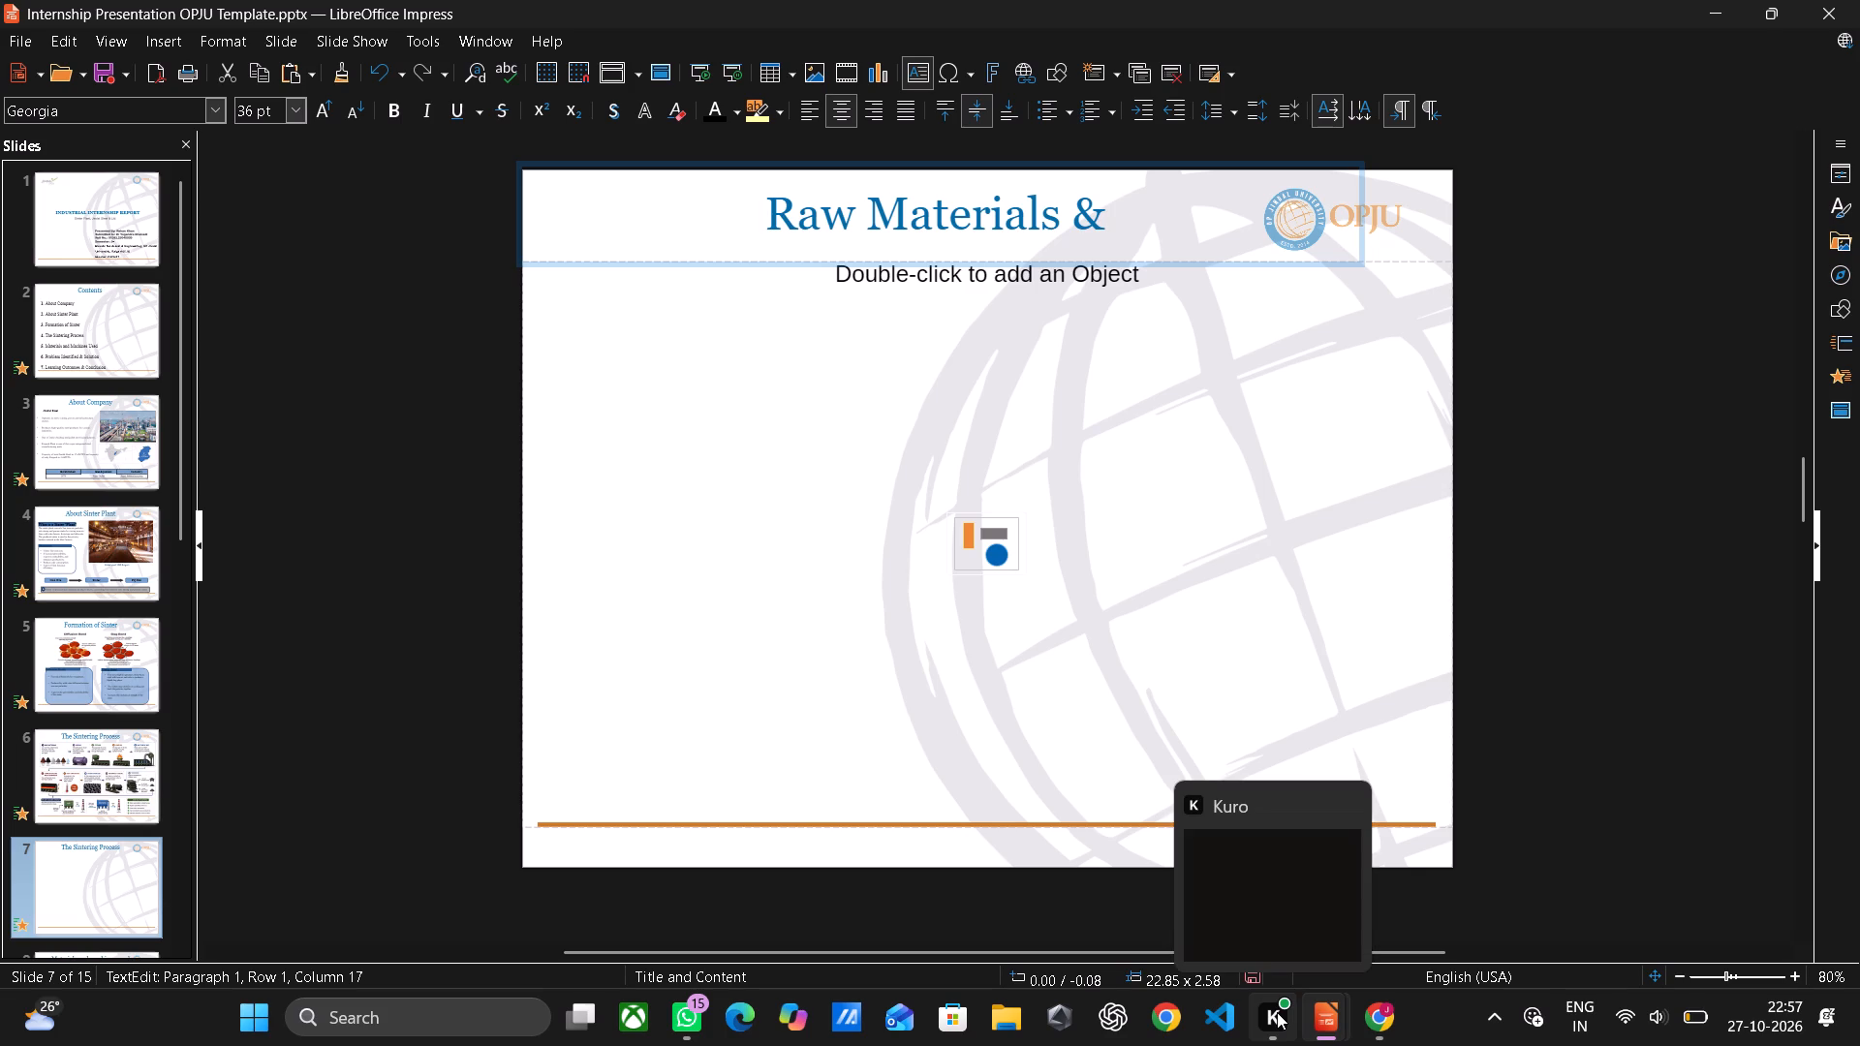
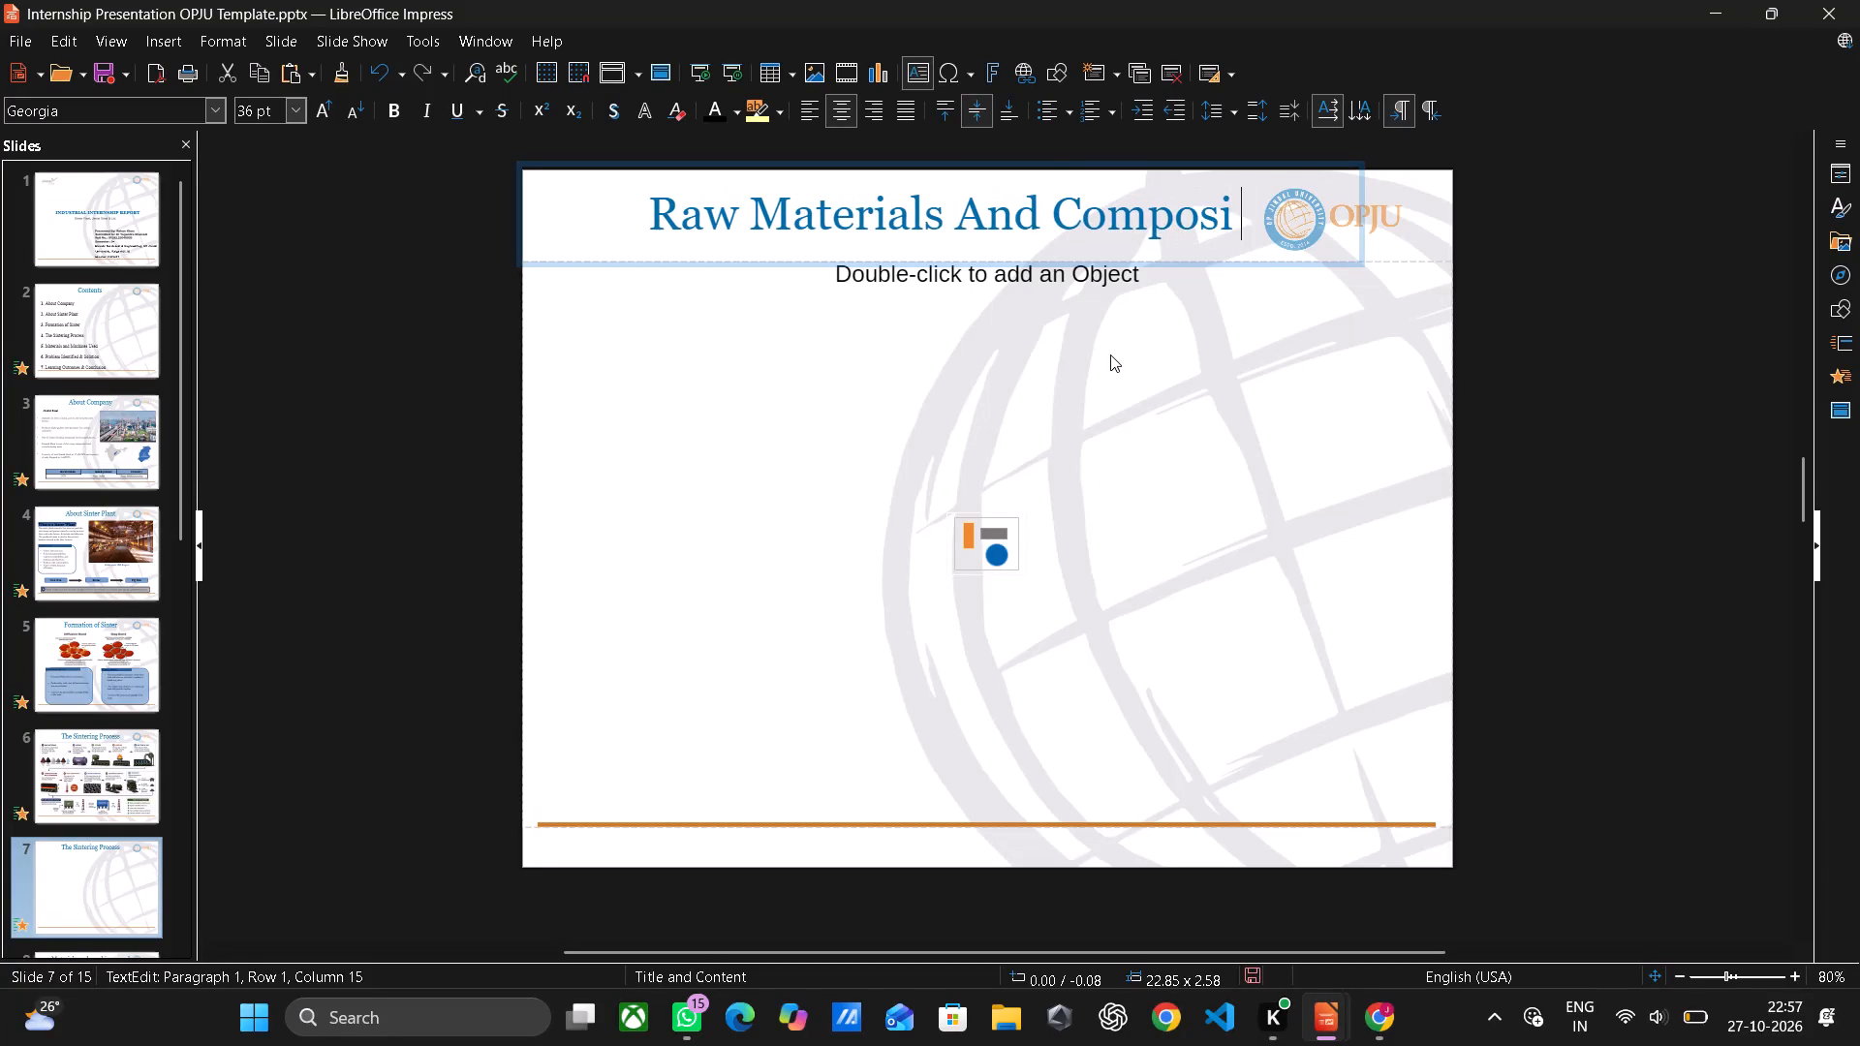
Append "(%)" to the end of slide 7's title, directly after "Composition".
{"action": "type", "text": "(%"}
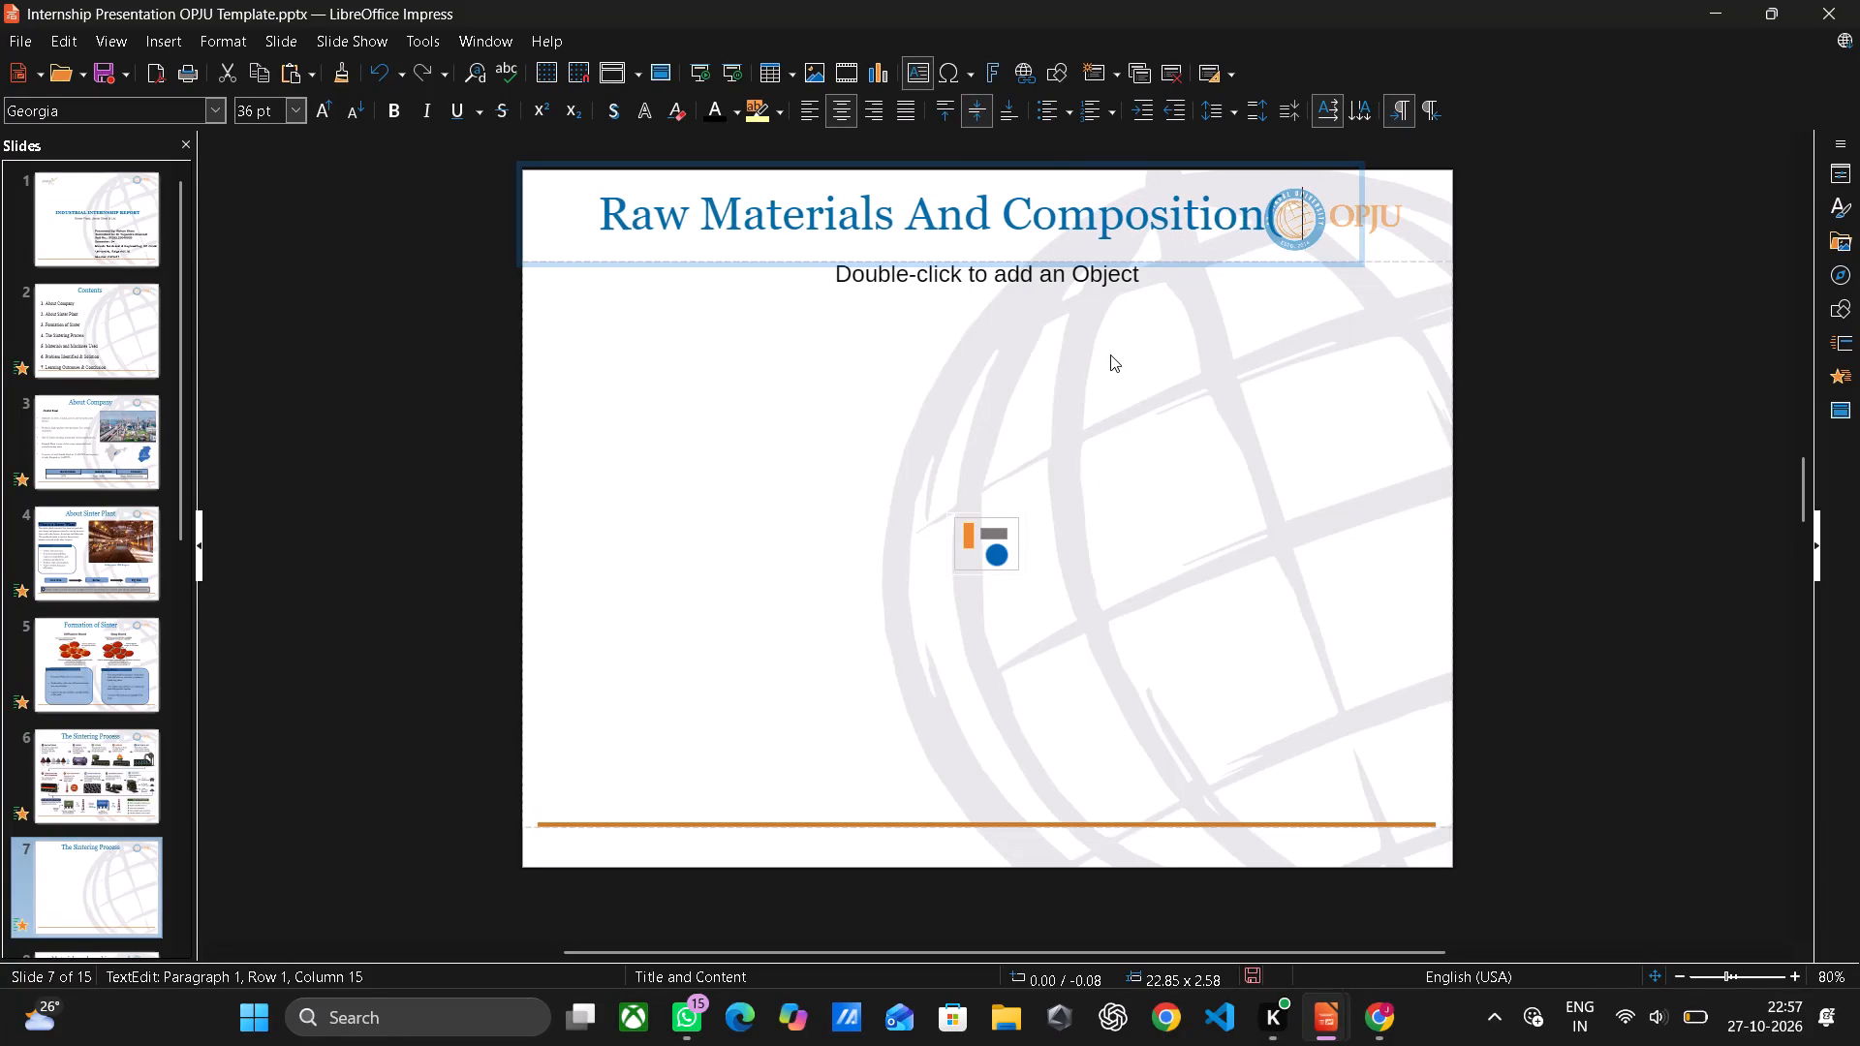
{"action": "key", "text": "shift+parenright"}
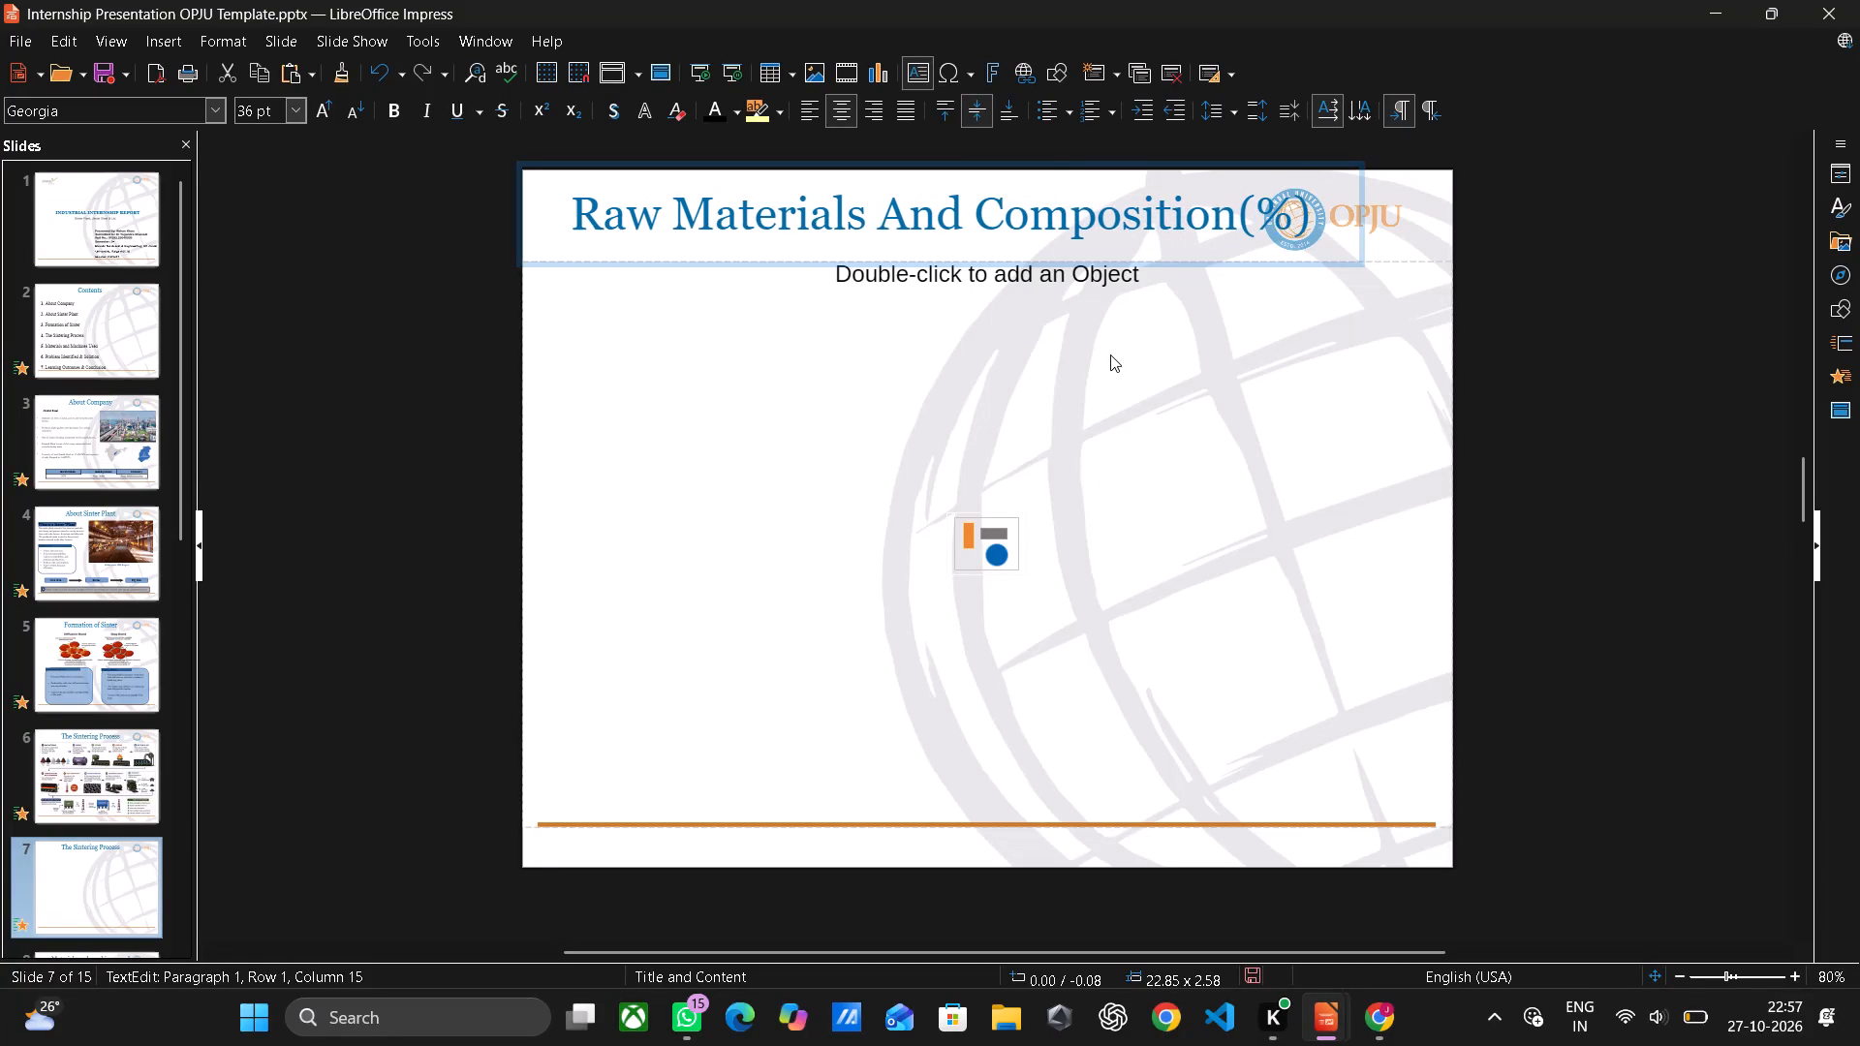
Replace "And" with "&" in slide 7's title, keeping a single space before "Composition".
{"action": "left_click", "coordinate": [966, 201]}
{"action": "key", "text": "BackSpace"}
{"action": "key", "text": "BackSpace"}
{"action": "key", "text": "BackSpace"}
{"action": "key", "text": "space"}
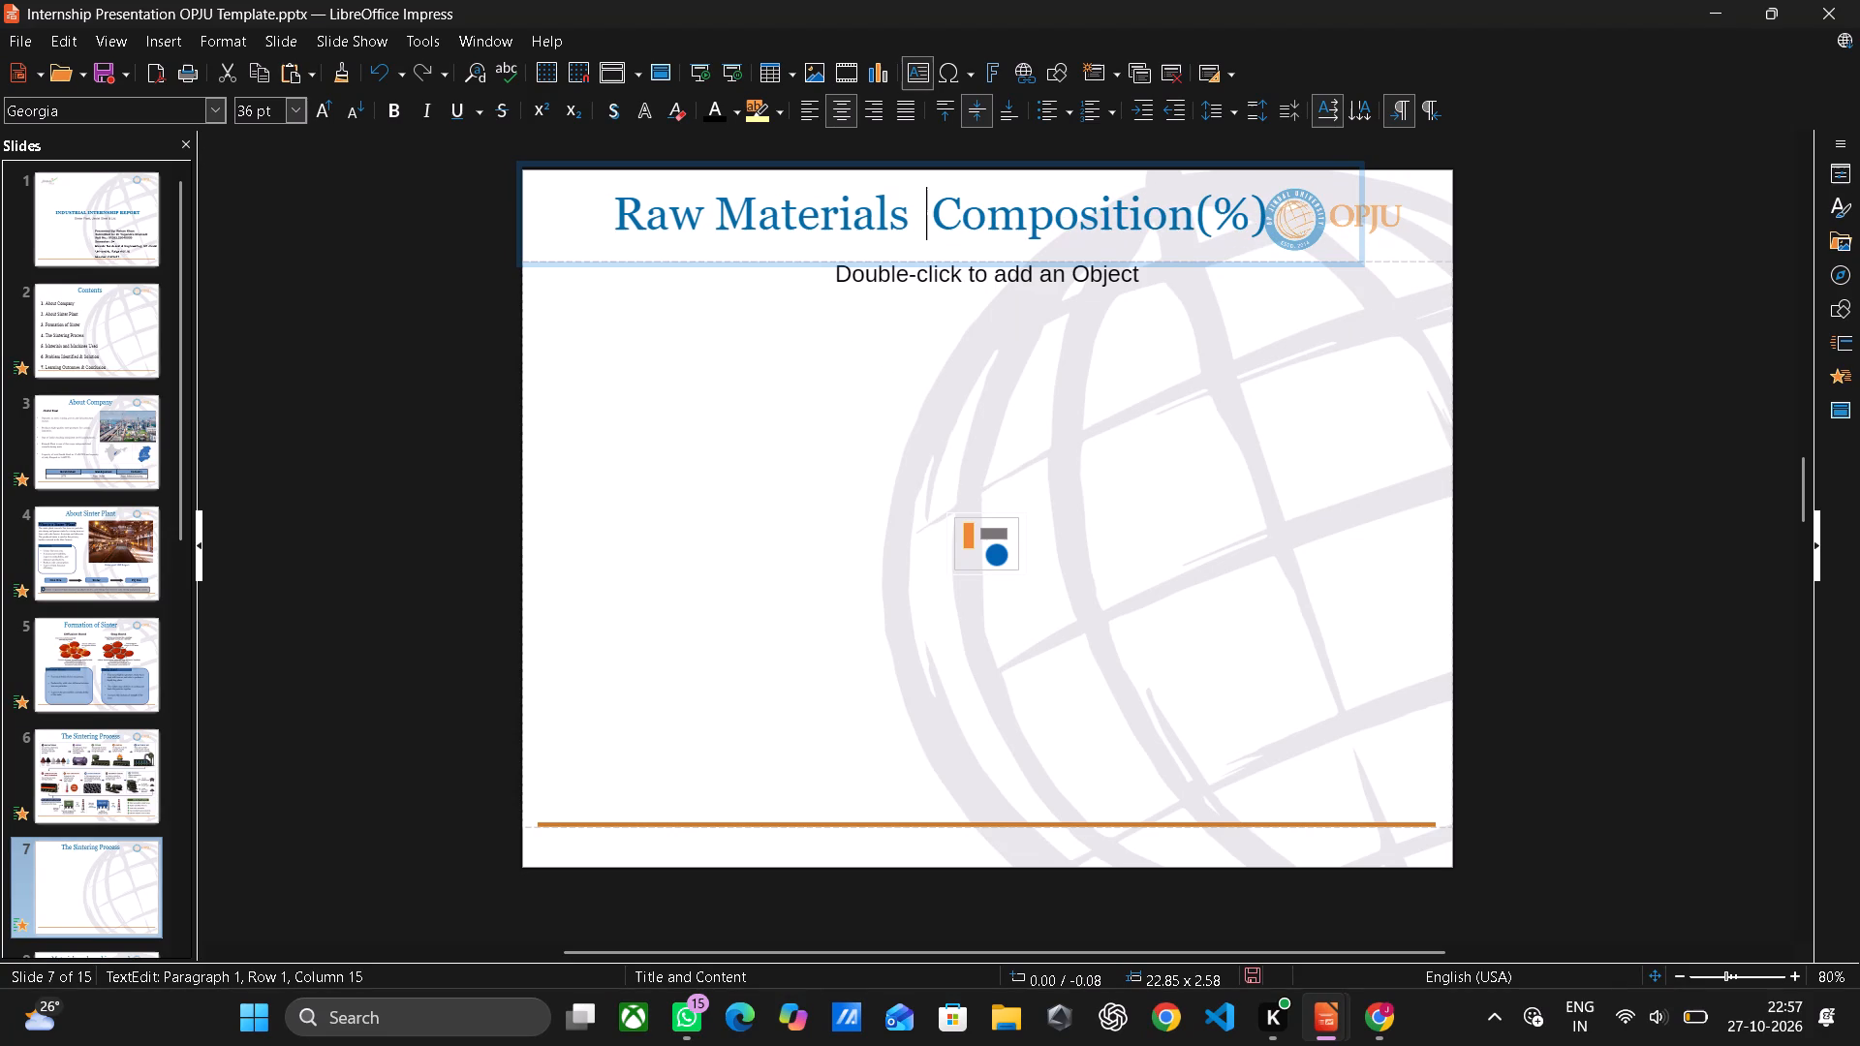
{"action": "key", "text": "shift+ampersand"}
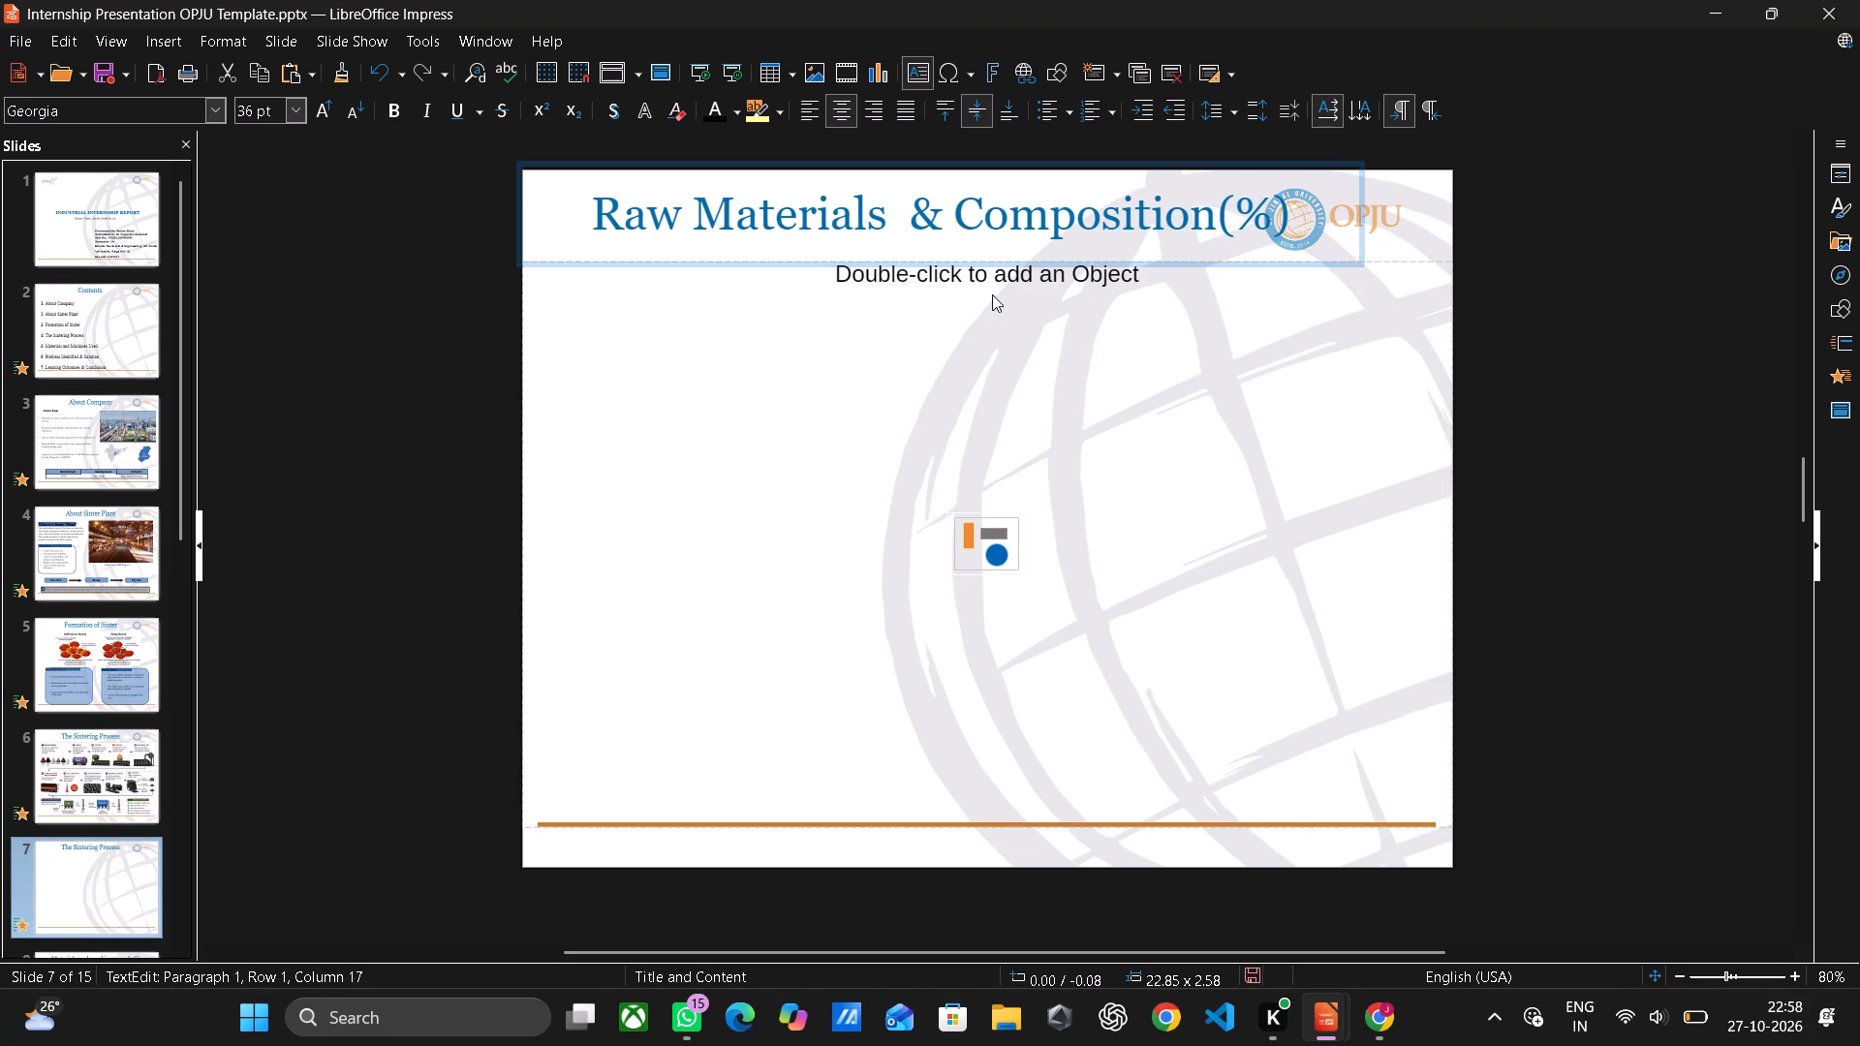
{"action": "left_click", "coordinate": [951, 221]}
{"action": "key", "text": "BackSpace"}
{"action": "left_click", "coordinate": [915, 223]}
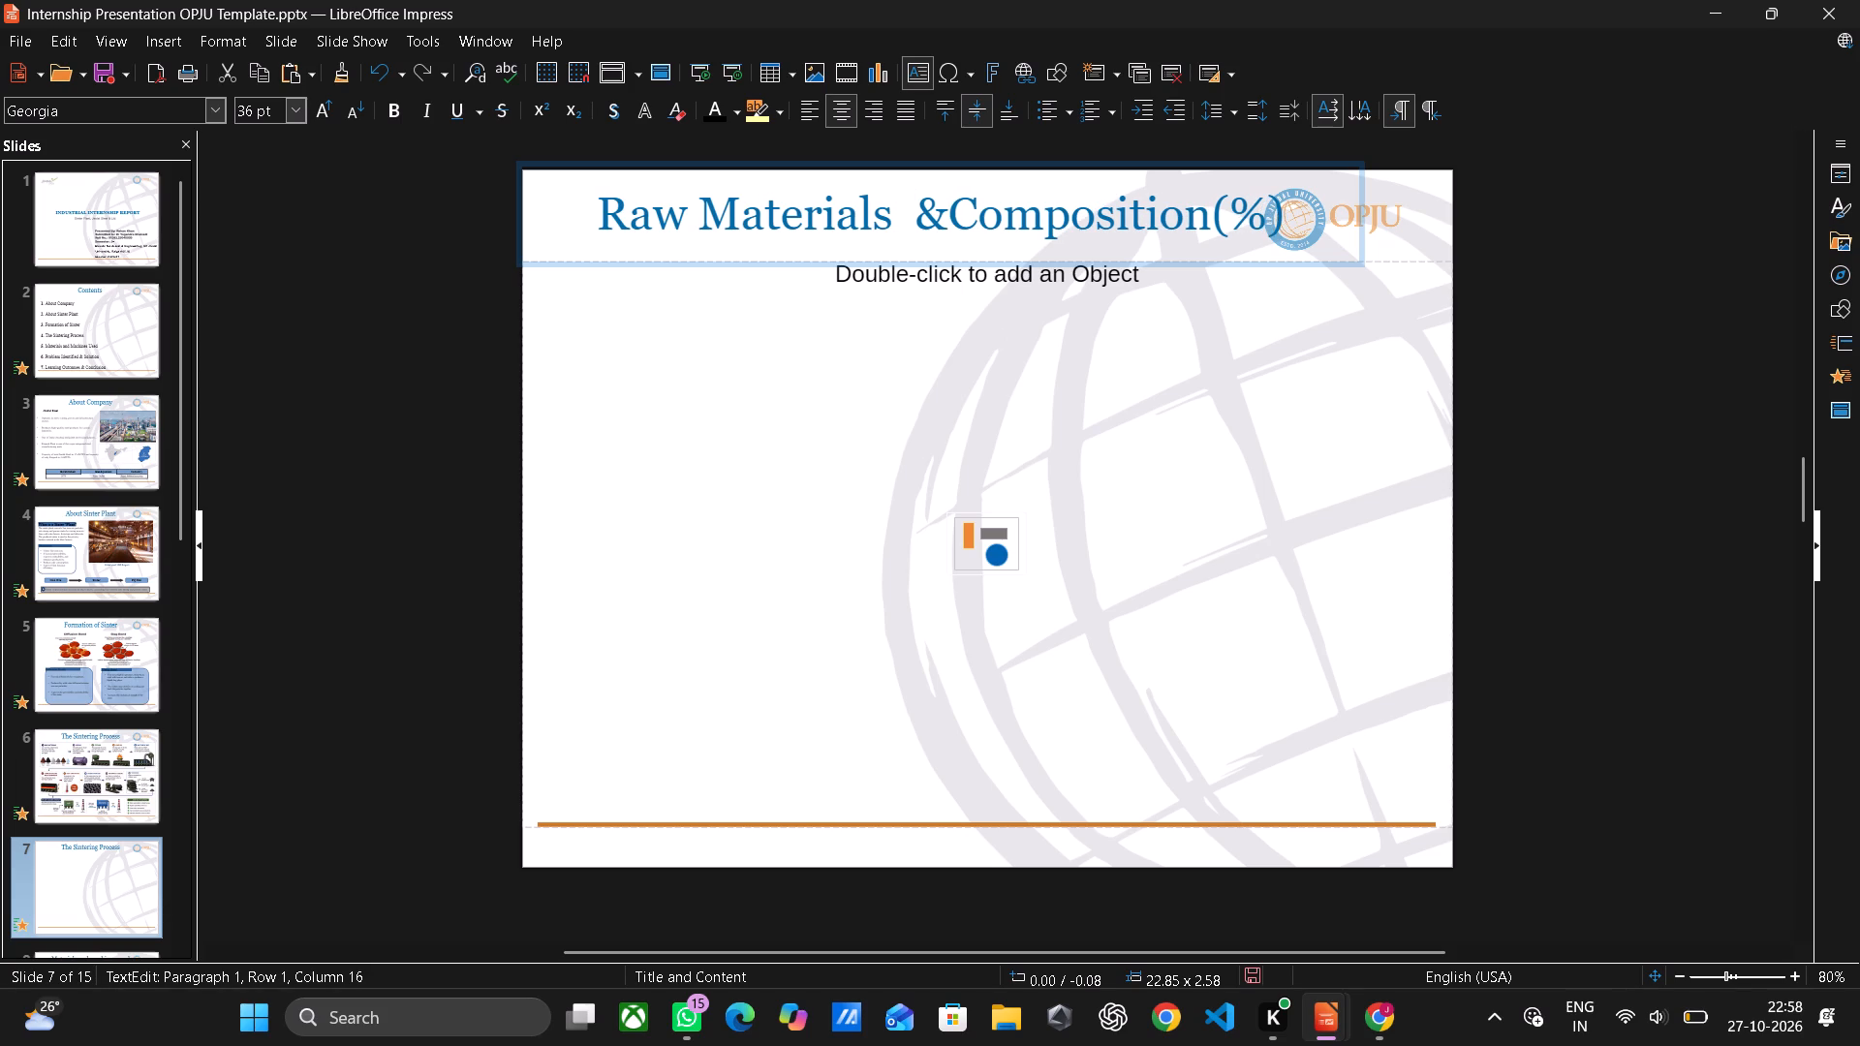
{"action": "key", "text": "BackSpace"}
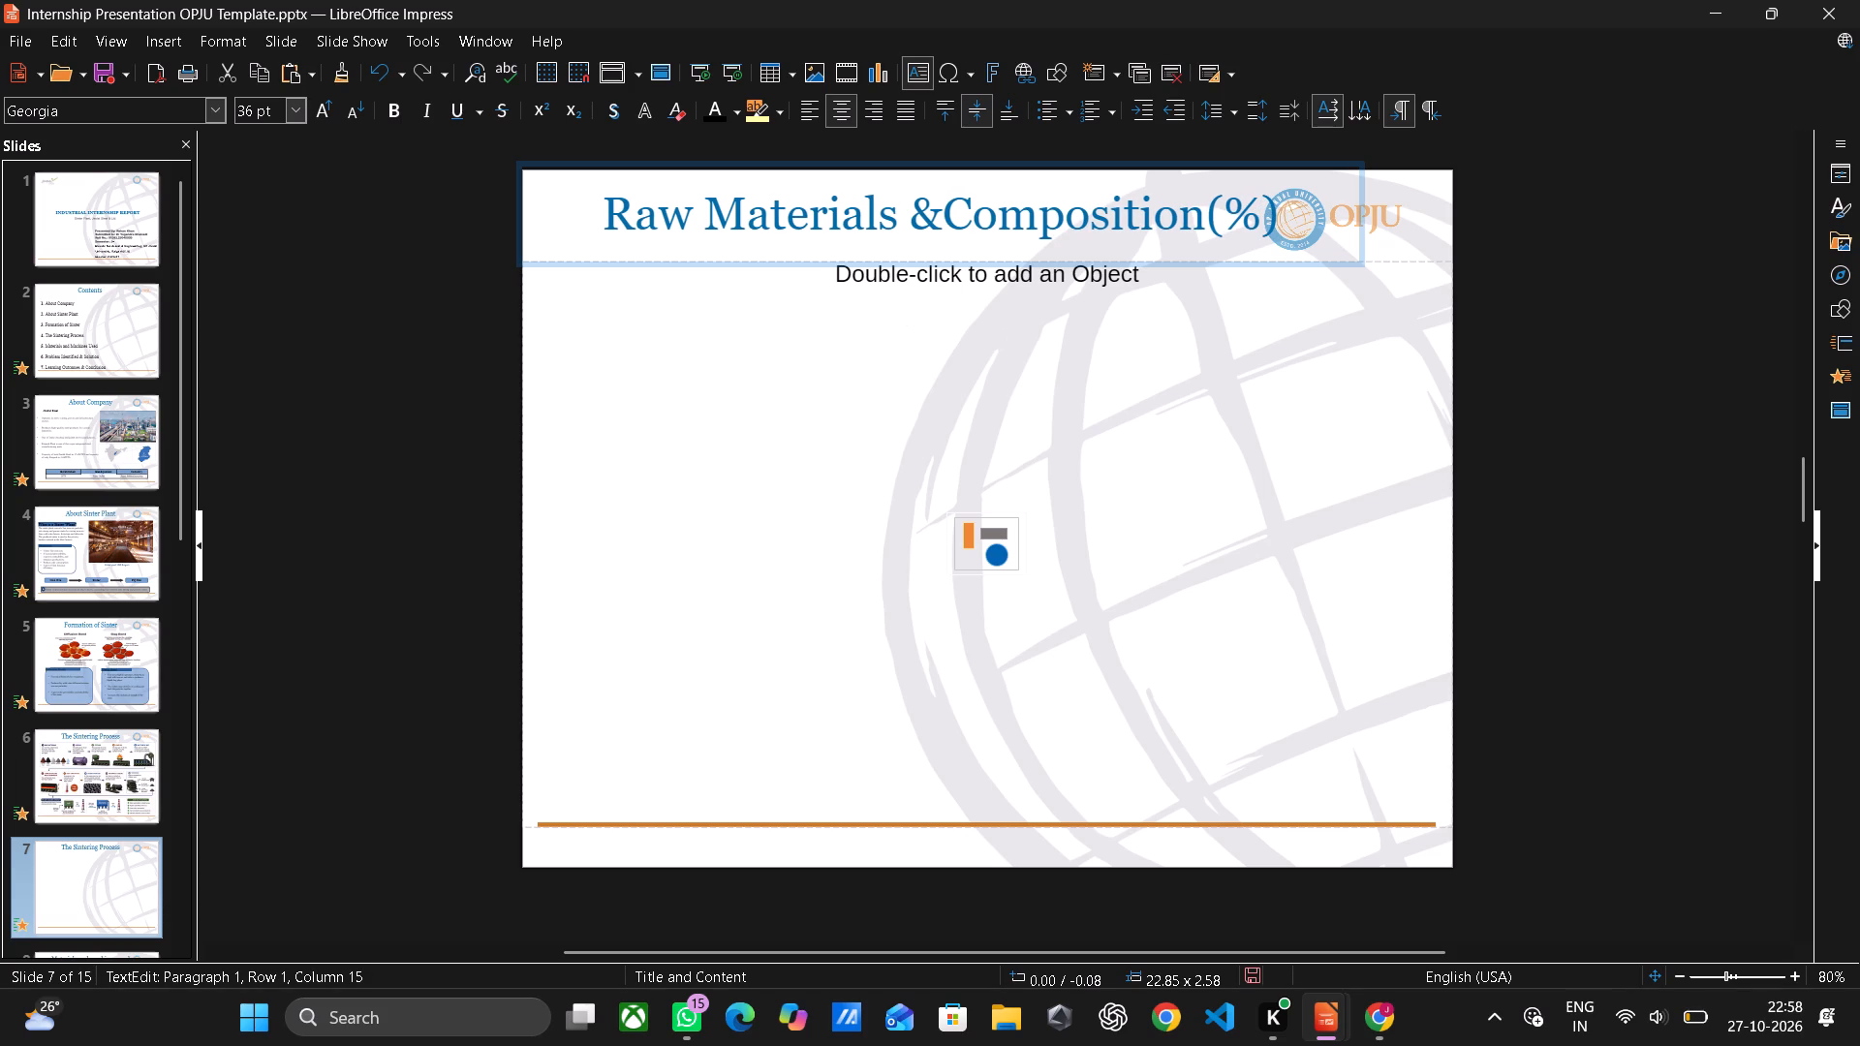
{"action": "key", "text": "BackSpace"}
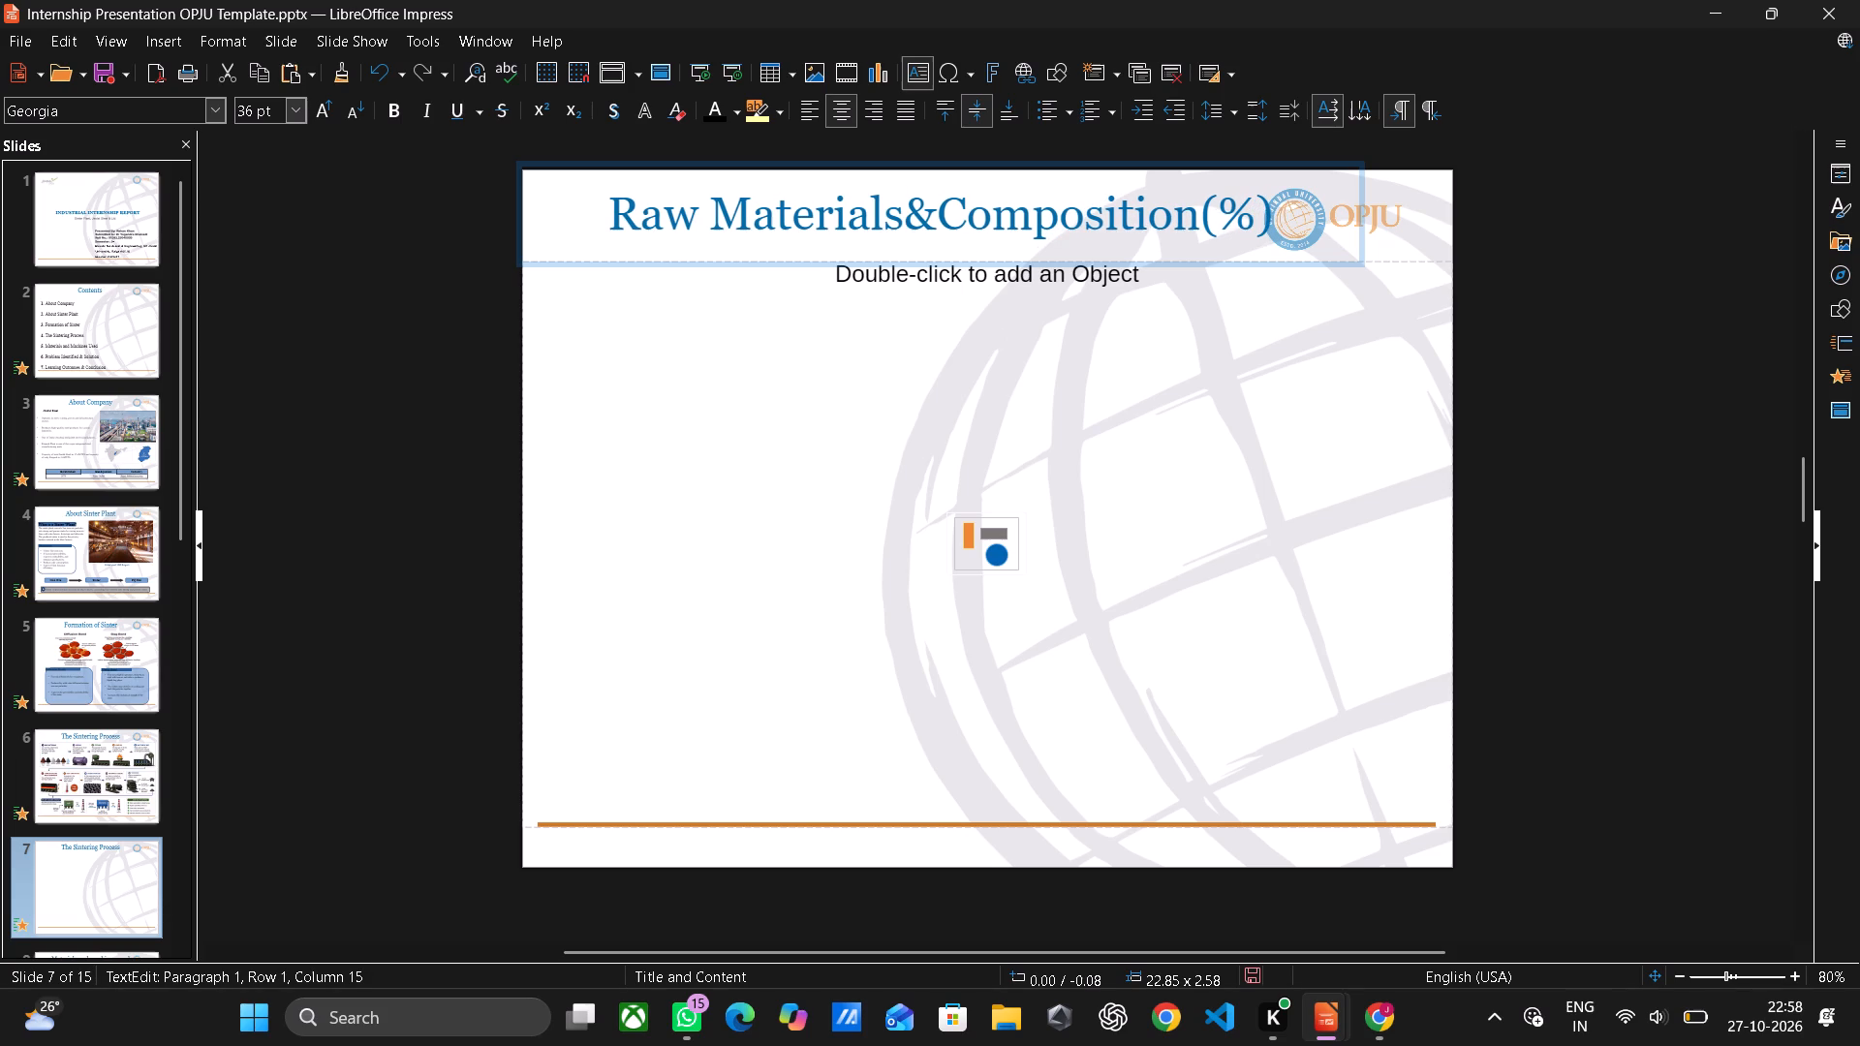
{"action": "left_click", "coordinate": [934, 214]}
{"action": "key", "text": "space"}
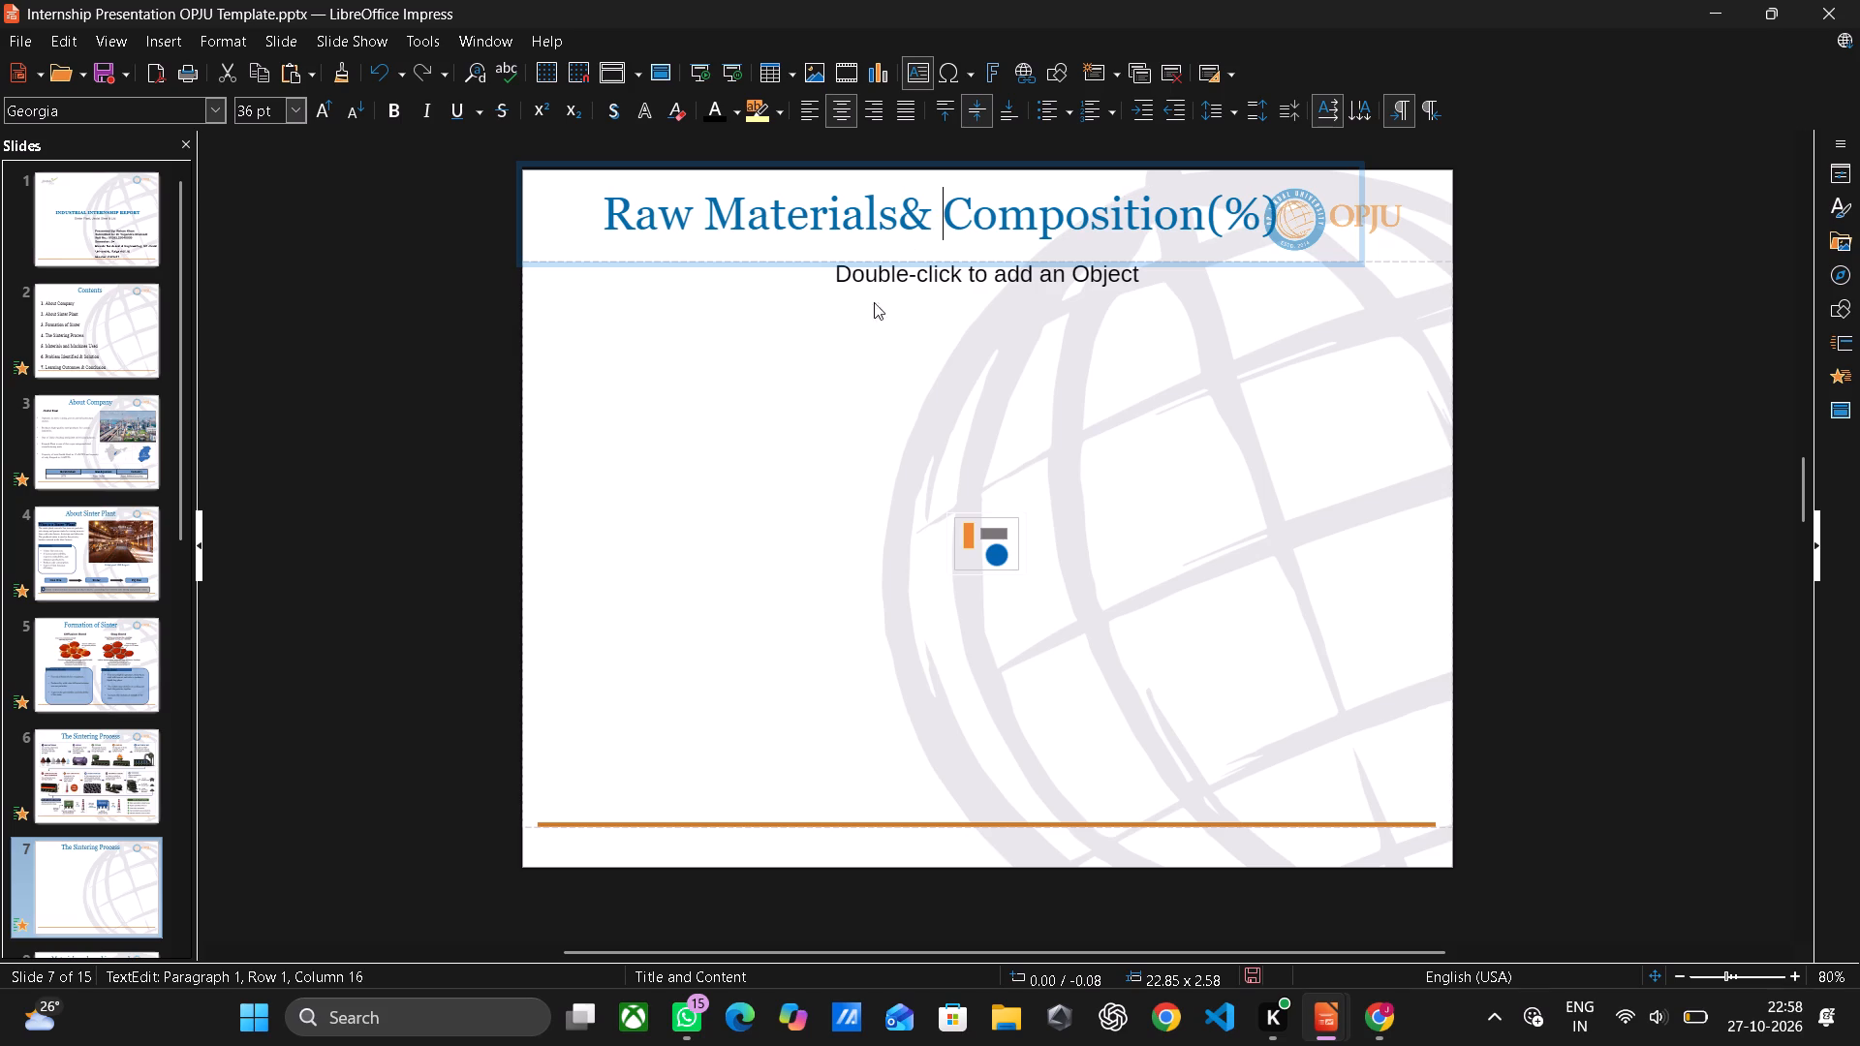
{"action": "left_click", "coordinate": [848, 352]}
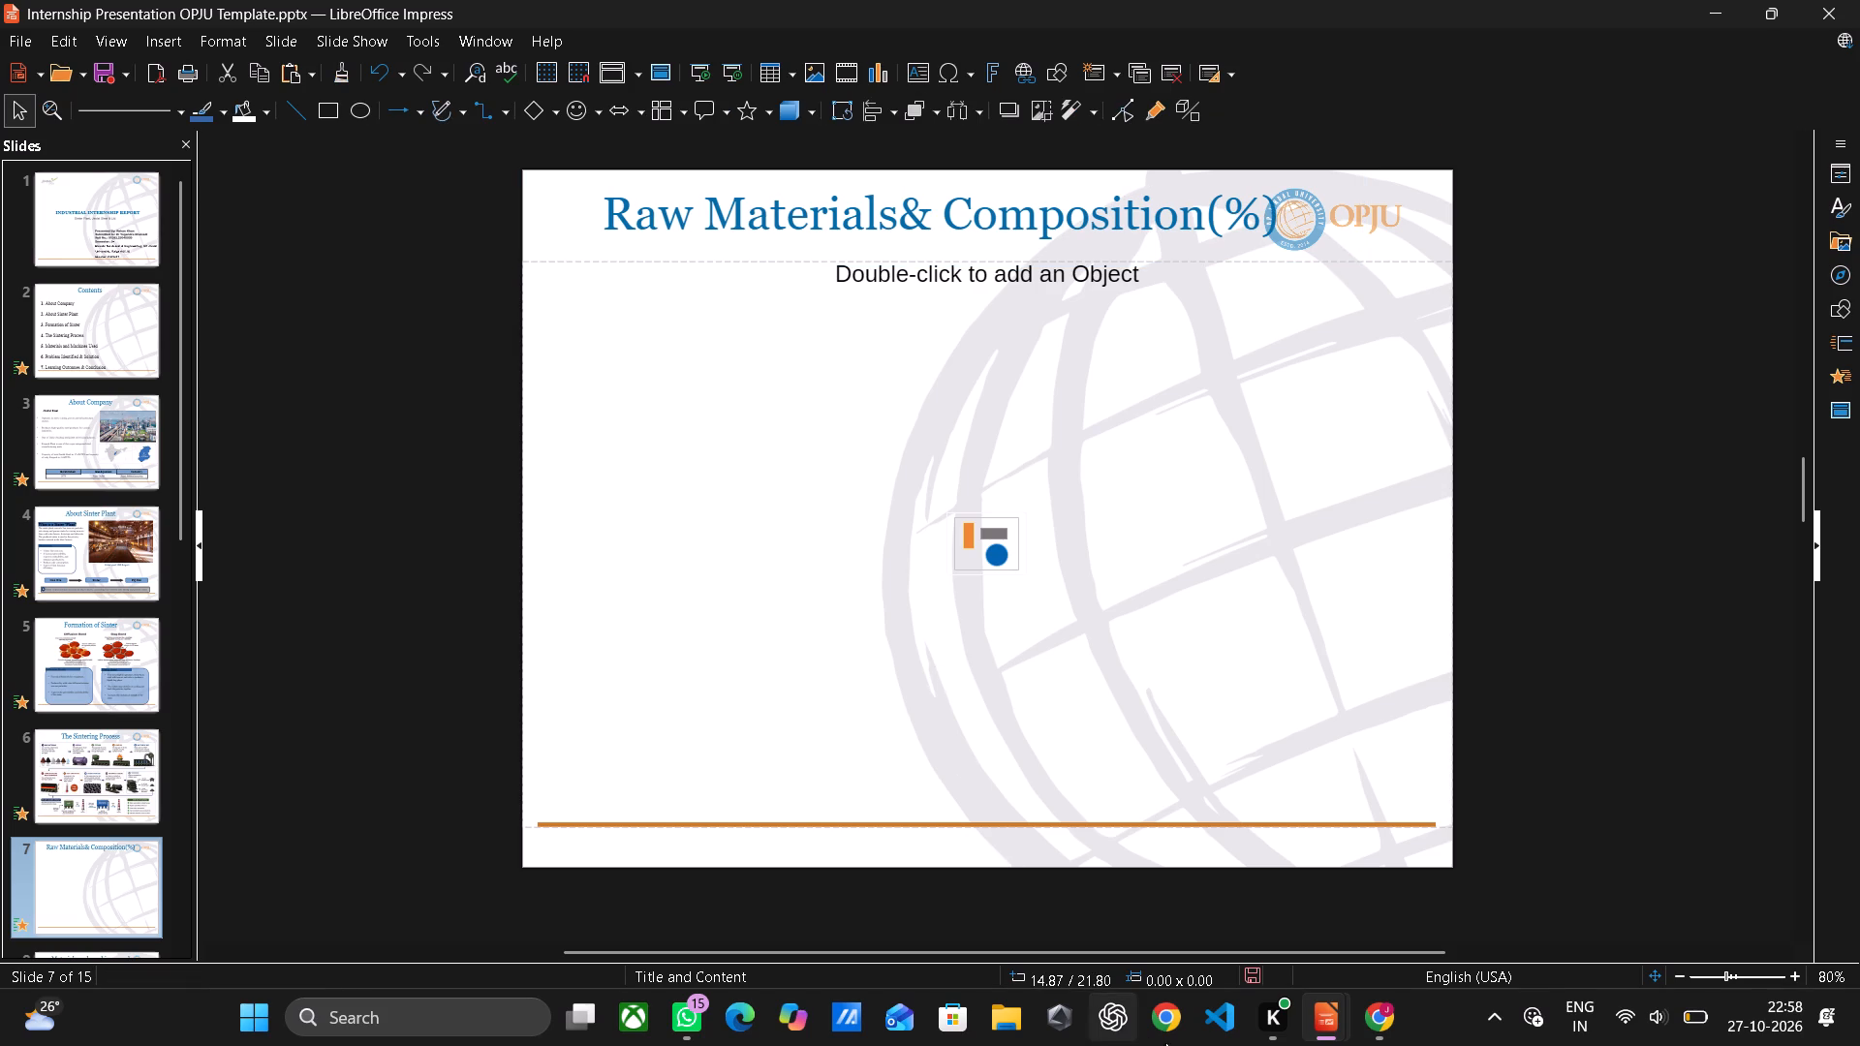
Remove "(%)" from slide 7's title and space out the ampersand, giving "Raw Materials & Composition".
{"action": "left_click", "coordinate": [1277, 211]}
{"action": "key", "text": "BackSpace"}
{"action": "key", "text": "BackSpace"}
{"action": "key", "text": "BackSpace"}
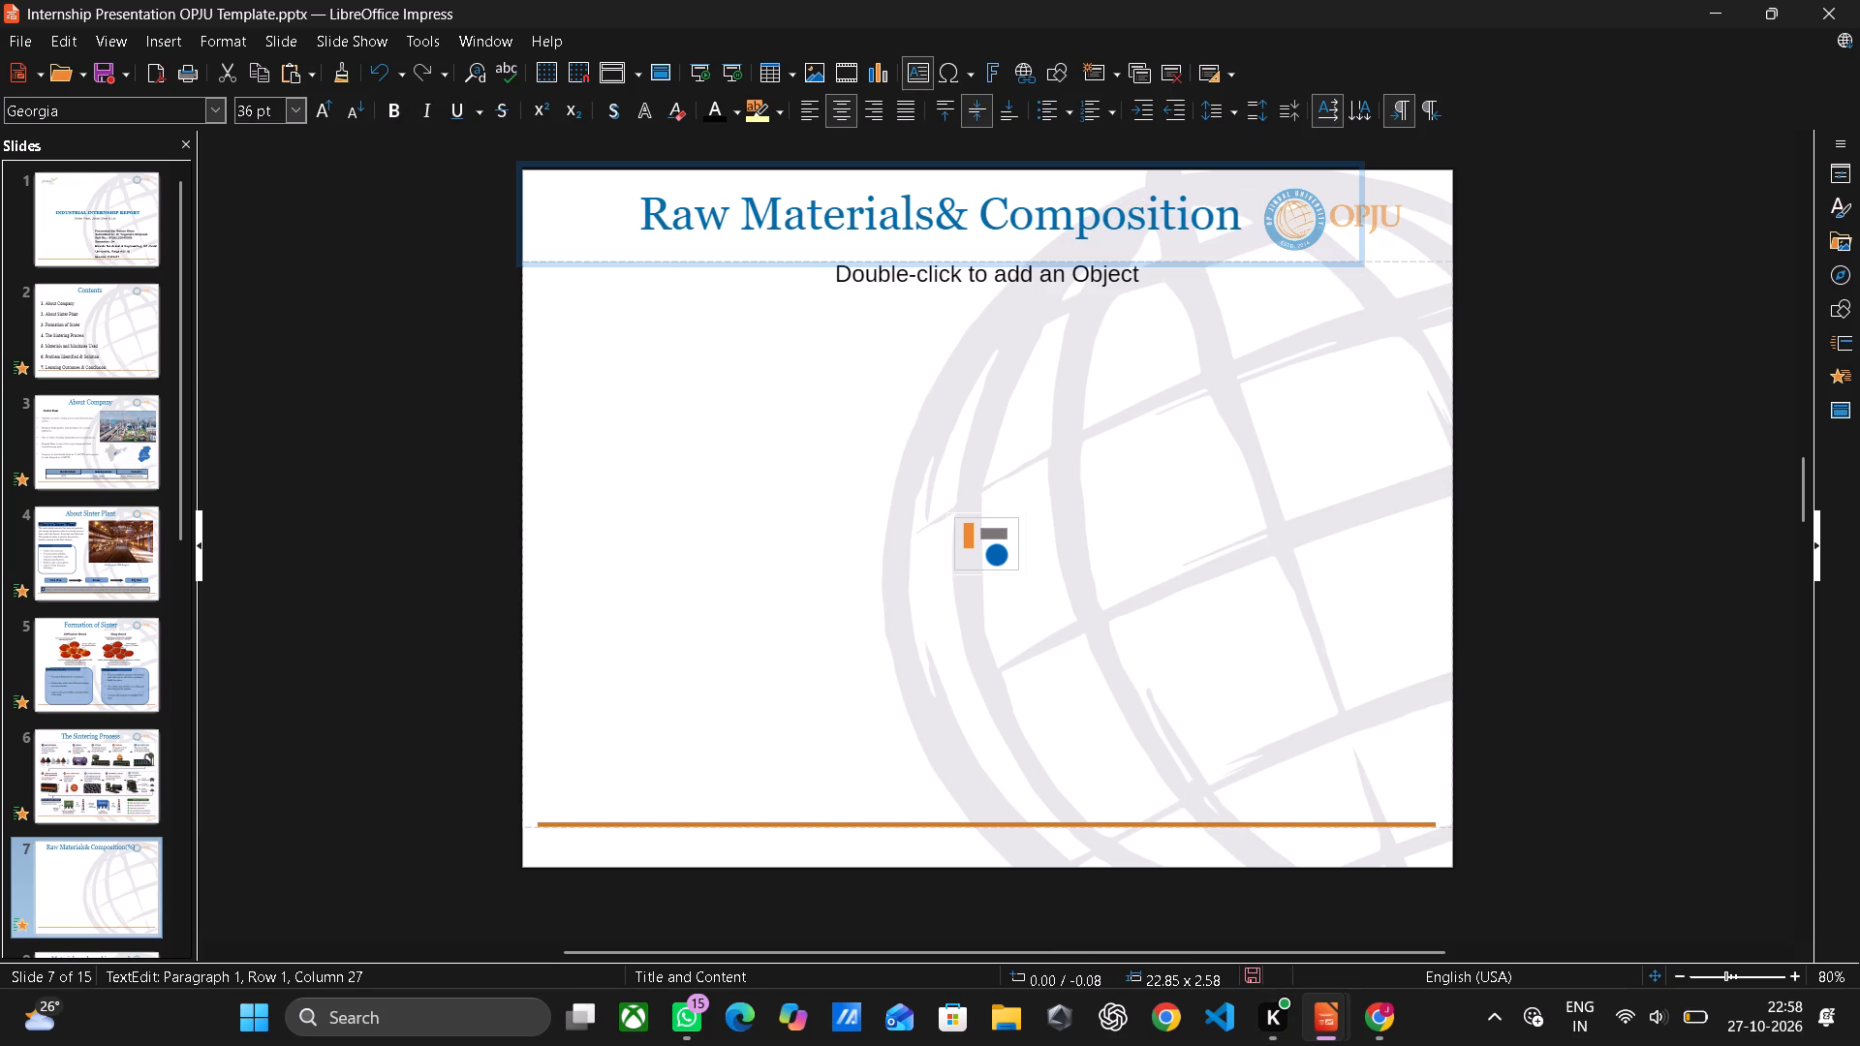
{"action": "left_click", "coordinate": [938, 212]}
{"action": "key", "text": "space"}
{"action": "key", "text": "space"}
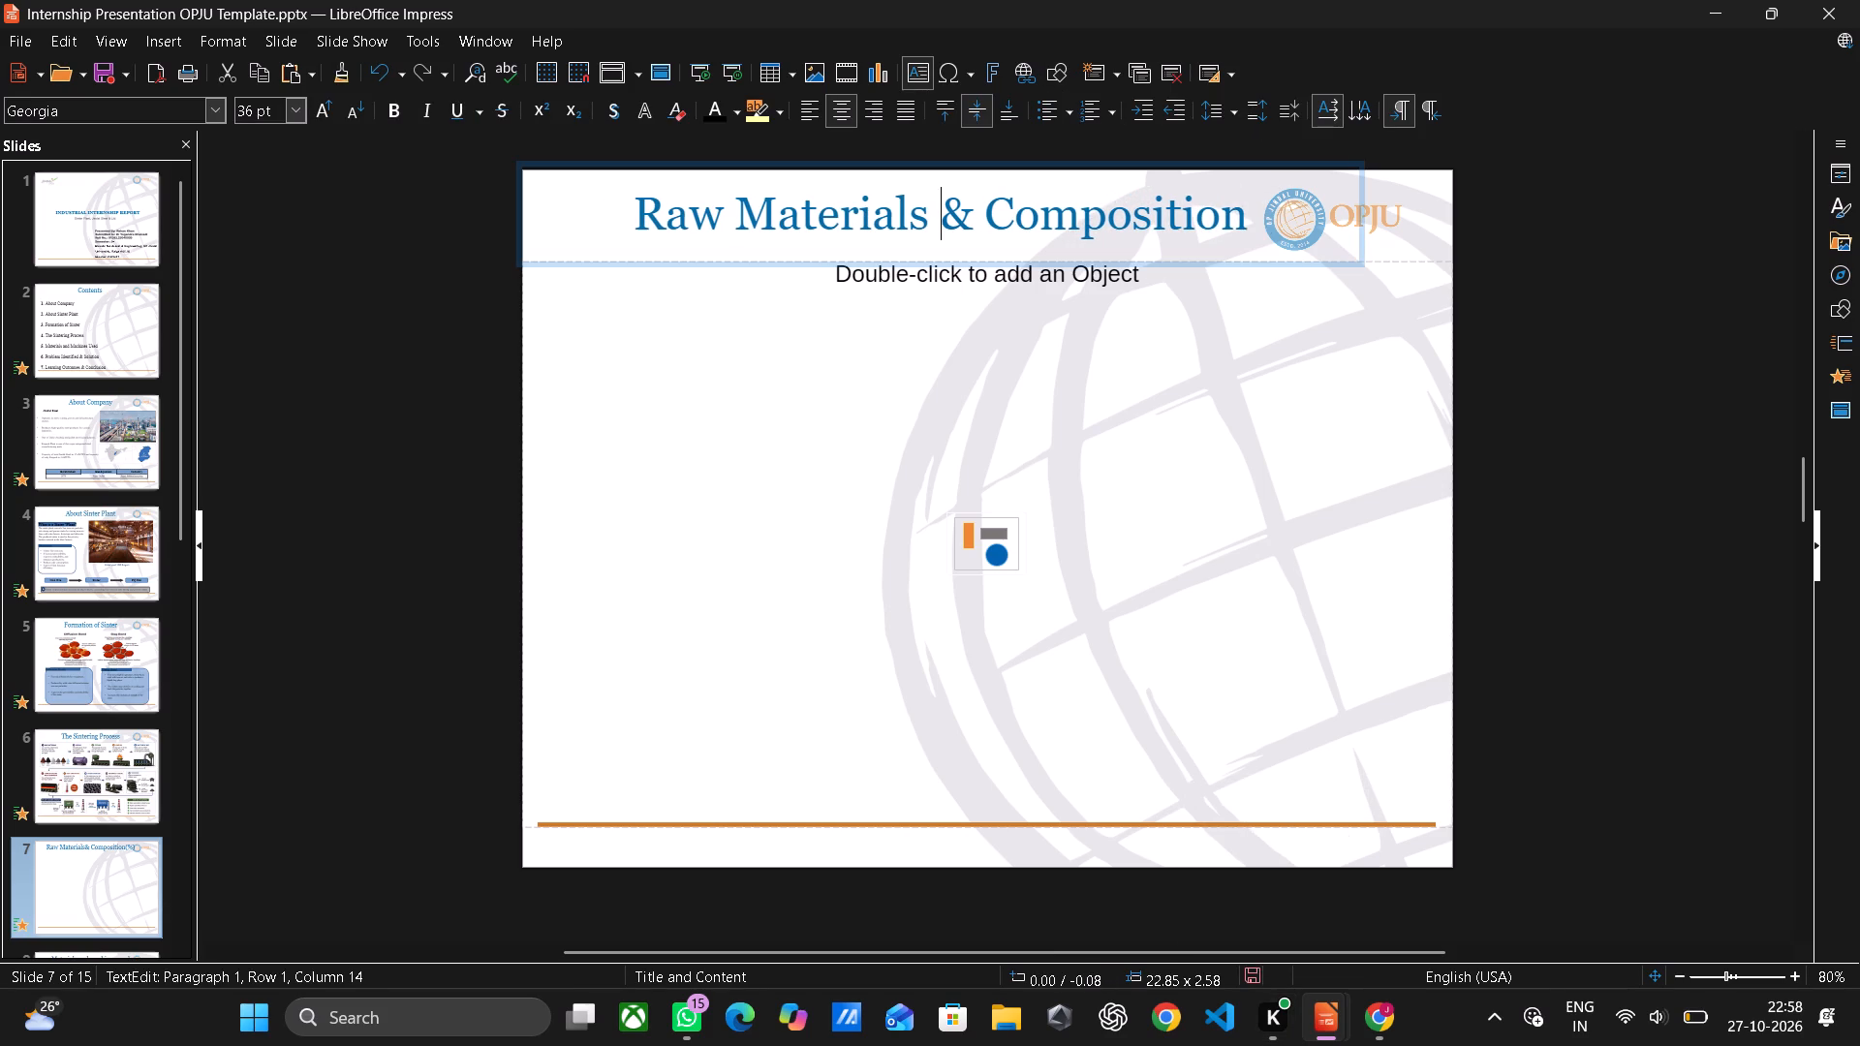
Insert an empty line below "The Sintering Process" in the Contents list on slide 2.
{"action": "left_click", "coordinate": [104, 312]}
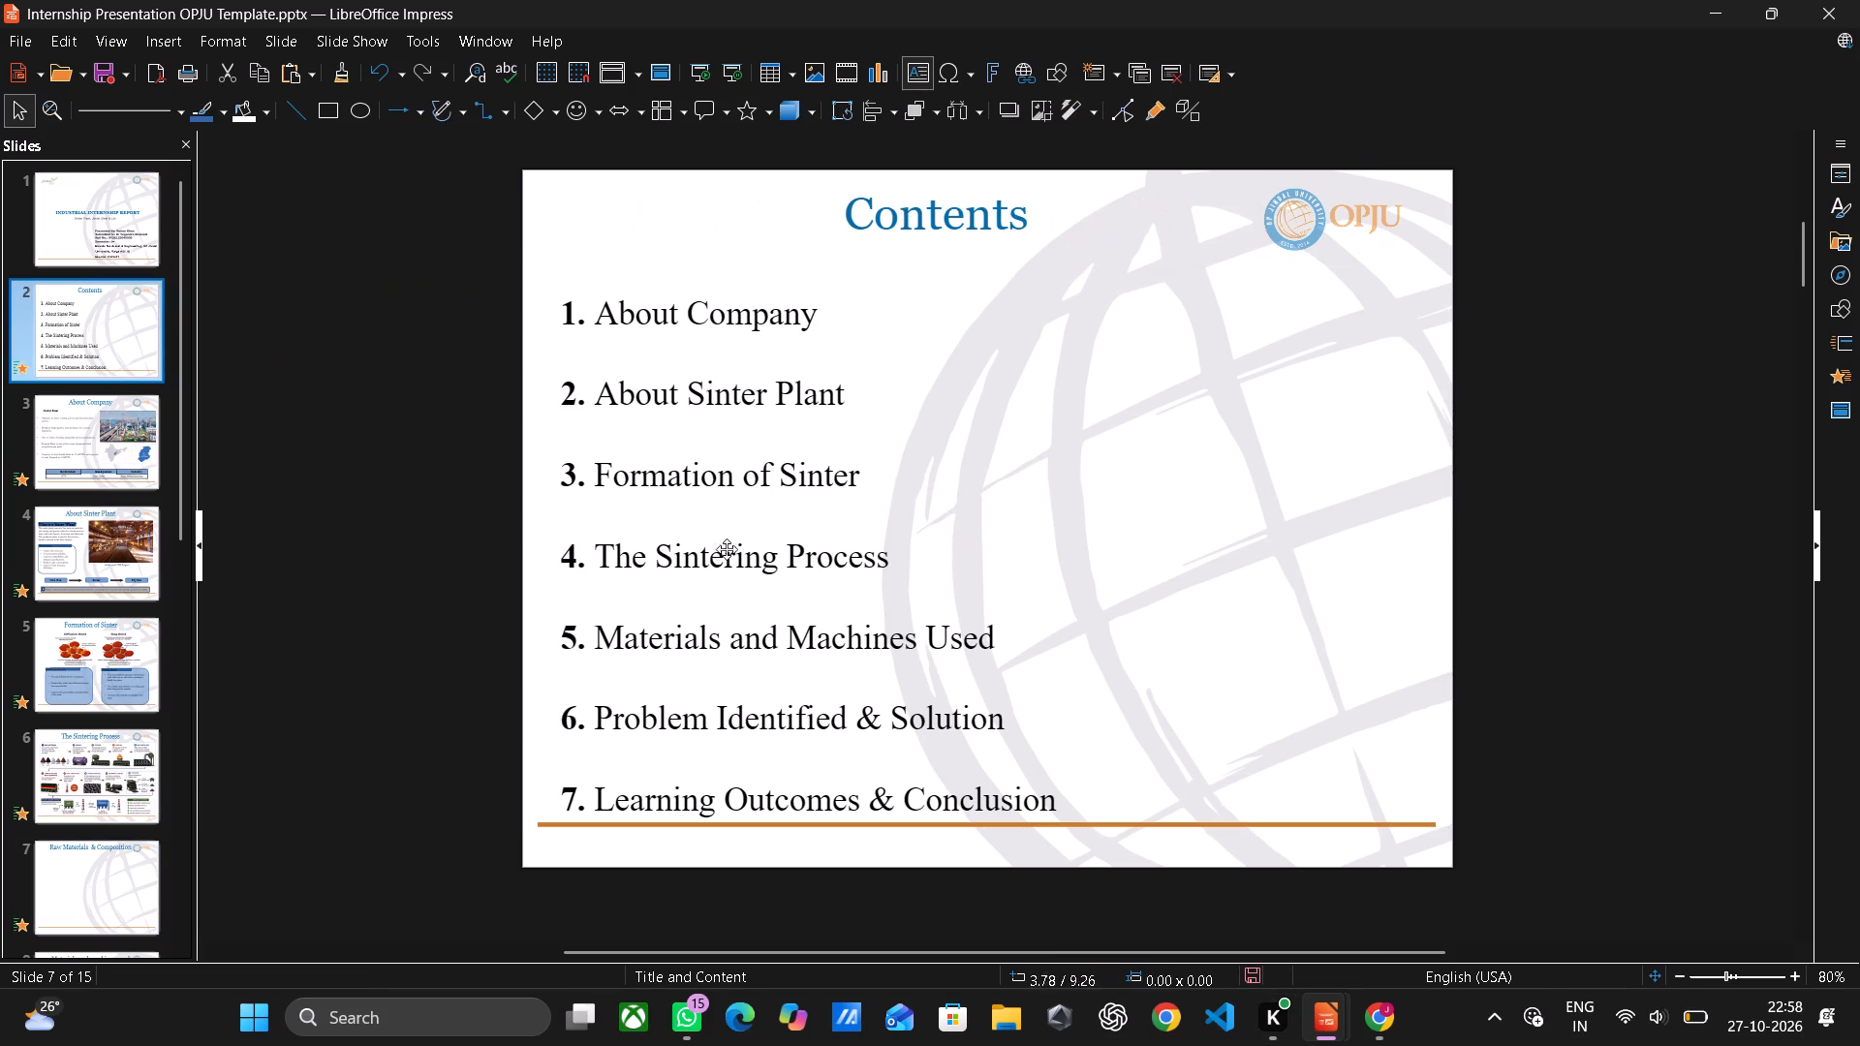
{"action": "left_click", "coordinate": [904, 560]}
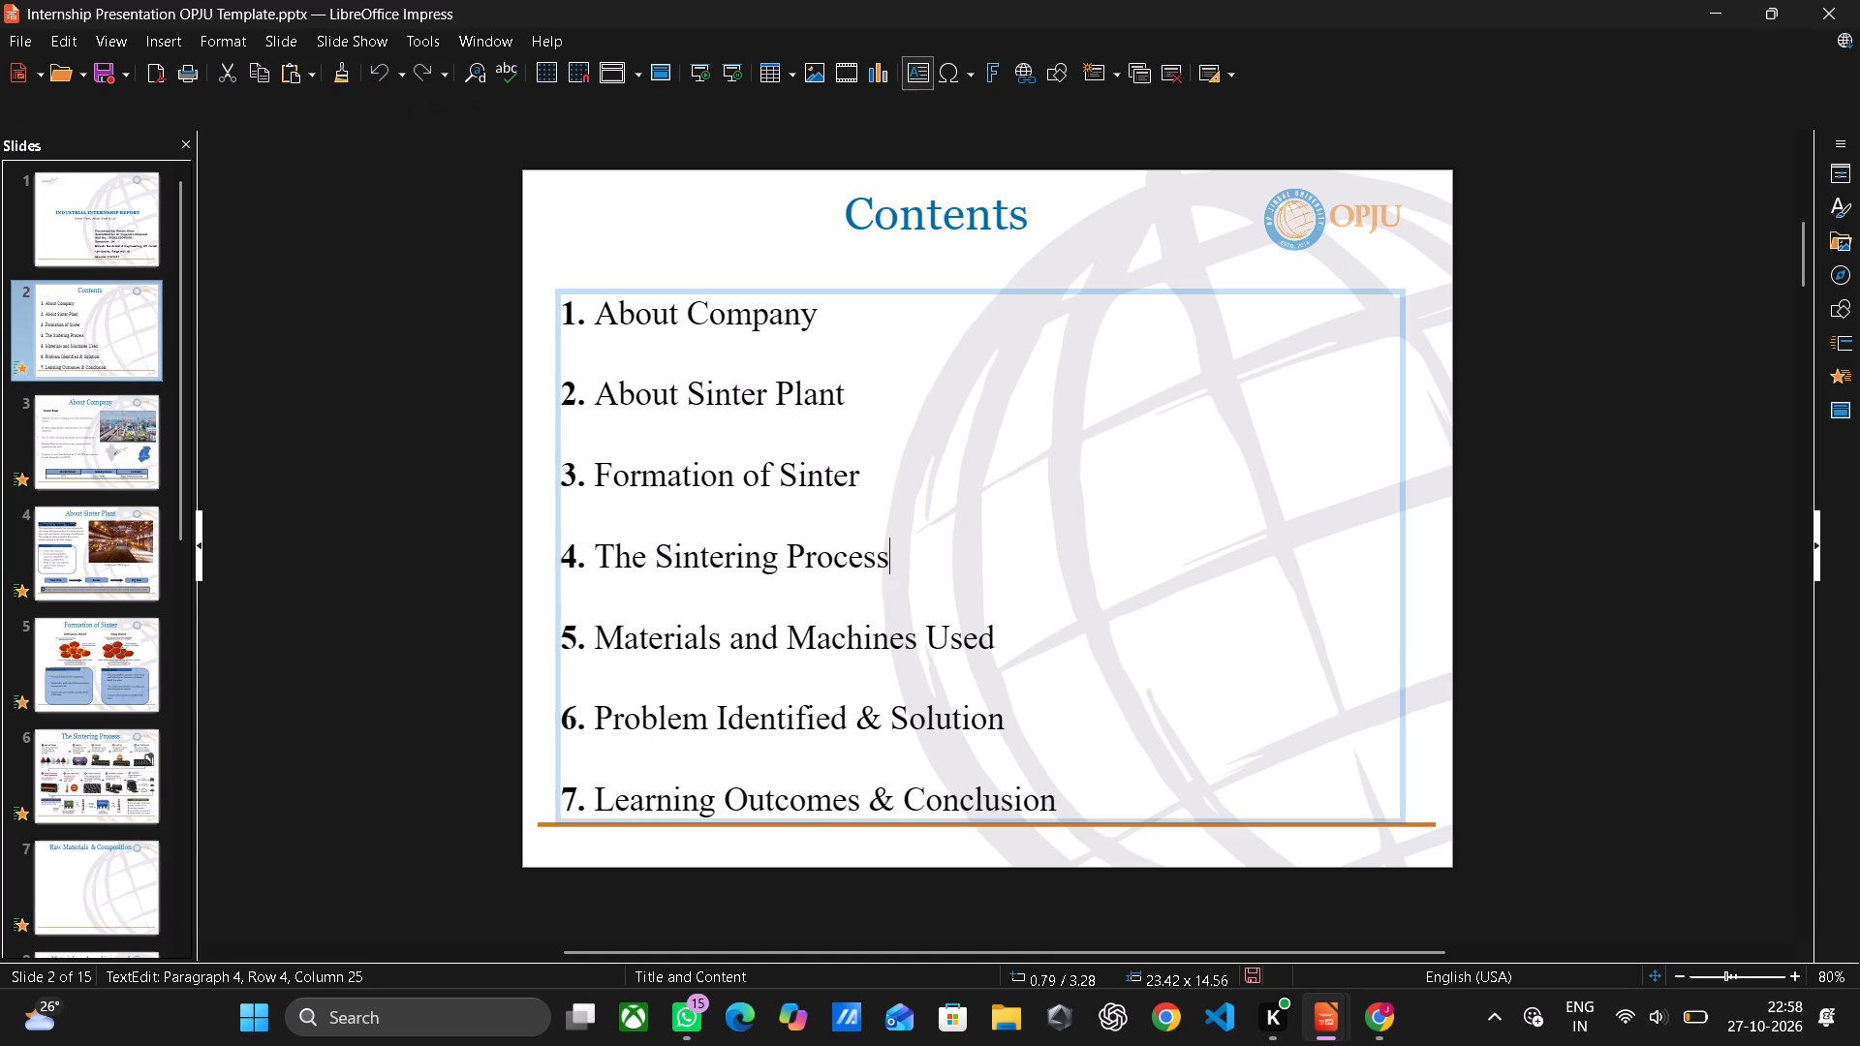
{"action": "key", "text": "Return"}
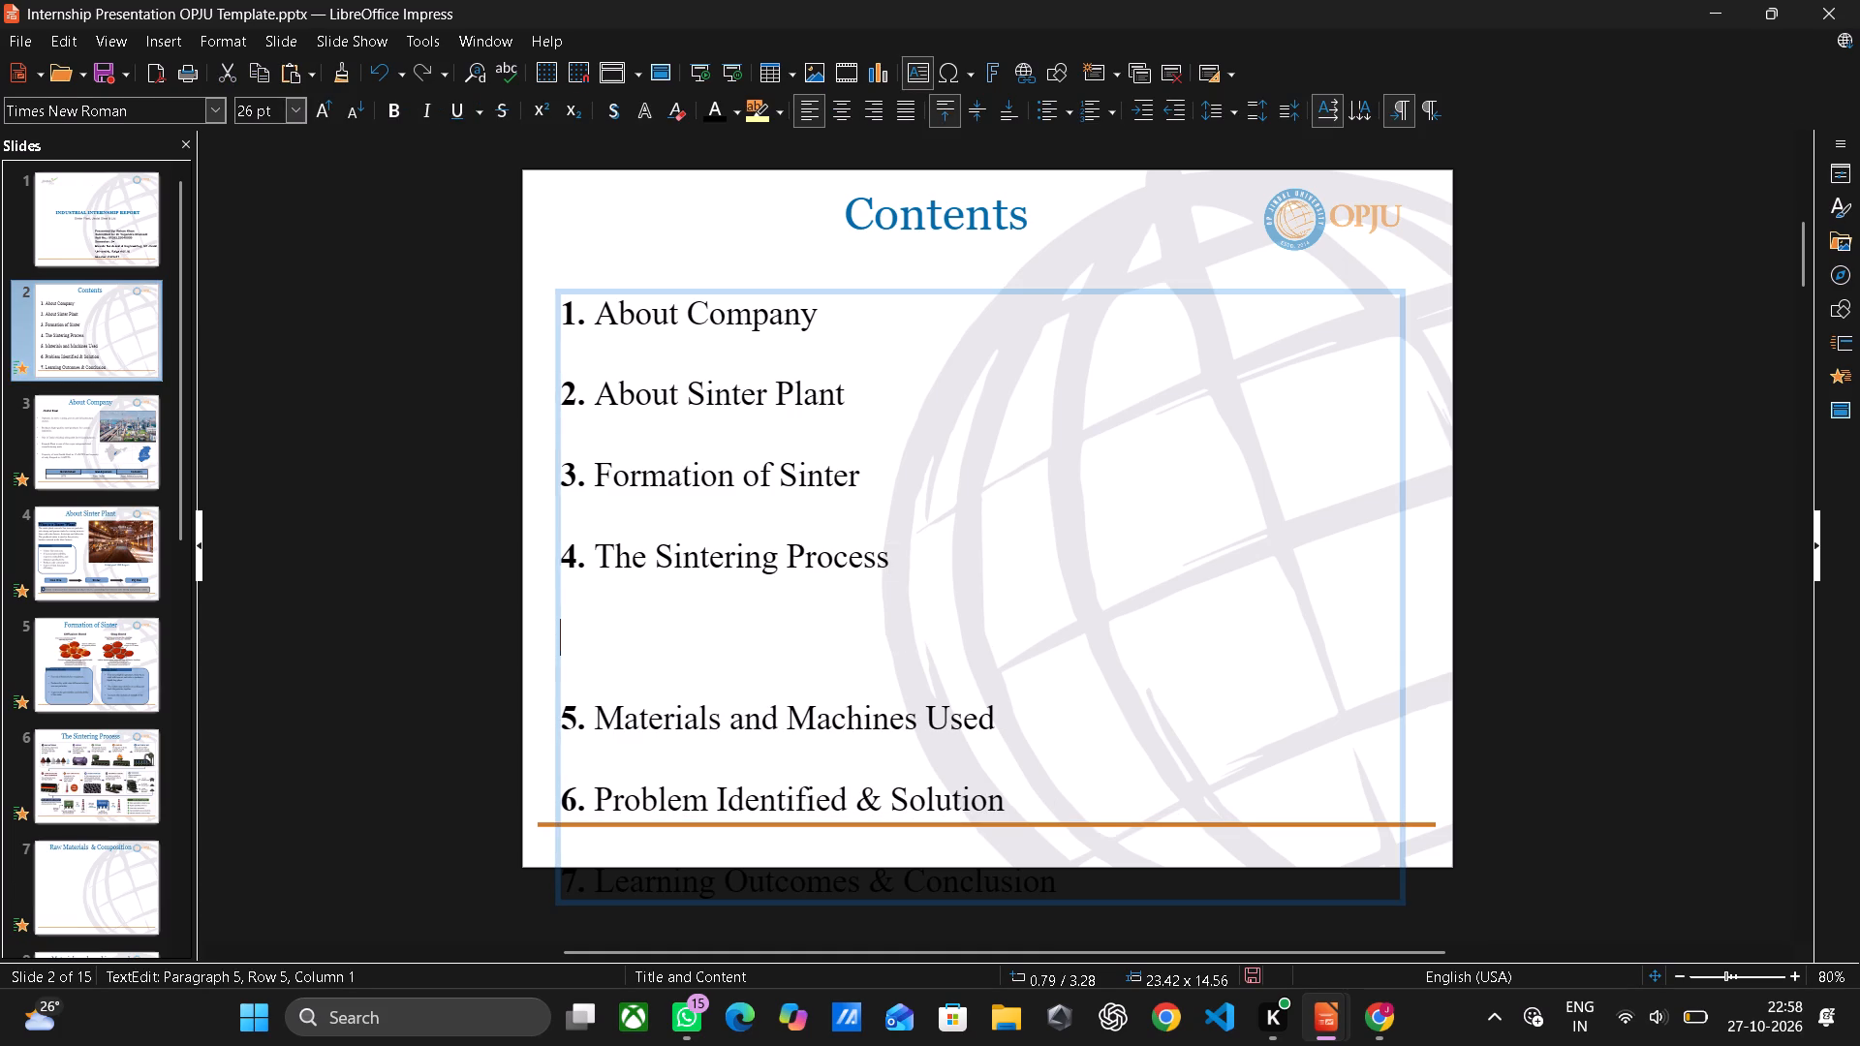
{"action": "key", "text": "5"}
{"action": "key", "text": "BackSpace"}
{"action": "left_click_drag", "start_coordinate": [598, 711], "coordinate": [998, 716]}
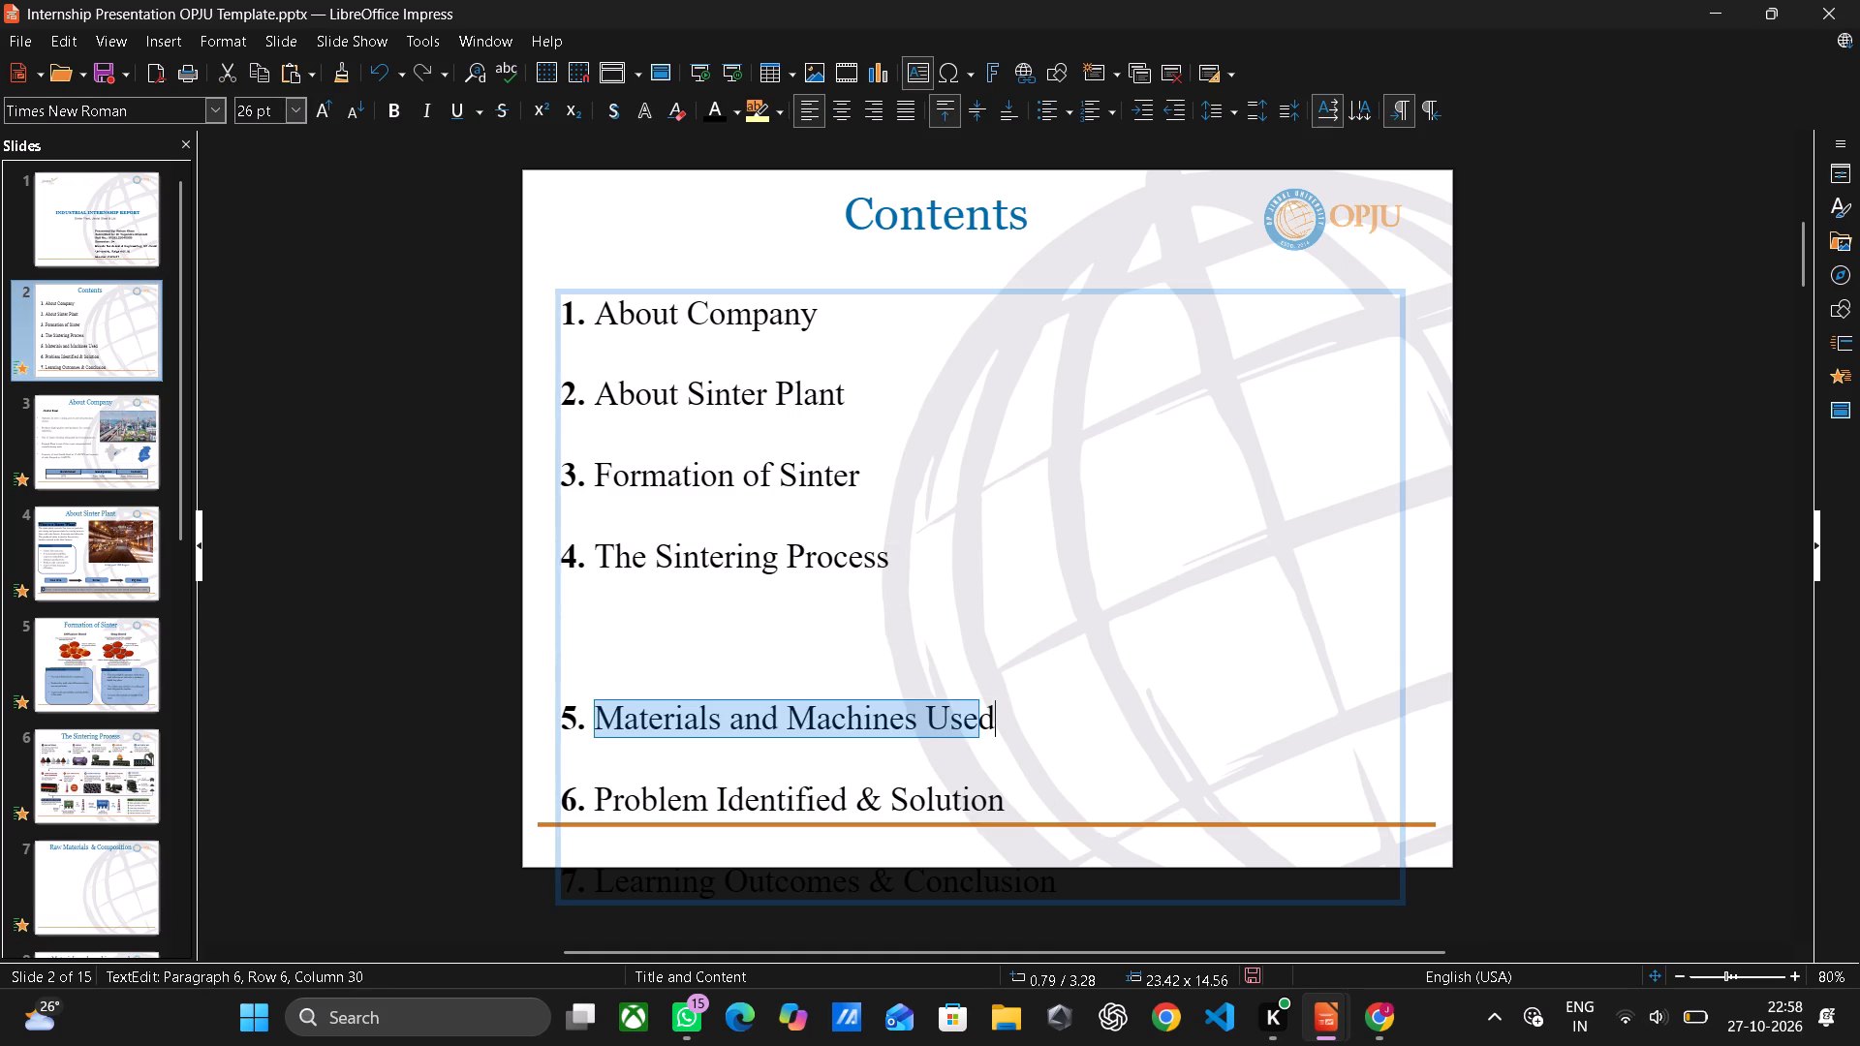
{"action": "left_click_drag", "start_coordinate": [998, 716], "coordinate": [1041, 713]}
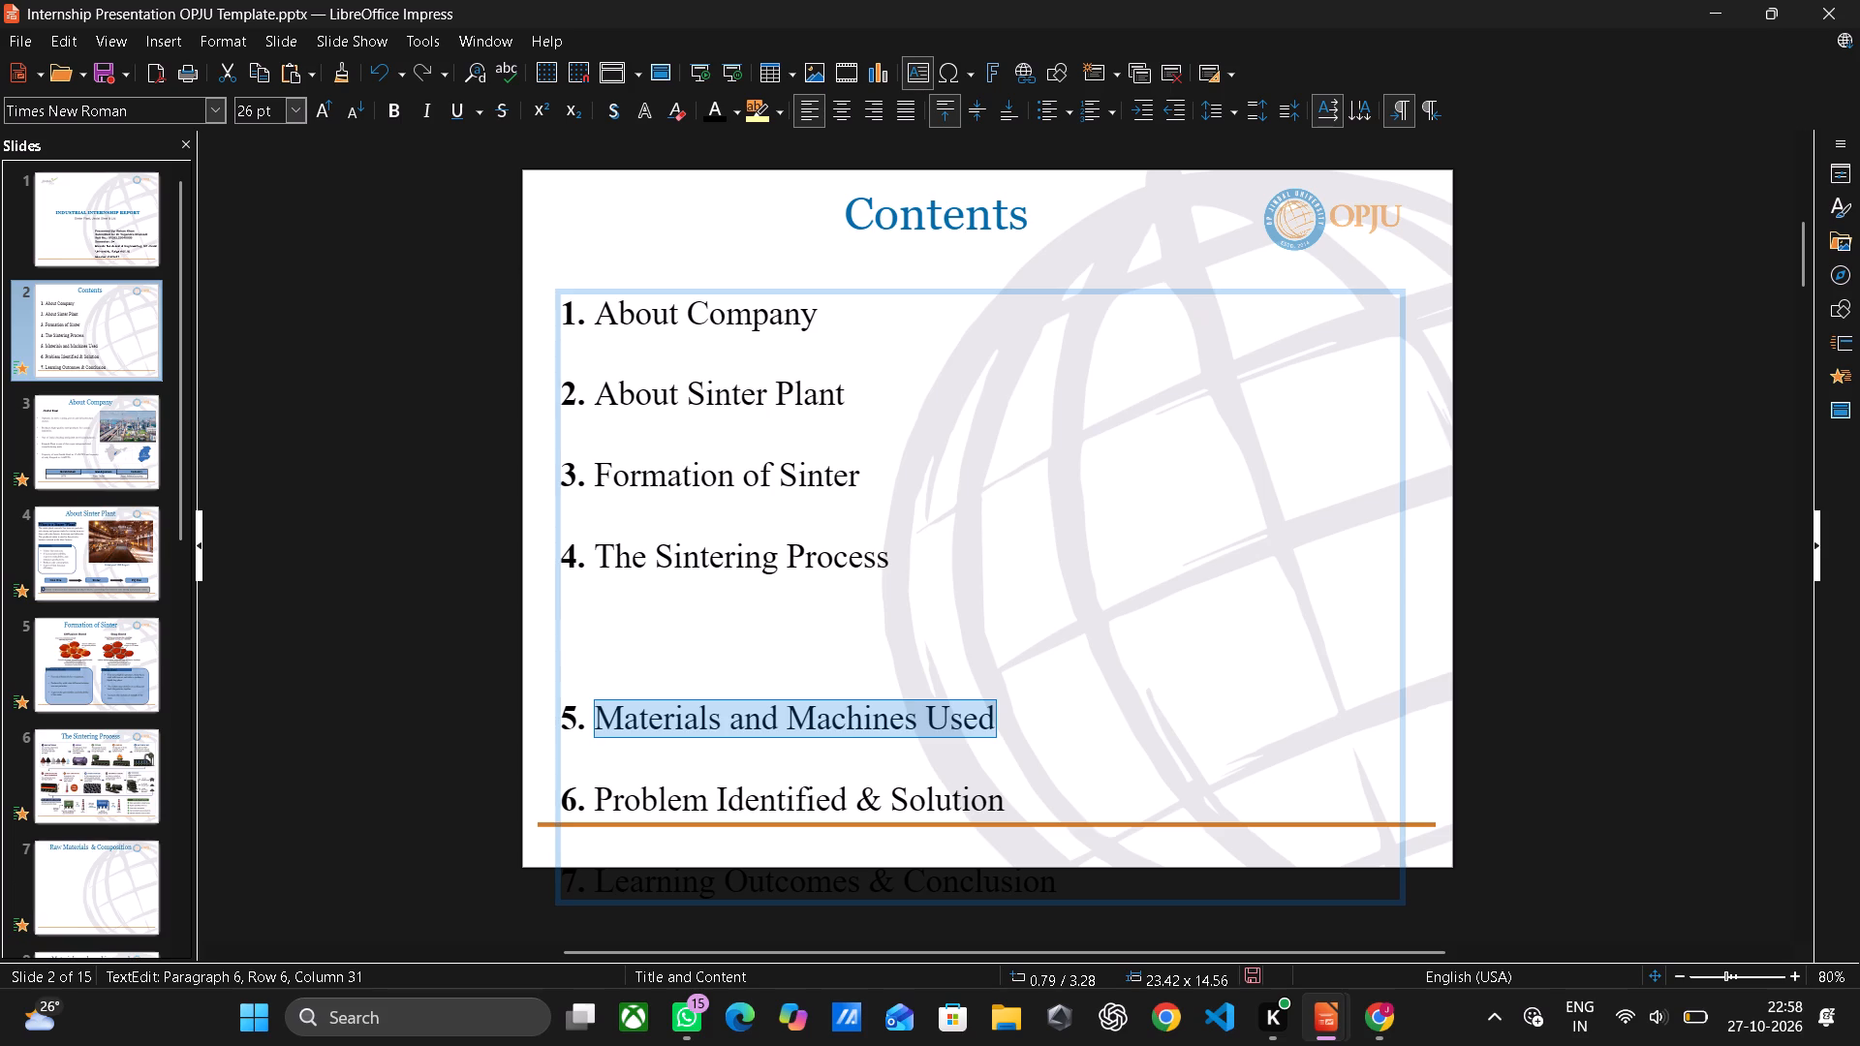
Enter "5. Raw Materials & Composition" on the empty line of the Contents list.
{"action": "left_click", "coordinate": [593, 649]}
{"action": "key", "text": "5"}
{"action": "type", "text": "."}
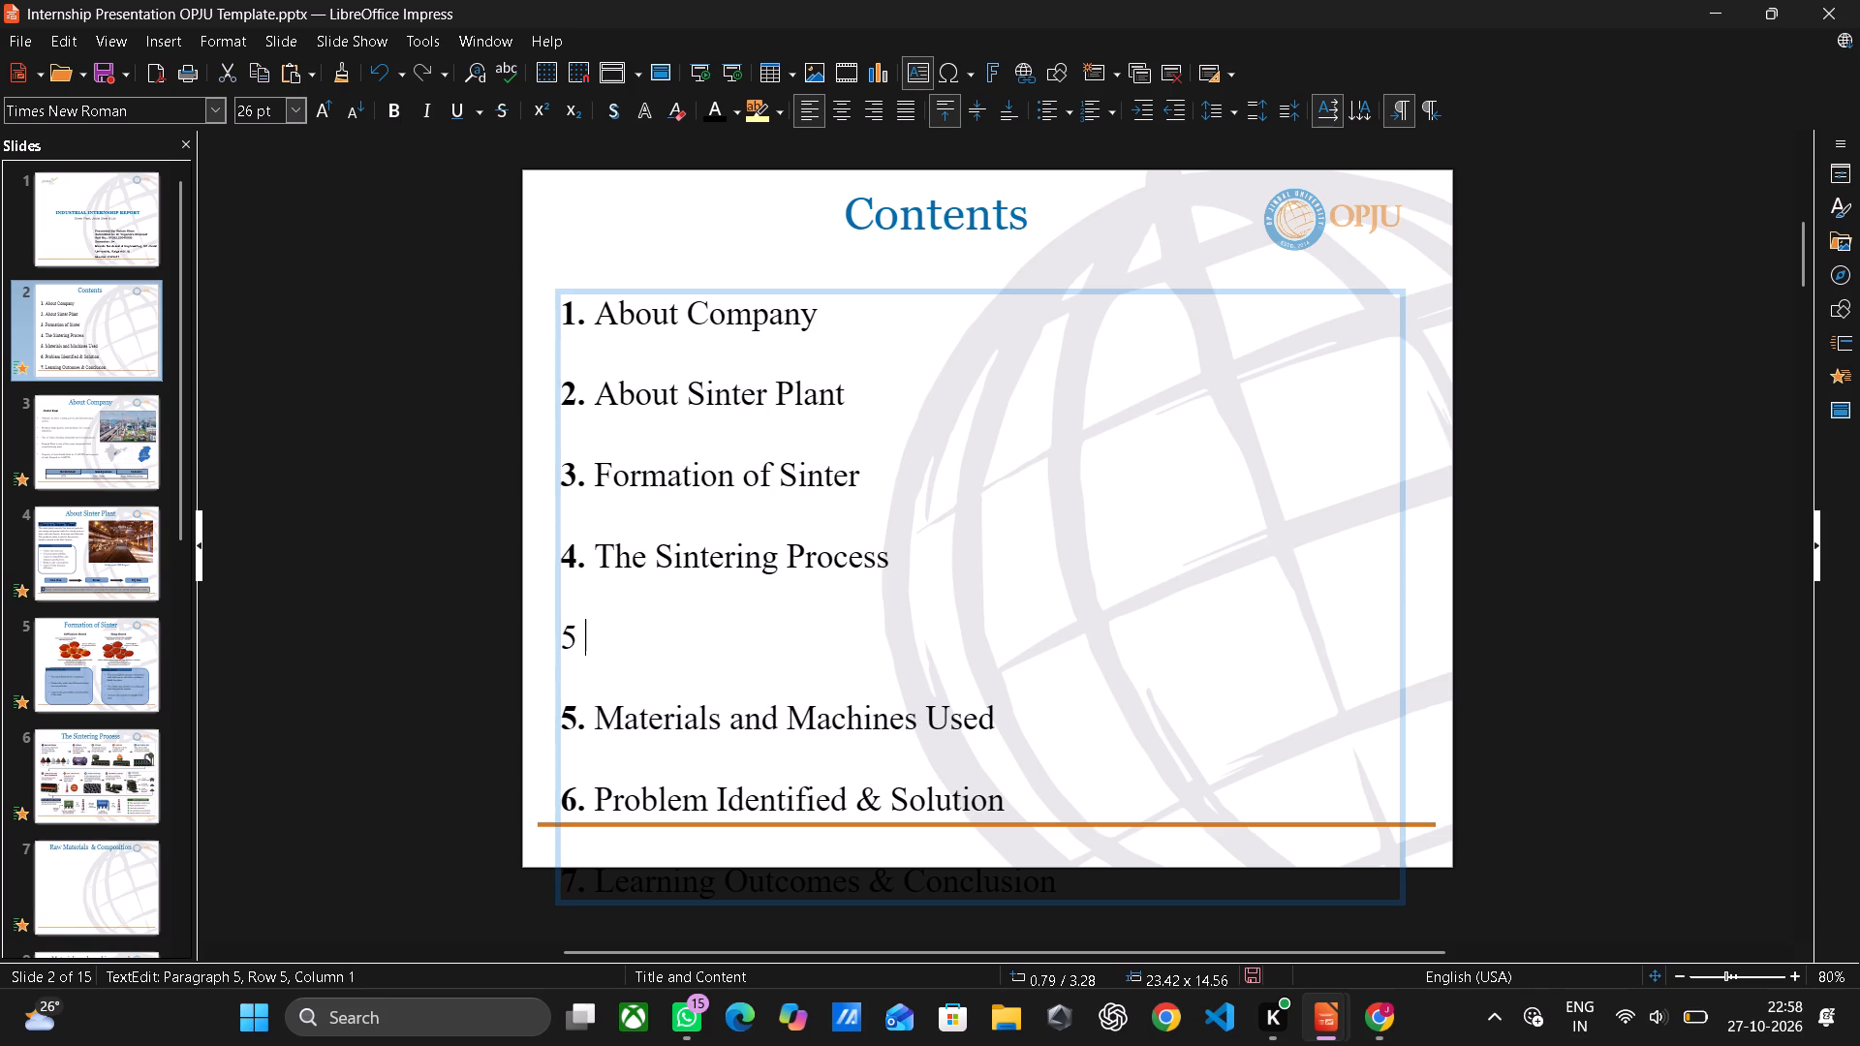
{"action": "key", "text": "space"}
{"action": "type", "text": "Raw Materials"}
{"action": "key", "text": "space"}
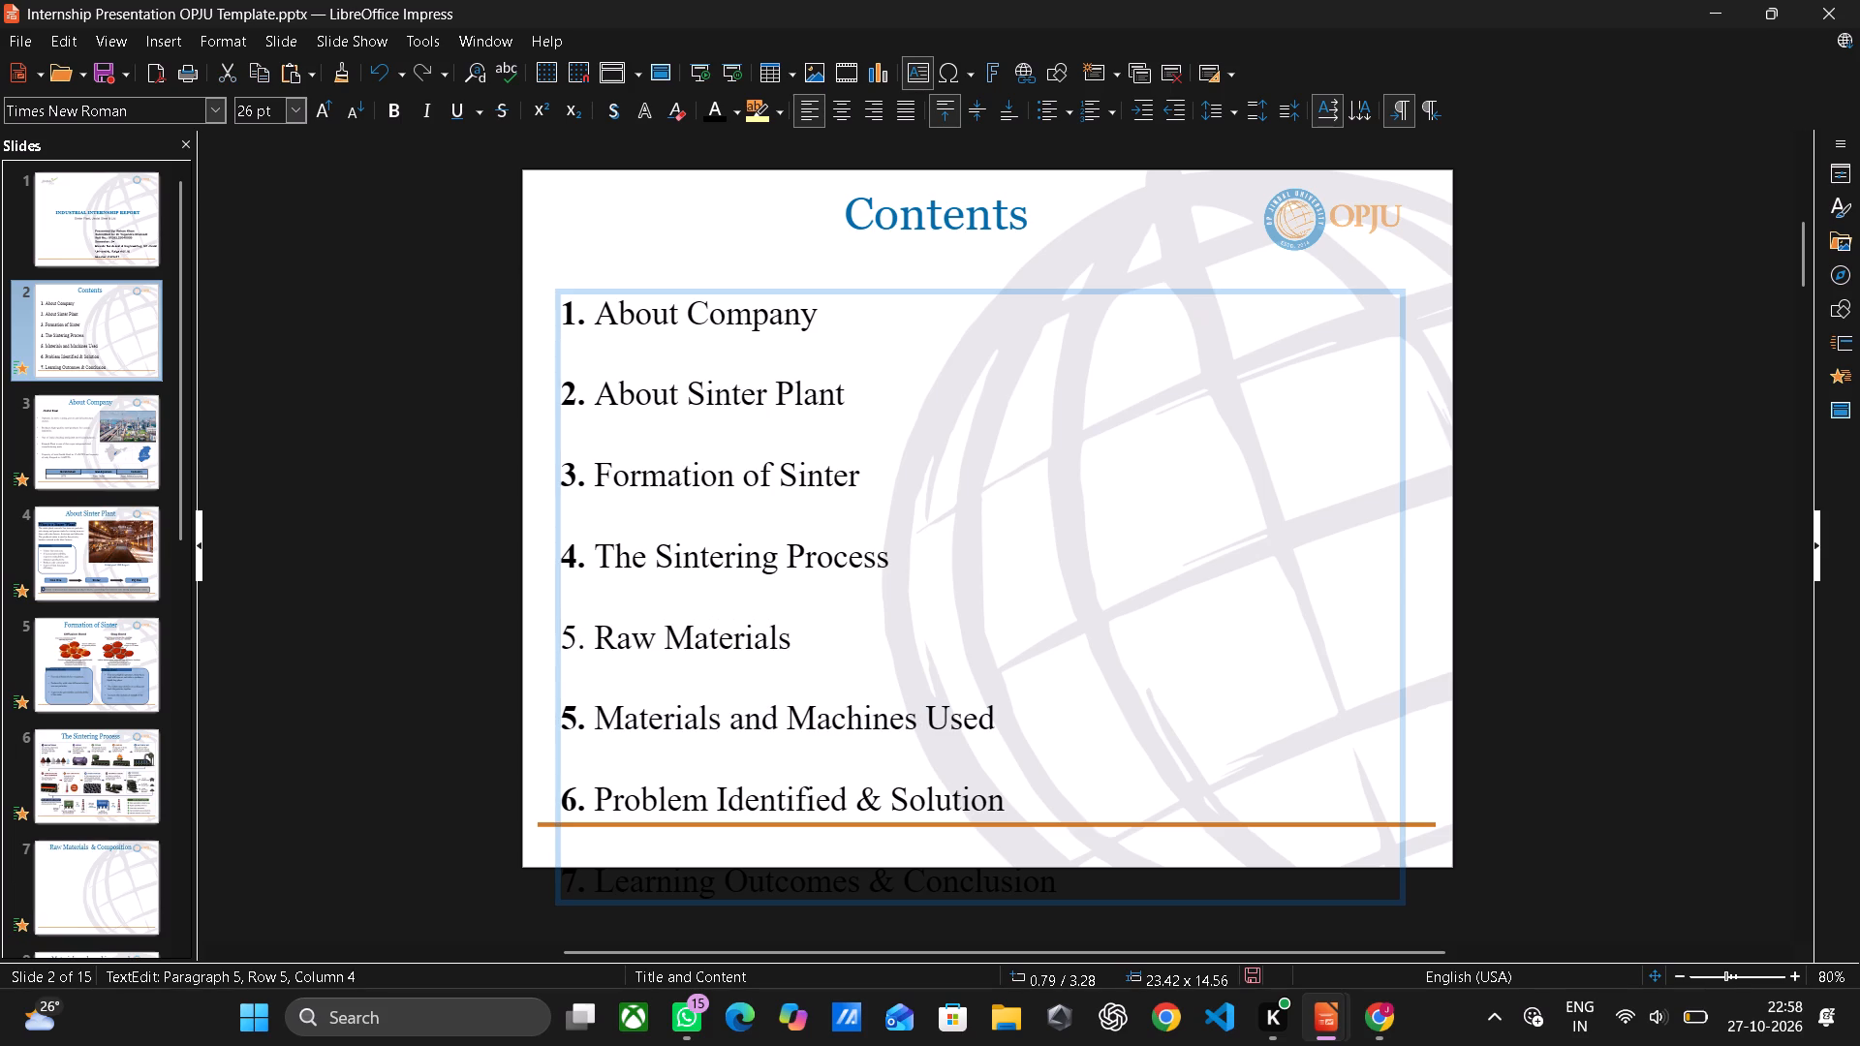
{"action": "type", "text": "& co"}
{"action": "key", "text": "BackSpace"}
{"action": "key", "text": "BackSpace"}
{"action": "type", "text": "Compotio"}
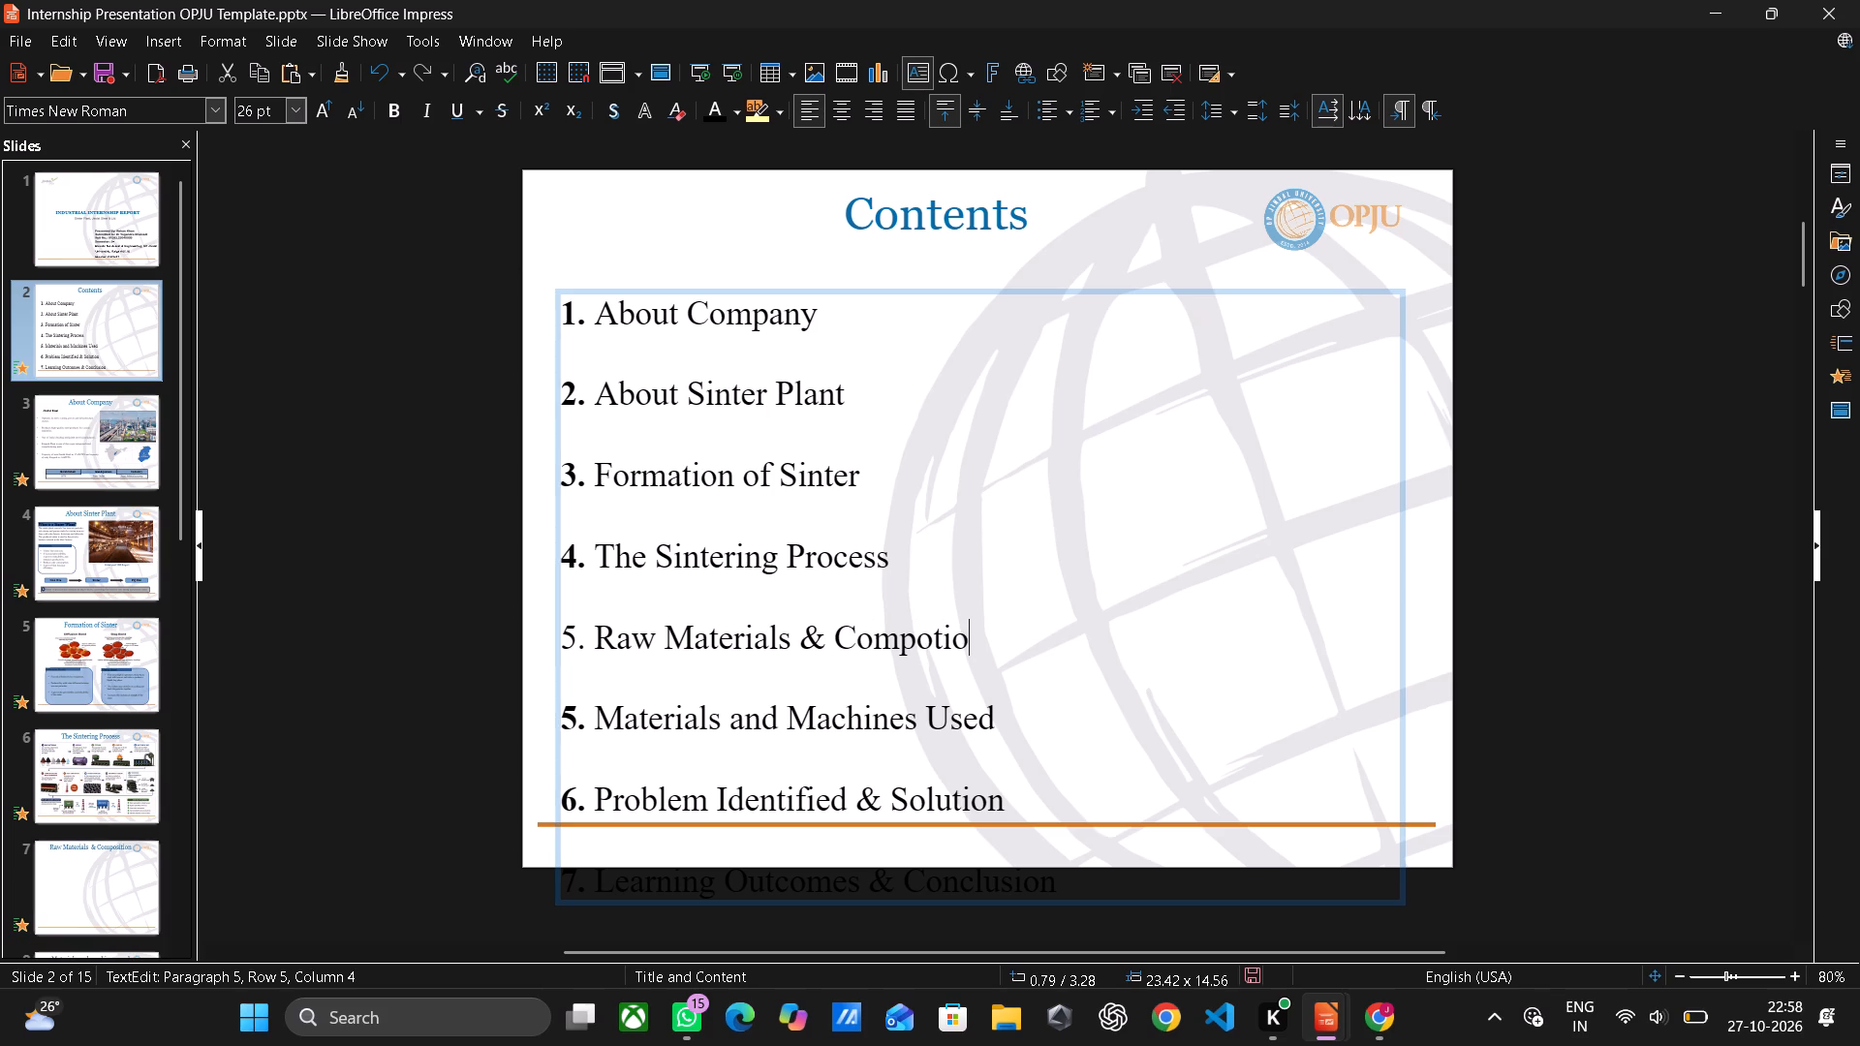
{"action": "key", "text": "BackSpace"}
{"action": "key", "text": "BackSpace"}
{"action": "key", "text": "BackSpace"}
{"action": "type", "text": "sition"}
Make the number "5." before "Raw Materials & Composition" bold.
{"action": "scroll", "coordinate": [593, 649], "scroll_direction": "down", "scroll_amount": 1}
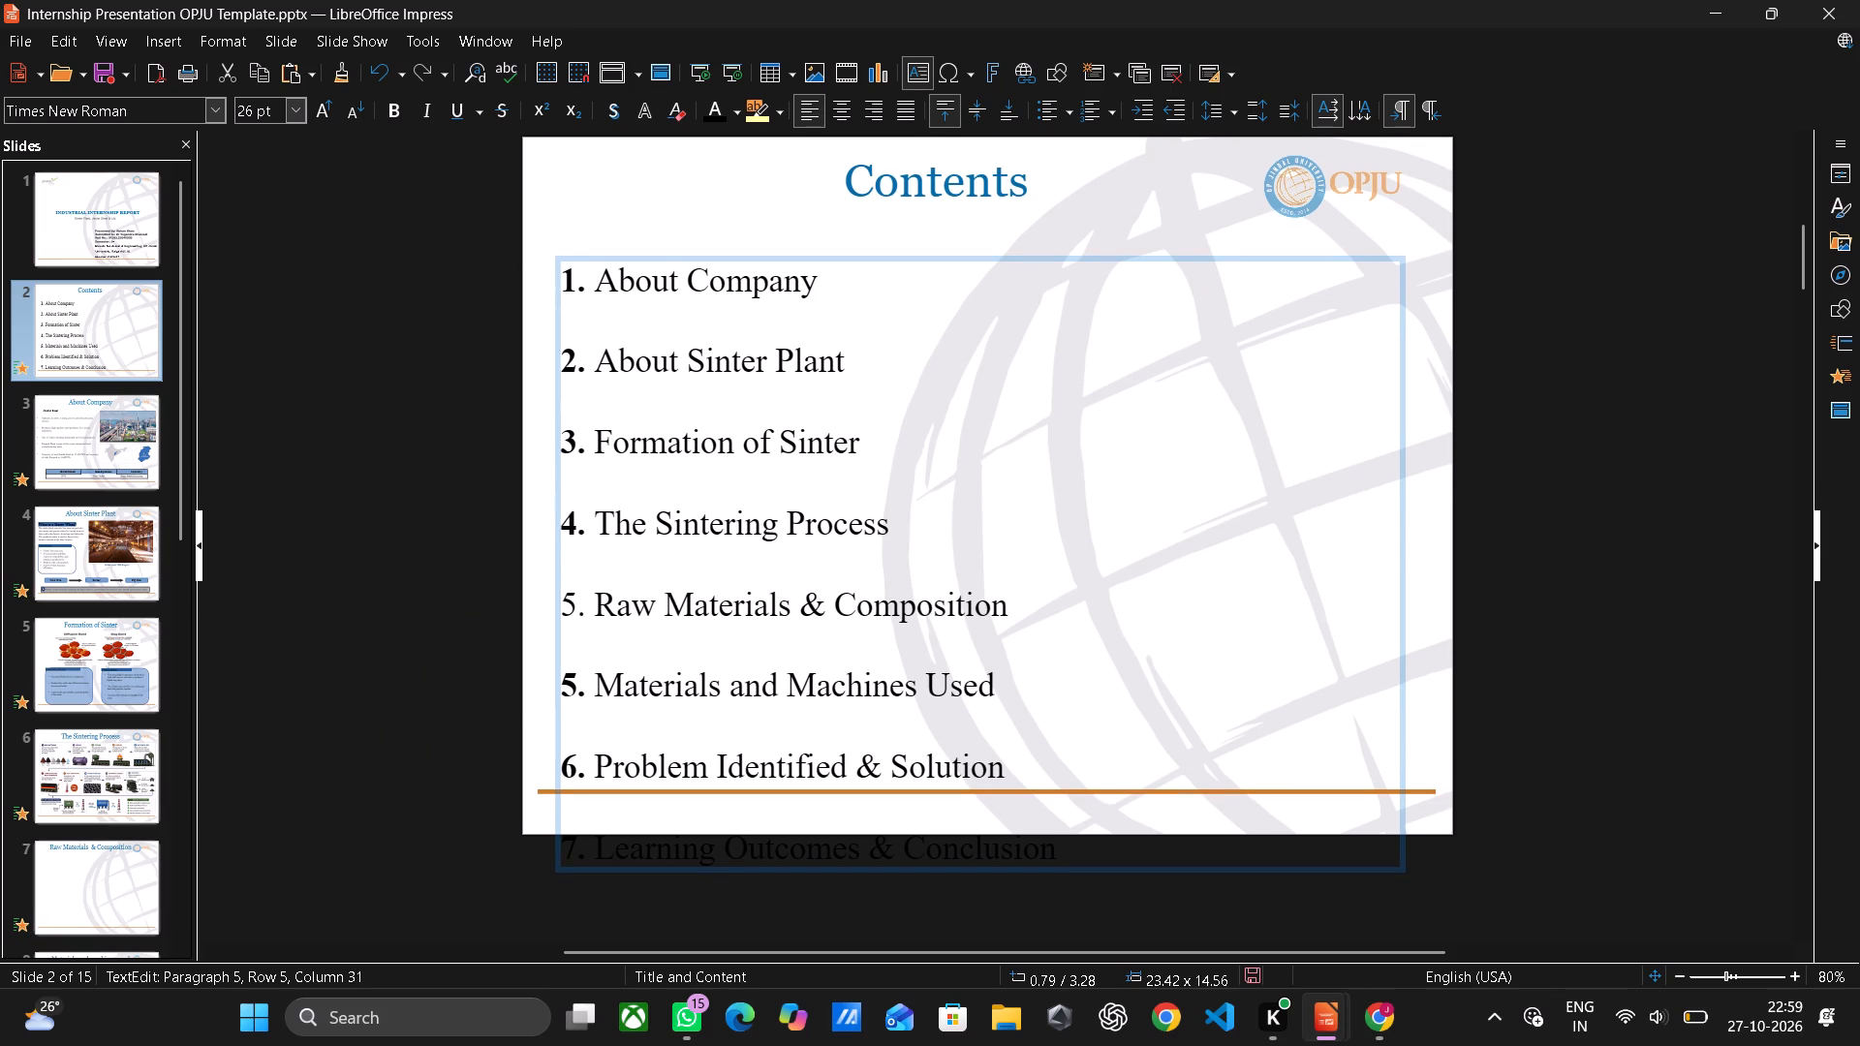
{"action": "left_click_drag", "start_coordinate": [585, 614], "coordinate": [563, 600]}
{"action": "left_click_drag", "start_coordinate": [563, 600], "coordinate": [556, 600]}
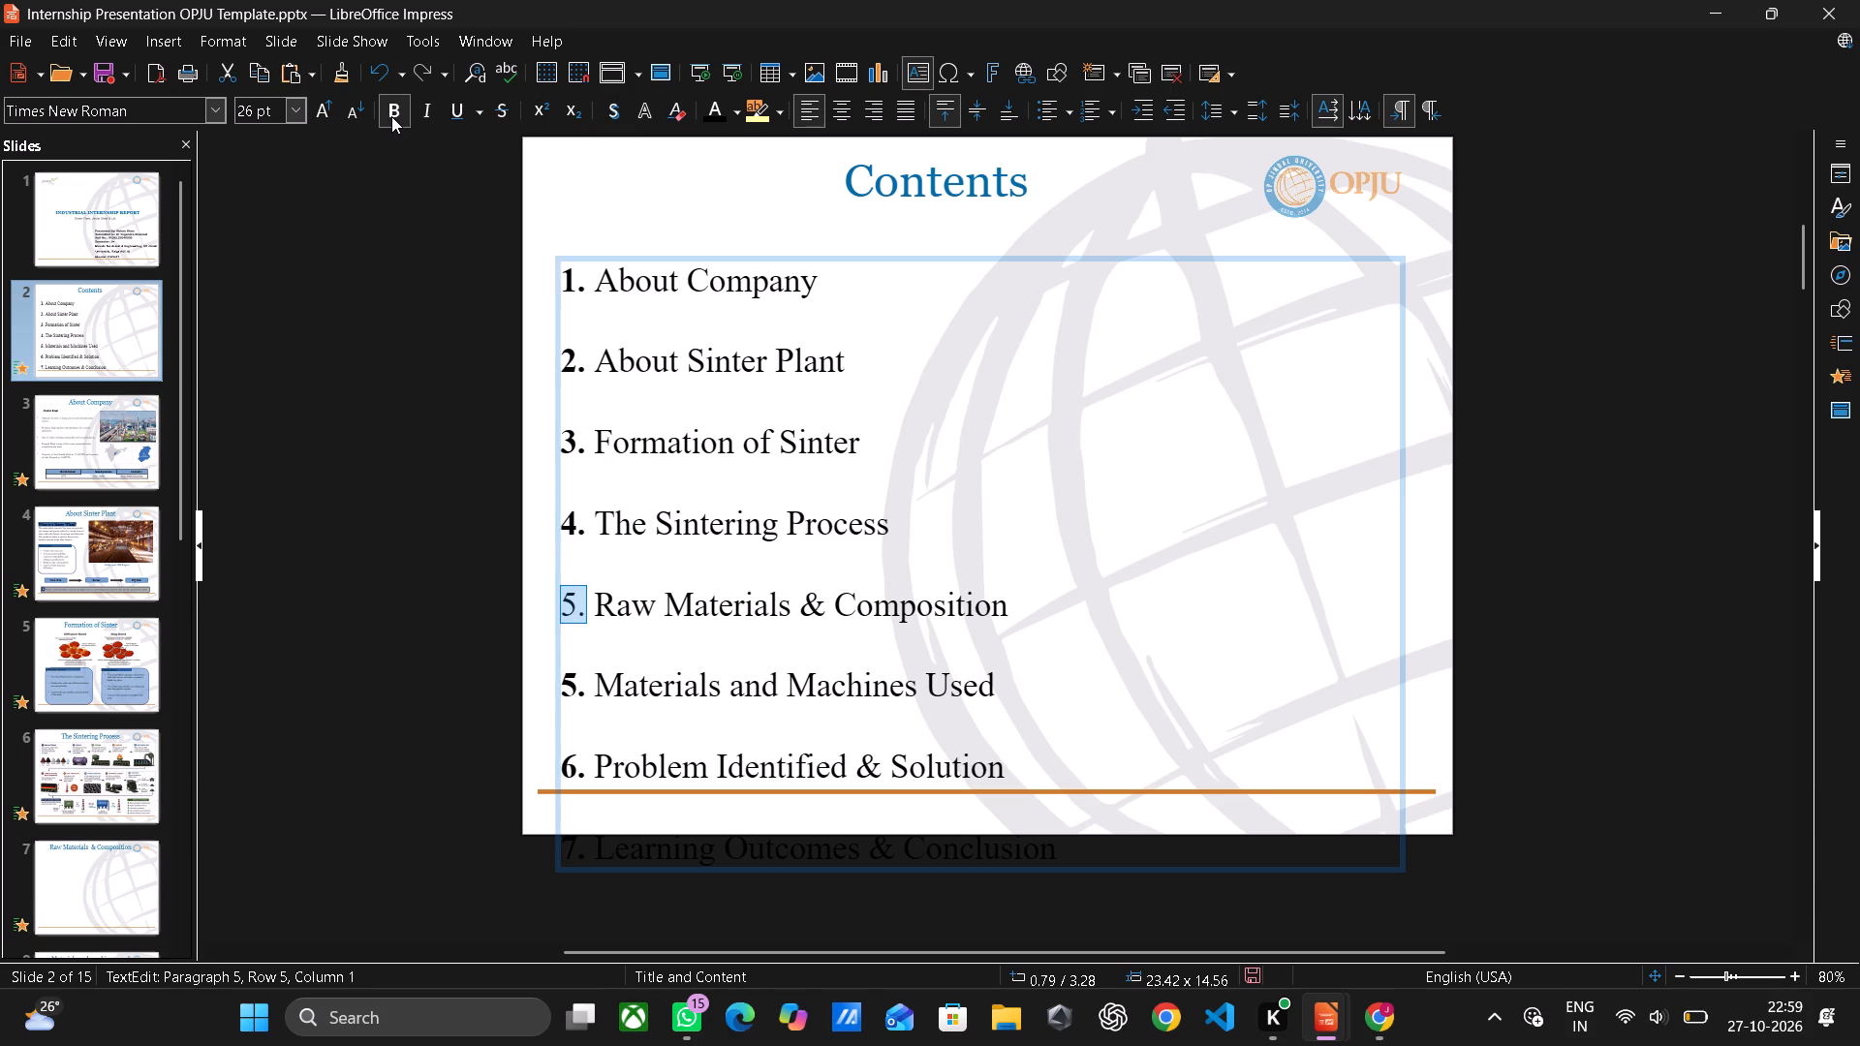
{"action": "left_click", "coordinate": [391, 116]}
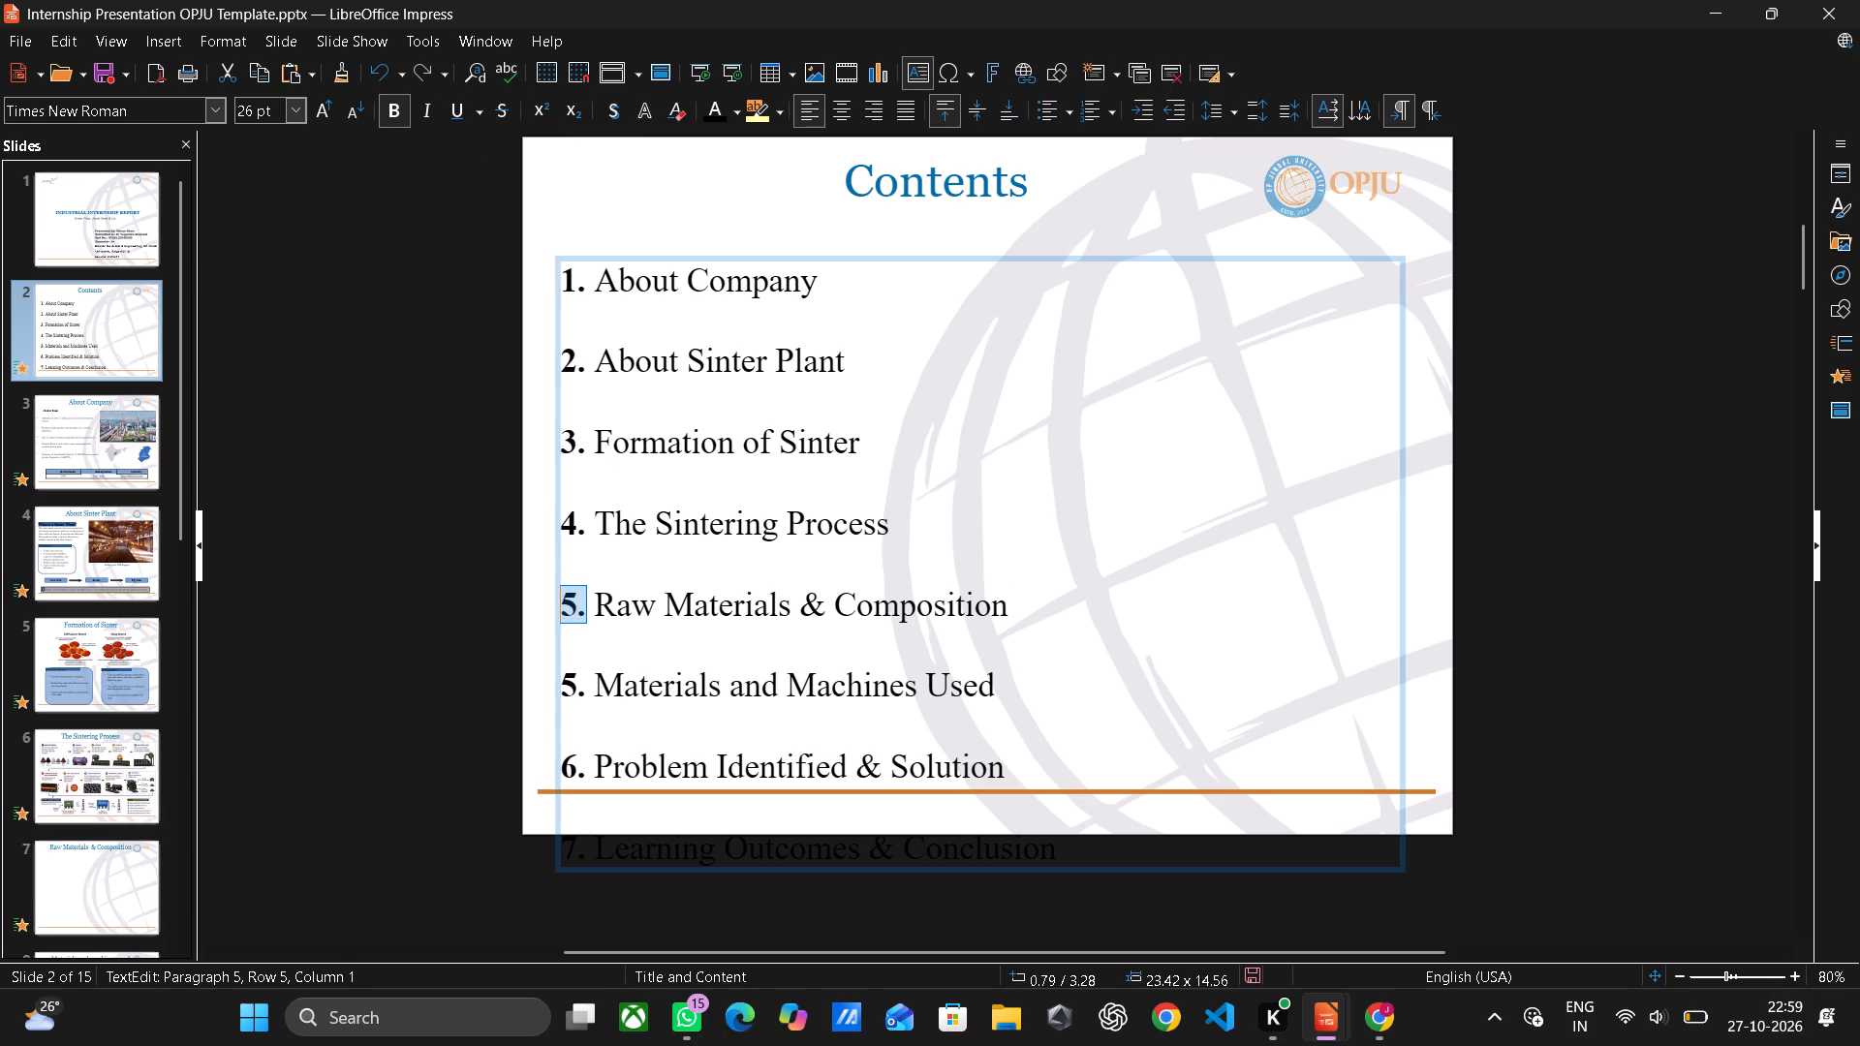
Renumber Materials and Machines Used as 6, Problem Identified & Solution as 7, and Learning Outcomes & Conclusion as 8.
{"action": "left_click", "coordinate": [575, 685]}
{"action": "key", "text": "BackSpace"}
{"action": "key", "text": "6"}
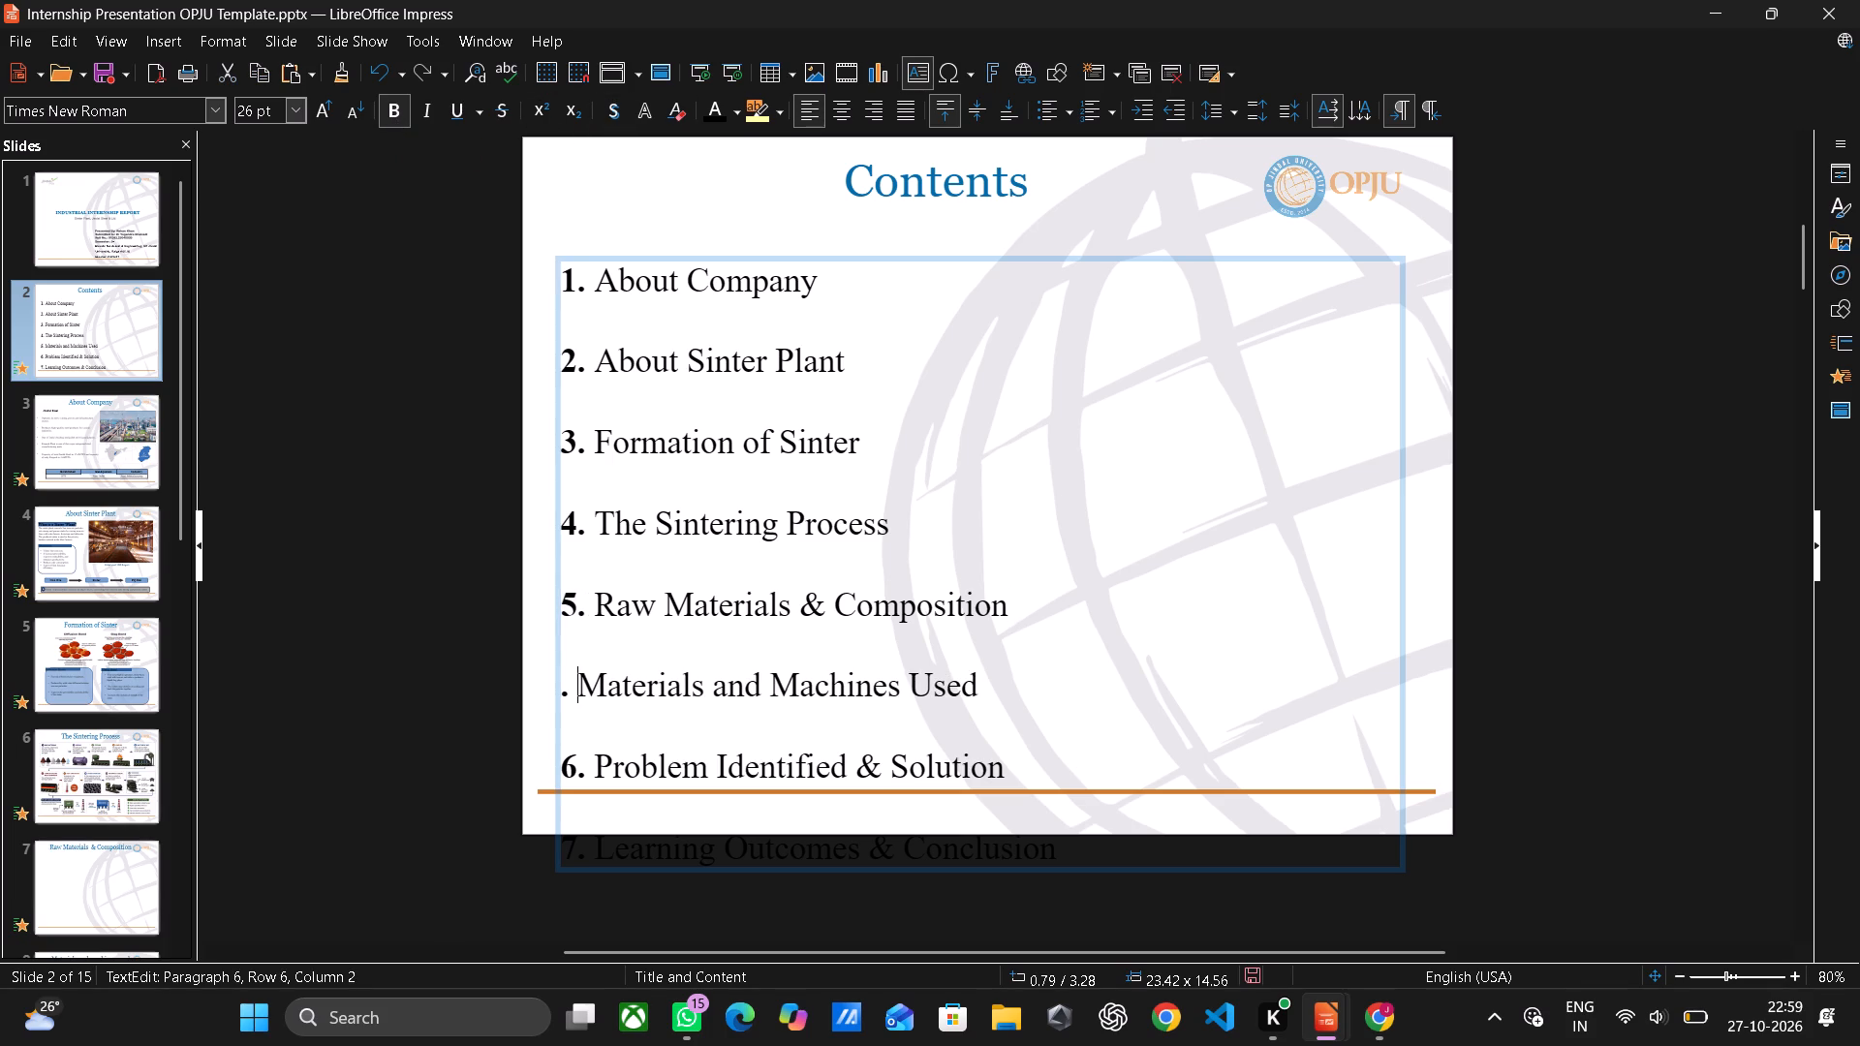
{"action": "left_click", "coordinate": [578, 782]}
{"action": "key", "text": "BackSpace"}
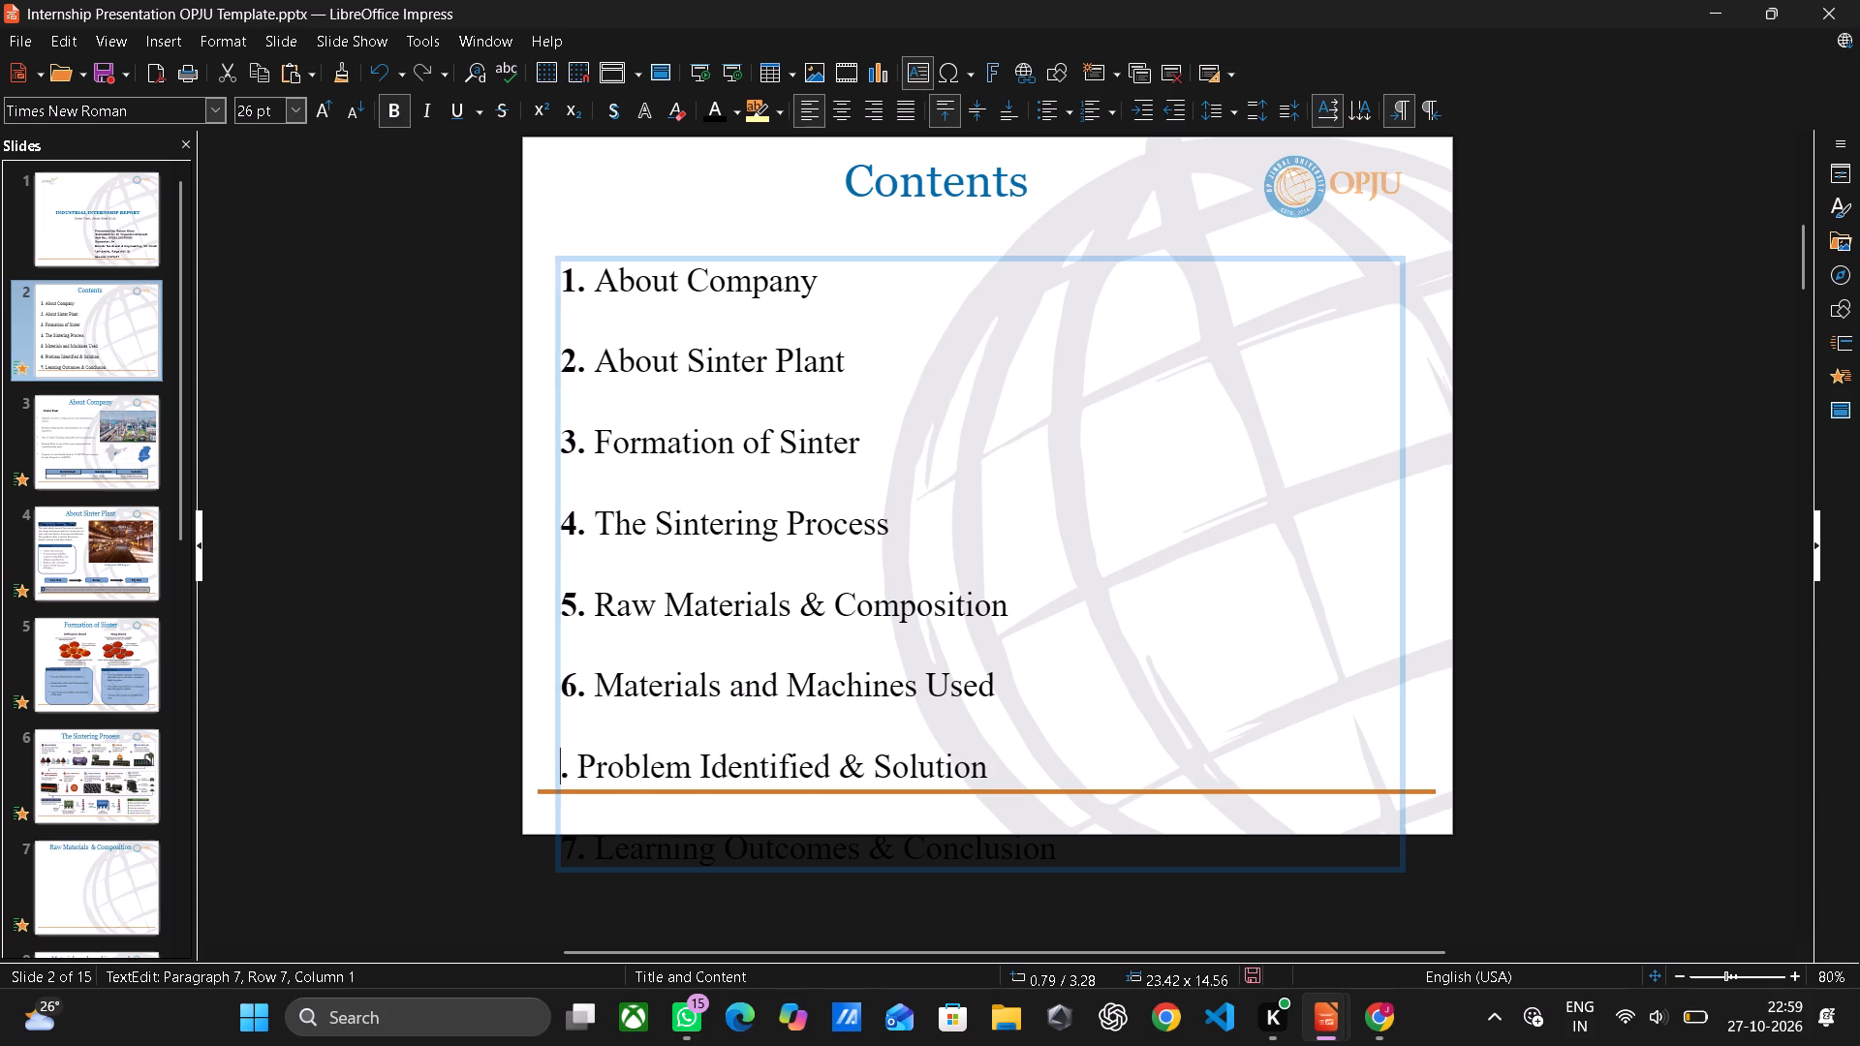
{"action": "key", "text": "7"}
{"action": "scroll", "coordinate": [578, 782], "scroll_direction": "down", "scroll_amount": 1}
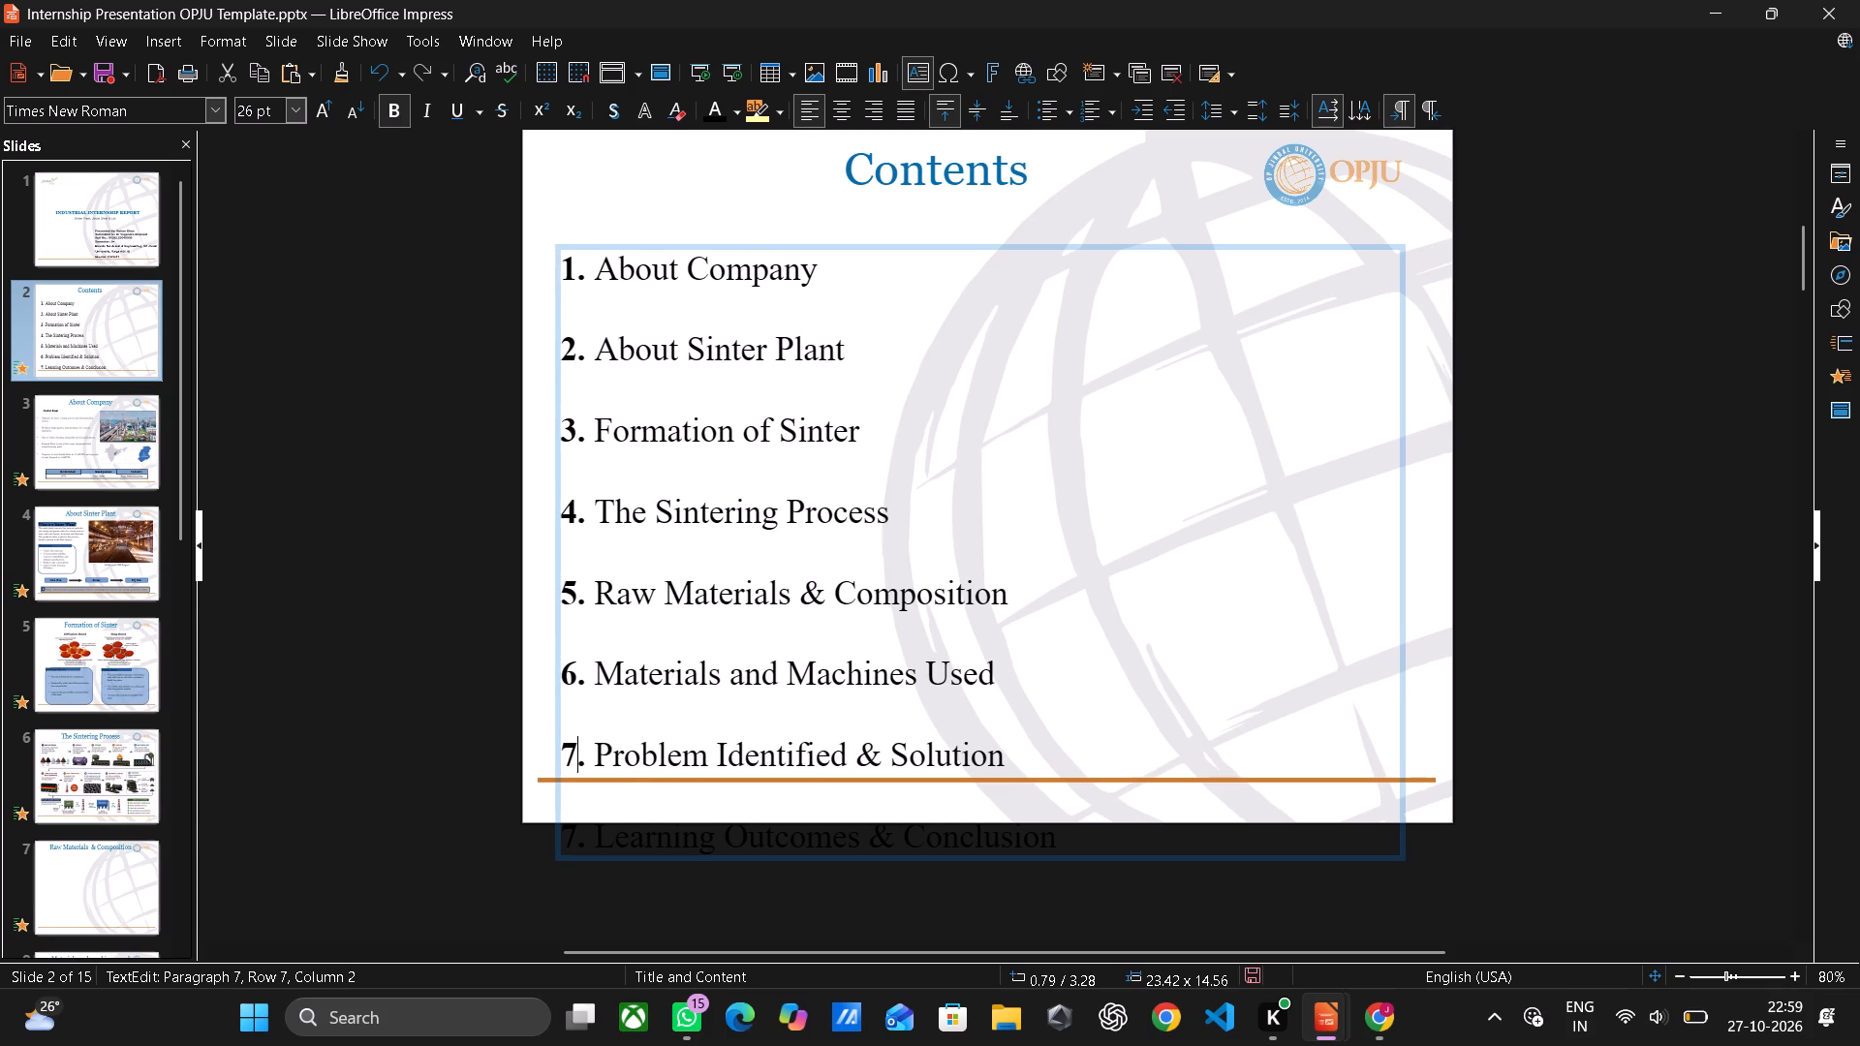
{"action": "left_click", "coordinate": [581, 839]}
{"action": "key", "text": "BackSpace"}
{"action": "key", "text": "8"}
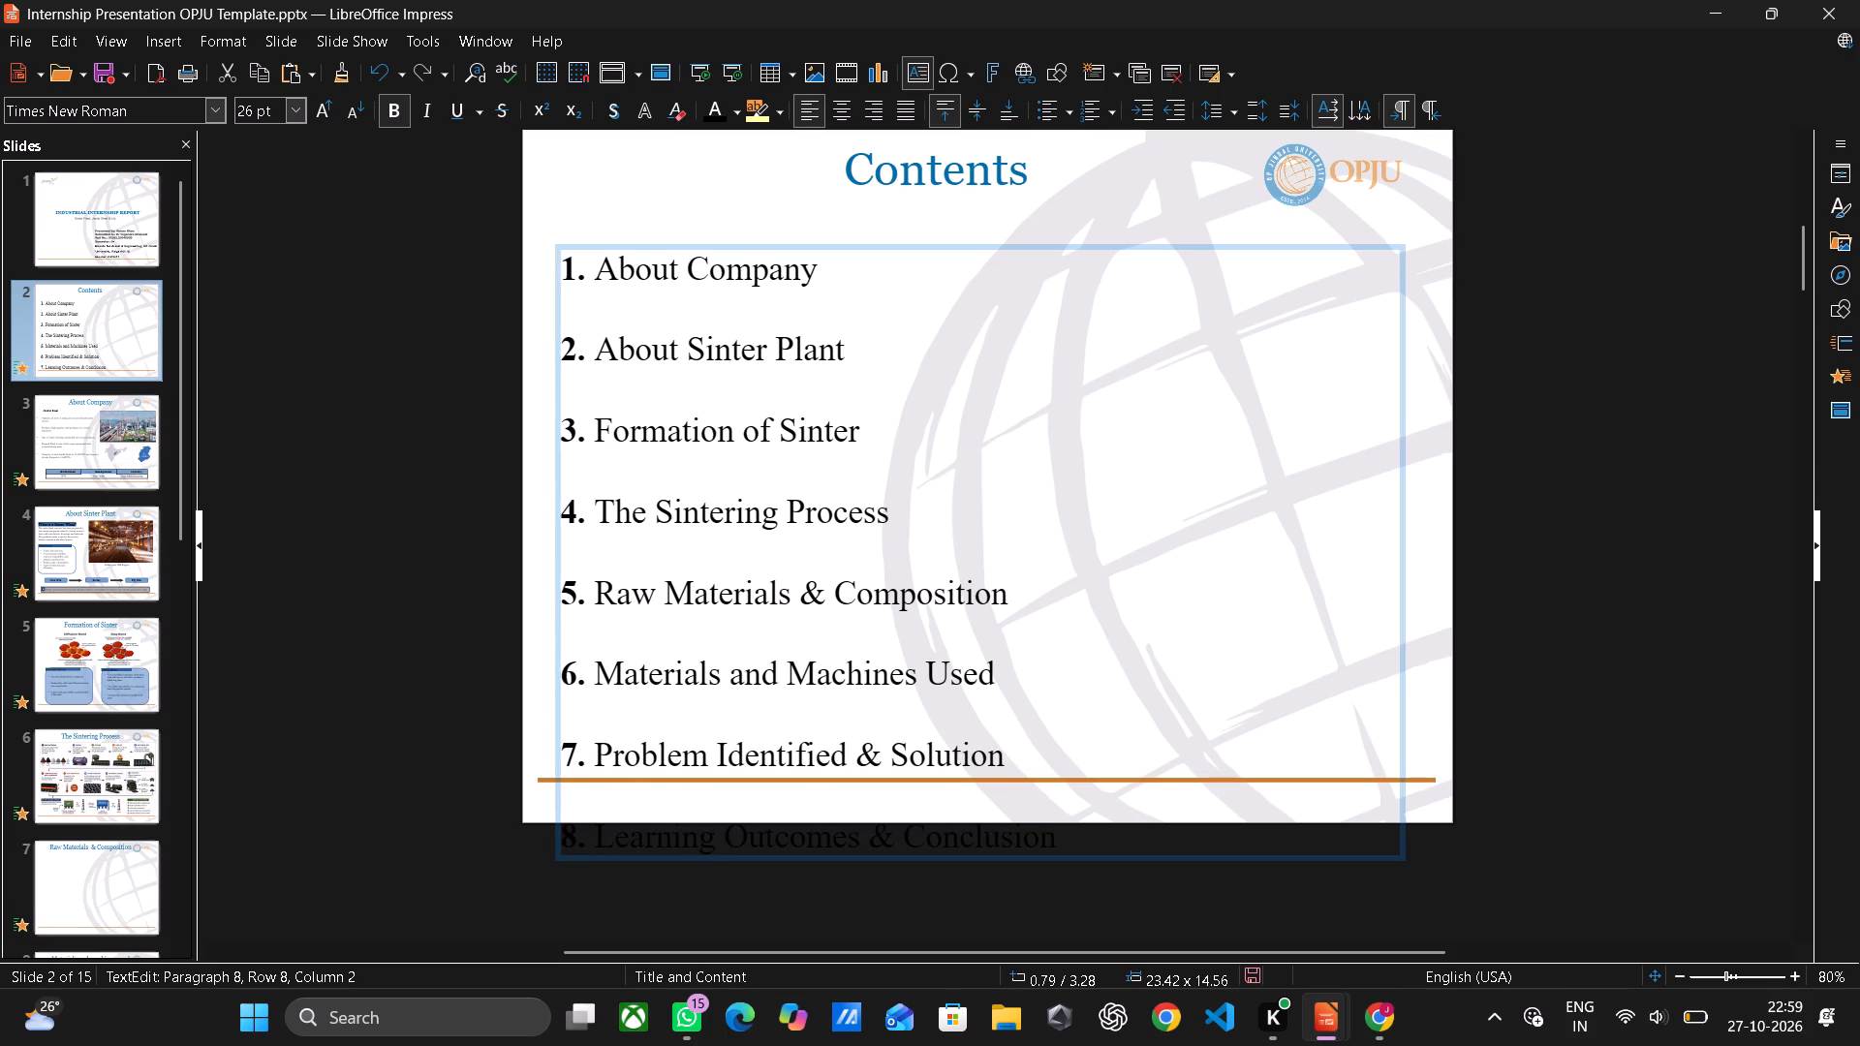
Decrease the paragraph spacing of all eight Contents entries by two increments so the list fits on the slide.
{"action": "left_click_drag", "start_coordinate": [565, 266], "coordinate": [1132, 803]}
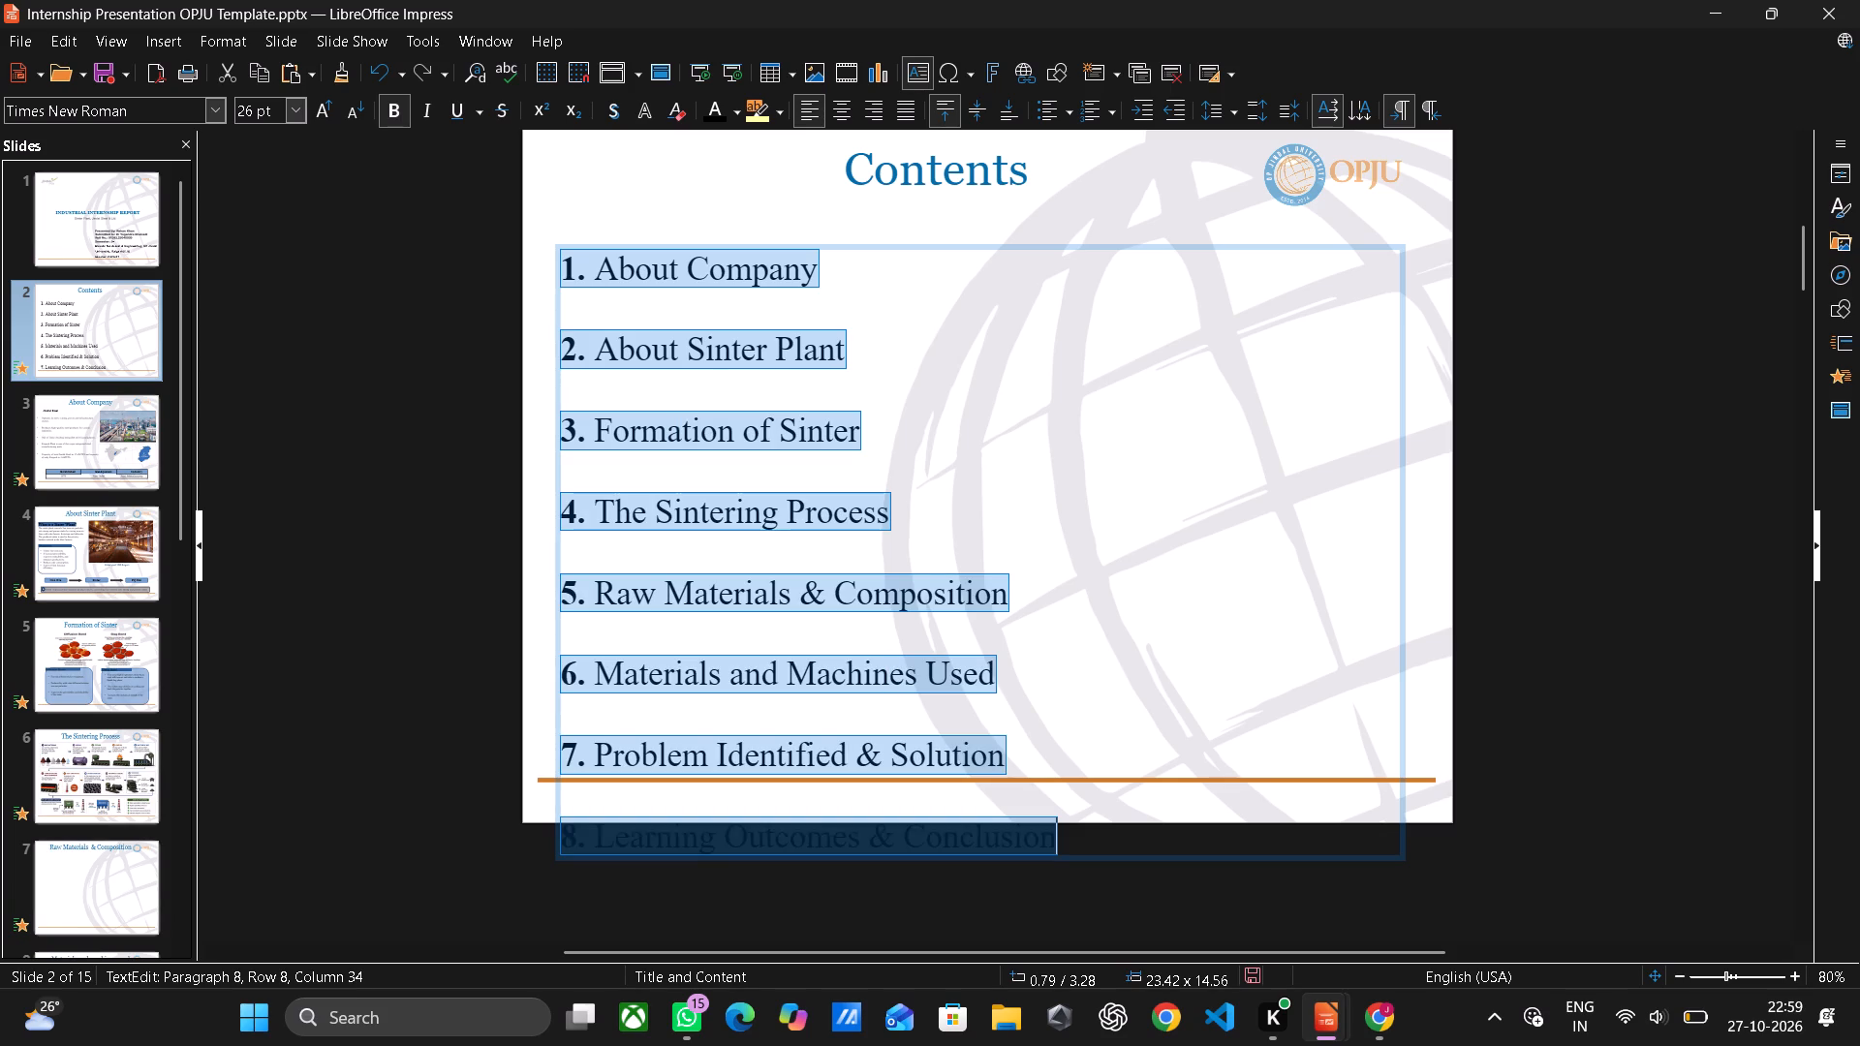
{"action": "left_click_drag", "start_coordinate": [1132, 803], "coordinate": [1133, 803]}
{"action": "left_click", "coordinate": [1287, 113]}
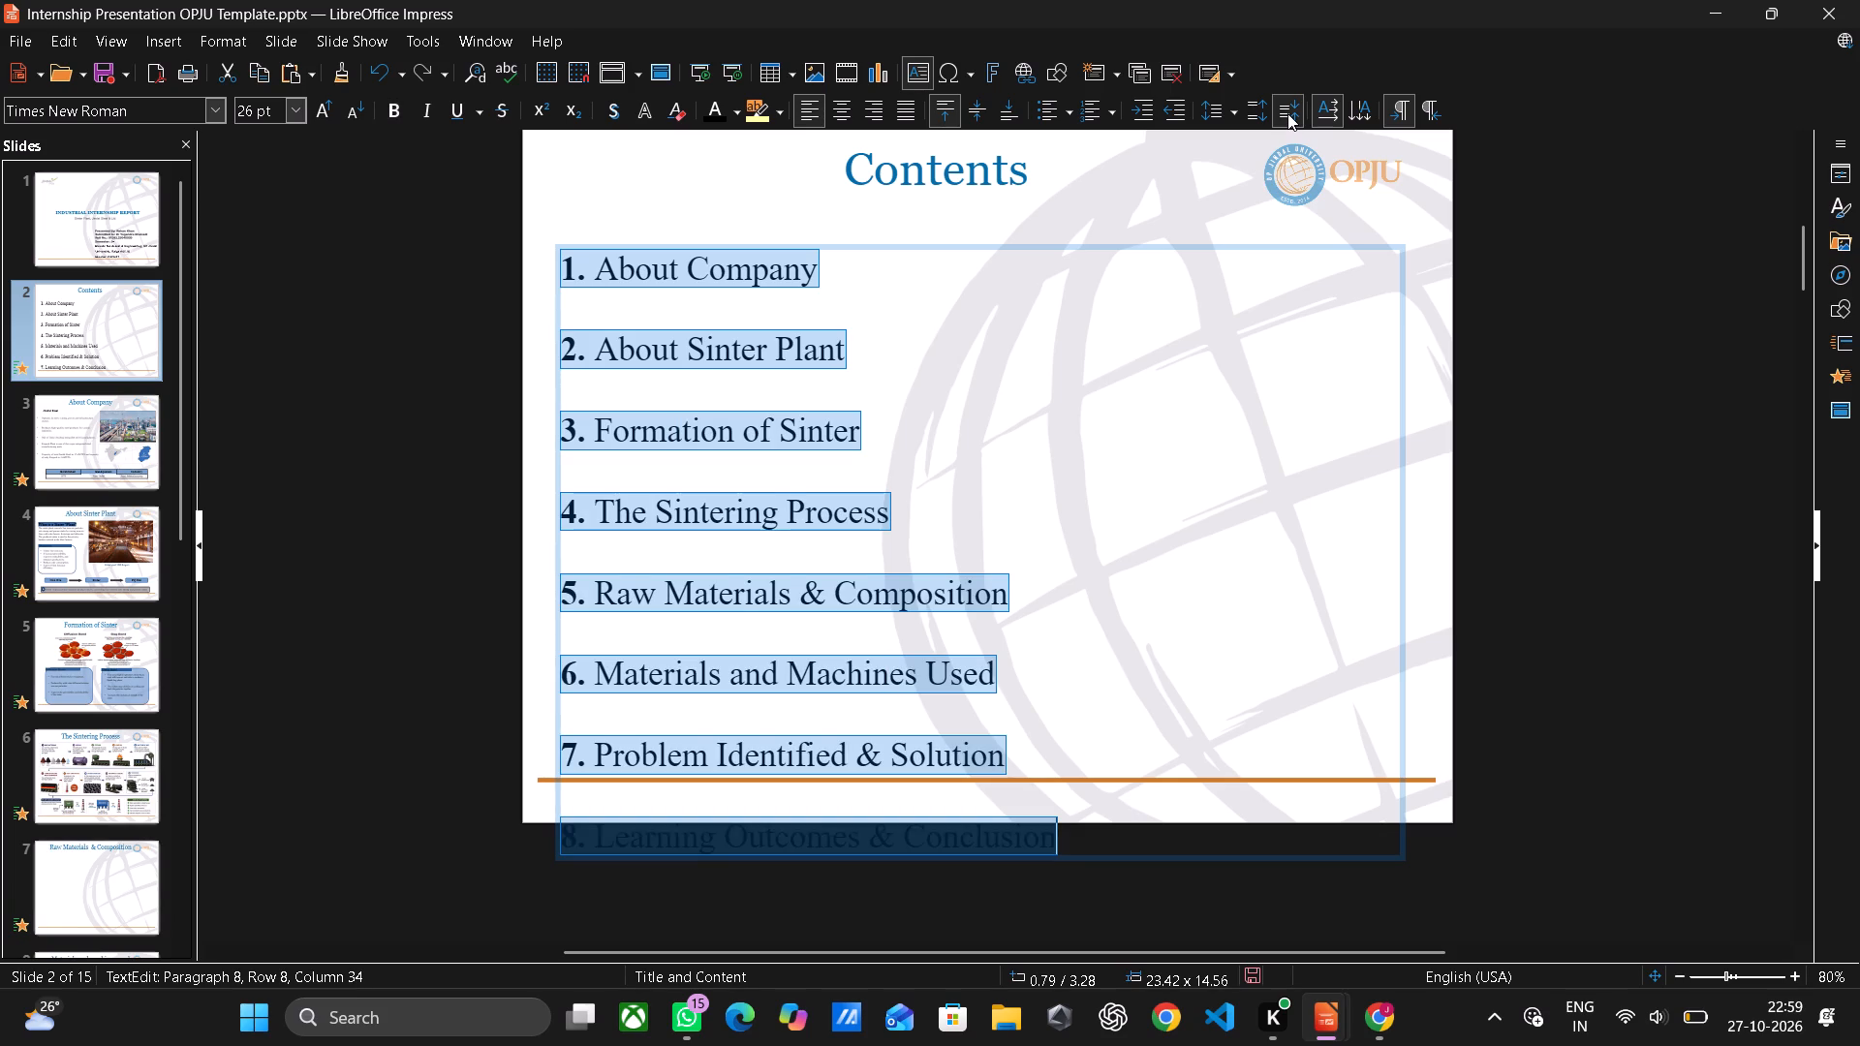
{"action": "left_click", "coordinate": [1287, 113]}
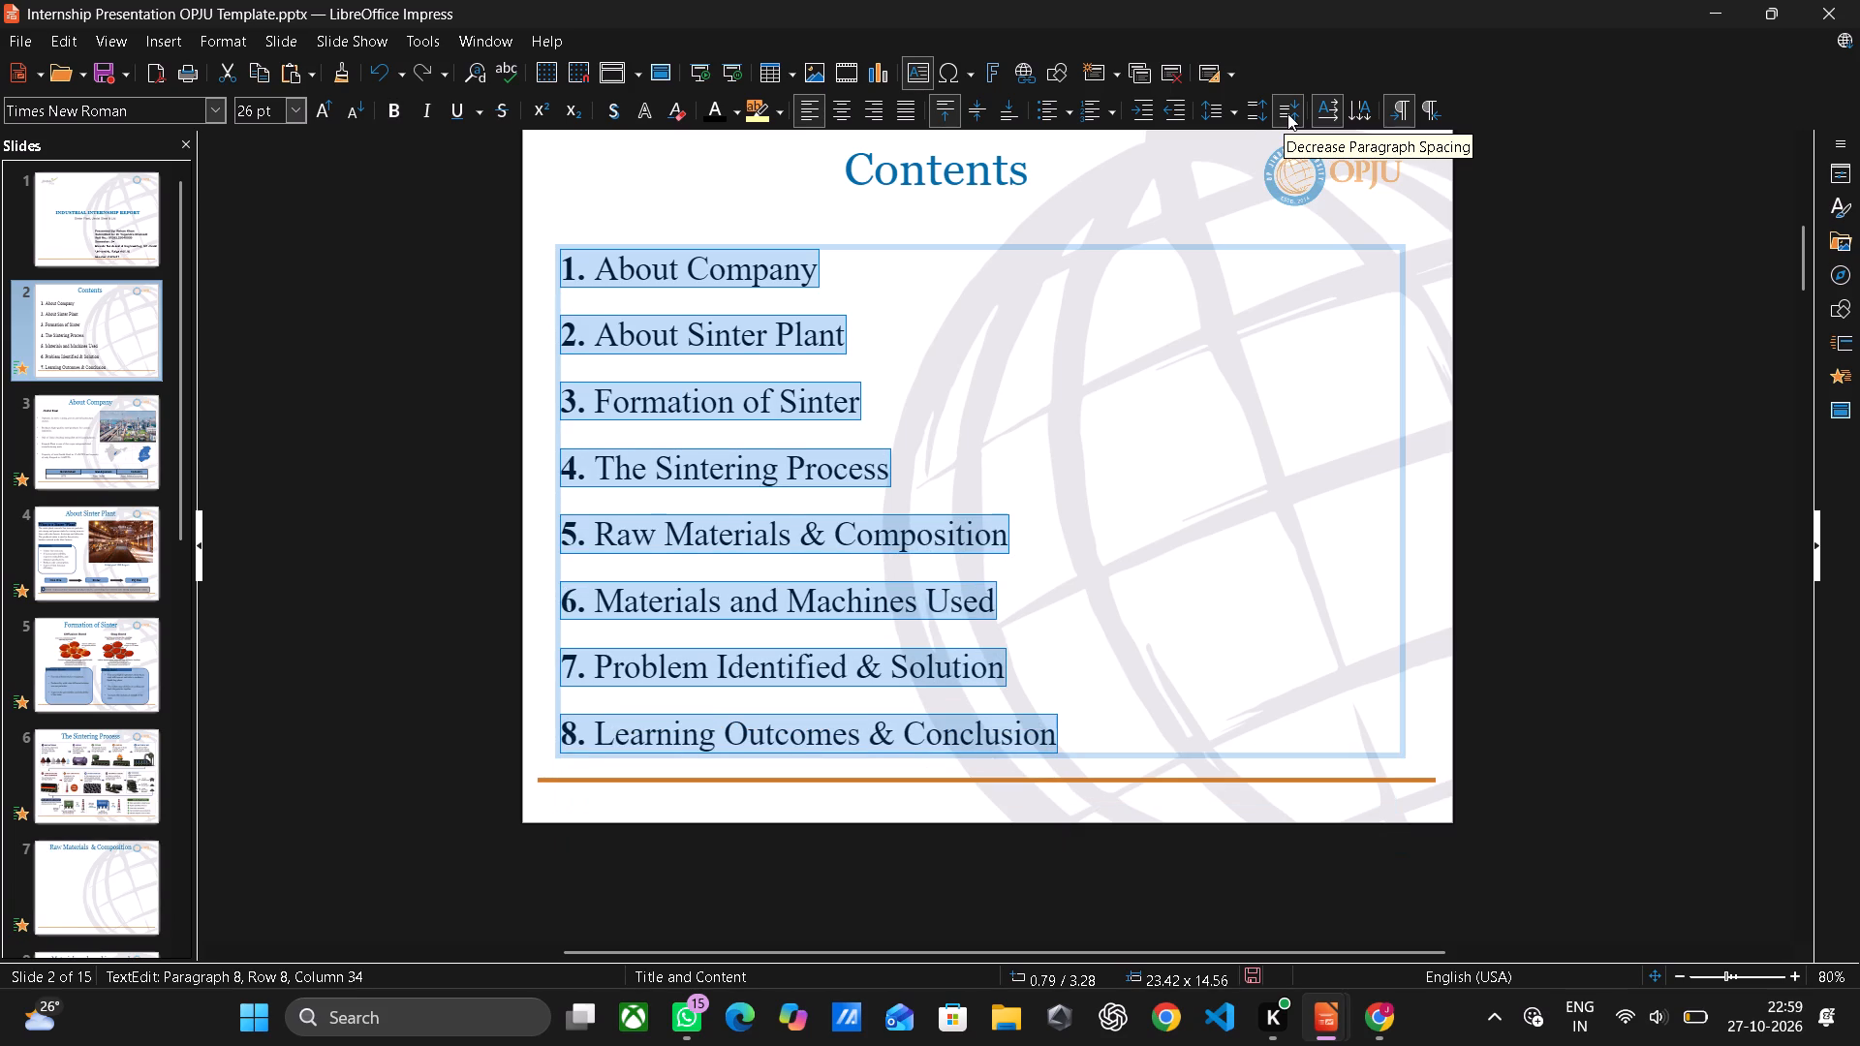
Leave the Contents list and look through the following slides up to the empty Raw Materials & Composition slide.
{"action": "left_click", "coordinate": [1590, 495]}
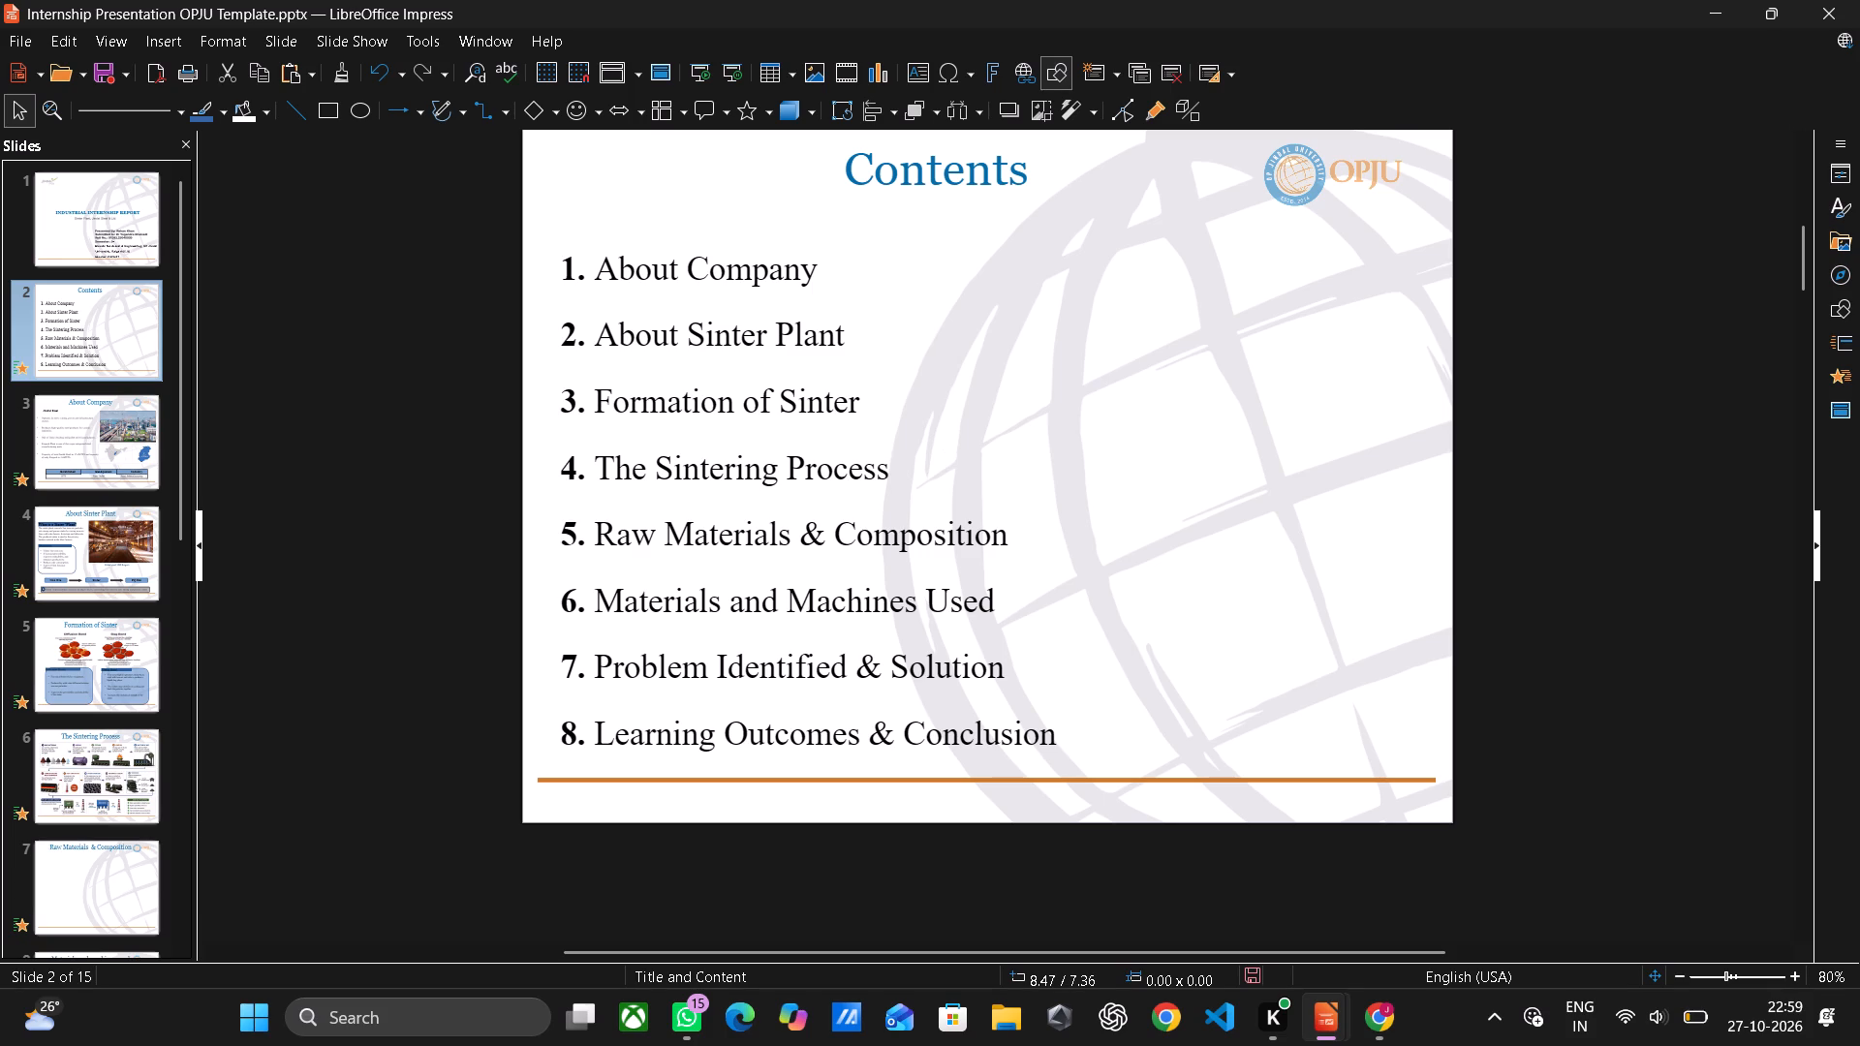
{"action": "scroll", "coordinate": [832, 394], "scroll_direction": "down", "scroll_amount": 2}
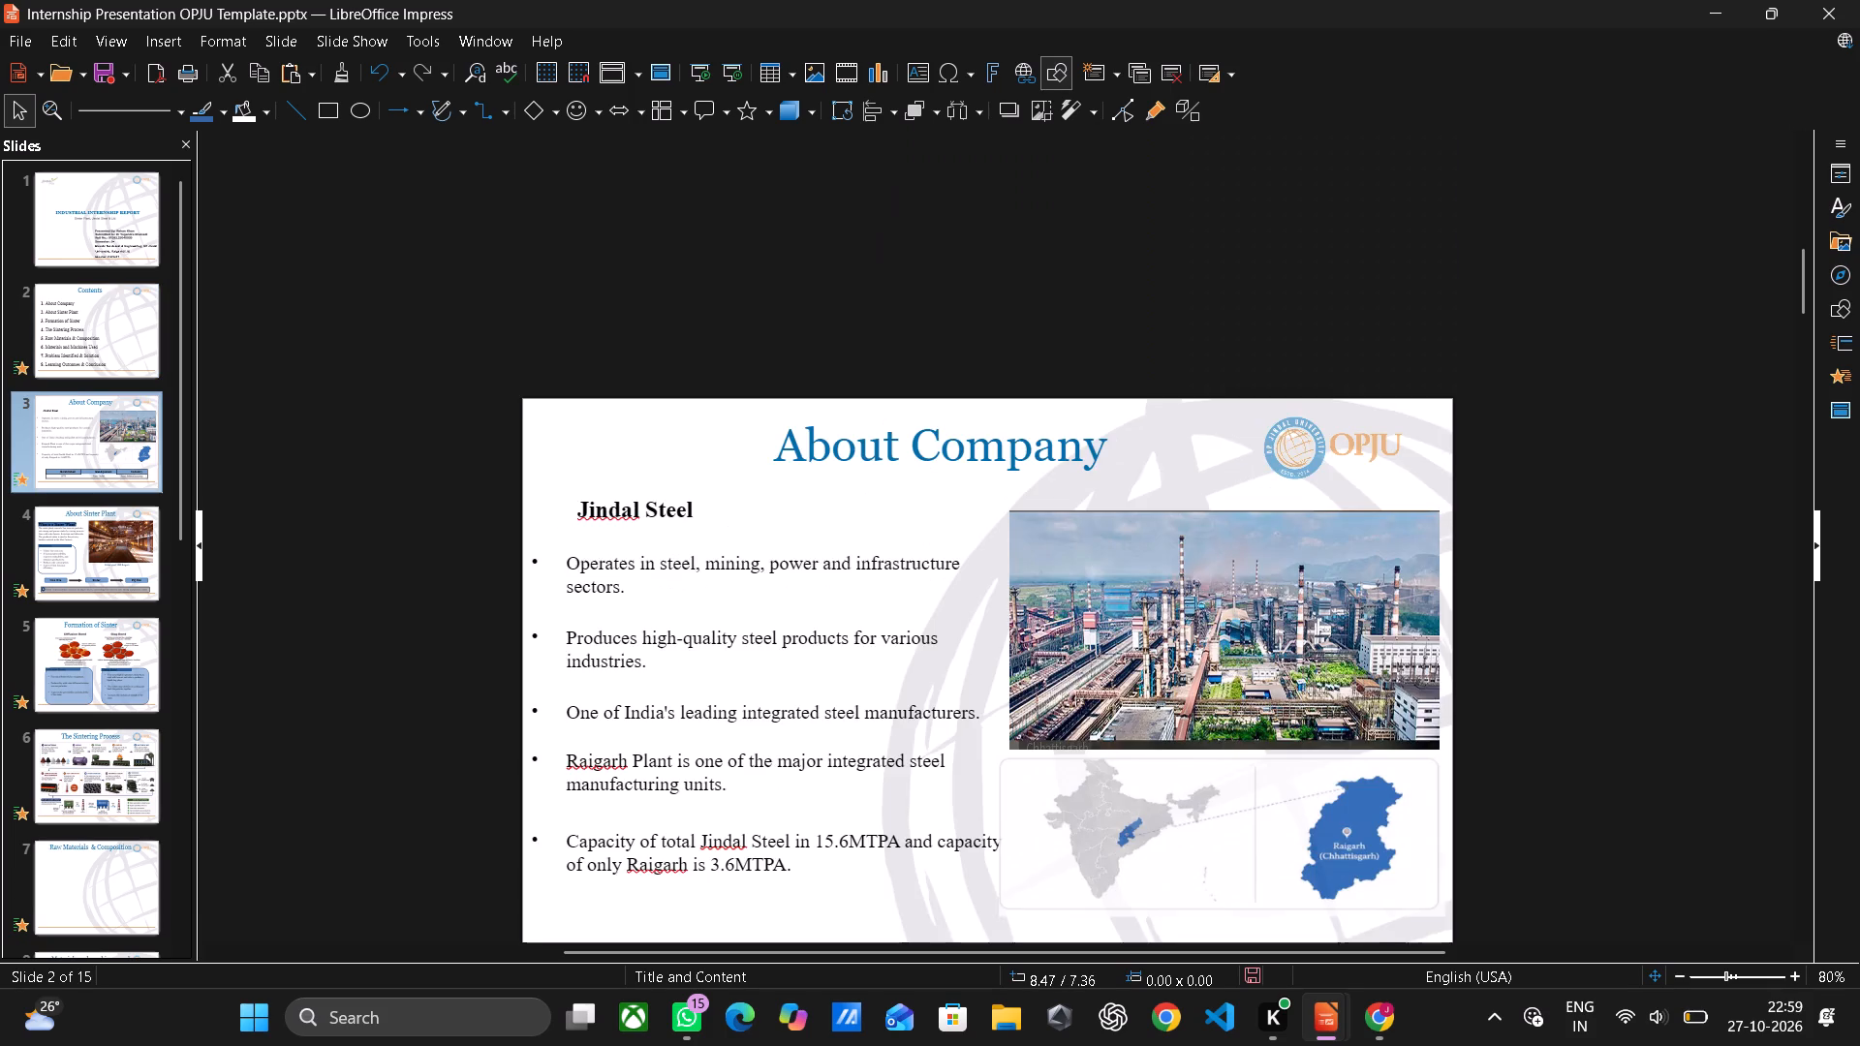
{"action": "scroll", "coordinate": [832, 394], "scroll_direction": "down", "scroll_amount": 5}
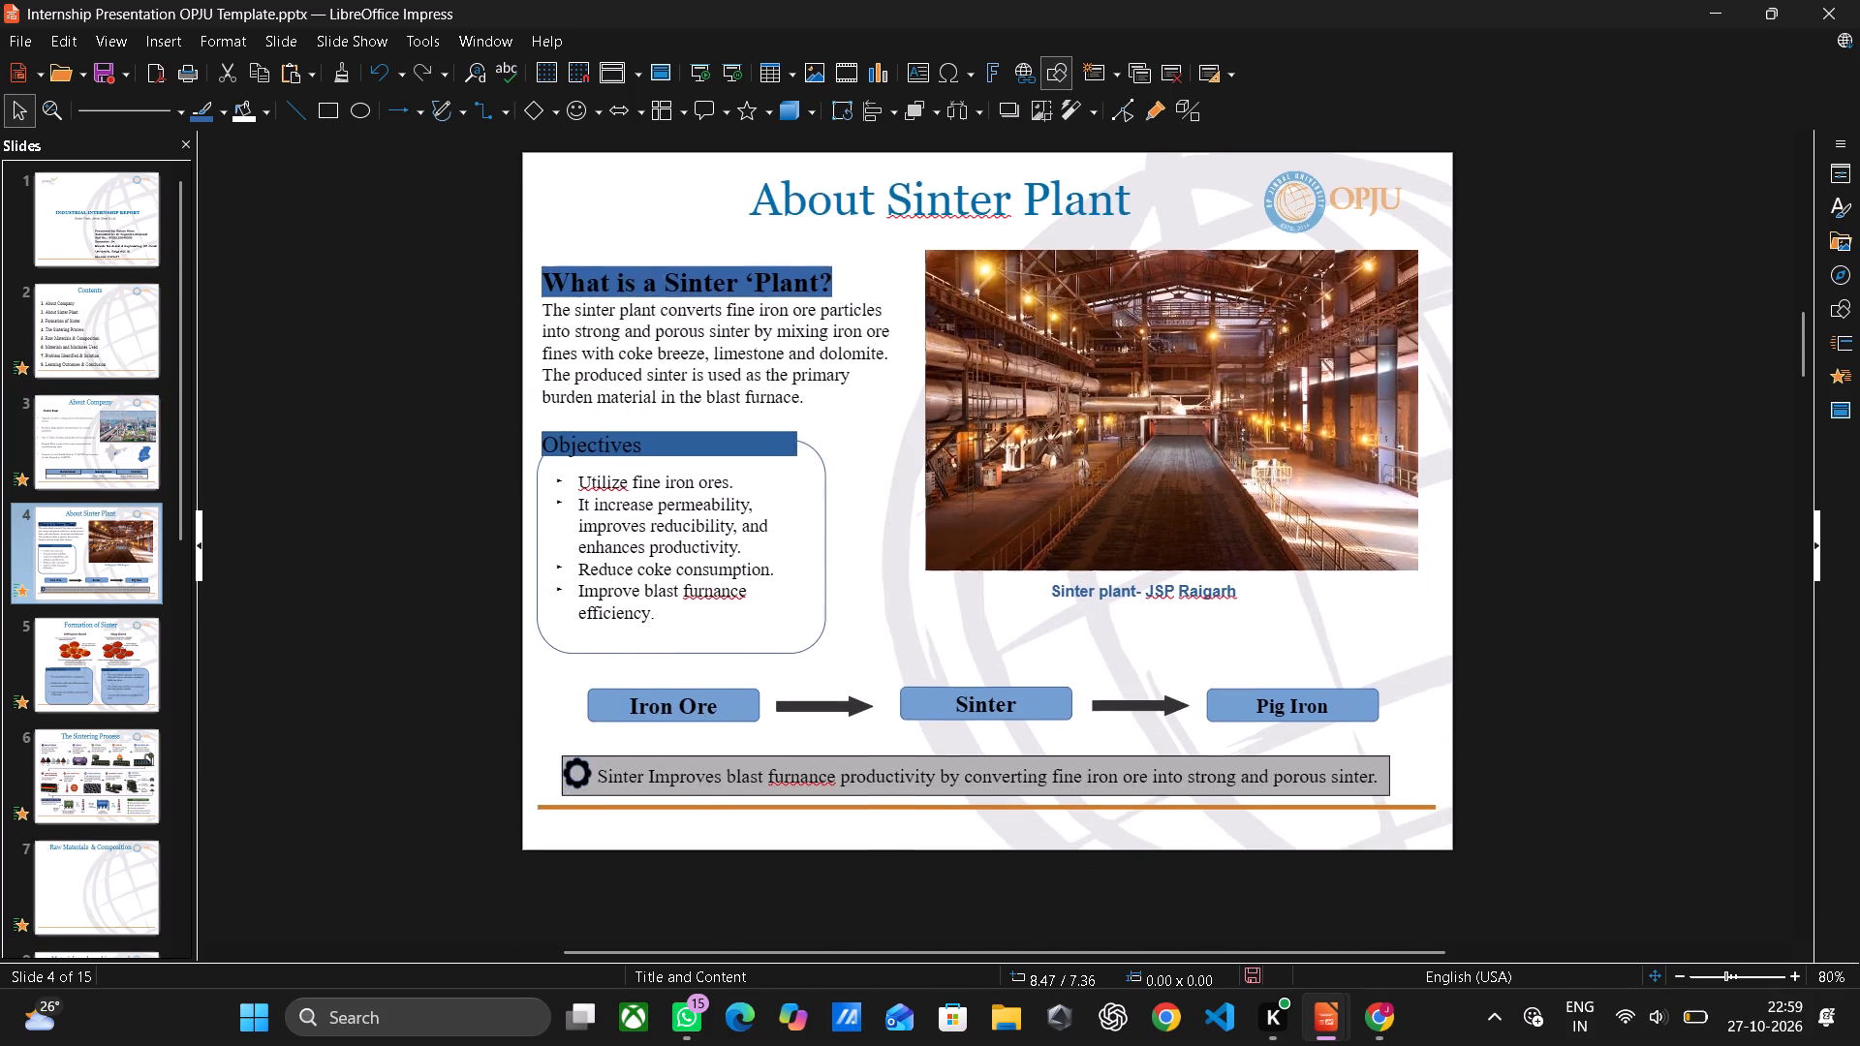
{"action": "scroll", "coordinate": [832, 394], "scroll_direction": "down", "scroll_amount": 5}
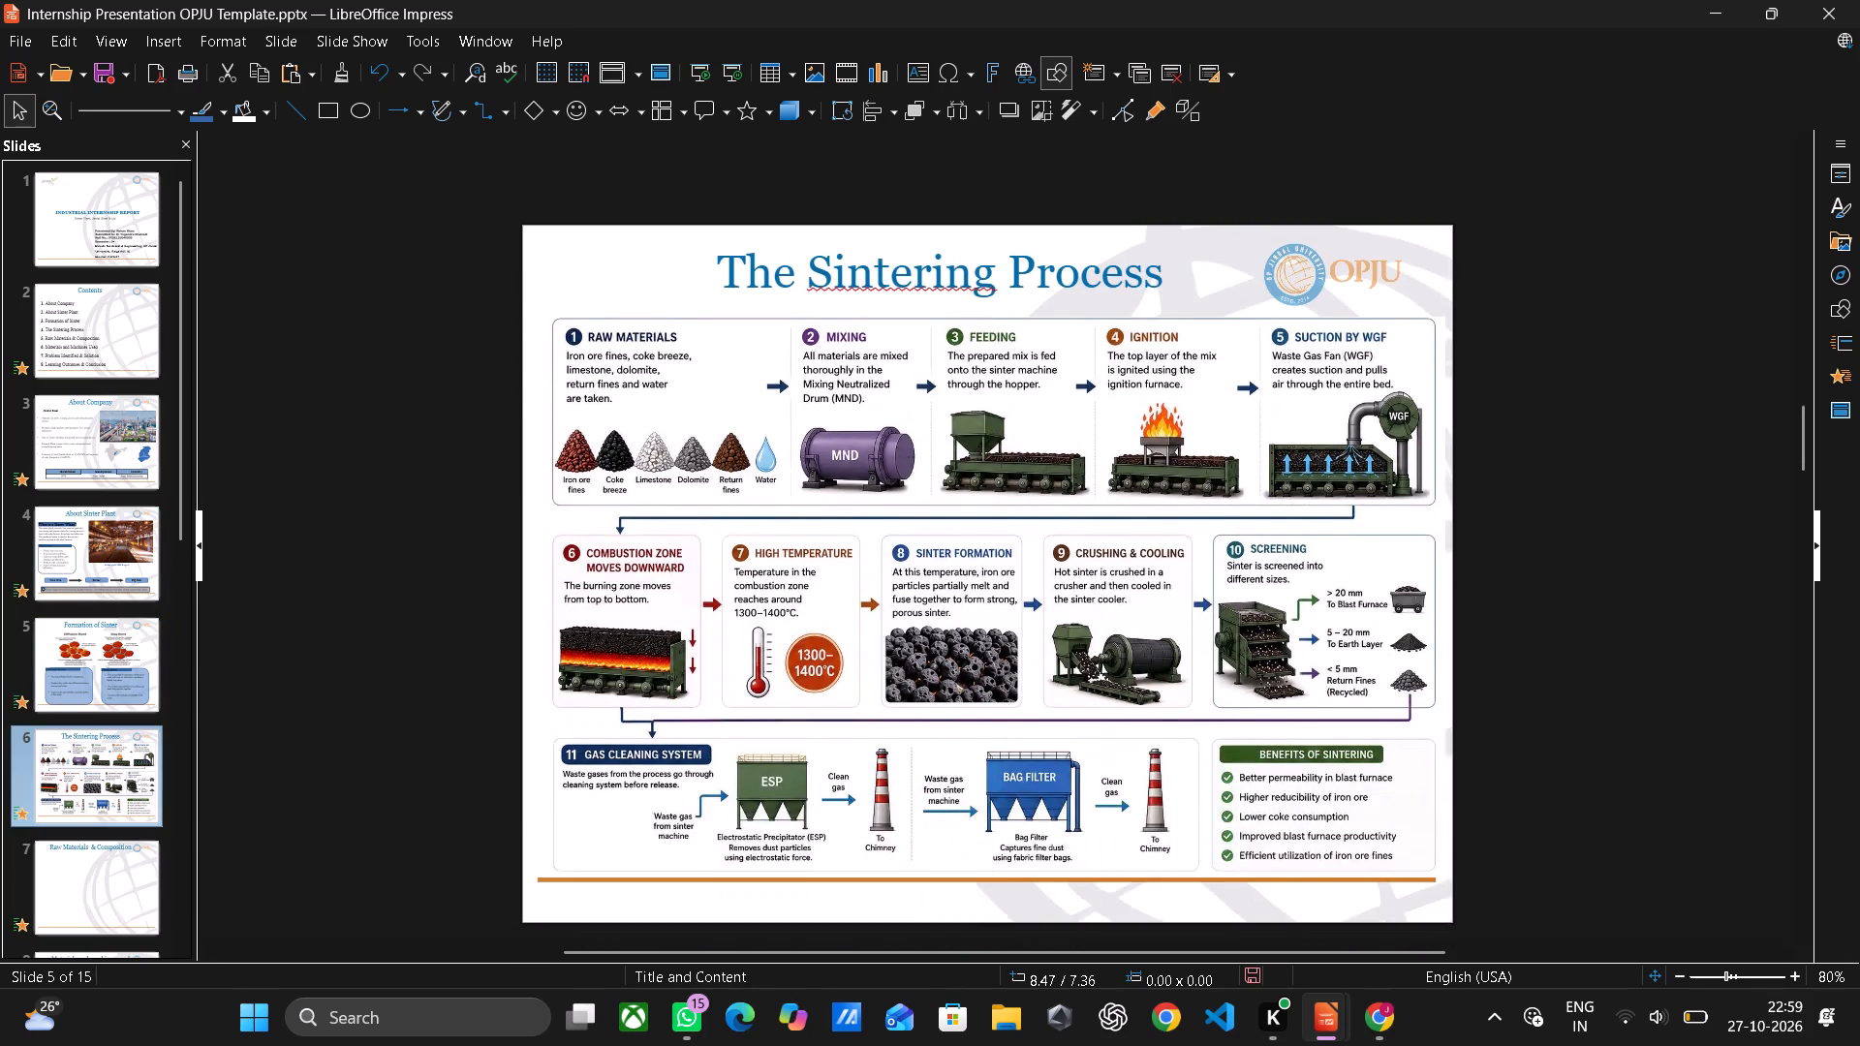
{"action": "scroll", "coordinate": [832, 394], "scroll_direction": "down", "scroll_amount": 5}
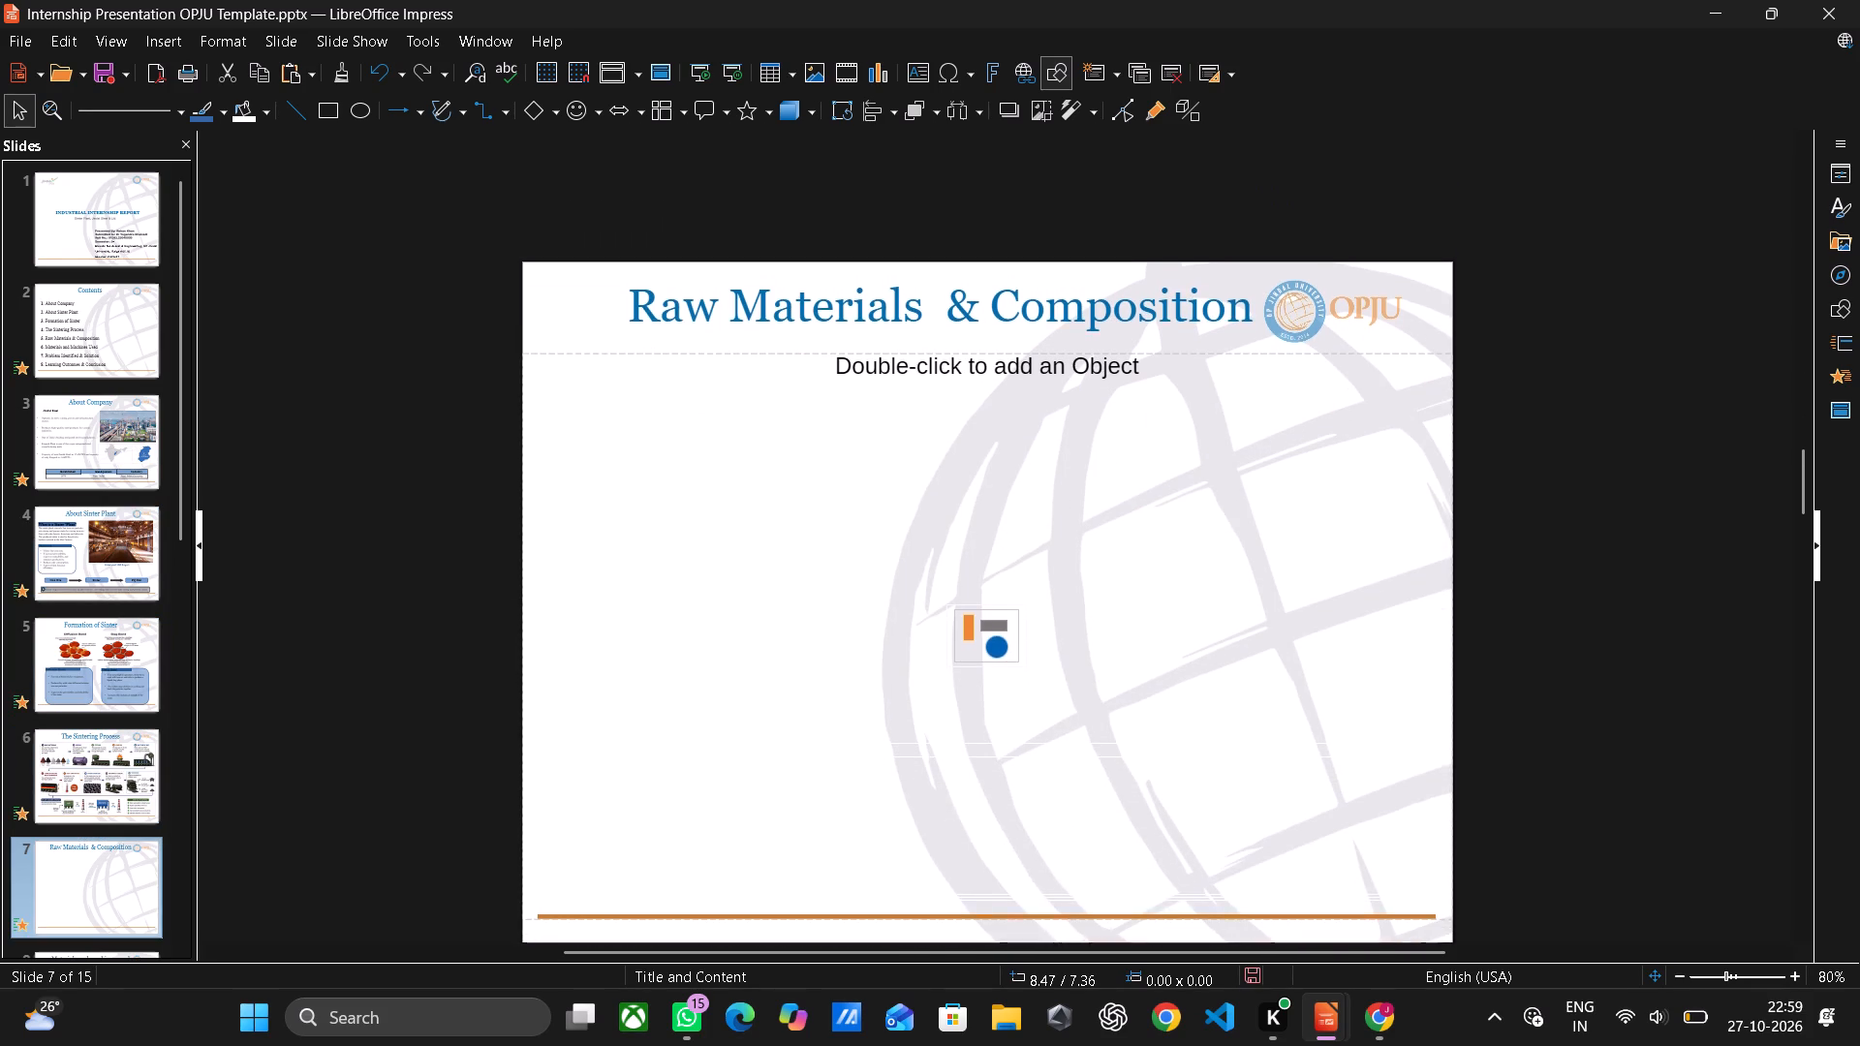
{"action": "scroll", "coordinate": [832, 394], "scroll_direction": "down", "scroll_amount": 1}
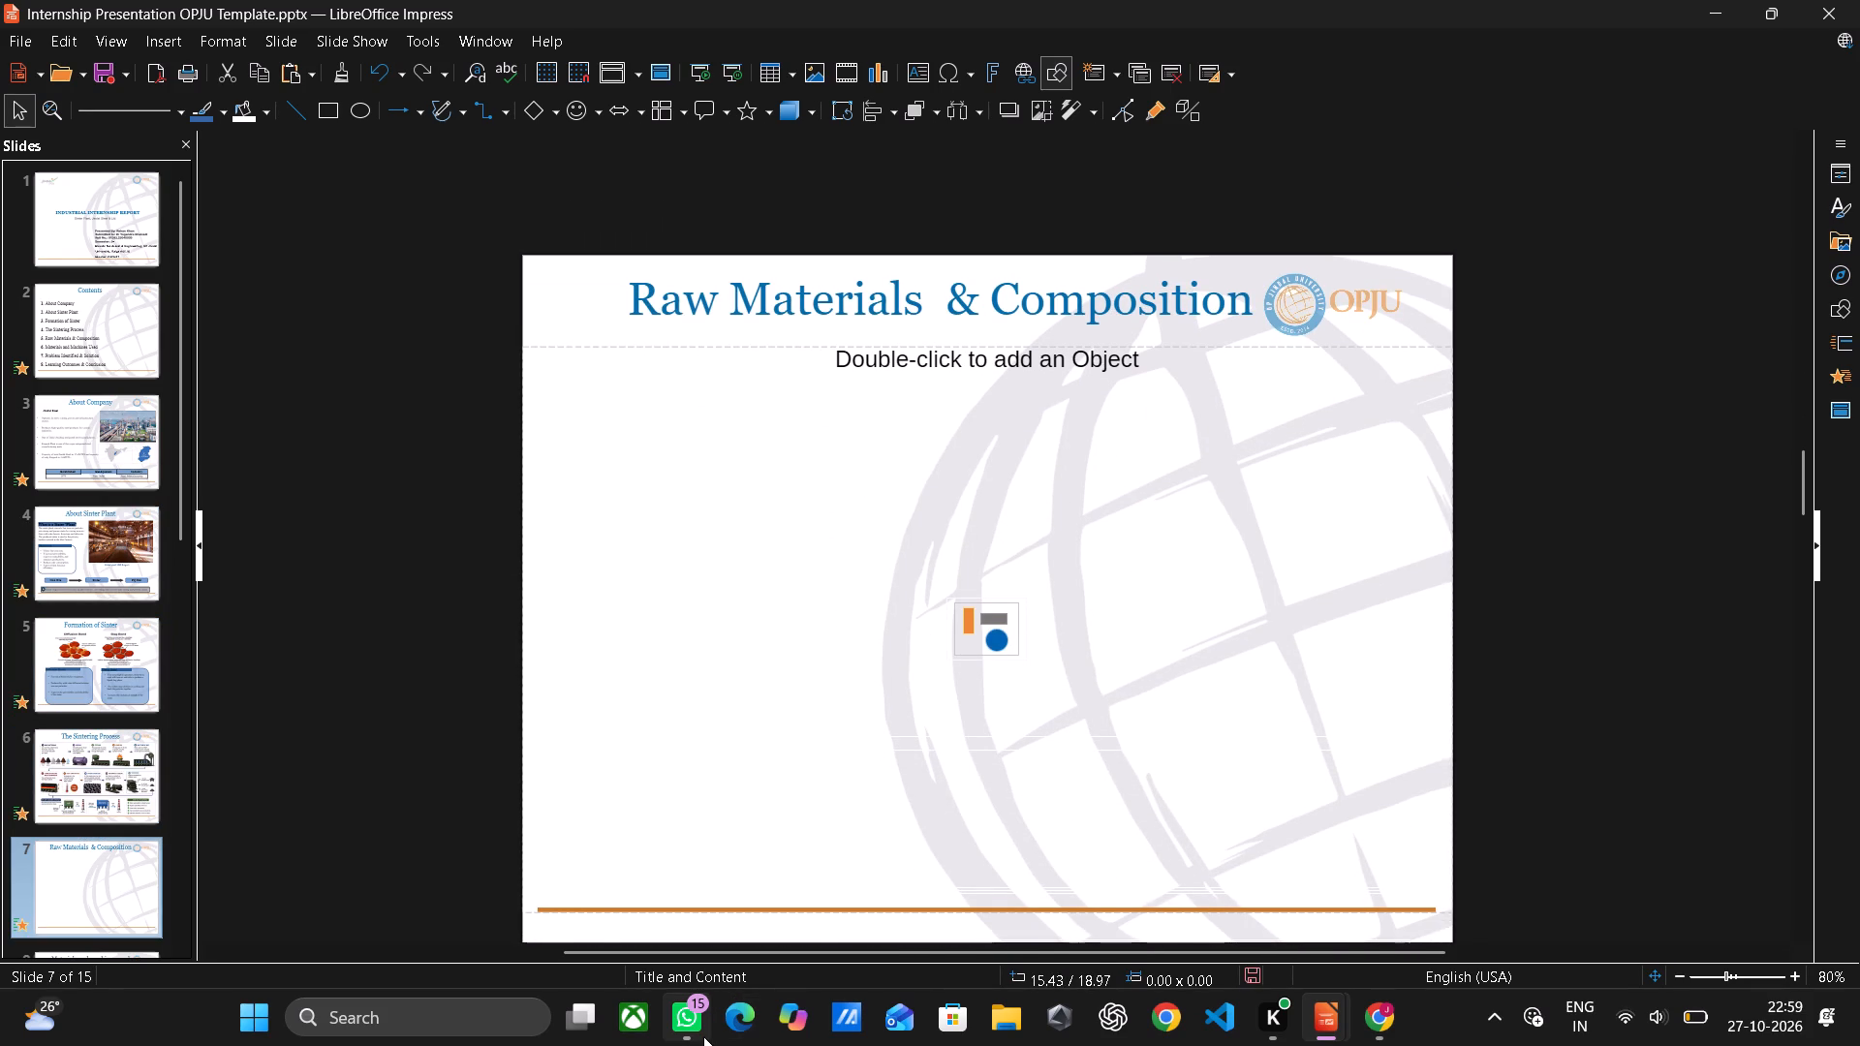
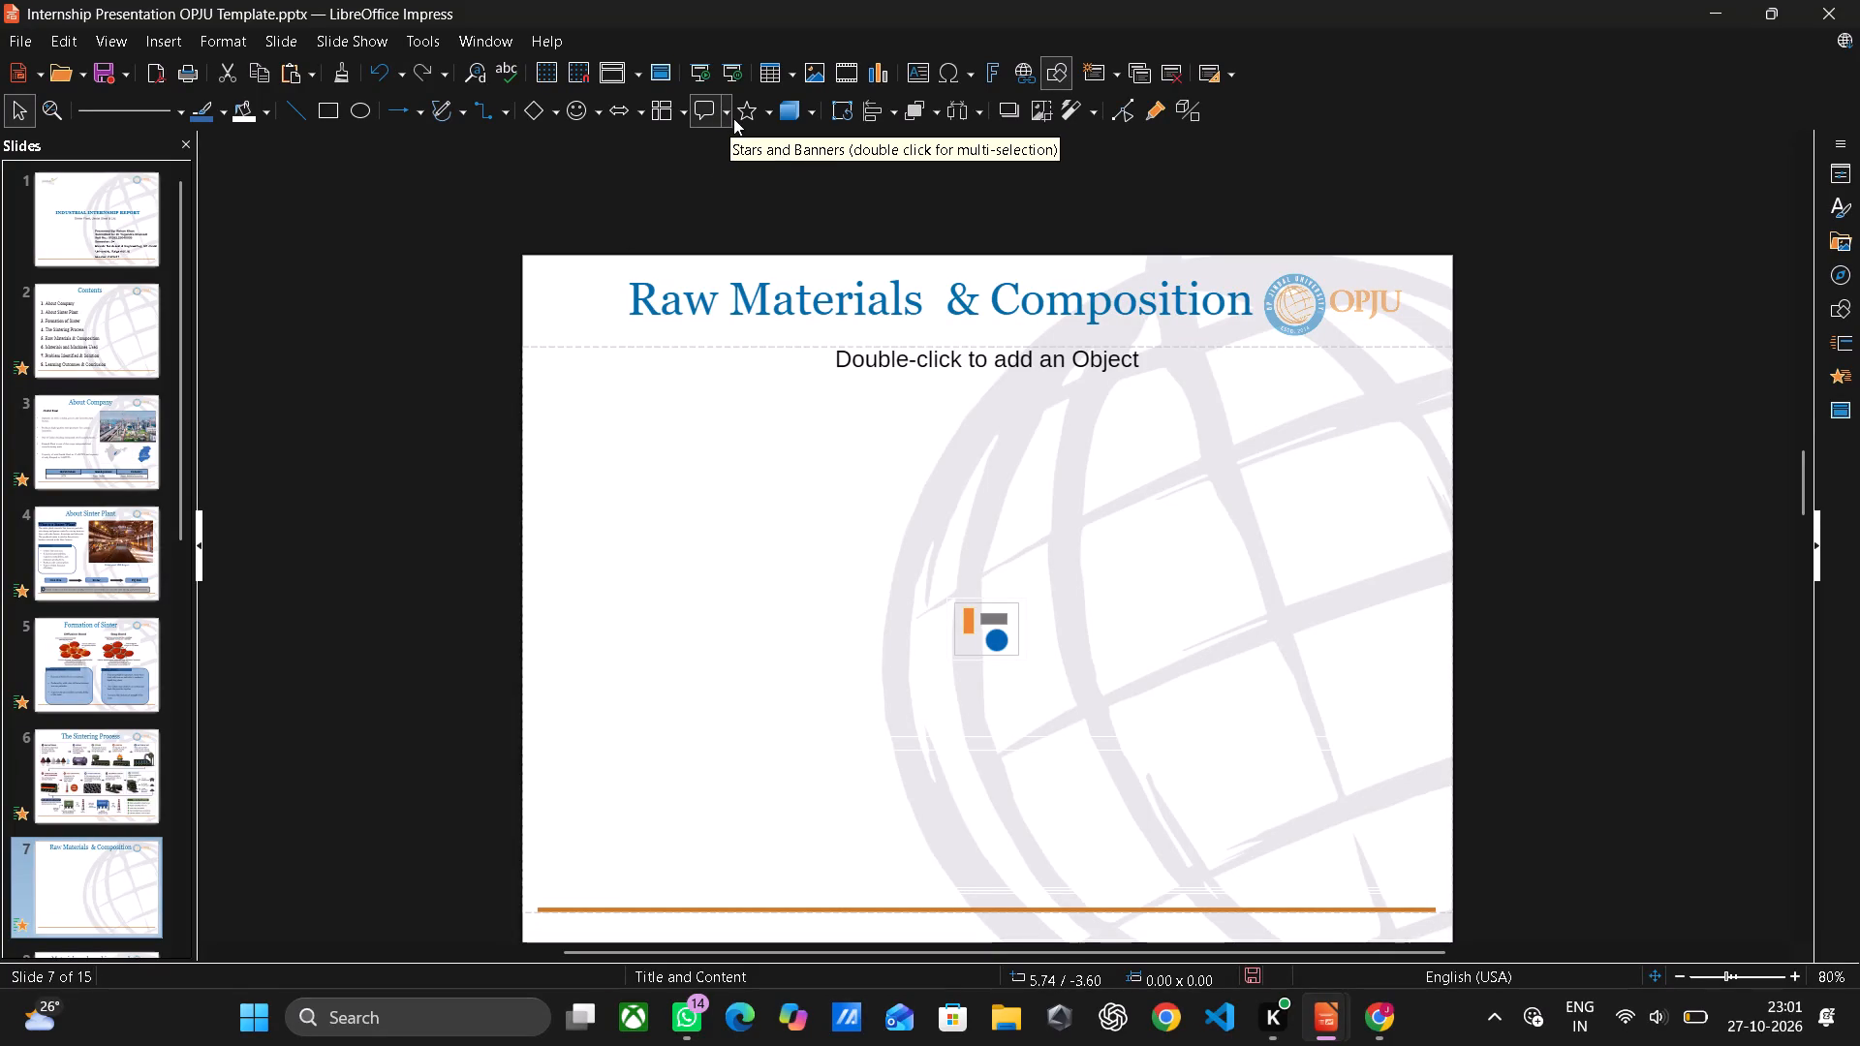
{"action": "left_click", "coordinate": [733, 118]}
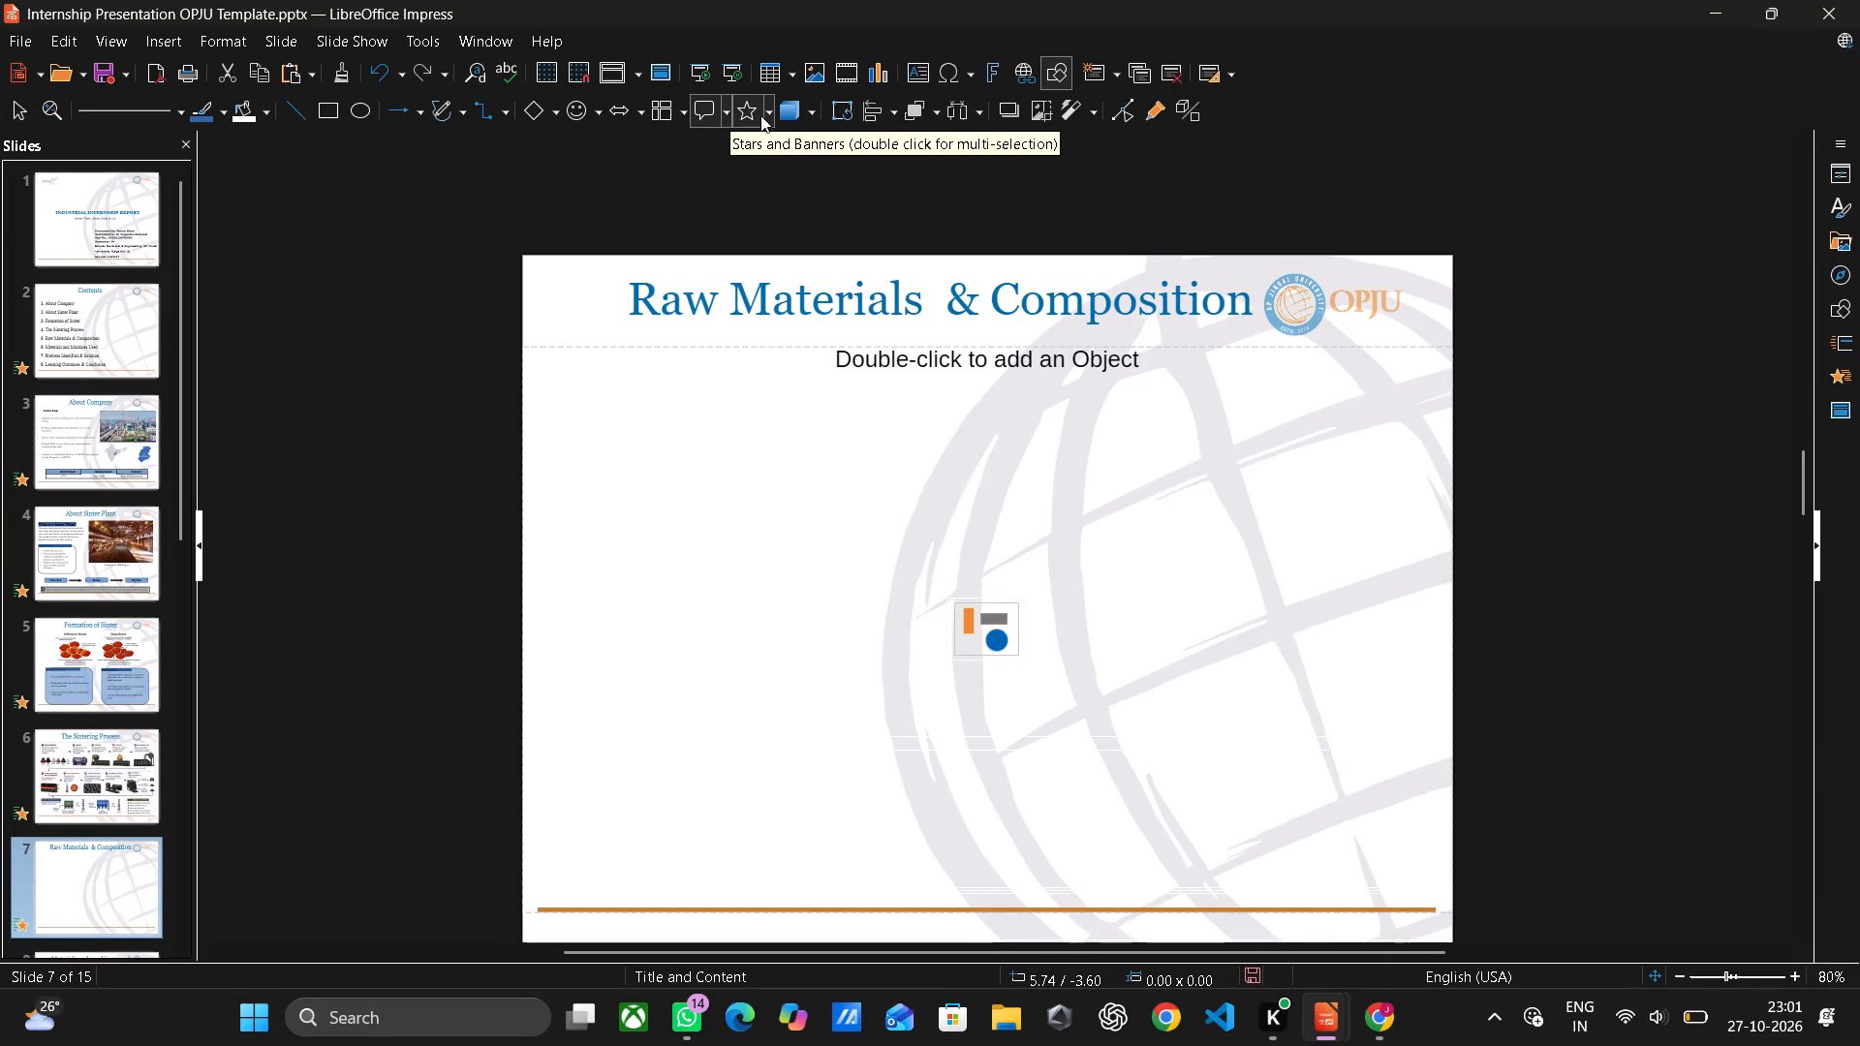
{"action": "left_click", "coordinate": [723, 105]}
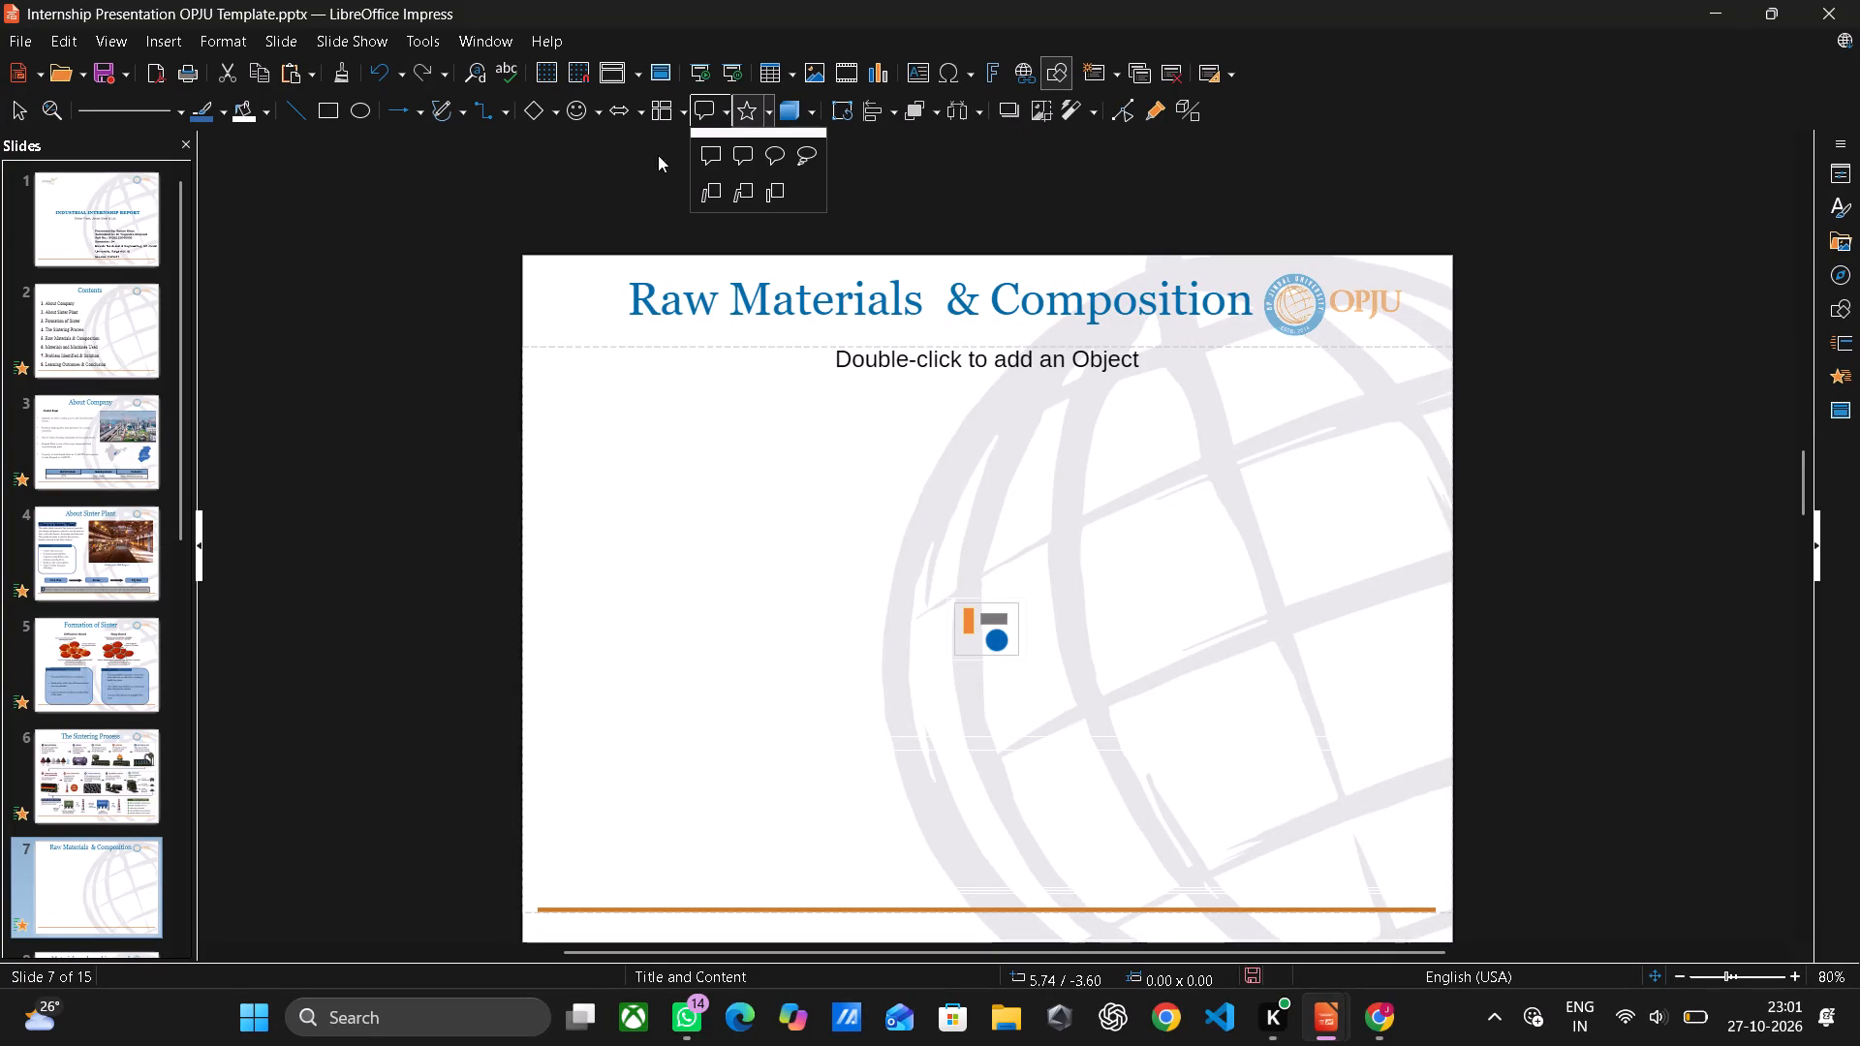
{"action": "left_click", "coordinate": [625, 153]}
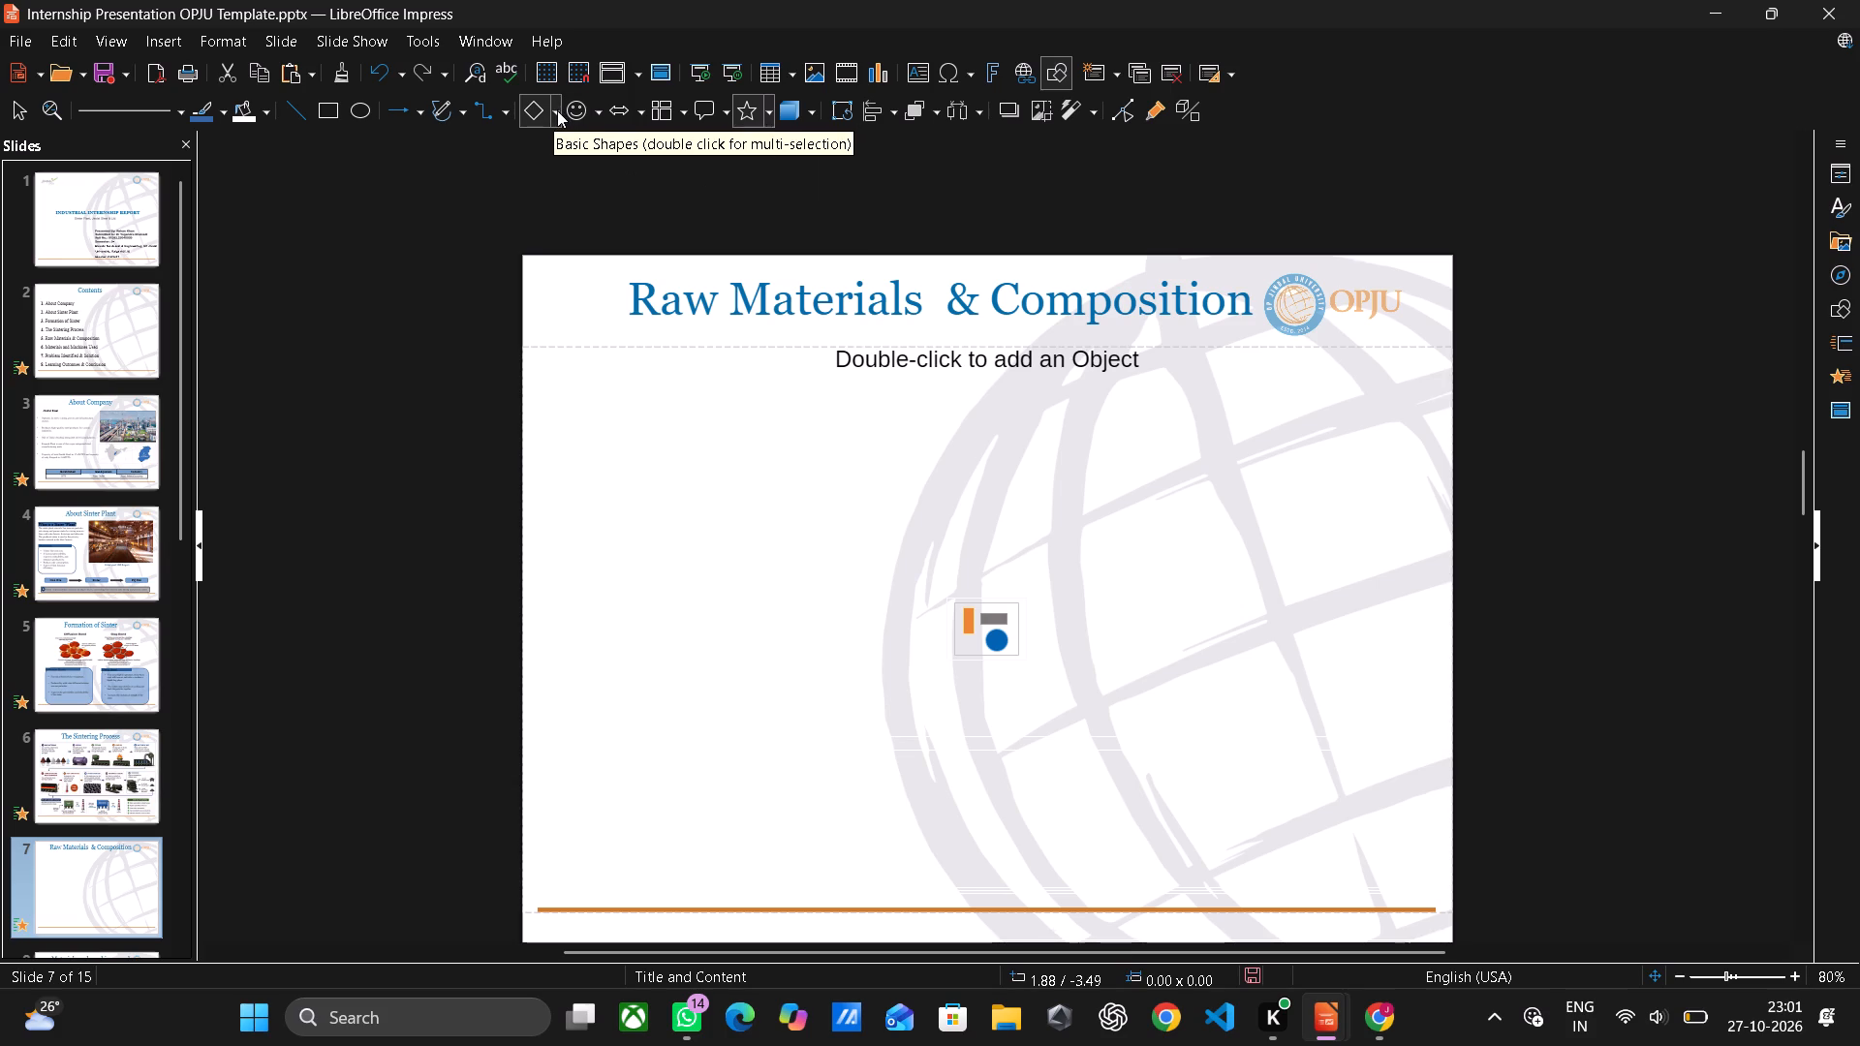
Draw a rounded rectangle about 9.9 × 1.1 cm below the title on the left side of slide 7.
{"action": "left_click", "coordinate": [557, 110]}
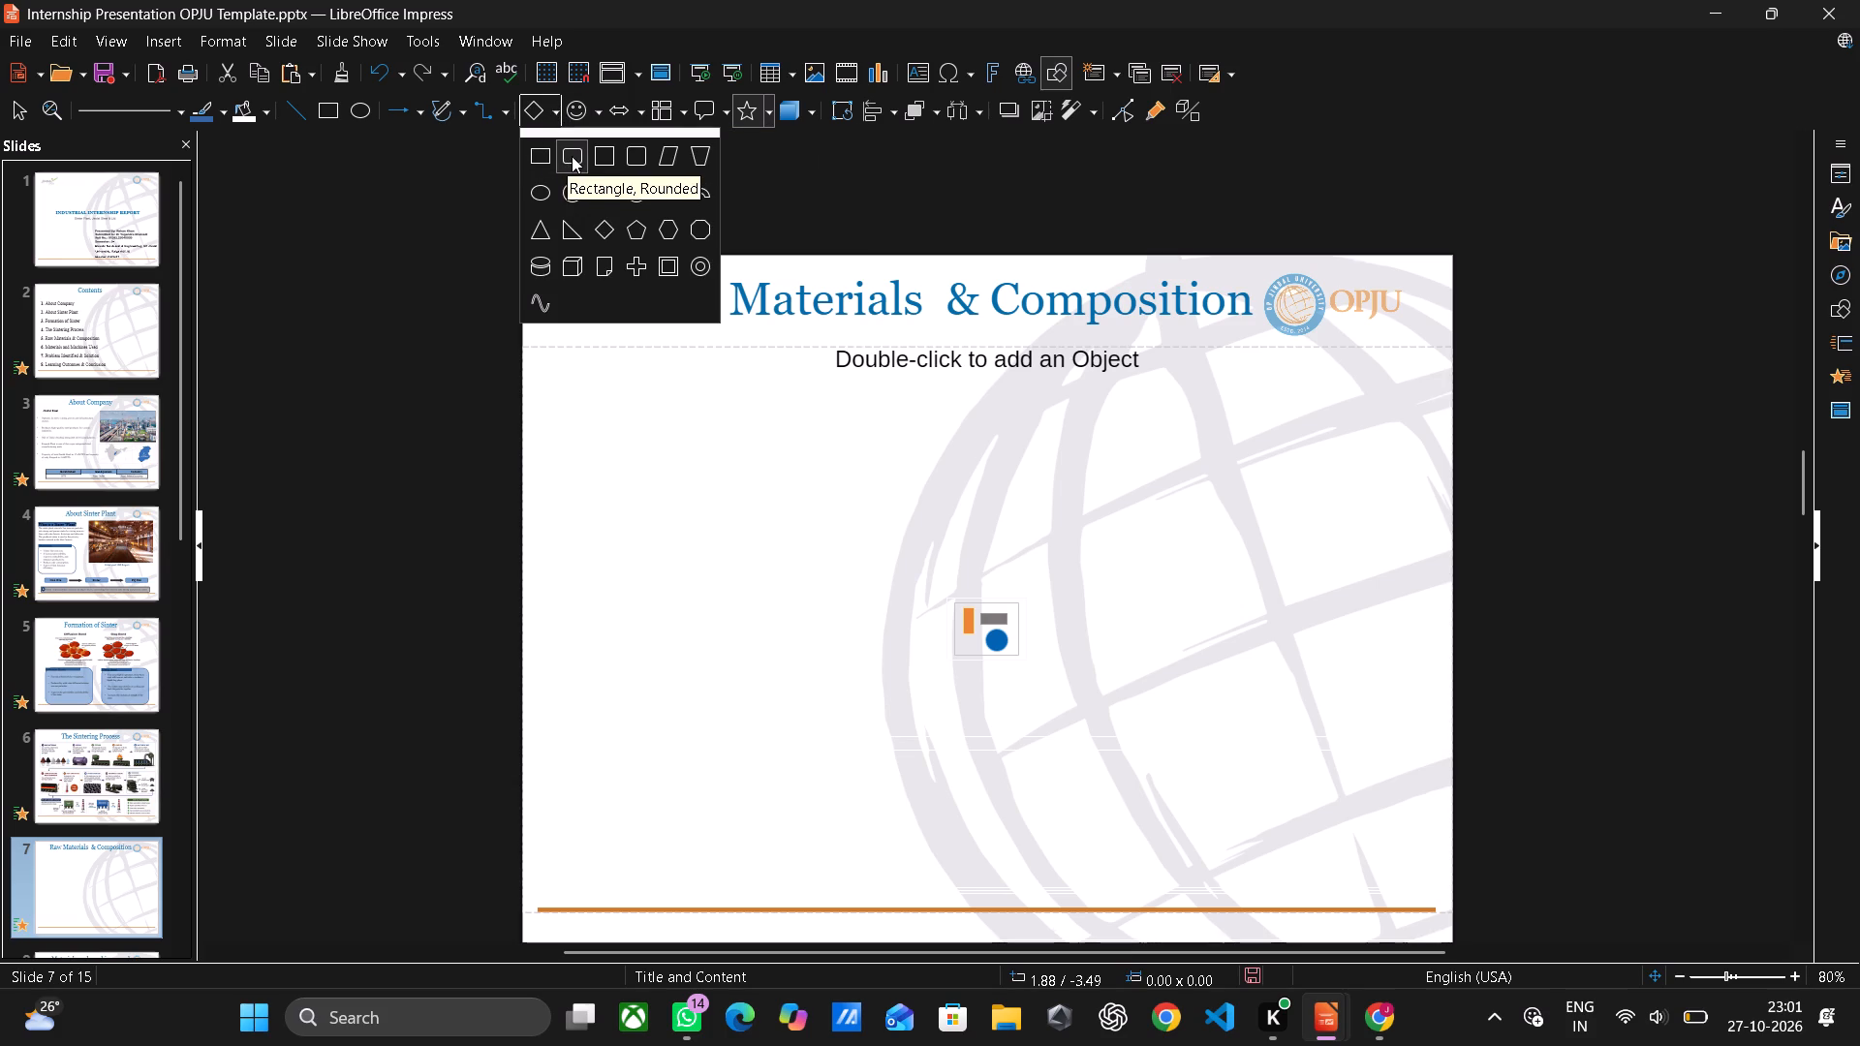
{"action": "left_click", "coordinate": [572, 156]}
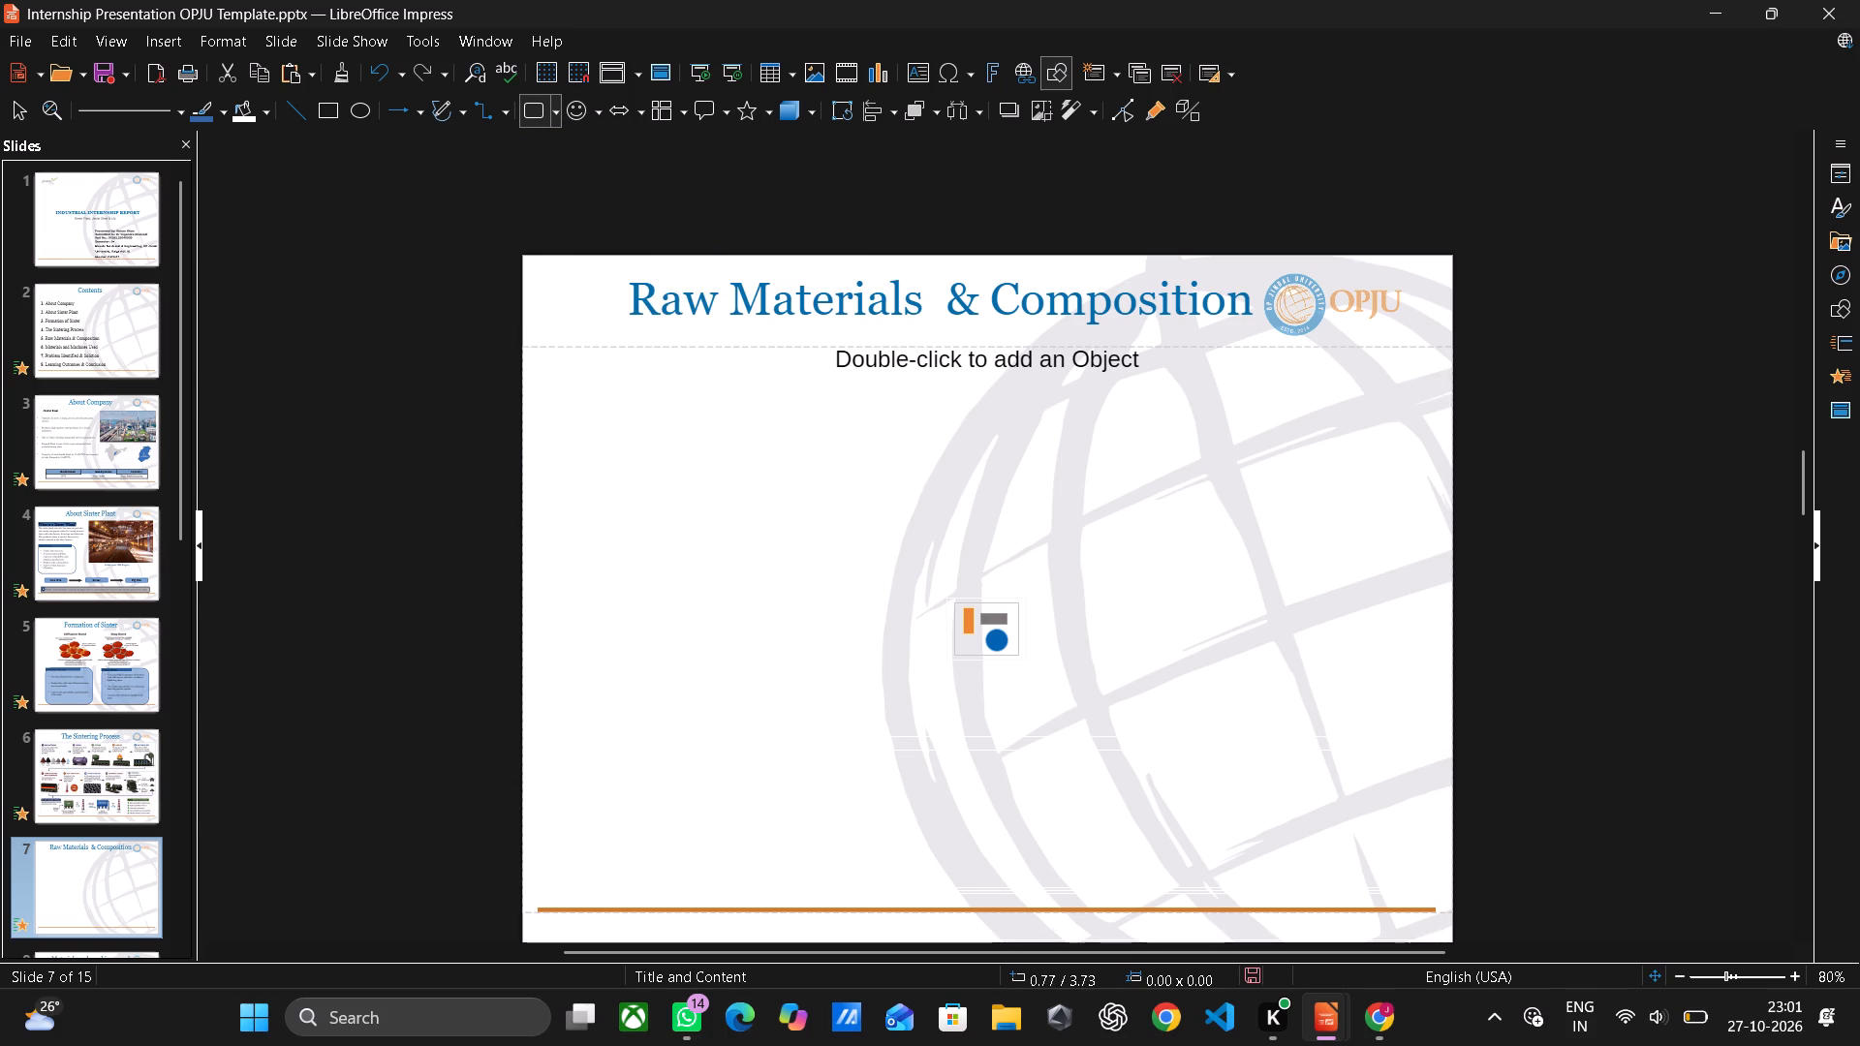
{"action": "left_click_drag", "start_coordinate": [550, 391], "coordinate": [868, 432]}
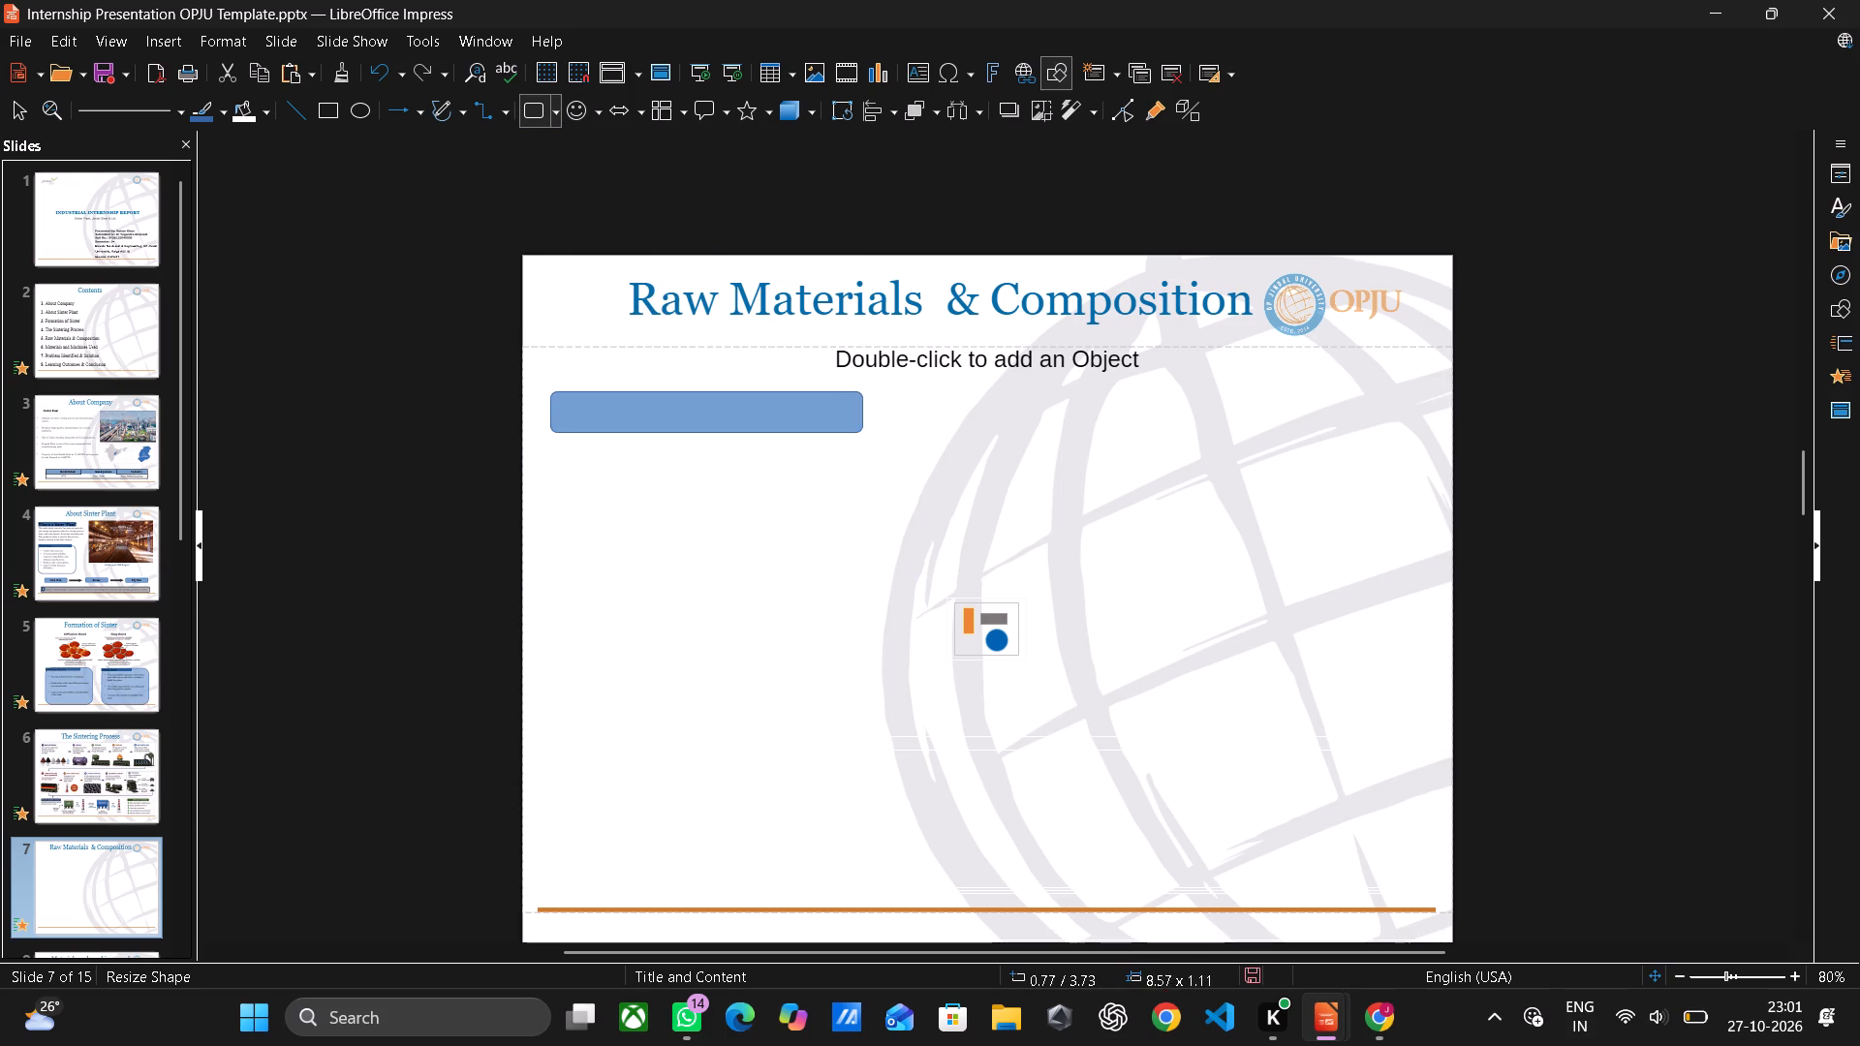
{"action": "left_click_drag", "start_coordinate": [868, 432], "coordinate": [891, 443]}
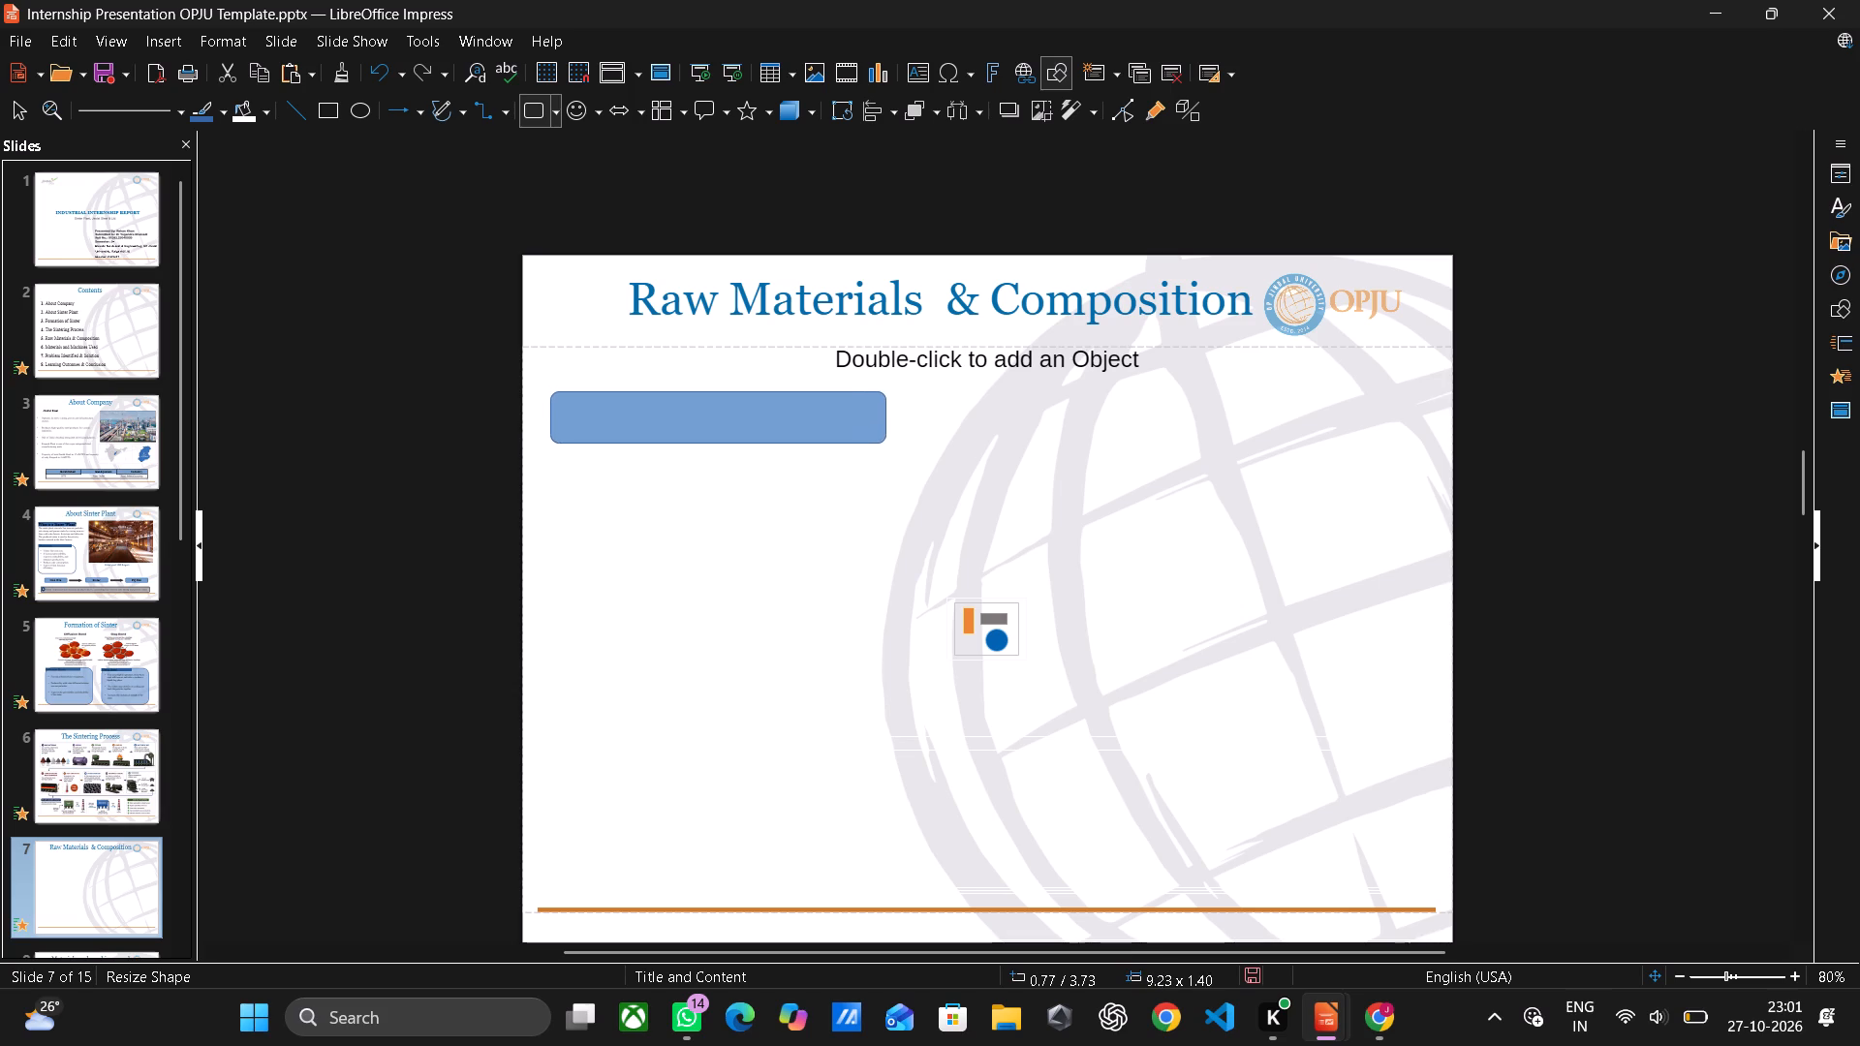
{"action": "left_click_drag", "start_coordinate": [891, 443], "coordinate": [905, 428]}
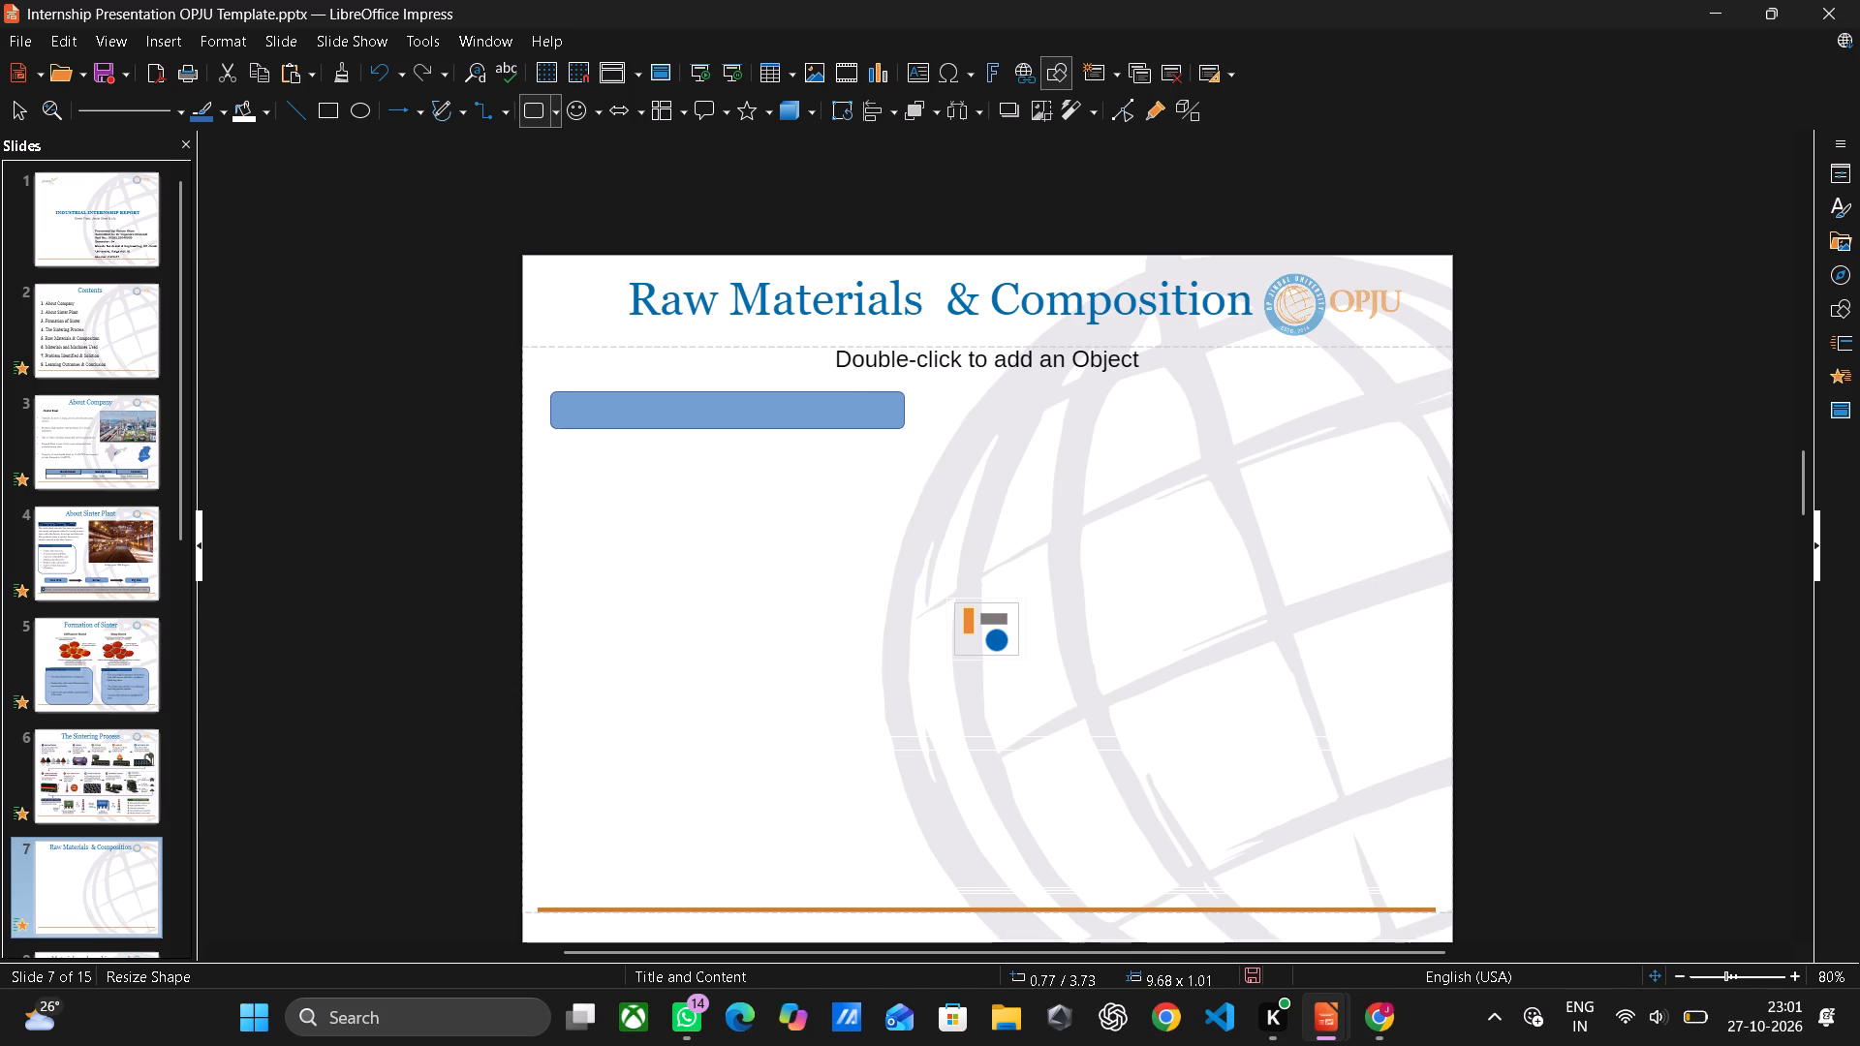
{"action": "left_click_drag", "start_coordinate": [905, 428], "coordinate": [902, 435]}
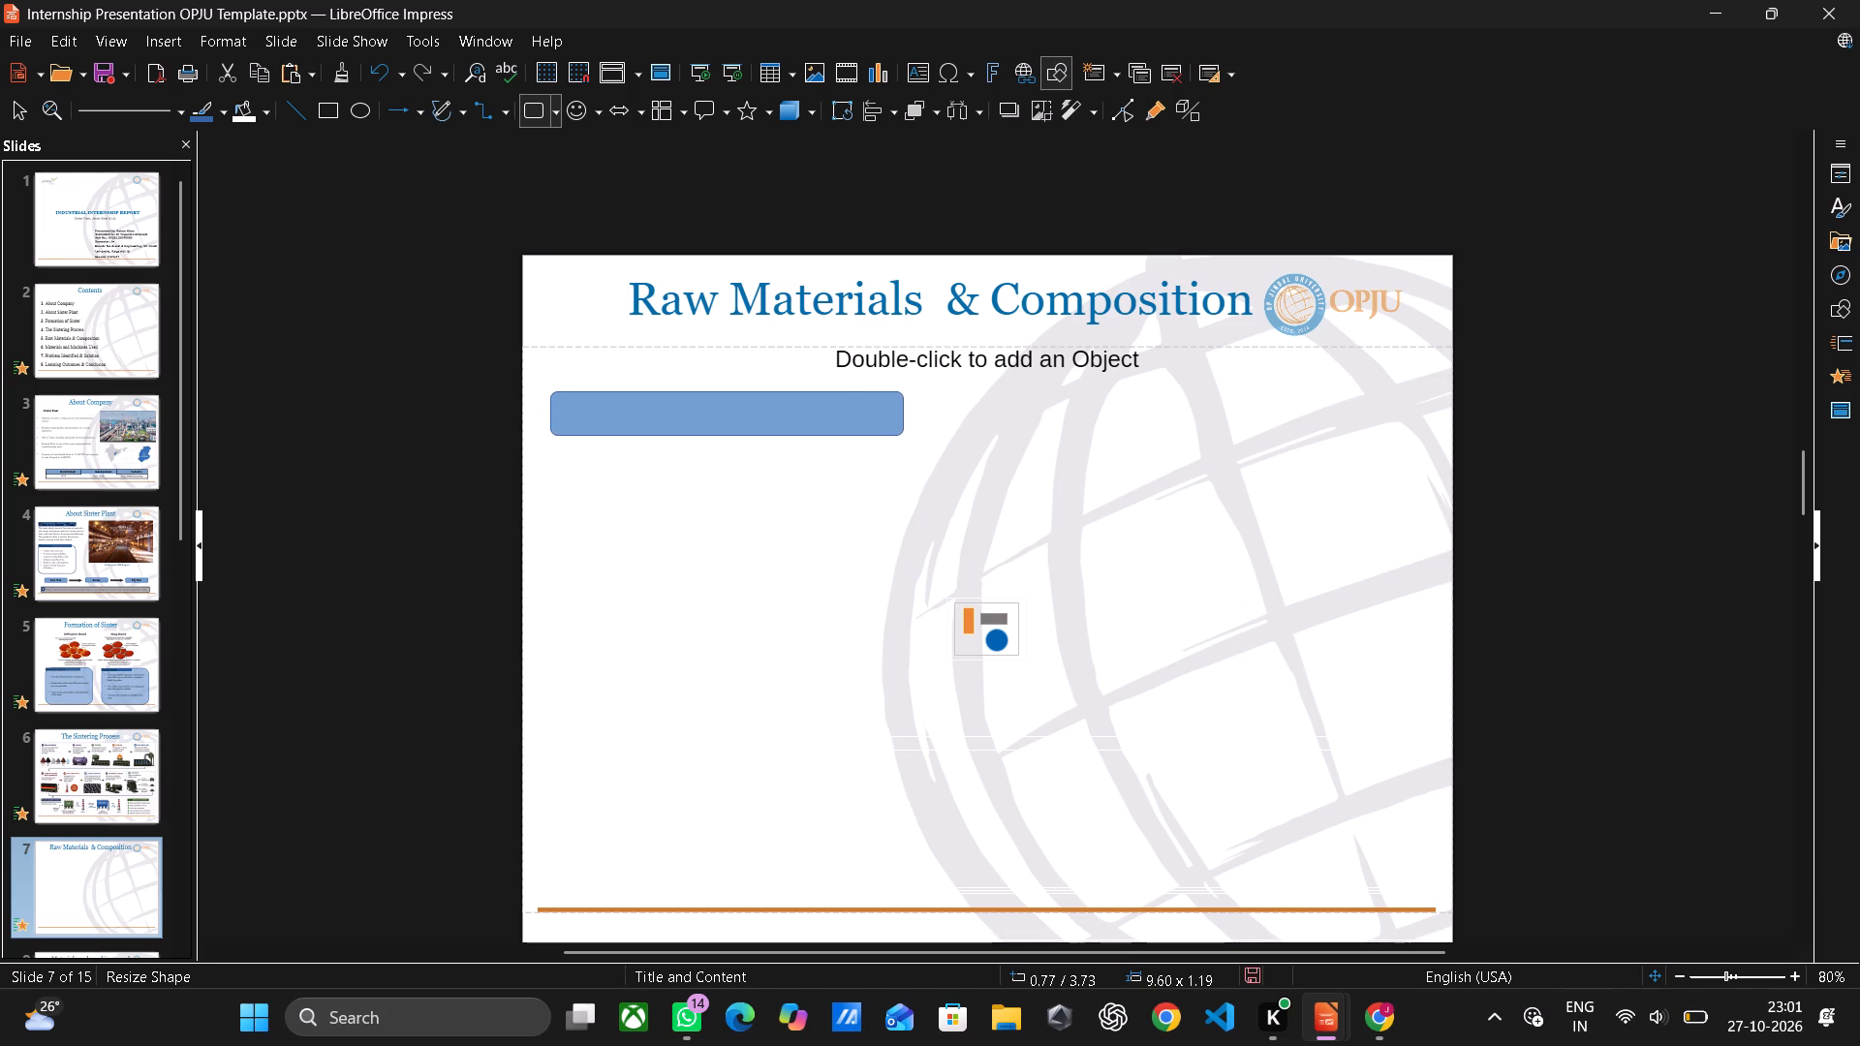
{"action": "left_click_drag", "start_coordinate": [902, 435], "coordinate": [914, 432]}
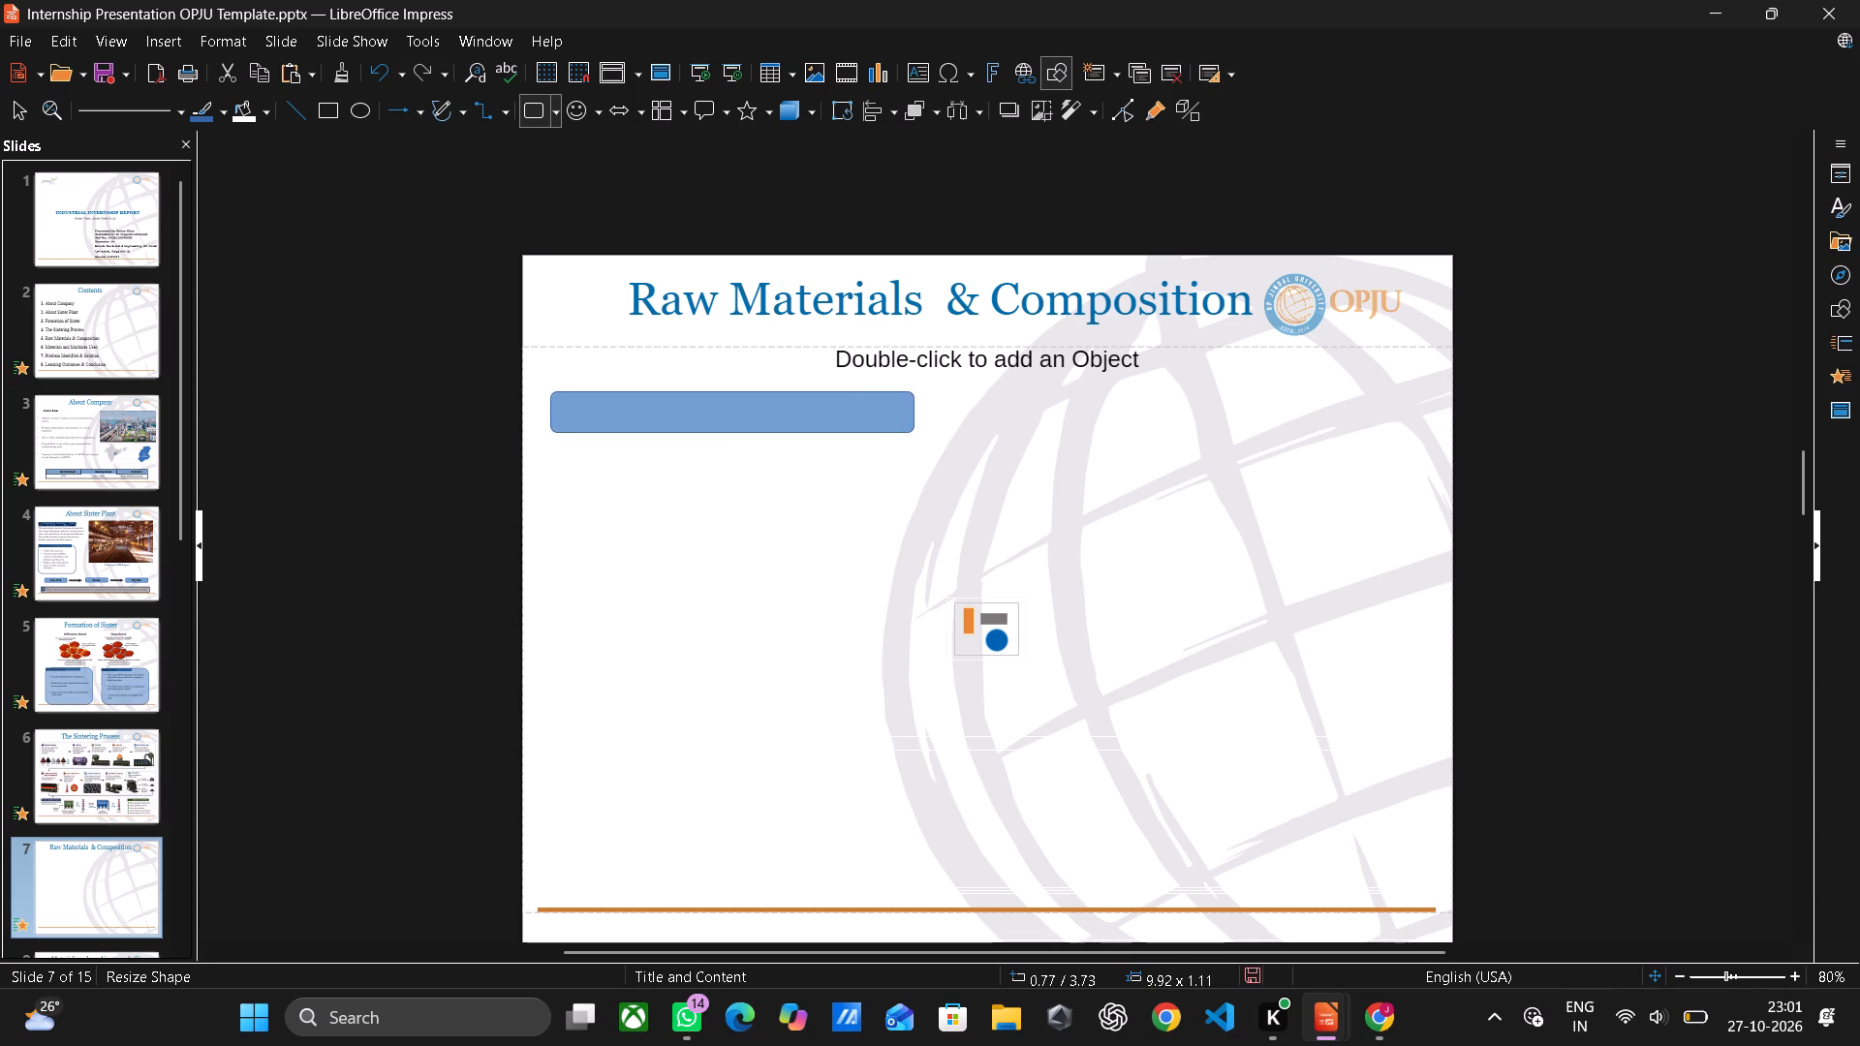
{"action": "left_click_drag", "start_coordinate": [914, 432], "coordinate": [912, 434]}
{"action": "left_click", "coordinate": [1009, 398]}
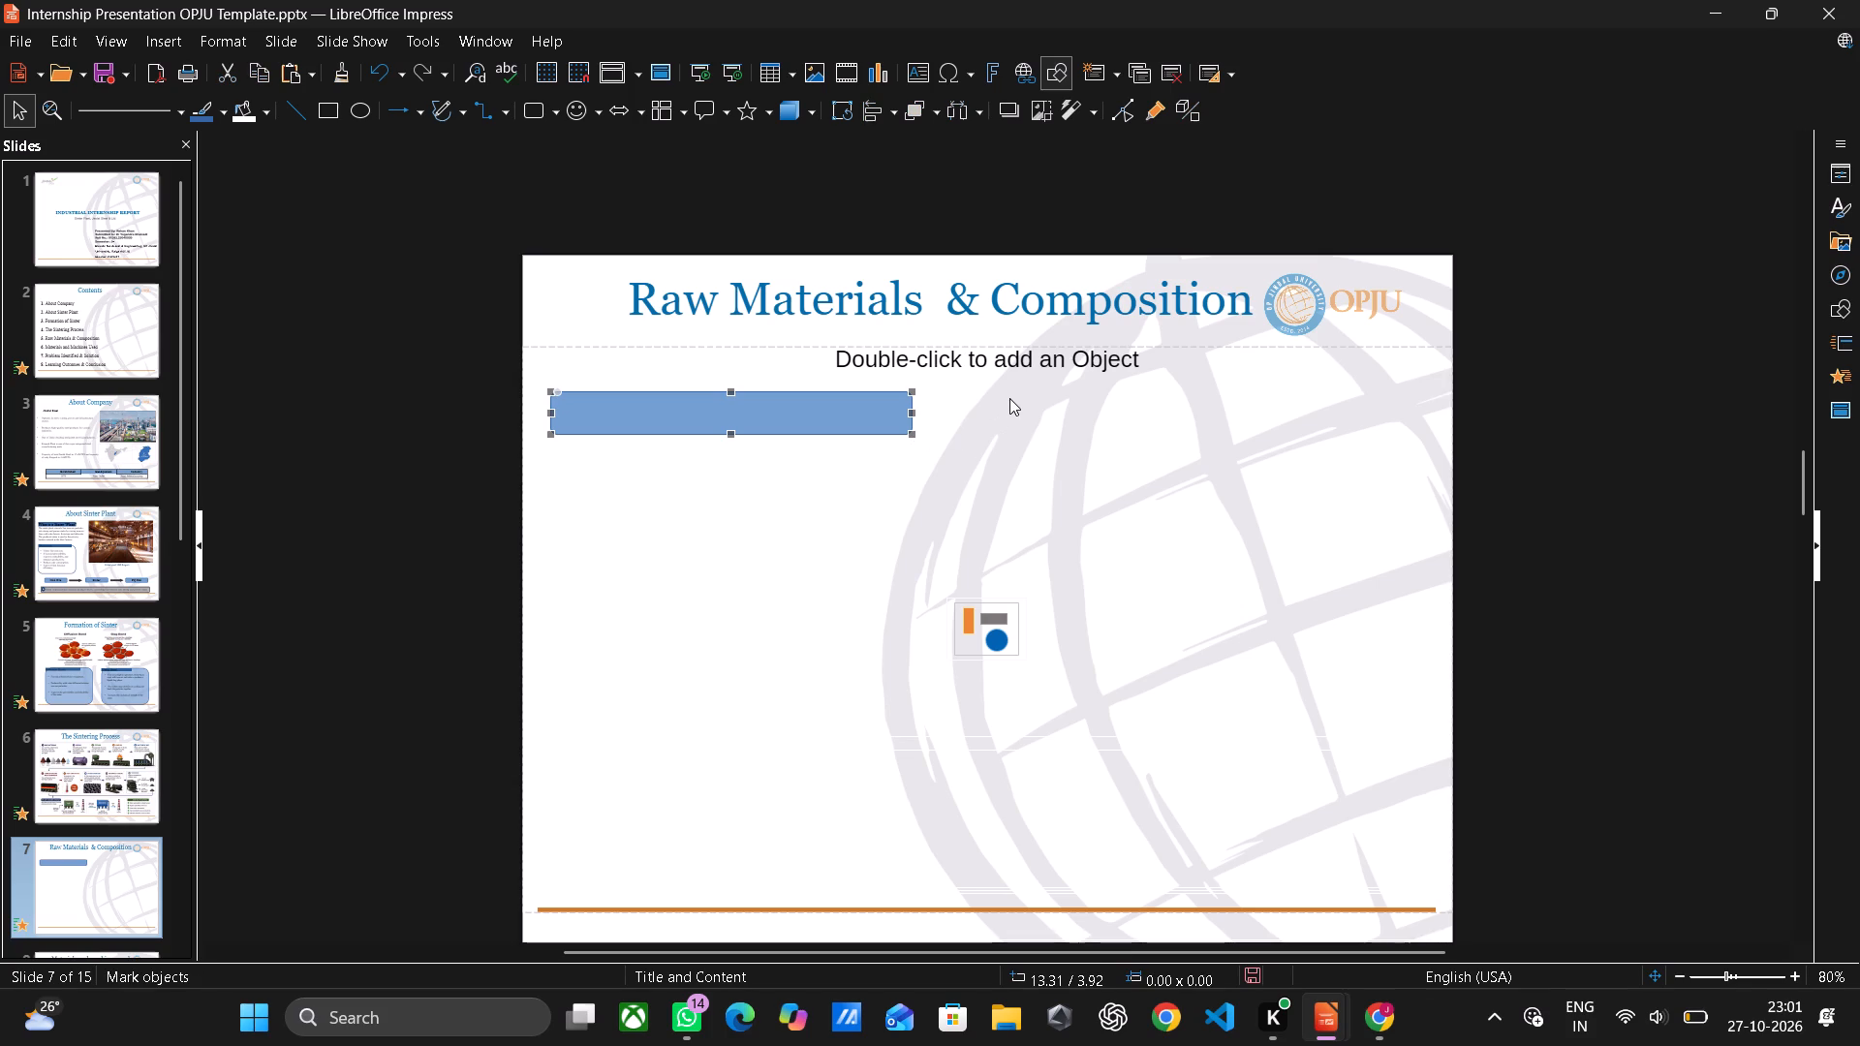
Draw a rounded rectangle about 11.2 × 1.4 cm below the title on the right side of slide 7.
{"action": "left_click", "coordinate": [552, 115]}
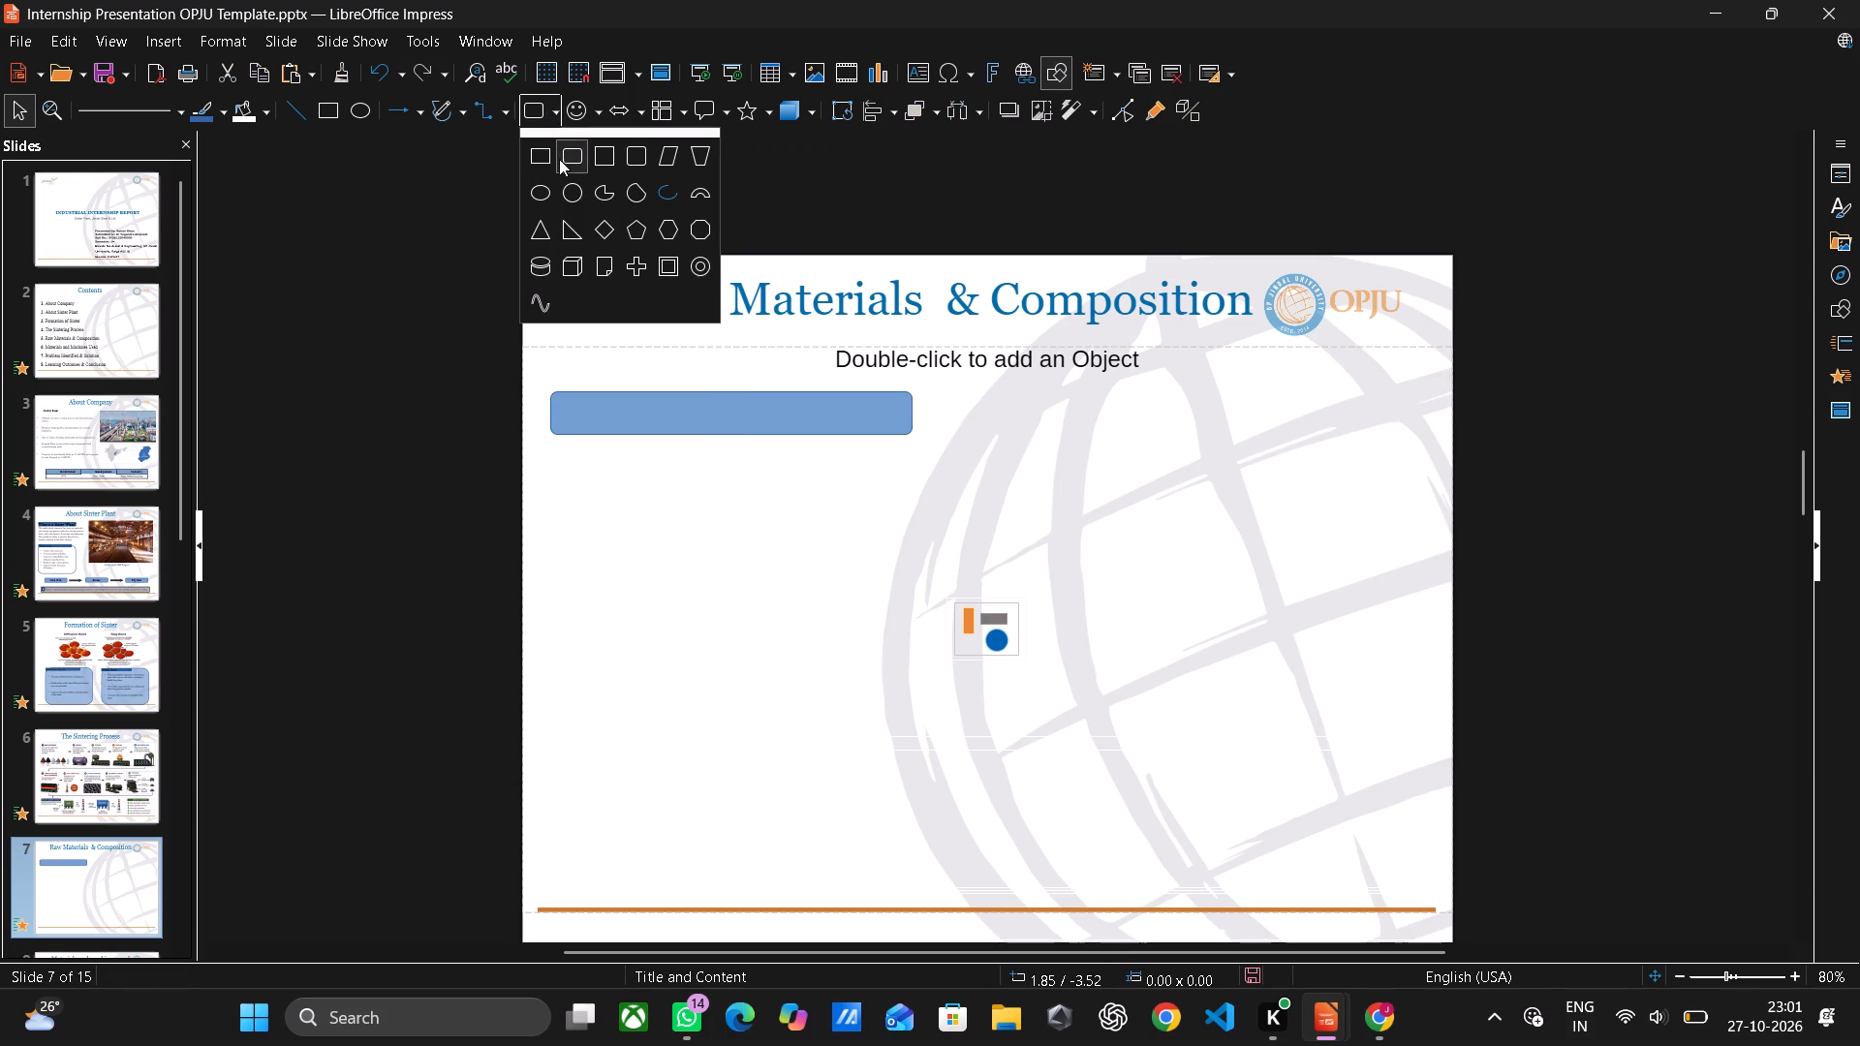
{"action": "left_click", "coordinate": [572, 152]}
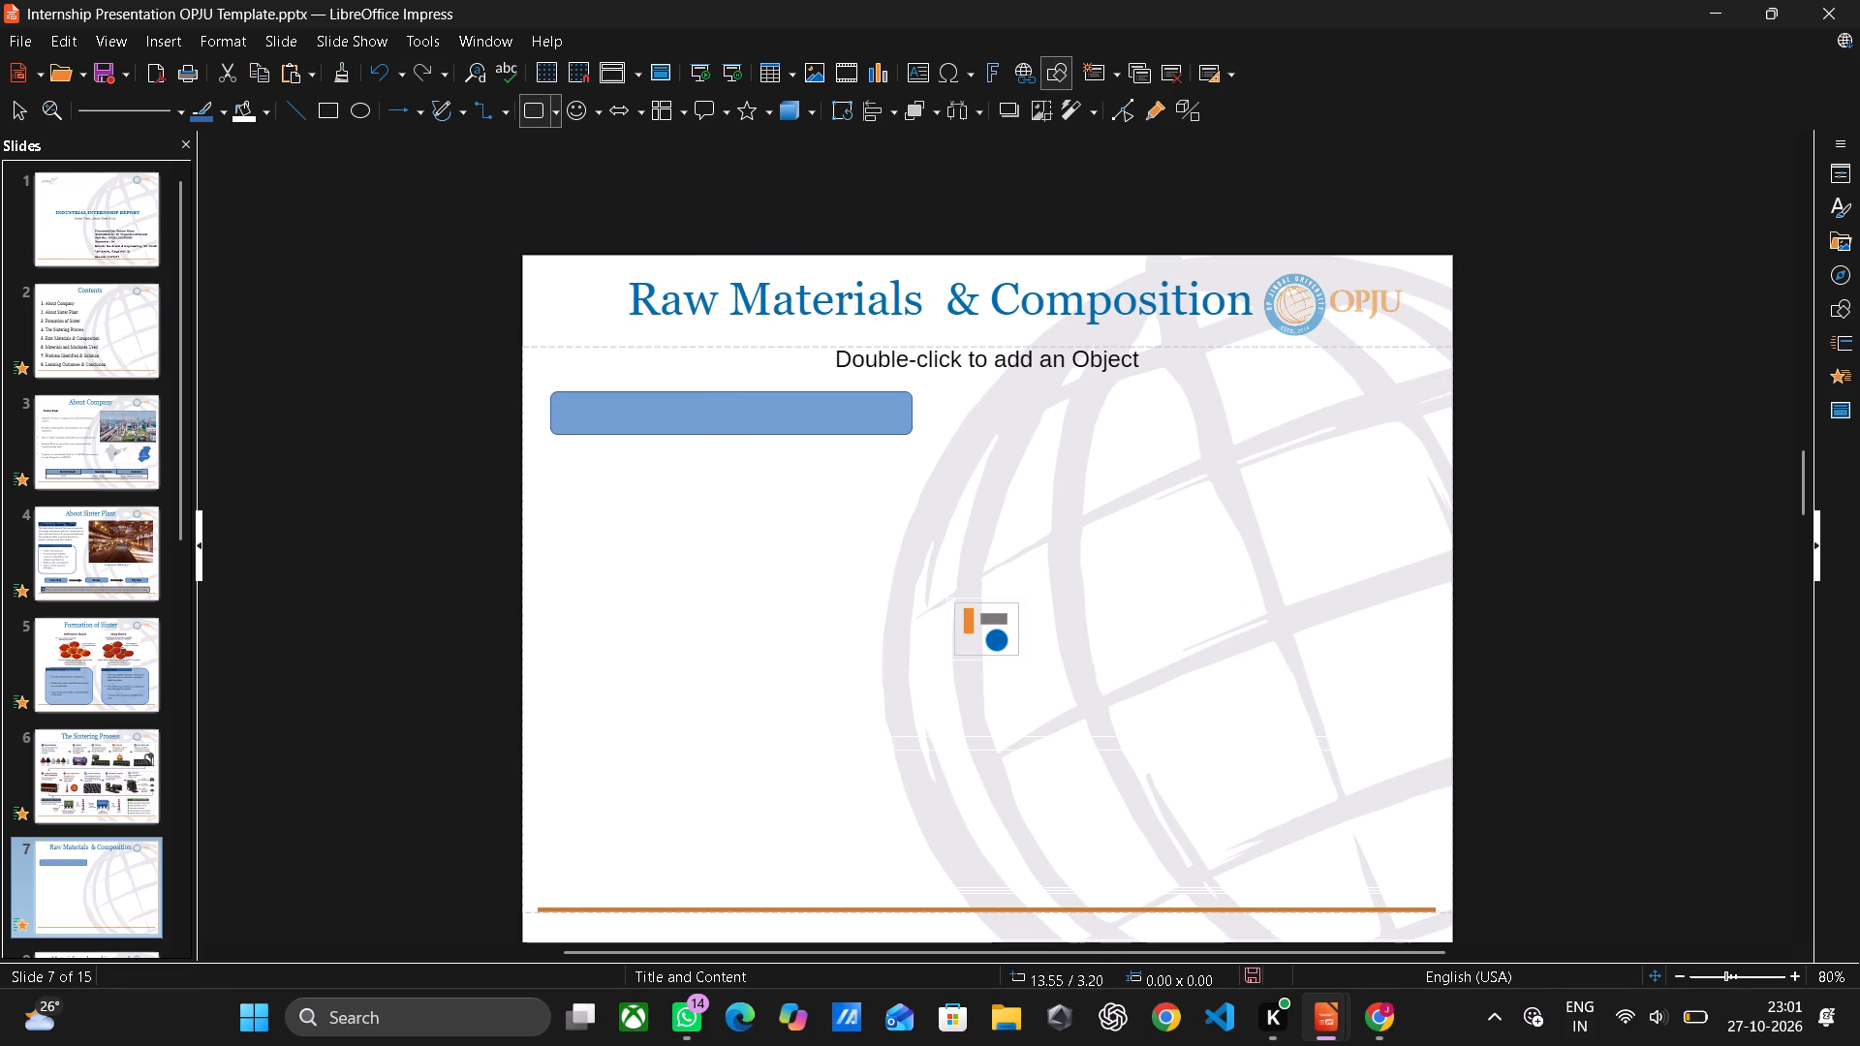
{"action": "left_click_drag", "start_coordinate": [1021, 399], "coordinate": [1108, 471]}
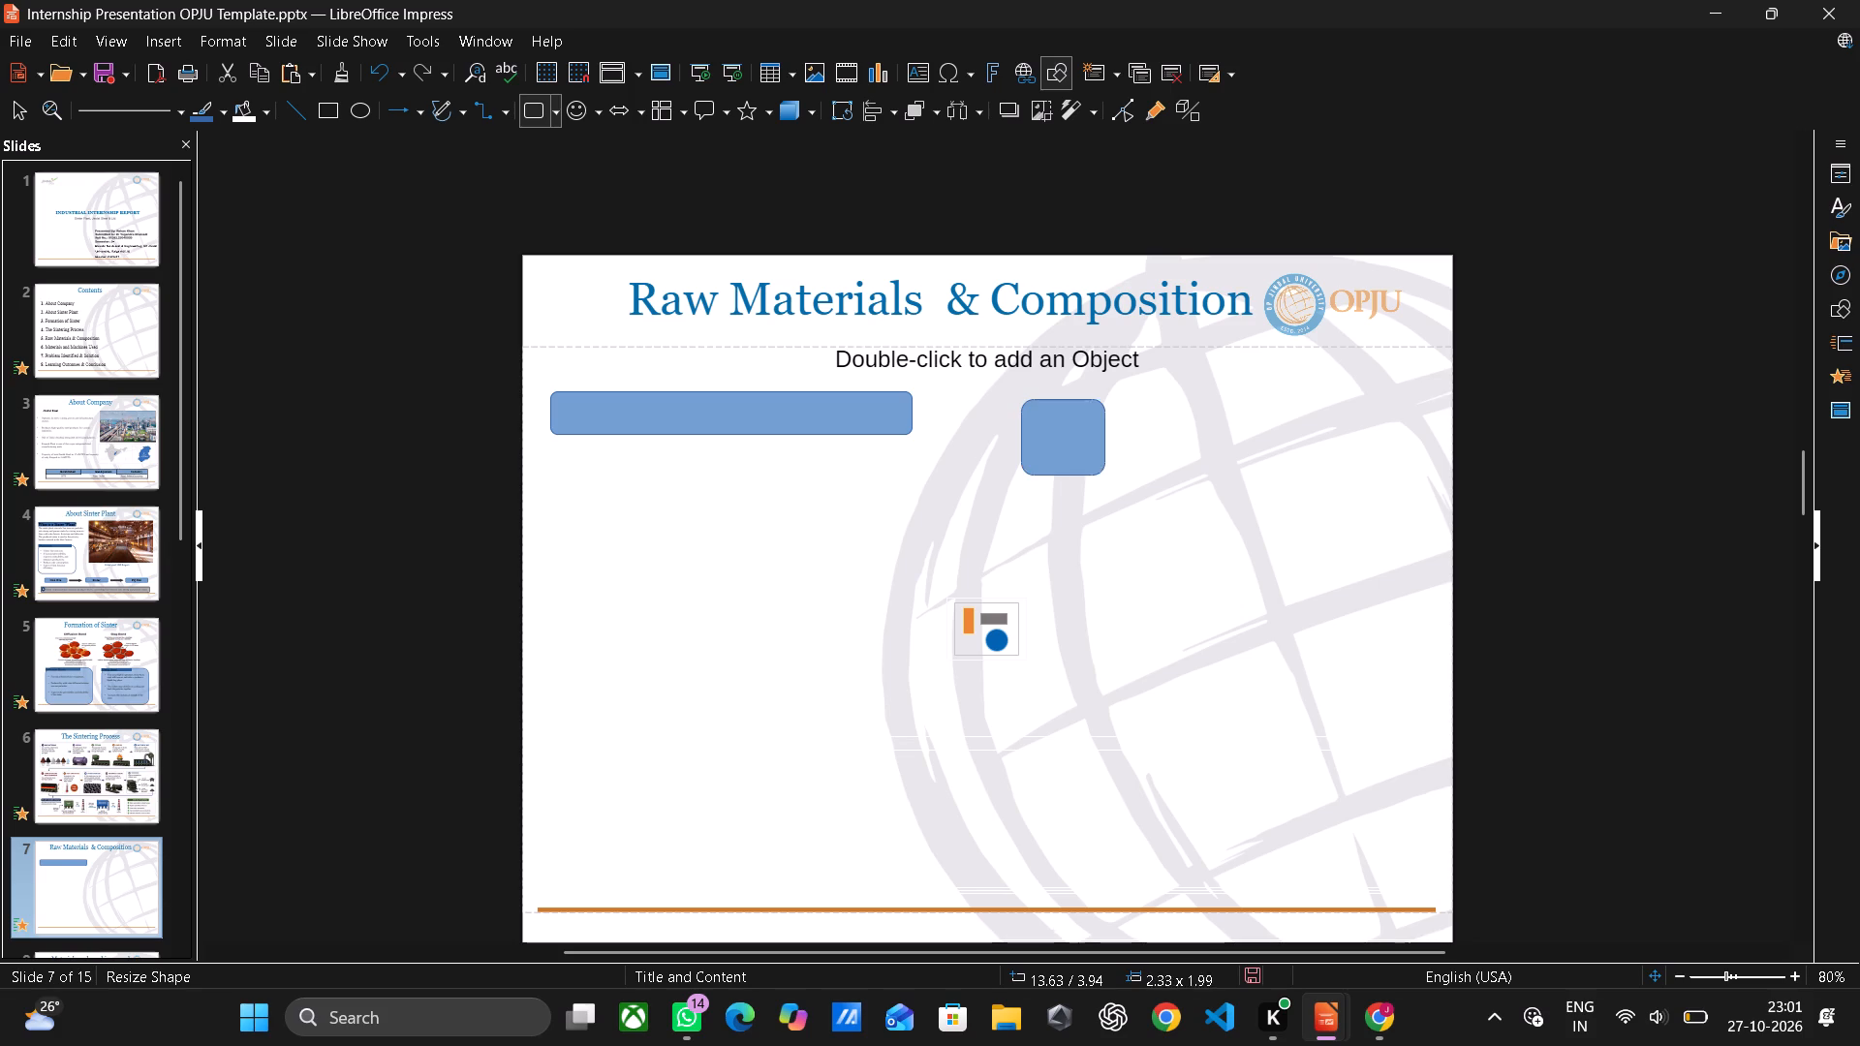
{"action": "left_click_drag", "start_coordinate": [1108, 471], "coordinate": [1362, 437]}
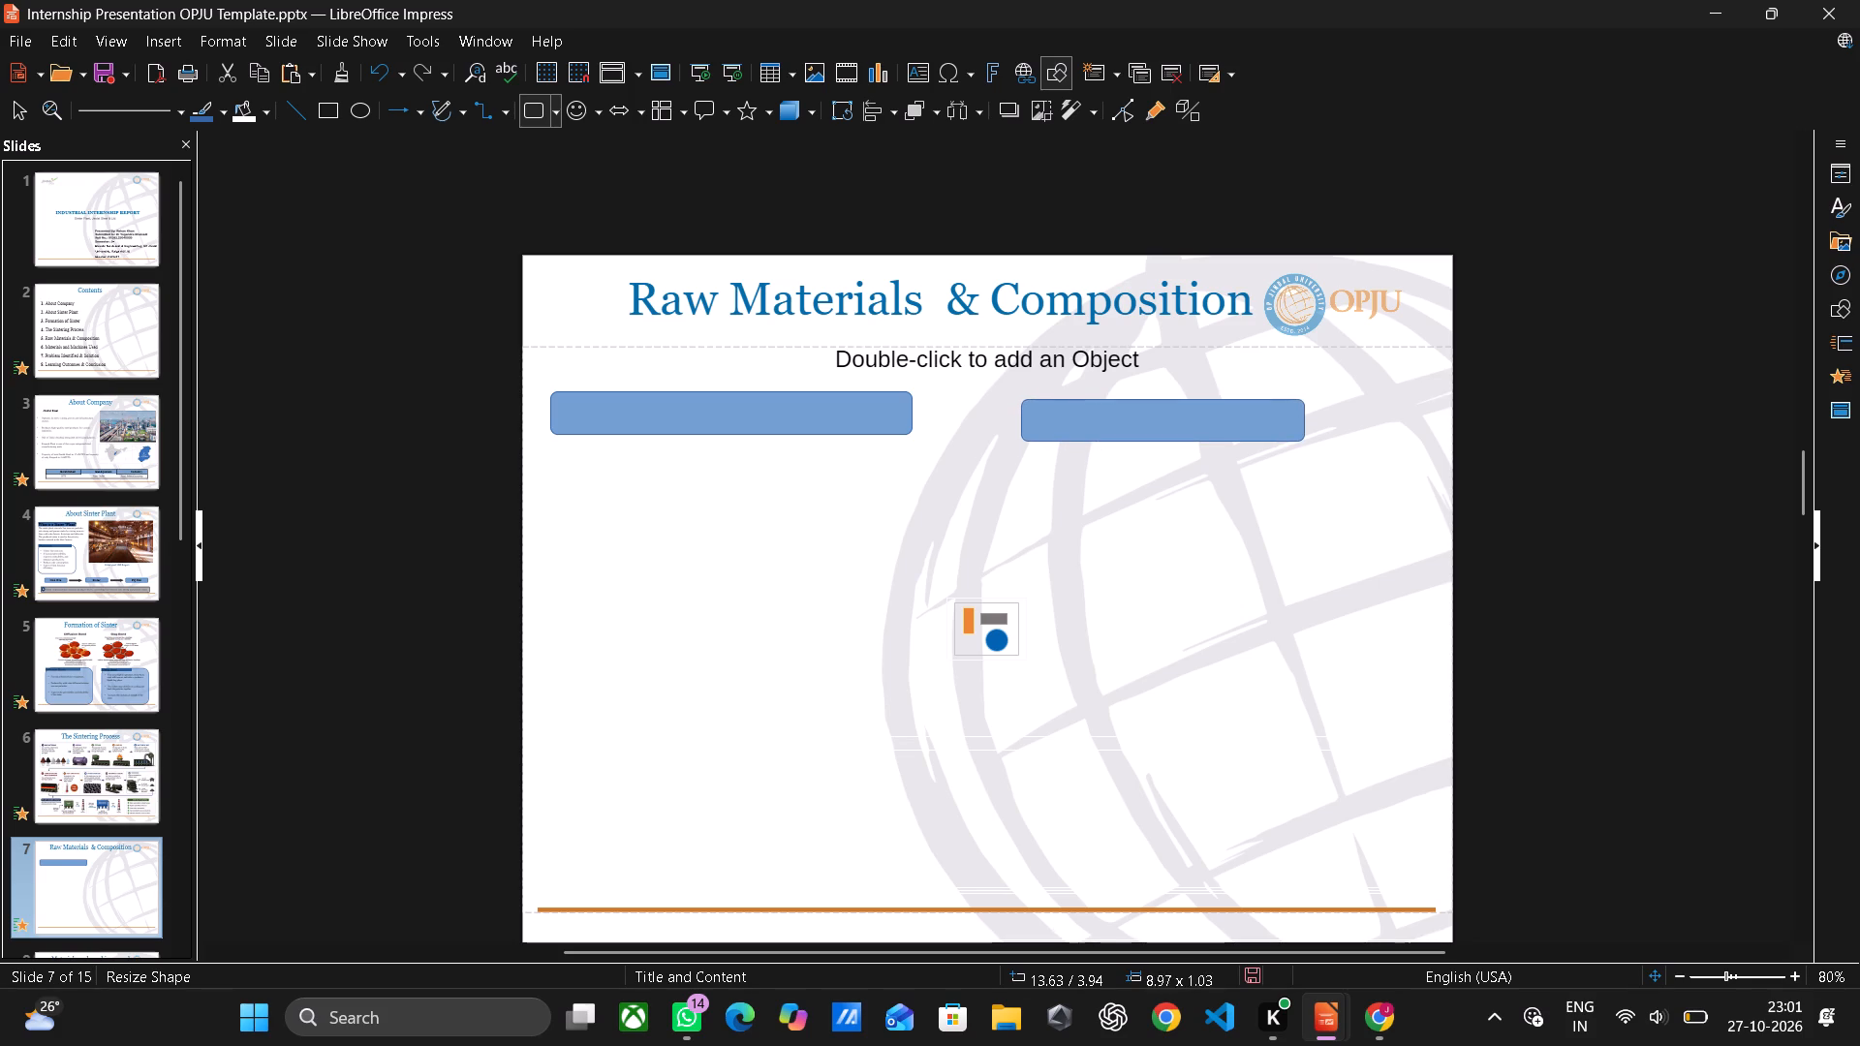
{"action": "left_click_drag", "start_coordinate": [1362, 437], "coordinate": [1424, 450]}
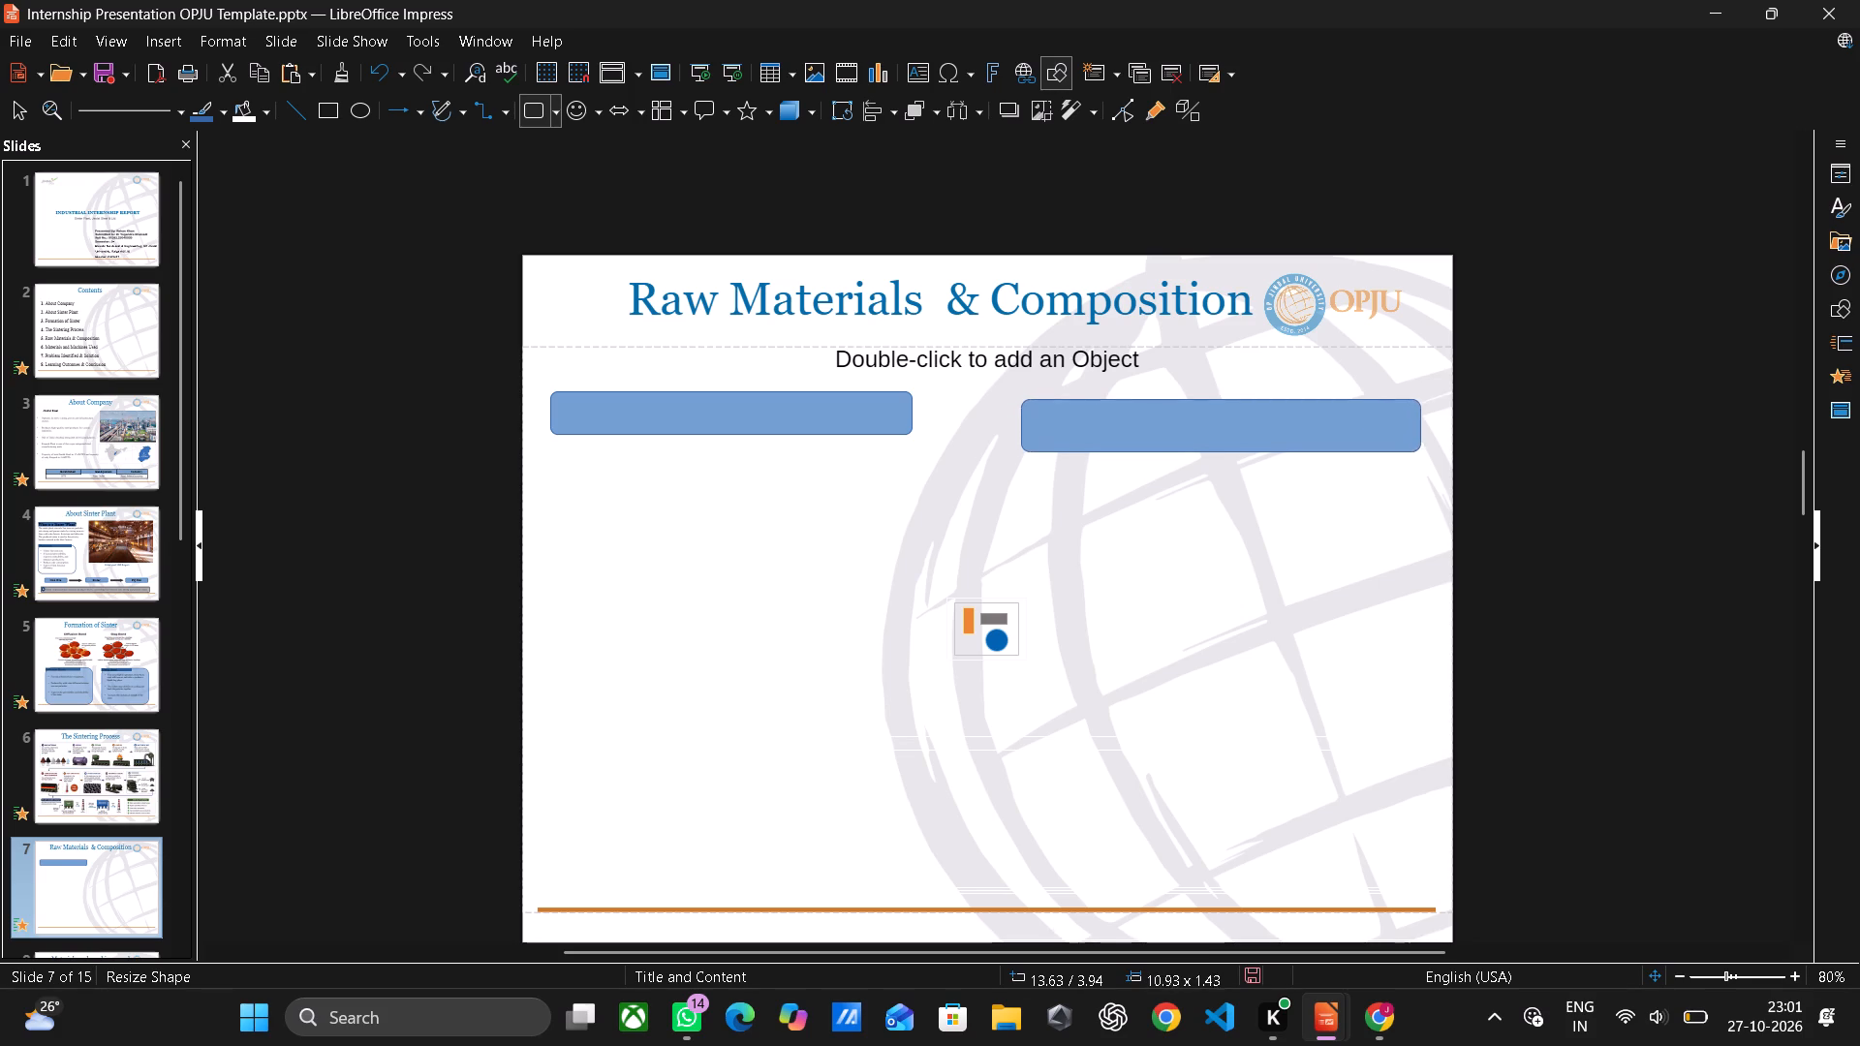
{"action": "left_click_drag", "start_coordinate": [1424, 450], "coordinate": [1433, 449]}
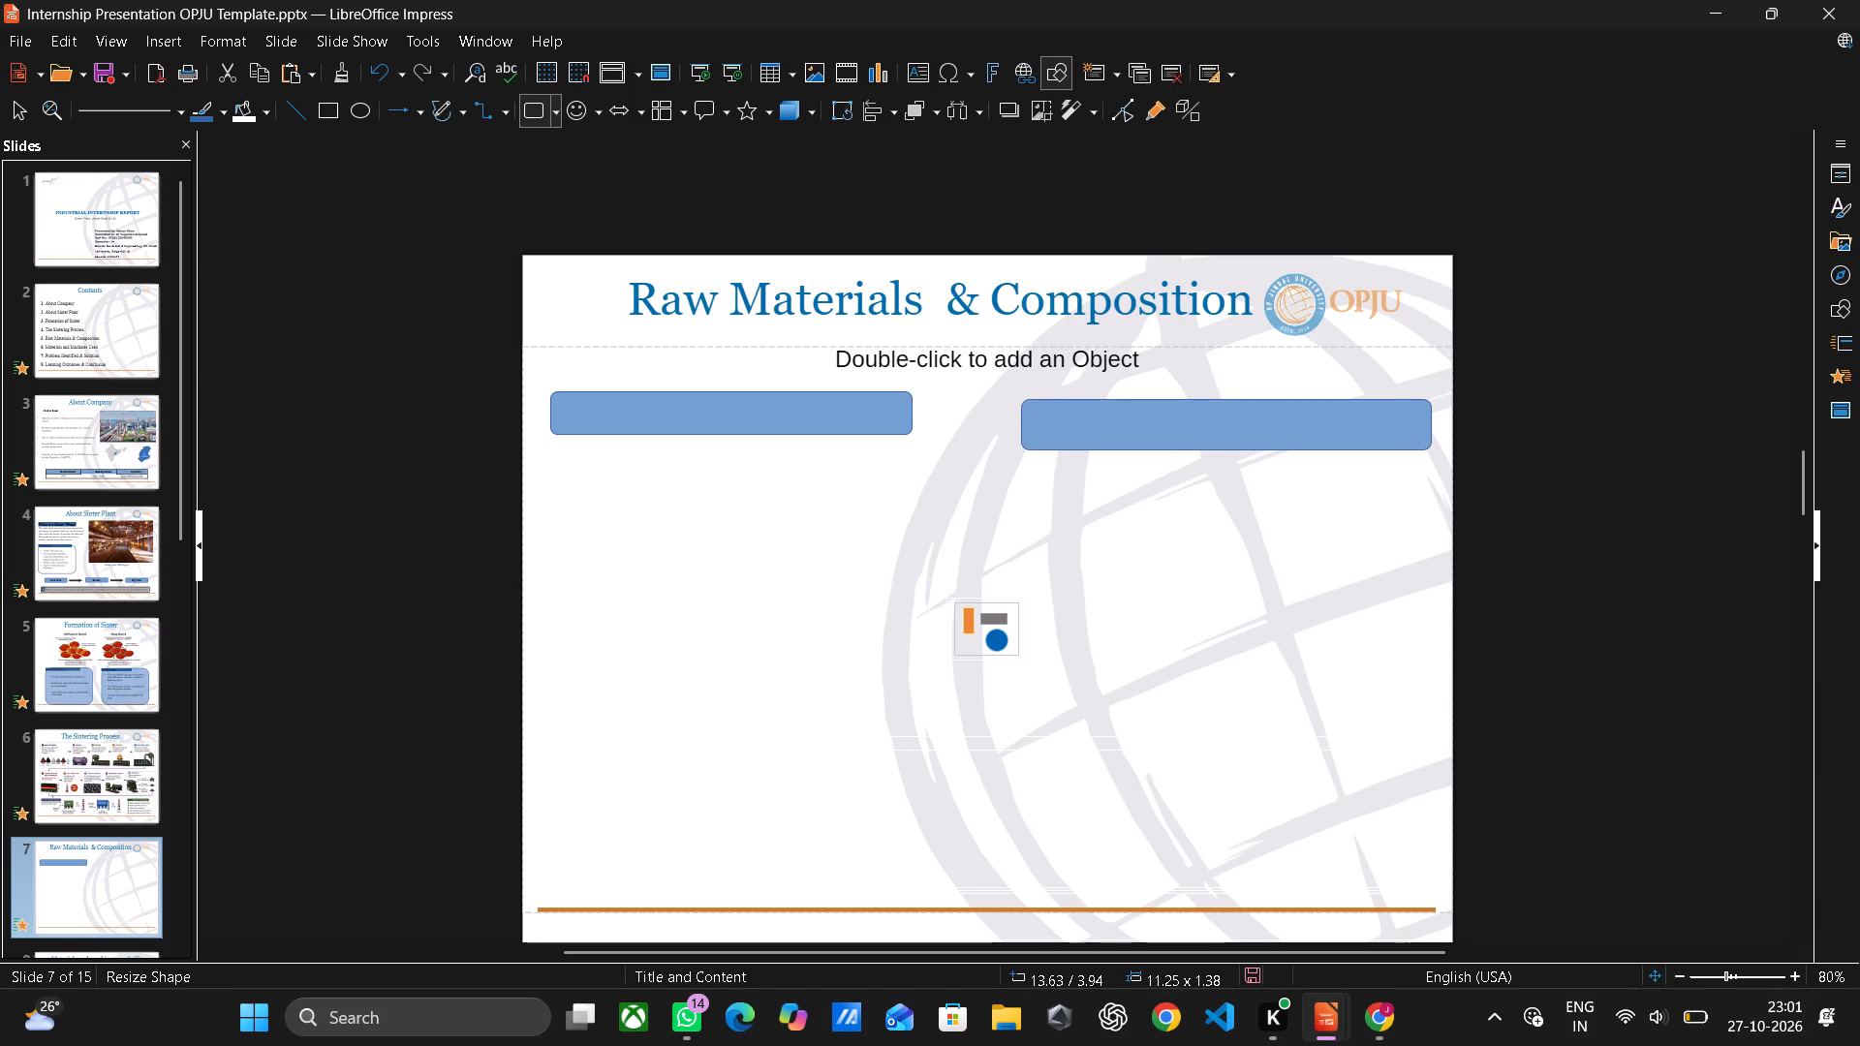
{"action": "left_click_drag", "start_coordinate": [1433, 449], "coordinate": [1431, 449]}
Replace the left rounded rectangle with a copy of the right one, positioned at about 0.79 / 3.92 cm beside it.
{"action": "right_click", "coordinate": [1255, 434]}
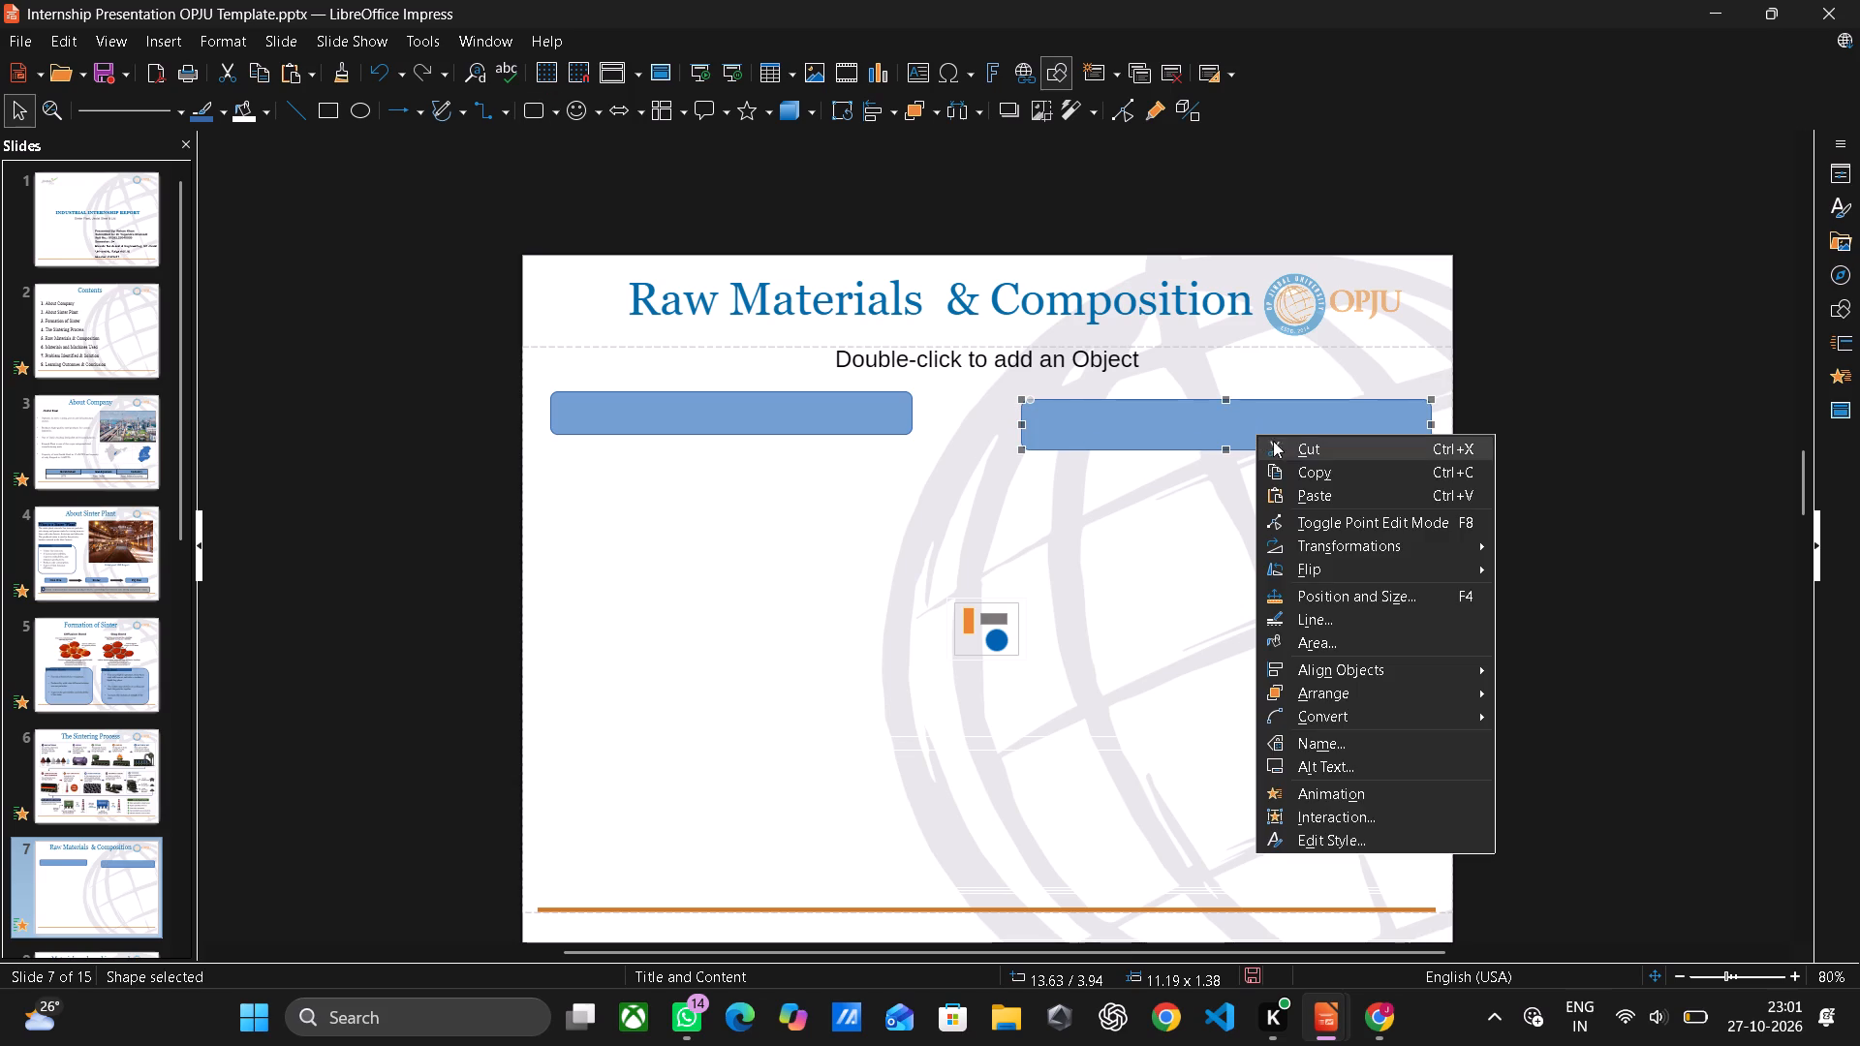
{"action": "left_click", "coordinate": [1300, 475]}
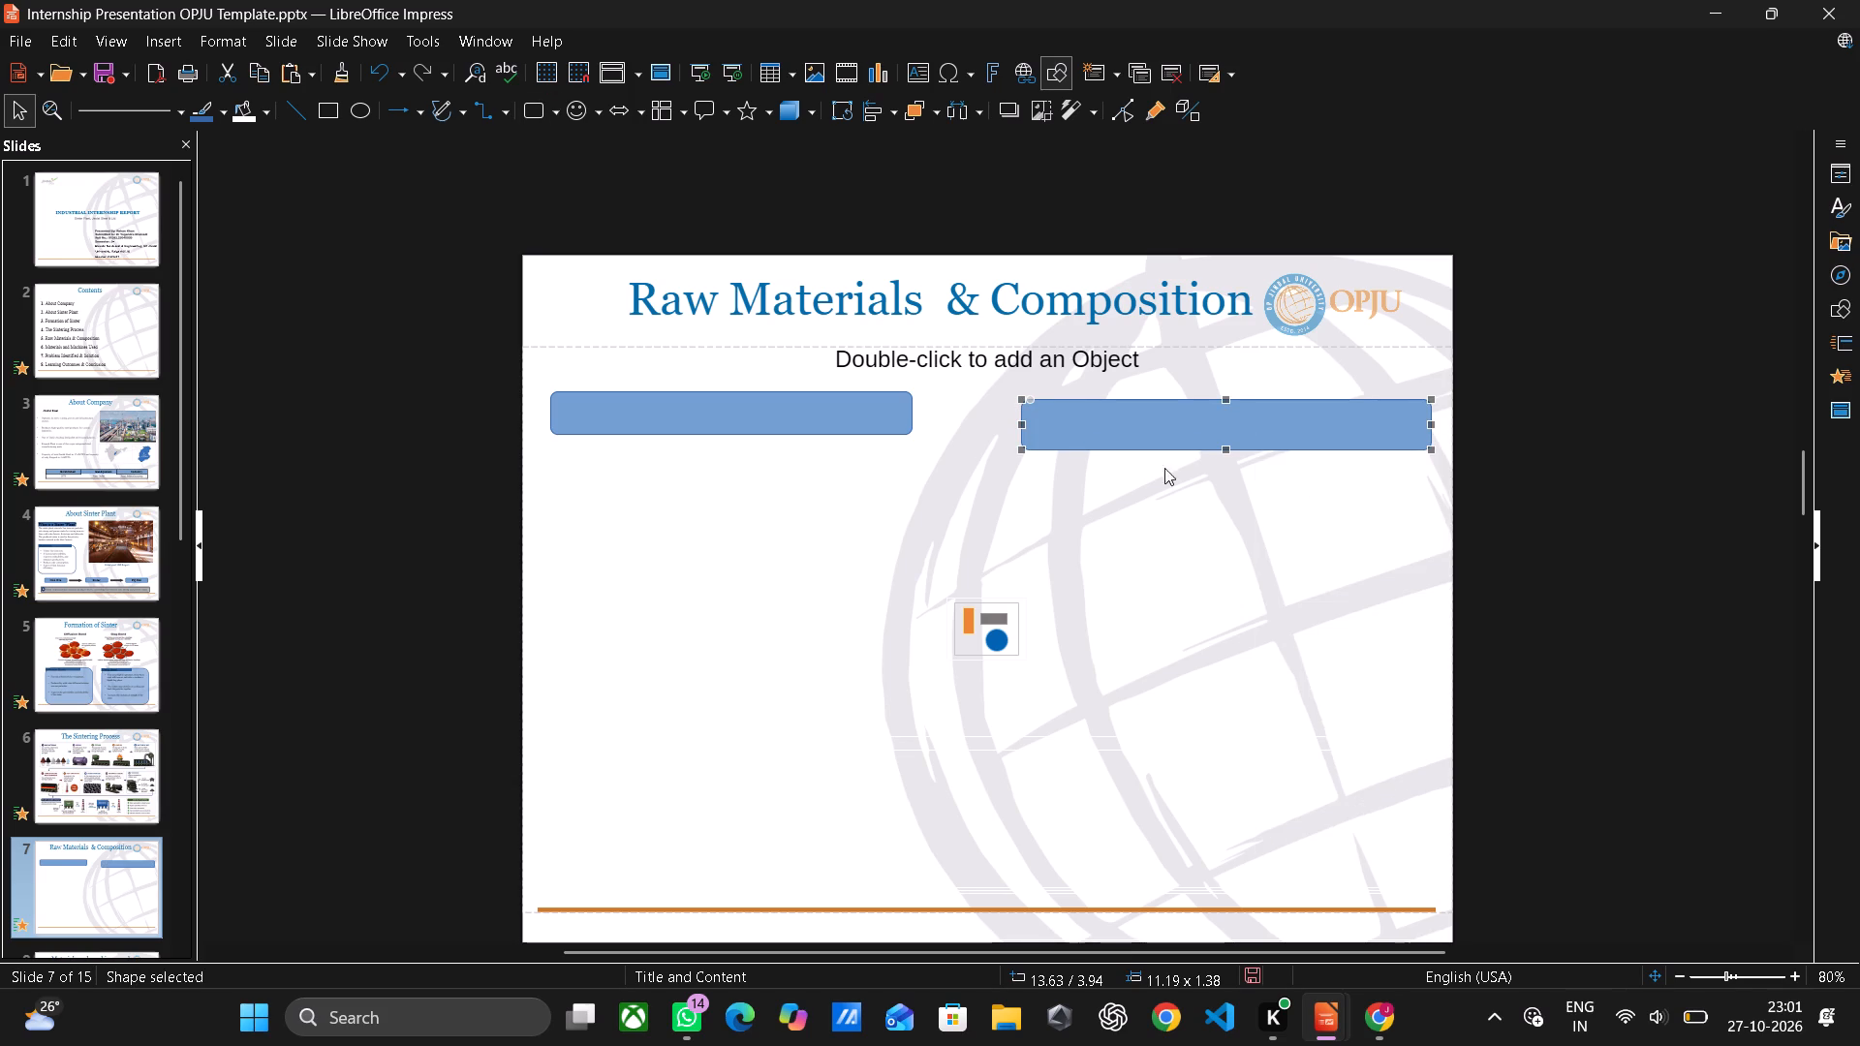
{"action": "left_click", "coordinate": [852, 414]}
{"action": "key", "text": "BackSpace"}
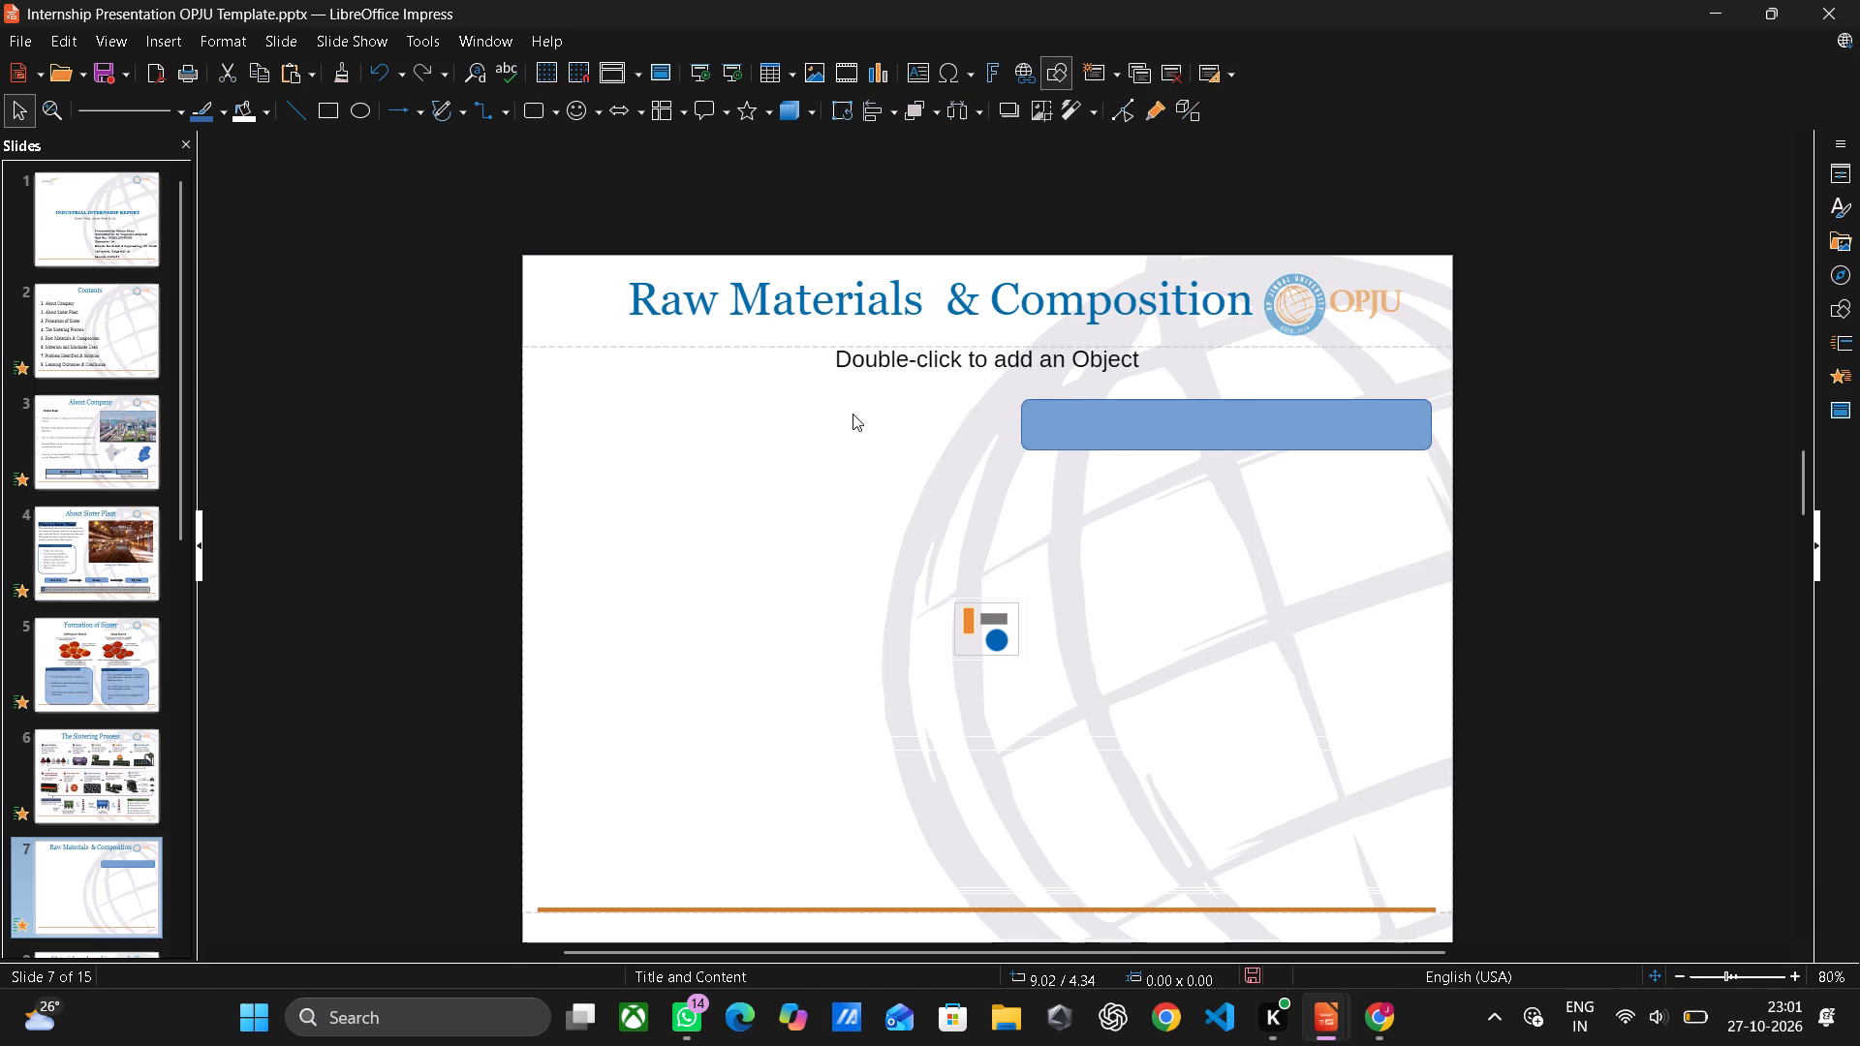
{"action": "key", "text": "ctrl+v"}
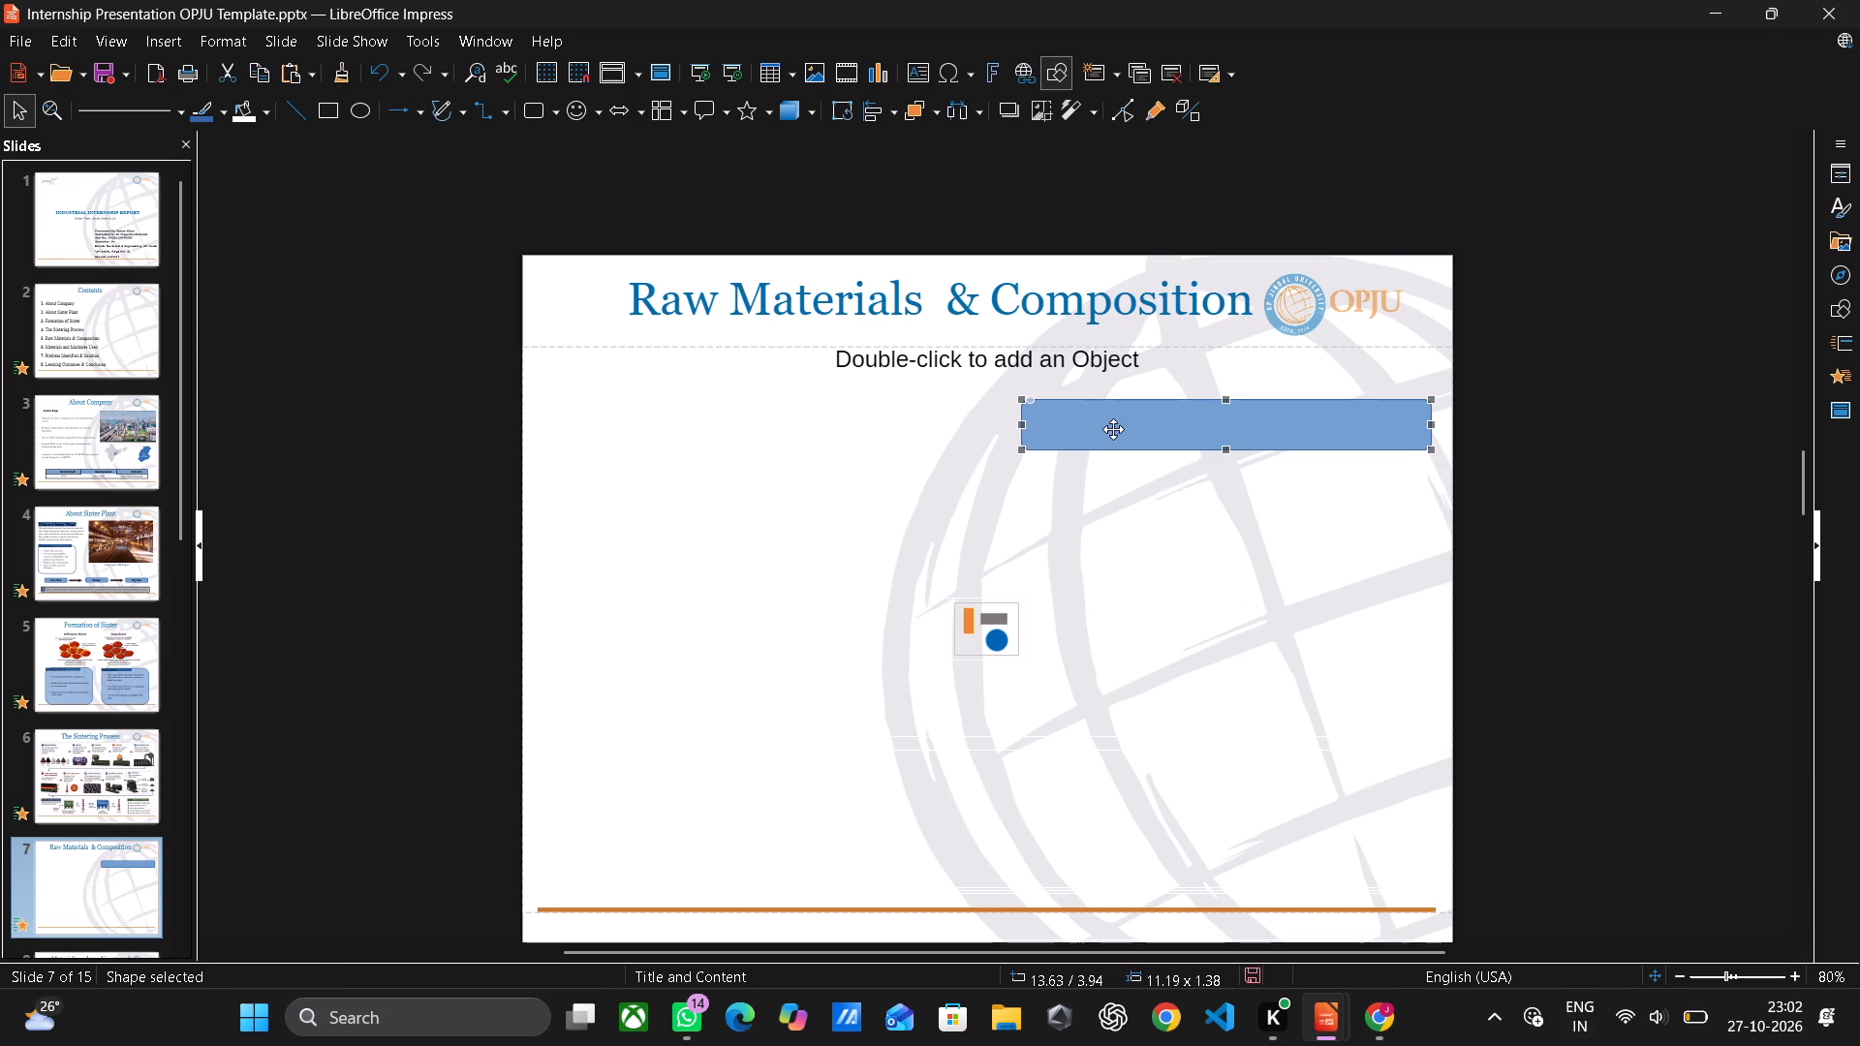
{"action": "left_click_drag", "start_coordinate": [1113, 429], "coordinate": [751, 431]}
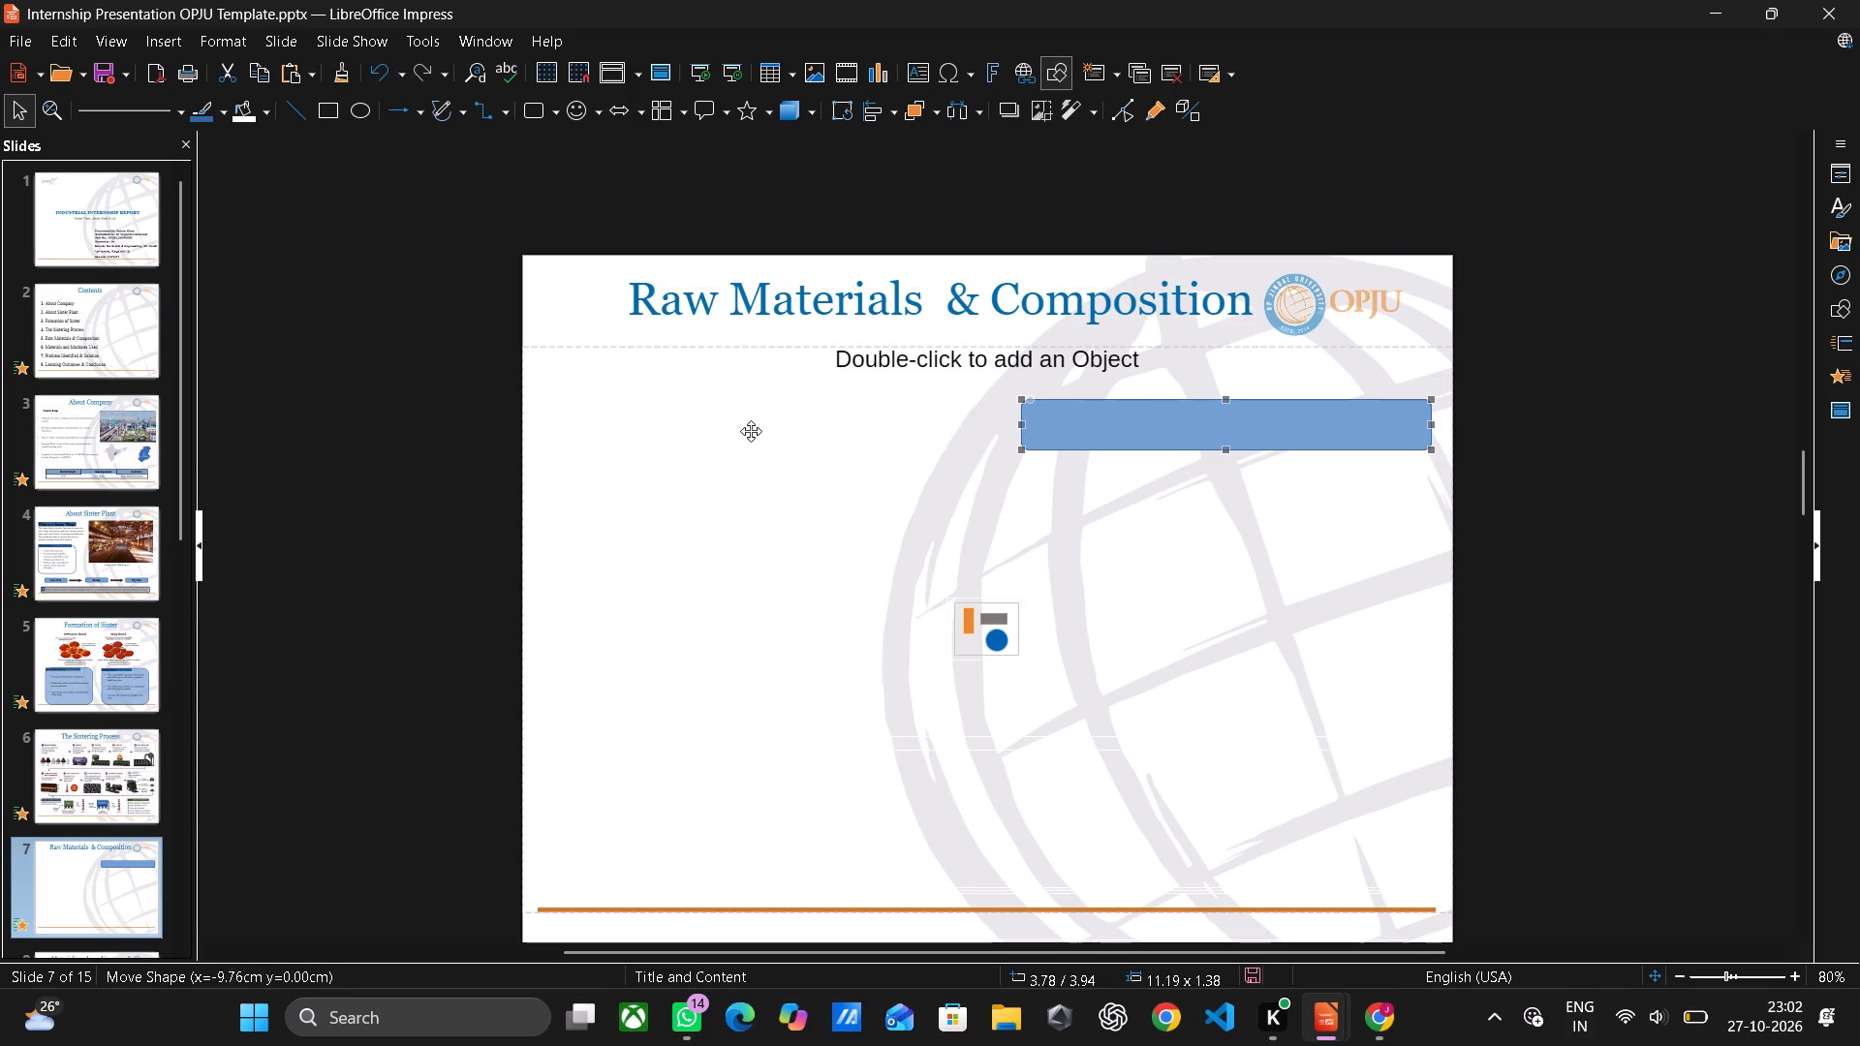
{"action": "left_click_drag", "start_coordinate": [751, 431], "coordinate": [617, 438]}
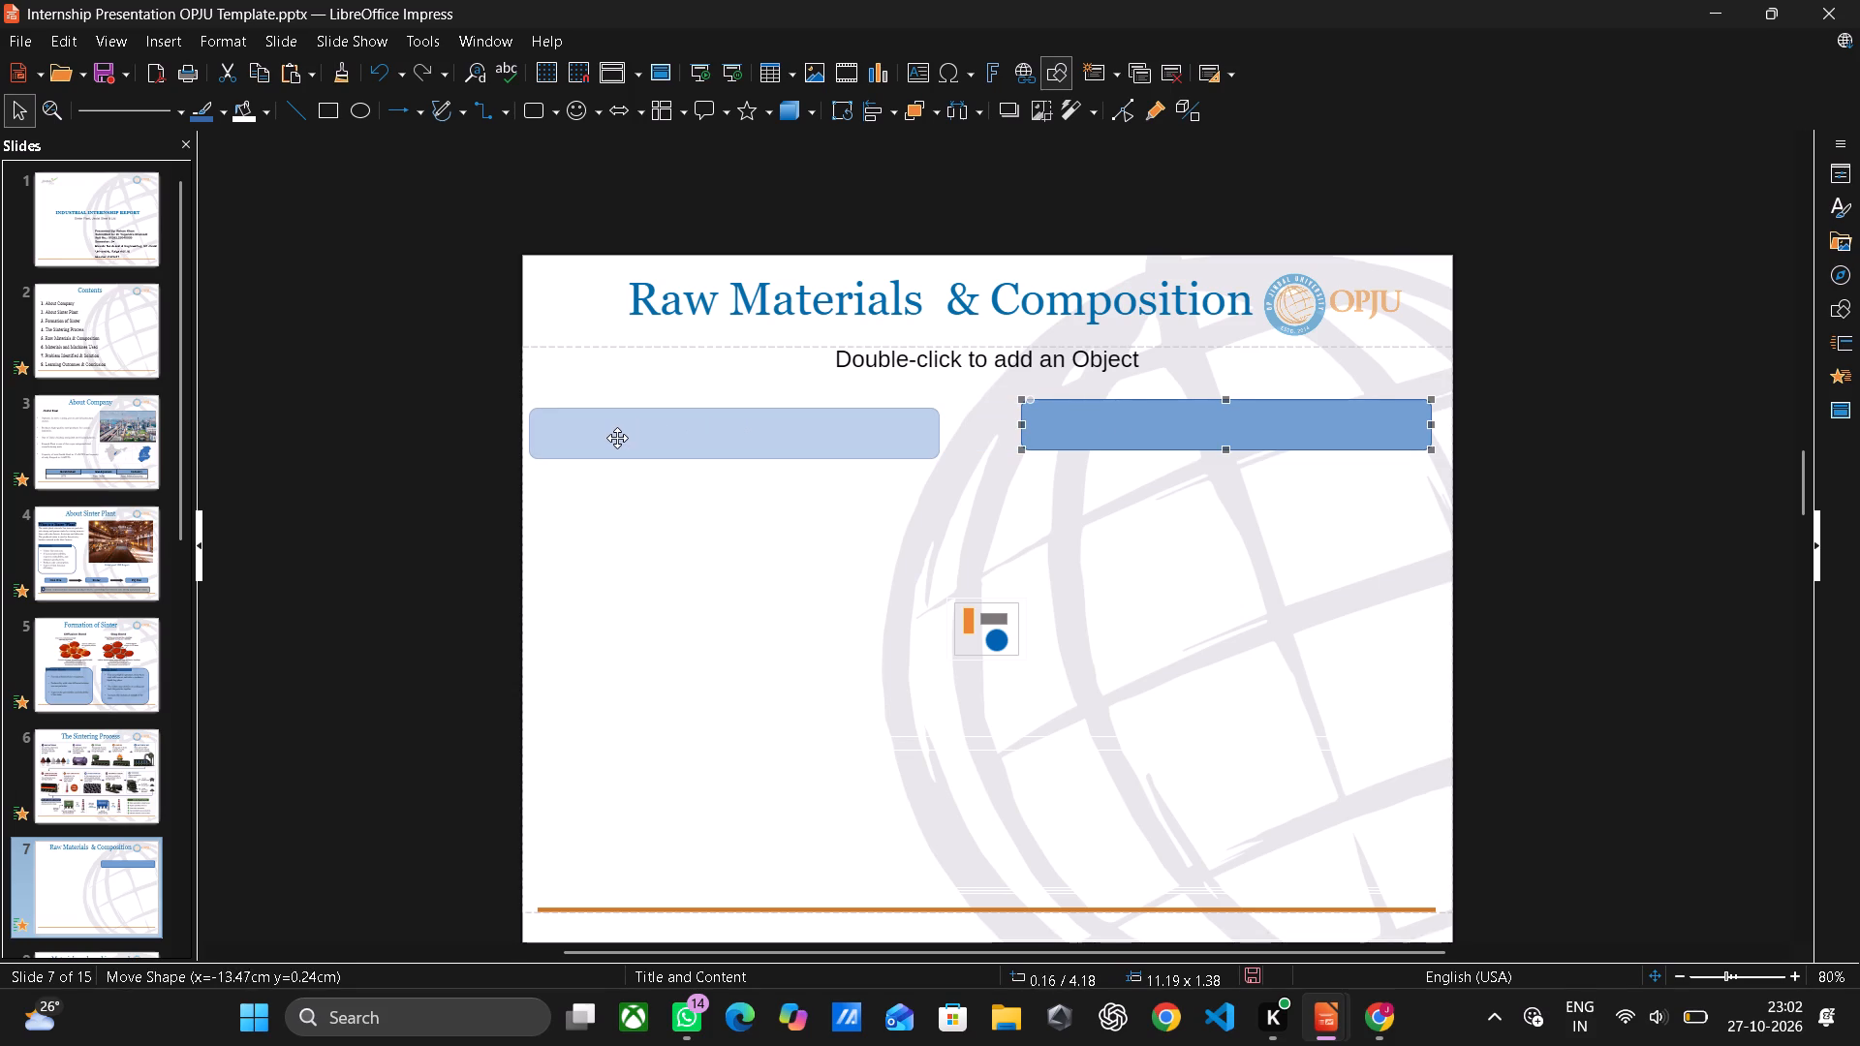
{"action": "left_click_drag", "start_coordinate": [617, 438], "coordinate": [644, 429]}
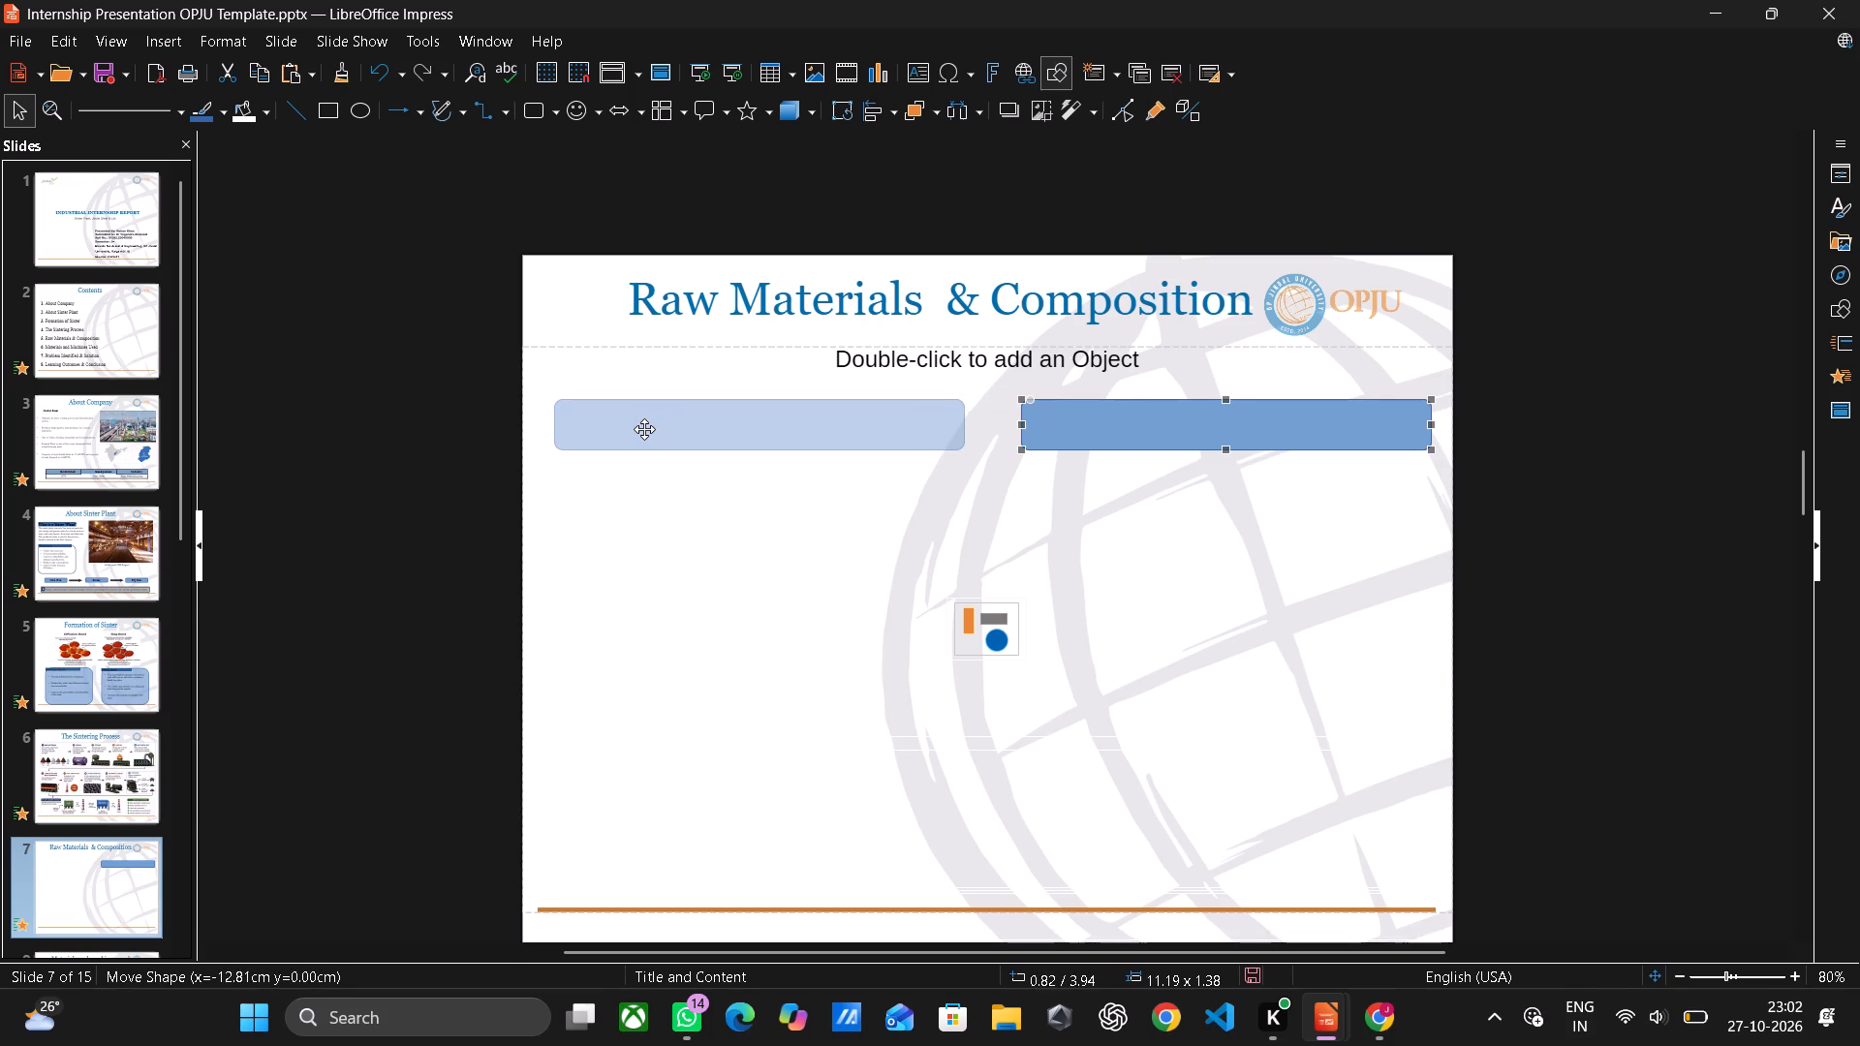
{"action": "left_click_drag", "start_coordinate": [644, 429], "coordinate": [643, 431]}
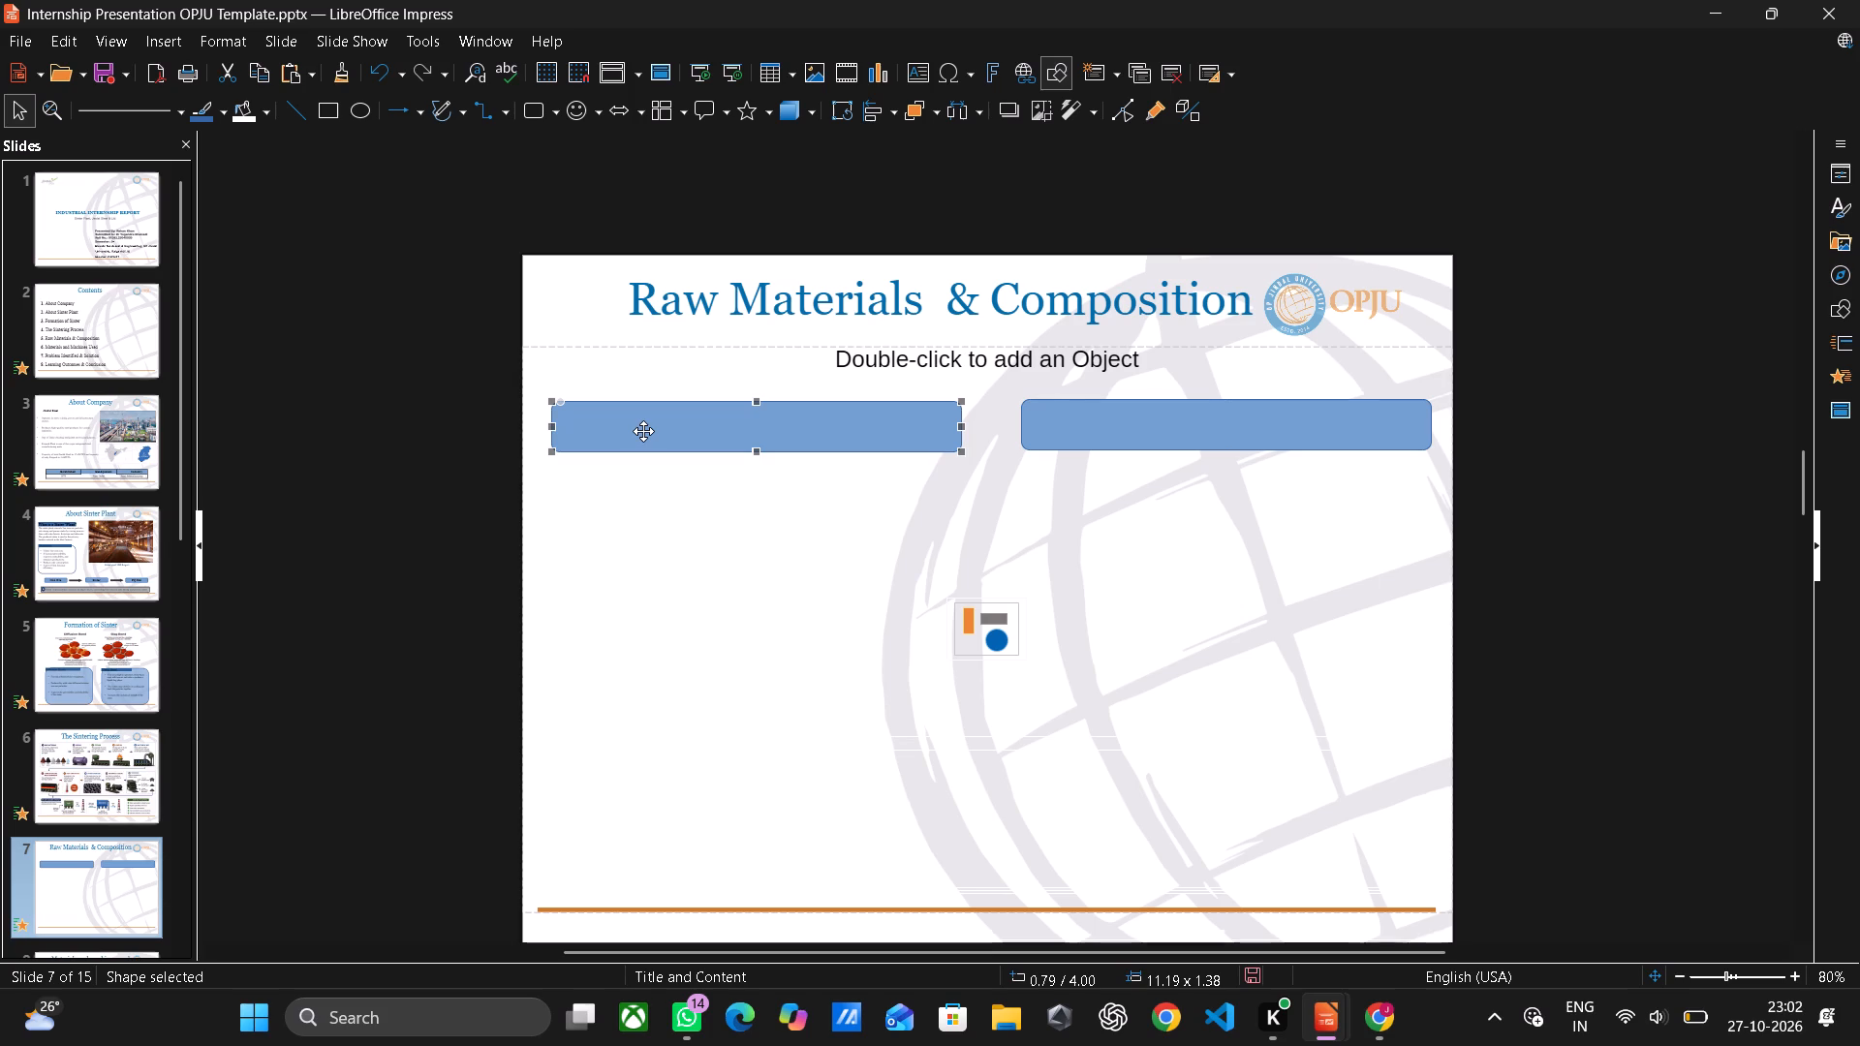
{"action": "left_click_drag", "start_coordinate": [643, 431], "coordinate": [643, 418]}
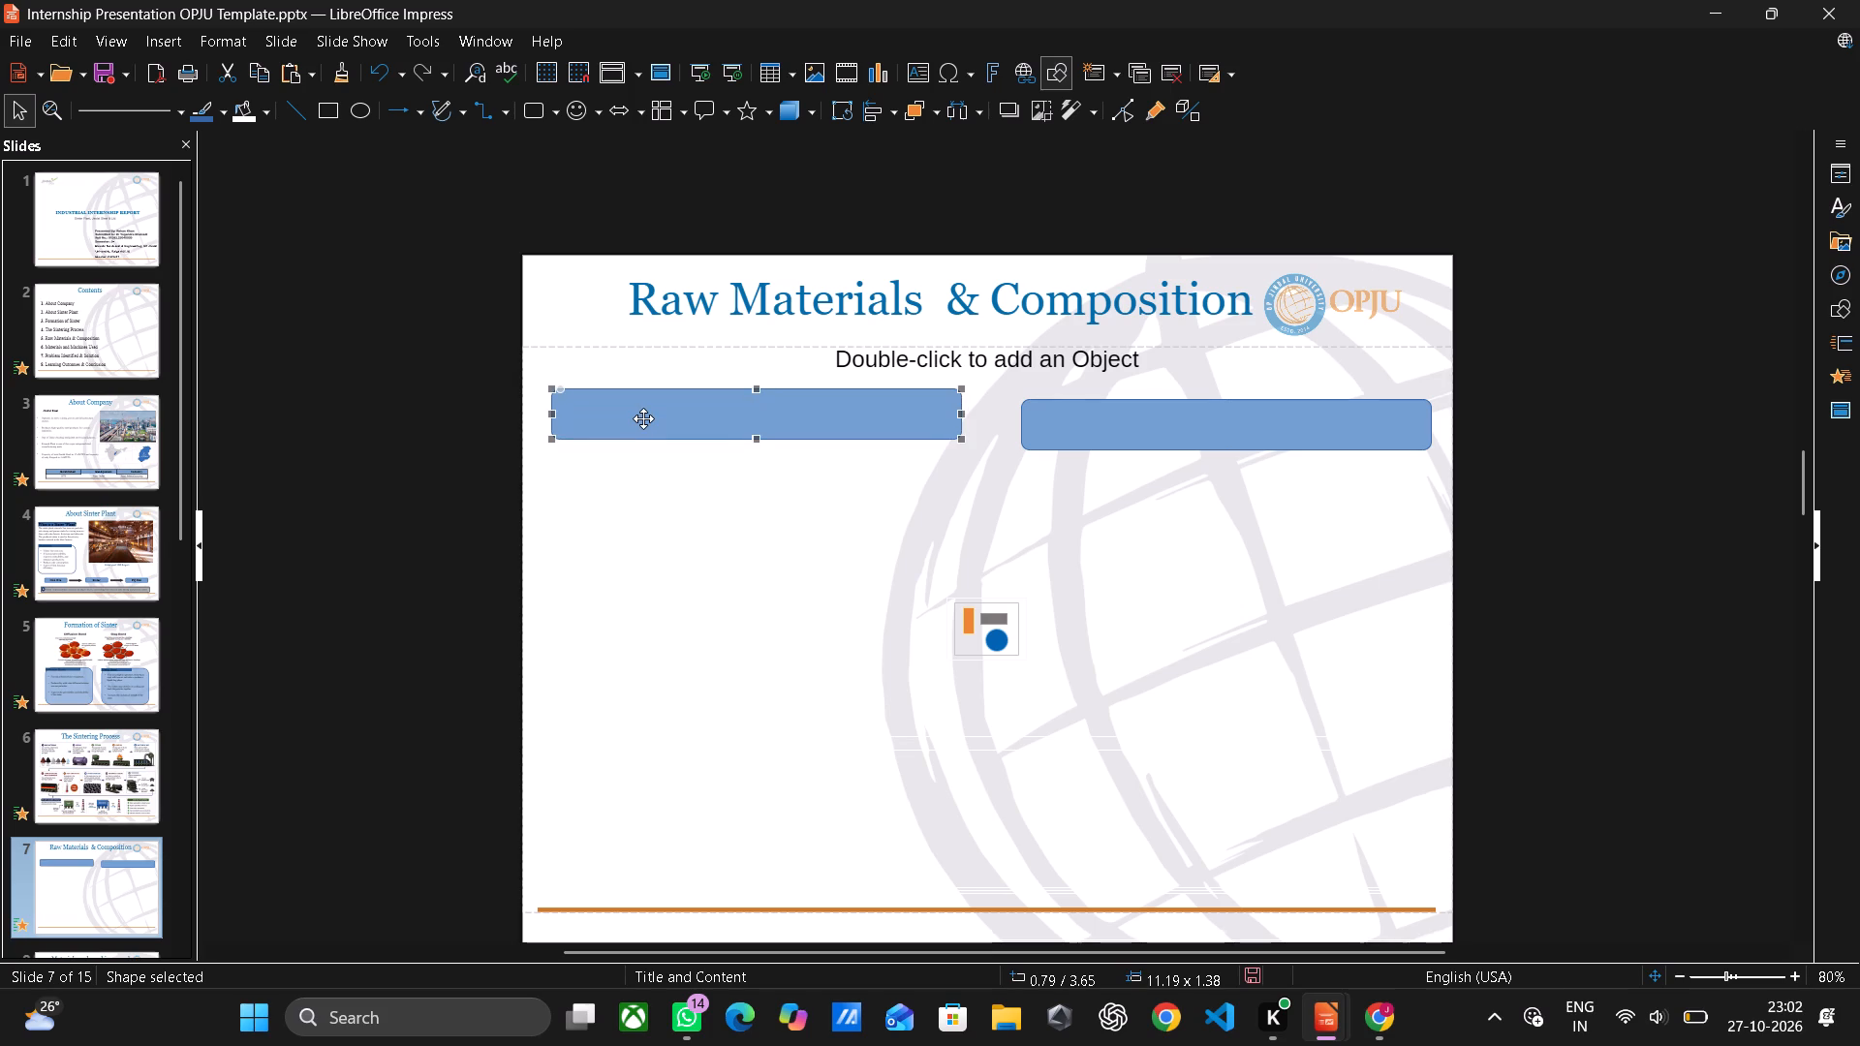
{"action": "left_click", "coordinate": [643, 418]}
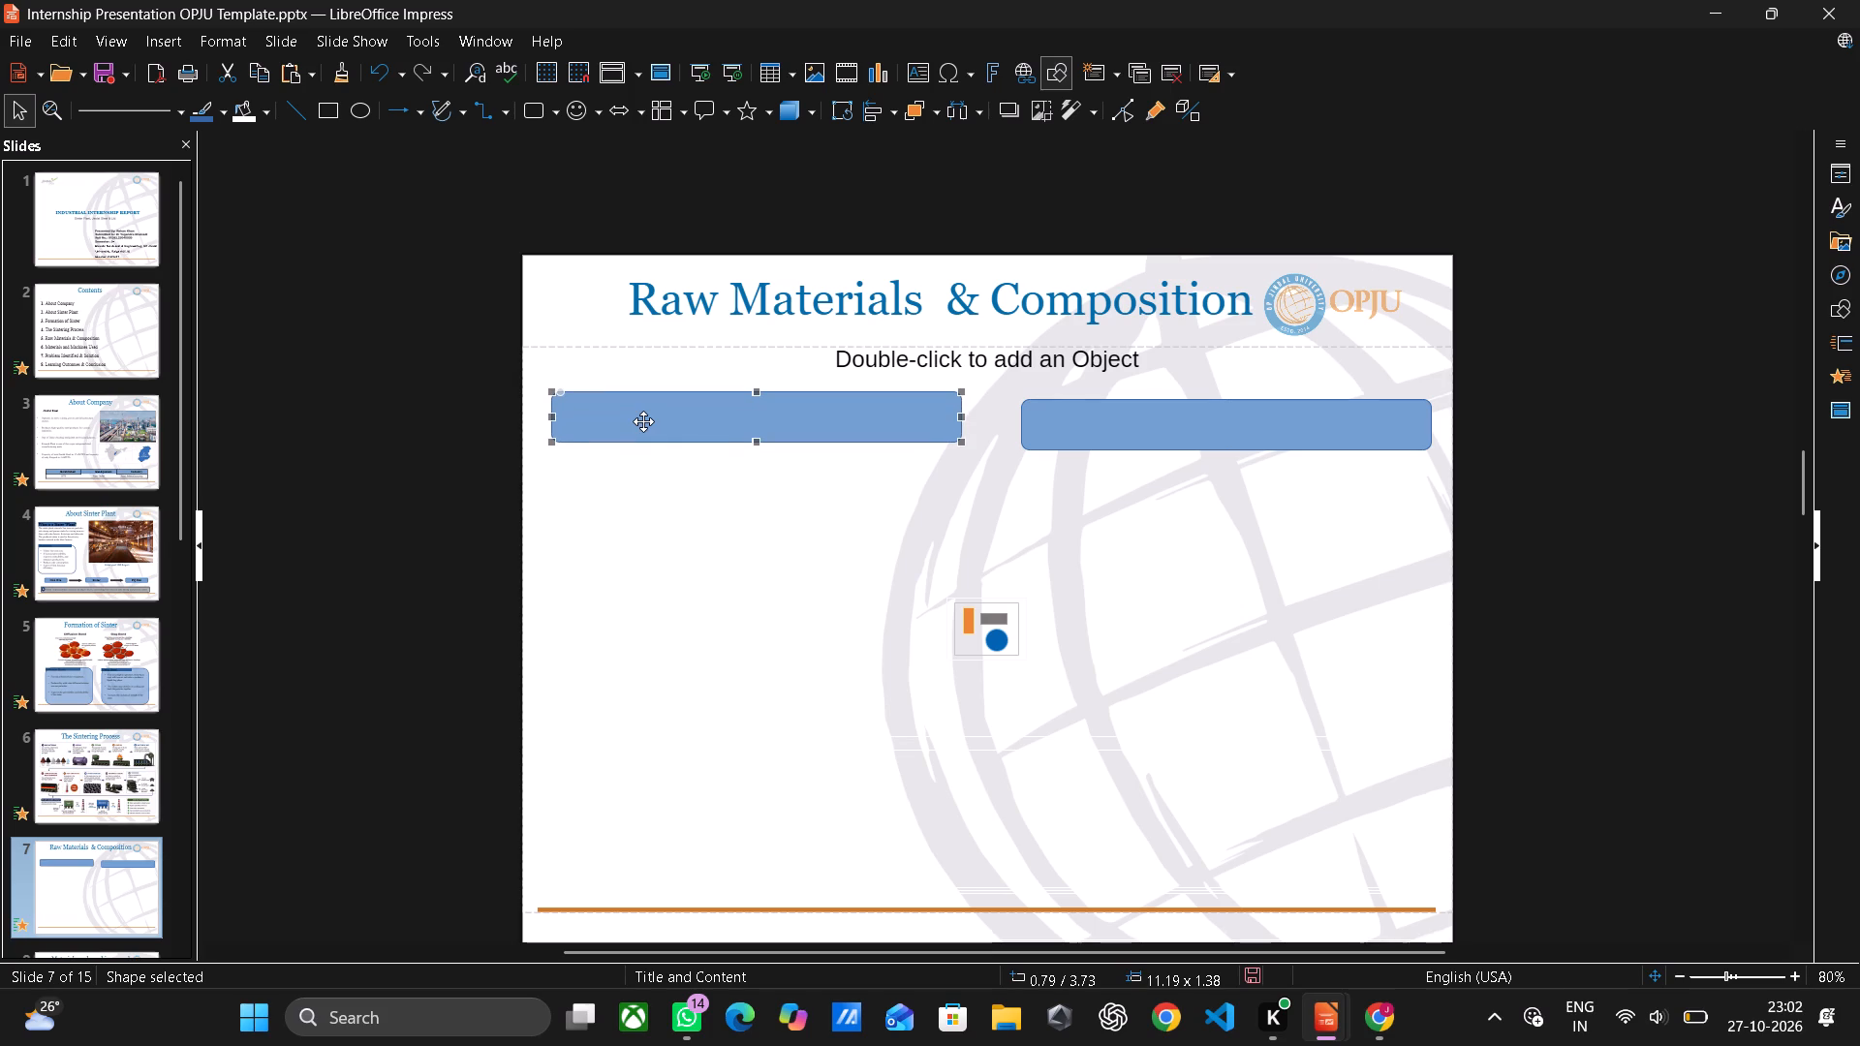
{"action": "left_click", "coordinate": [643, 421]}
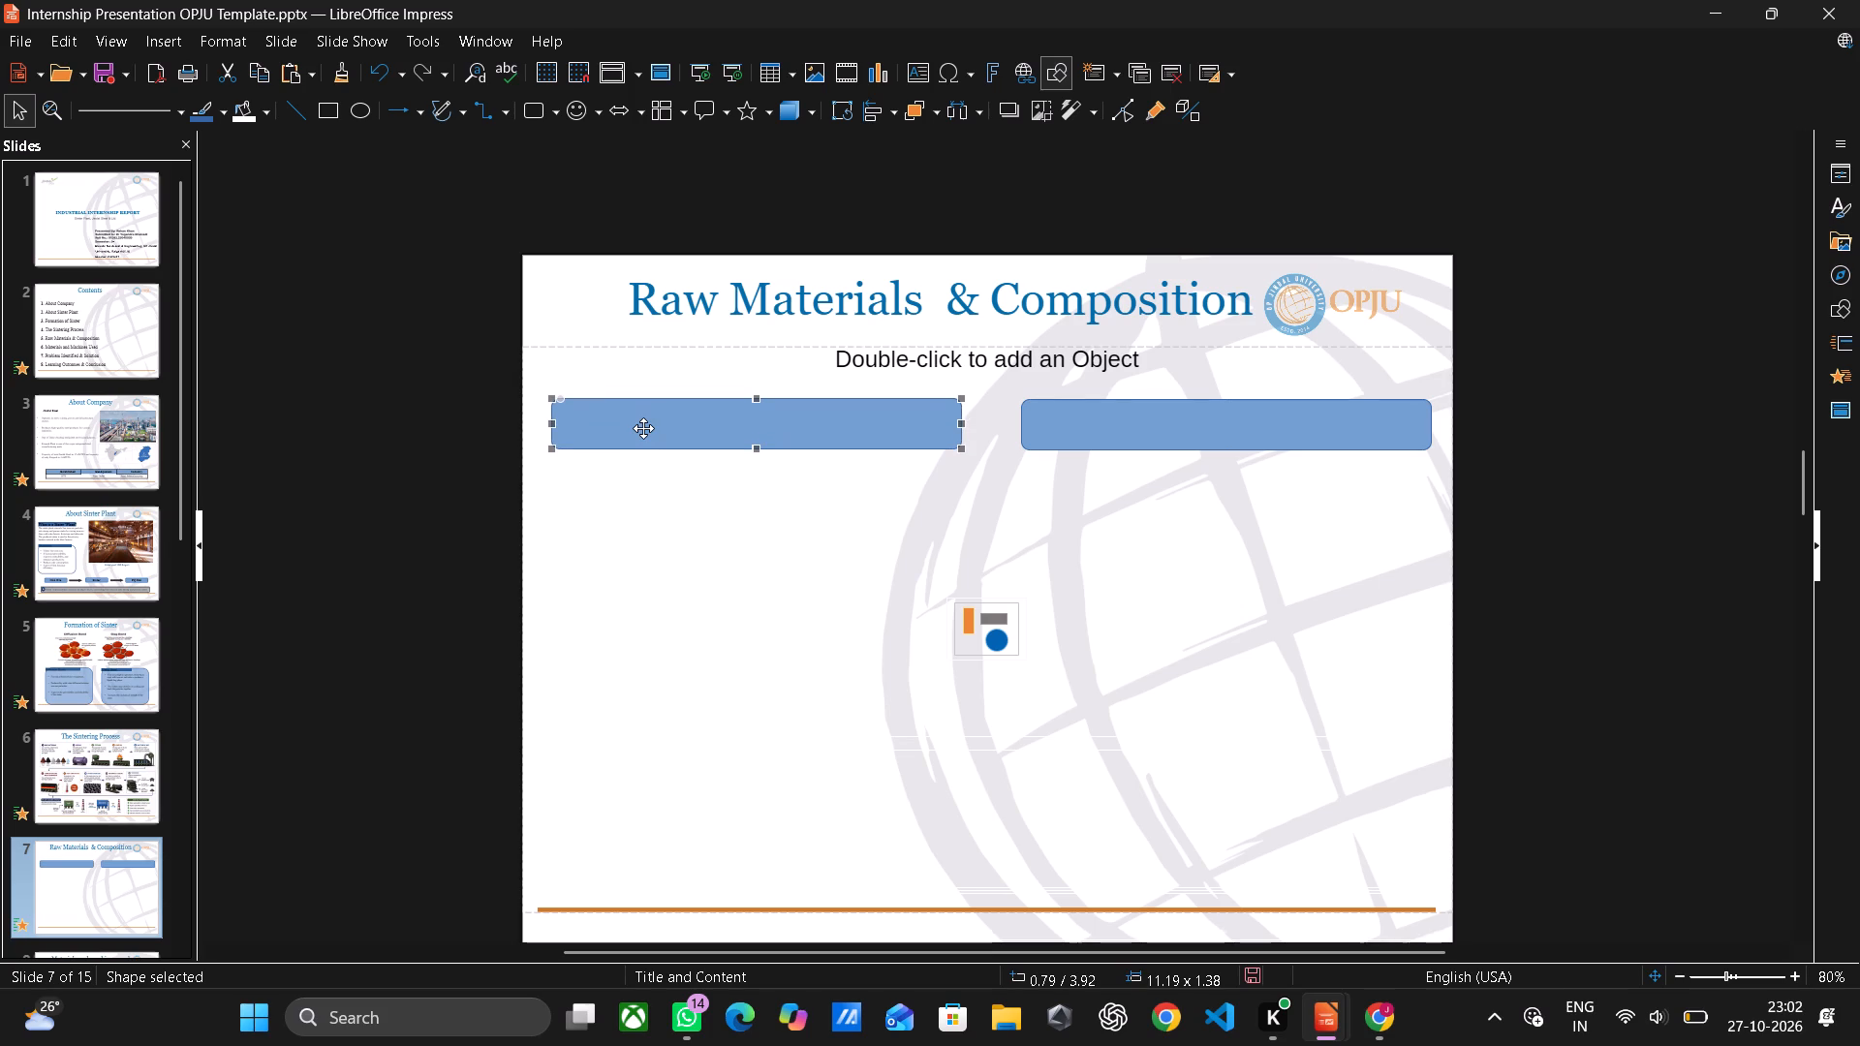
{"action": "left_click", "coordinate": [1050, 532]}
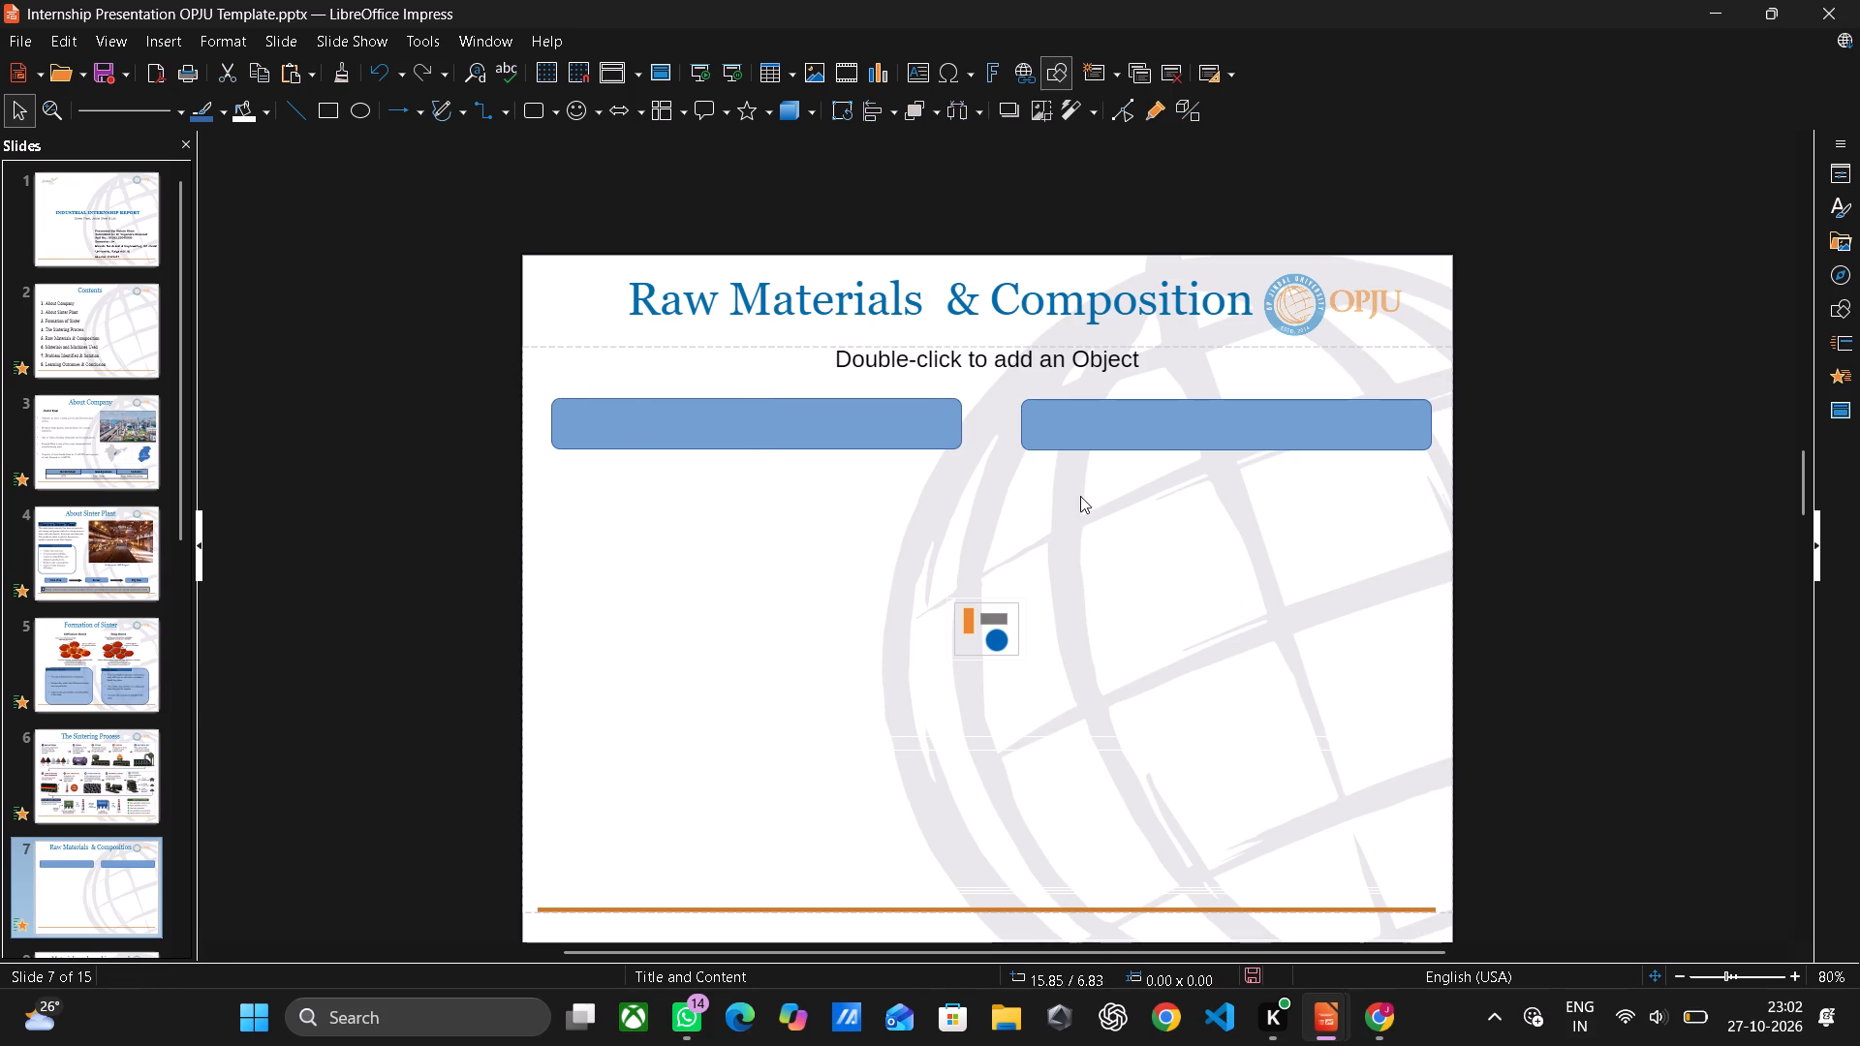
Nudge the right rounded rectangle up to about 13.63 / 3.86 cm to align it with the left one.
{"action": "left_click", "coordinate": [1145, 428]}
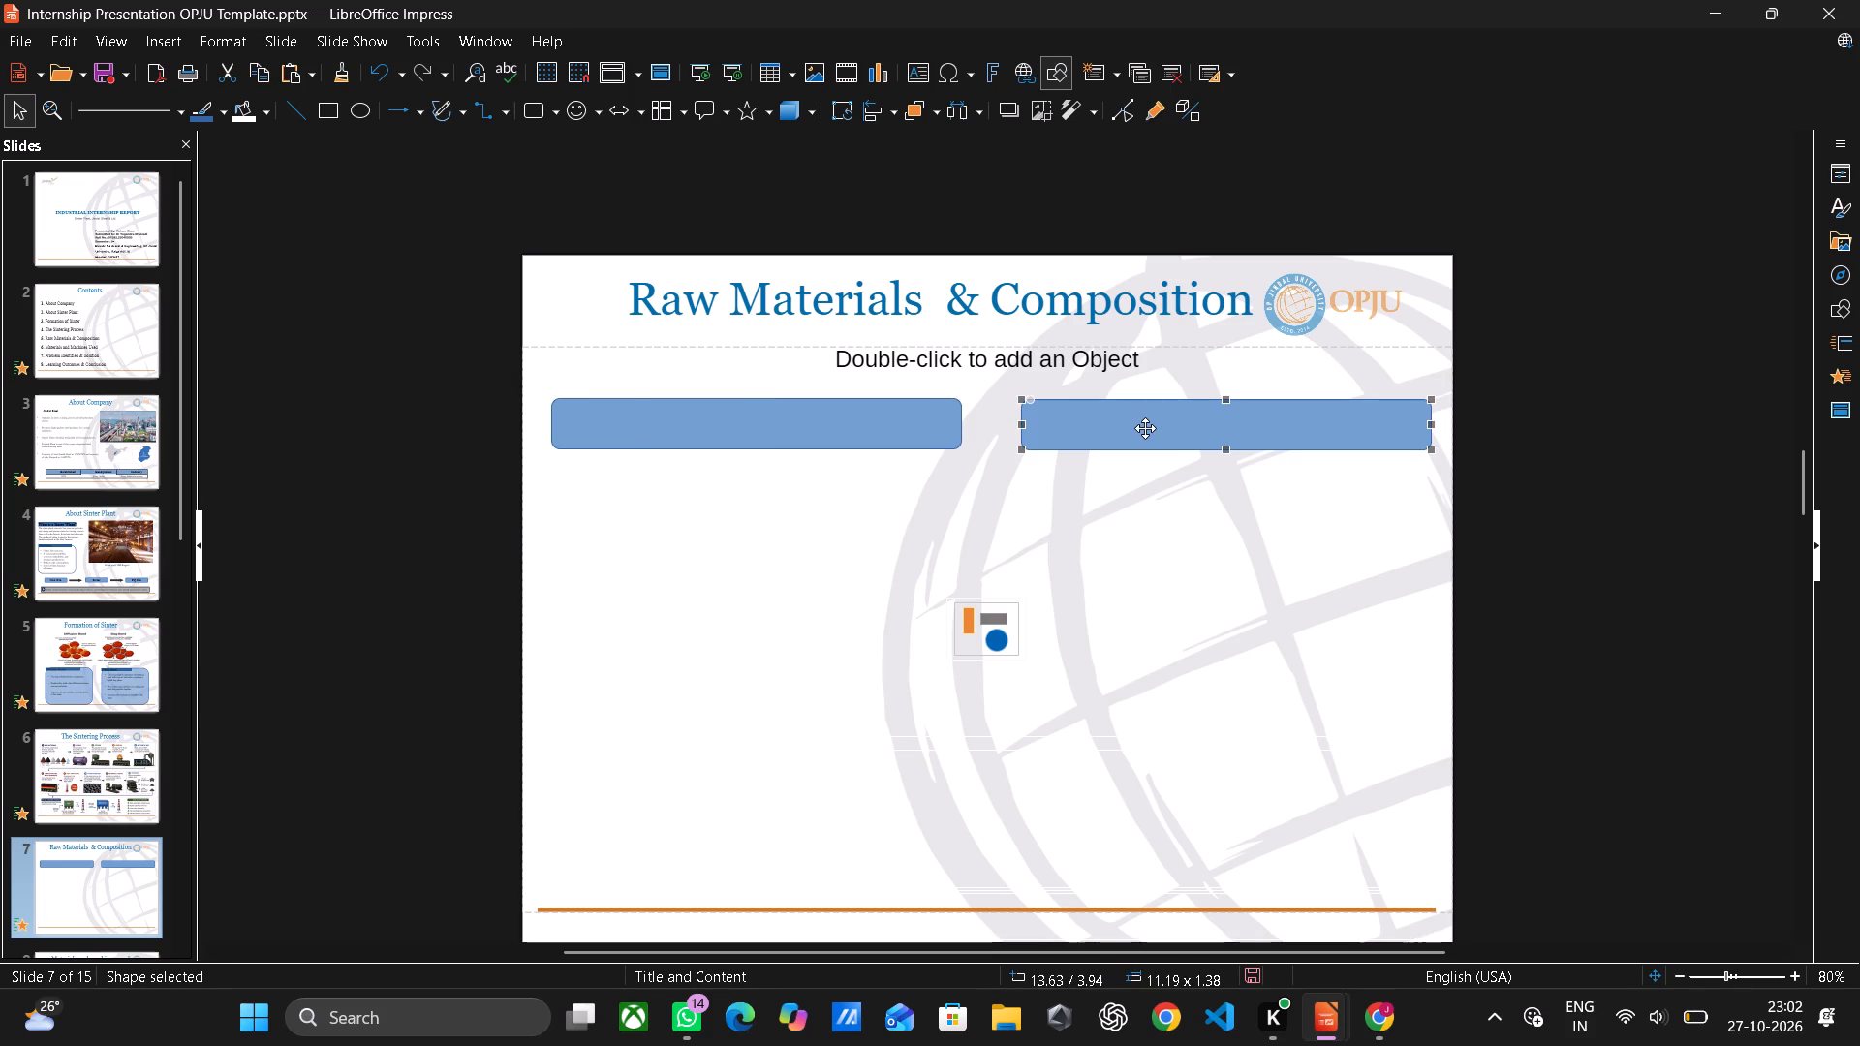
{"action": "left_click", "coordinate": [1225, 451]}
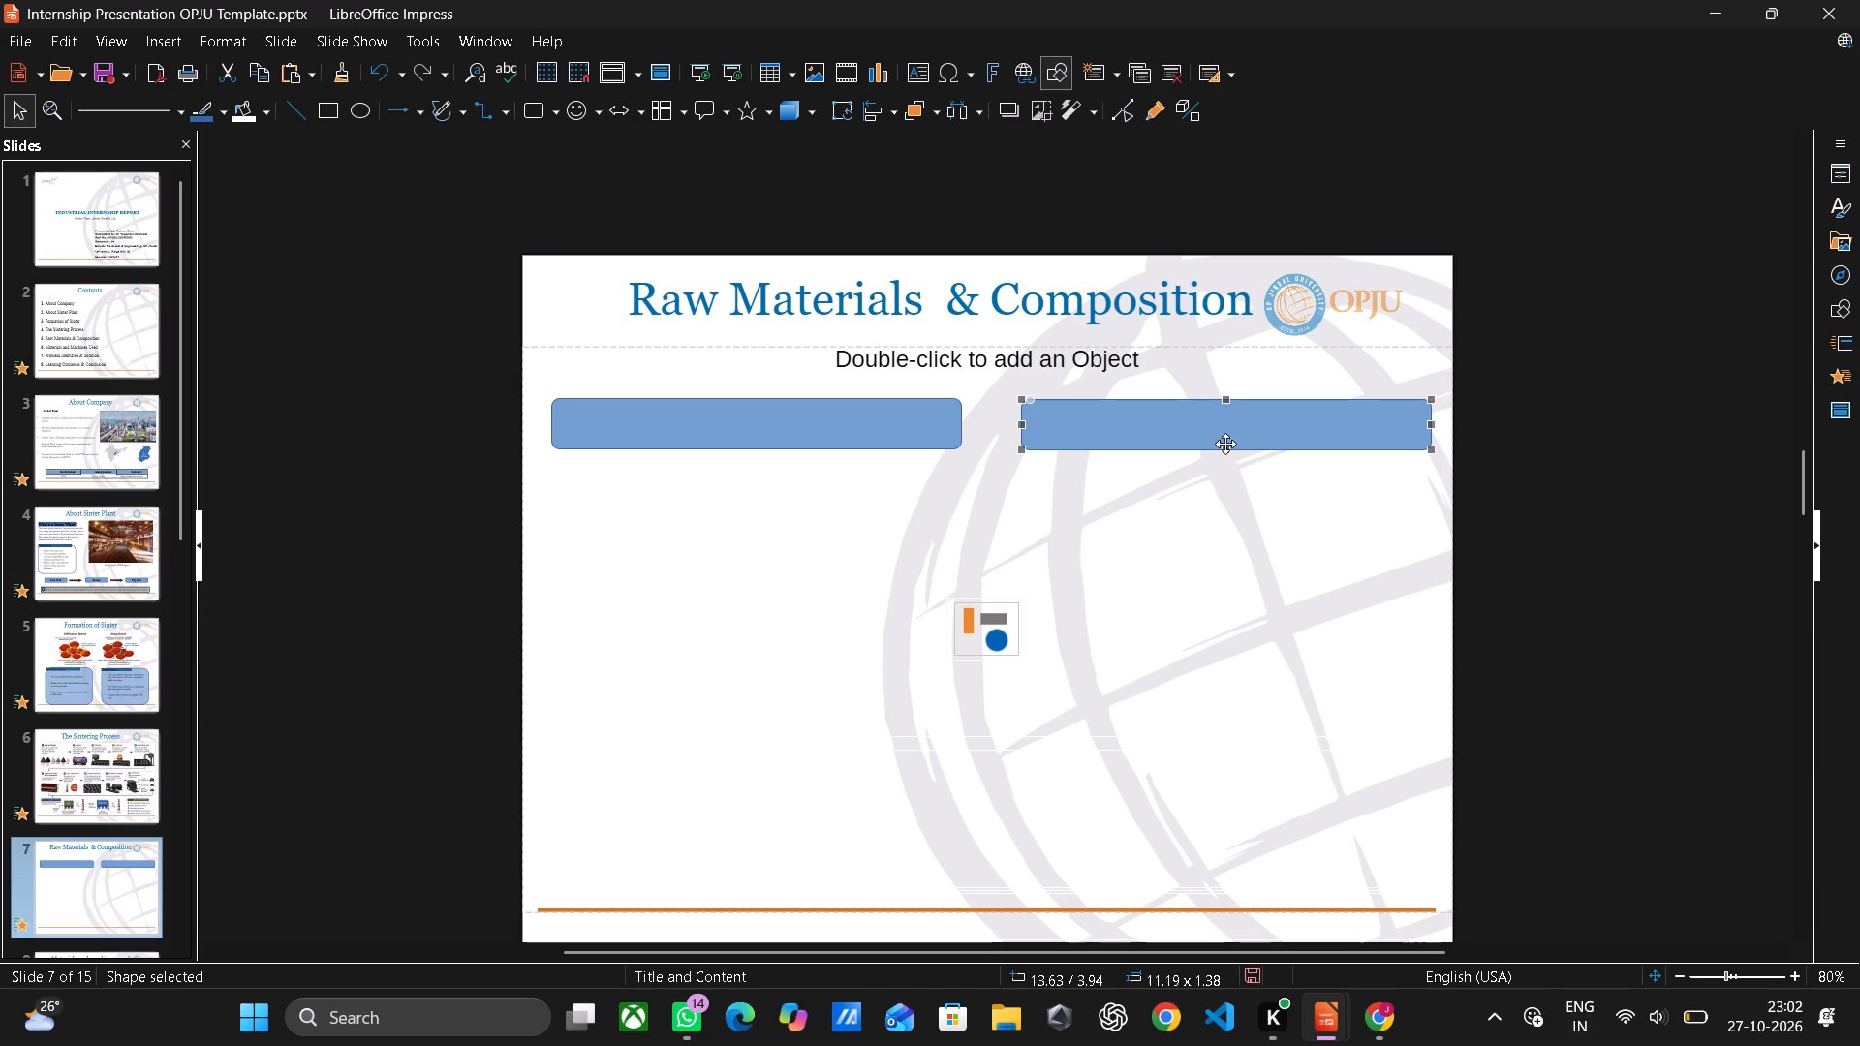
{"action": "left_click", "coordinate": [1225, 444]}
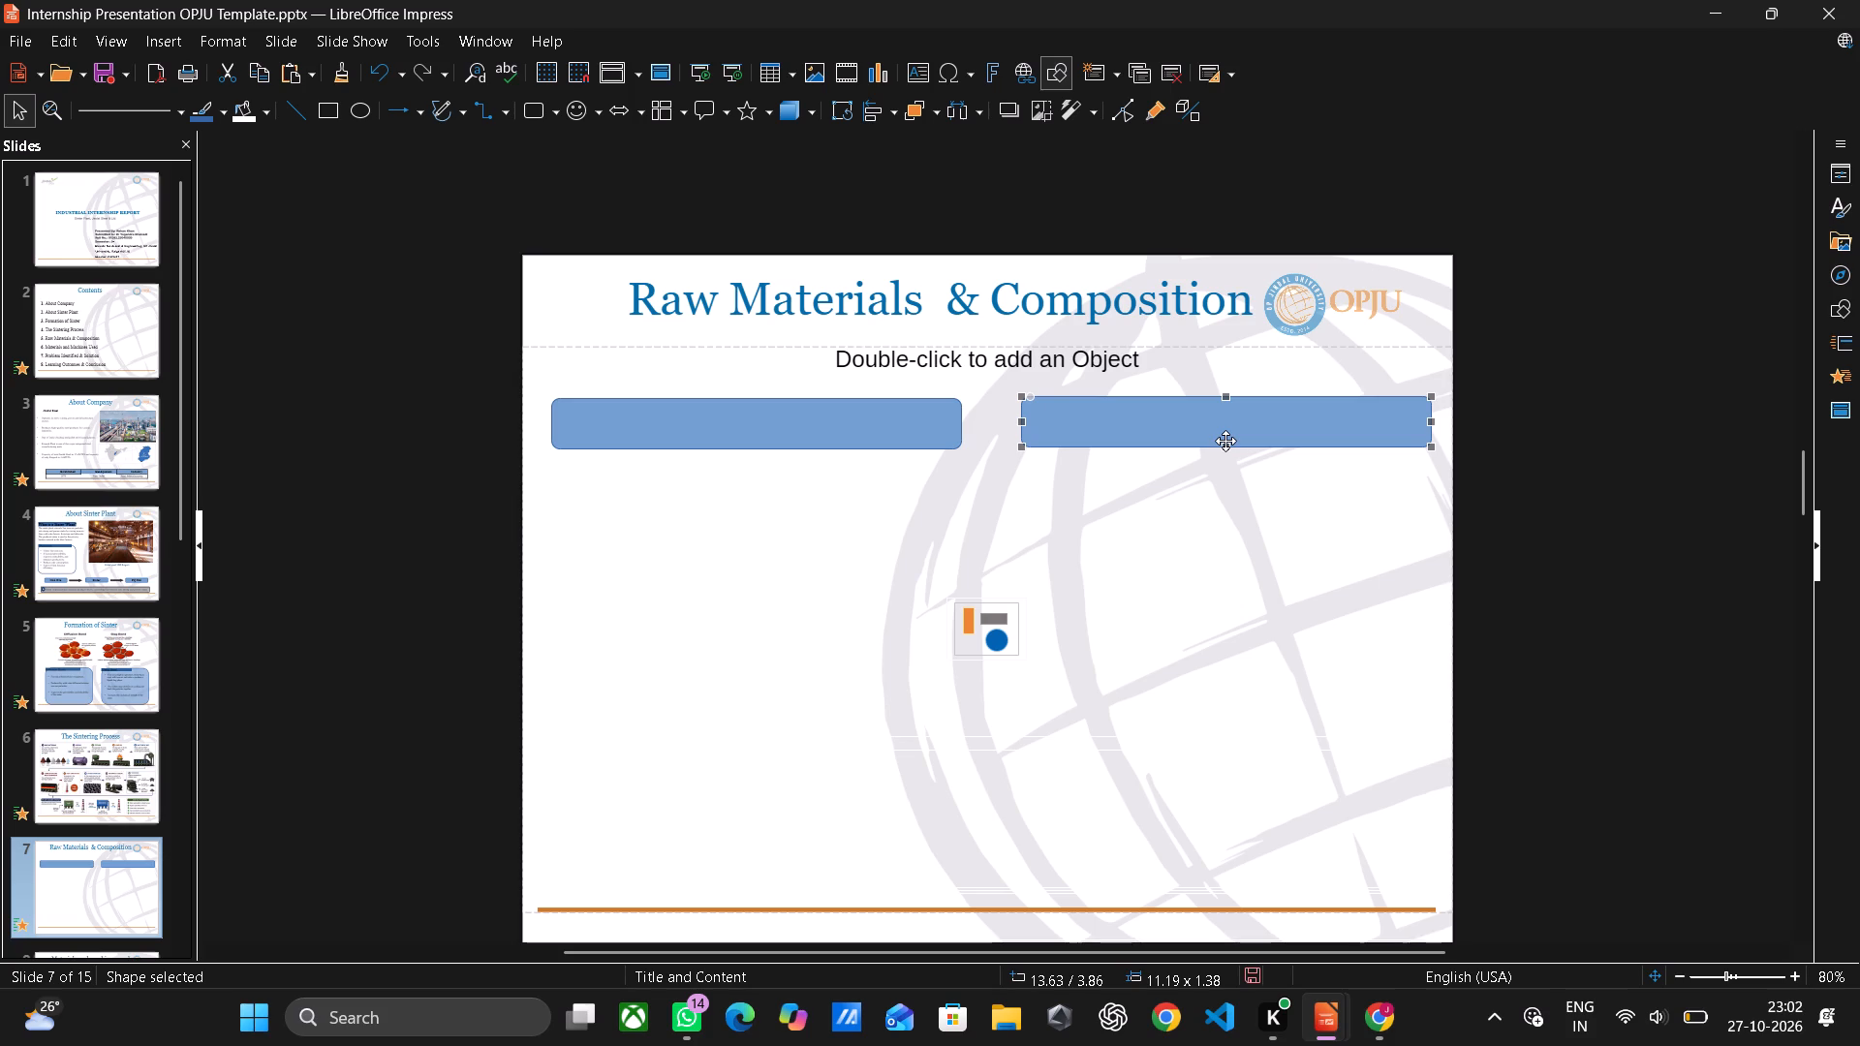
{"action": "left_click", "coordinate": [1240, 506]}
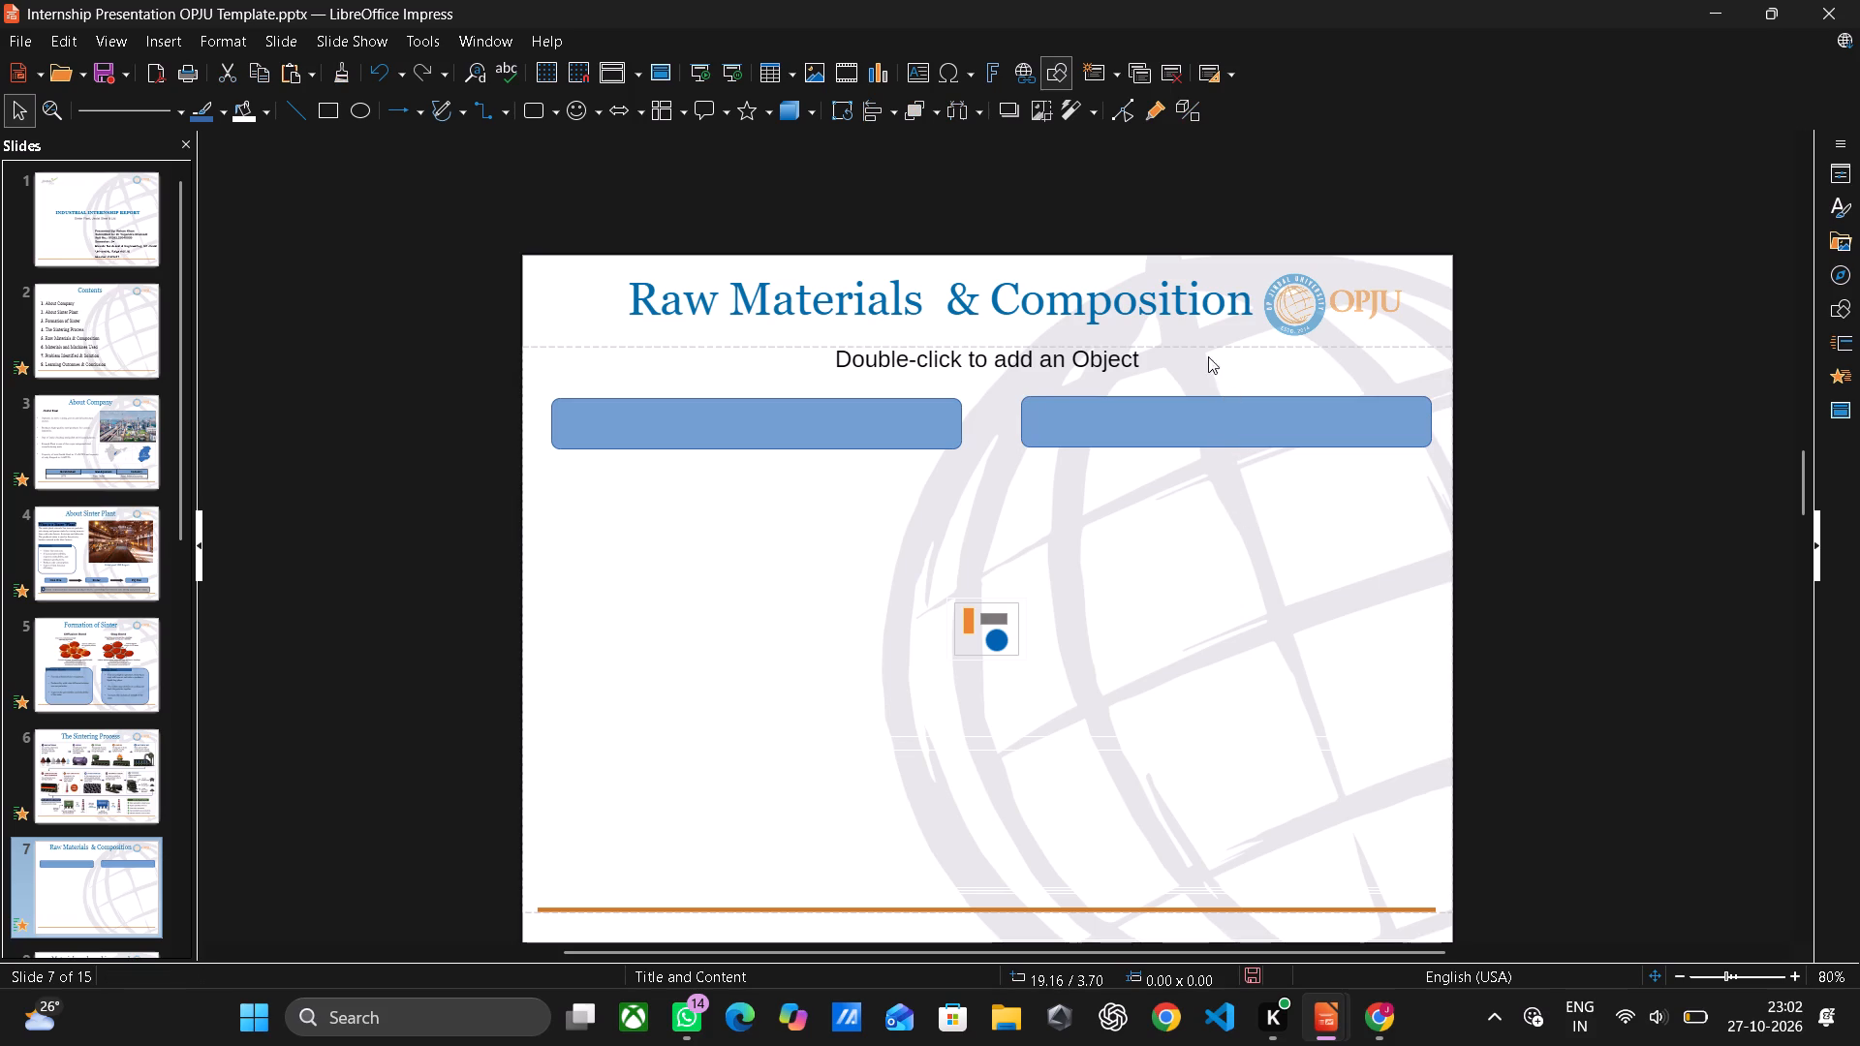
{"action": "left_click", "coordinate": [1220, 426]}
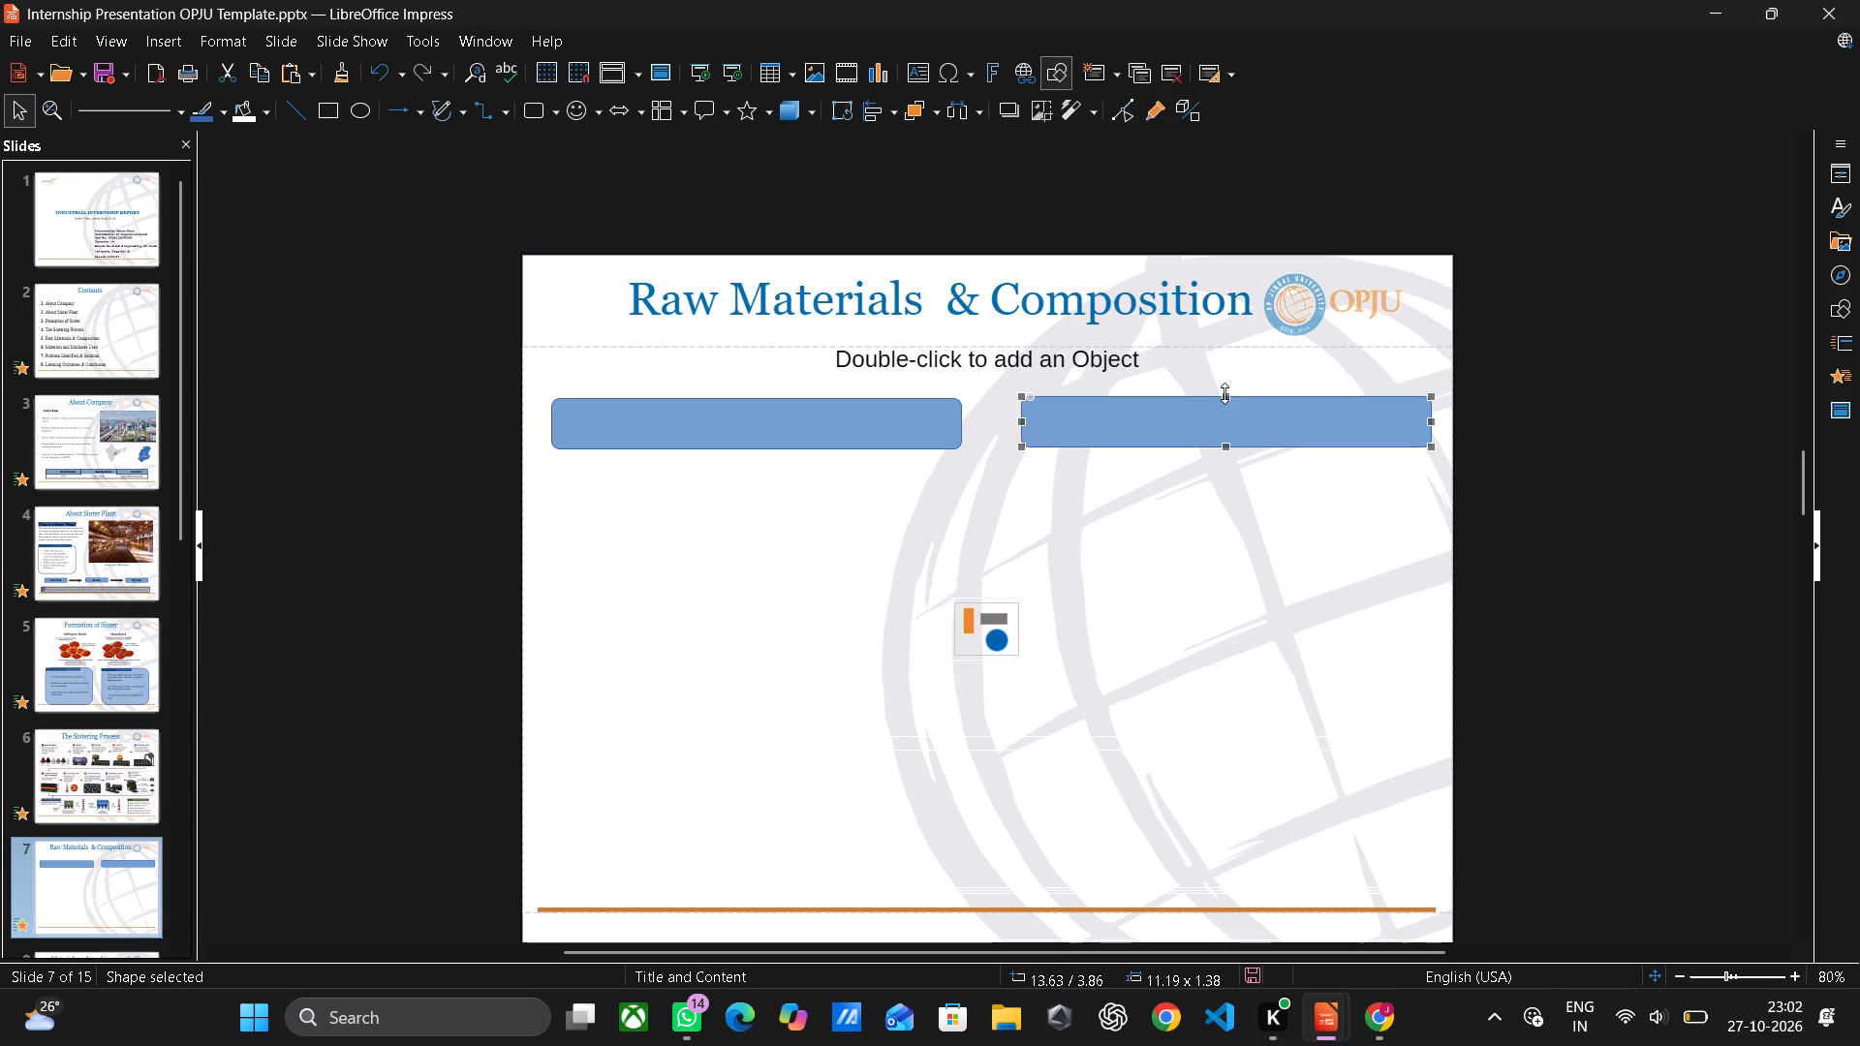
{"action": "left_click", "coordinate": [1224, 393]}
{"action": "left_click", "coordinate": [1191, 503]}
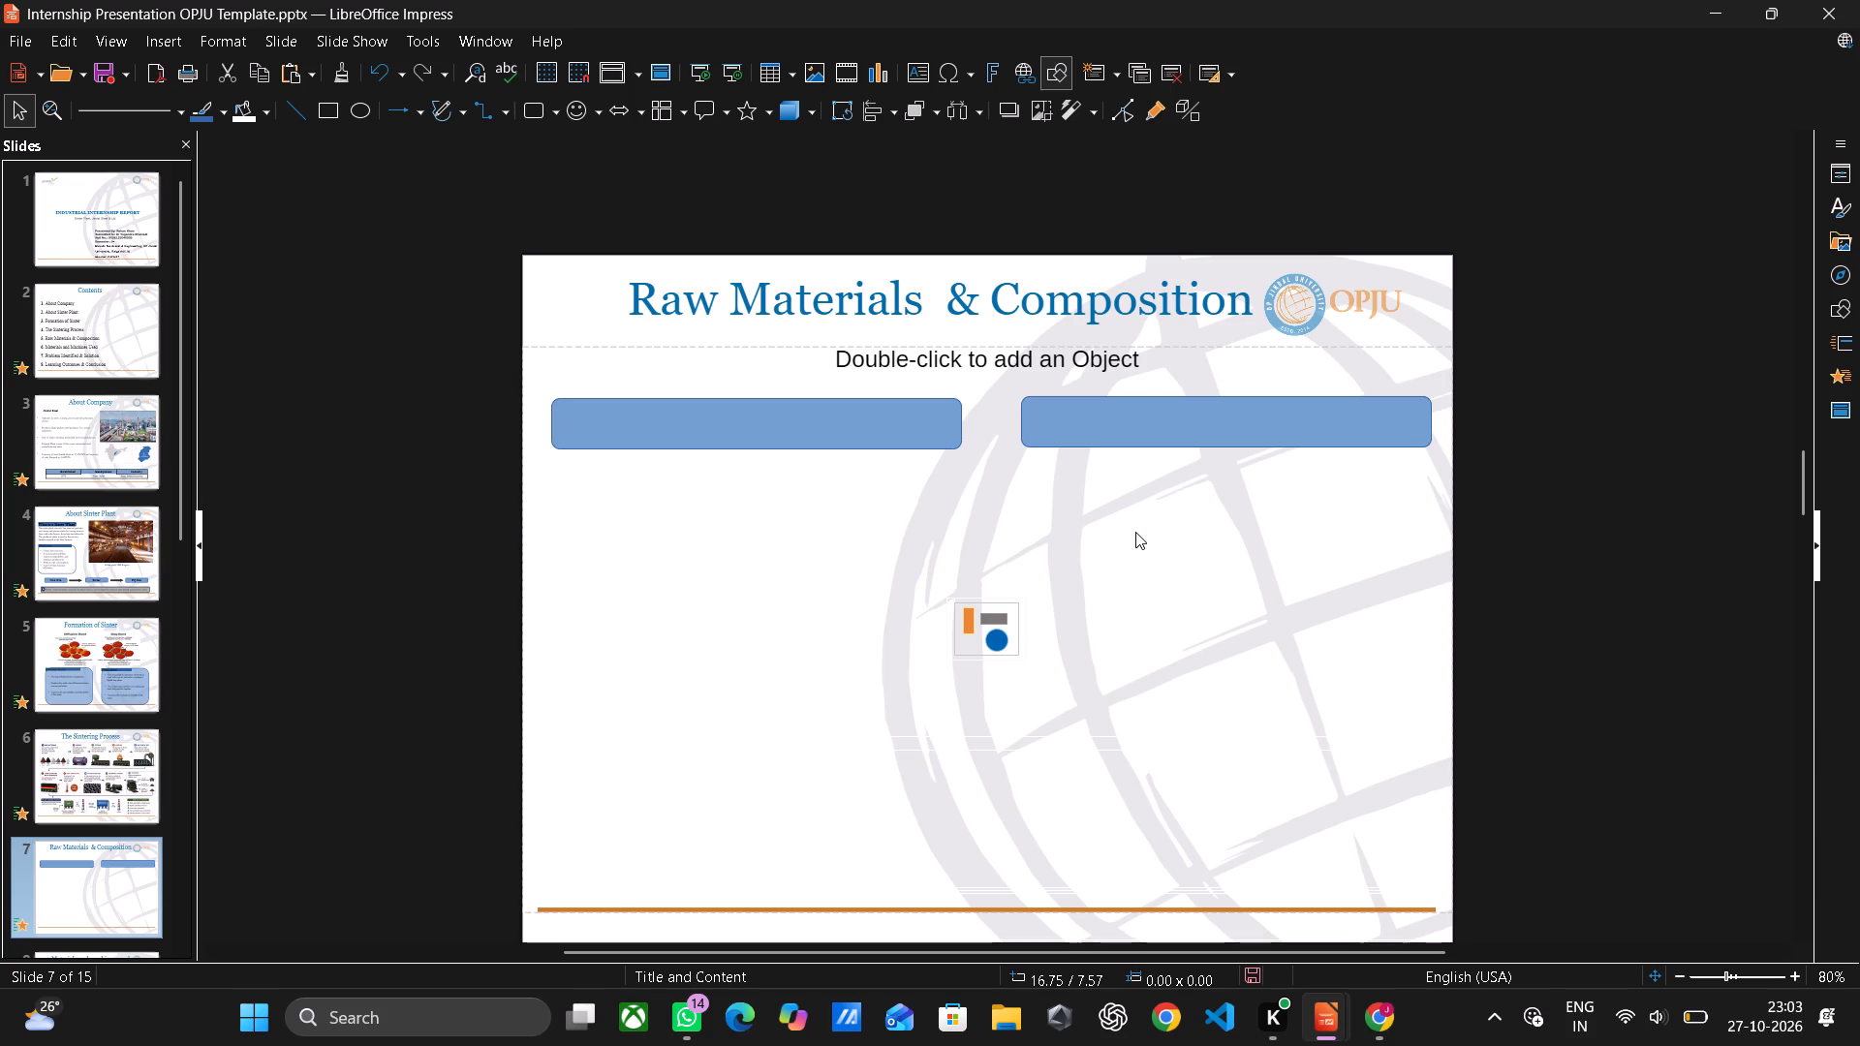
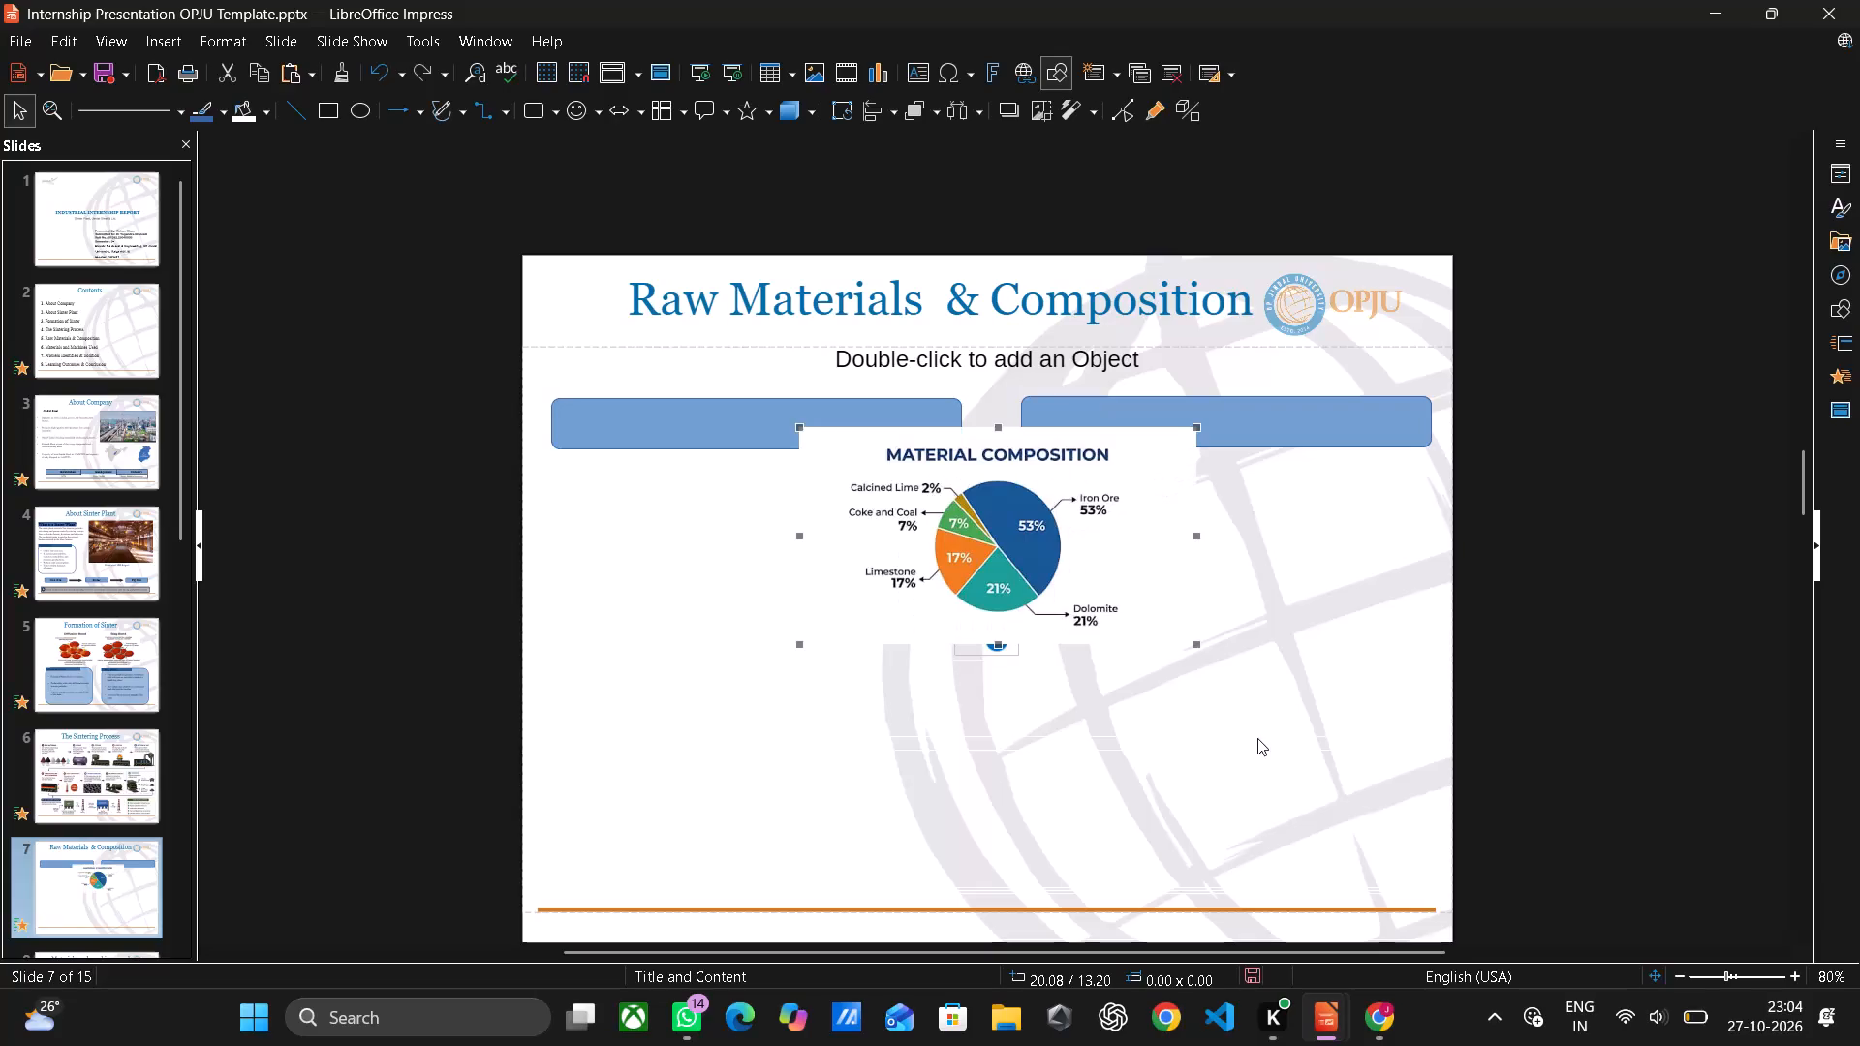
Move the Material Composition pie chart image below the right rounded rectangle, at about 13.74 / 6.57 cm.
{"action": "left_click_drag", "start_coordinate": [1093, 574], "coordinate": [1340, 672]}
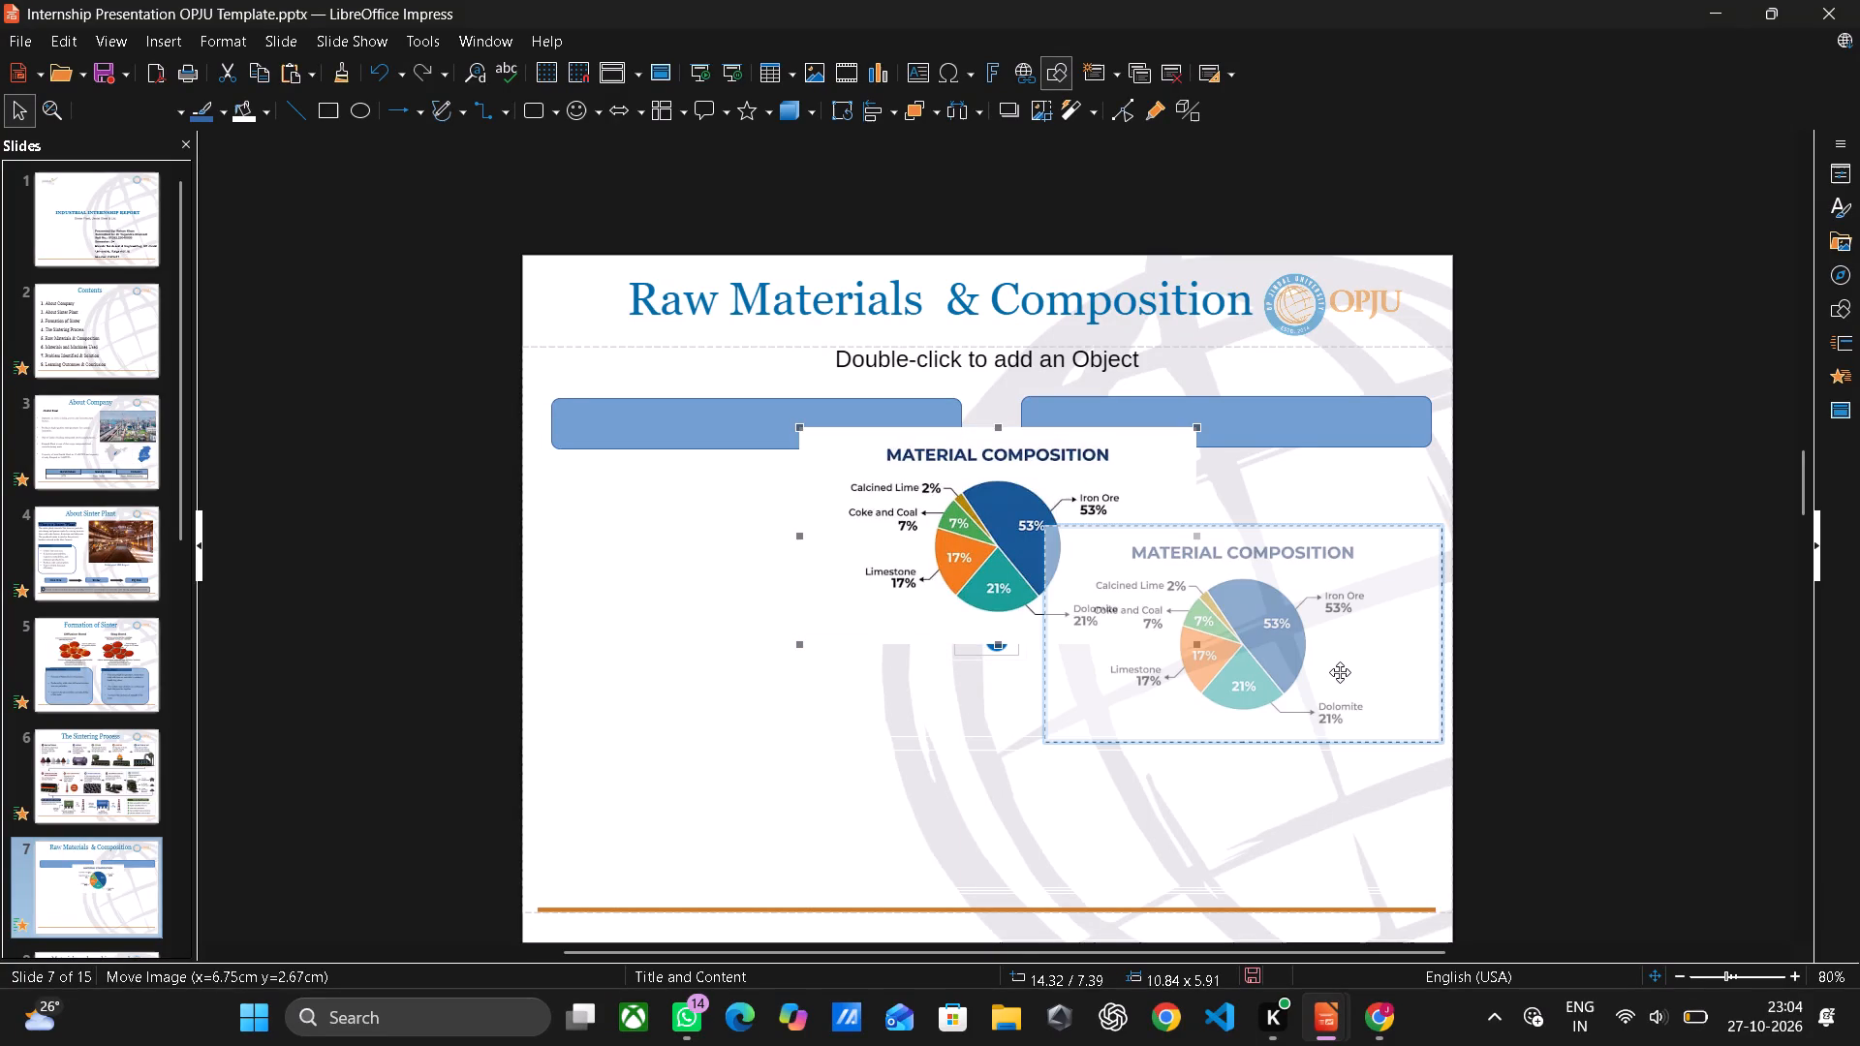
{"action": "left_click_drag", "start_coordinate": [1340, 672], "coordinate": [1318, 642]}
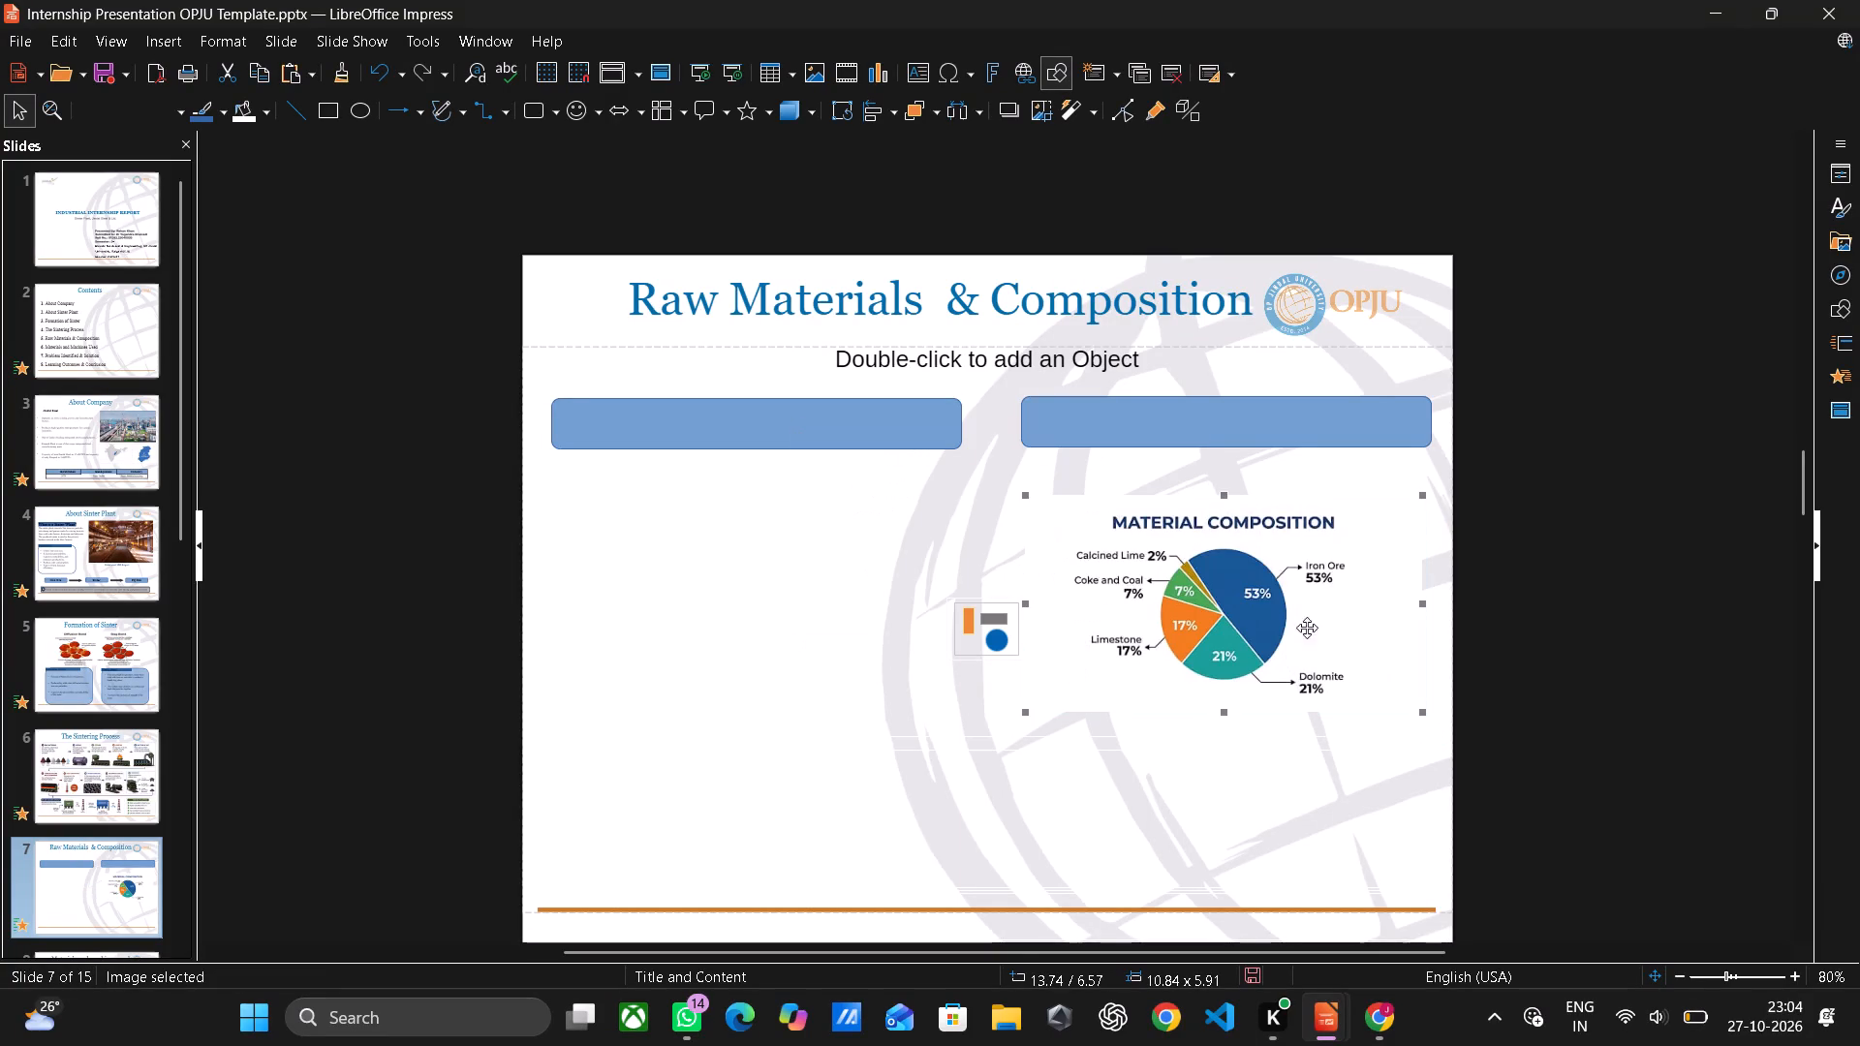
Start cropping the Material Composition pie chart image below the right rounded rectangle on slide 7.
{"action": "right_click", "coordinate": [1228, 532]}
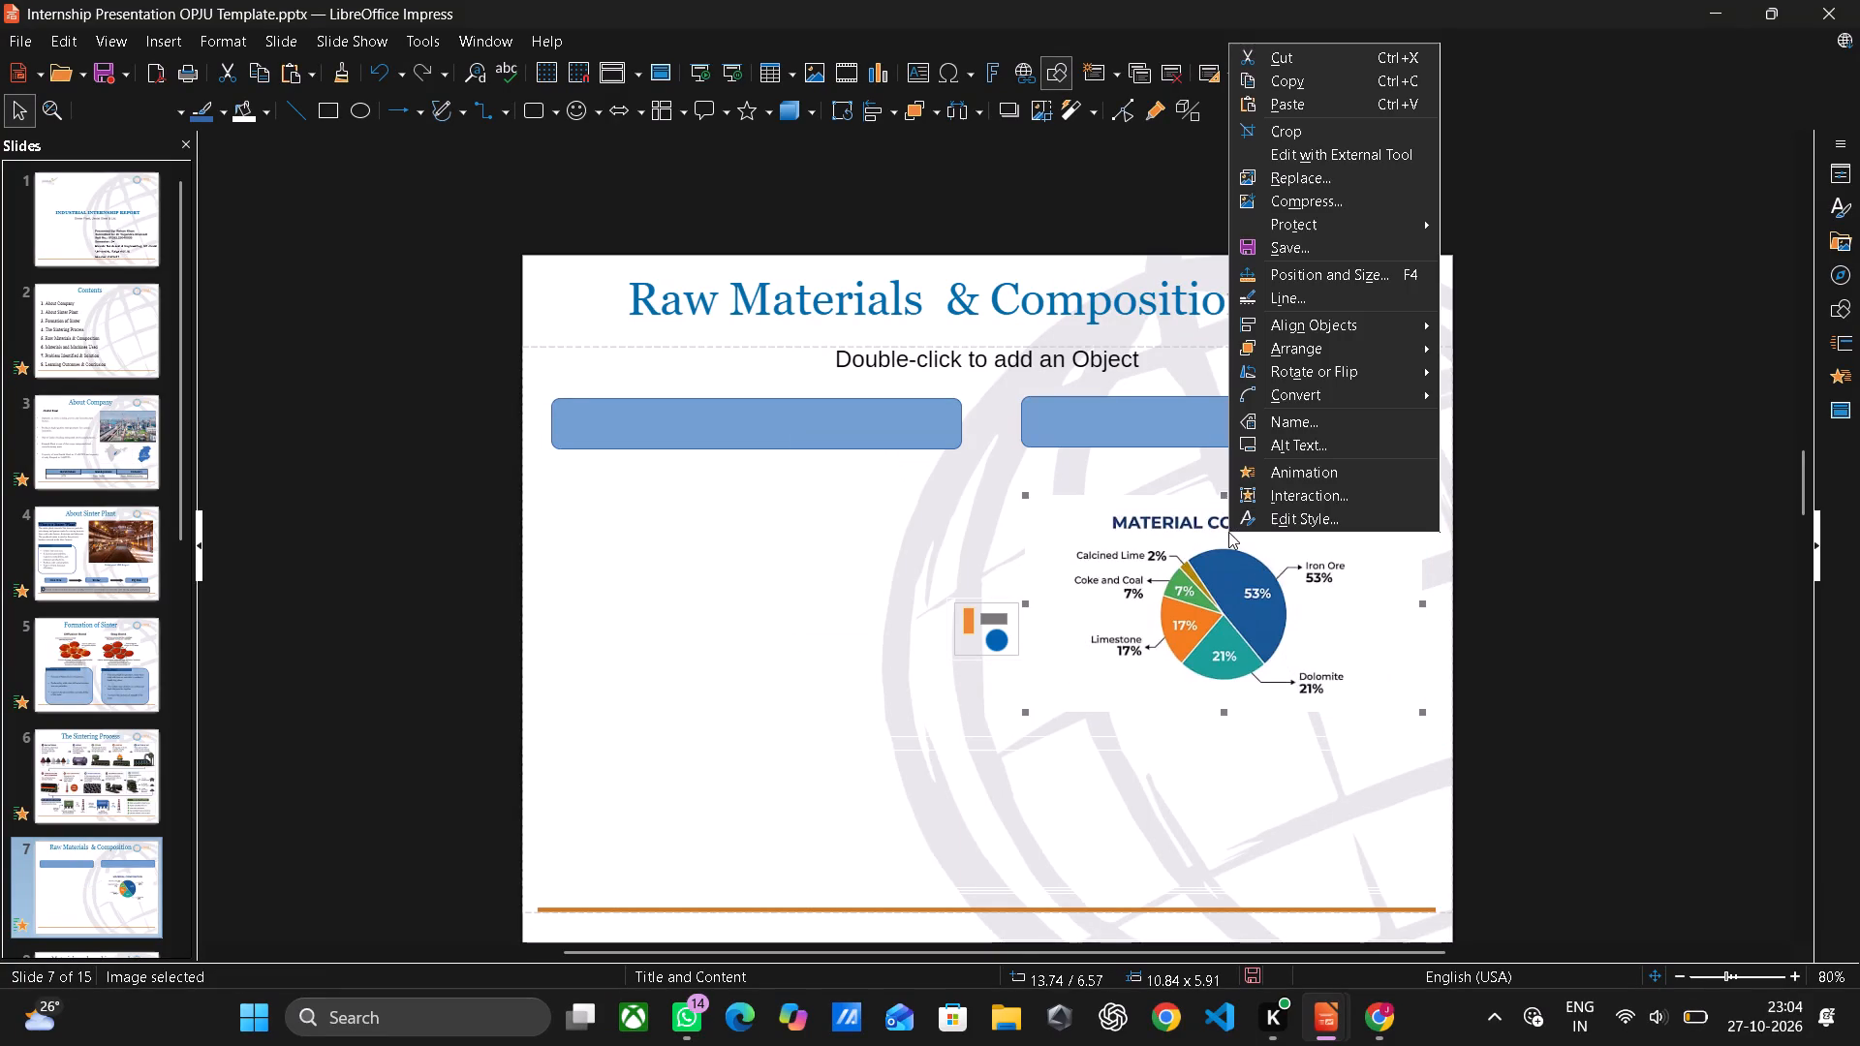
{"action": "left_click", "coordinate": [1280, 134]}
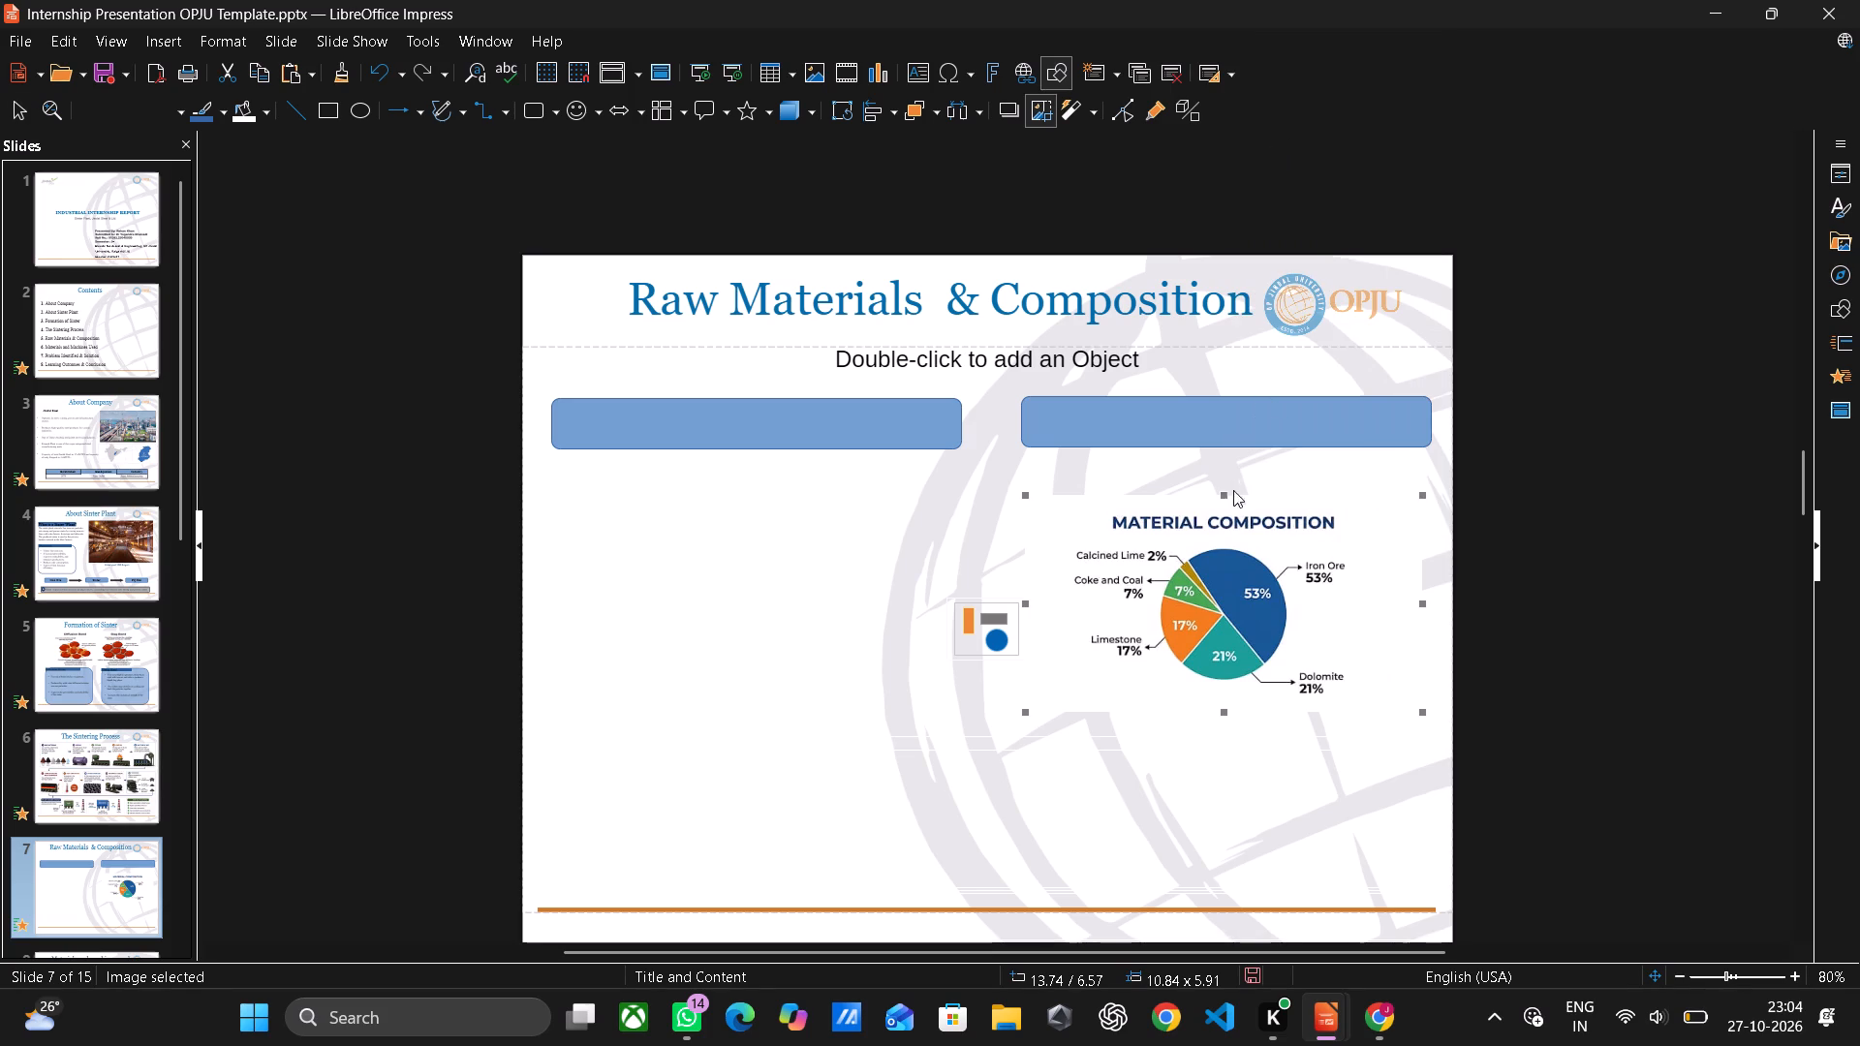
Stretch the material composition chart image upward to about 10.84 × 6.21 cm.
{"action": "left_click", "coordinate": [1227, 495]}
{"action": "left_click", "coordinate": [1227, 495]}
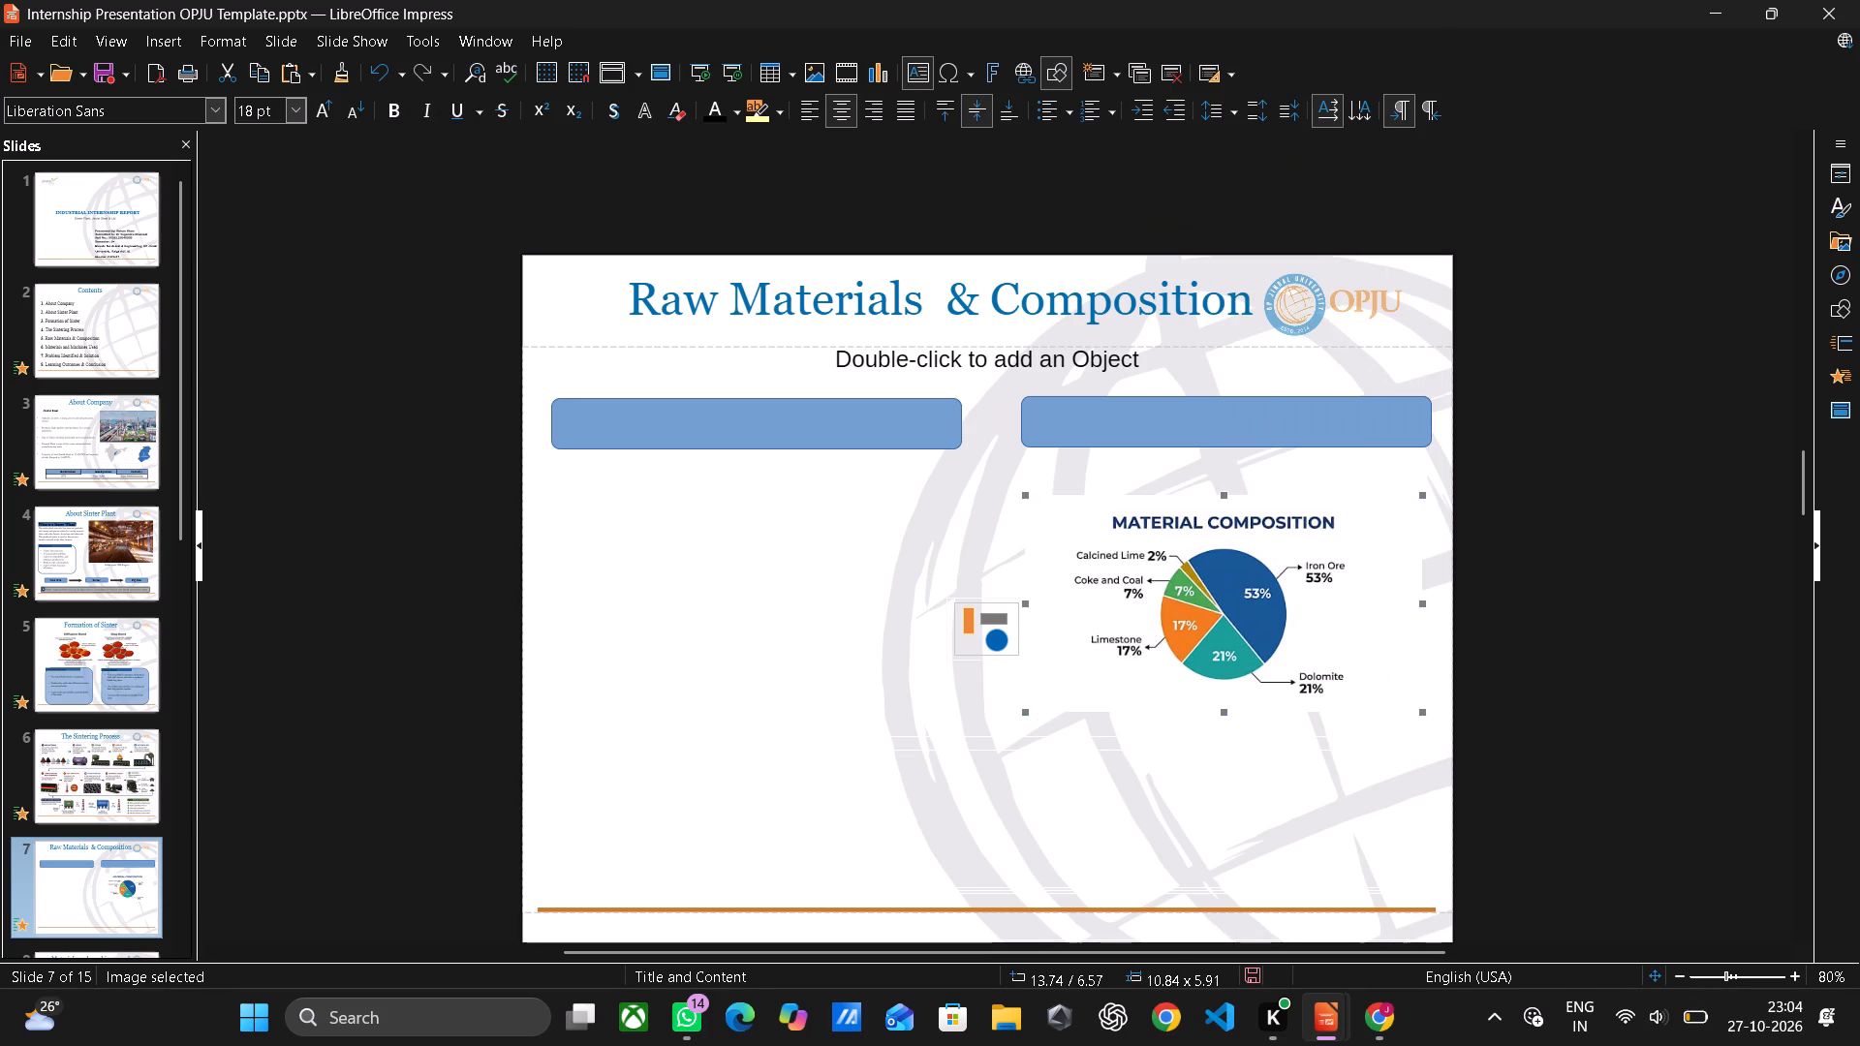
{"action": "left_click", "coordinate": [1219, 494]}
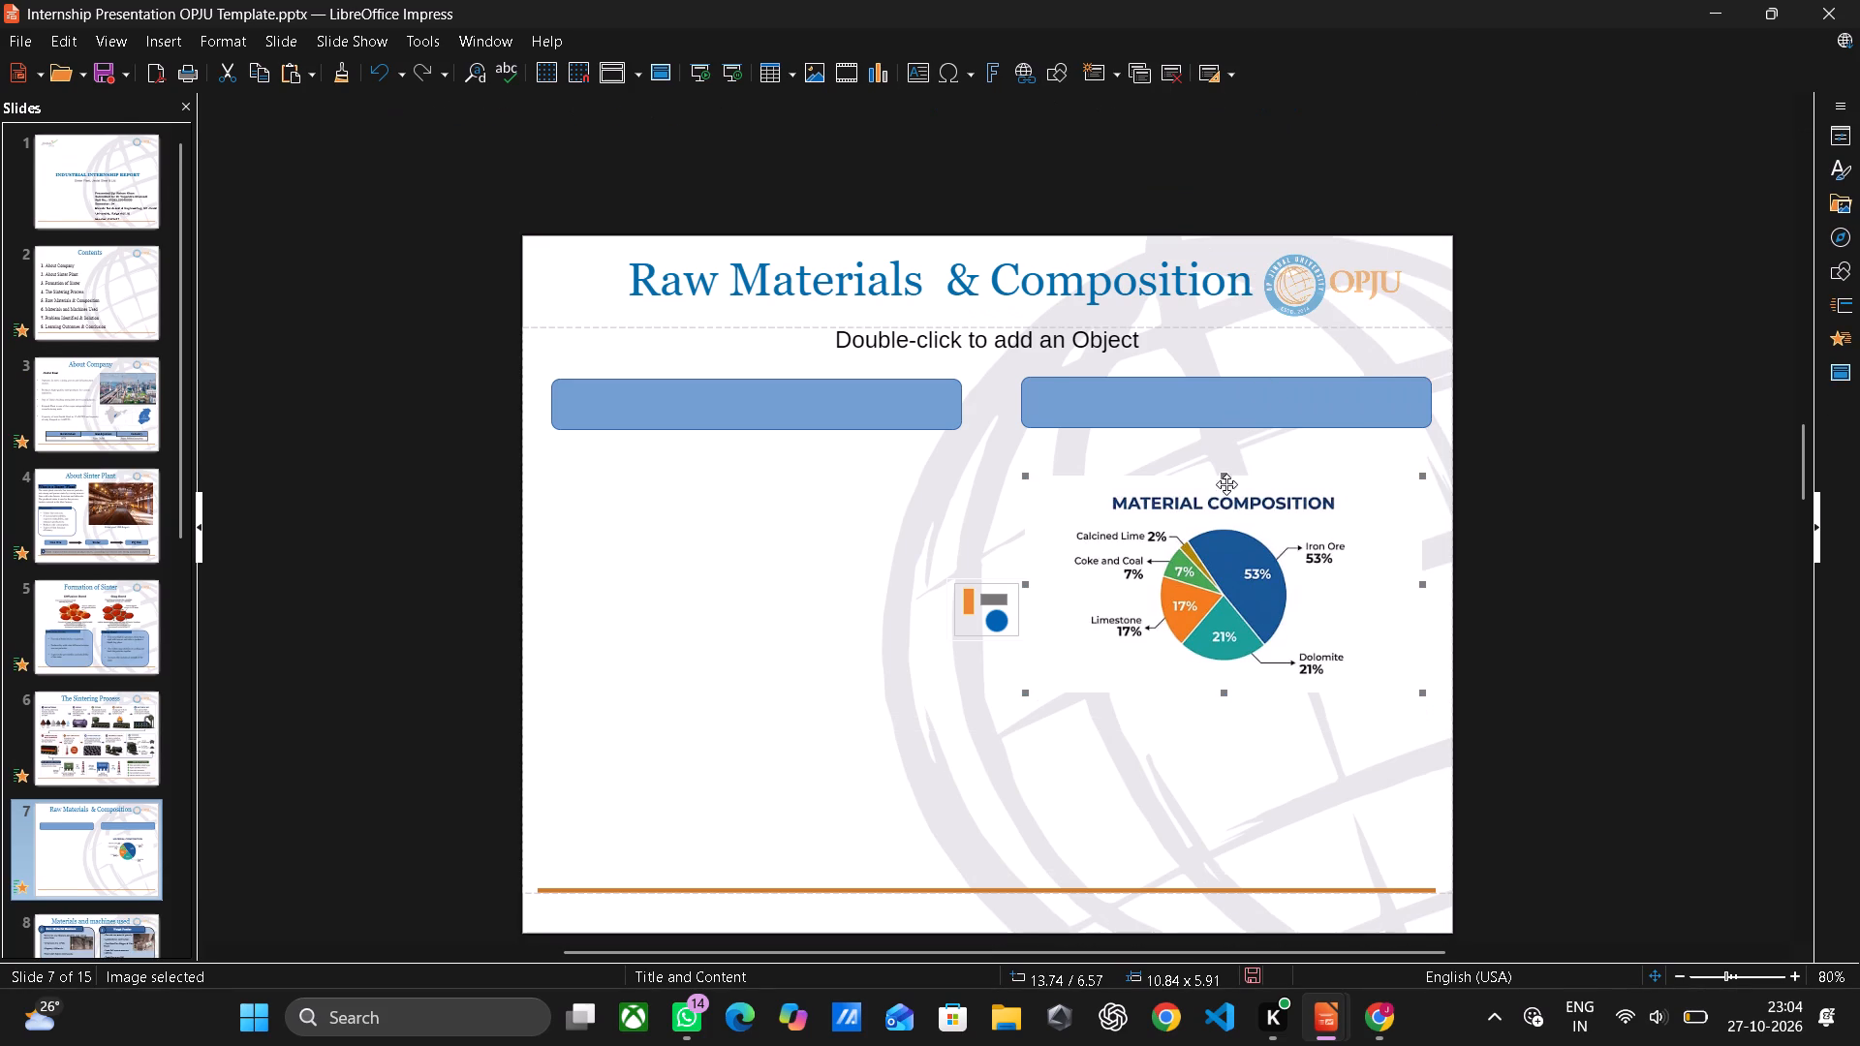
{"action": "left_click_drag", "start_coordinate": [1224, 477], "coordinate": [1224, 500]}
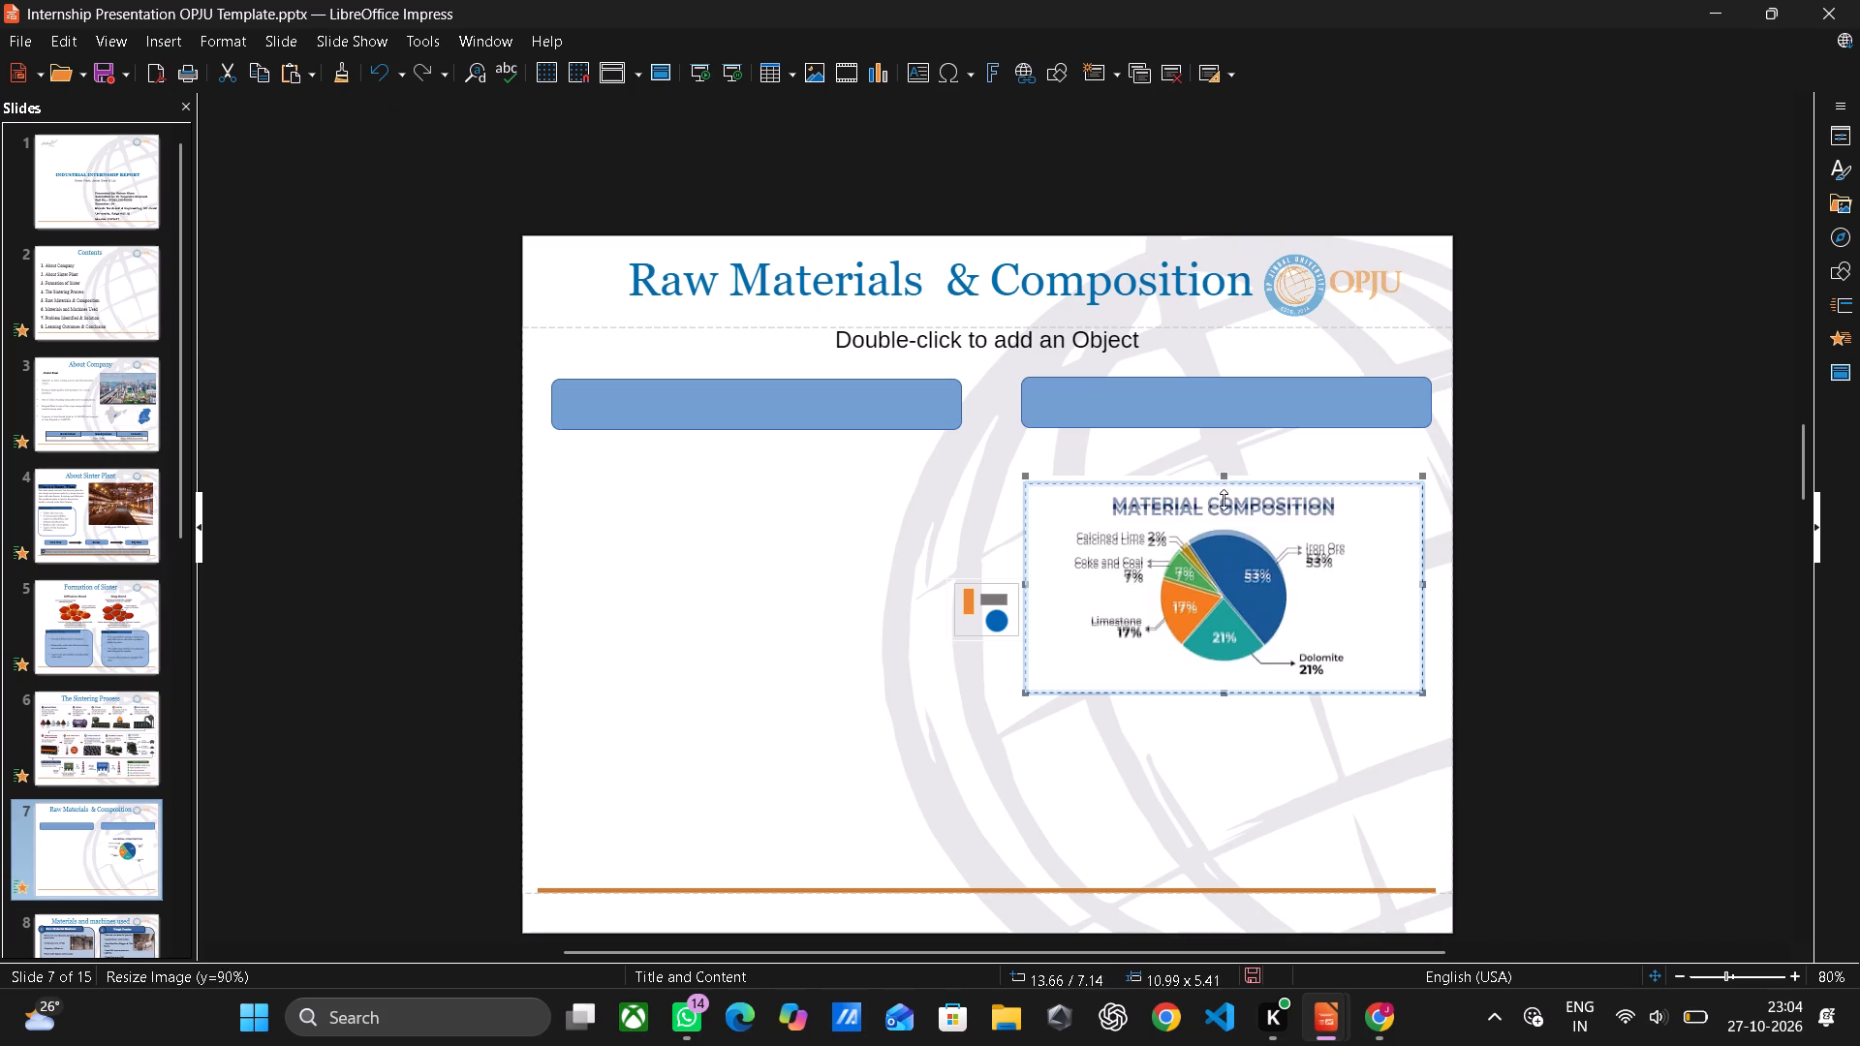
{"action": "left_click_drag", "start_coordinate": [1224, 500], "coordinate": [1224, 465]}
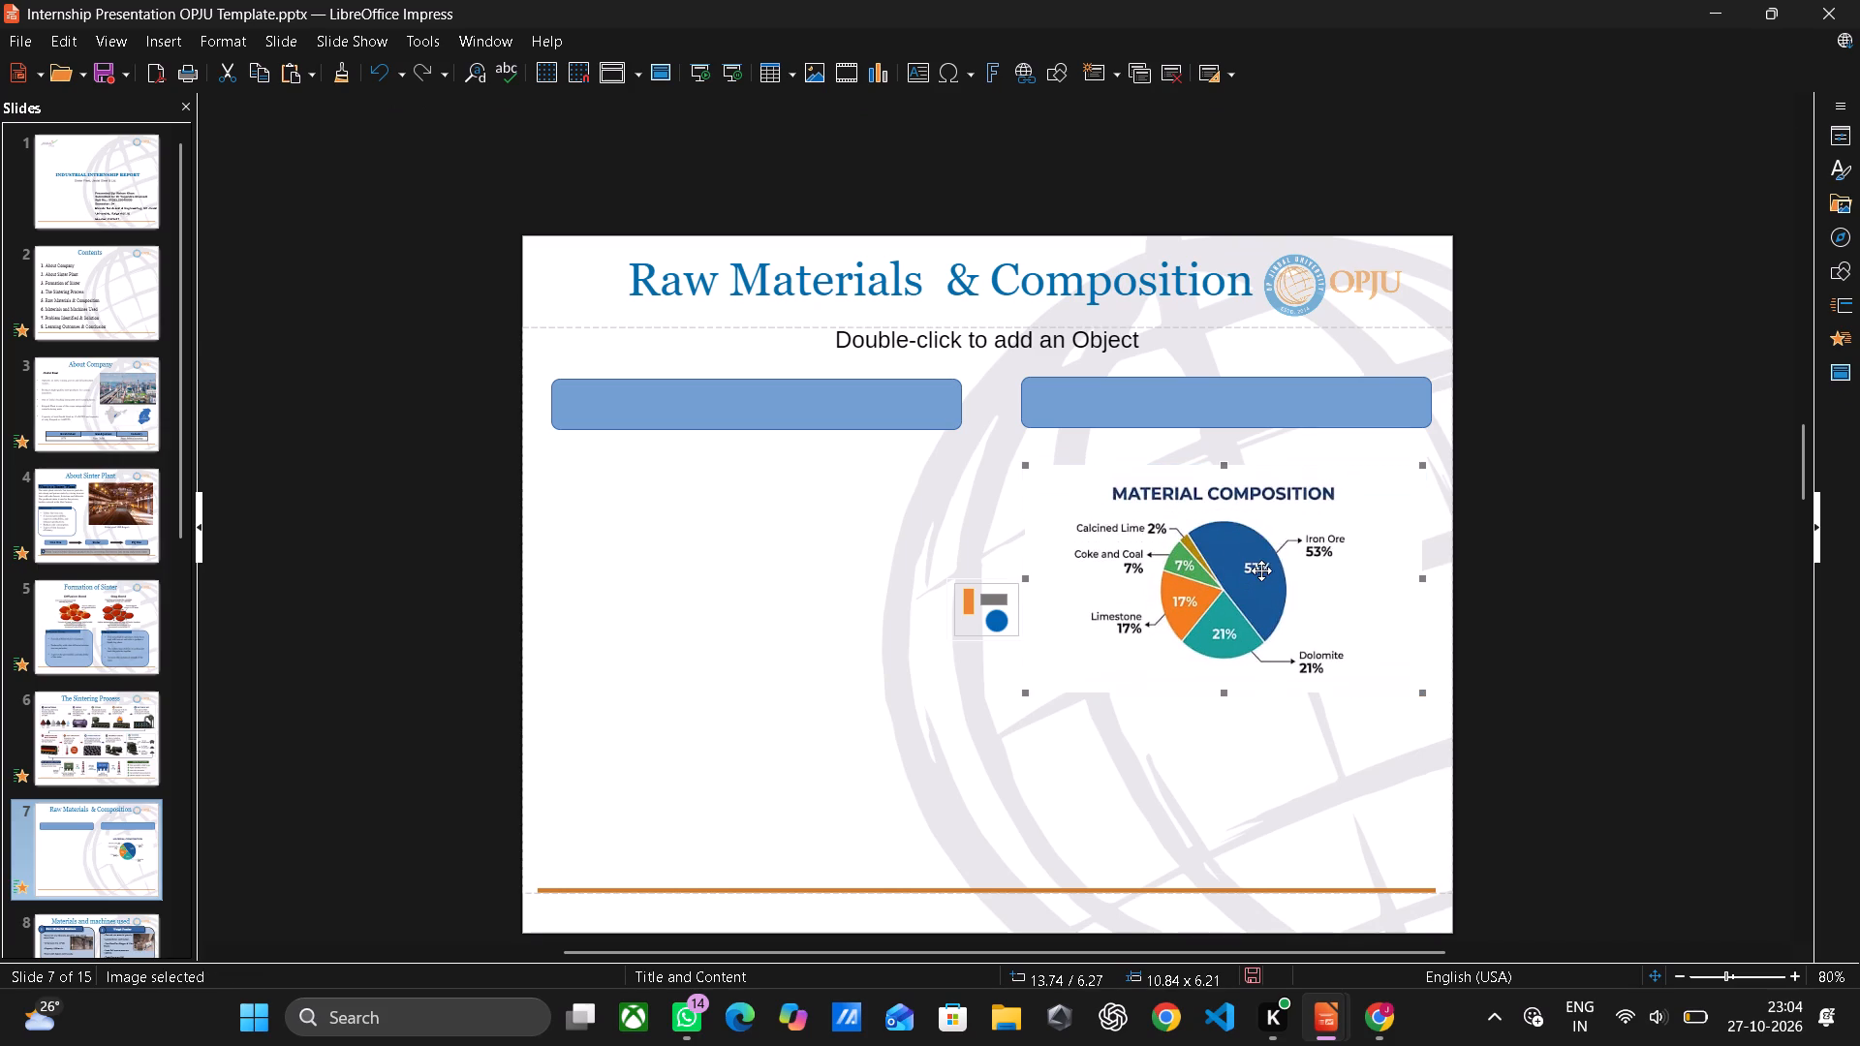
Crop the chart image's title and the empty margins on both sides, leaving about 7.80 × 5.18 cm around the pie and its labels.
{"action": "right_click", "coordinate": [1261, 570]}
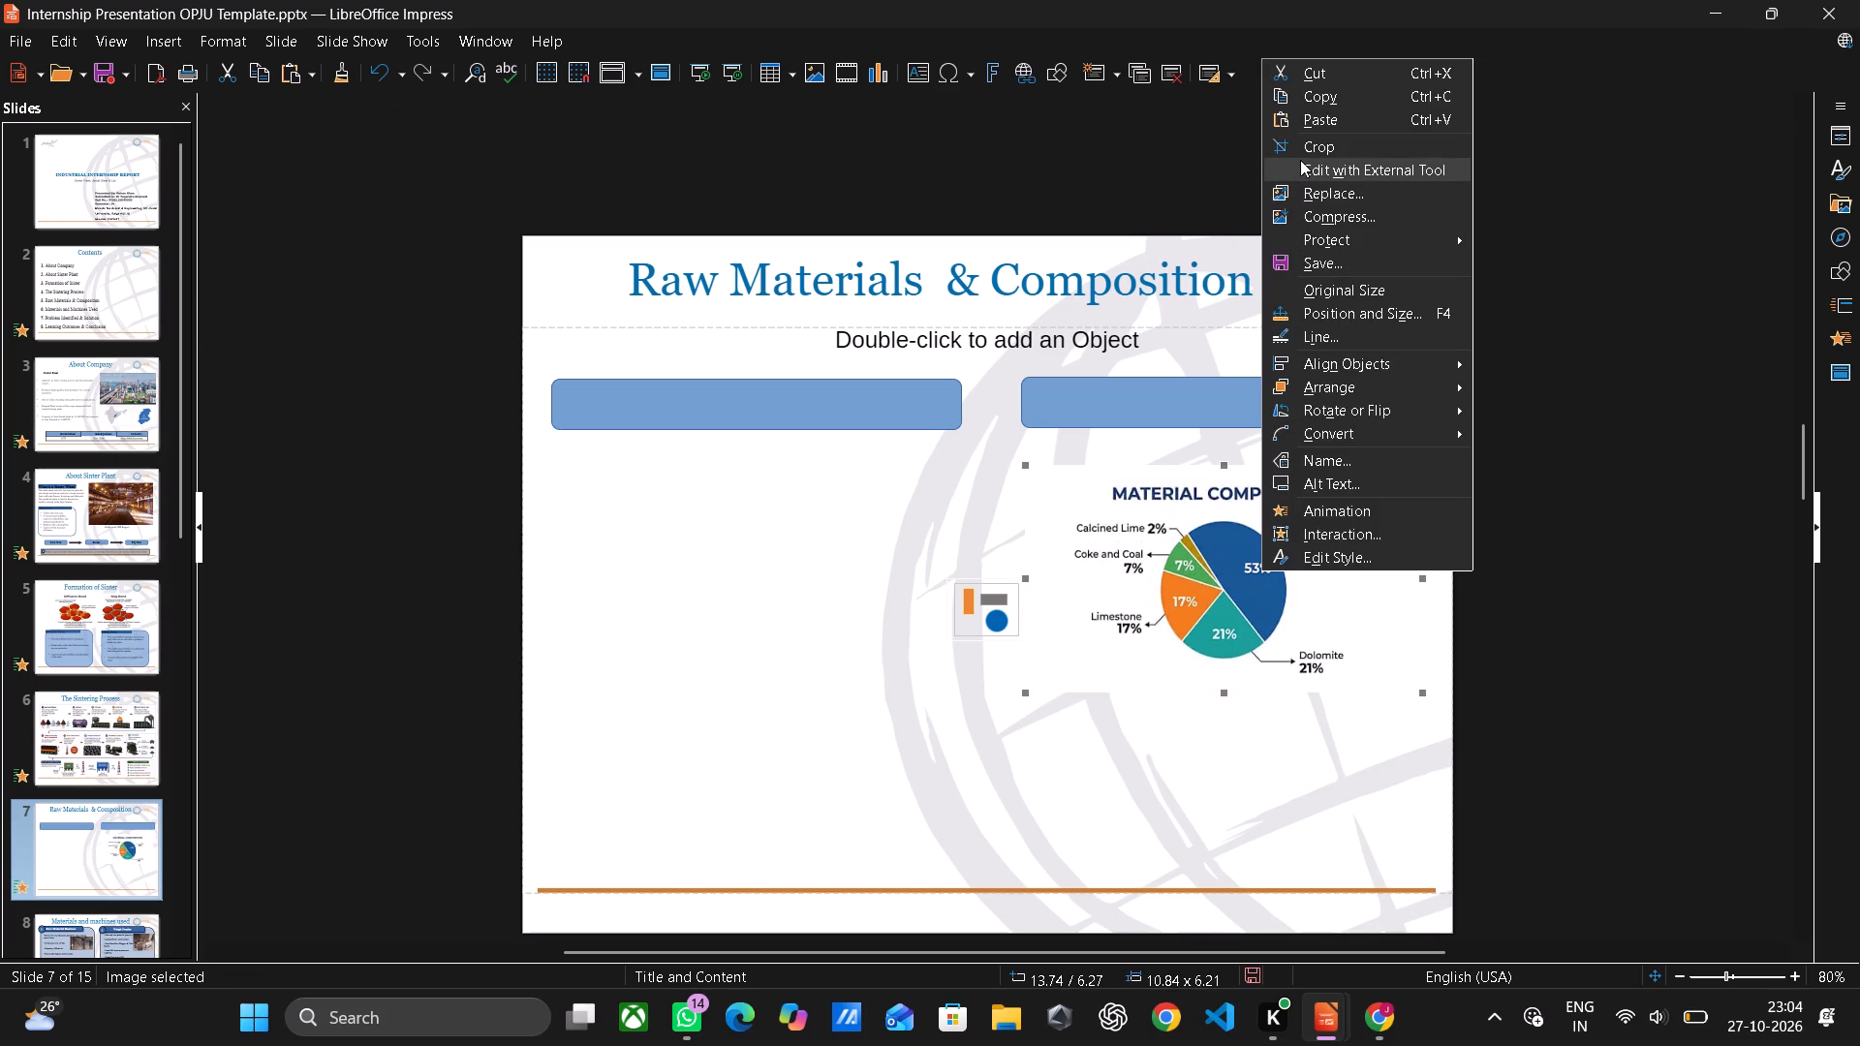
{"action": "left_click", "coordinate": [1299, 150]}
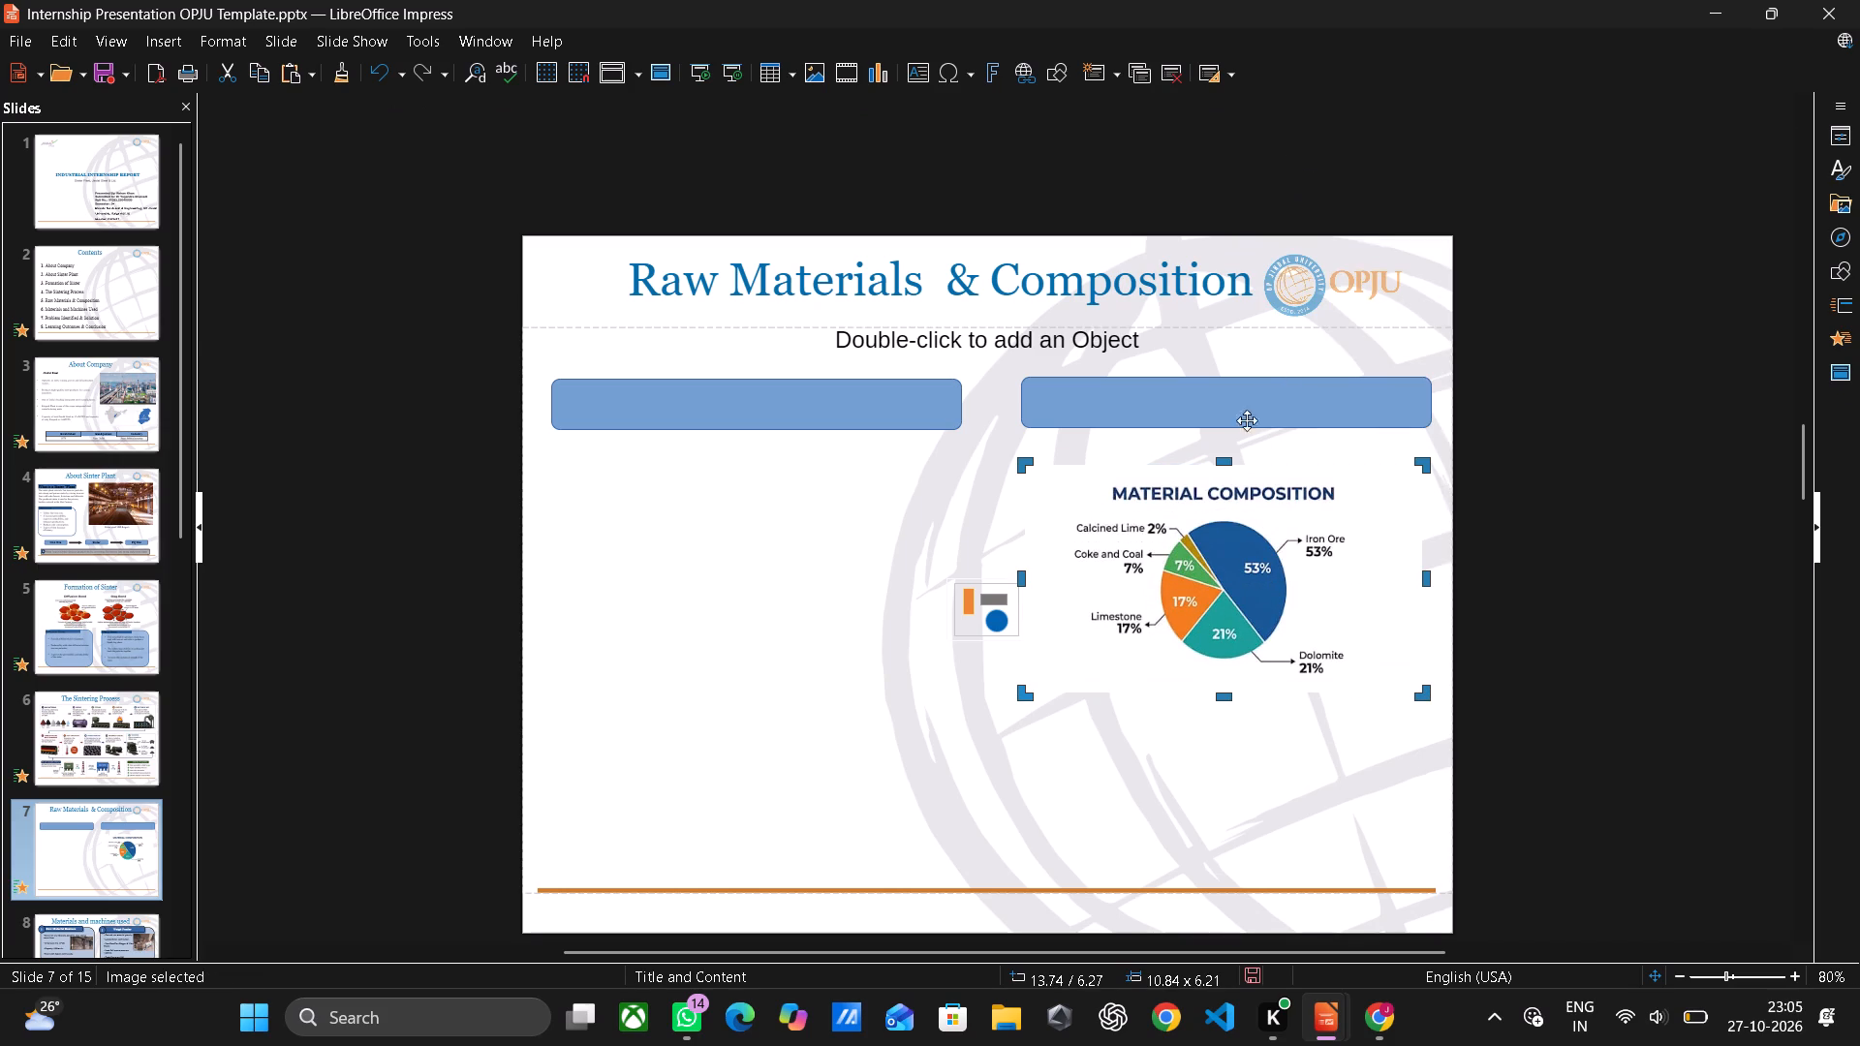
{"action": "left_click_drag", "start_coordinate": [1226, 459], "coordinate": [1237, 494]}
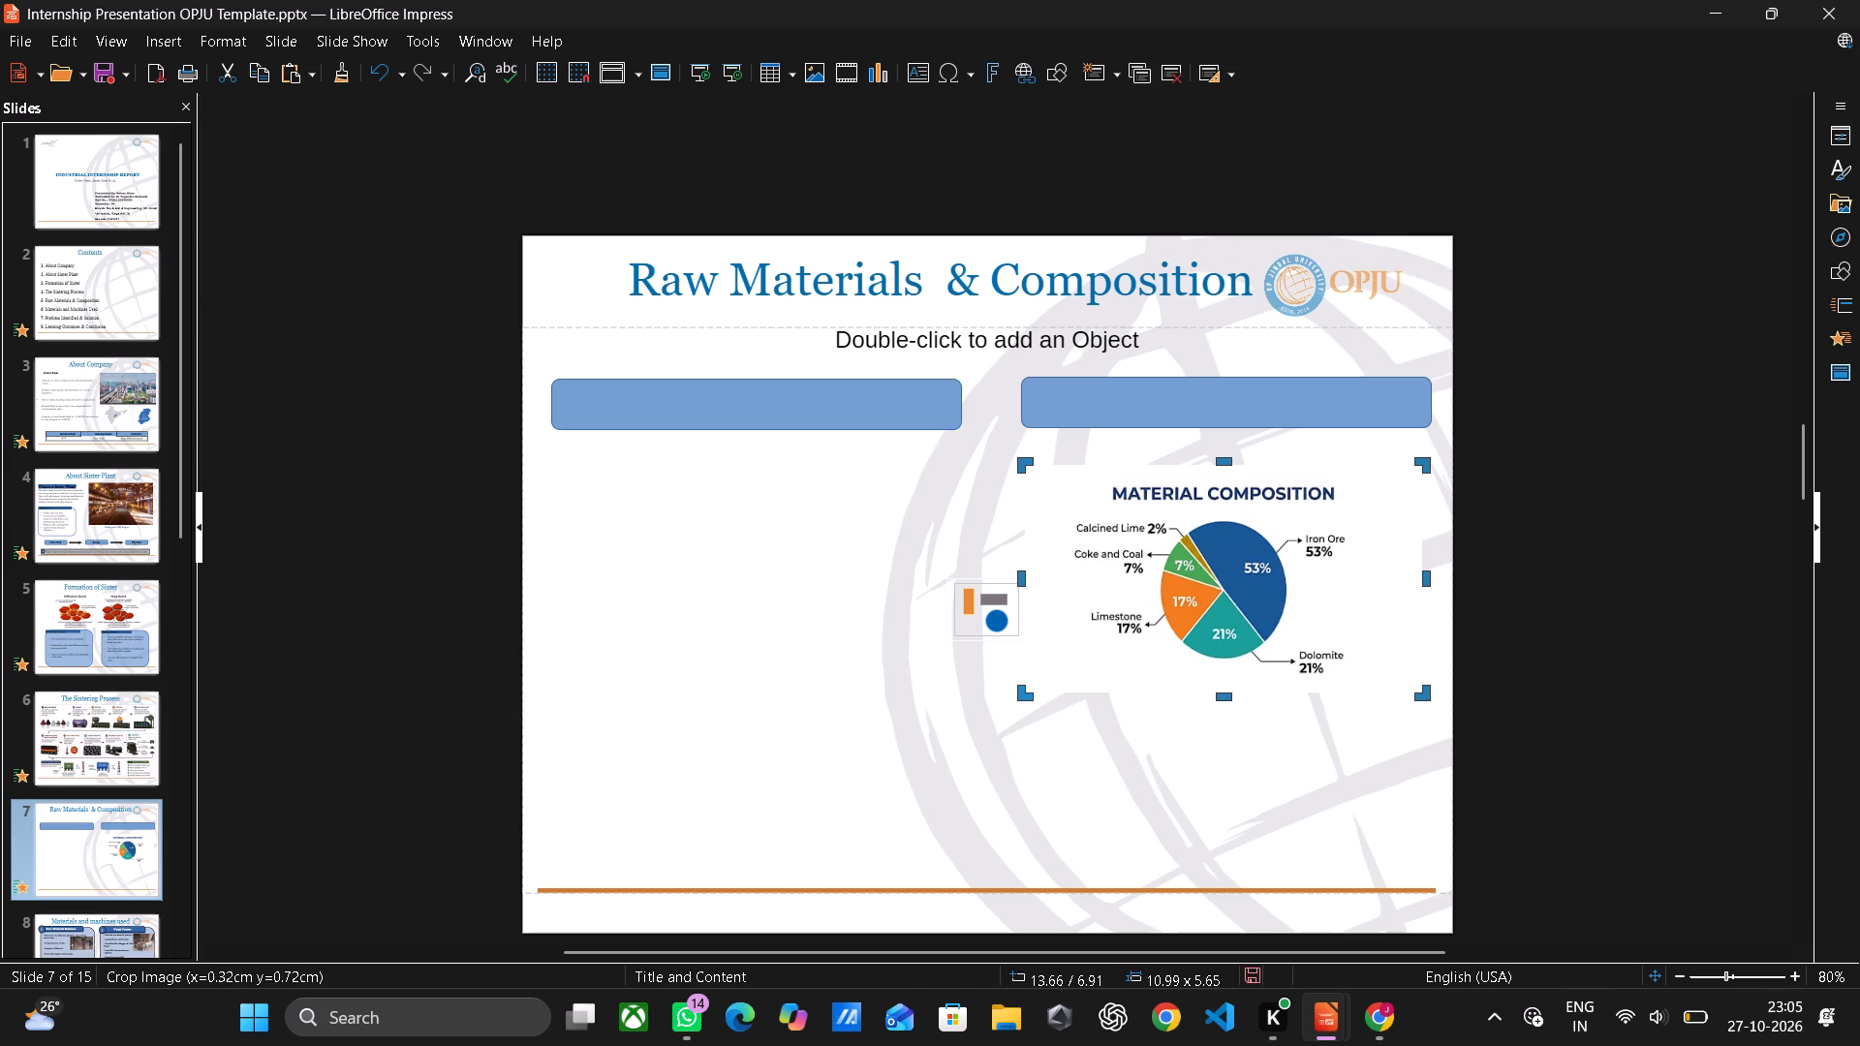
{"action": "left_click_drag", "start_coordinate": [1237, 494], "coordinate": [1244, 503]}
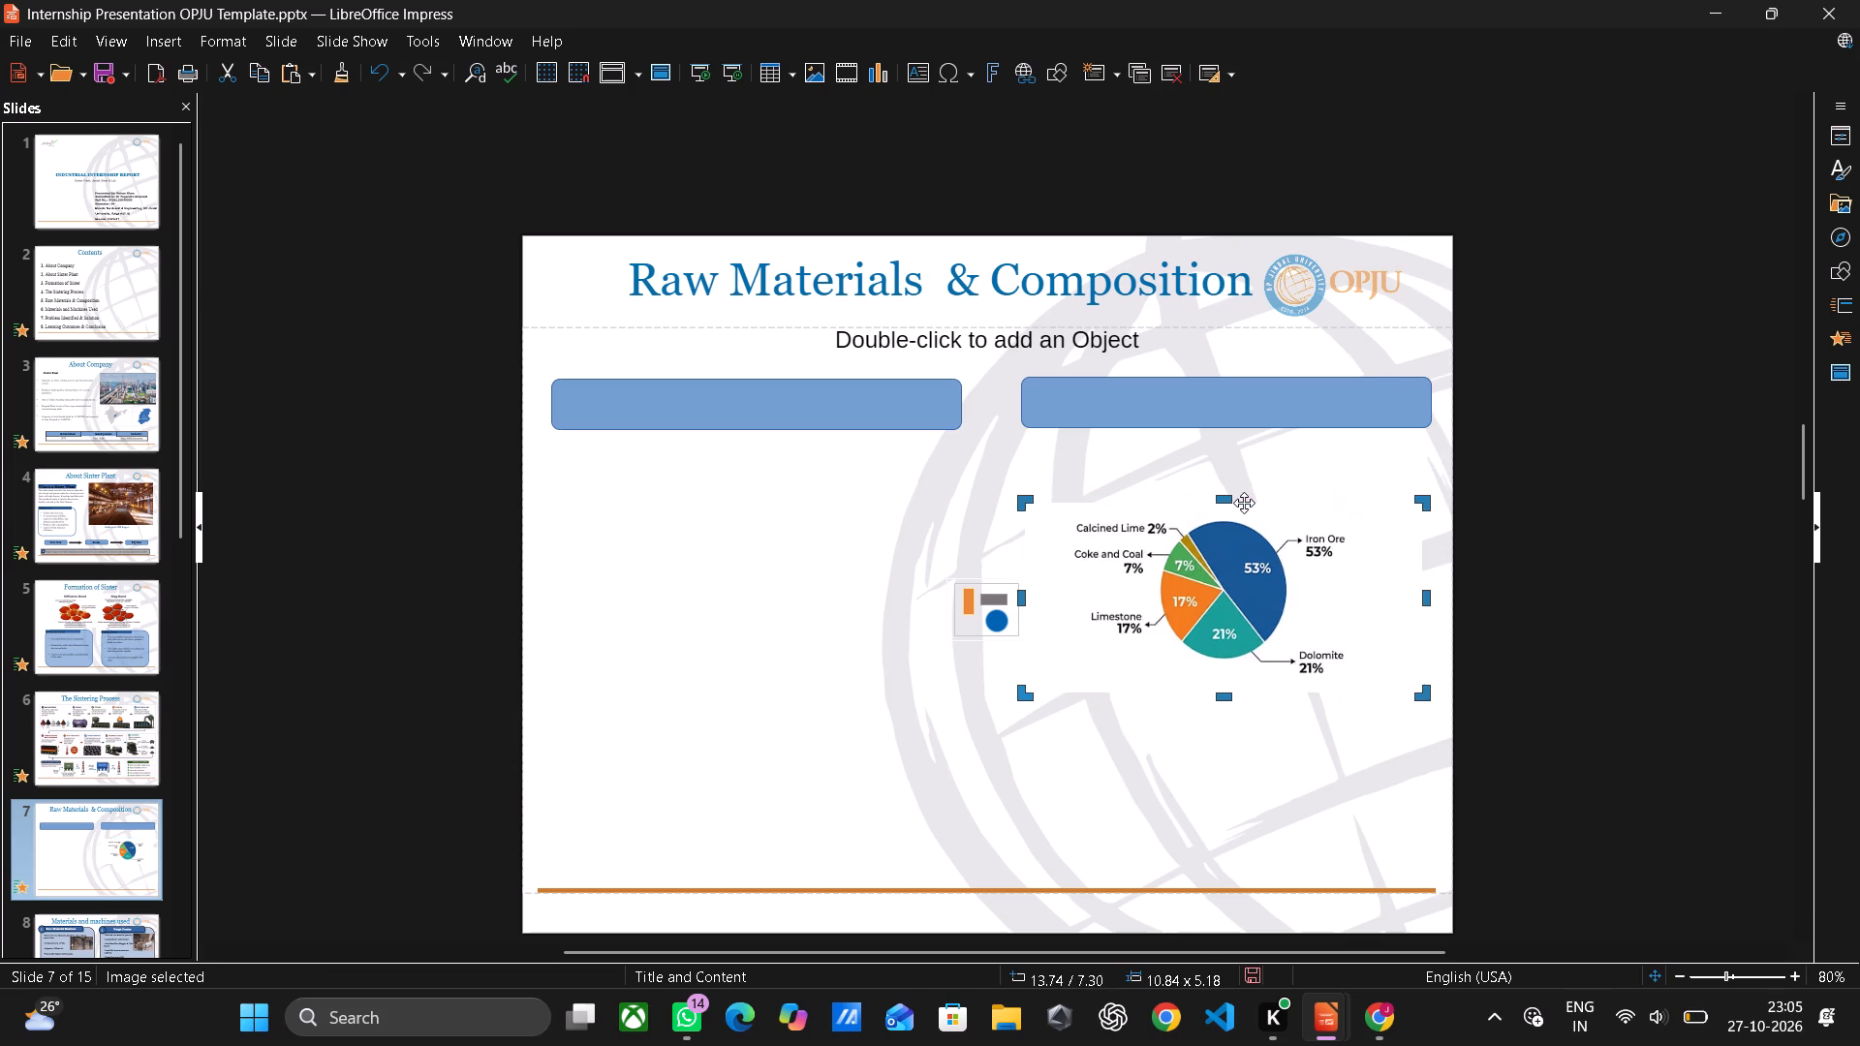
{"action": "left_click_drag", "start_coordinate": [1024, 599], "coordinate": [1055, 607]}
{"action": "left_click_drag", "start_coordinate": [1055, 607], "coordinate": [1067, 600]}
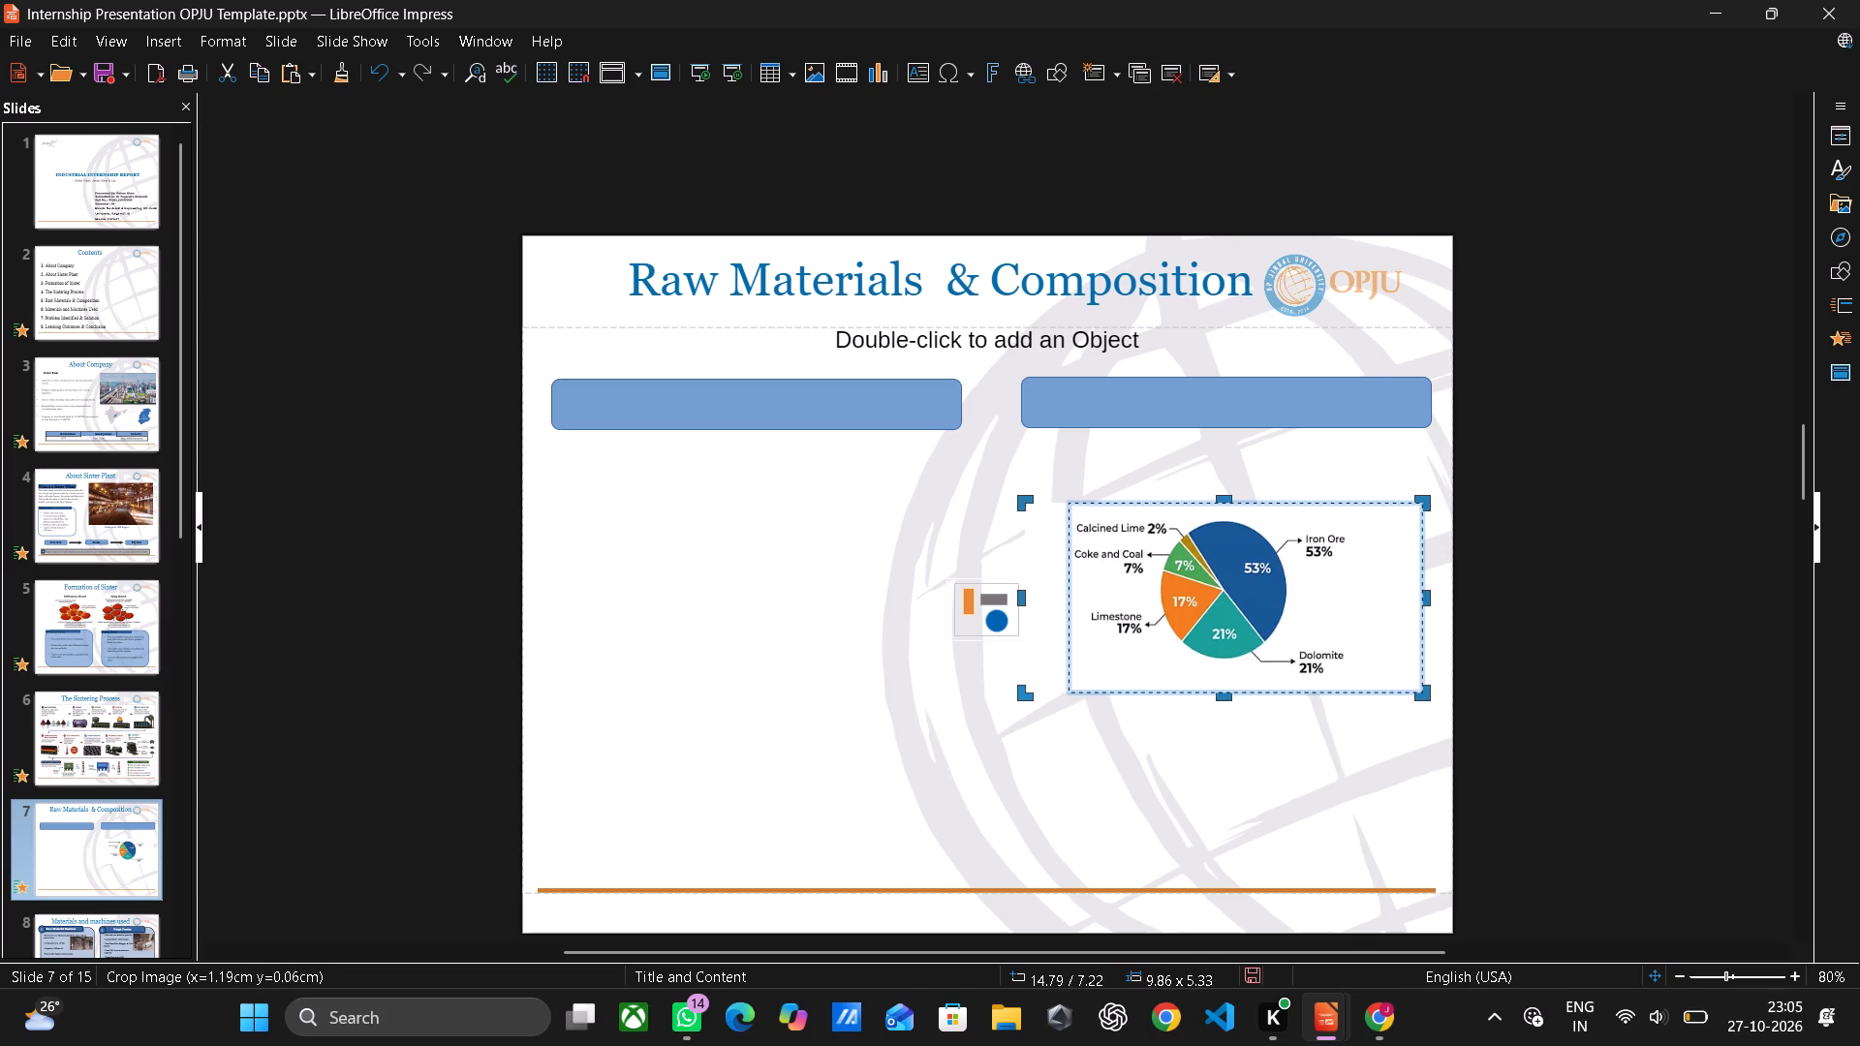
{"action": "left_click_drag", "start_coordinate": [1067, 600], "coordinate": [1064, 600]}
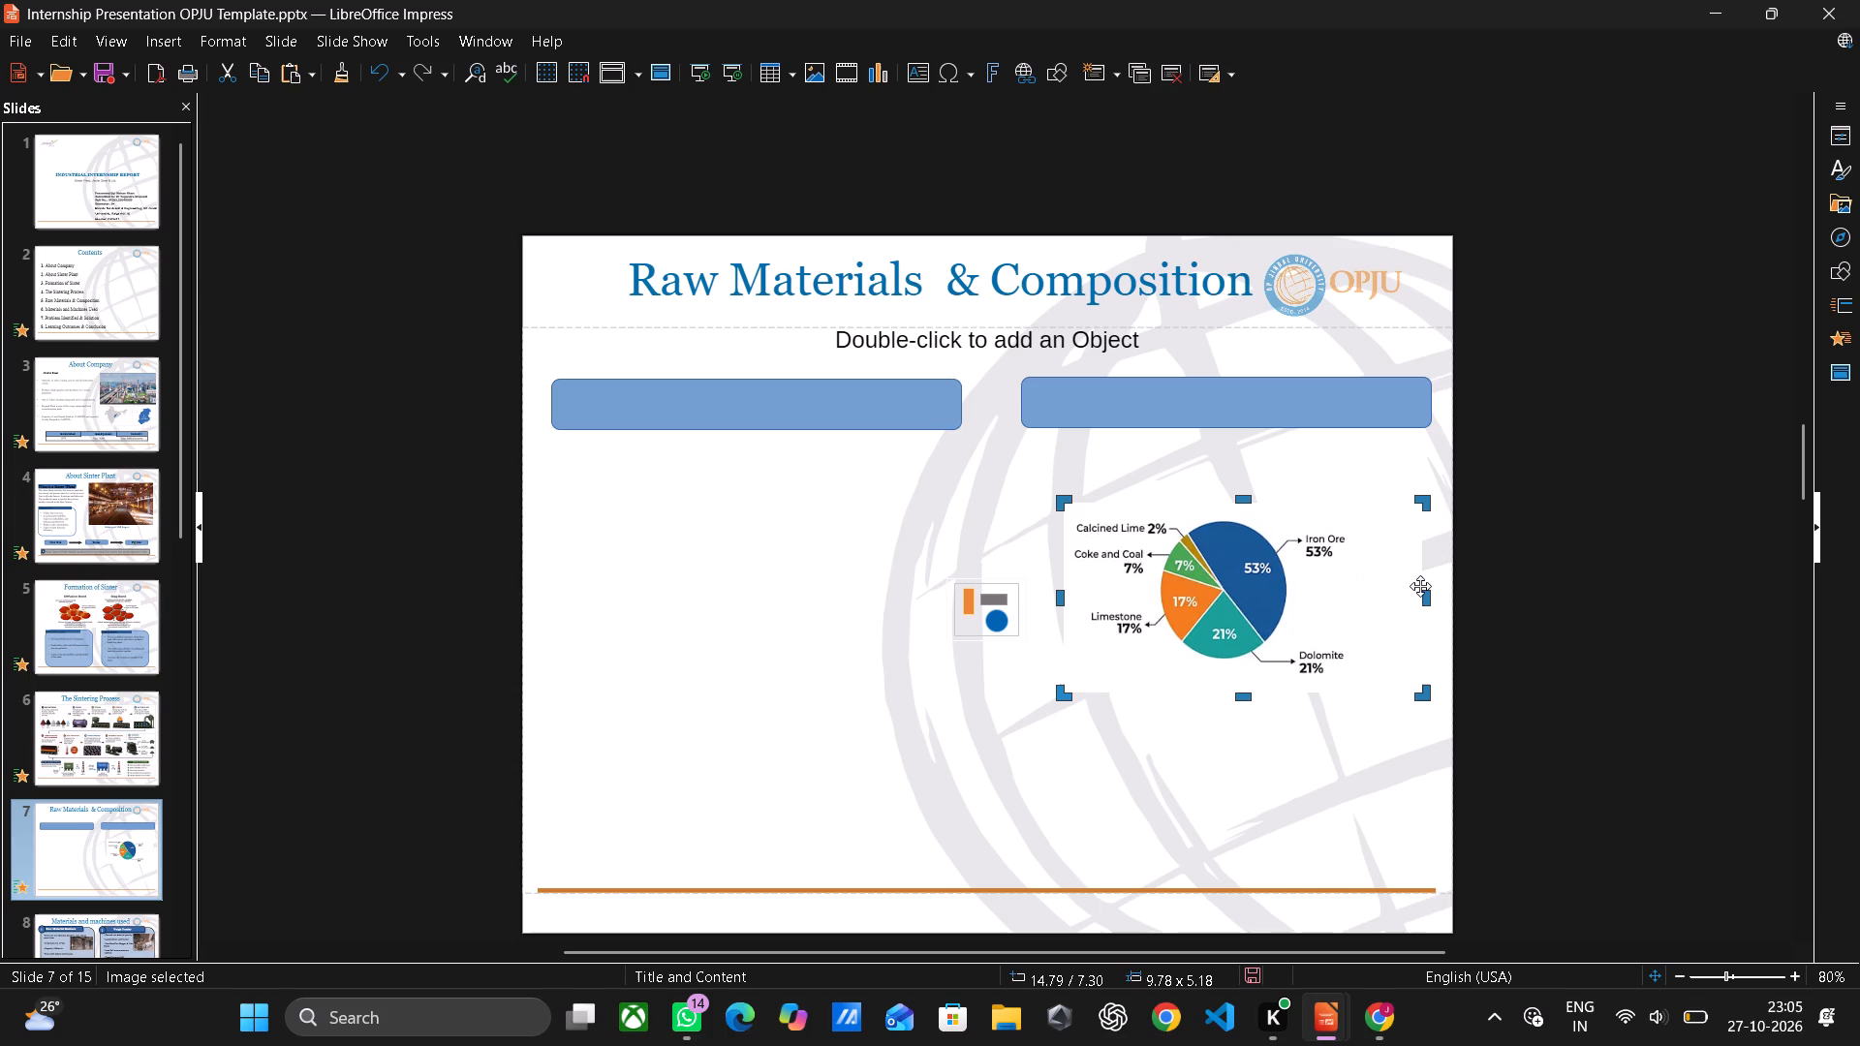
{"action": "left_click_drag", "start_coordinate": [1427, 600], "coordinate": [1383, 588]}
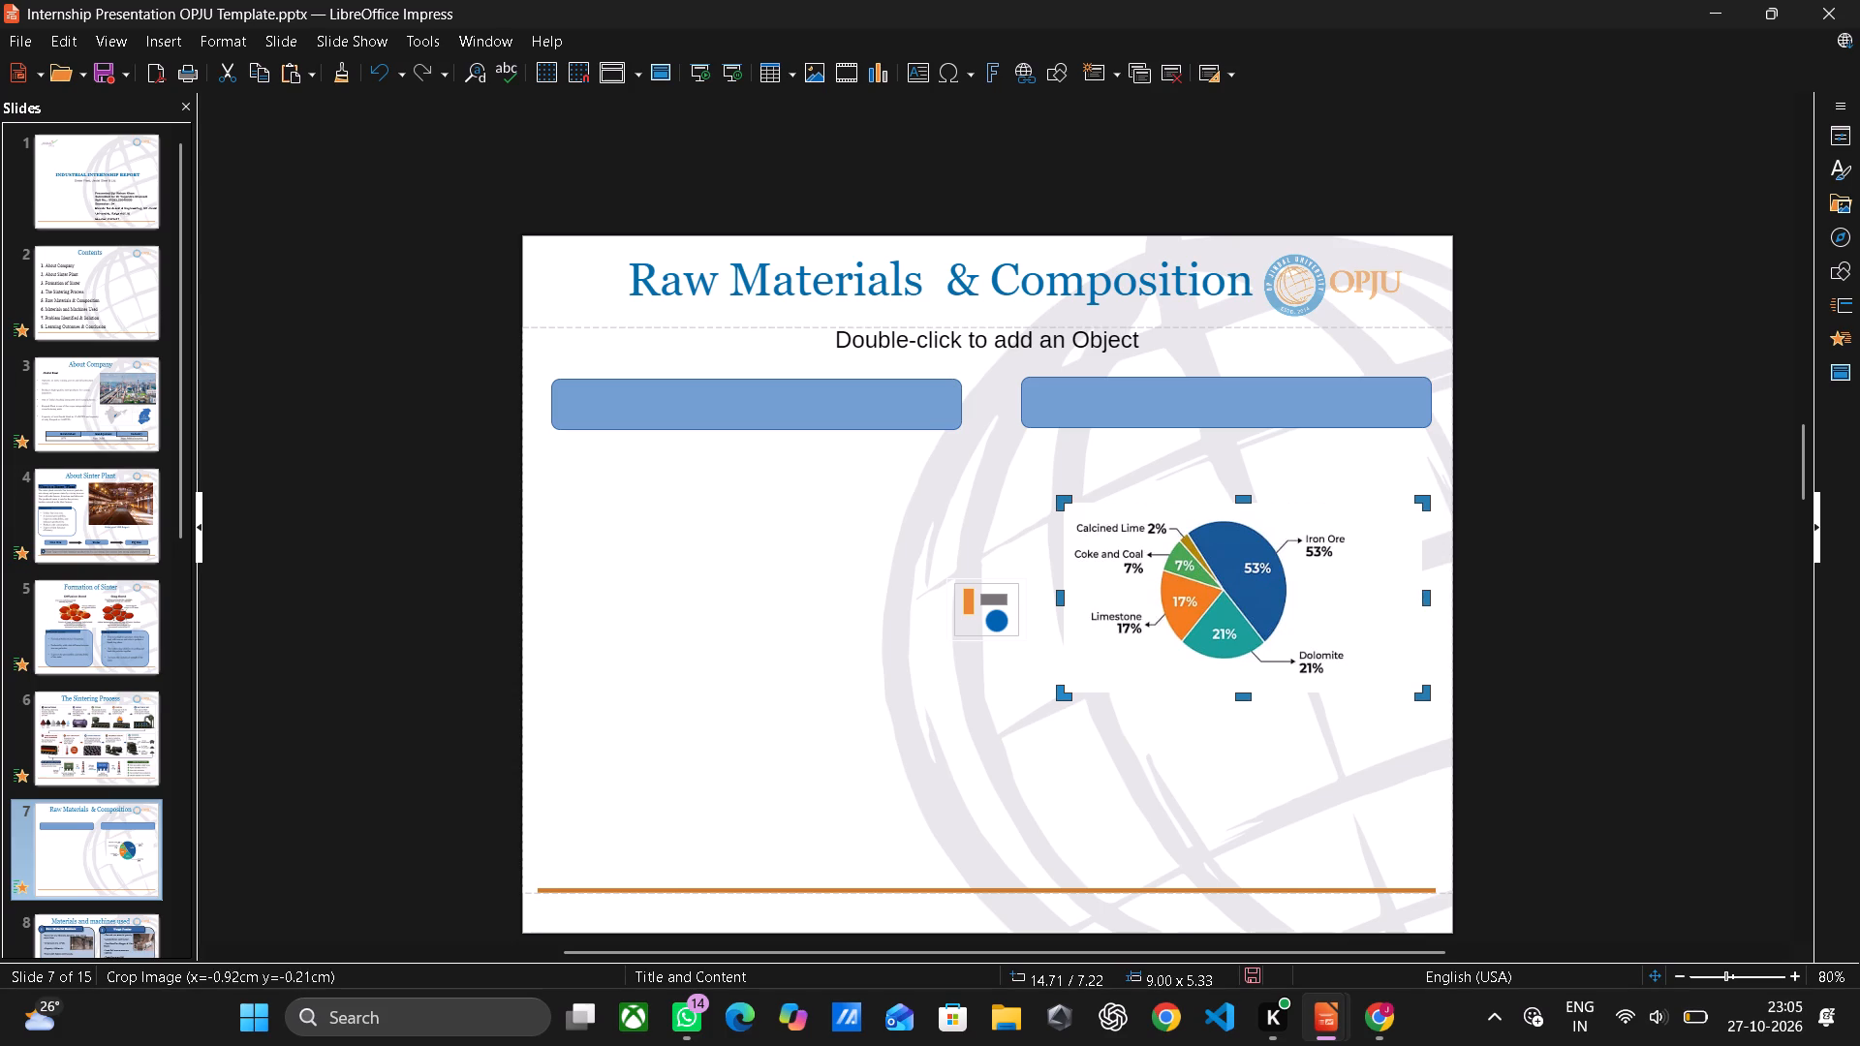
{"action": "left_click_drag", "start_coordinate": [1383, 588], "coordinate": [1351, 574]}
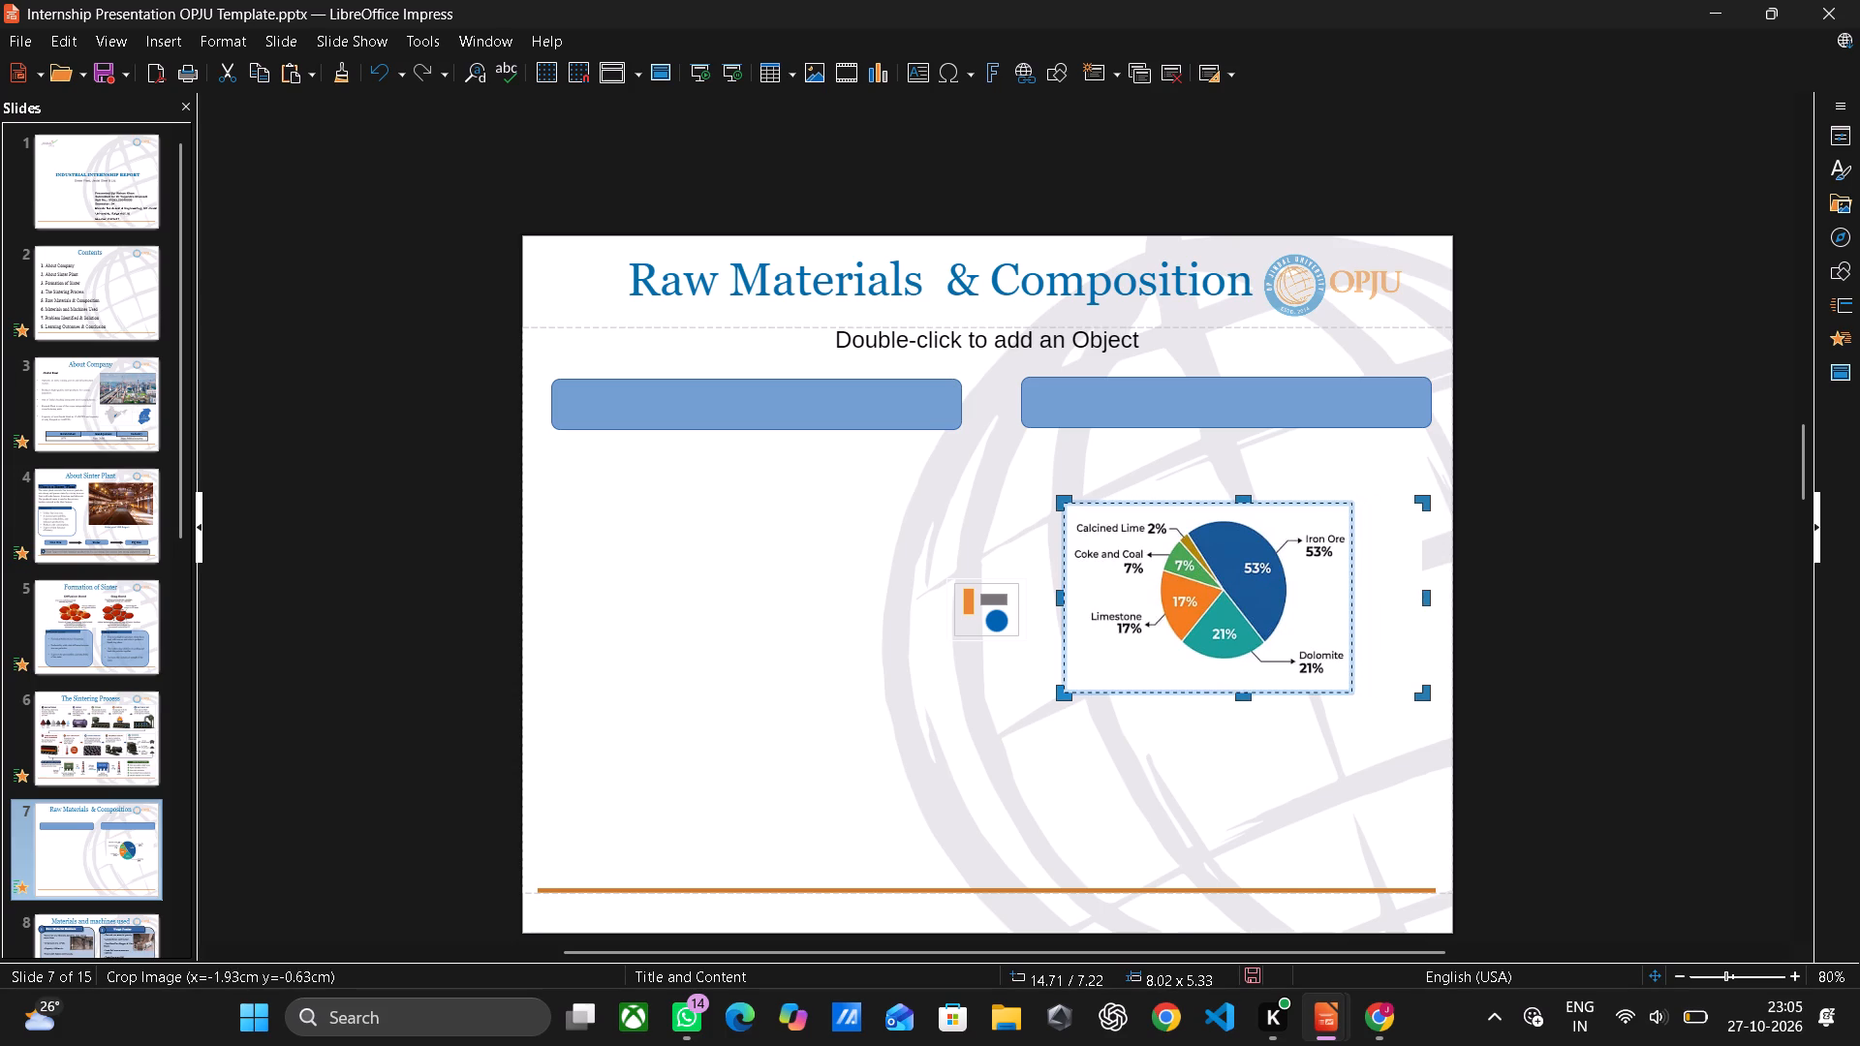
{"action": "left_click_drag", "start_coordinate": [1351, 574], "coordinate": [1349, 576]}
Move the cropped chart image right to about 15.56 / 7.30 cm, beneath the right header box.
{"action": "left_click_drag", "start_coordinate": [1242, 579], "coordinate": [1269, 566]}
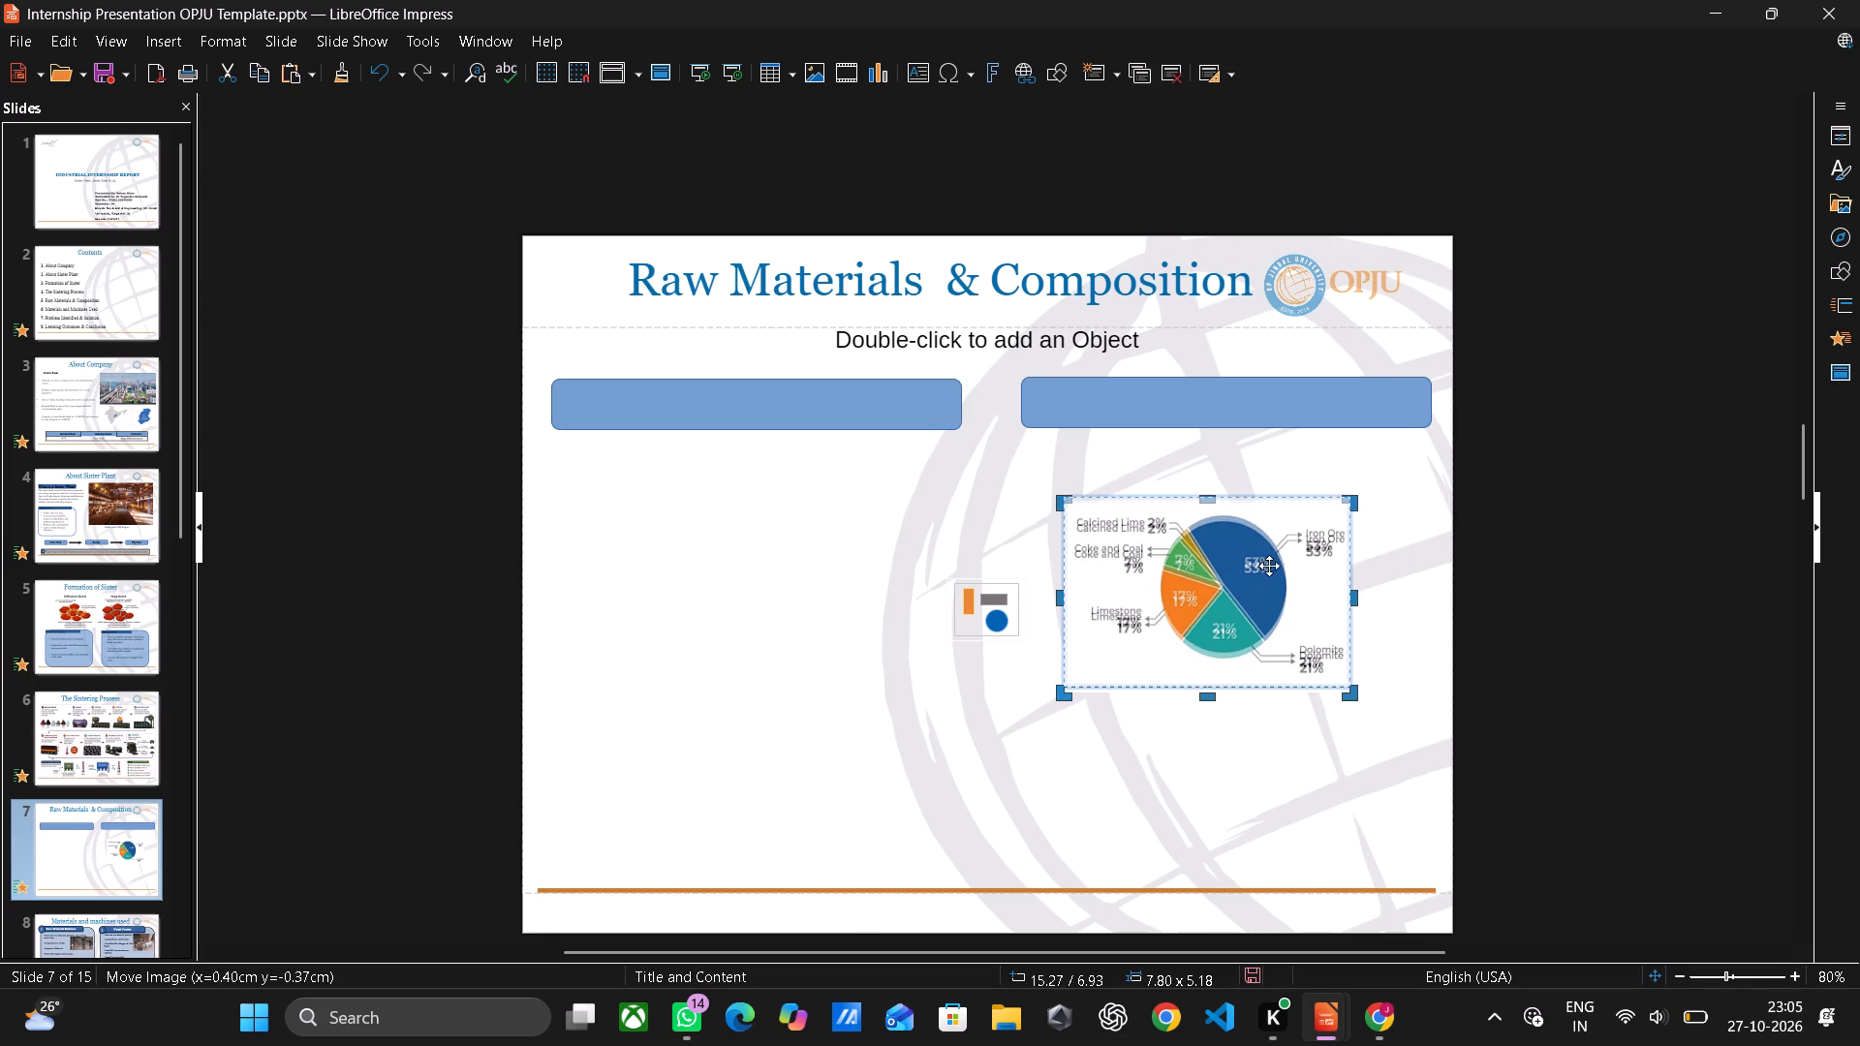
{"action": "left_click_drag", "start_coordinate": [1269, 566], "coordinate": [1270, 578]}
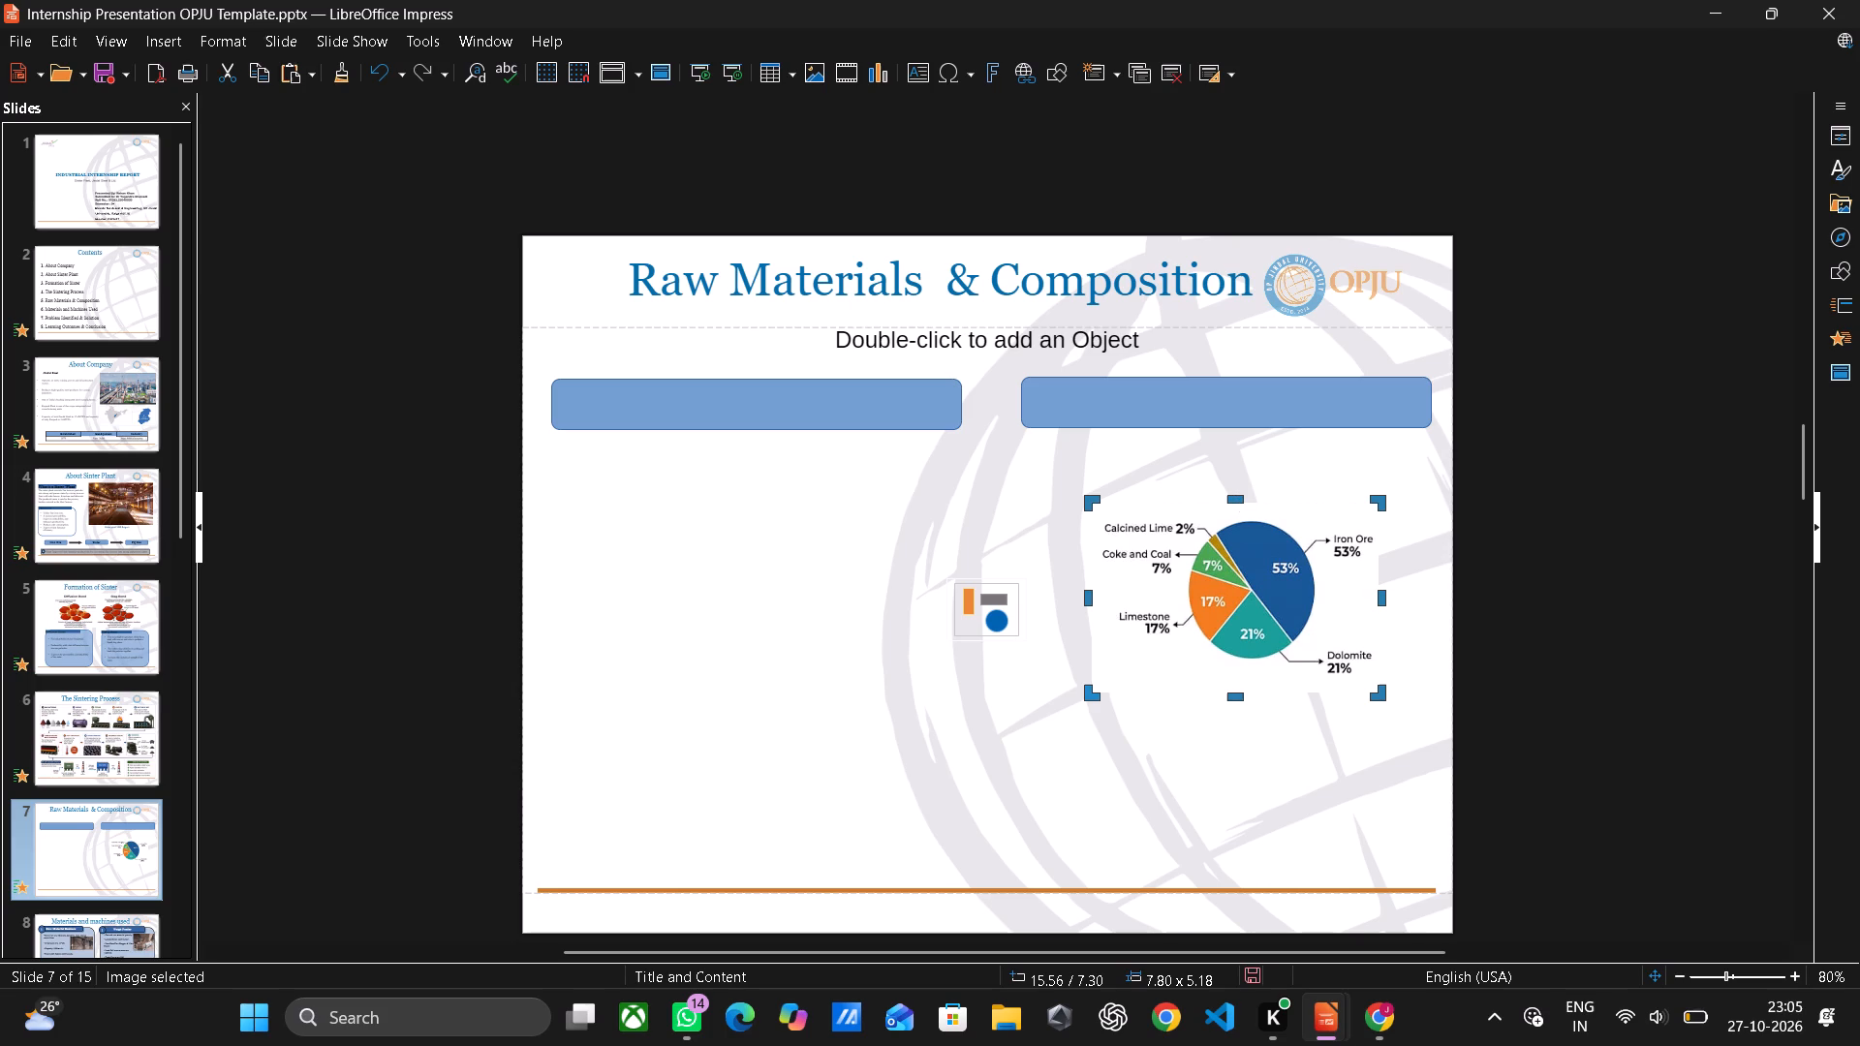
Extend the chart image's top crop edge upward to bring back the MATERIAL COMPOSITION title, giving about 7.80 × 6.55 cm.
{"action": "left_click_drag", "start_coordinate": [1239, 496], "coordinate": [1239, 462]}
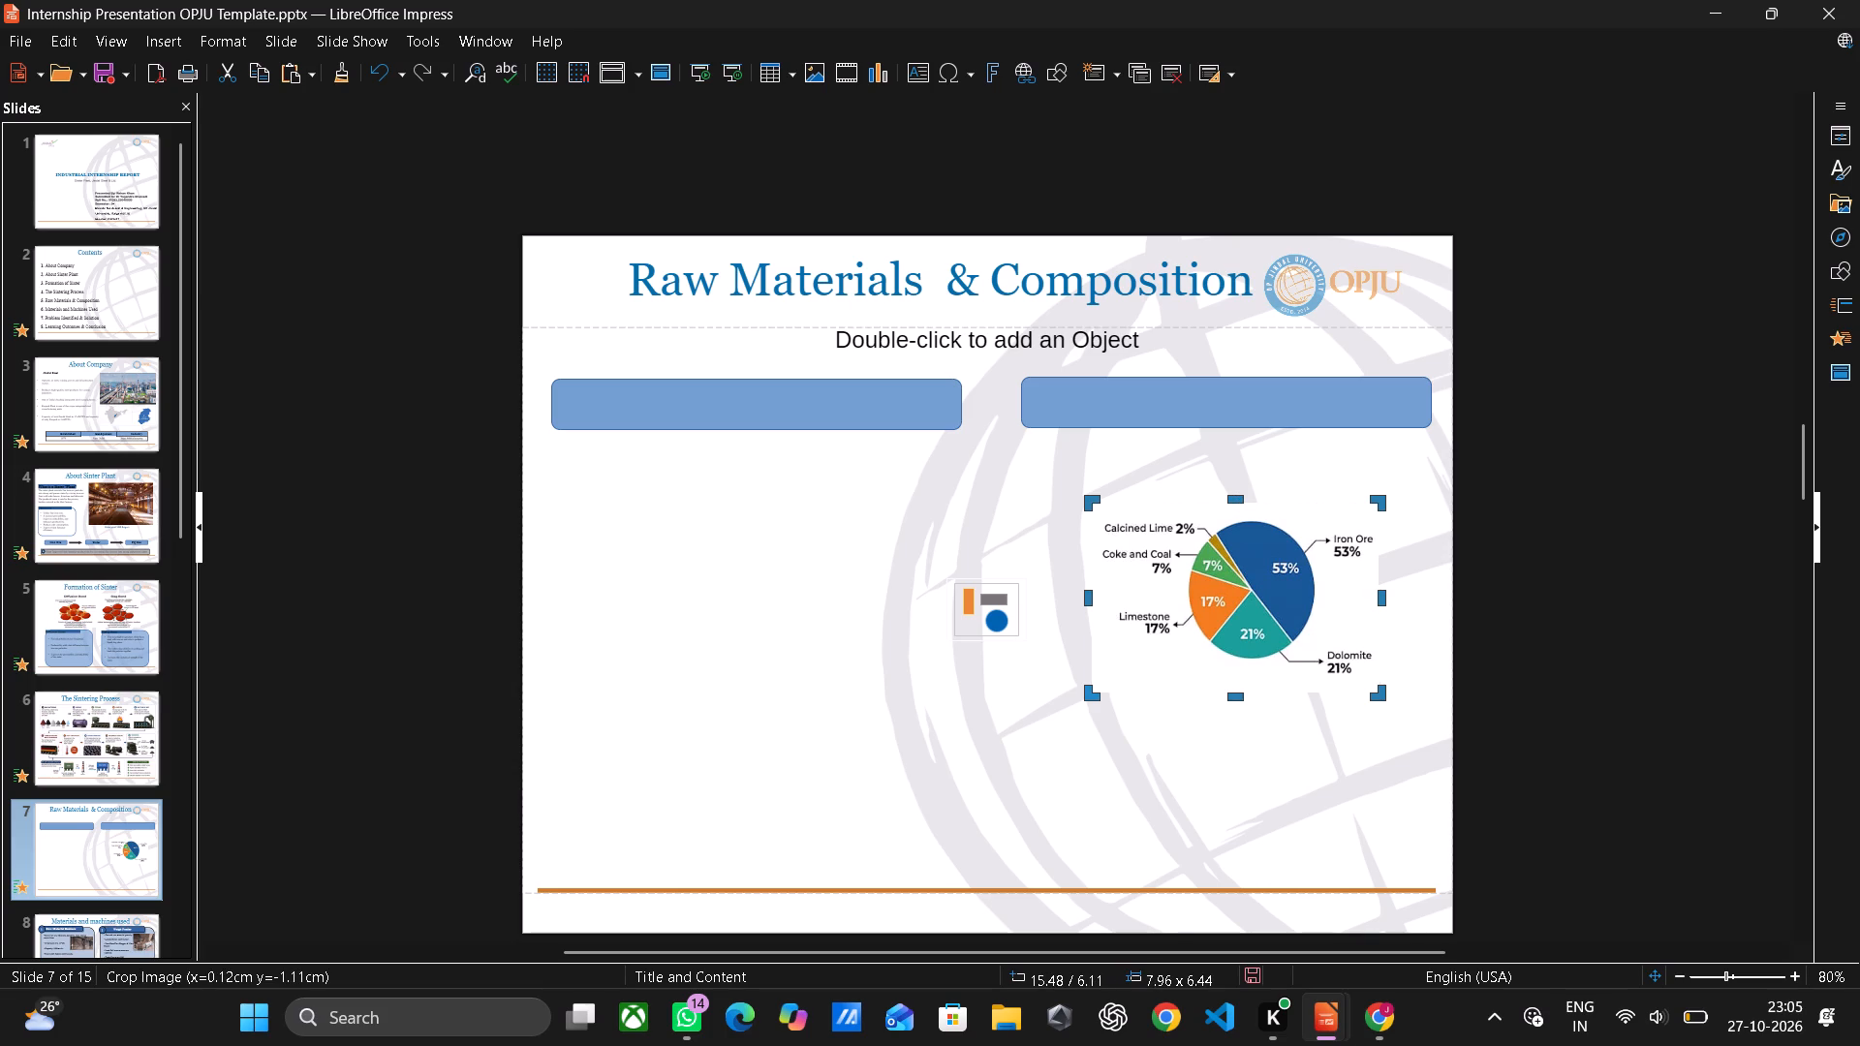
{"action": "left_click_drag", "start_coordinate": [1239, 462], "coordinate": [1240, 452]}
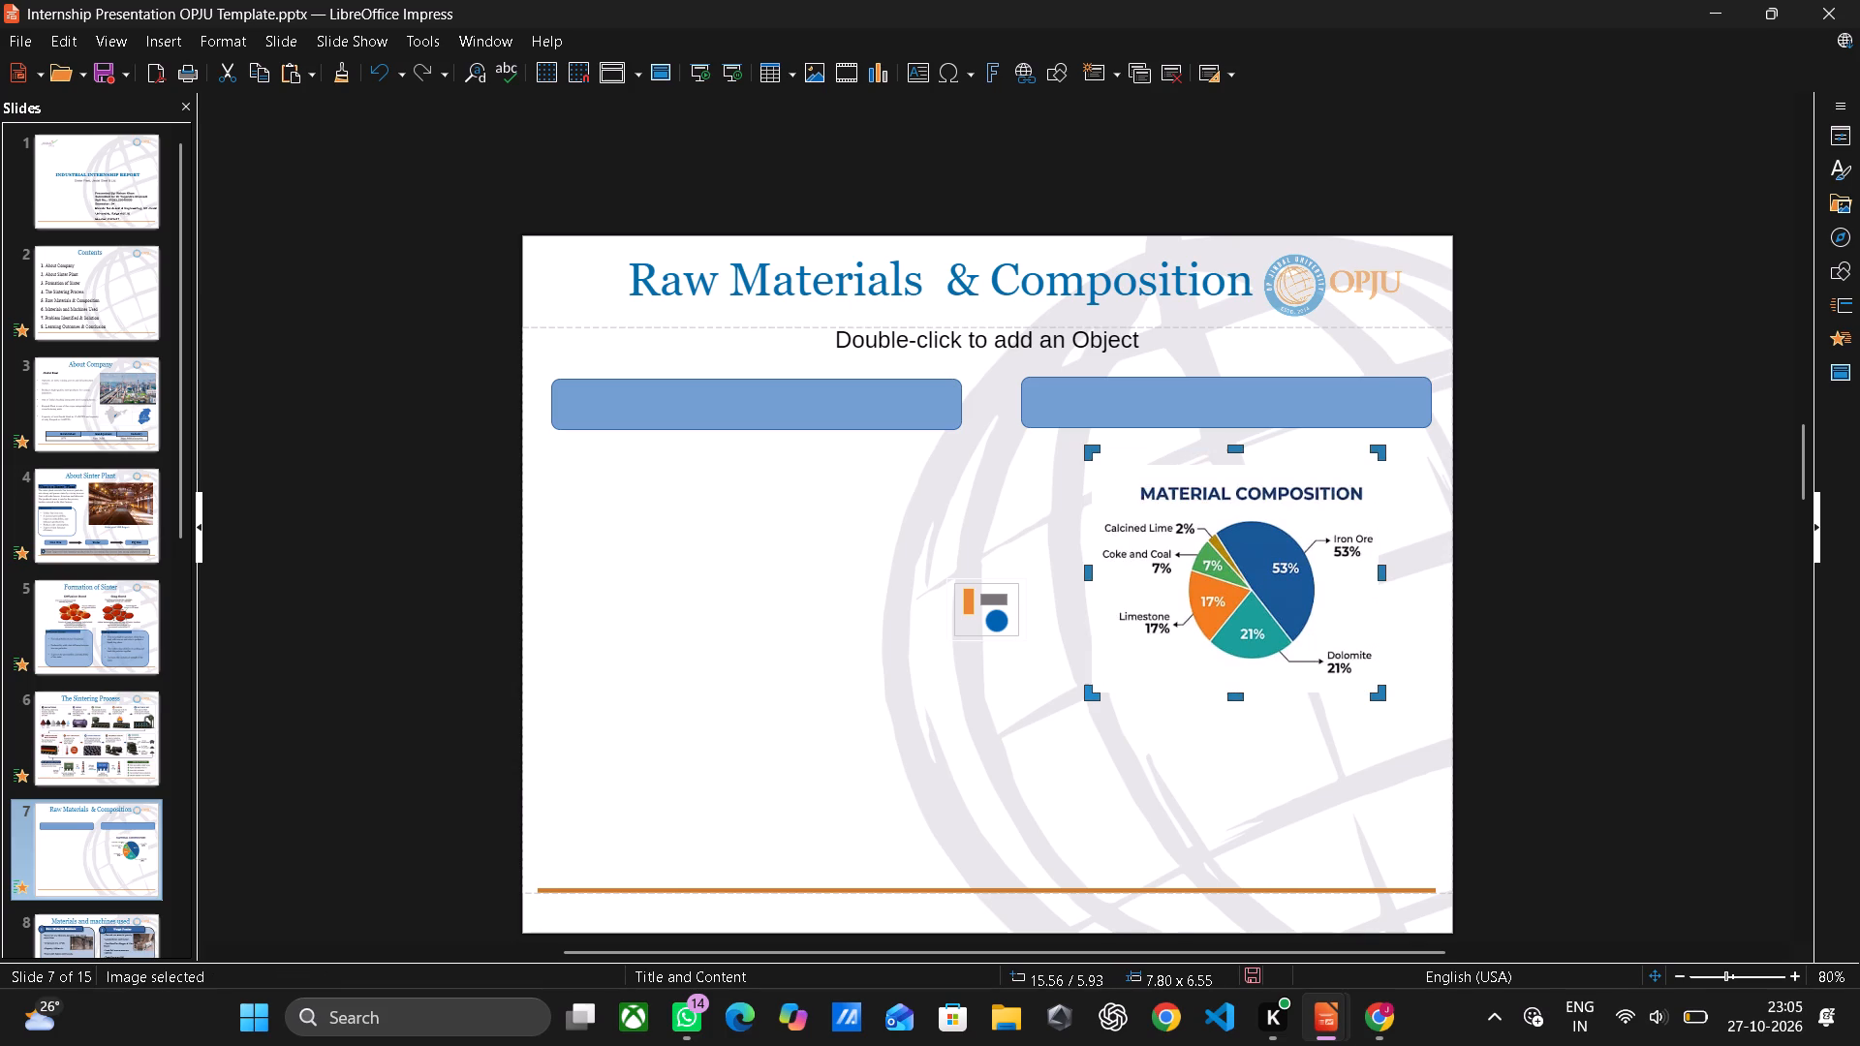
Undo the last extension of the chart image's top crop edge and leave crop mode.
{"action": "key", "text": "ctrl+z"}
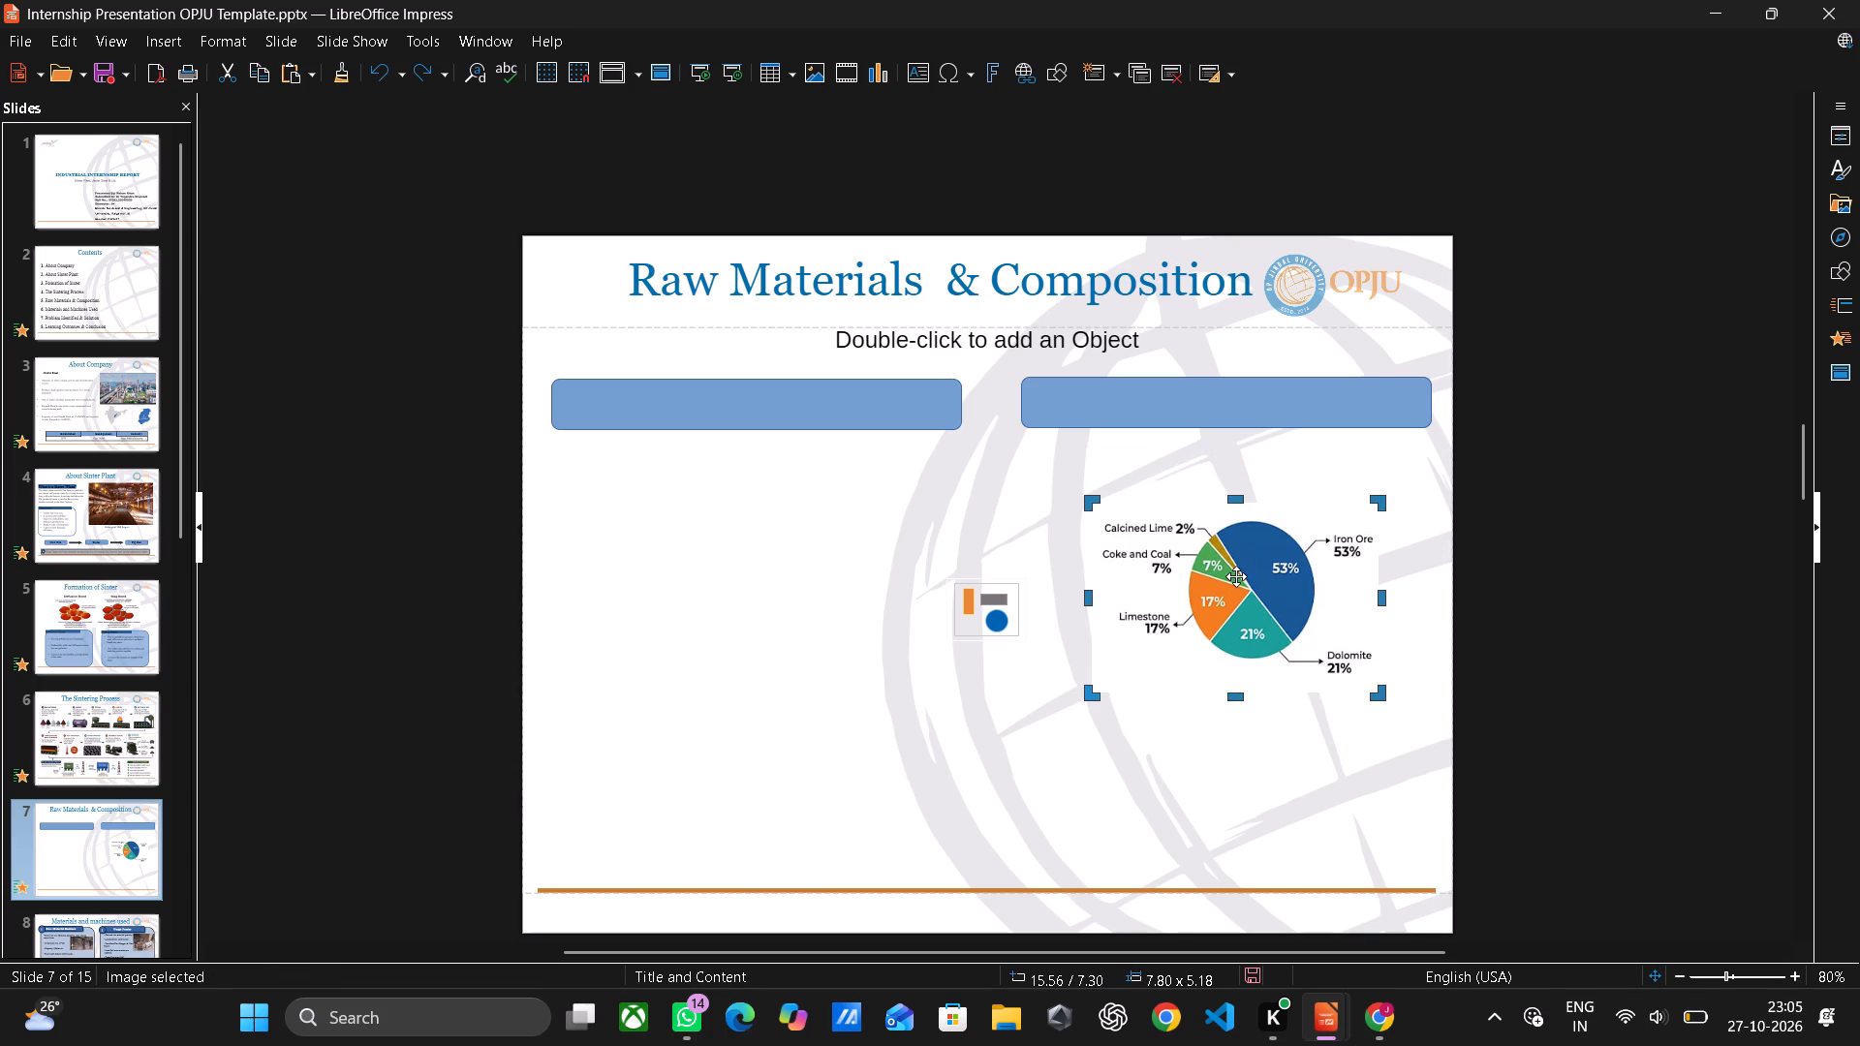
{"action": "left_click", "coordinate": [1236, 576]}
{"action": "right_click", "coordinate": [1236, 576]}
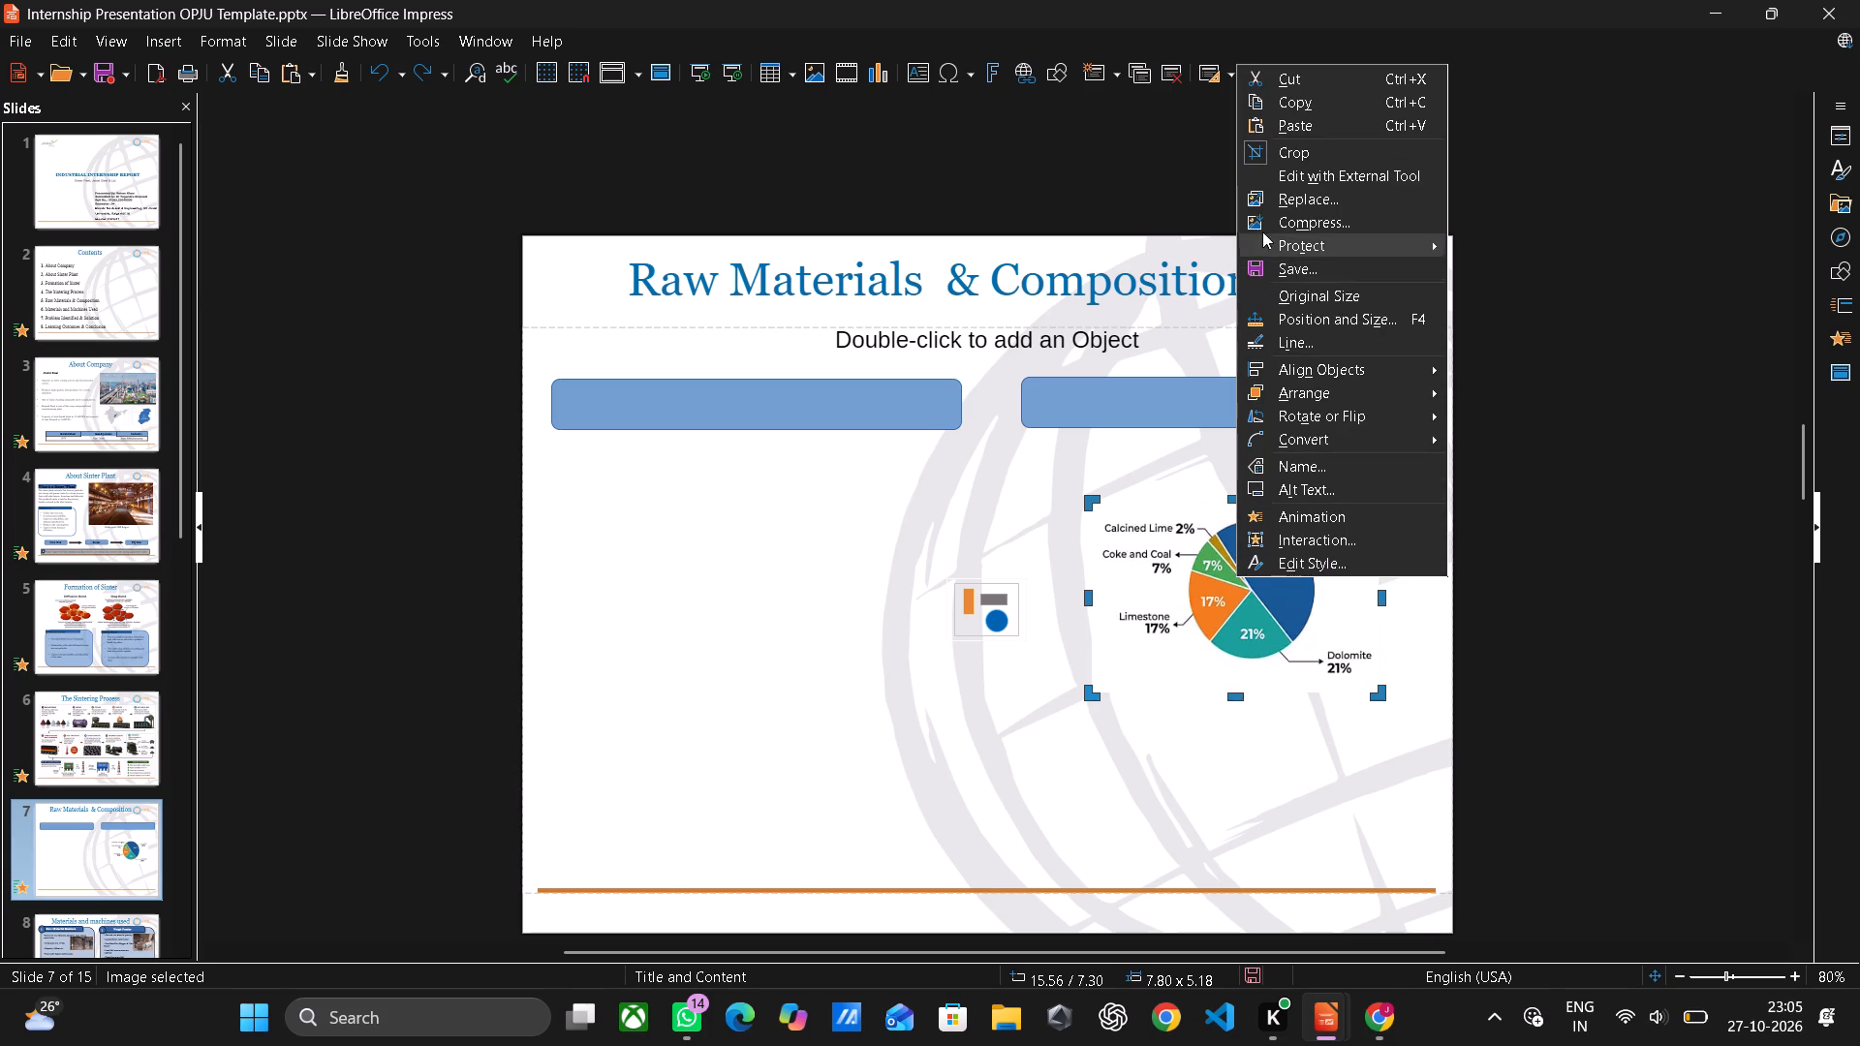
{"action": "left_click", "coordinate": [963, 733]}
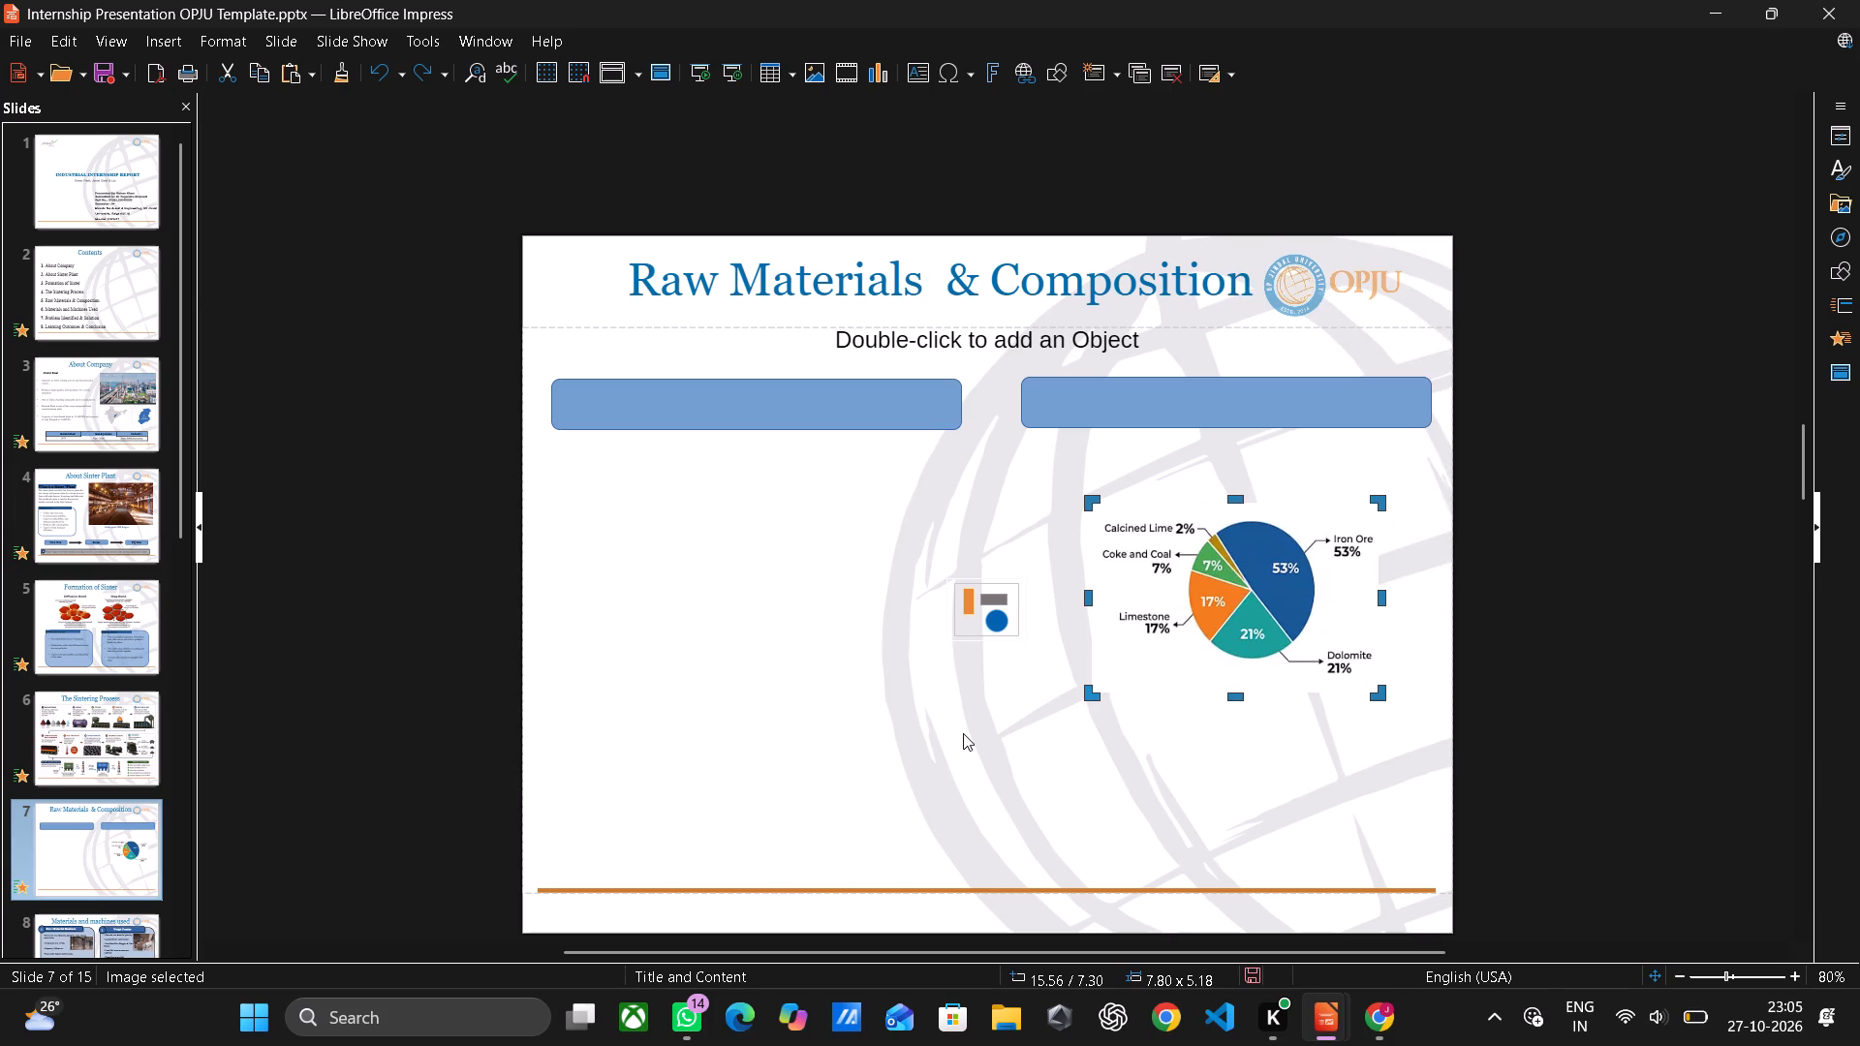
{"action": "left_click", "coordinate": [963, 733]}
Stretch the cropped pie chart image vertically to about 7.80 × 6.46 cm, with its top edge close beneath the right header box.
{"action": "left_click", "coordinate": [1281, 586]}
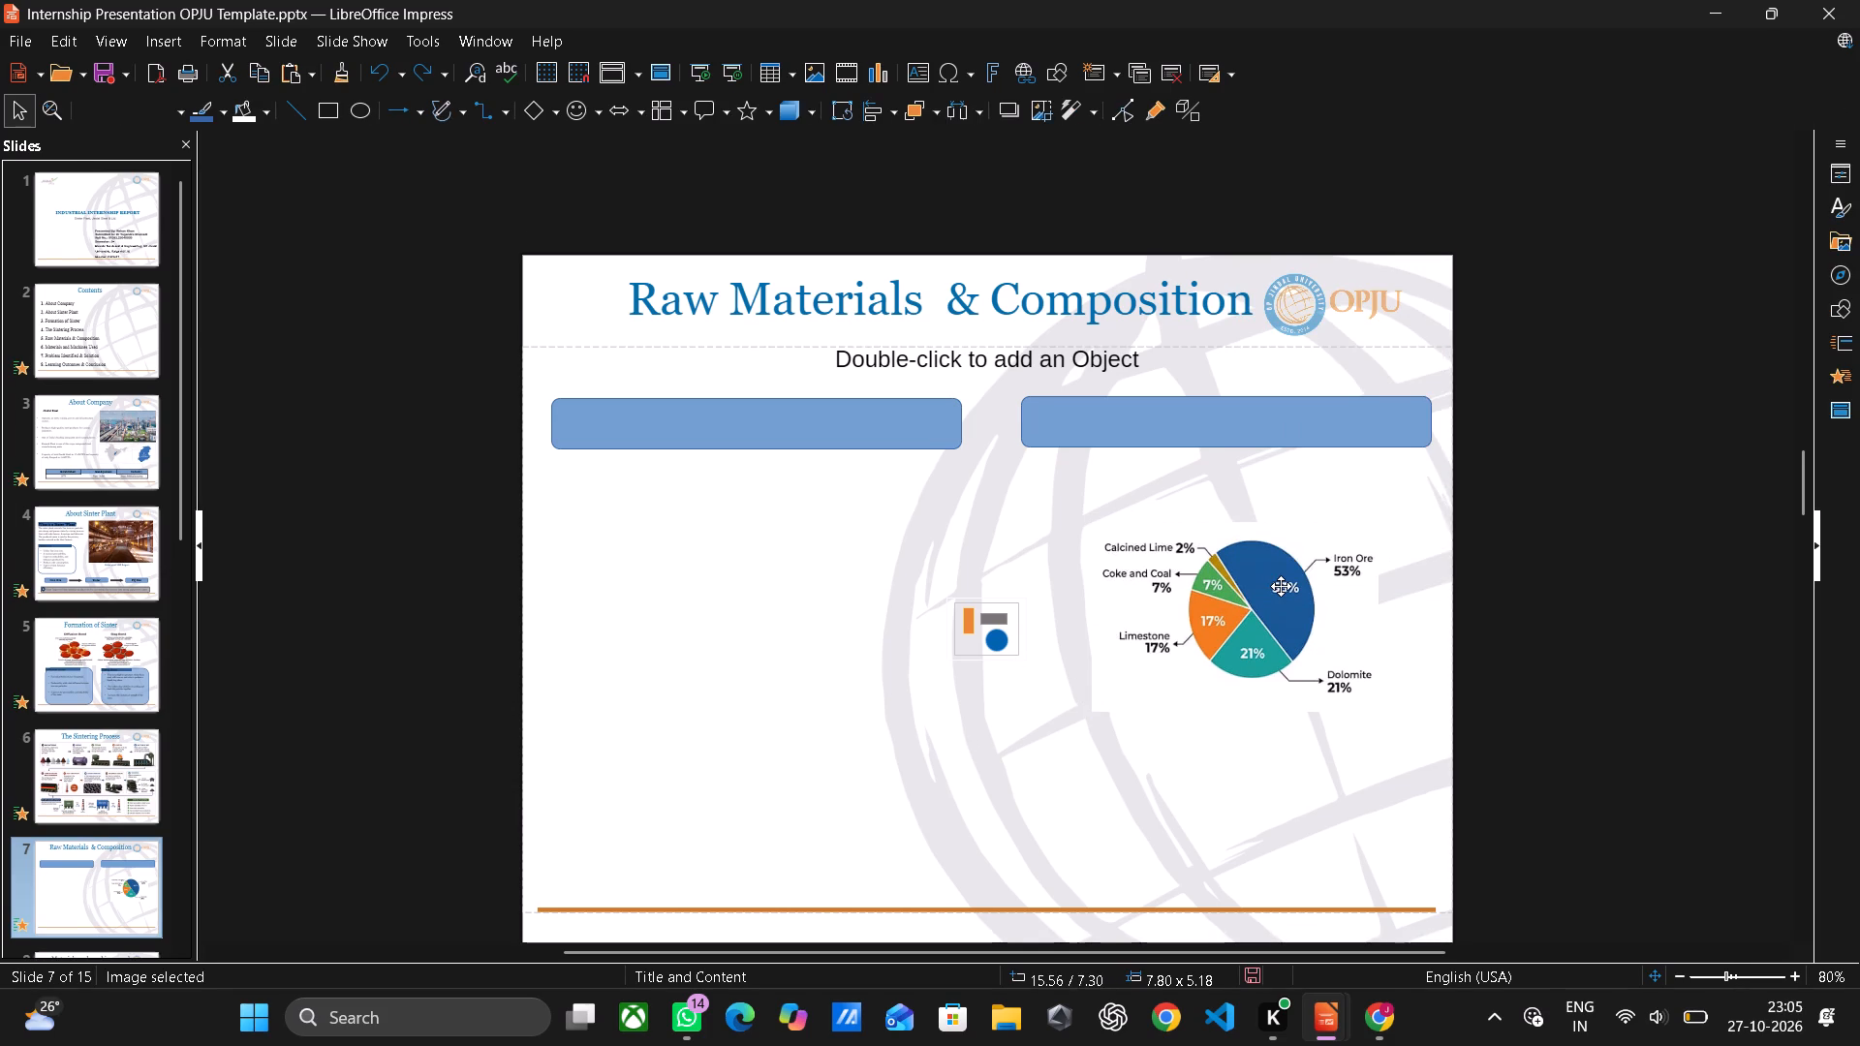
{"action": "left_click_drag", "start_coordinate": [1234, 521], "coordinate": [1233, 500]}
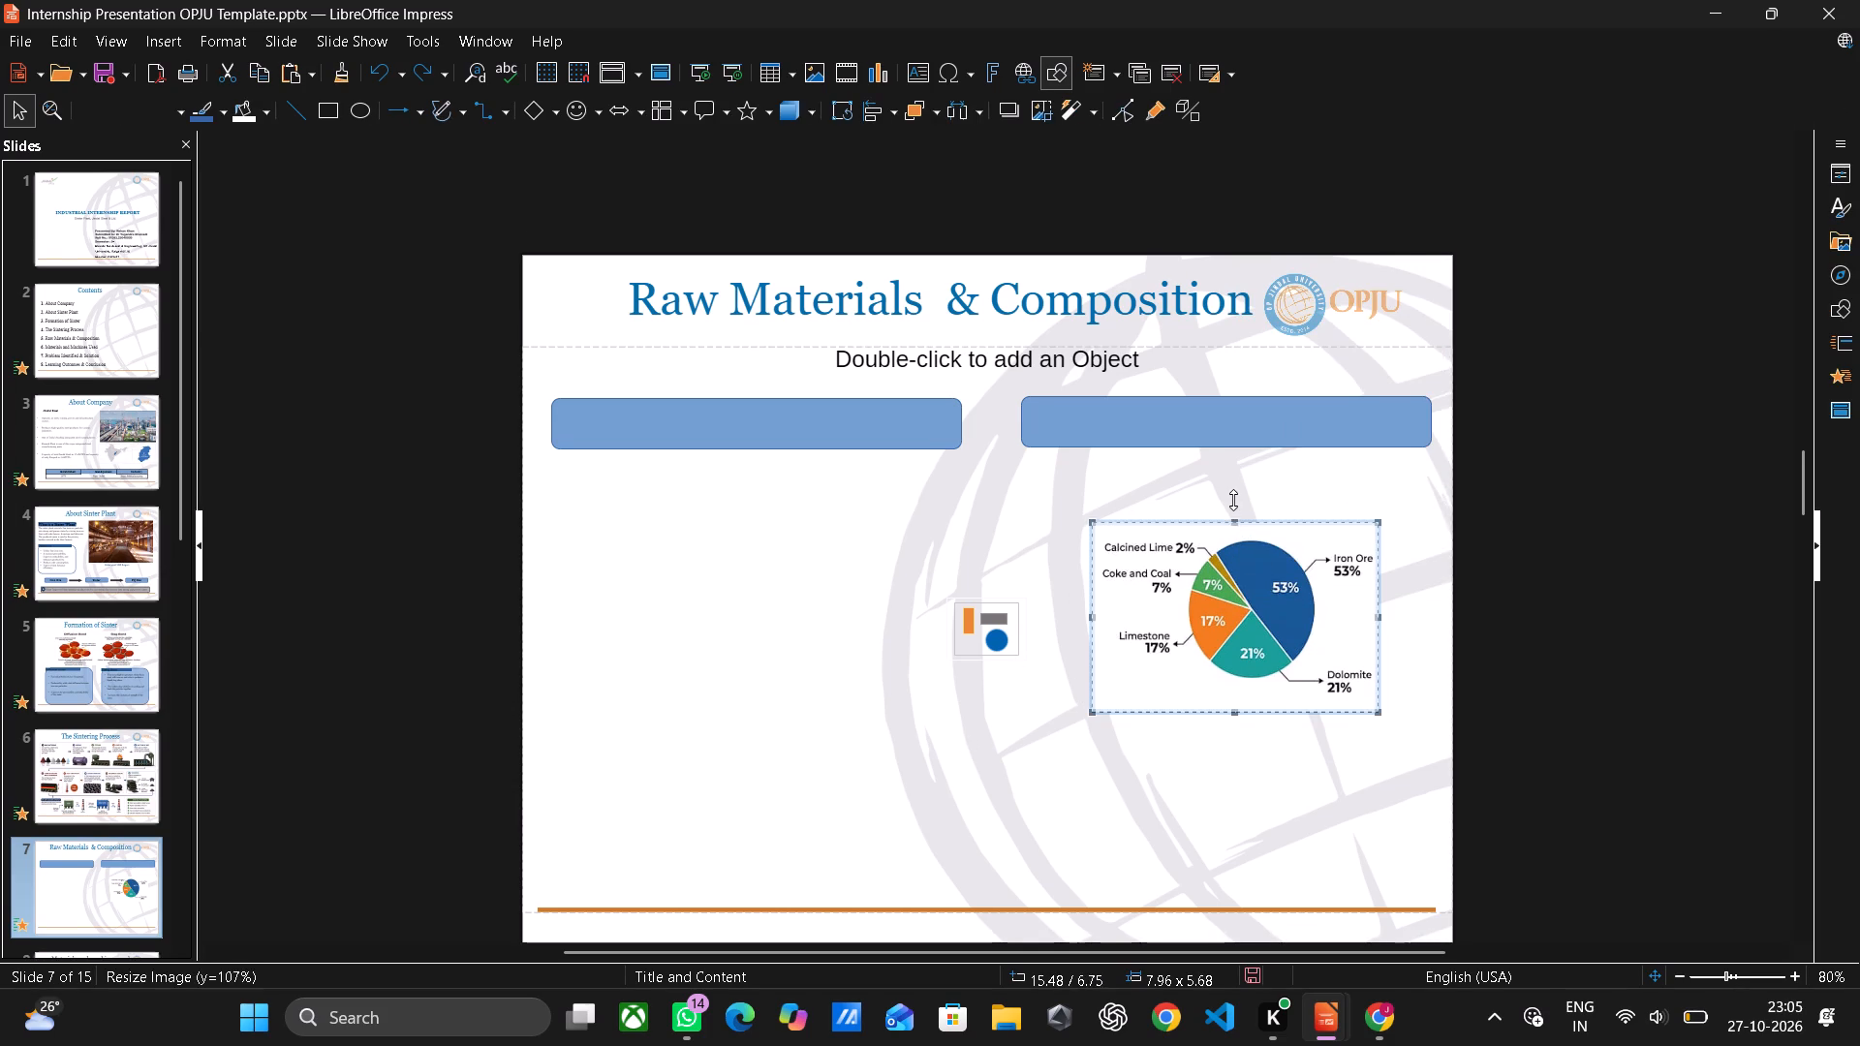
{"action": "left_click_drag", "start_coordinate": [1233, 500], "coordinate": [1254, 471]}
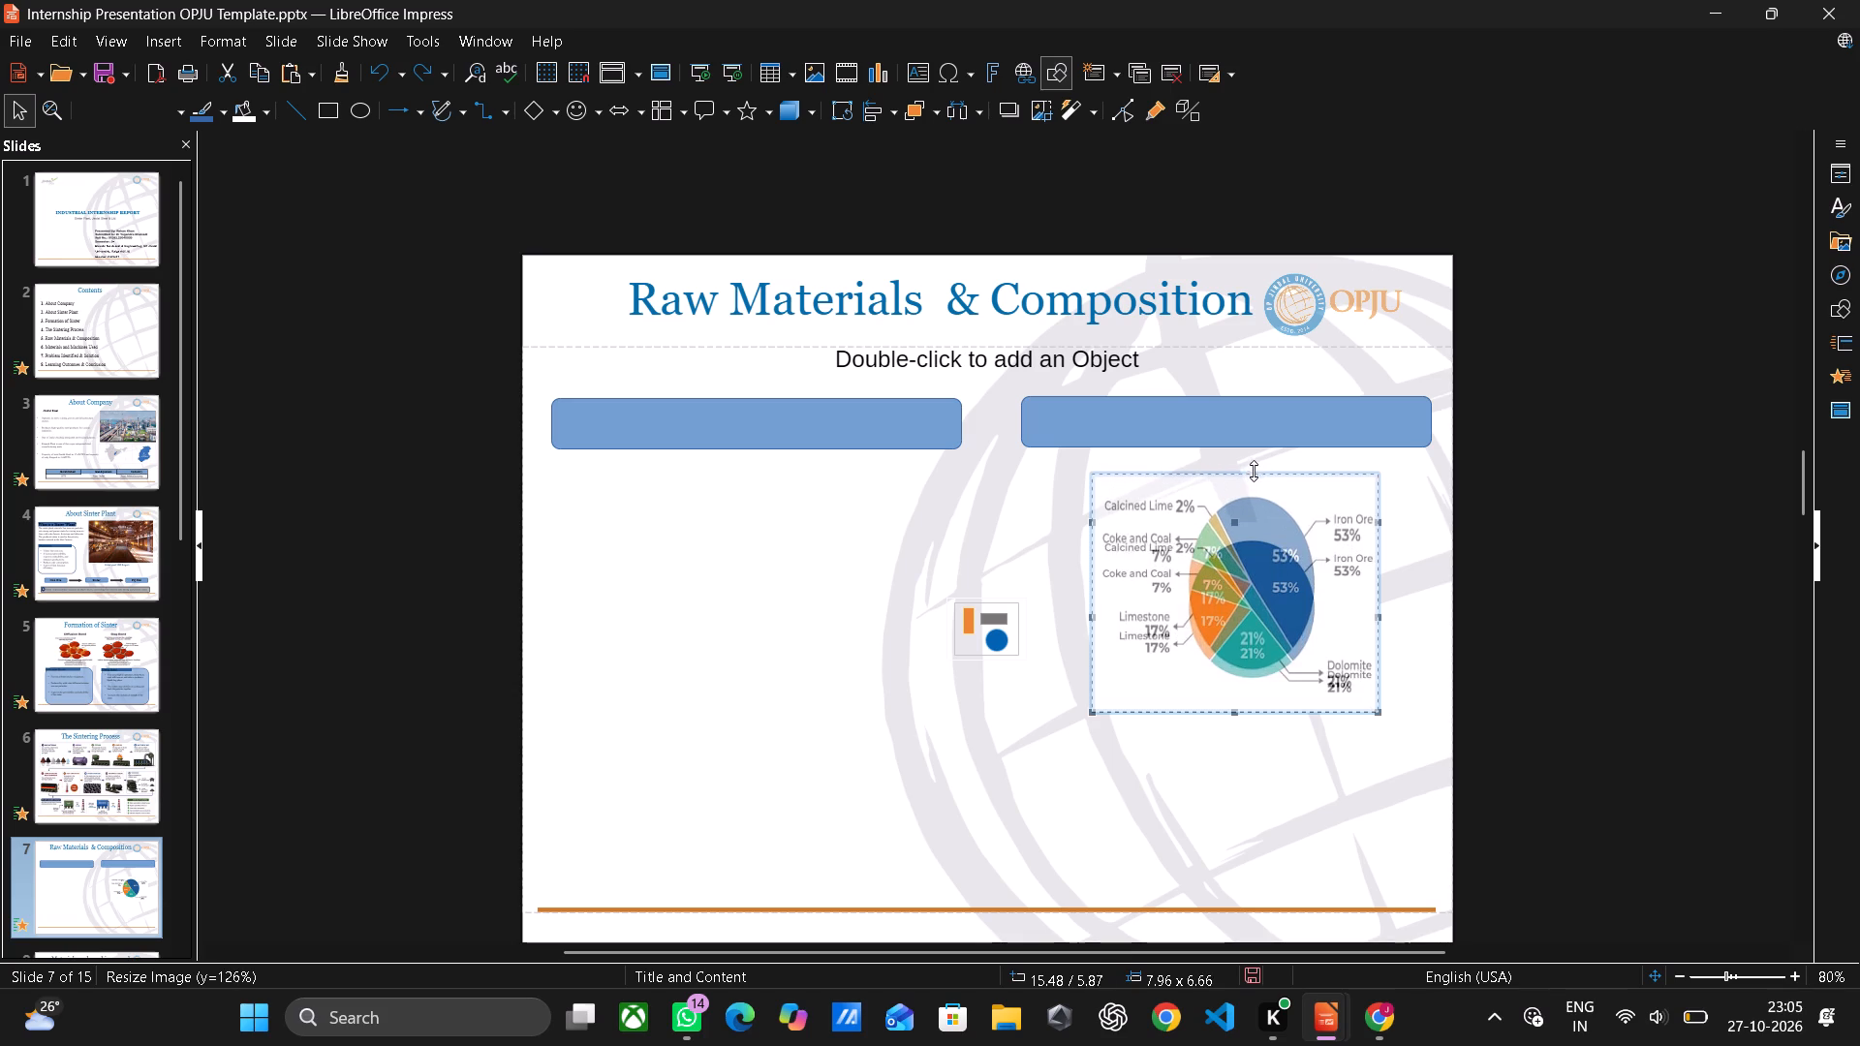
{"action": "left_click_drag", "start_coordinate": [1254, 471], "coordinate": [1241, 473]}
{"action": "left_click_drag", "start_coordinate": [1241, 473], "coordinate": [1241, 472]}
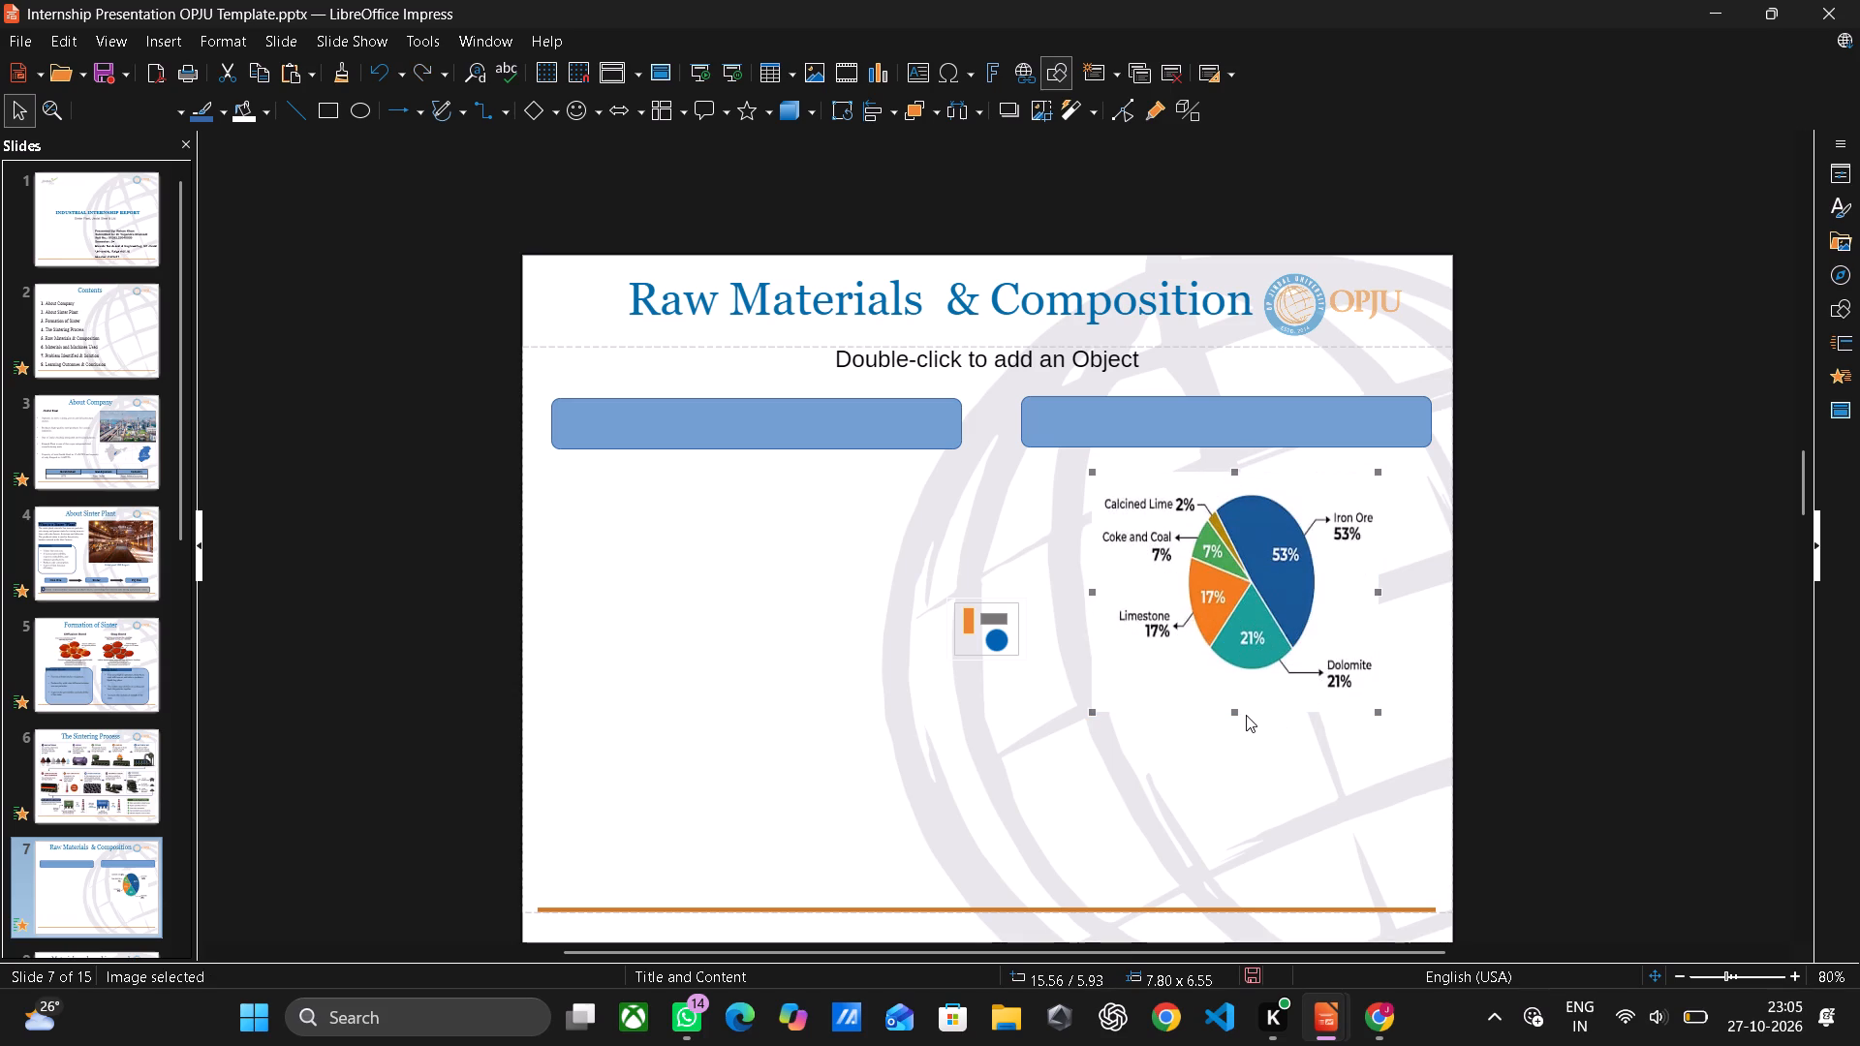
{"action": "left_click_drag", "start_coordinate": [1237, 710], "coordinate": [1241, 723]}
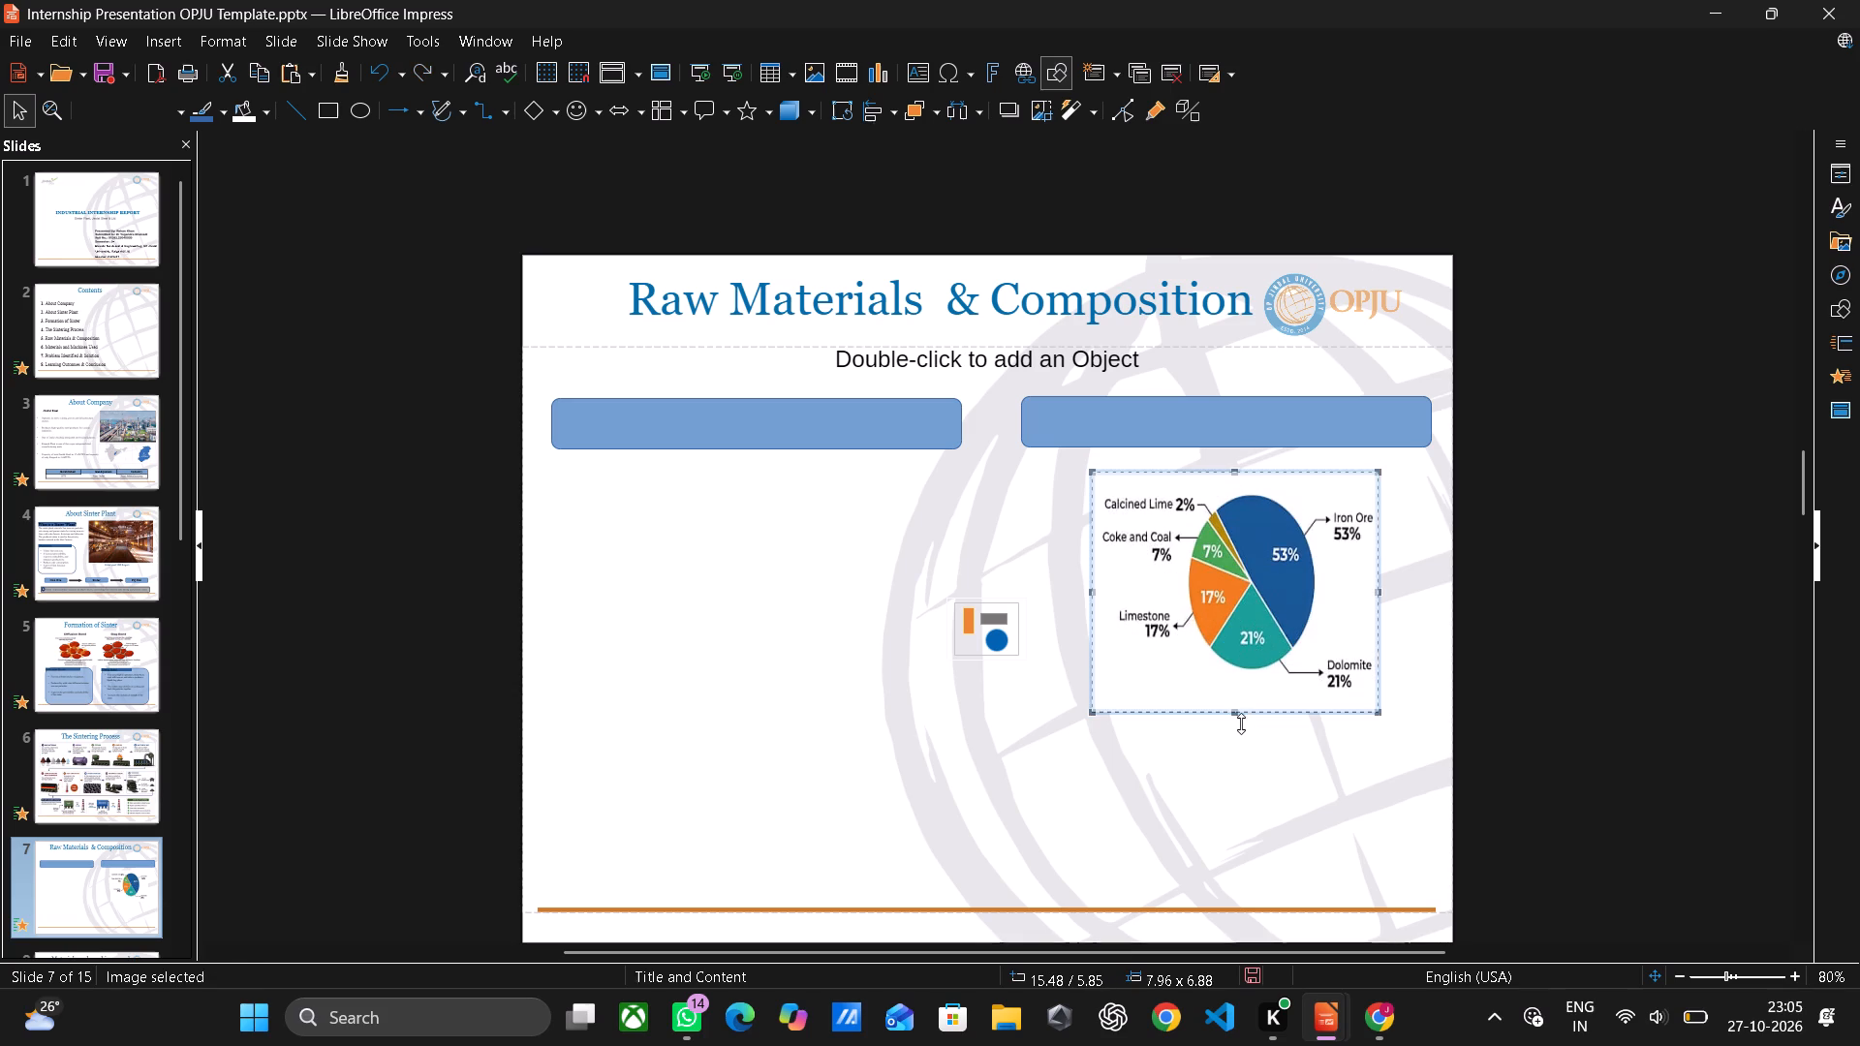
{"action": "left_click_drag", "start_coordinate": [1241, 723], "coordinate": [1244, 724]}
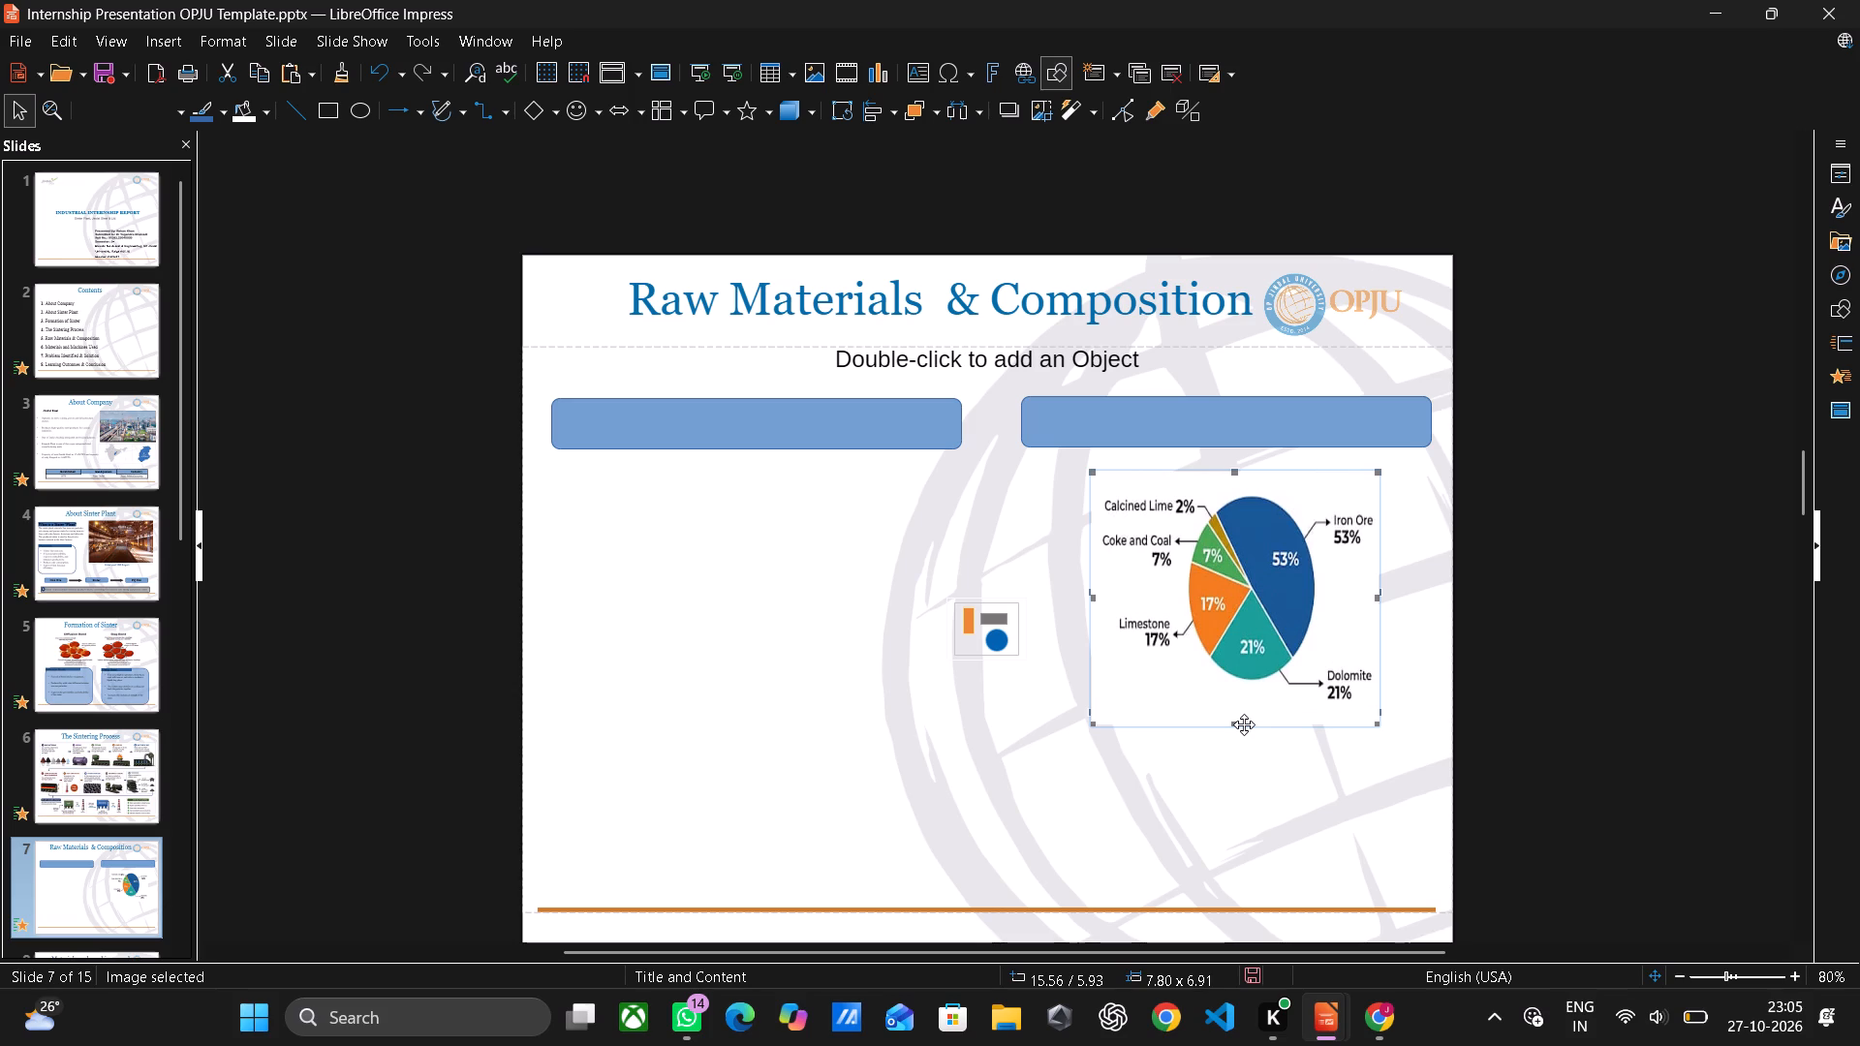
{"action": "left_click_drag", "start_coordinate": [1234, 725], "coordinate": [1234, 708]}
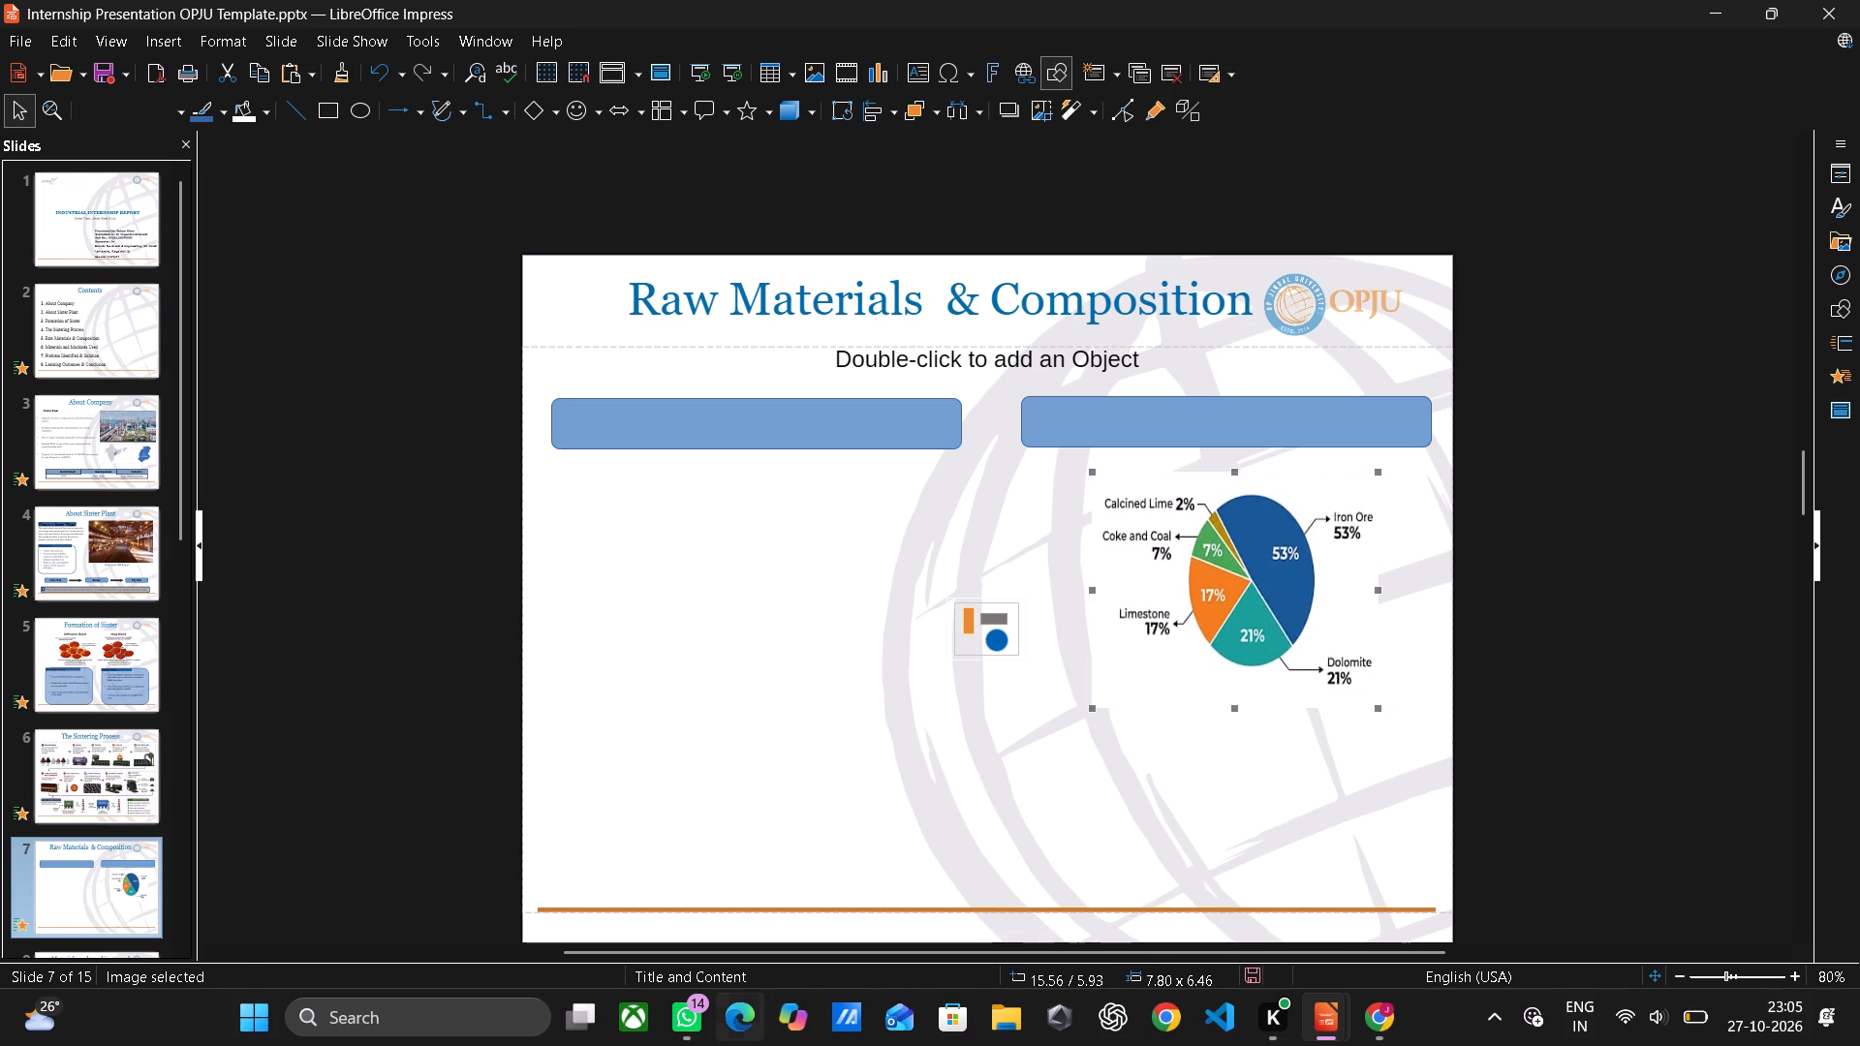
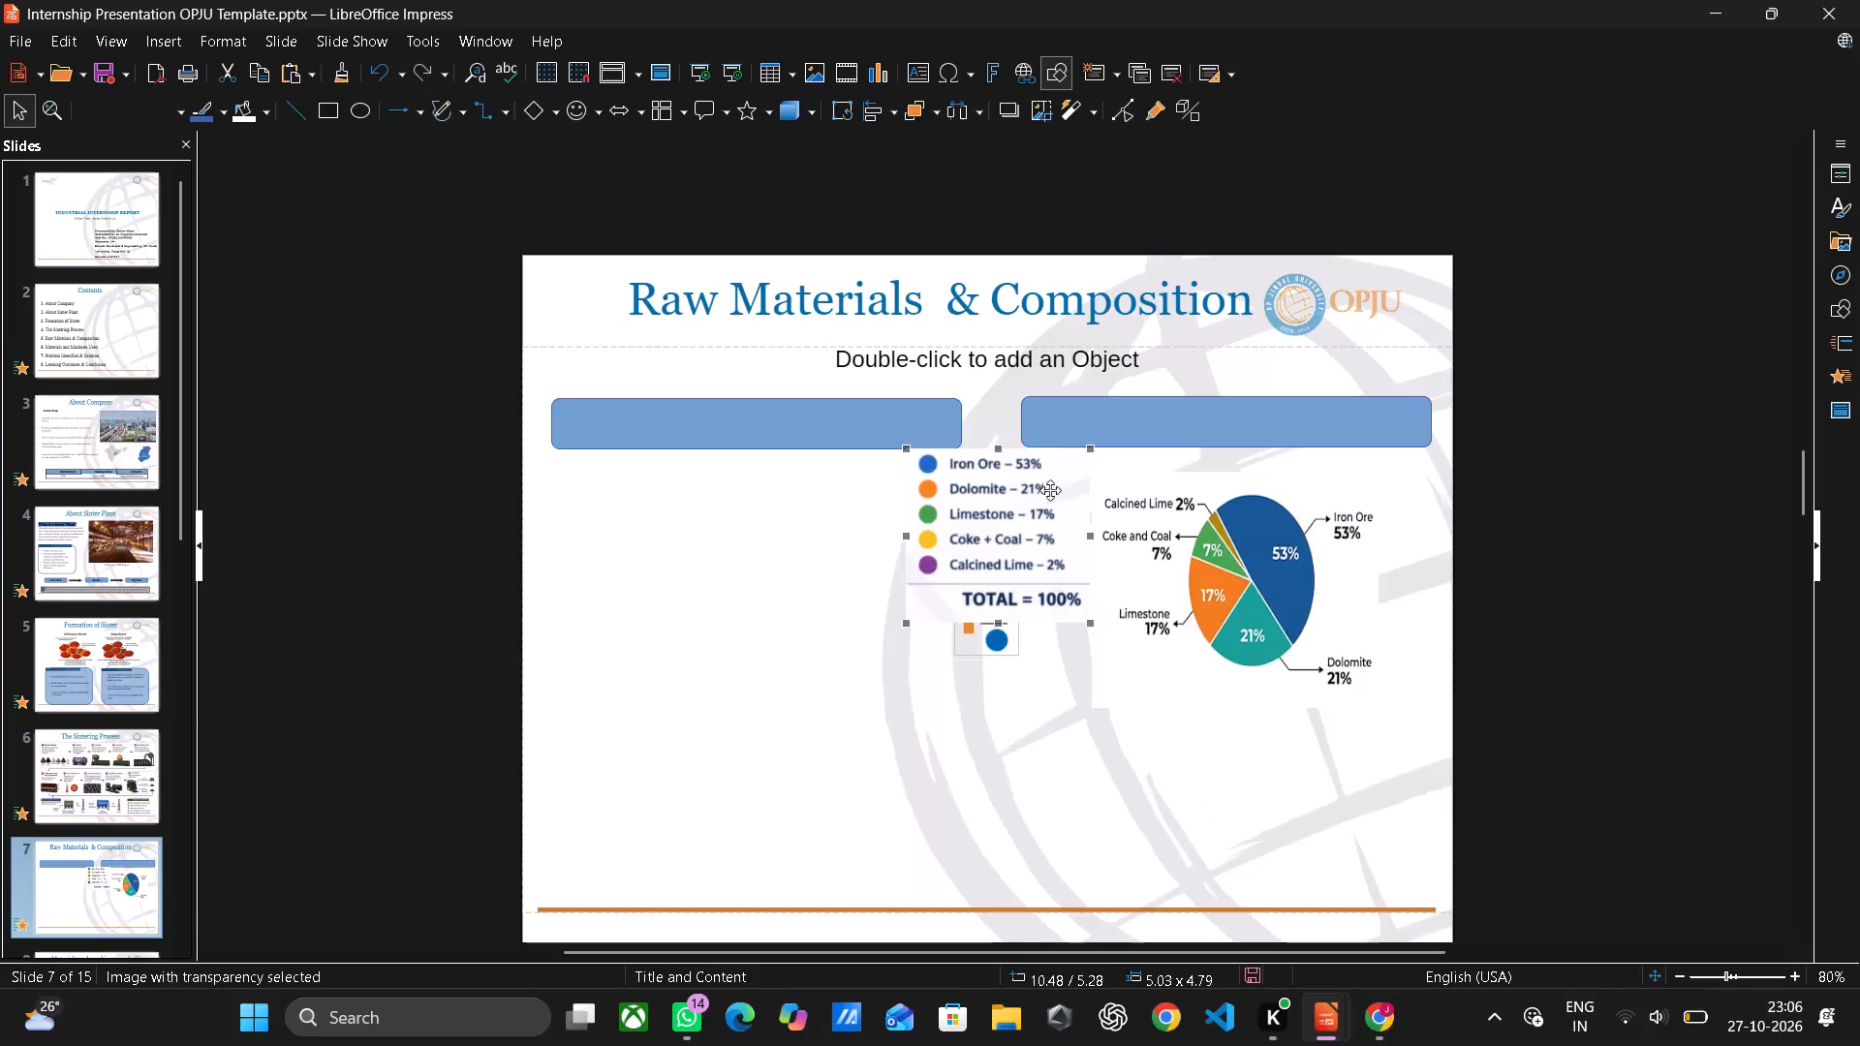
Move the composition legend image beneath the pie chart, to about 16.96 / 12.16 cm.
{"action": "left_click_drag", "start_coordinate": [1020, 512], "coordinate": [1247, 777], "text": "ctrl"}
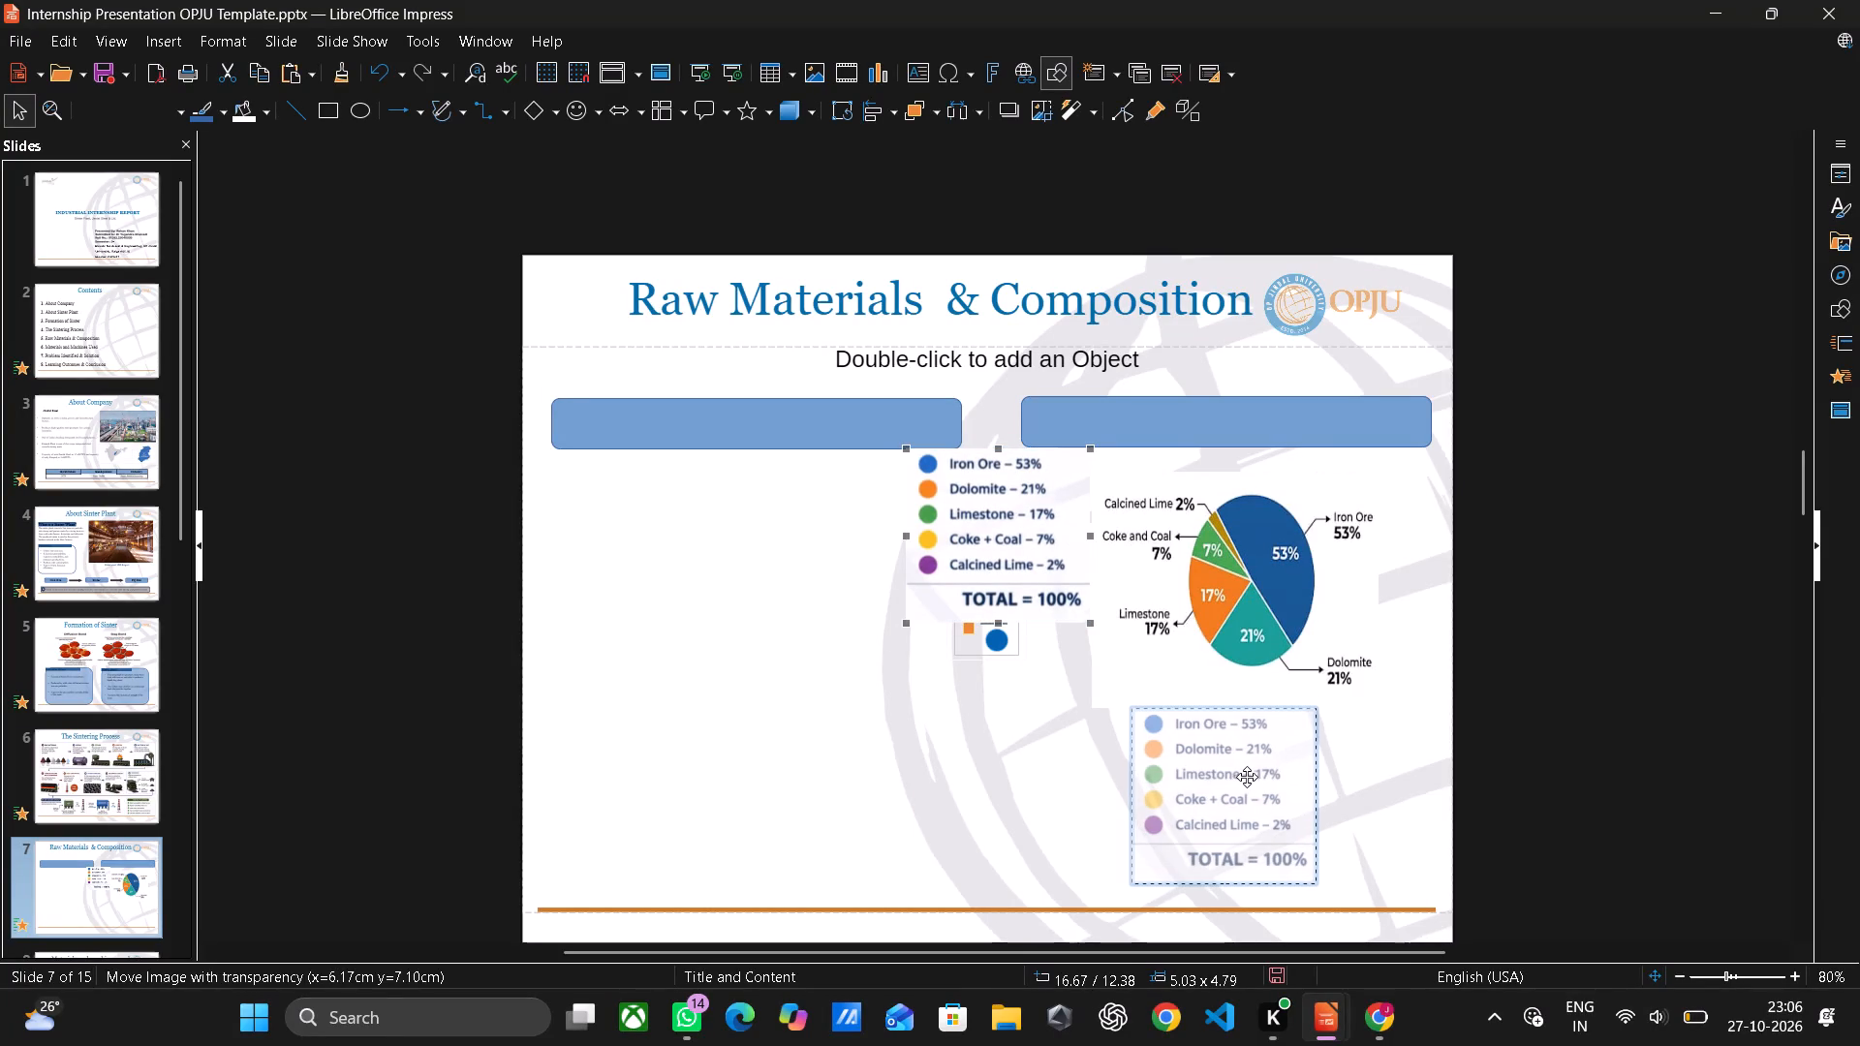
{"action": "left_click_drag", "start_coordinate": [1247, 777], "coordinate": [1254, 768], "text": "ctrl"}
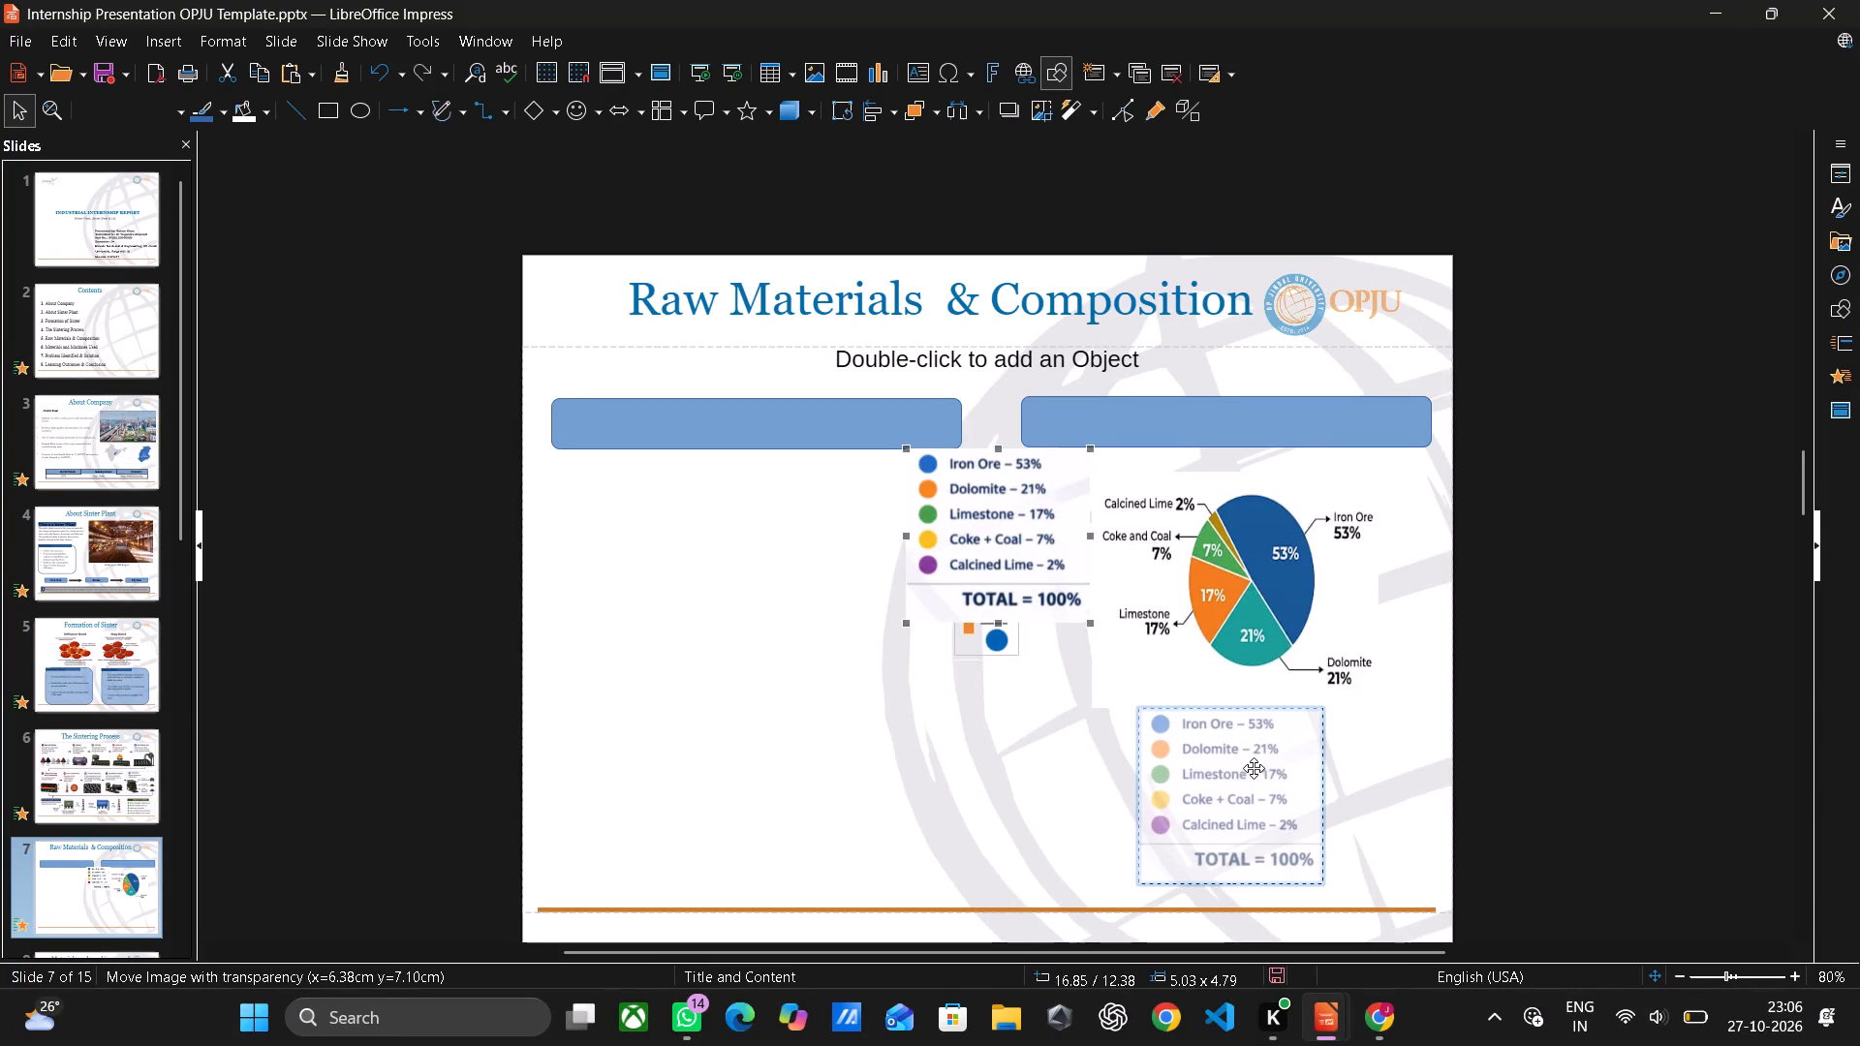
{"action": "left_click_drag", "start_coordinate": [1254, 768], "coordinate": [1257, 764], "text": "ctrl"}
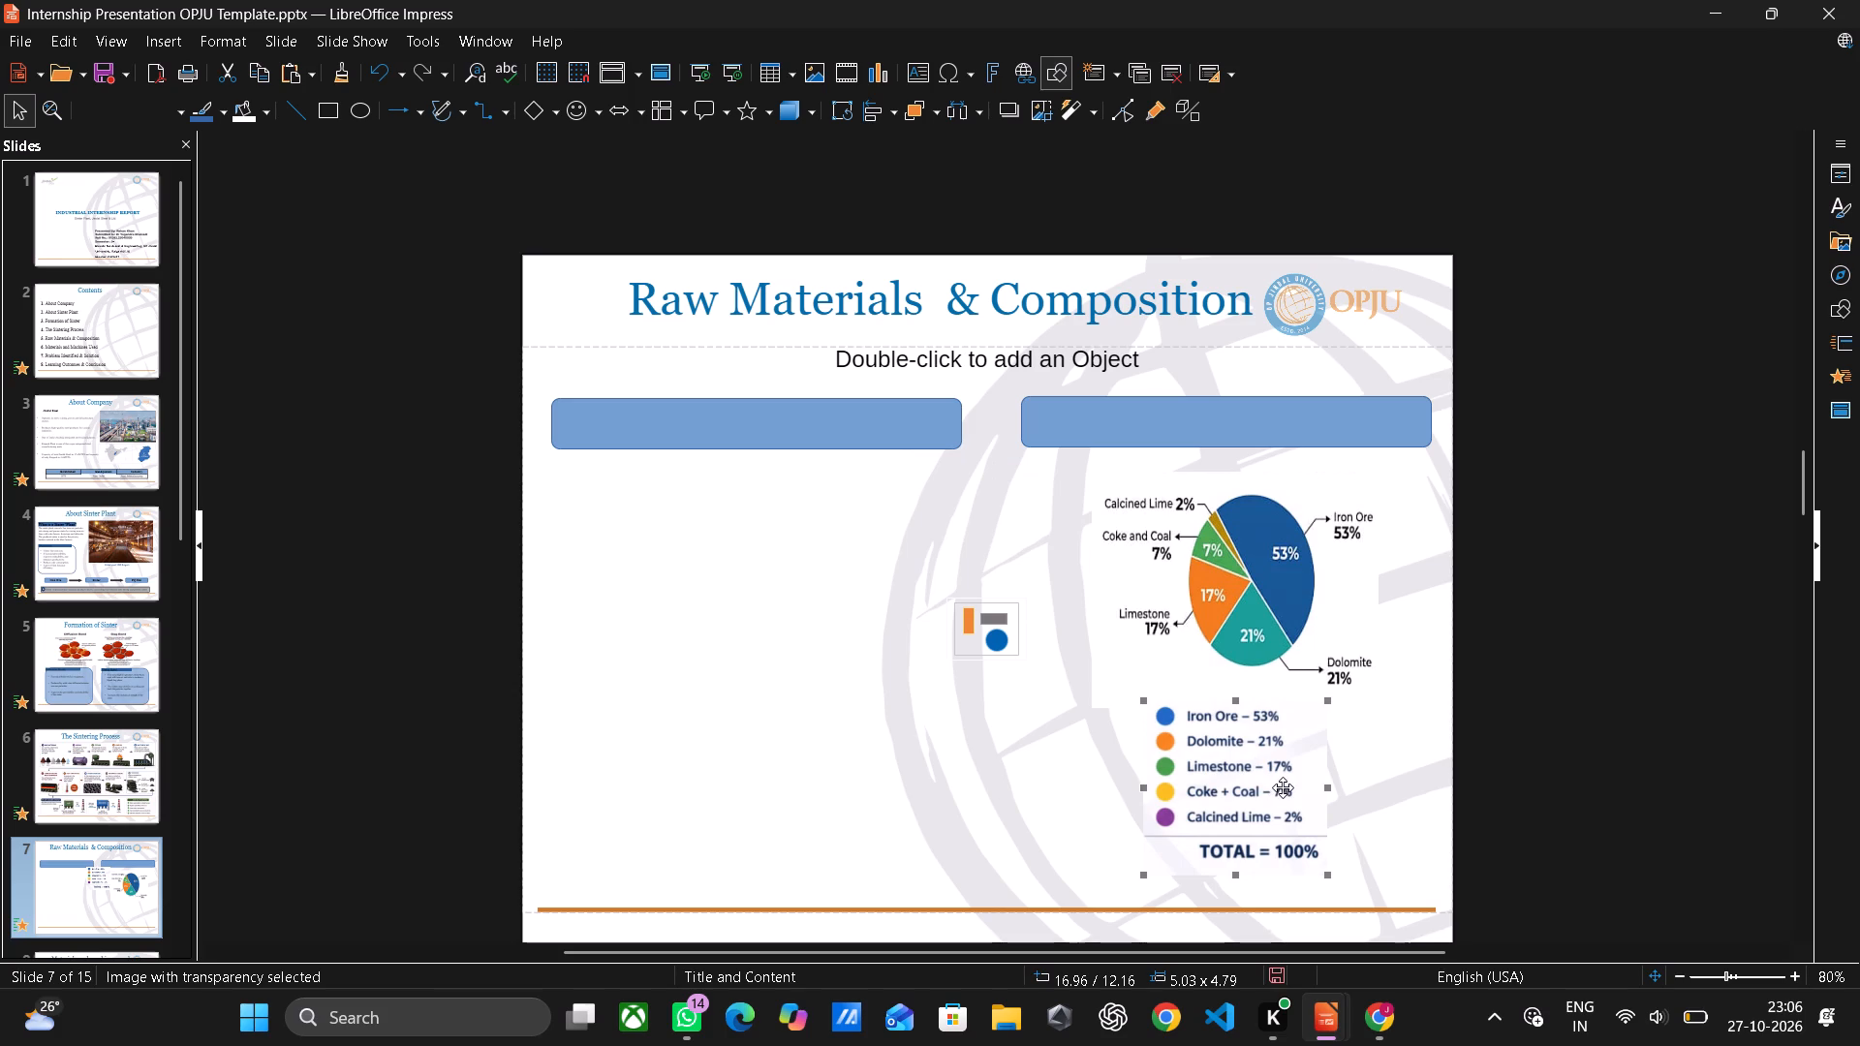
Delete the composition legend image beneath the pie chart.
{"action": "left_click", "coordinate": [1283, 787], "text": "ctrl"}
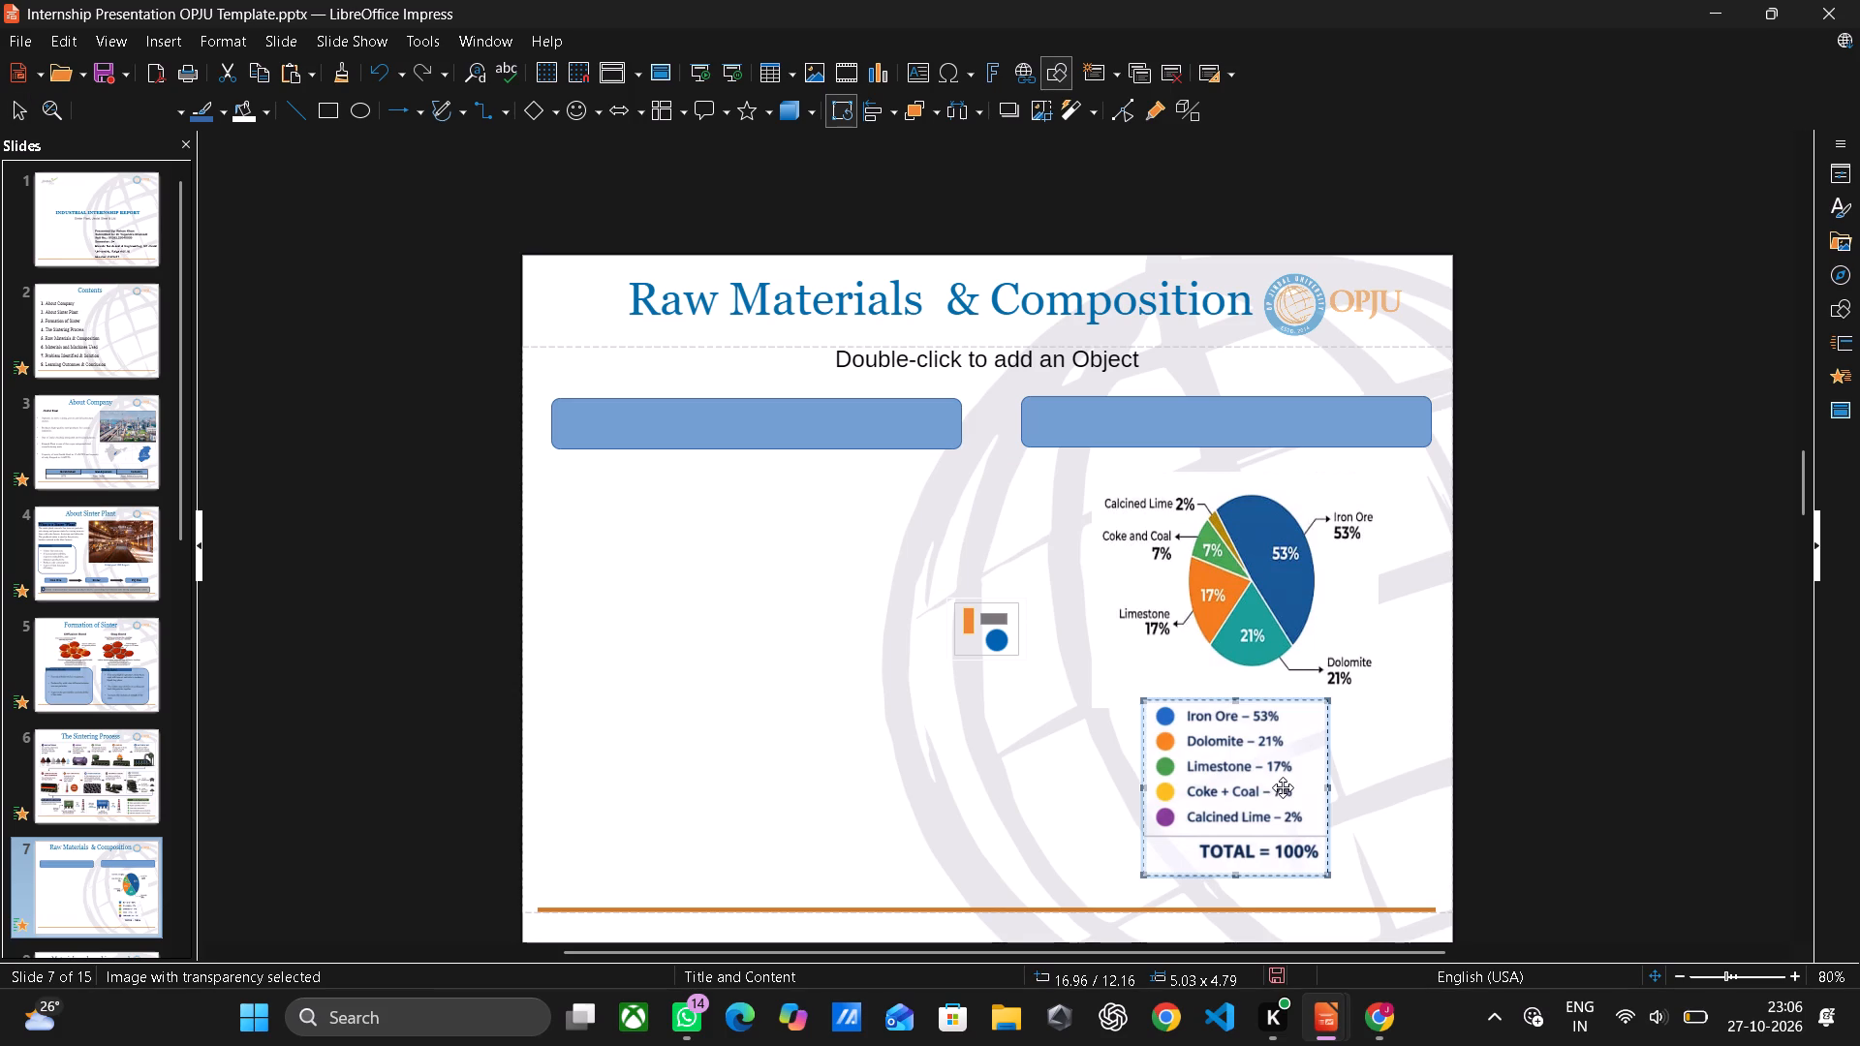
{"action": "key", "text": "BackSpace"}
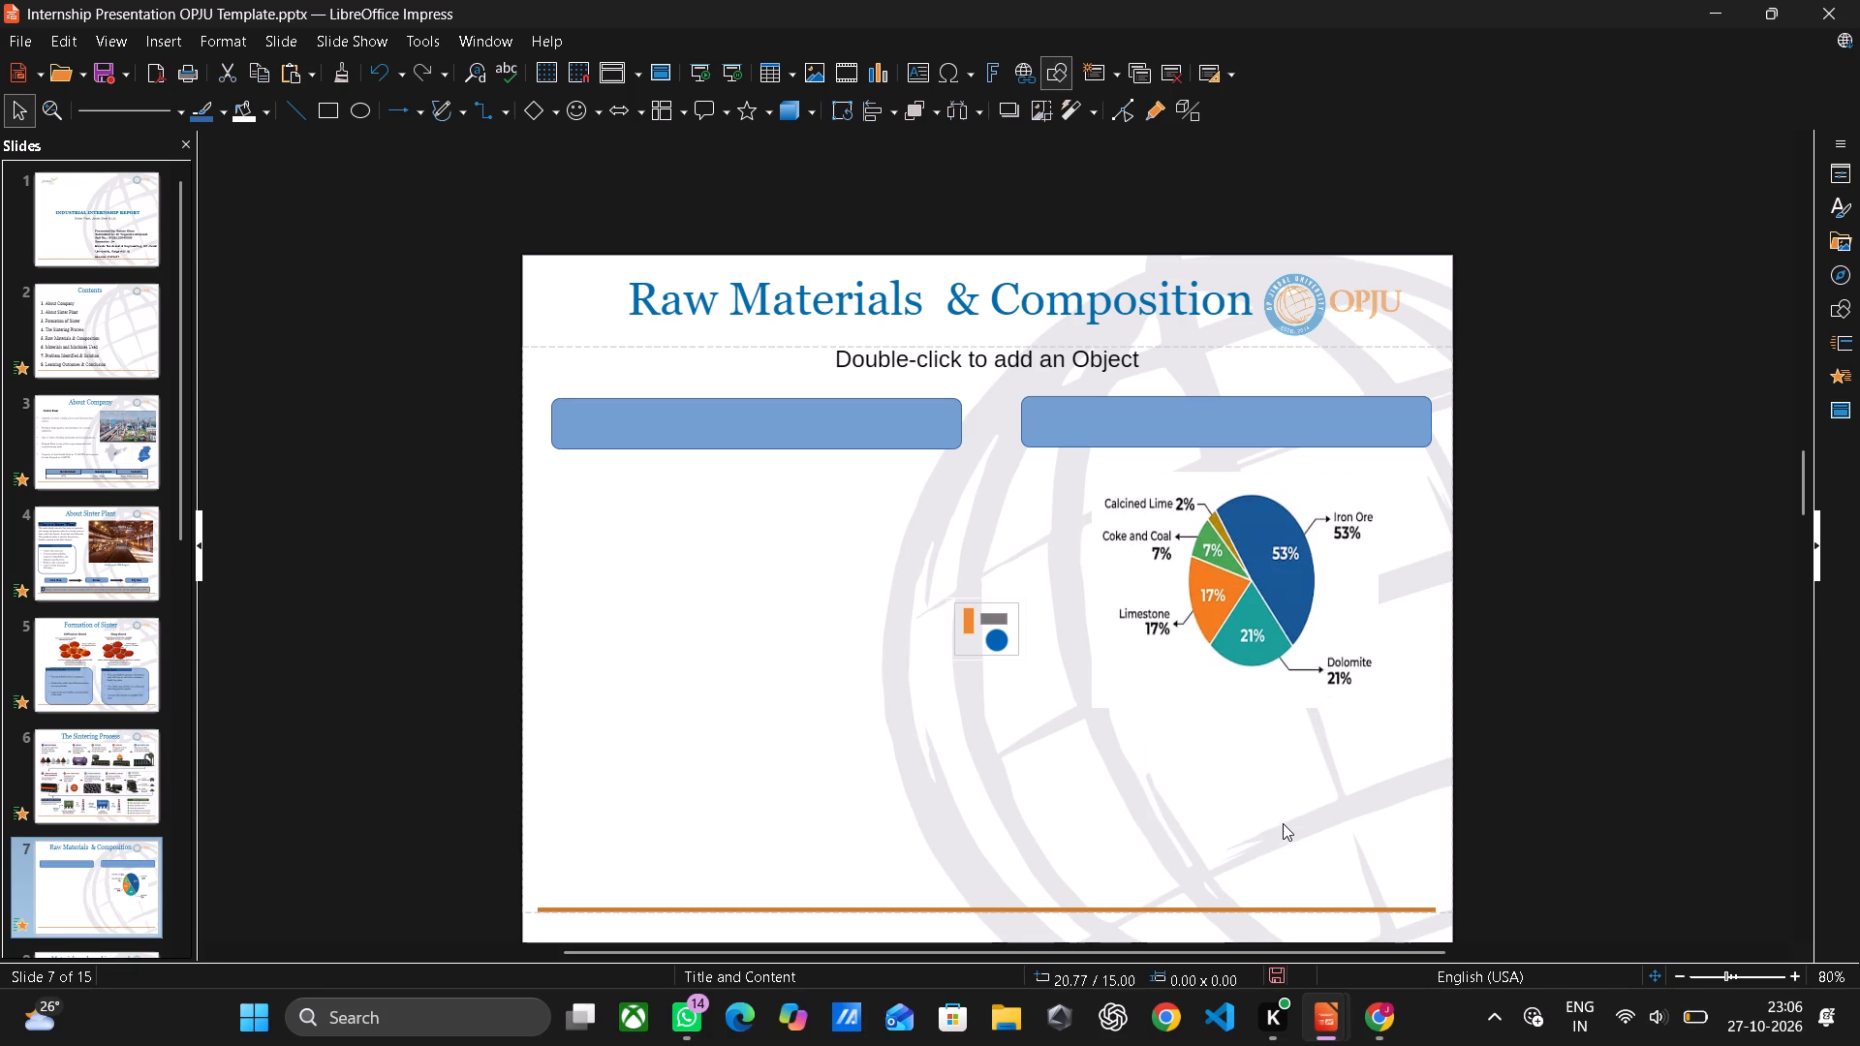
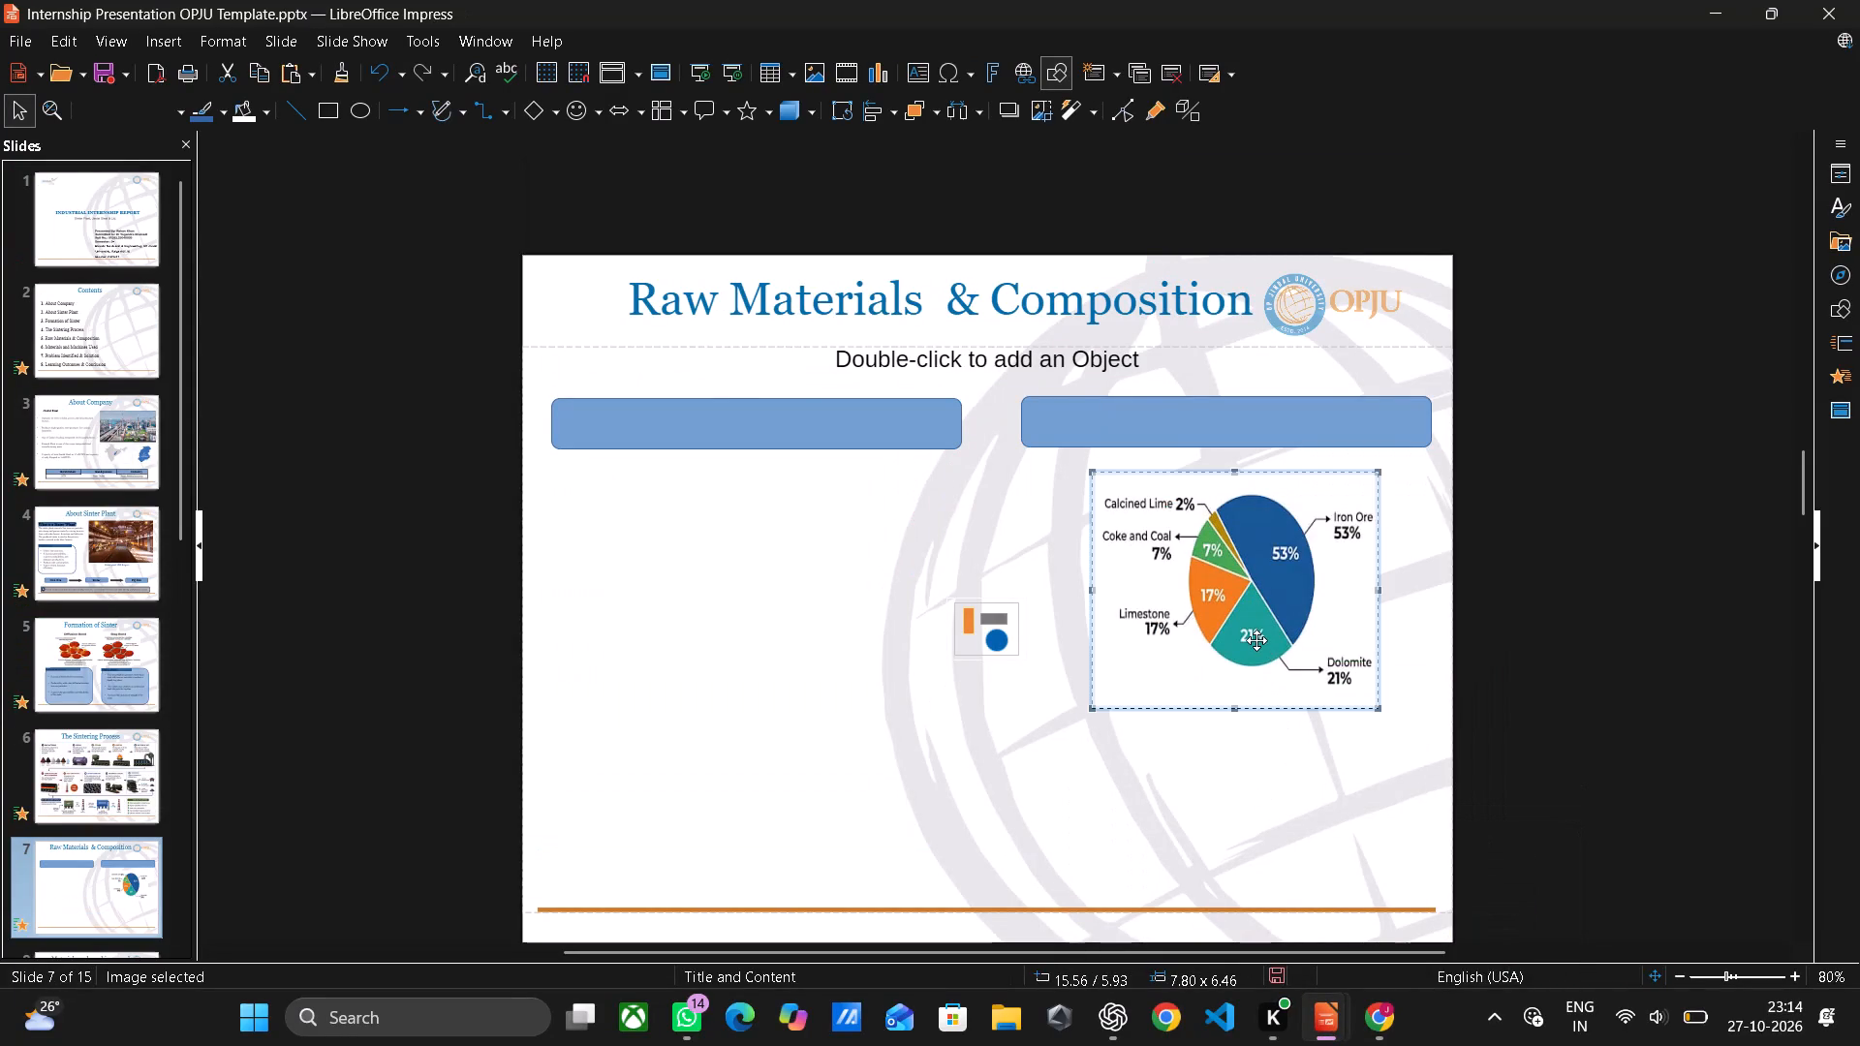
{"action": "key", "text": "BackSpace"}
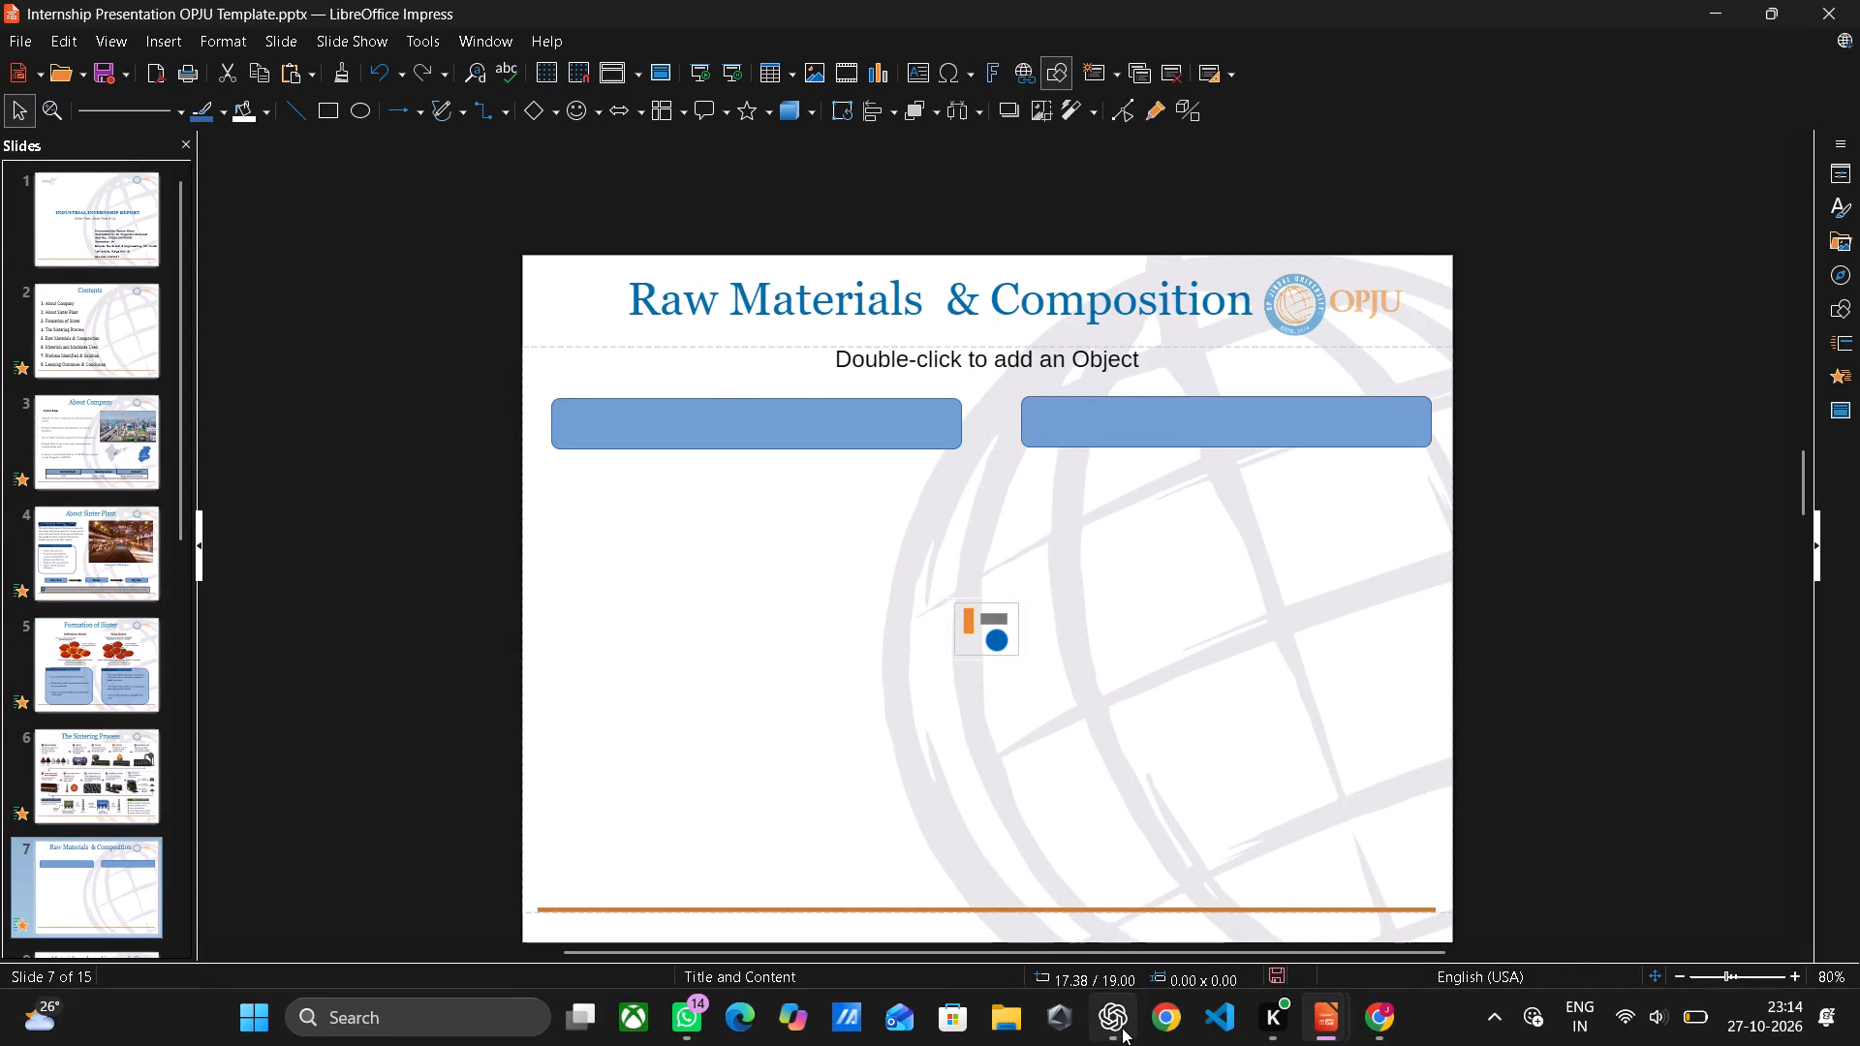
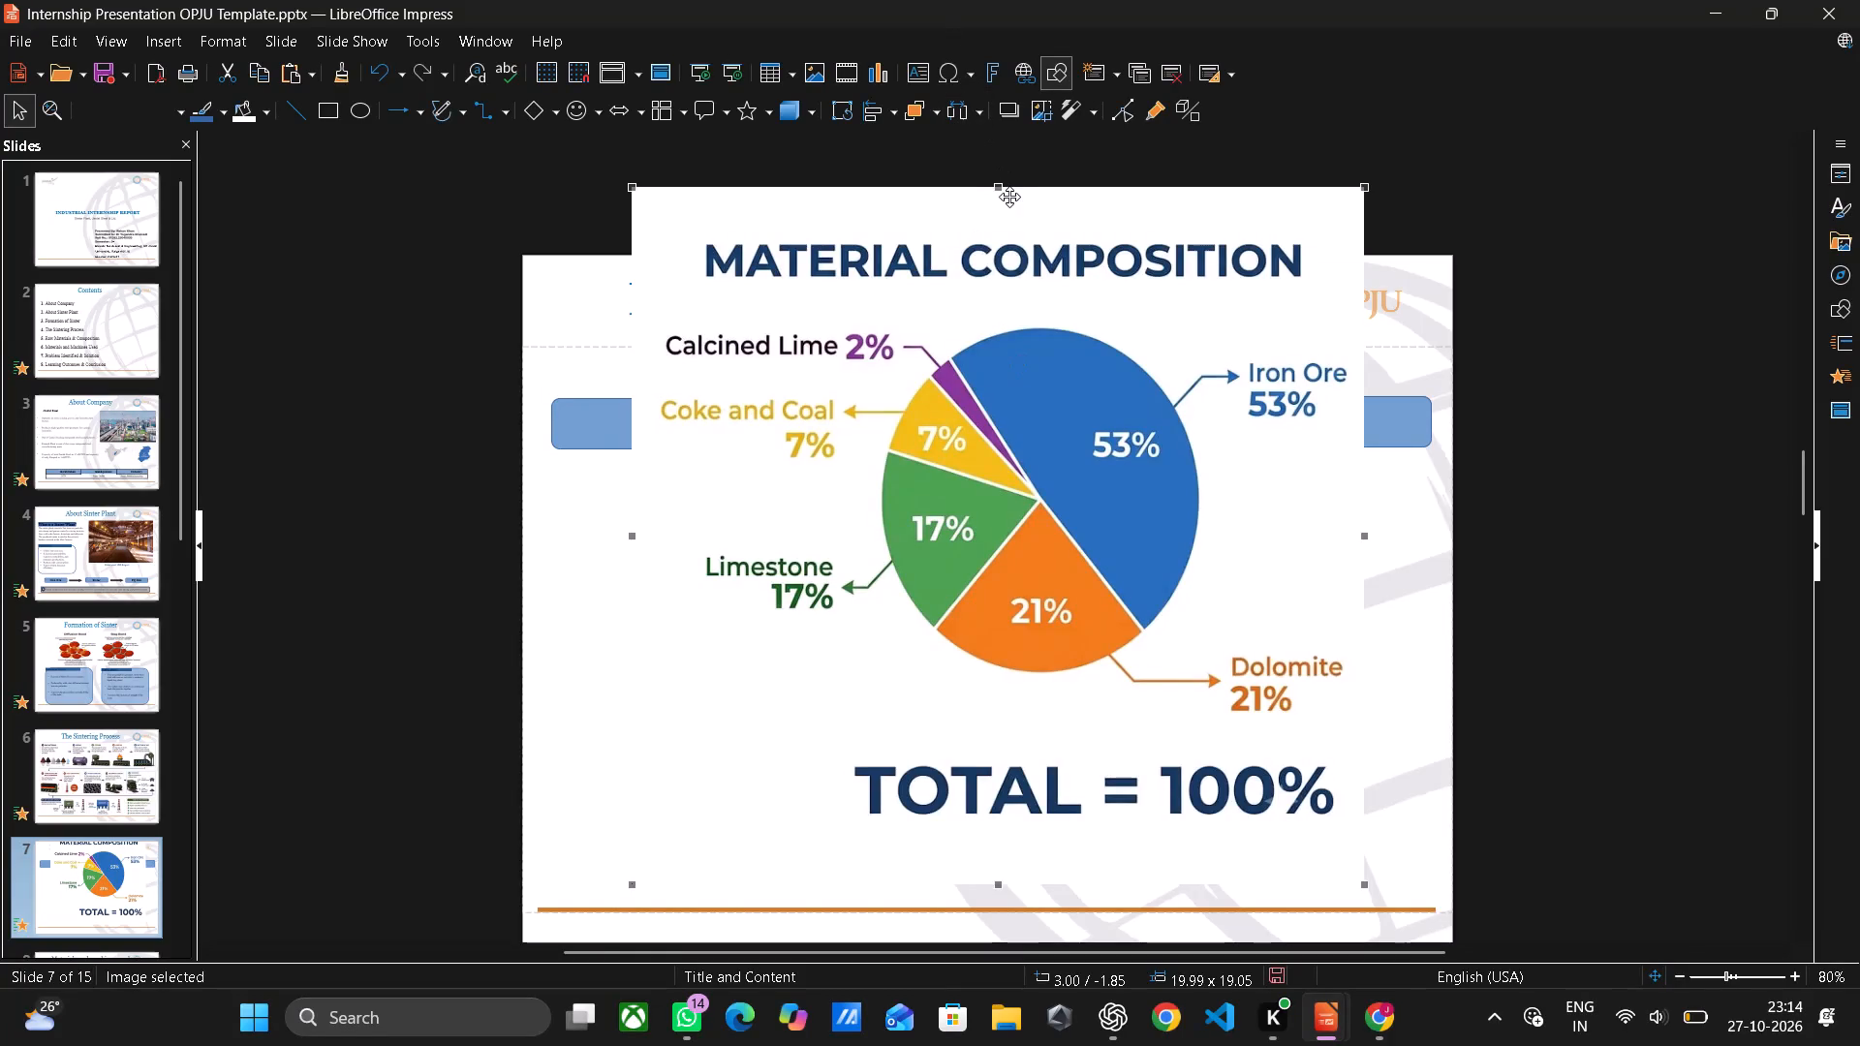
Crop the top of the pasted pie chart image to remove the "MATERIAL COMPOSITION" heading, leaving it about 16 cm high.
{"action": "right_click", "coordinate": [1012, 347]}
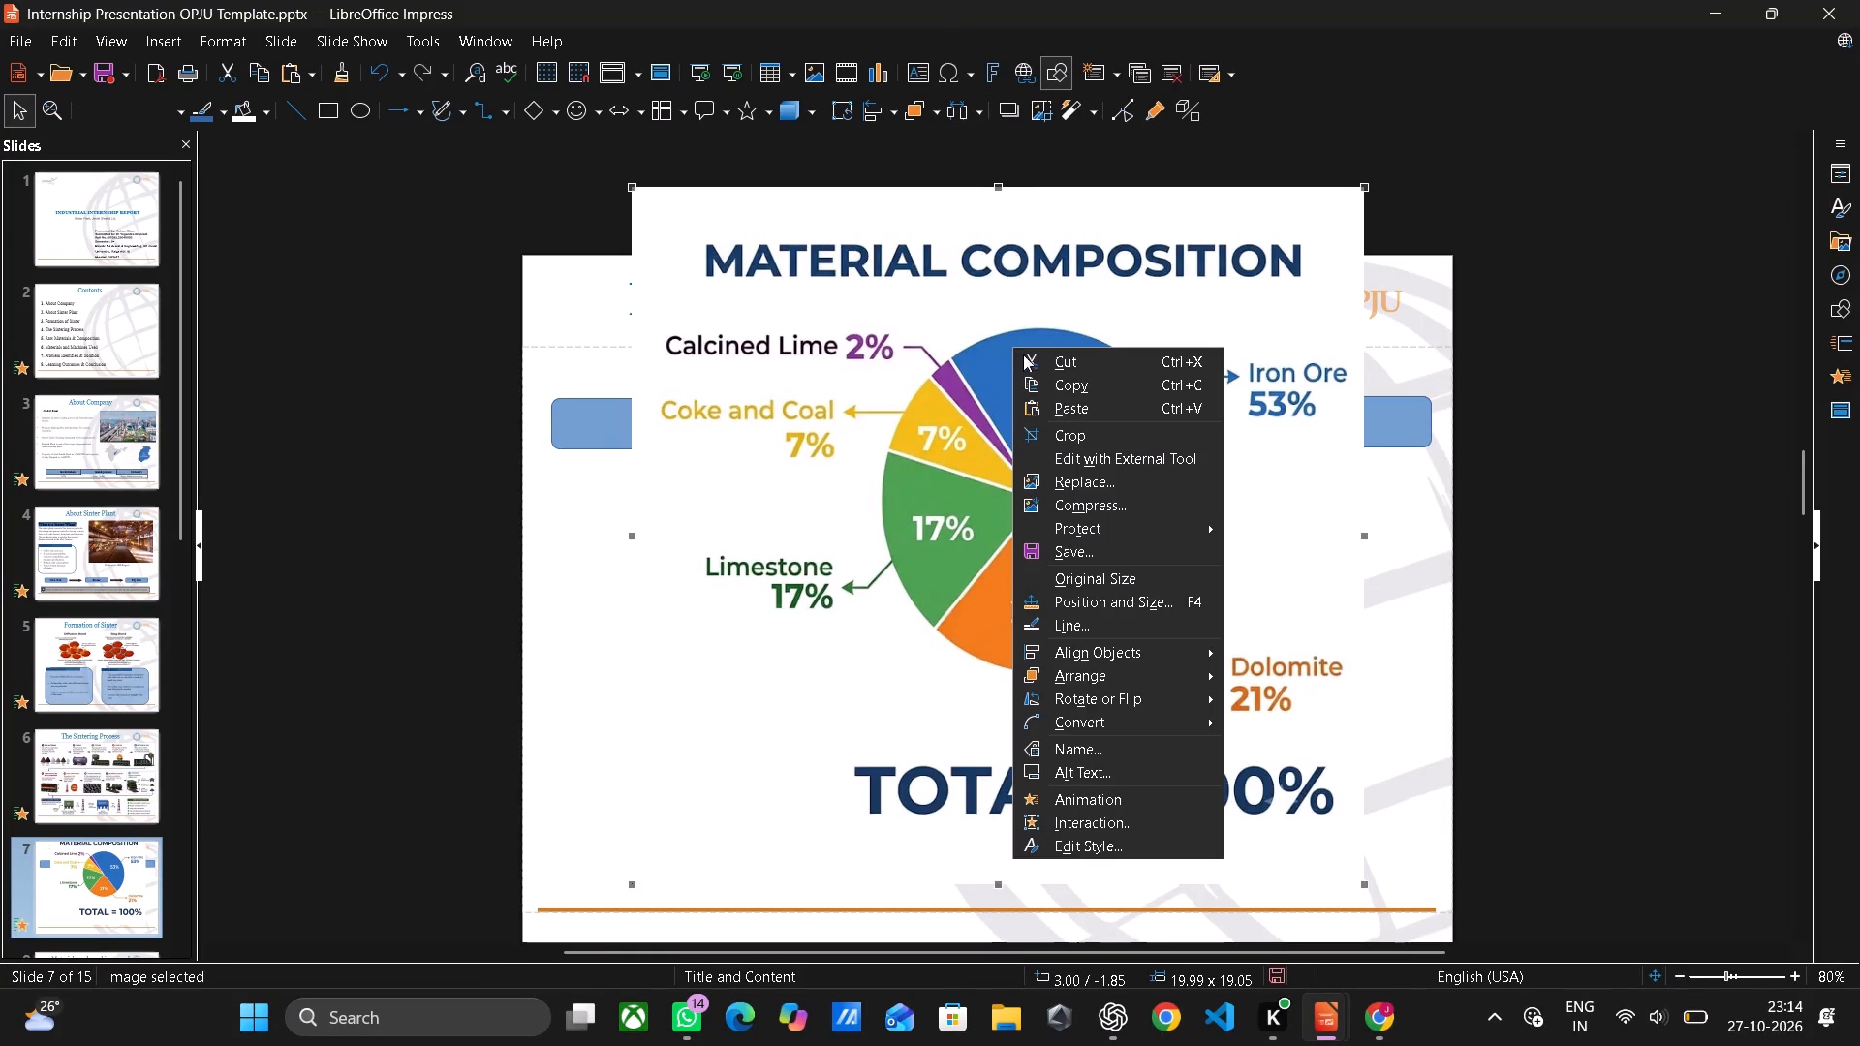
{"action": "left_click", "coordinate": [1065, 426]}
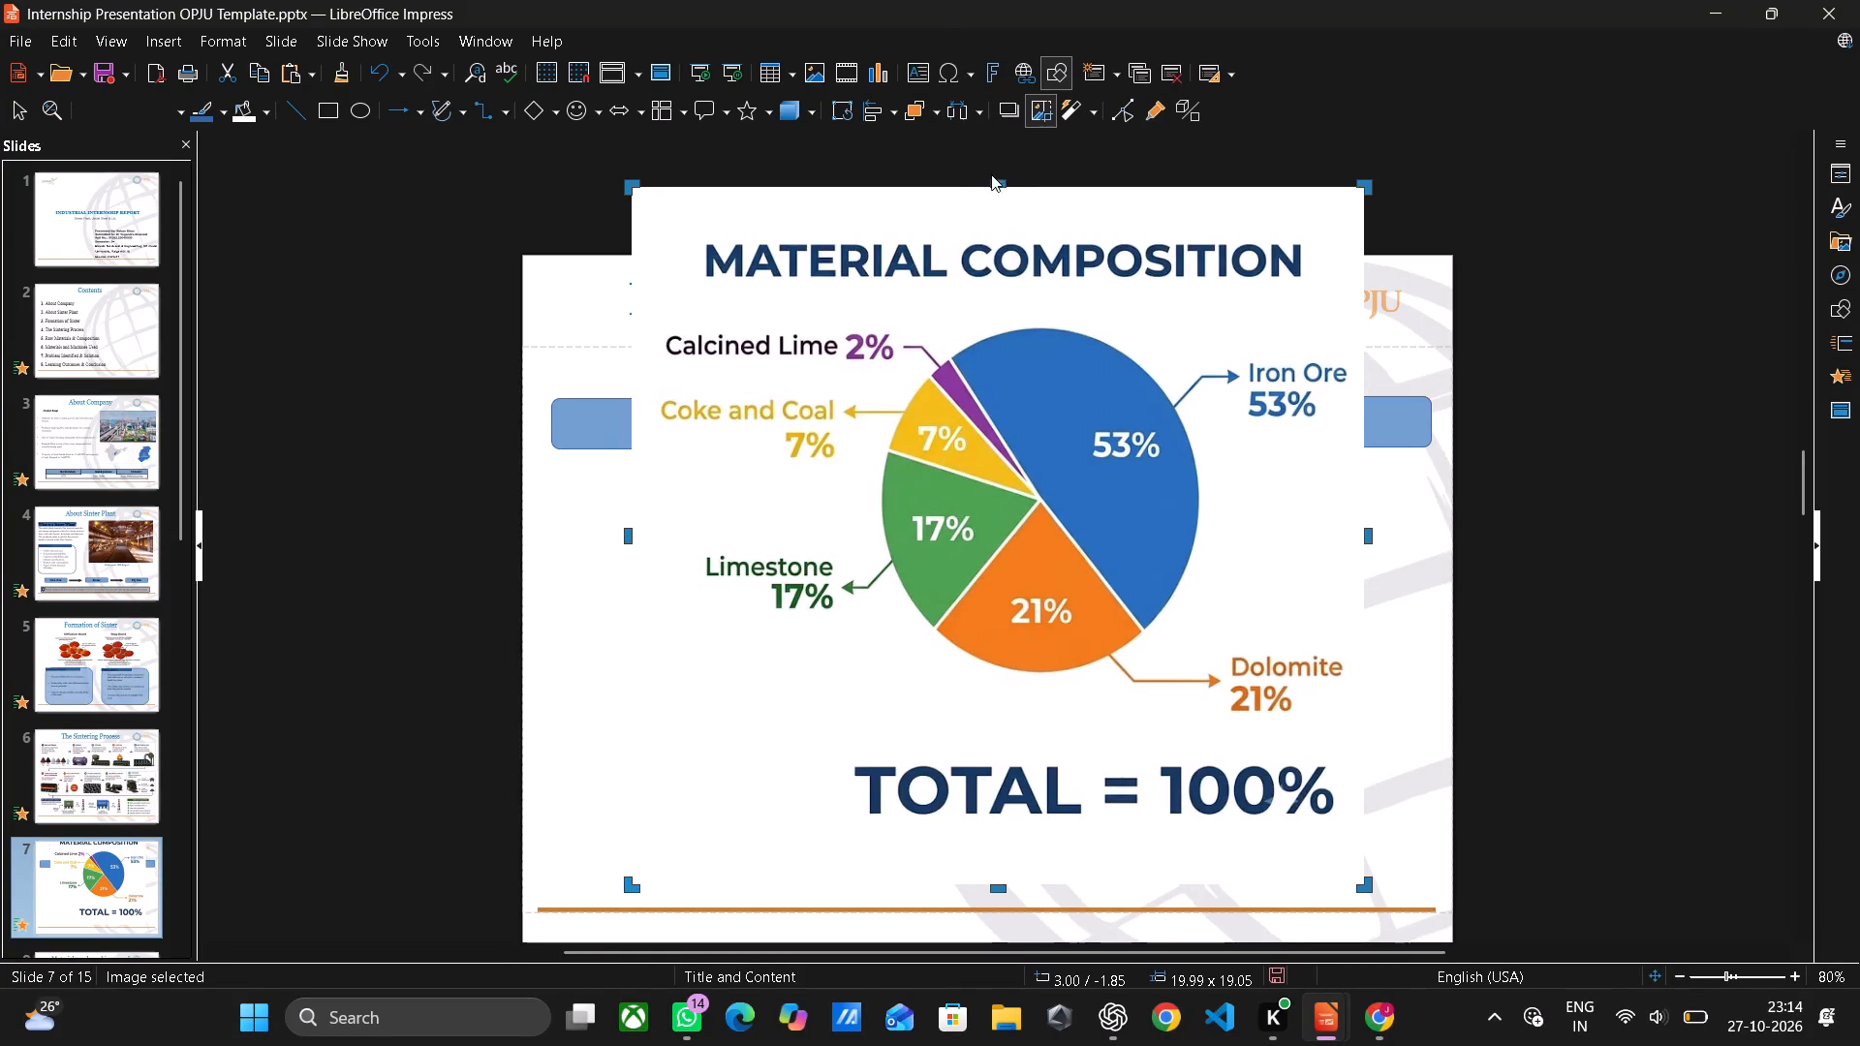
{"action": "left_click_drag", "start_coordinate": [994, 184], "coordinate": [1002, 298]}
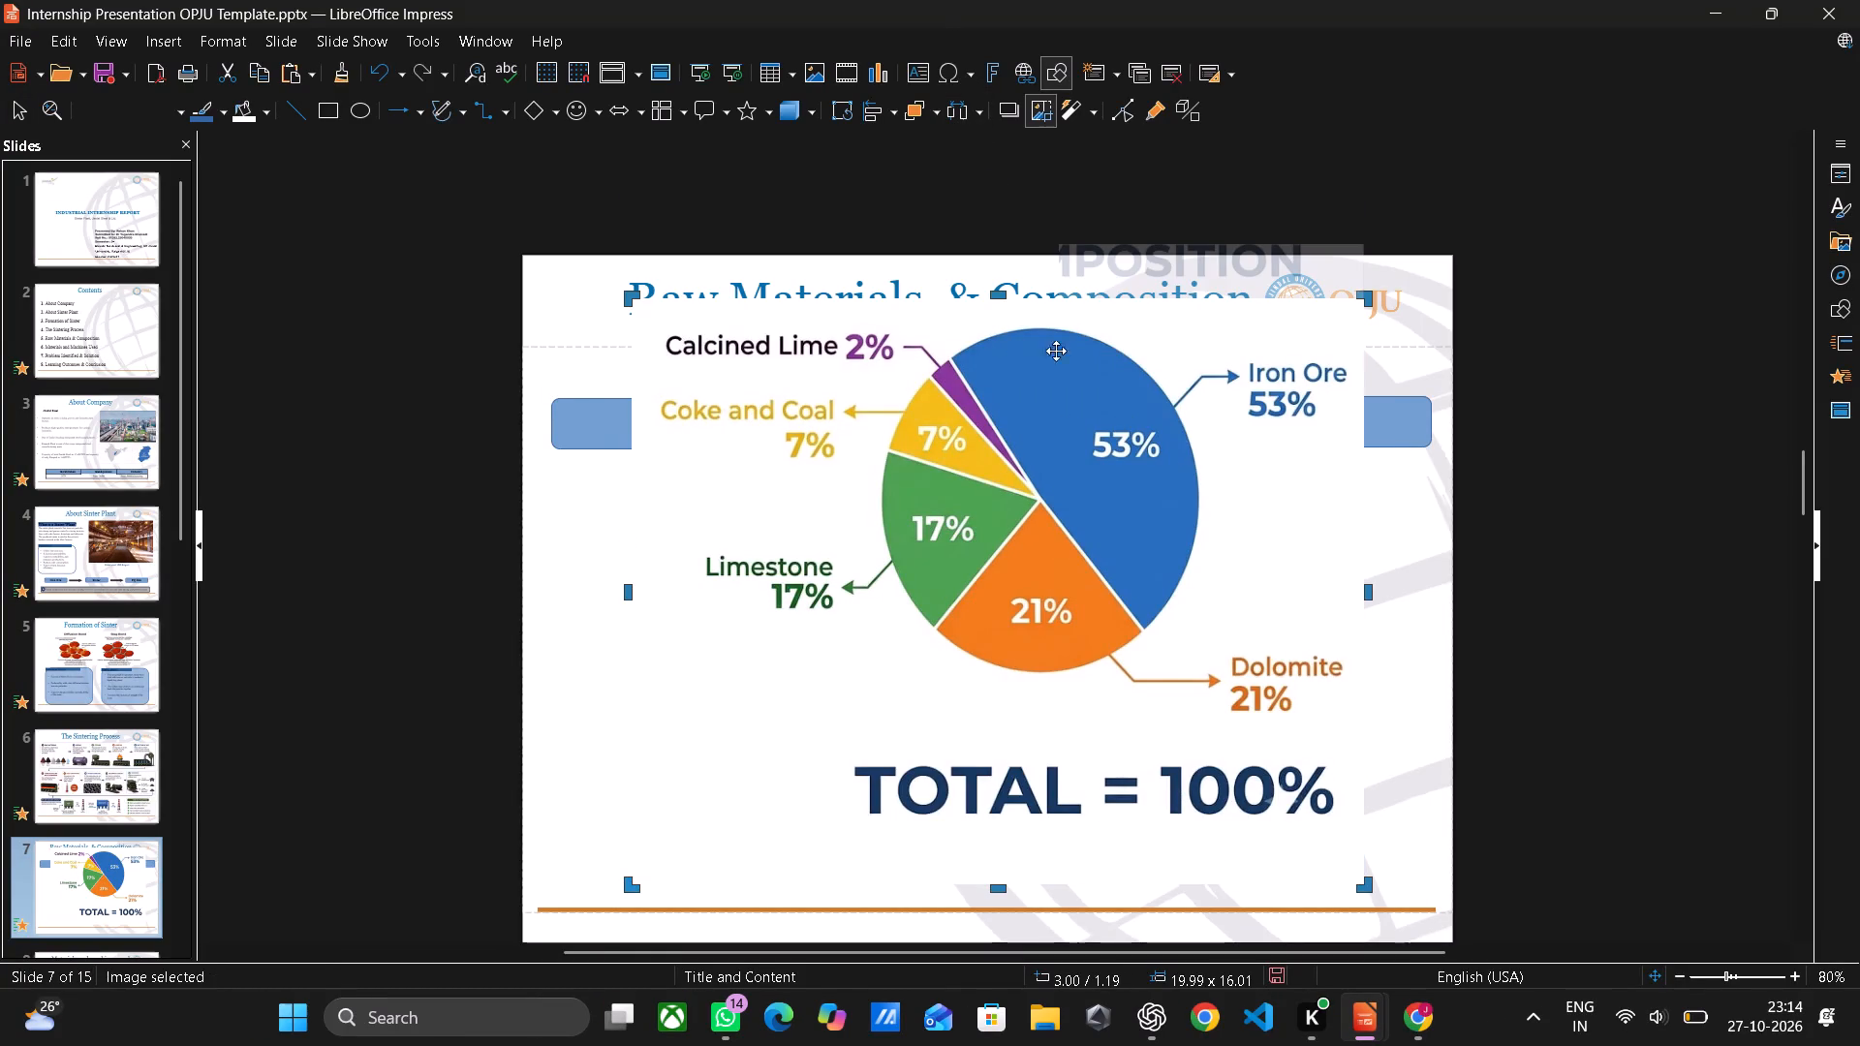
{"action": "left_click", "coordinate": [1549, 770]}
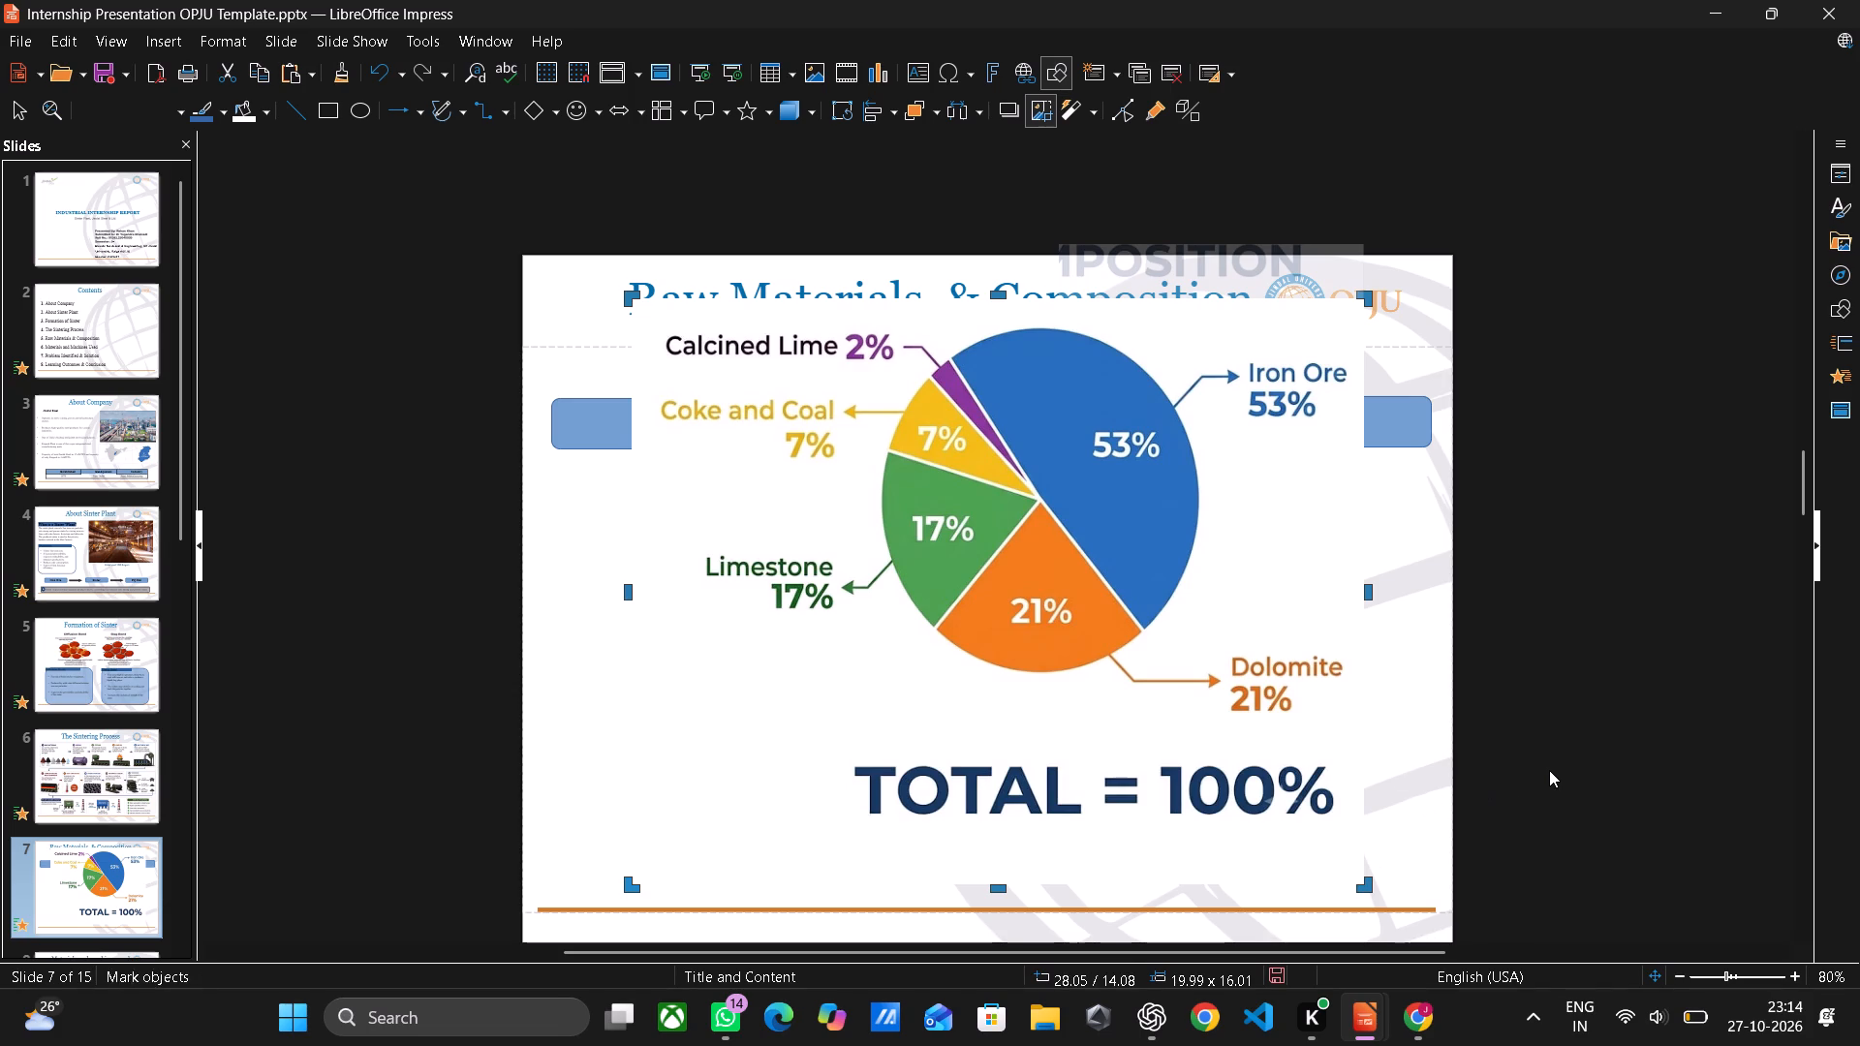
Crop the pie chart image's bottom to remove "TOTAL = 100%" and trim its right edge, leaving about 19.5 × 12 cm.
{"action": "left_click", "coordinate": [1152, 751]}
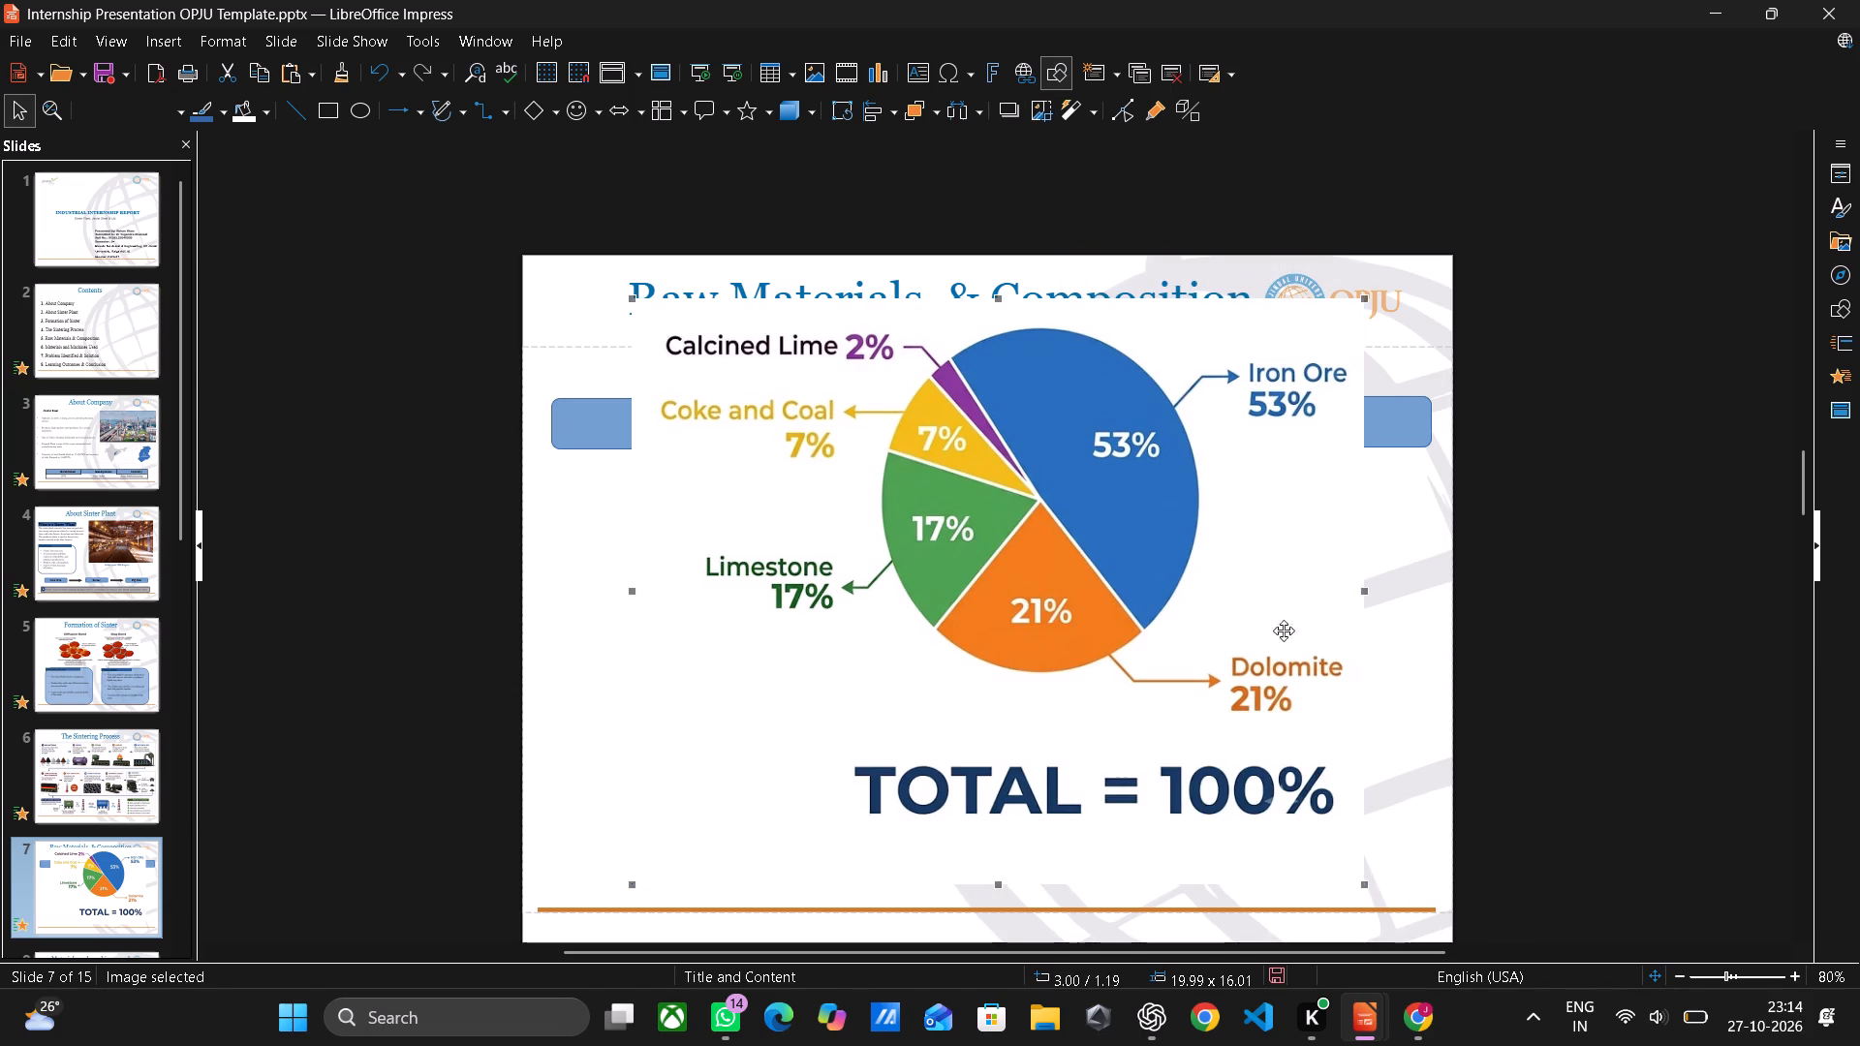
{"action": "left_click", "coordinate": [1153, 482]}
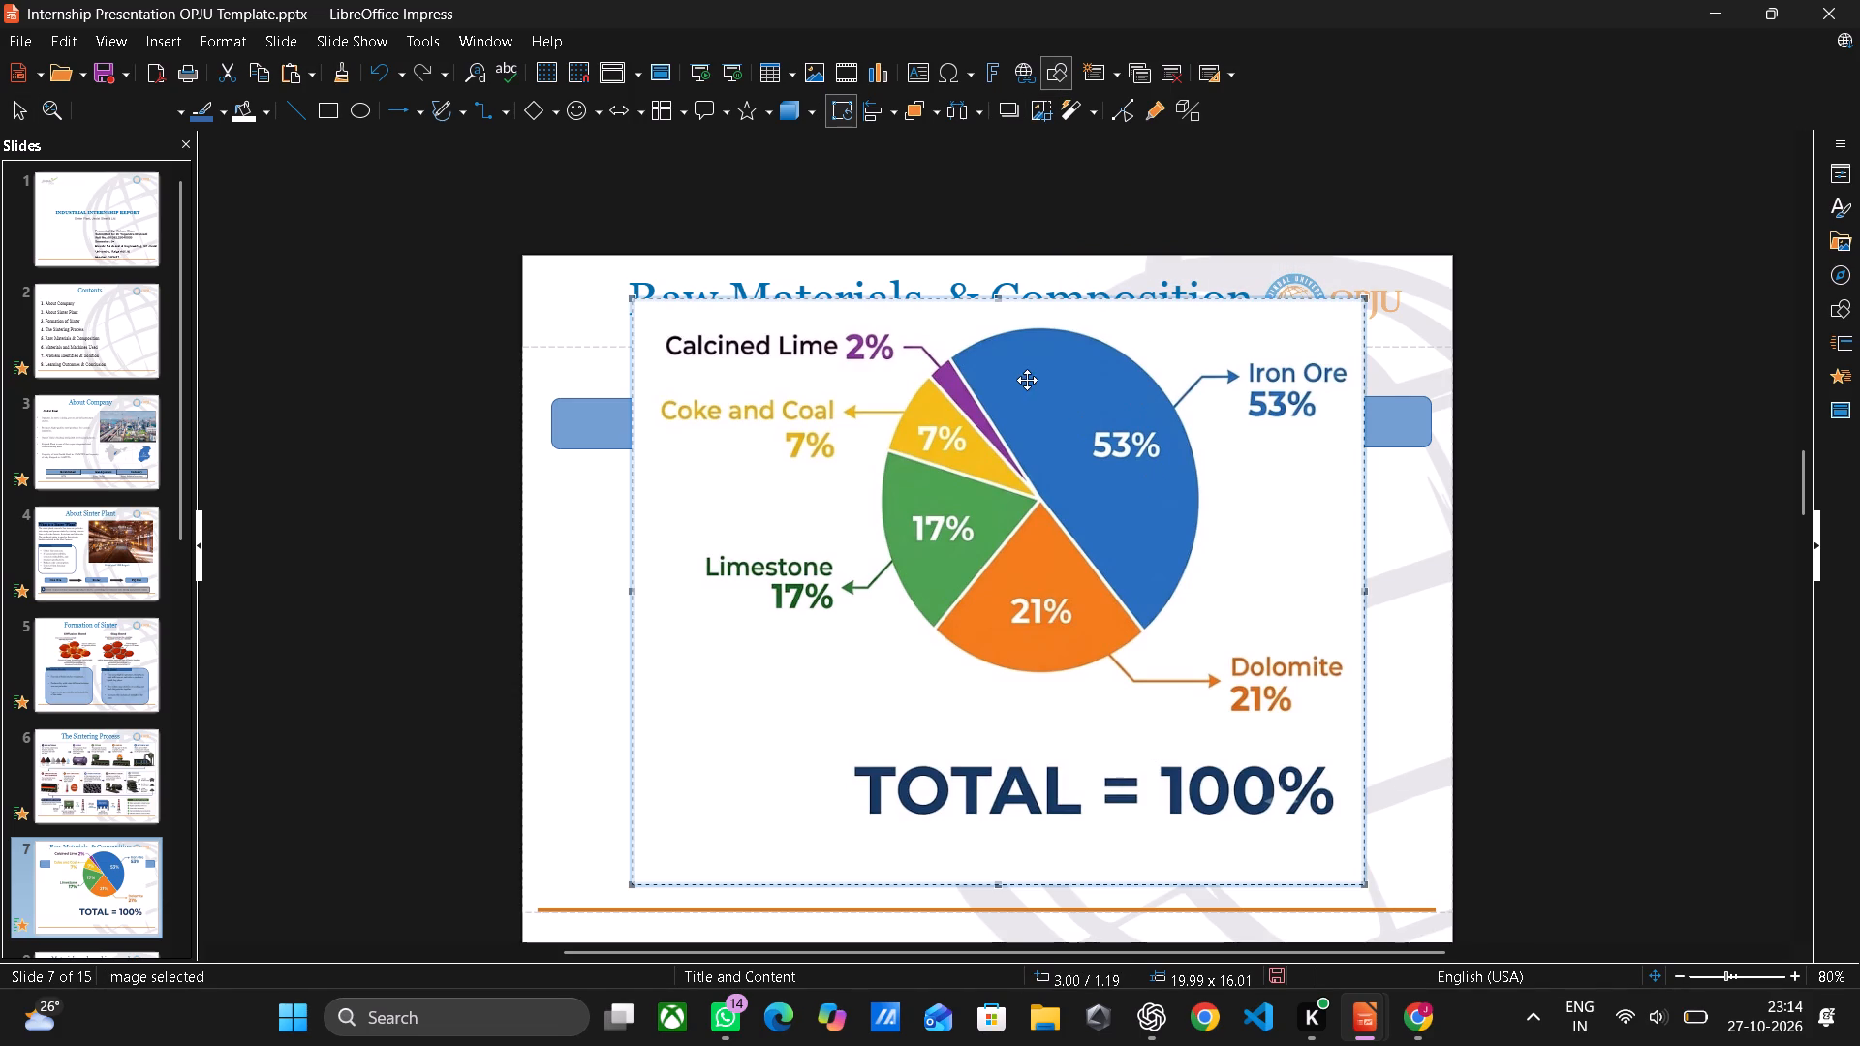
{"action": "right_click", "coordinate": [1027, 380]}
{"action": "left_click", "coordinate": [1081, 464]}
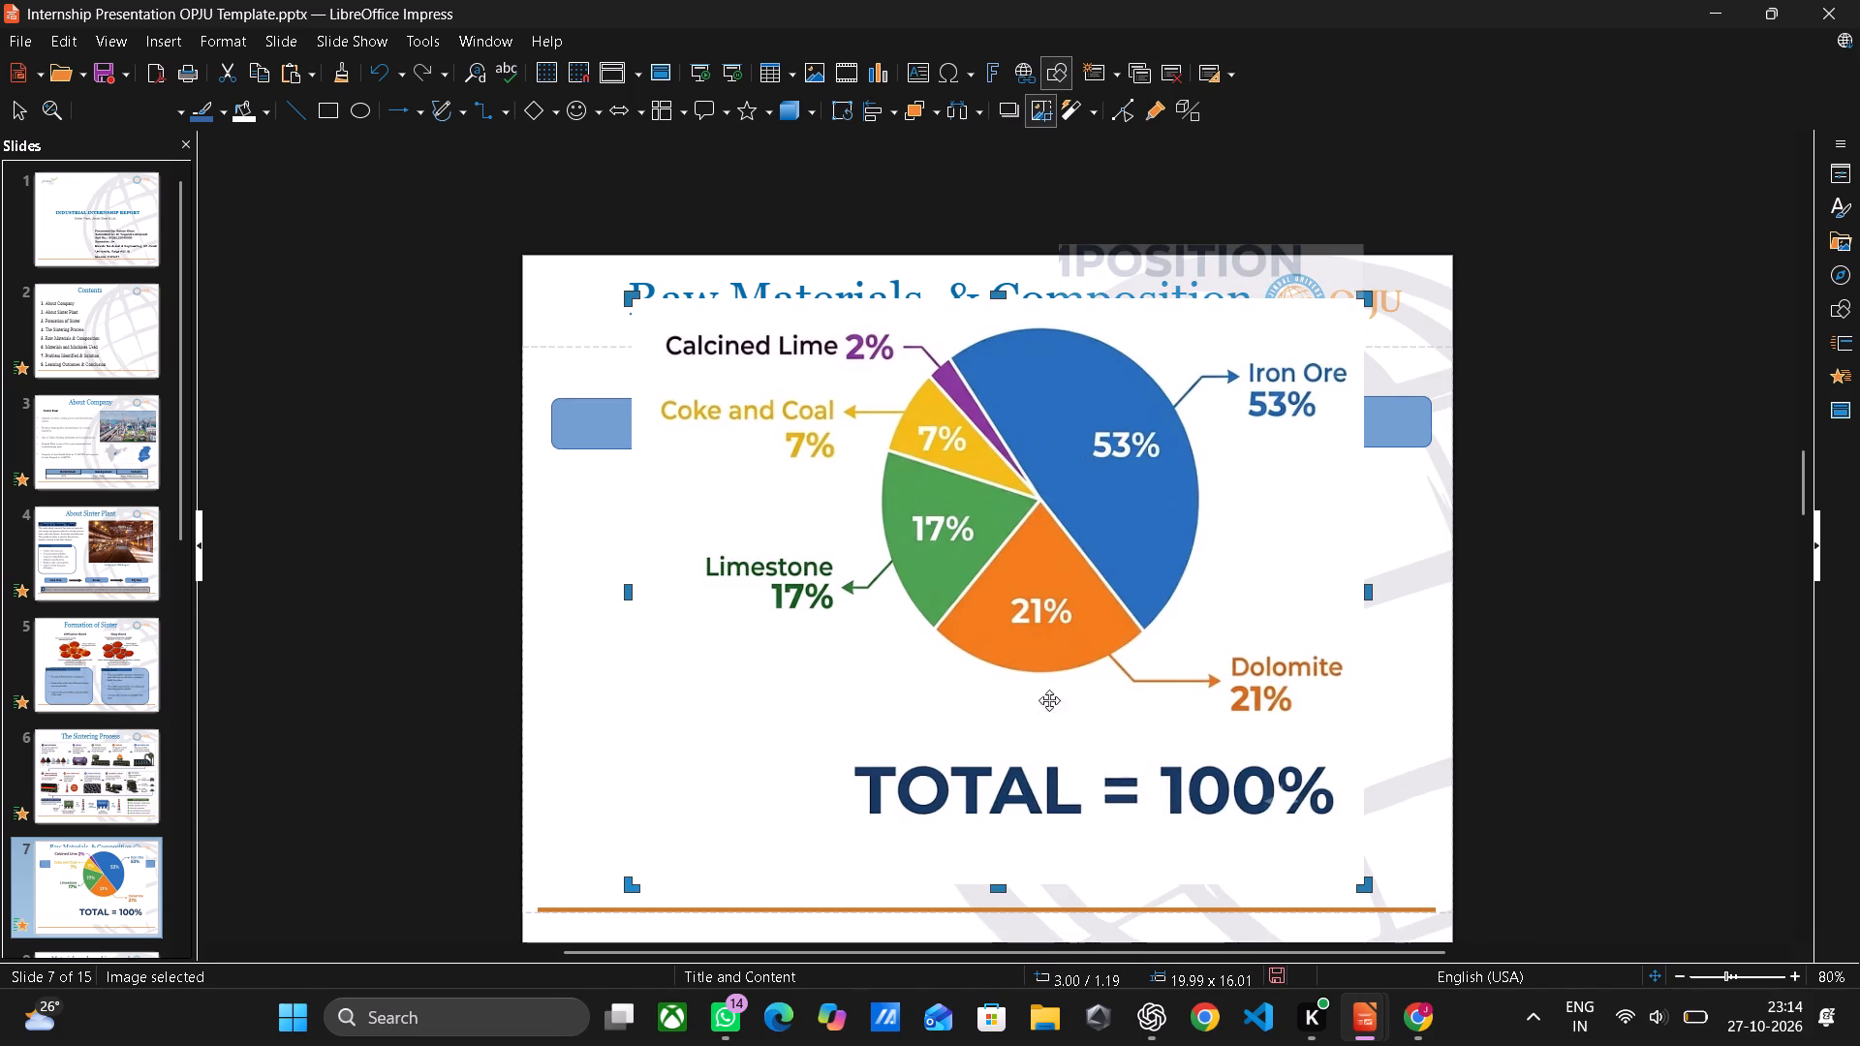
{"action": "left_click_drag", "start_coordinate": [994, 889], "coordinate": [1018, 778]}
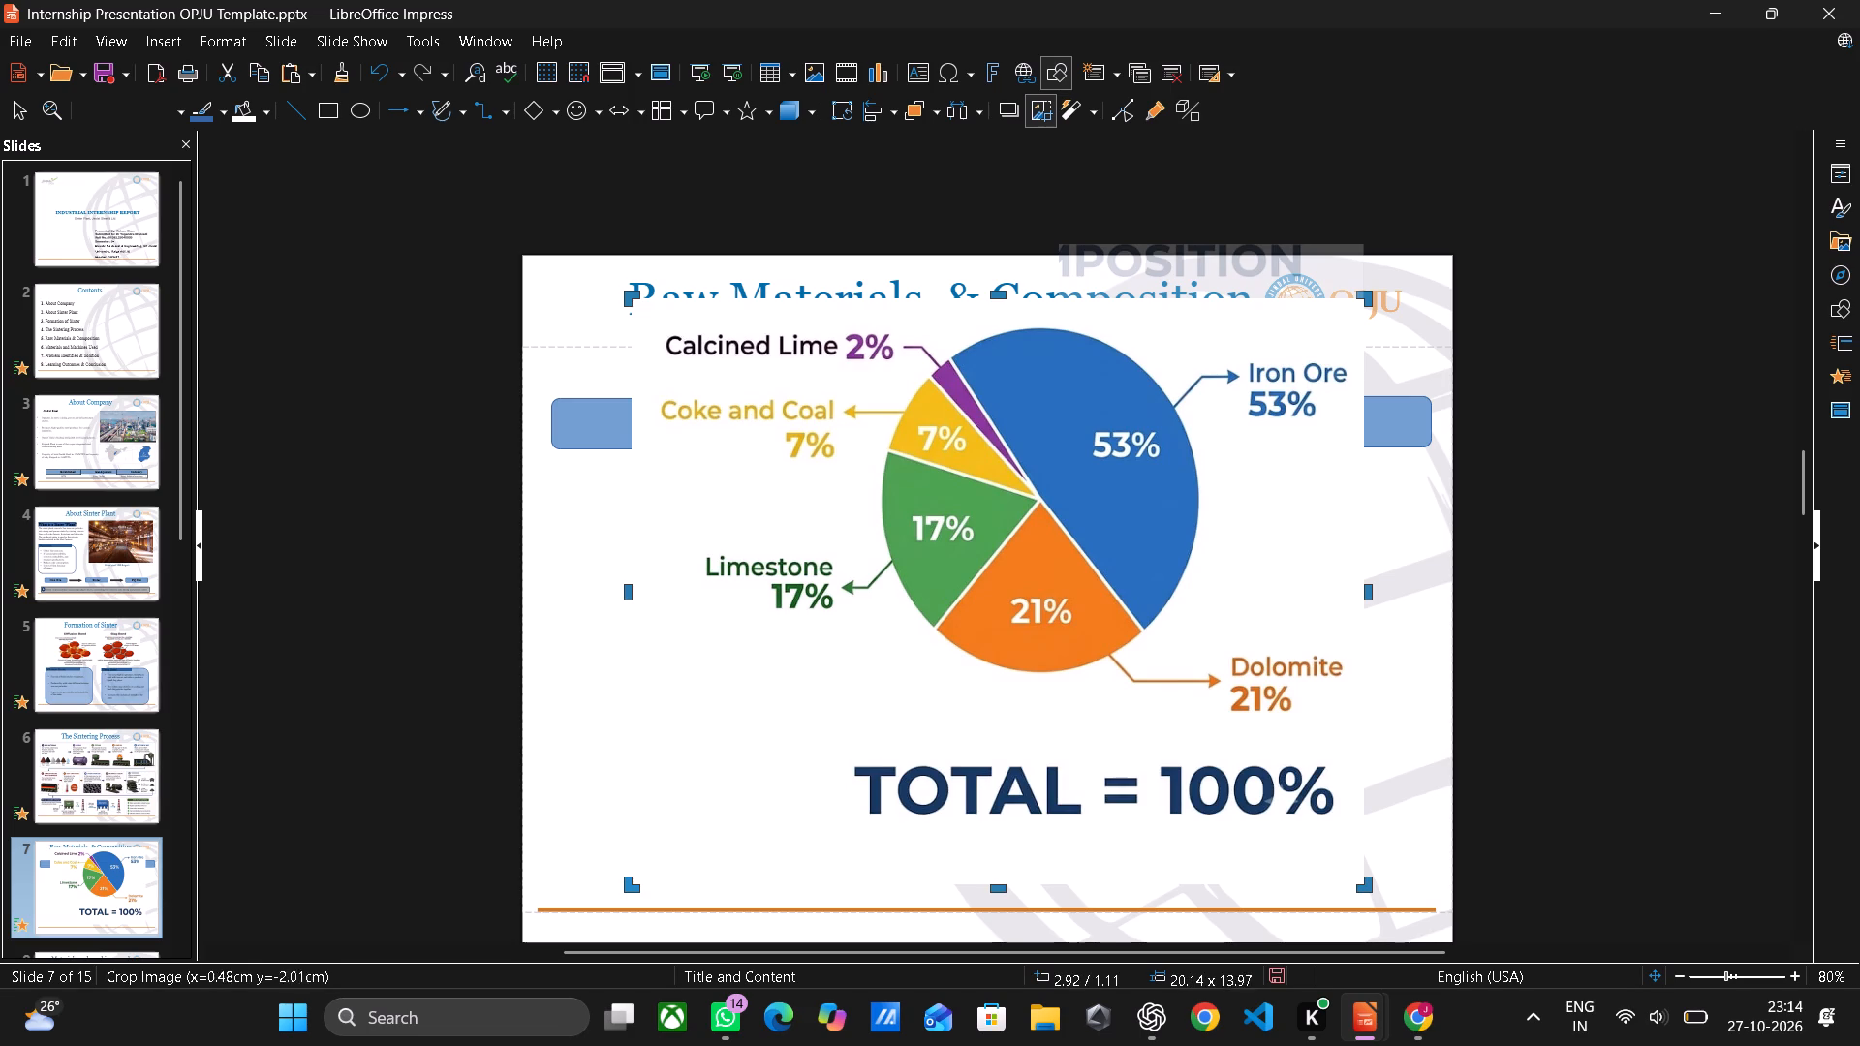
{"action": "left_click_drag", "start_coordinate": [1018, 778], "coordinate": [1012, 753]}
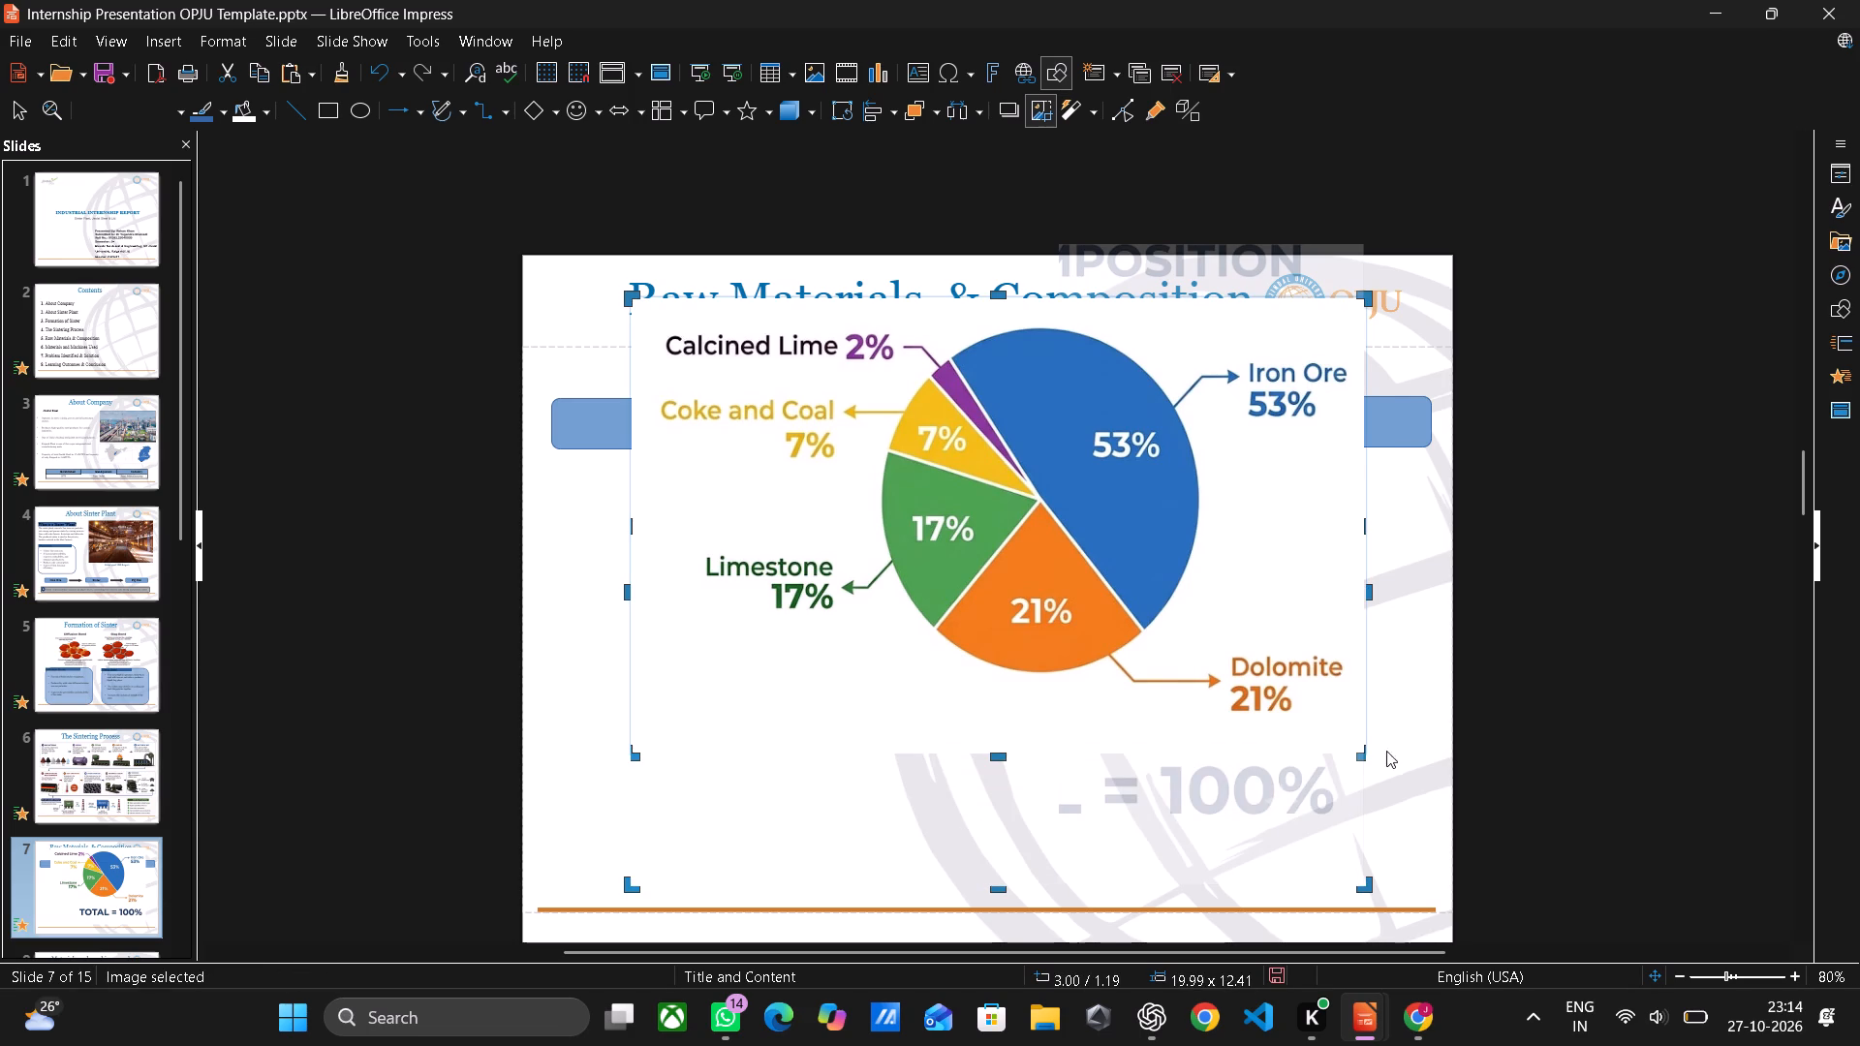
{"action": "left_click_drag", "start_coordinate": [1365, 749], "coordinate": [1360, 743]}
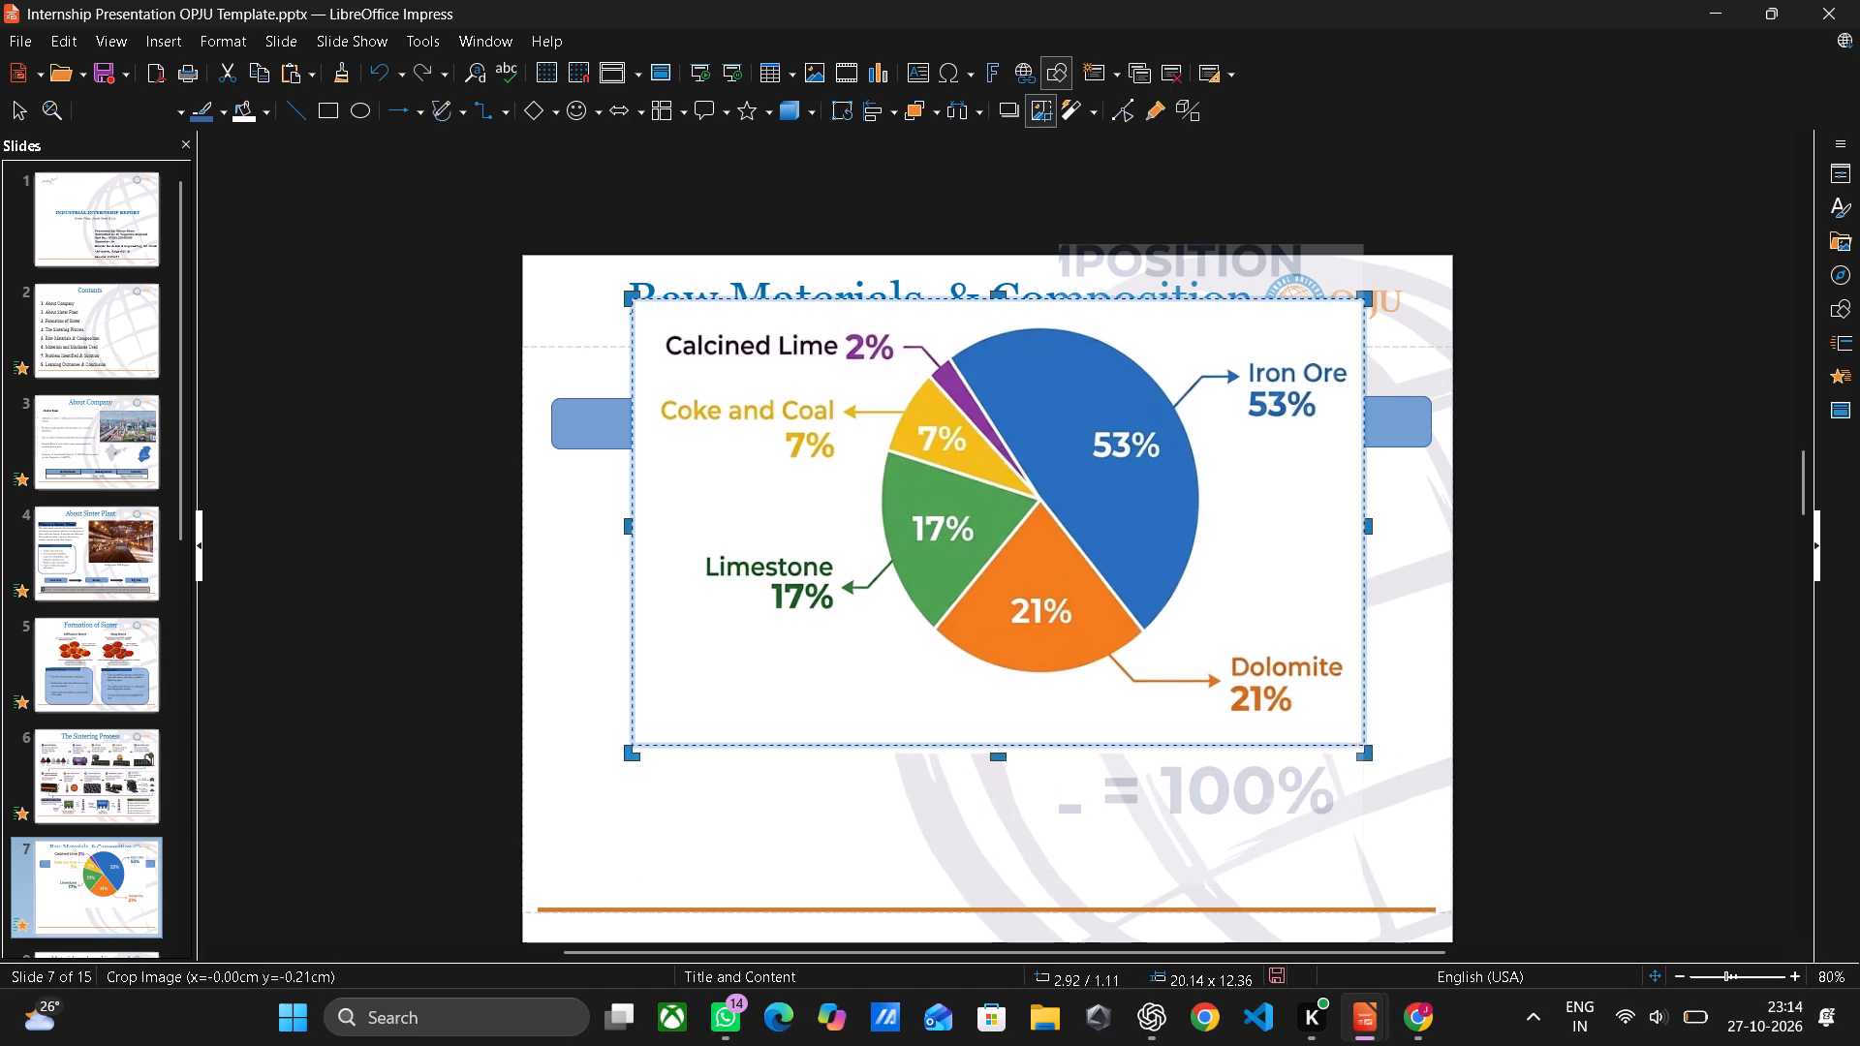
{"action": "left_click_drag", "start_coordinate": [1360, 743], "coordinate": [1348, 737]}
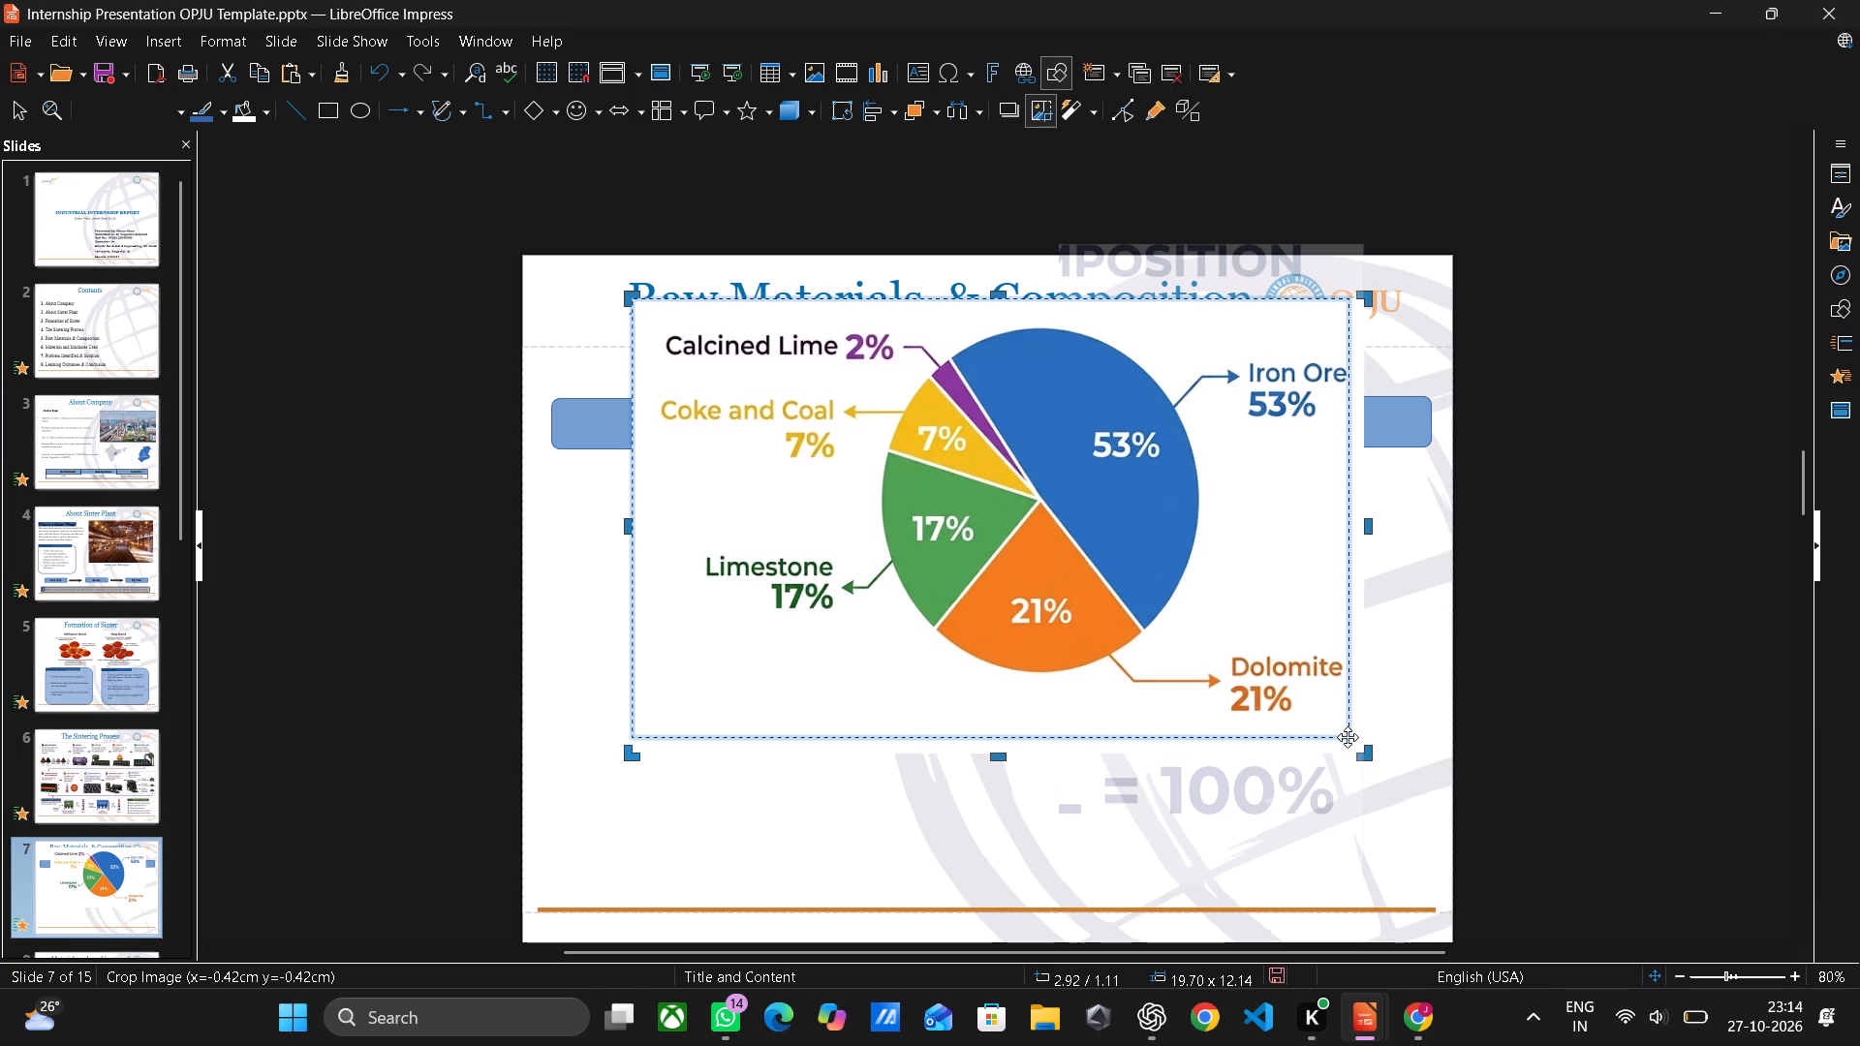
Crop the blank margin off the pie chart image's left edge, close to the Coke and Coal label, leaving about 19 cm width.
{"action": "left_click", "coordinate": [627, 527]}
{"action": "right_click", "coordinate": [773, 506]}
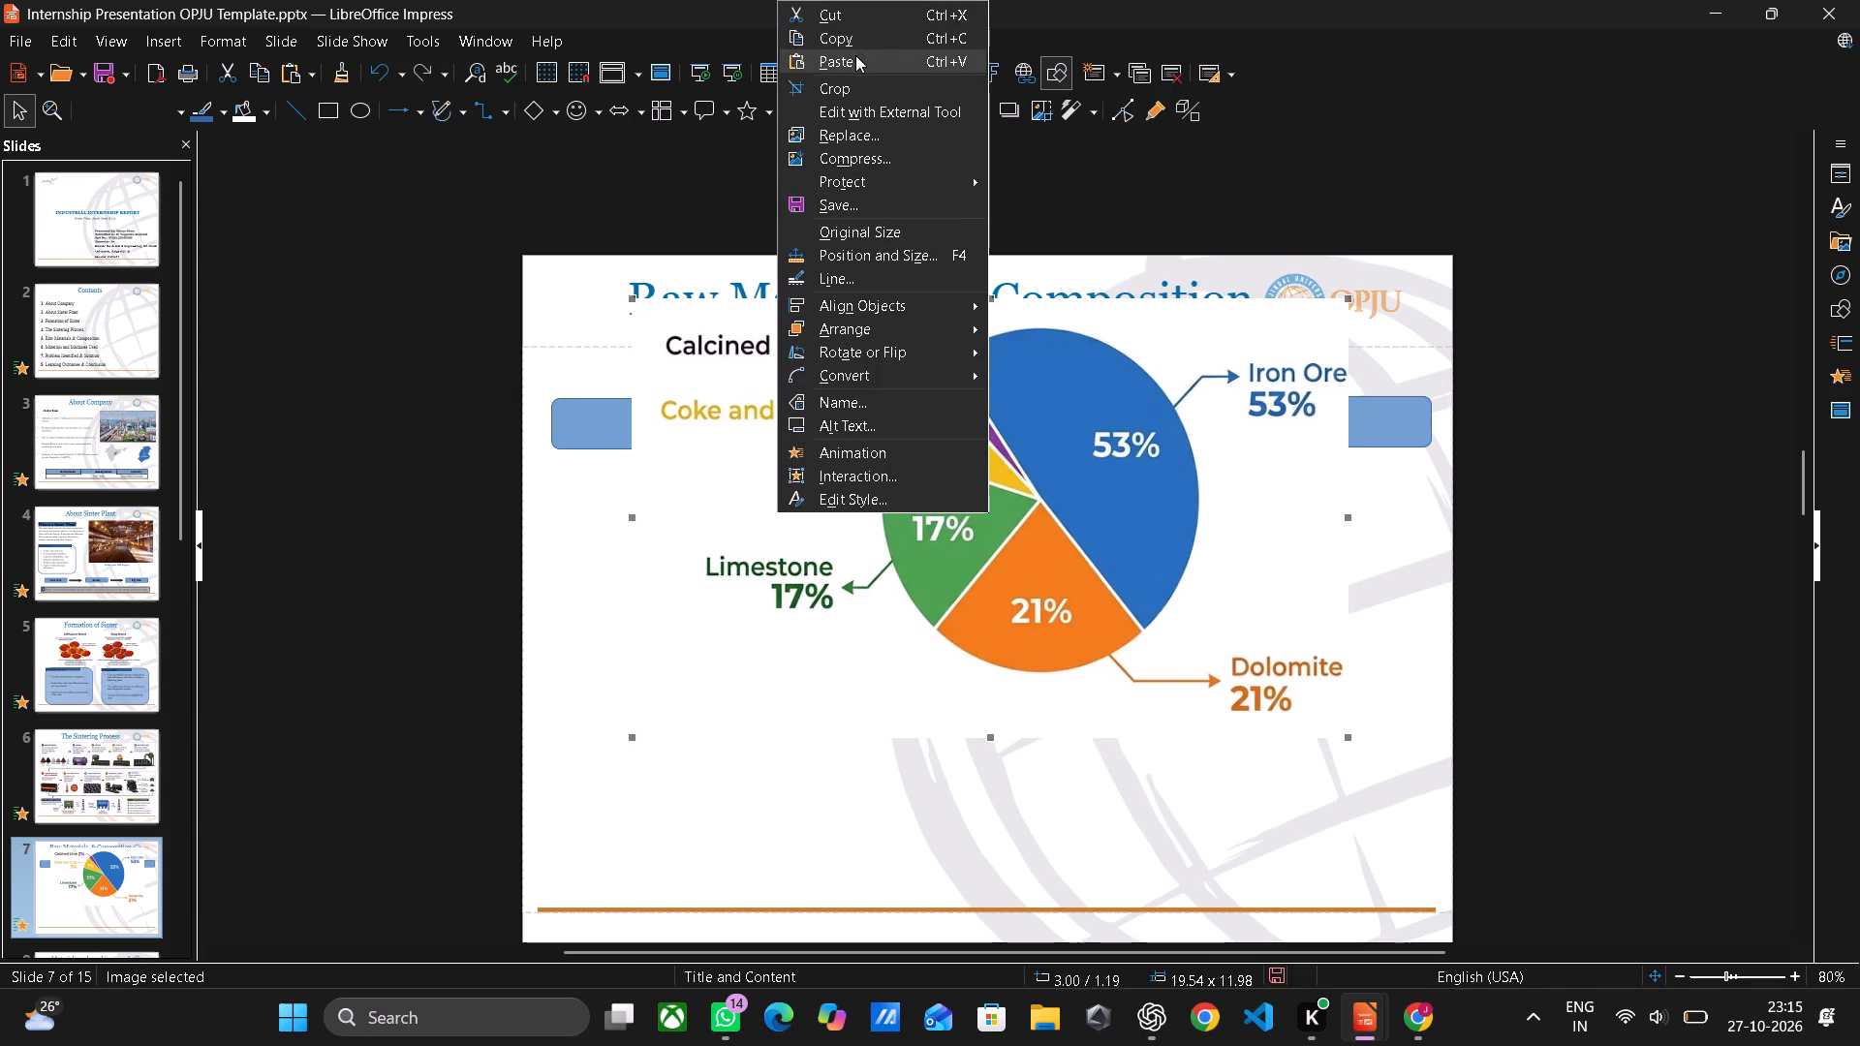
{"action": "left_click", "coordinate": [852, 83]}
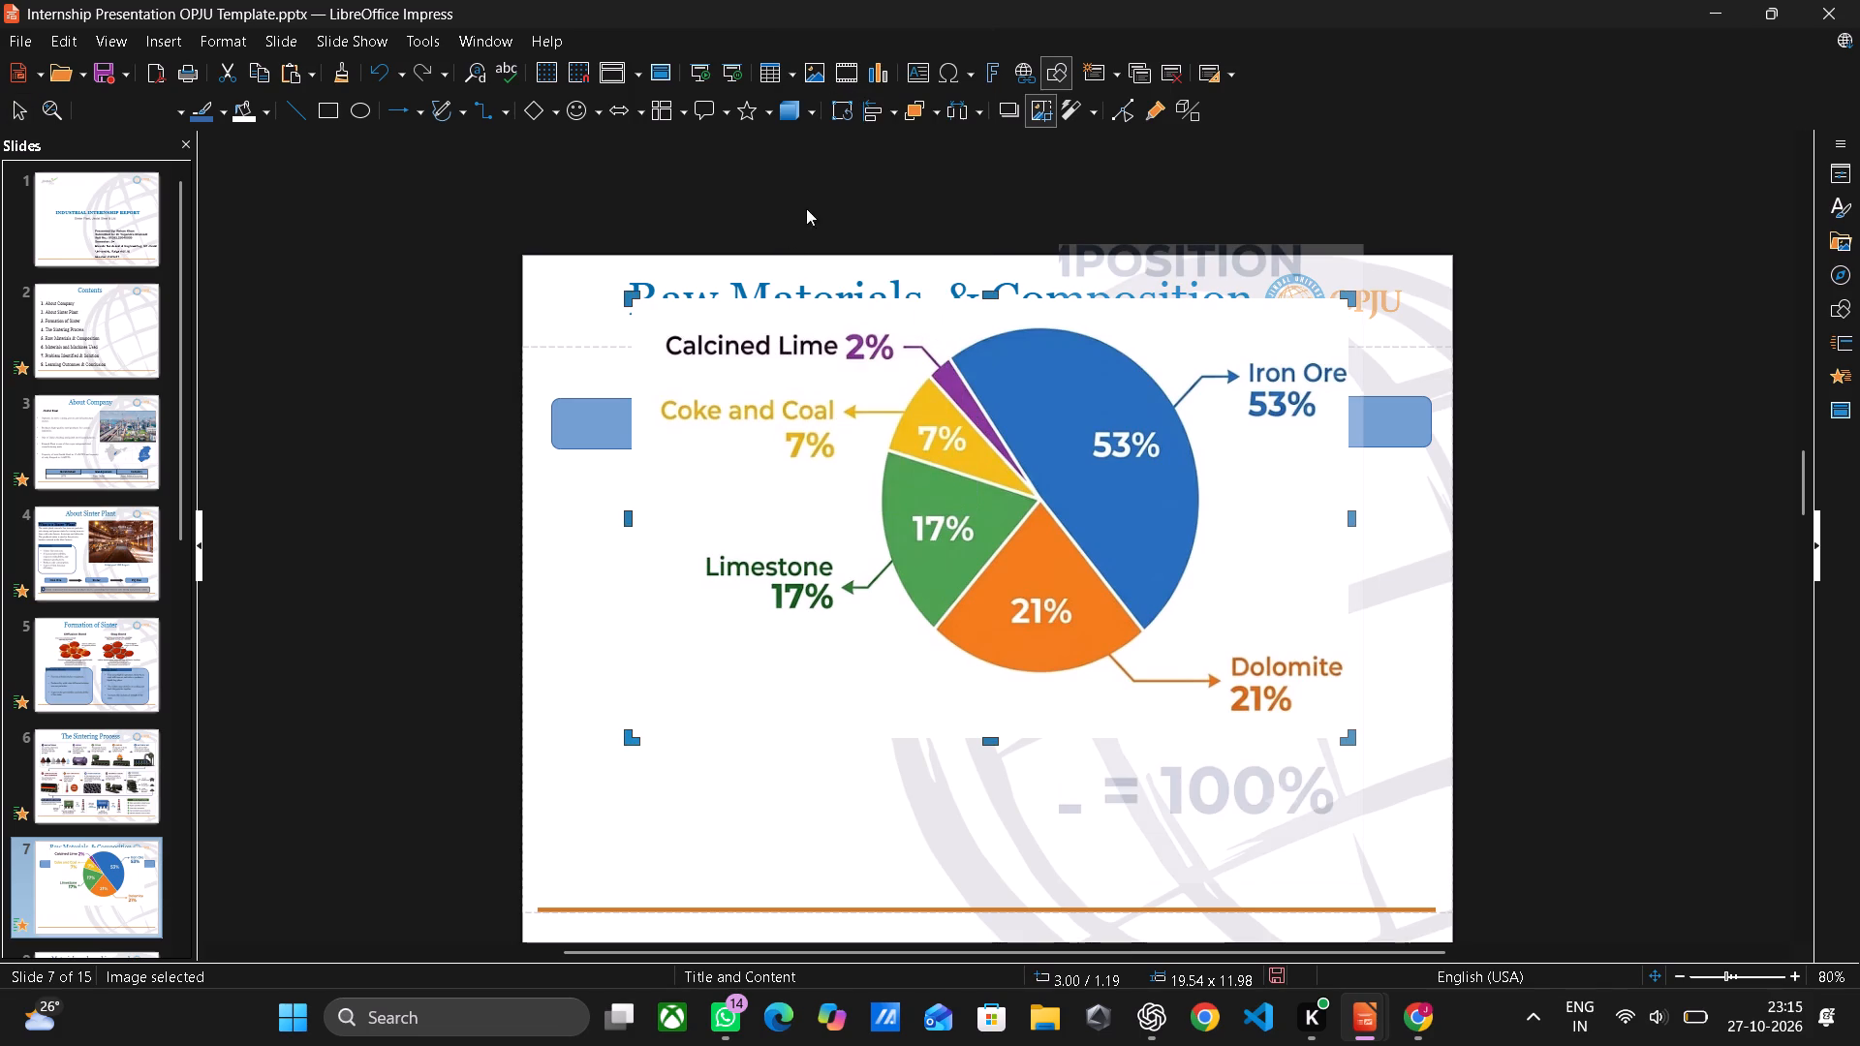
{"action": "left_click_drag", "start_coordinate": [630, 521], "coordinate": [642, 517]}
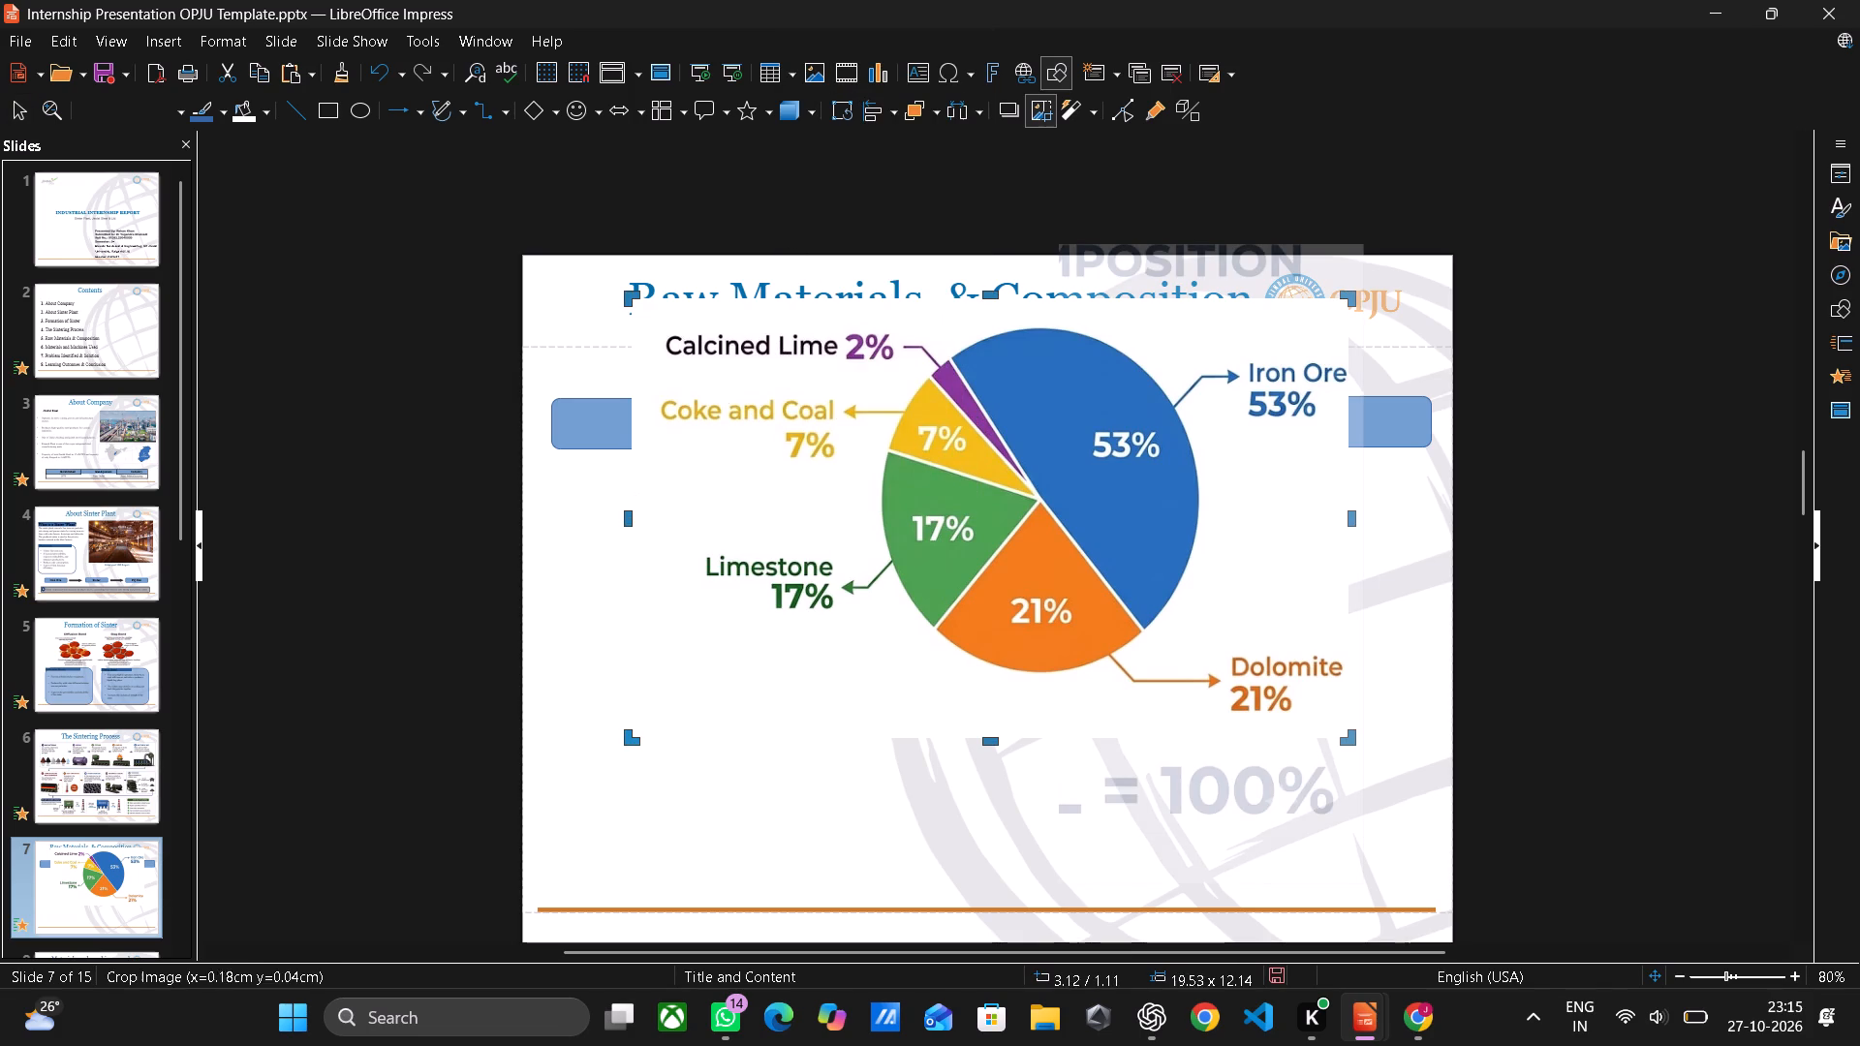
{"action": "left_click_drag", "start_coordinate": [642, 517], "coordinate": [659, 512]}
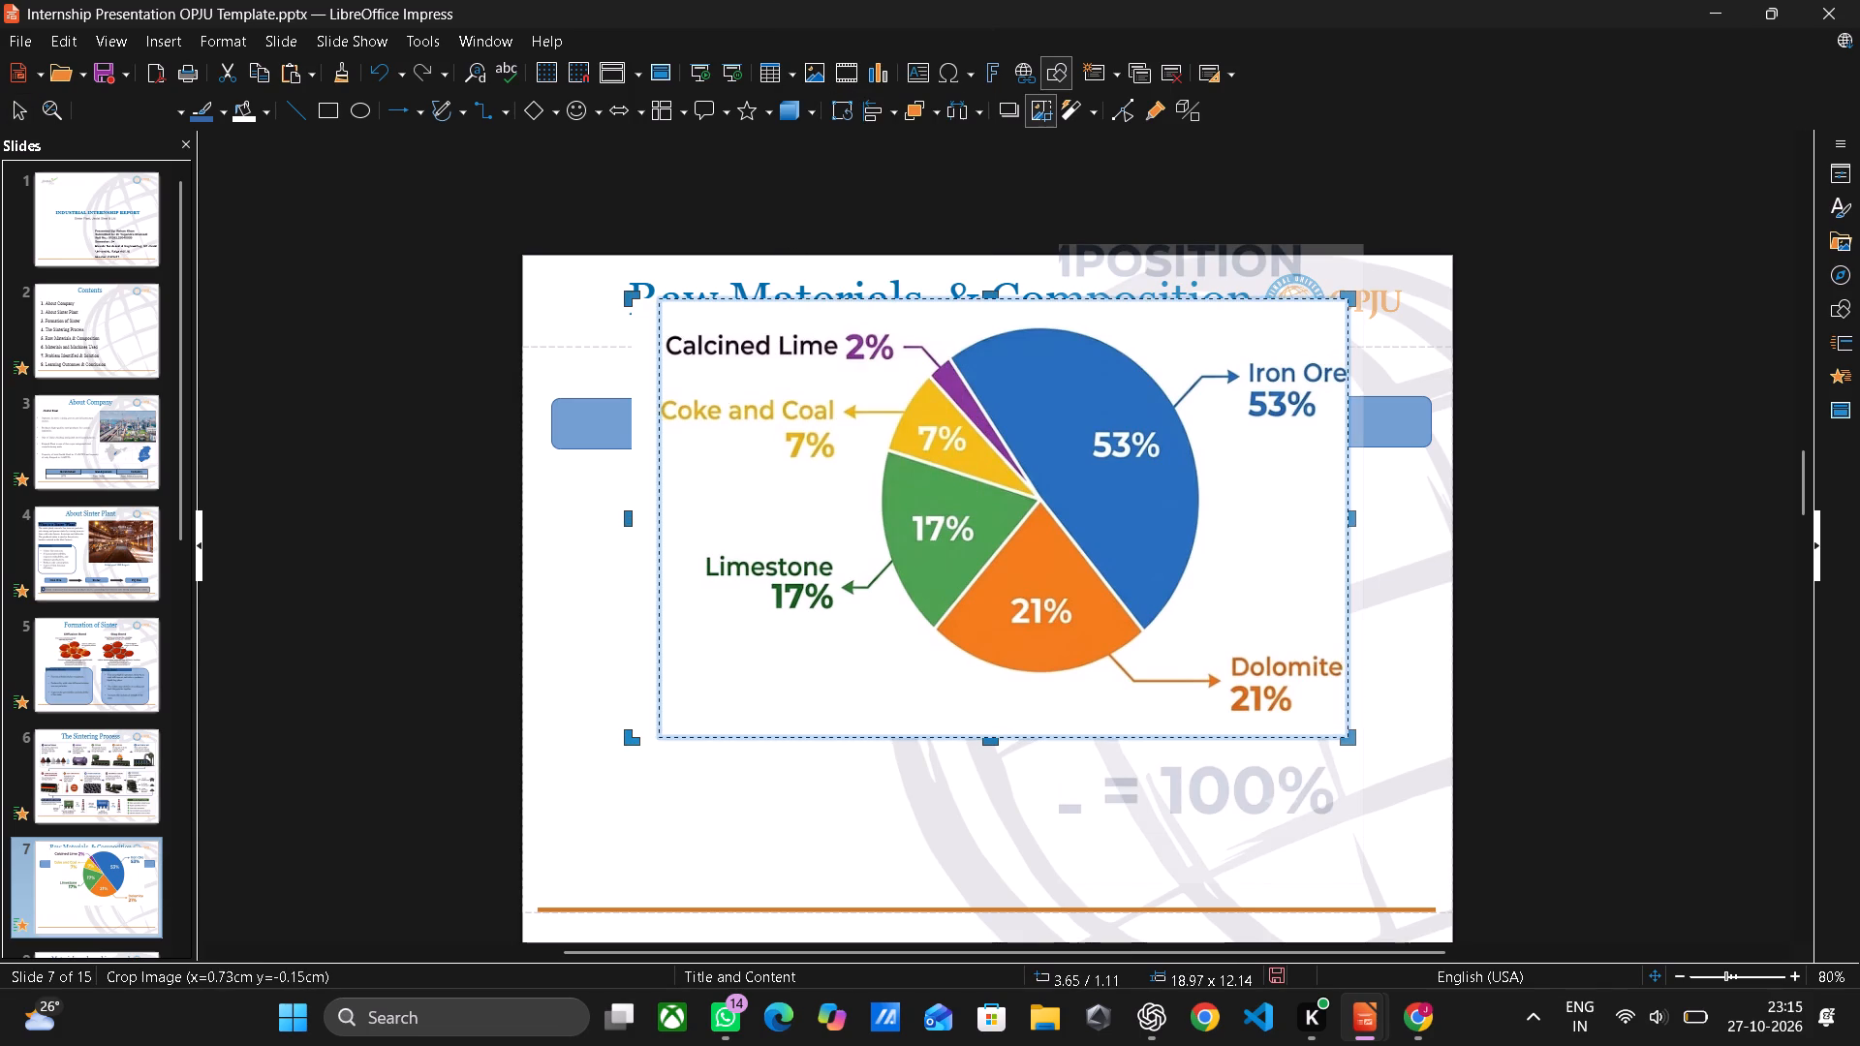
{"action": "left_click_drag", "start_coordinate": [659, 512], "coordinate": [653, 512]}
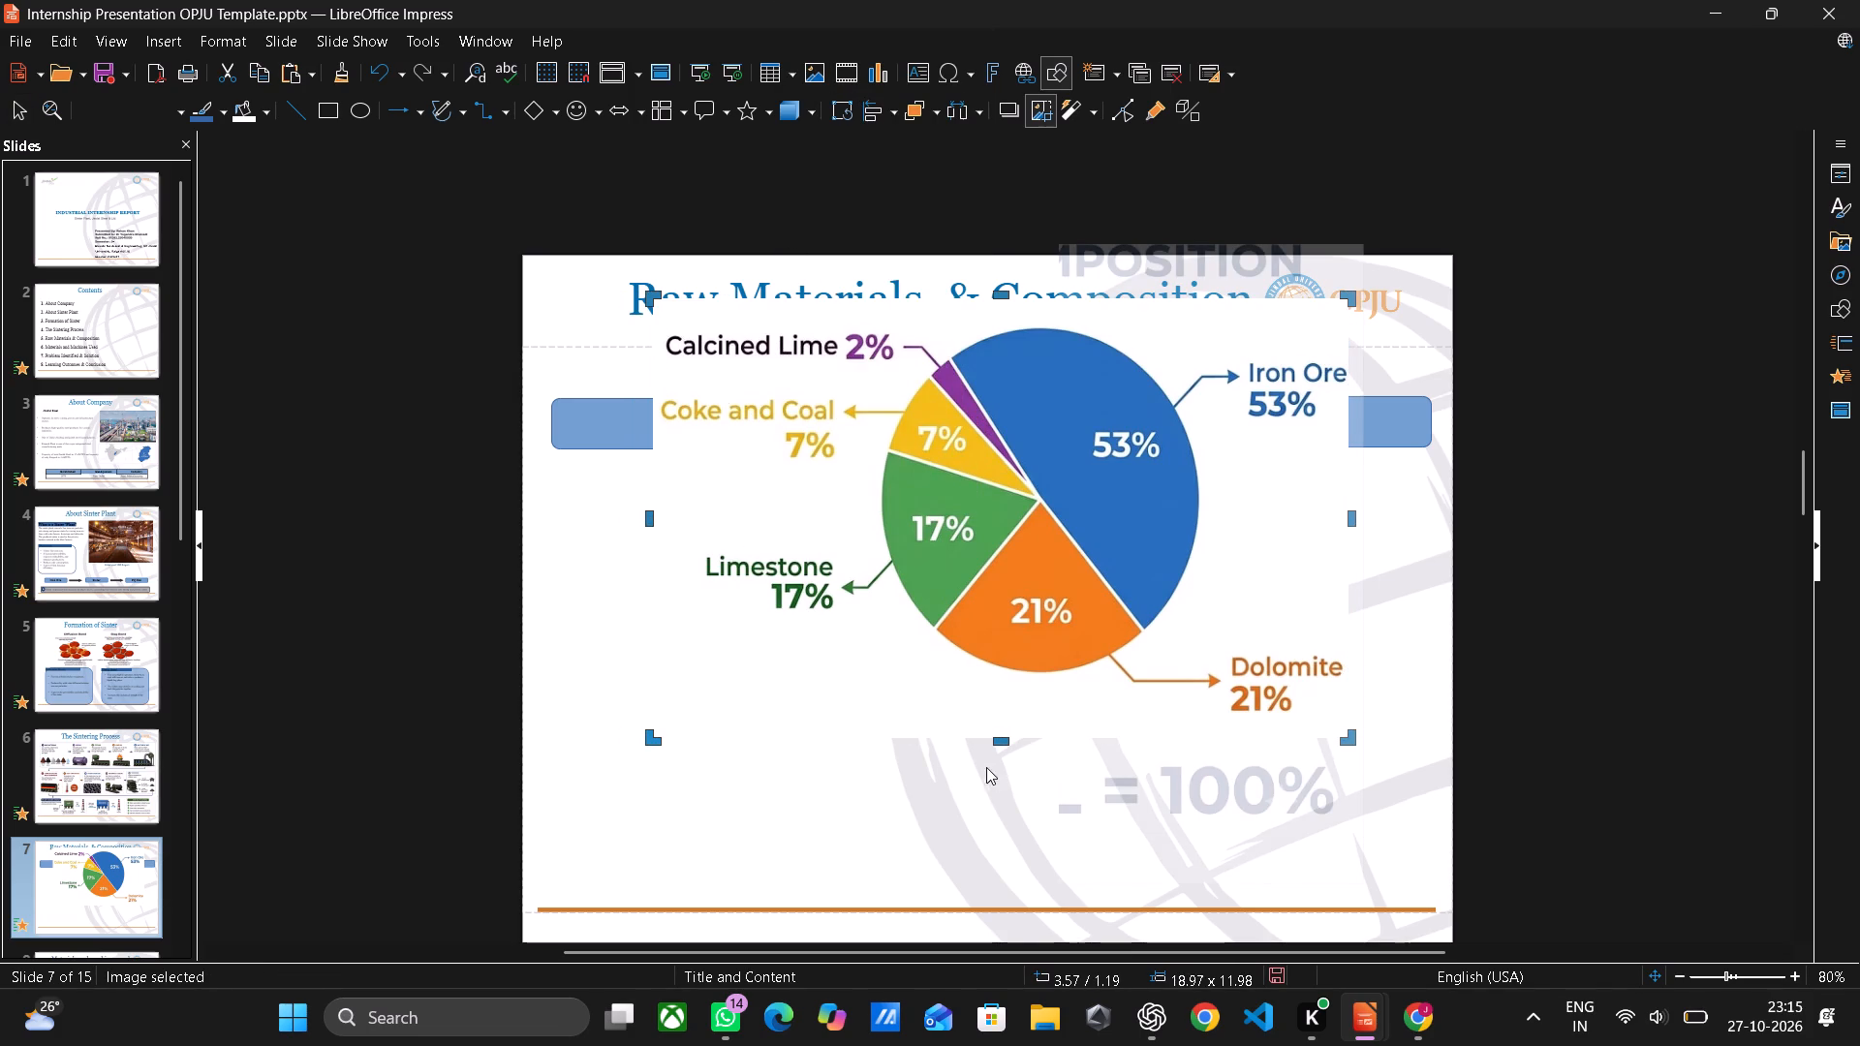
{"action": "left_click", "coordinate": [1139, 768]}
Shrink the cropped pie chart proportionally to about 15 × 9.5 cm and move it below the slide title and header boxes.
{"action": "left_click", "coordinate": [1020, 545]}
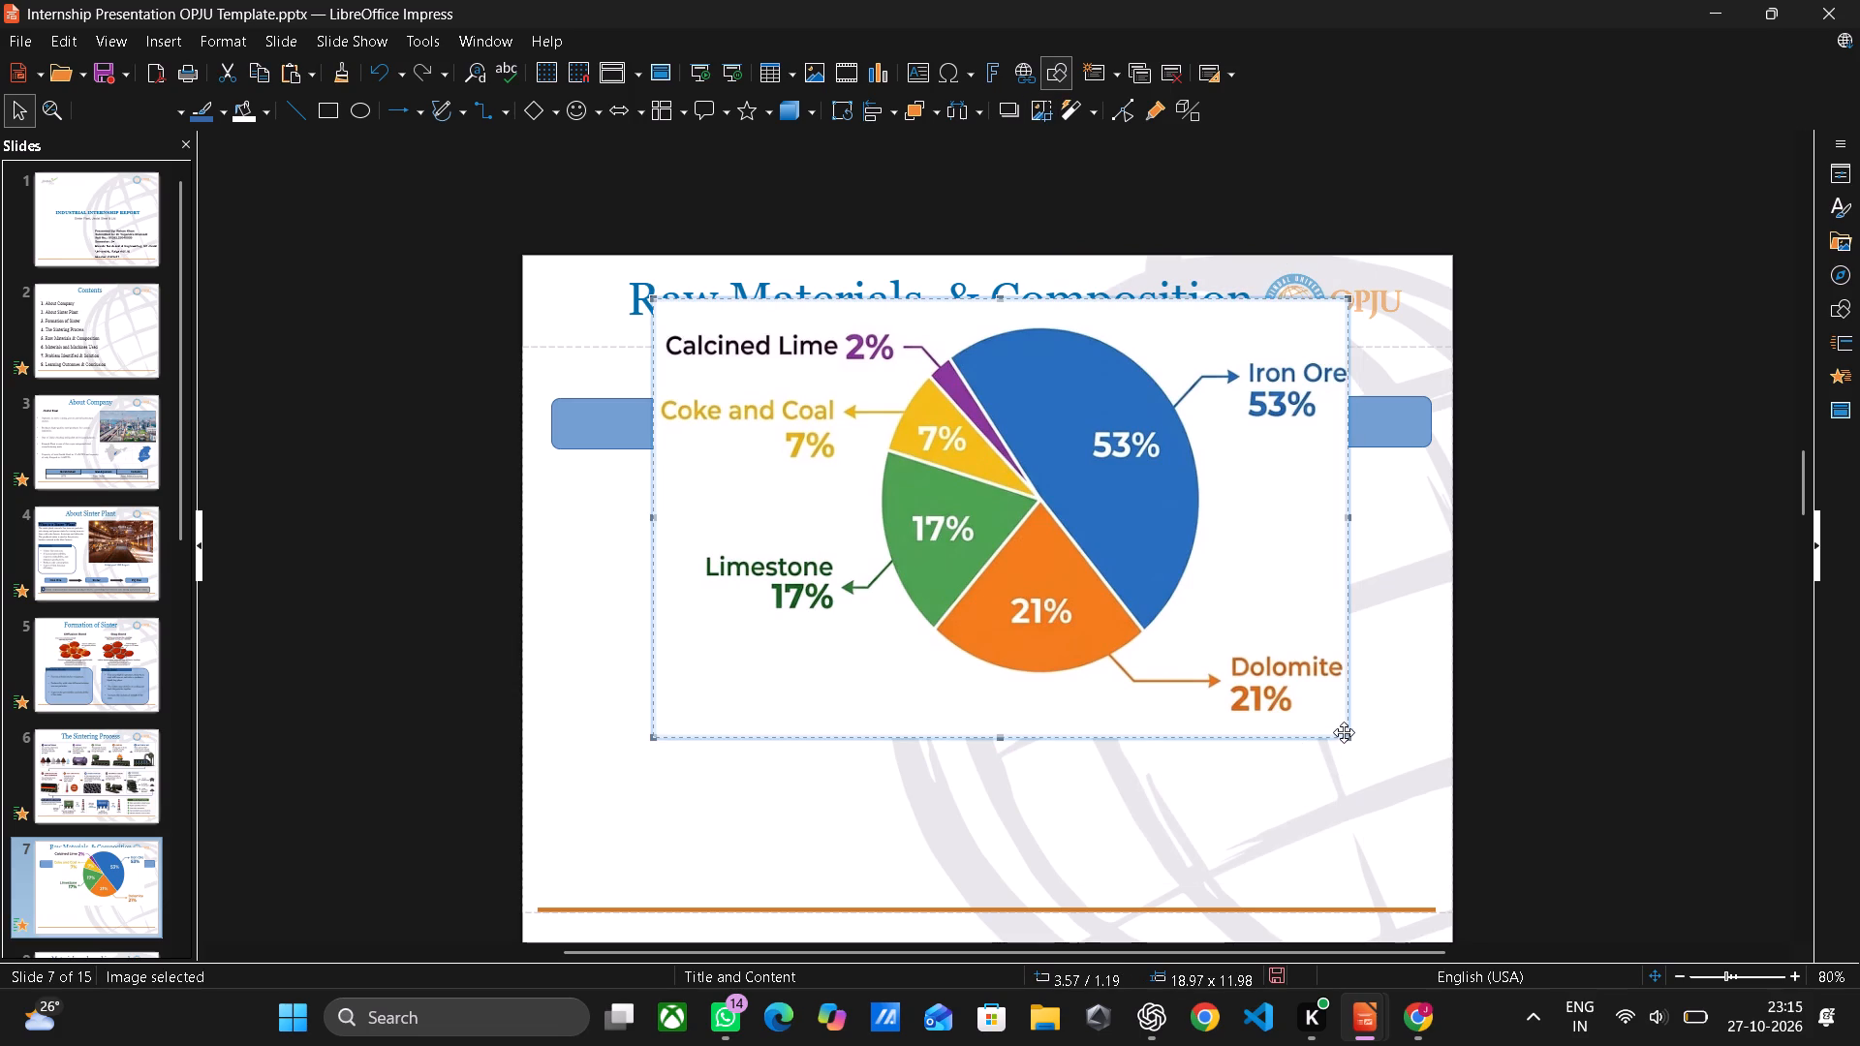
{"action": "left_click_drag", "start_coordinate": [1346, 739], "coordinate": [1277, 715]}
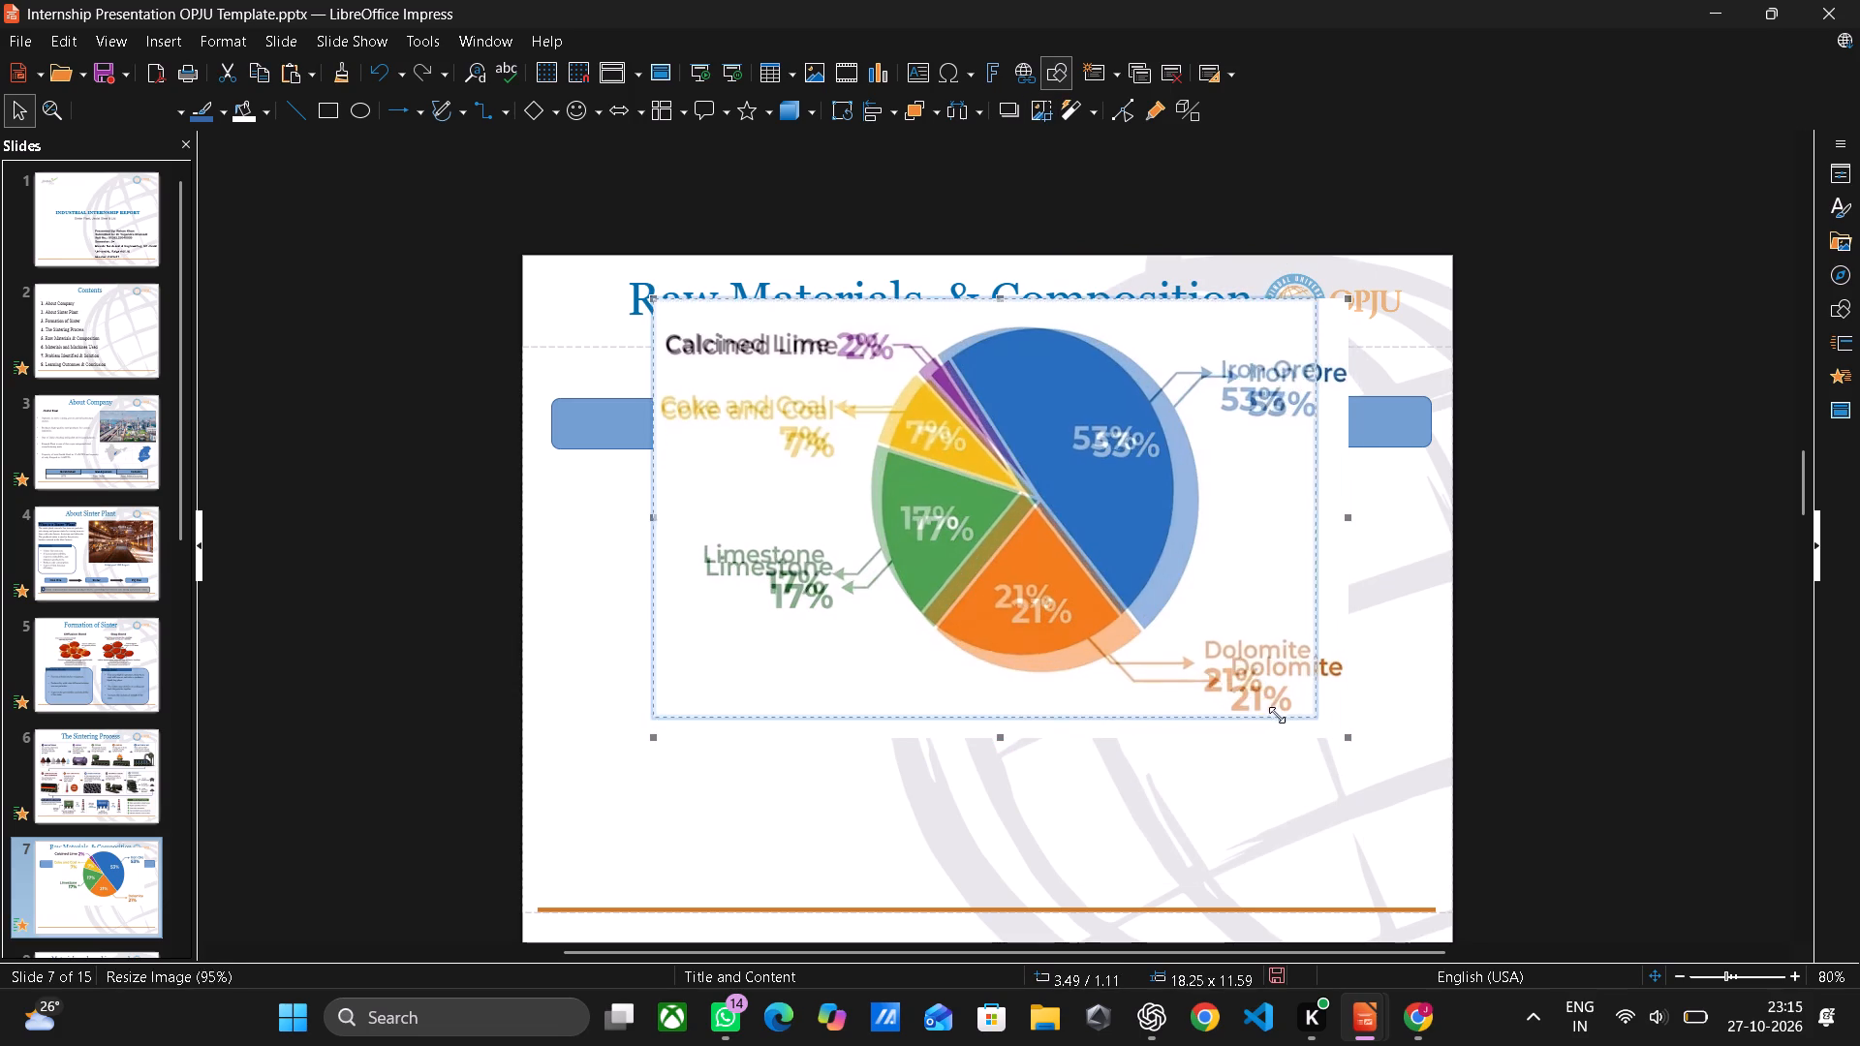
{"action": "left_click_drag", "start_coordinate": [1277, 715], "coordinate": [1178, 660]}
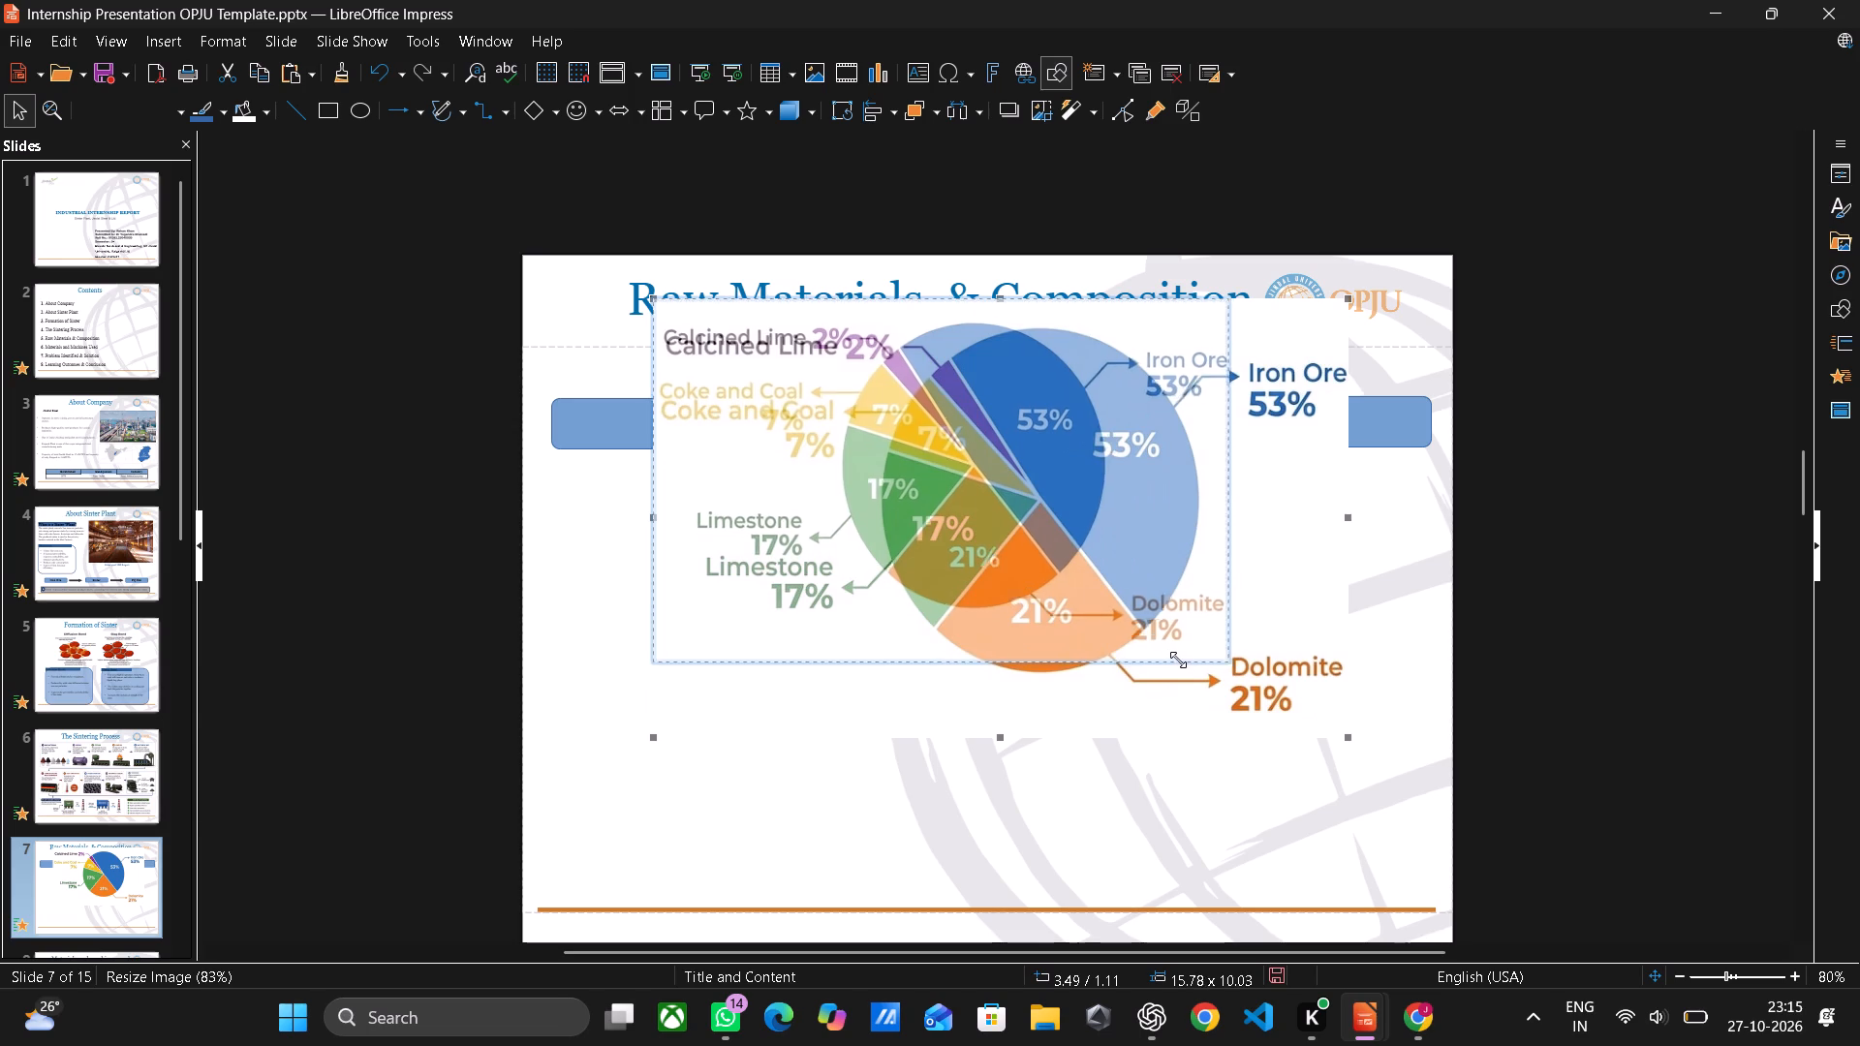
{"action": "left_click_drag", "start_coordinate": [1178, 660], "coordinate": [1165, 646]}
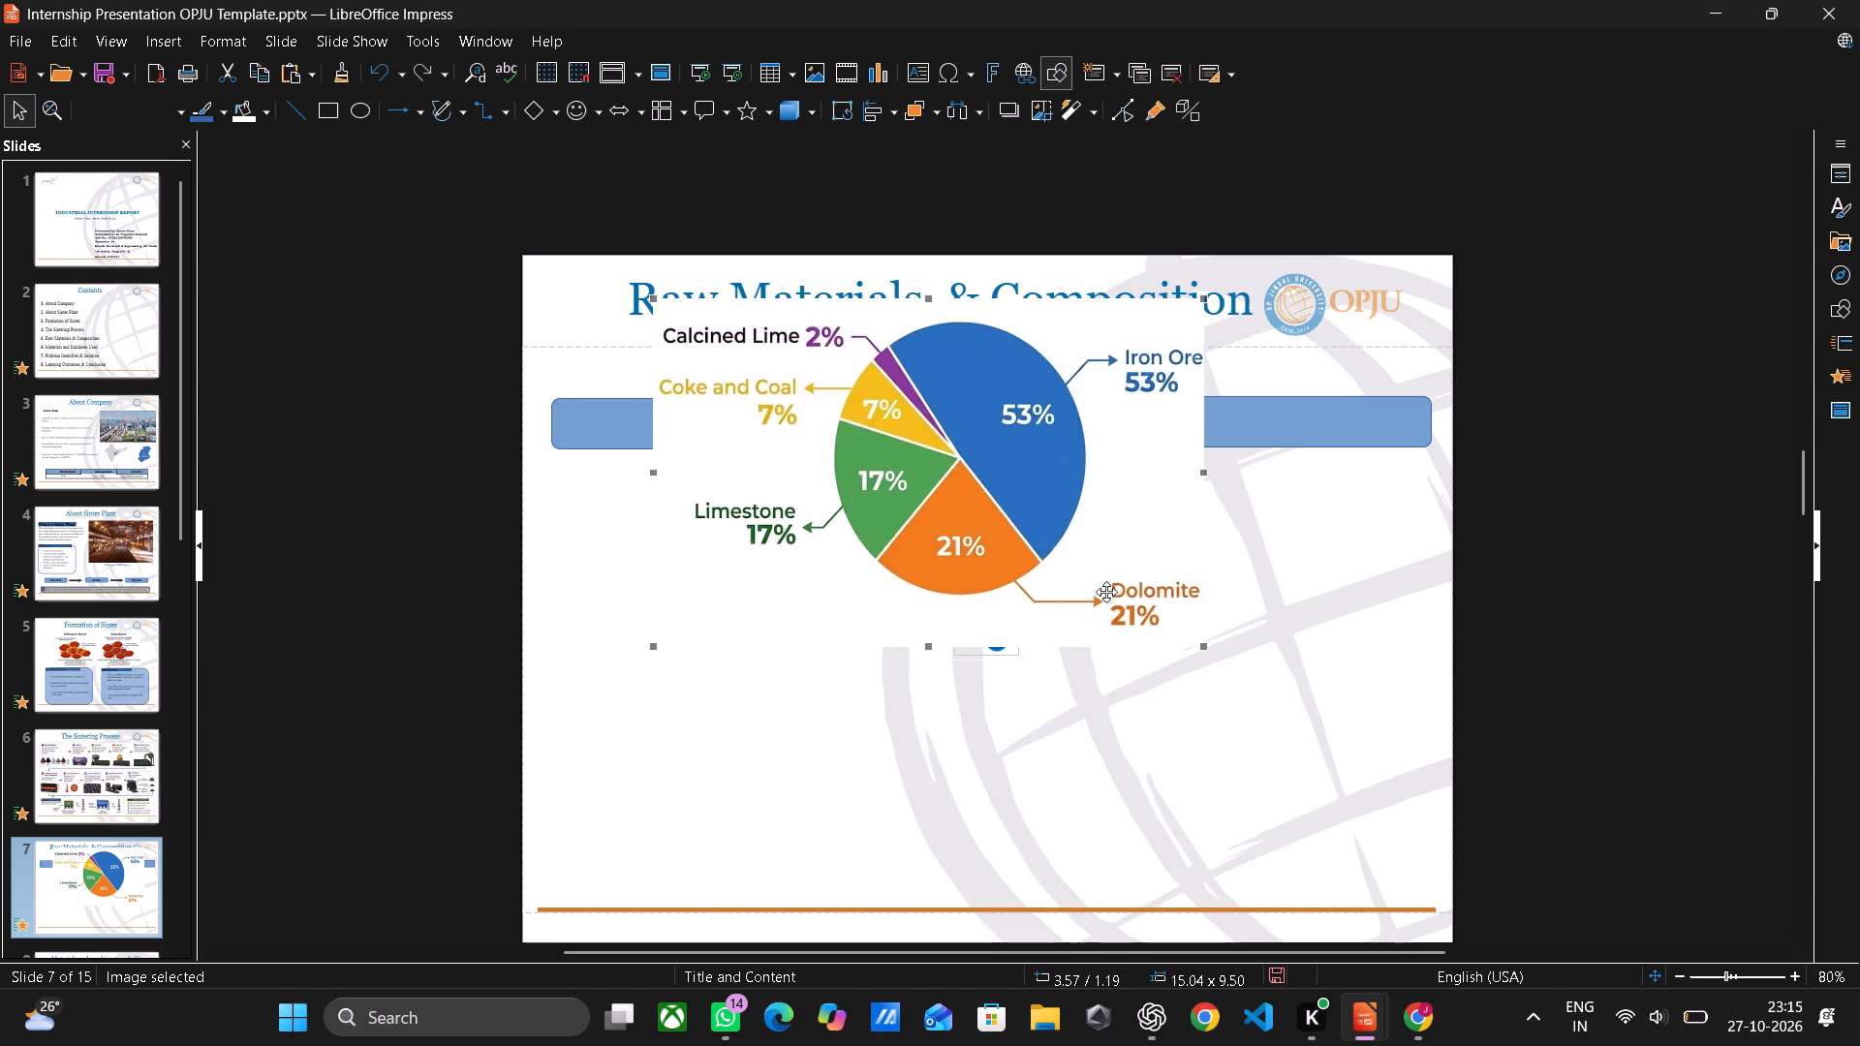
{"action": "left_click_drag", "start_coordinate": [1074, 569], "coordinate": [1262, 709]}
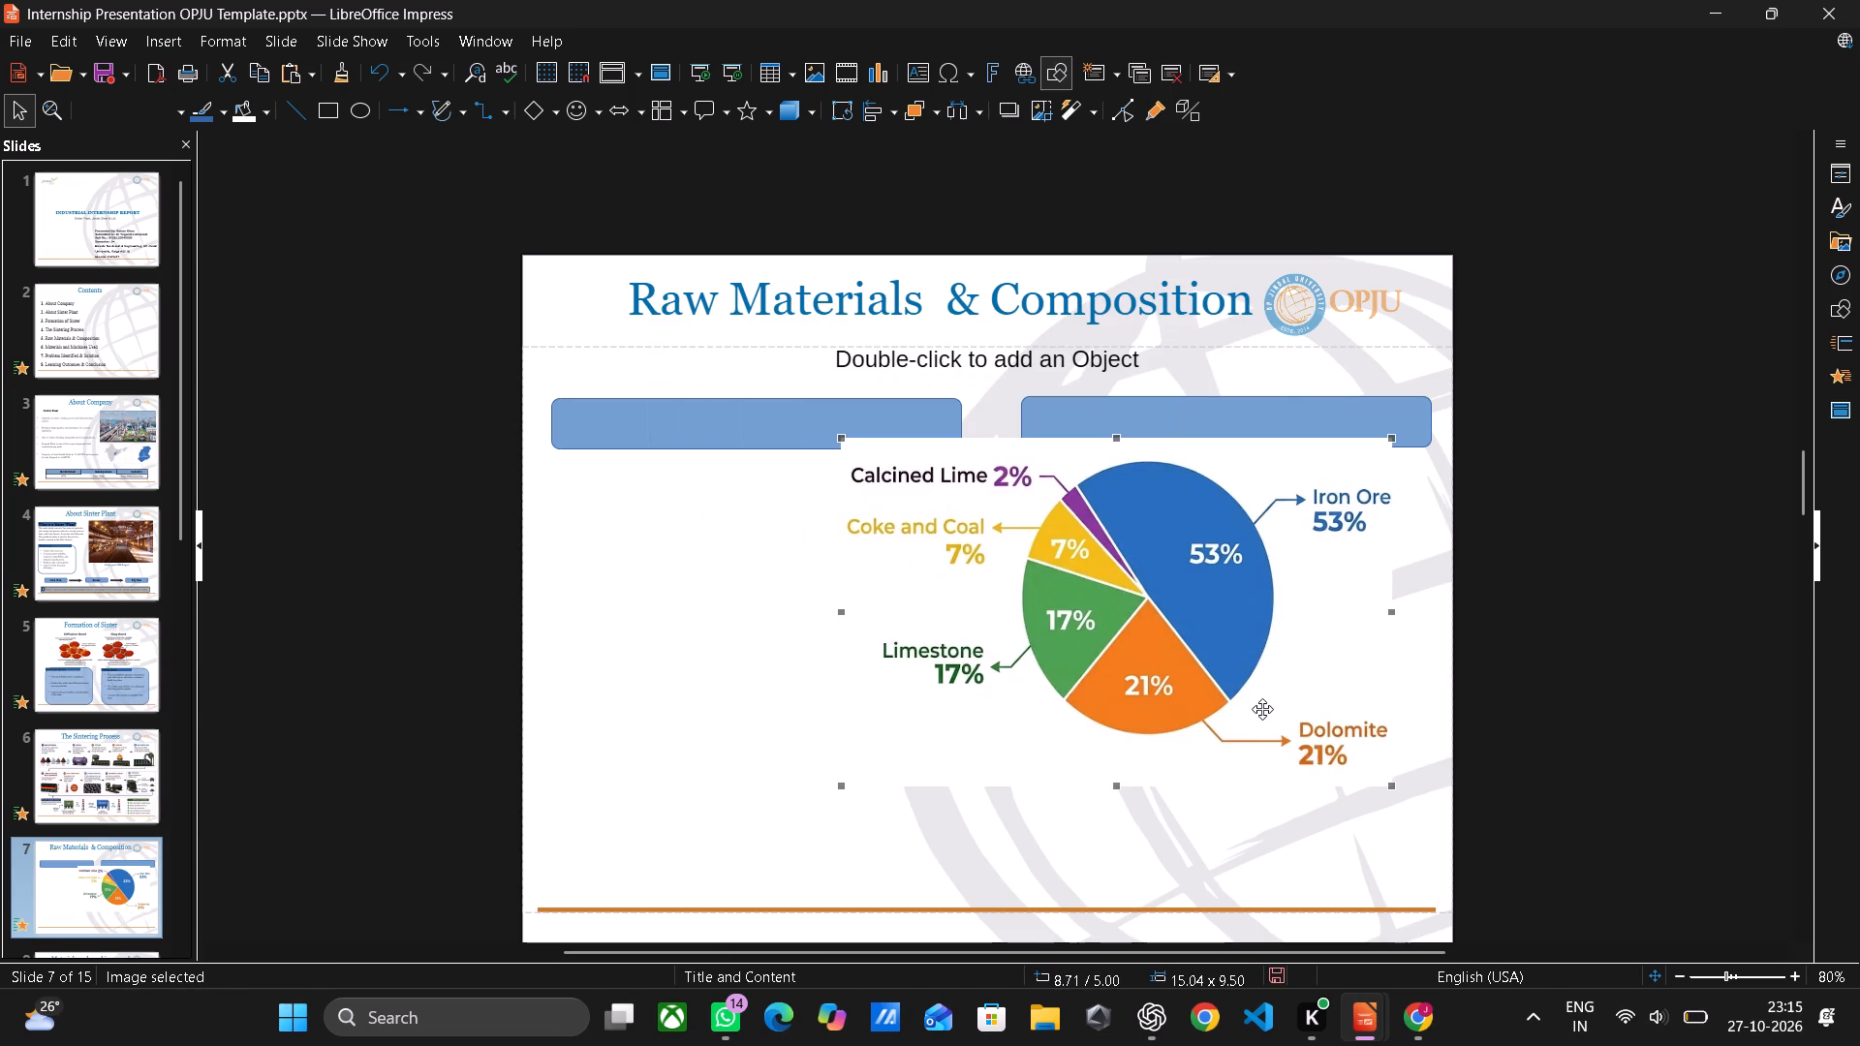
Shrink the pie chart further to about 12.7 × 8 cm and shift it beneath the right-hand blue header box.
{"action": "left_click", "coordinate": [1234, 677]}
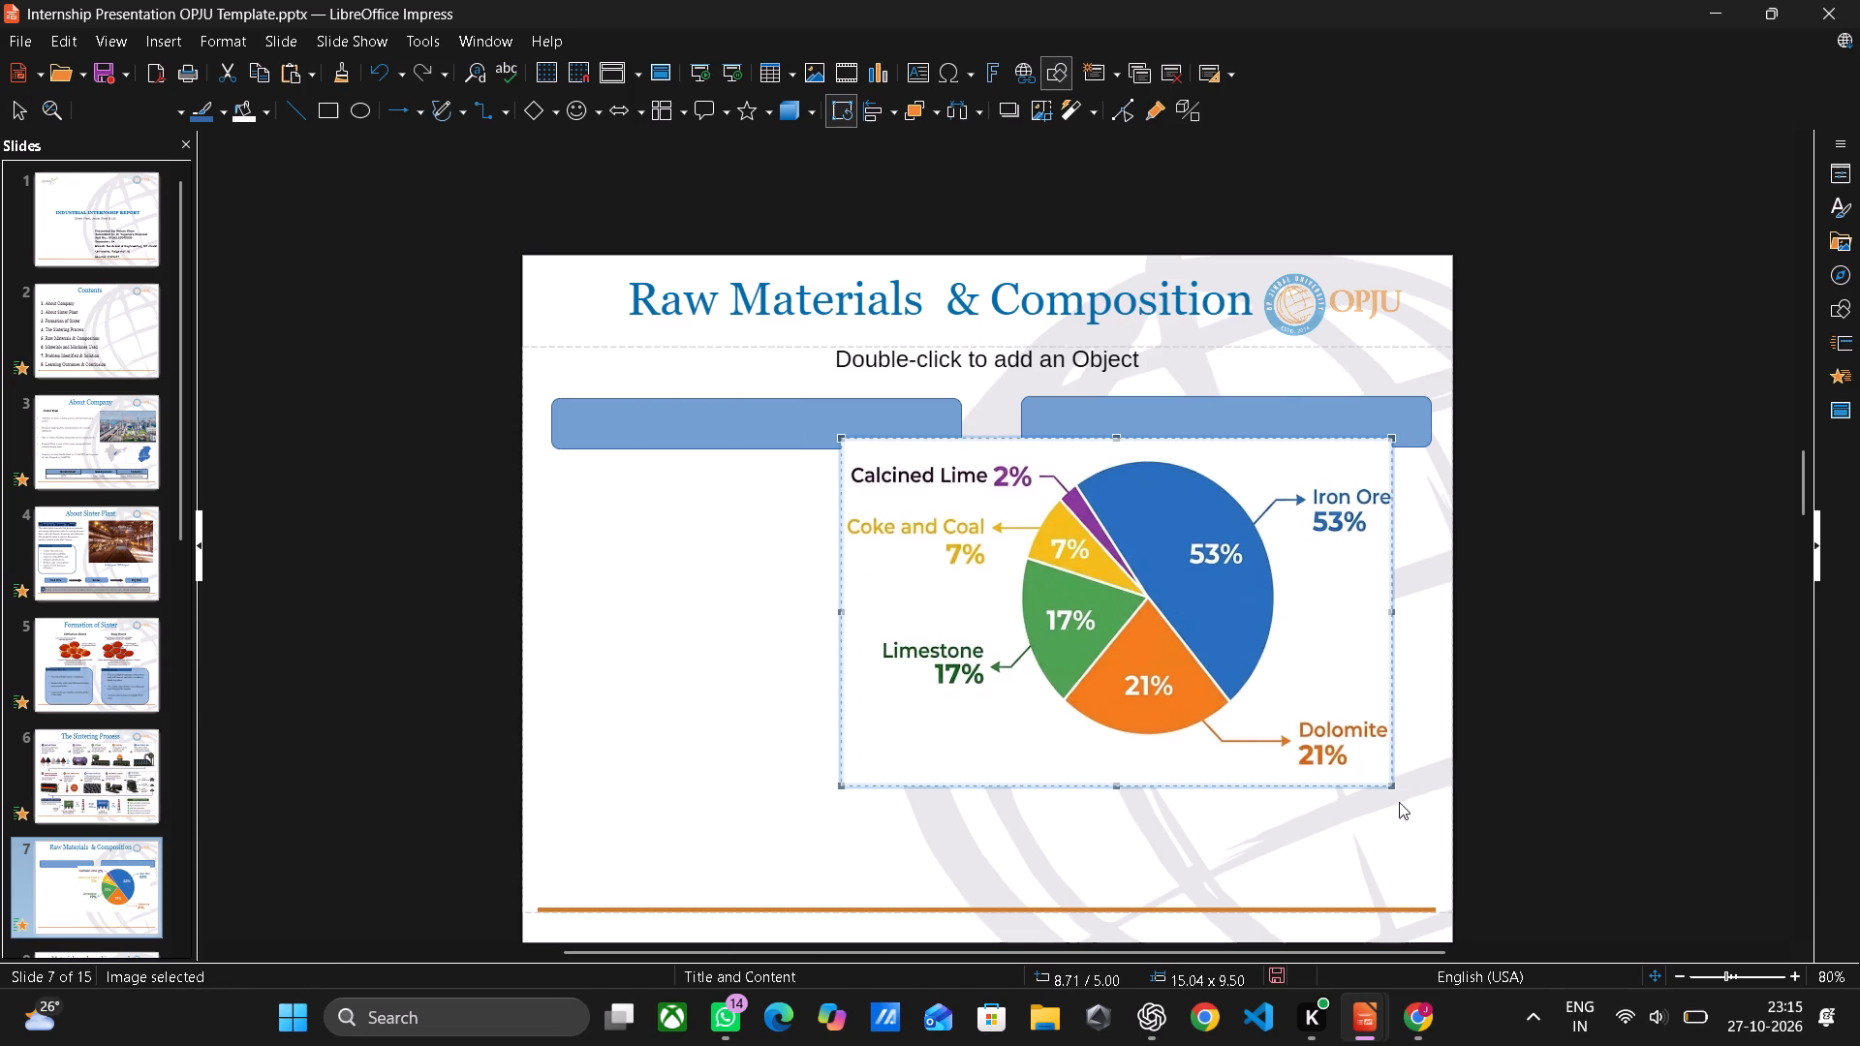
{"action": "left_click", "coordinate": [1361, 772]}
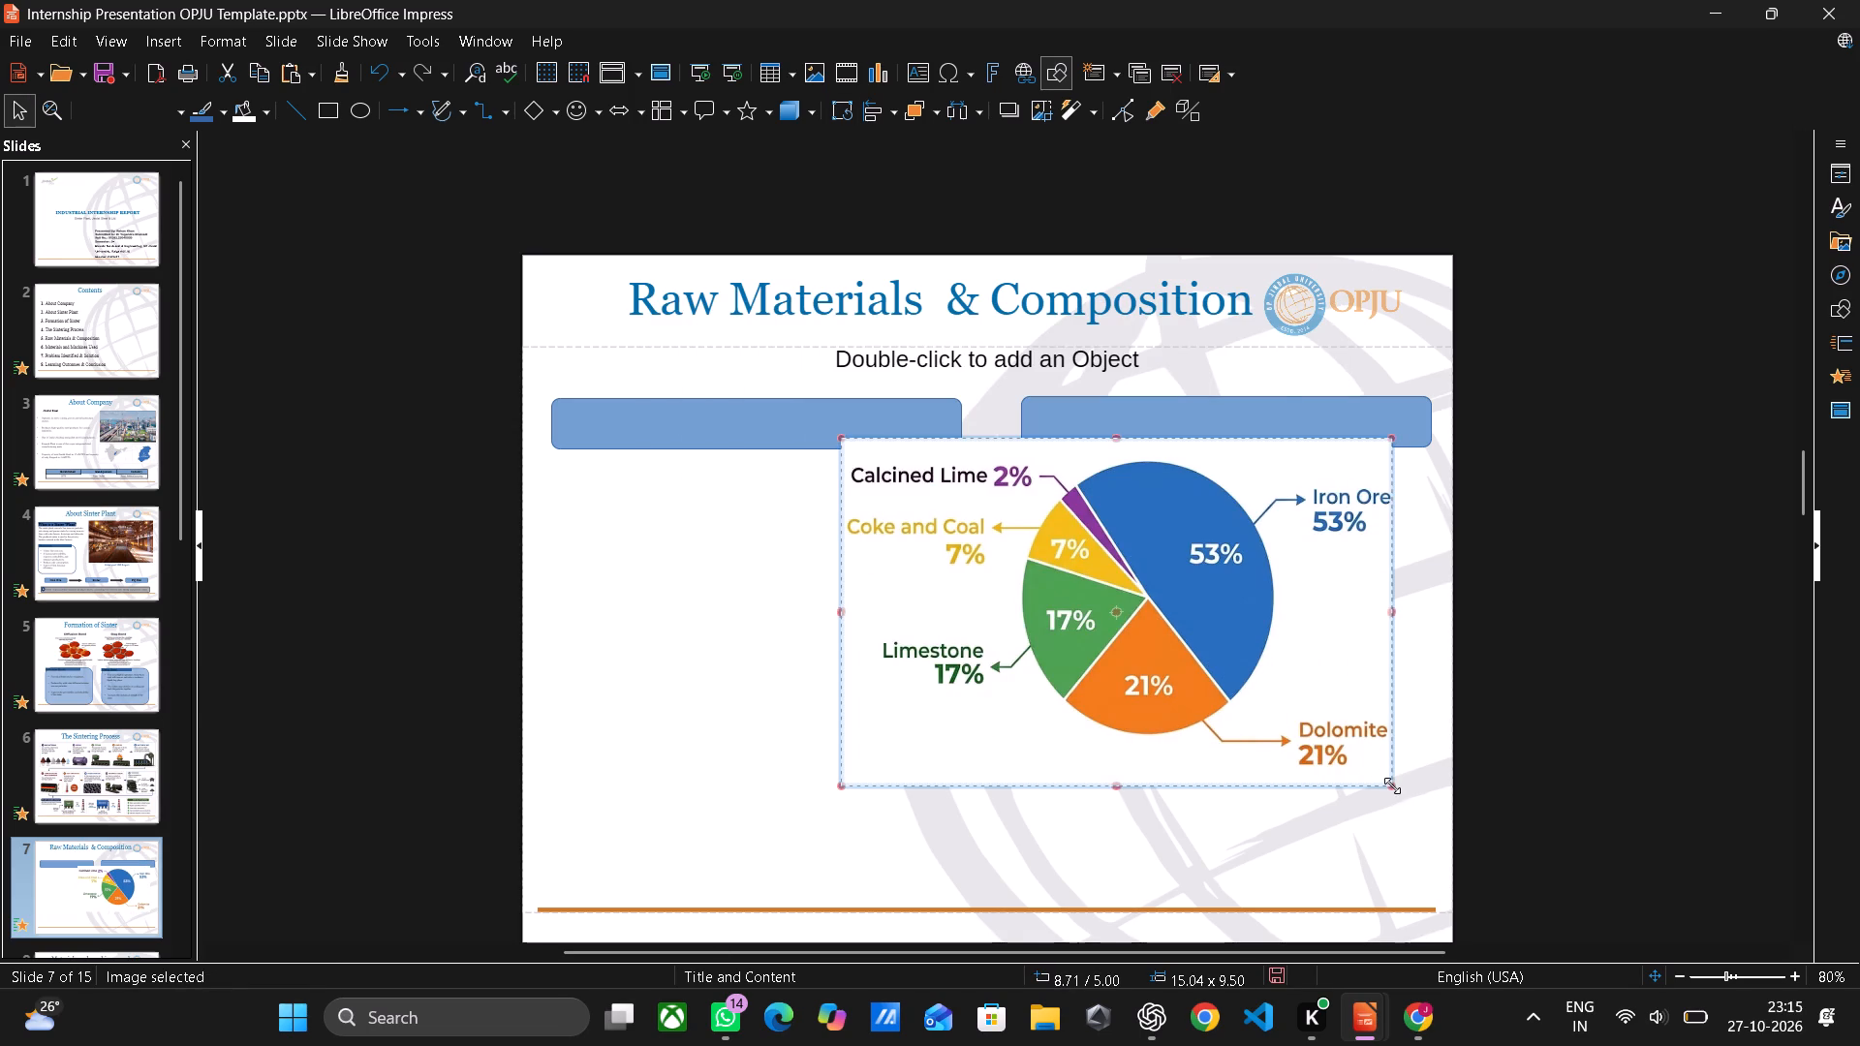
{"action": "left_click_drag", "start_coordinate": [1392, 785], "coordinate": [1267, 729]}
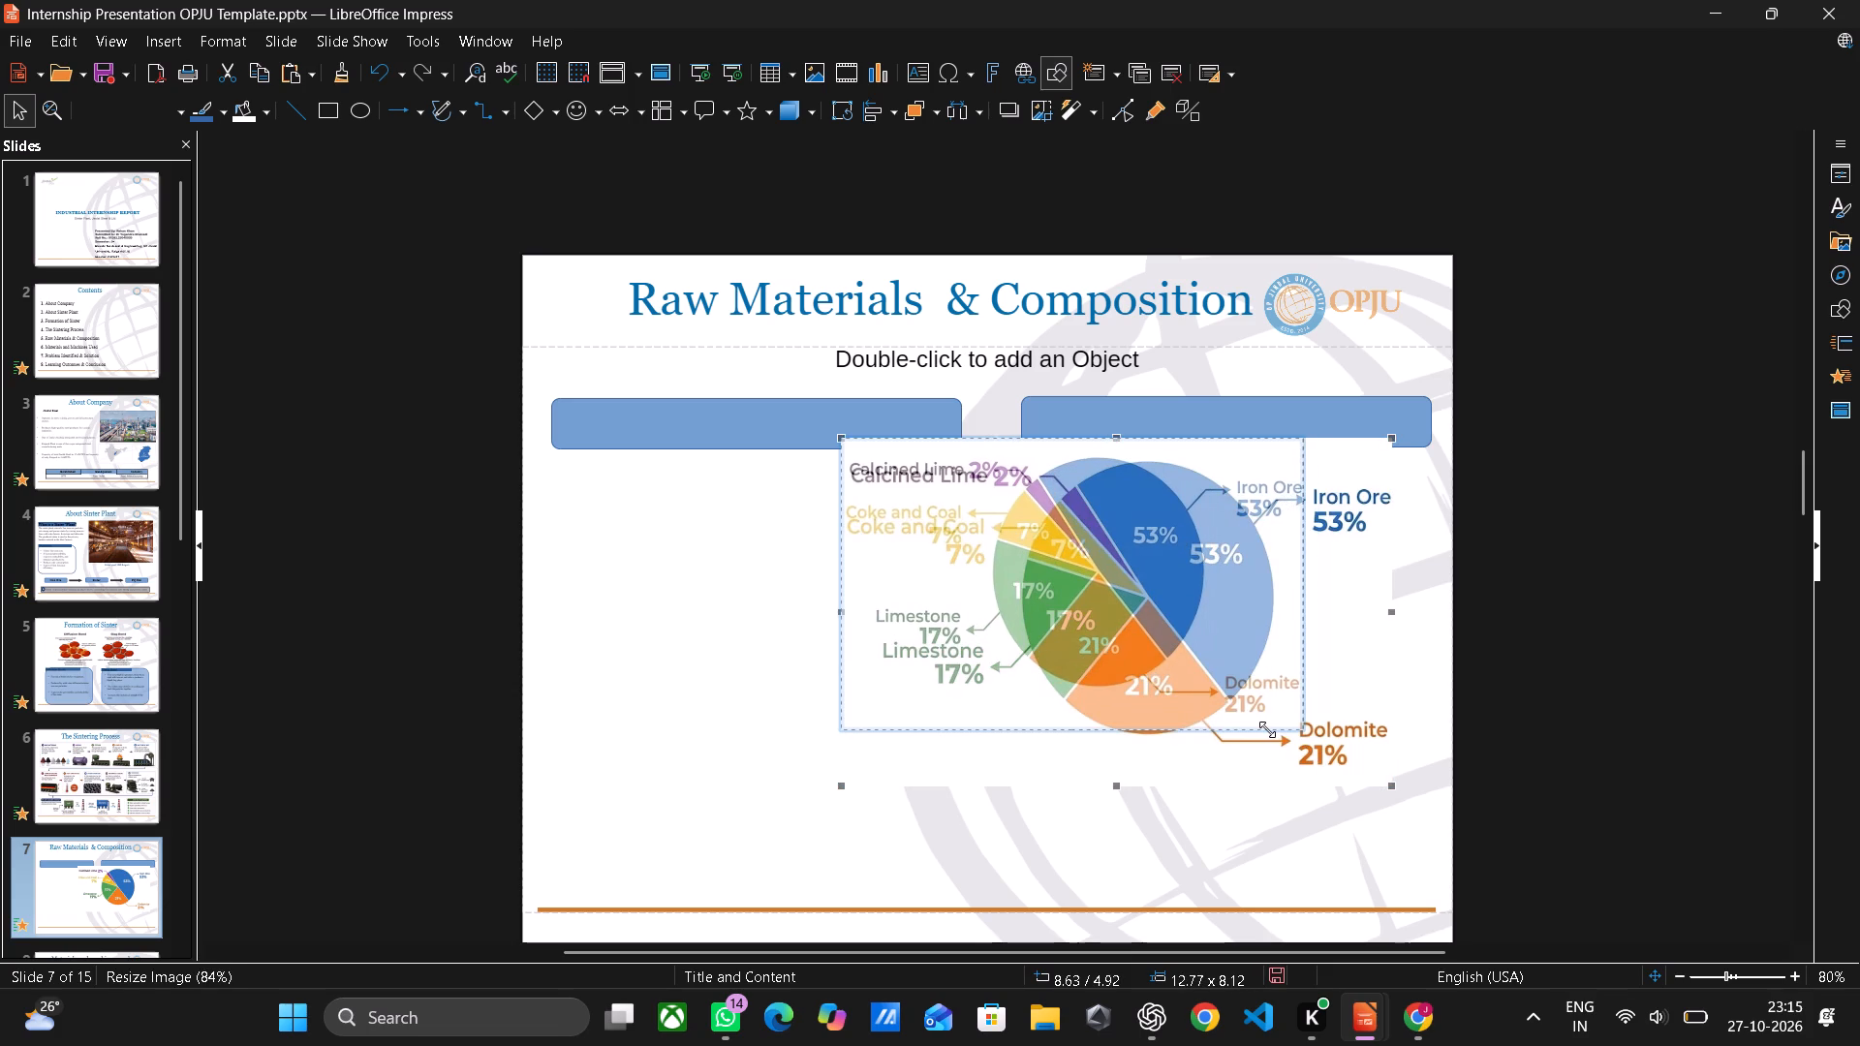
{"action": "left_click_drag", "start_coordinate": [1267, 729], "coordinate": [1254, 731]}
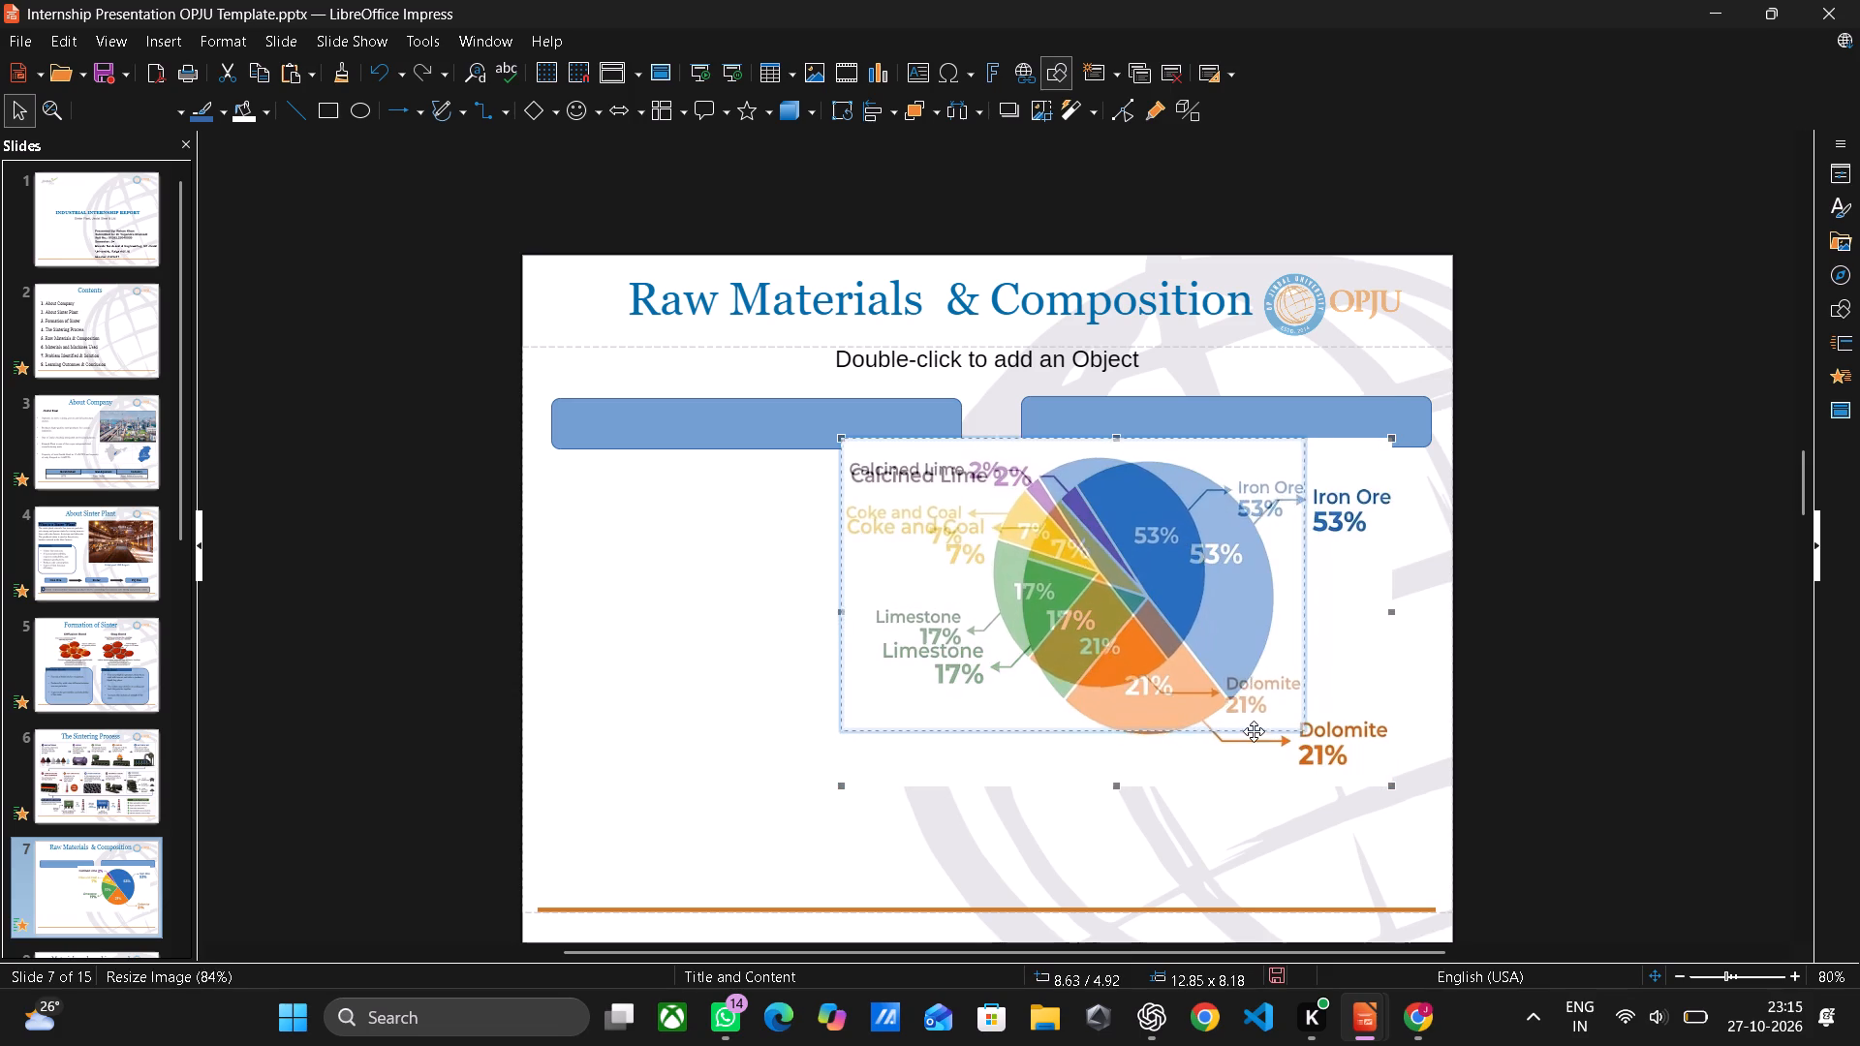
{"action": "left_click_drag", "start_coordinate": [1126, 621], "coordinate": [1286, 658]}
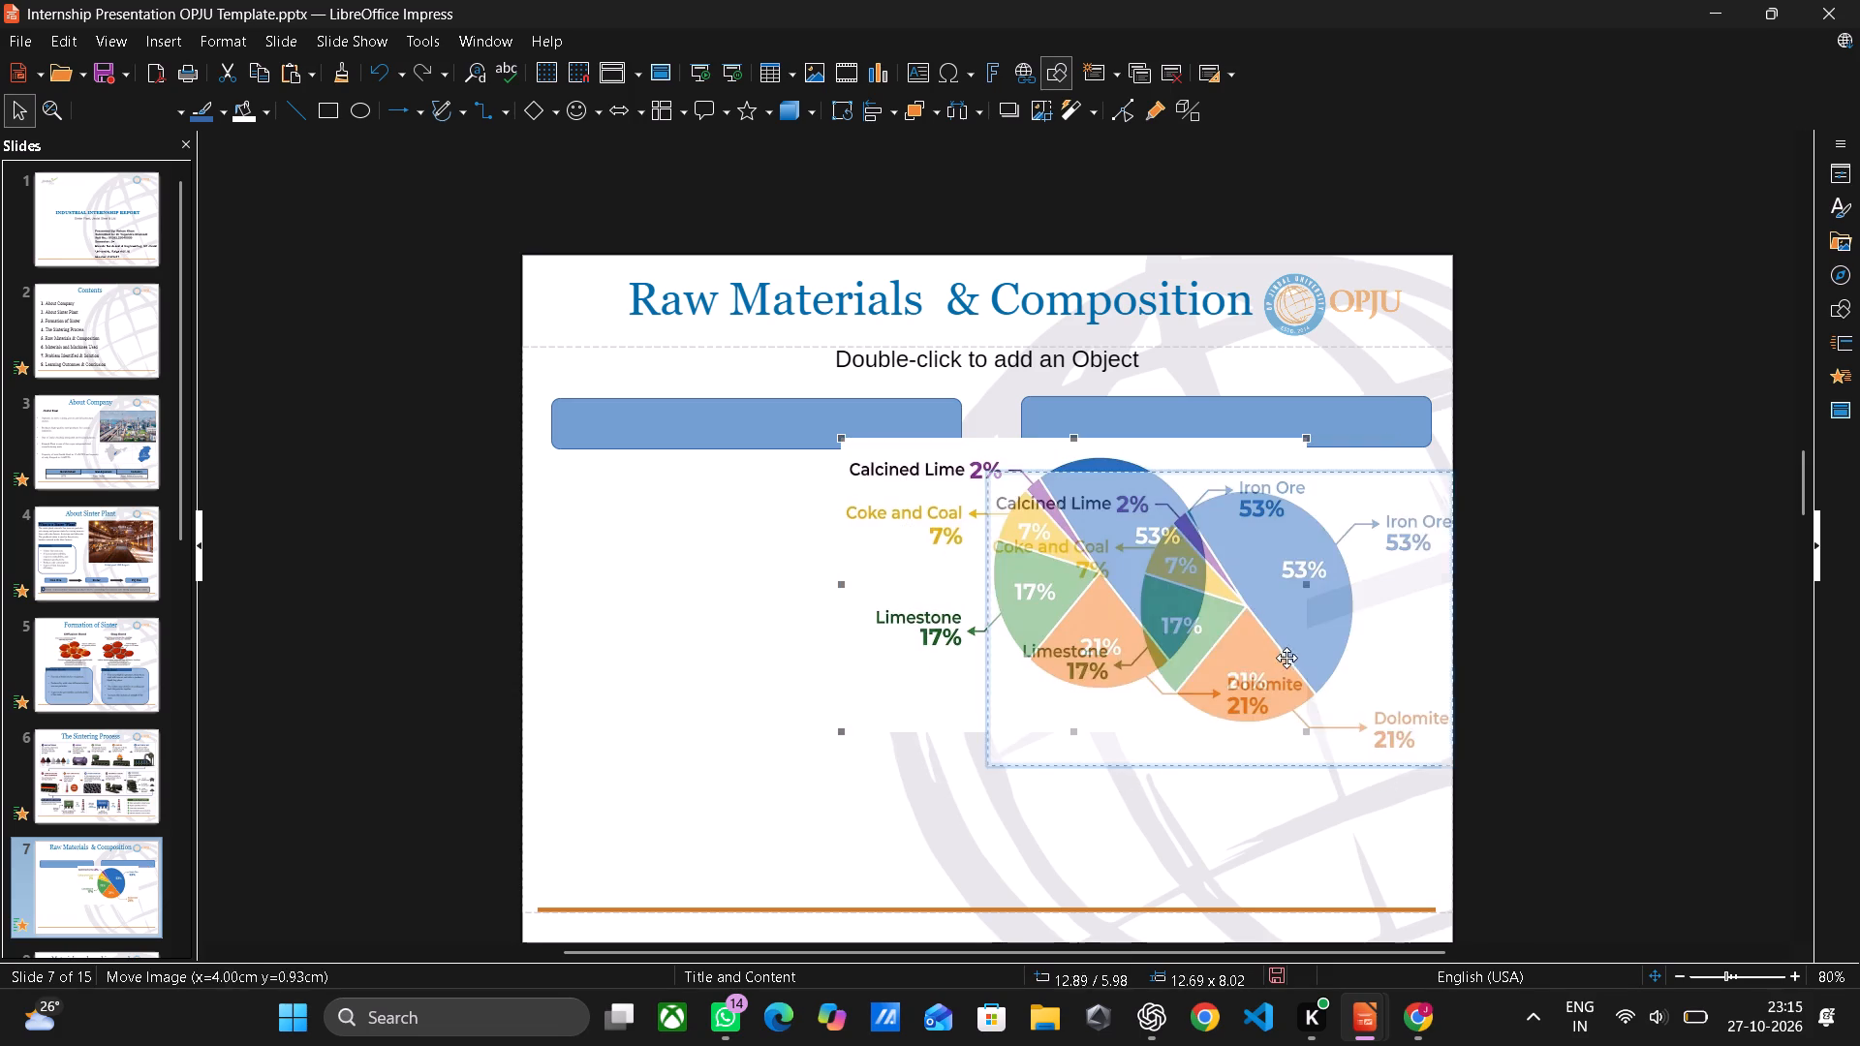
{"action": "left_click_drag", "start_coordinate": [1286, 658], "coordinate": [1217, 642]}
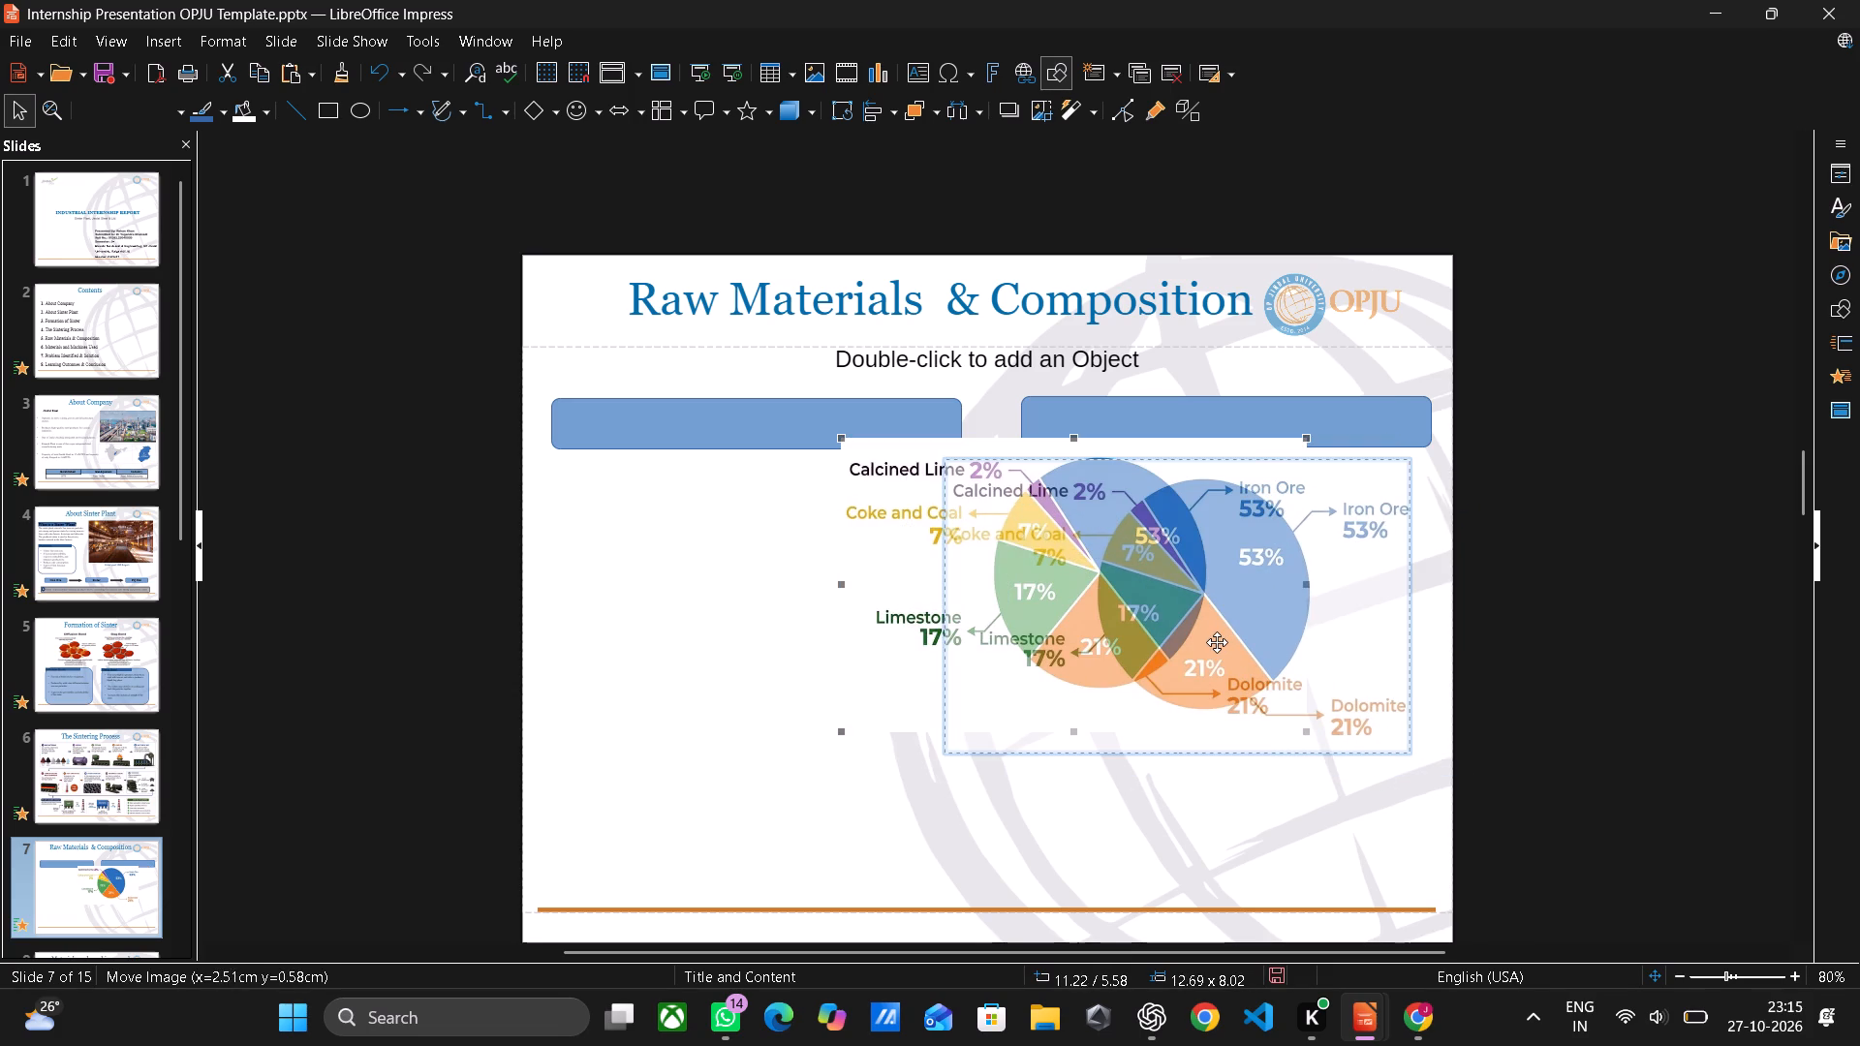
{"action": "left_click_drag", "start_coordinate": [1217, 642], "coordinate": [1226, 644]}
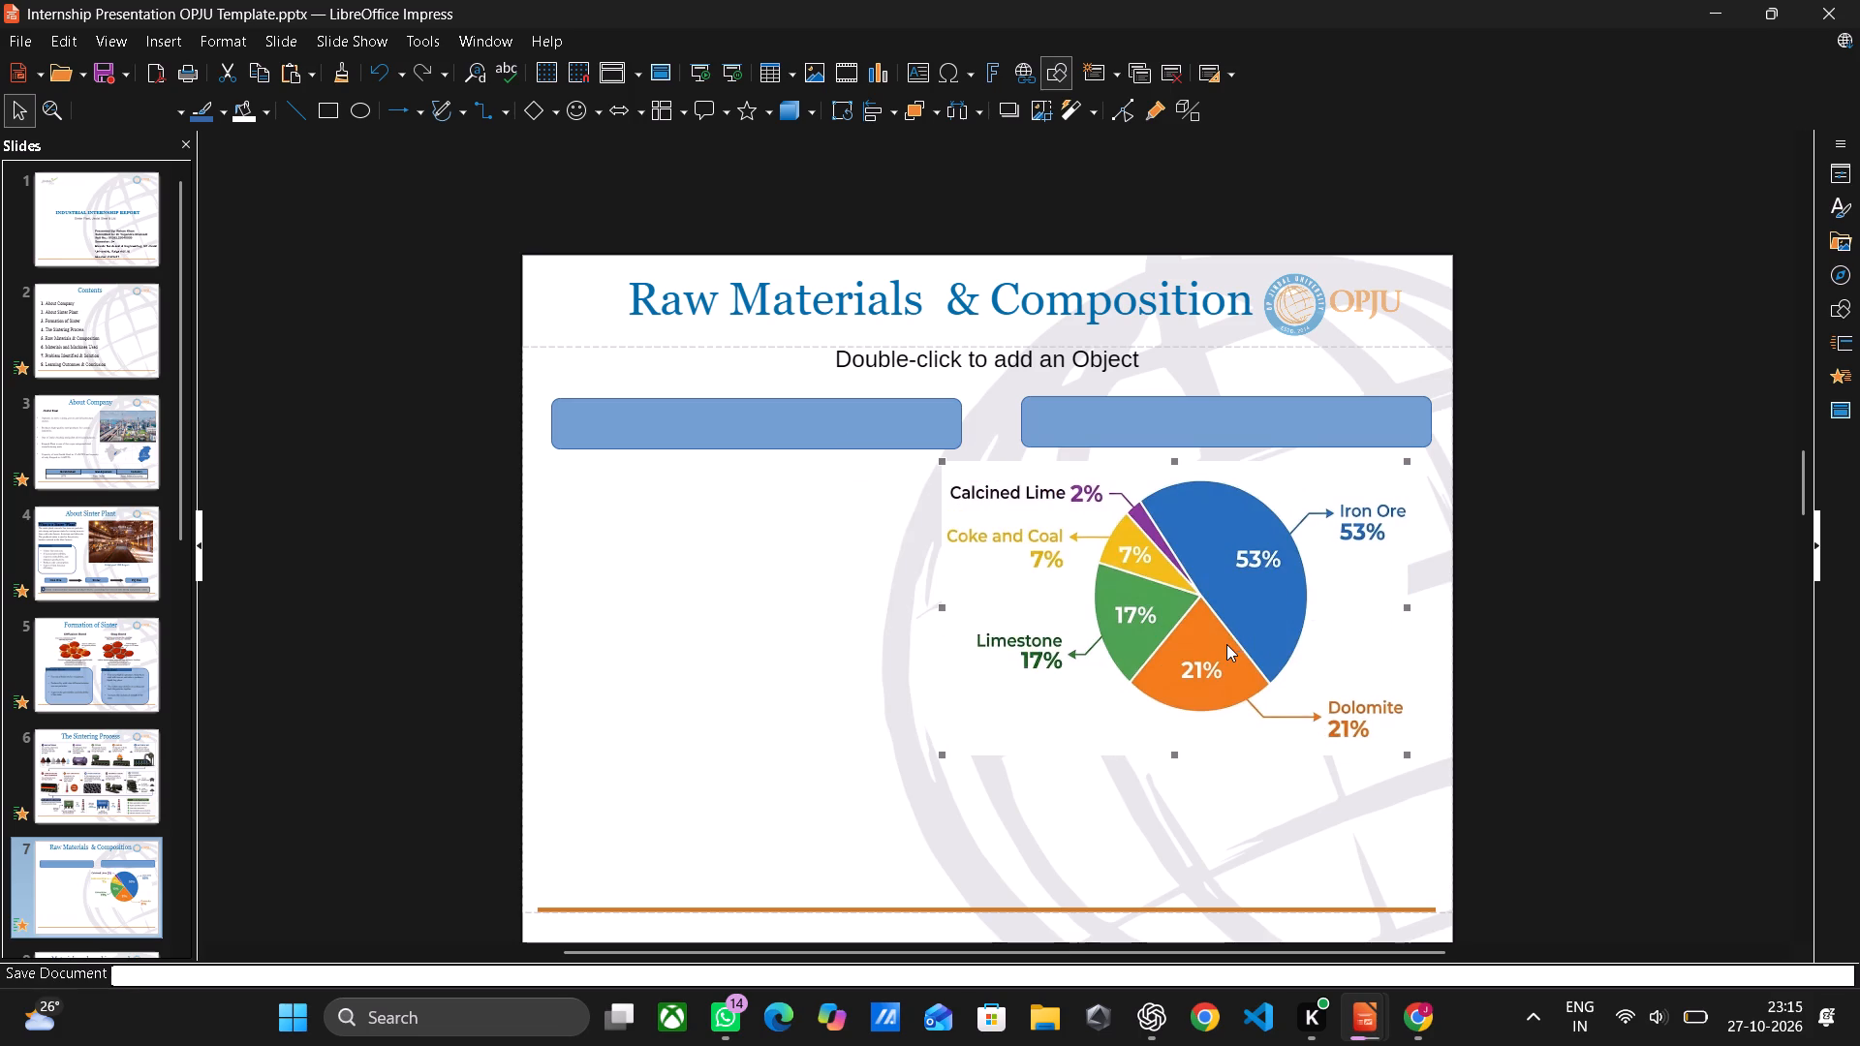
{"action": "left_click_drag", "start_coordinate": [1406, 758], "coordinate": [1352, 738]}
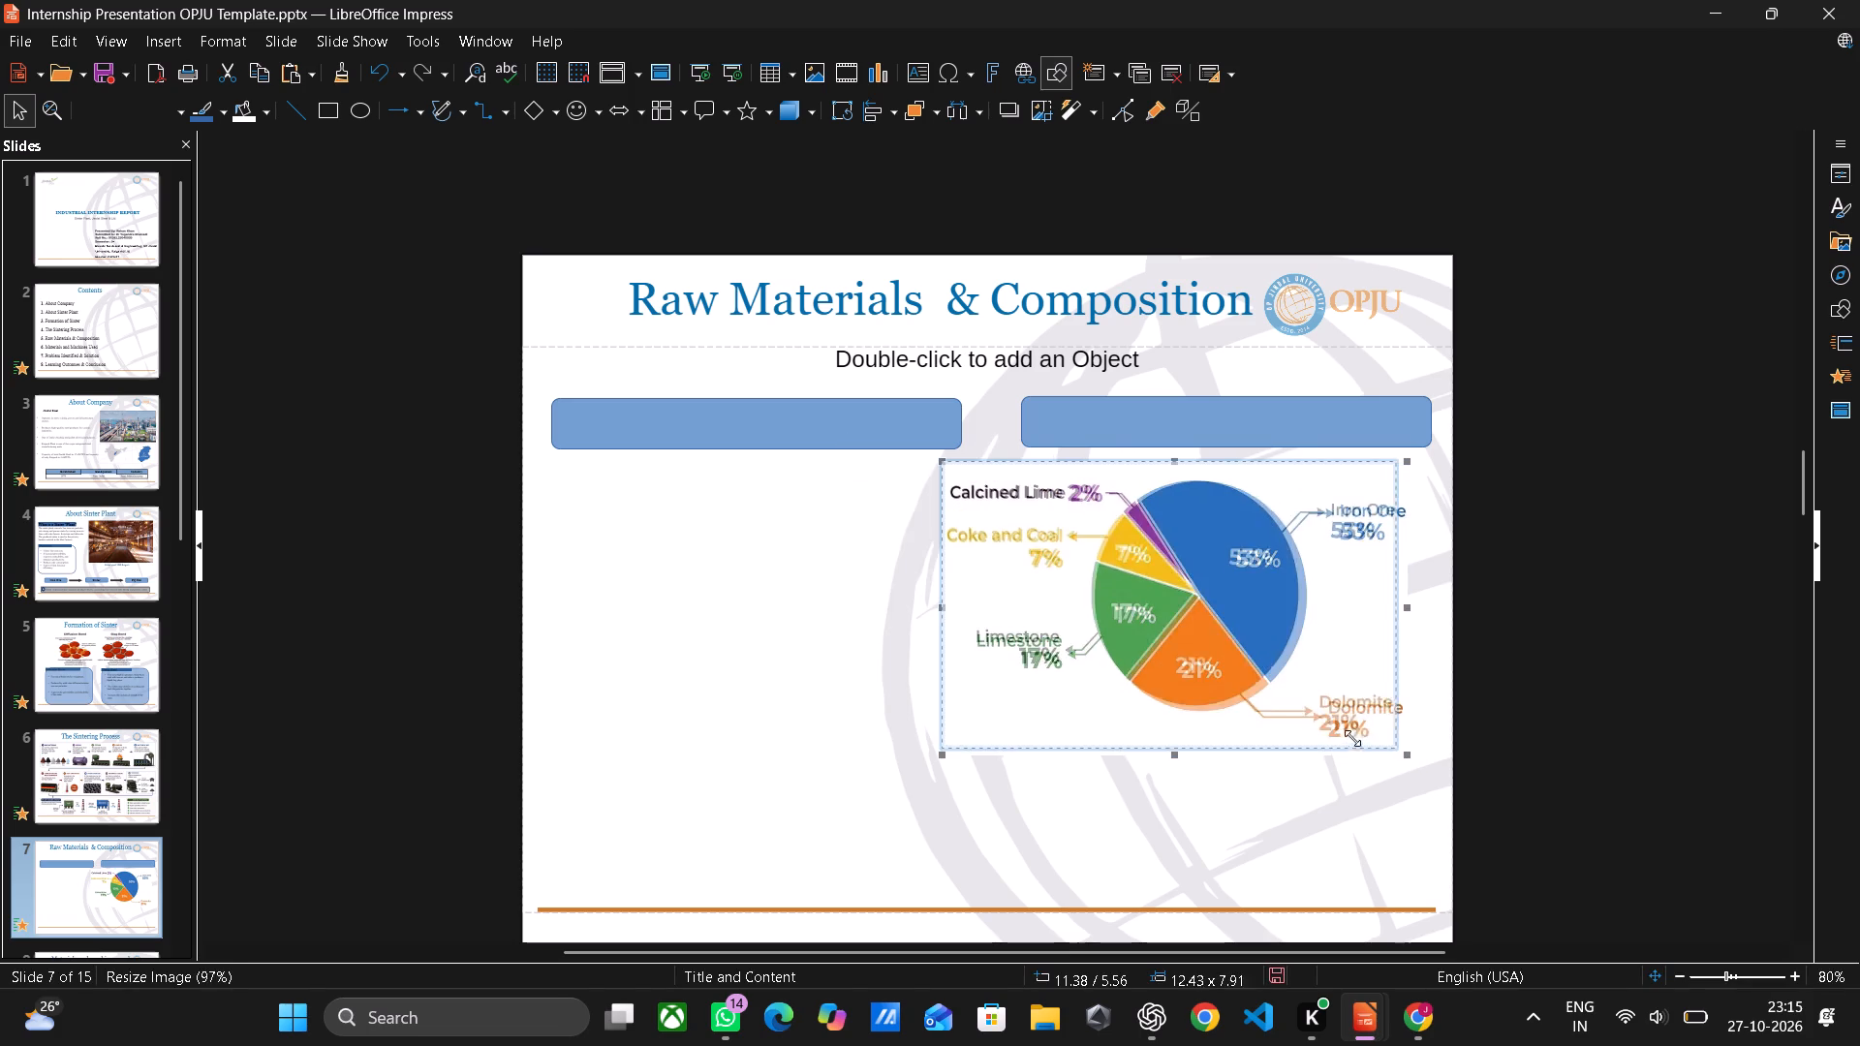
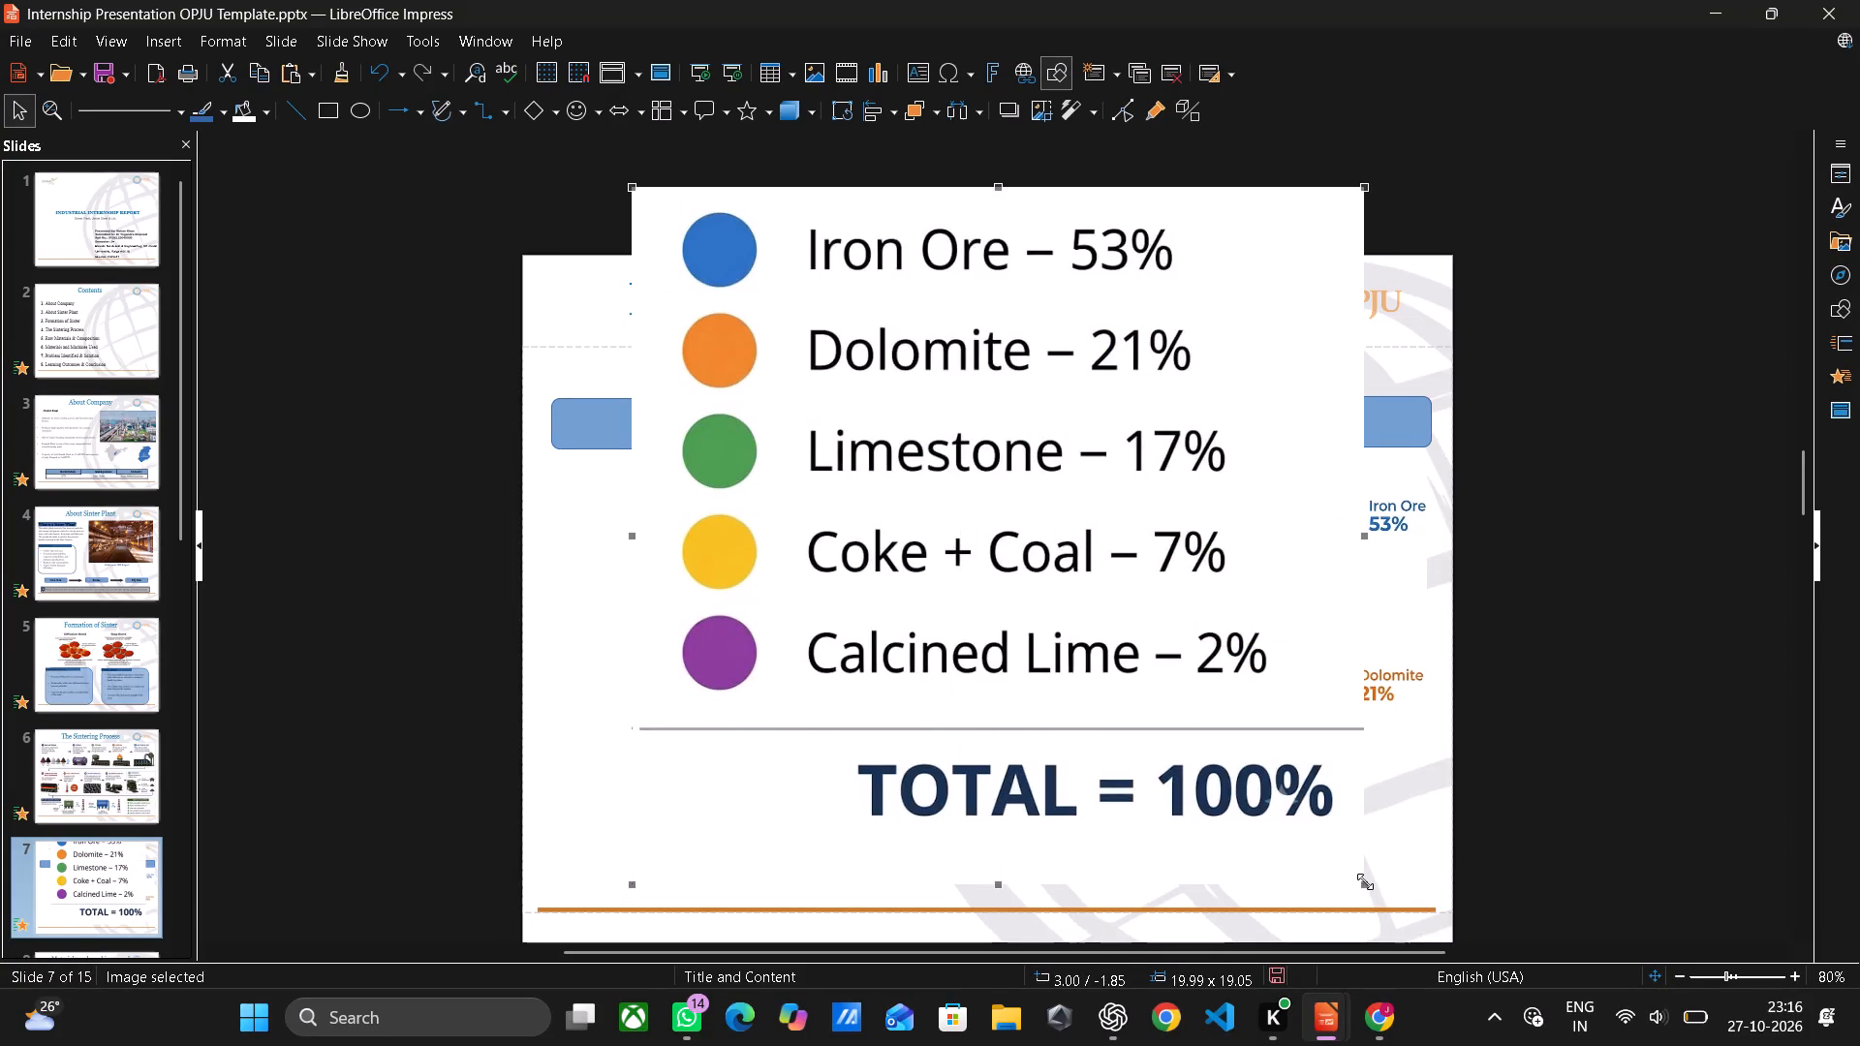
Shrink the percentage legend image proportionally to about 13.6 × 13 cm and move it down fully onto the slide.
{"action": "left_click_drag", "start_coordinate": [1367, 887], "coordinate": [1361, 886]}
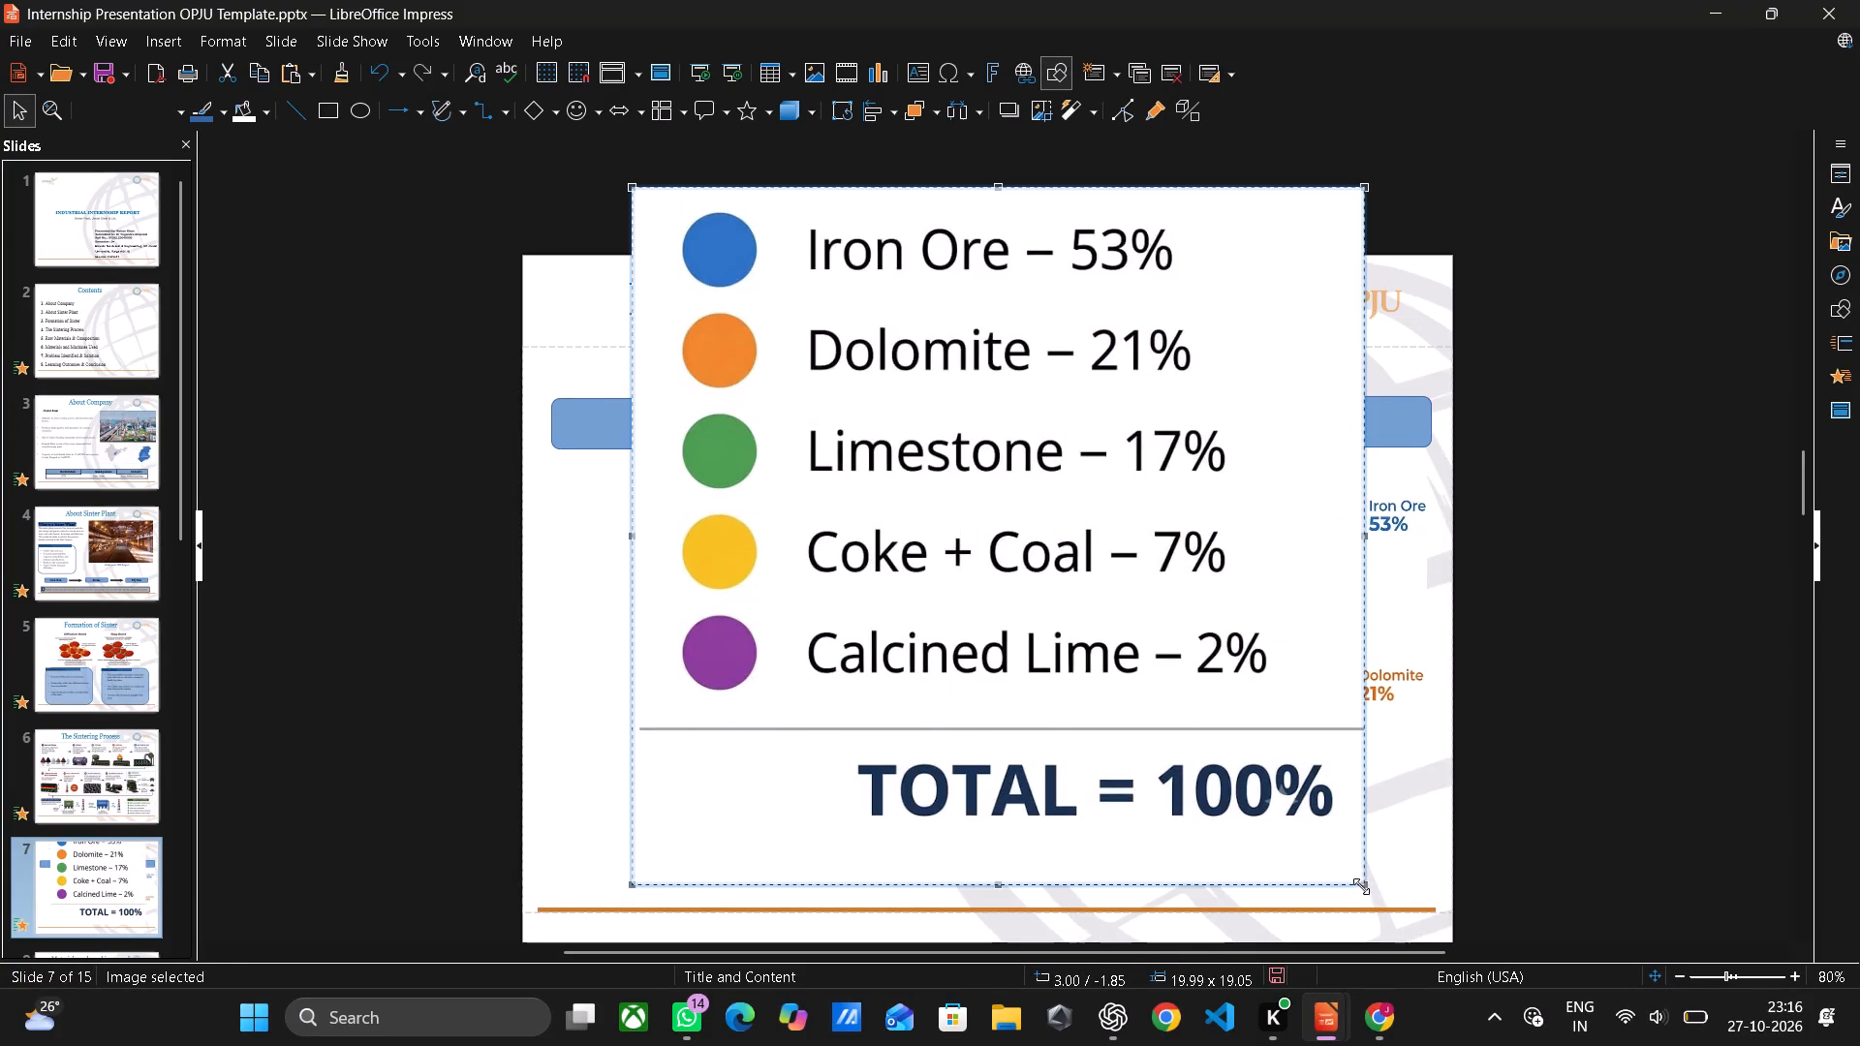
{"action": "left_click_drag", "start_coordinate": [1361, 886], "coordinate": [1118, 723]}
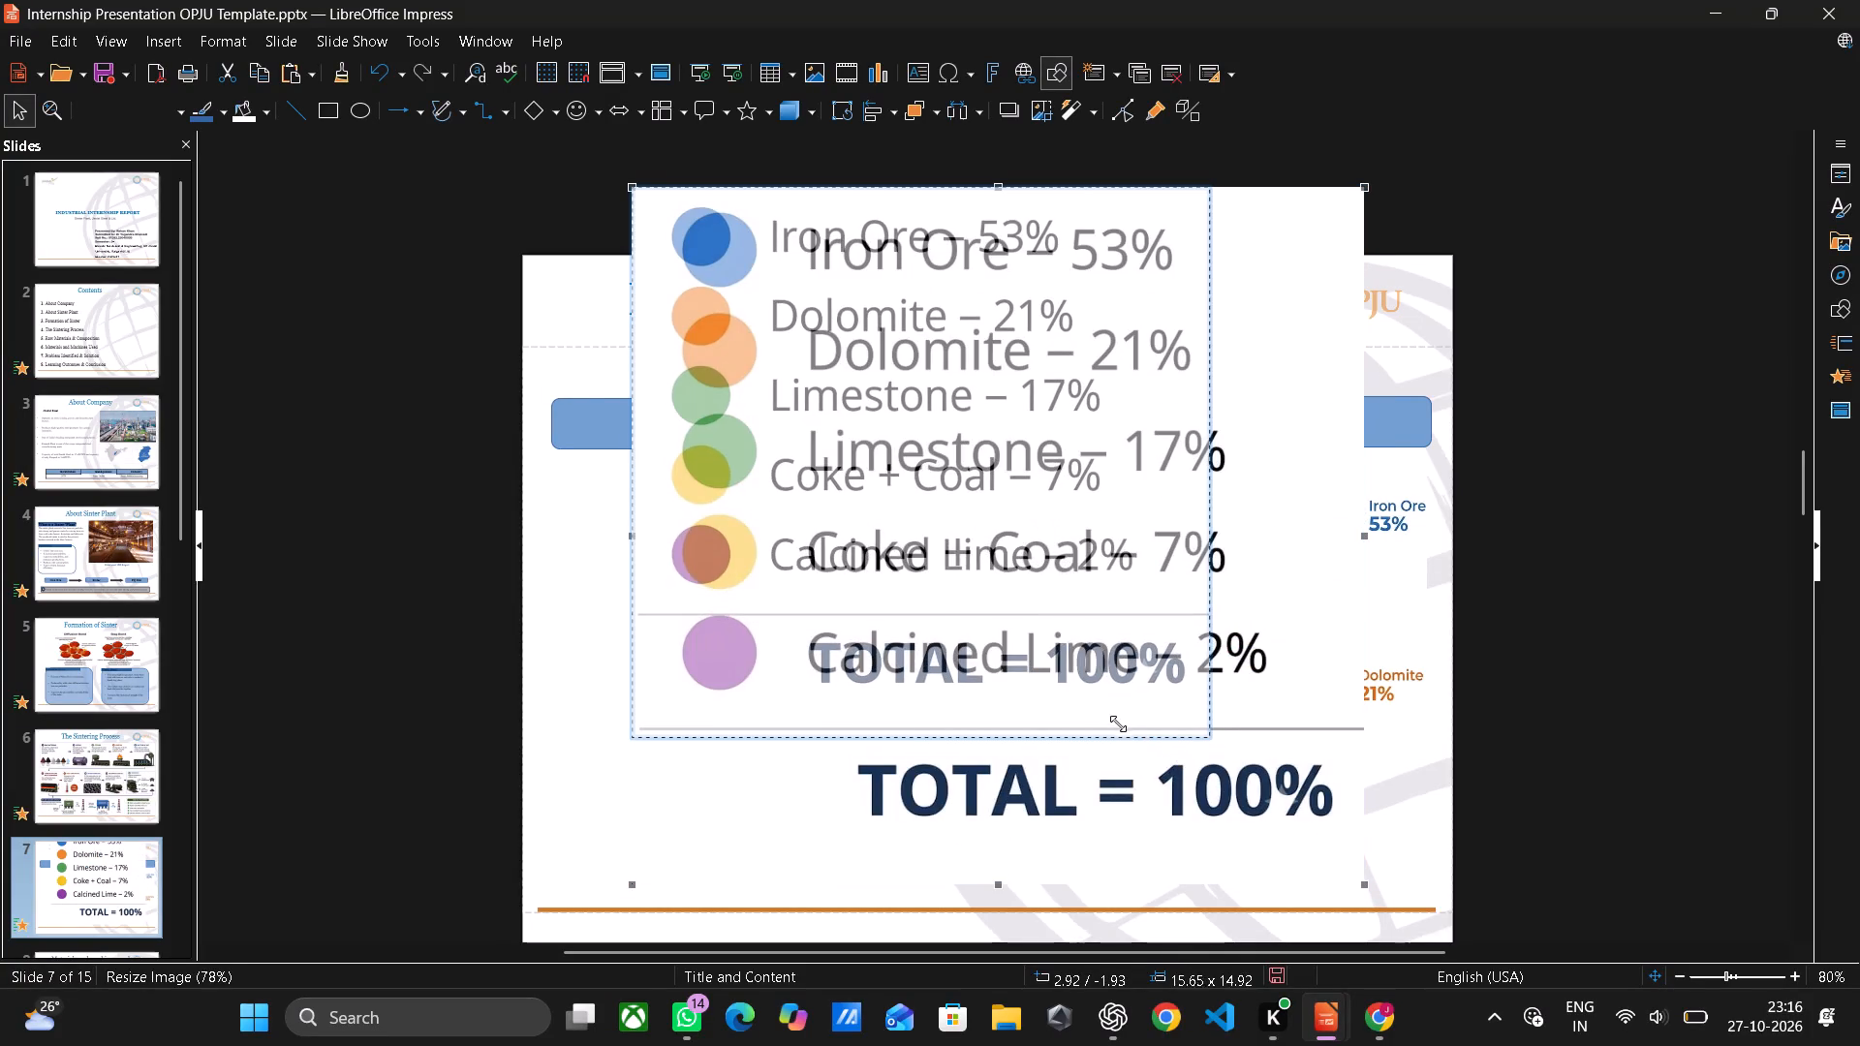
{"action": "left_click_drag", "start_coordinate": [1118, 723], "coordinate": [1010, 662]}
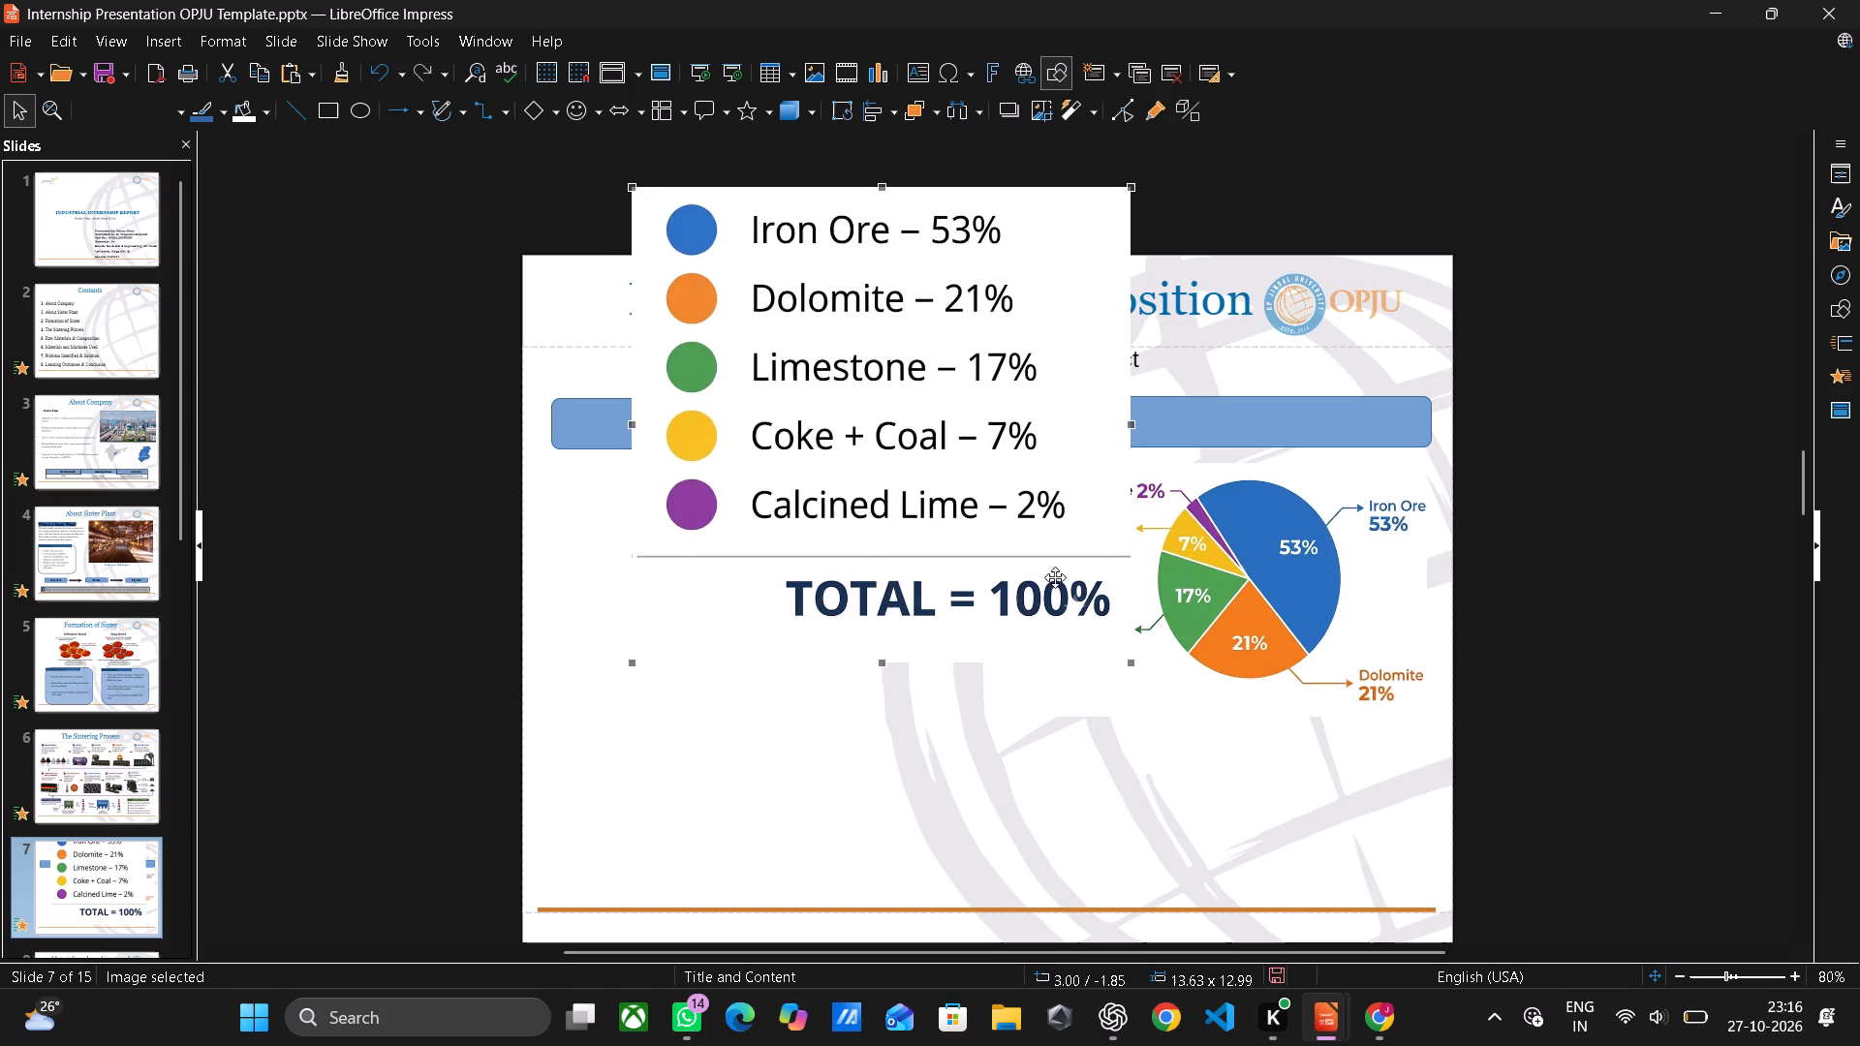
{"action": "left_click_drag", "start_coordinate": [1001, 518], "coordinate": [1107, 628]}
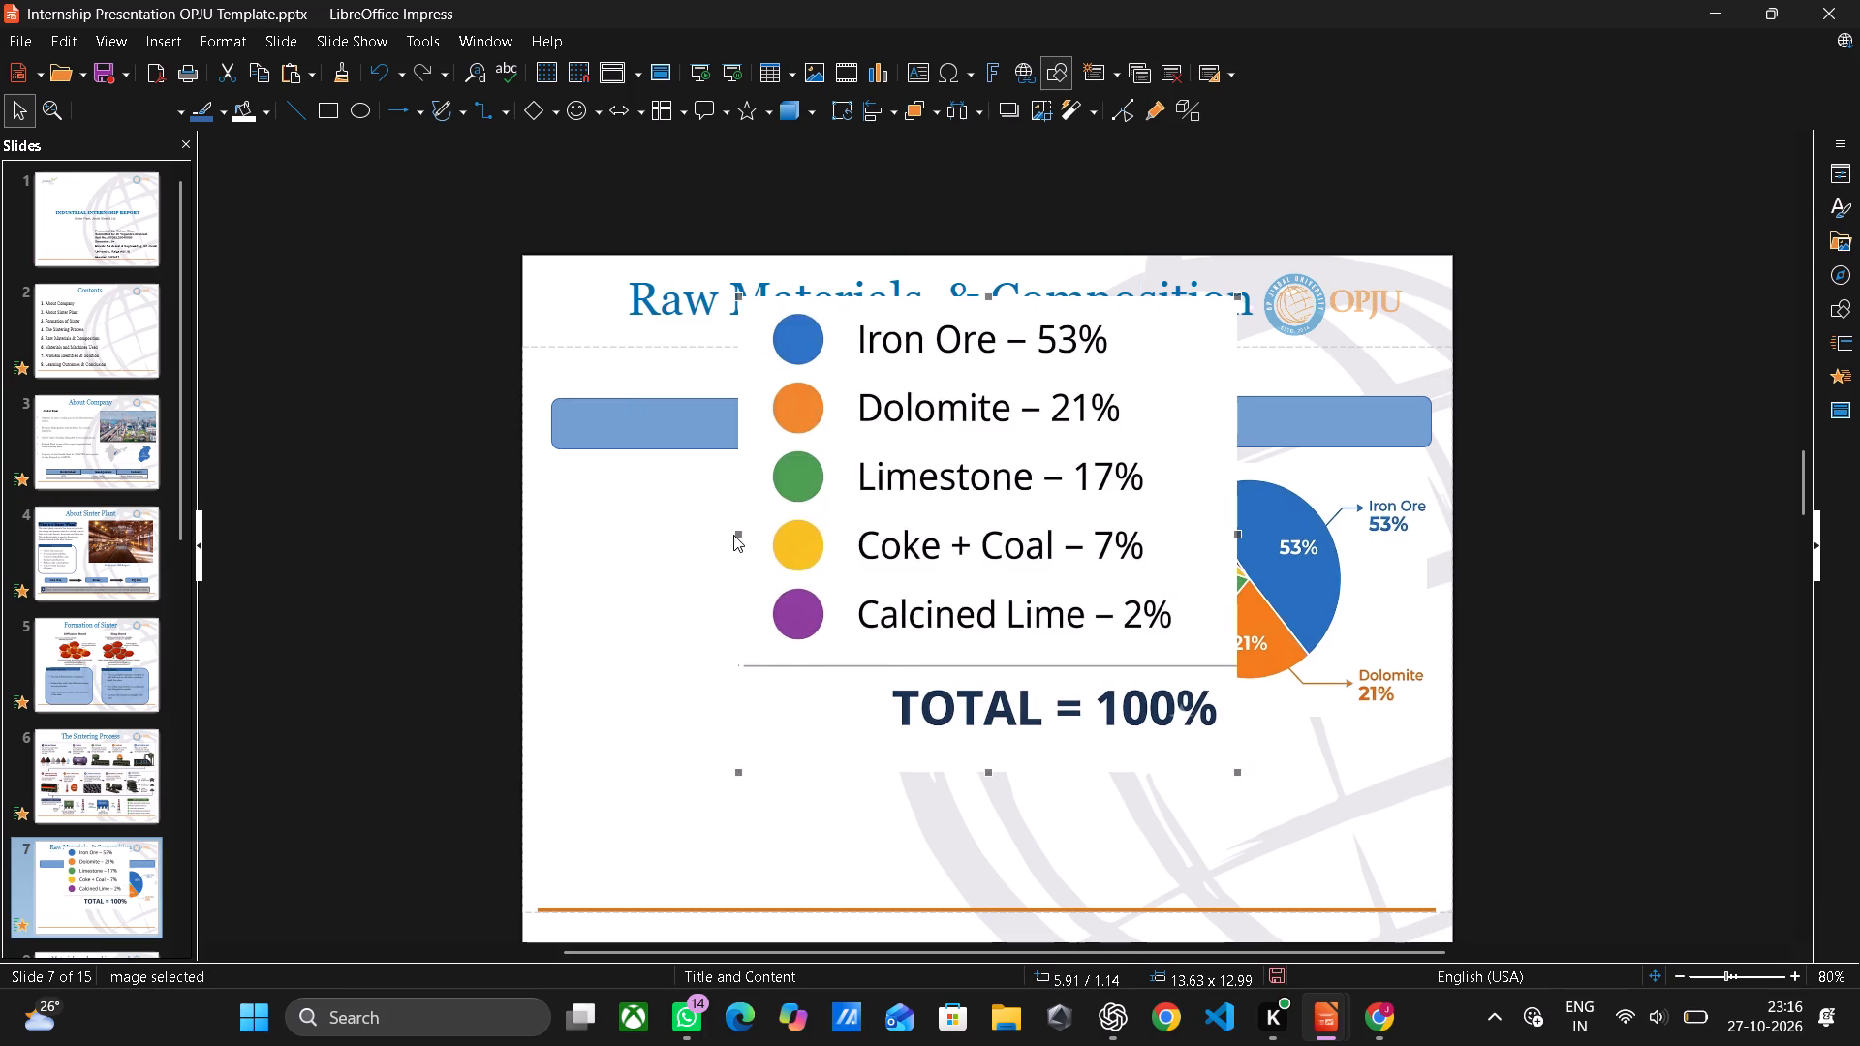
Narrow the composition legend image from its left edge to about 13 cm wide.
{"action": "left_click_drag", "start_coordinate": [736, 535], "coordinate": [761, 529]}
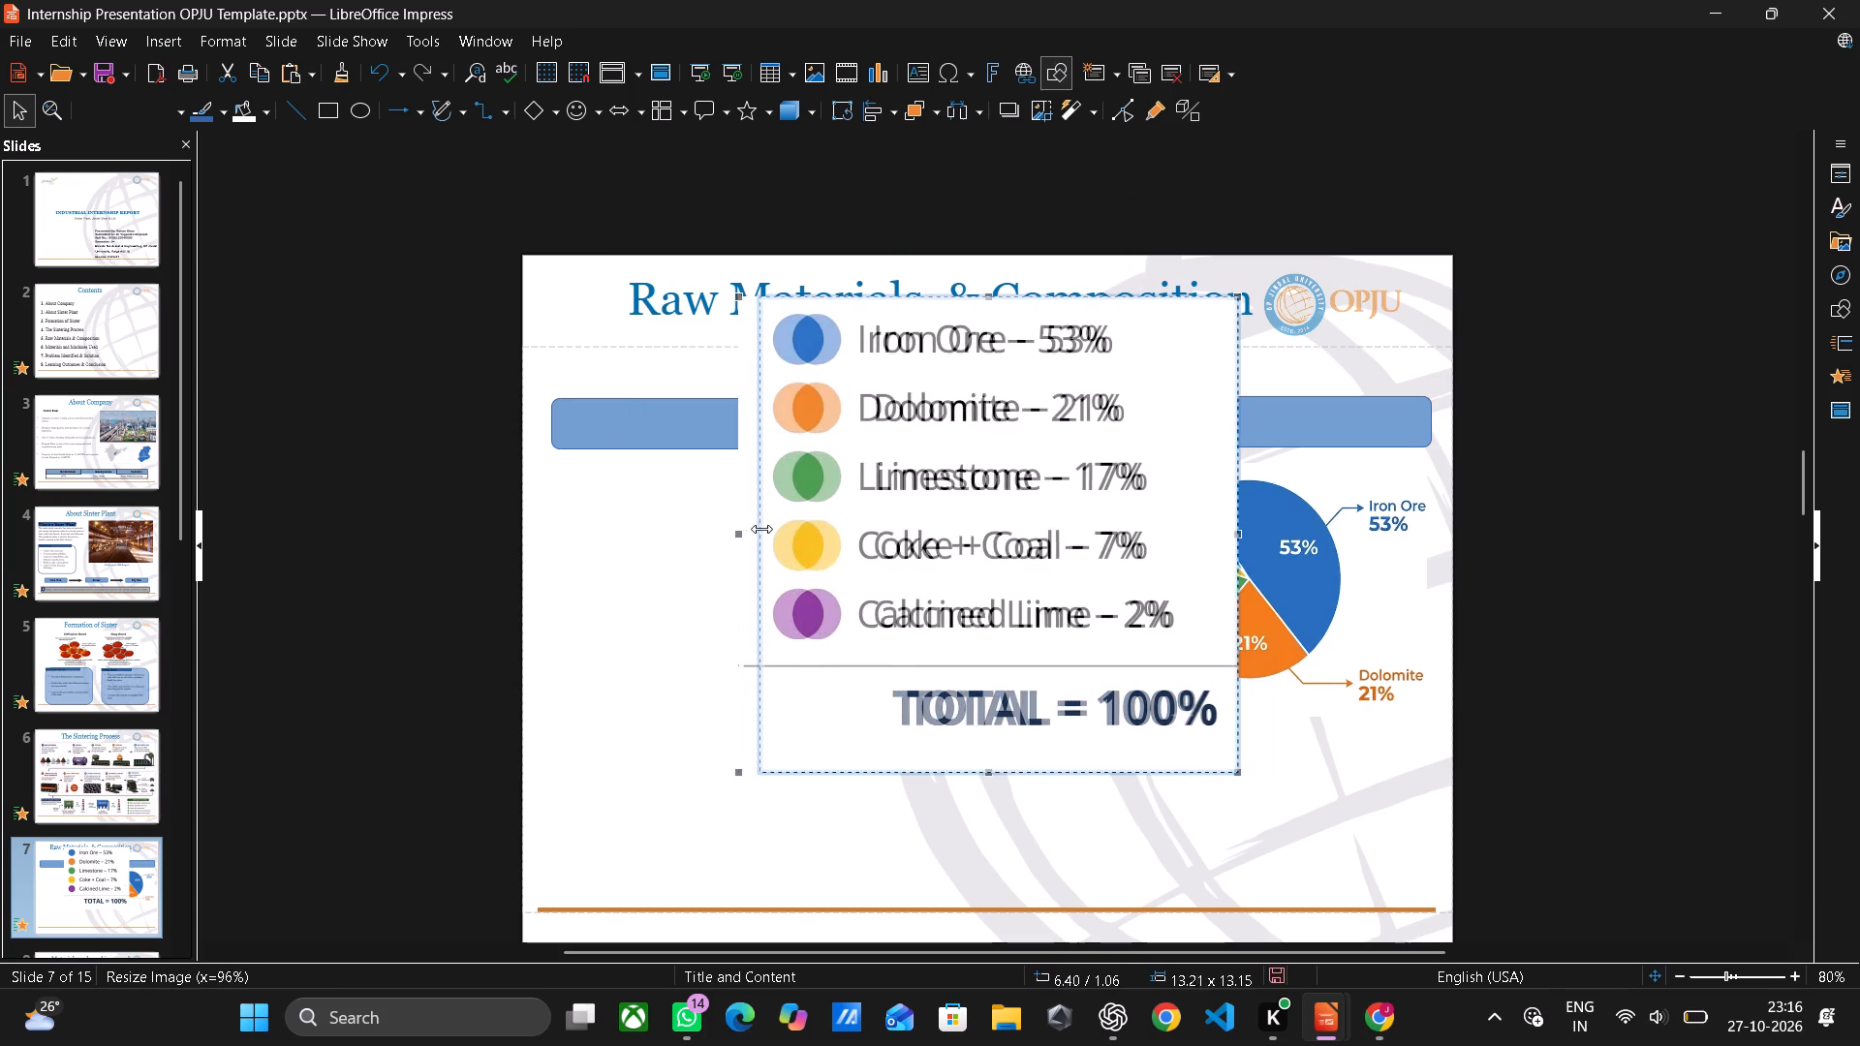
{"action": "left_click_drag", "start_coordinate": [761, 529], "coordinate": [762, 530]}
Crop the blank left, bottom and right margins off the legend image, keeping "TOTAL = 100%" and leaving about 12 × 12 cm.
{"action": "right_click", "coordinate": [996, 511]}
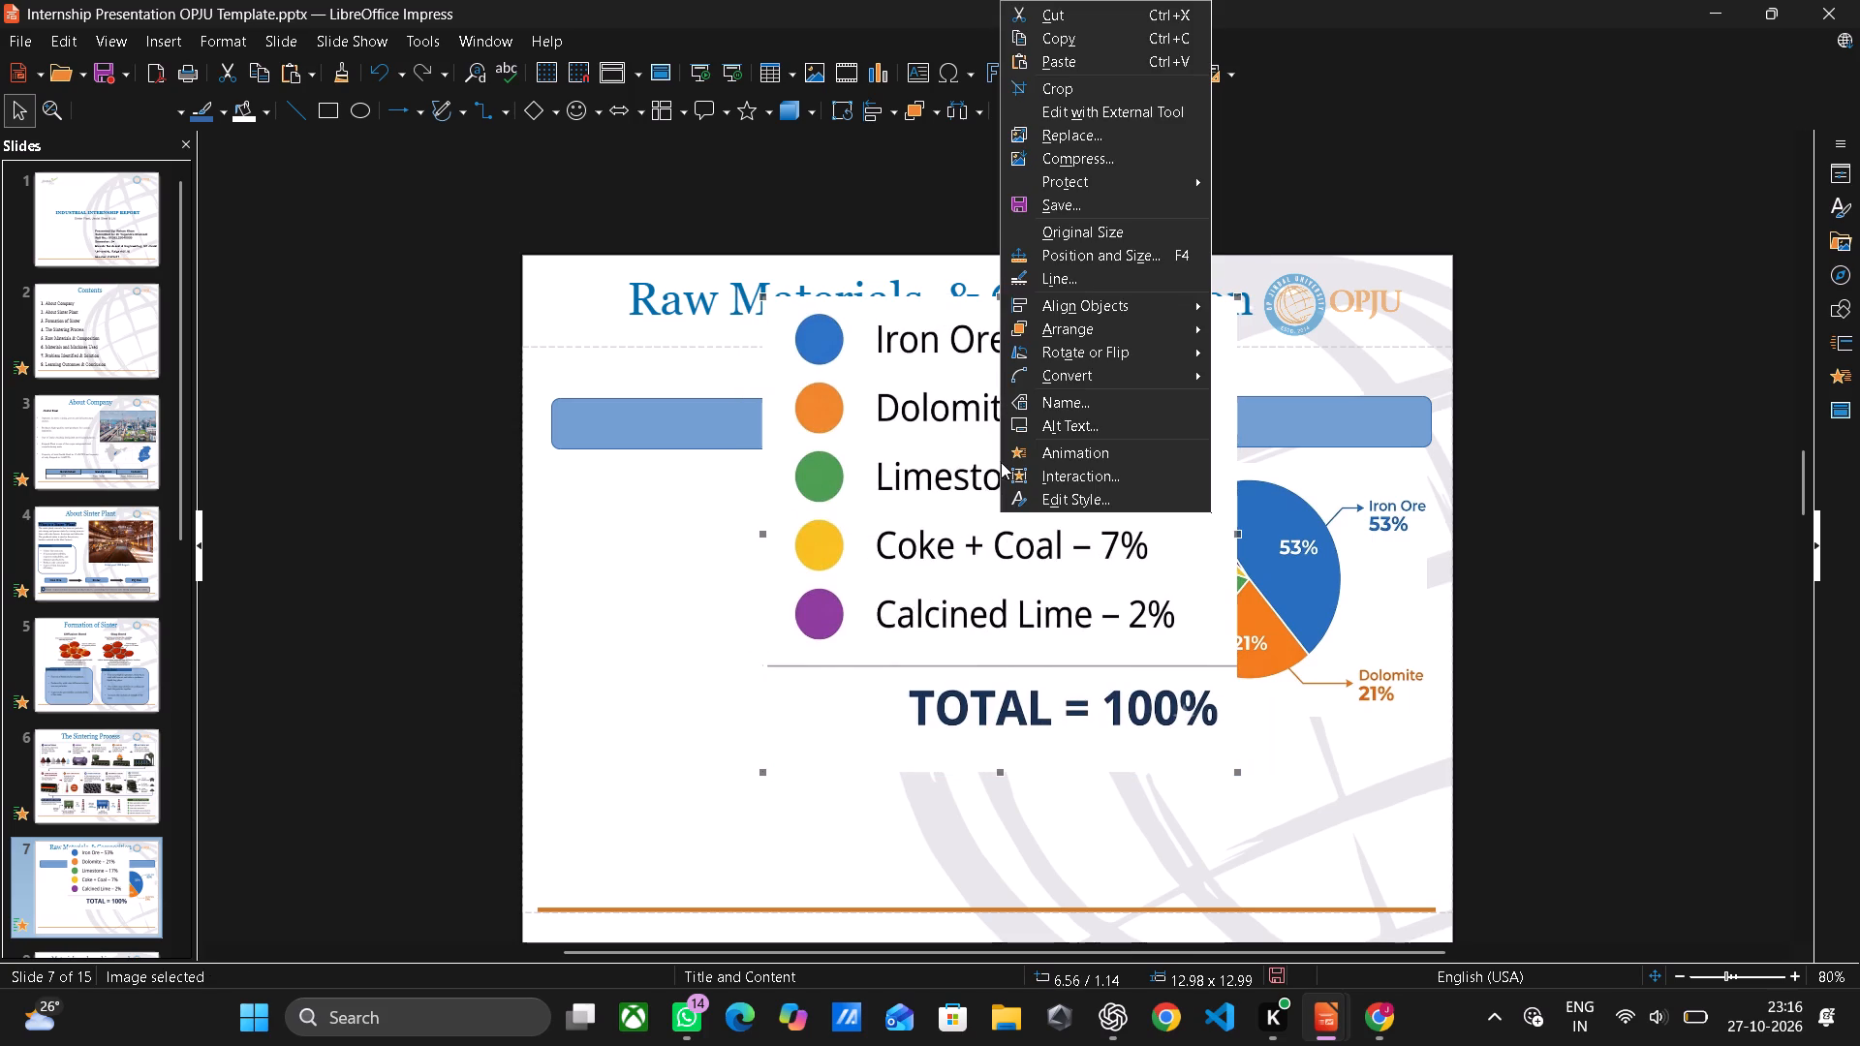
{"action": "left_click", "coordinate": [1046, 95]}
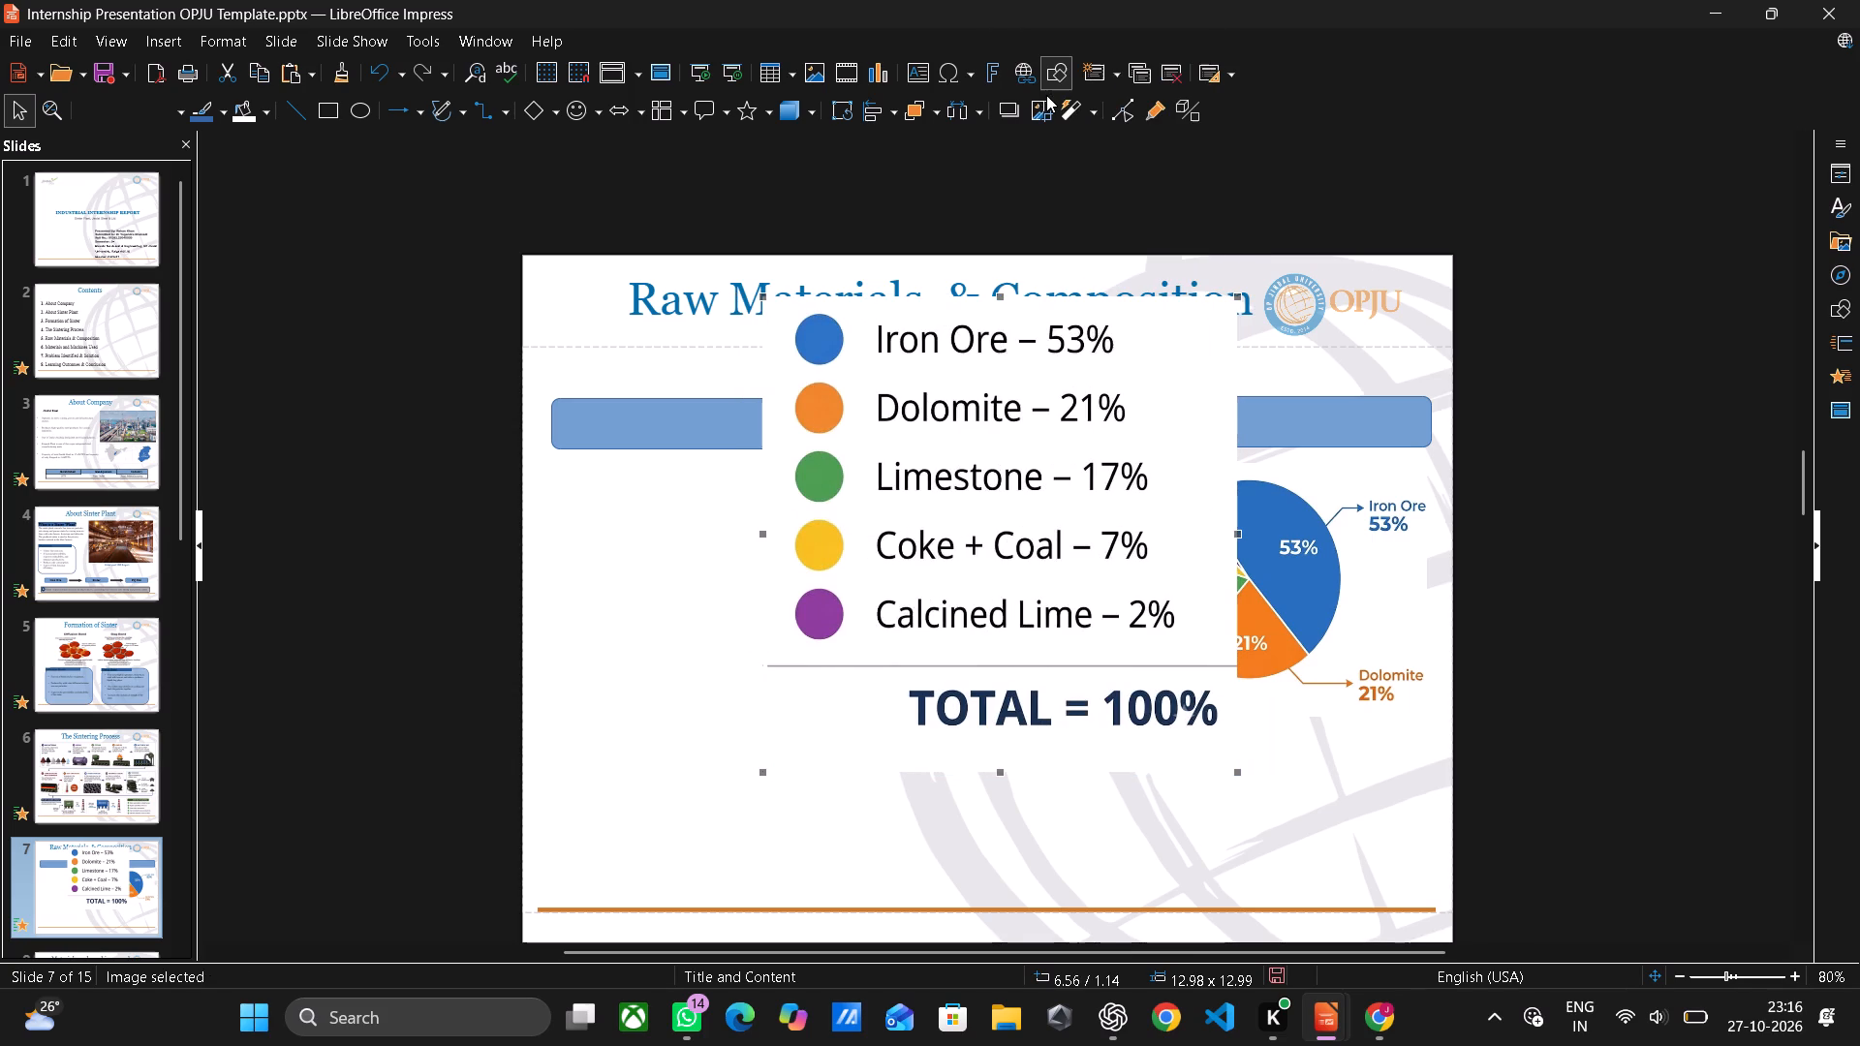
{"action": "left_click_drag", "start_coordinate": [756, 536], "coordinate": [789, 529]}
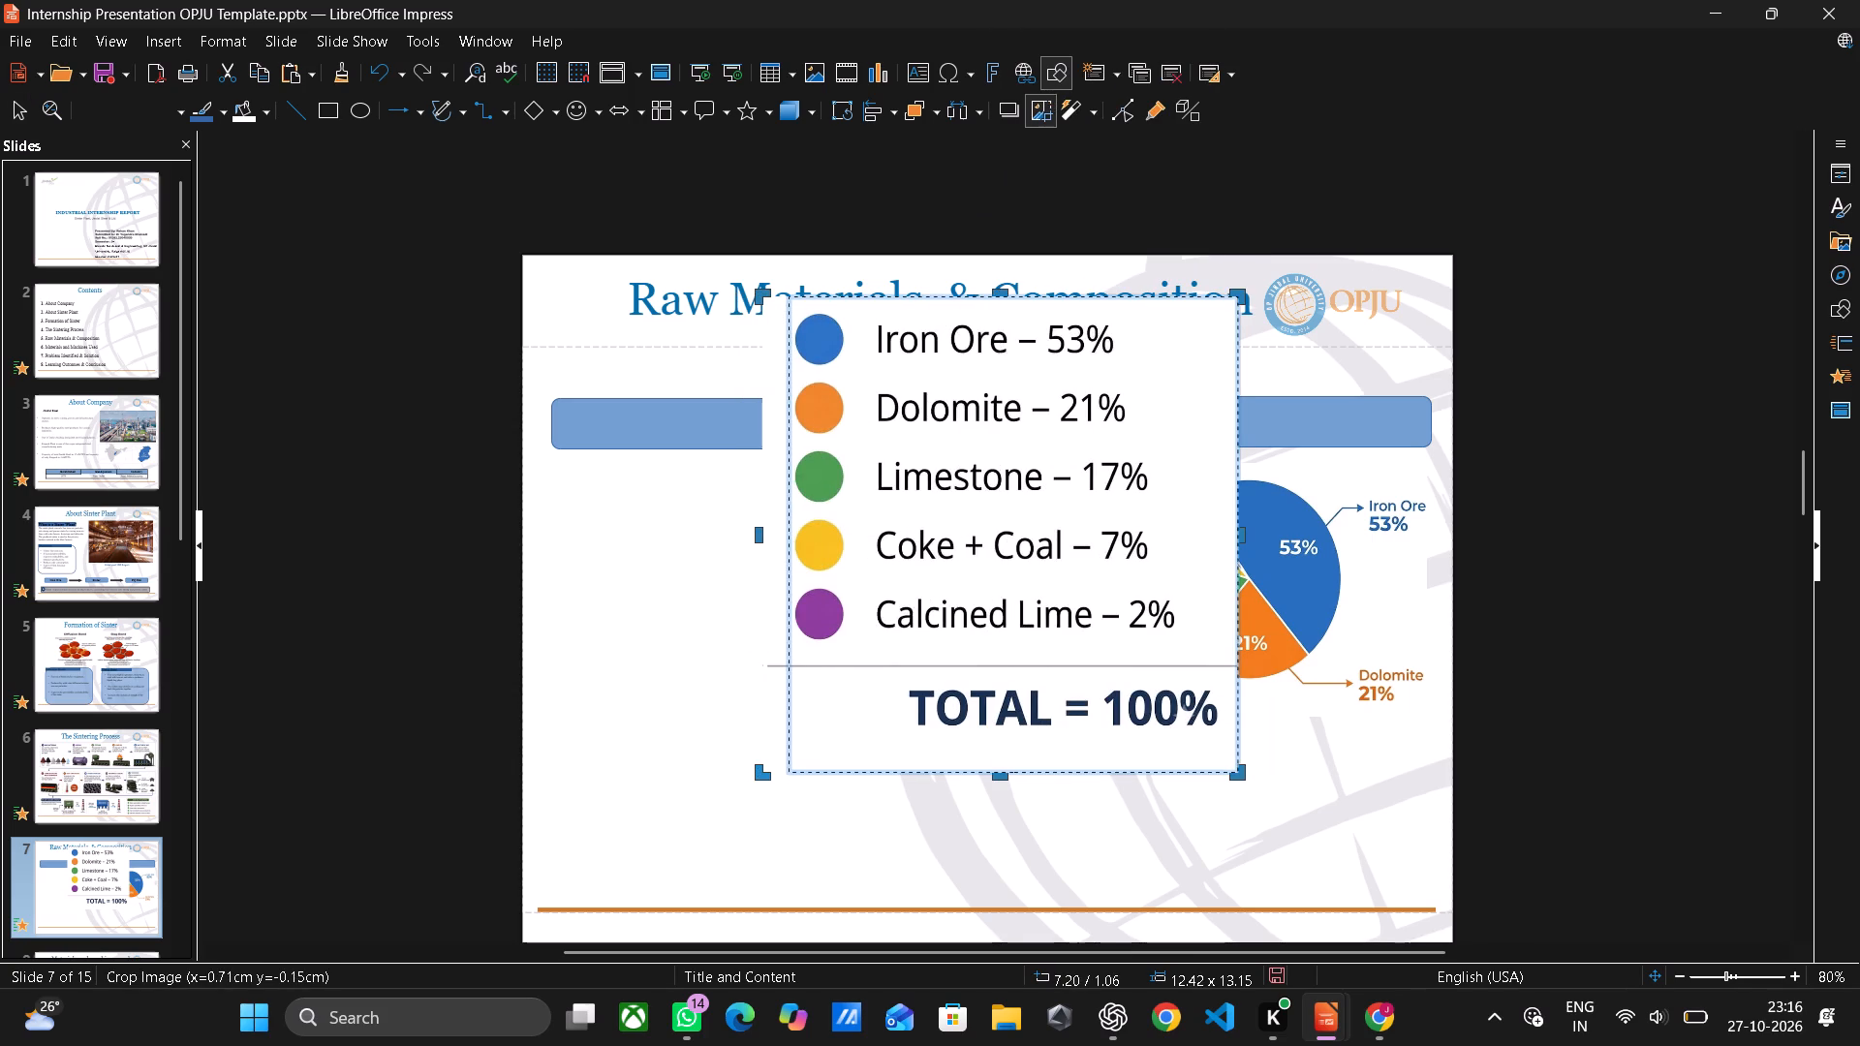
{"action": "left_click_drag", "start_coordinate": [789, 529], "coordinate": [786, 532]}
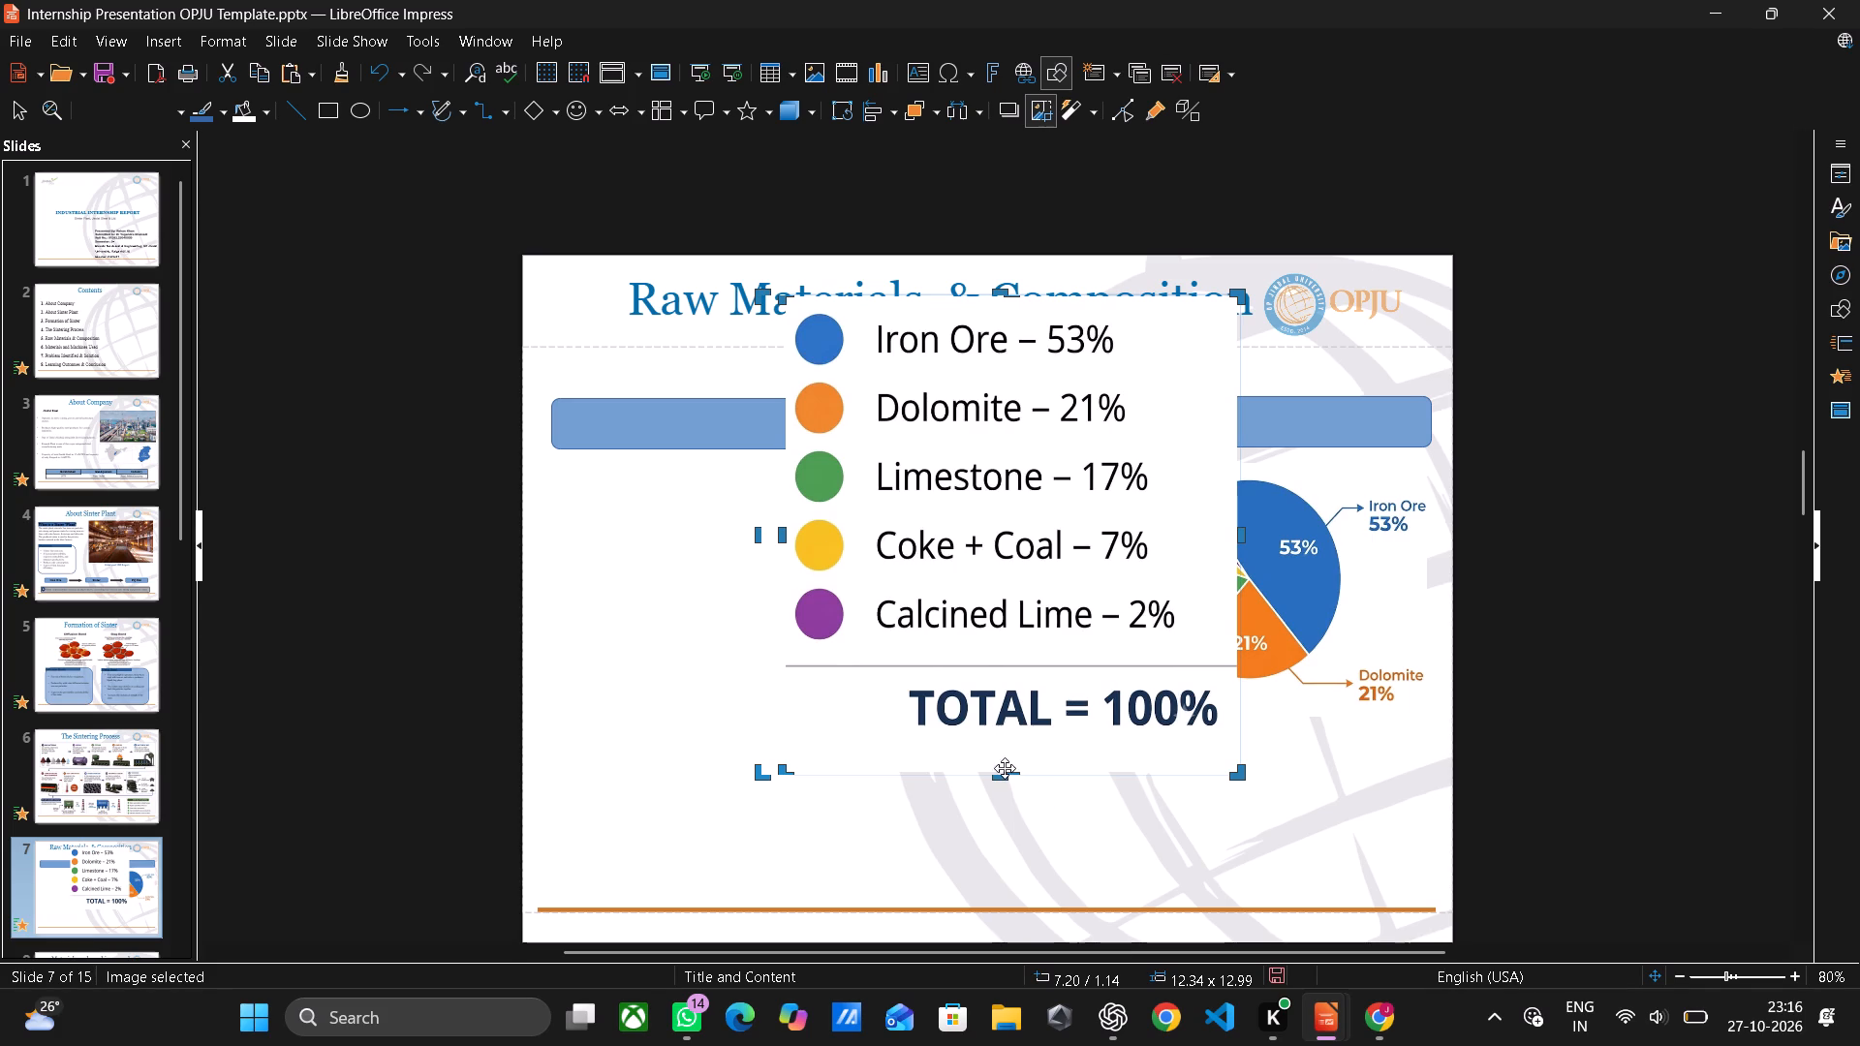
{"action": "left_click_drag", "start_coordinate": [1019, 780], "coordinate": [1022, 761]}
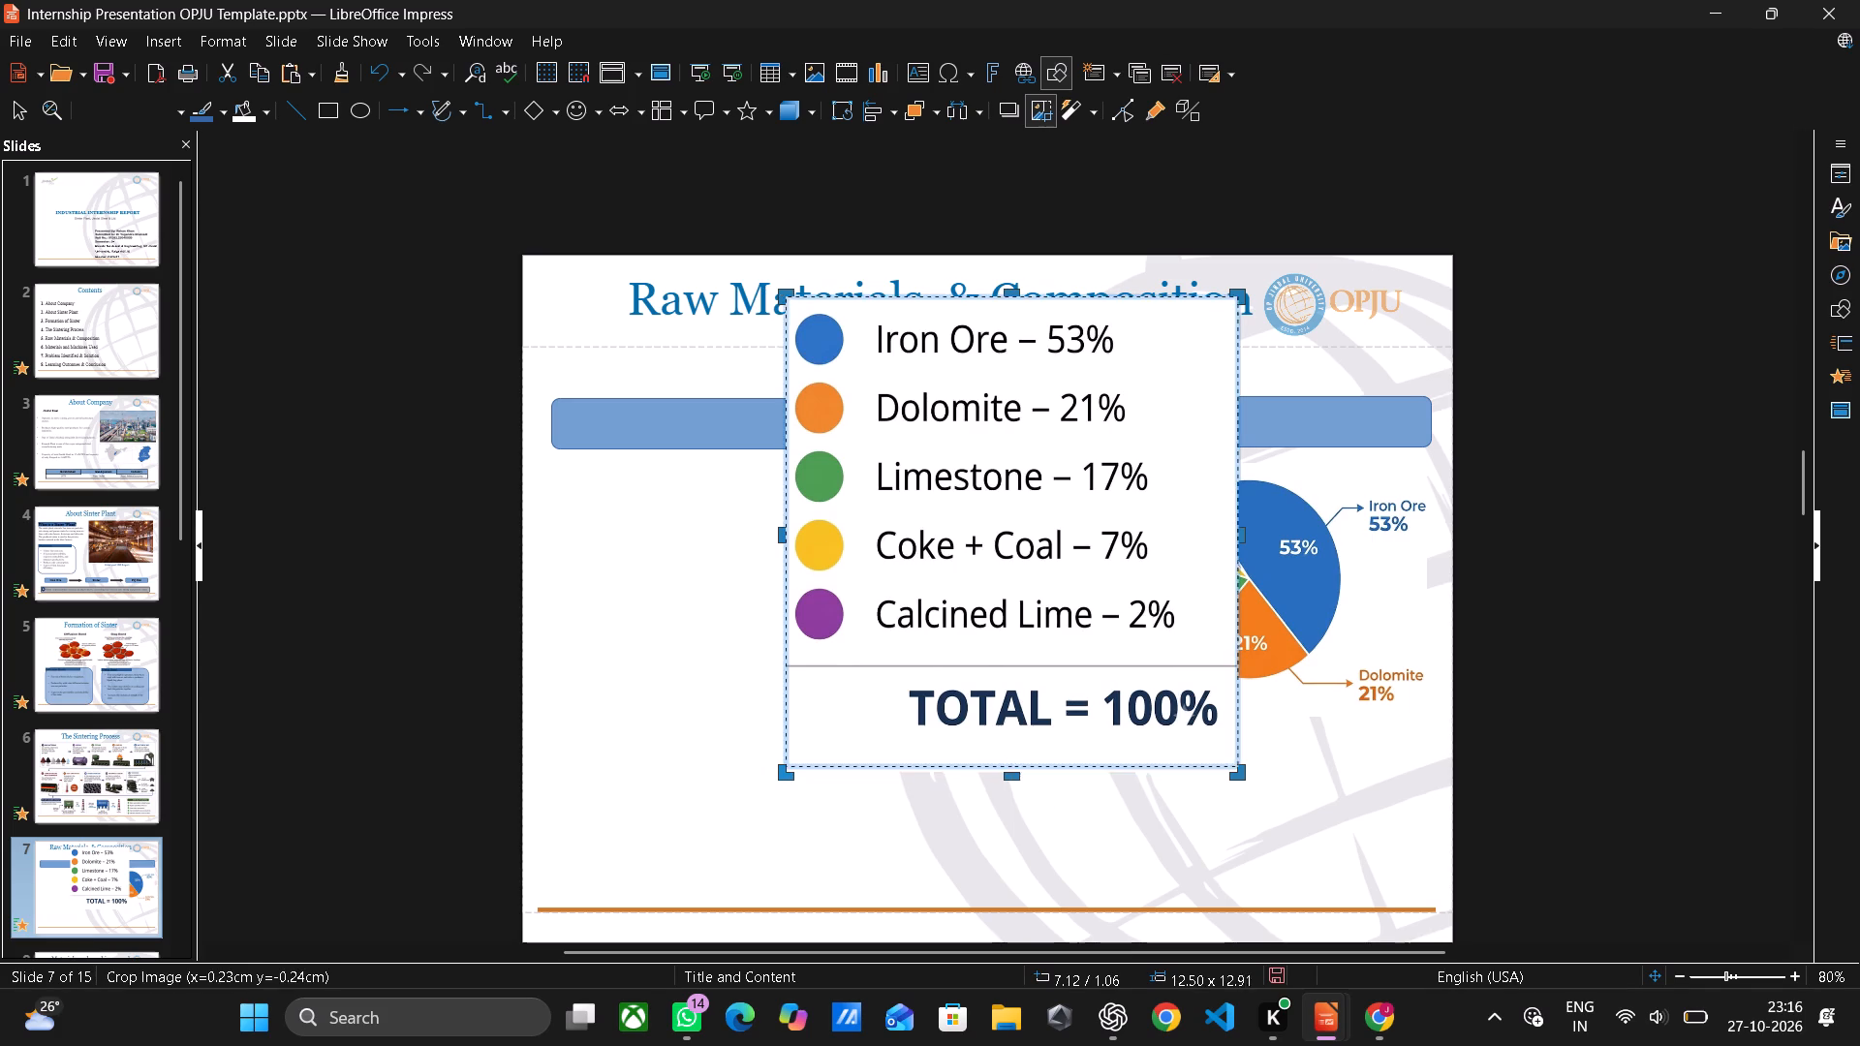
{"action": "left_click_drag", "start_coordinate": [1022, 761], "coordinate": [1037, 736]}
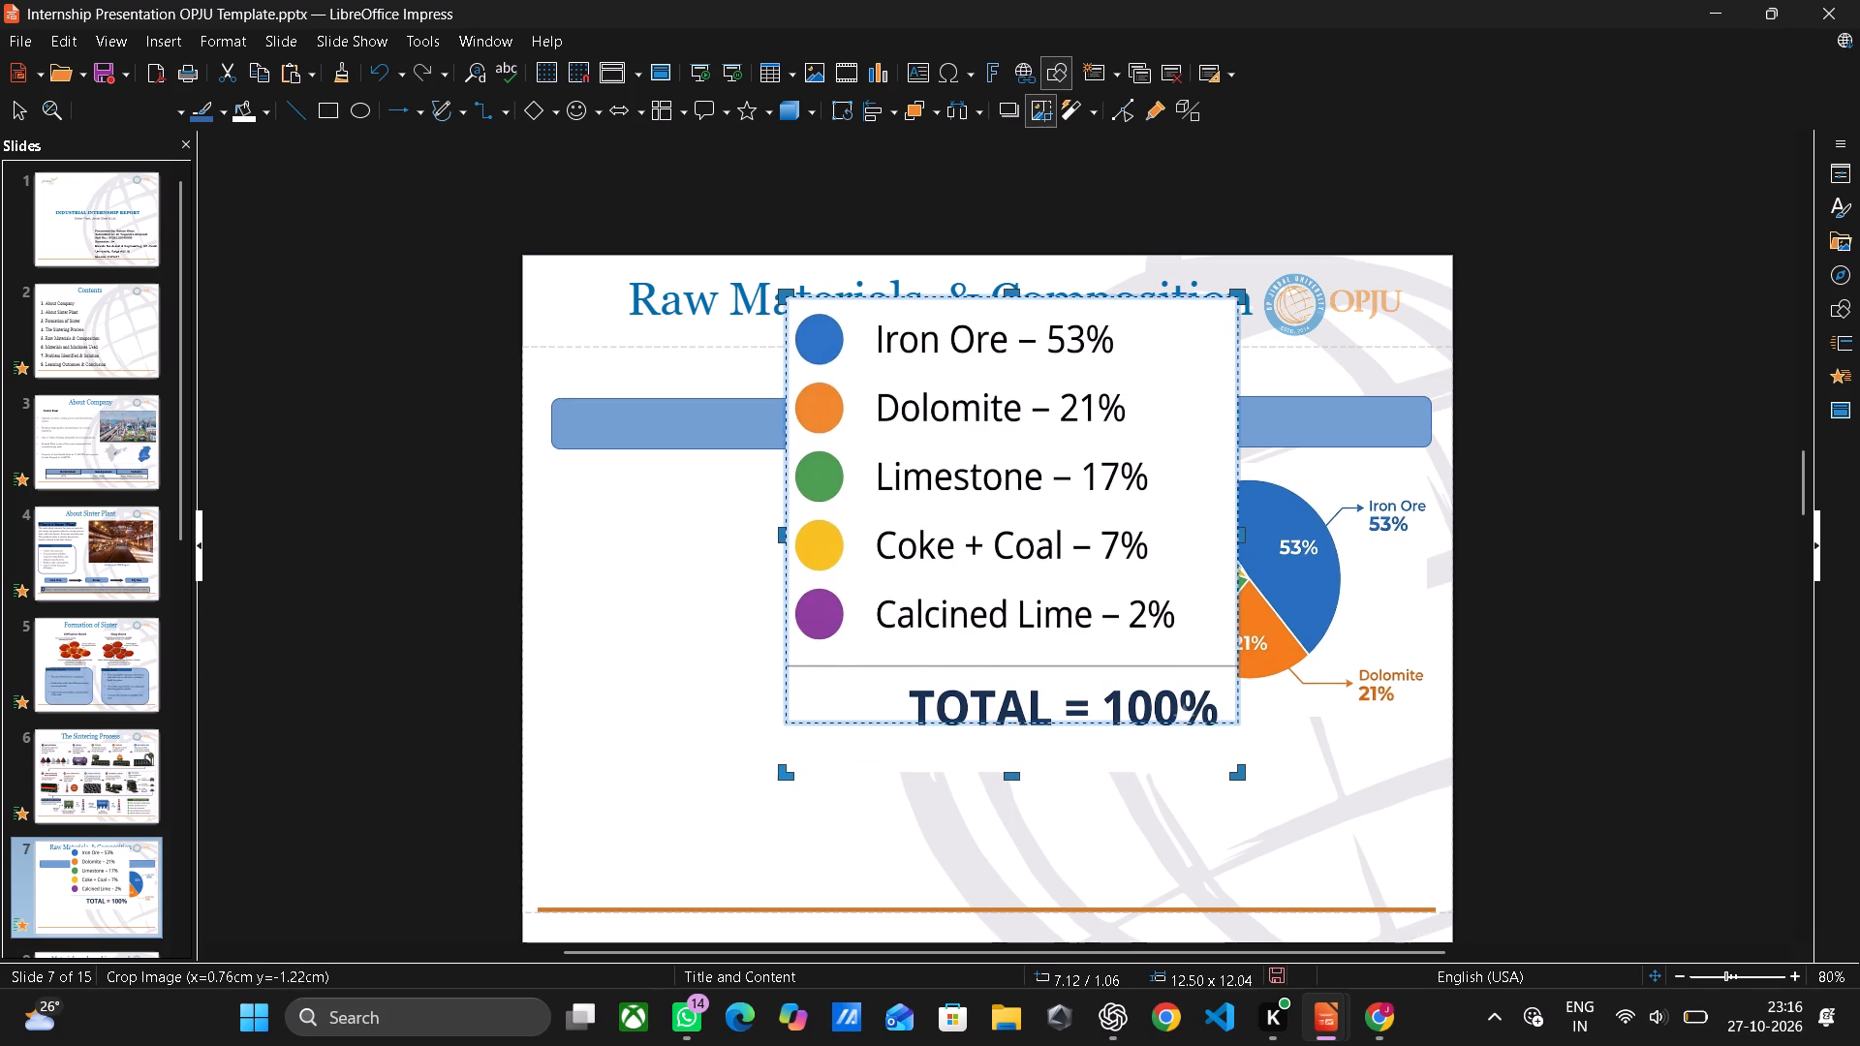
{"action": "left_click_drag", "start_coordinate": [1037, 736], "coordinate": [1034, 741]}
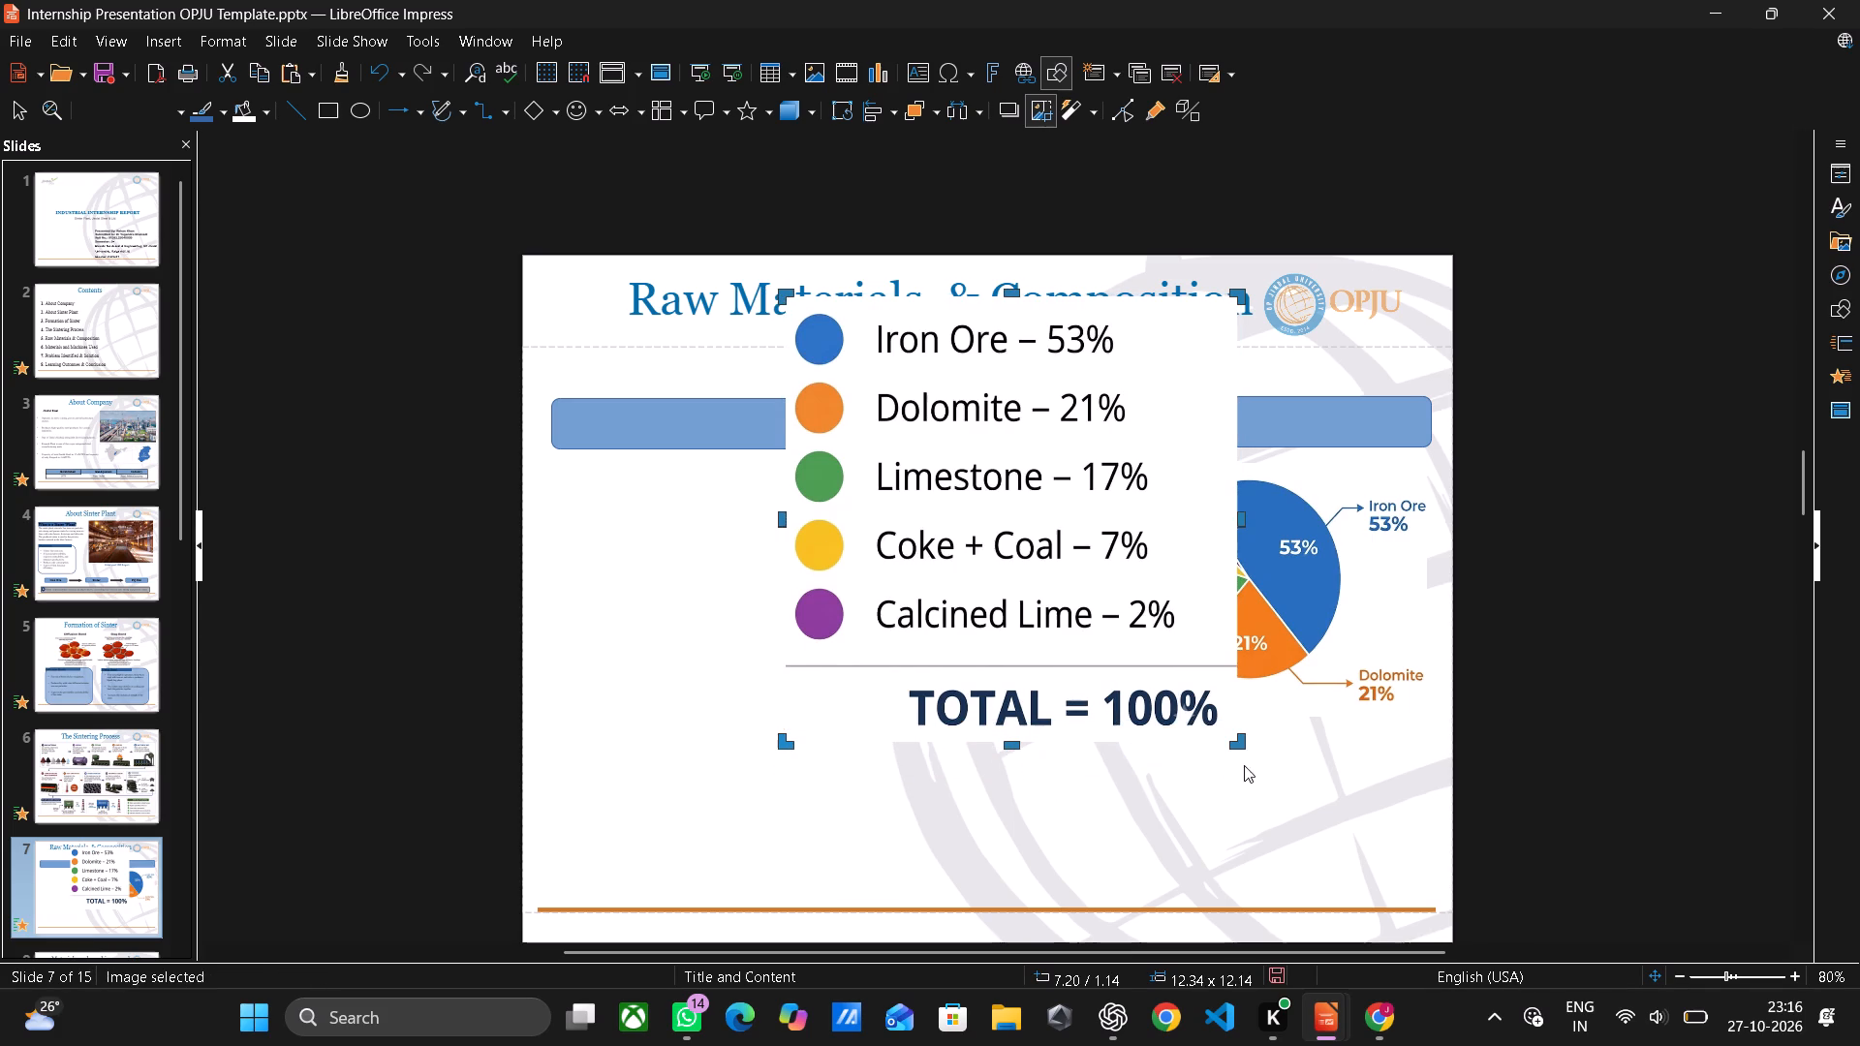
{"action": "left_click_drag", "start_coordinate": [1239, 737], "coordinate": [1226, 735]}
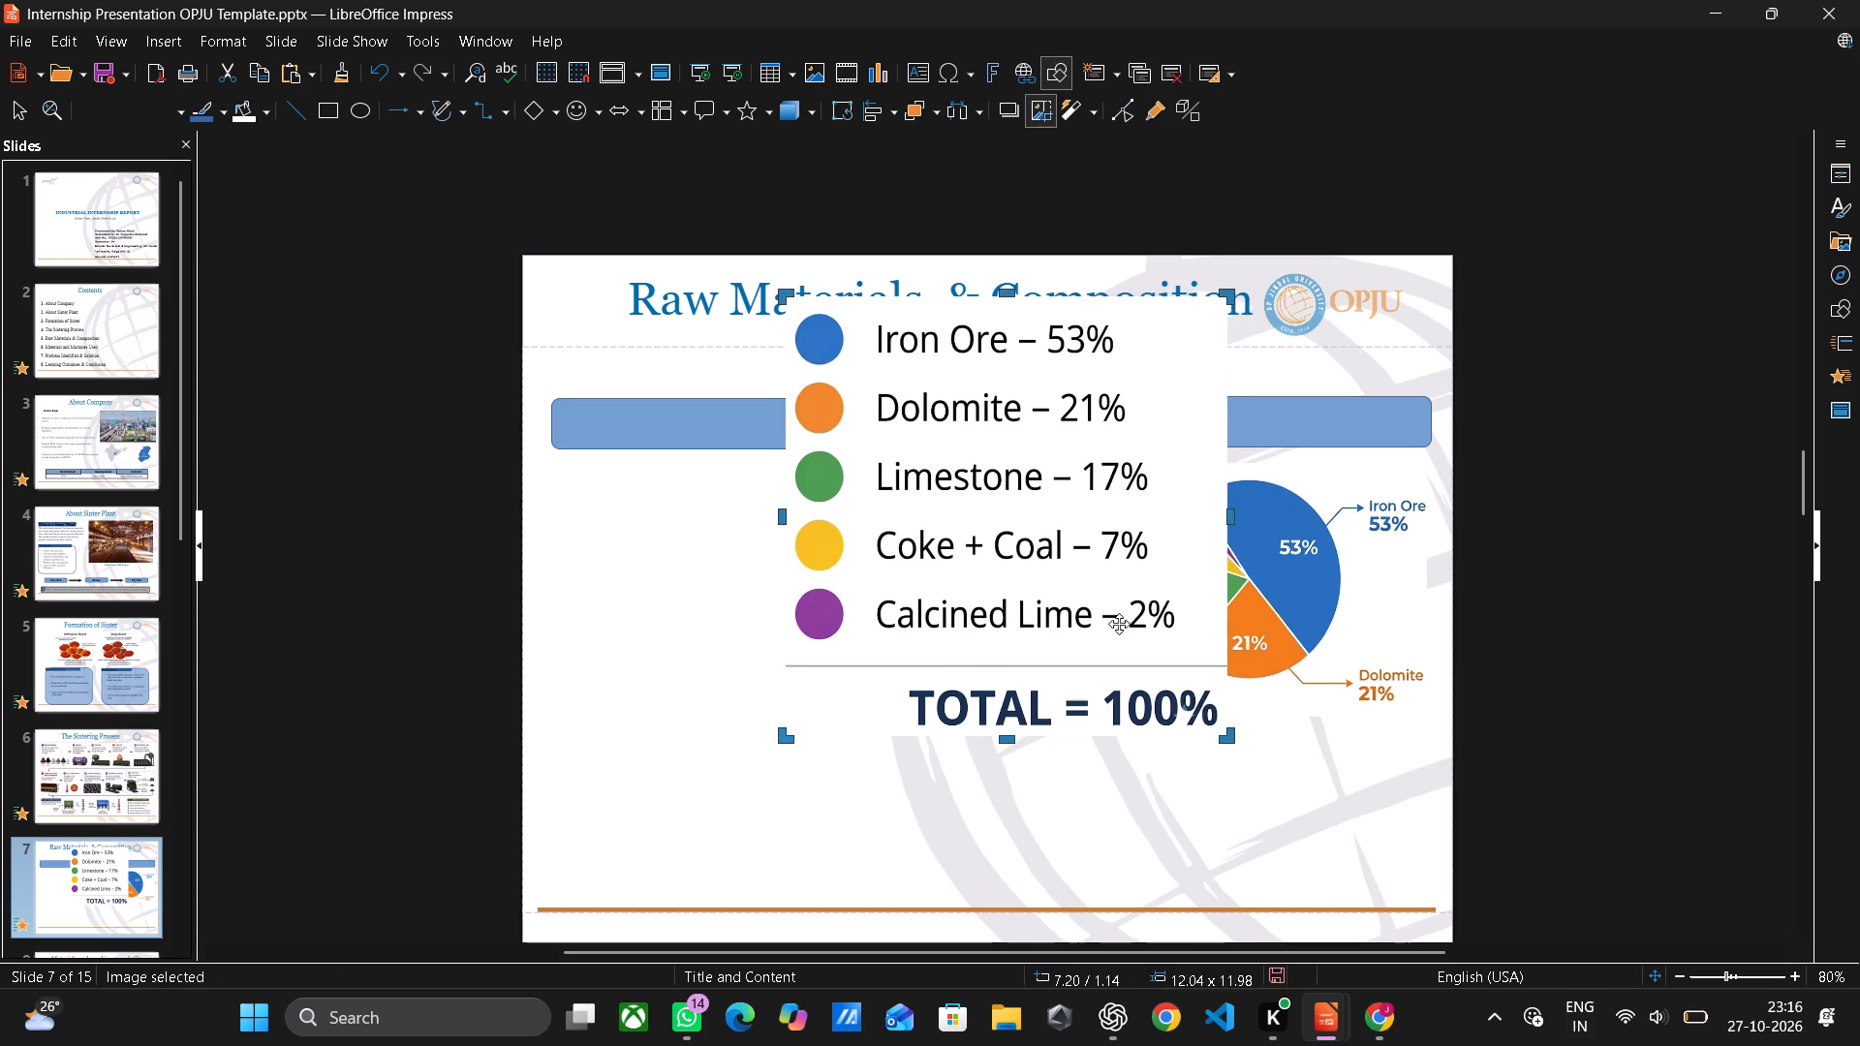
{"action": "left_click", "coordinate": [1081, 557]}
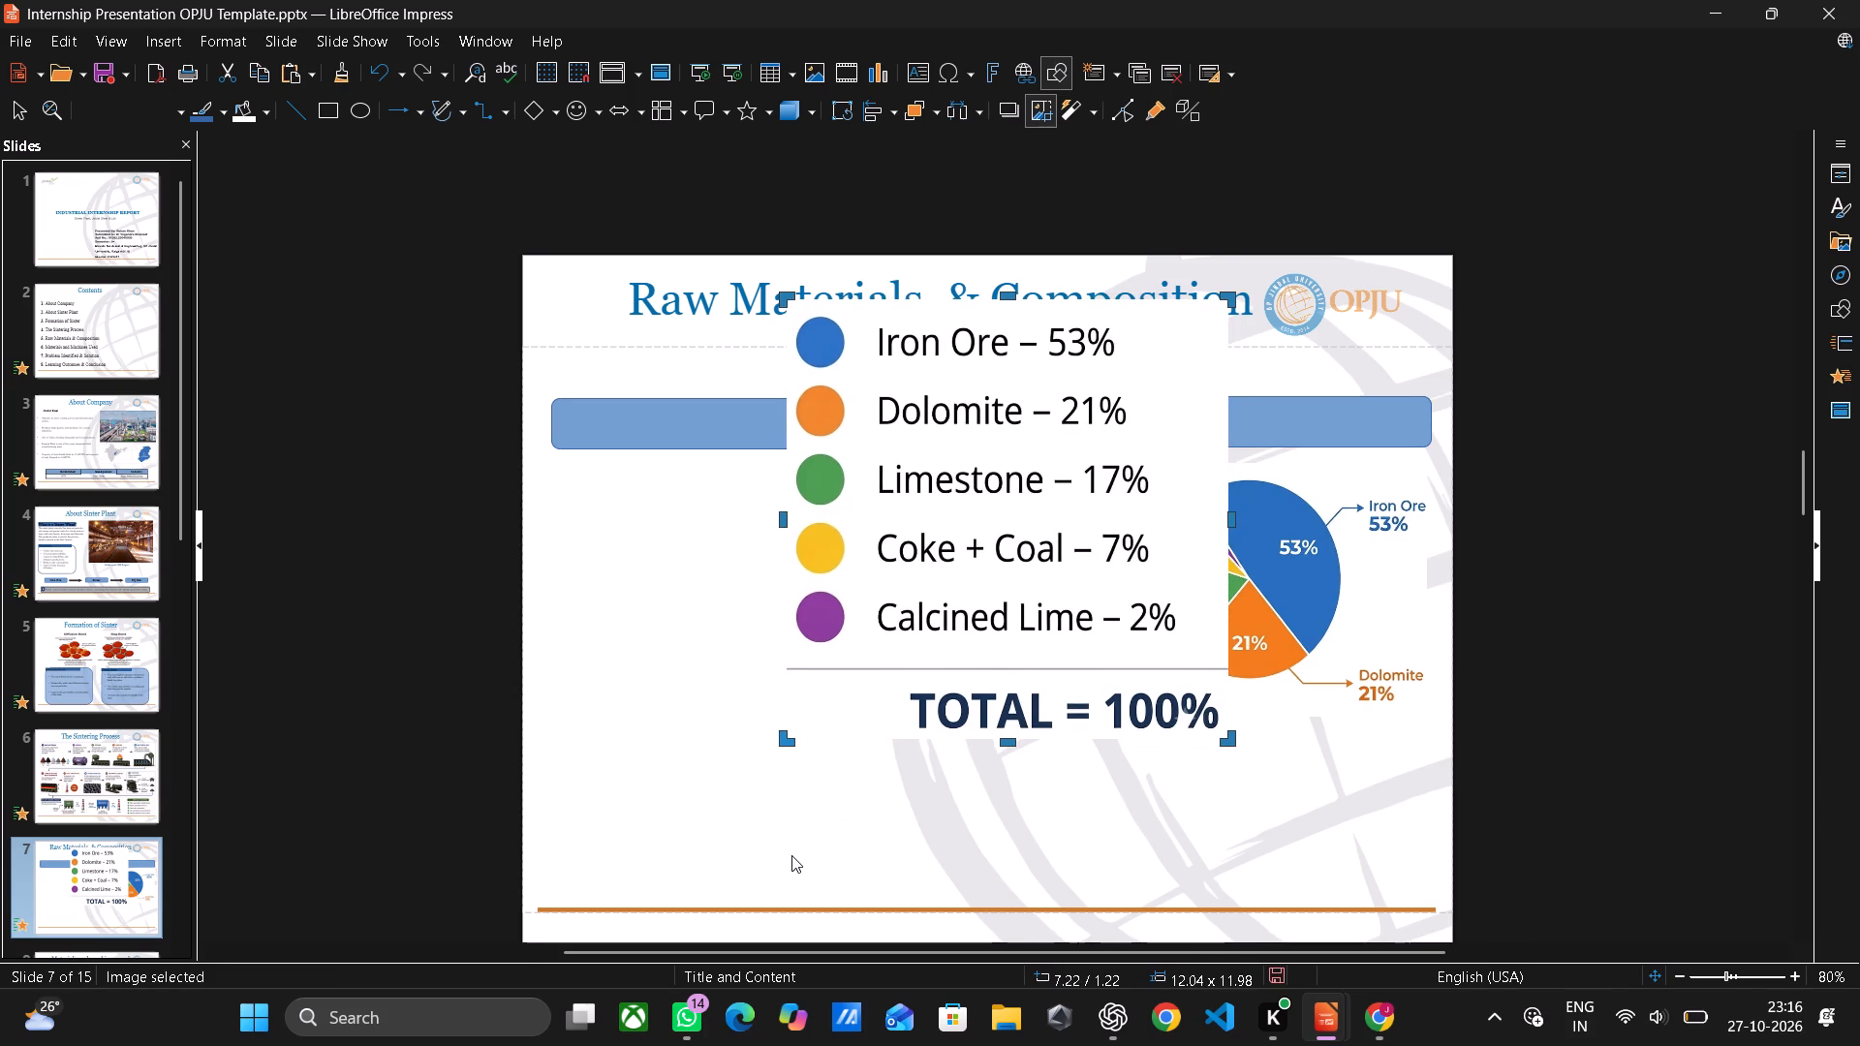
{"action": "left_click", "coordinate": [782, 869]}
{"action": "right_click", "coordinate": [1099, 553]}
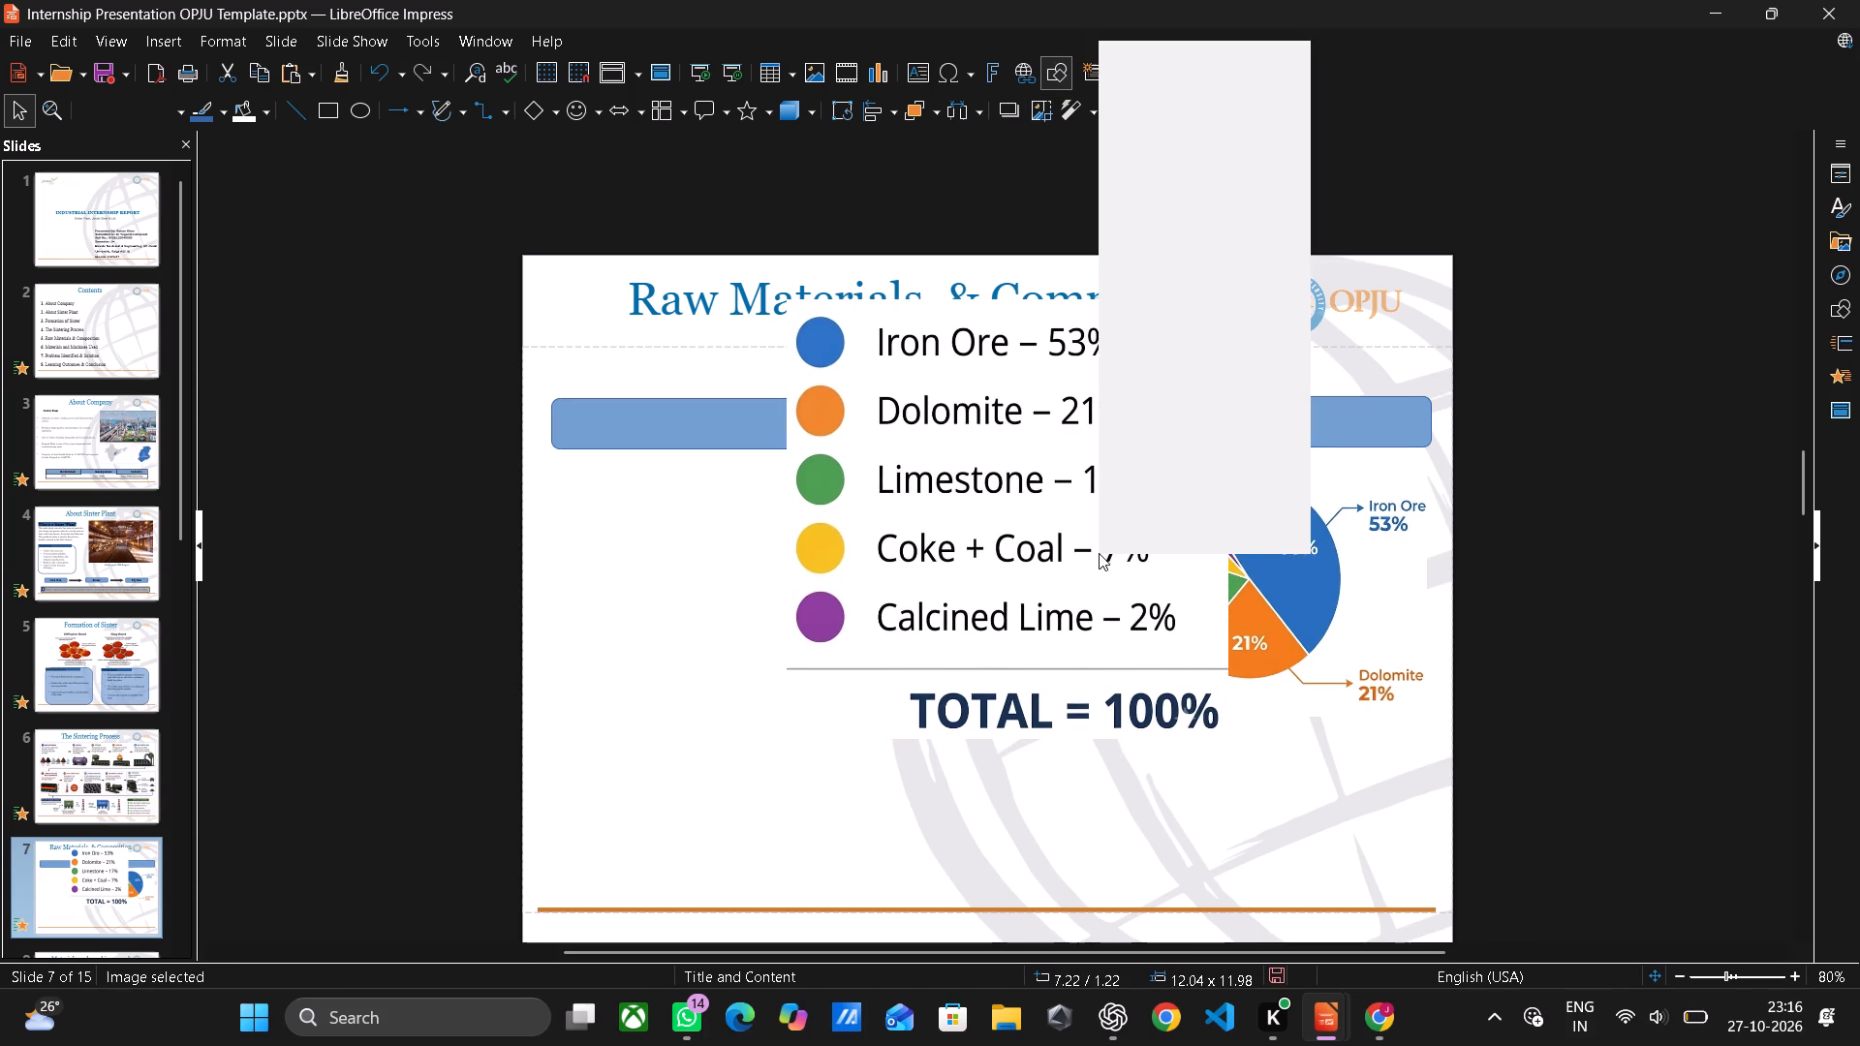
{"action": "left_click", "coordinate": [963, 604]}
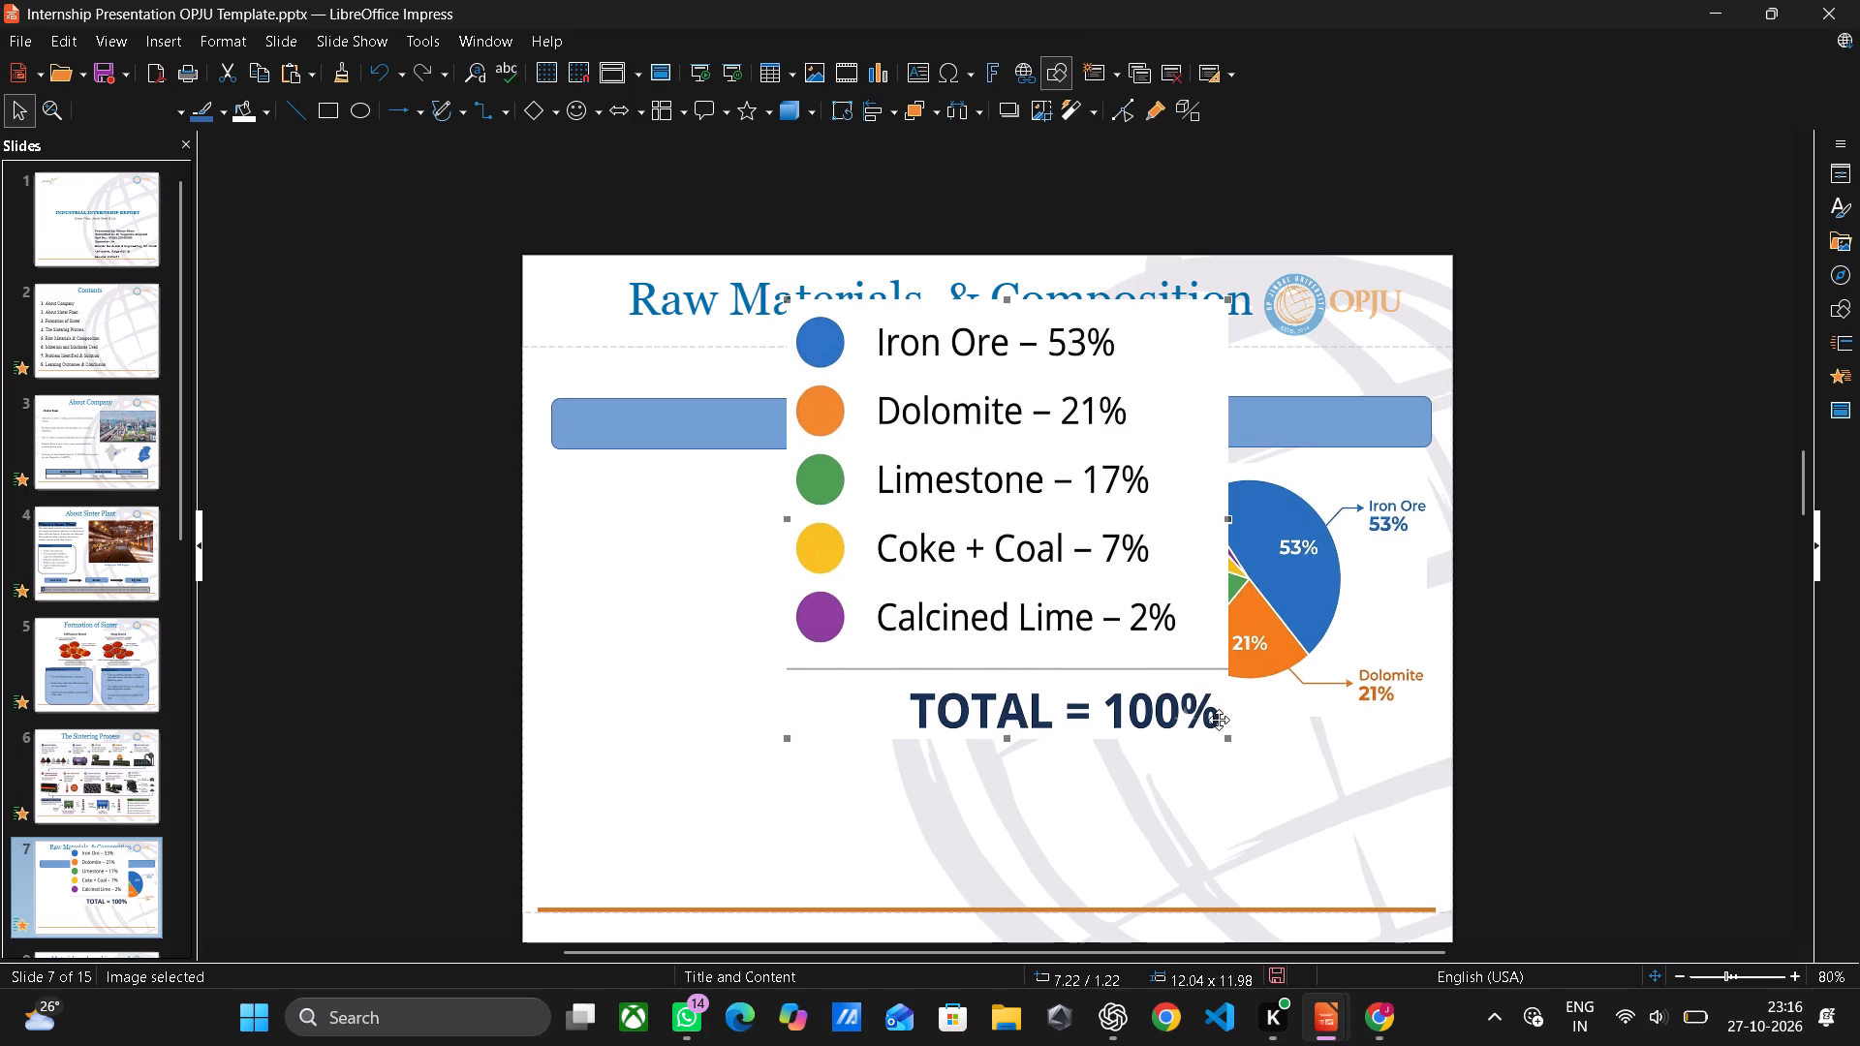
Shrink the legend image proportionally to about 4.8 × 4.8 cm and place it directly below the pie chart.
{"action": "left_click_drag", "start_coordinate": [1227, 734], "coordinate": [1115, 626]}
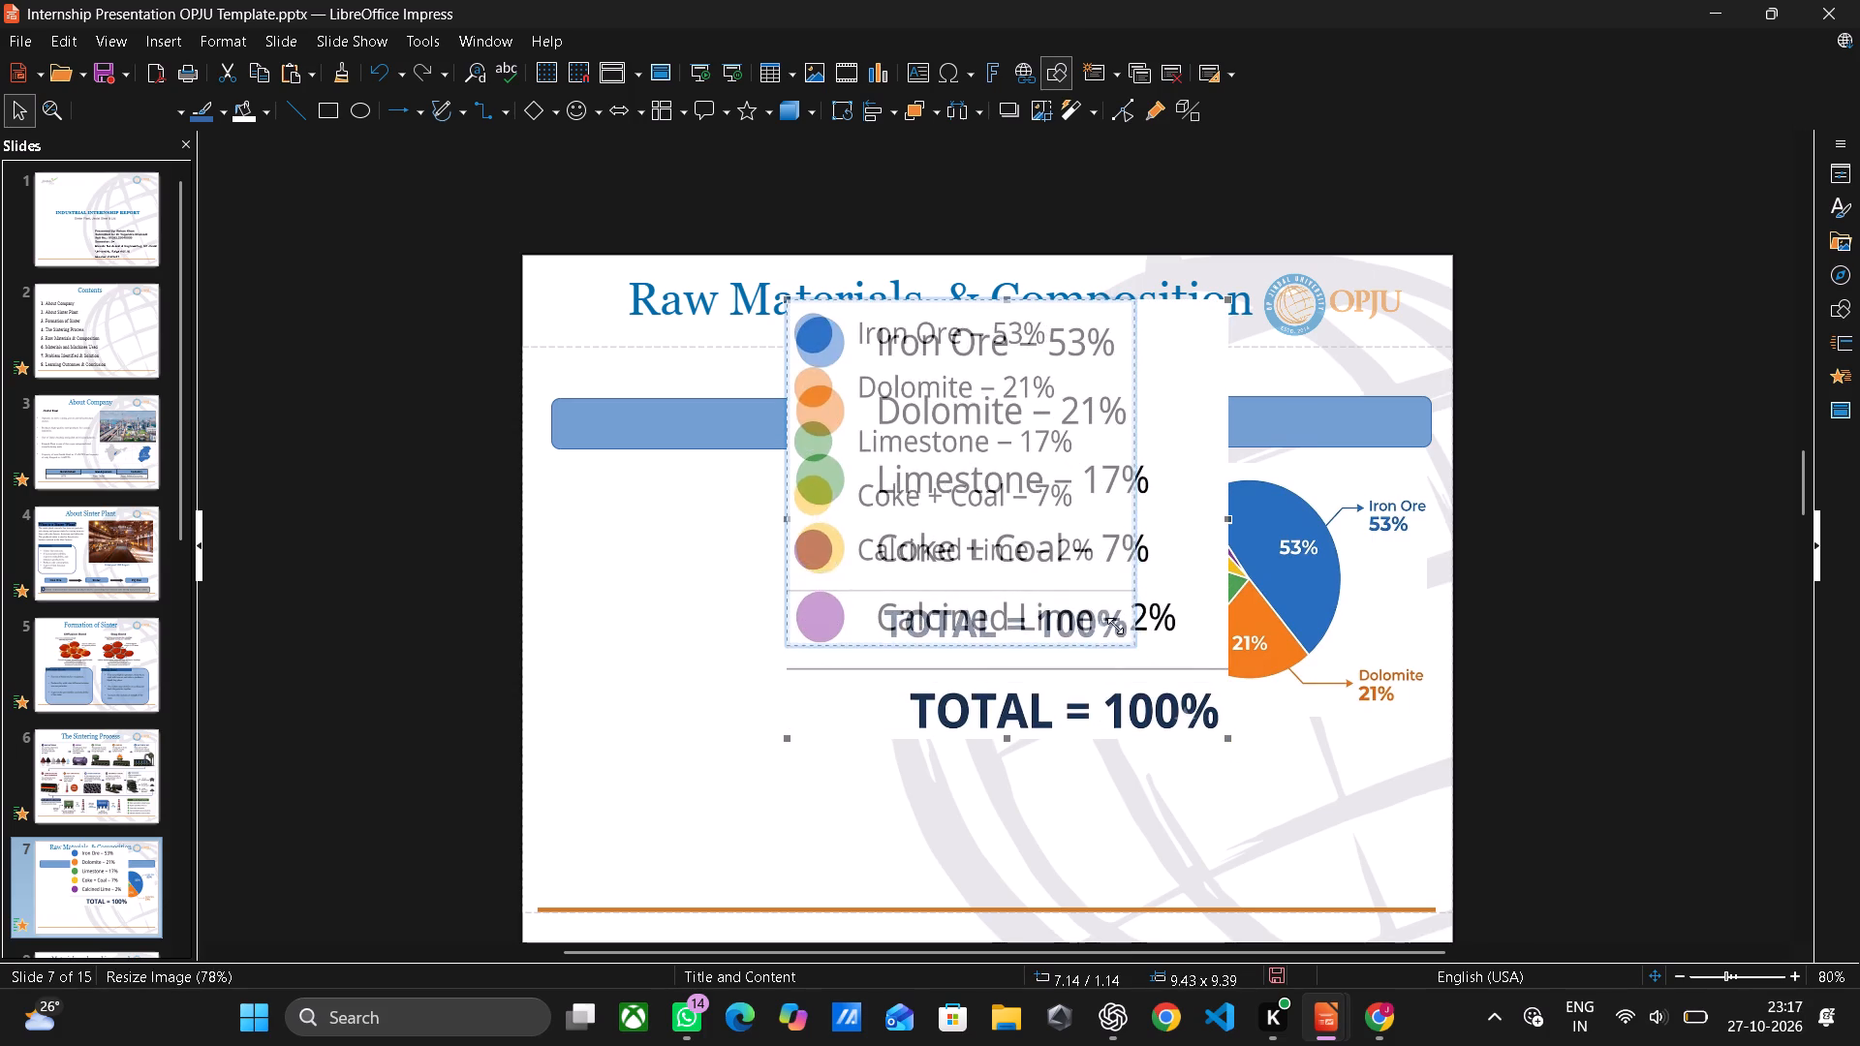
{"action": "left_click_drag", "start_coordinate": [1115, 626], "coordinate": [1113, 631]}
{"action": "left_click_drag", "start_coordinate": [1006, 517], "coordinate": [1161, 672]}
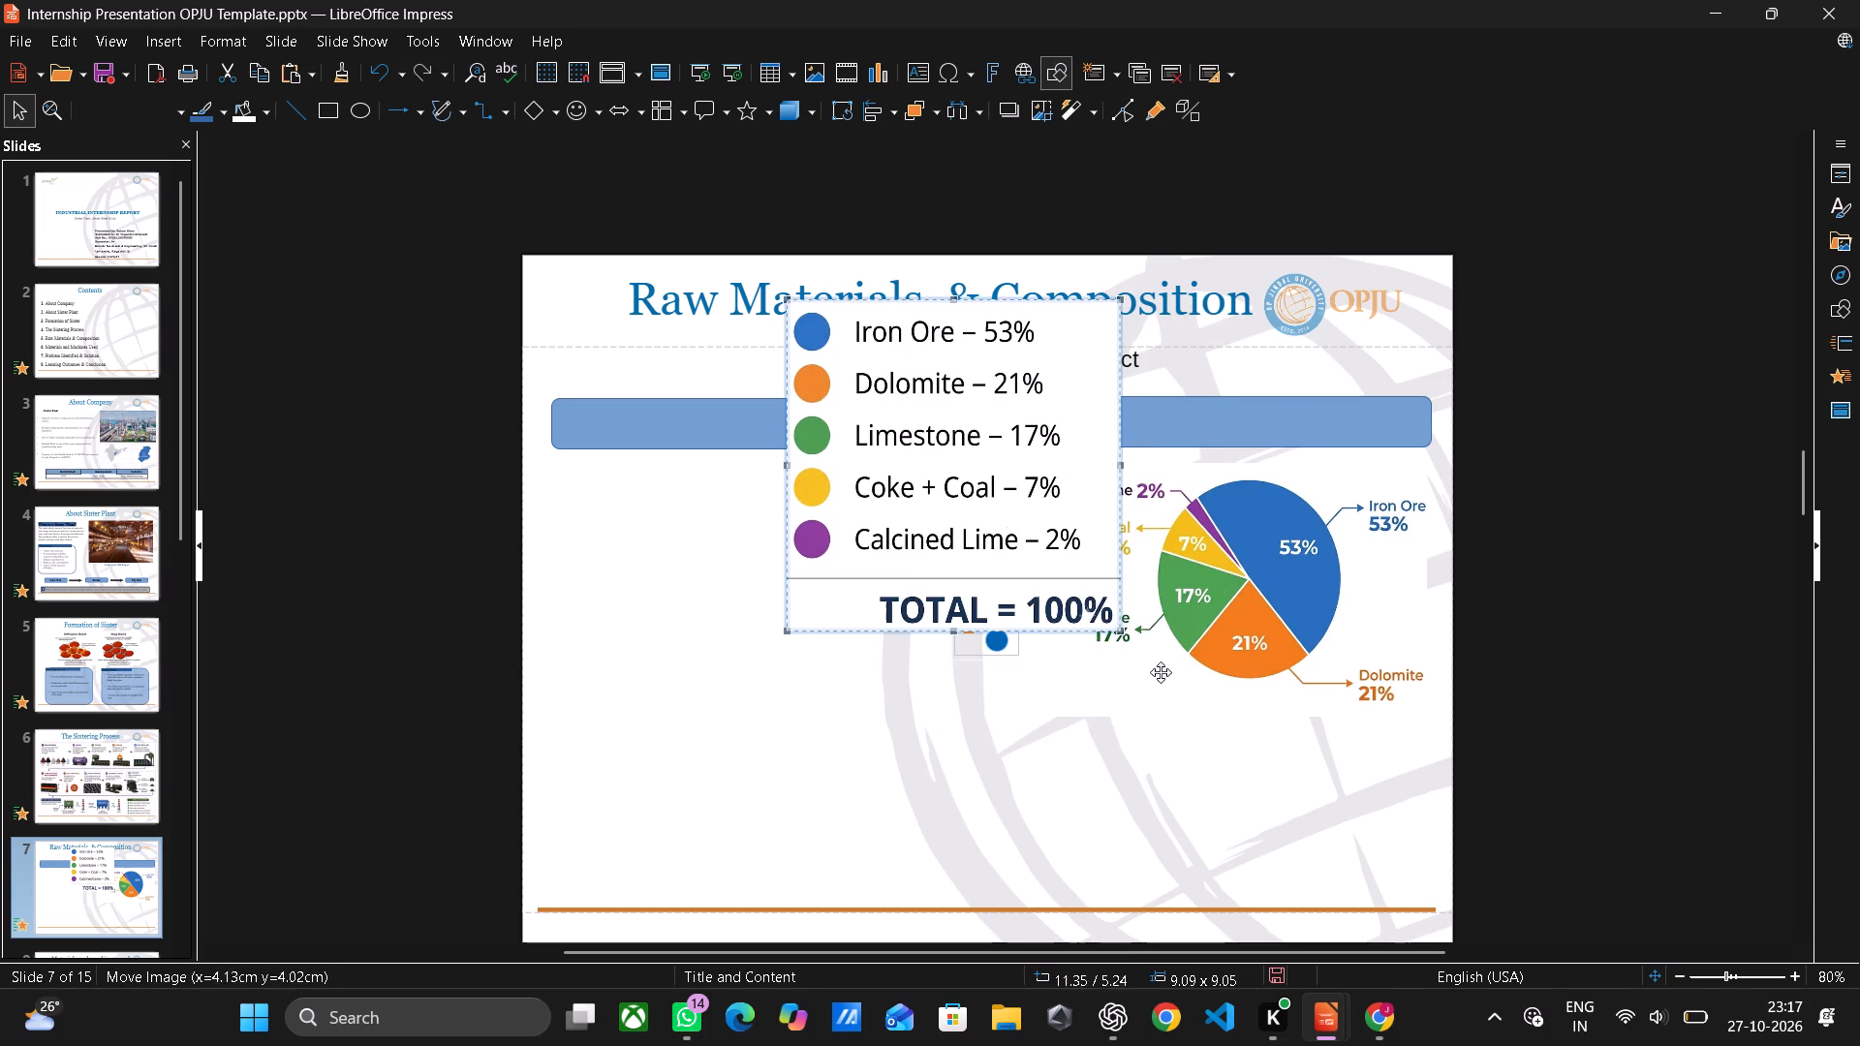
{"action": "left_click_drag", "start_coordinate": [1161, 672], "coordinate": [1211, 749]}
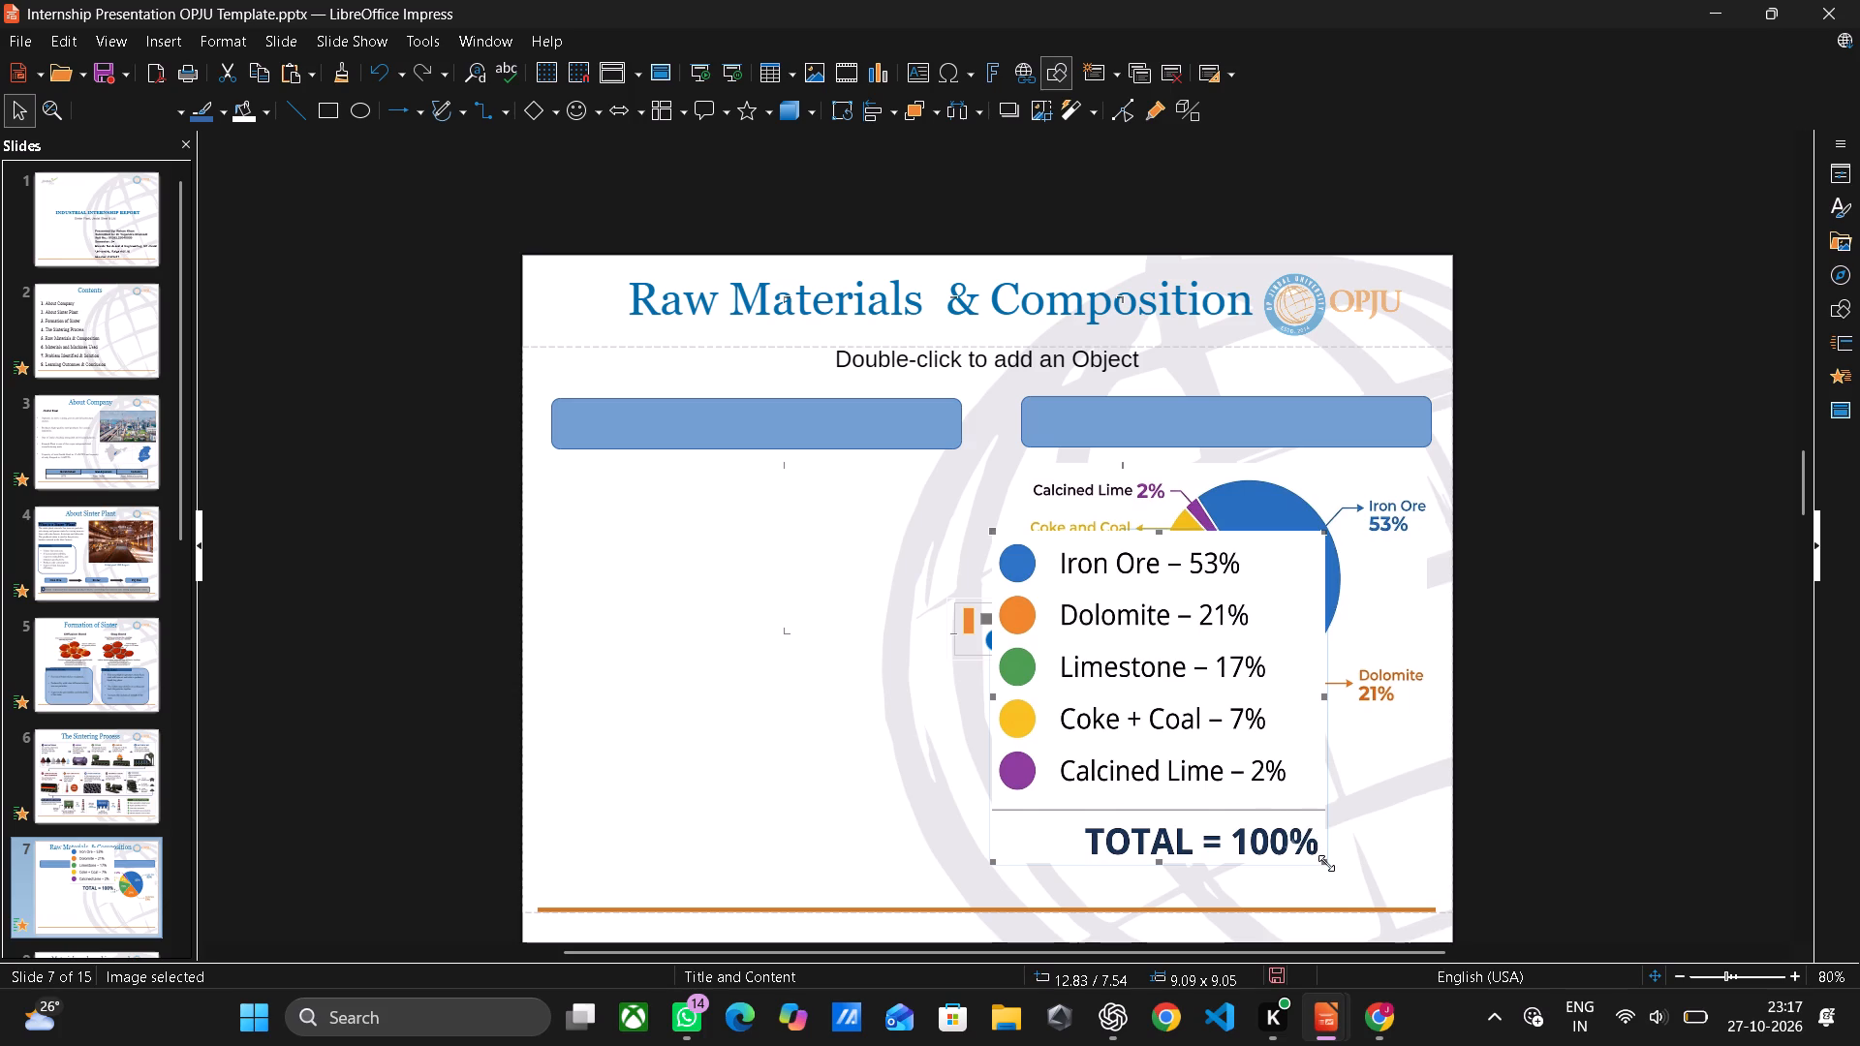
{"action": "left_click_drag", "start_coordinate": [1326, 863], "coordinate": [1193, 772]}
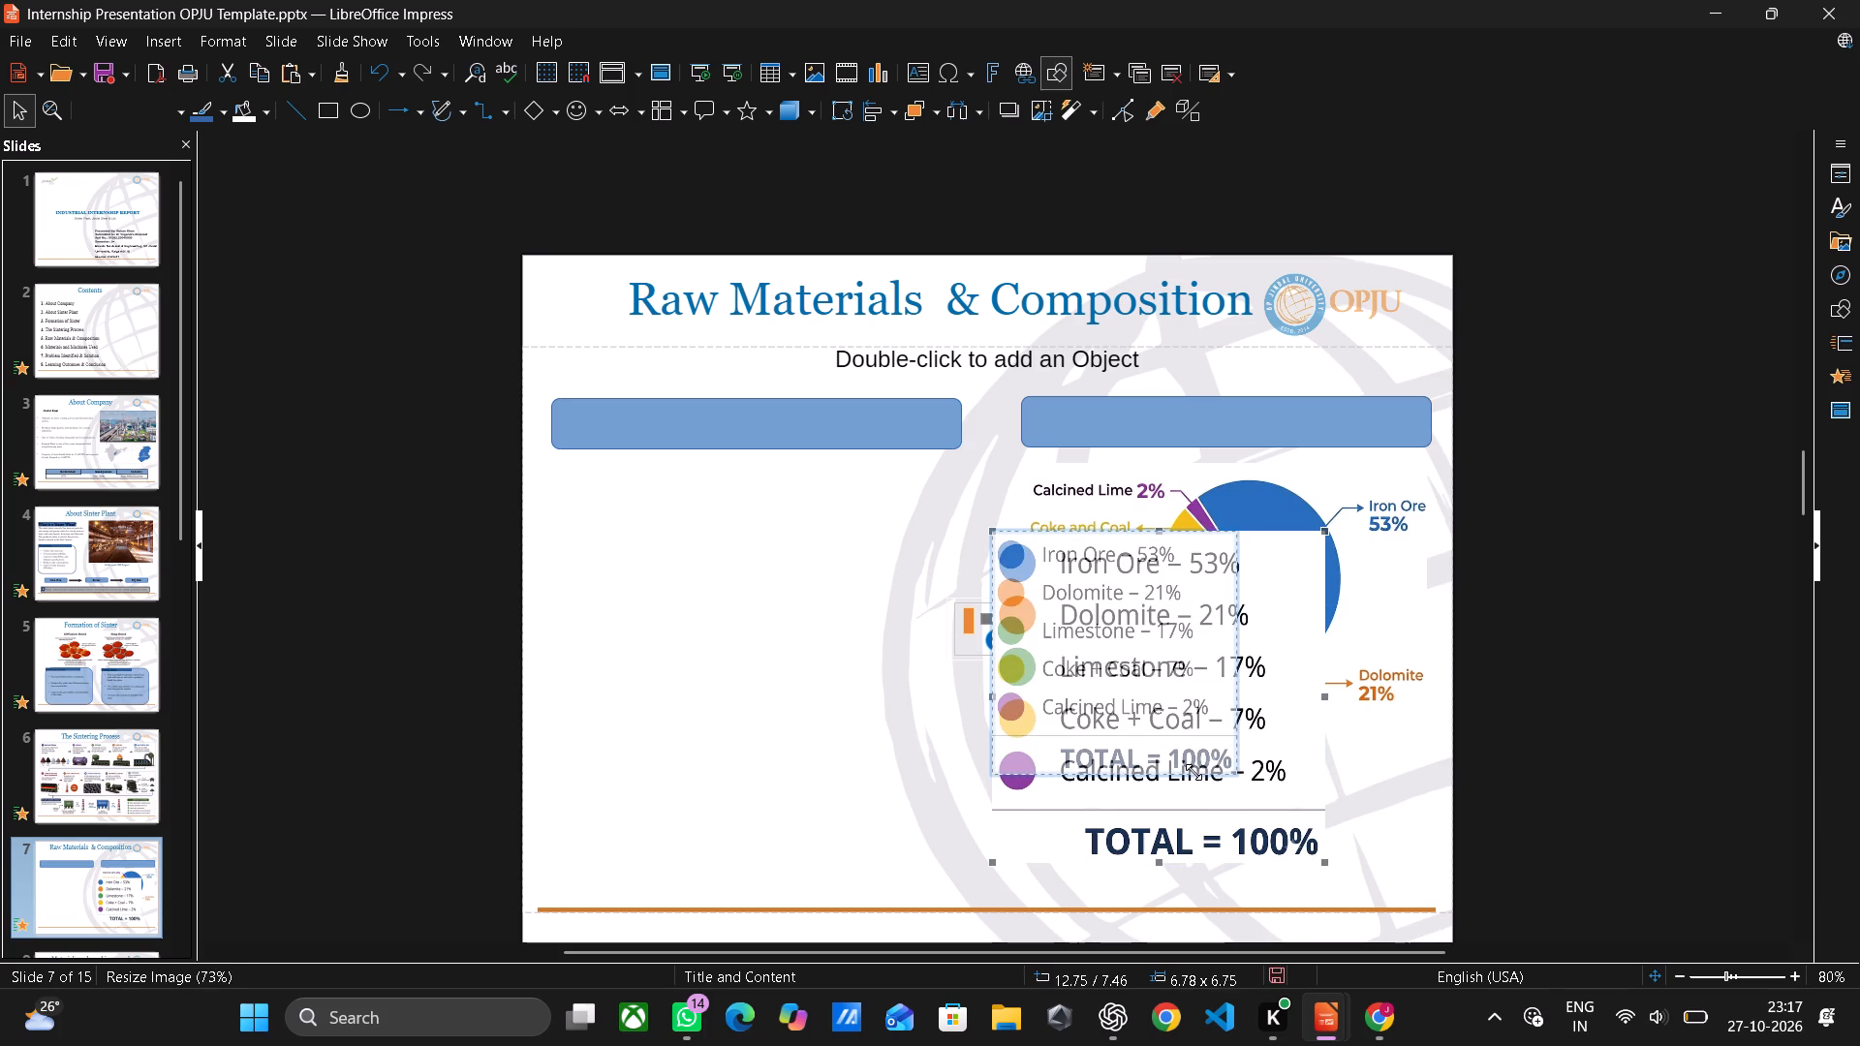
{"action": "left_click_drag", "start_coordinate": [1193, 772], "coordinate": [1191, 766]}
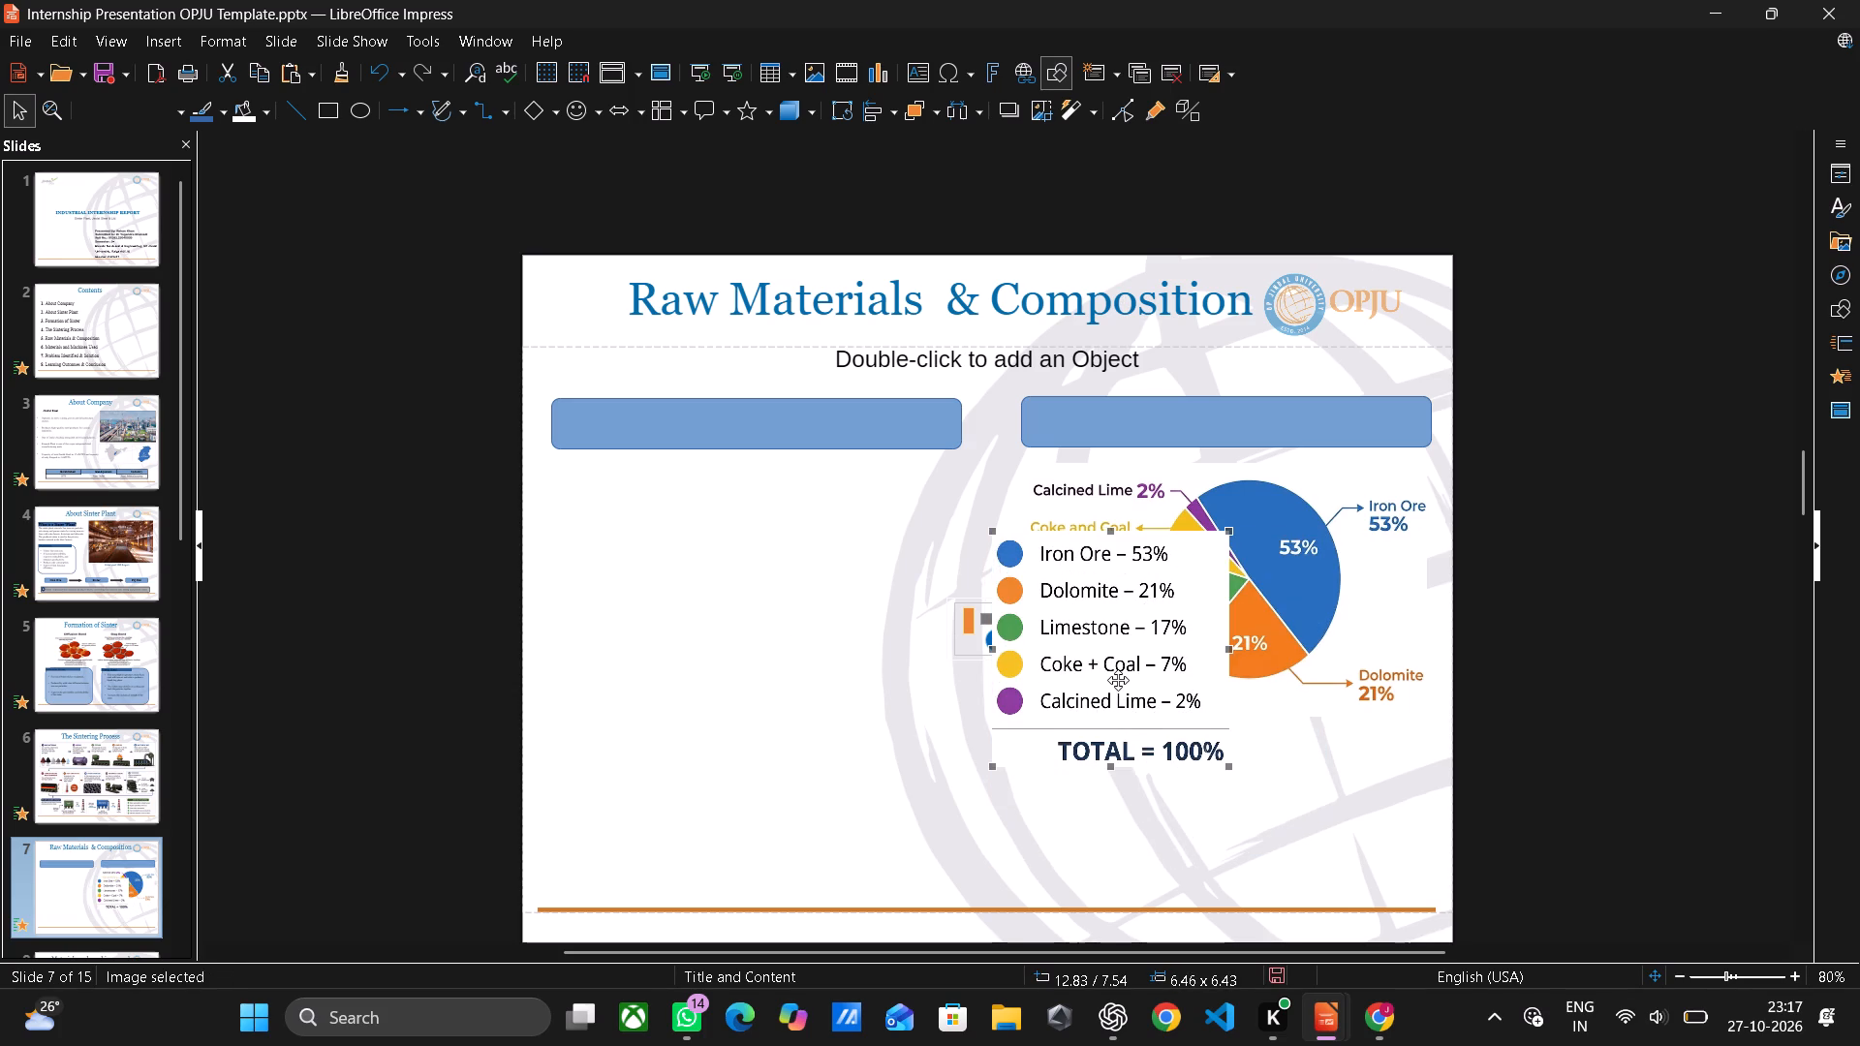
{"action": "left_click_drag", "start_coordinate": [1118, 680], "coordinate": [1231, 806]}
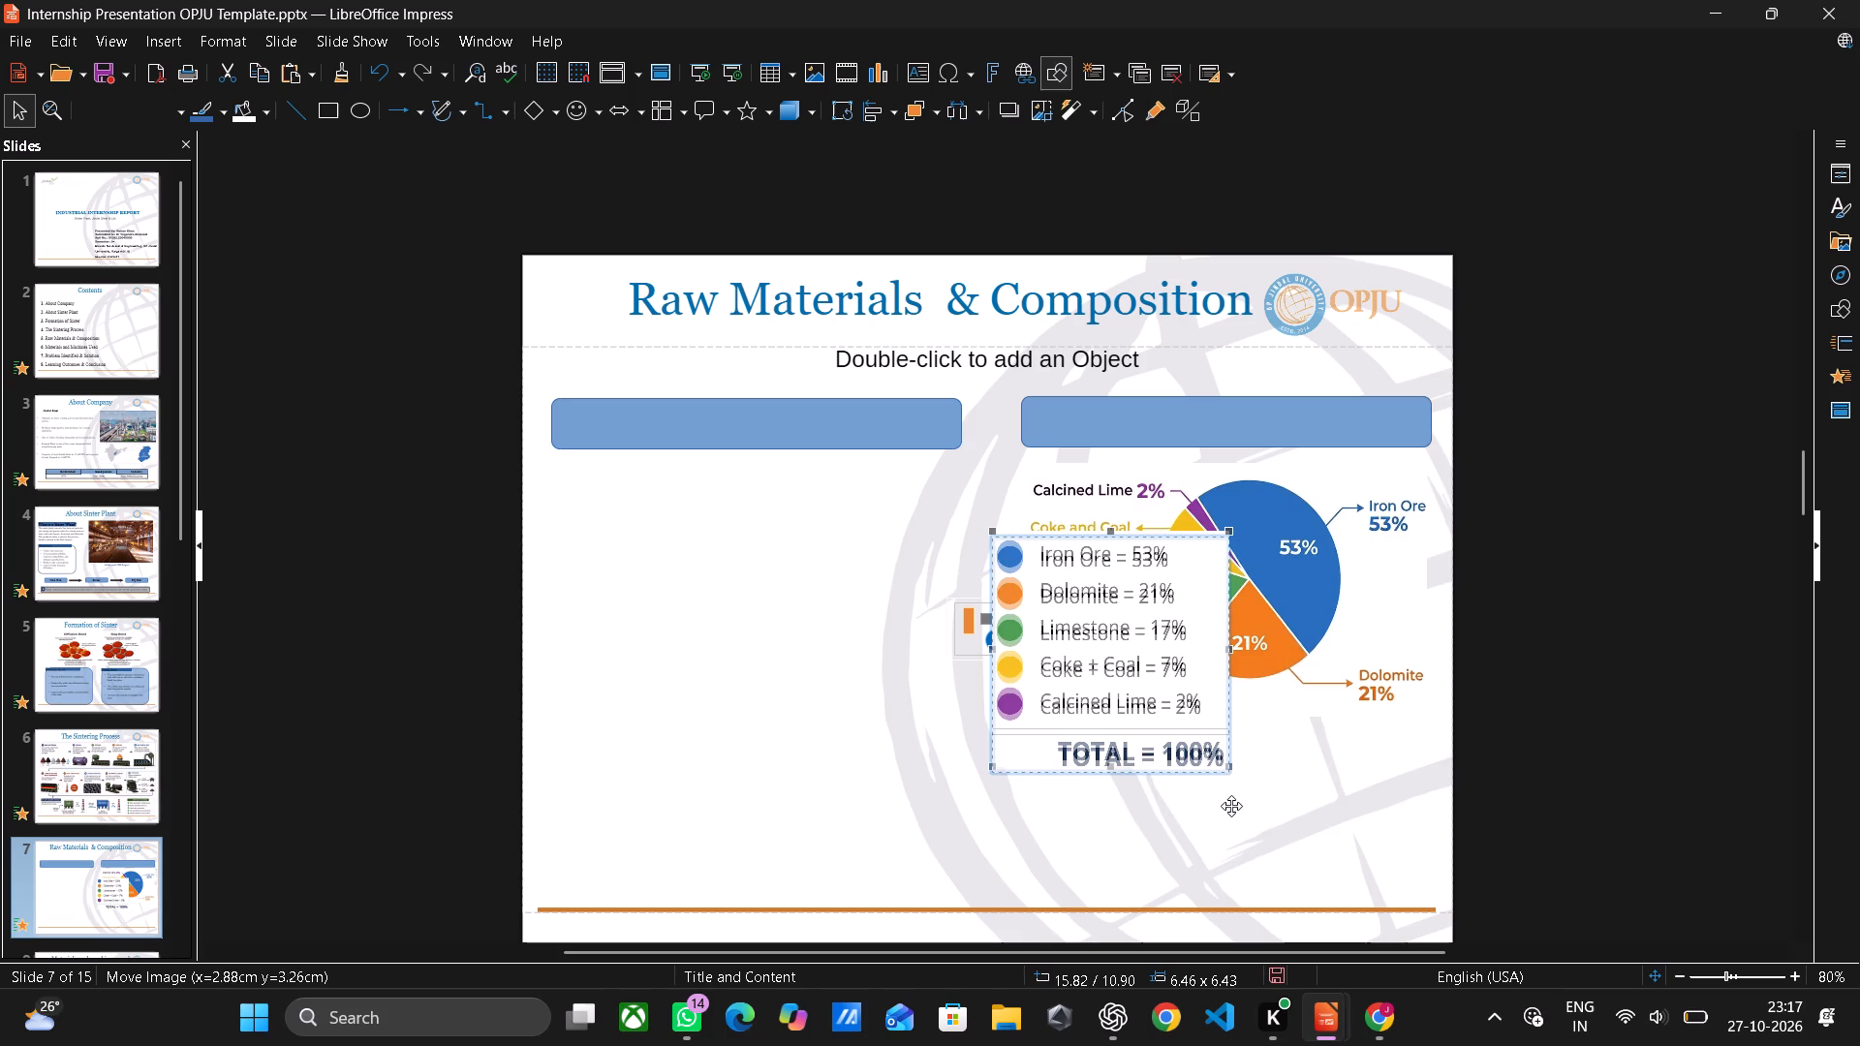
{"action": "left_click_drag", "start_coordinate": [1231, 806], "coordinate": [1237, 819]}
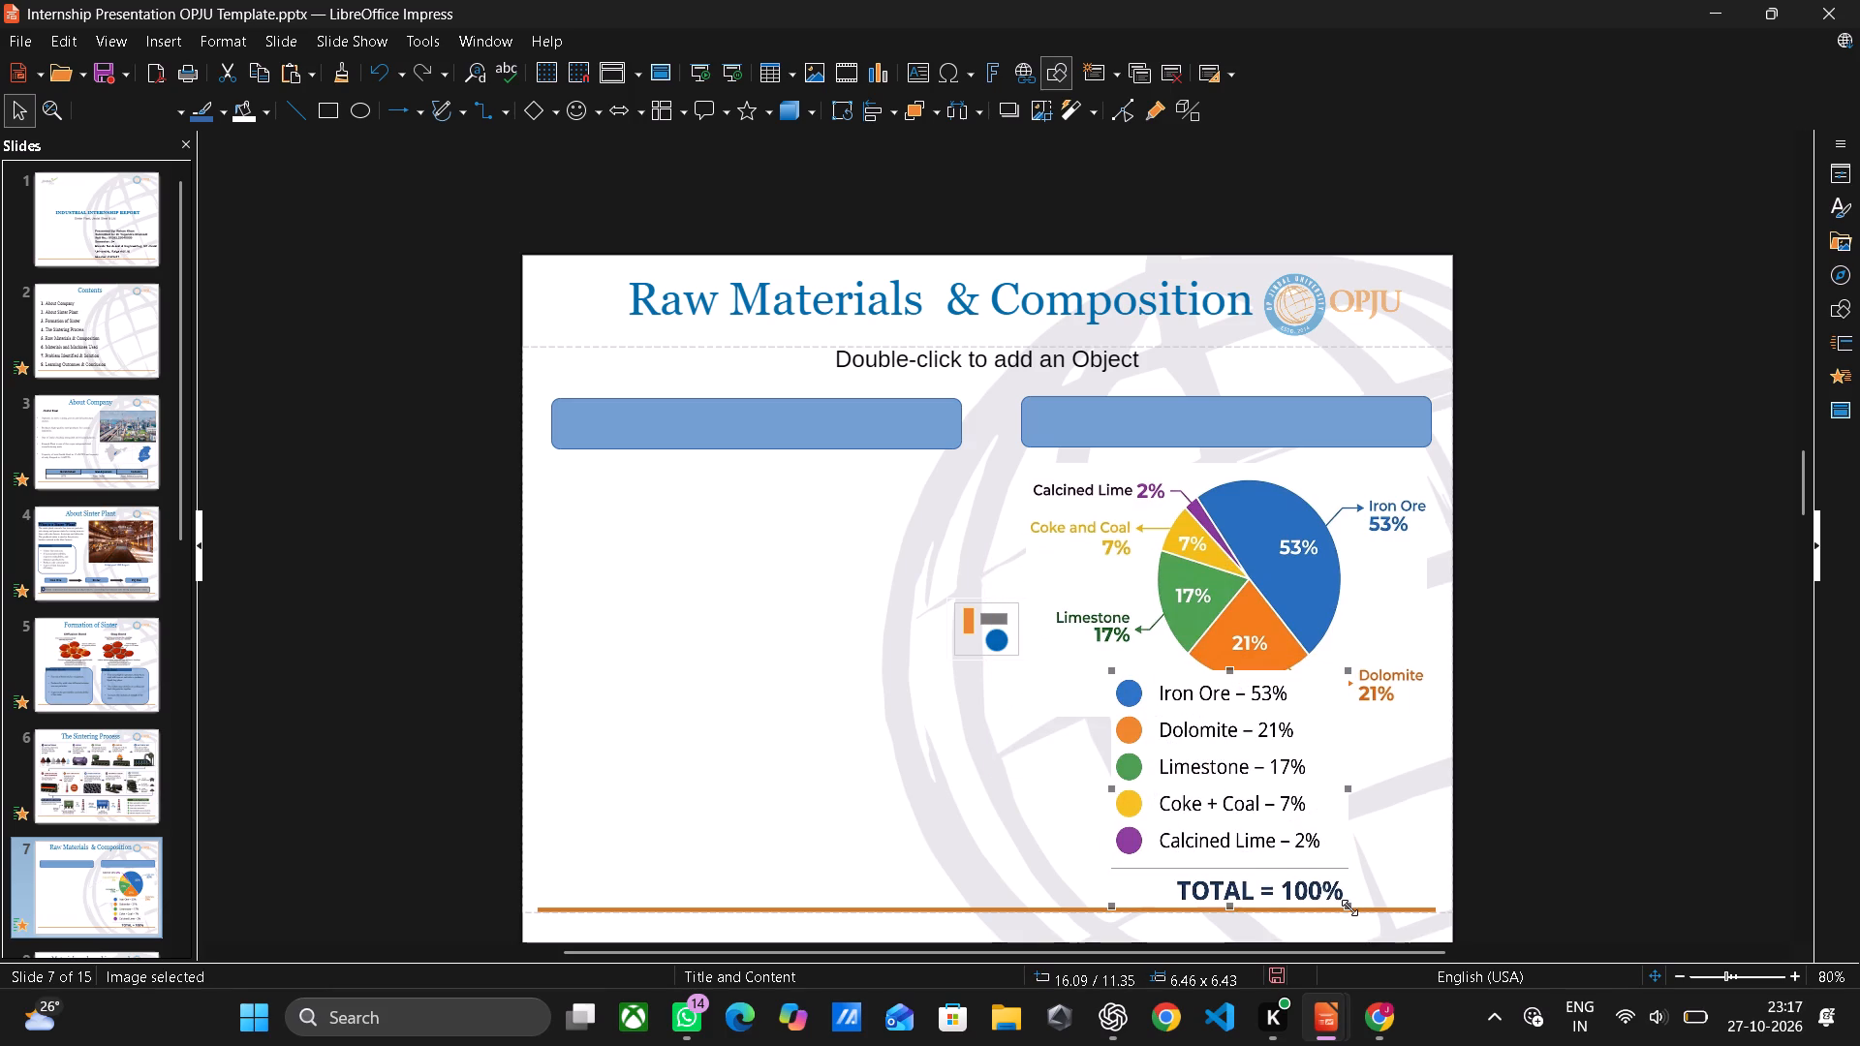
{"action": "left_click_drag", "start_coordinate": [1349, 908], "coordinate": [1288, 835]}
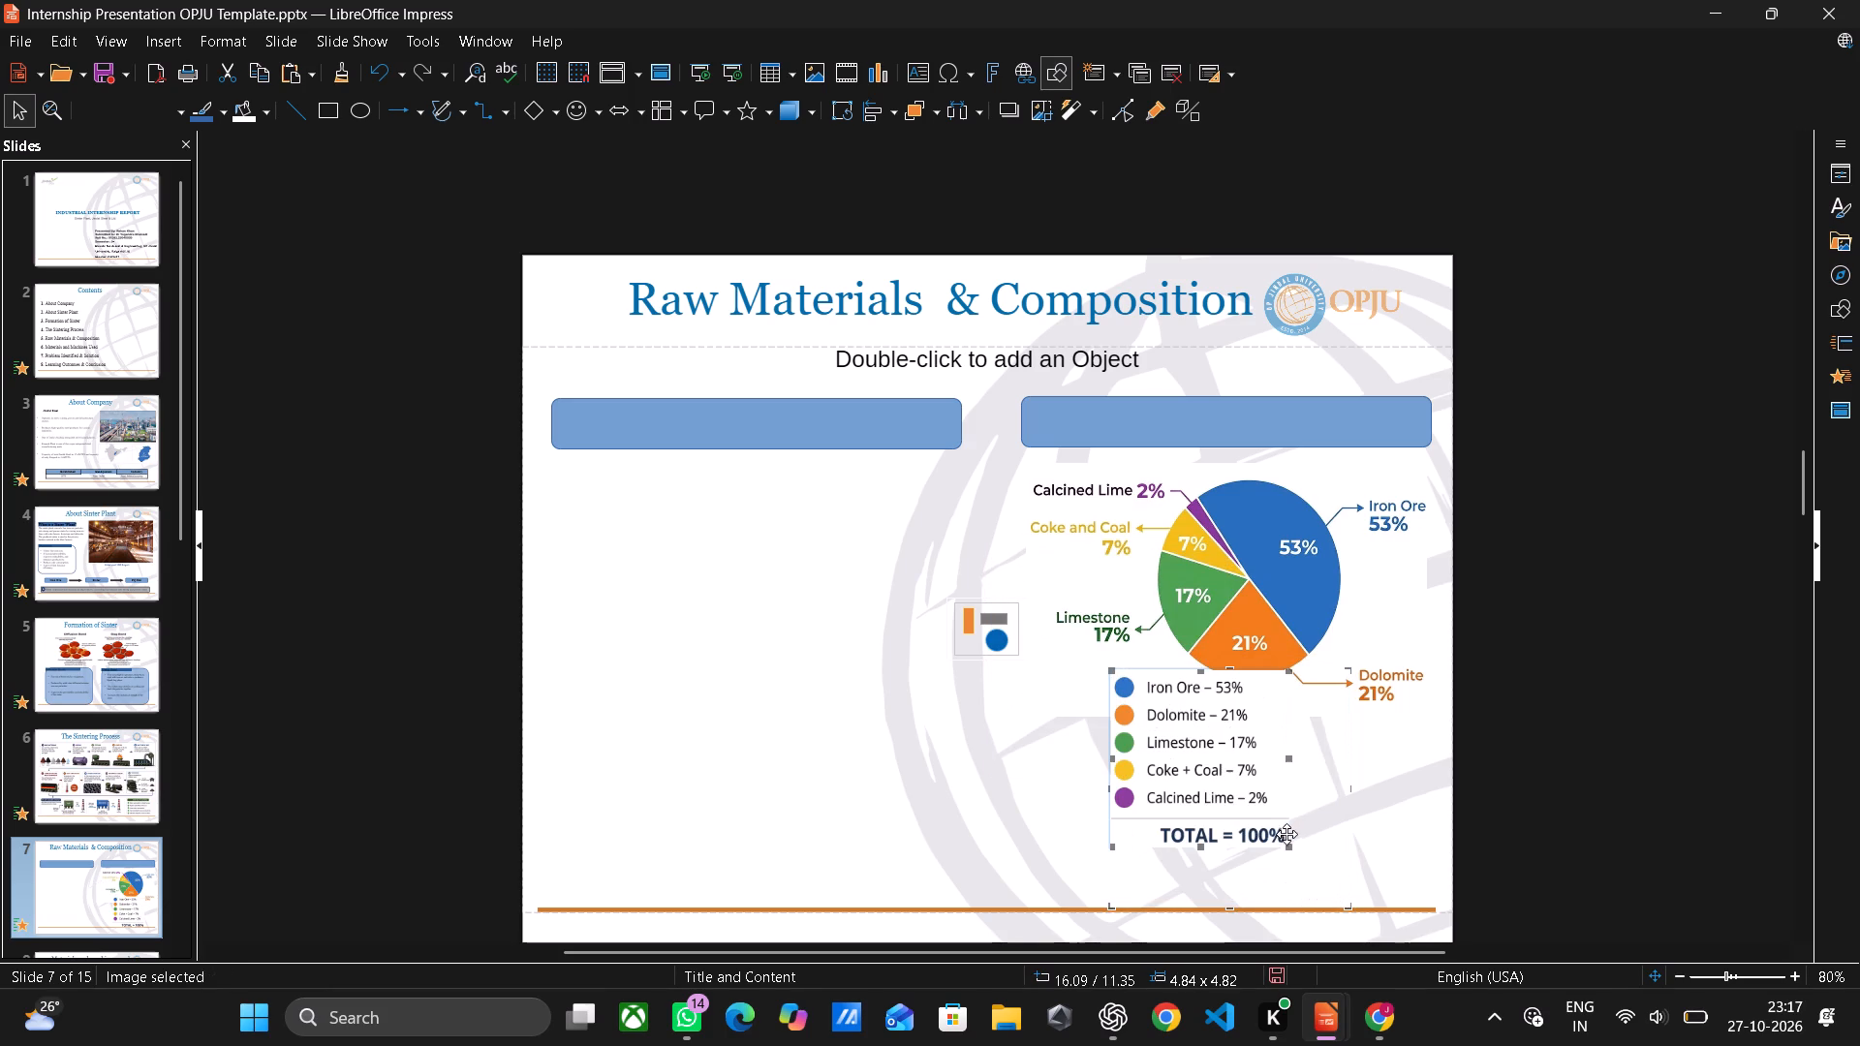
{"action": "left_click_drag", "start_coordinate": [1239, 776], "coordinate": [1248, 819]}
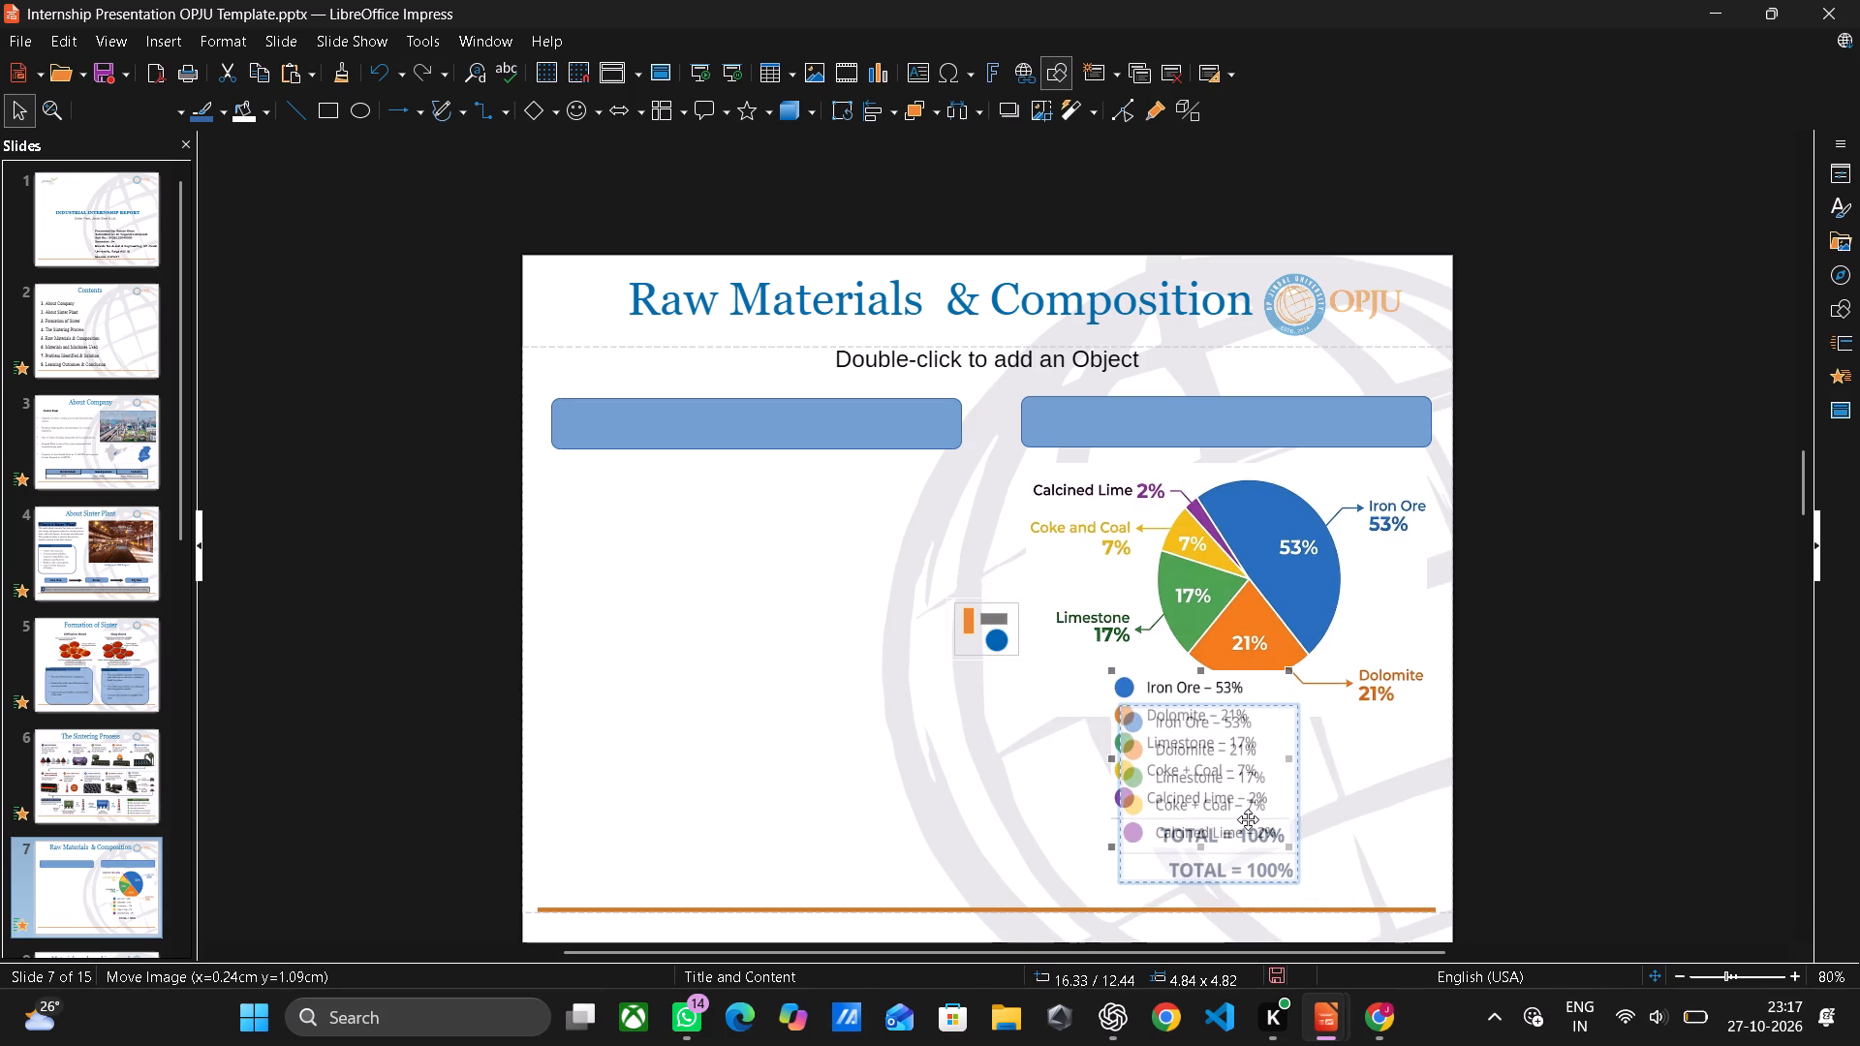
{"action": "left_click_drag", "start_coordinate": [1248, 819], "coordinate": [1255, 833]}
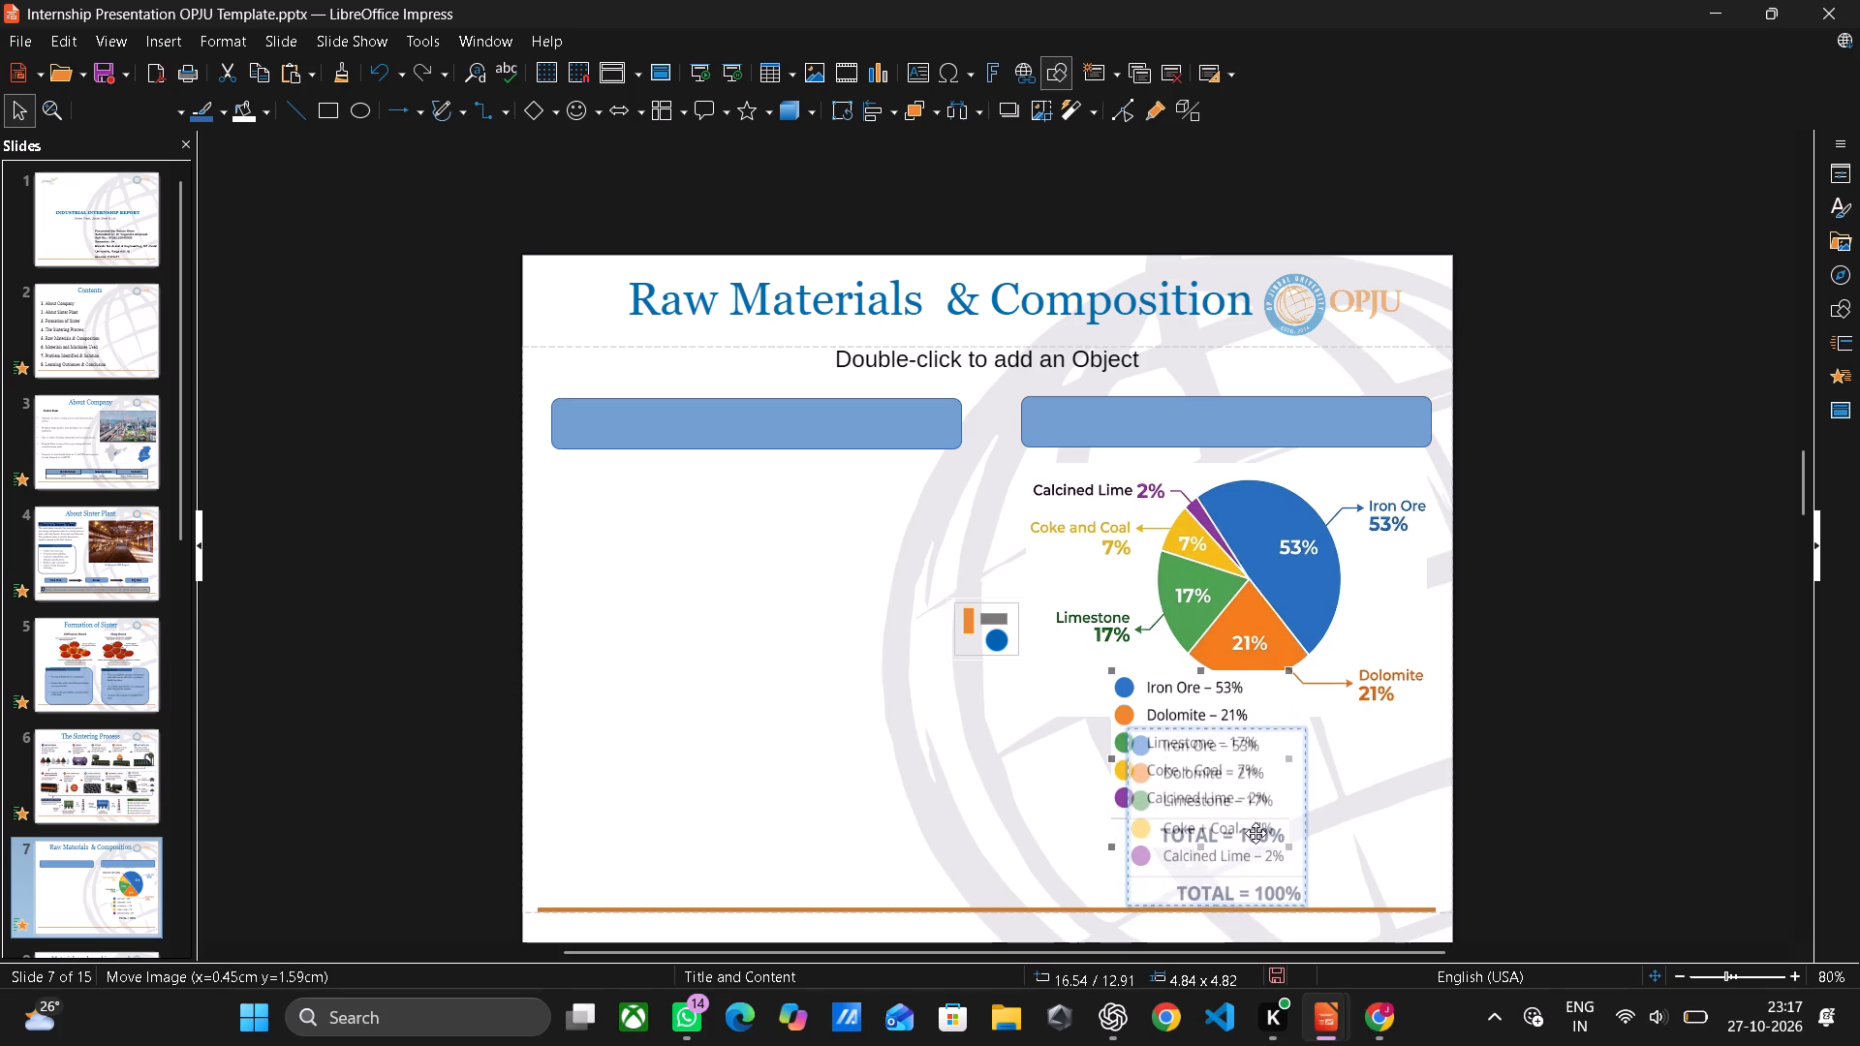
{"action": "left_click_drag", "start_coordinate": [1255, 833], "coordinate": [1258, 835]}
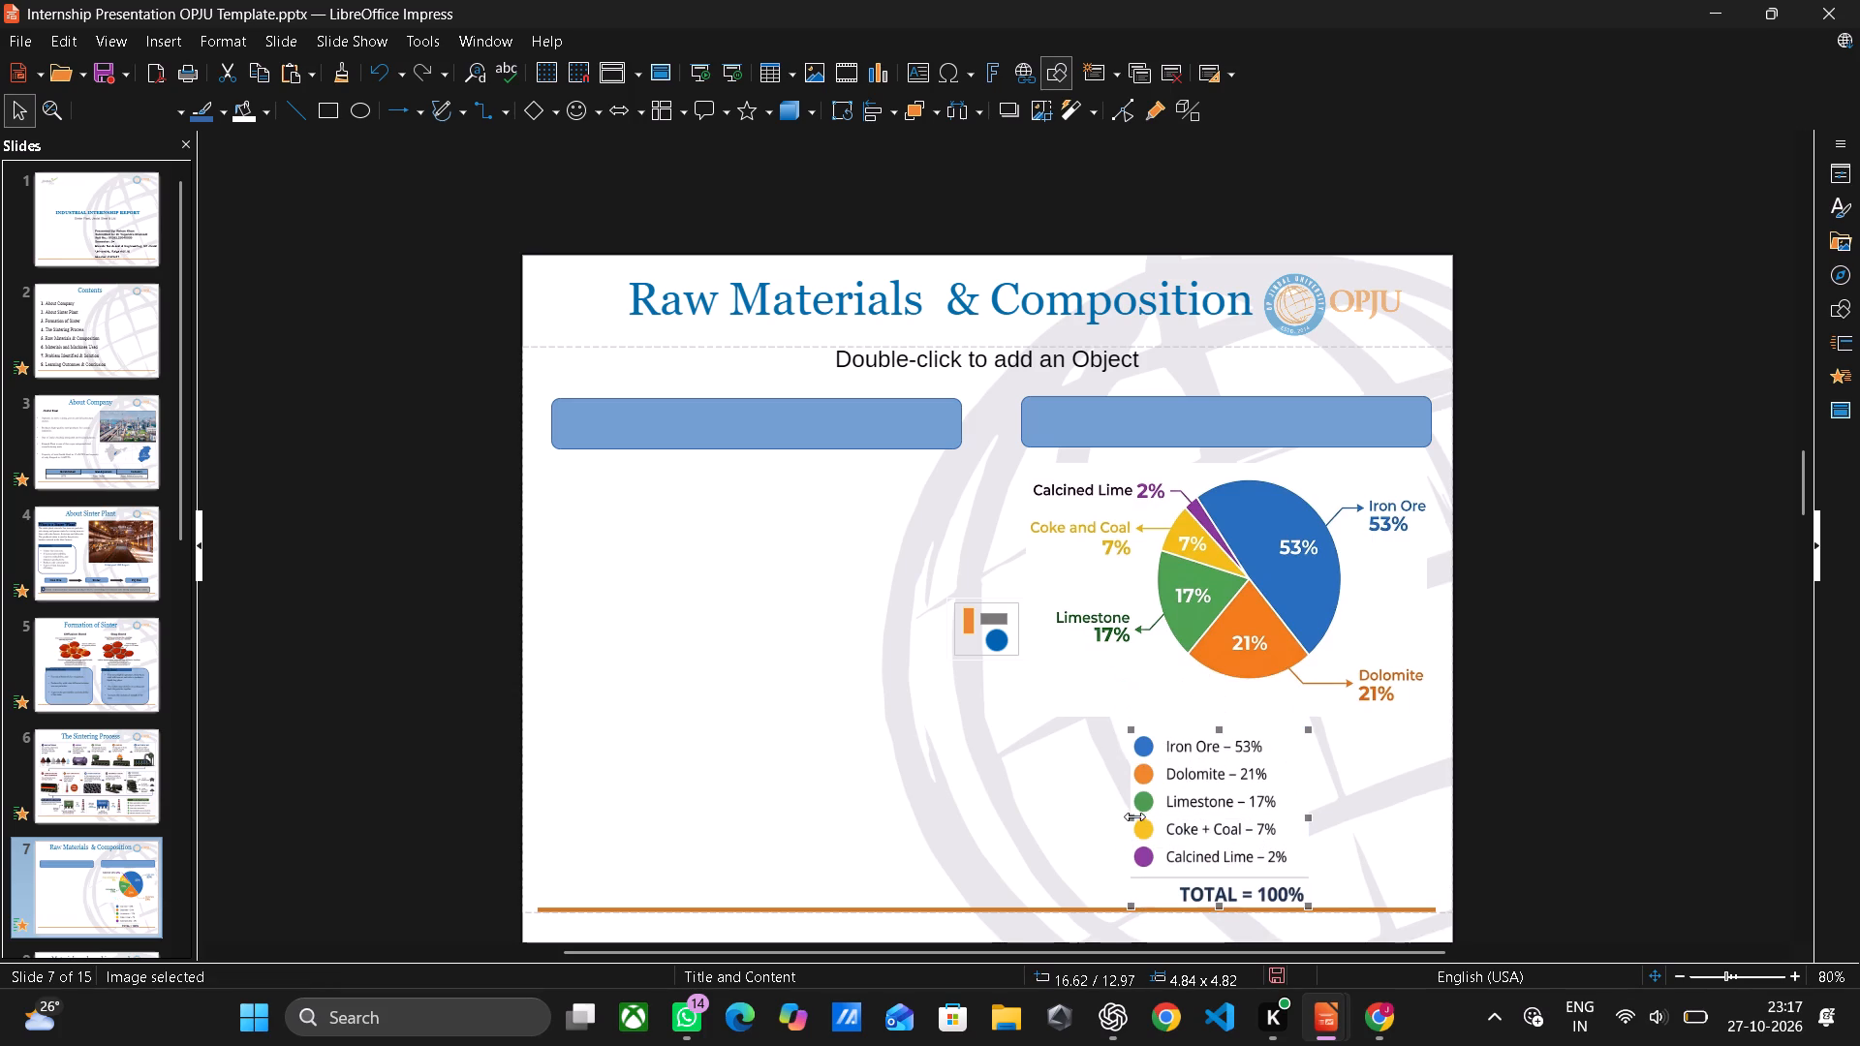
Shift the pie chart slightly to the right beneath the blue header box.
{"action": "left_click", "coordinate": [1225, 658]}
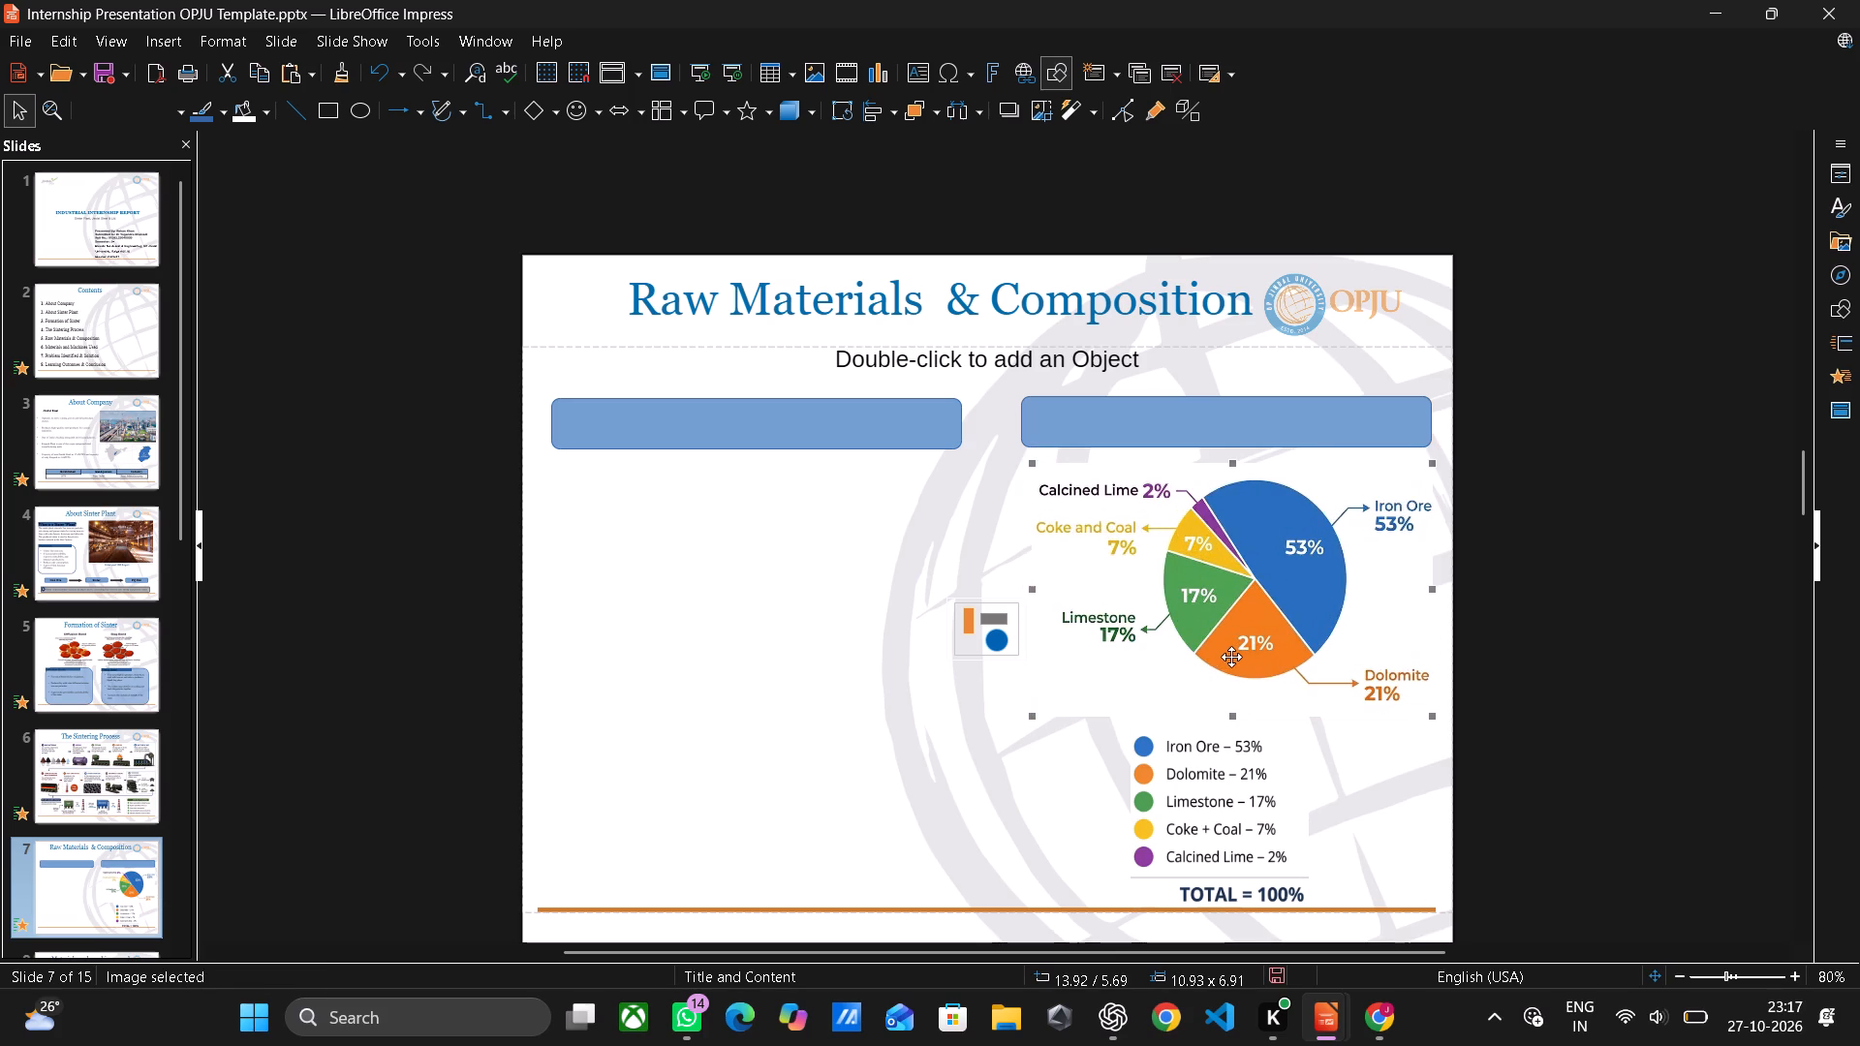
Move the legend image to the slide's lower-right corner below the Dolomite label, at about 19.5 / 12.9 cm.
{"action": "left_click_drag", "start_coordinate": [1200, 769], "coordinate": [1145, 761]}
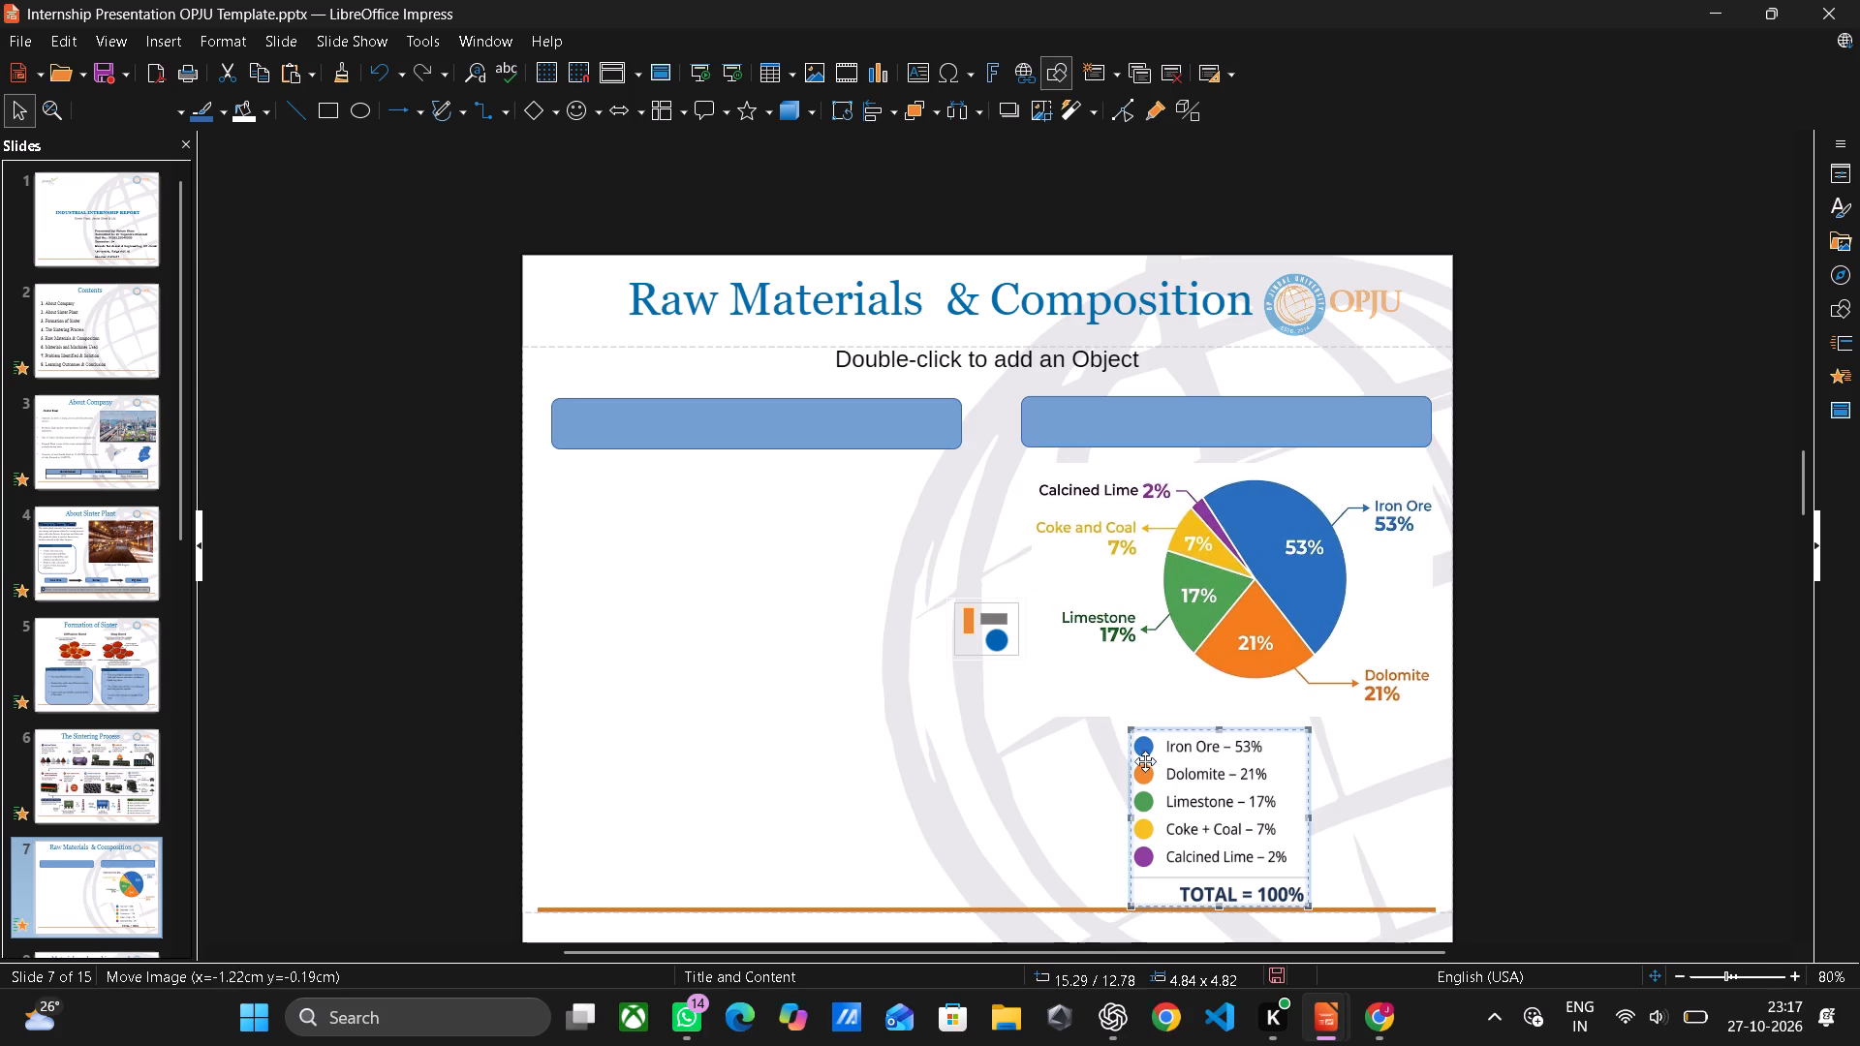
{"action": "left_click_drag", "start_coordinate": [1145, 761], "coordinate": [1113, 764]}
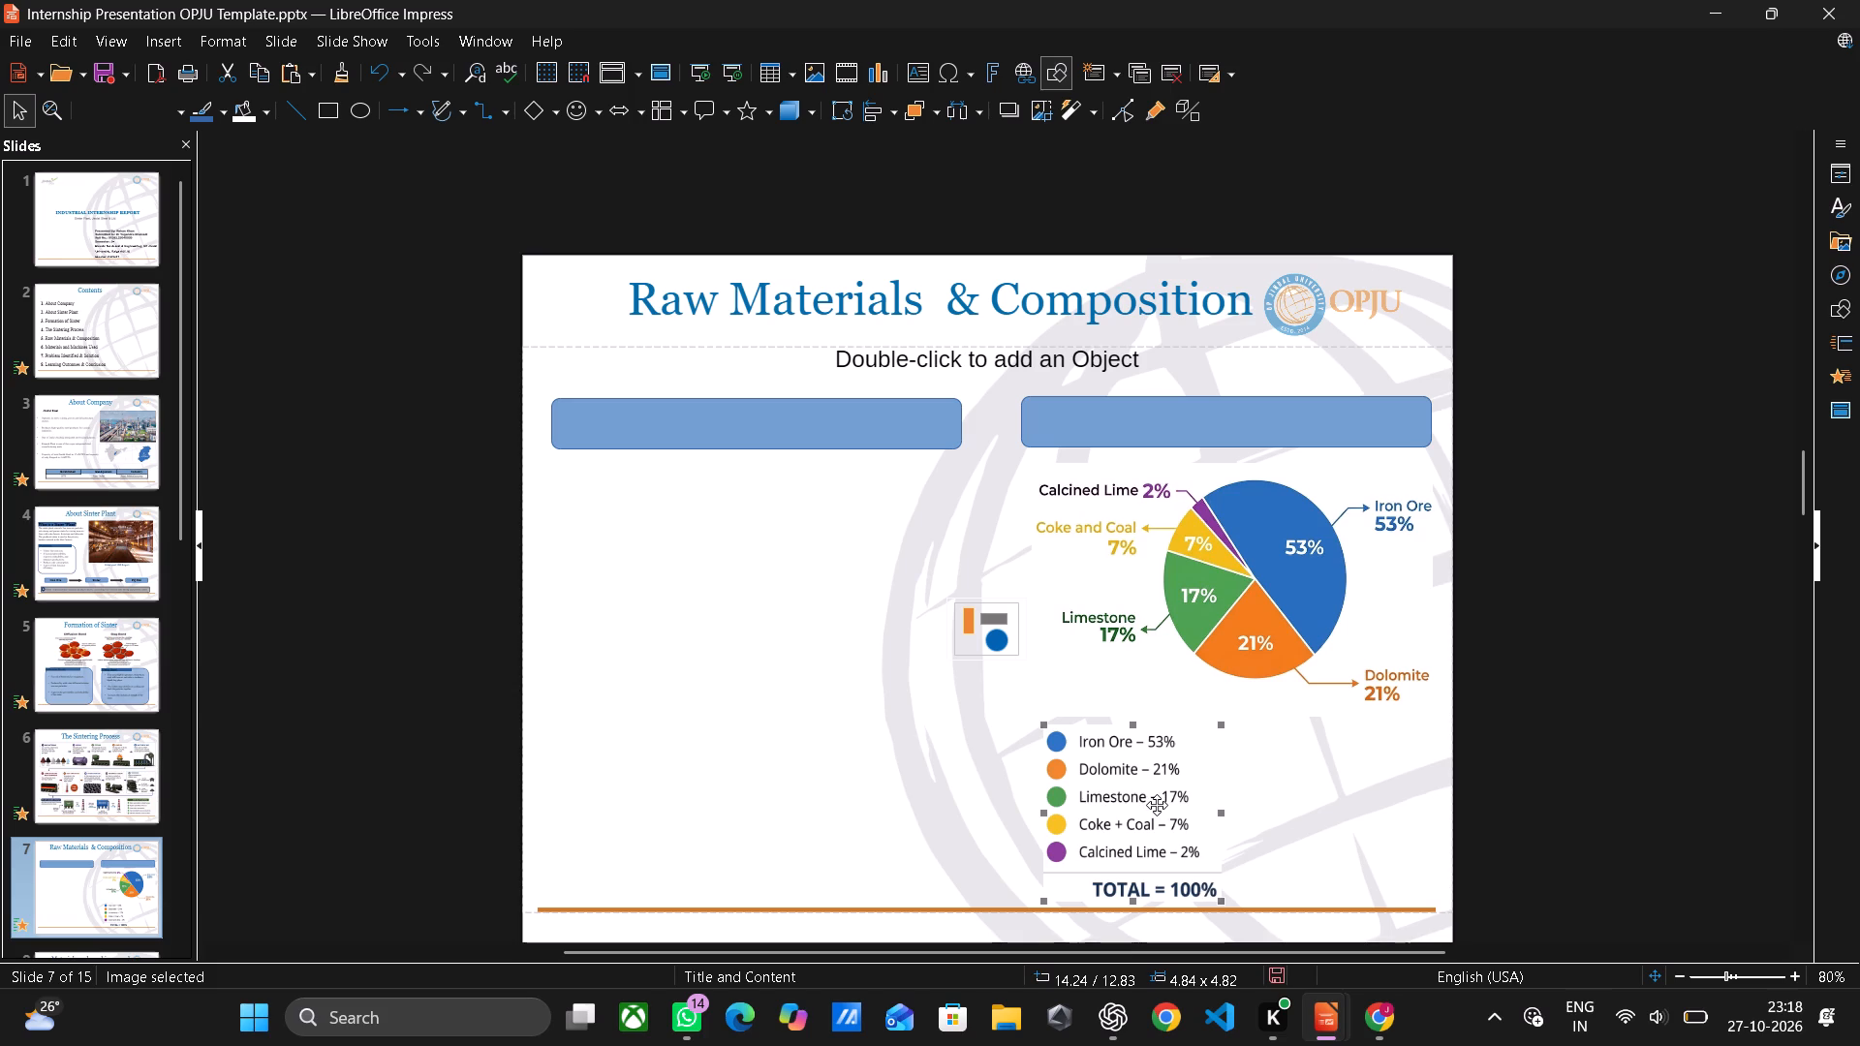
{"action": "left_click_drag", "start_coordinate": [1157, 805], "coordinate": [1216, 811]}
{"action": "left_click_drag", "start_coordinate": [1216, 811], "coordinate": [1319, 813]}
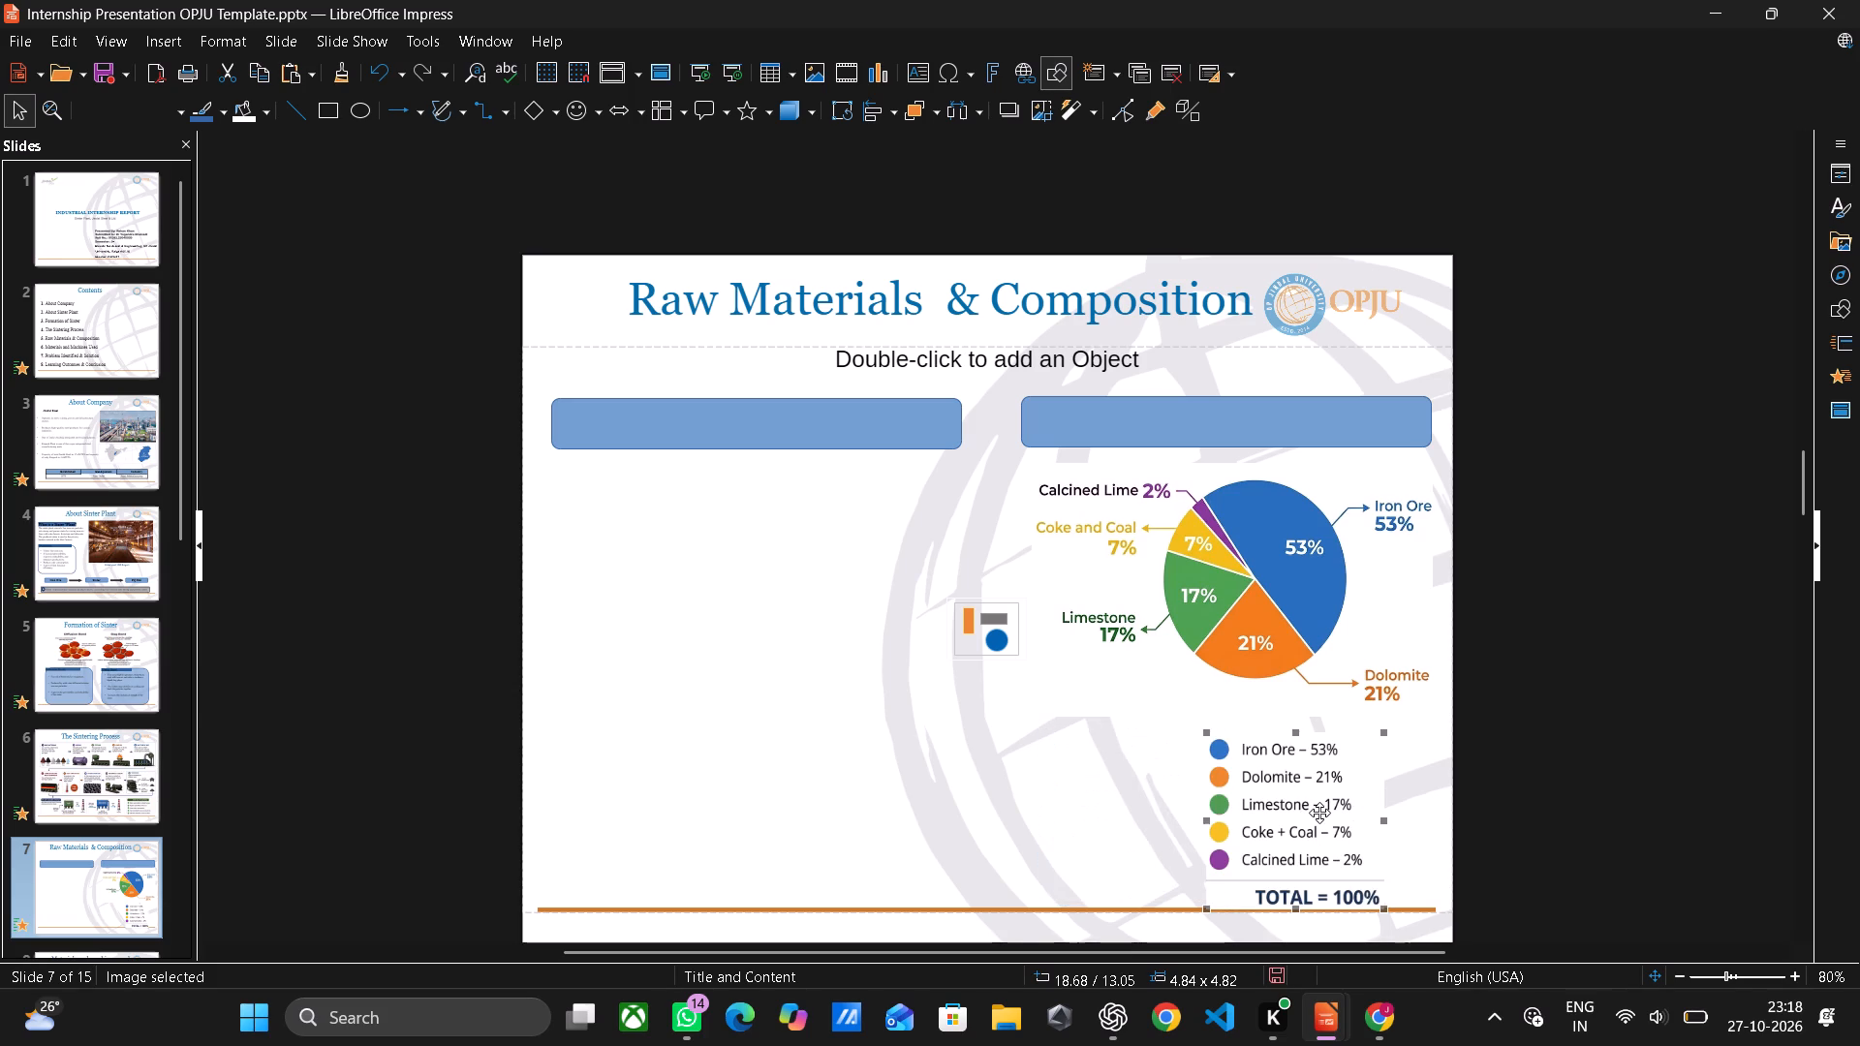
{"action": "left_click_drag", "start_coordinate": [1319, 813], "coordinate": [1341, 808]}
{"action": "left_click_drag", "start_coordinate": [1341, 808], "coordinate": [1344, 808]}
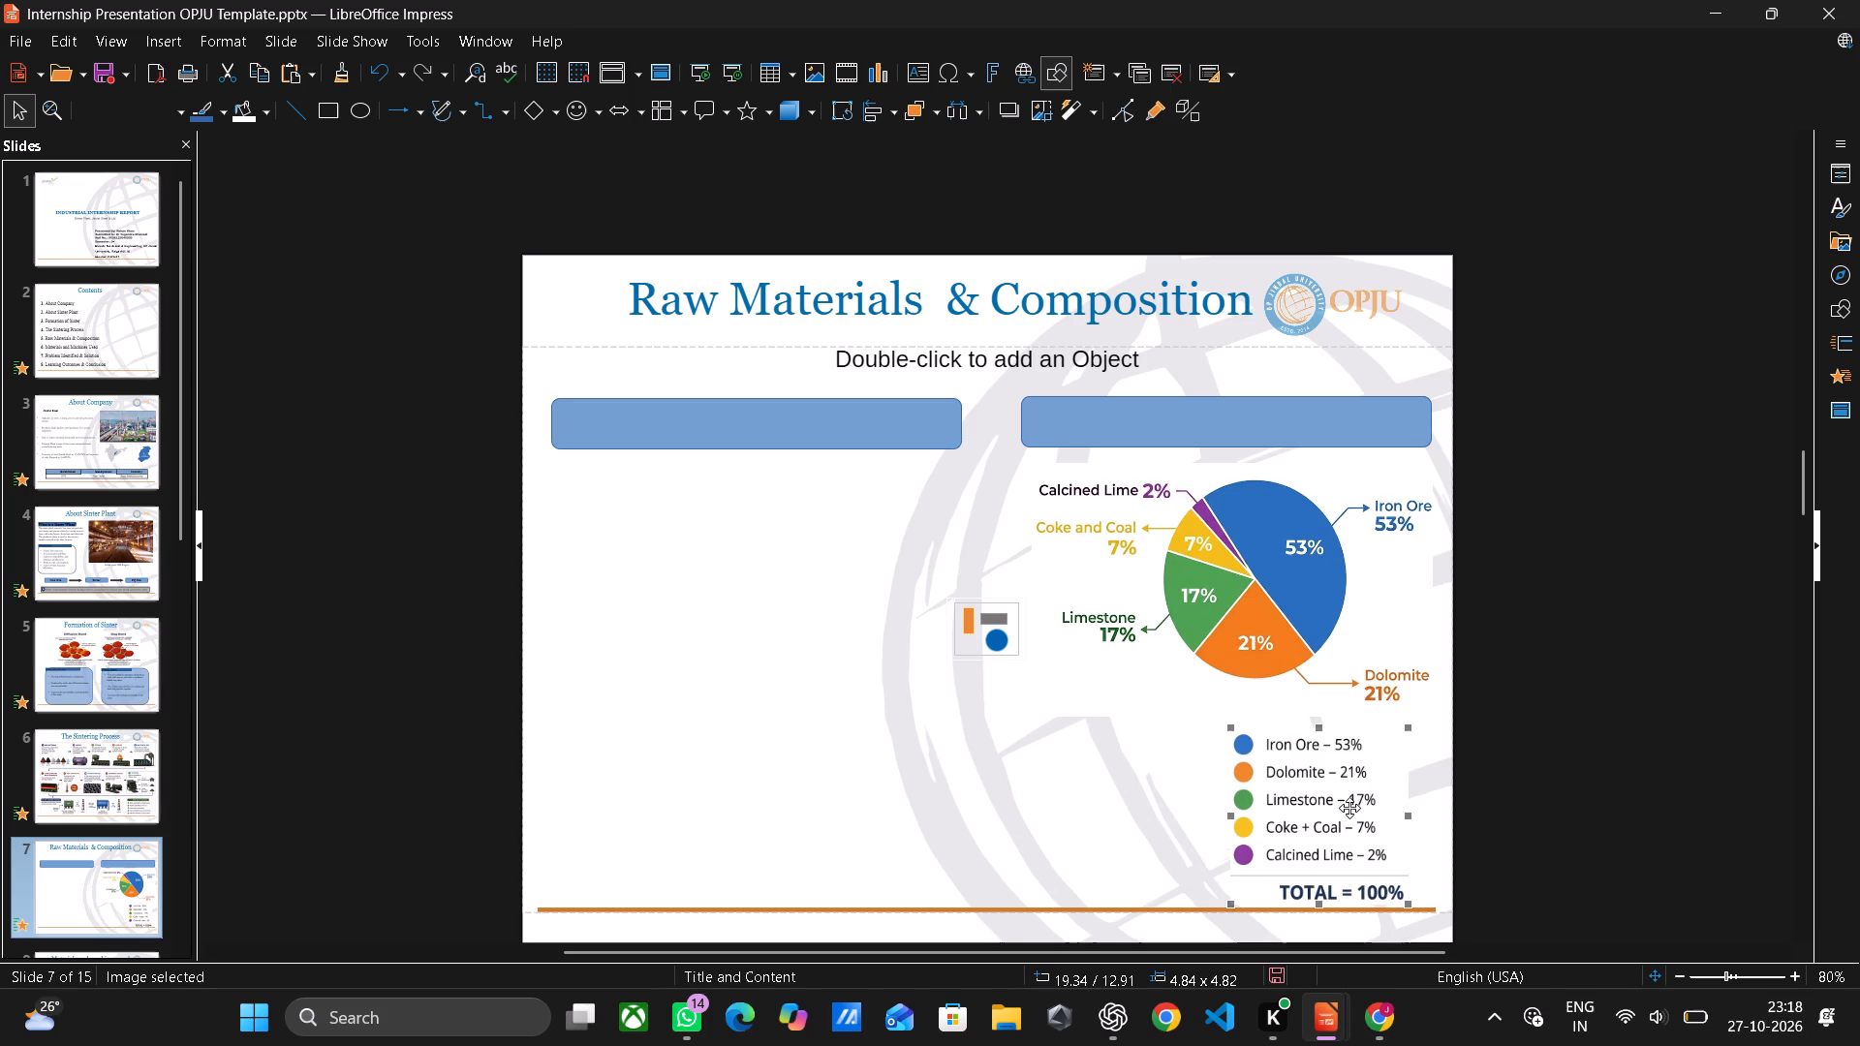
{"action": "double_click", "coordinate": [1356, 808]}
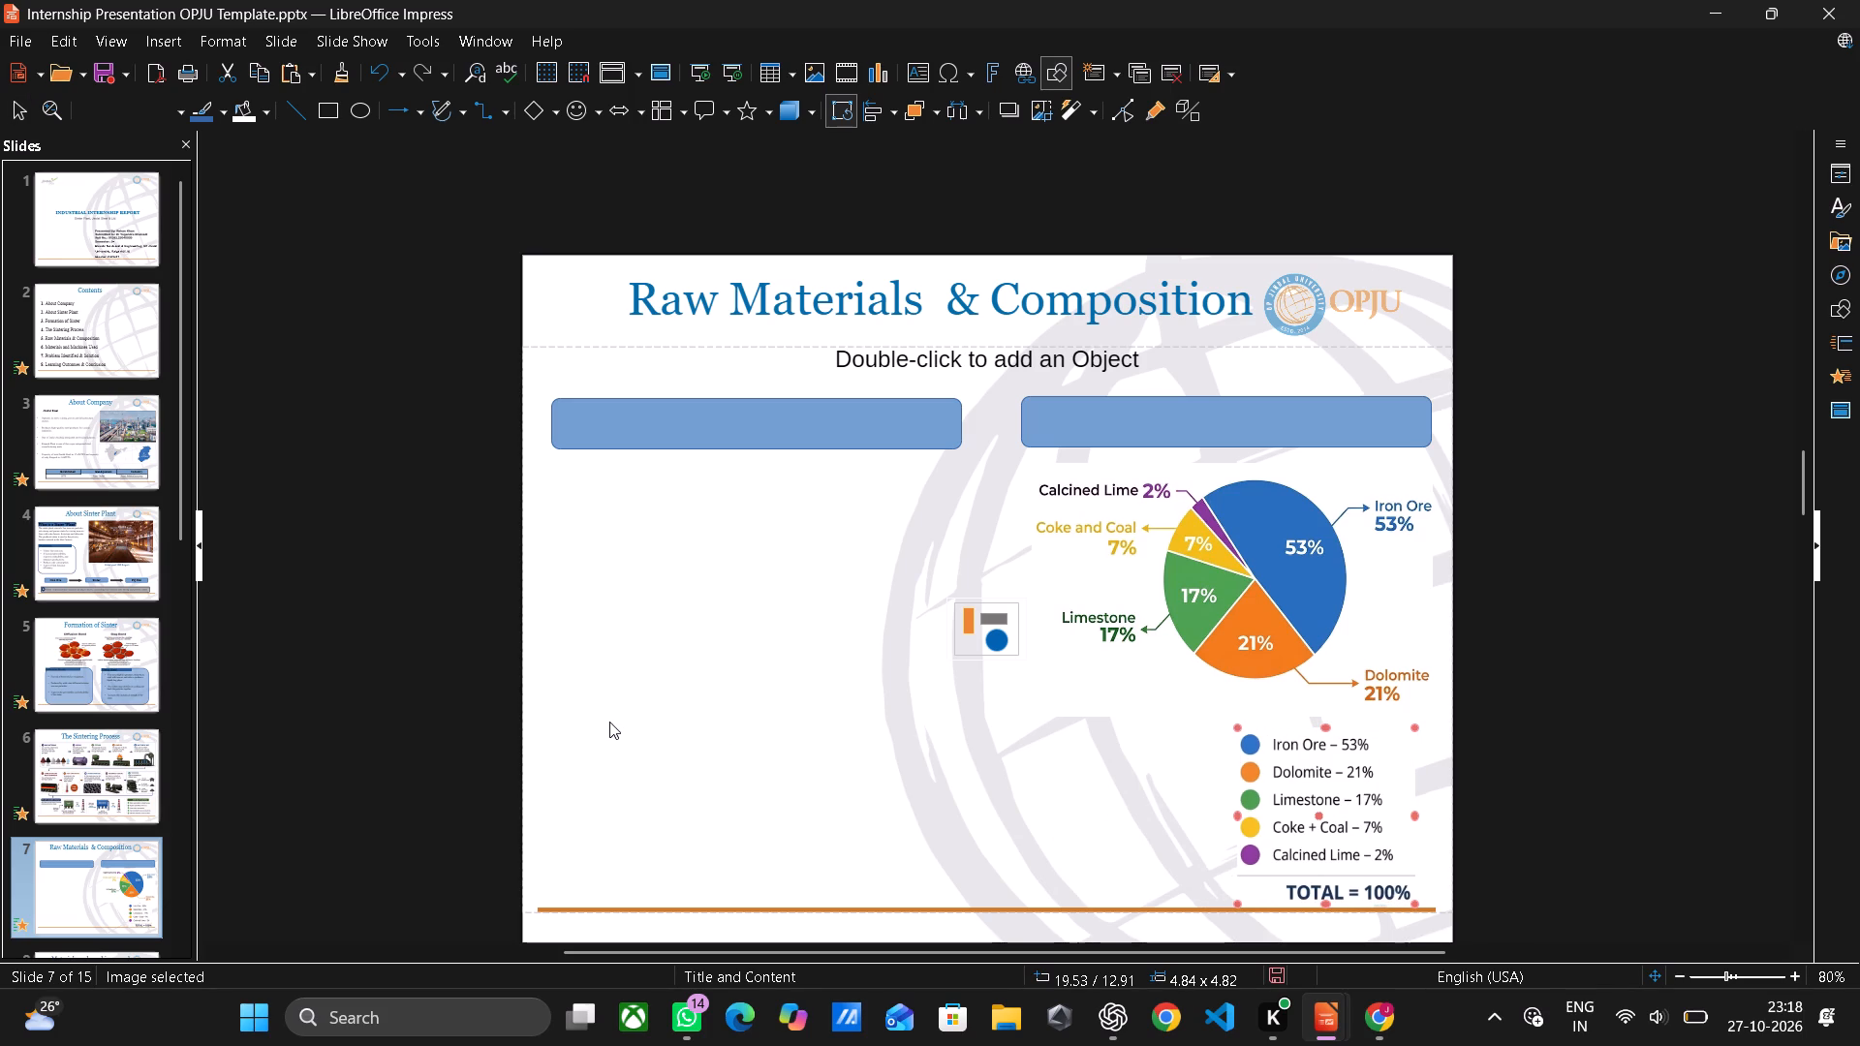
Review the Contents and About Company slides.
{"action": "left_click", "coordinate": [105, 304]}
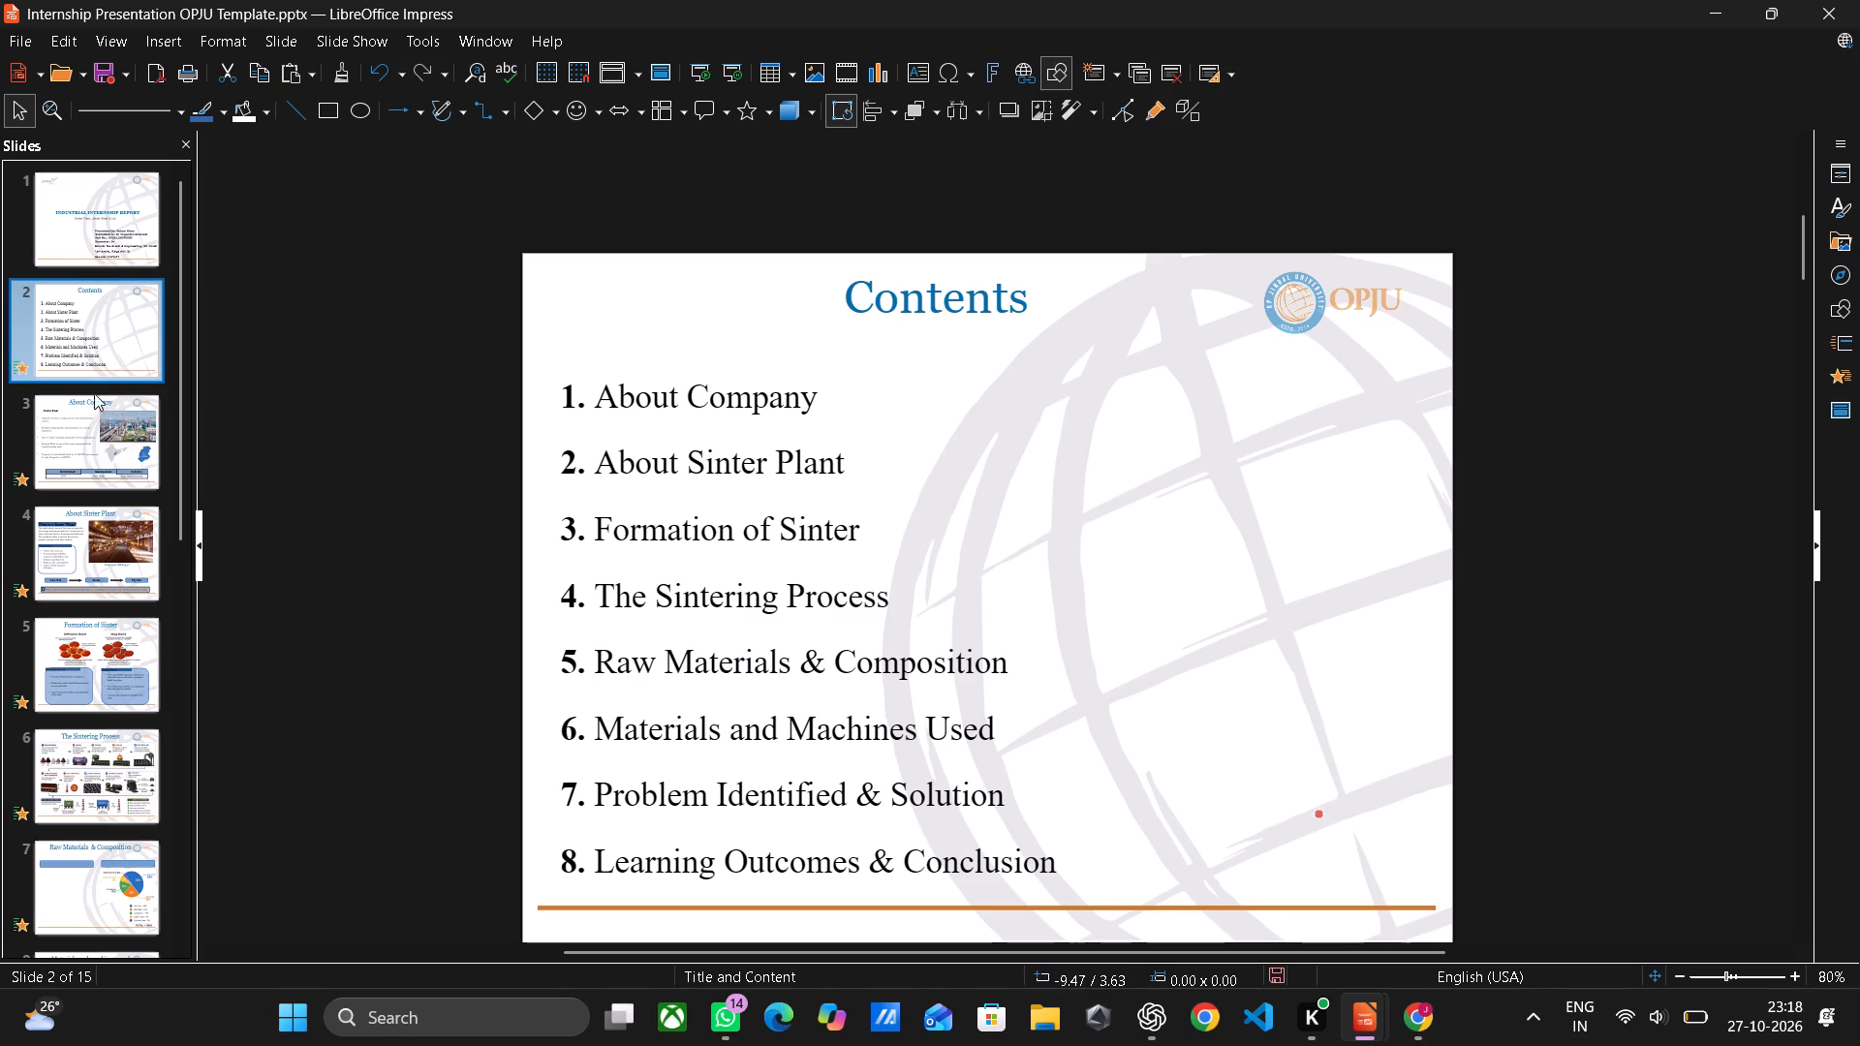
{"action": "left_click", "coordinate": [90, 421]}
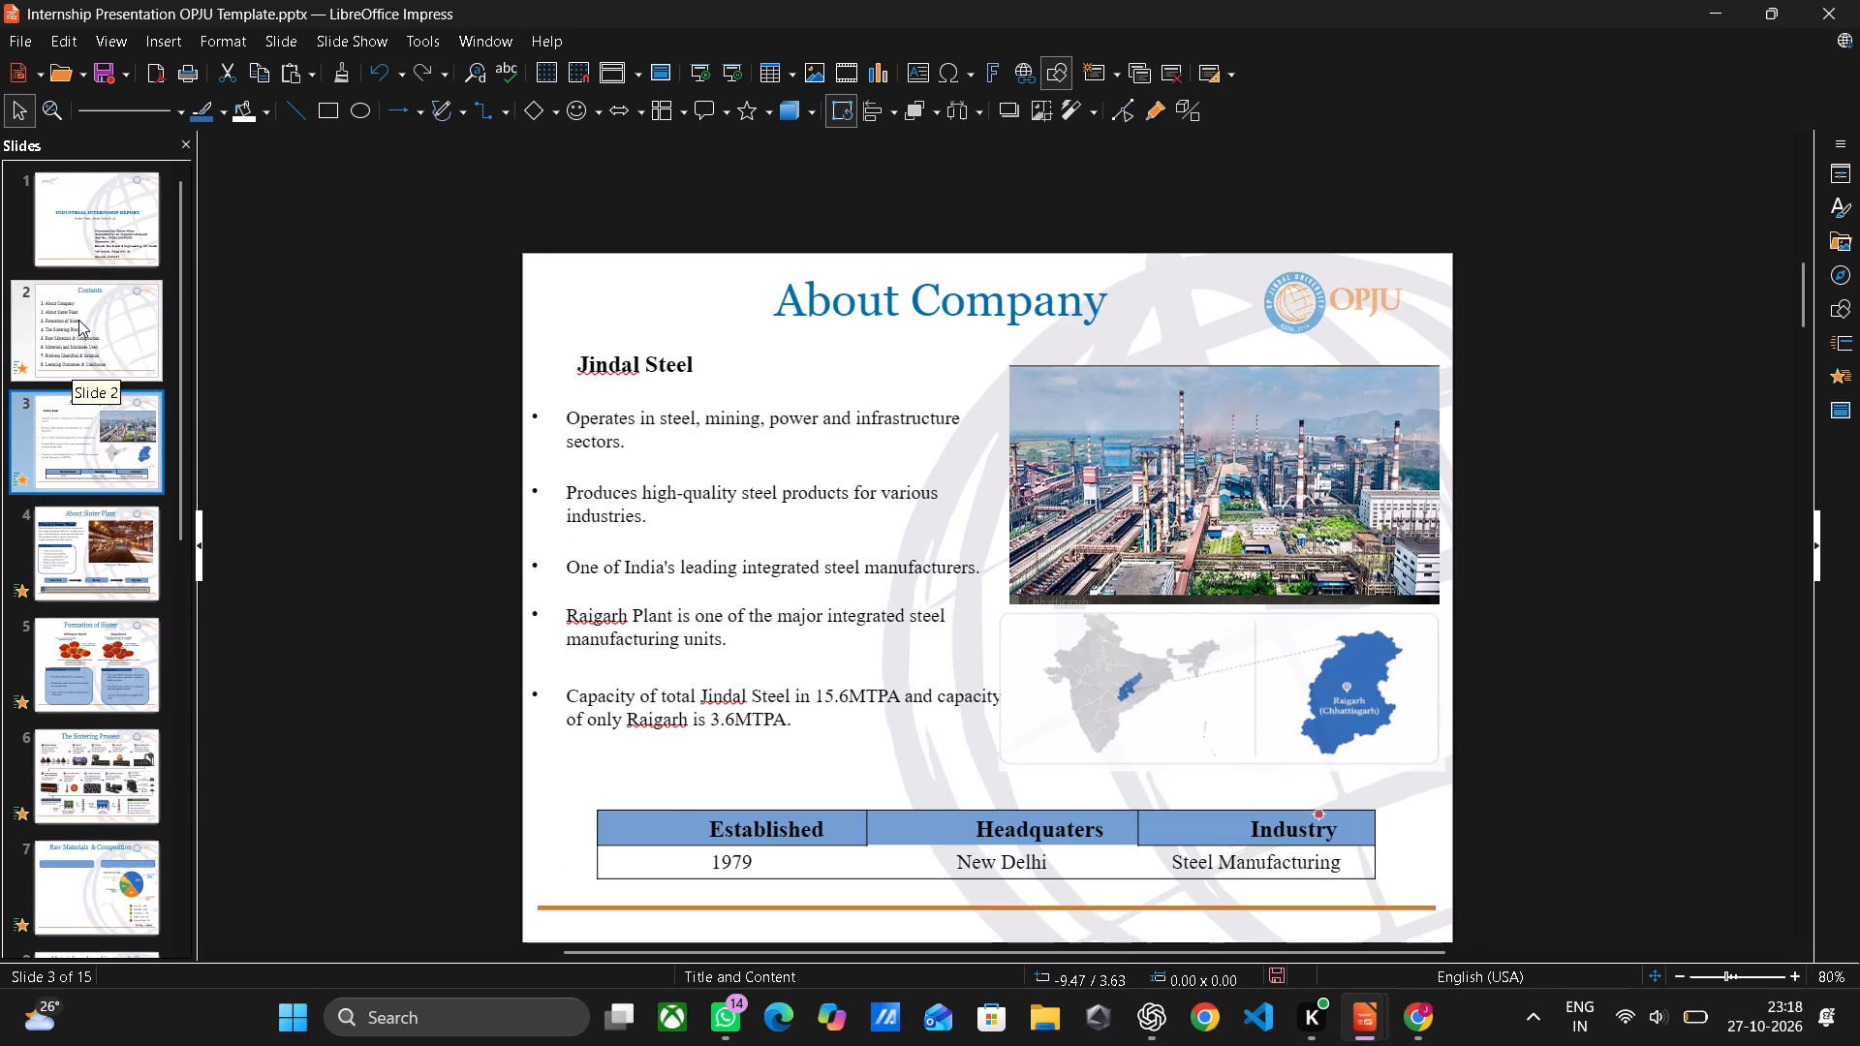
{"action": "left_click", "coordinate": [78, 320]}
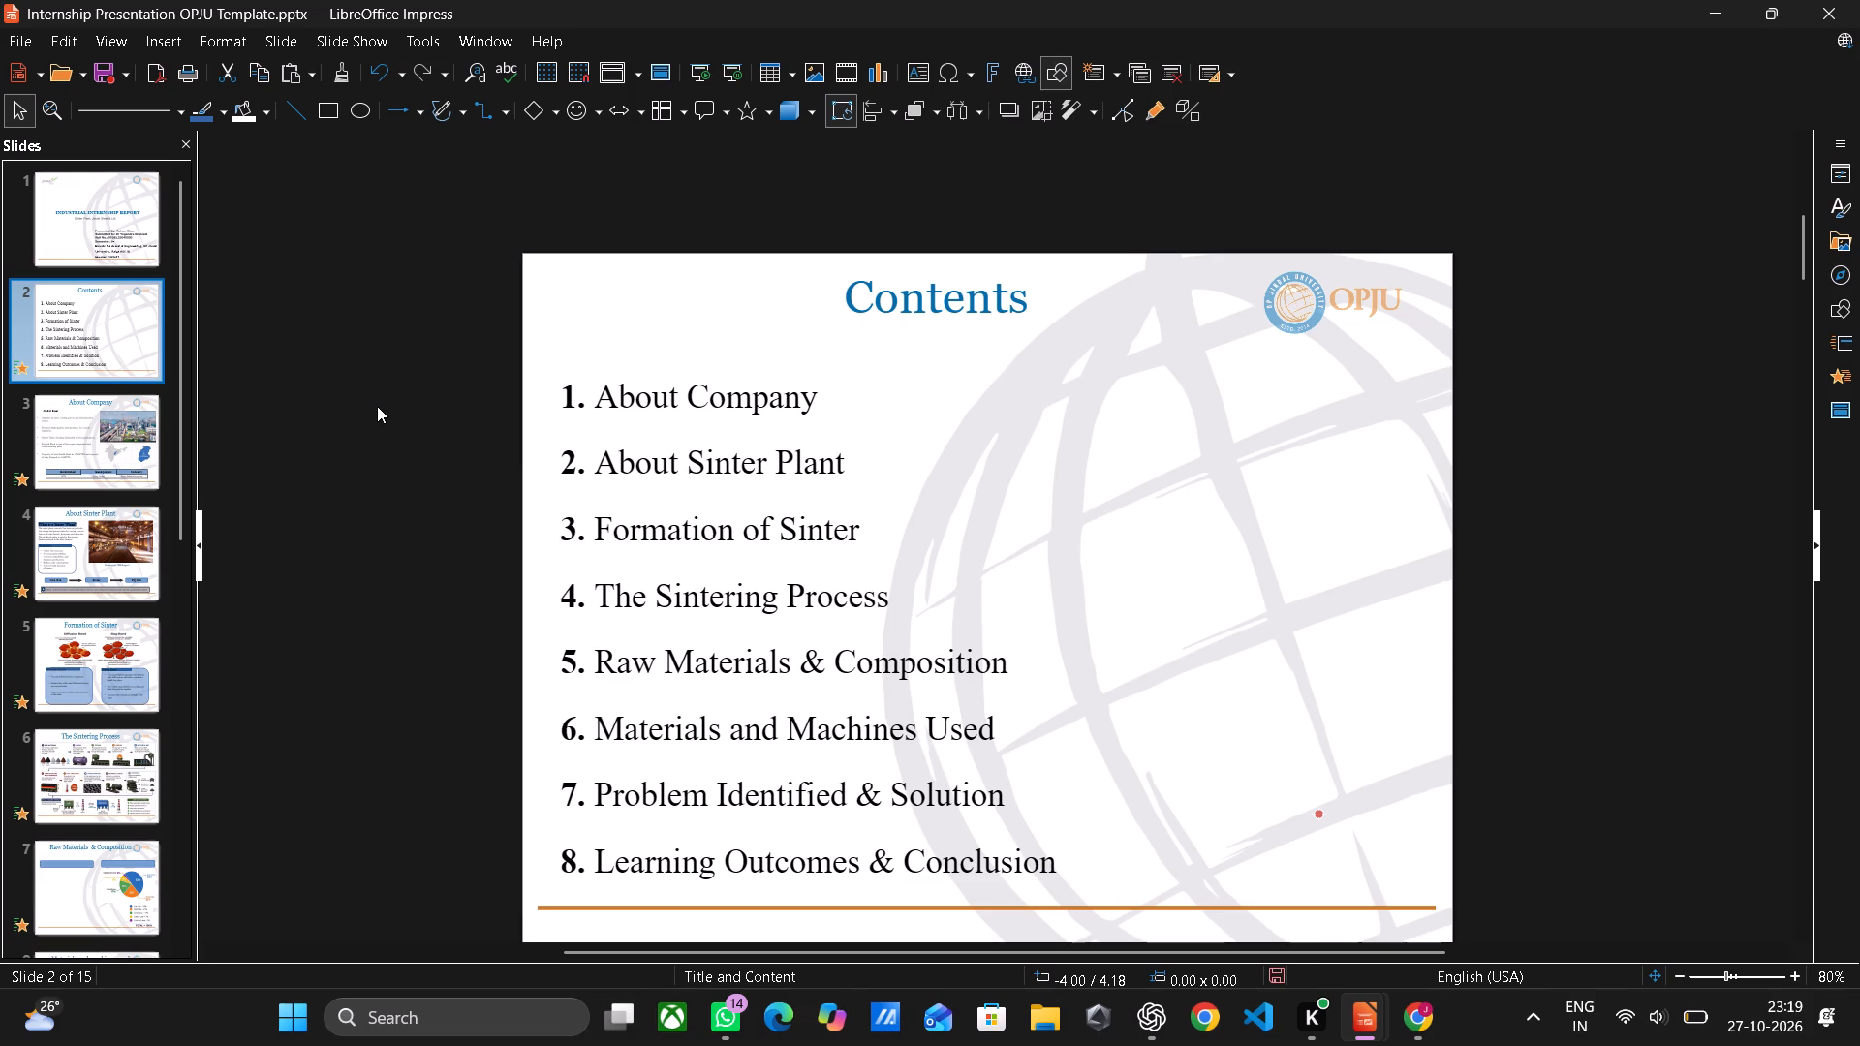
{"action": "left_click", "coordinate": [125, 454]}
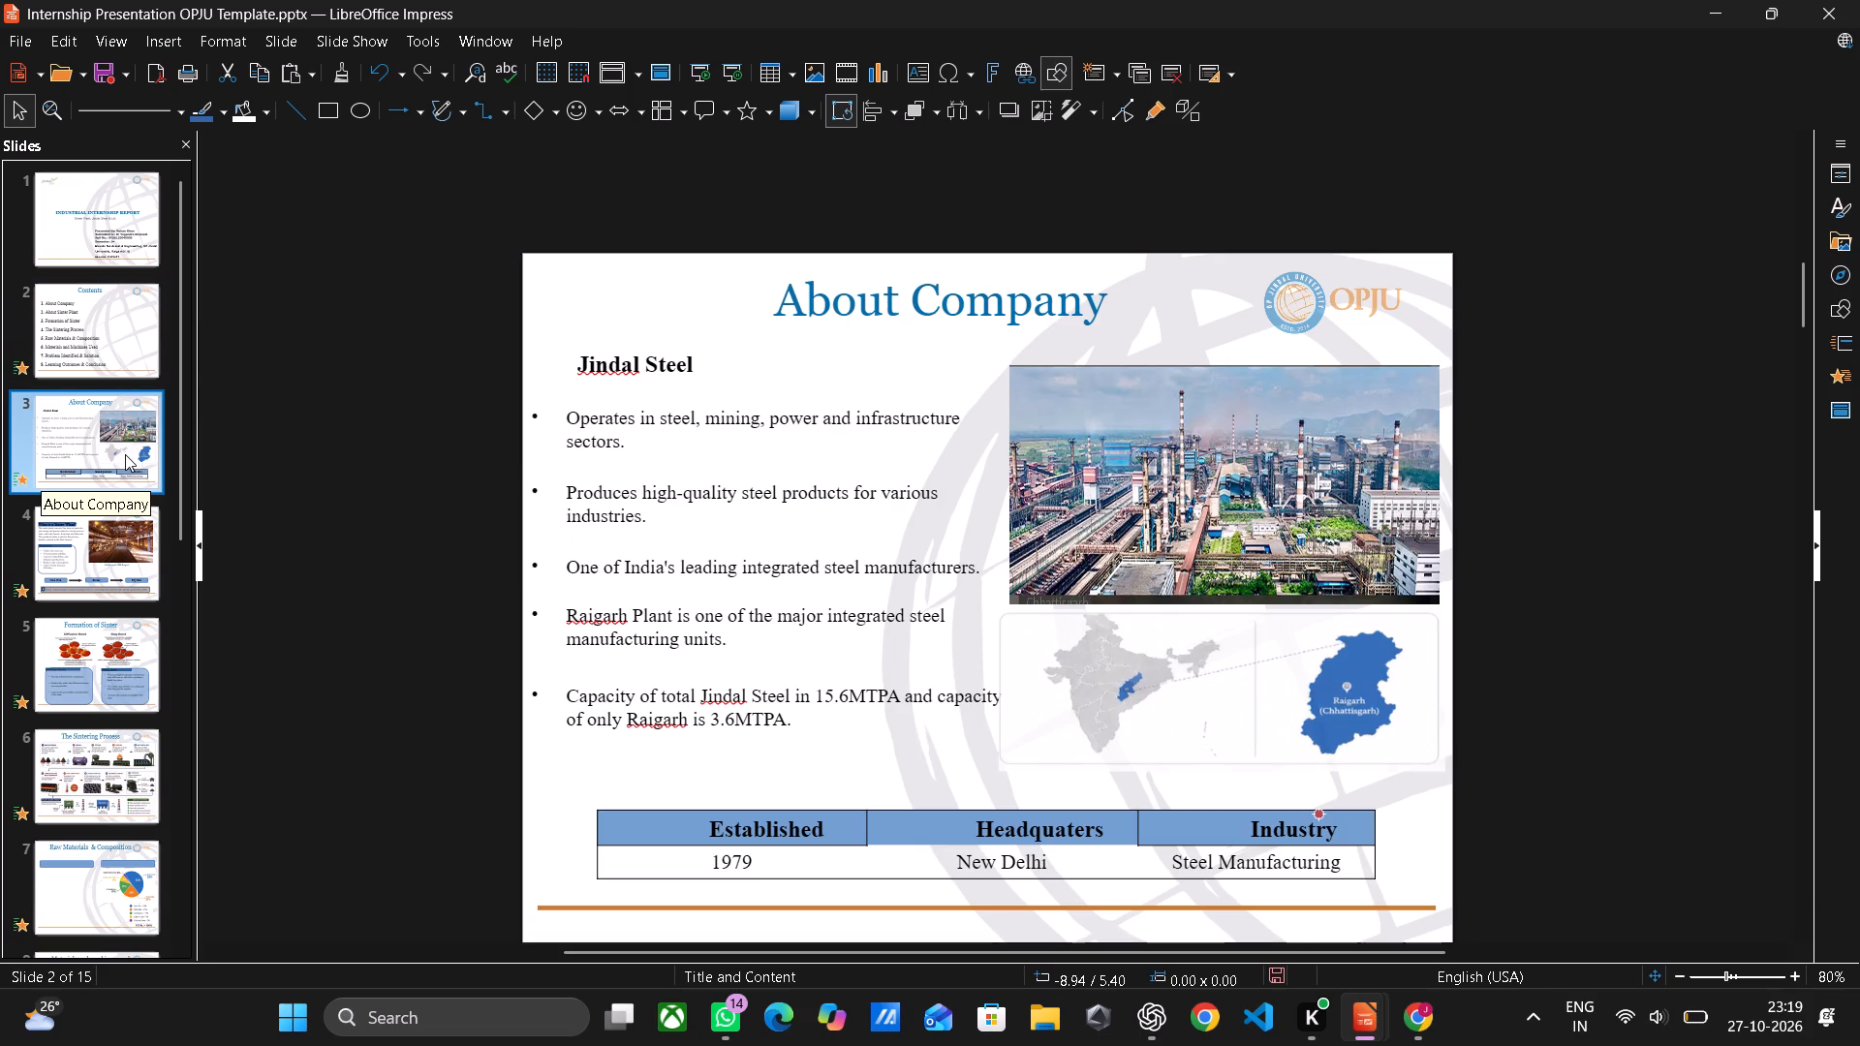
Review the About Sinter Plant and Formation of Sinter slides.
{"action": "left_click", "coordinate": [124, 554]}
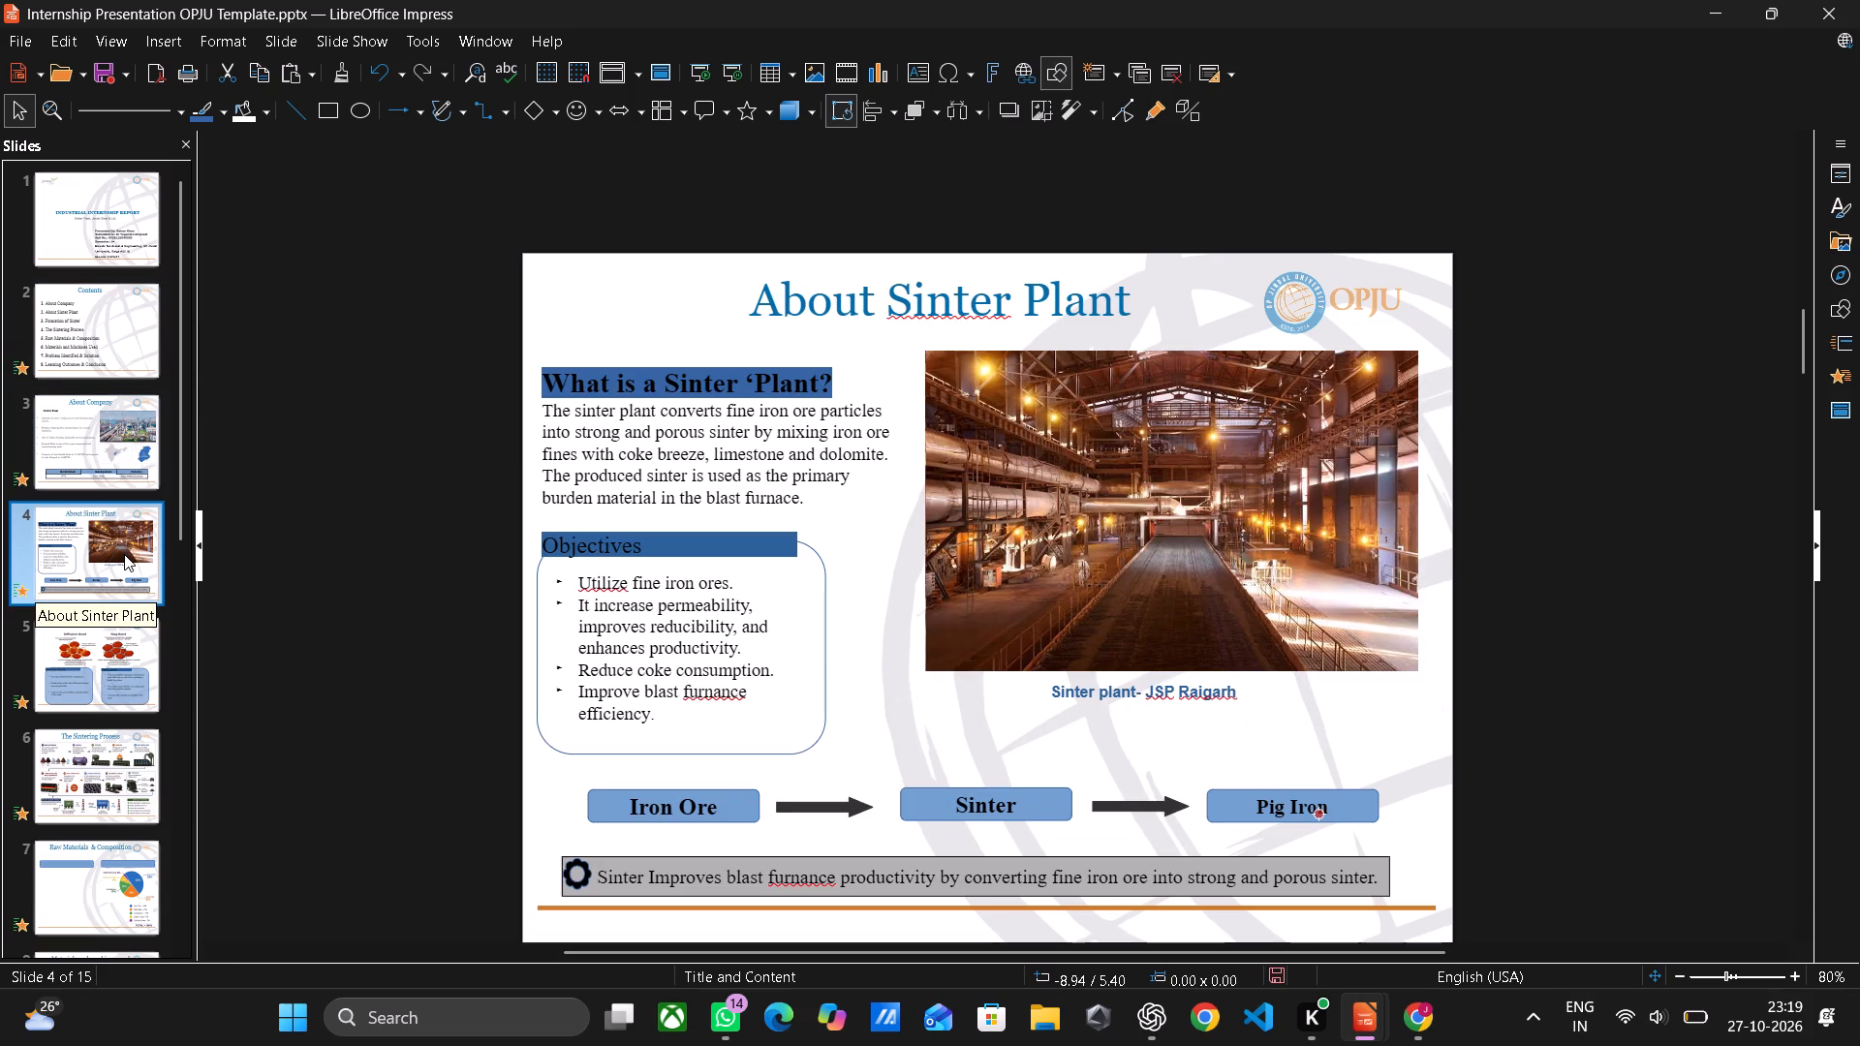
{"action": "left_click", "coordinate": [121, 647]}
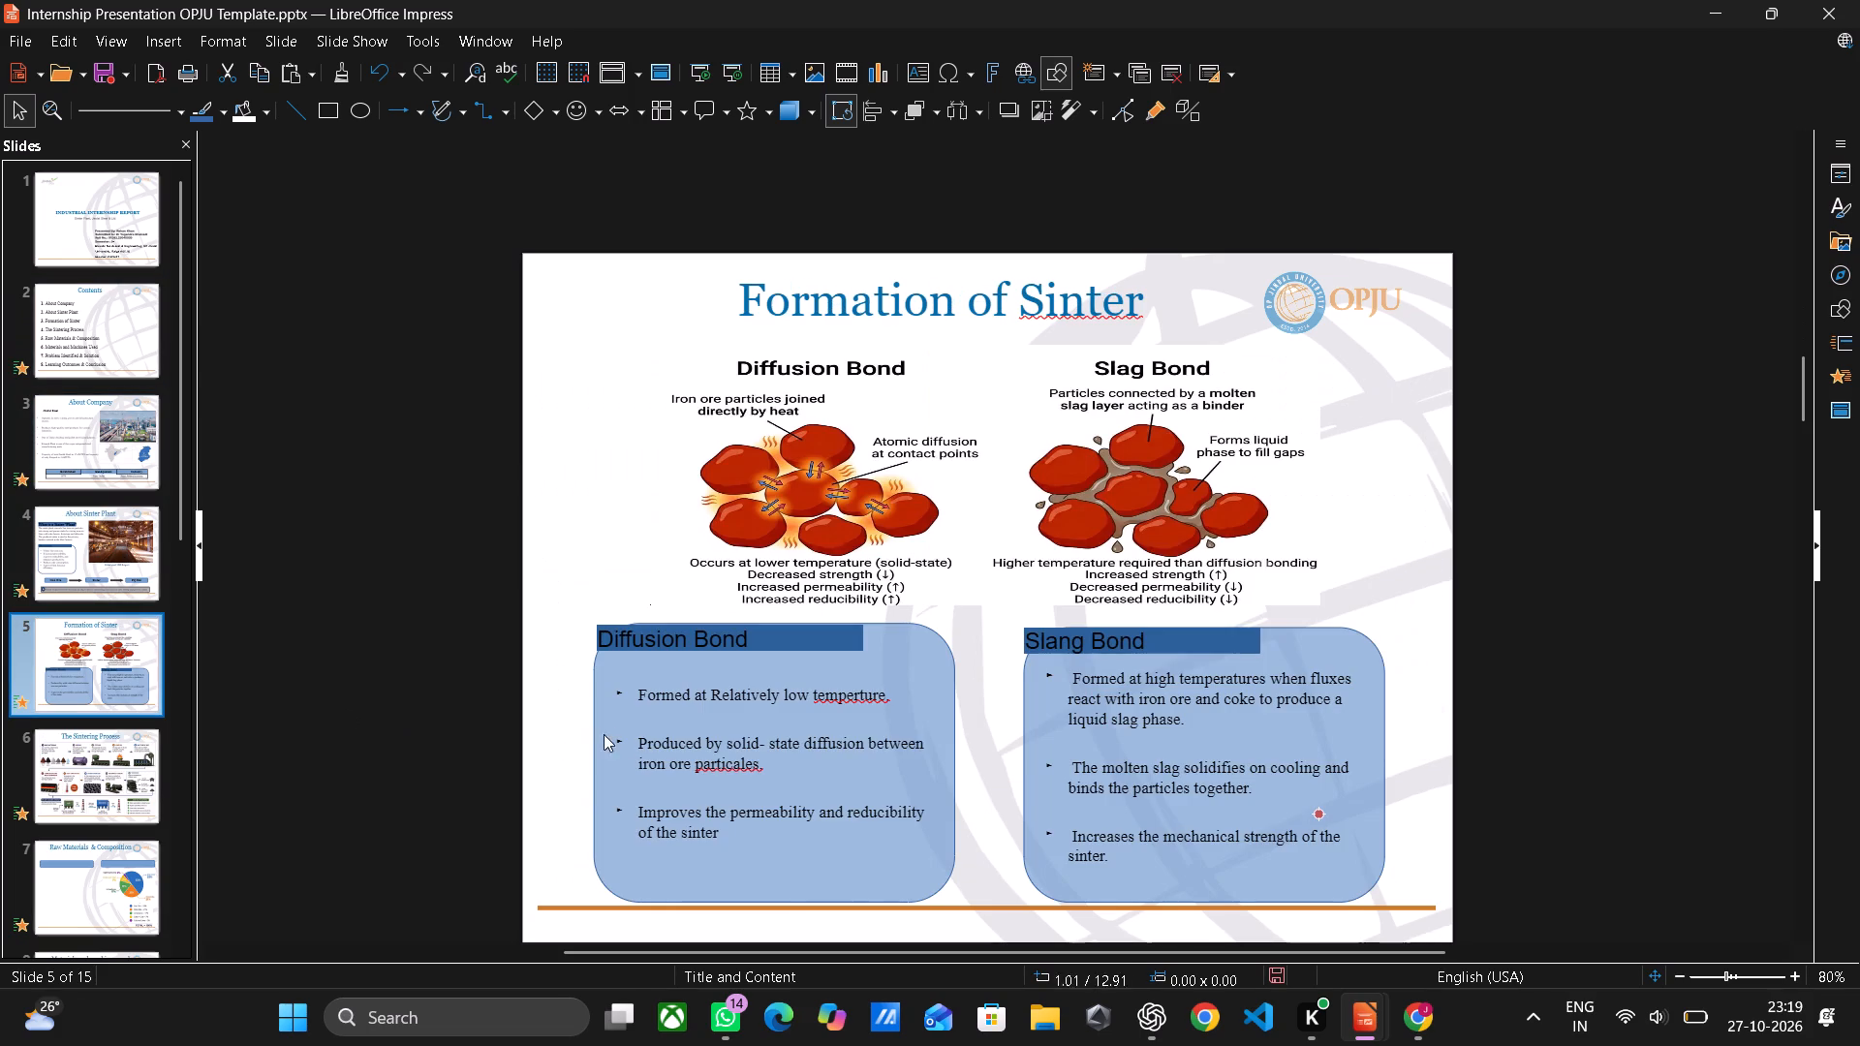
{"action": "left_click", "coordinate": [543, 617]}
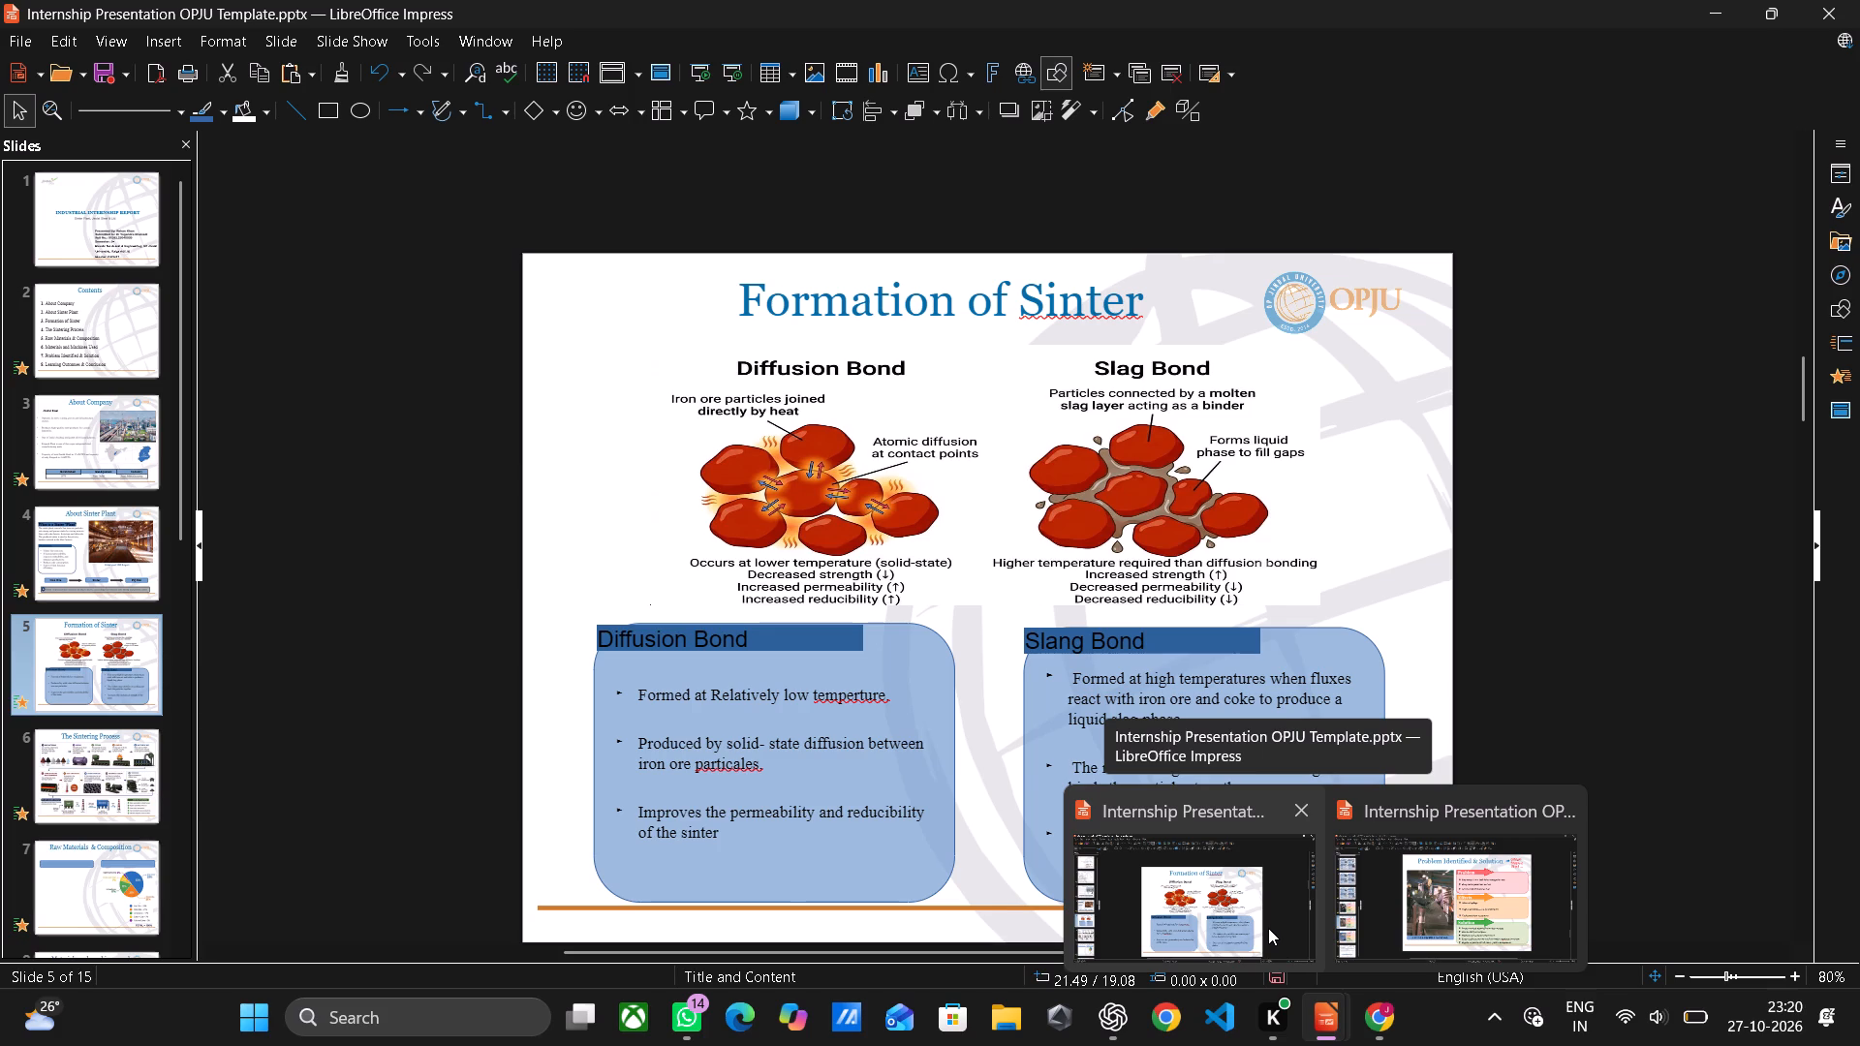
{"action": "left_click", "coordinate": [416, 755]}
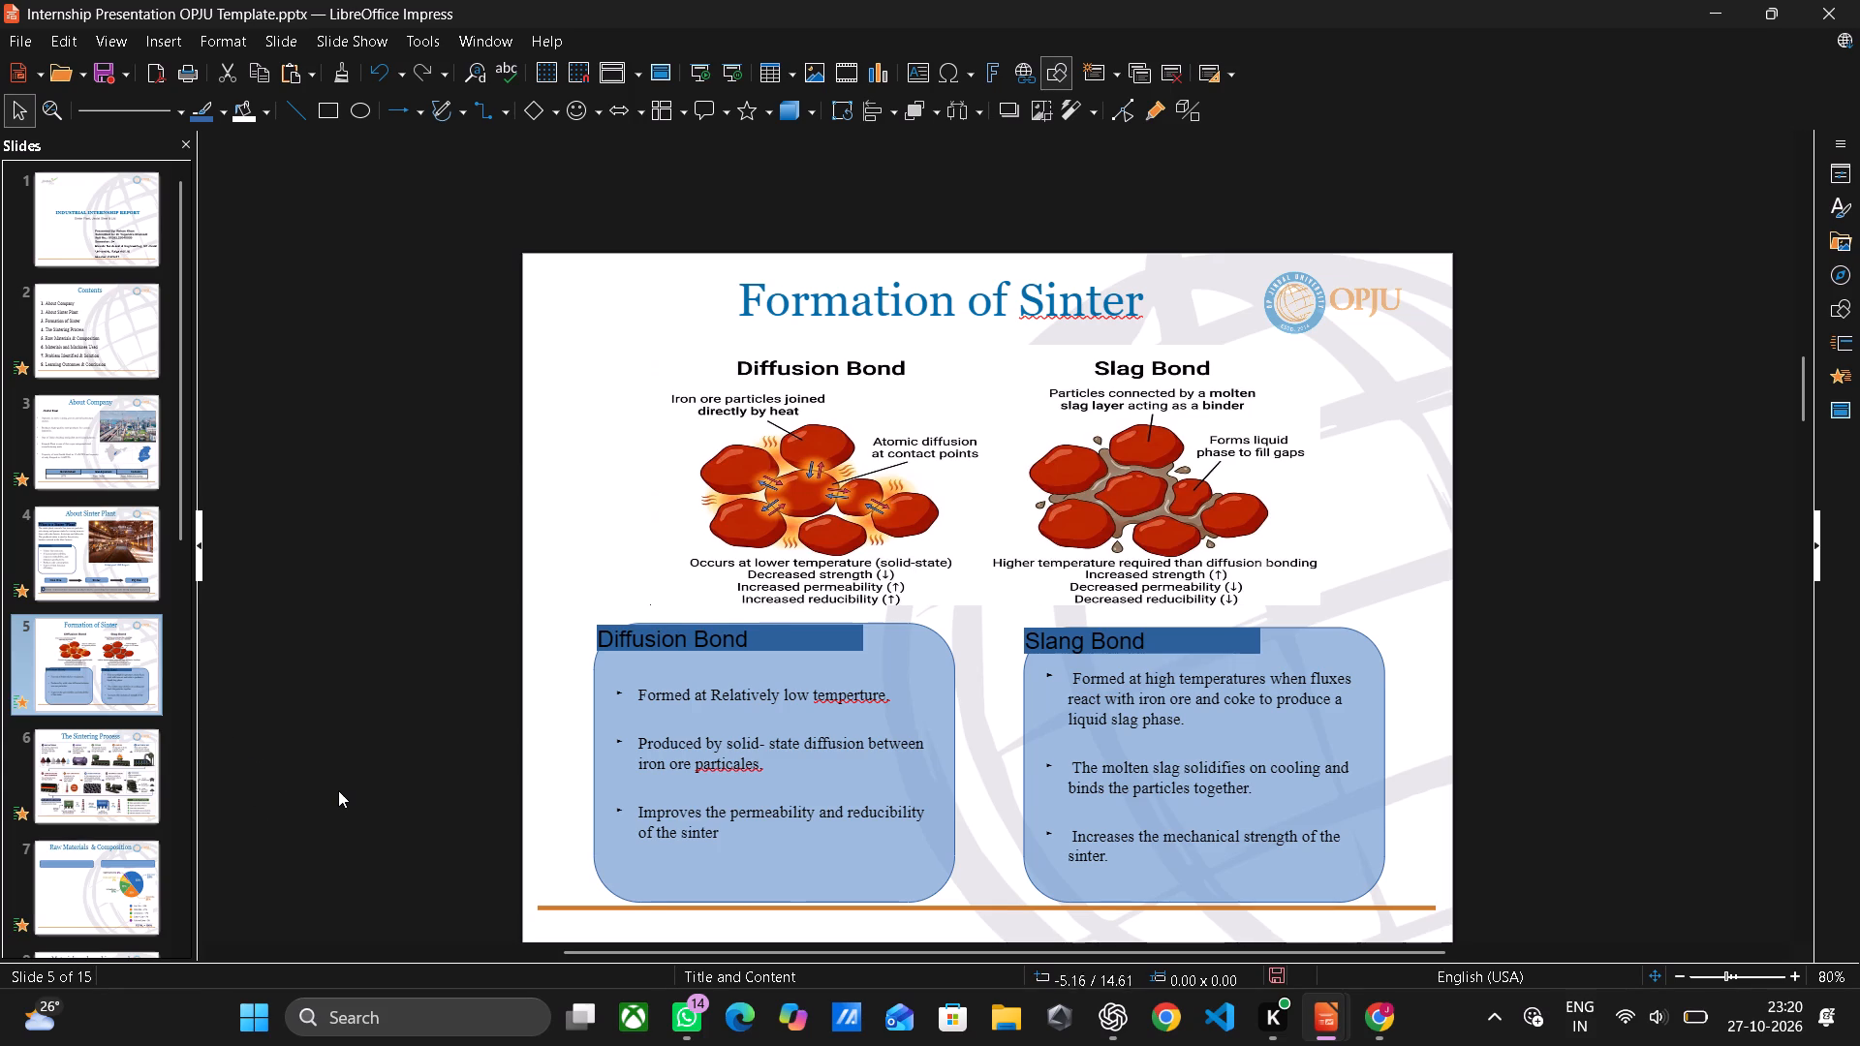
Fill the left header box on the Raw Materials & Composition slide with Blue (2a6099) from the Standard palette.
{"action": "left_click", "coordinate": [108, 854]}
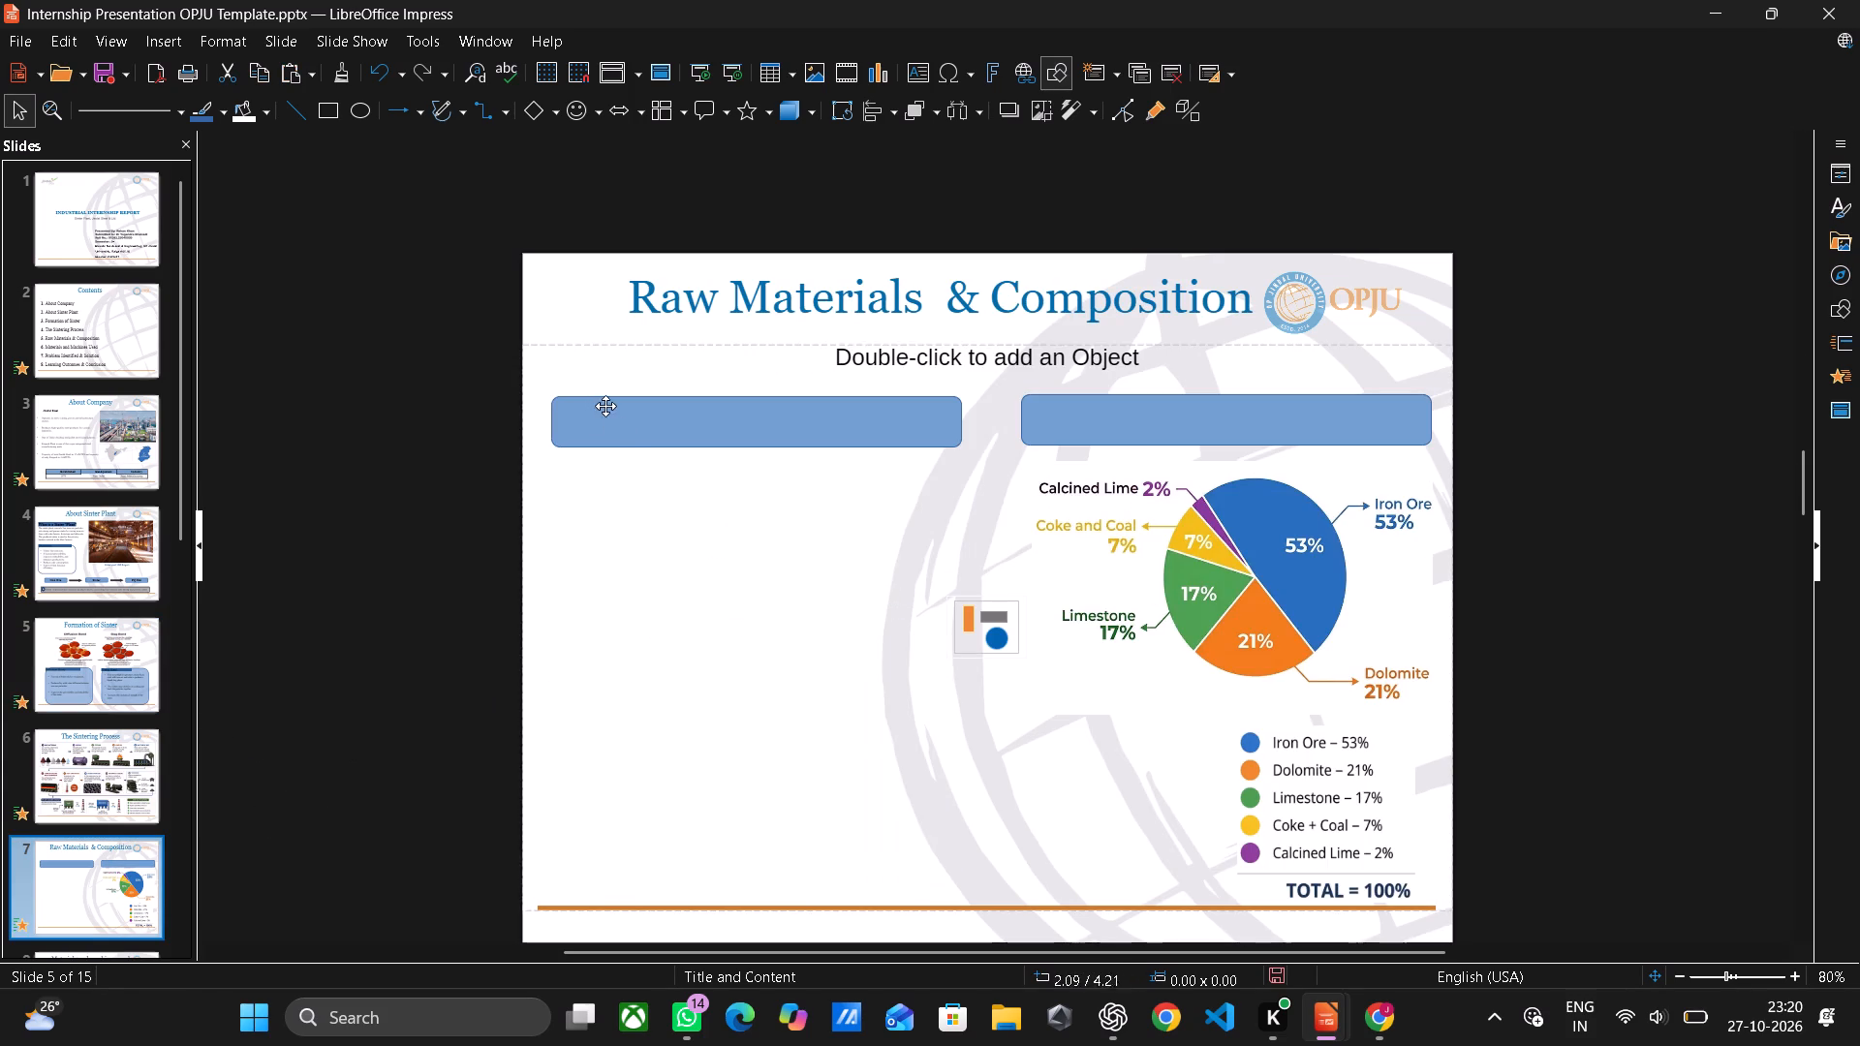
{"action": "left_click", "coordinate": [620, 441]}
{"action": "right_click", "coordinate": [620, 441]}
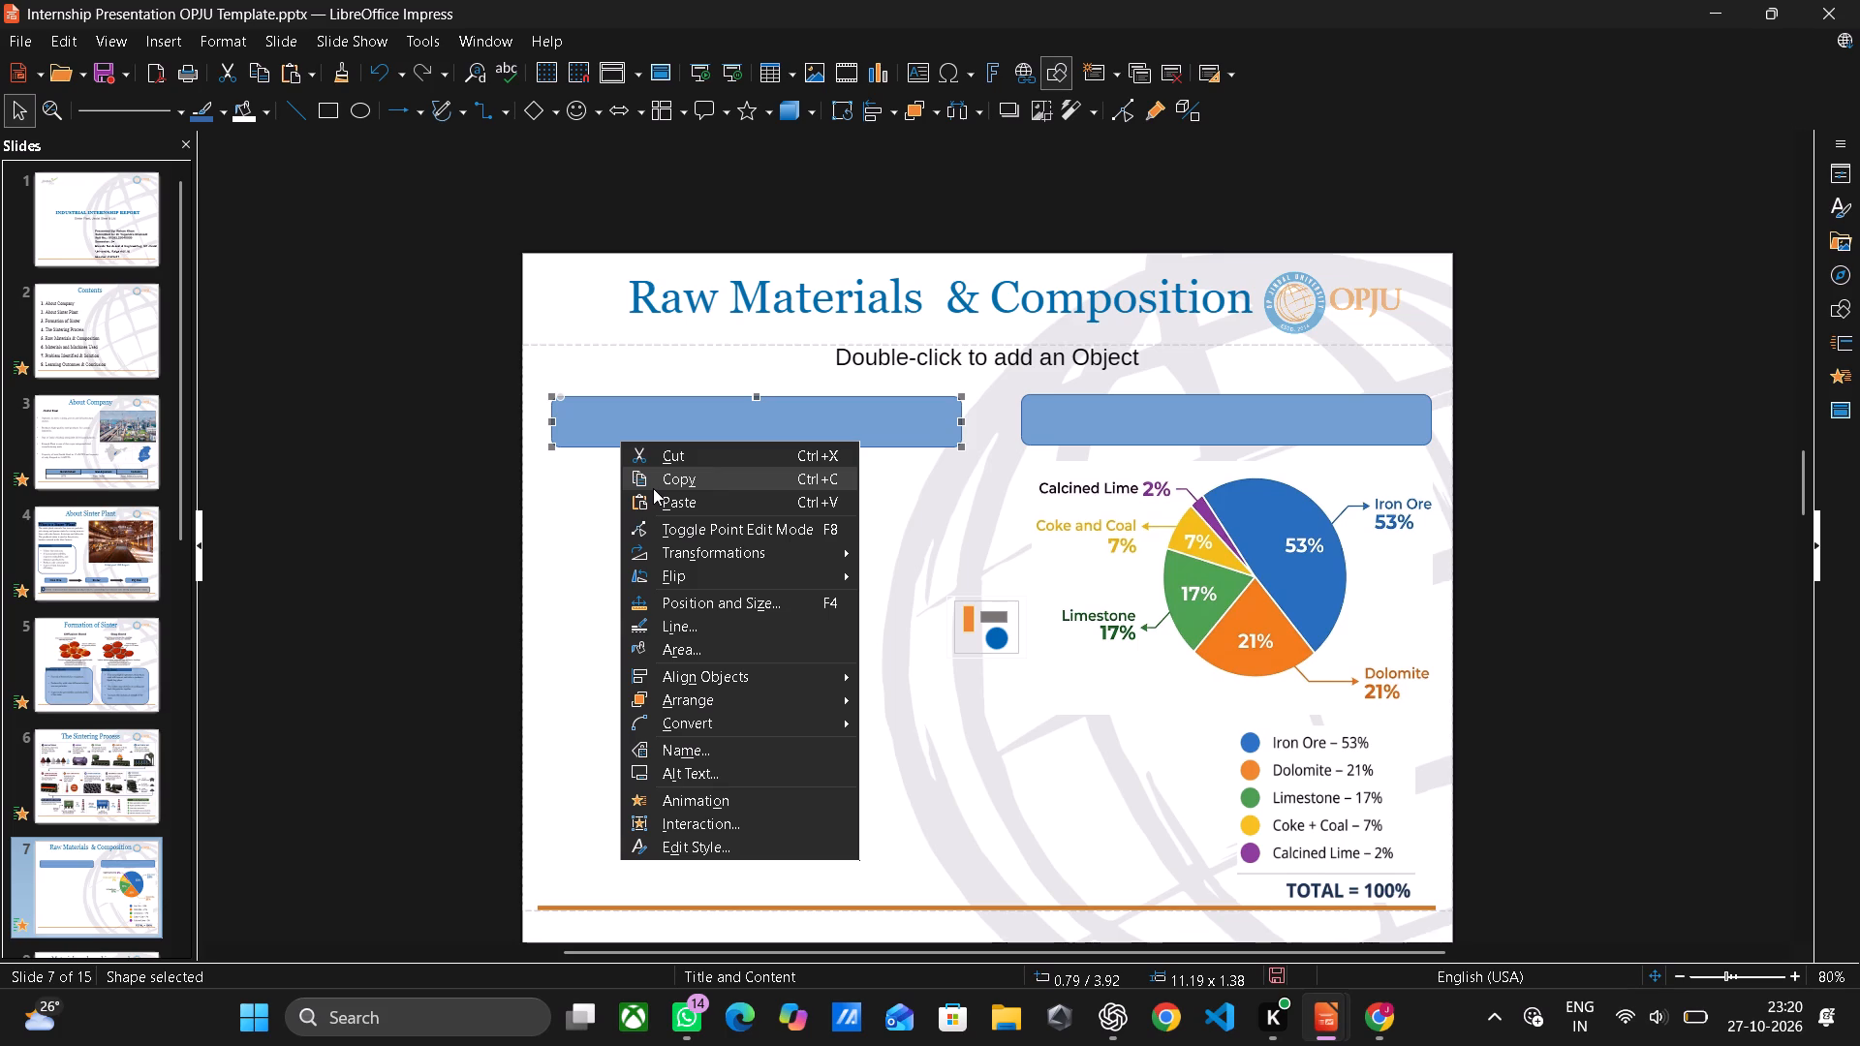
{"action": "left_click", "coordinate": [688, 654]}
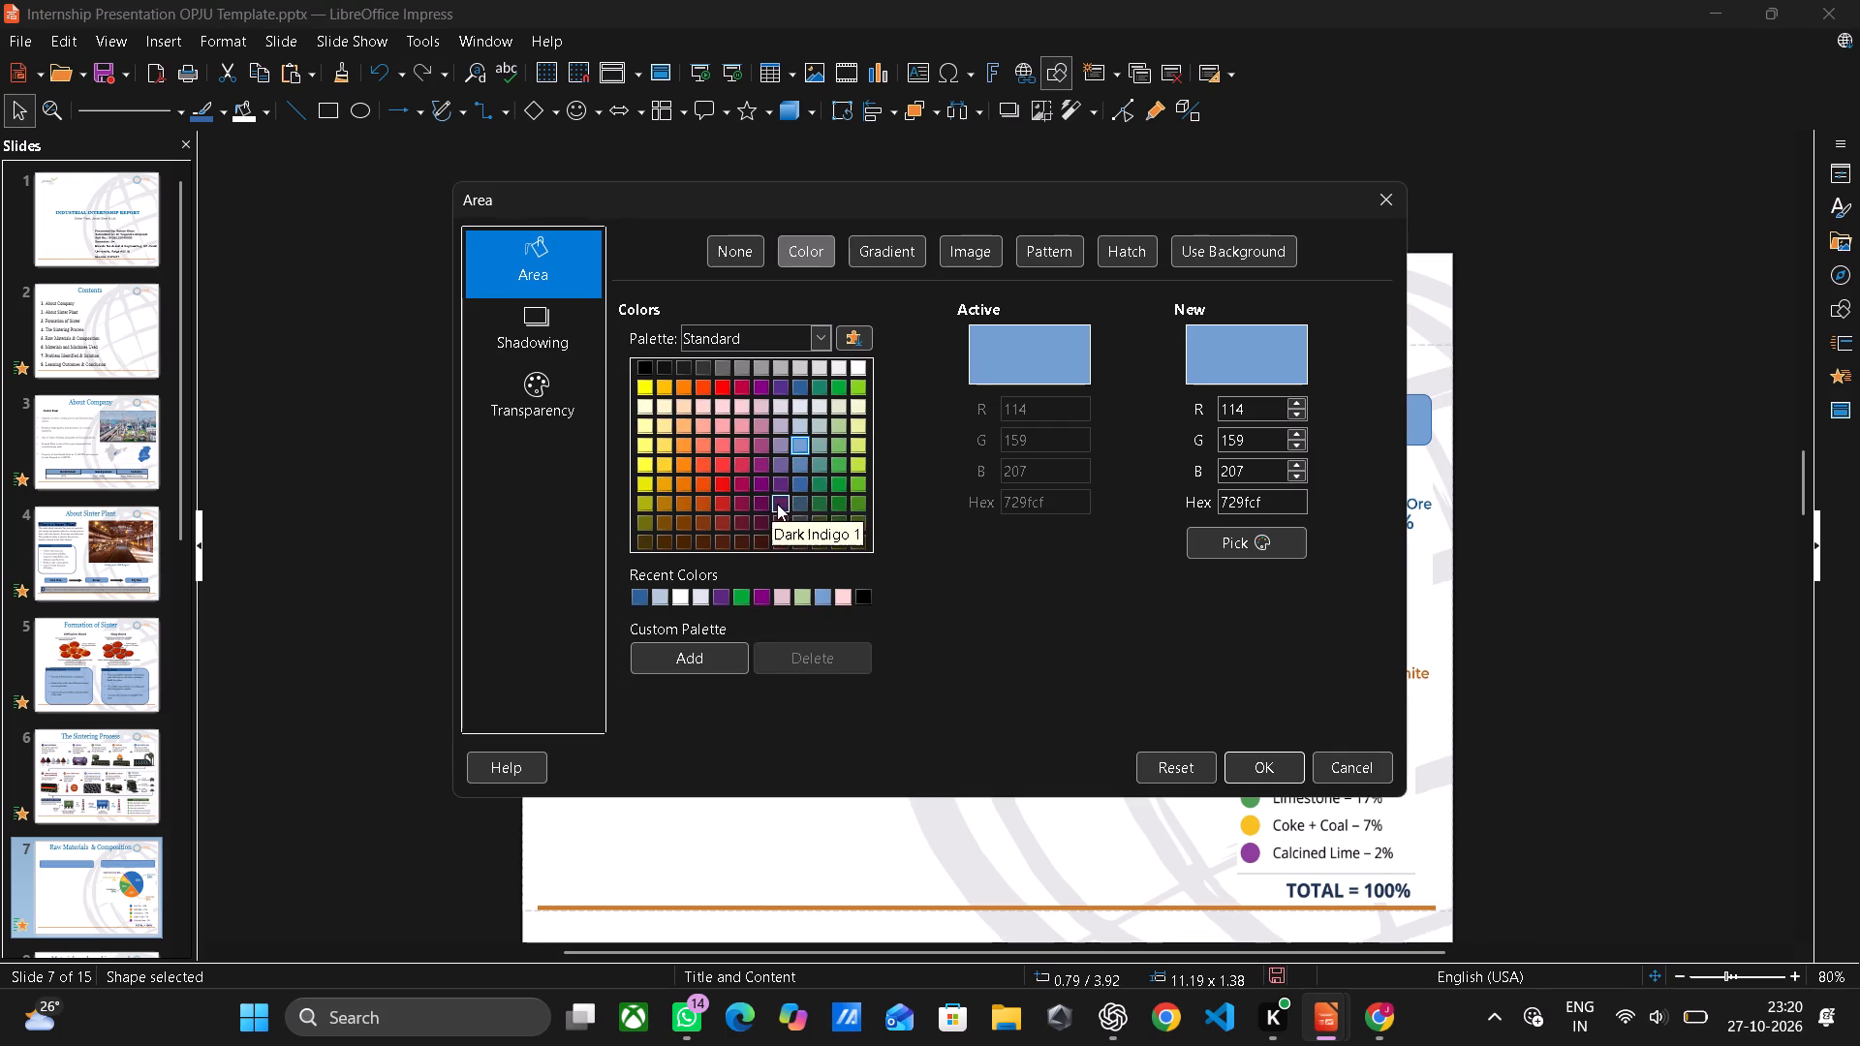
{"action": "left_click_drag", "start_coordinate": [763, 430], "coordinate": [787, 482]}
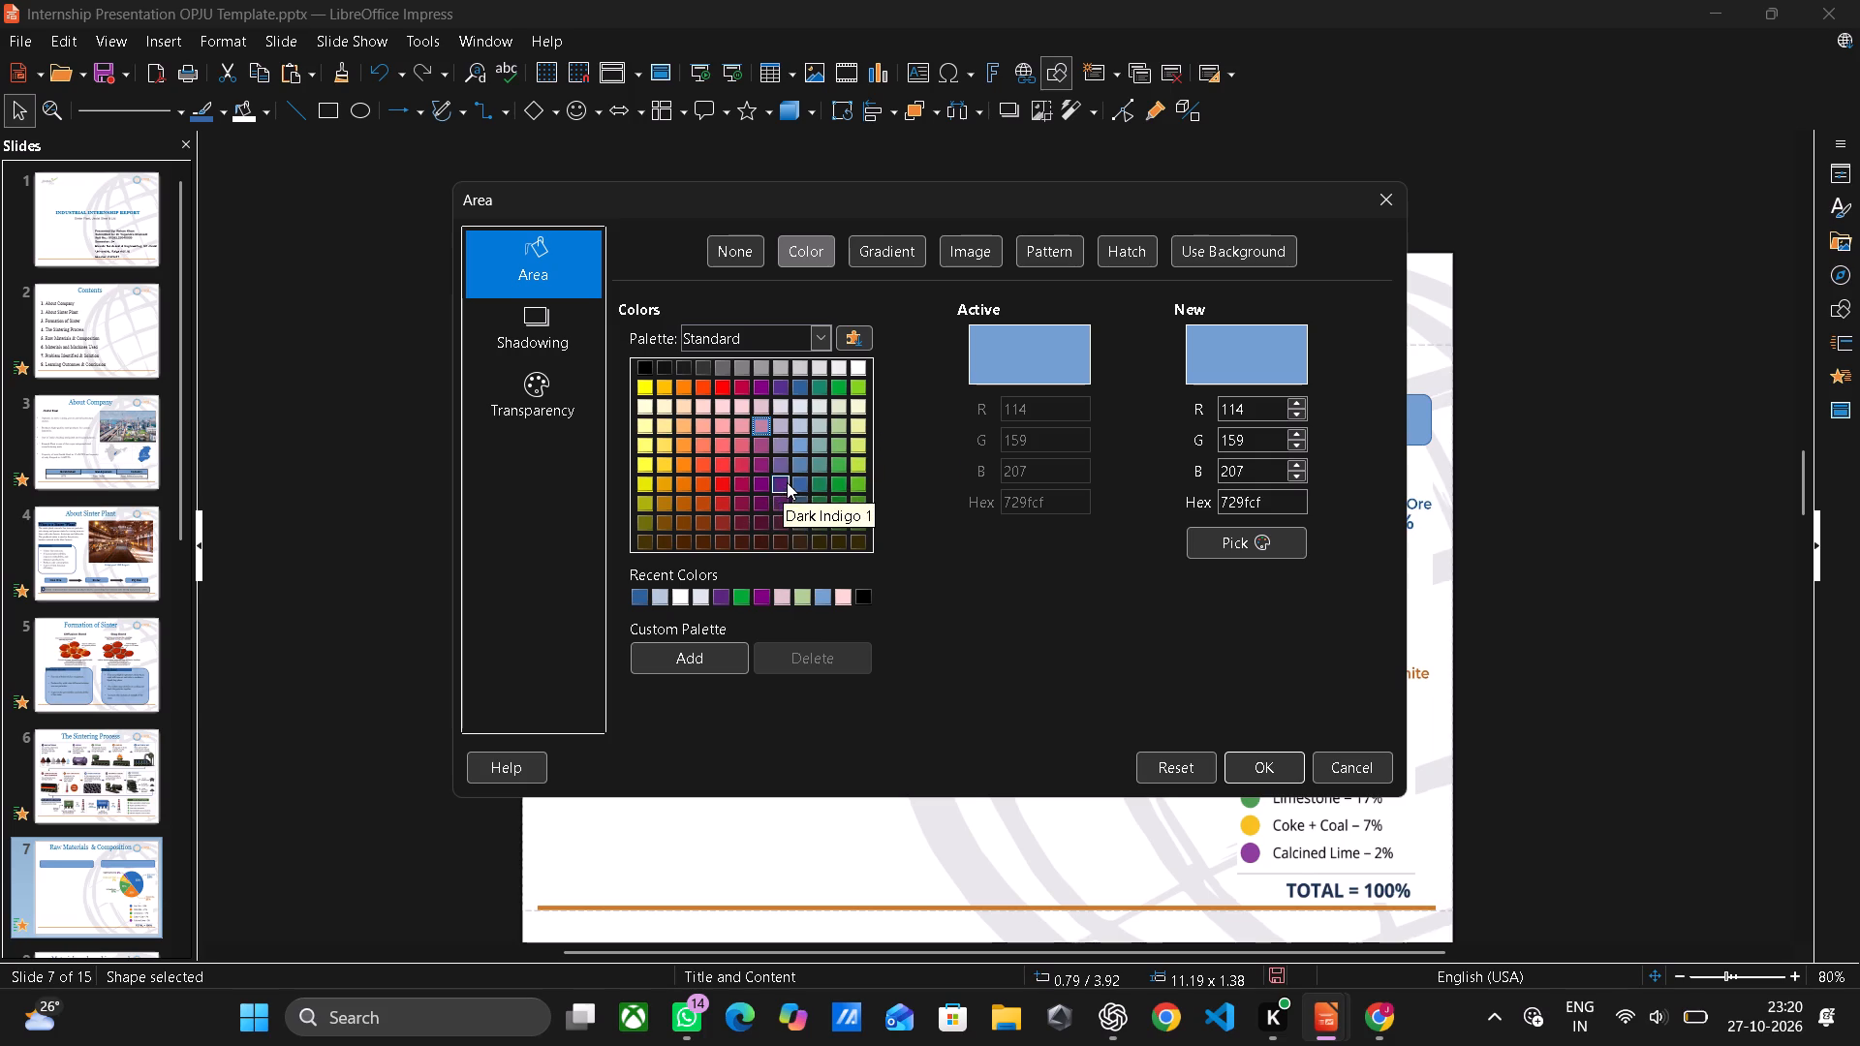
{"action": "left_click_drag", "start_coordinate": [787, 482], "coordinate": [793, 388]}
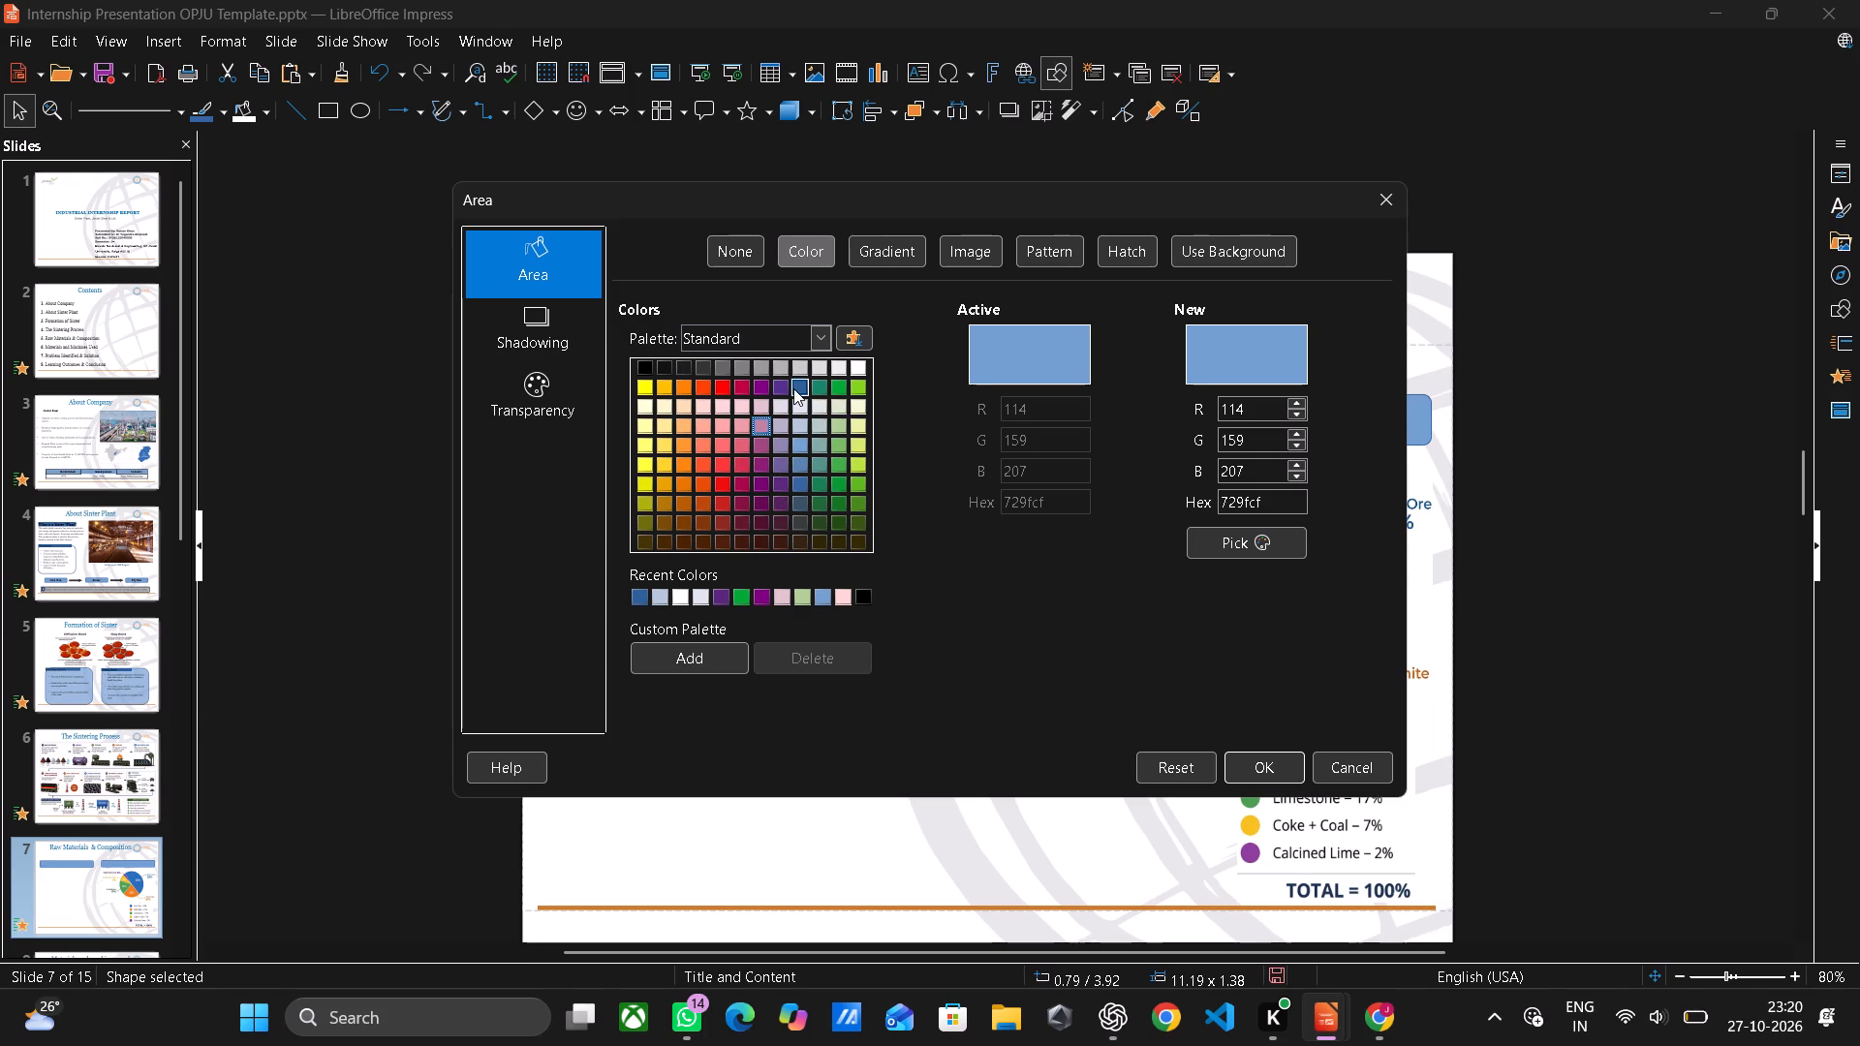
{"action": "left_click", "coordinate": [793, 388]}
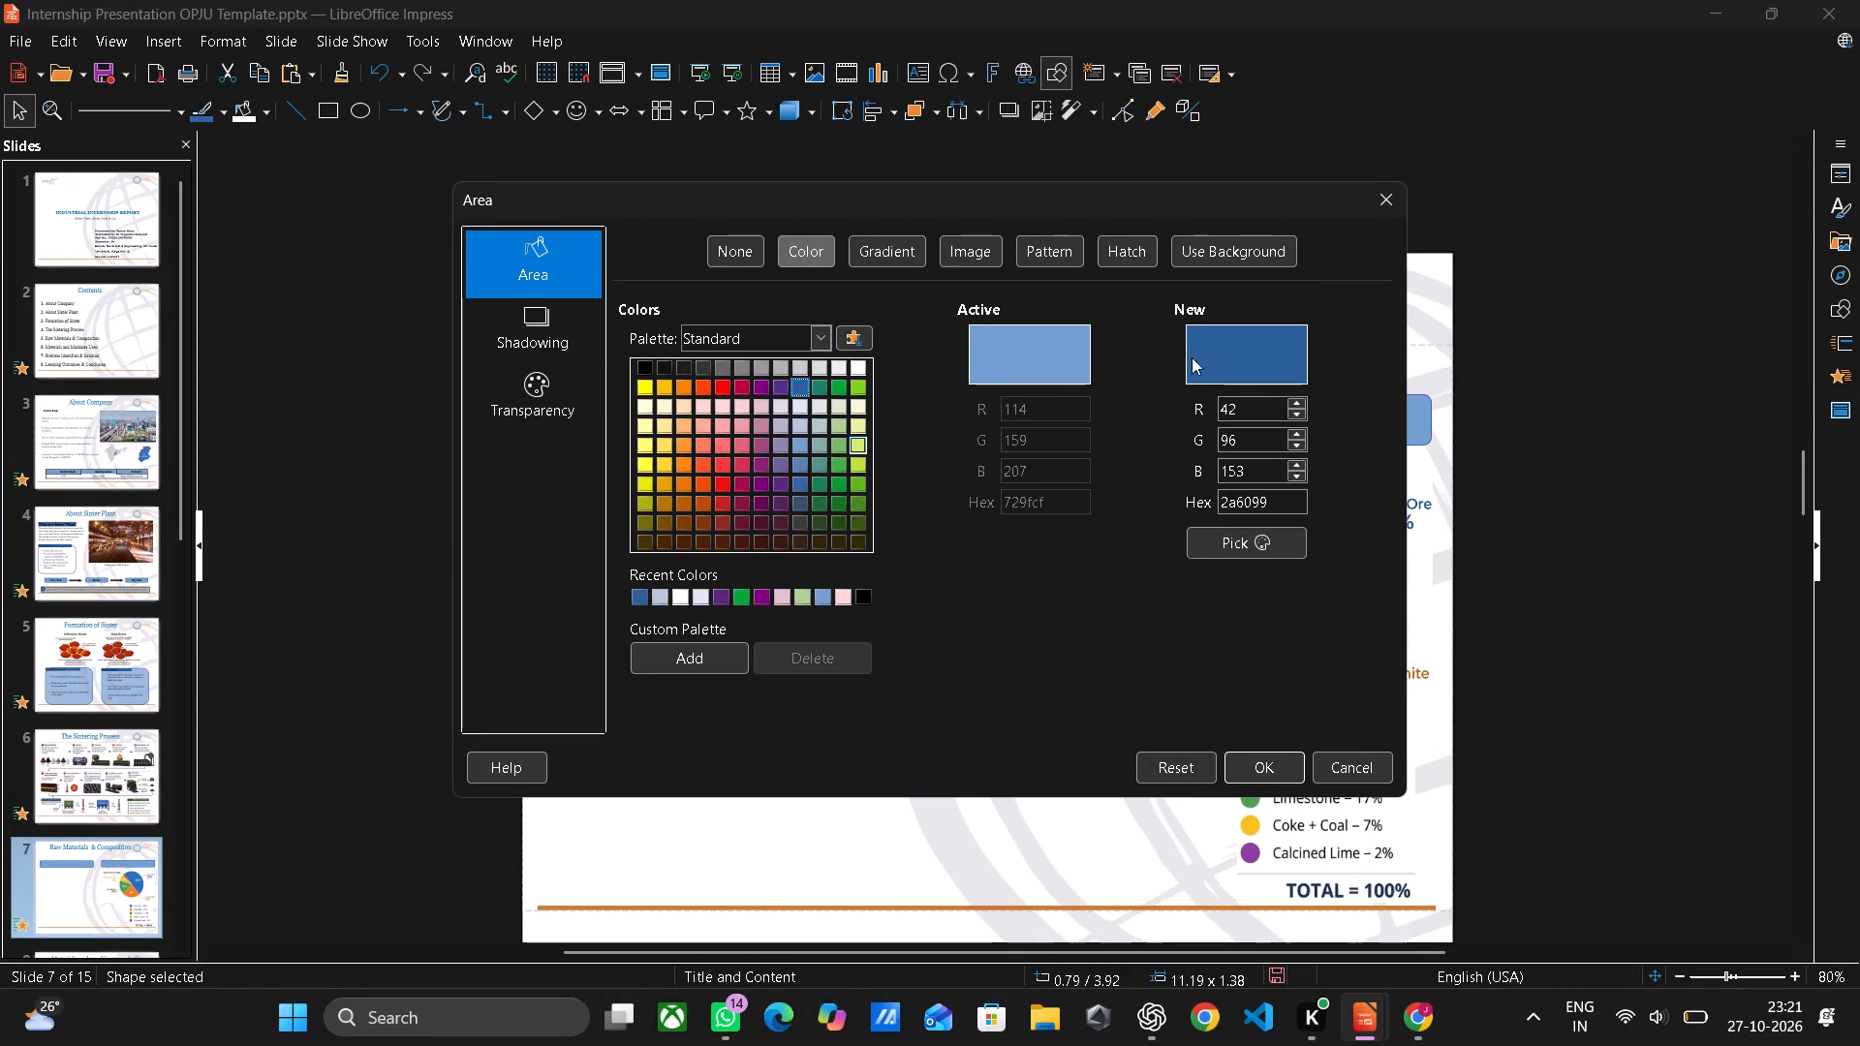
{"action": "left_click", "coordinate": [821, 337]}
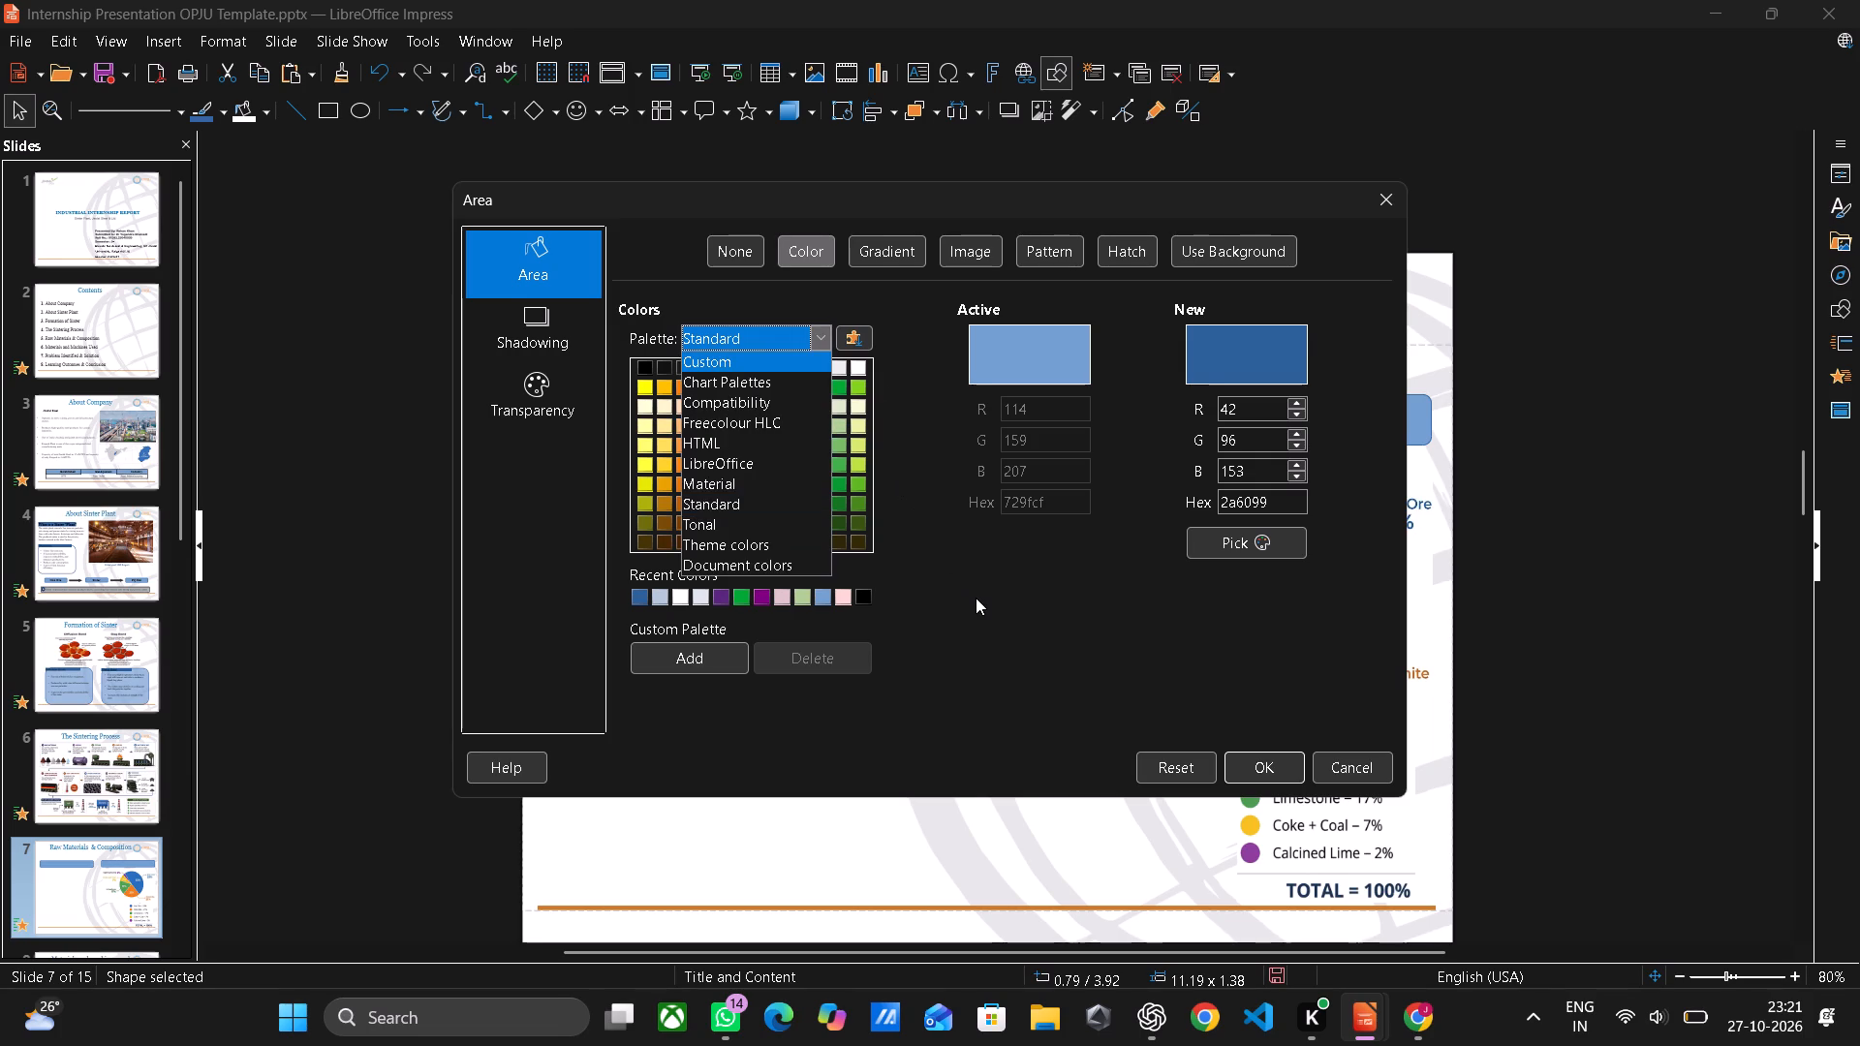
{"action": "left_click", "coordinate": [976, 598]}
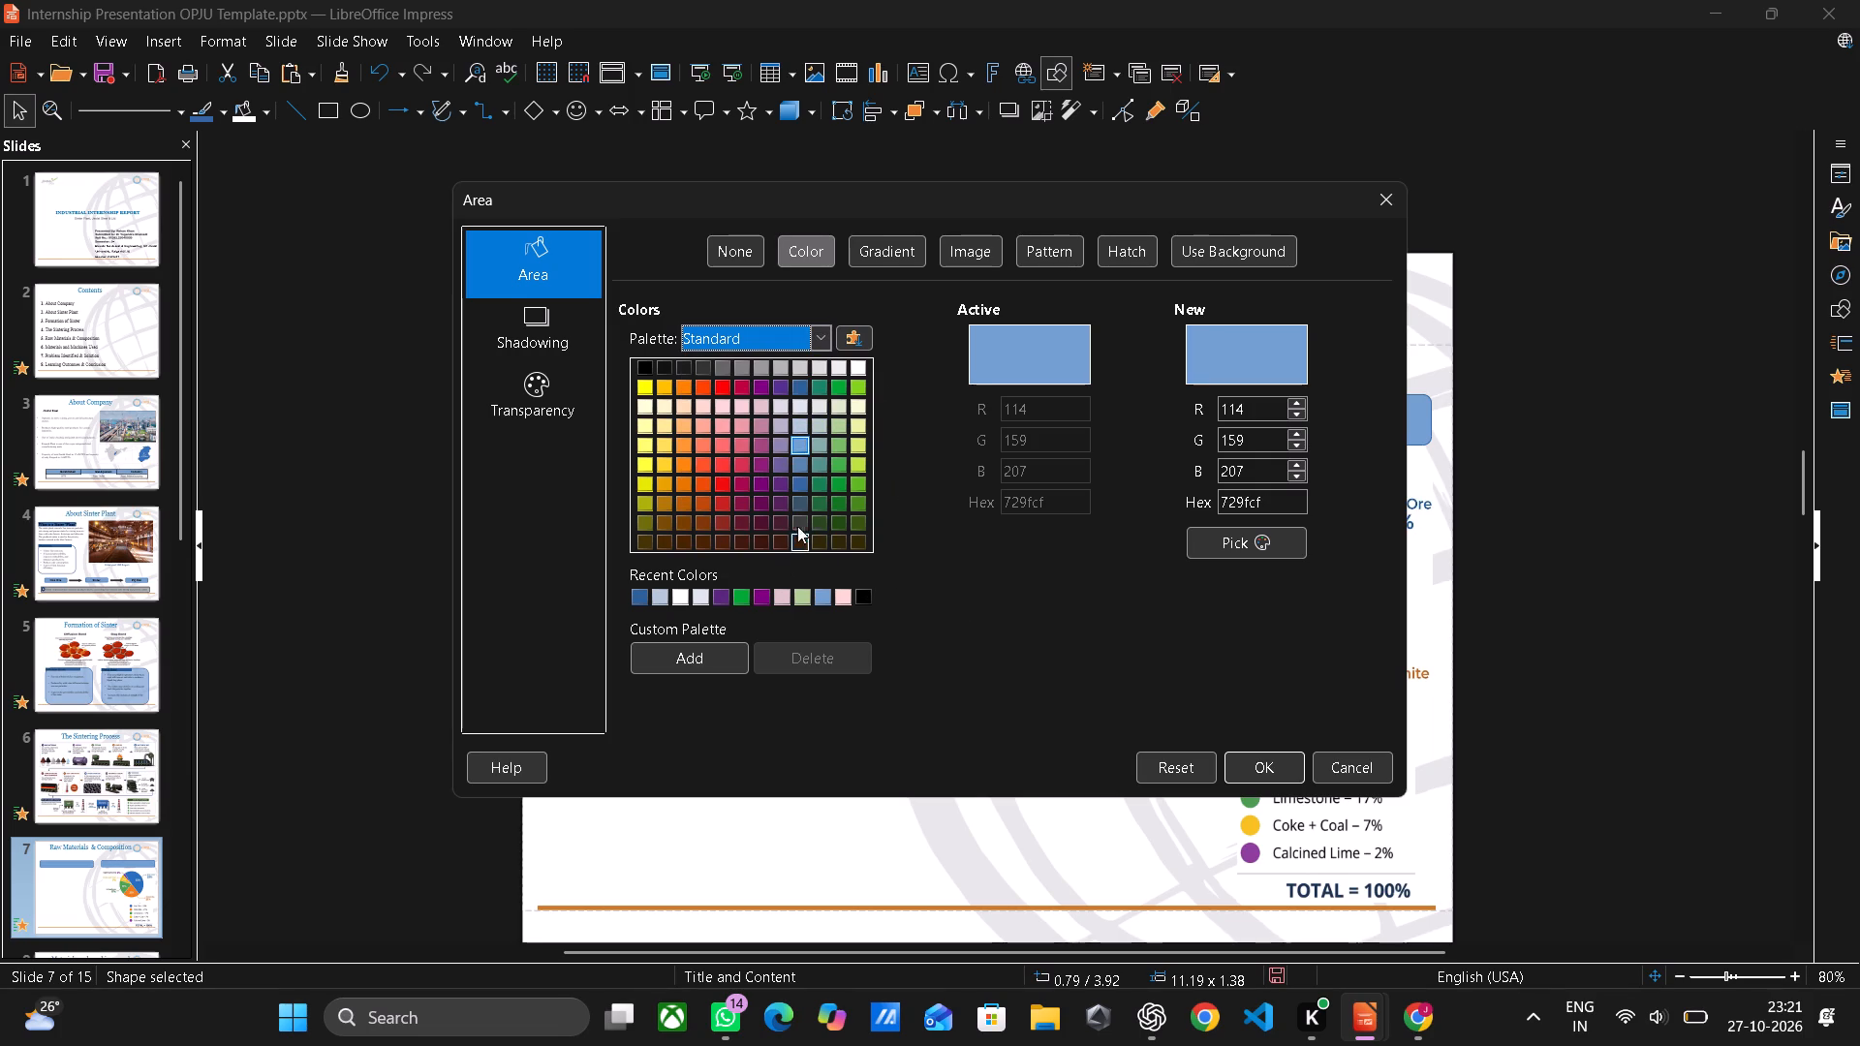
{"action": "left_click", "coordinate": [801, 380]}
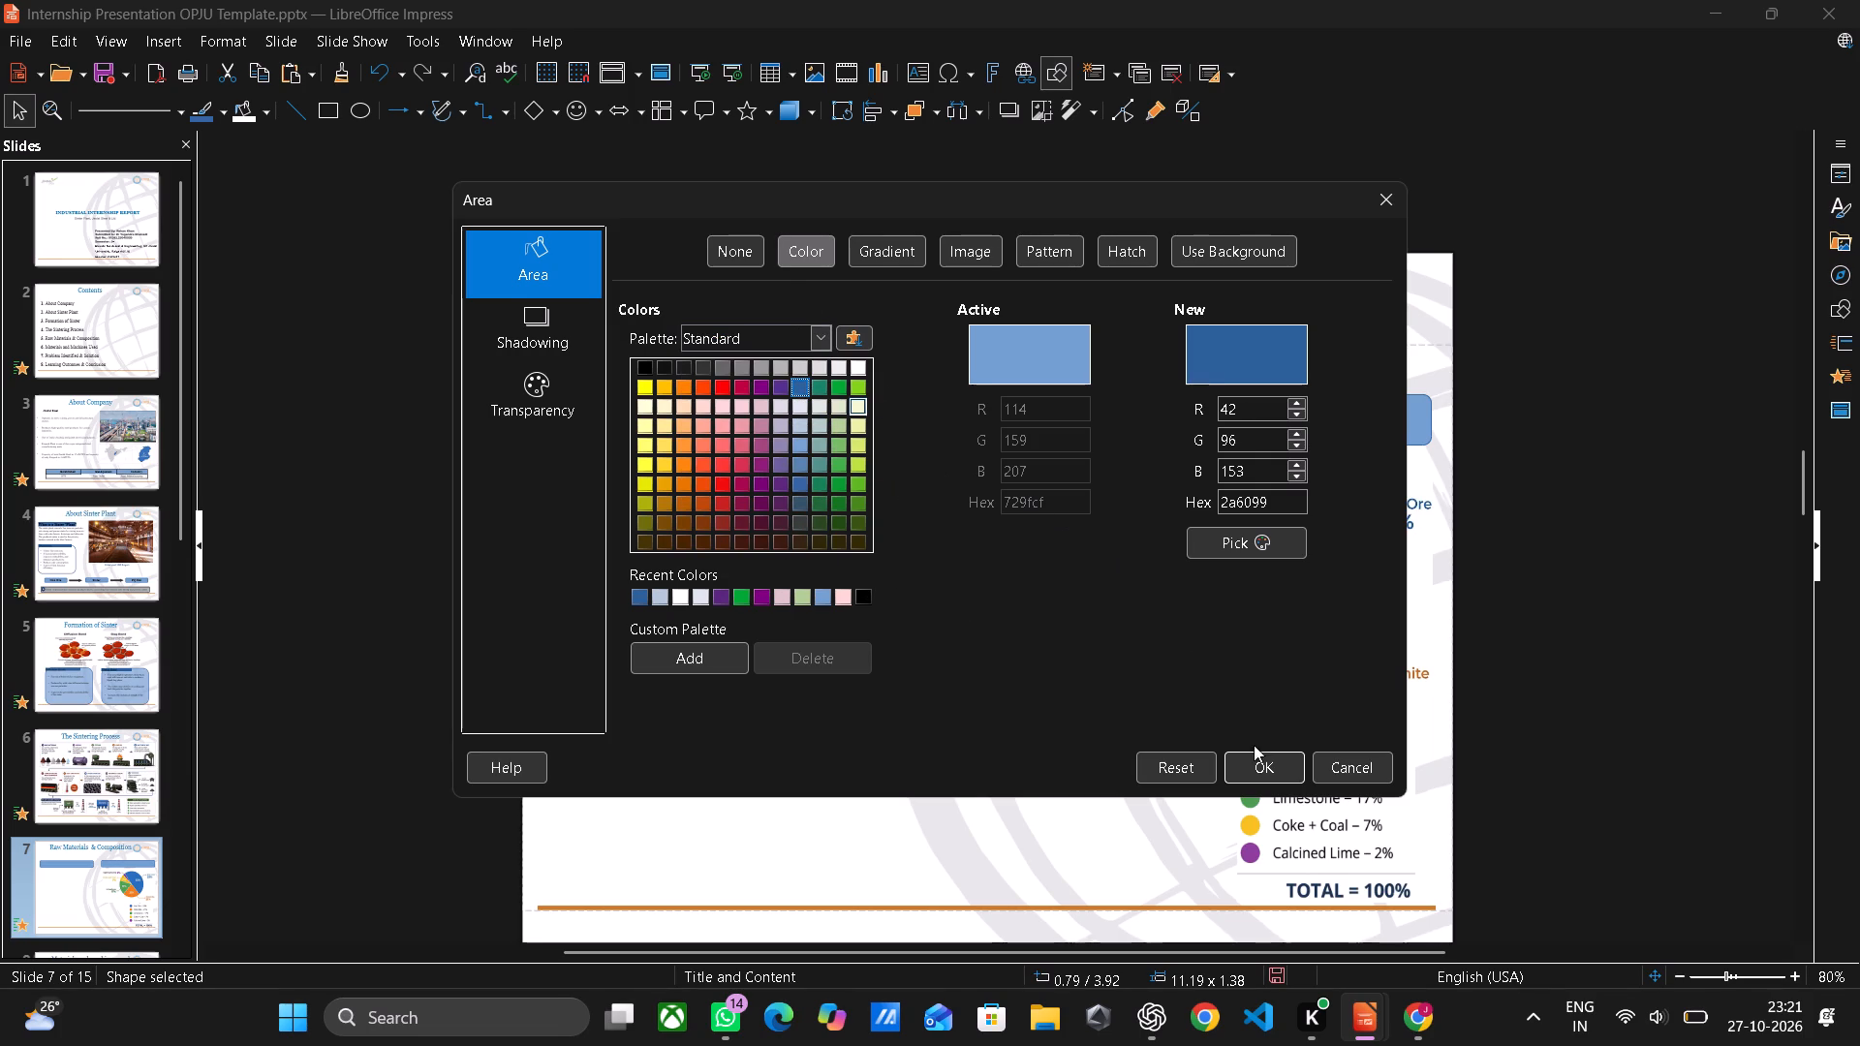
{"action": "left_click", "coordinate": [1253, 756]}
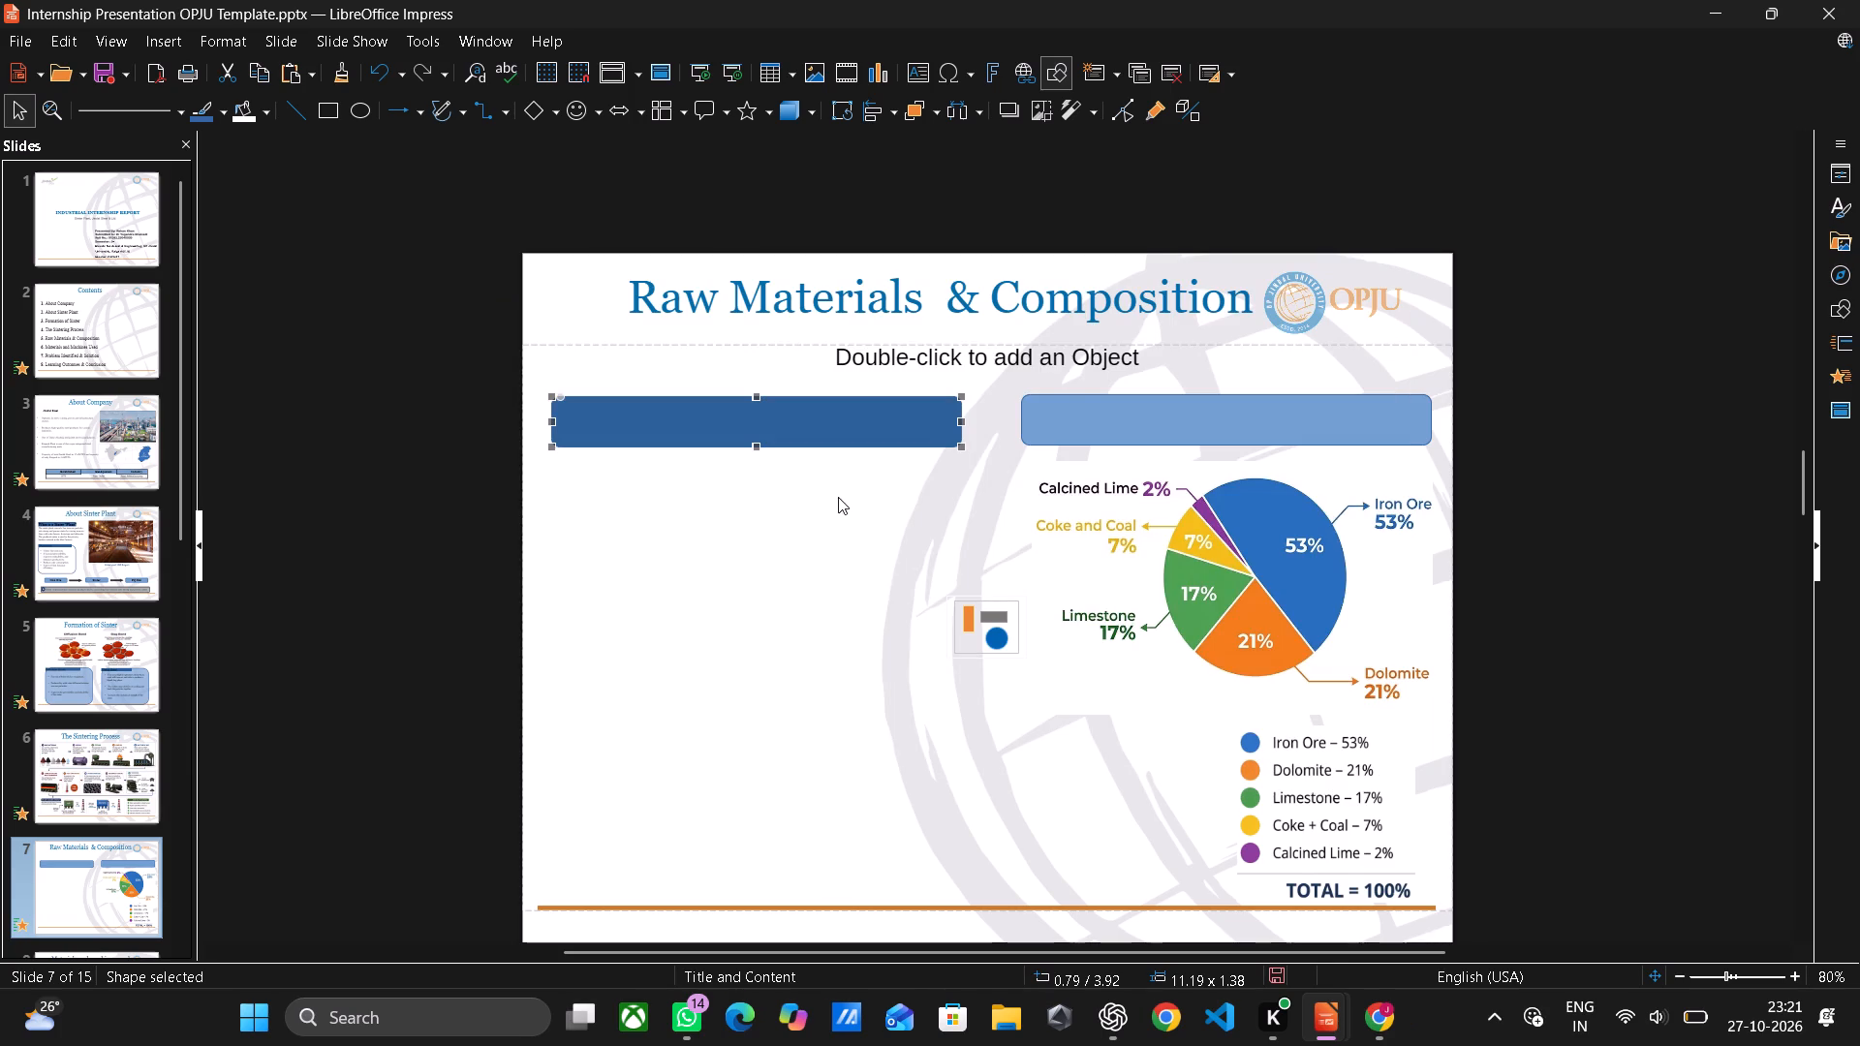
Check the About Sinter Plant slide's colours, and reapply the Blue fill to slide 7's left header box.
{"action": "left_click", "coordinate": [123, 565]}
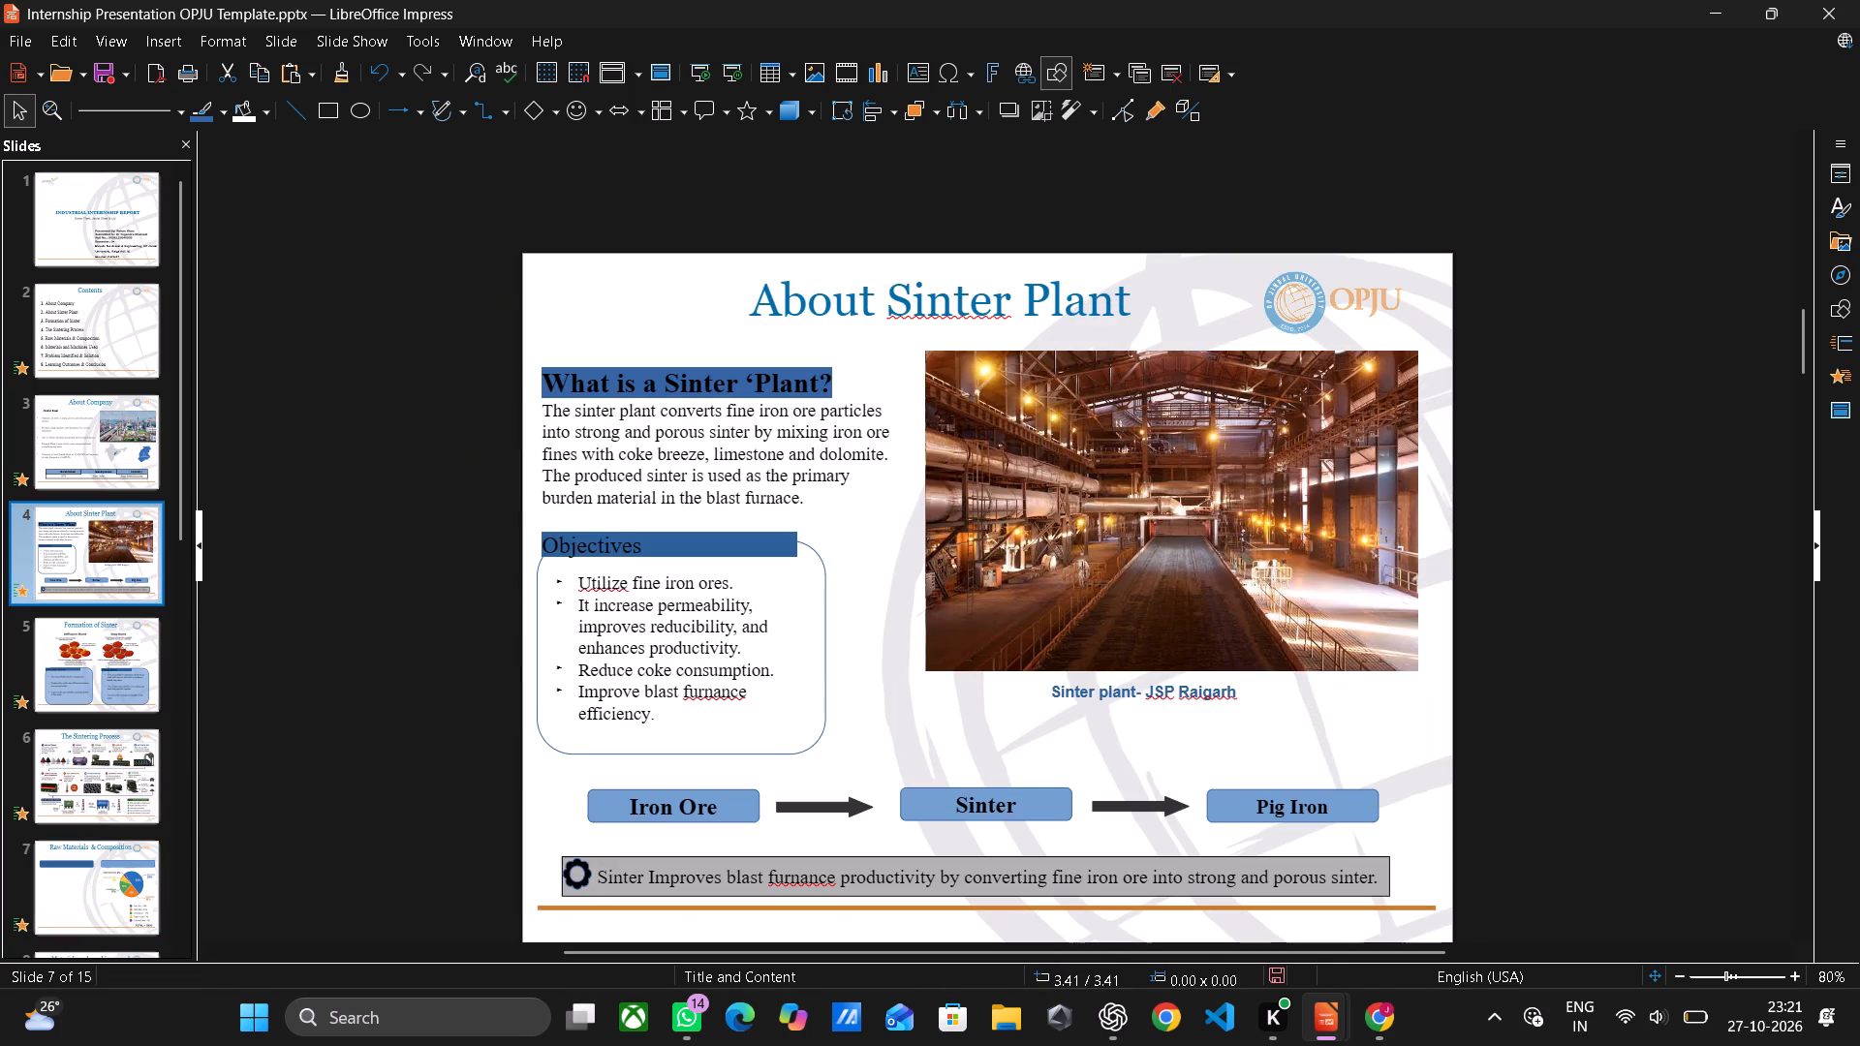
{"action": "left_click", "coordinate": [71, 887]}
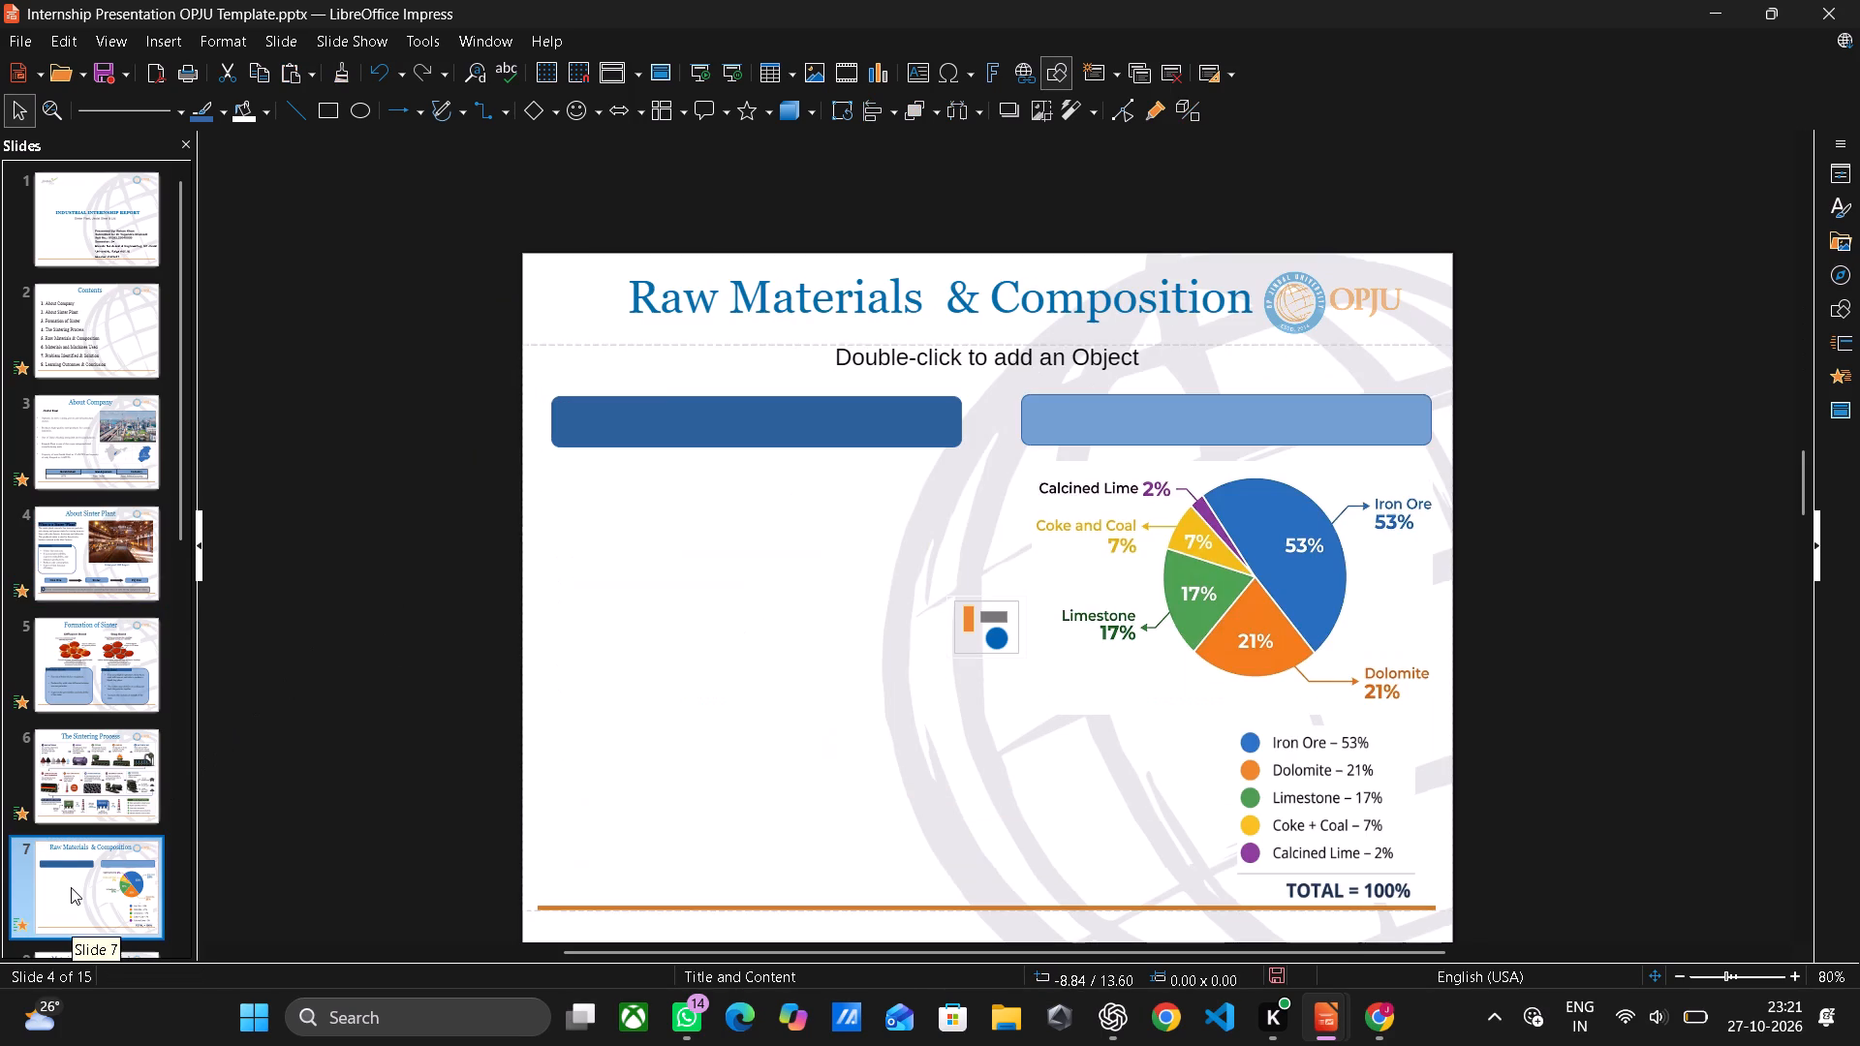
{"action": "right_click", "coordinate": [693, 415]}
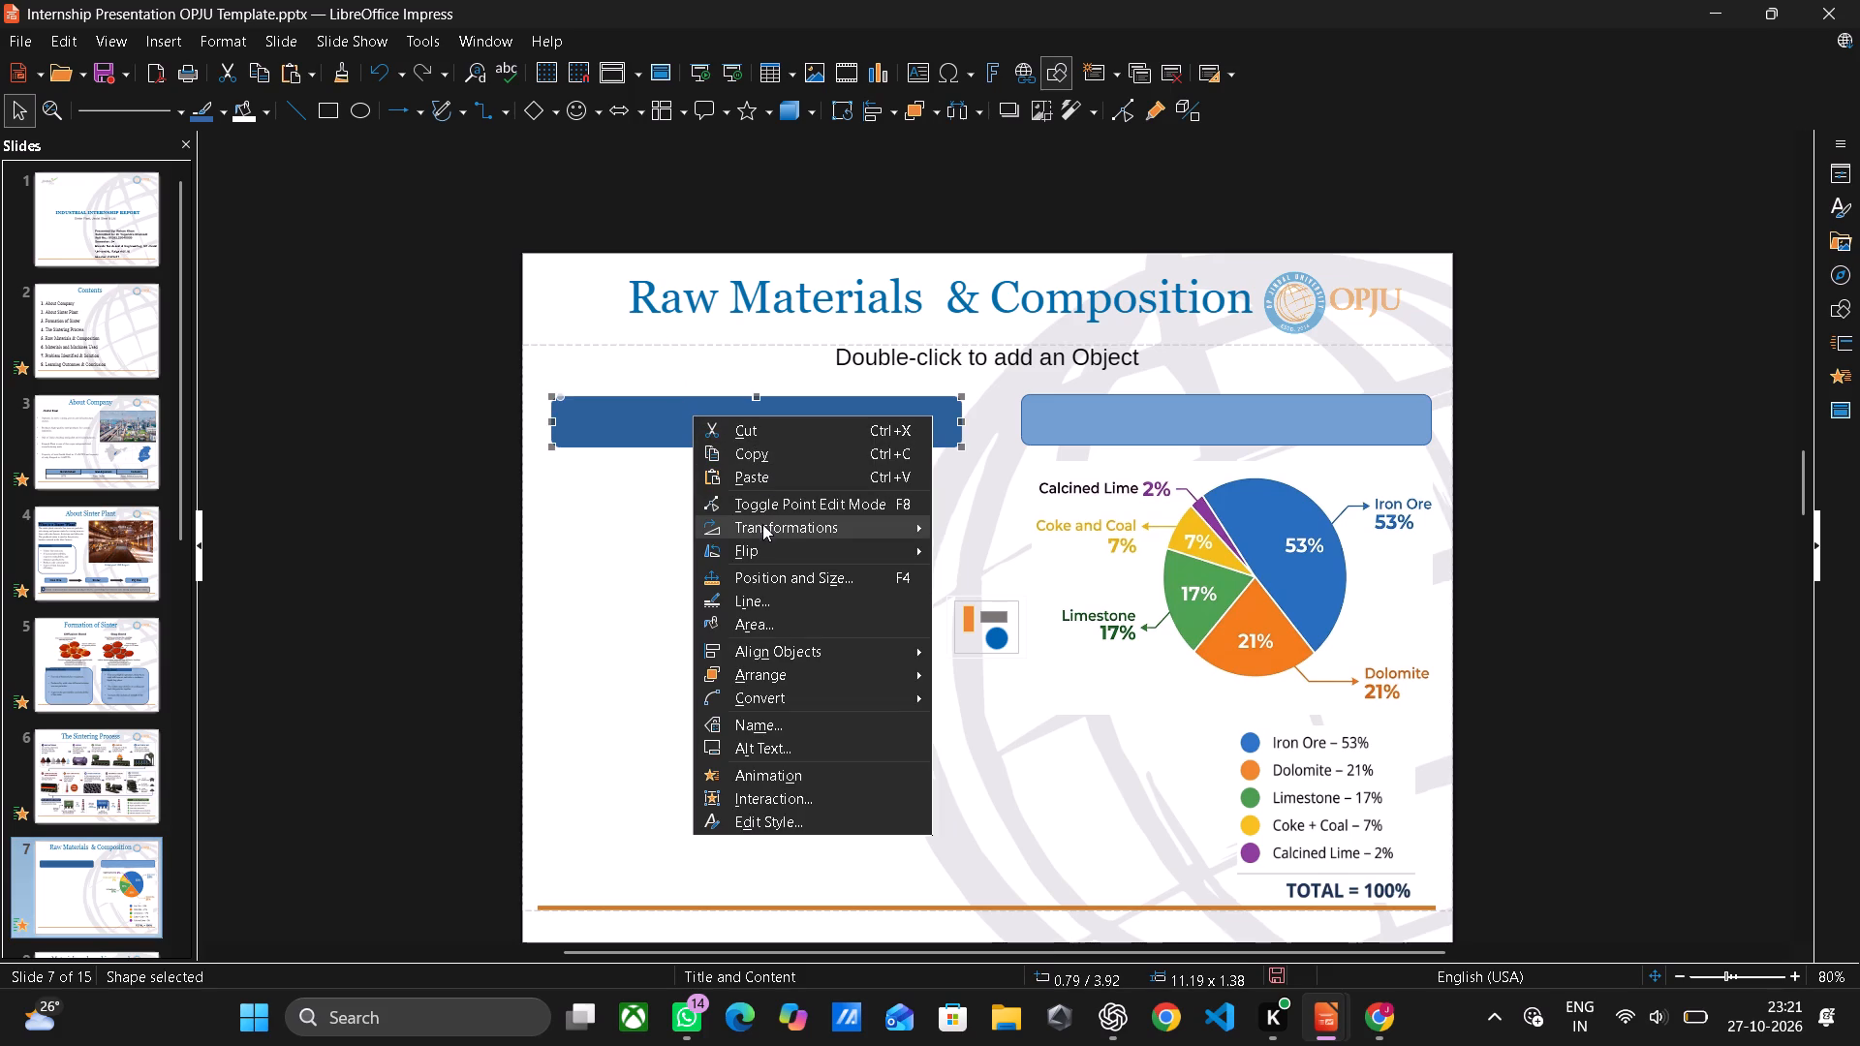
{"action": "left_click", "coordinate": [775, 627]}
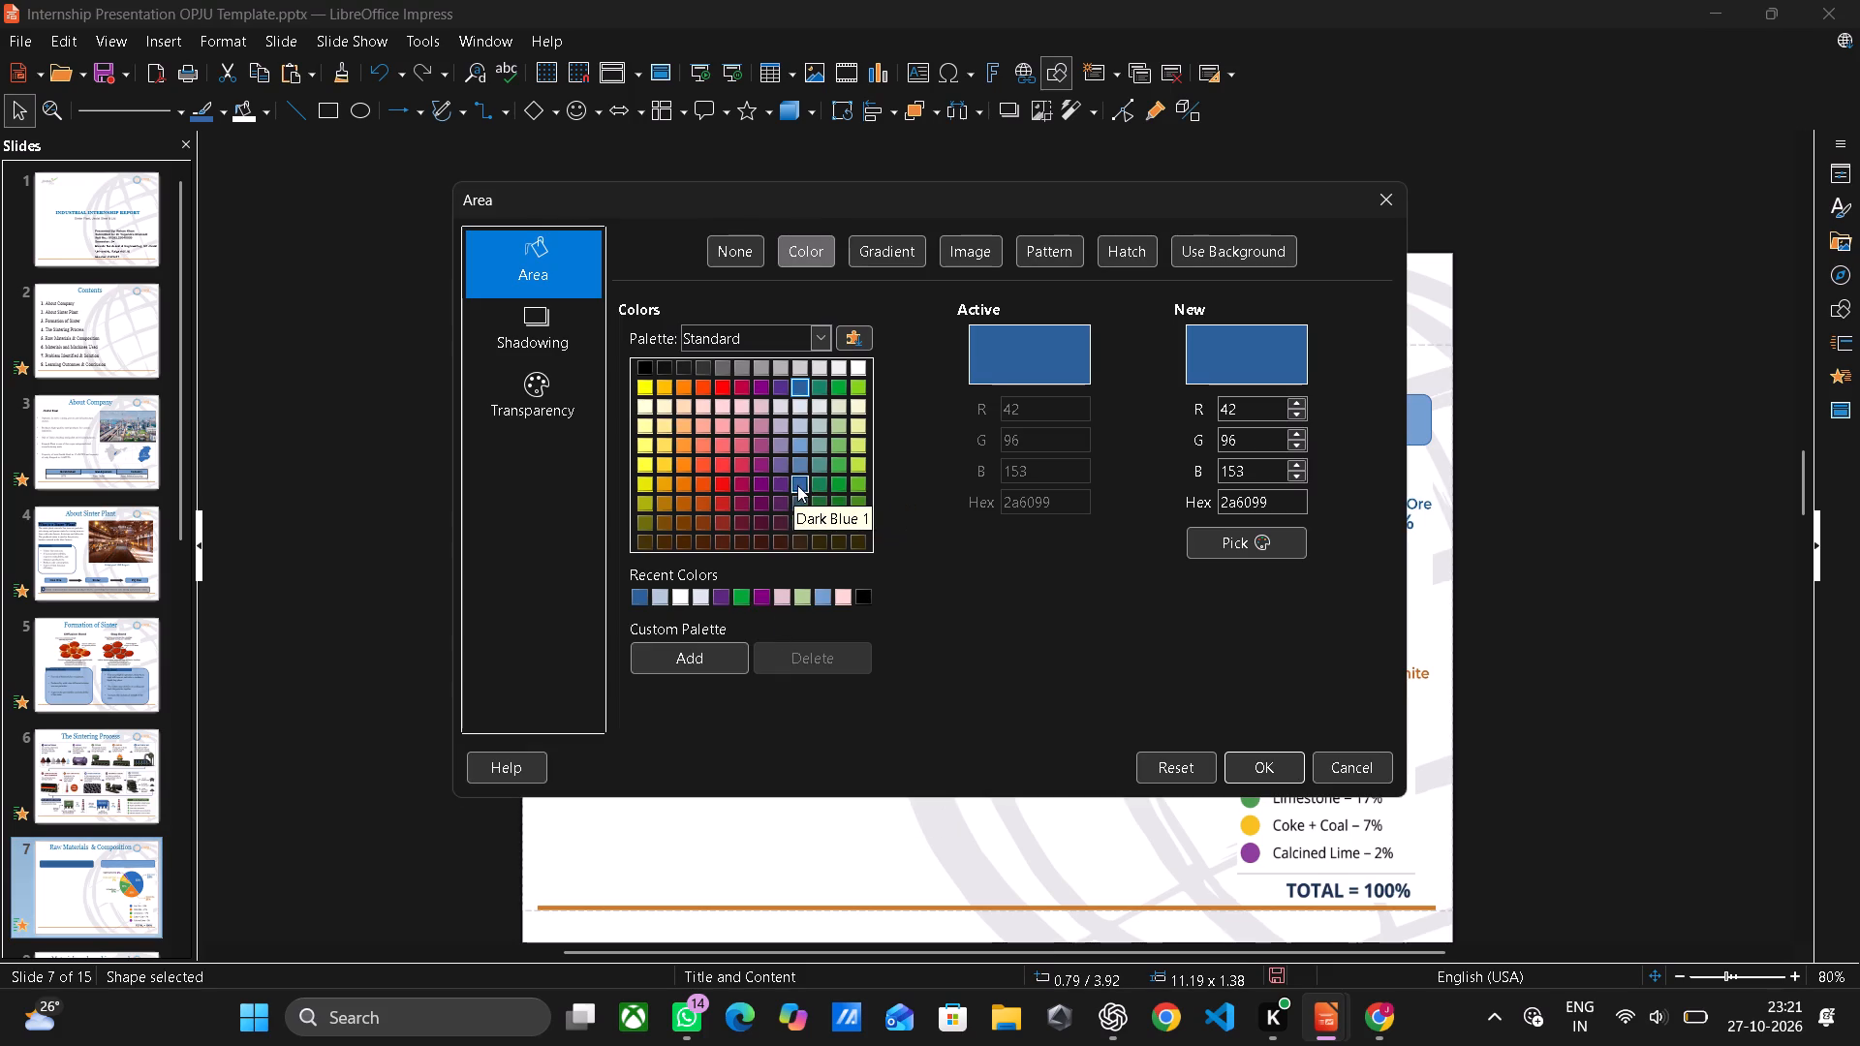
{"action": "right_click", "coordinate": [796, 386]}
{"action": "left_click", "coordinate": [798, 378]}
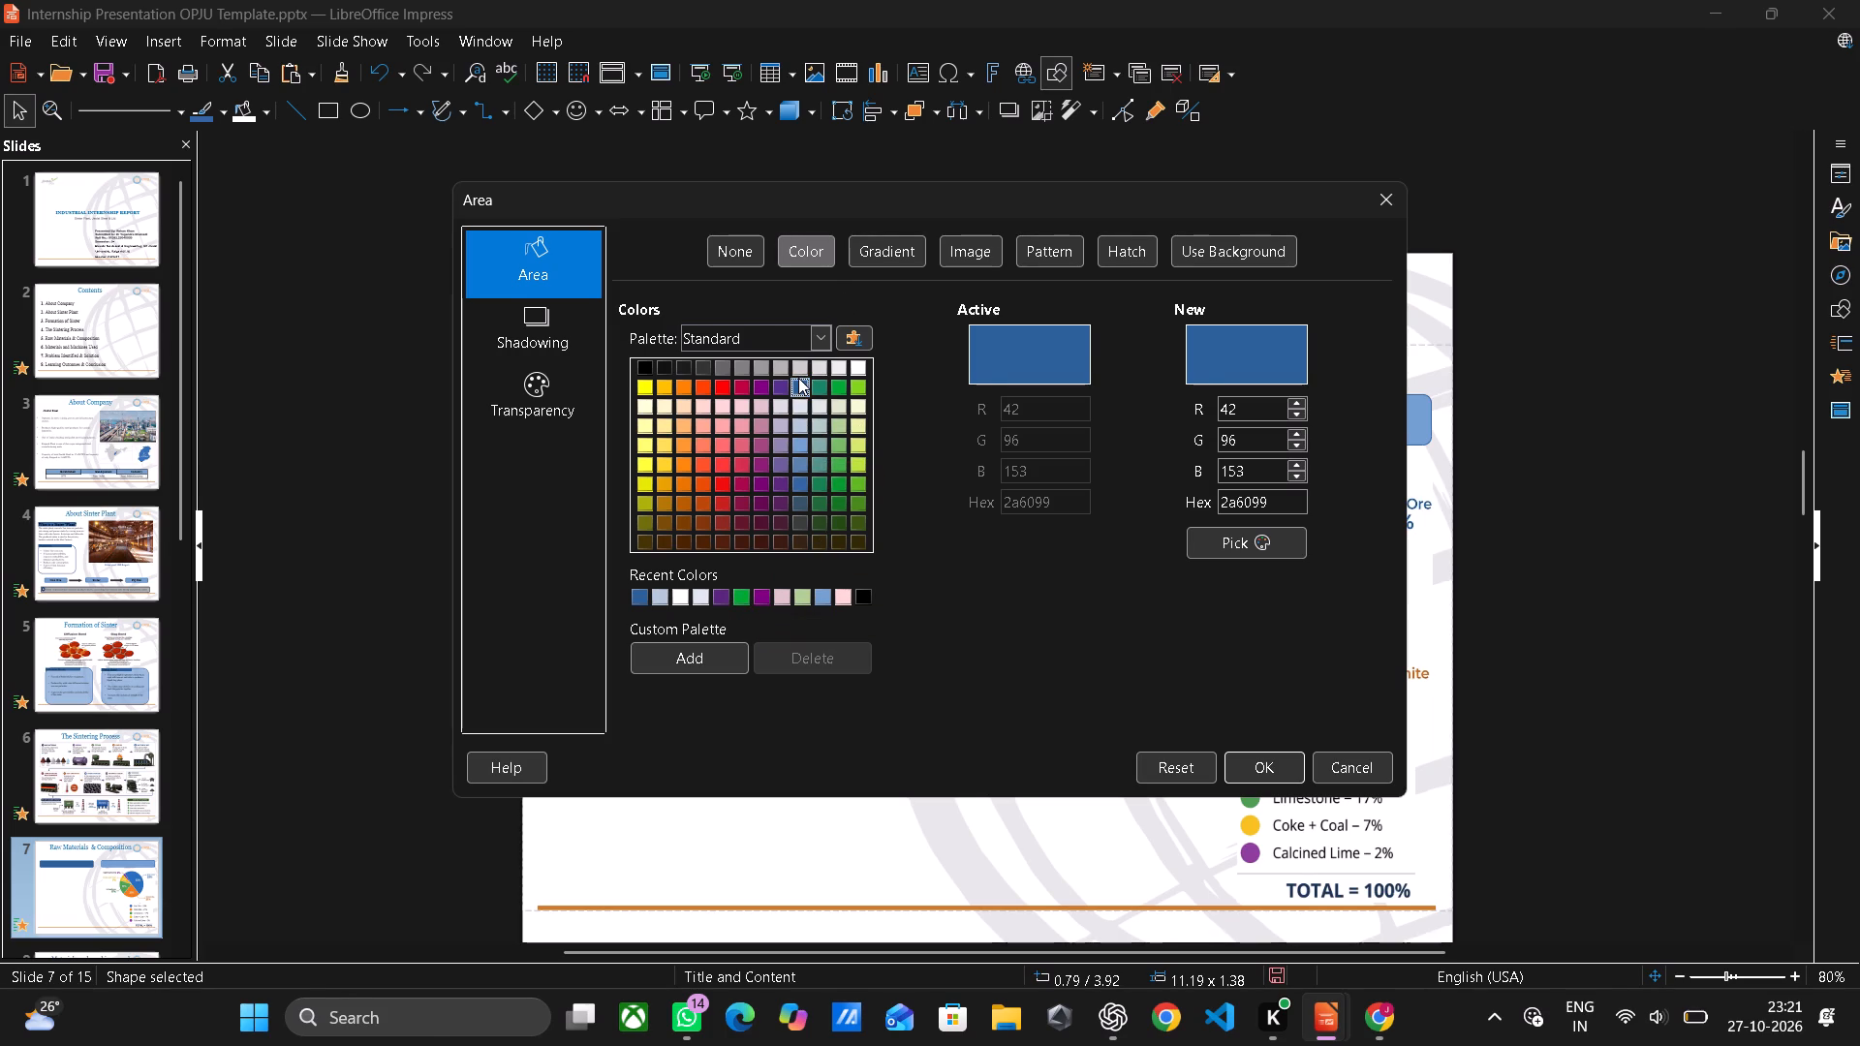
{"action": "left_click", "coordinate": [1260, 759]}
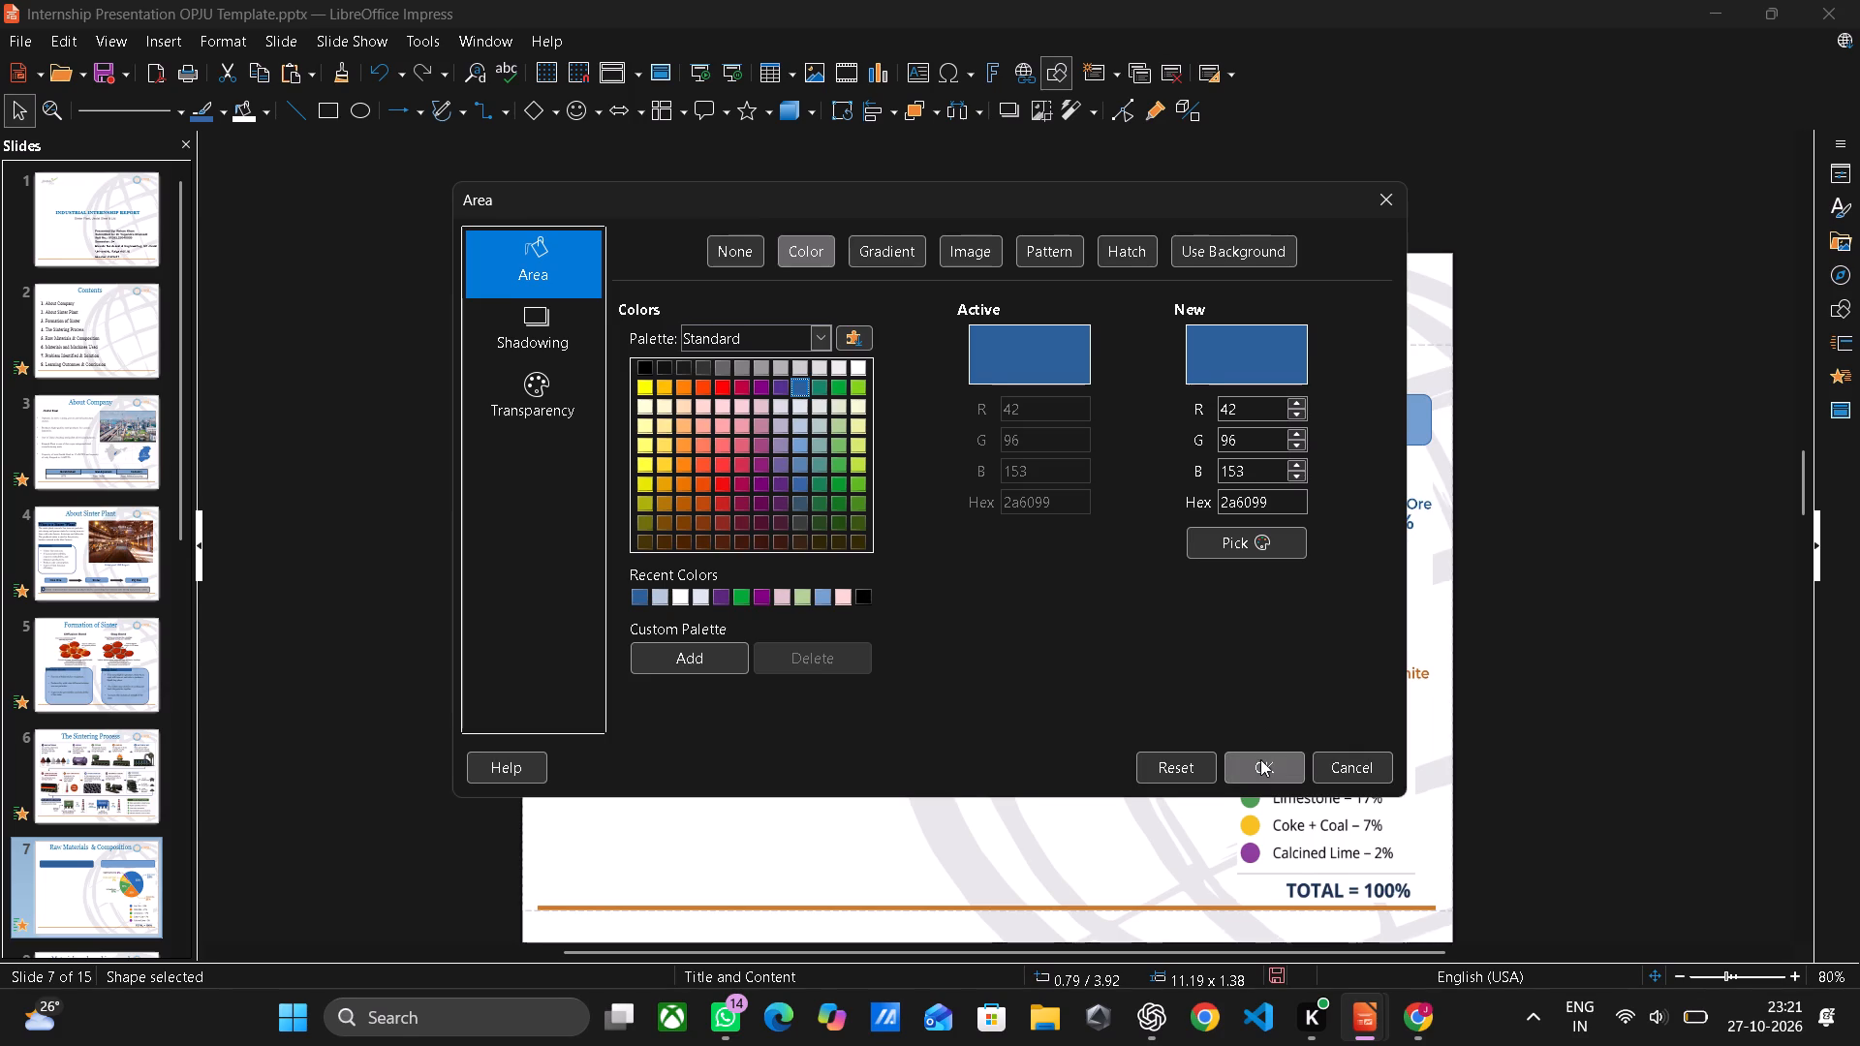
Give the left header box a 0.10 cm outline in Blue 0 from the LibreOffice palette.
{"action": "right_click", "coordinate": [883, 426]}
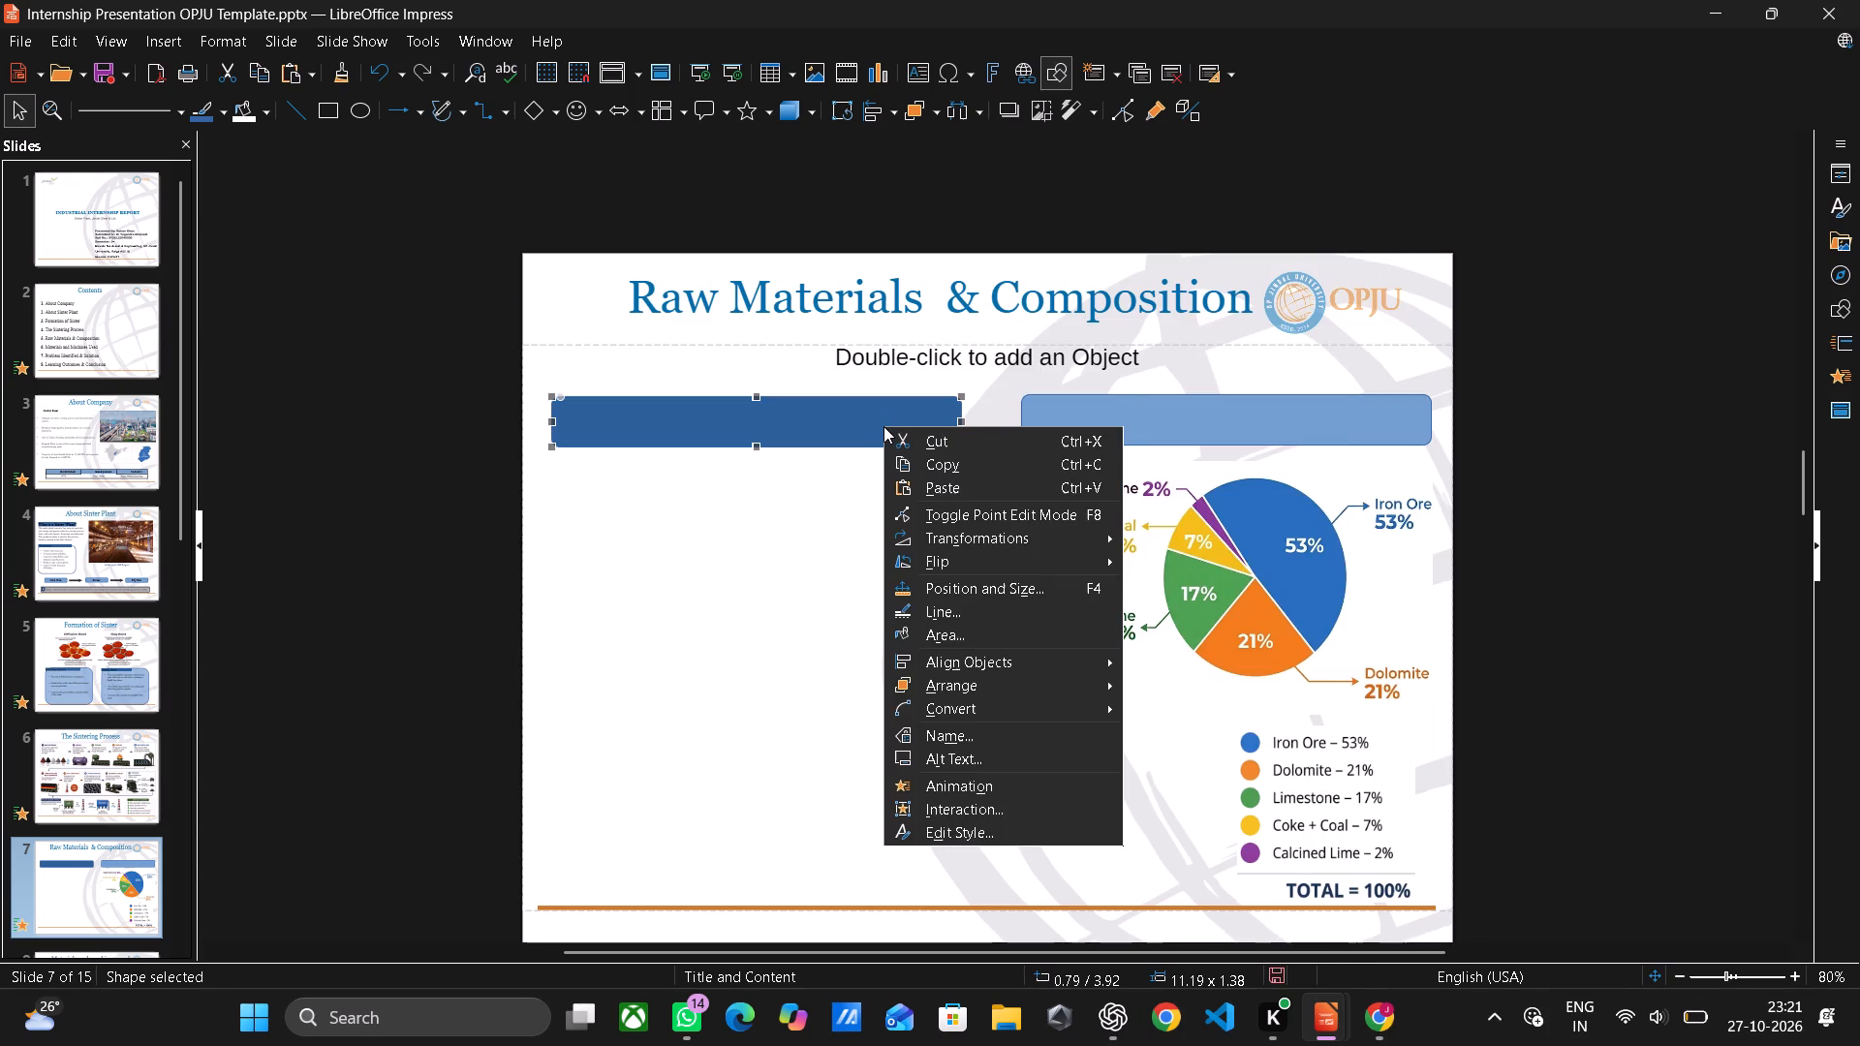
{"action": "left_click", "coordinate": [964, 611]}
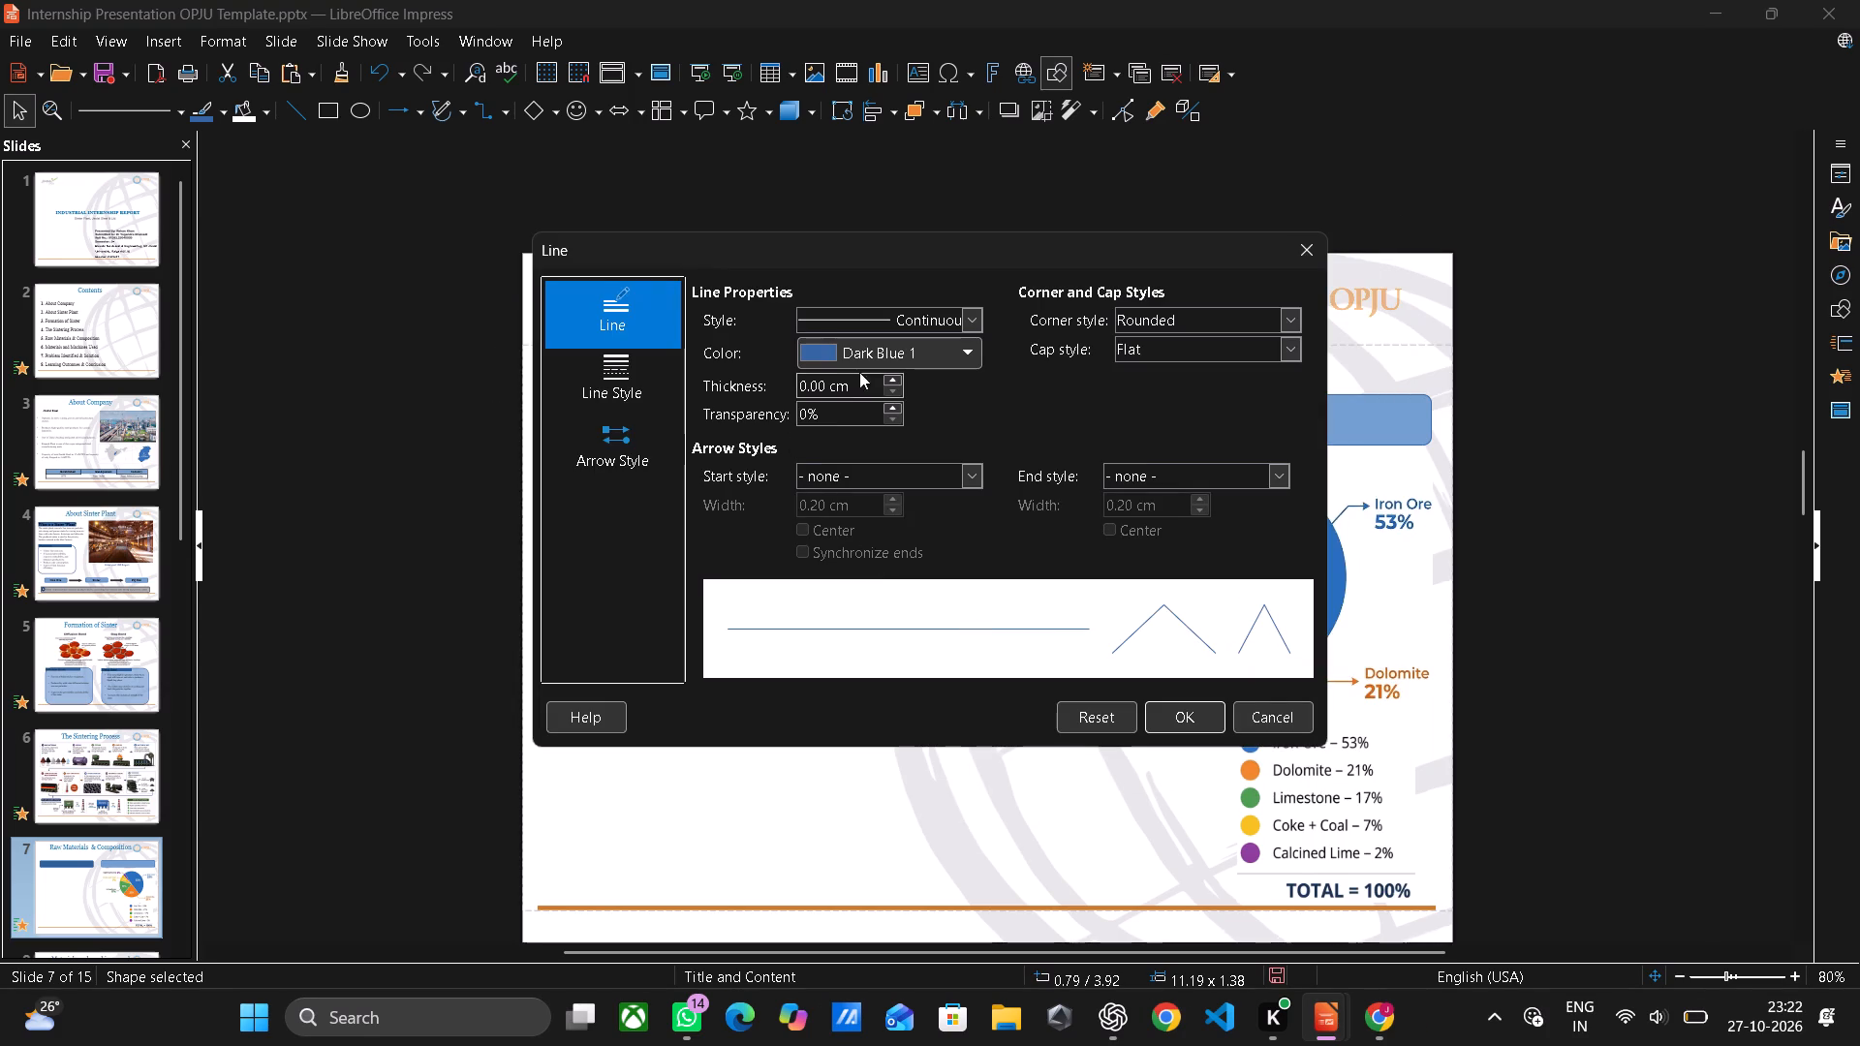
{"action": "left_click", "coordinate": [951, 356]}
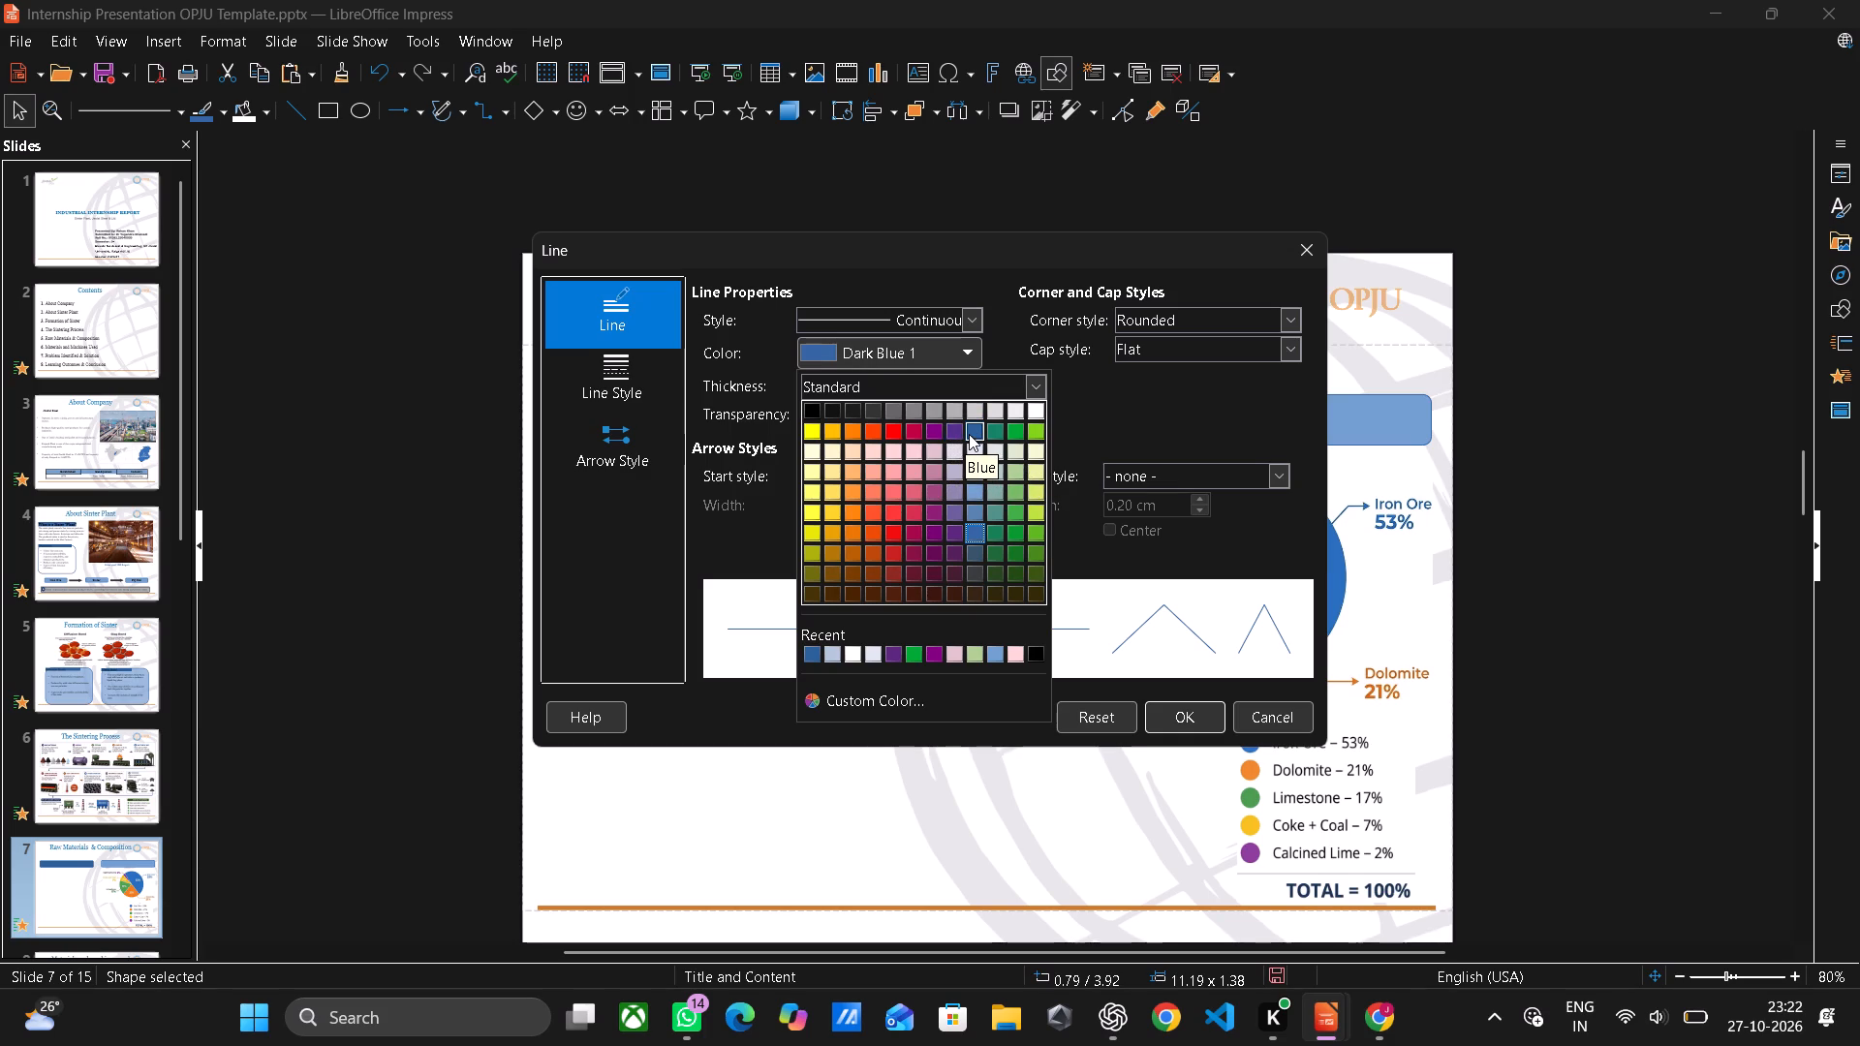
{"action": "left_click", "coordinate": [969, 434]}
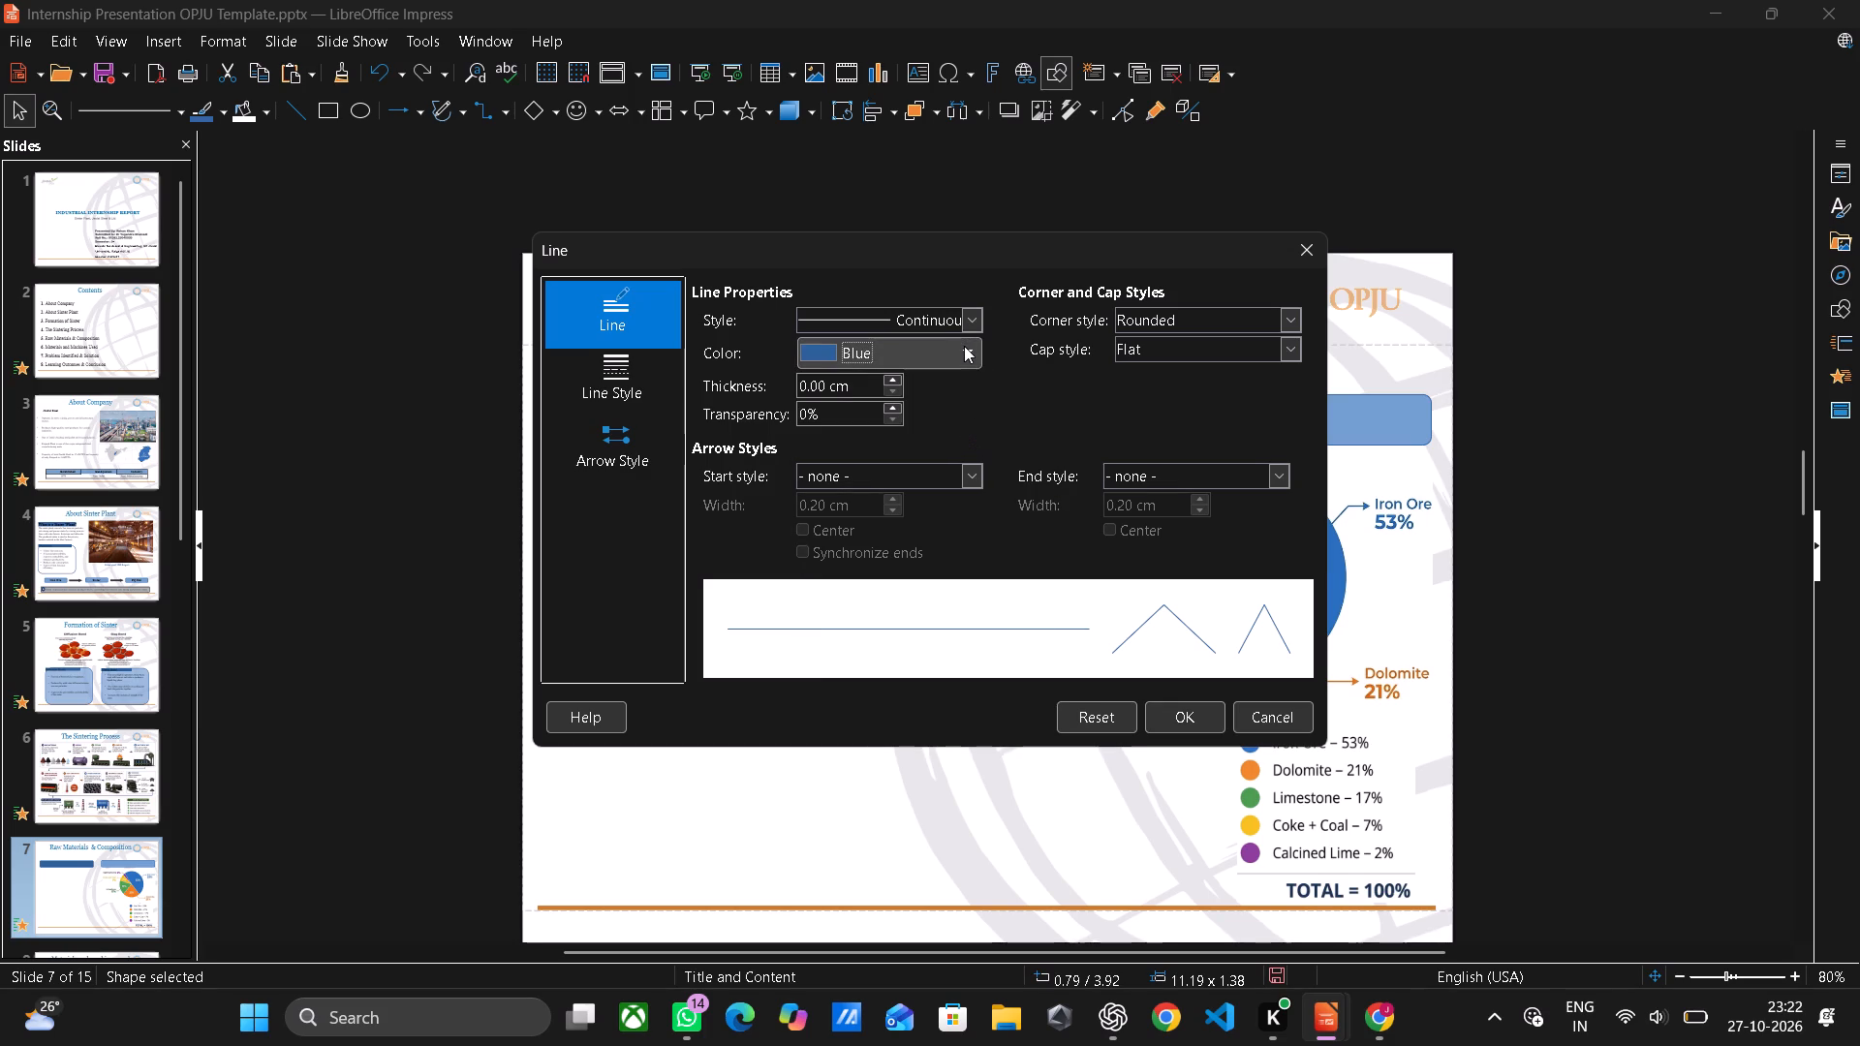
{"action": "left_click", "coordinate": [964, 346]}
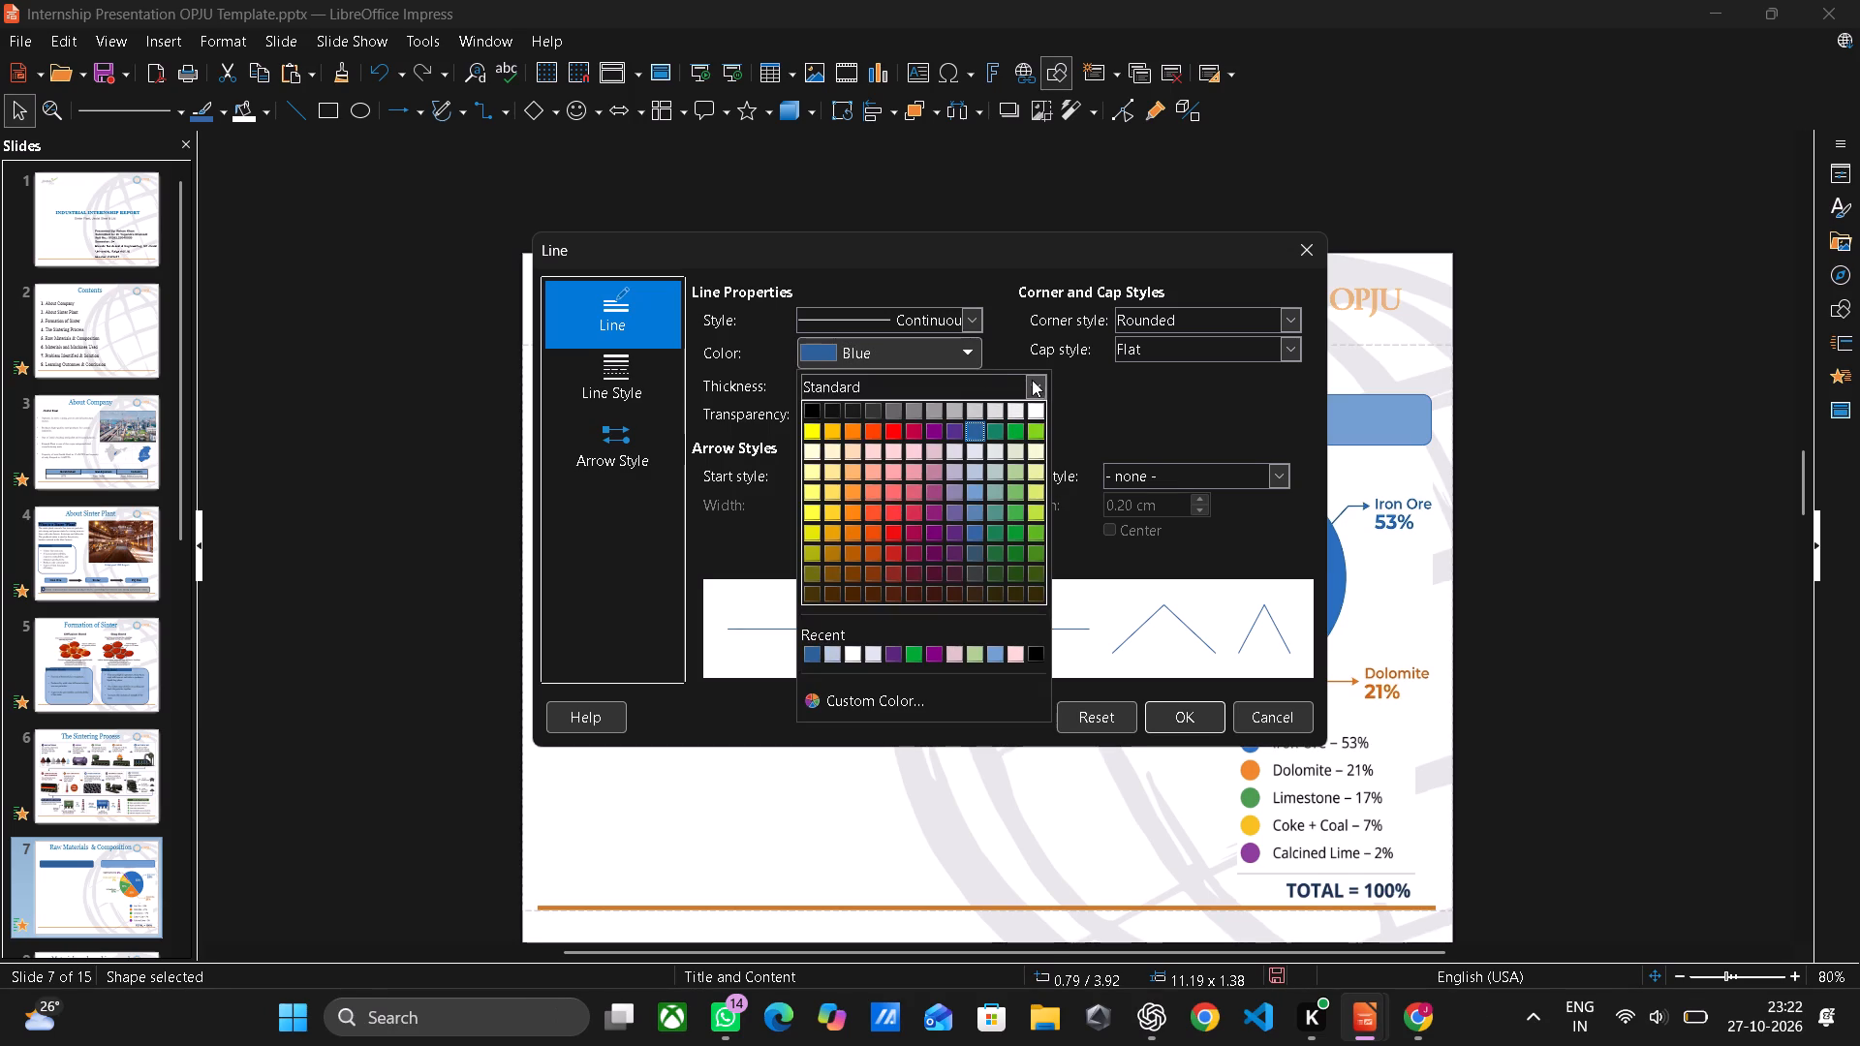
{"action": "left_click", "coordinate": [1032, 383]}
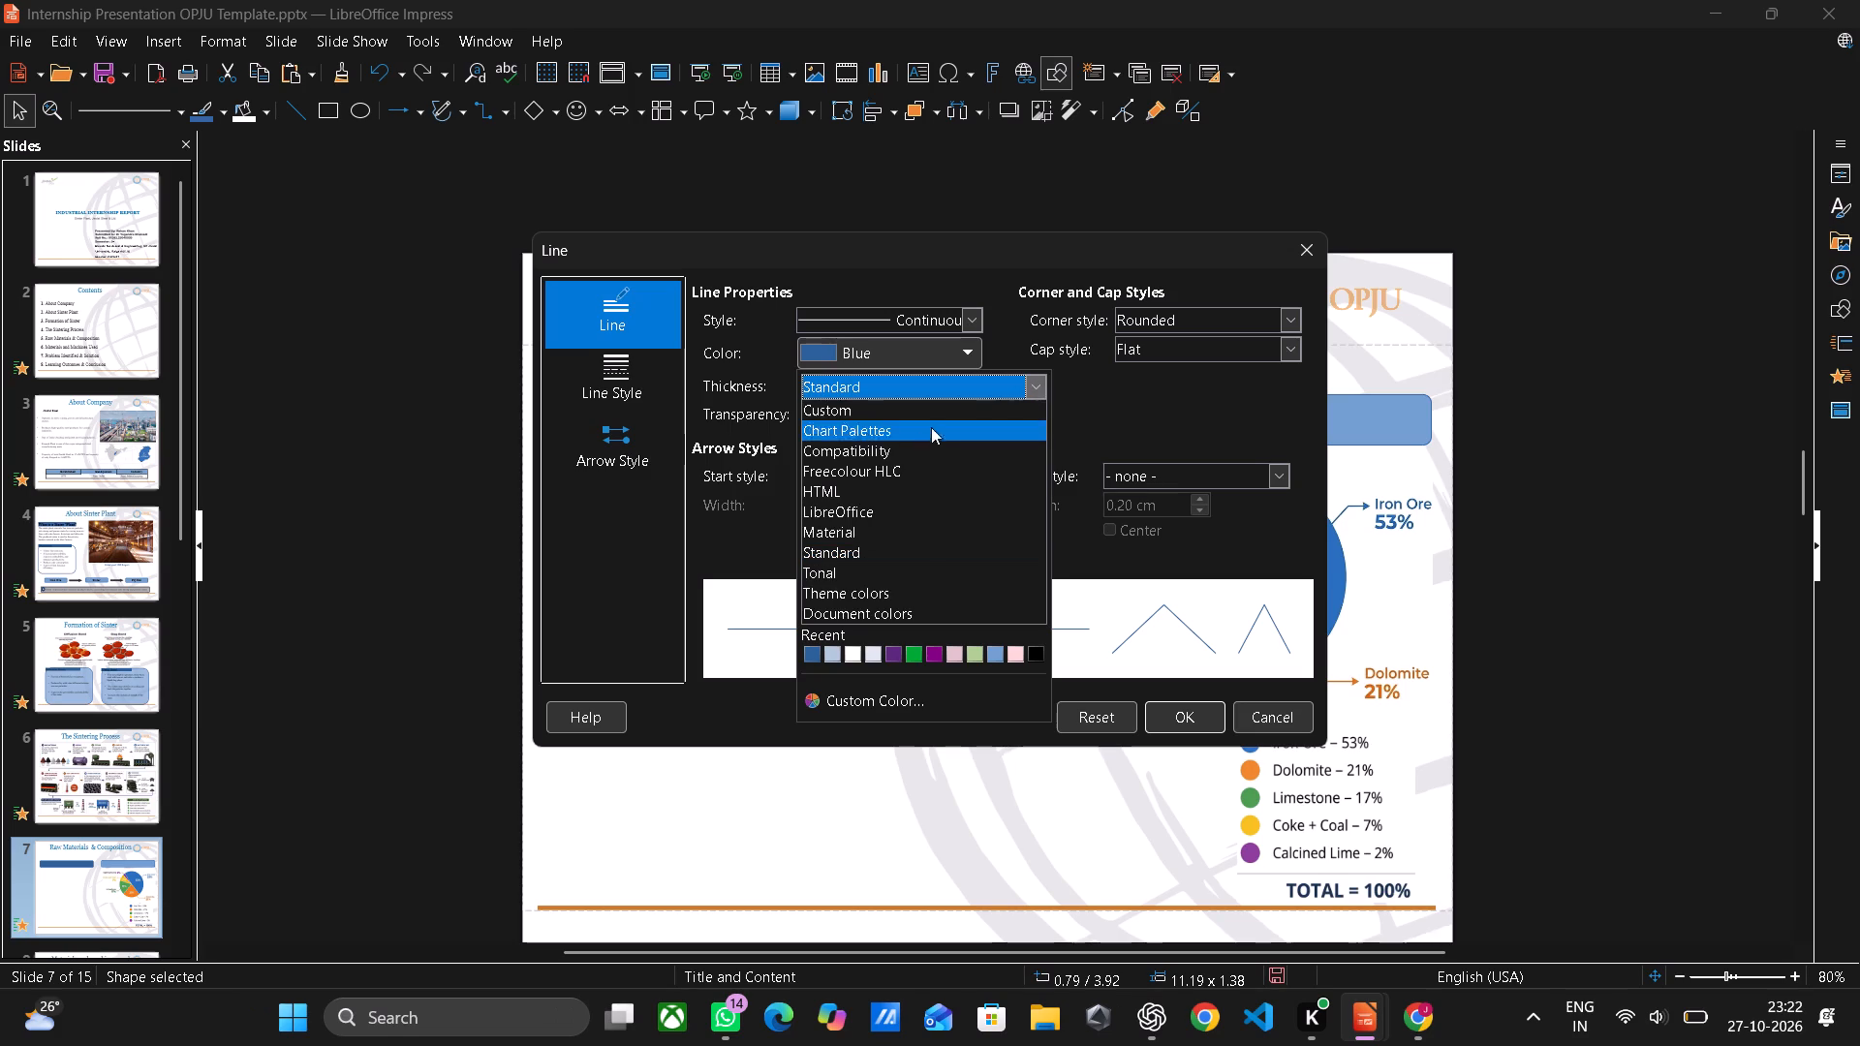
{"action": "left_click", "coordinate": [858, 511]}
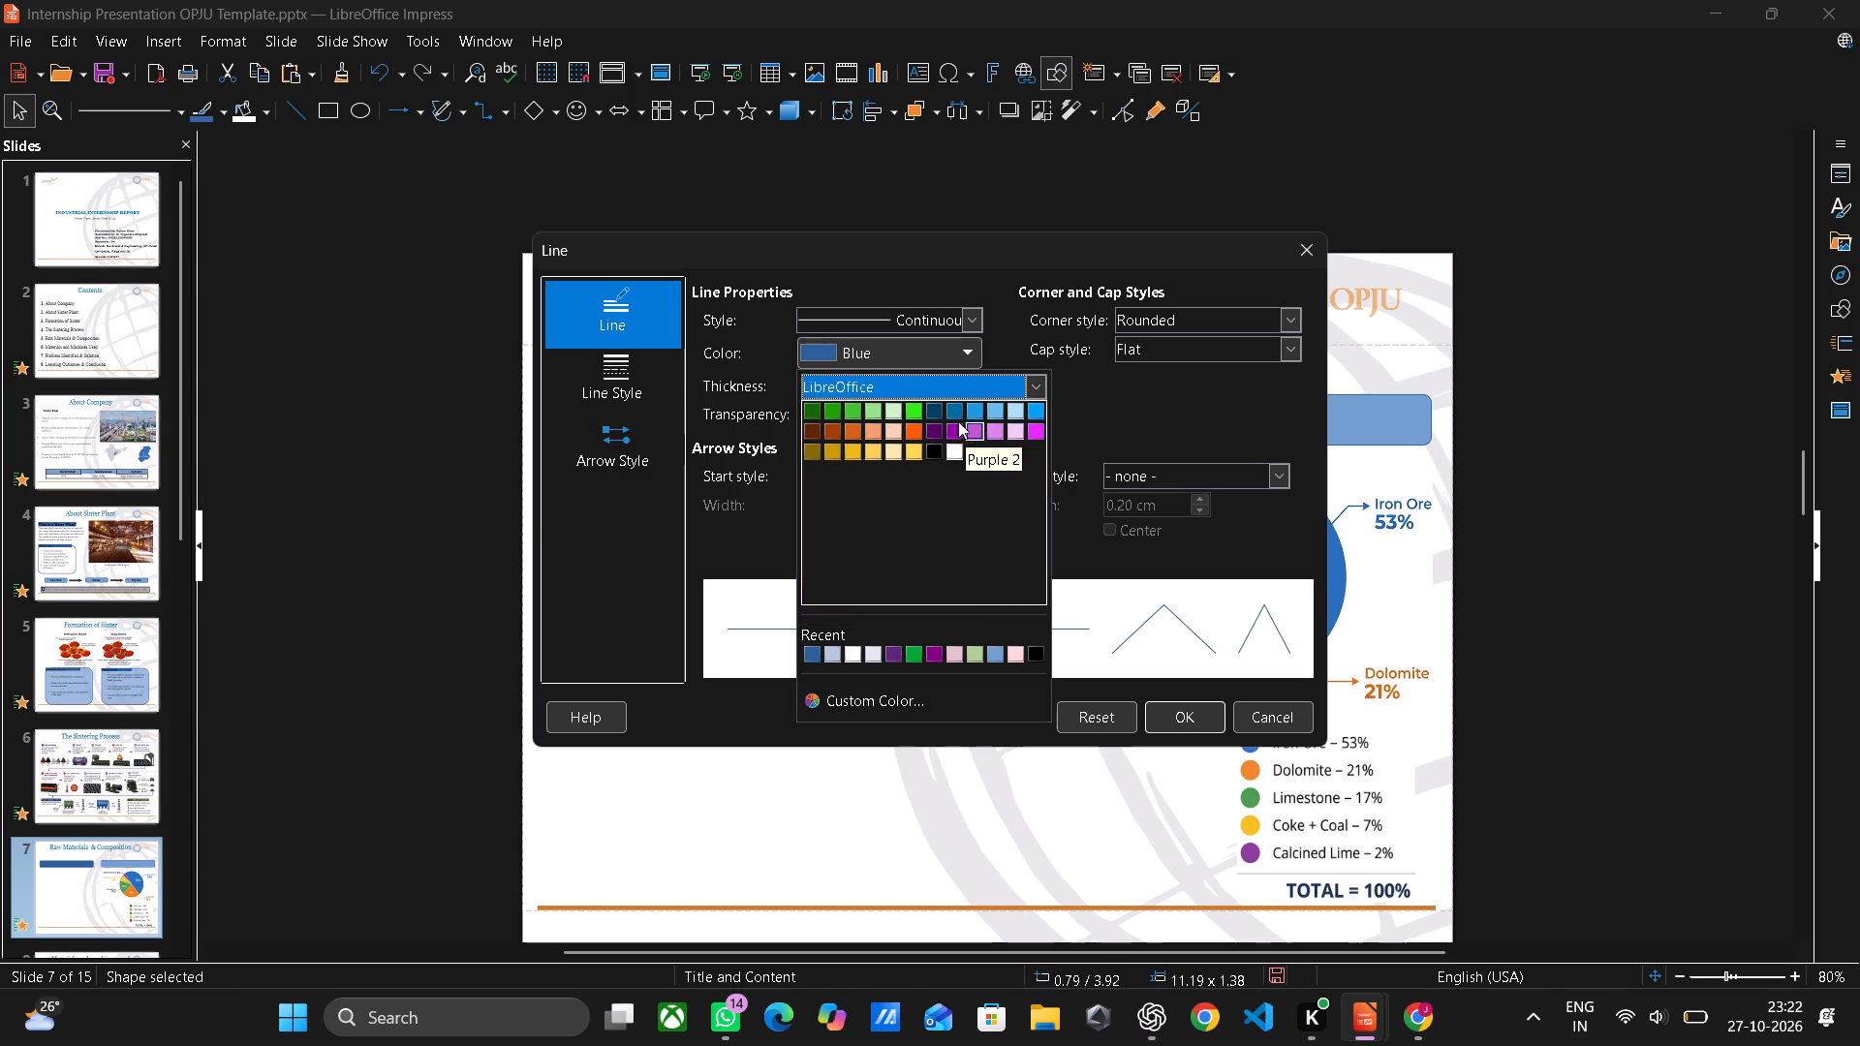
{"action": "left_click", "coordinate": [926, 410]}
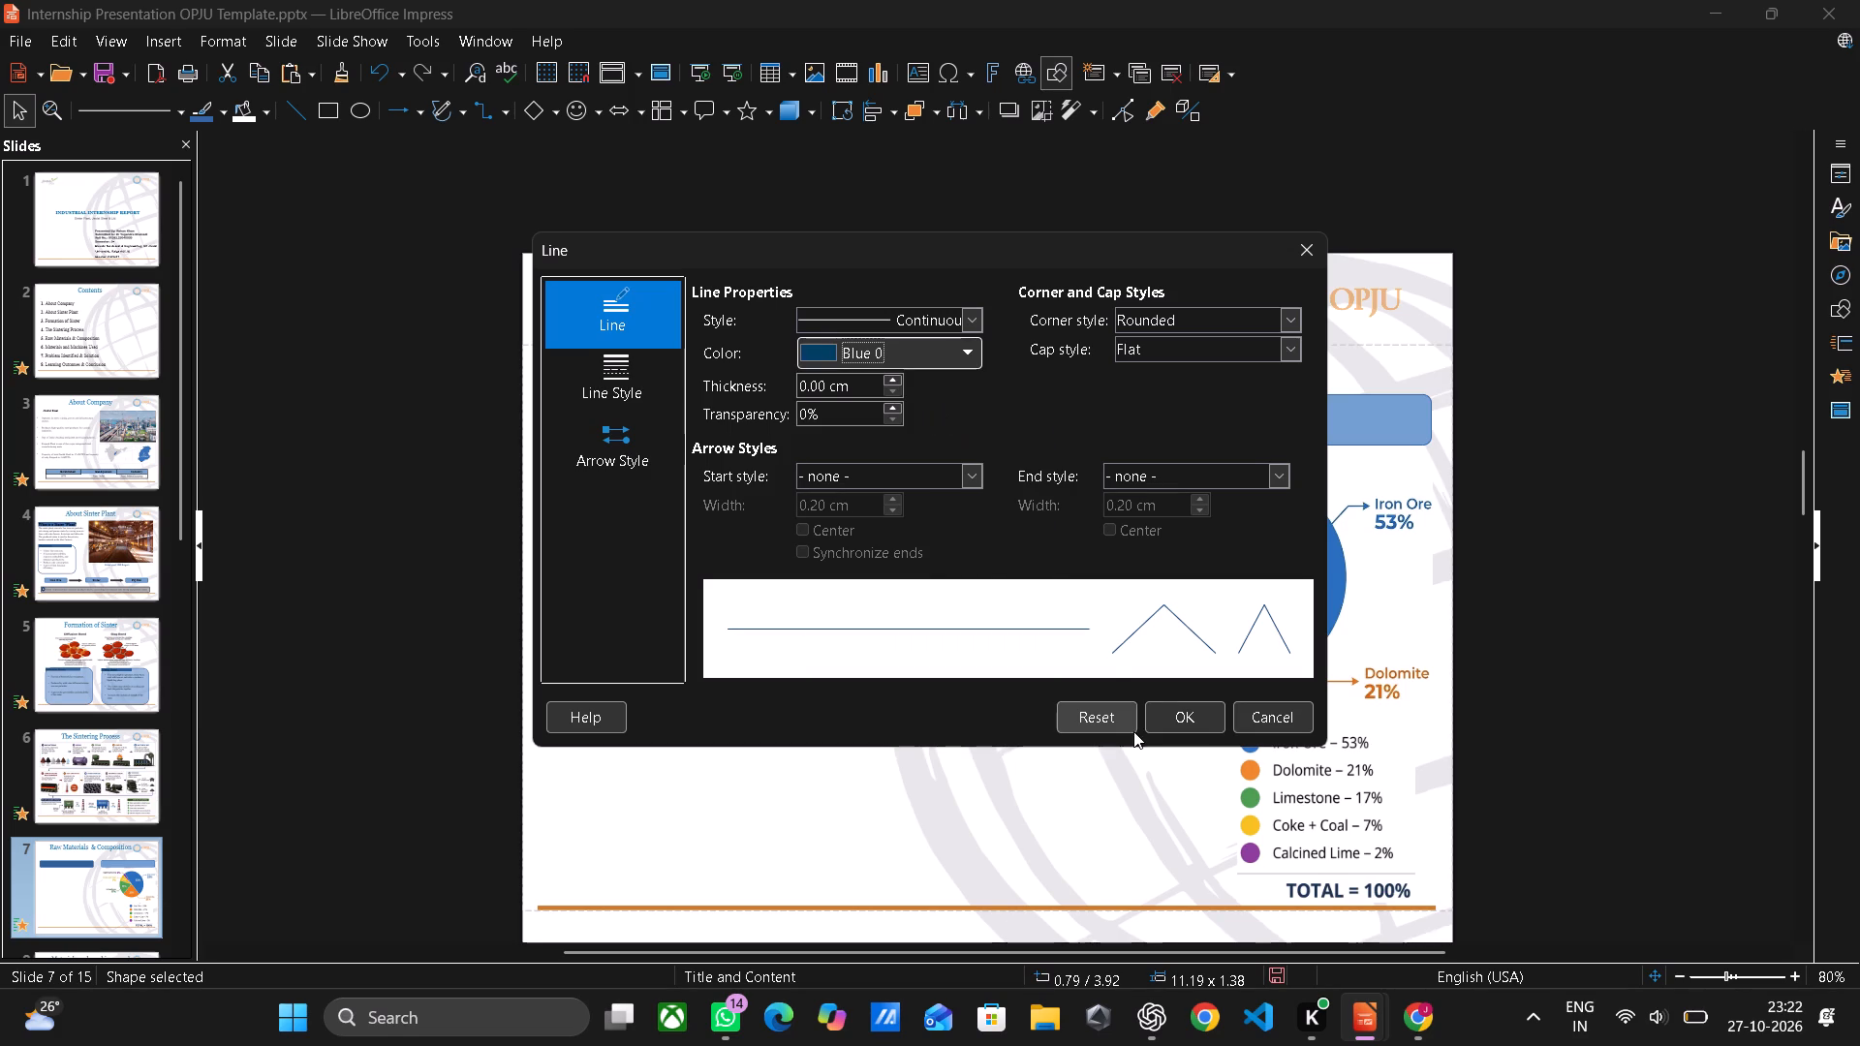
{"action": "left_click", "coordinate": [893, 372]}
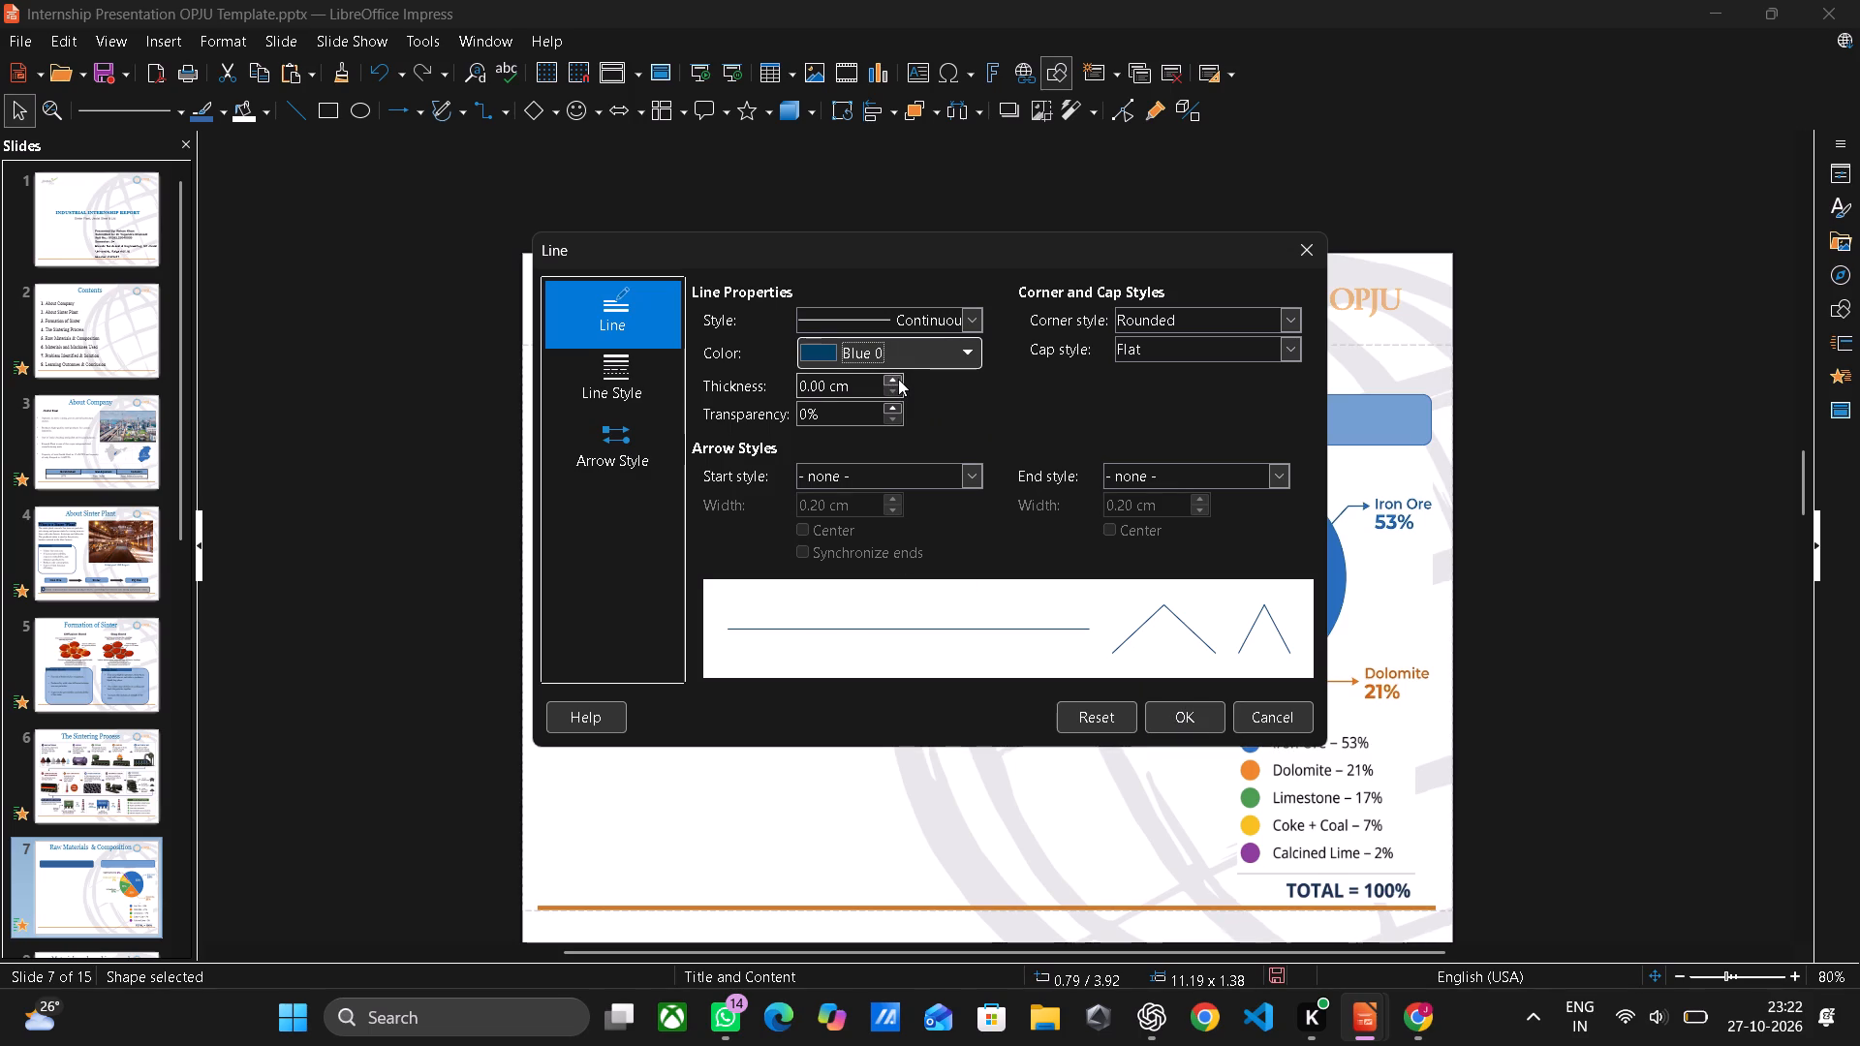
{"action": "left_click", "coordinate": [898, 379]}
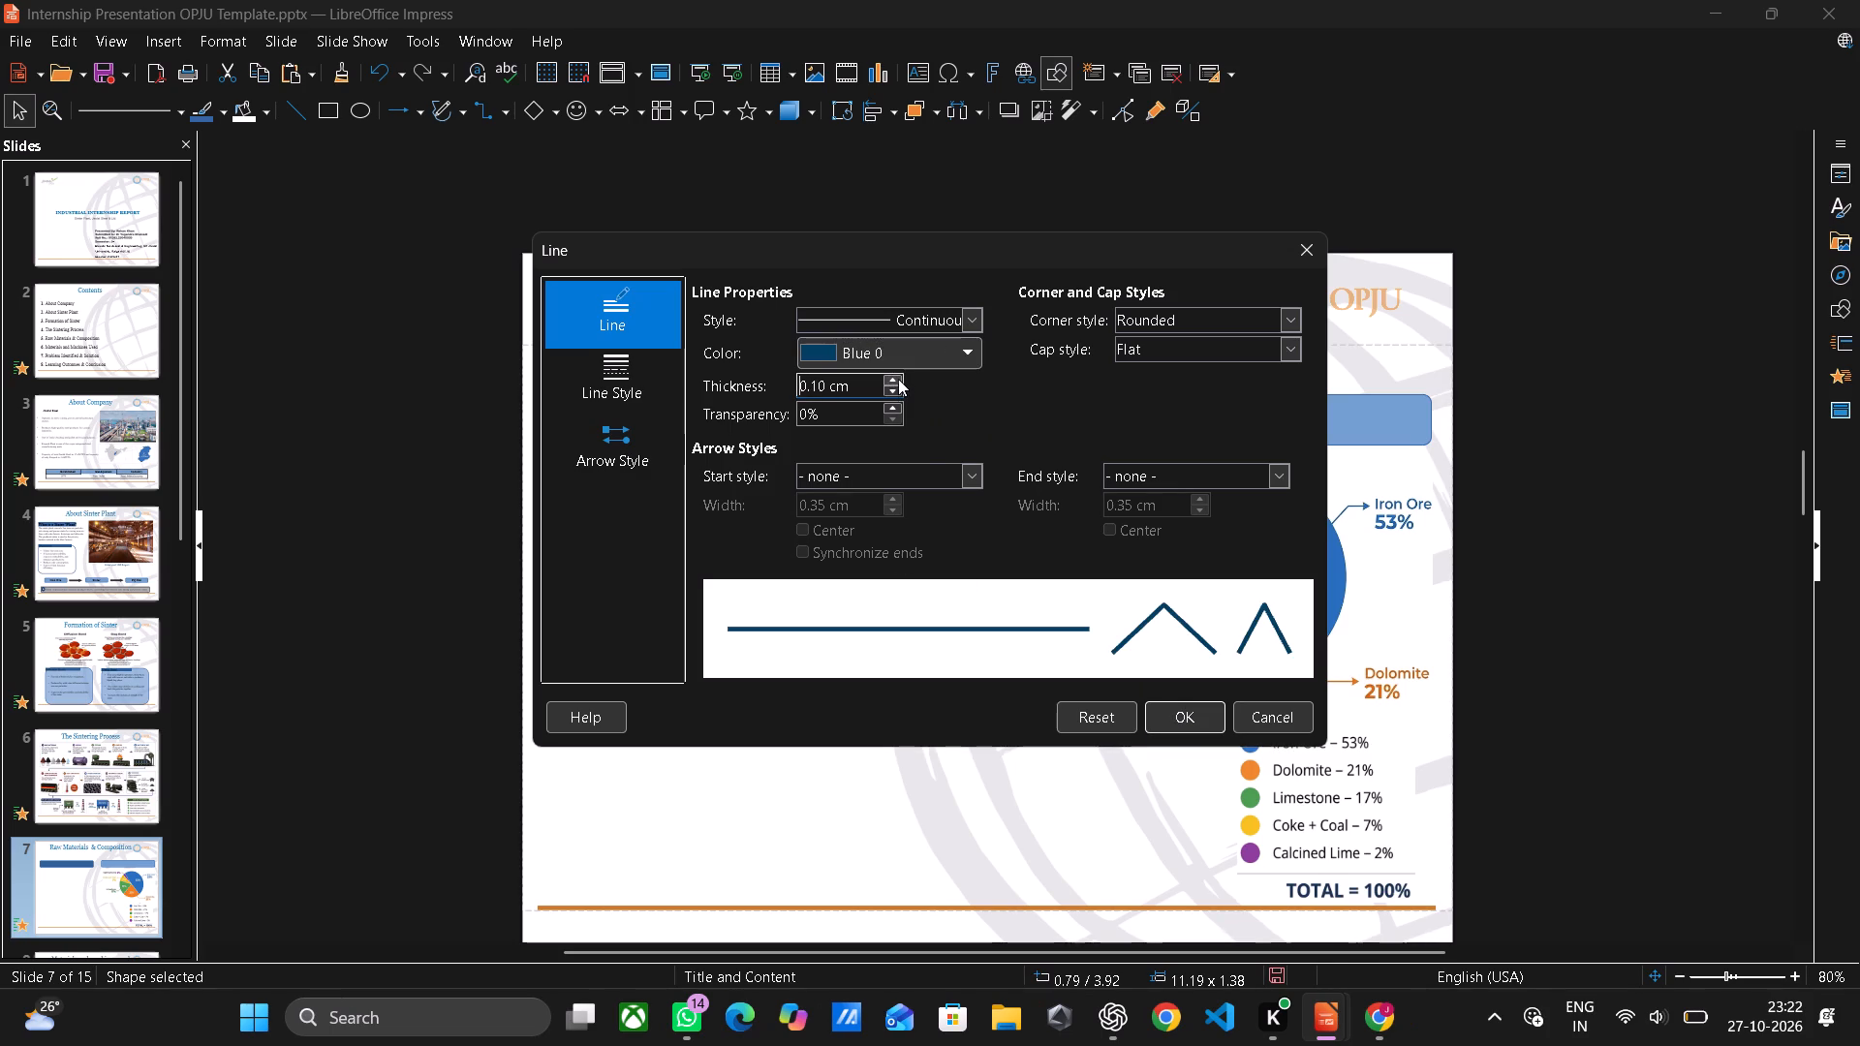
{"action": "left_click", "coordinate": [1180, 716]}
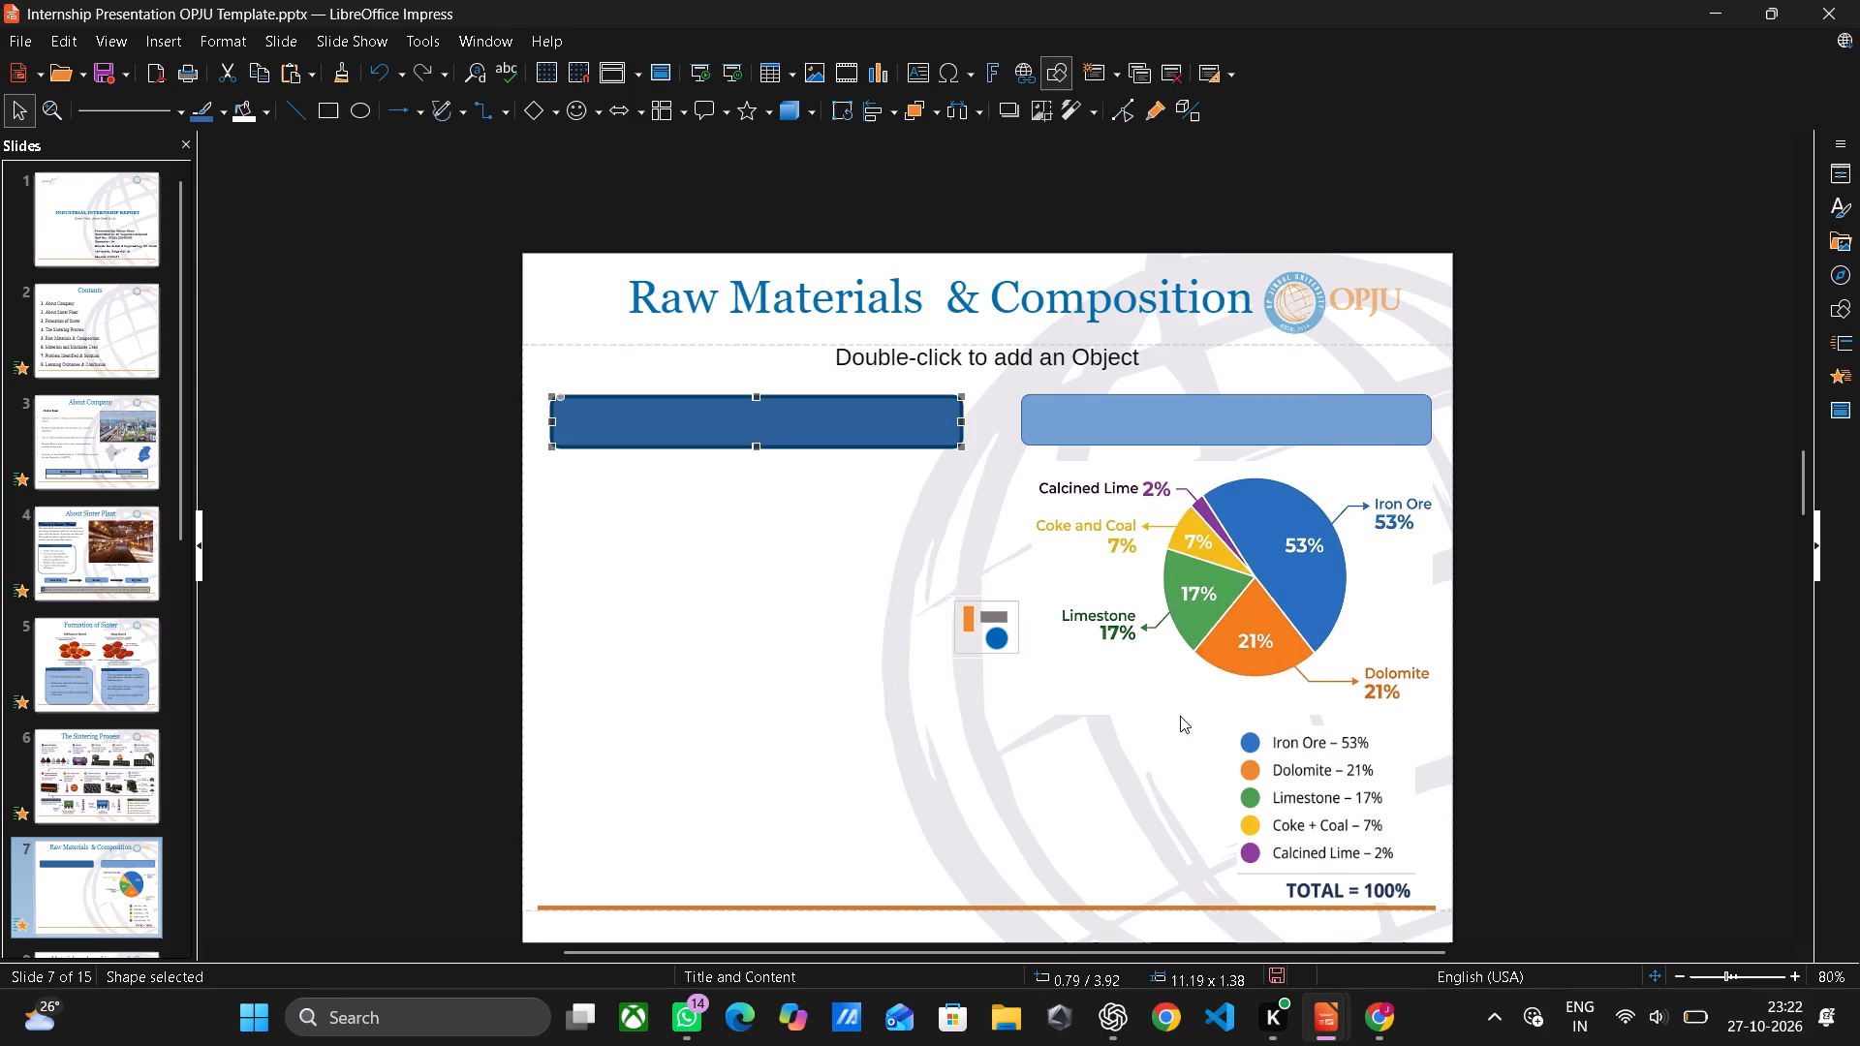
Fill the right header box on the Raw Materials & Composition slide with Blue (2a6099).
{"action": "left_click", "coordinate": [1193, 434]}
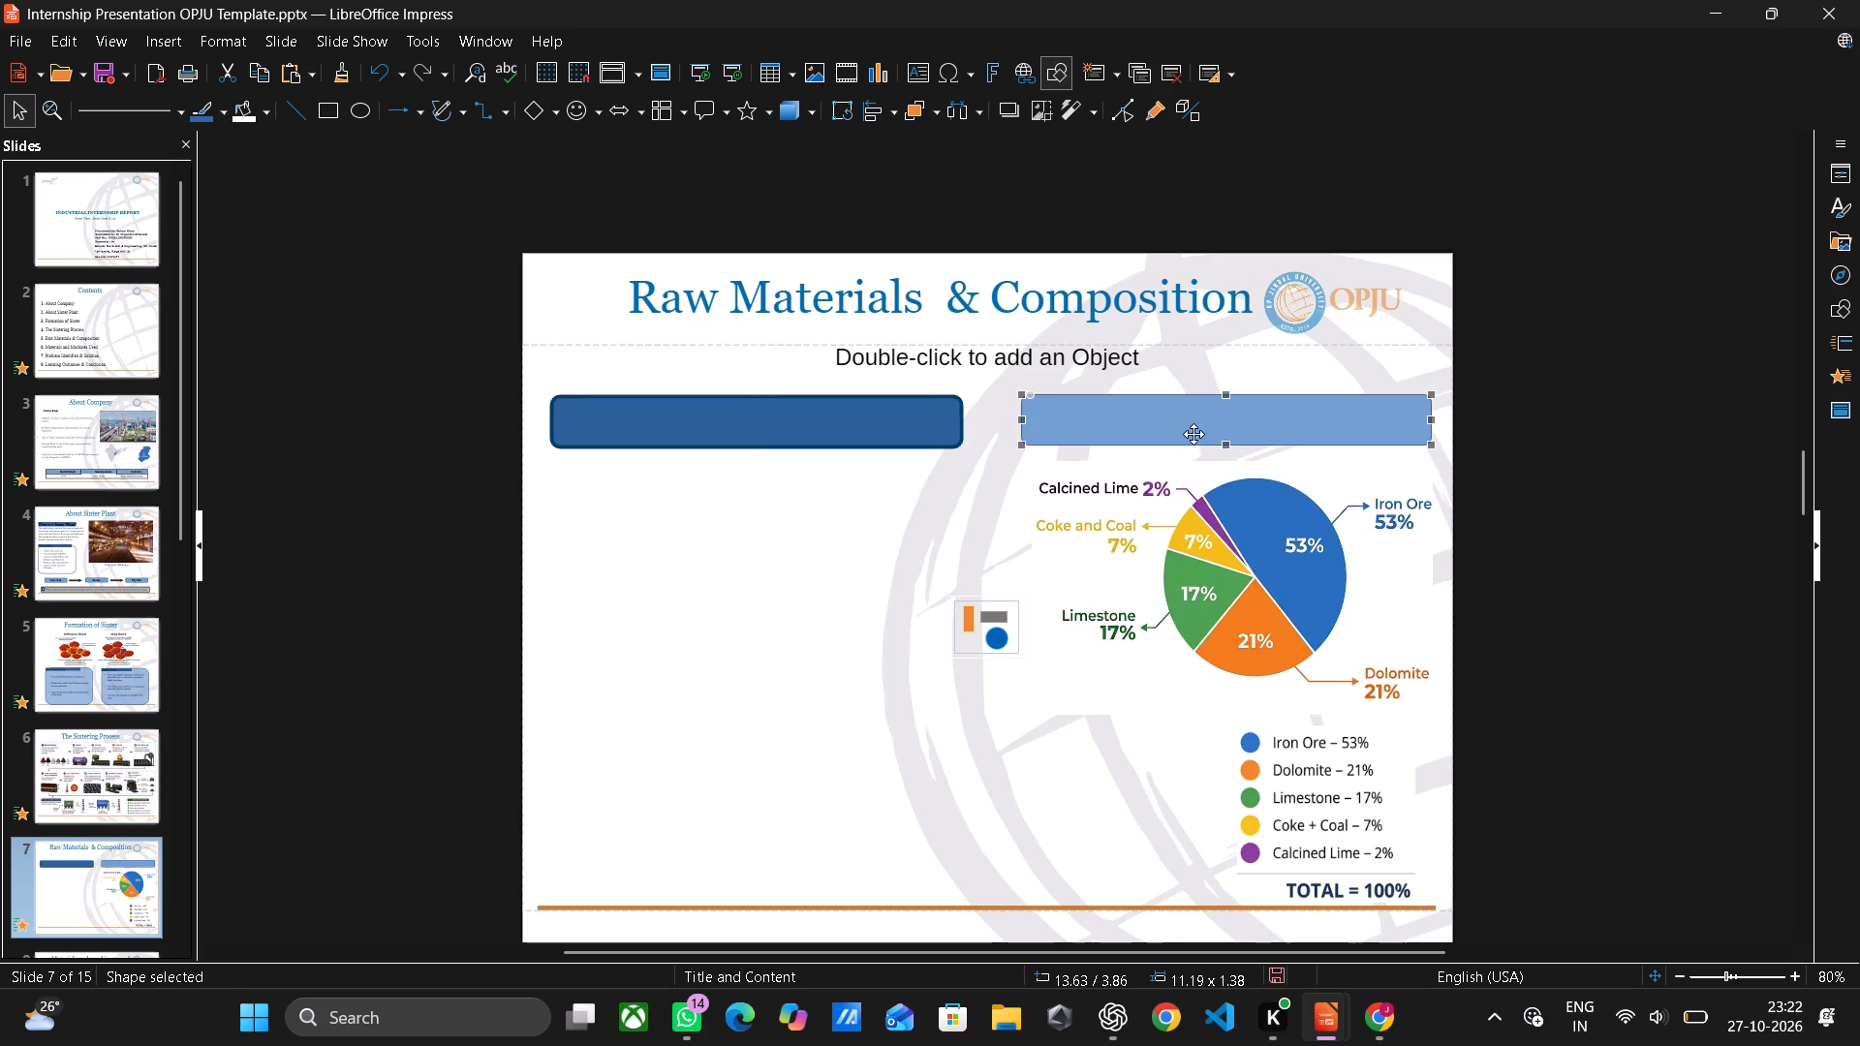
{"action": "right_click", "coordinate": [1193, 434]}
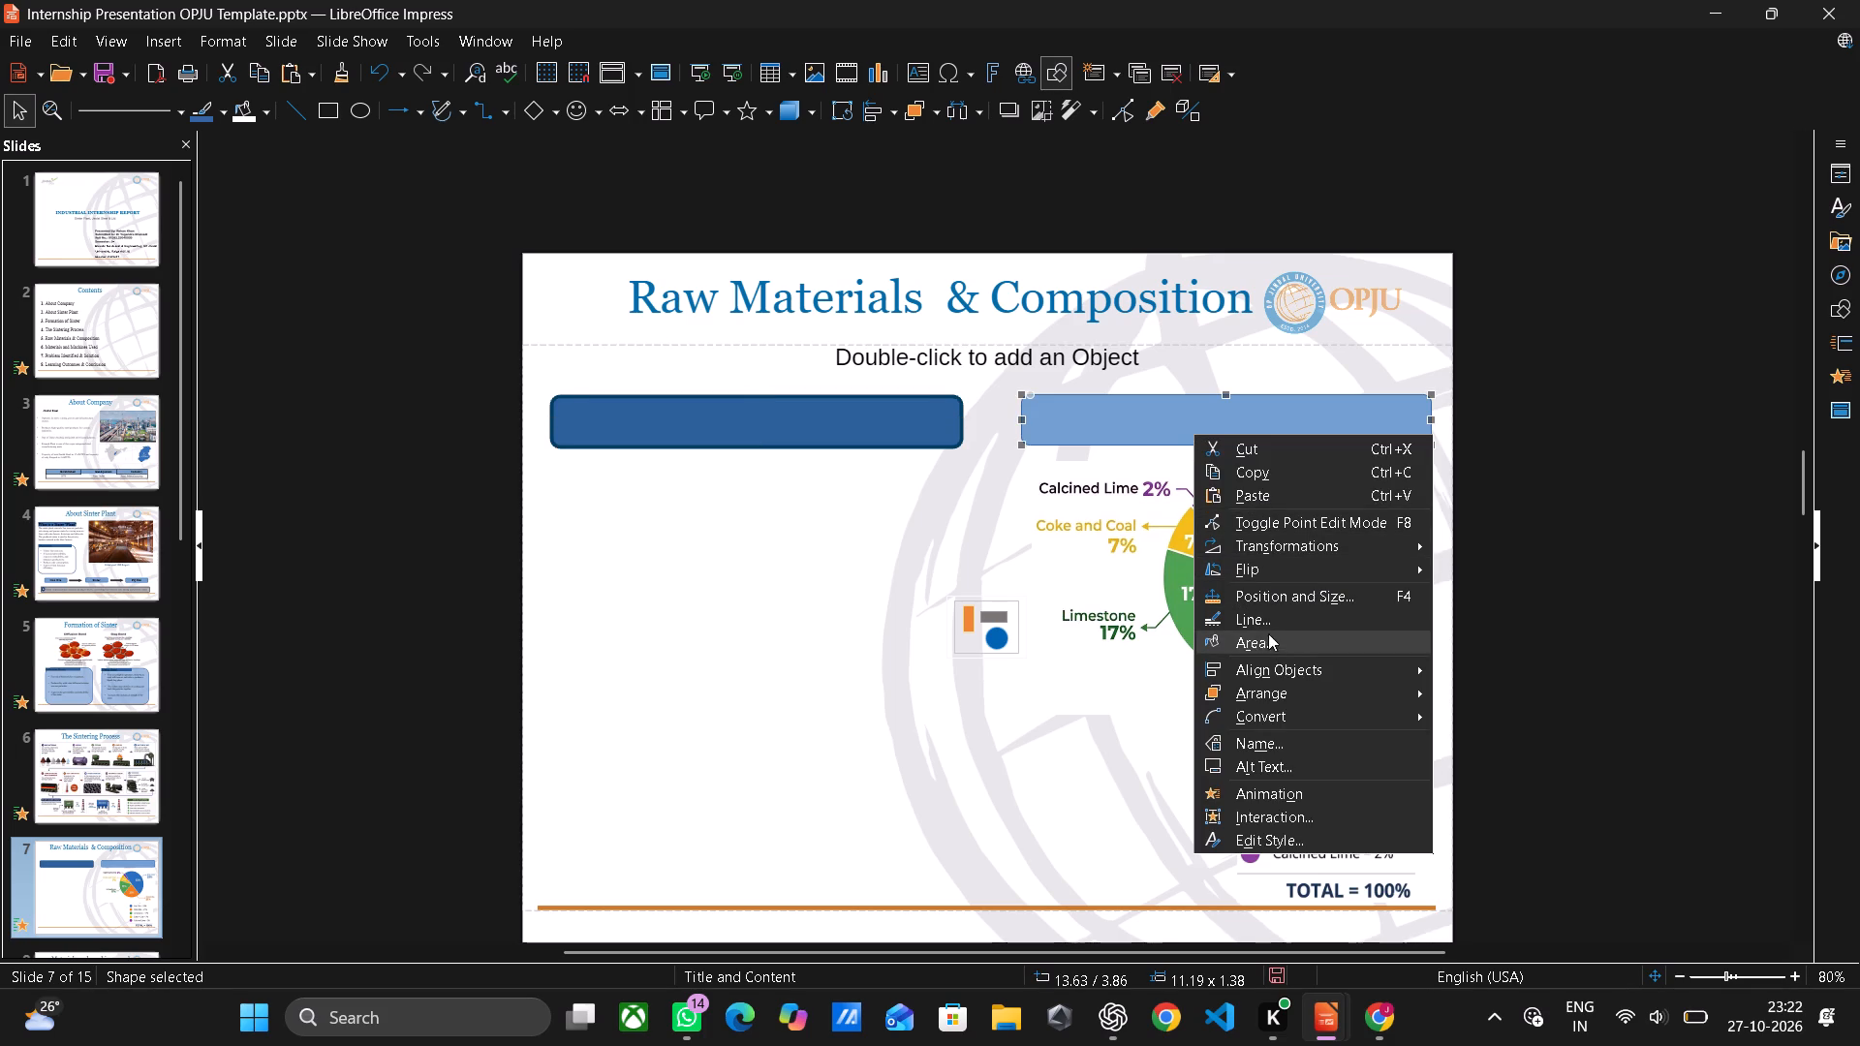
{"action": "left_click", "coordinate": [1265, 646]}
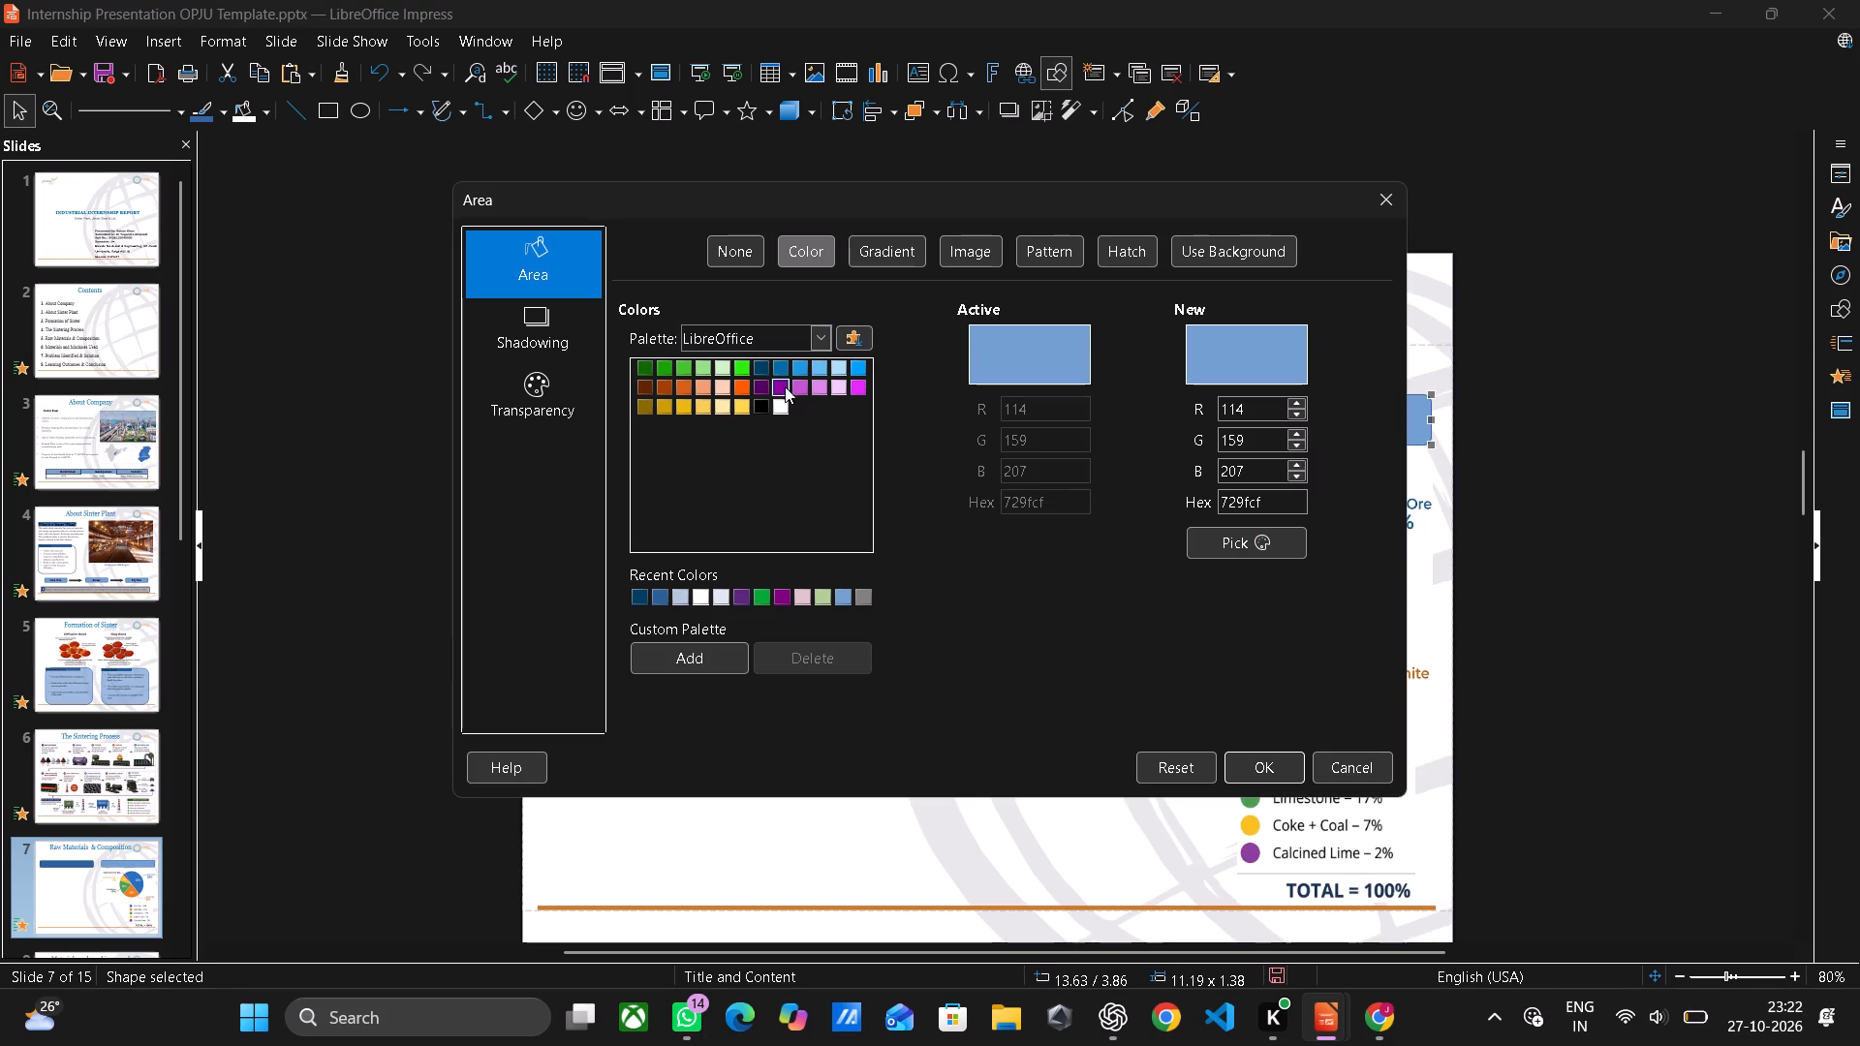
{"action": "left_click", "coordinate": [774, 367]}
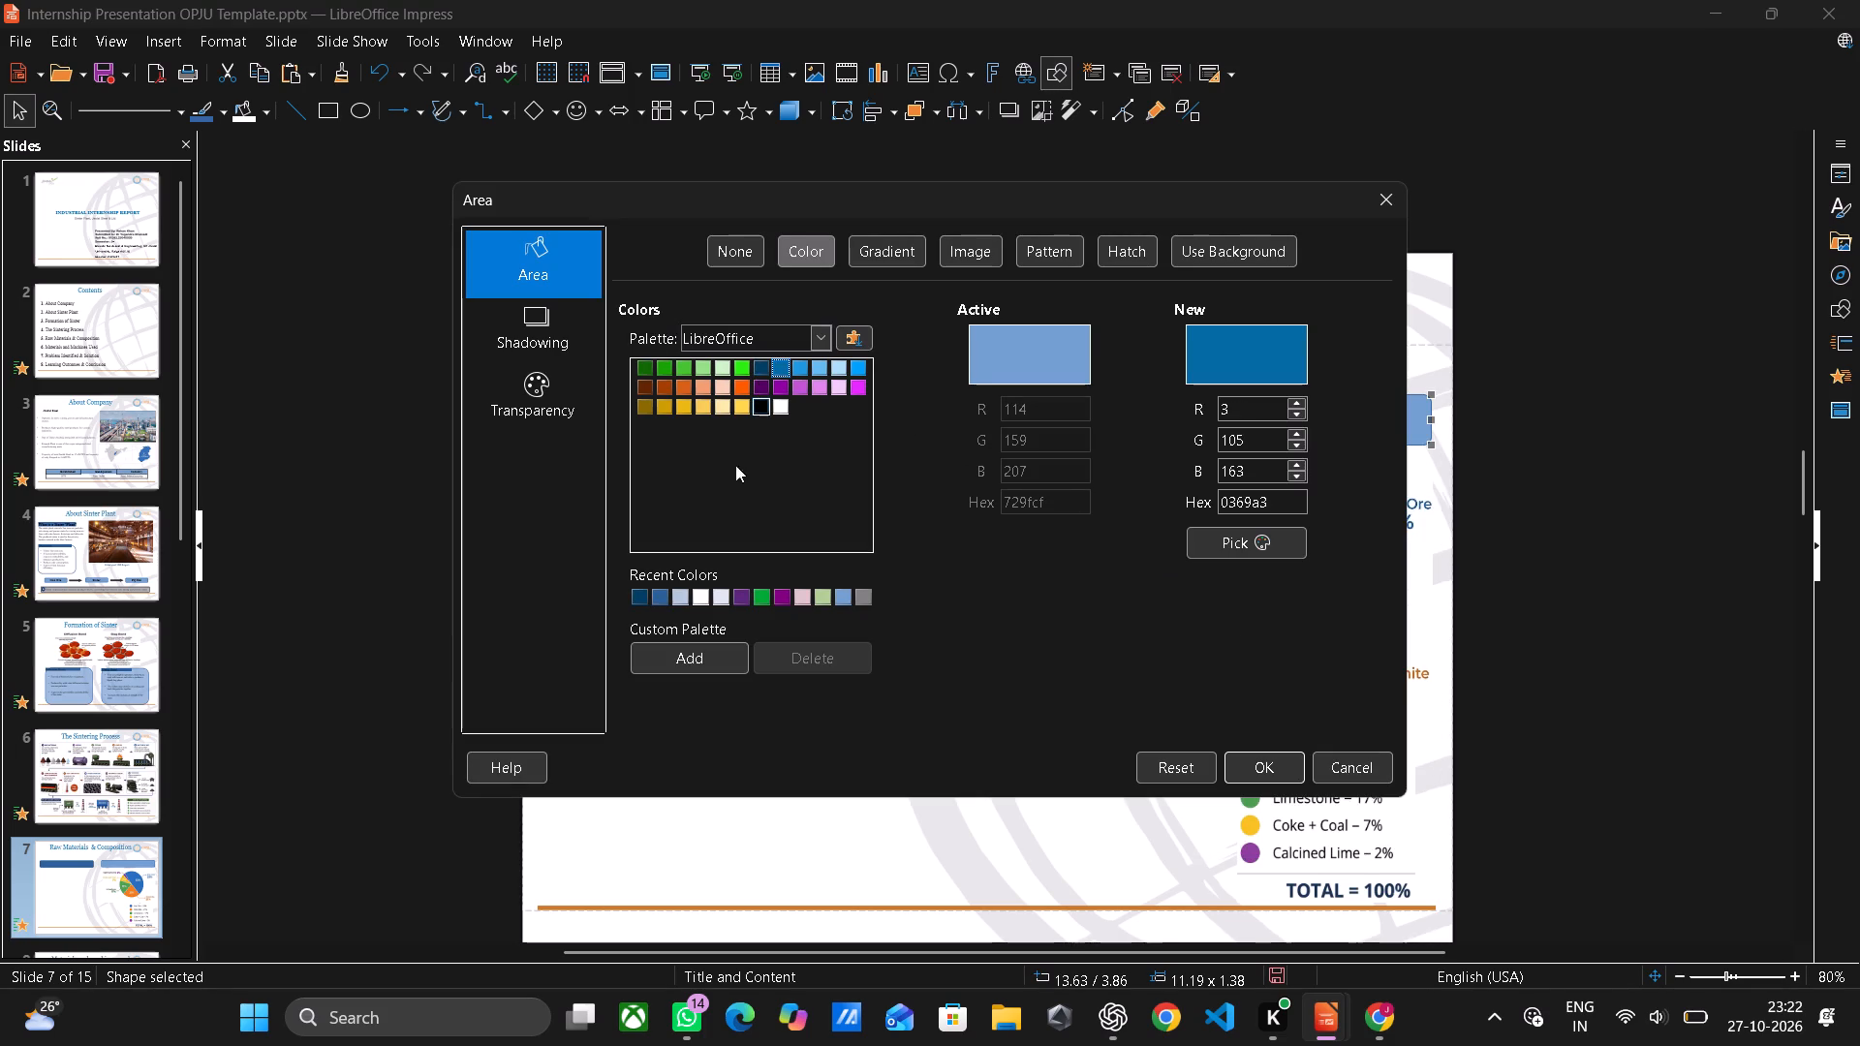
{"action": "left_click", "coordinate": [664, 590]}
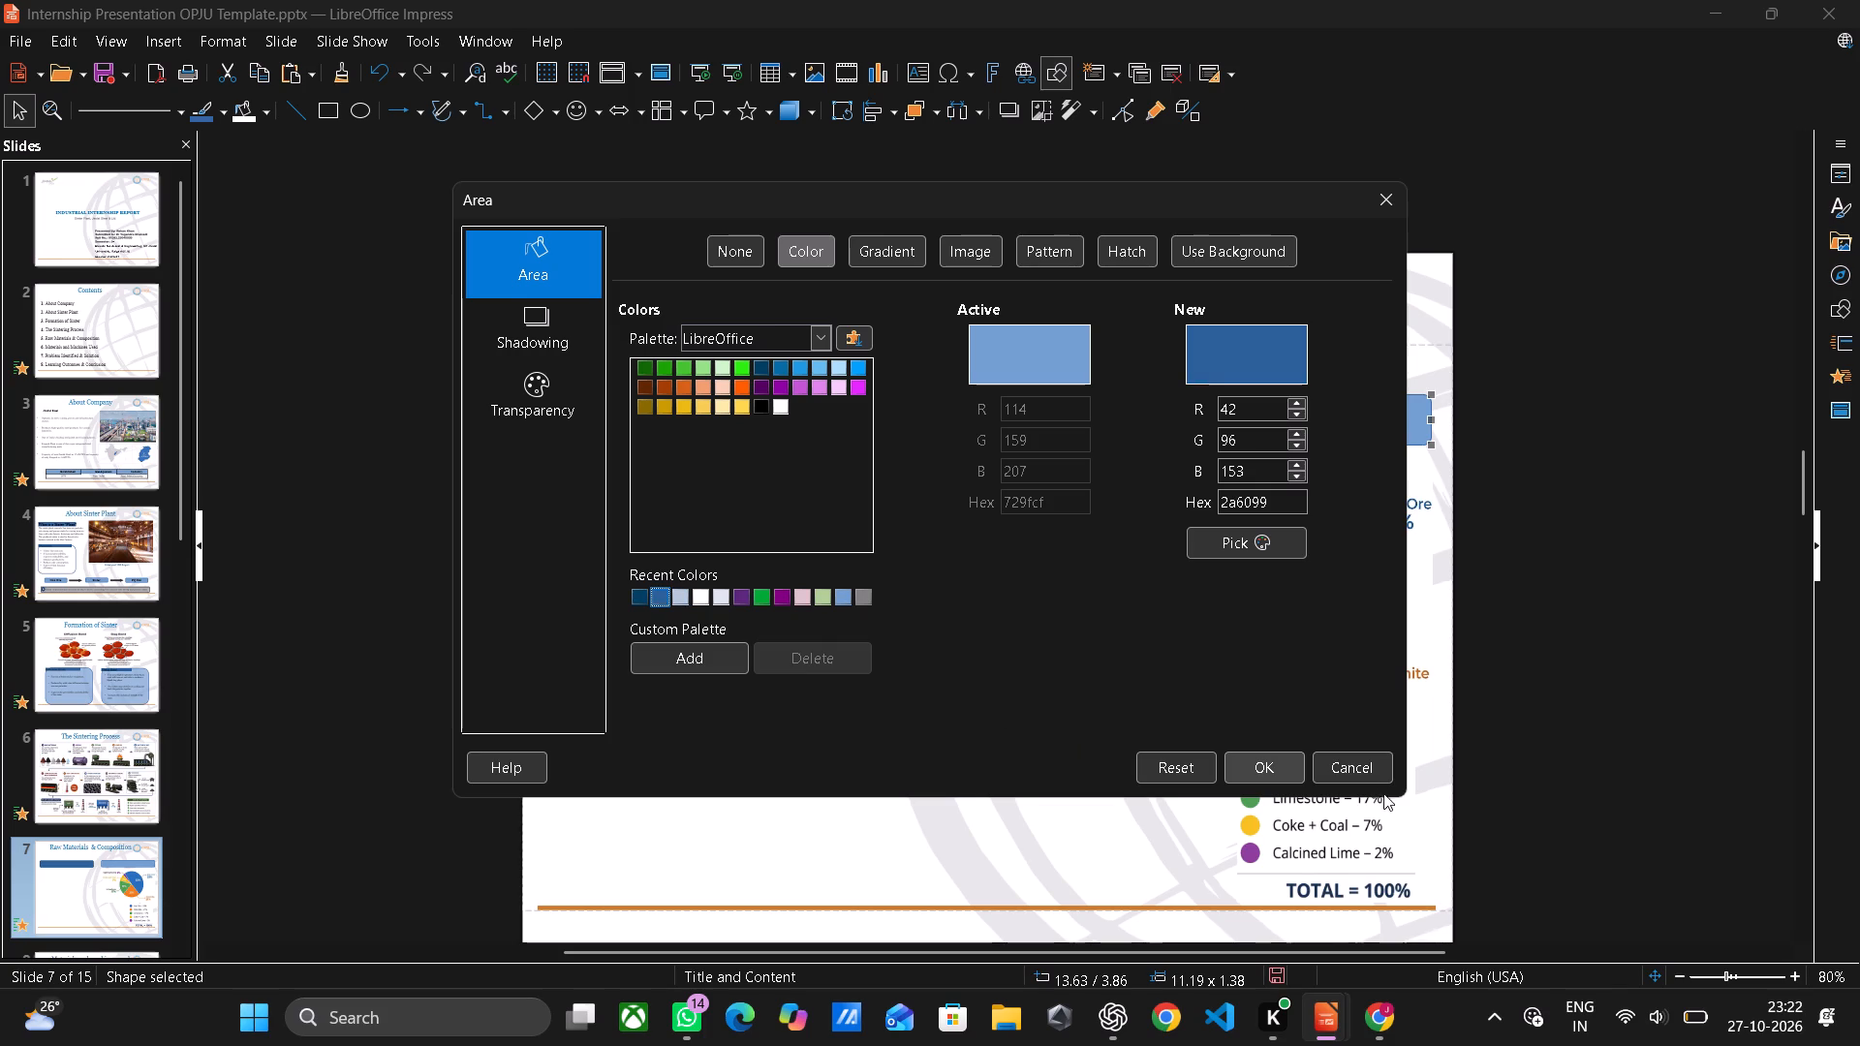
{"action": "left_click", "coordinate": [1240, 770]}
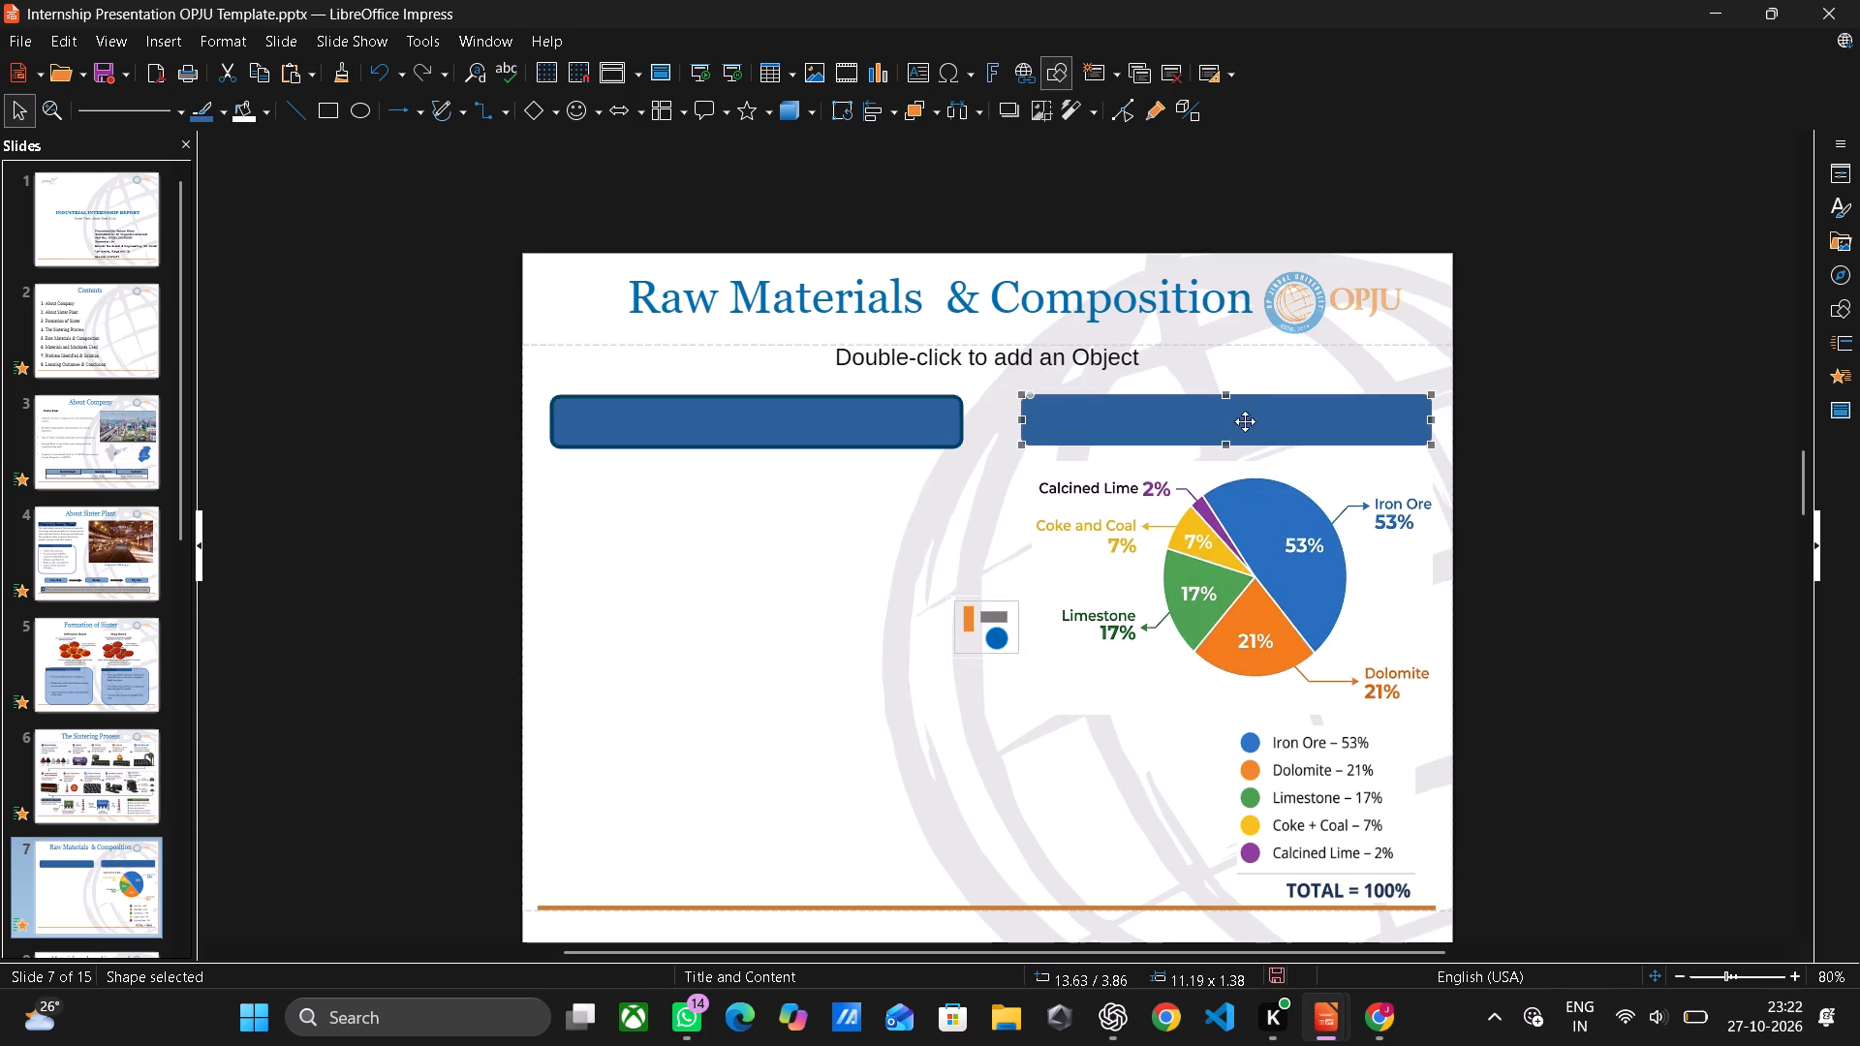
Give the right header box a 0.10 cm outline in Blue 0.
{"action": "right_click", "coordinate": [1245, 421]}
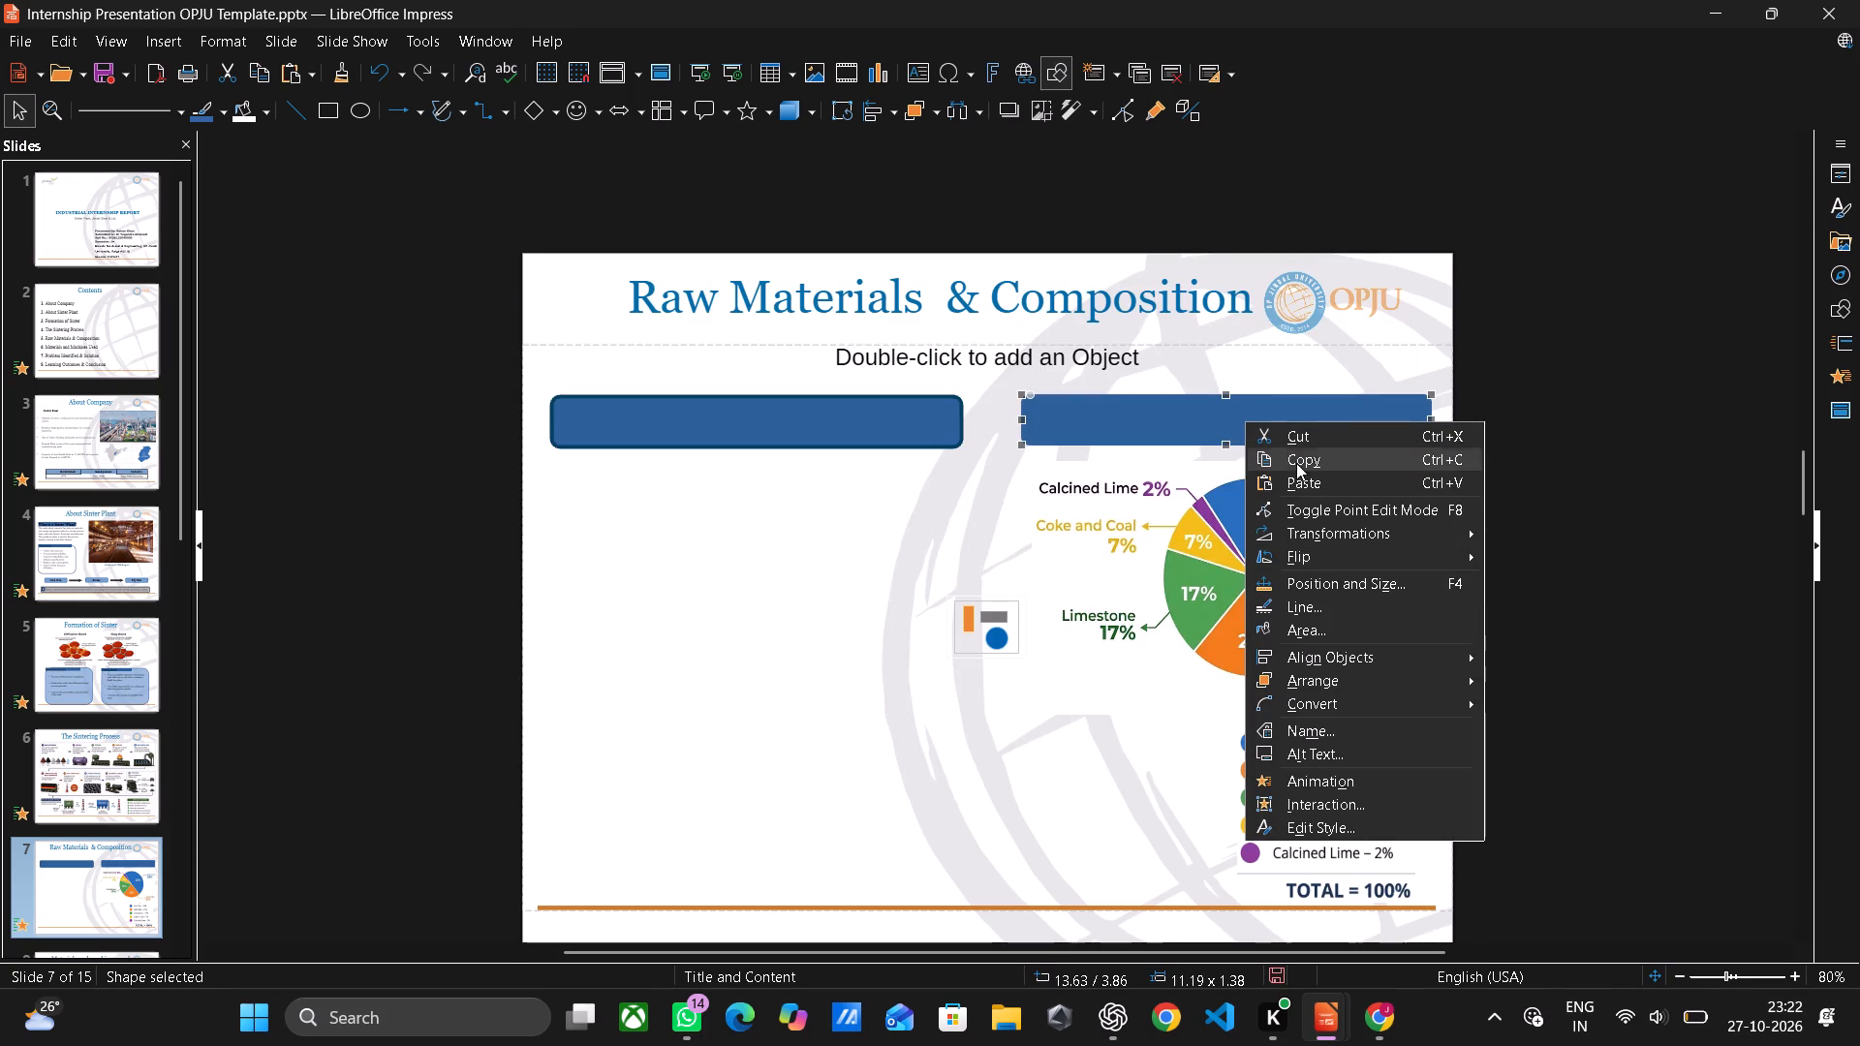
{"action": "left_click", "coordinate": [1315, 606]}
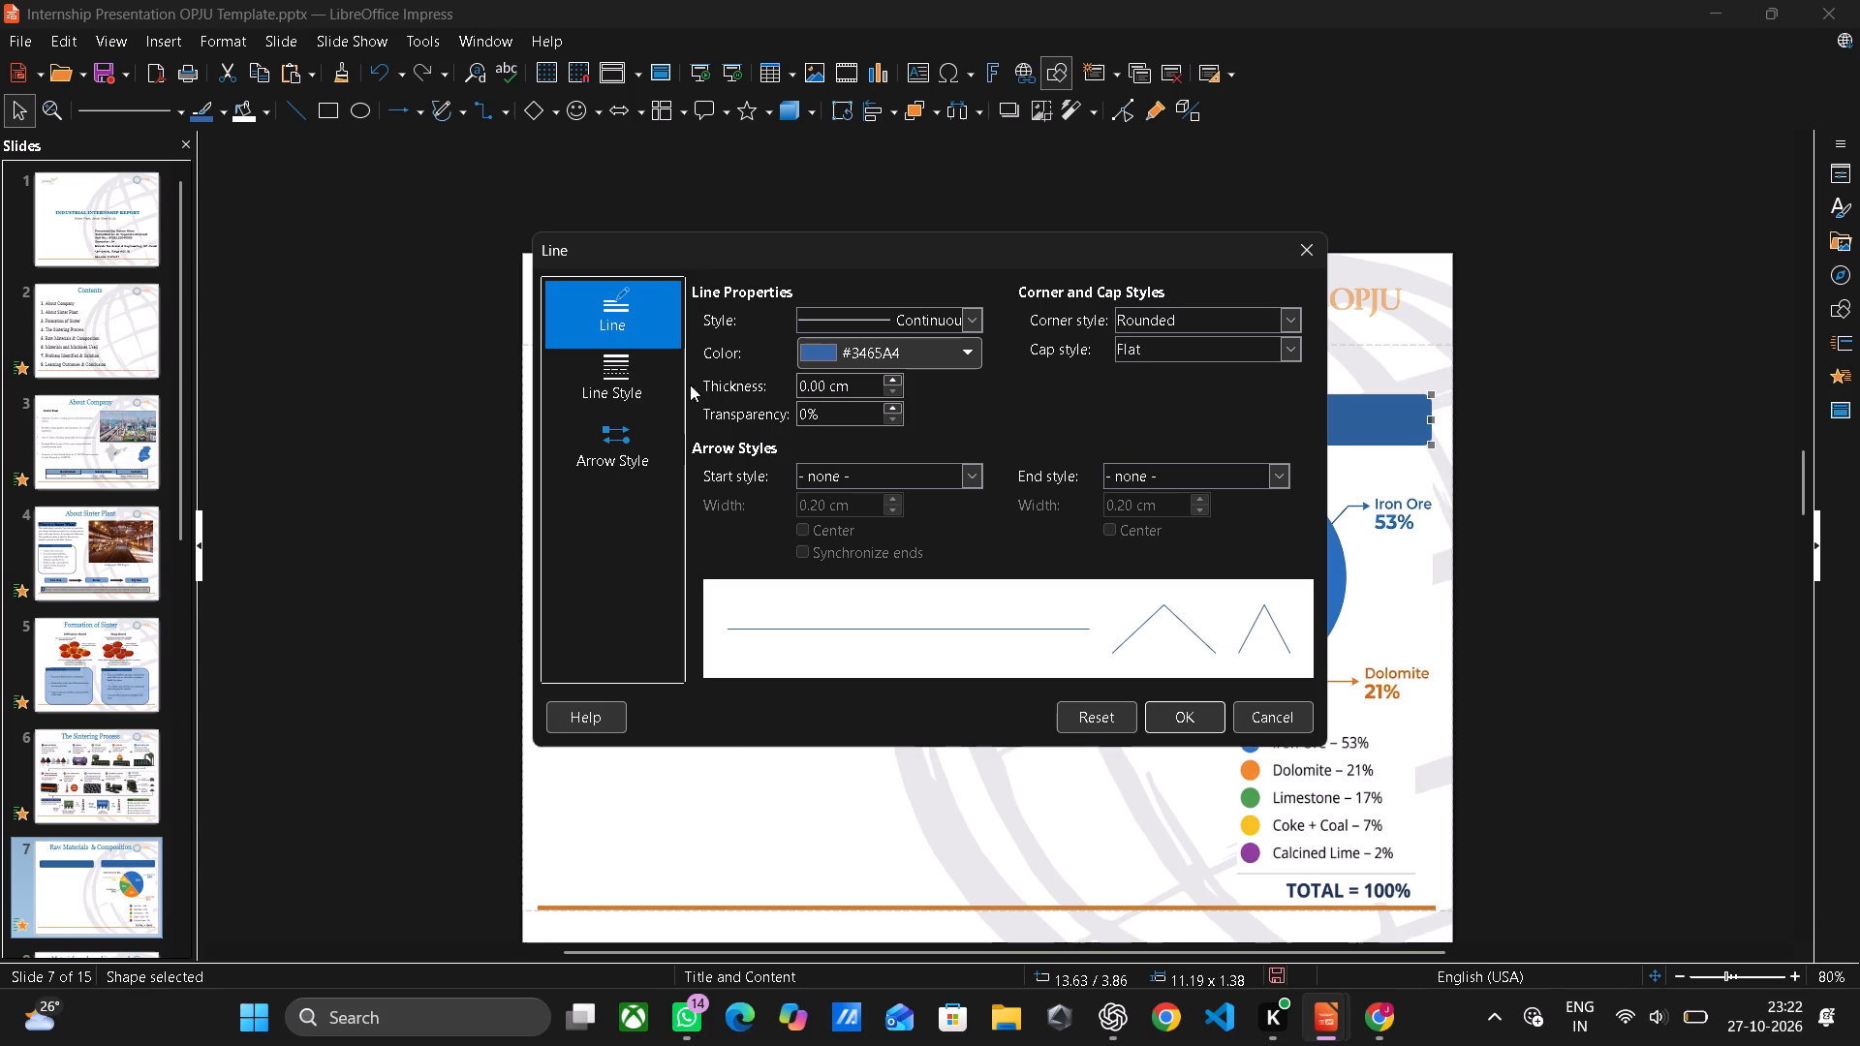
{"action": "left_click", "coordinate": [962, 349]}
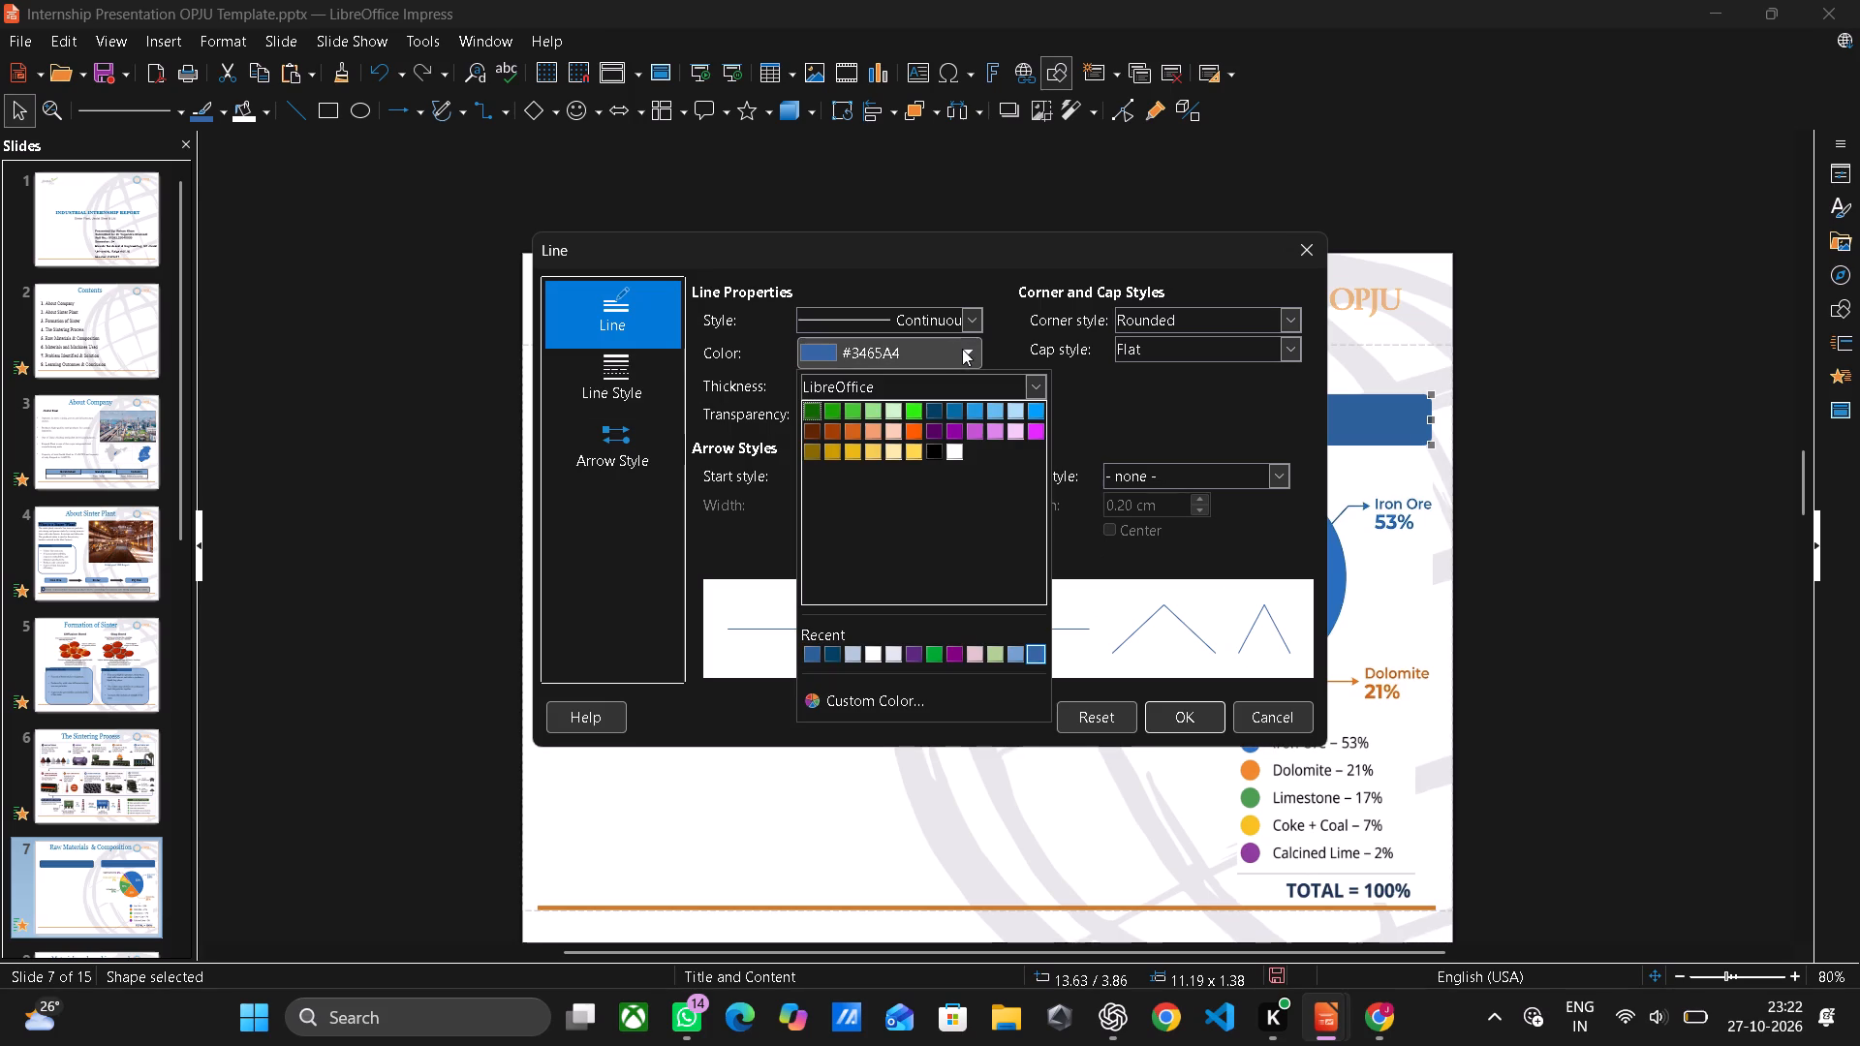
{"action": "left_click", "coordinate": [828, 648]}
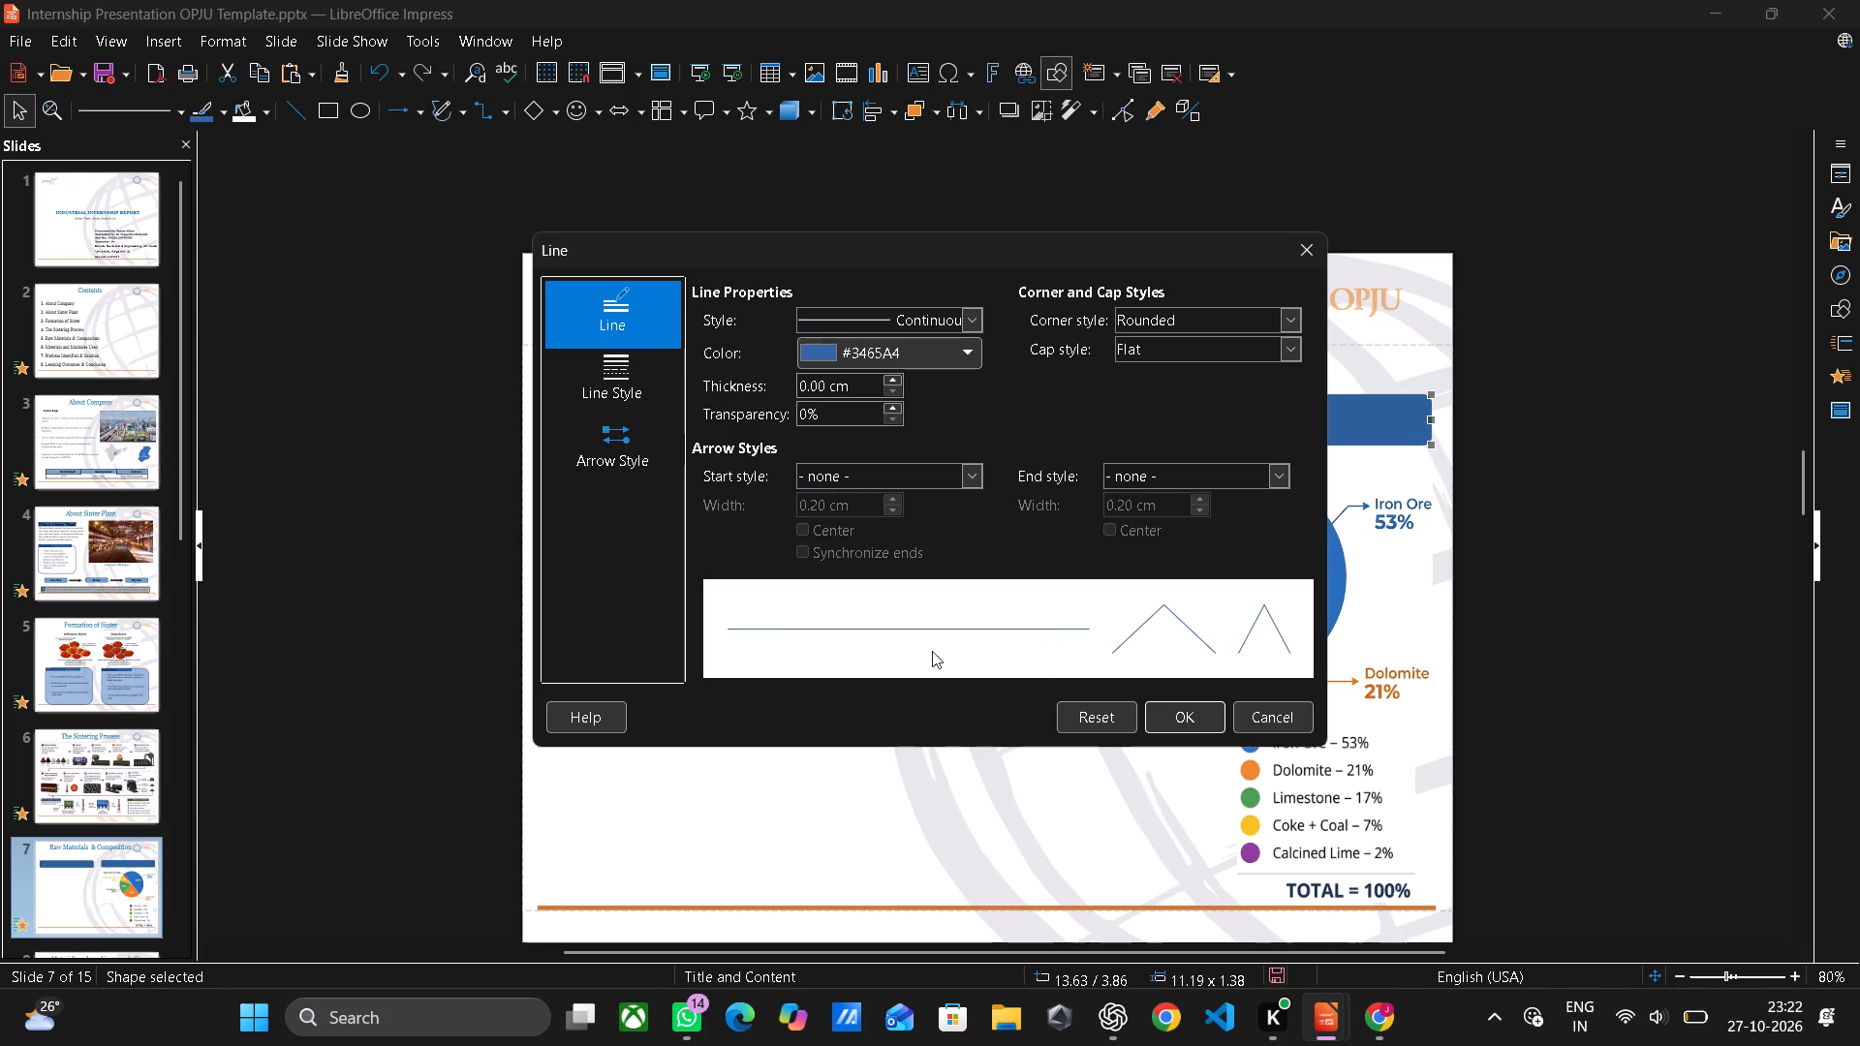
{"action": "left_click", "coordinate": [892, 379]}
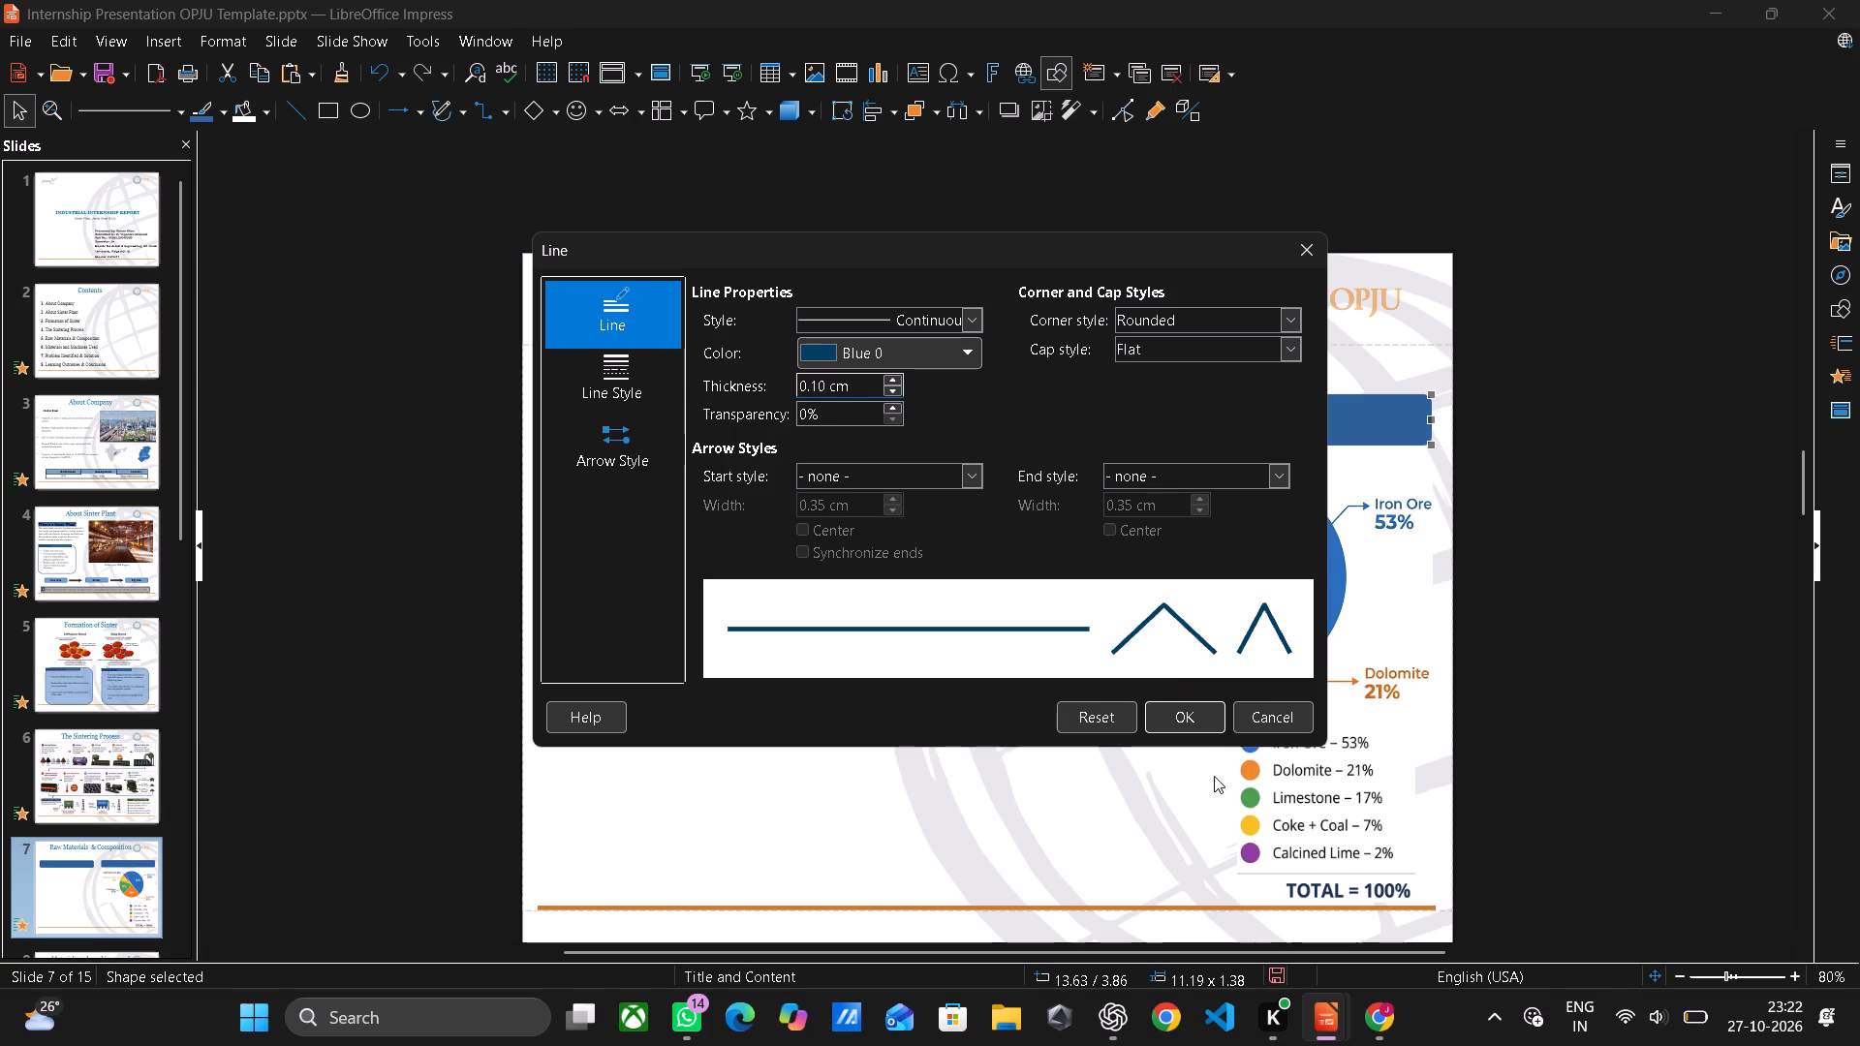
{"action": "left_click", "coordinate": [1173, 716]}
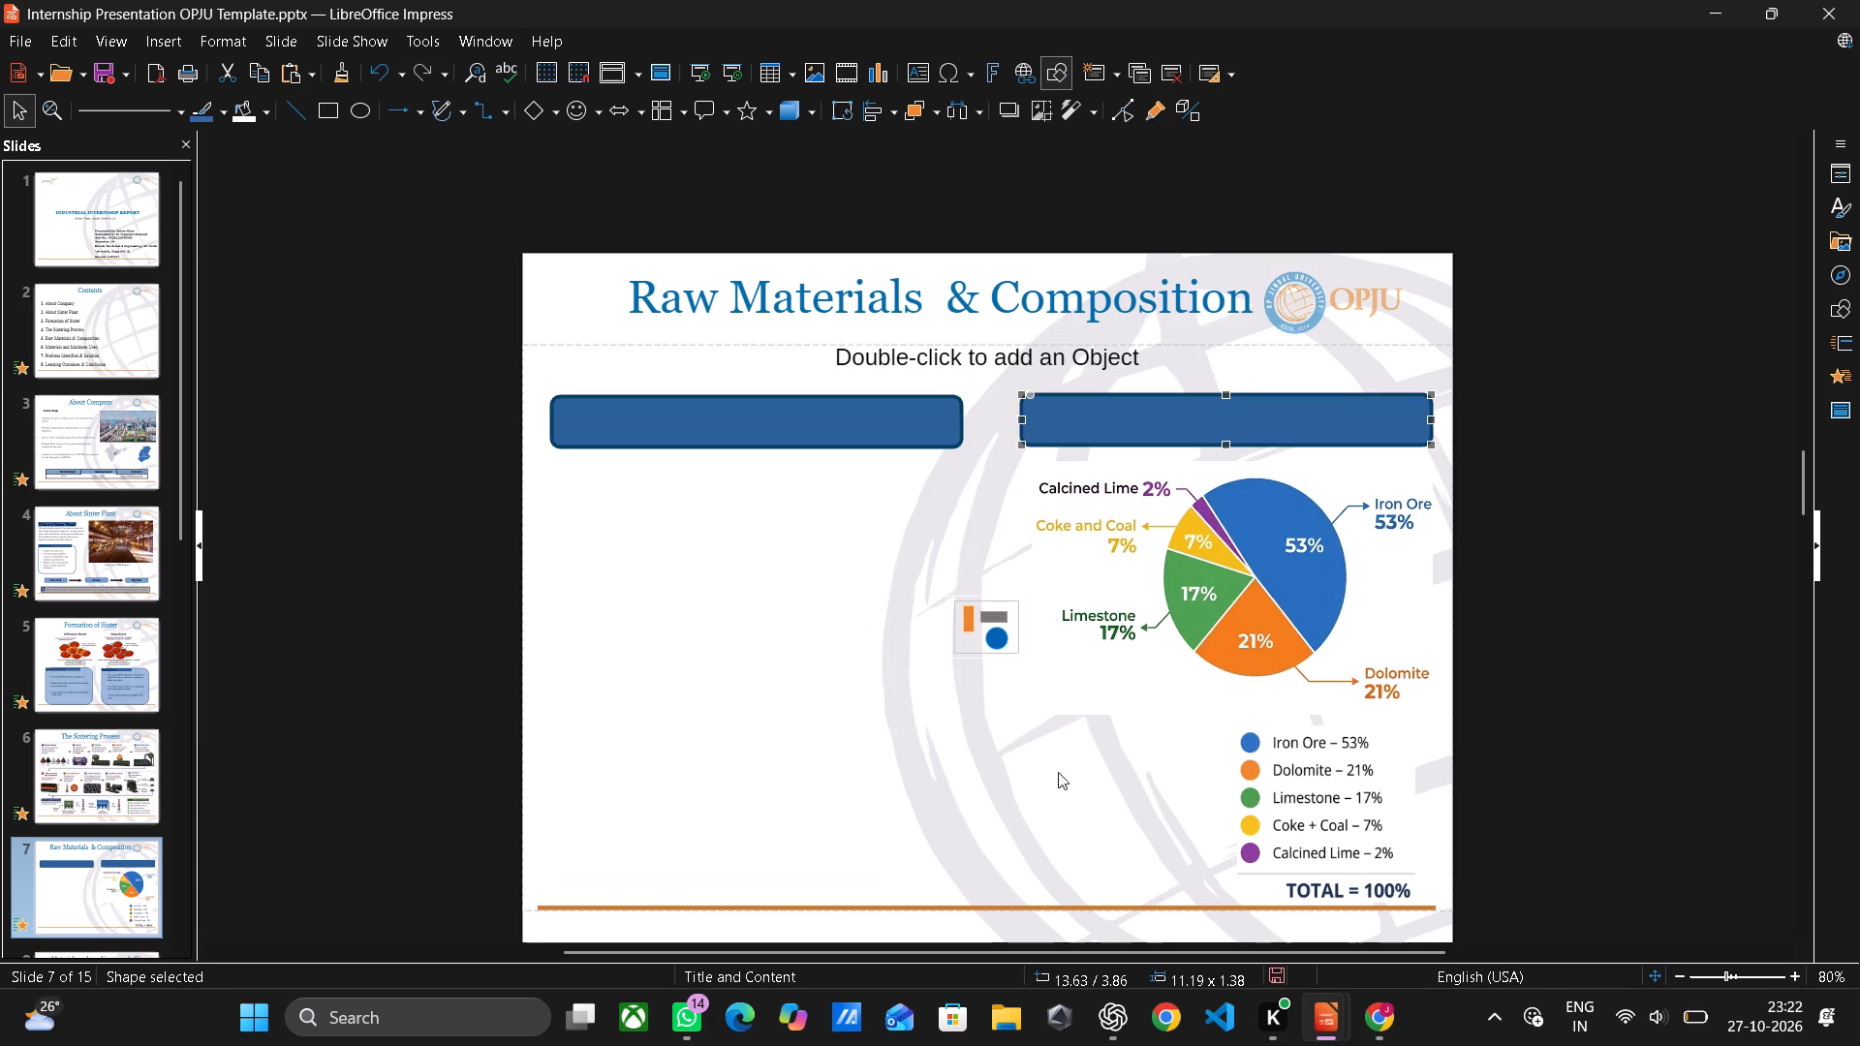
{"action": "left_click", "coordinate": [807, 719]}
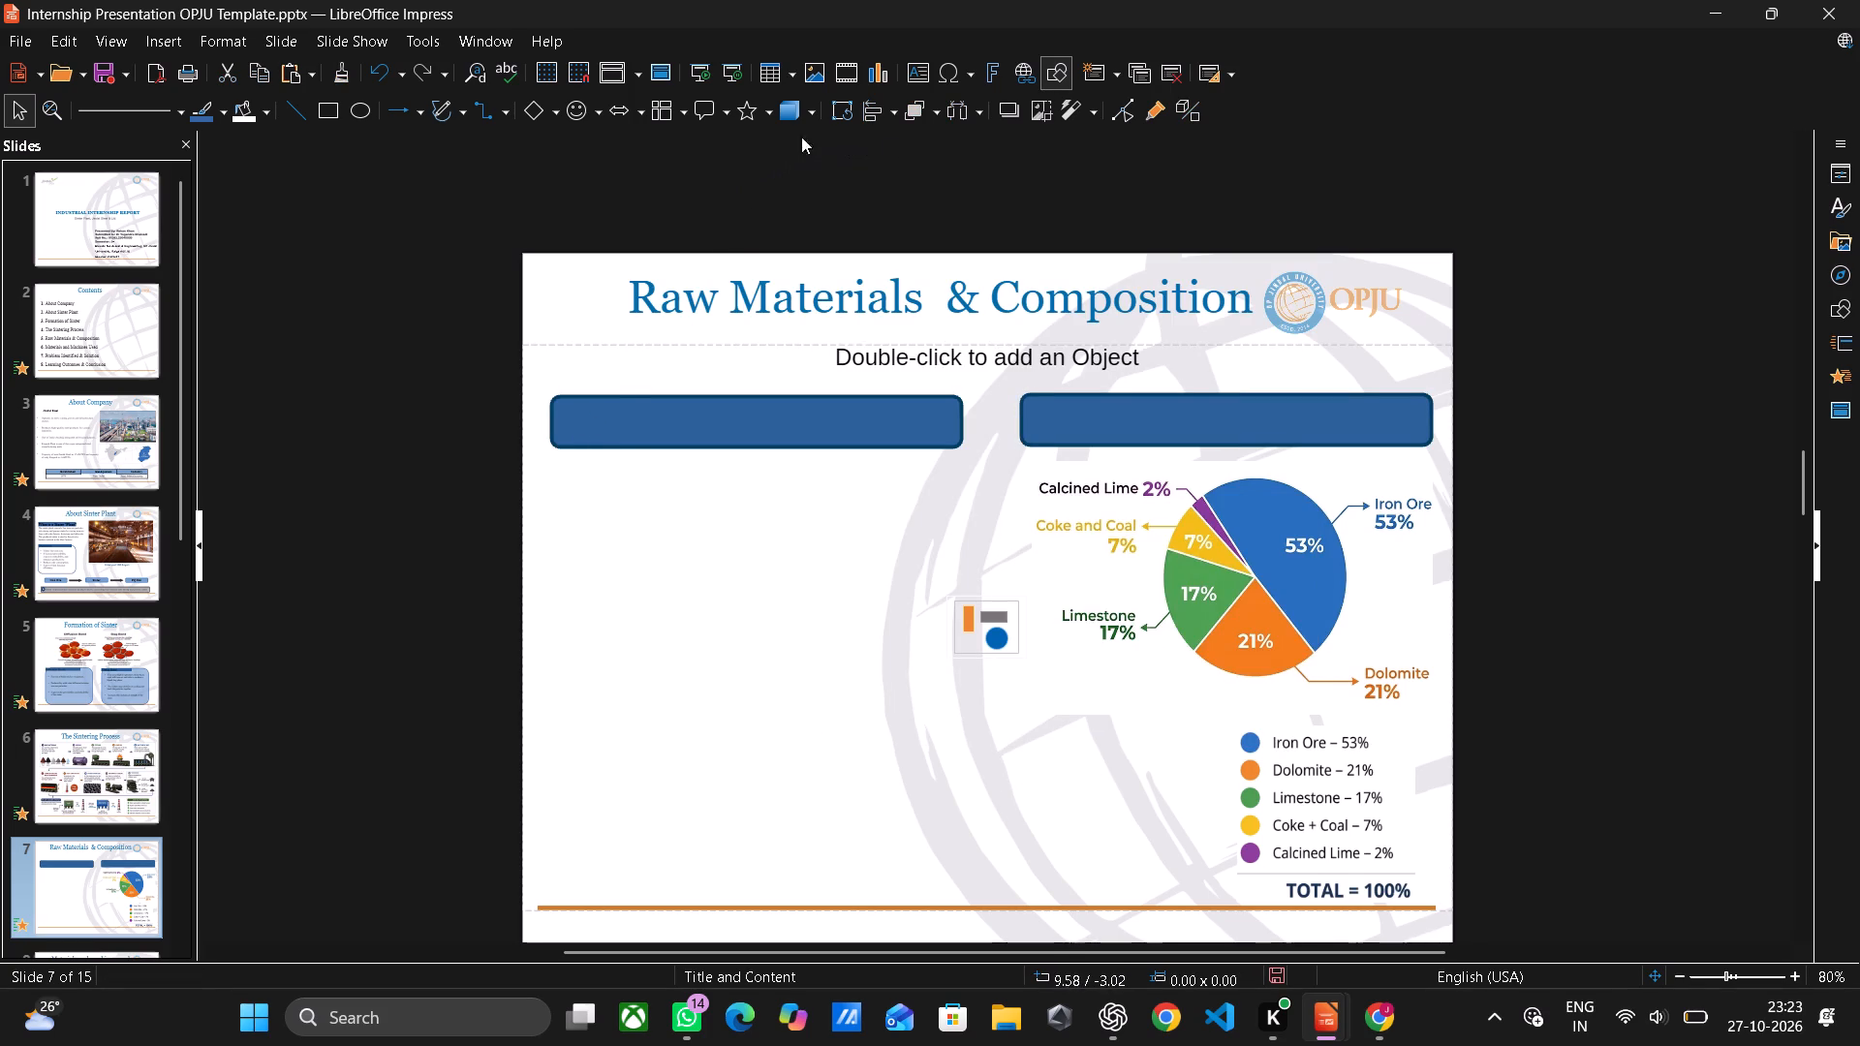
Draw a rounded square about 1.24 cm wide at the left end of the left header box.
{"action": "left_click", "coordinate": [727, 109]}
{"action": "left_click", "coordinate": [556, 105]}
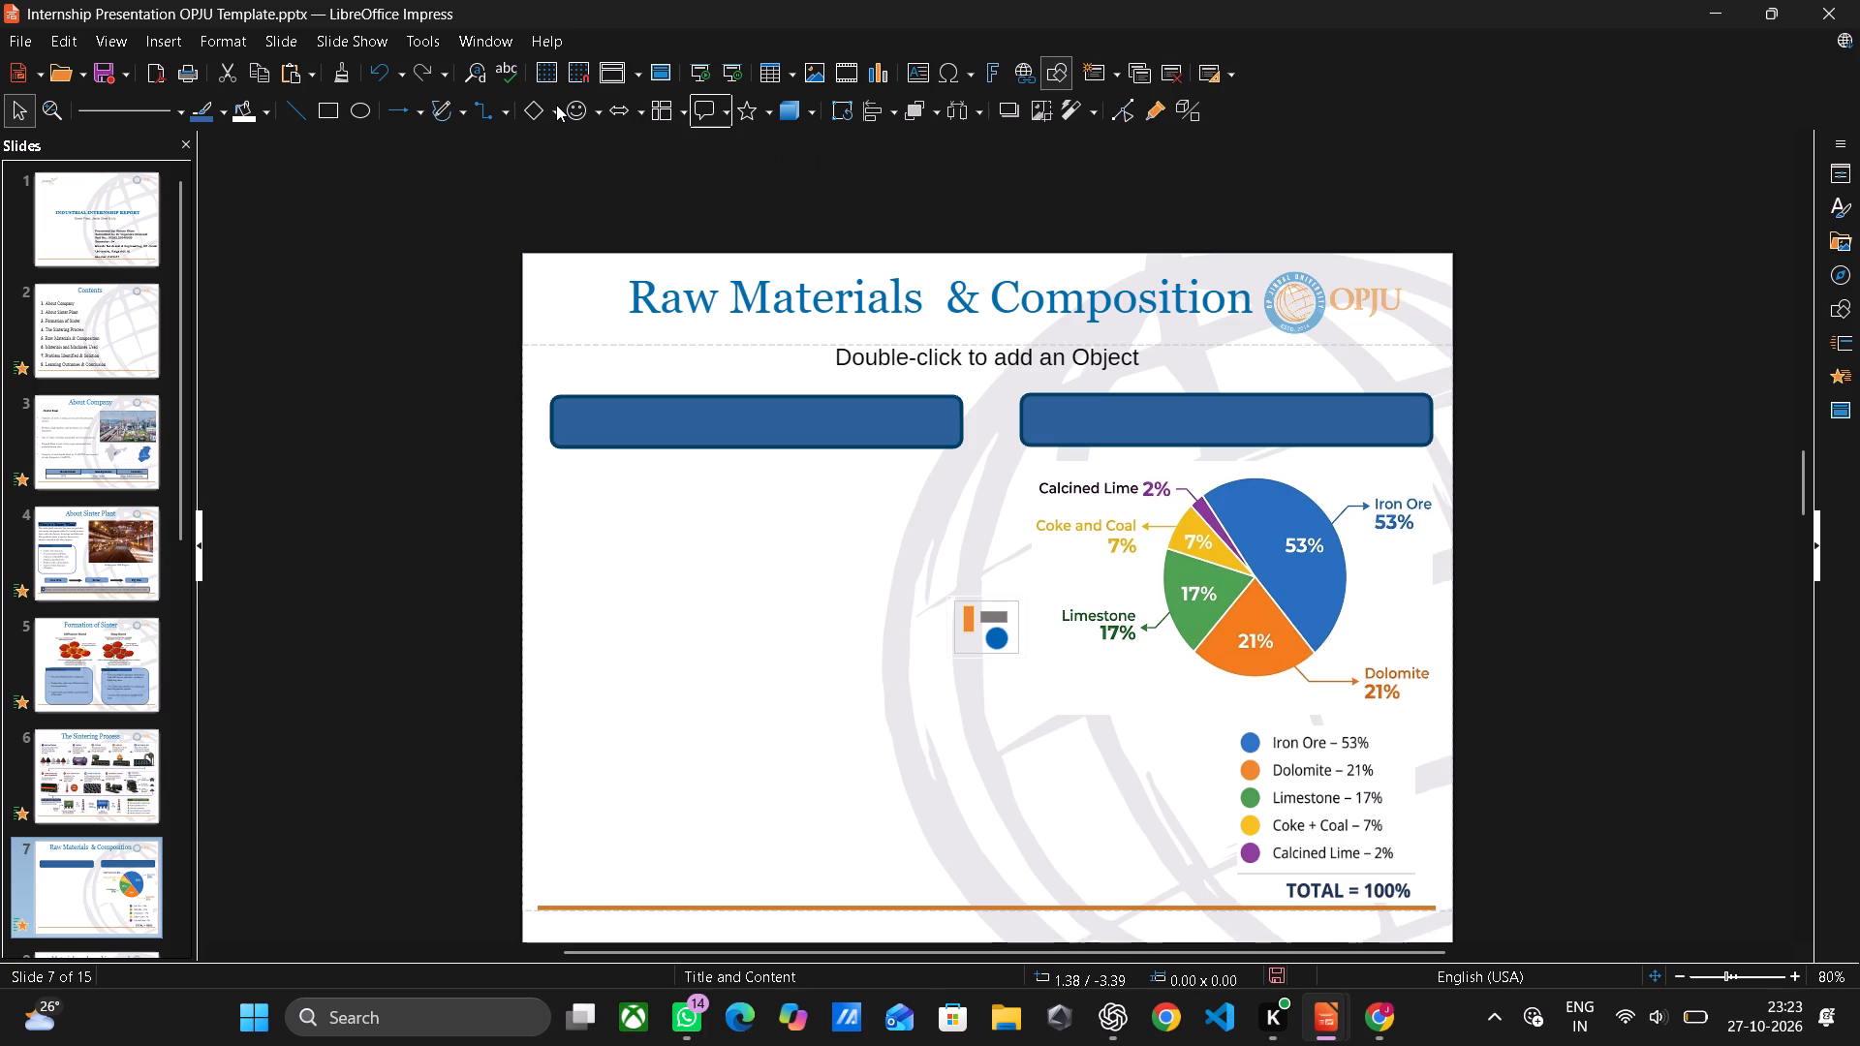
{"action": "left_click", "coordinate": [556, 105]}
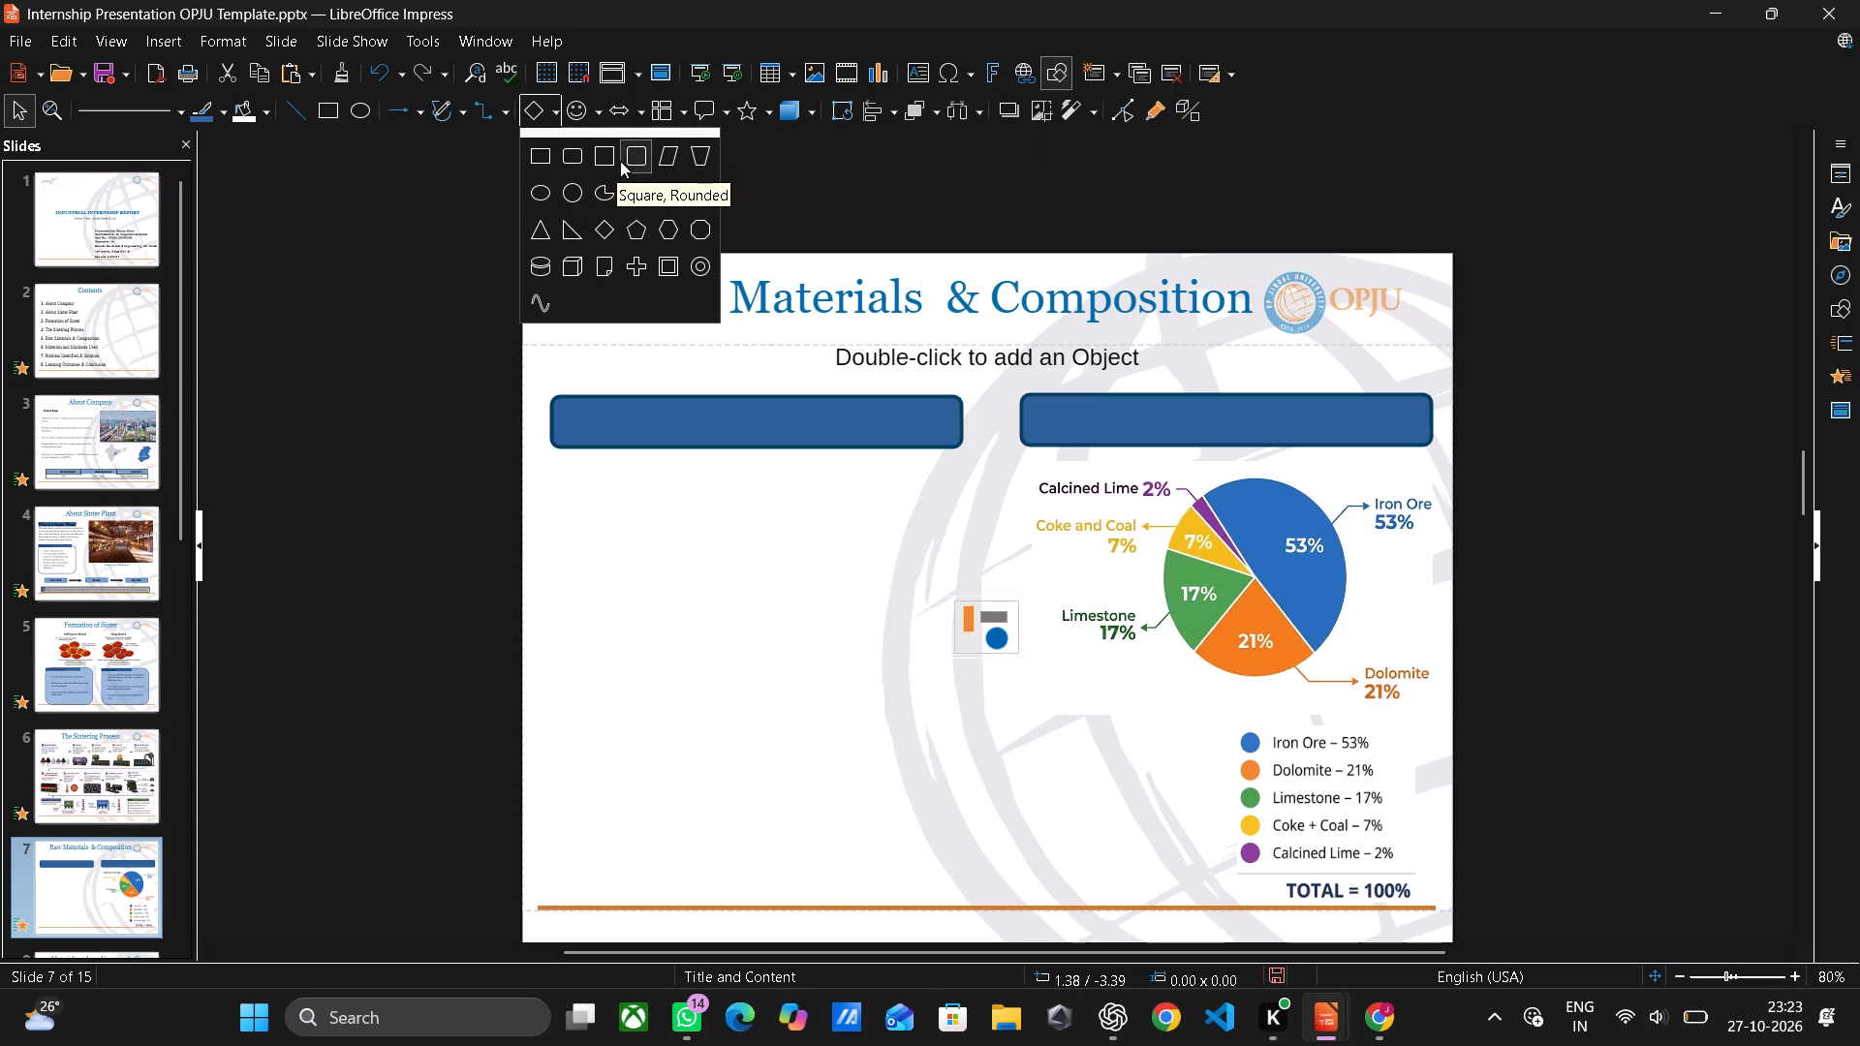
{"action": "left_click", "coordinate": [620, 161]}
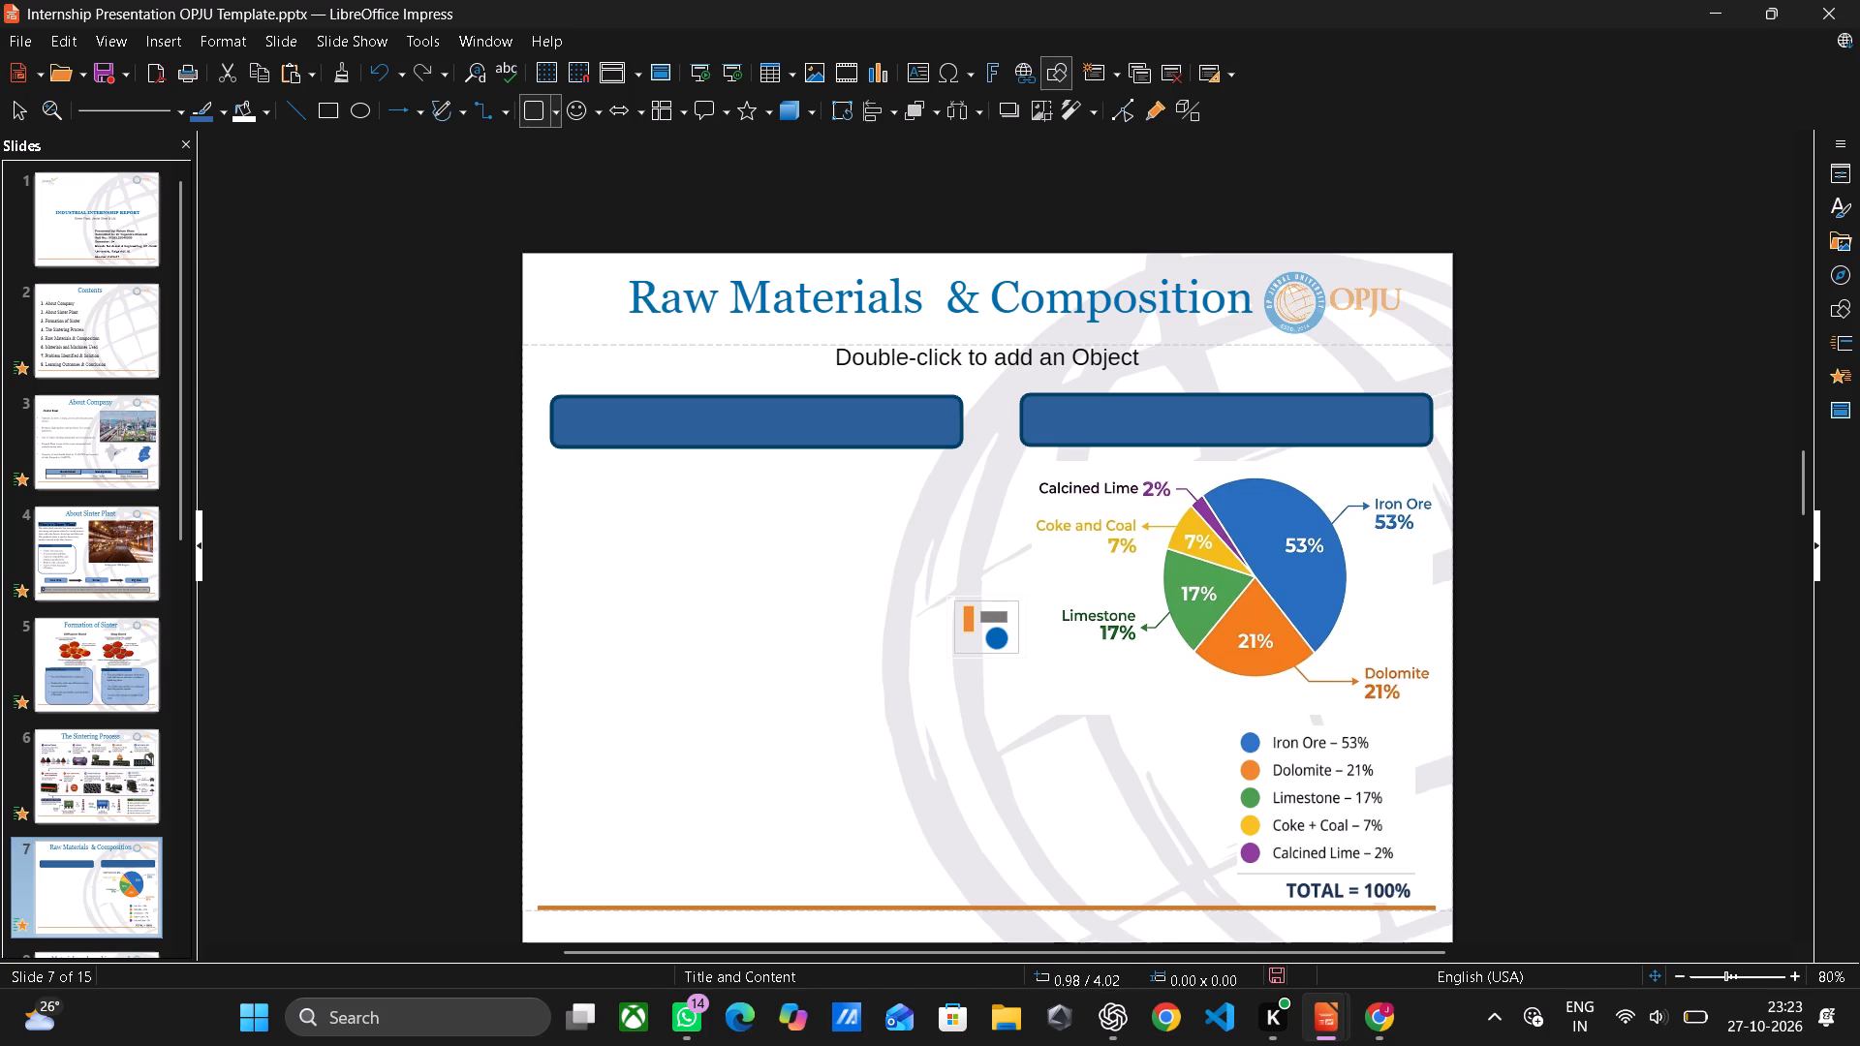
{"action": "left_click_drag", "start_coordinate": [558, 395], "coordinate": [589, 414]}
{"action": "left_click_drag", "start_coordinate": [589, 414], "coordinate": [604, 435]}
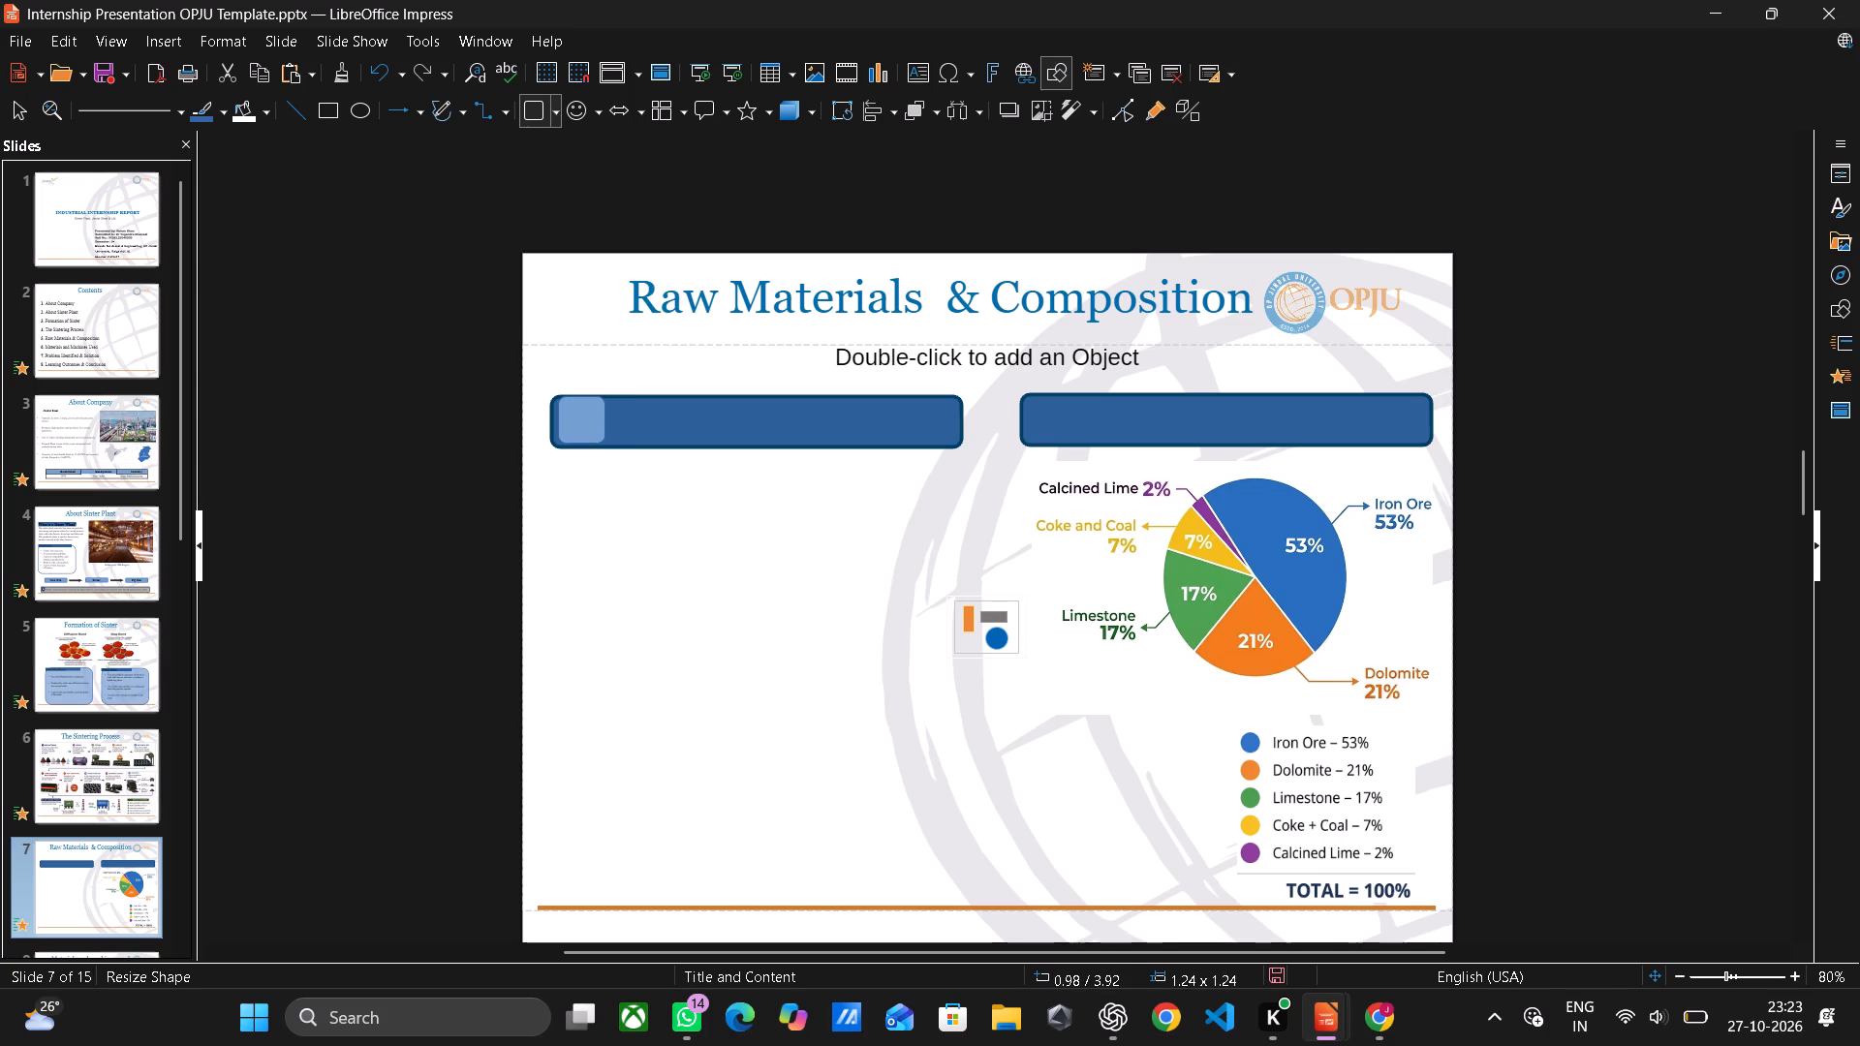
{"action": "left_click_drag", "start_coordinate": [604, 435], "coordinate": [604, 441]}
{"action": "left_click", "coordinate": [581, 423]}
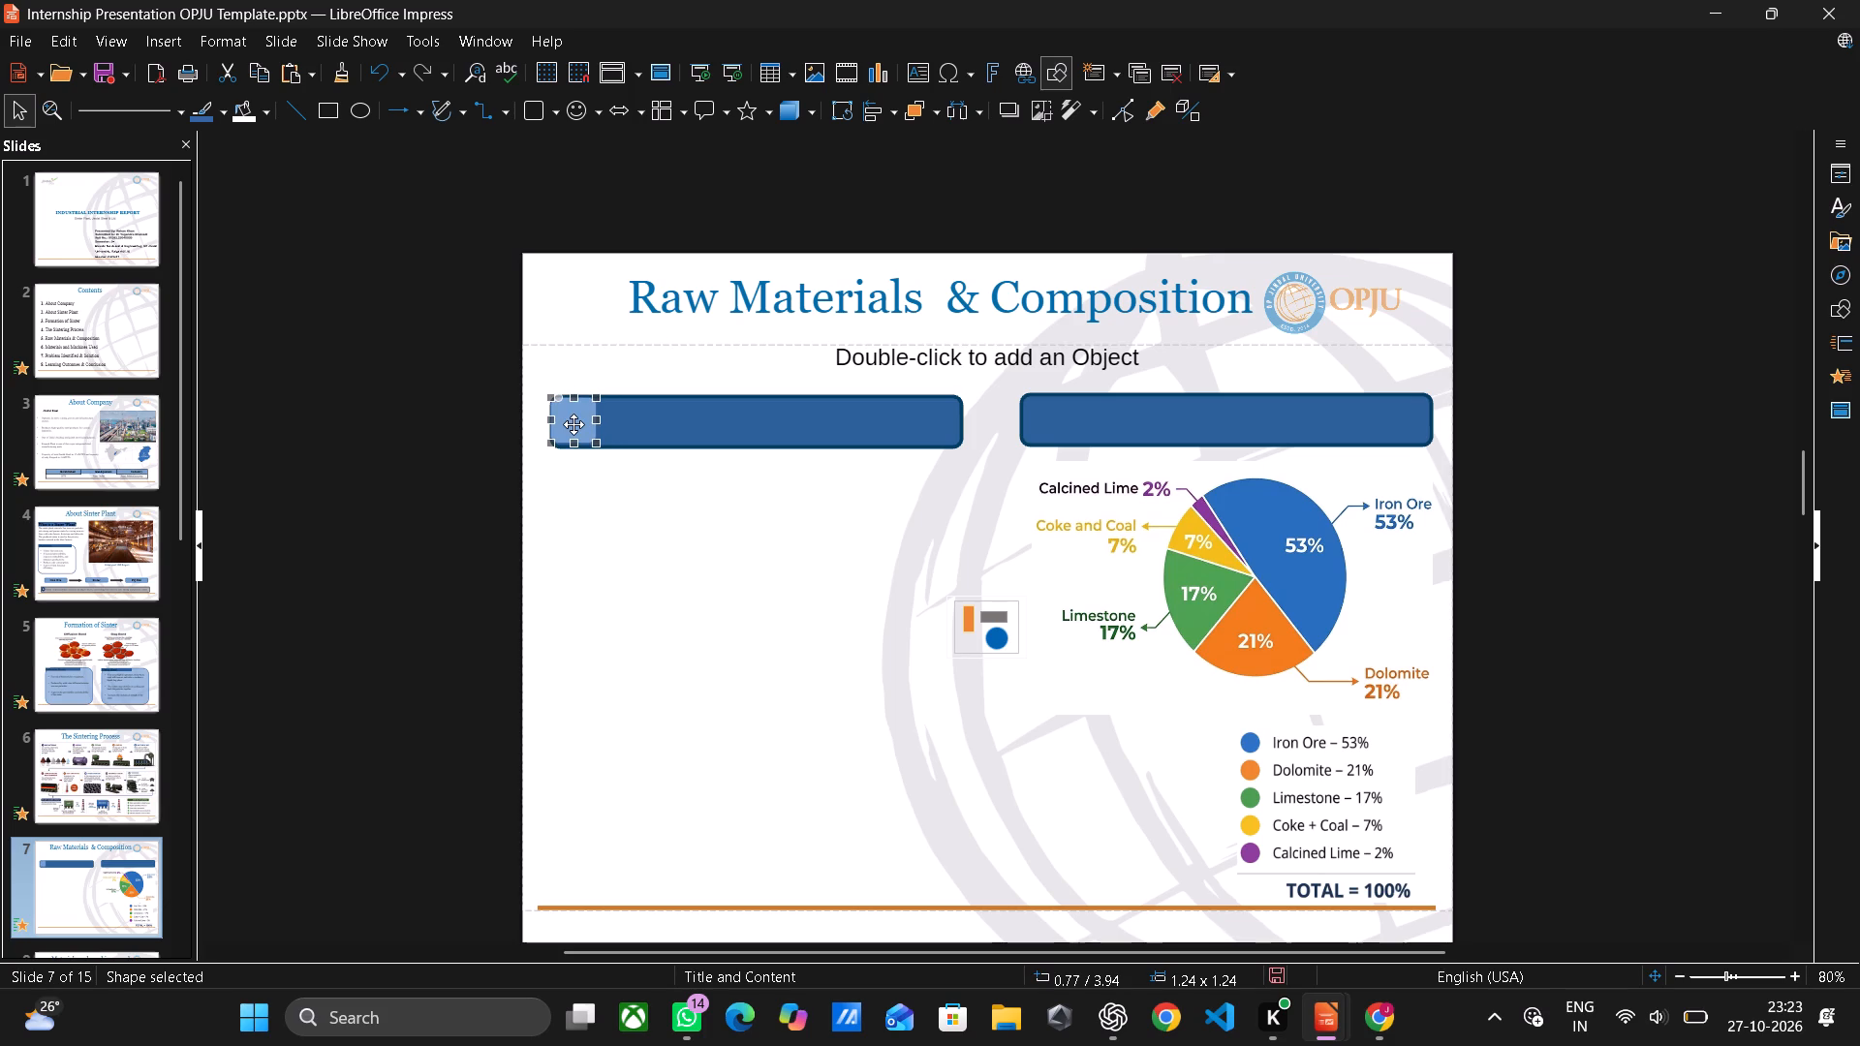
Copy the small rounded square and move the original onto the left end of the right header box.
{"action": "left_click", "coordinate": [573, 424]}
{"action": "right_click", "coordinate": [573, 424]}
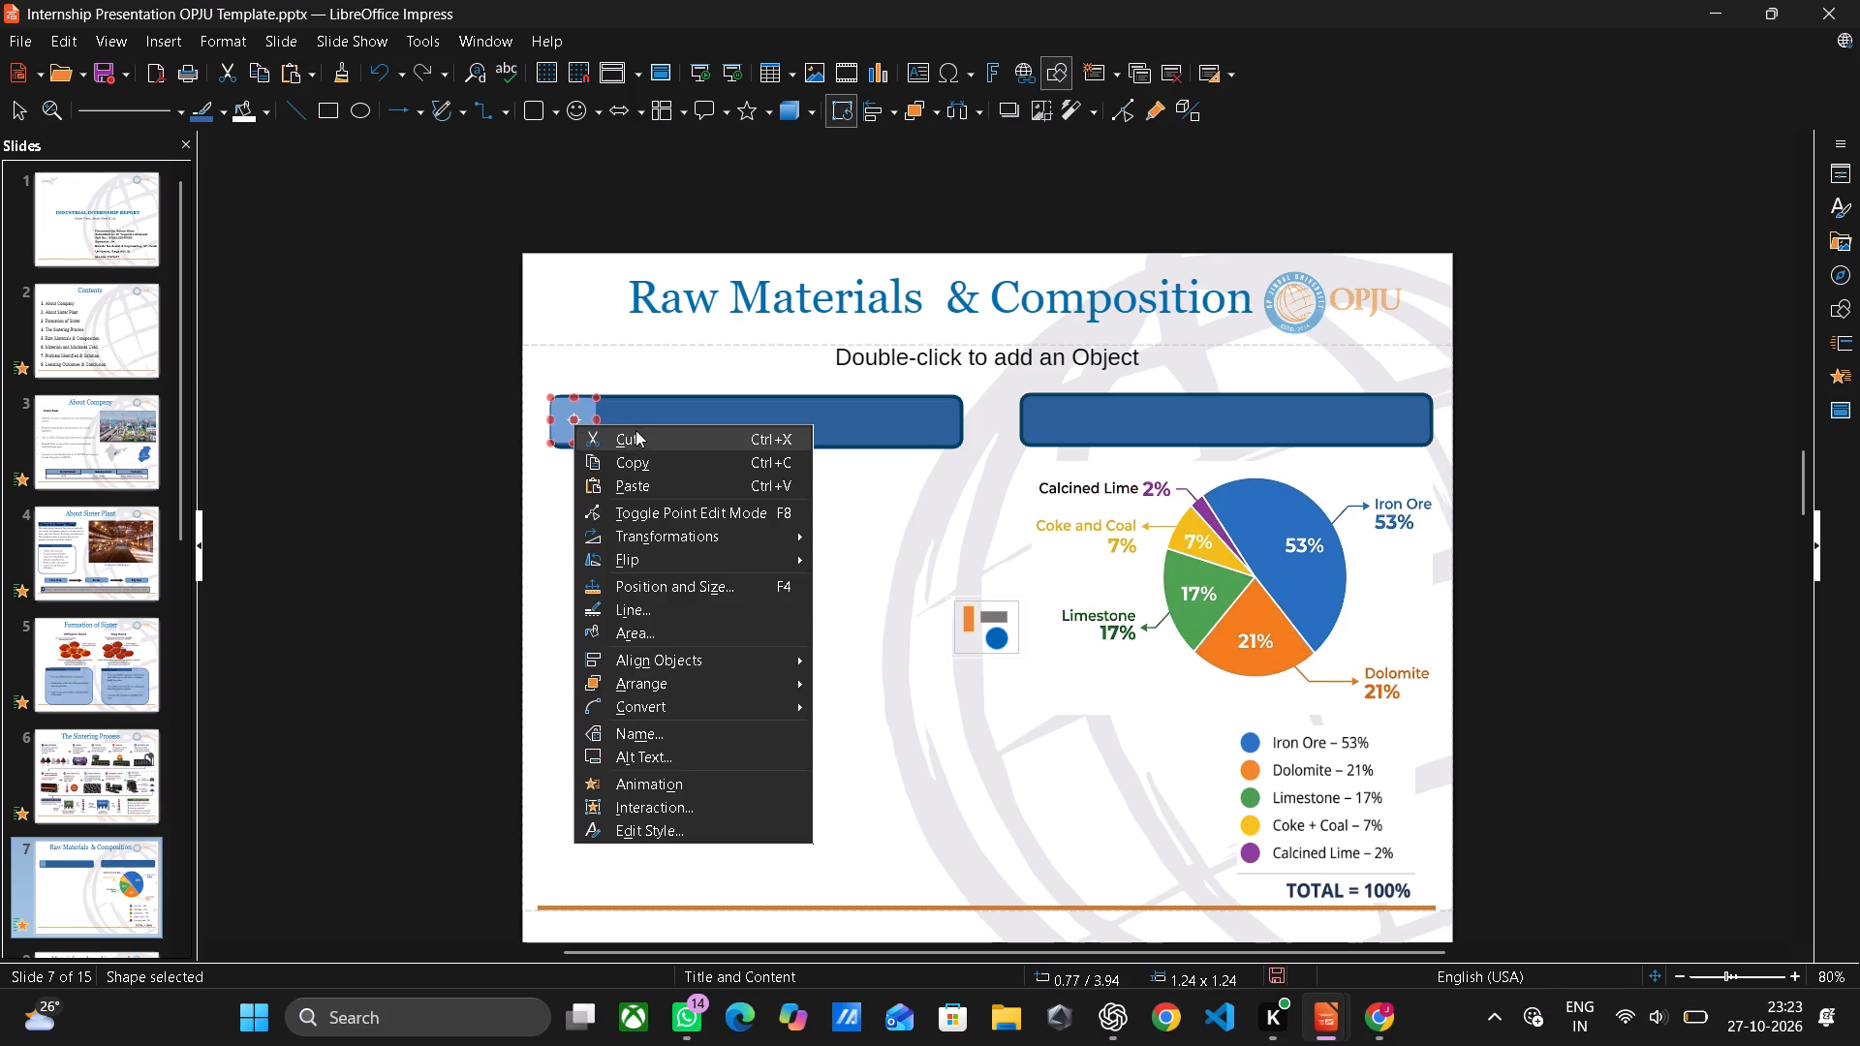
{"action": "left_click", "coordinate": [641, 461]}
{"action": "left_click", "coordinate": [572, 416]}
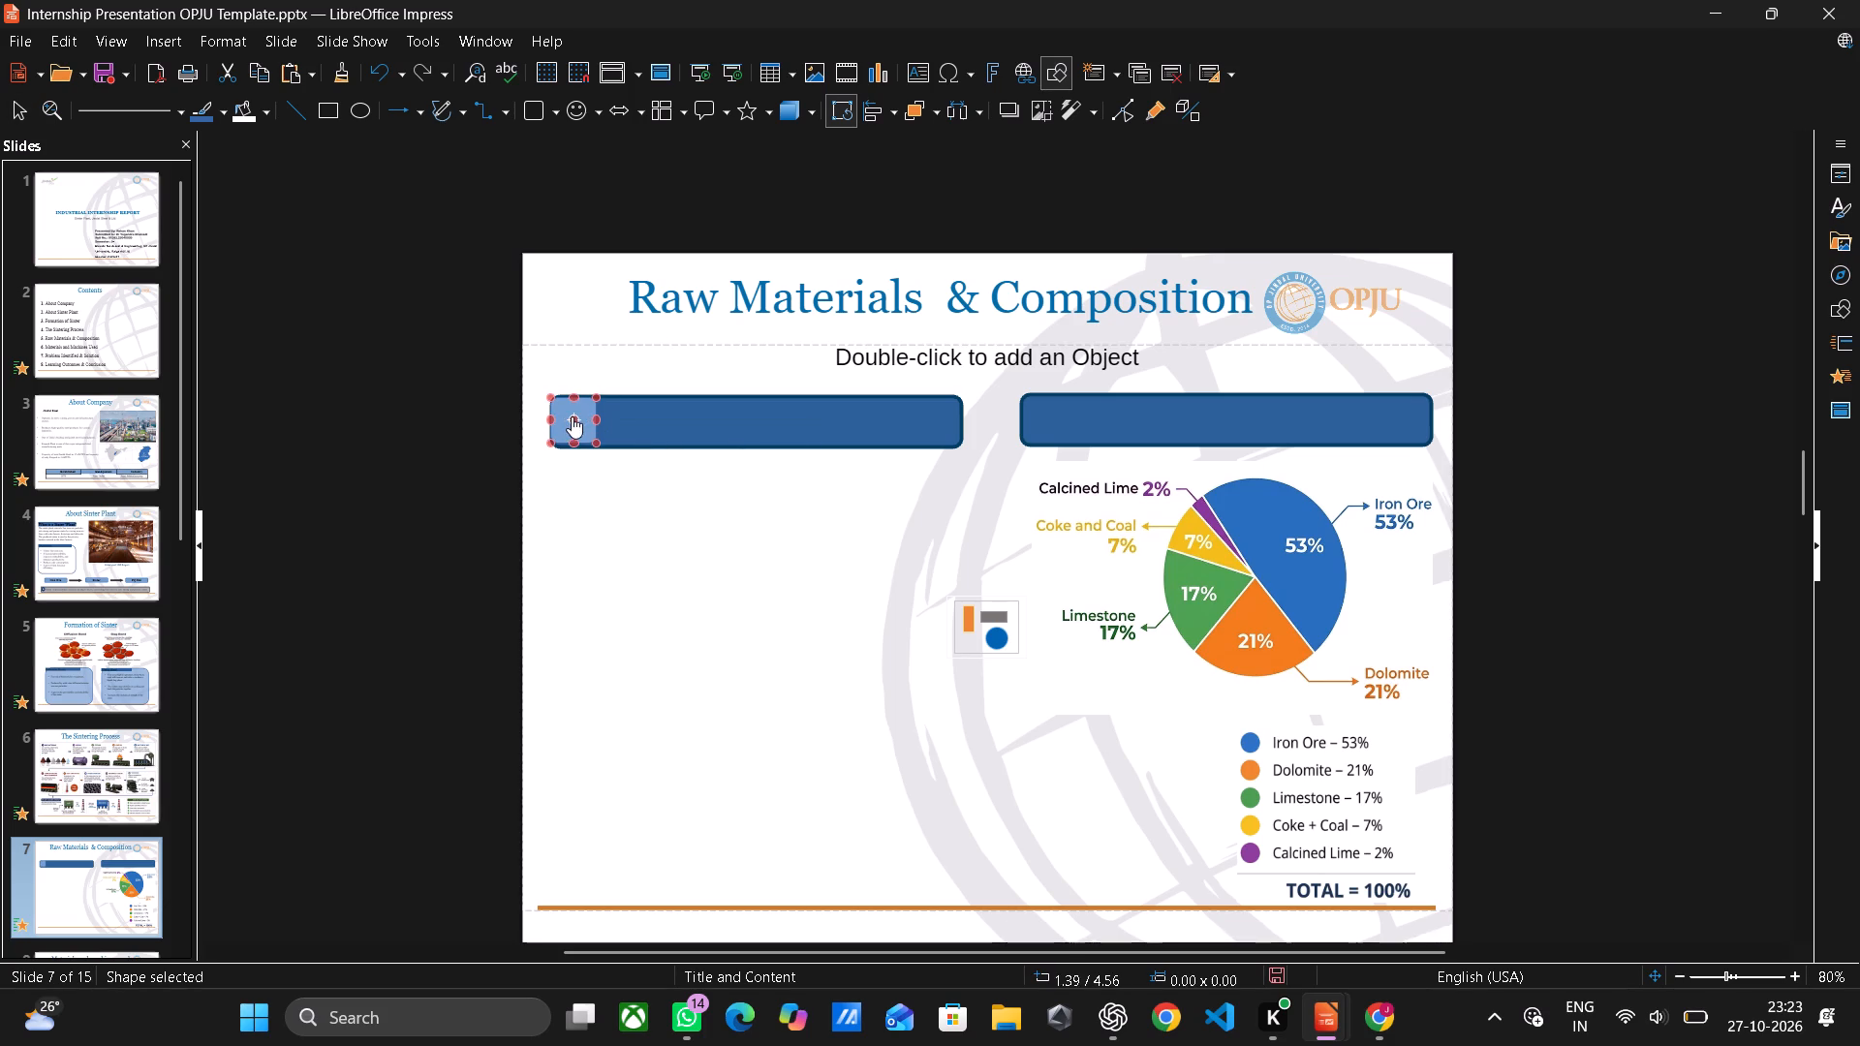
{"action": "left_click_drag", "start_coordinate": [572, 416], "coordinate": [827, 423]}
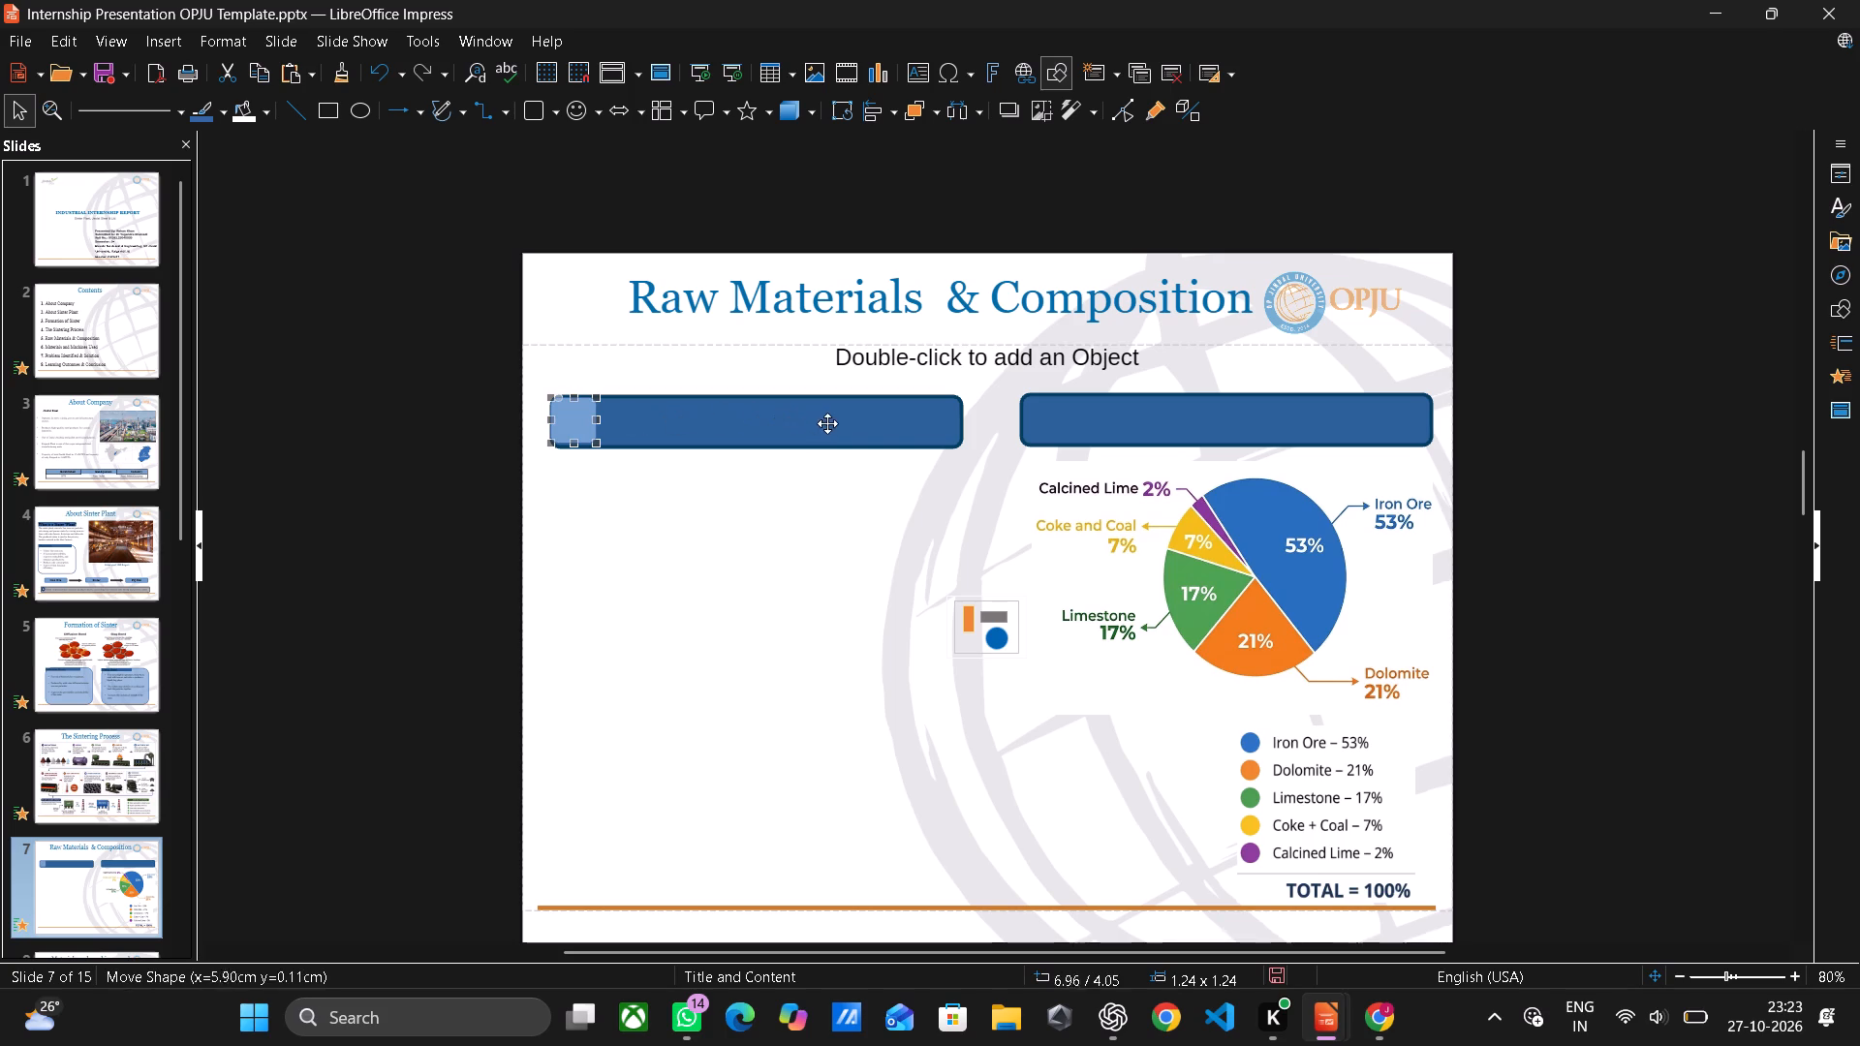
{"action": "left_click_drag", "start_coordinate": [827, 423], "coordinate": [1053, 423]}
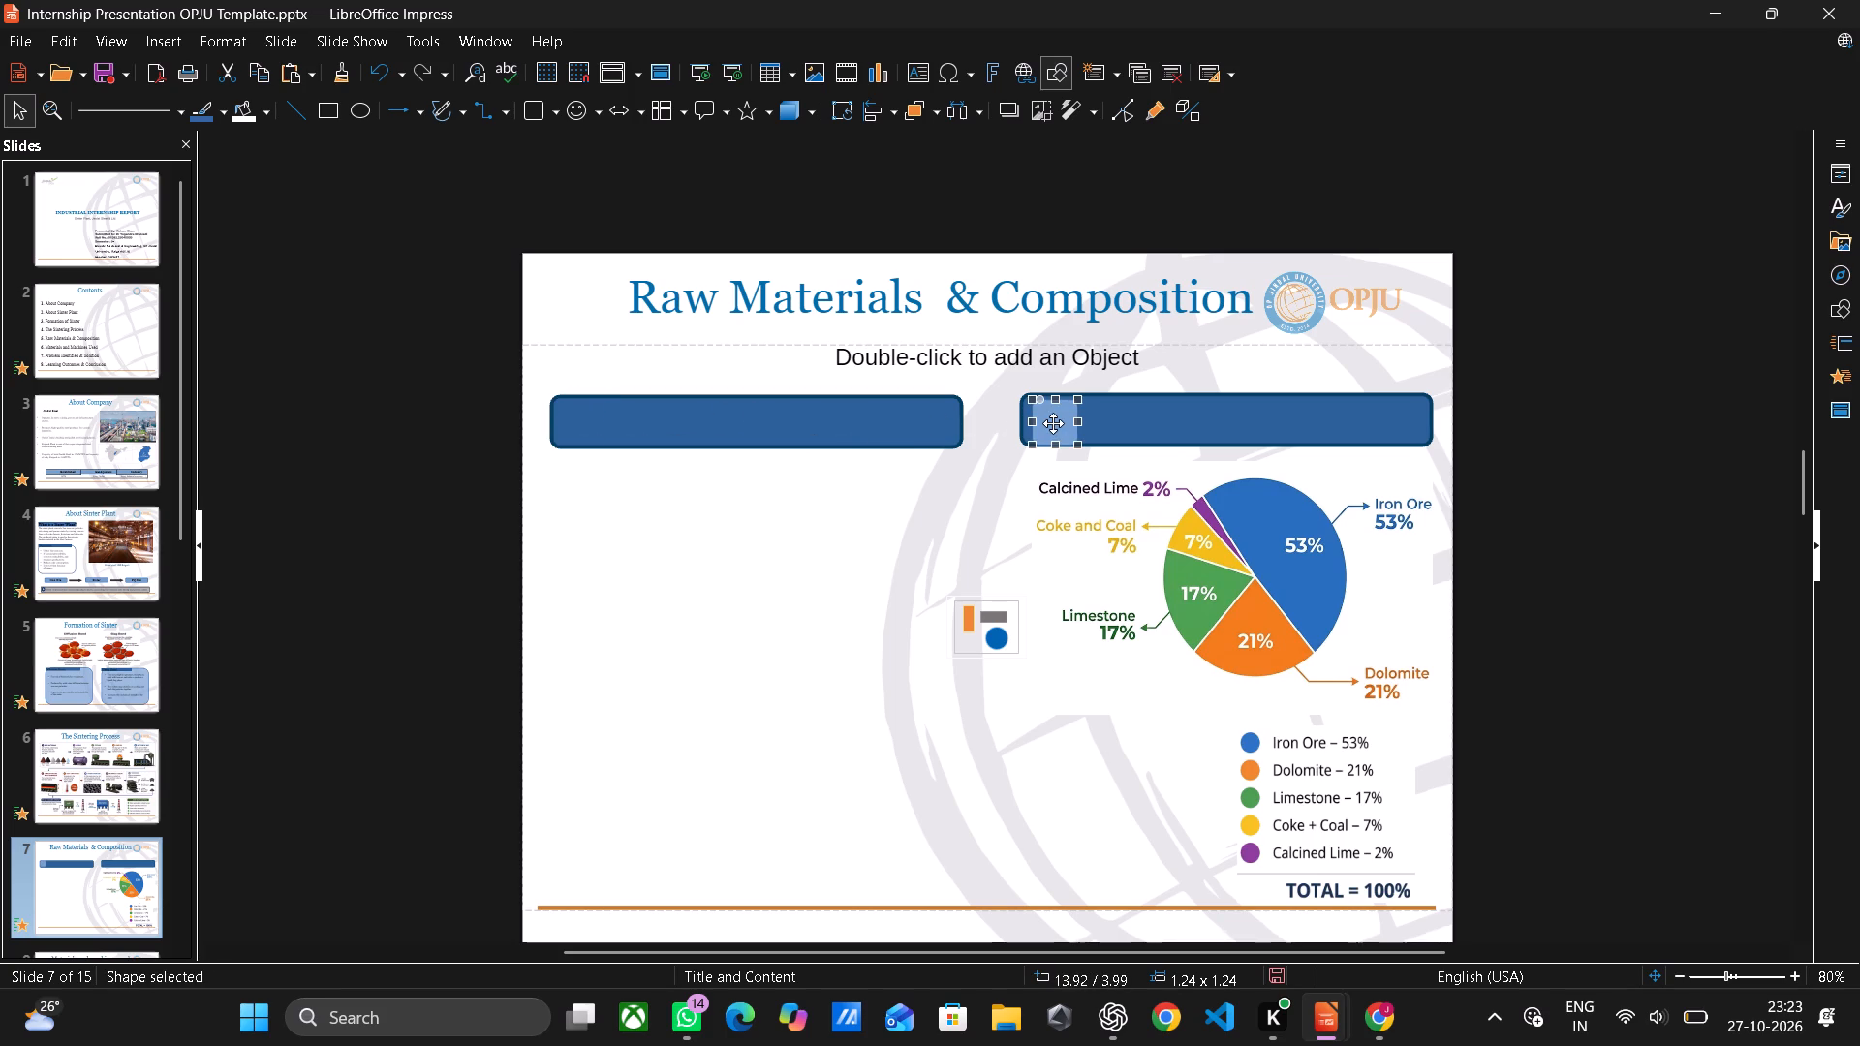
{"action": "left_click_drag", "start_coordinate": [1053, 423], "coordinate": [1039, 412]}
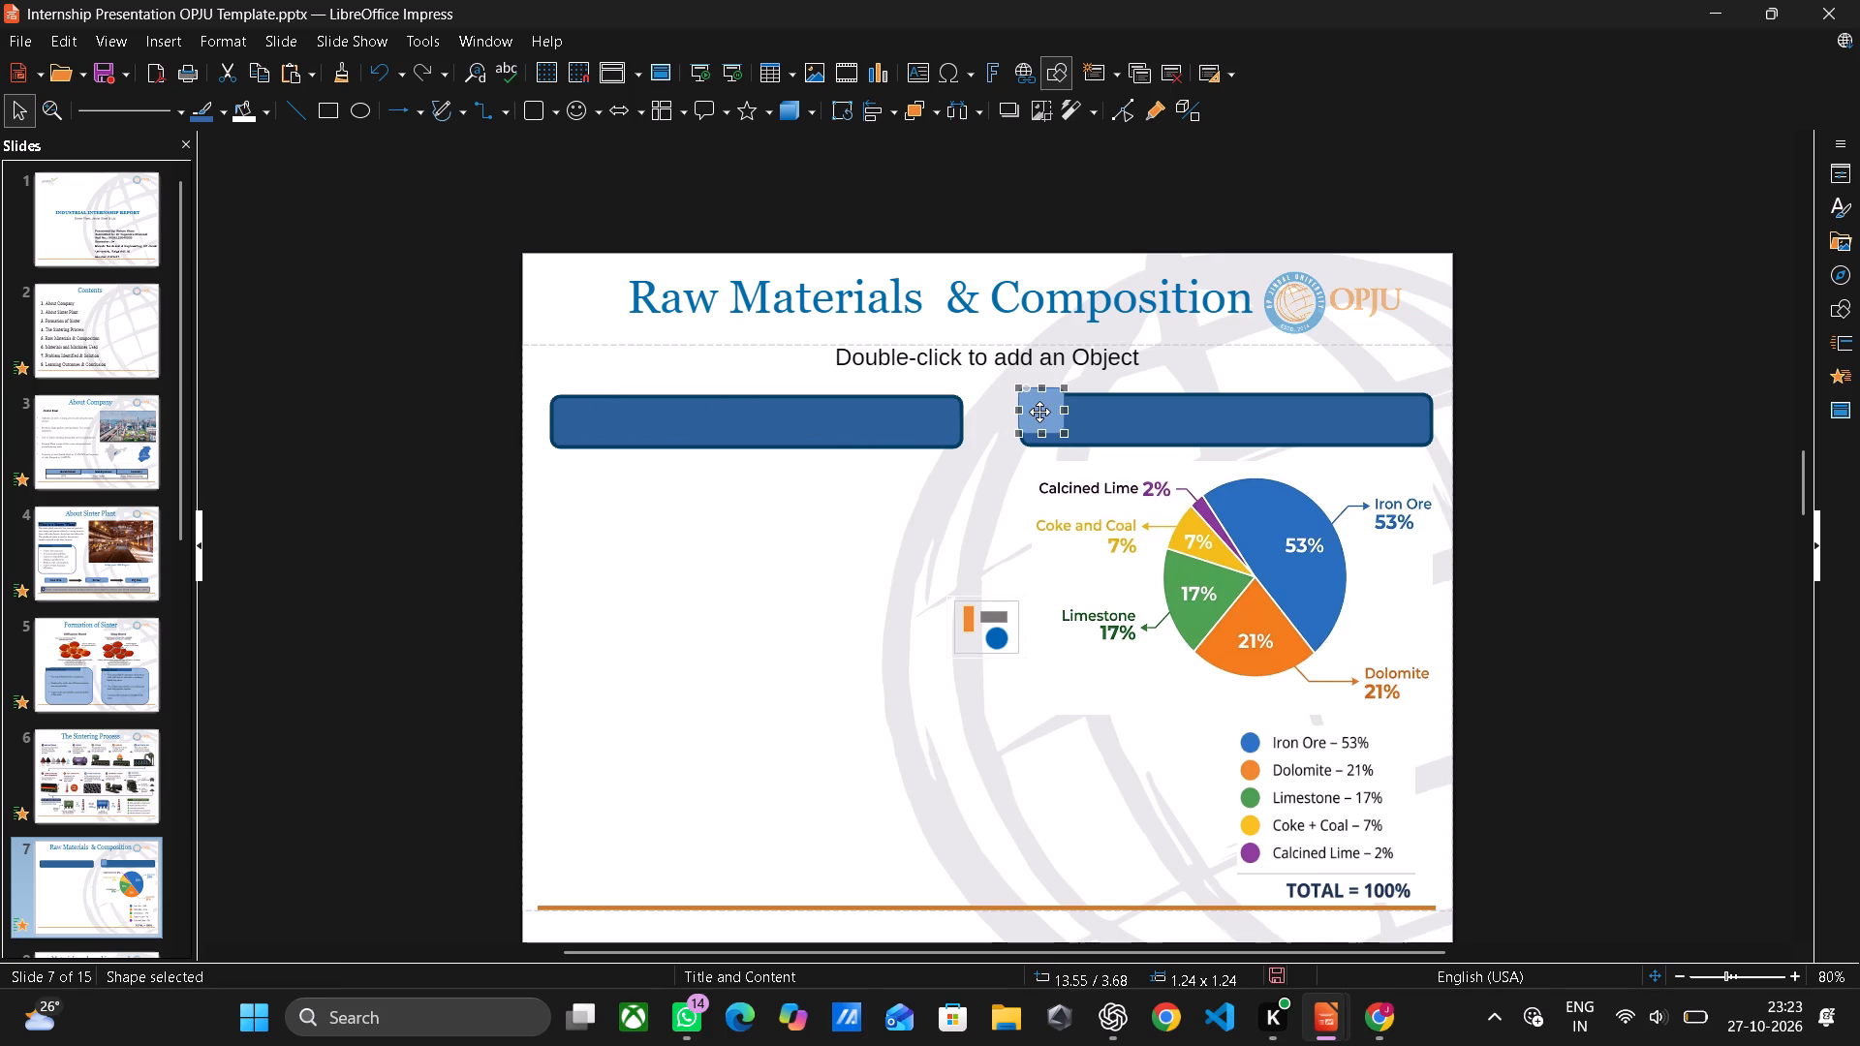
{"action": "left_click_drag", "start_coordinate": [1039, 412], "coordinate": [1046, 420]}
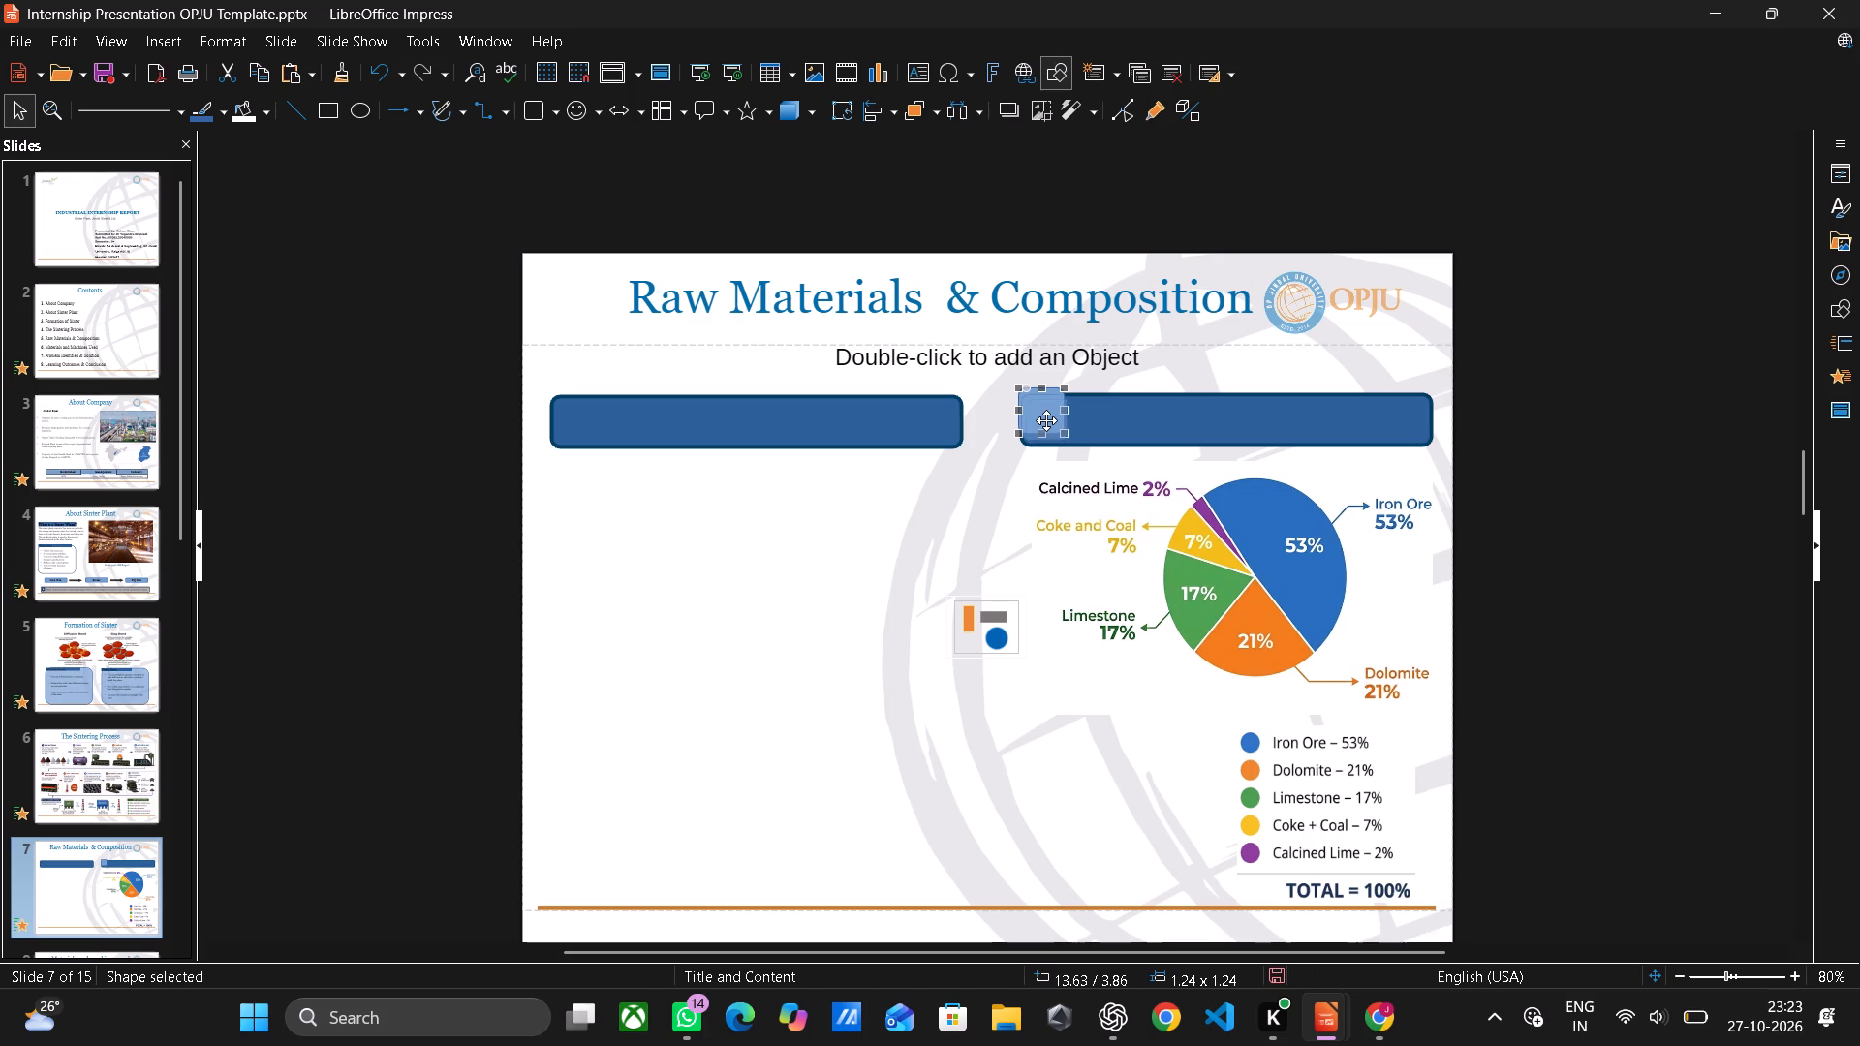
Duplicate the small rounded square and place the copy at the left end of the left header box.
{"action": "right_click", "coordinate": [1046, 420]}
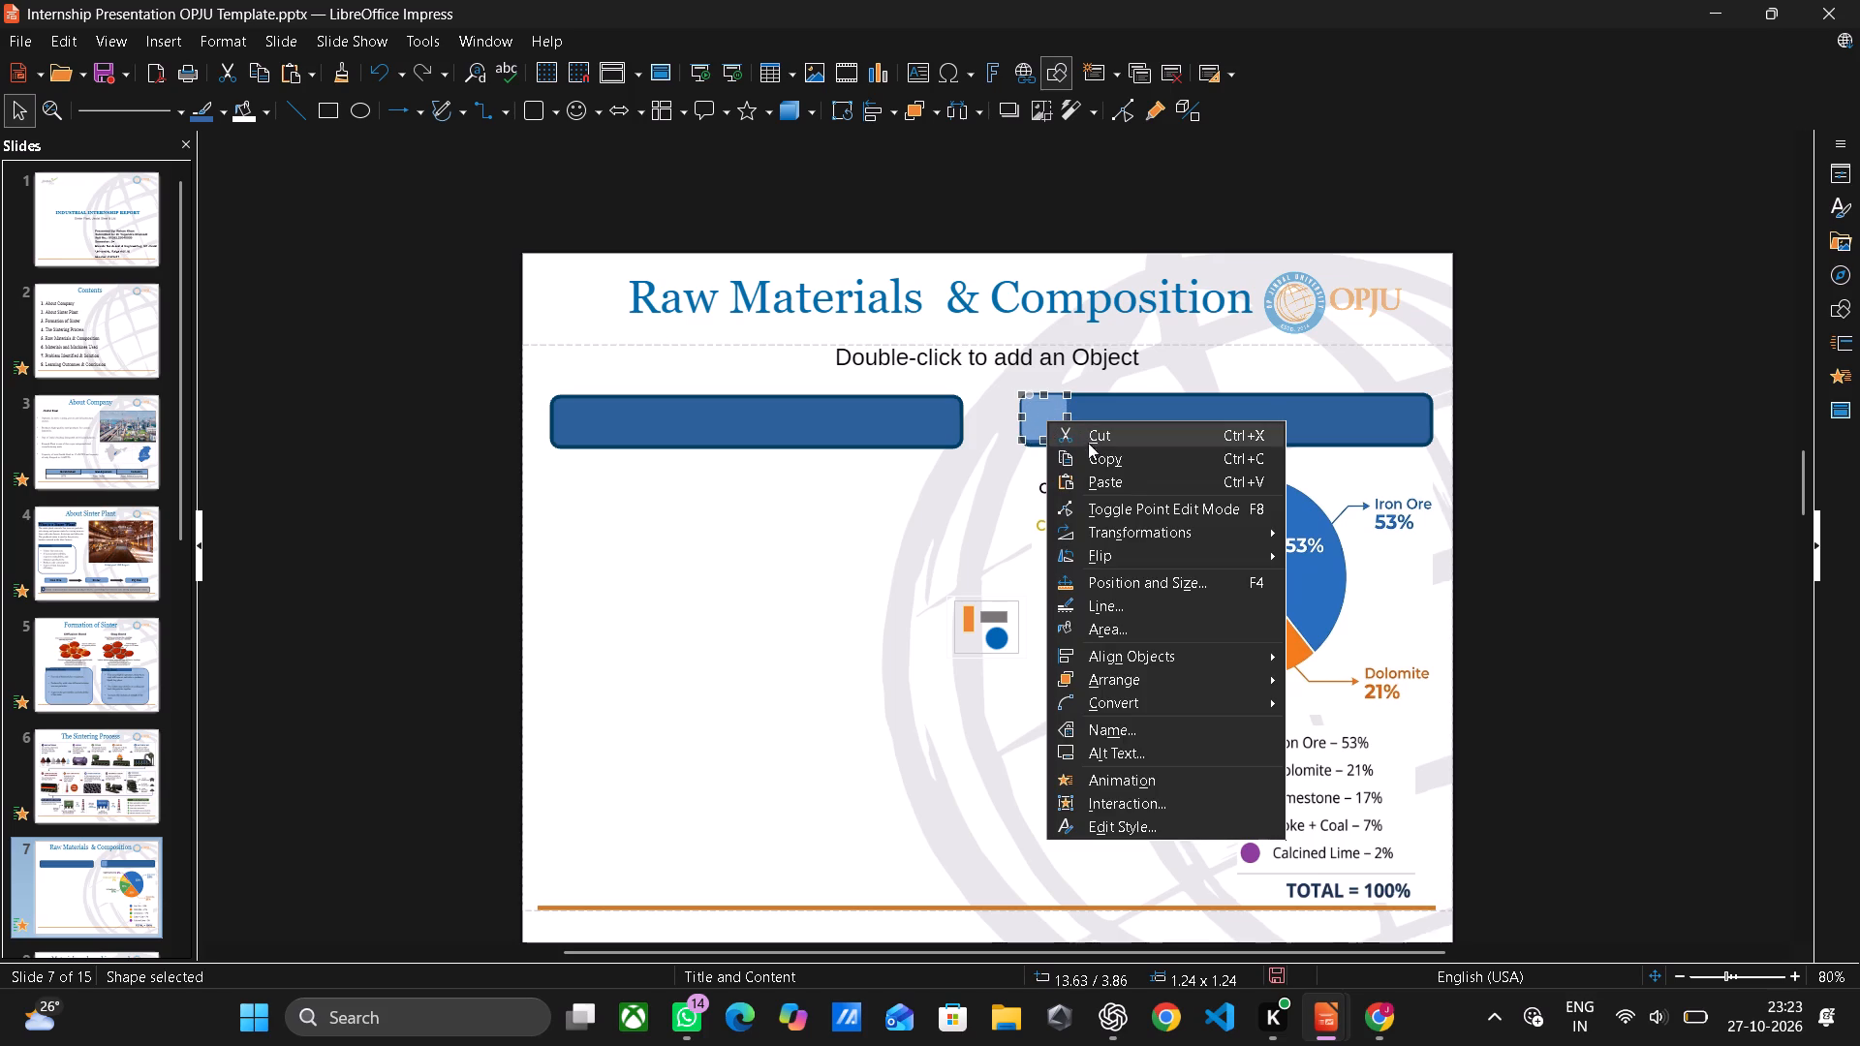
{"action": "left_click", "coordinate": [1091, 449]}
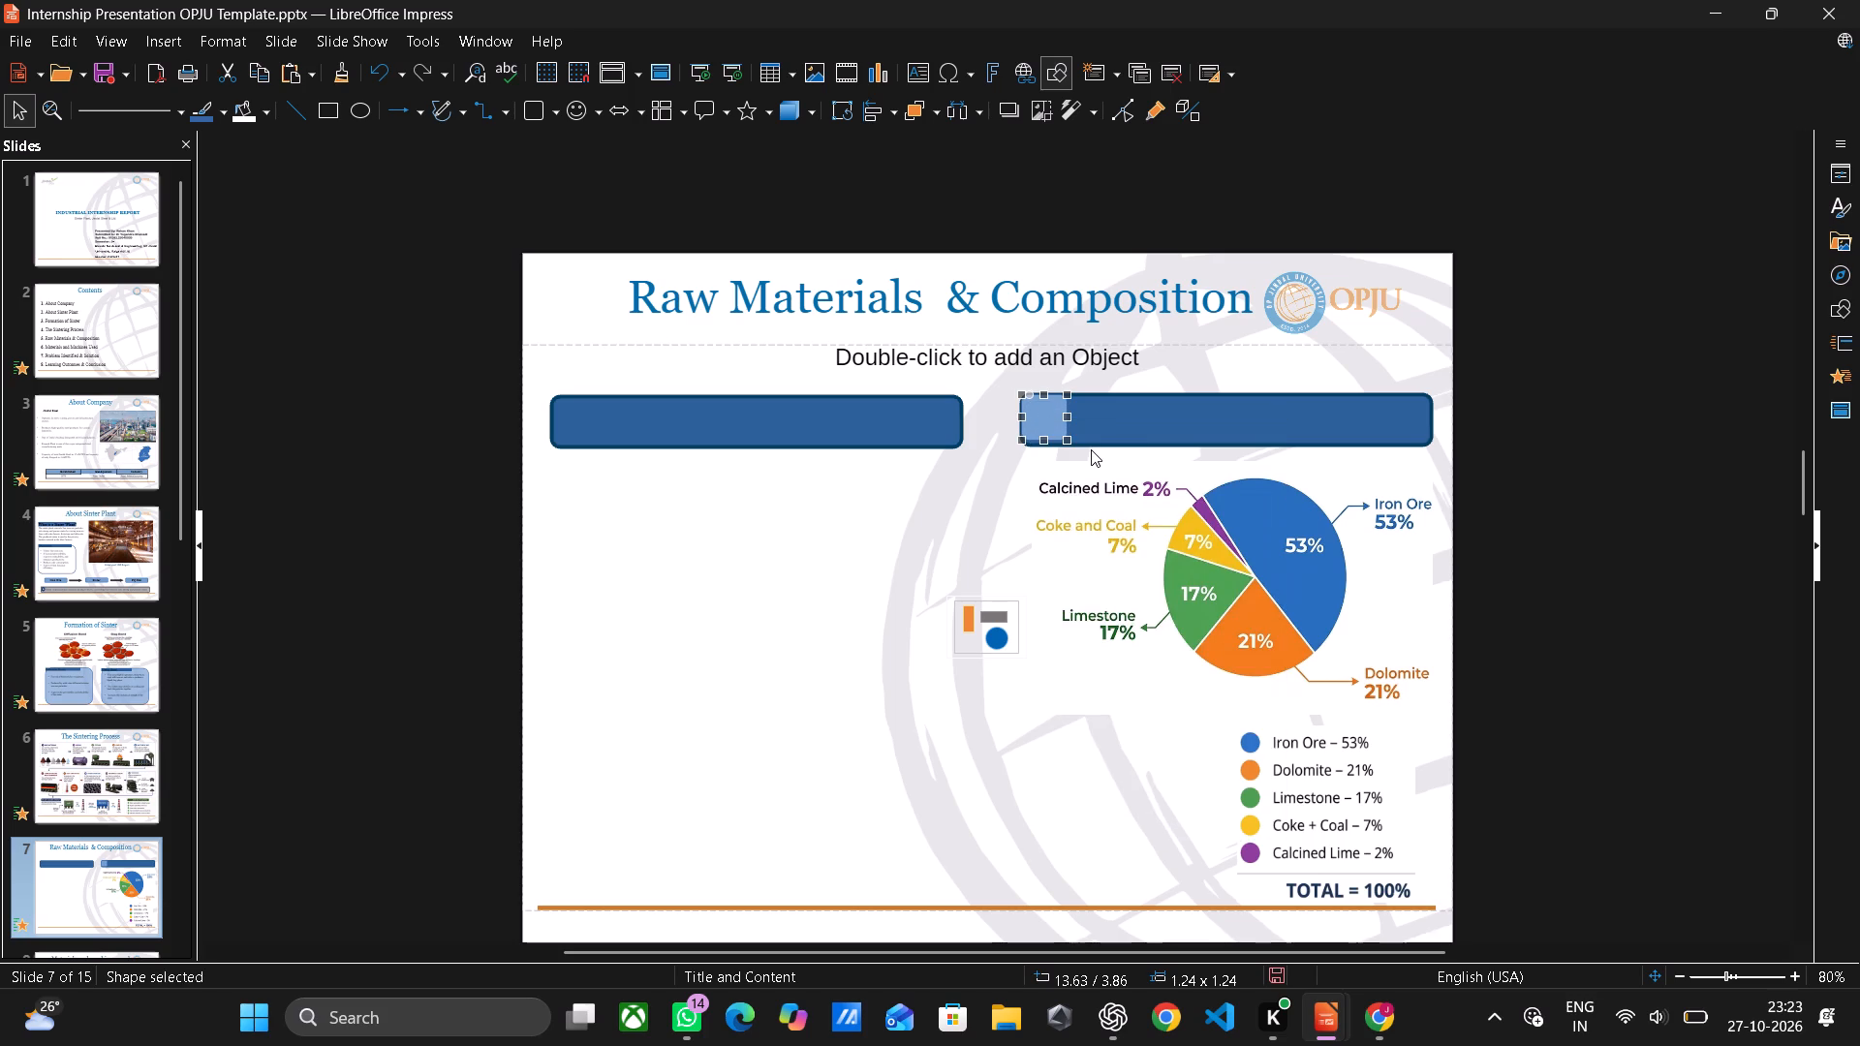
{"action": "key", "text": "ctrl+v"}
{"action": "left_click_drag", "start_coordinate": [1047, 421], "coordinate": [892, 431]}
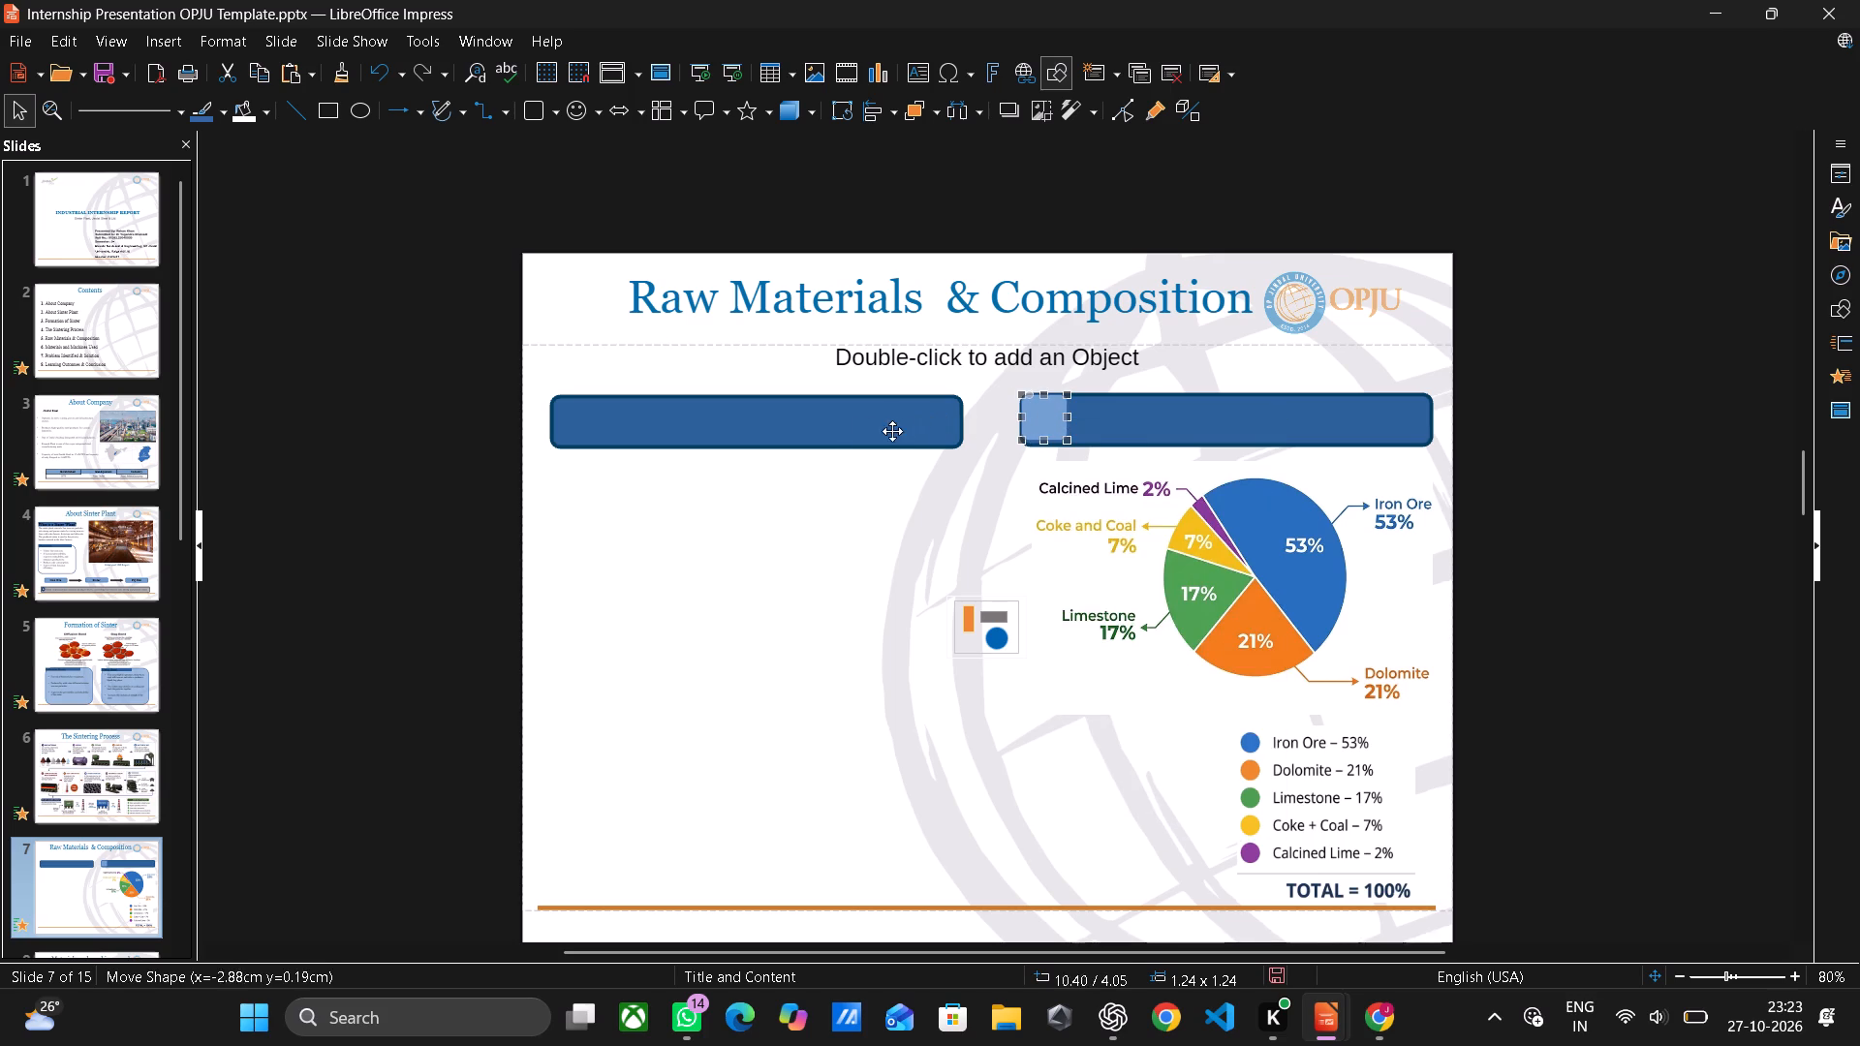
{"action": "left_click_drag", "start_coordinate": [892, 431], "coordinate": [579, 421]}
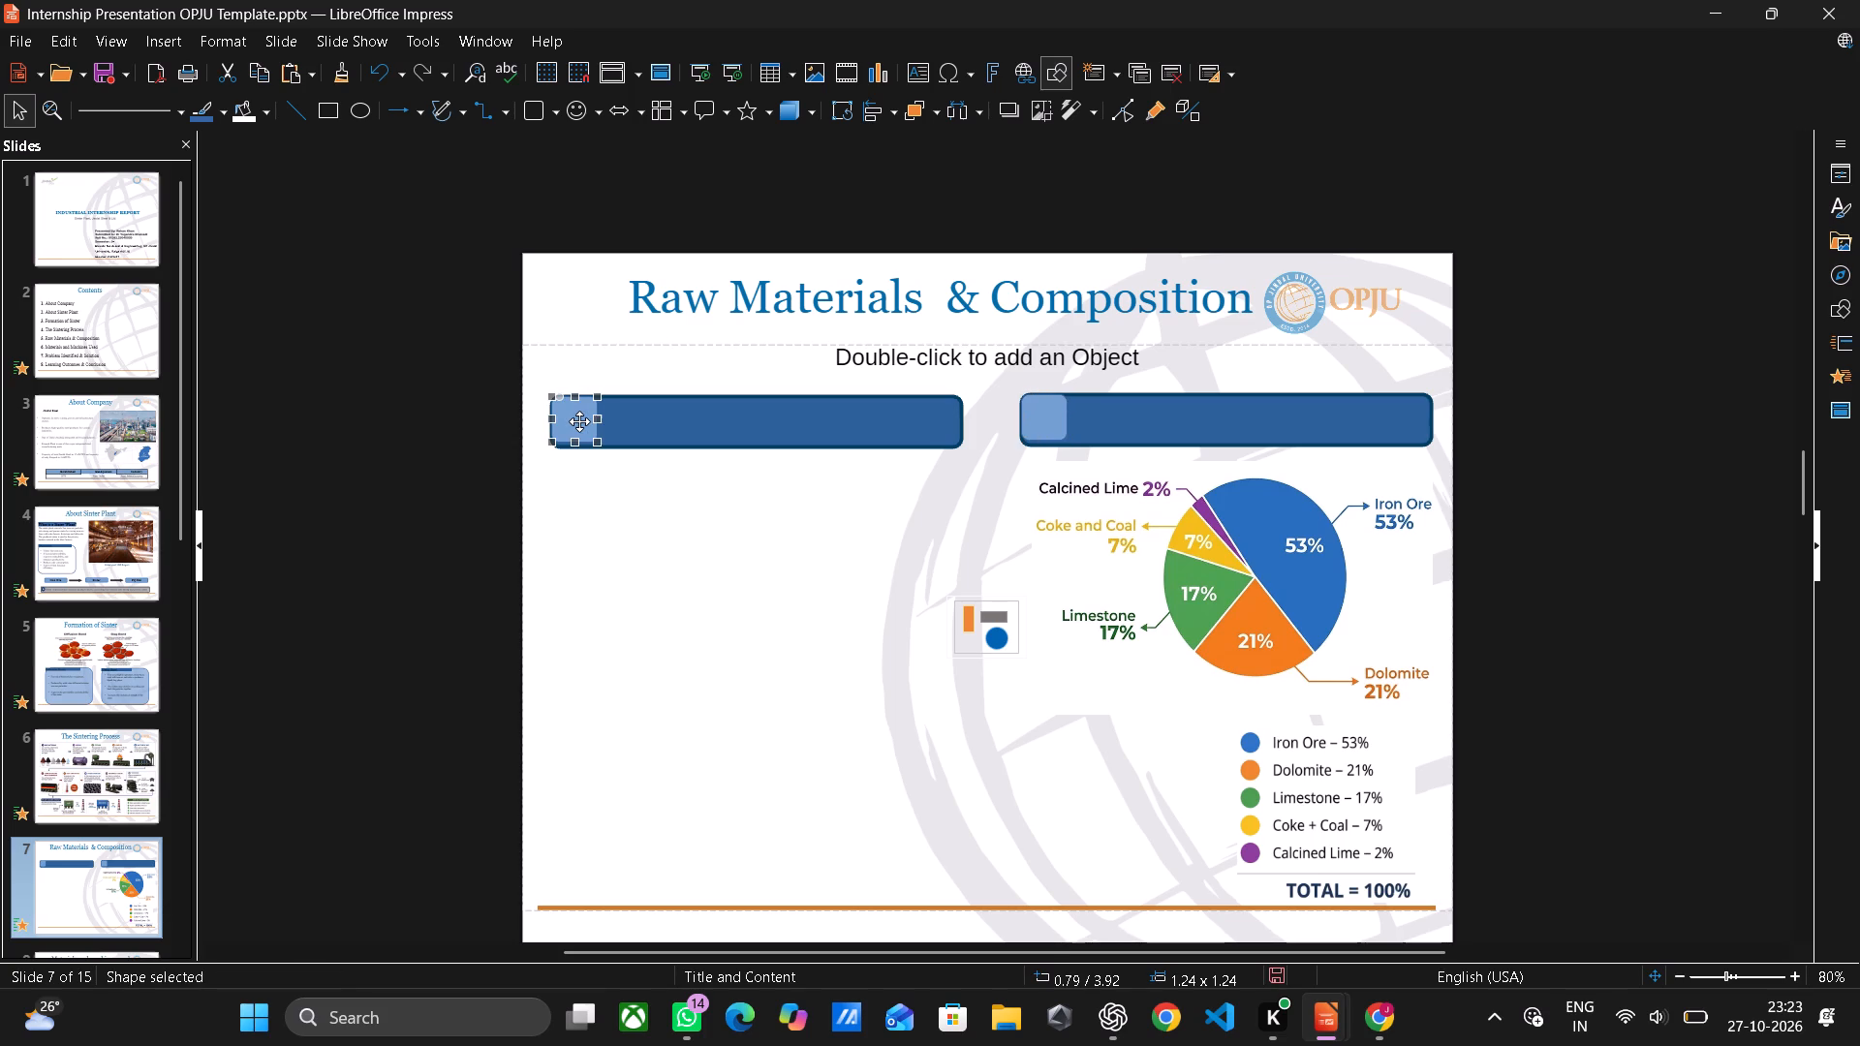
Fill the small square on the left header box with dark blue 023f62.
{"action": "right_click", "coordinate": [579, 421]}
{"action": "left_click", "coordinate": [663, 629]}
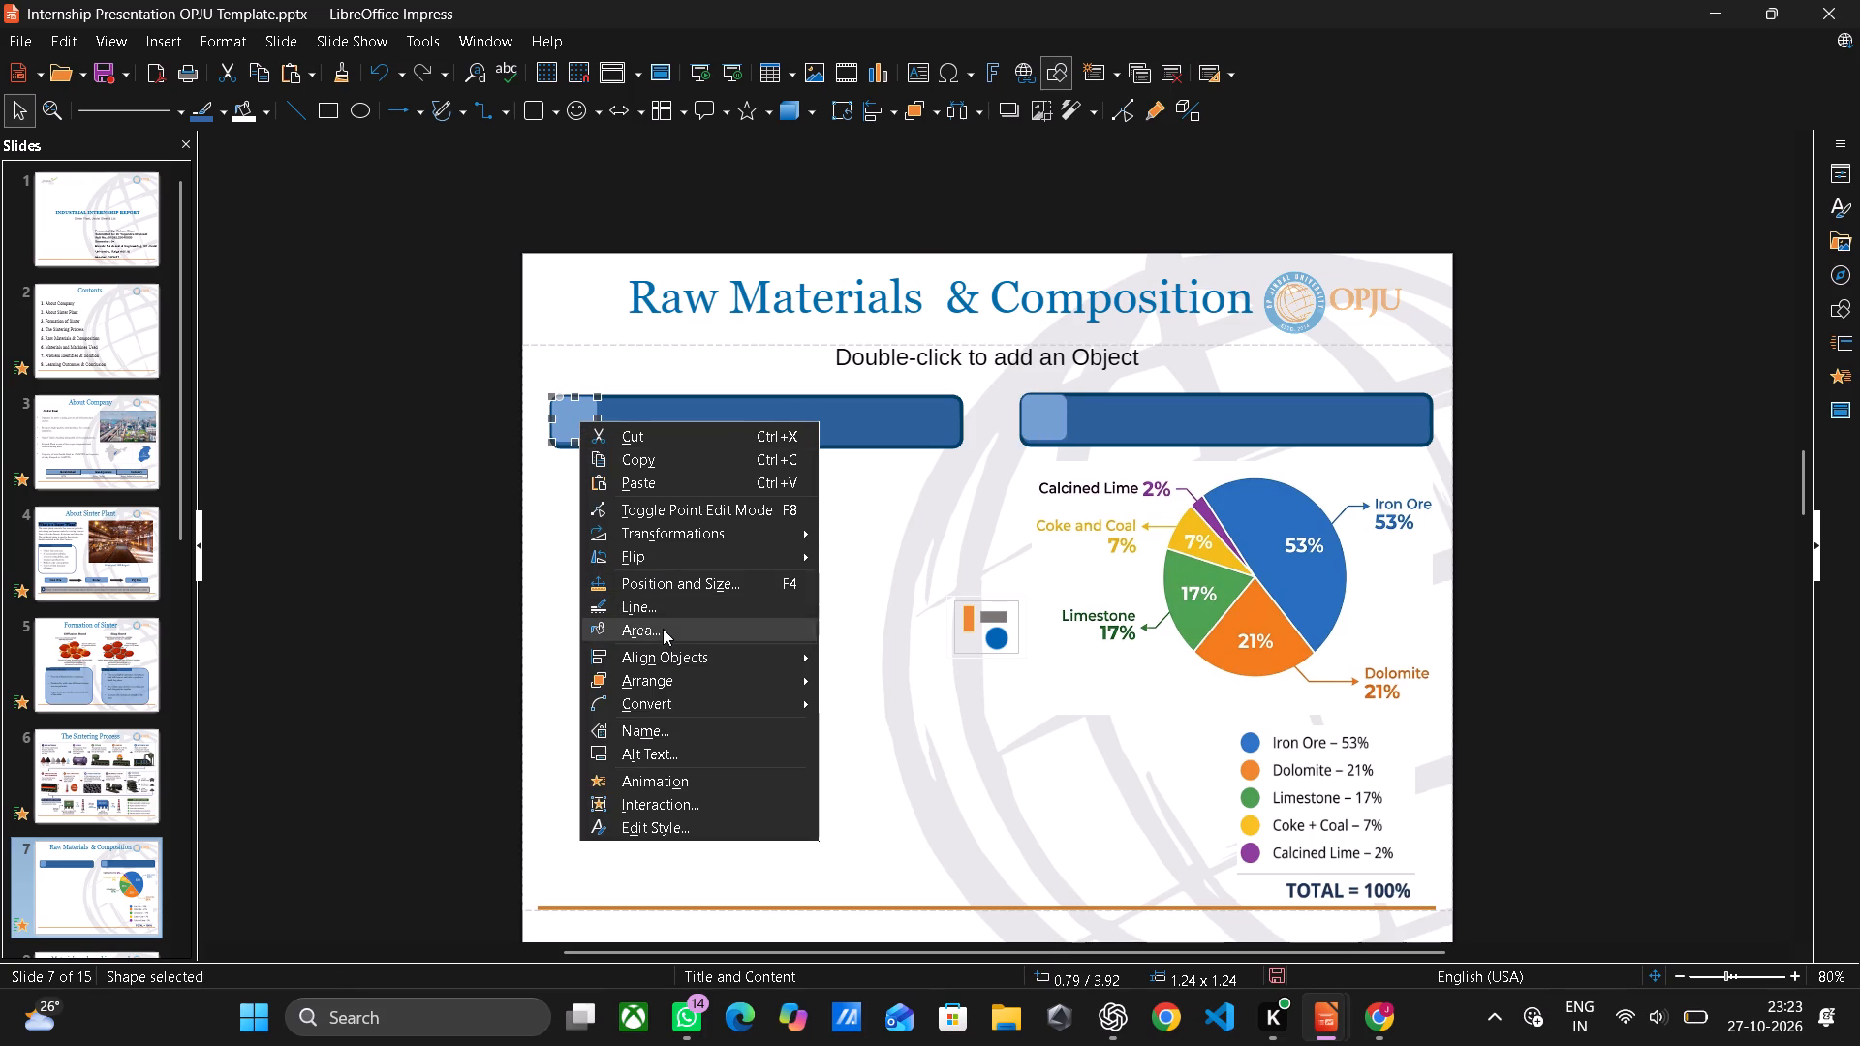
{"action": "left_click", "coordinate": [652, 598]}
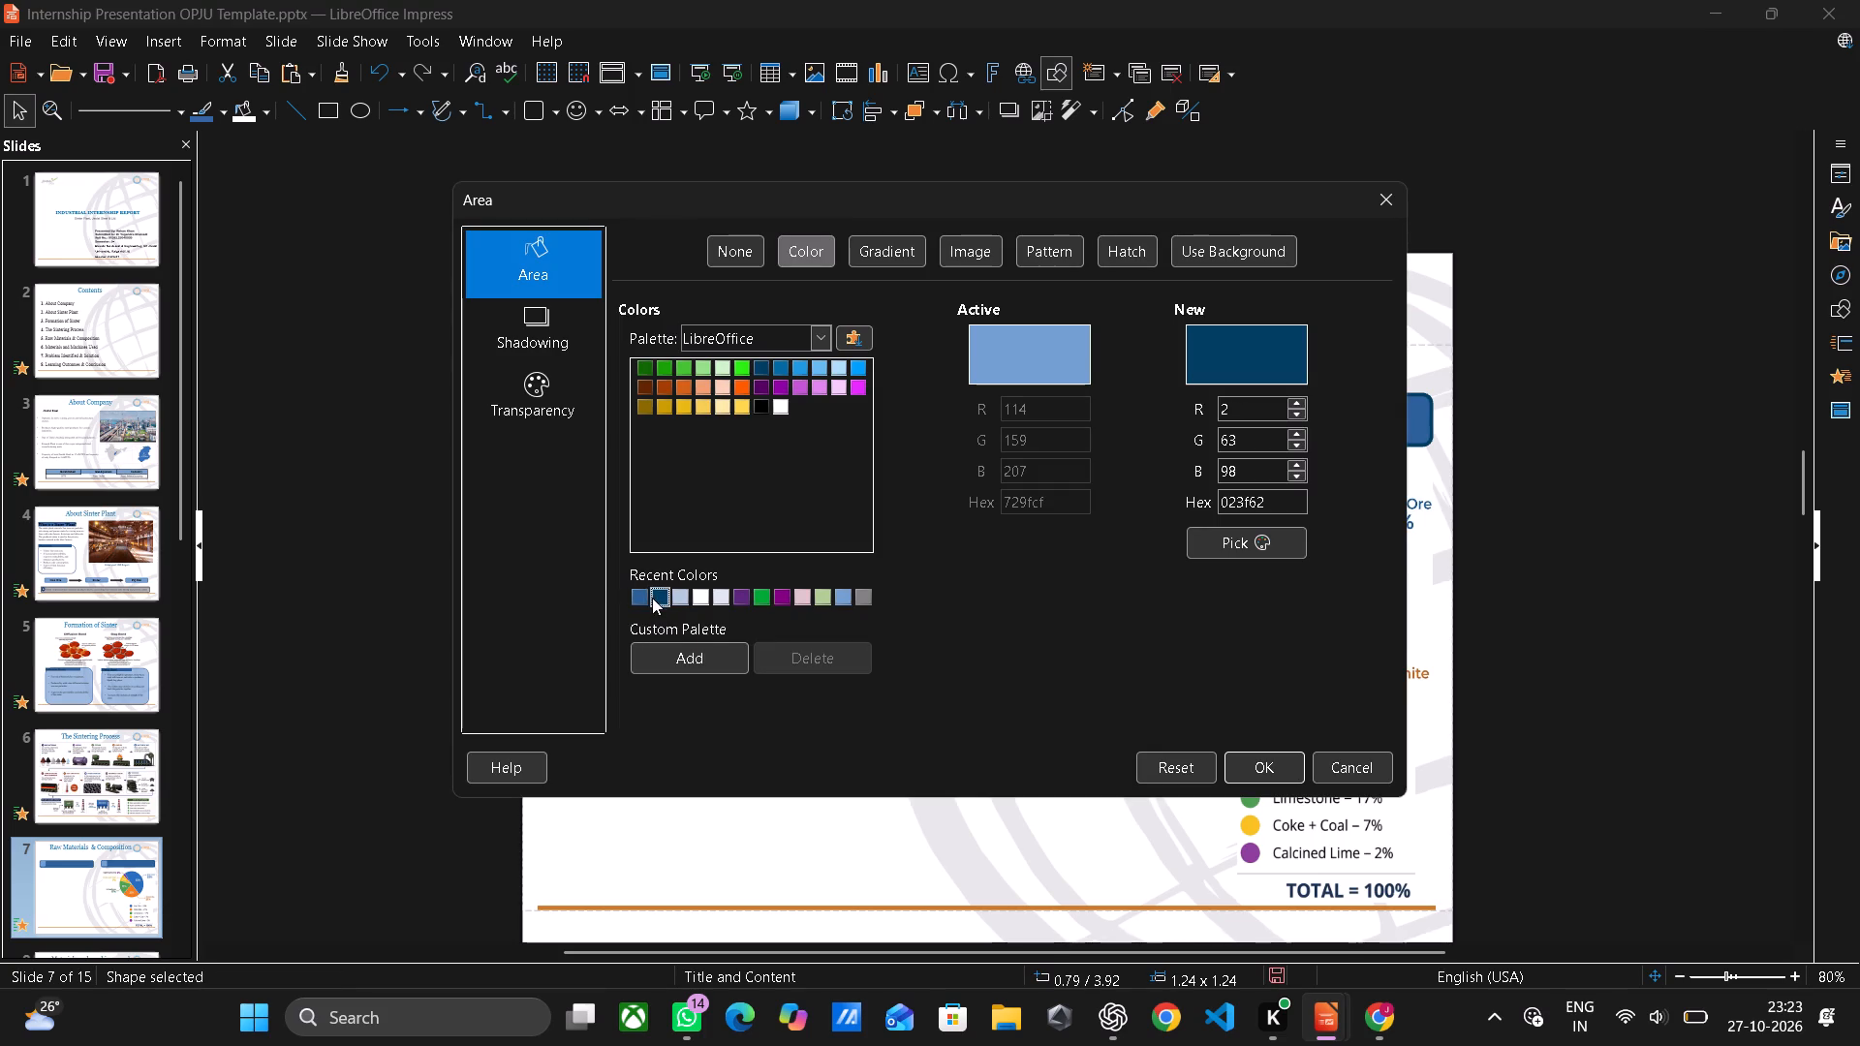
{"action": "left_click", "coordinate": [1281, 763]}
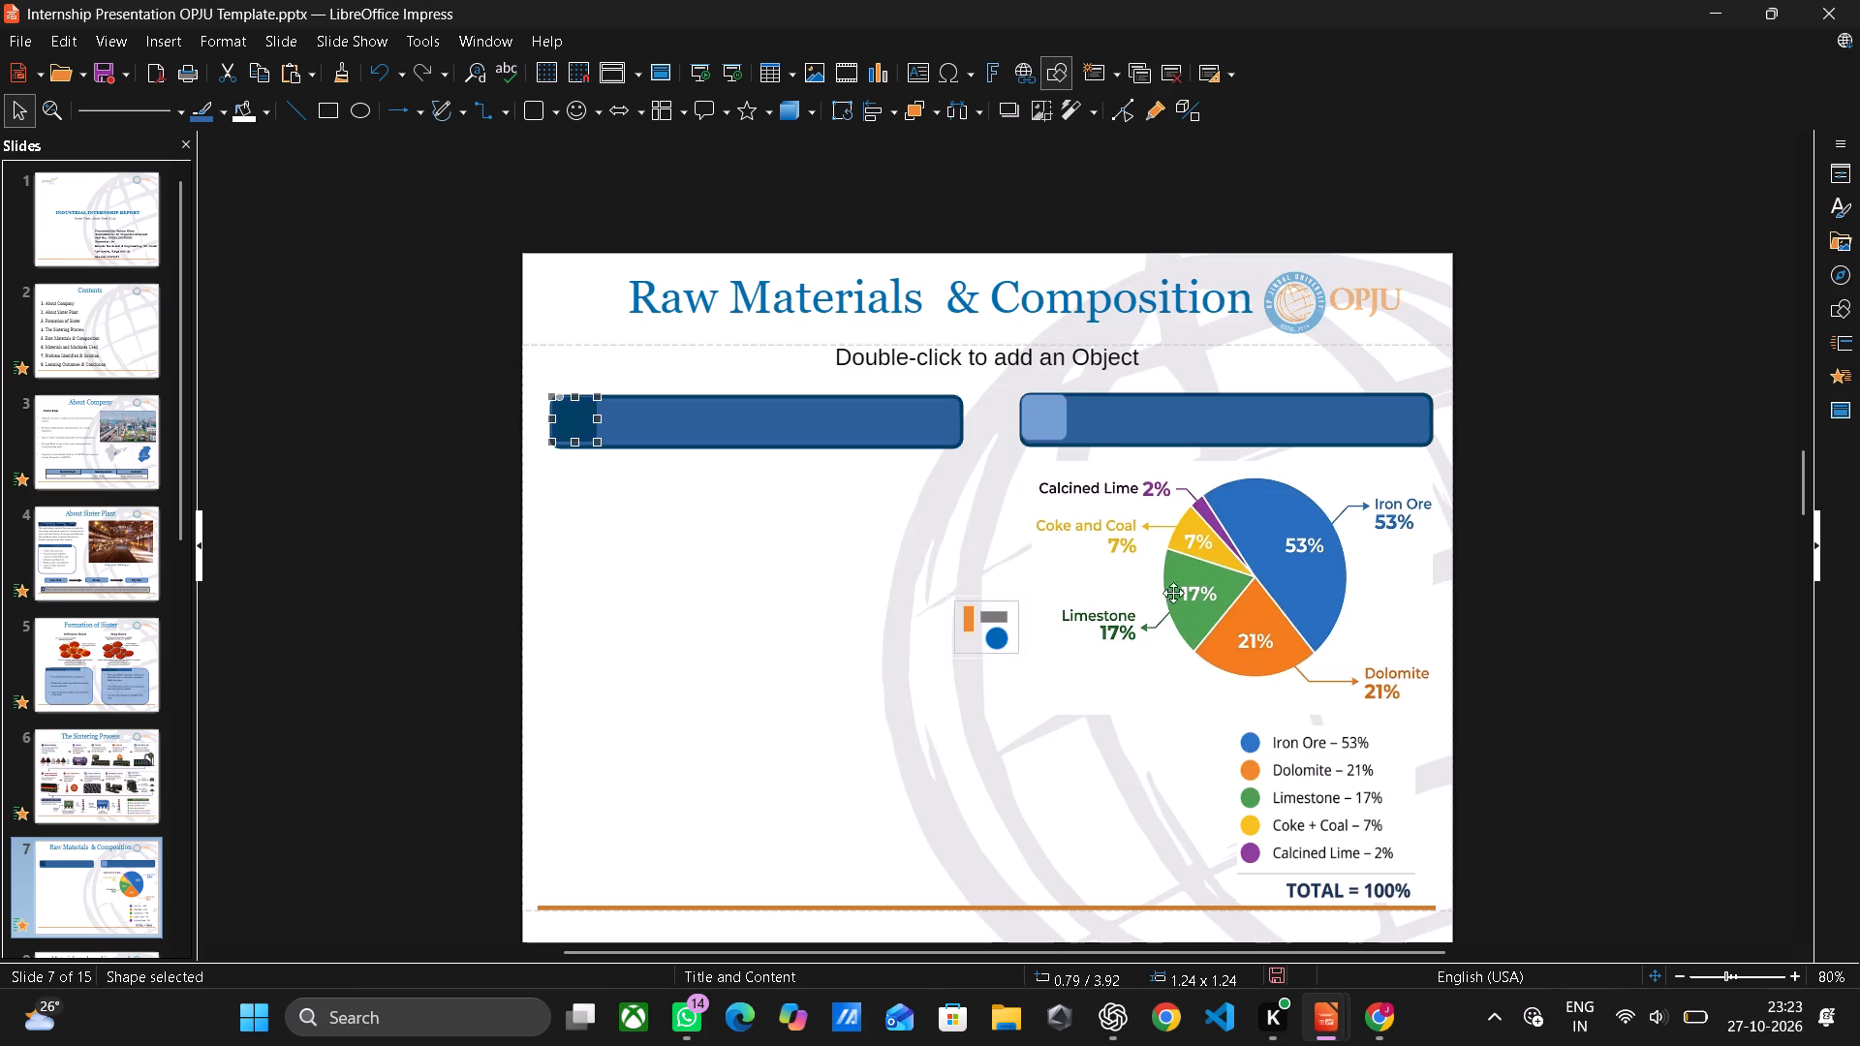
Fill the small square on the right header box with dark blue 023f62.
{"action": "right_click", "coordinate": [1059, 426]}
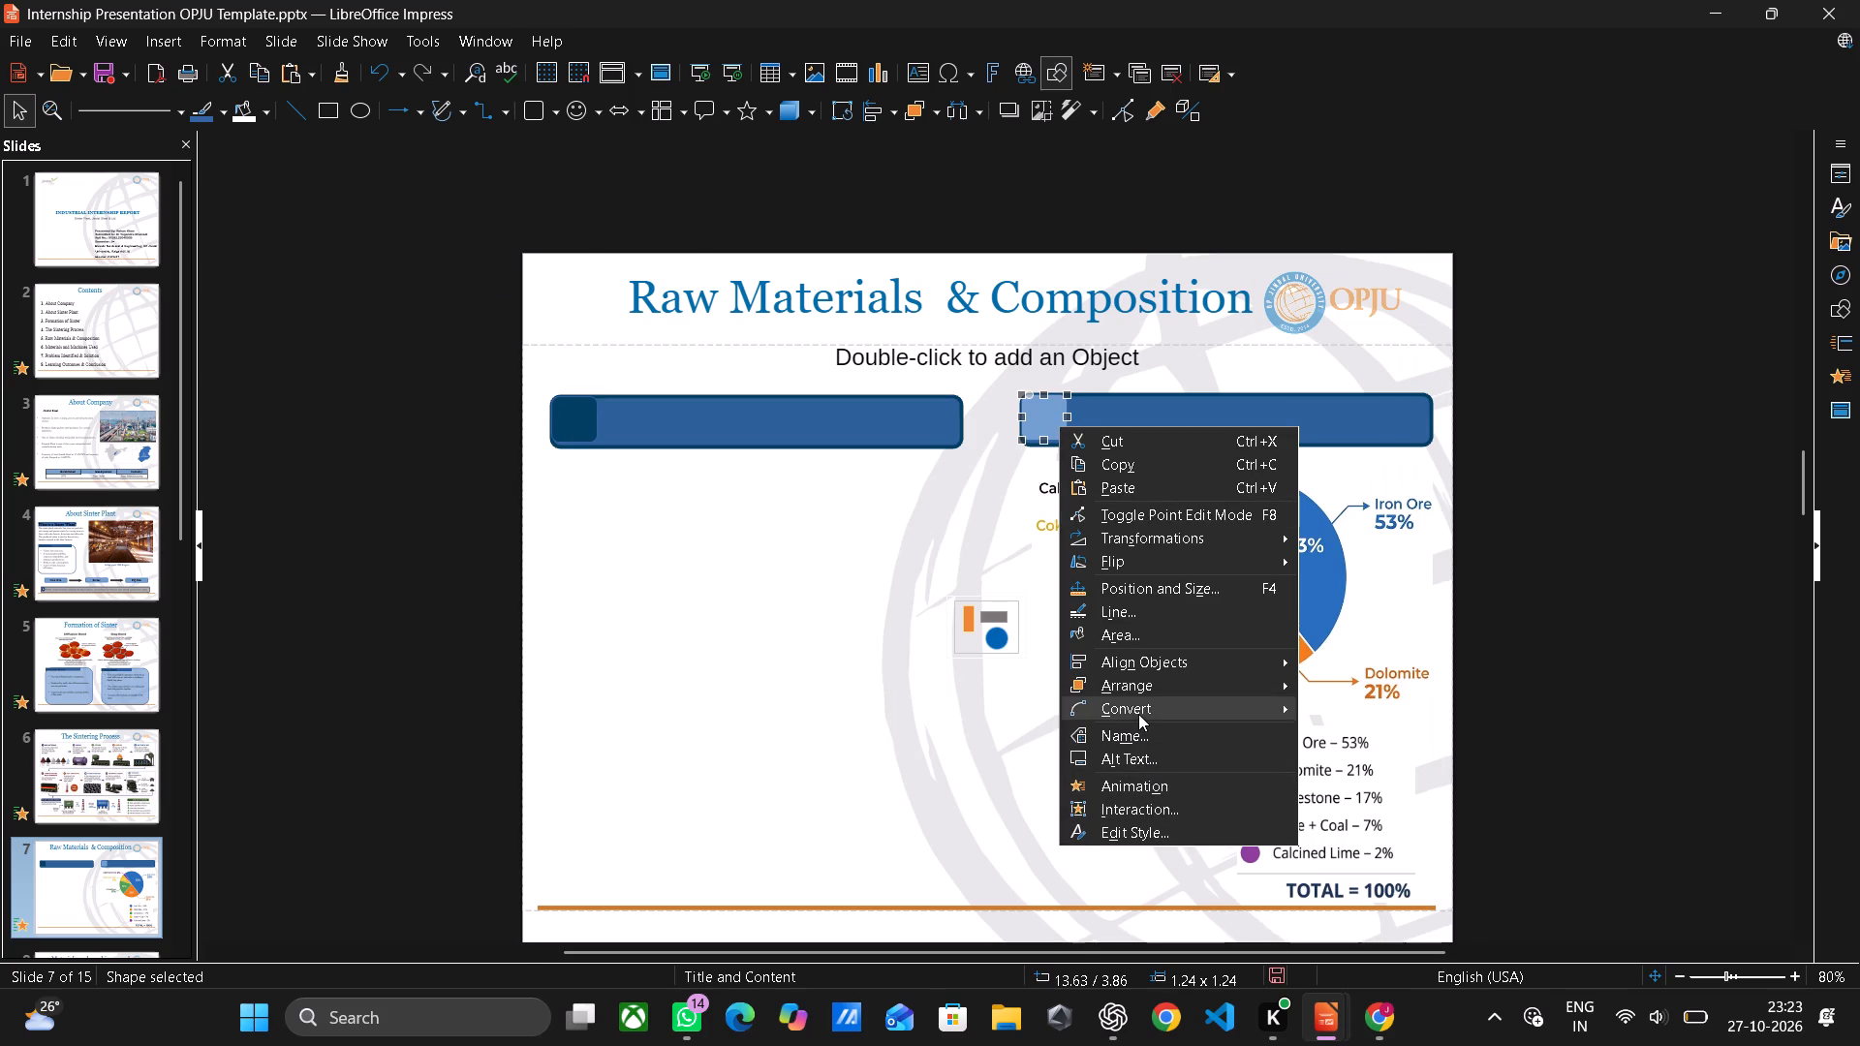
{"action": "left_click", "coordinate": [1135, 636]}
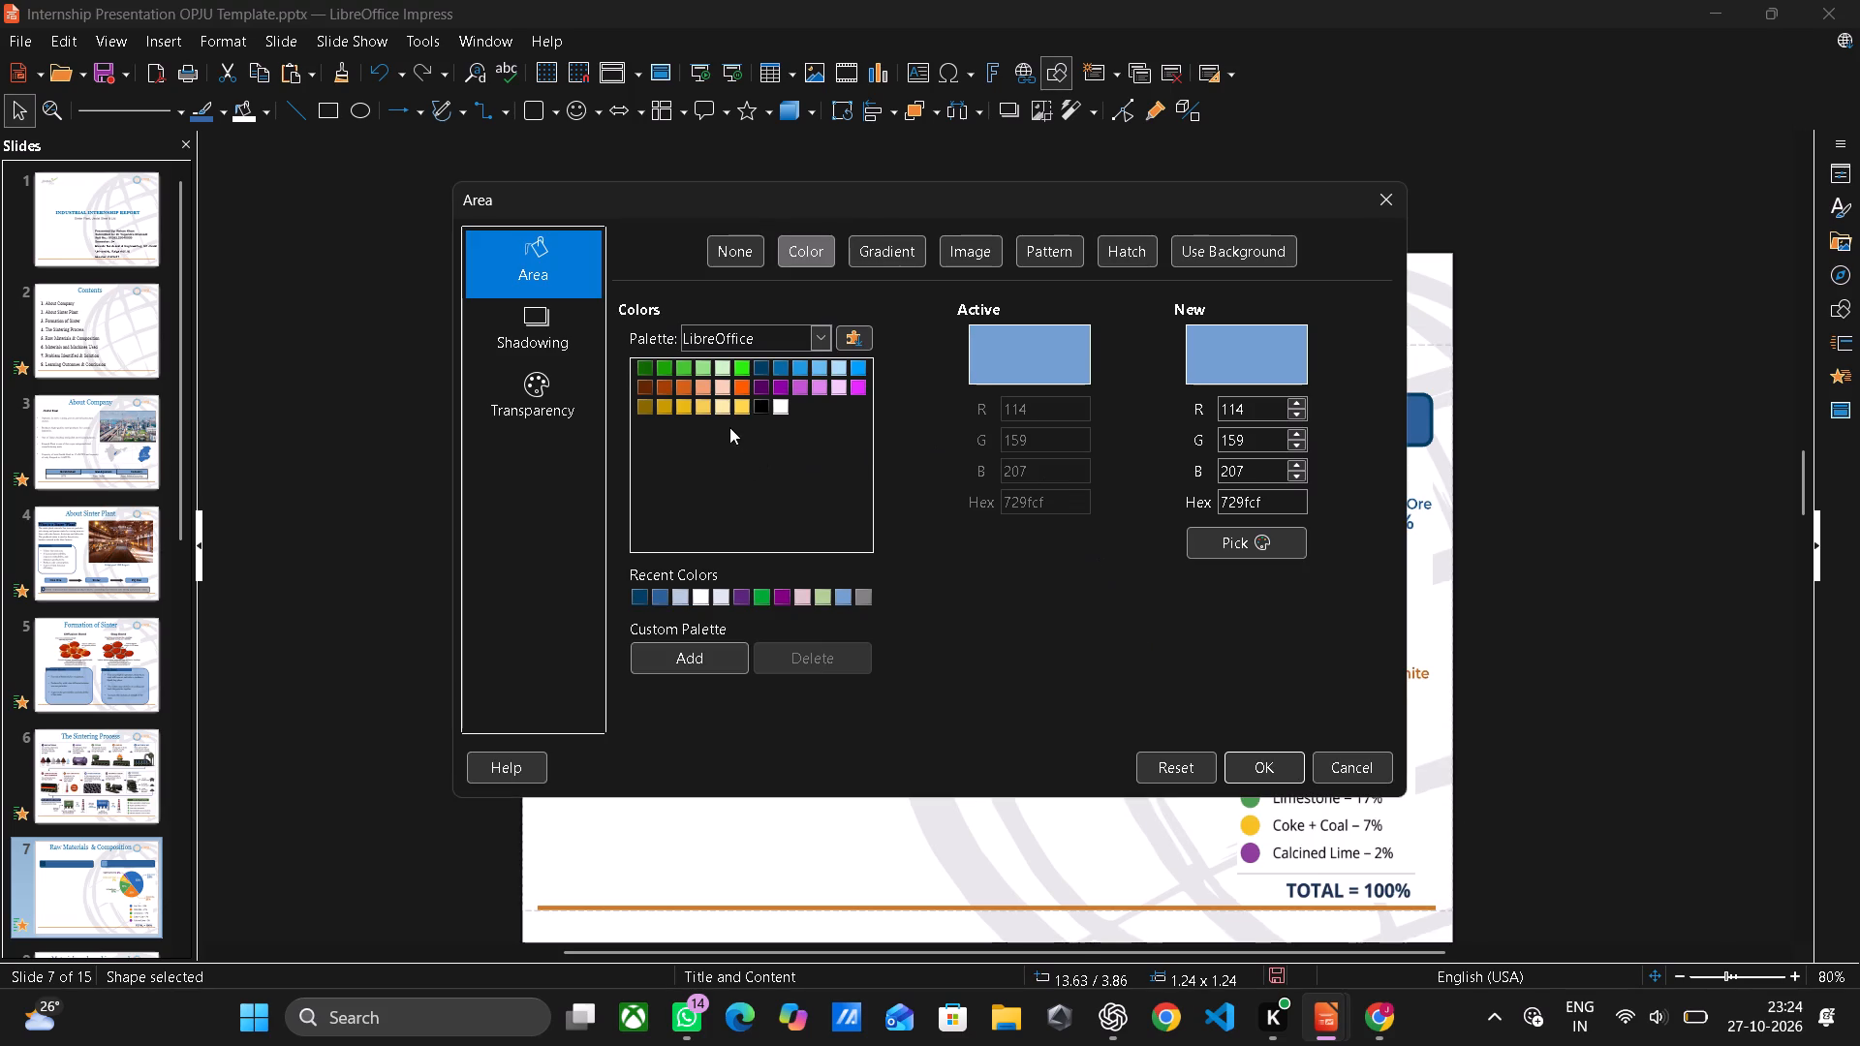
{"action": "left_click", "coordinate": [639, 600]}
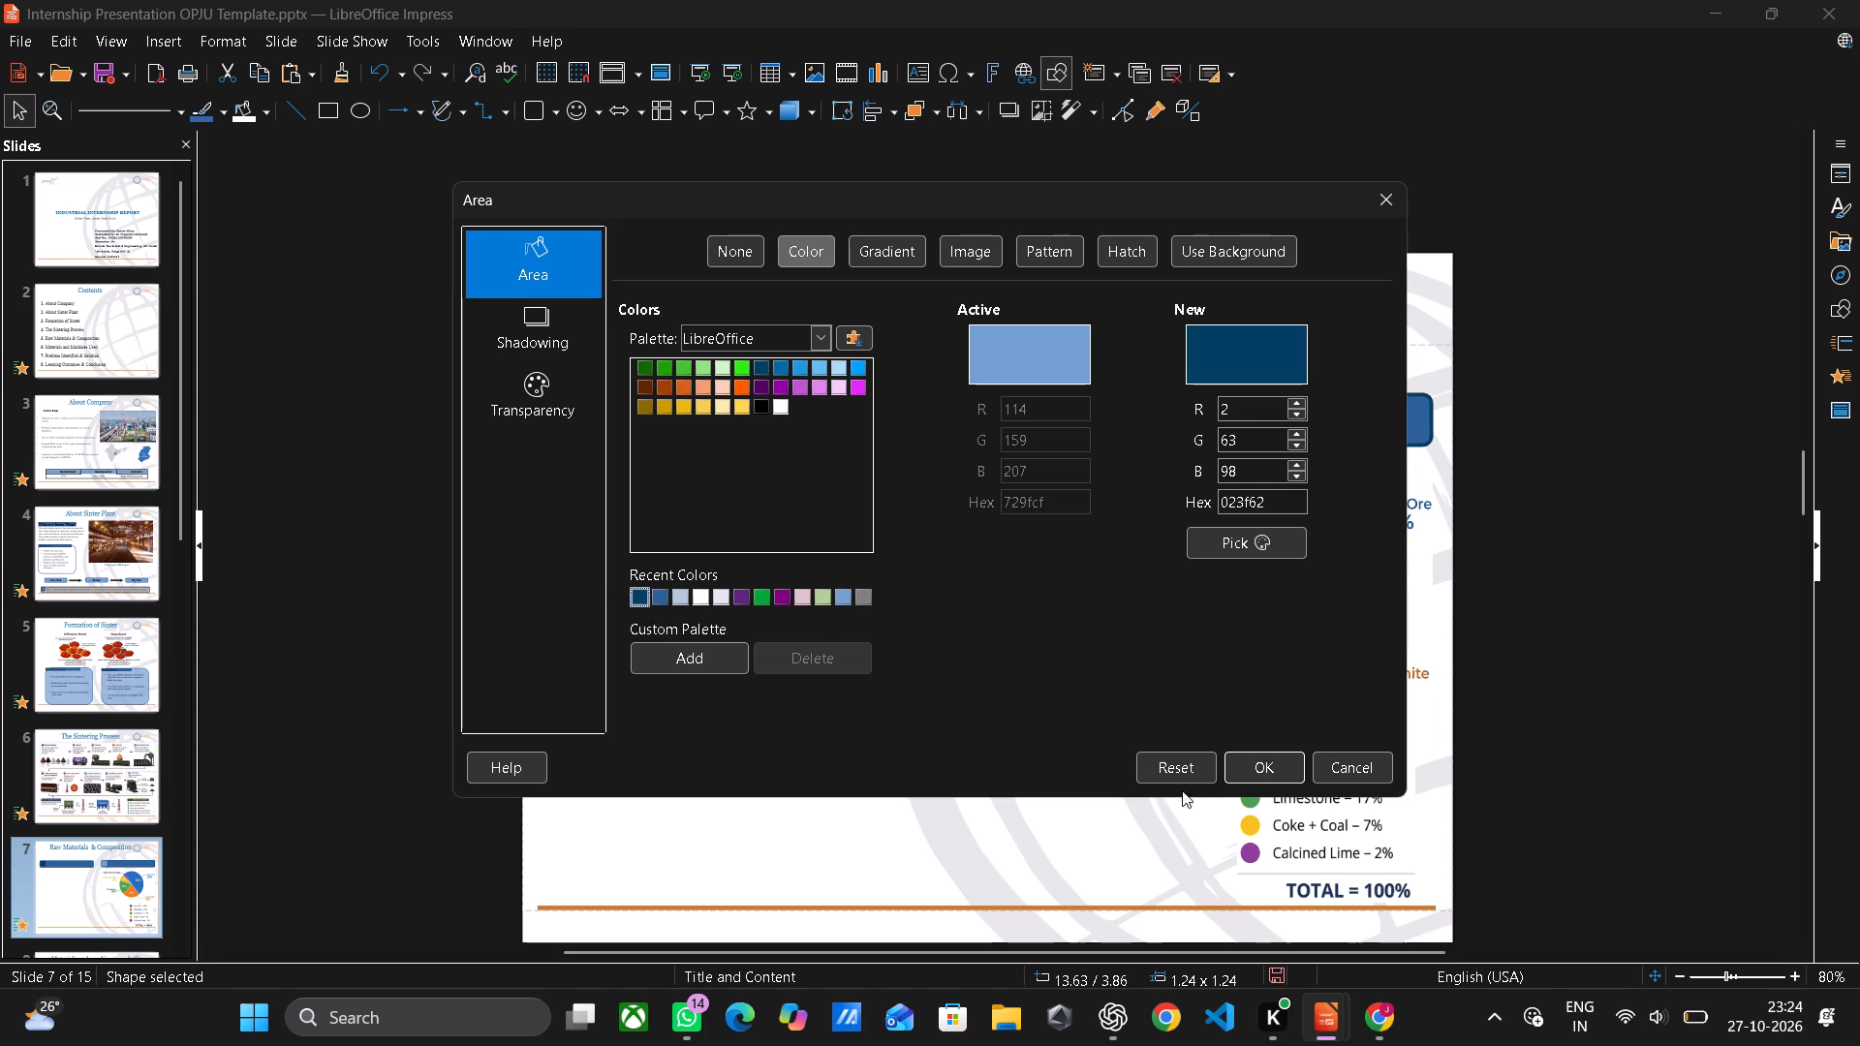
{"action": "left_click", "coordinate": [1263, 758]}
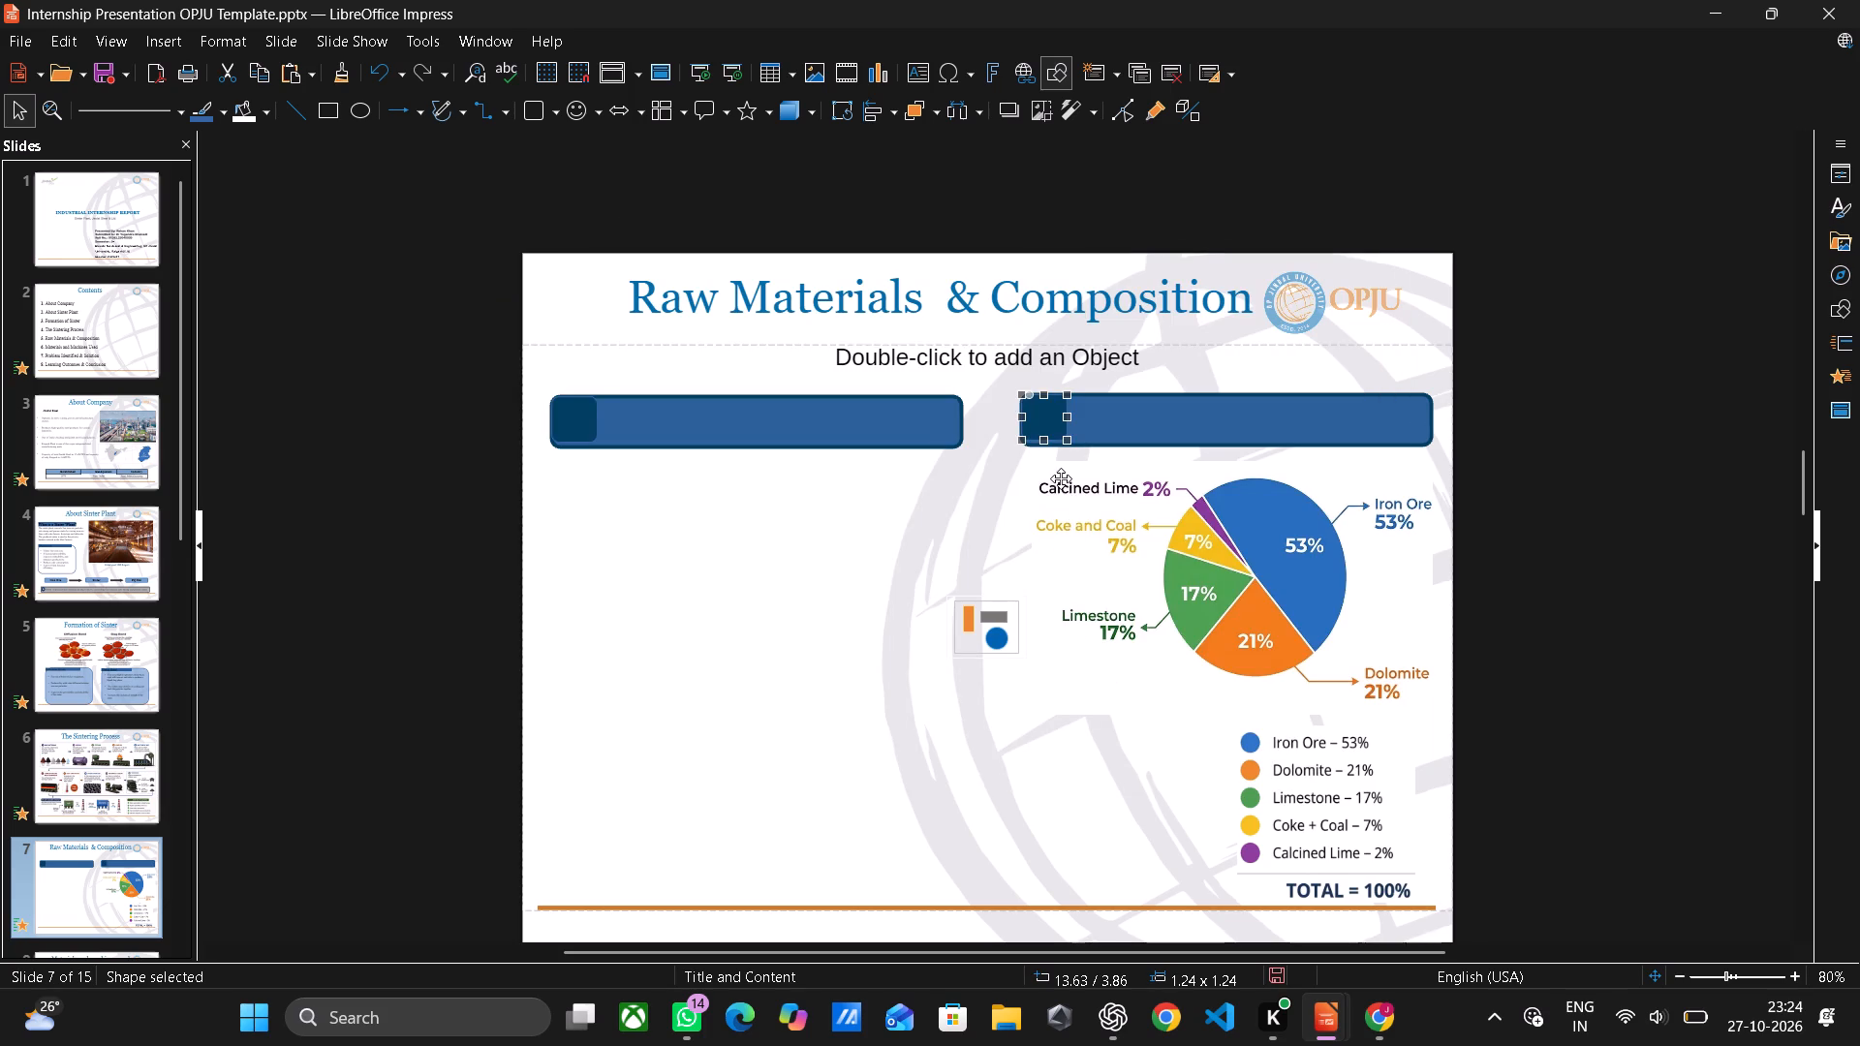
Enlarge the small square on the right header box to about 1.30 × 1.38 cm, matching the box's height.
{"action": "double_click", "coordinate": [1066, 437]}
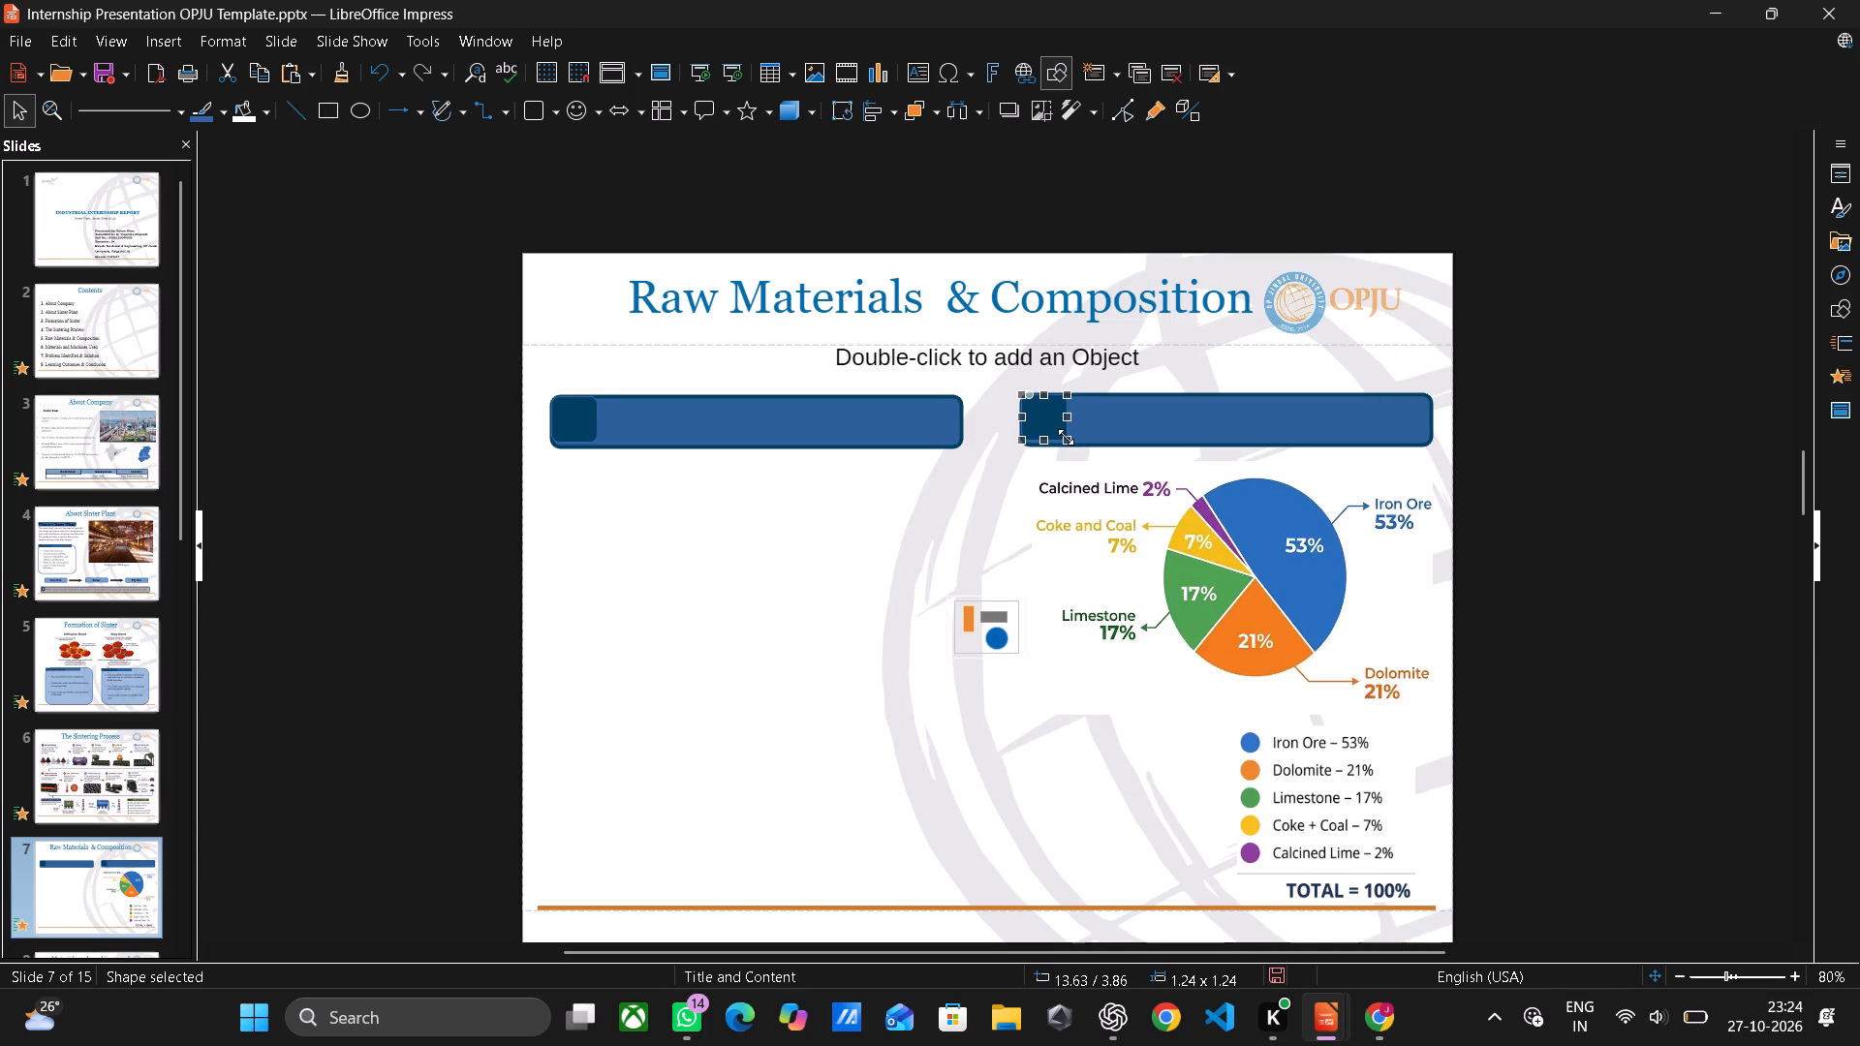
{"action": "left_click", "coordinate": [1066, 437]}
{"action": "left_click_drag", "start_coordinate": [1066, 437], "coordinate": [1069, 446]}
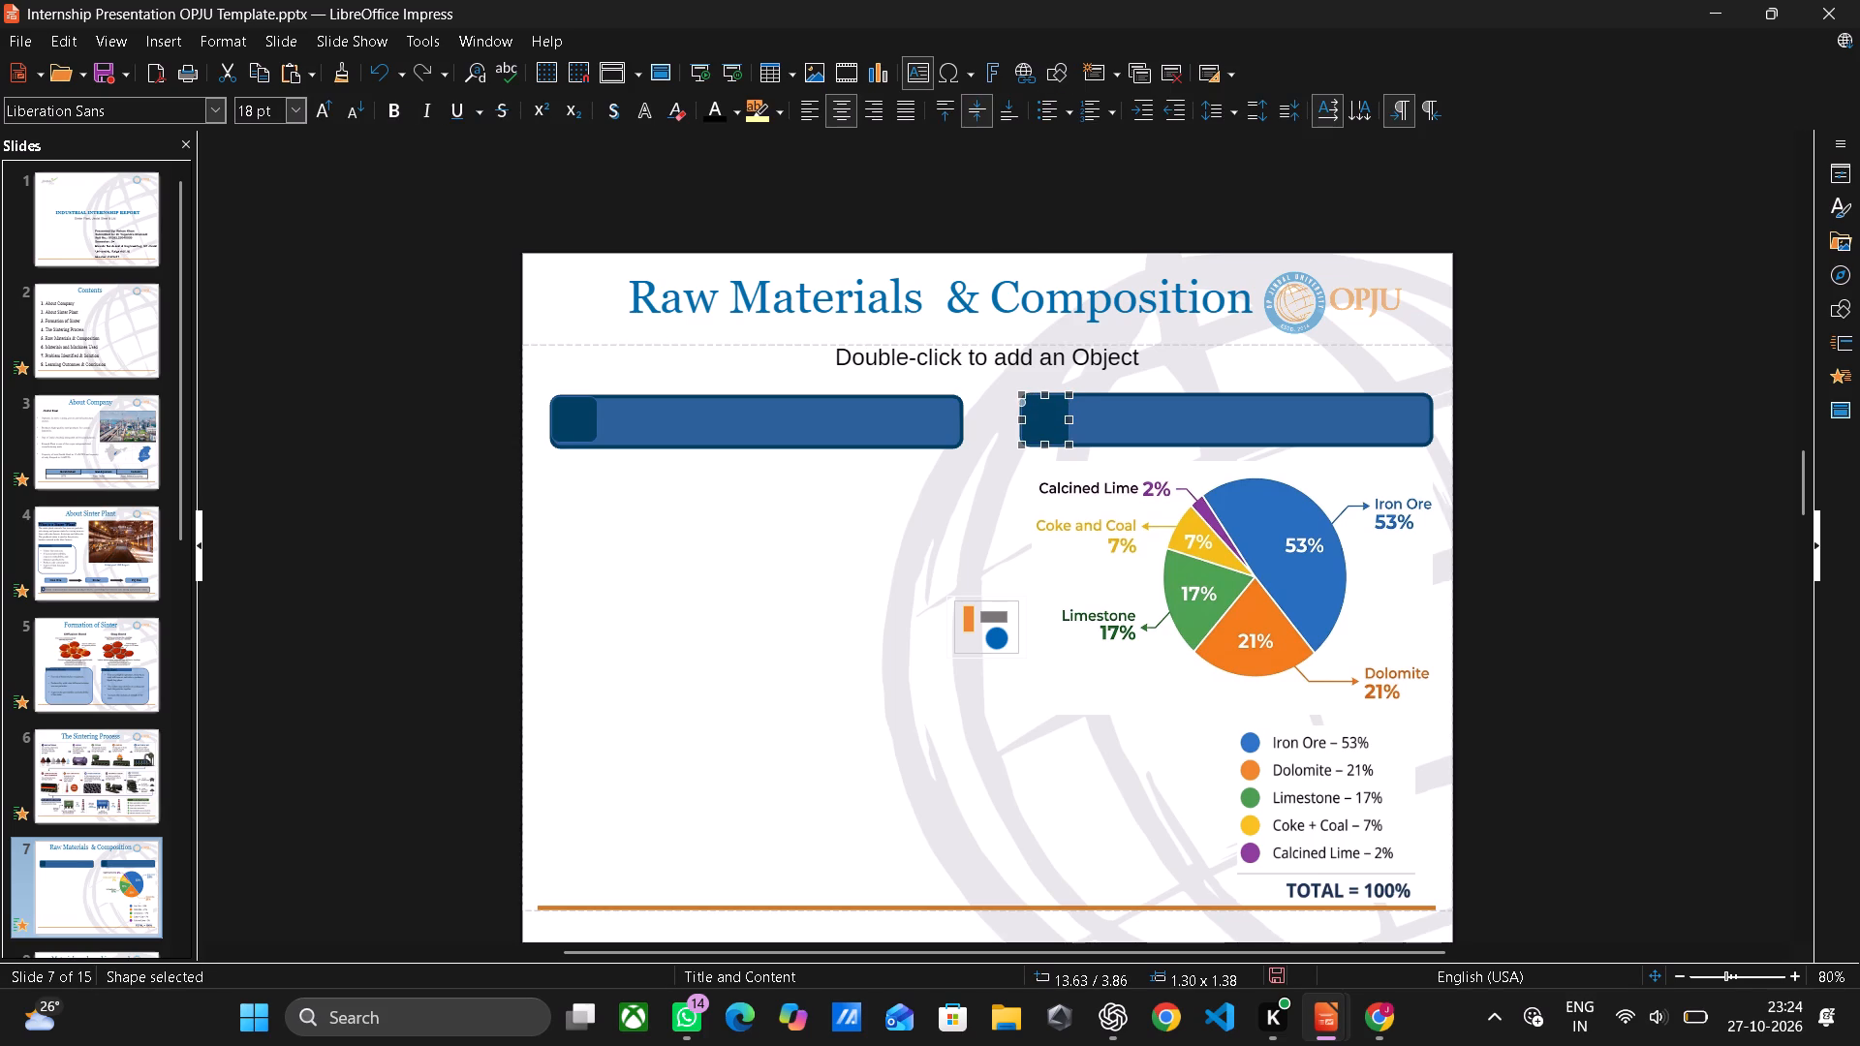
Enlarge the small square on the left header box to about 1.46 × 1.38 cm, matching the box's height.
{"action": "left_click", "coordinate": [573, 423]}
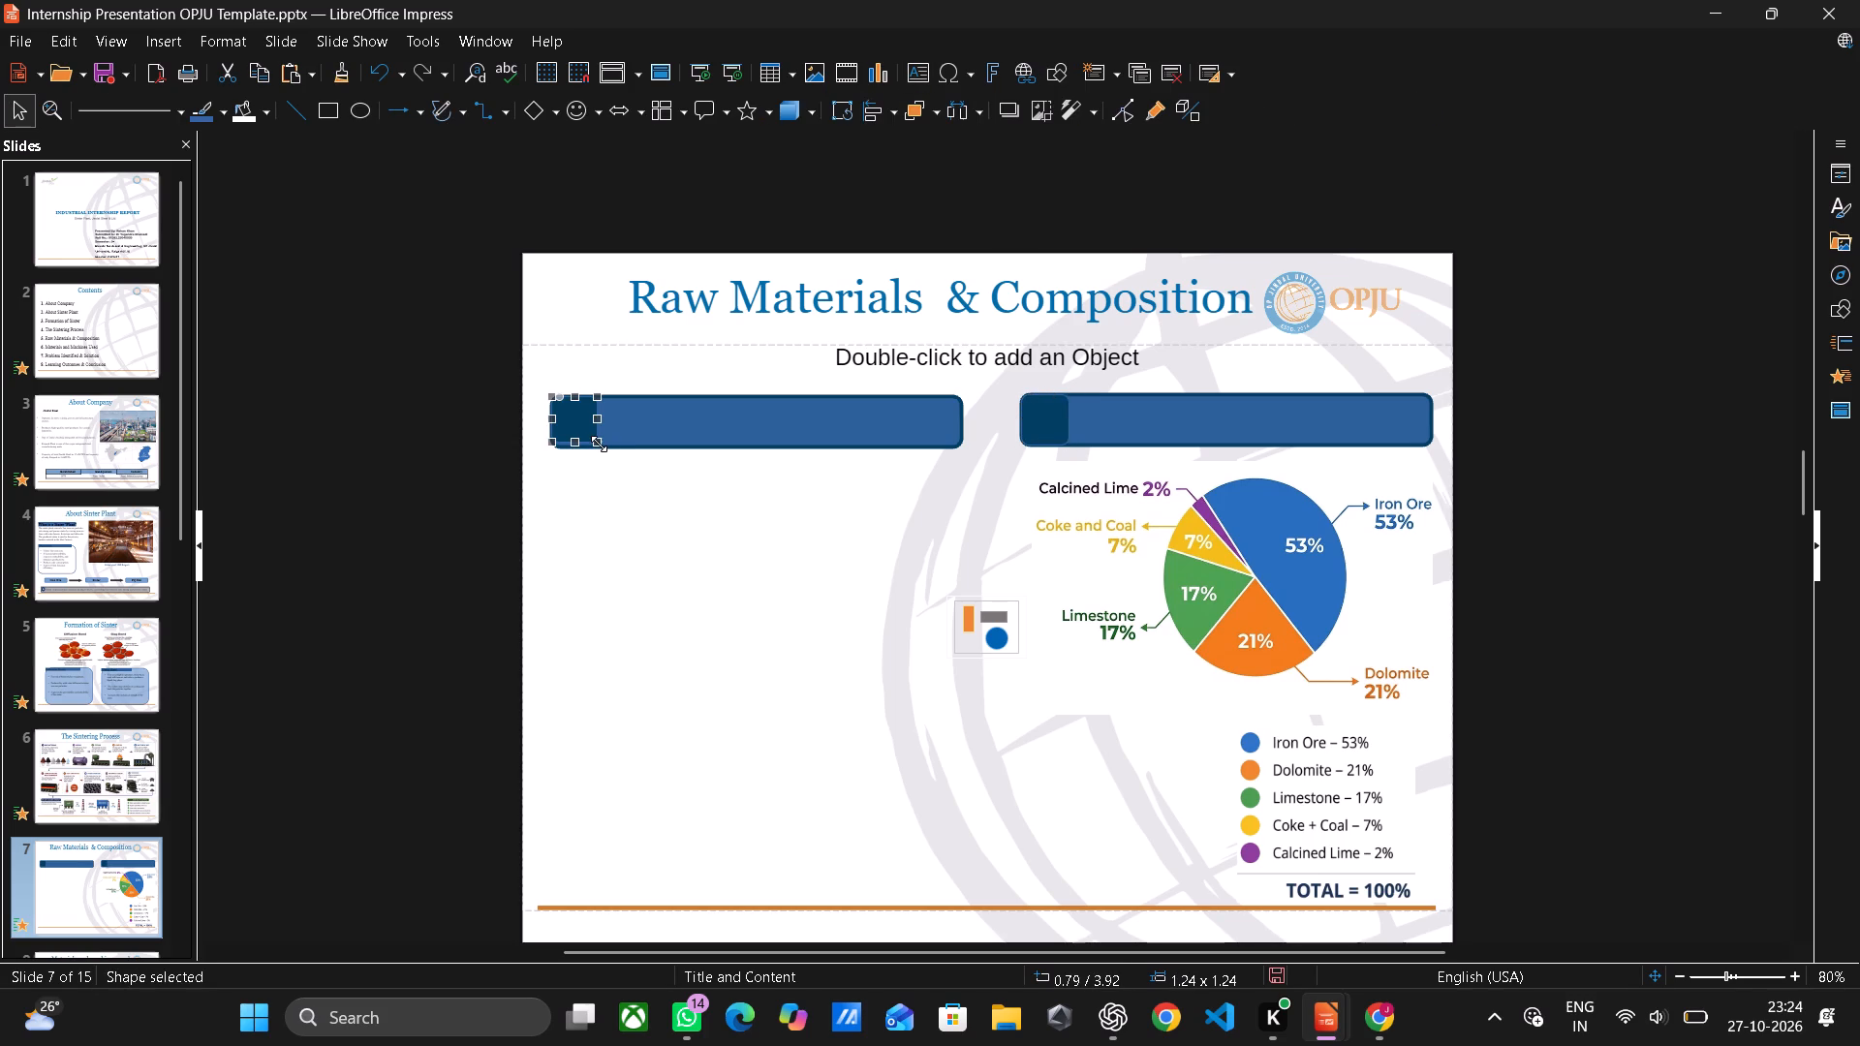
{"action": "left_click", "coordinate": [599, 444]}
{"action": "left_click", "coordinate": [624, 515]}
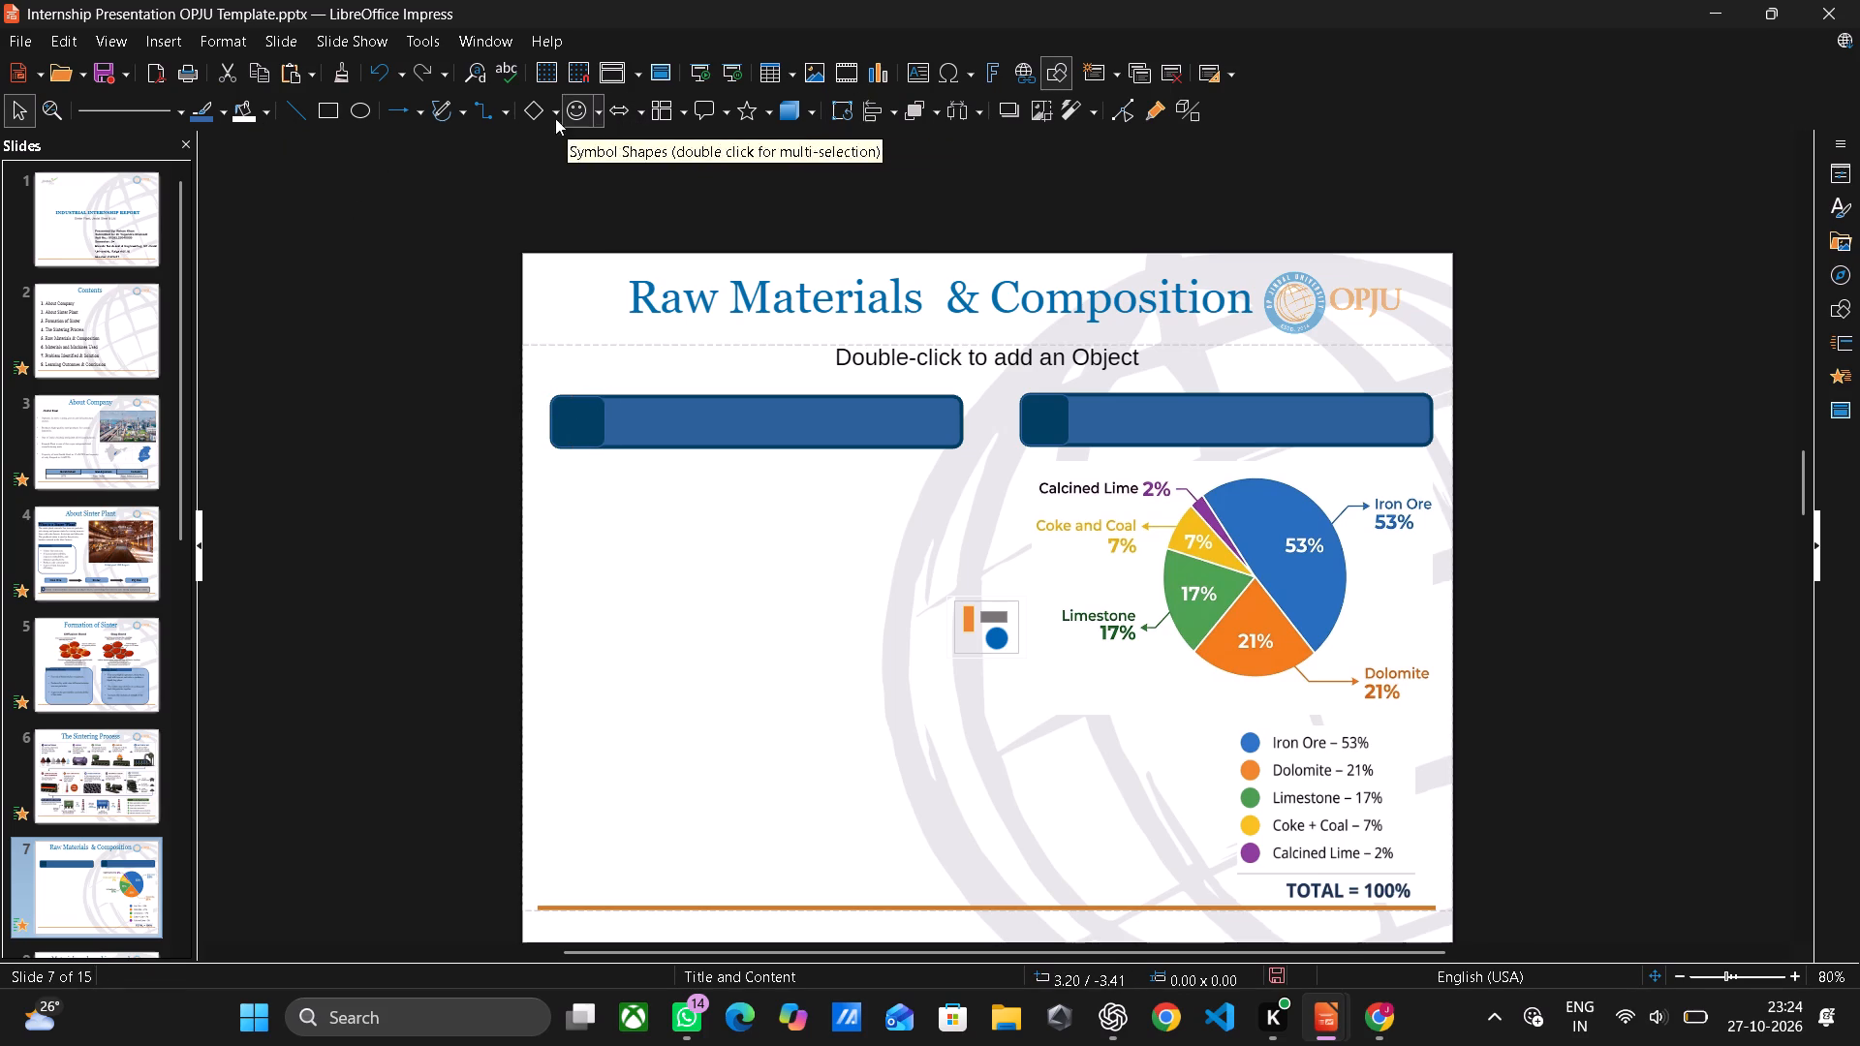
Enter the number 1 in the dark blue square on the left header box.
{"action": "left_click", "coordinate": [573, 424]}
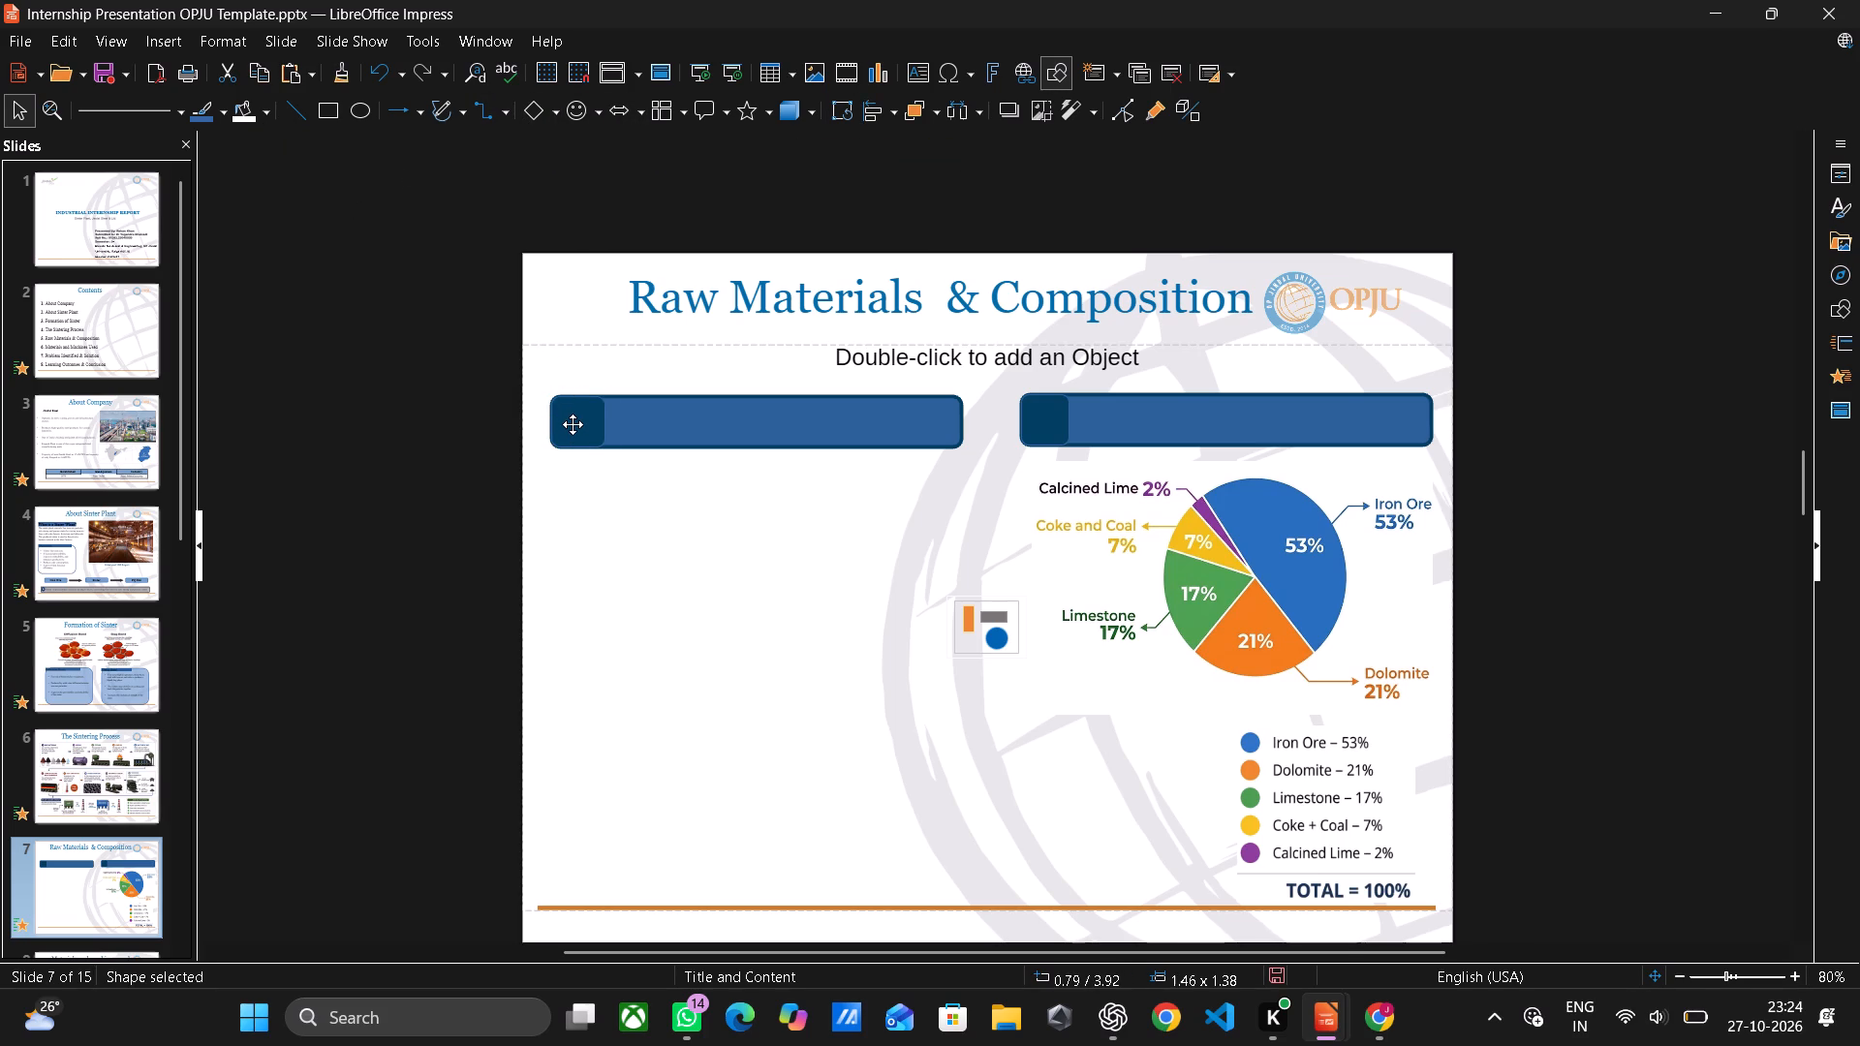
{"action": "key", "text": "h"}
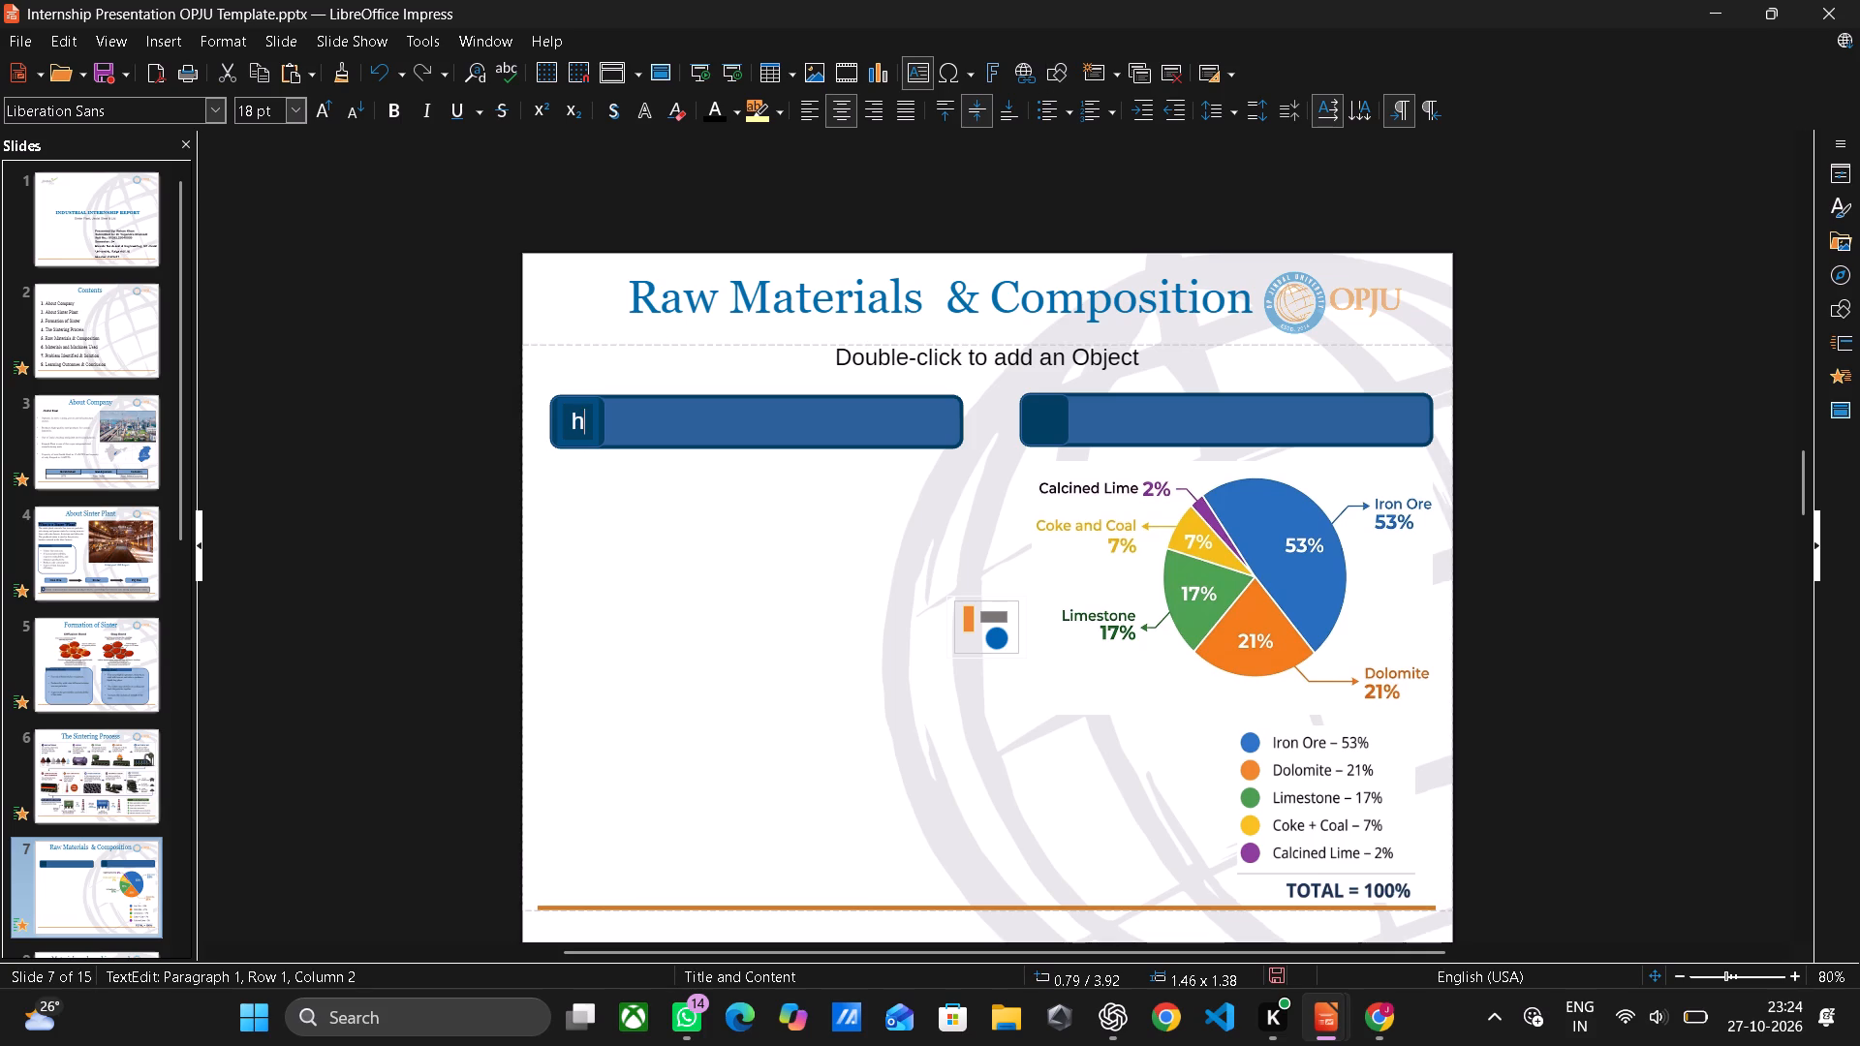
{"action": "key", "text": "BackSpace"}
{"action": "key", "text": "1"}
Change the font of the number 1 in the left header's square to Times New Roman.
{"action": "left_click_drag", "start_coordinate": [584, 422], "coordinate": [577, 422]}
{"action": "left_click_drag", "start_coordinate": [577, 422], "coordinate": [568, 415]}
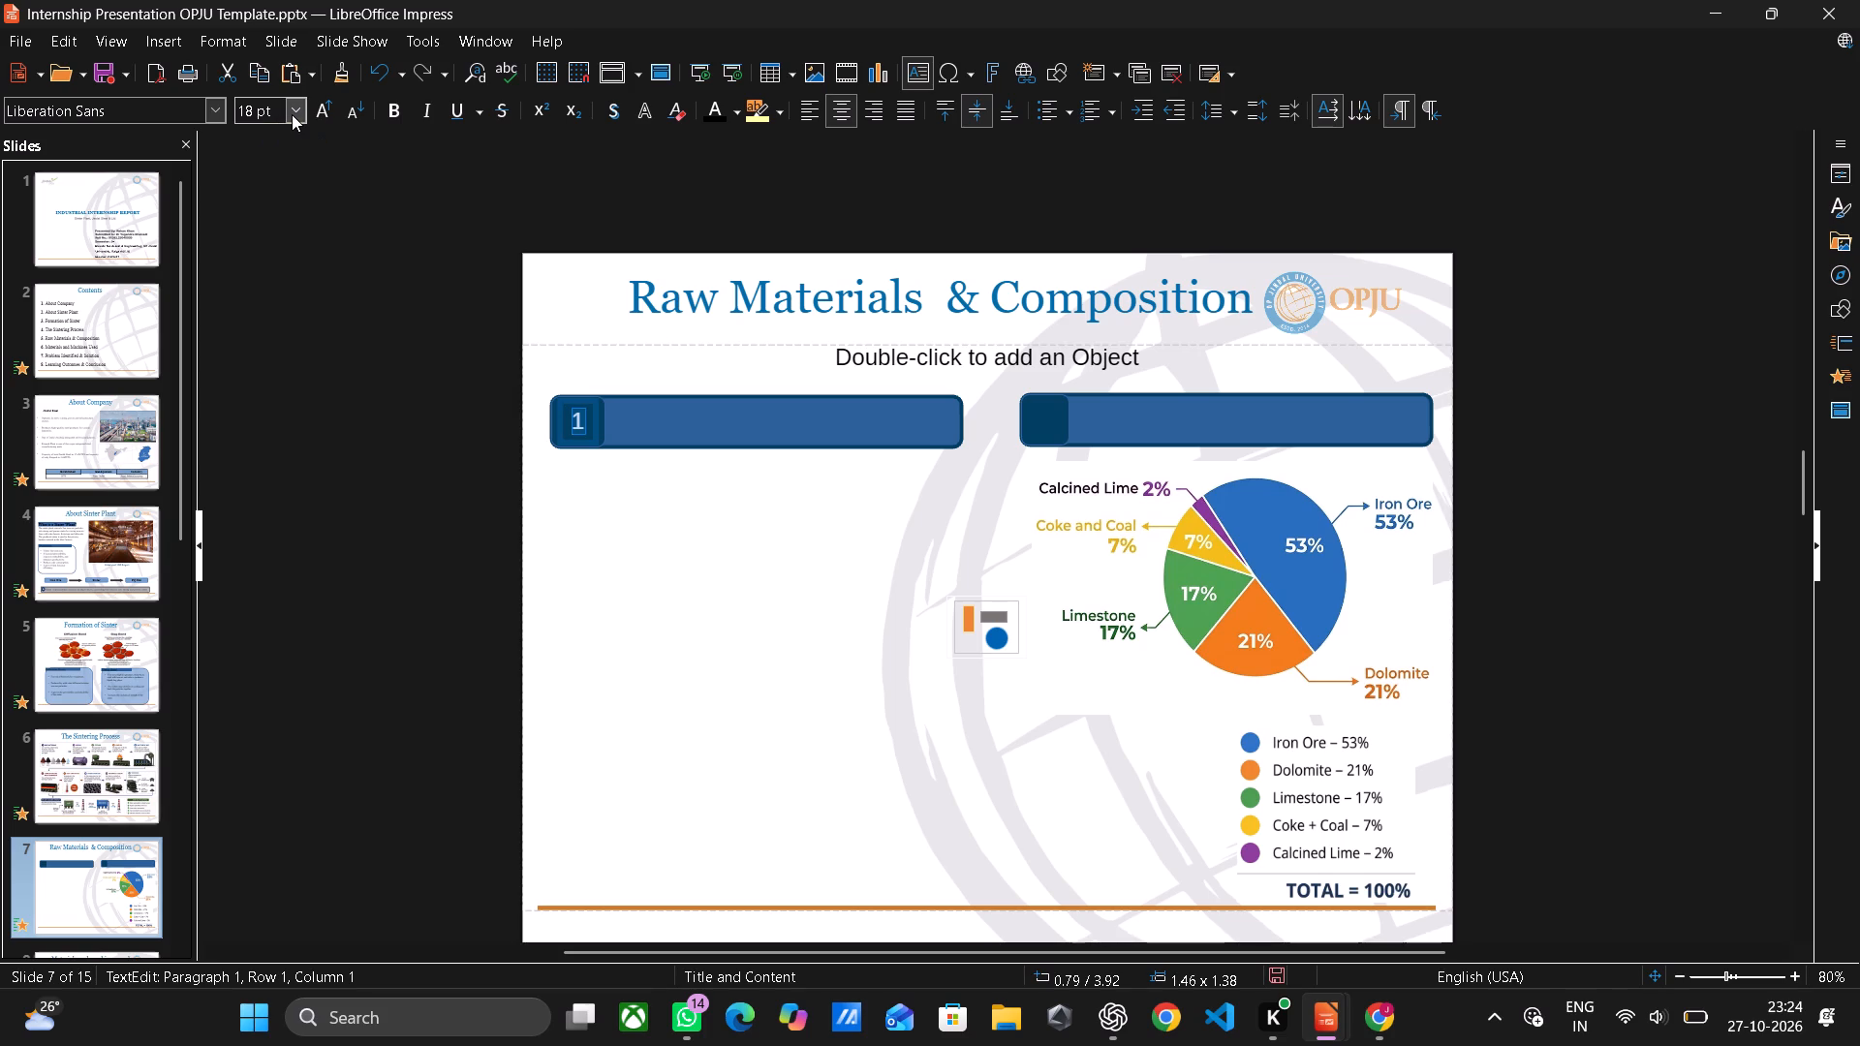
{"action": "left_click", "coordinate": [292, 114]}
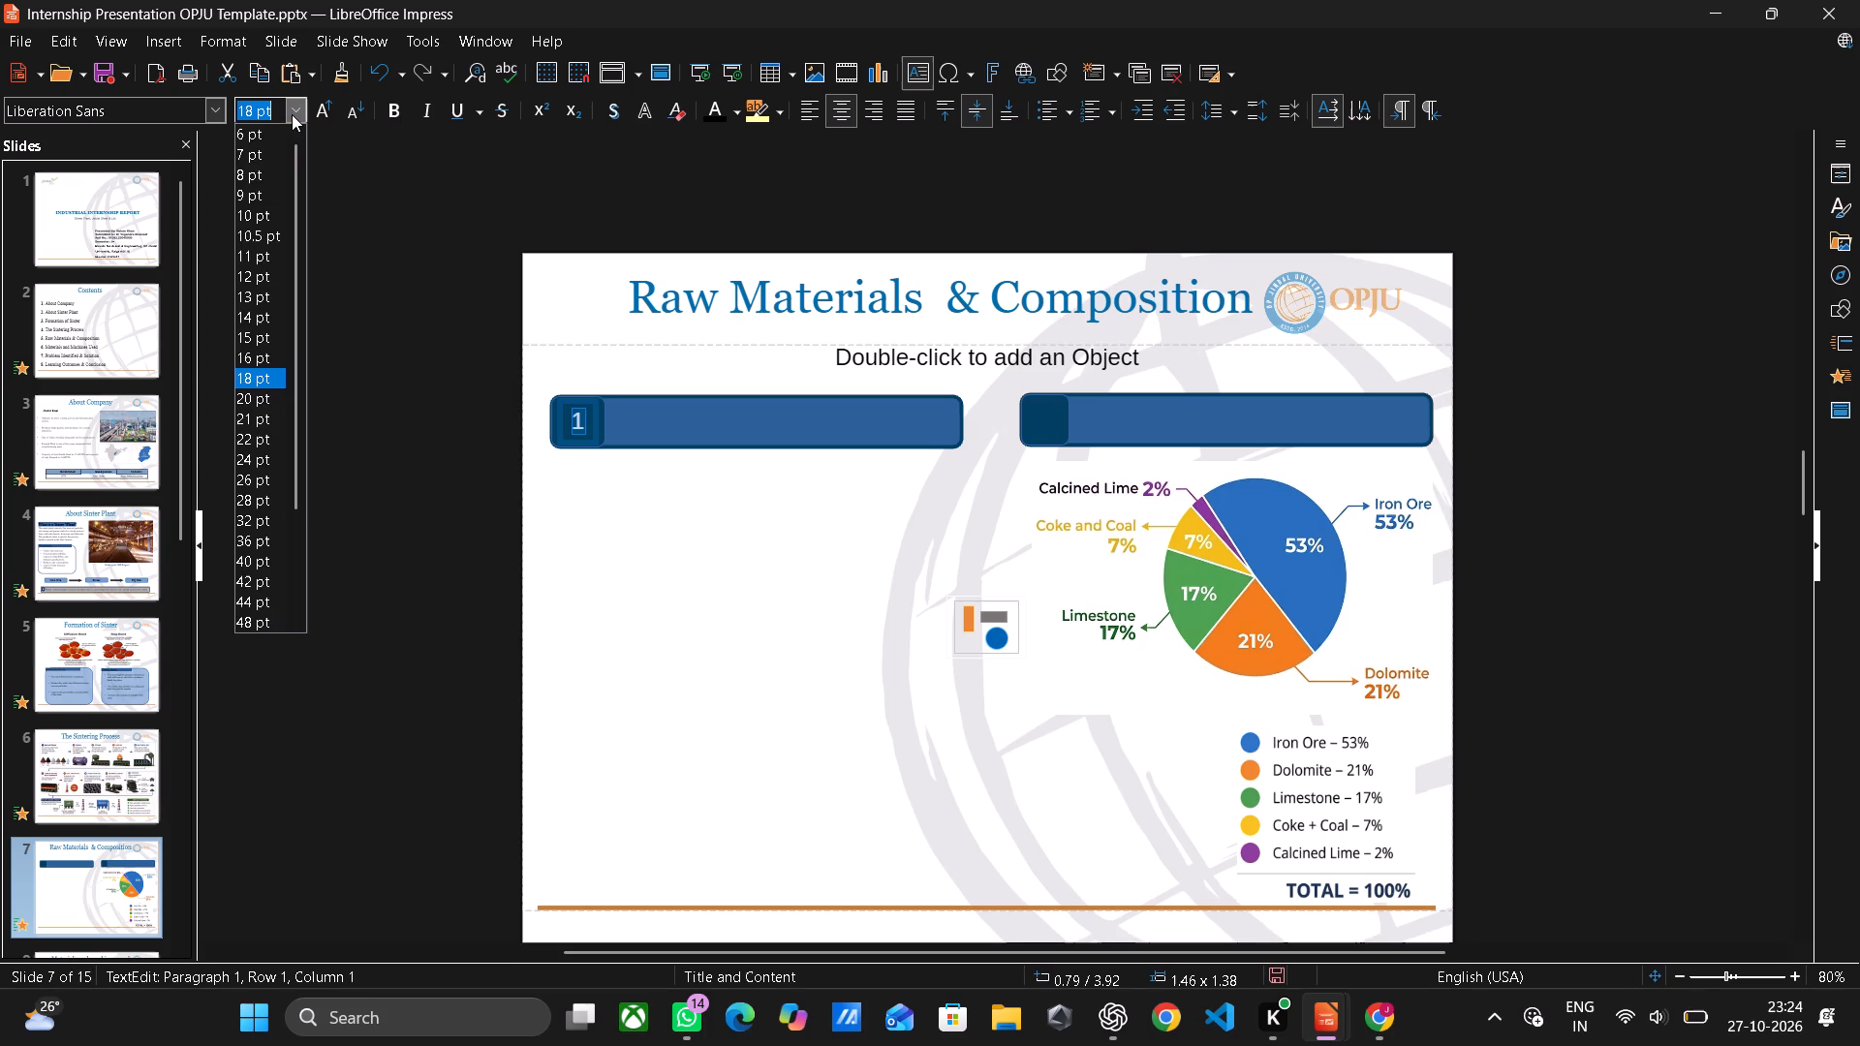
{"action": "left_click", "coordinate": [376, 202]}
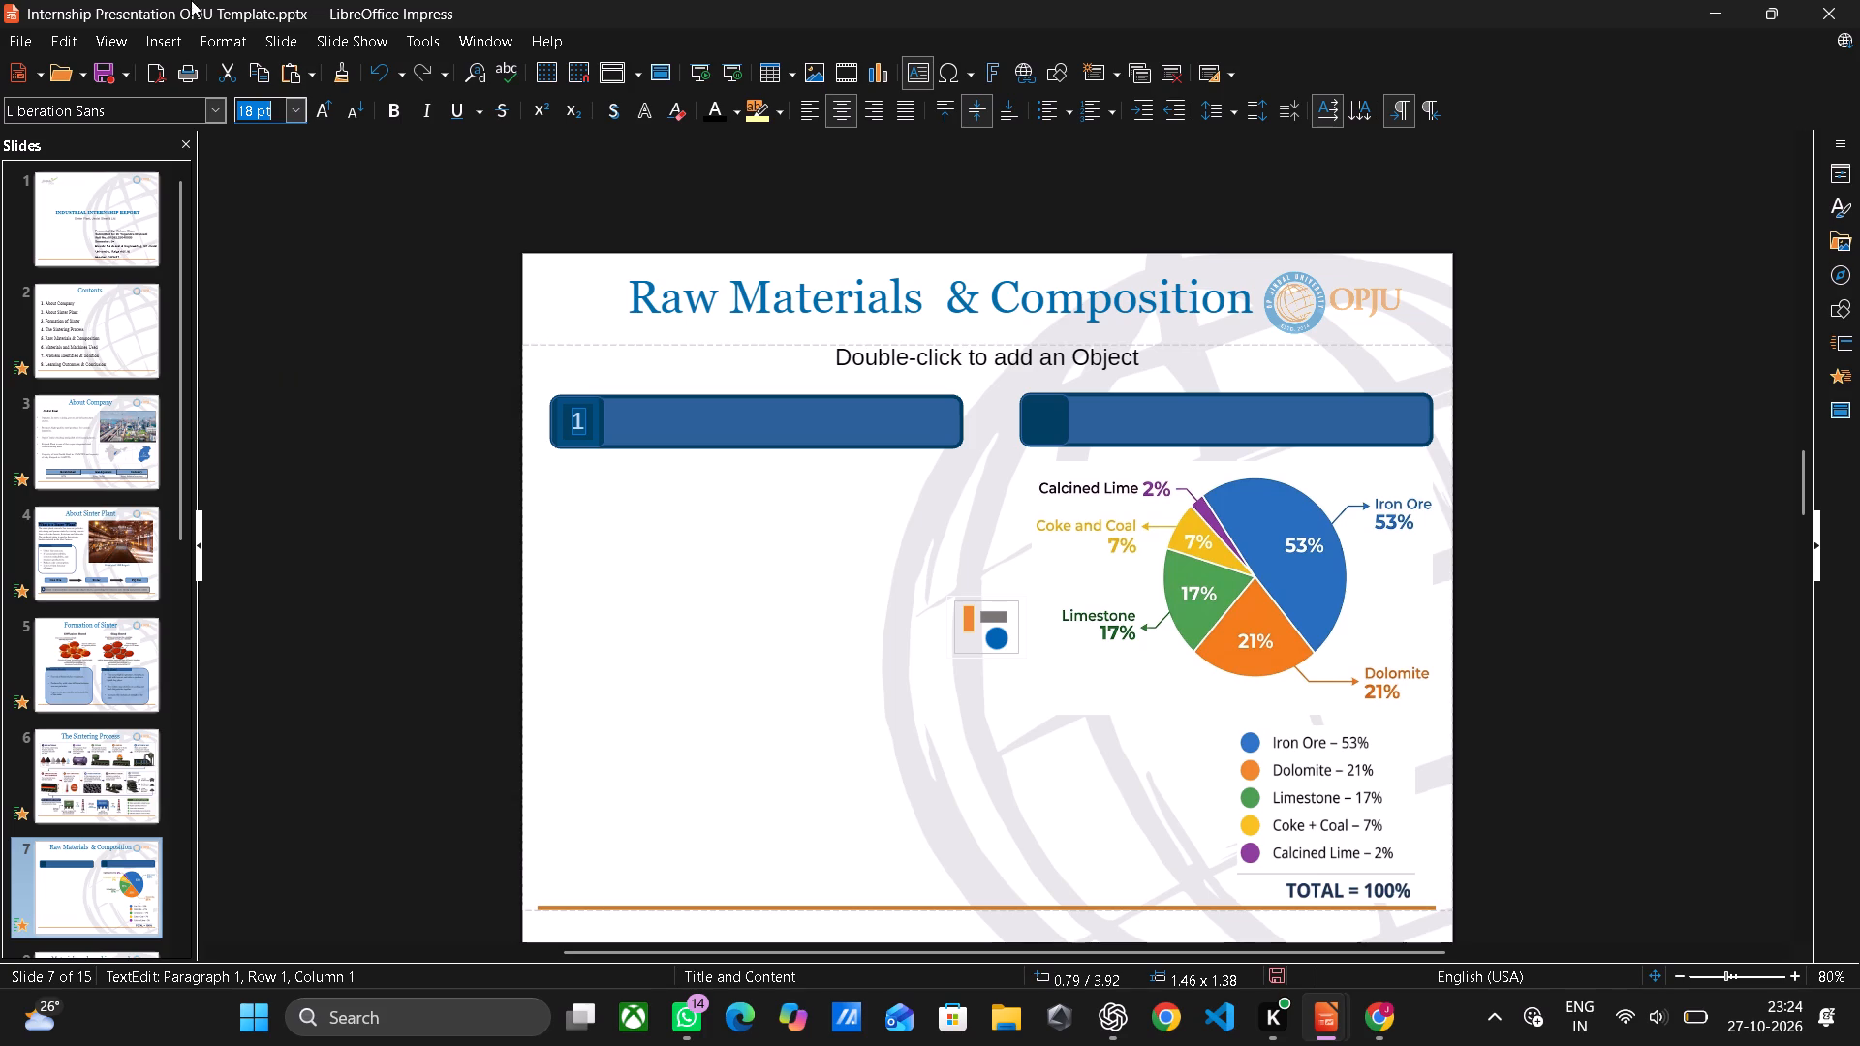
{"action": "left_click", "coordinate": [217, 110]}
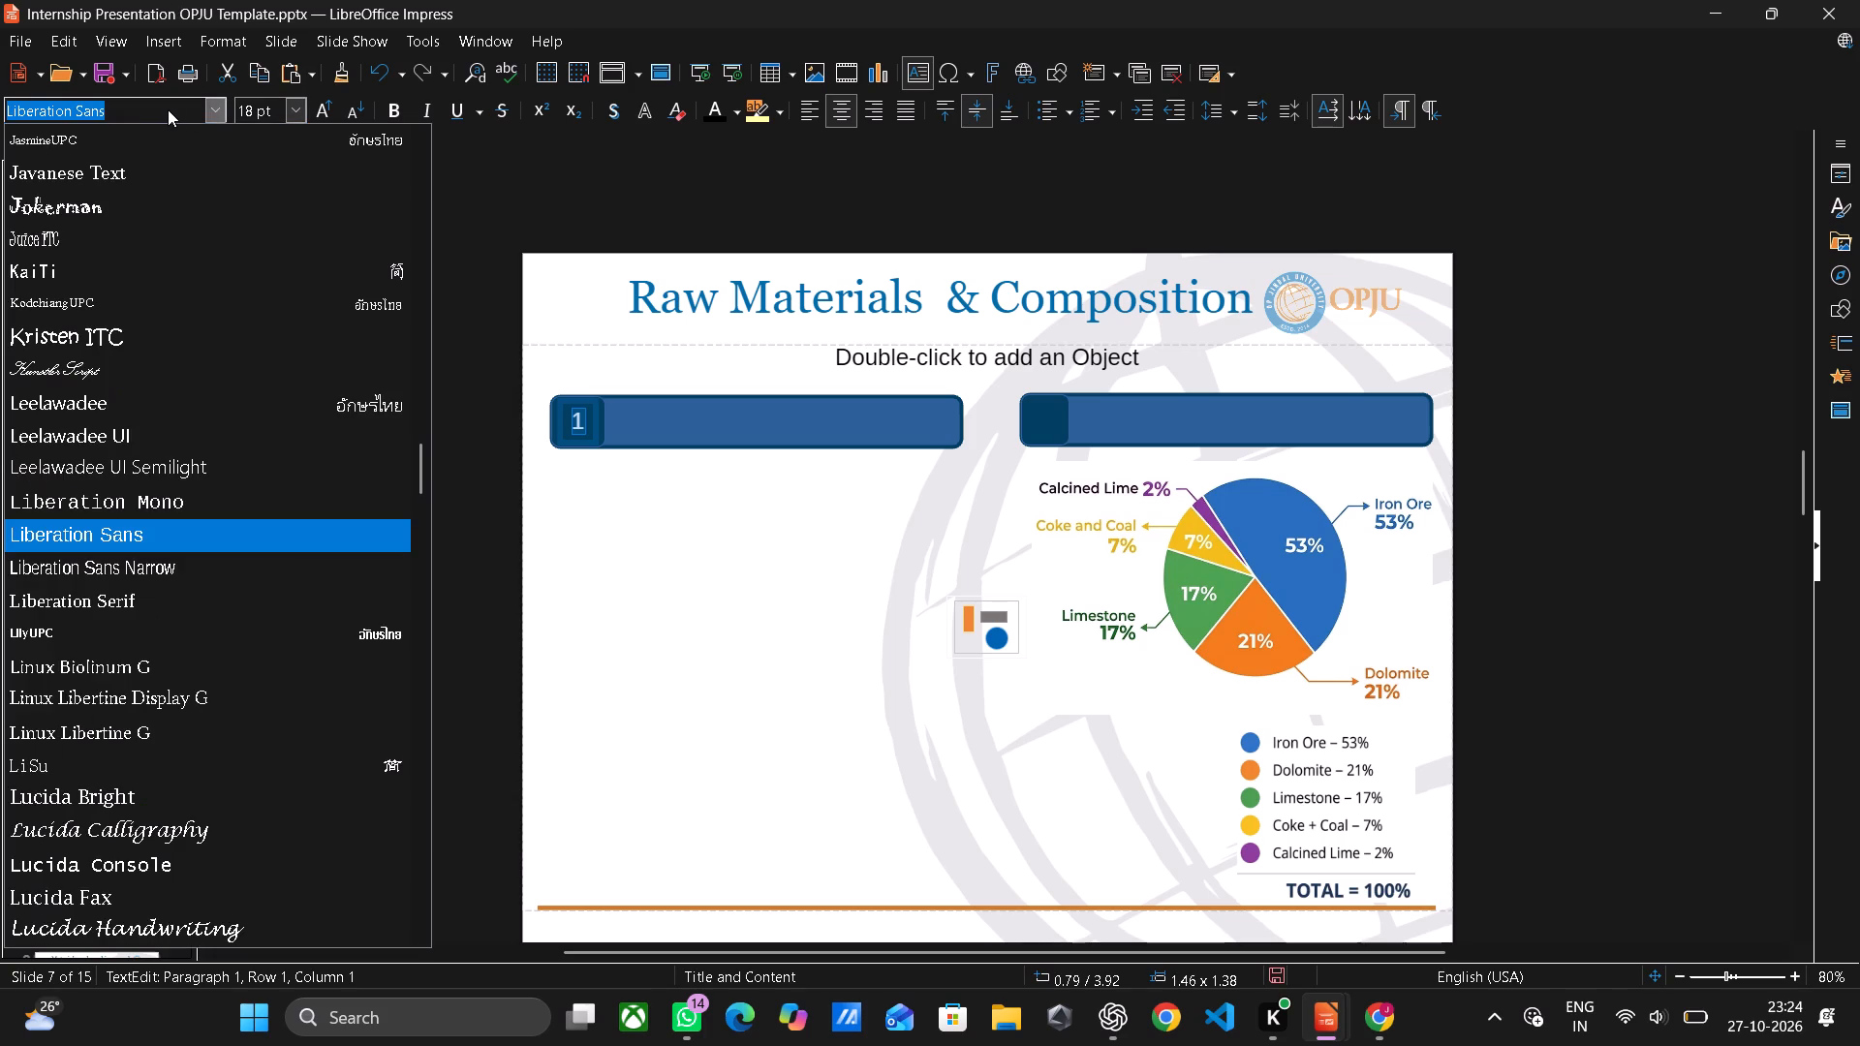
{"action": "key", "text": "BackSpace"}
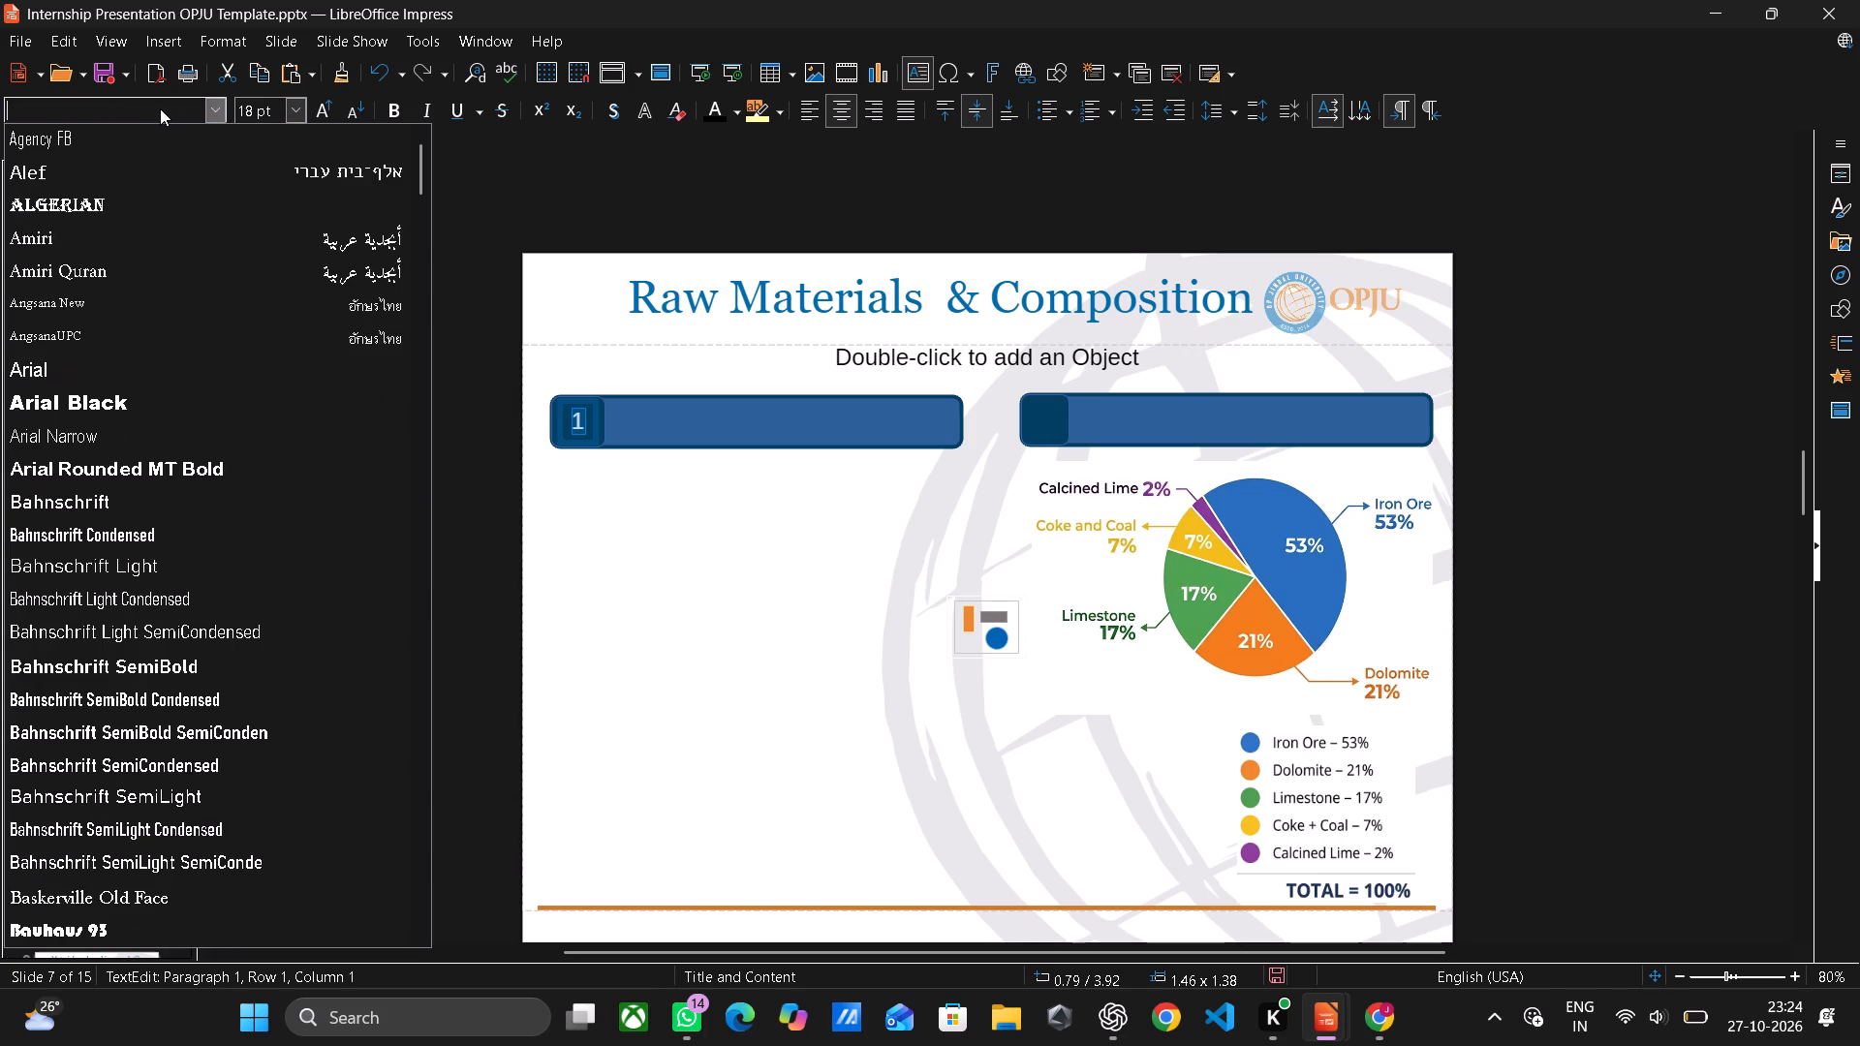
{"action": "type", "text": "times"}
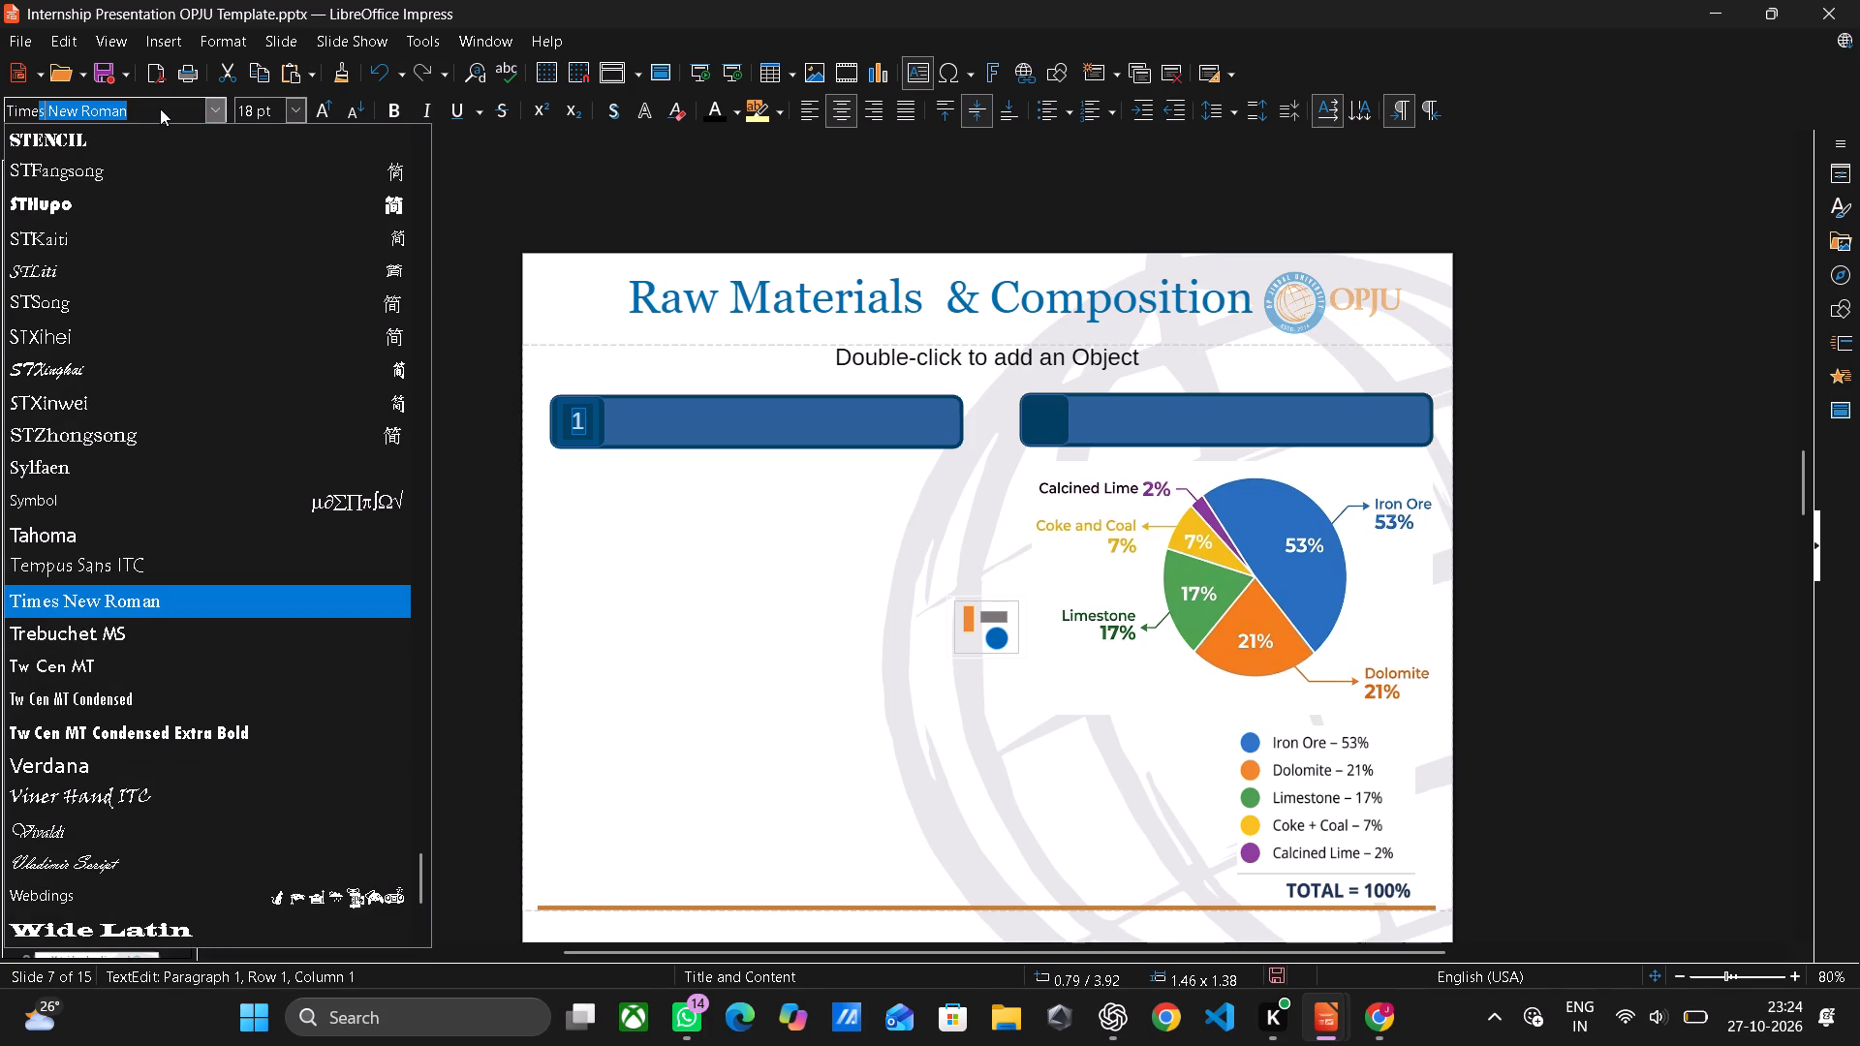
{"action": "left_click", "coordinate": [163, 602]}
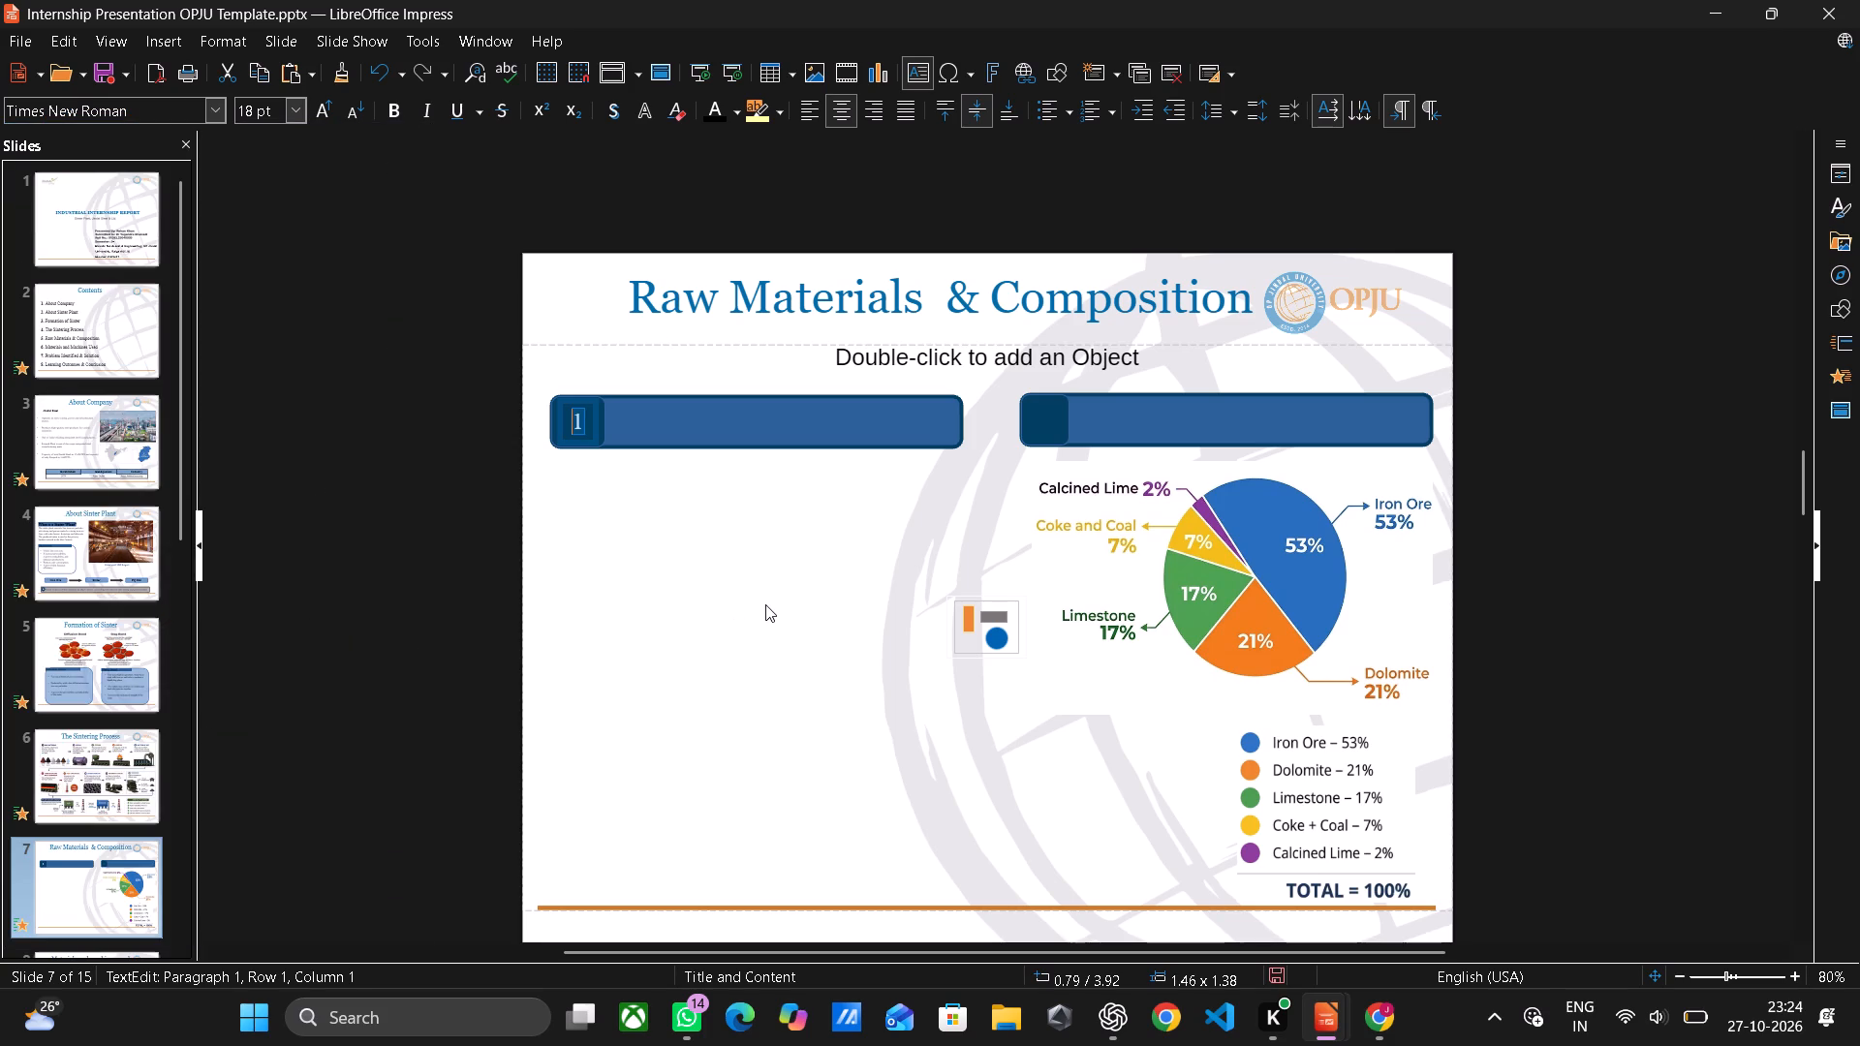
{"action": "left_click", "coordinate": [765, 604]}
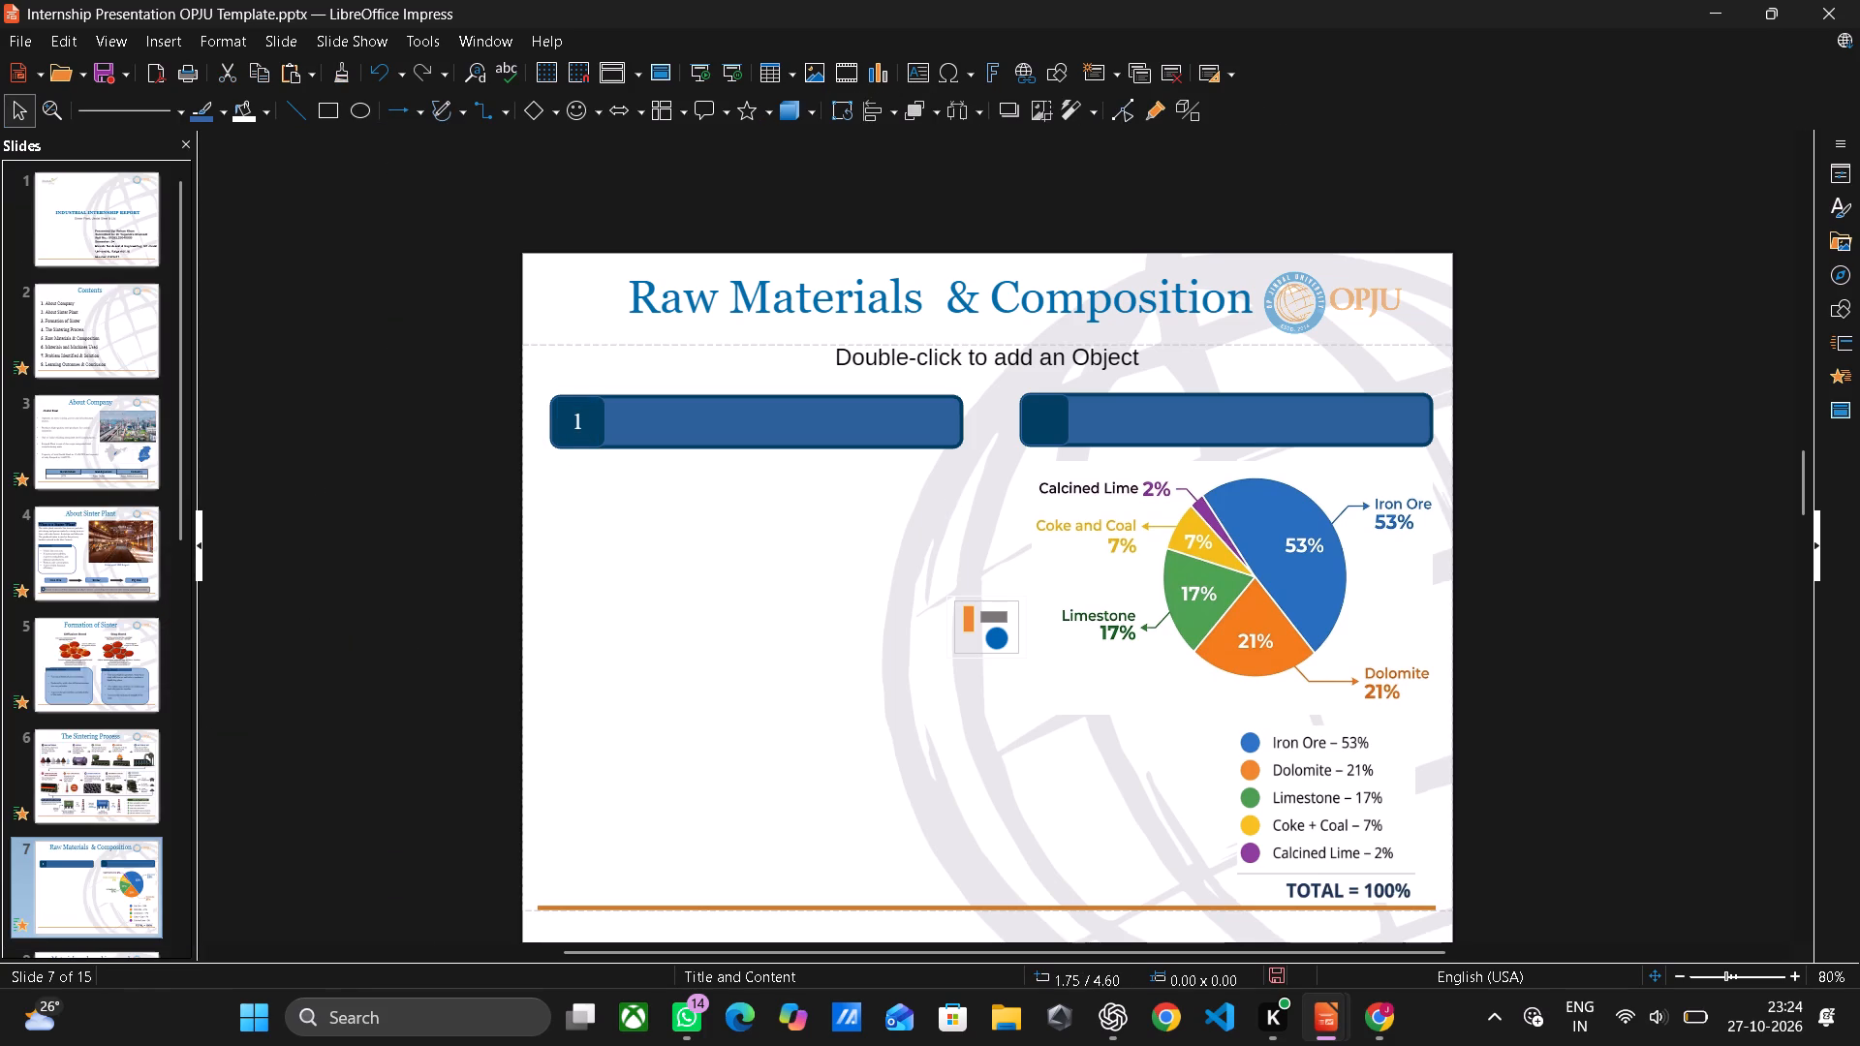
Set the font size of the number 1 in the left header's square to 26 pt.
{"action": "left_click_drag", "start_coordinate": [581, 419], "coordinate": [569, 417]}
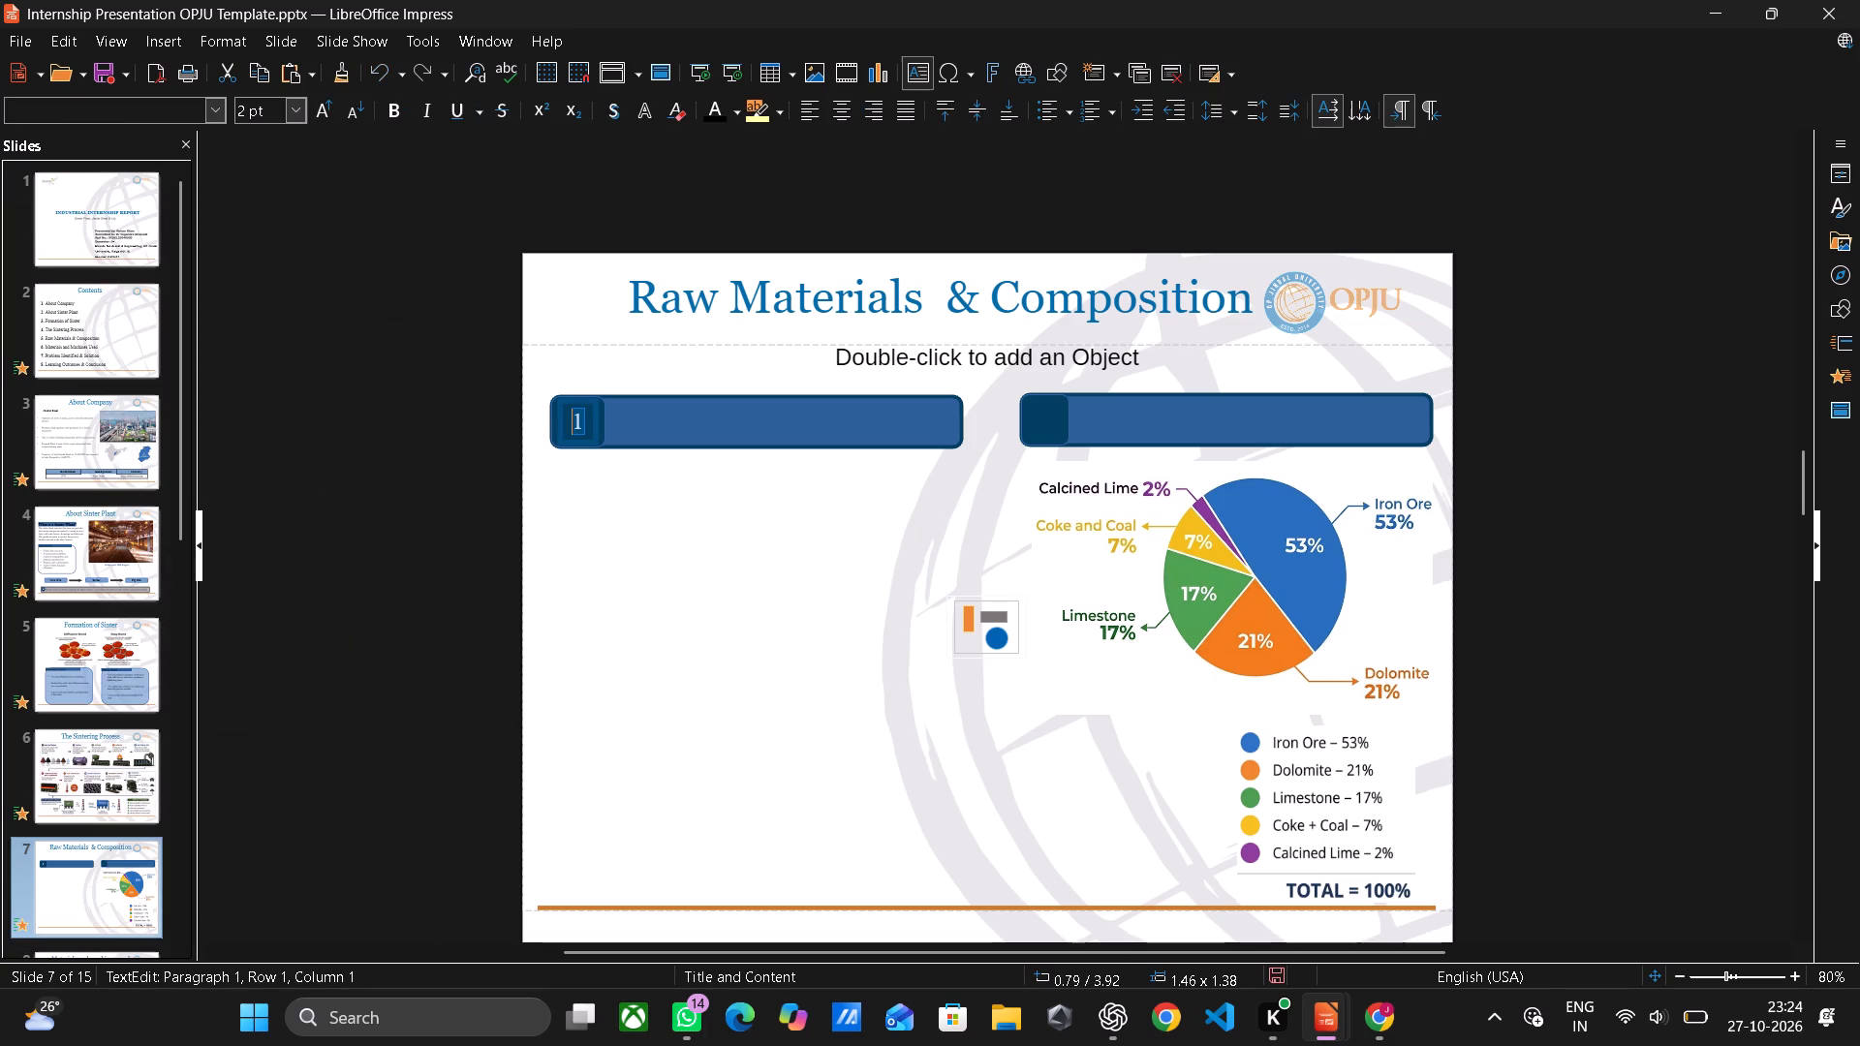
{"action": "left_click", "coordinate": [296, 111]}
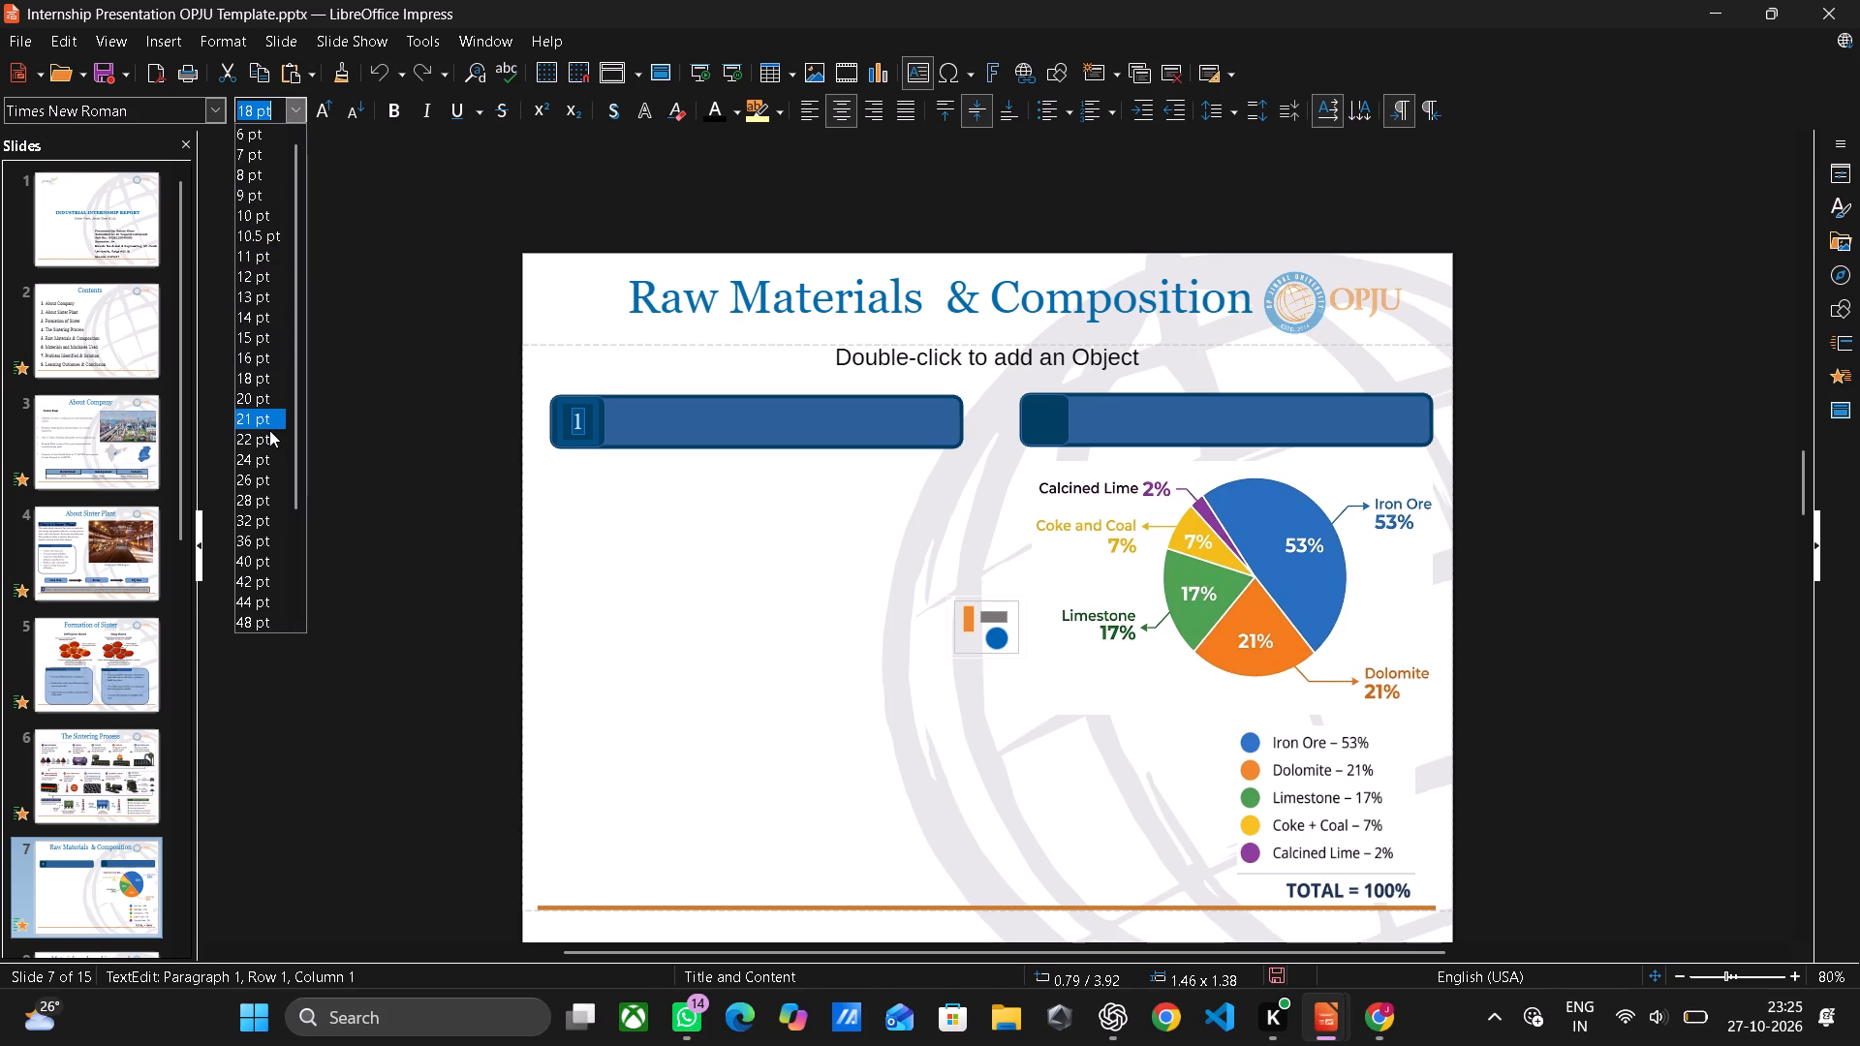
{"action": "left_click", "coordinate": [267, 473]}
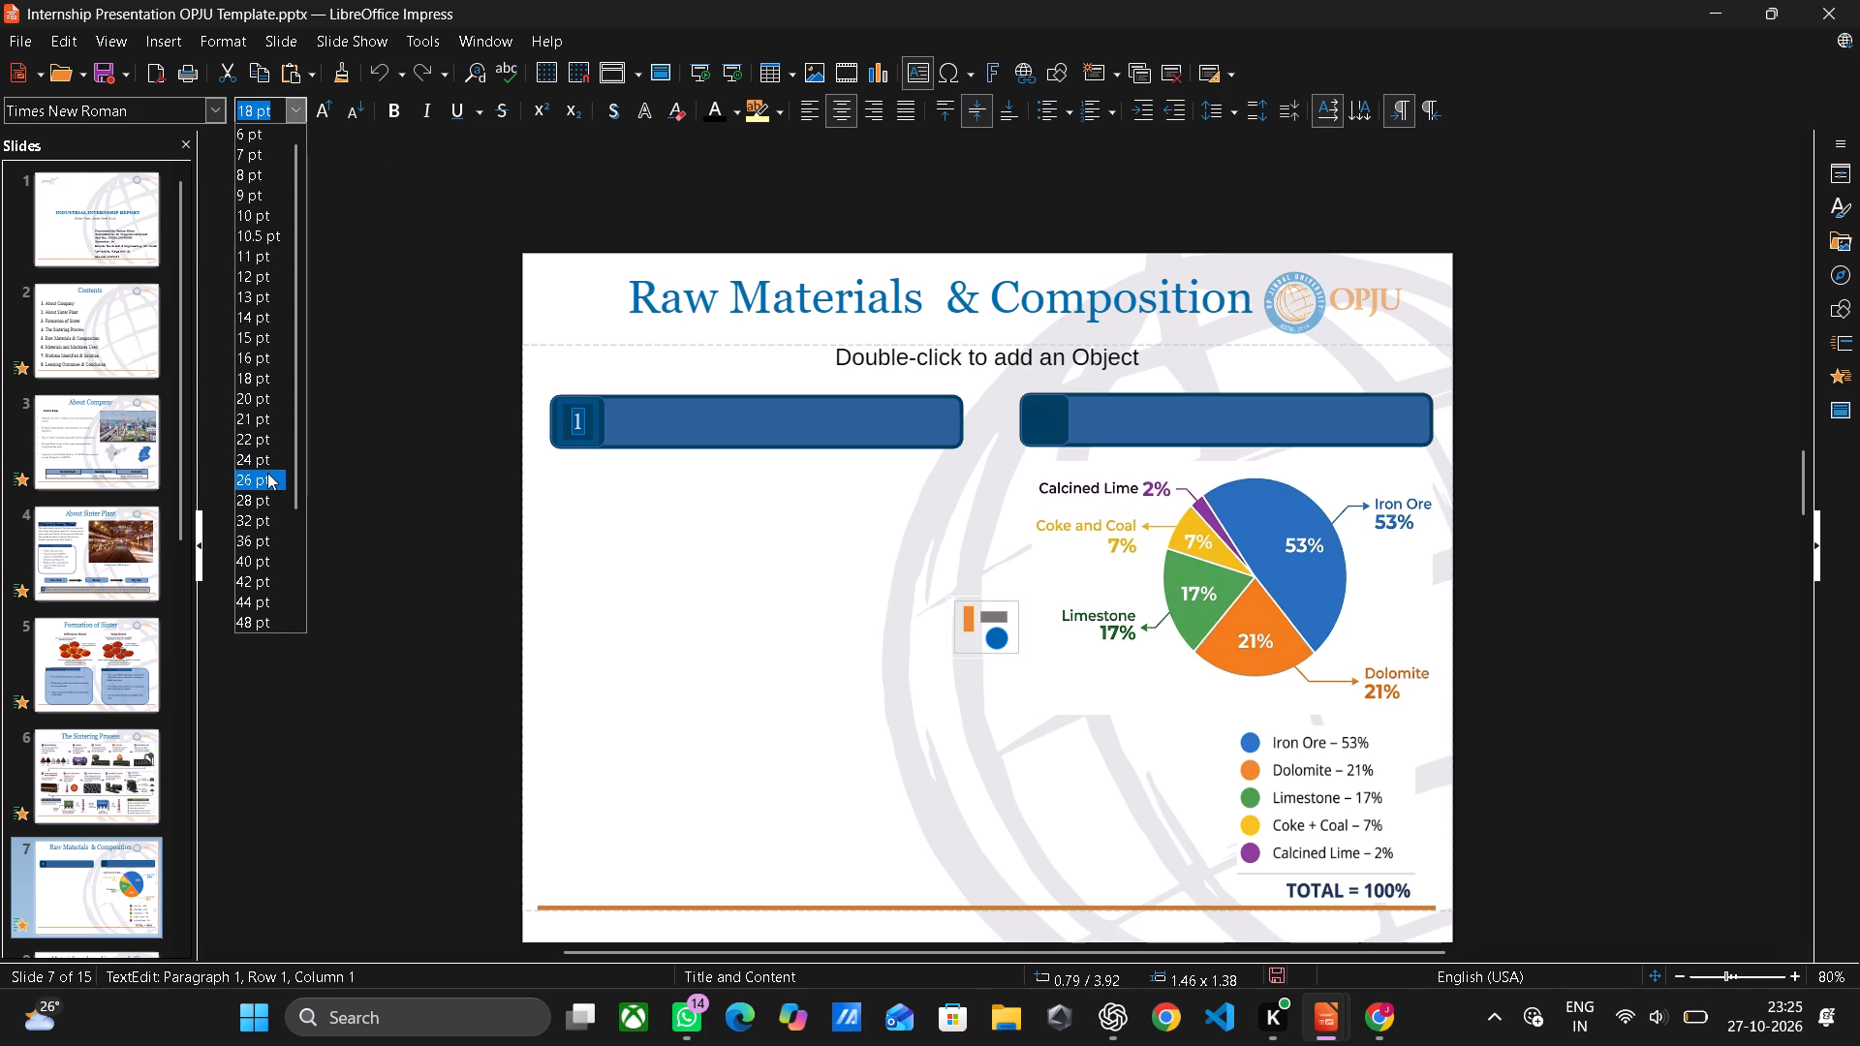
{"action": "left_click", "coordinate": [663, 572]}
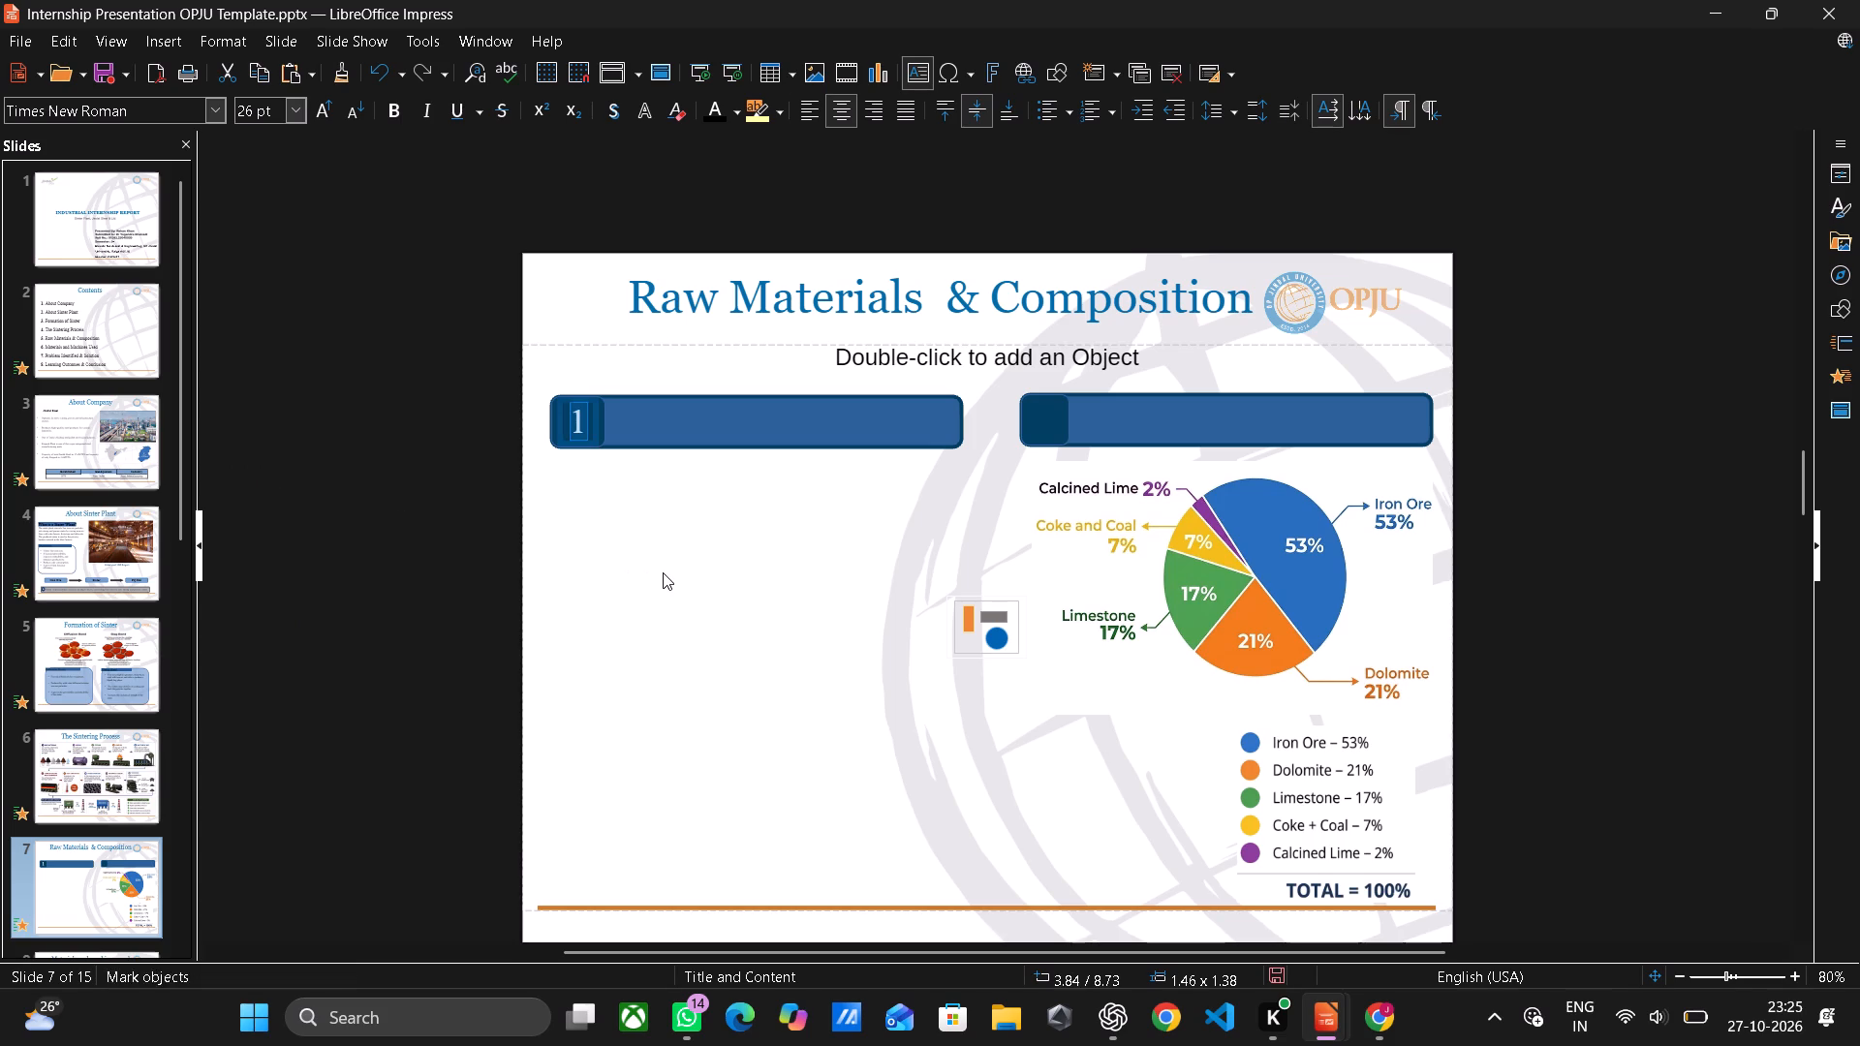
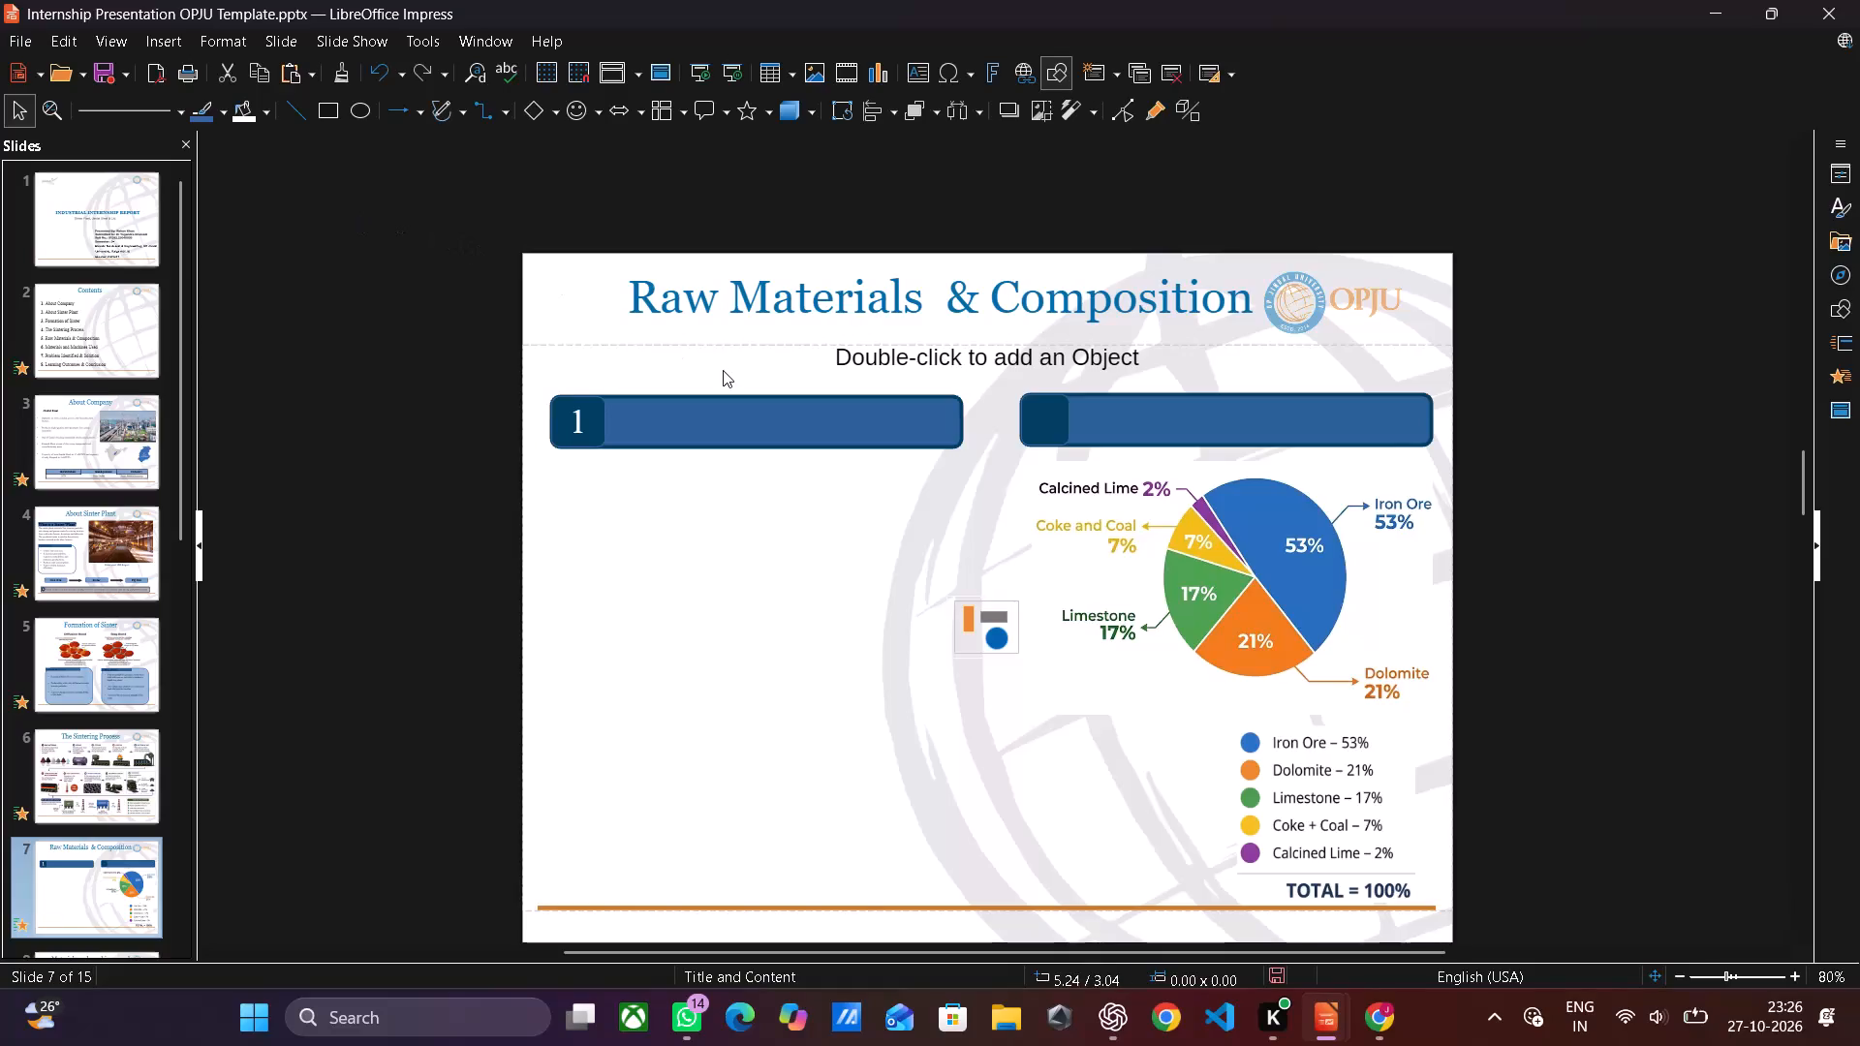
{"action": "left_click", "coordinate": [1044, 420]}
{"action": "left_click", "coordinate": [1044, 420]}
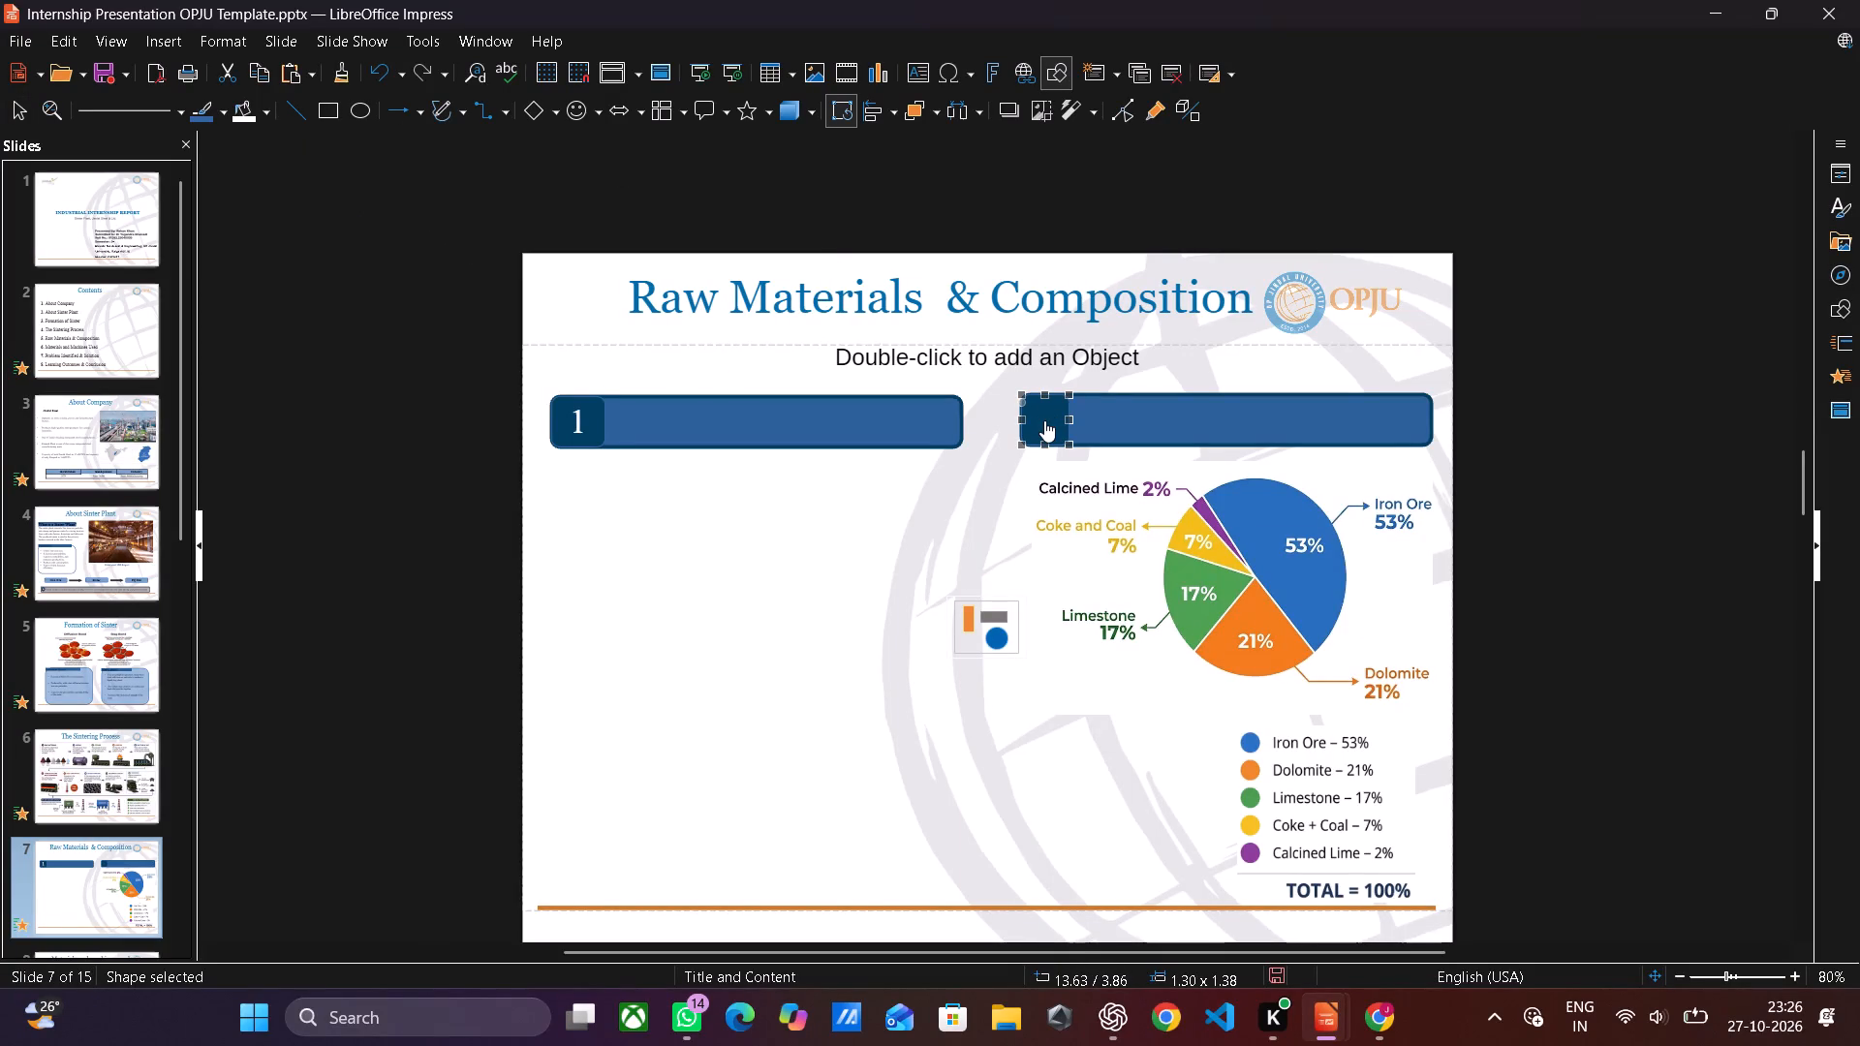
On slide 4, delete the stray quotation mark before "Plant?" in the "What is a Sinter Plant?" heading.
{"action": "left_click", "coordinate": [120, 518]}
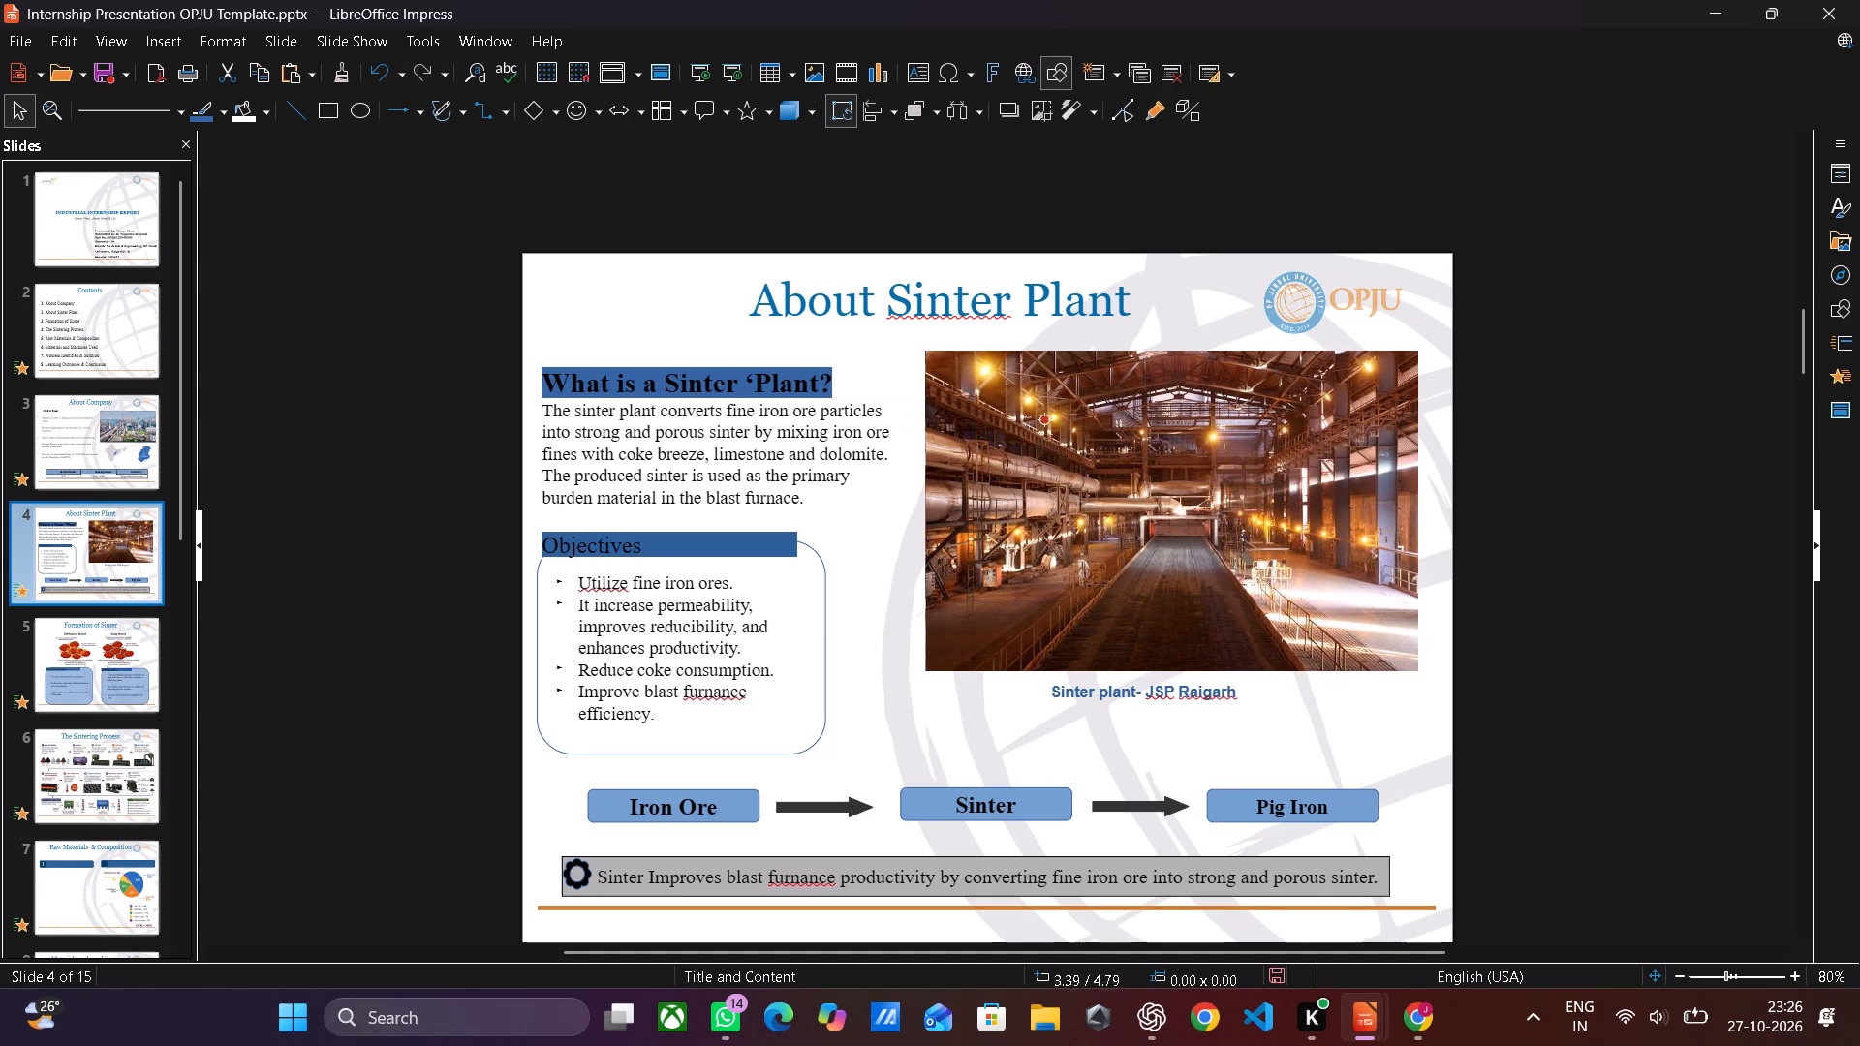
{"action": "left_click", "coordinate": [757, 377]}
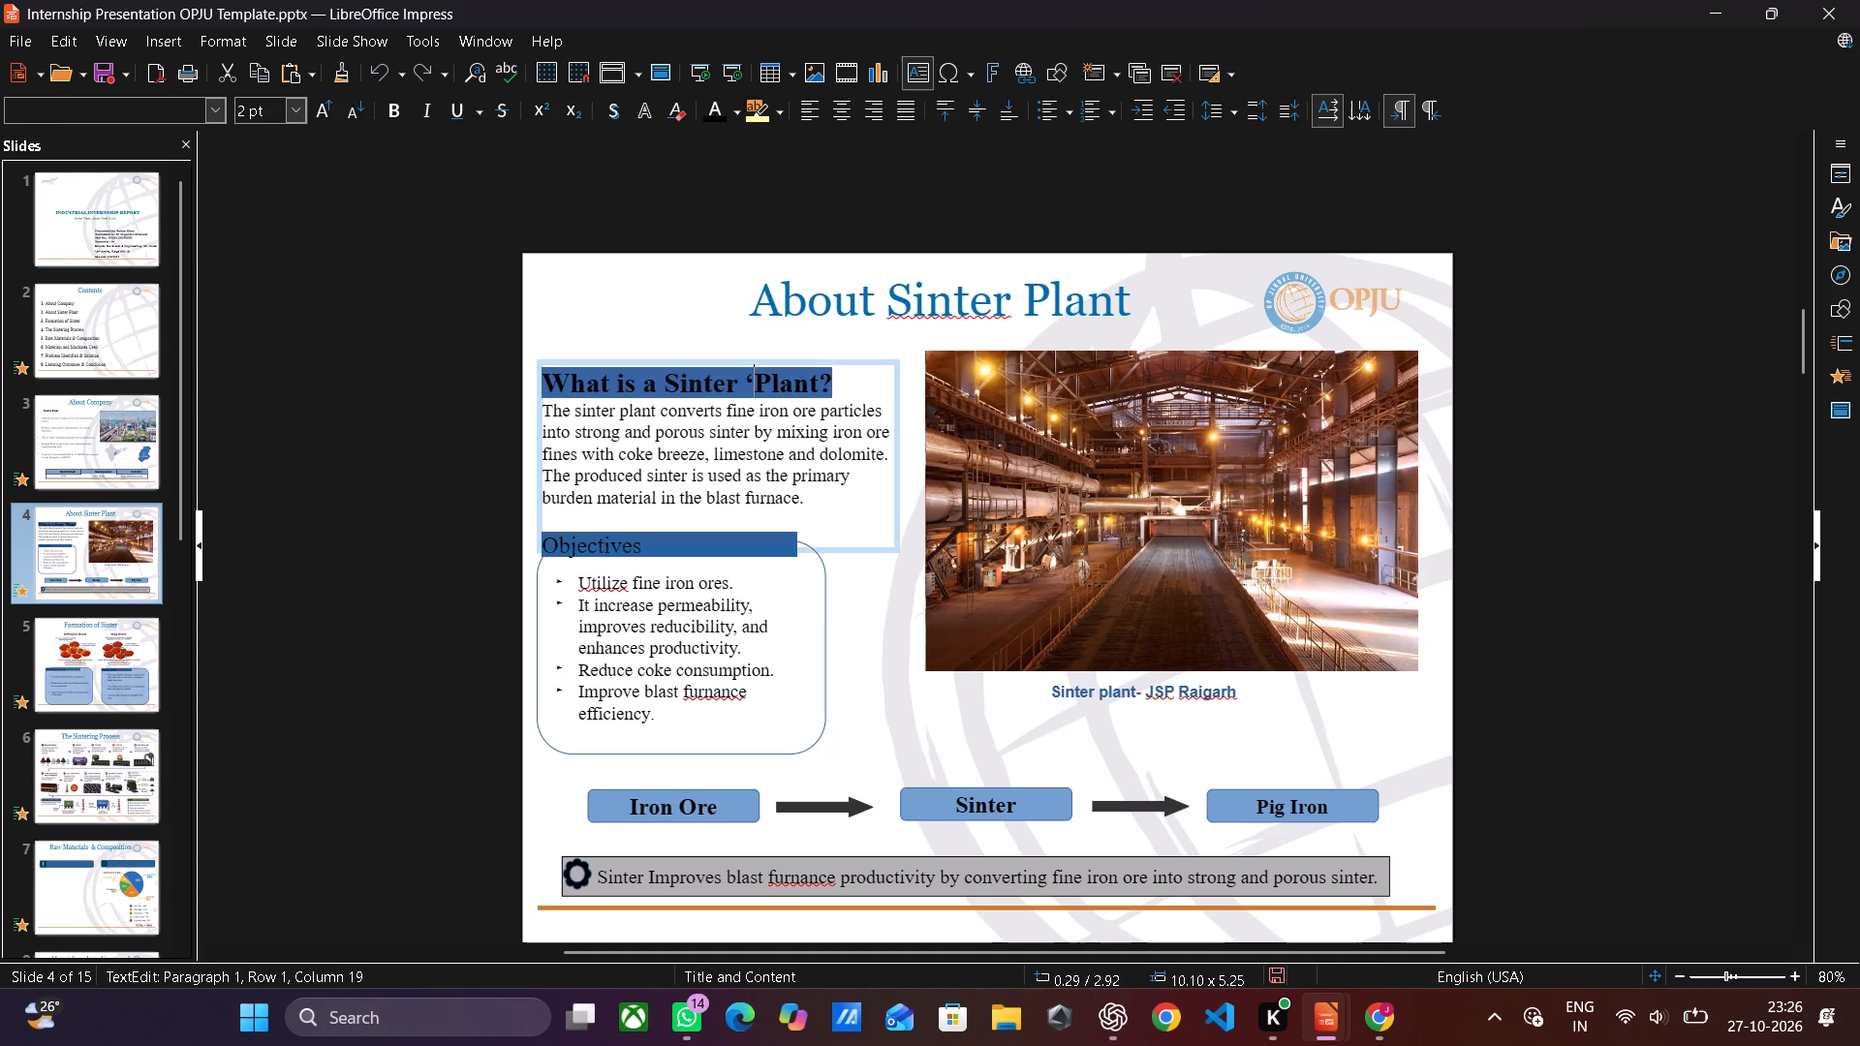
{"action": "key", "text": "BackSpace"}
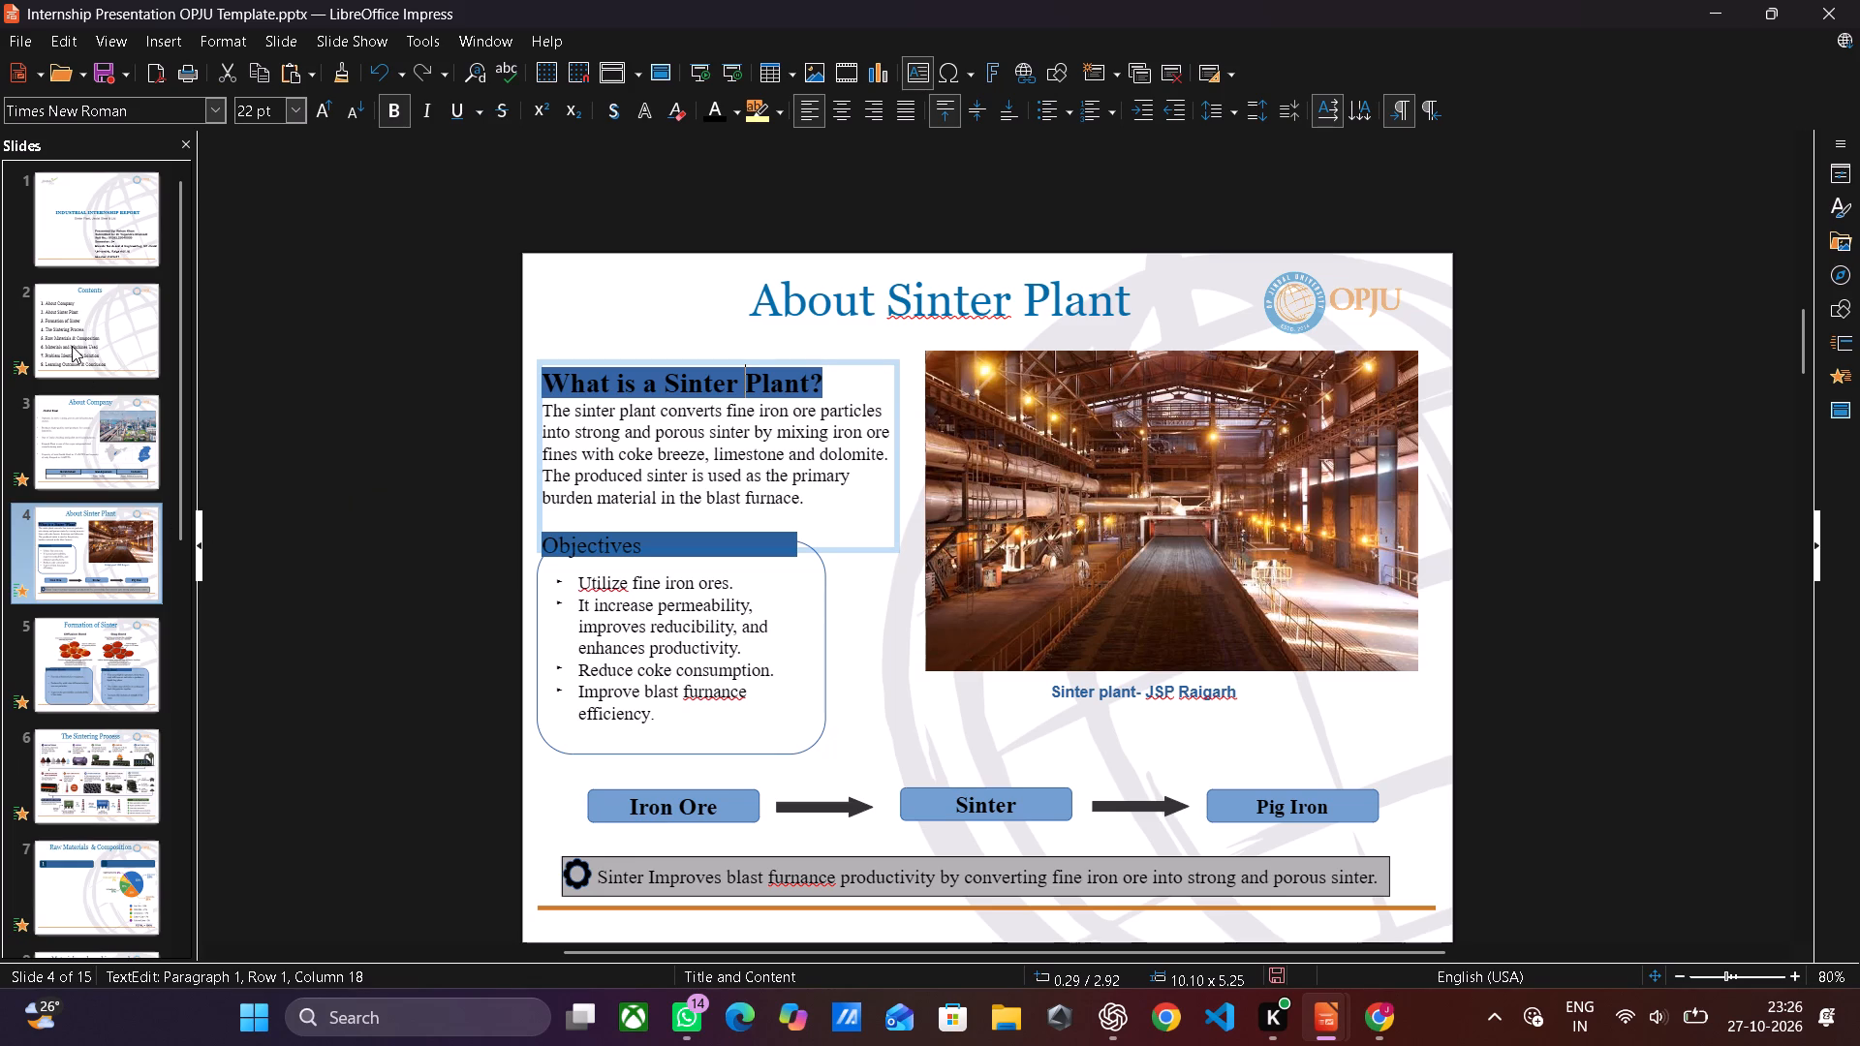
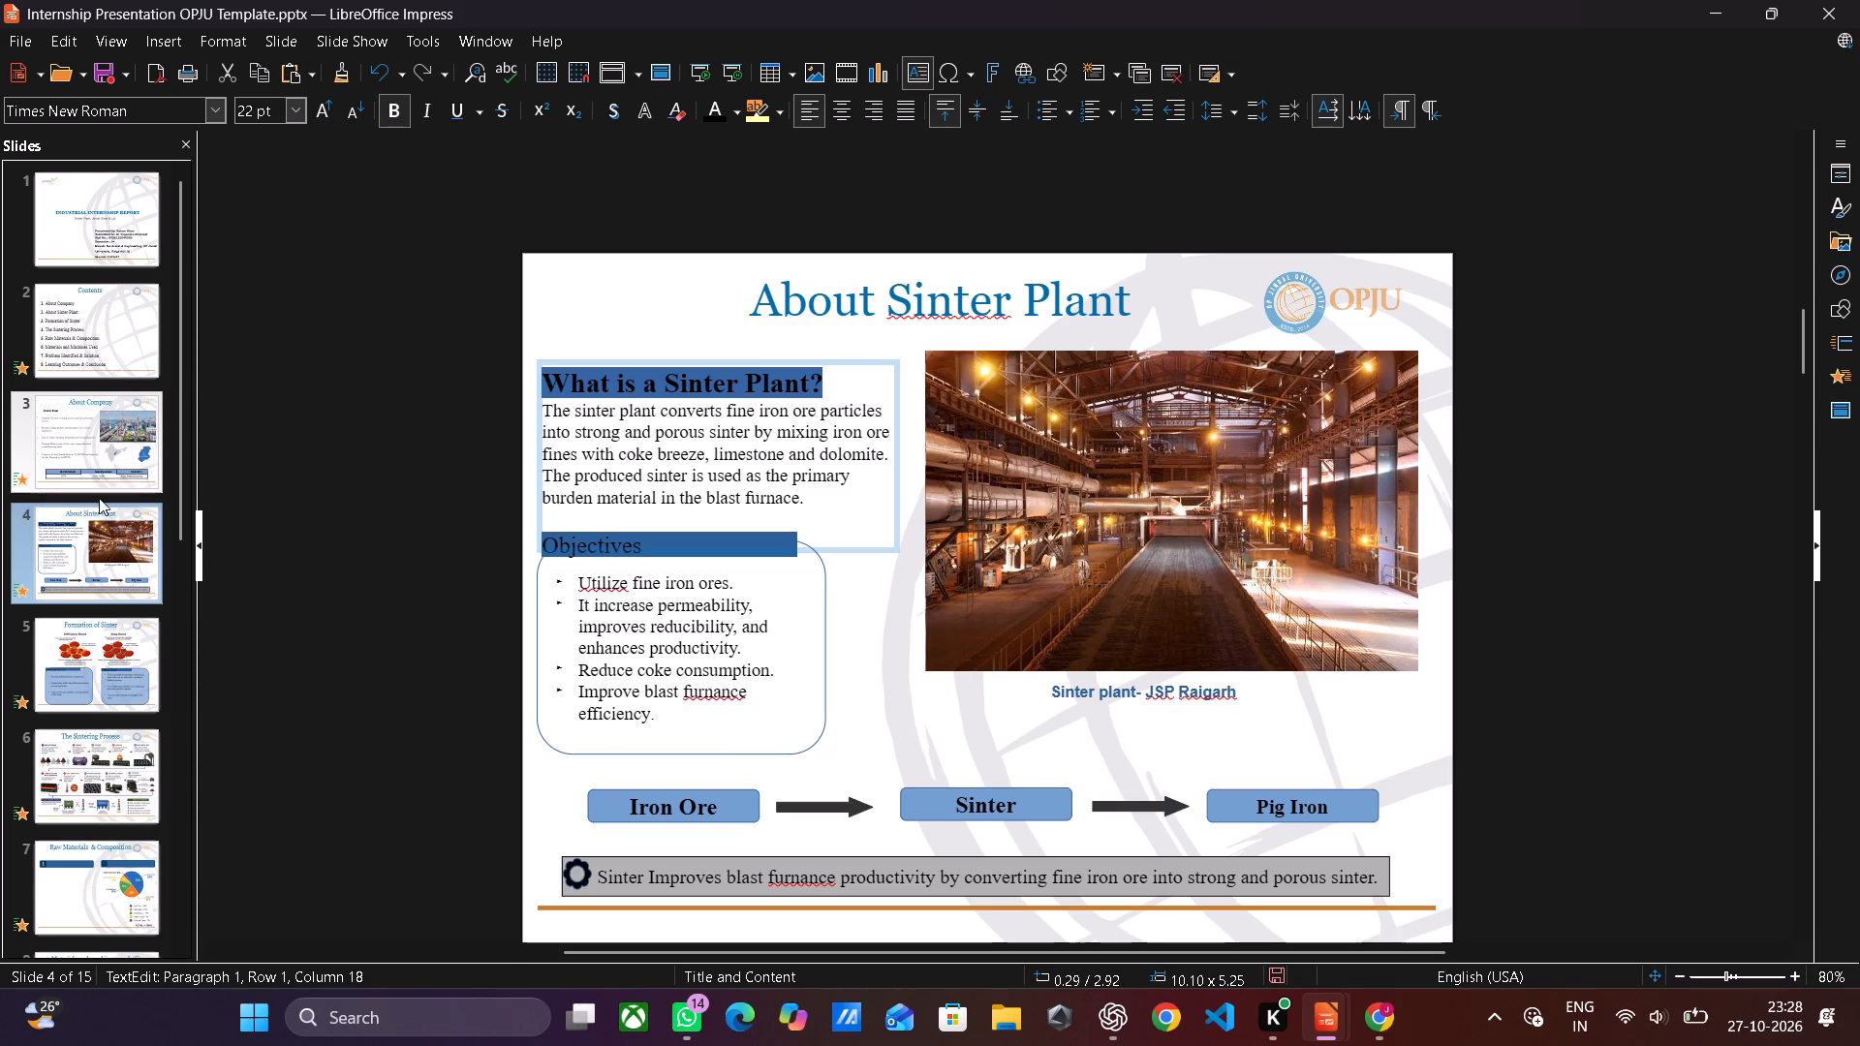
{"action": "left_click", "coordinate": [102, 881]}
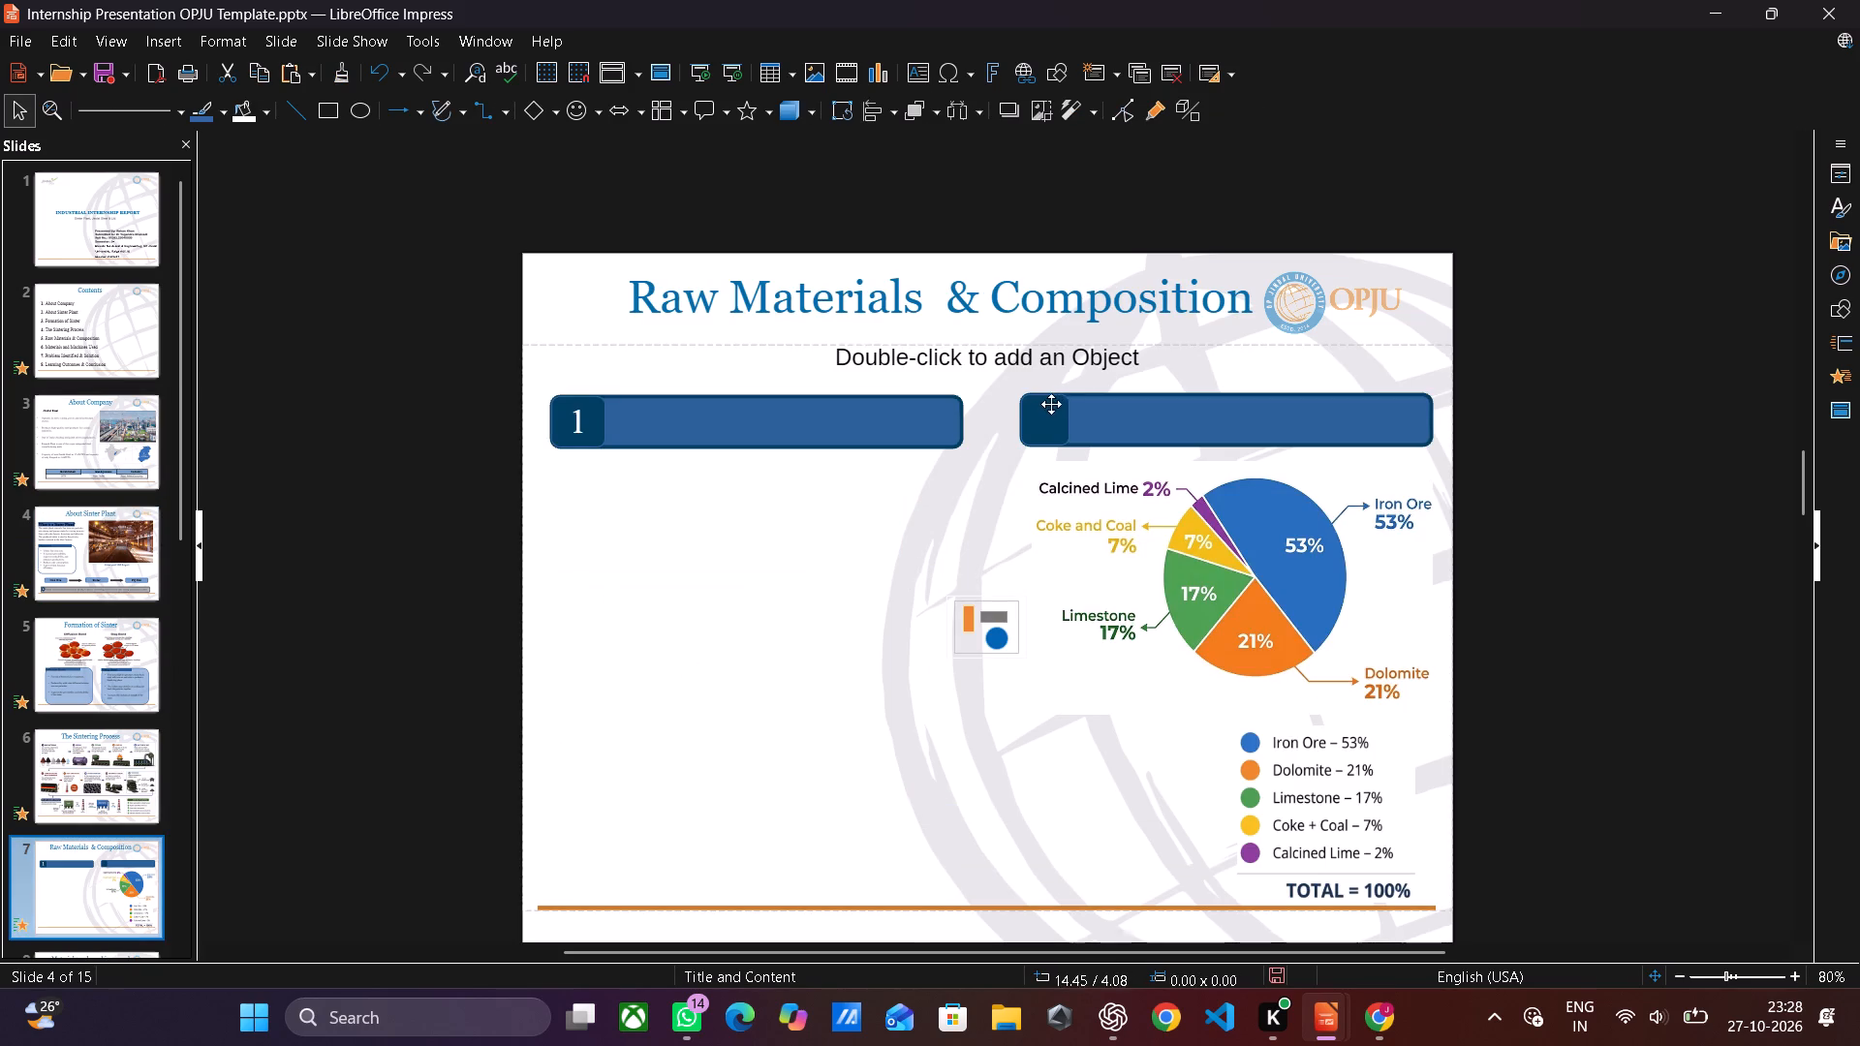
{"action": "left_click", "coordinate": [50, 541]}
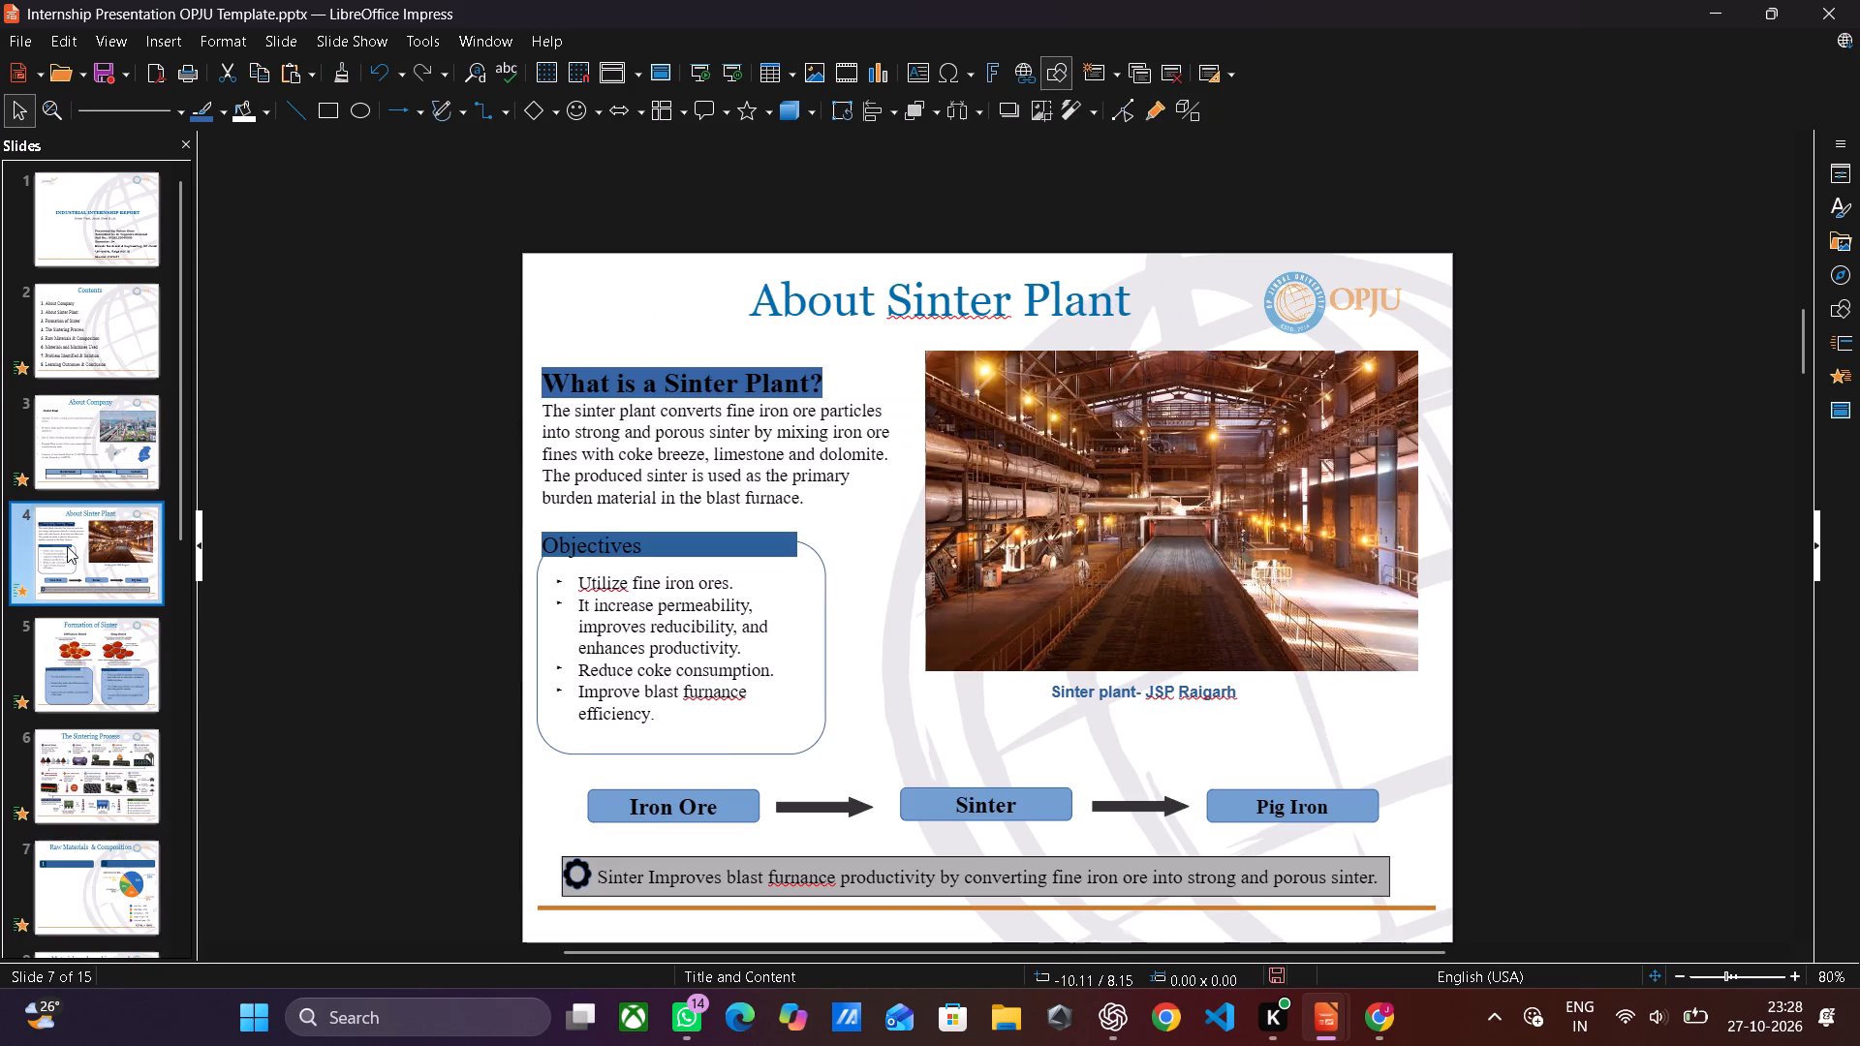
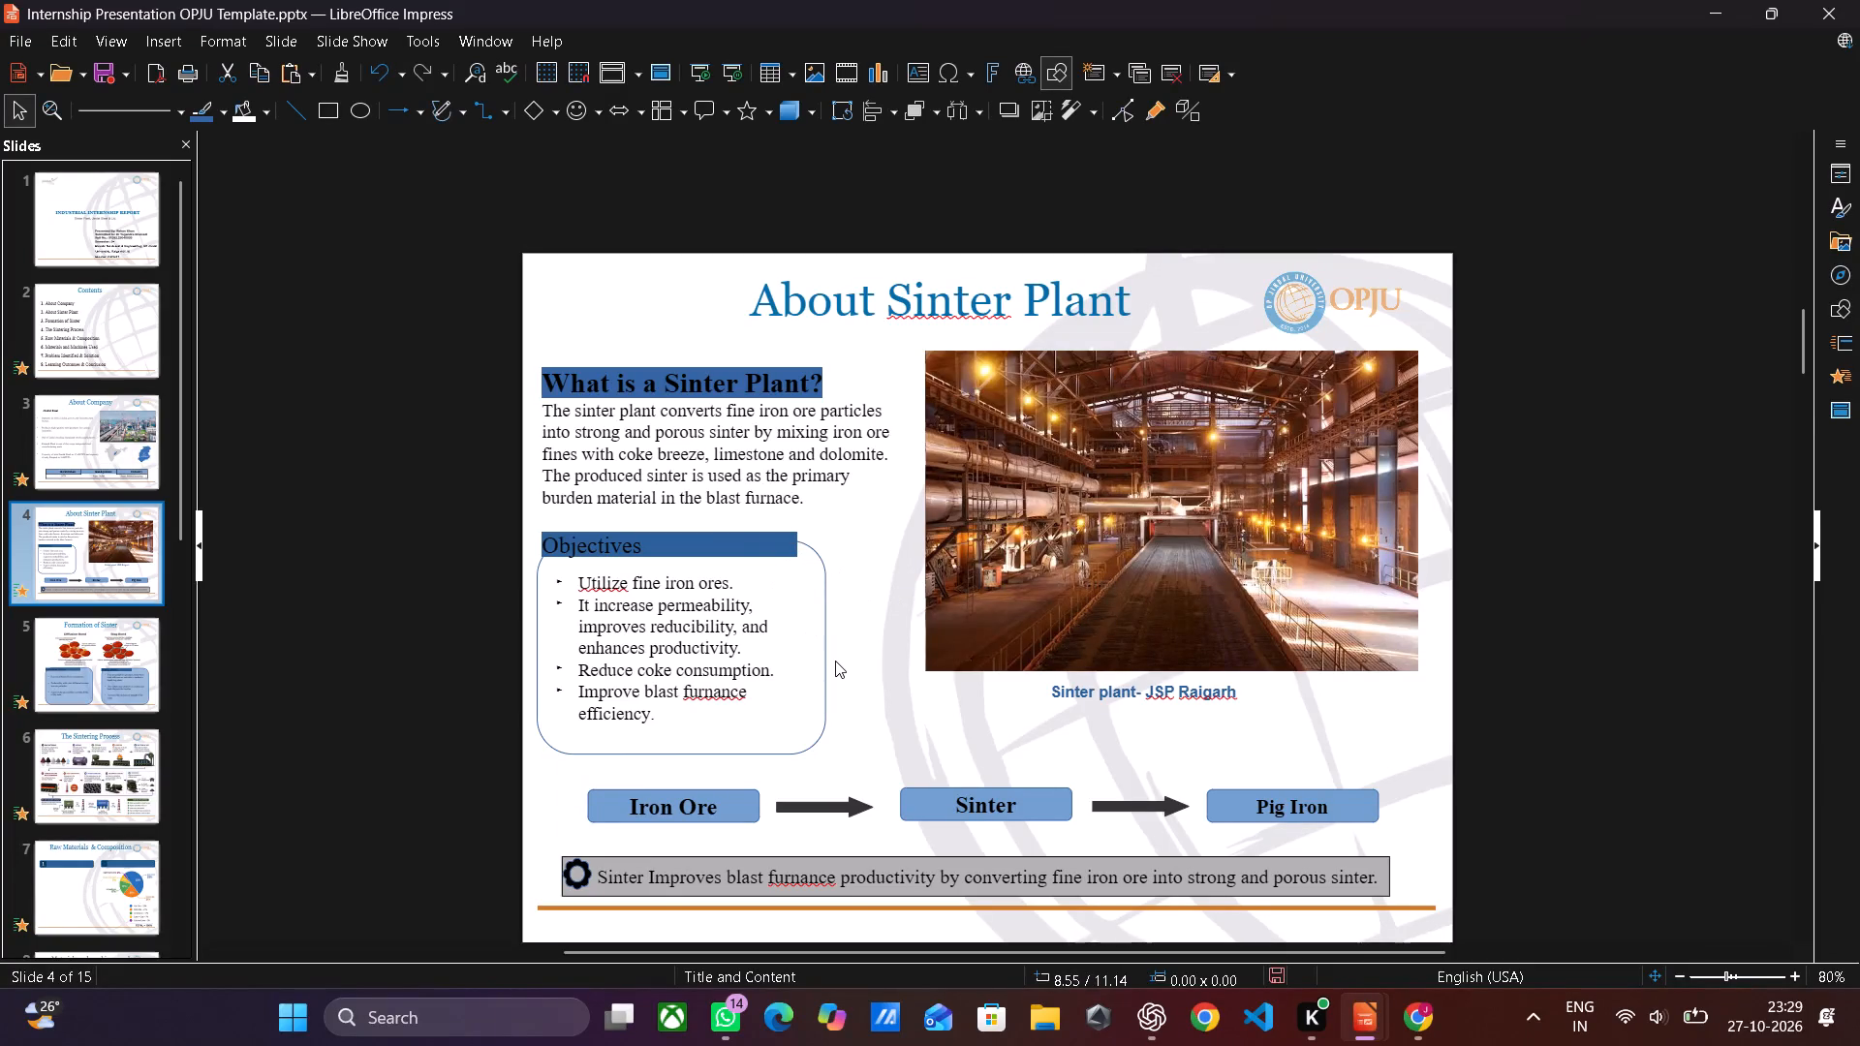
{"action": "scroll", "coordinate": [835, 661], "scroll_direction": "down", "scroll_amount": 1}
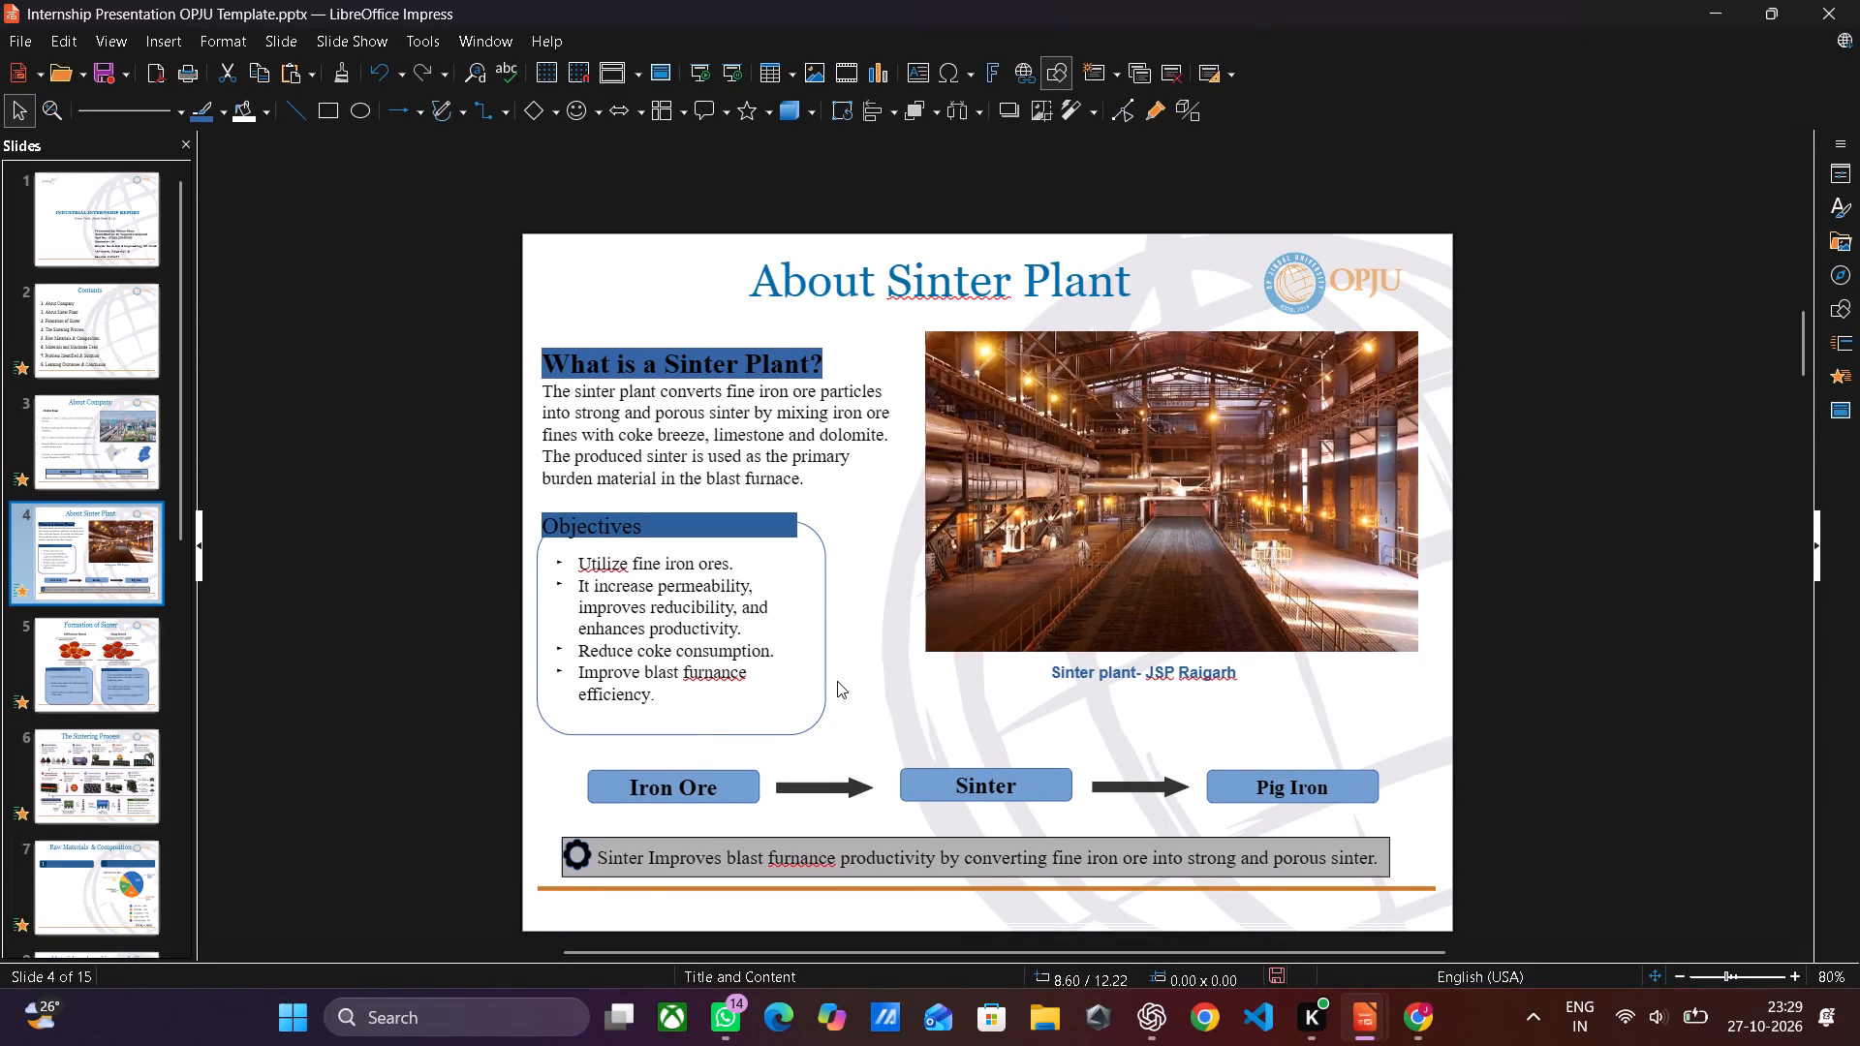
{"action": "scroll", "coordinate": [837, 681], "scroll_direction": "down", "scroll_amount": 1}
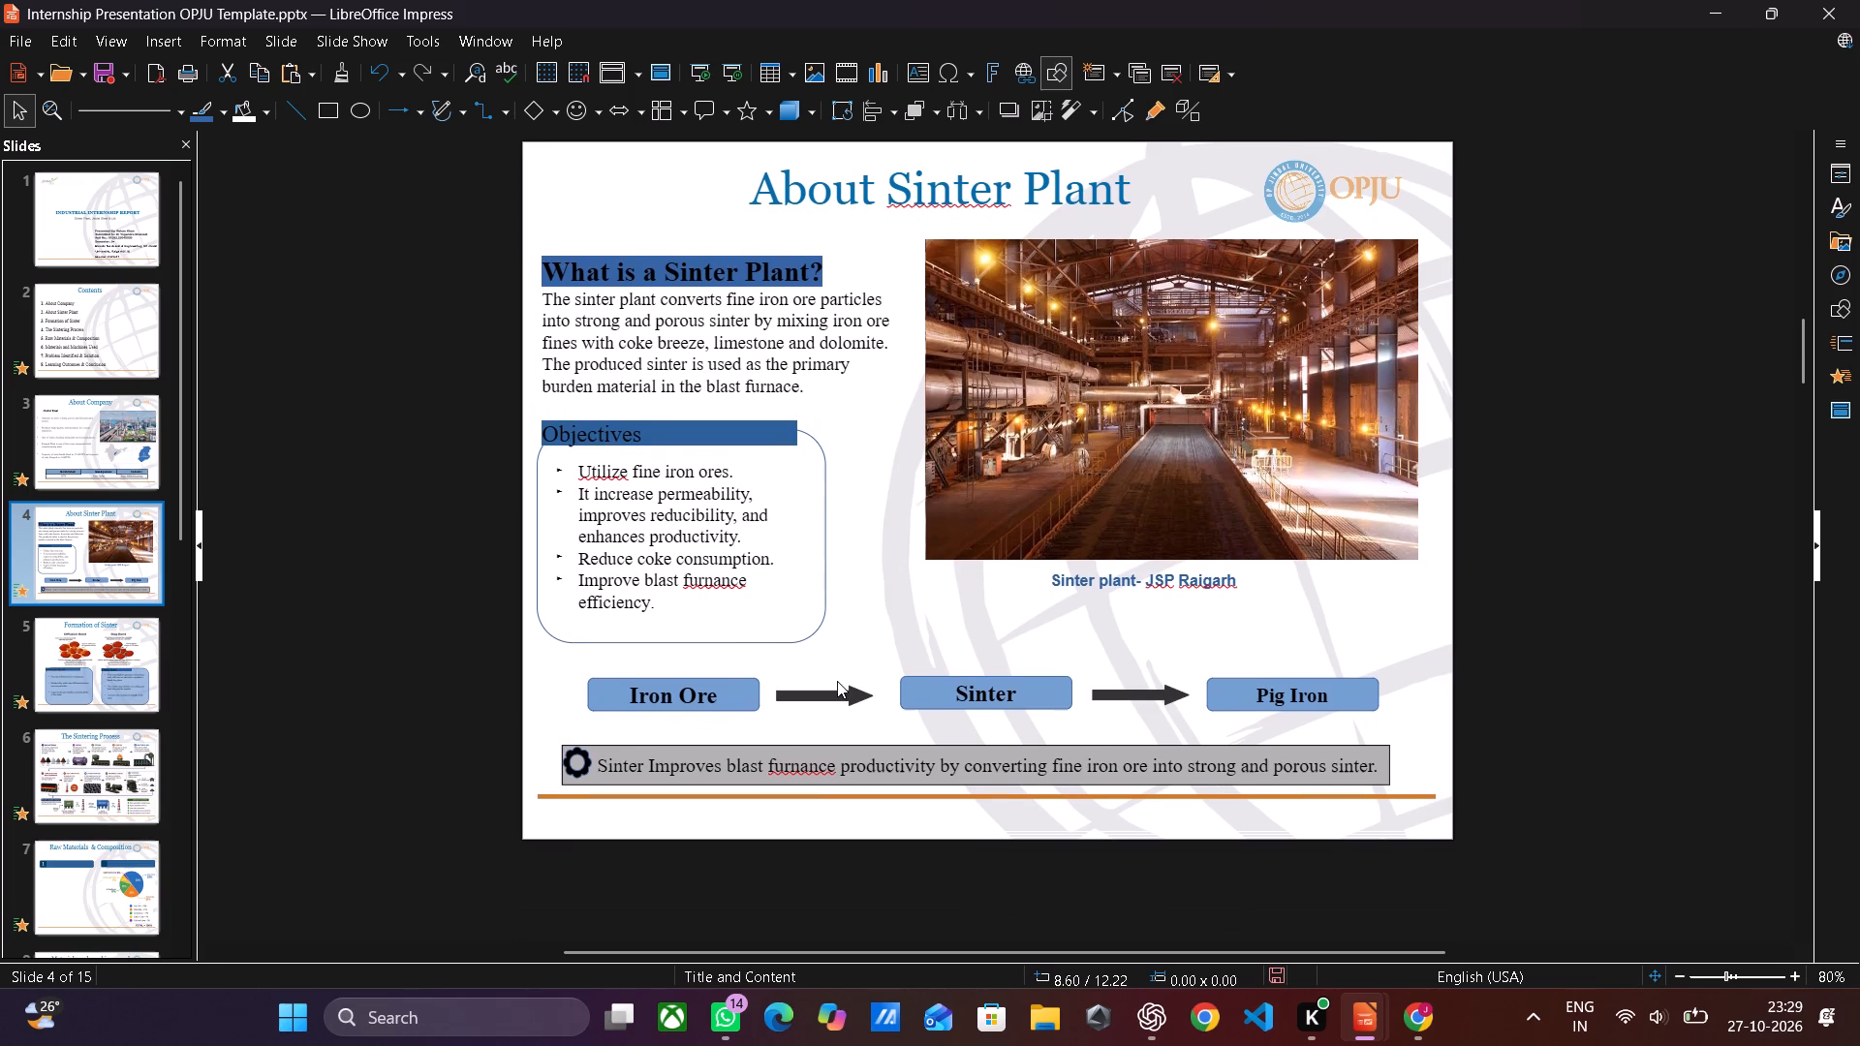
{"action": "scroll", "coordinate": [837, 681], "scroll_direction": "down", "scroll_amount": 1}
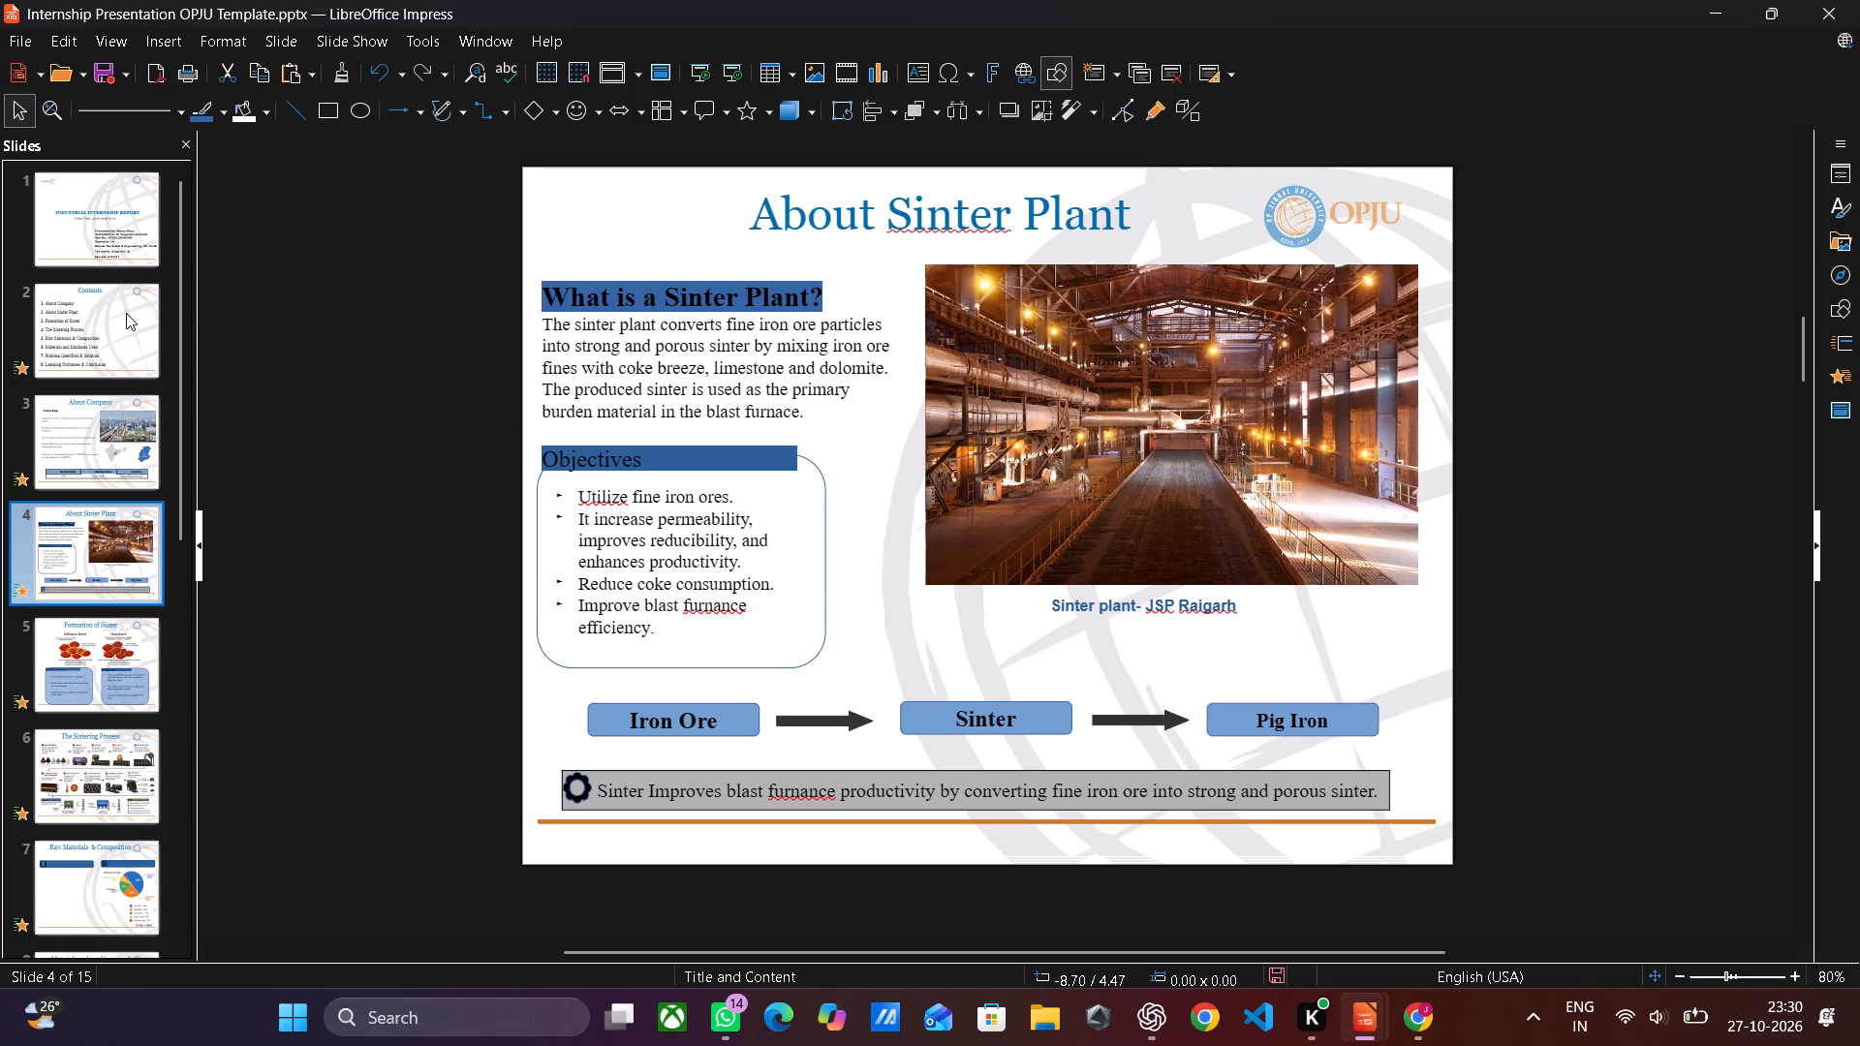
On slide 7, enter the number 2 in the small dark box of the header bar above the pie chart.
{"action": "left_click", "coordinate": [100, 868]}
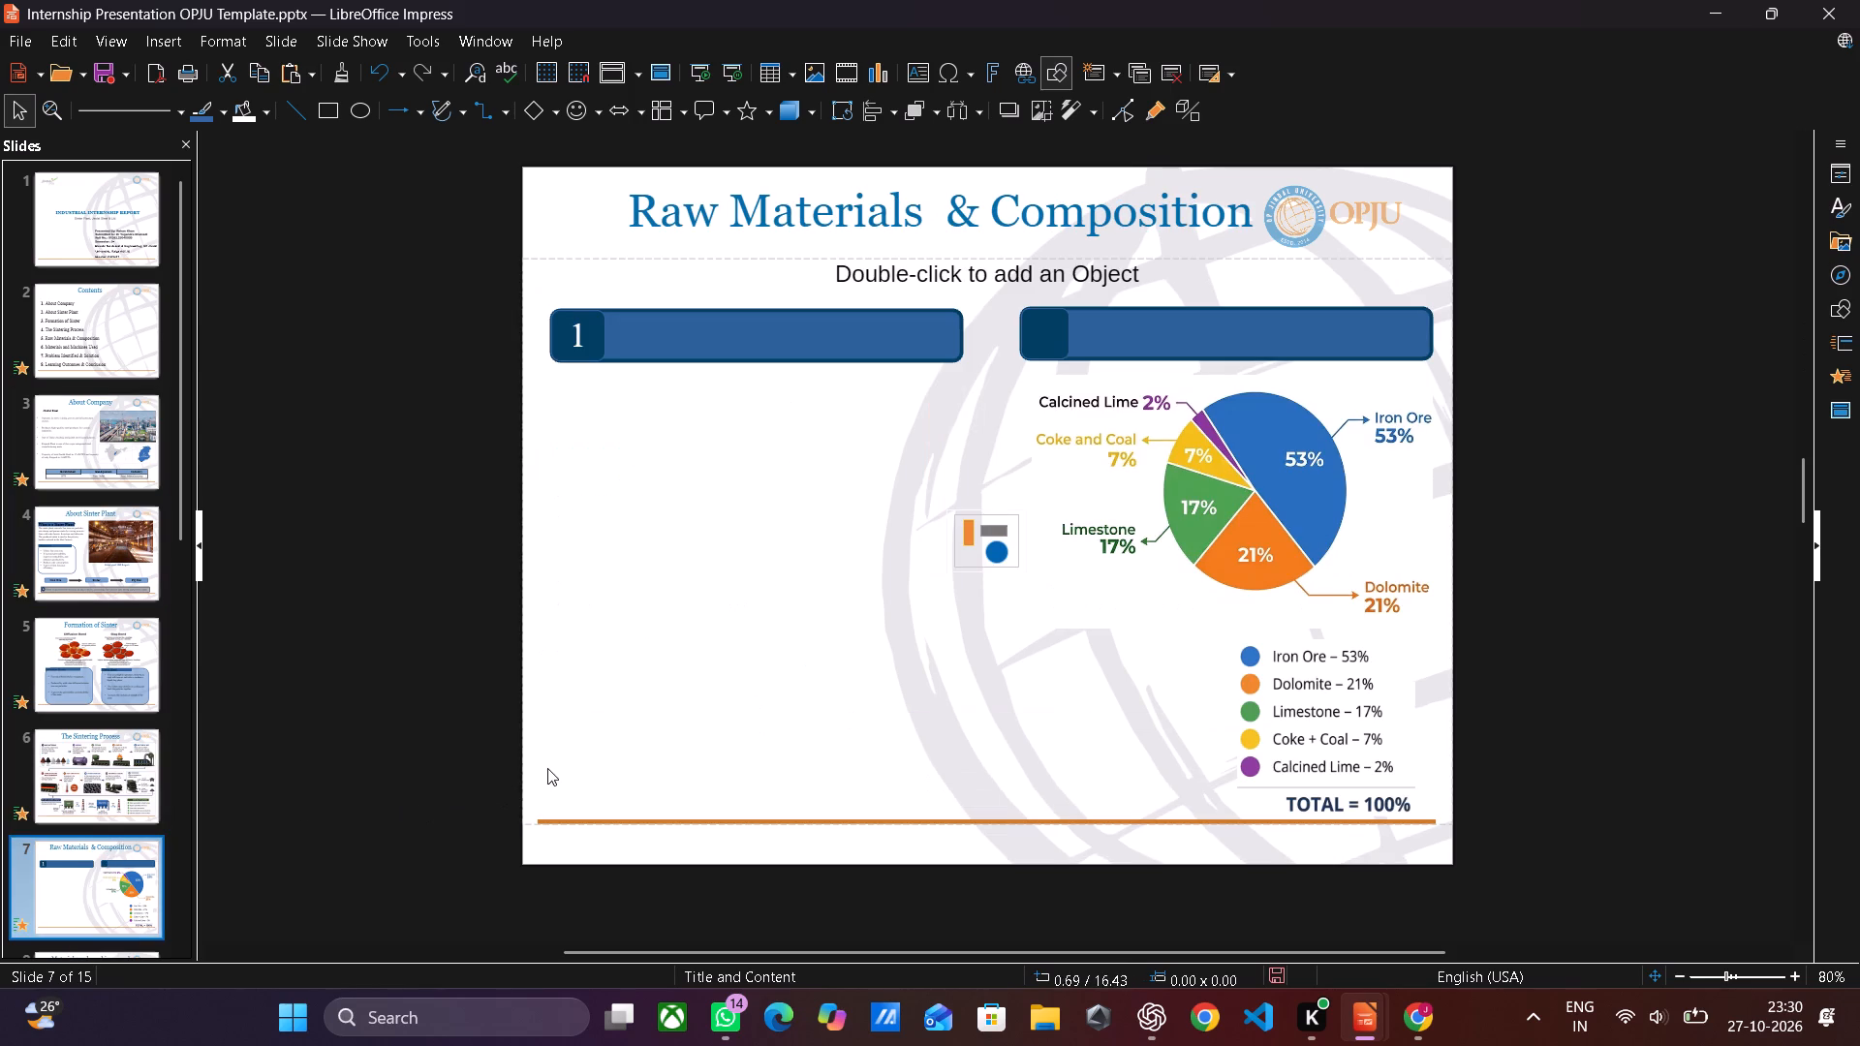
{"action": "left_click", "coordinate": [1052, 326]}
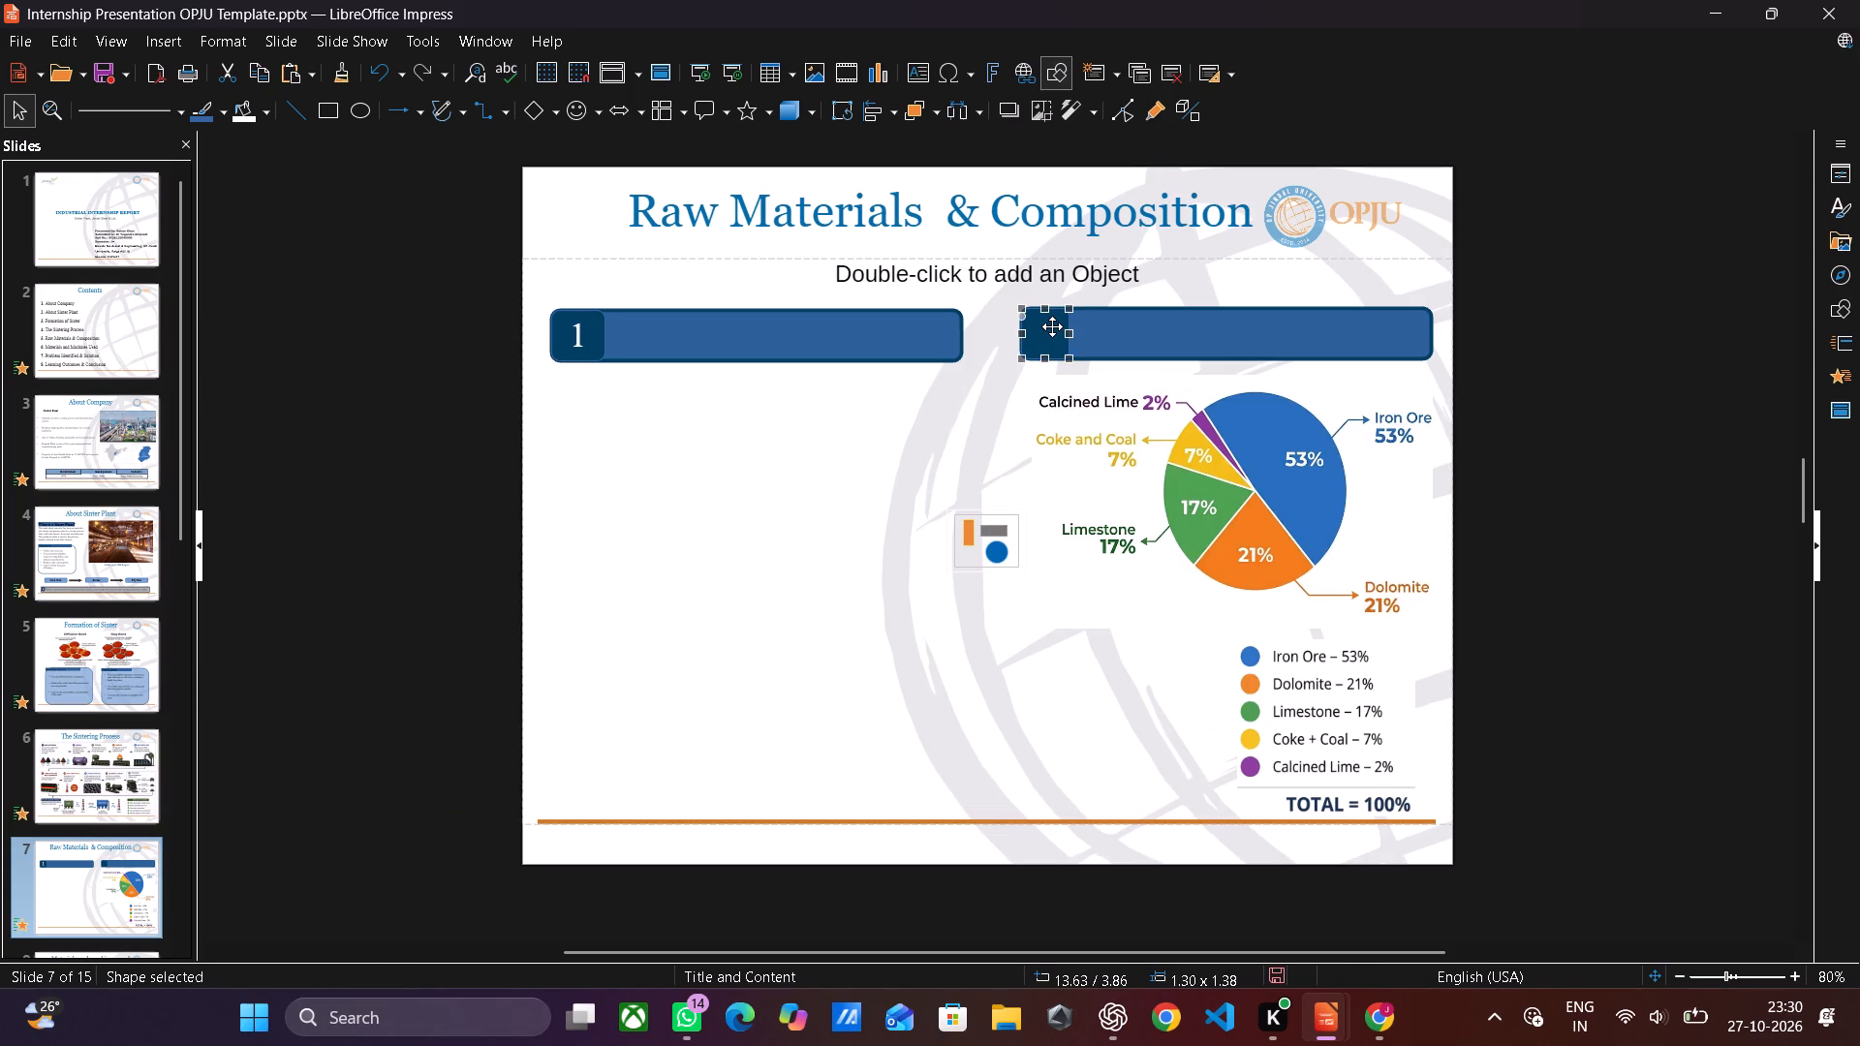
{"action": "key", "text": "2"}
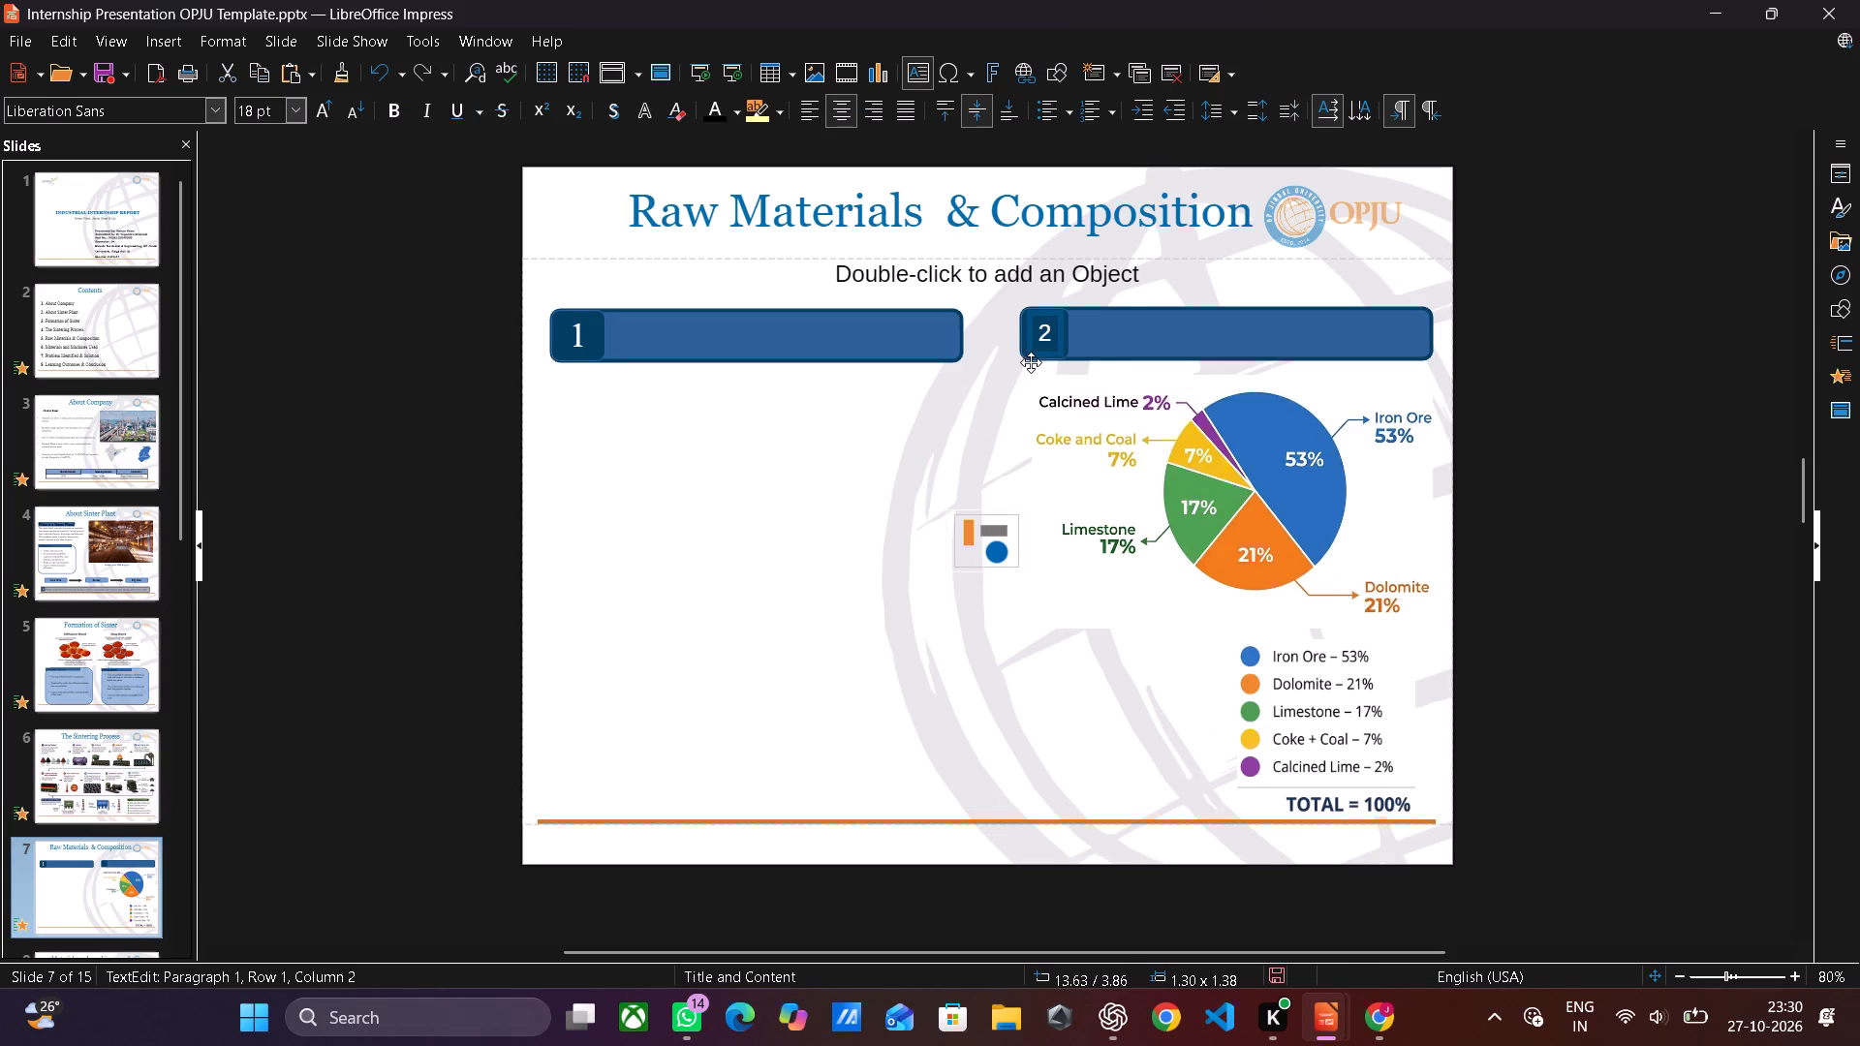
Format the number 2 in the header above the pie chart as 22 pt Times New Roman.
{"action": "left_click_drag", "start_coordinate": [1051, 332], "coordinate": [1030, 325]}
{"action": "left_click_drag", "start_coordinate": [1030, 325], "coordinate": [1033, 325]}
{"action": "left_click", "coordinate": [299, 104]}
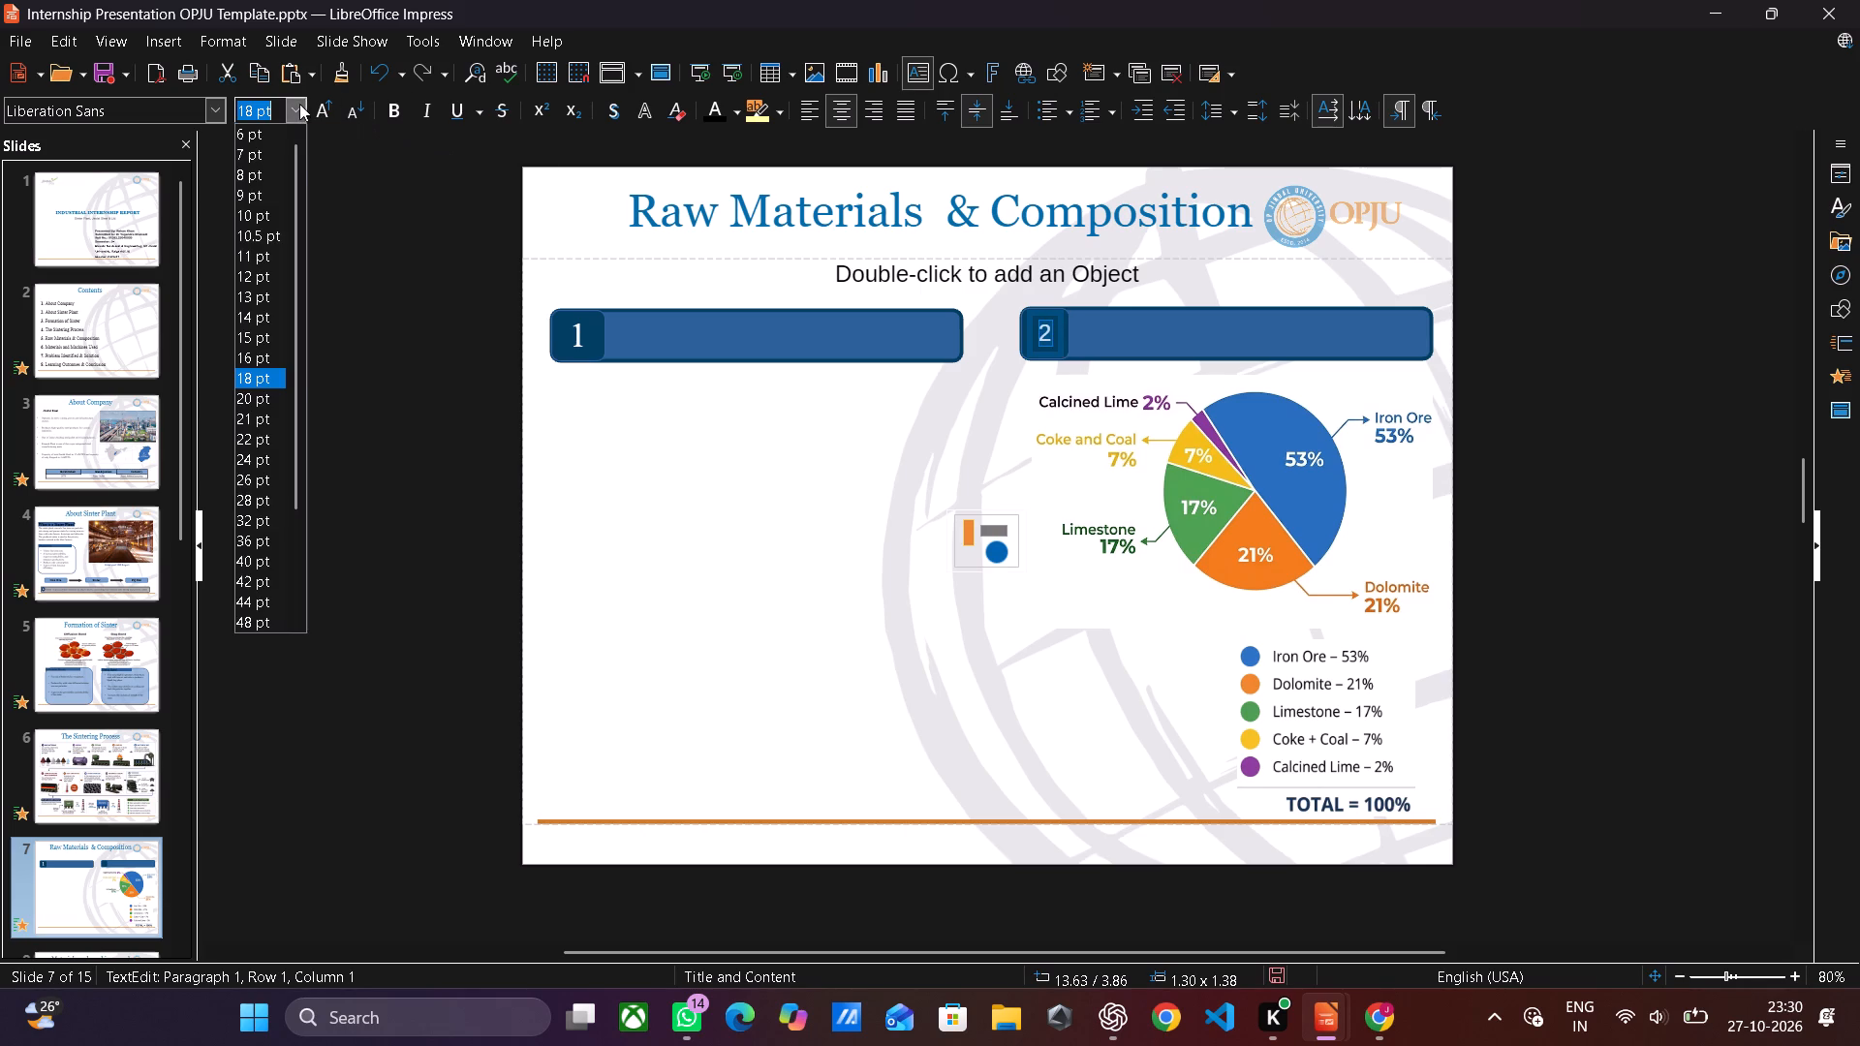
{"action": "left_click", "coordinate": [263, 443]}
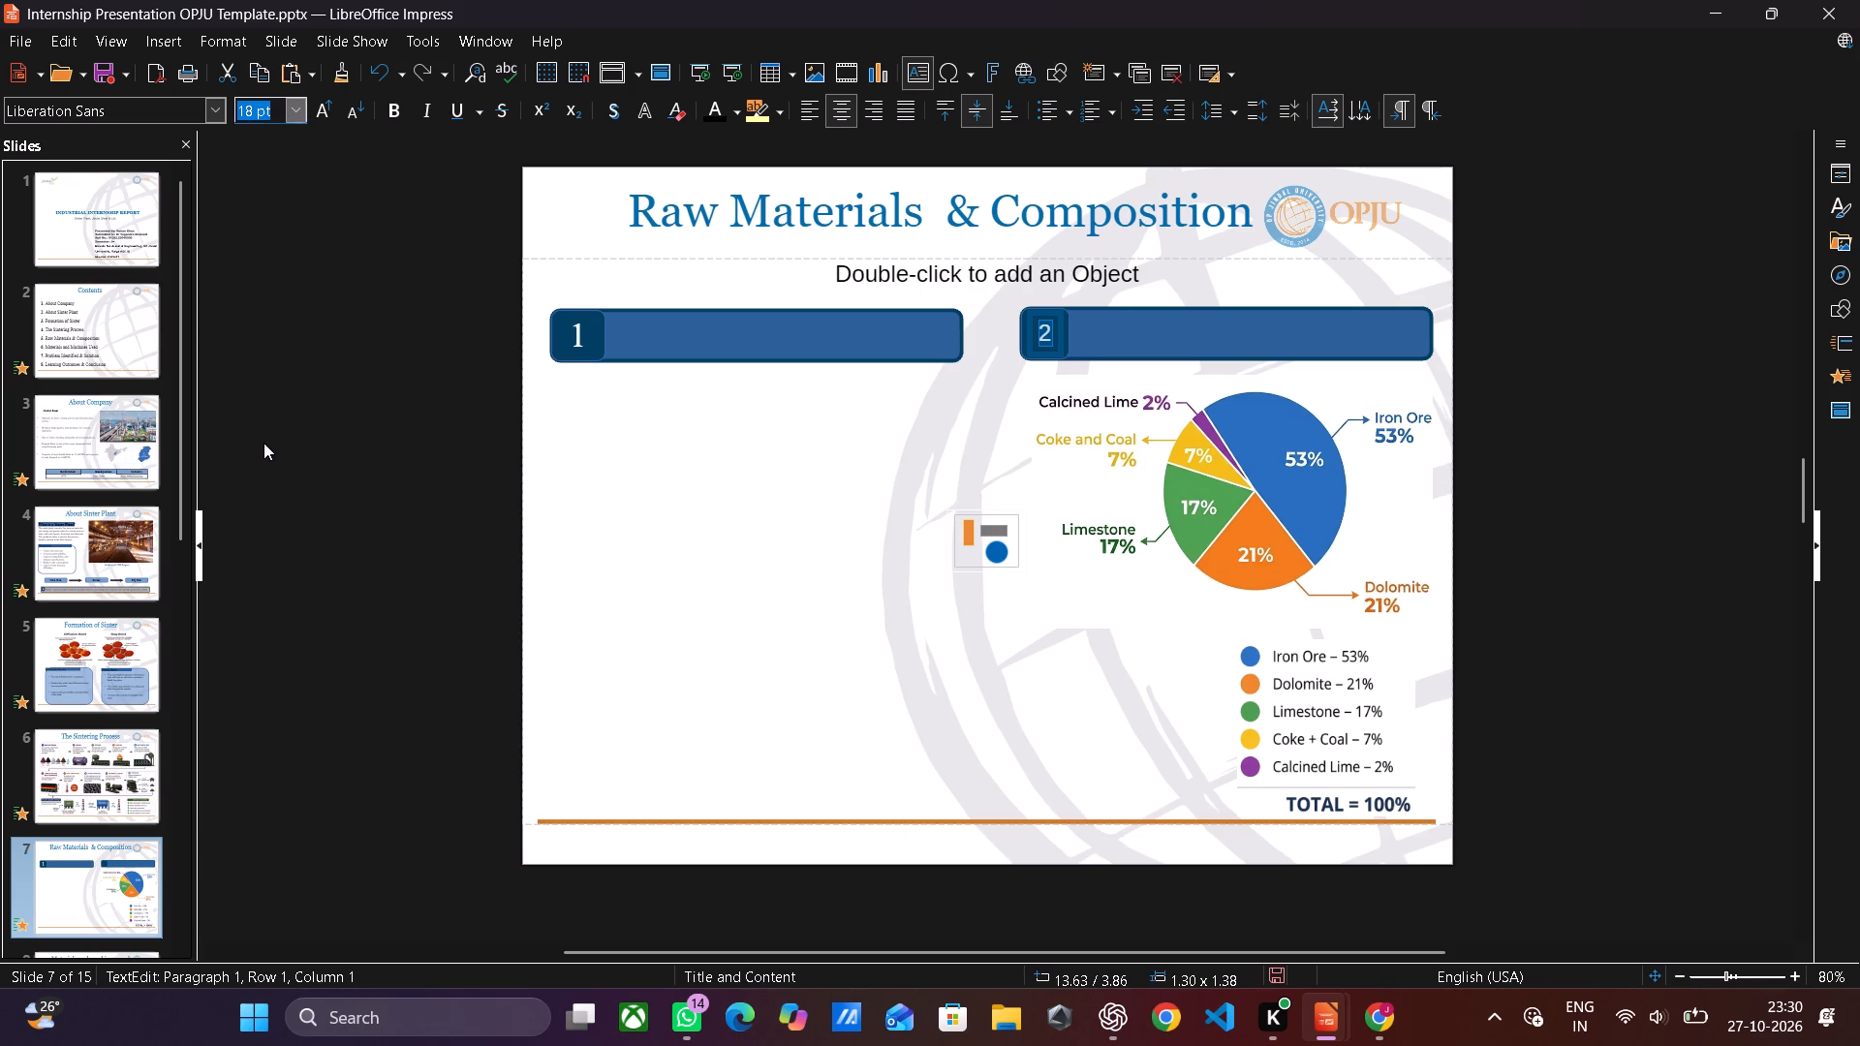
{"action": "left_click", "coordinate": [213, 109]}
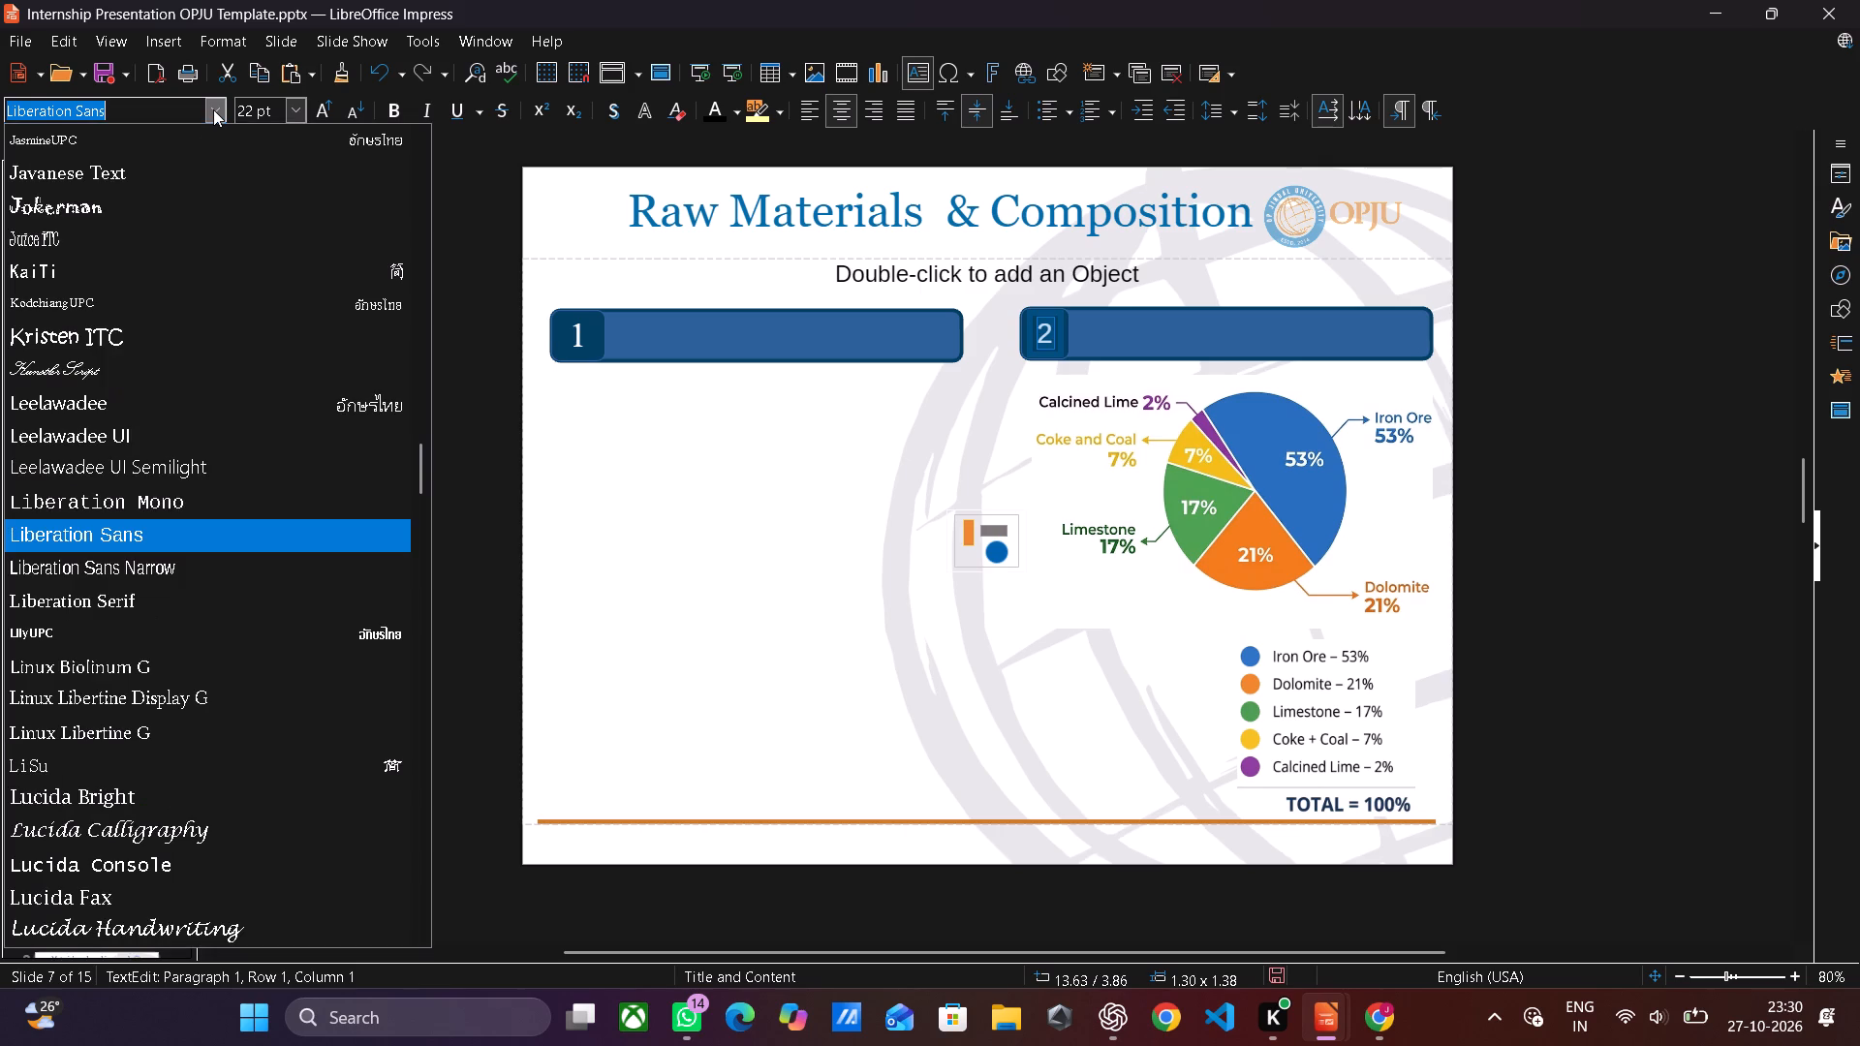
{"action": "key", "text": "BackSpace"}
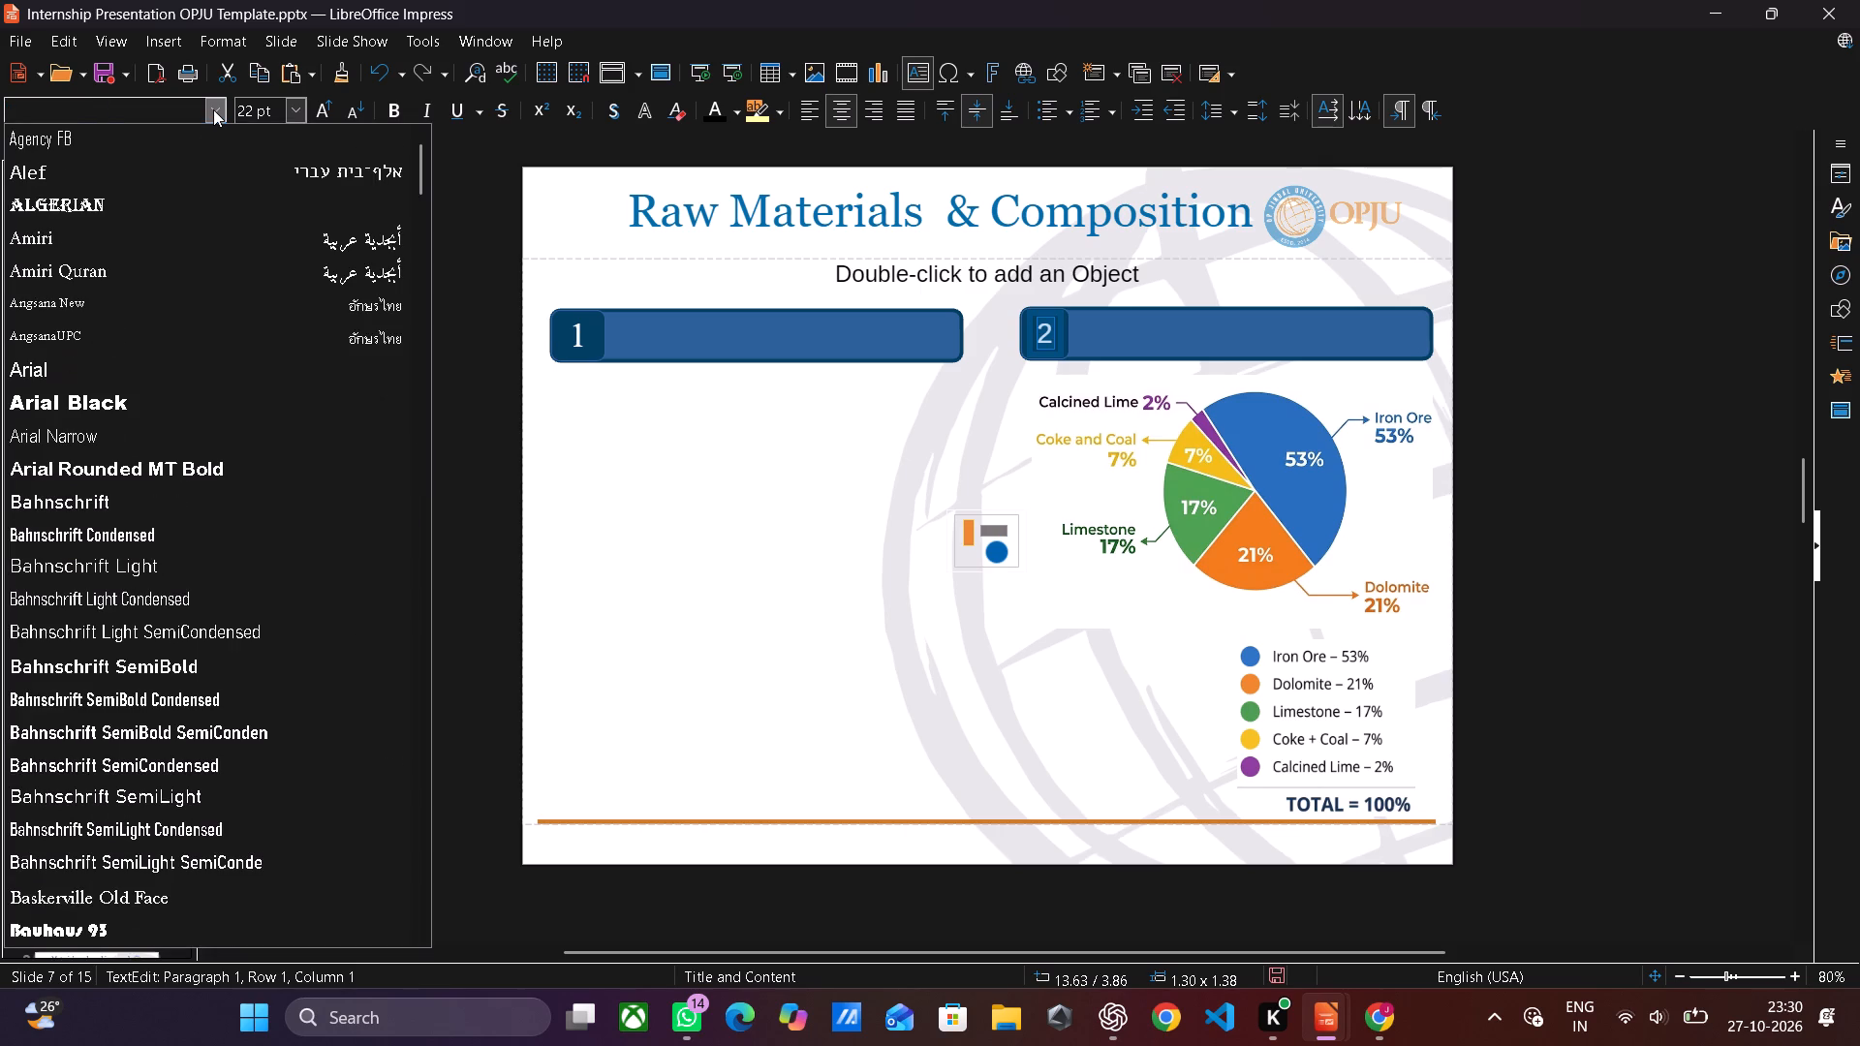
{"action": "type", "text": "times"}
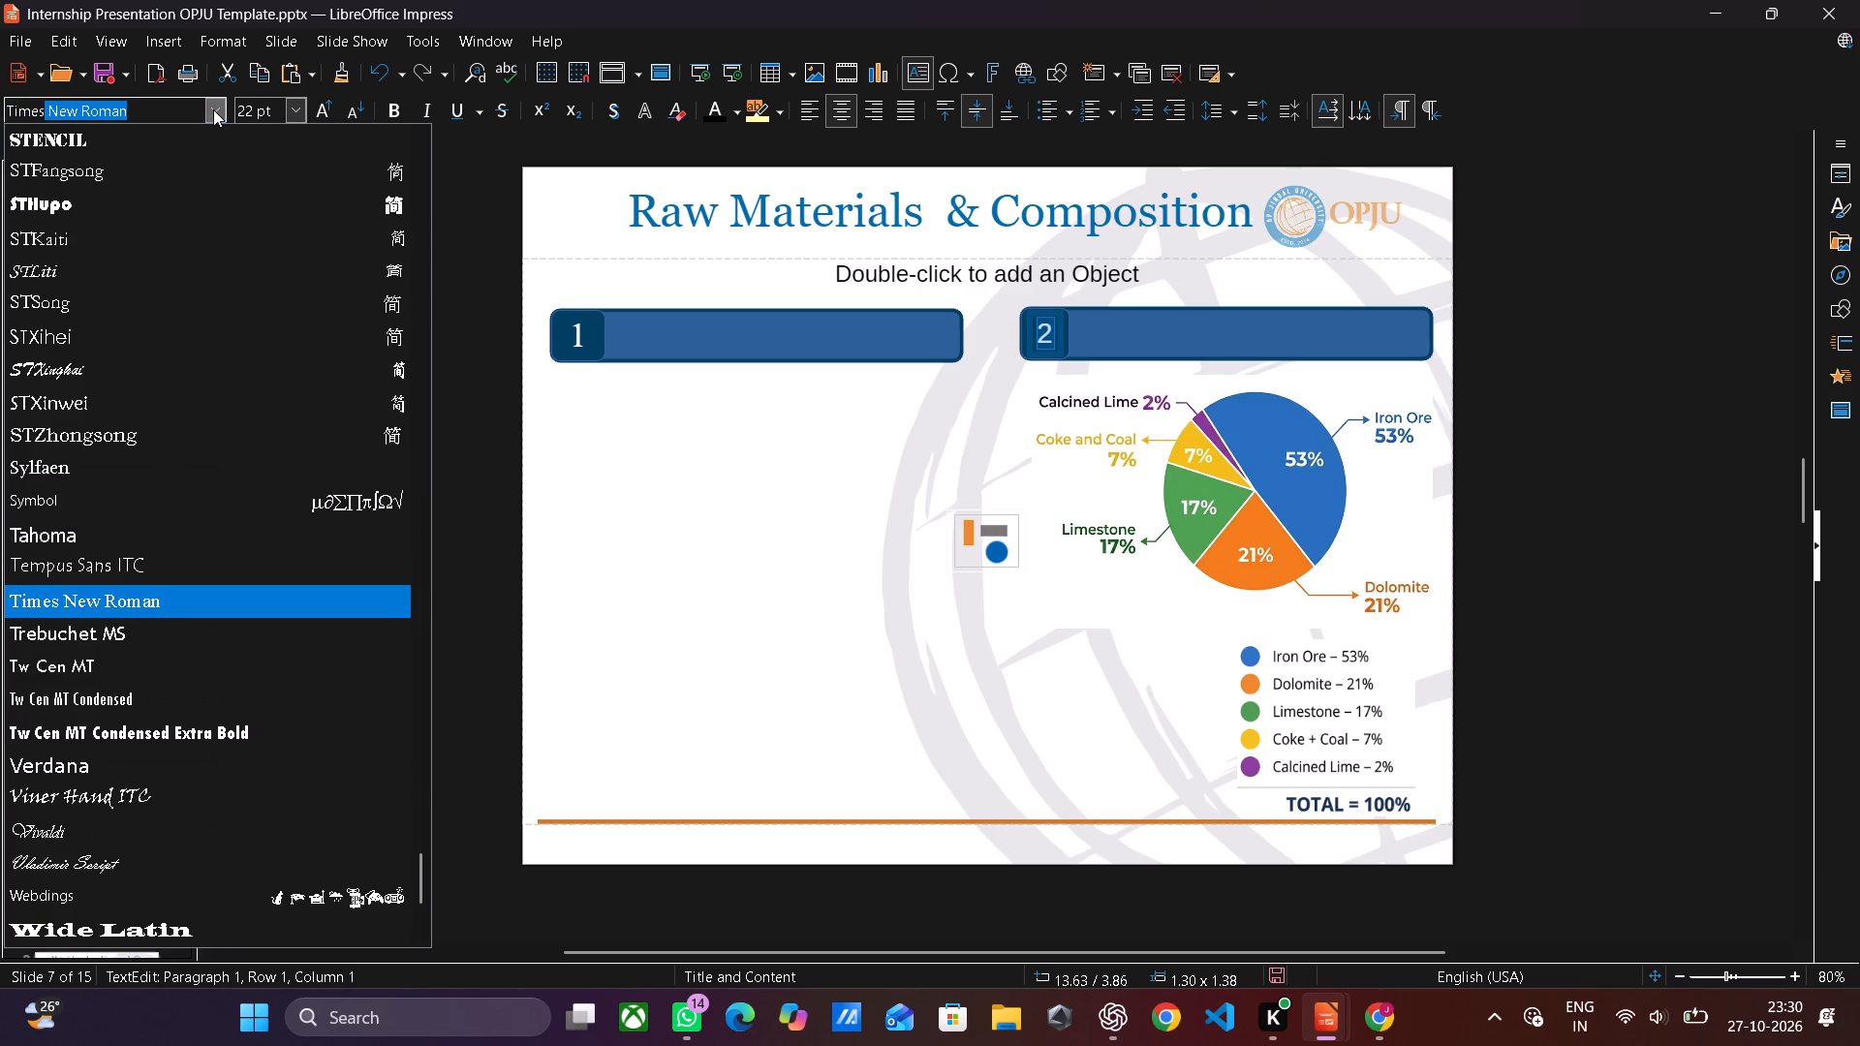
Set the number 2 in the header above the pie chart to Times New Roman at 26 pt, matching the number 1.
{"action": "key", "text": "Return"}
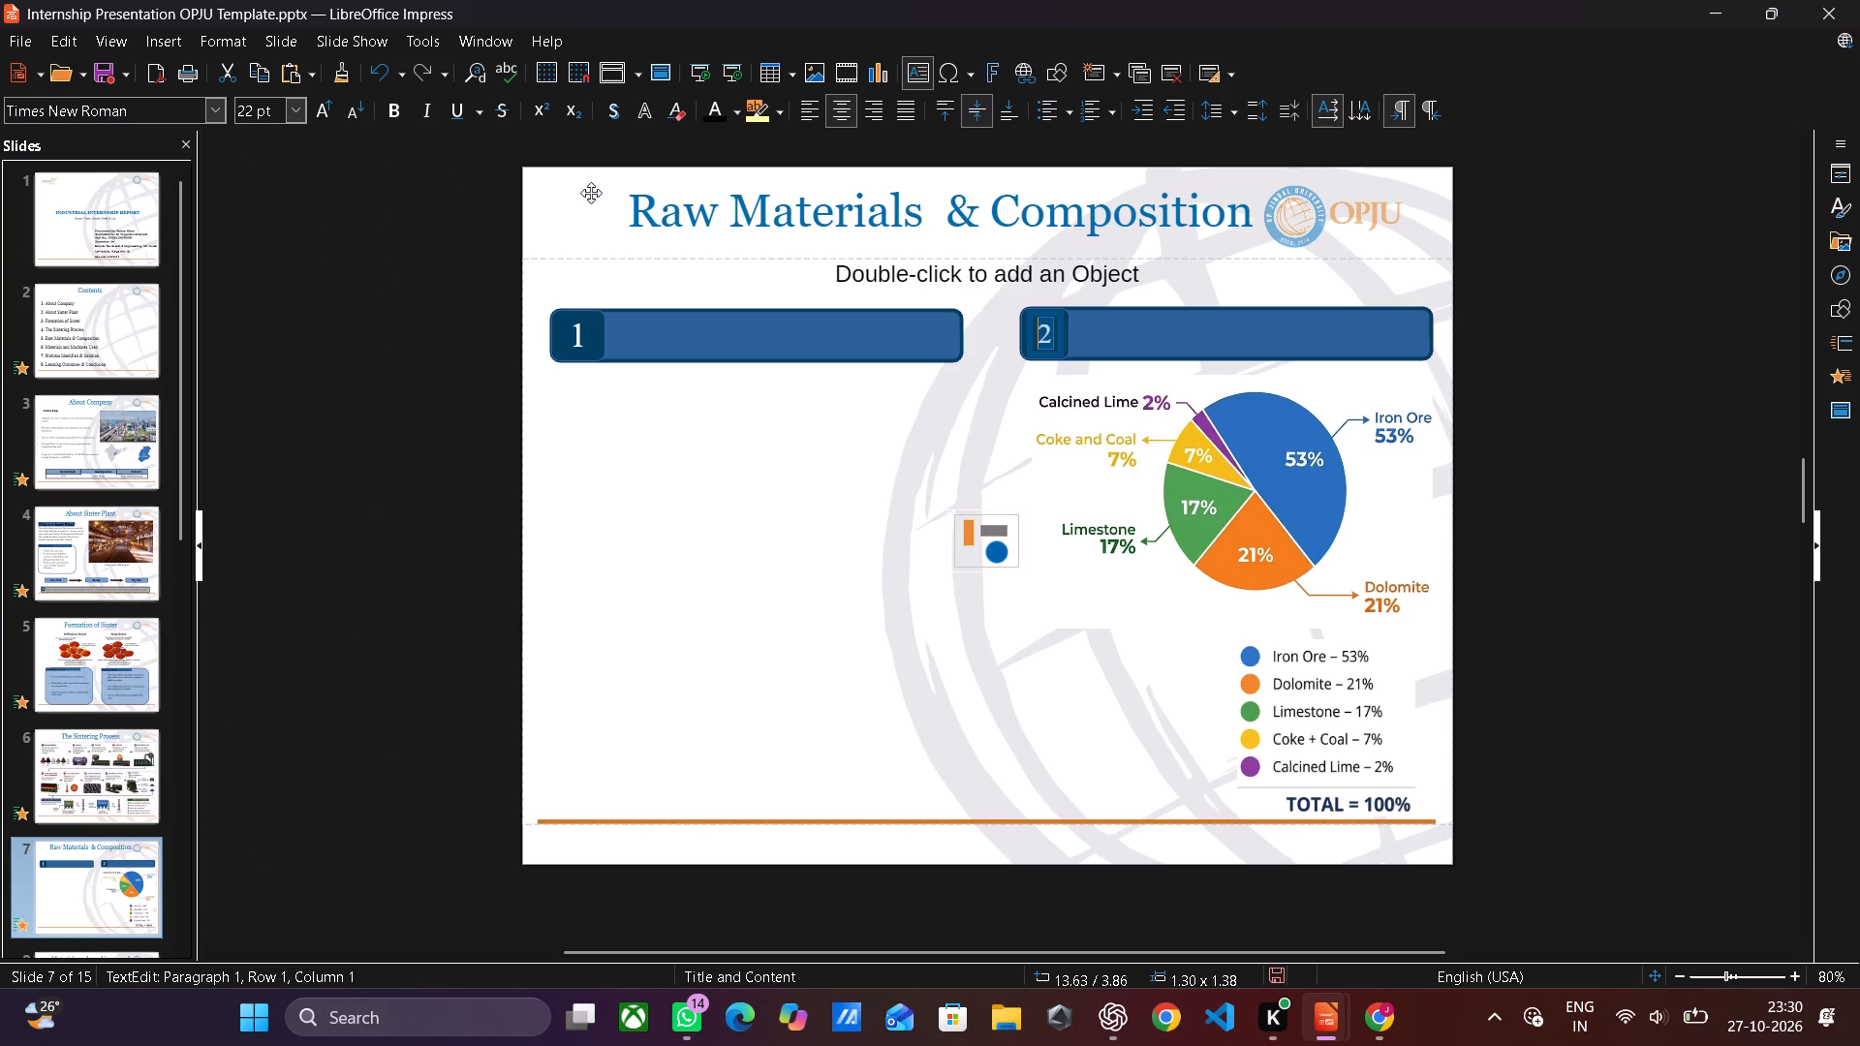
{"action": "left_click", "coordinate": [579, 330]}
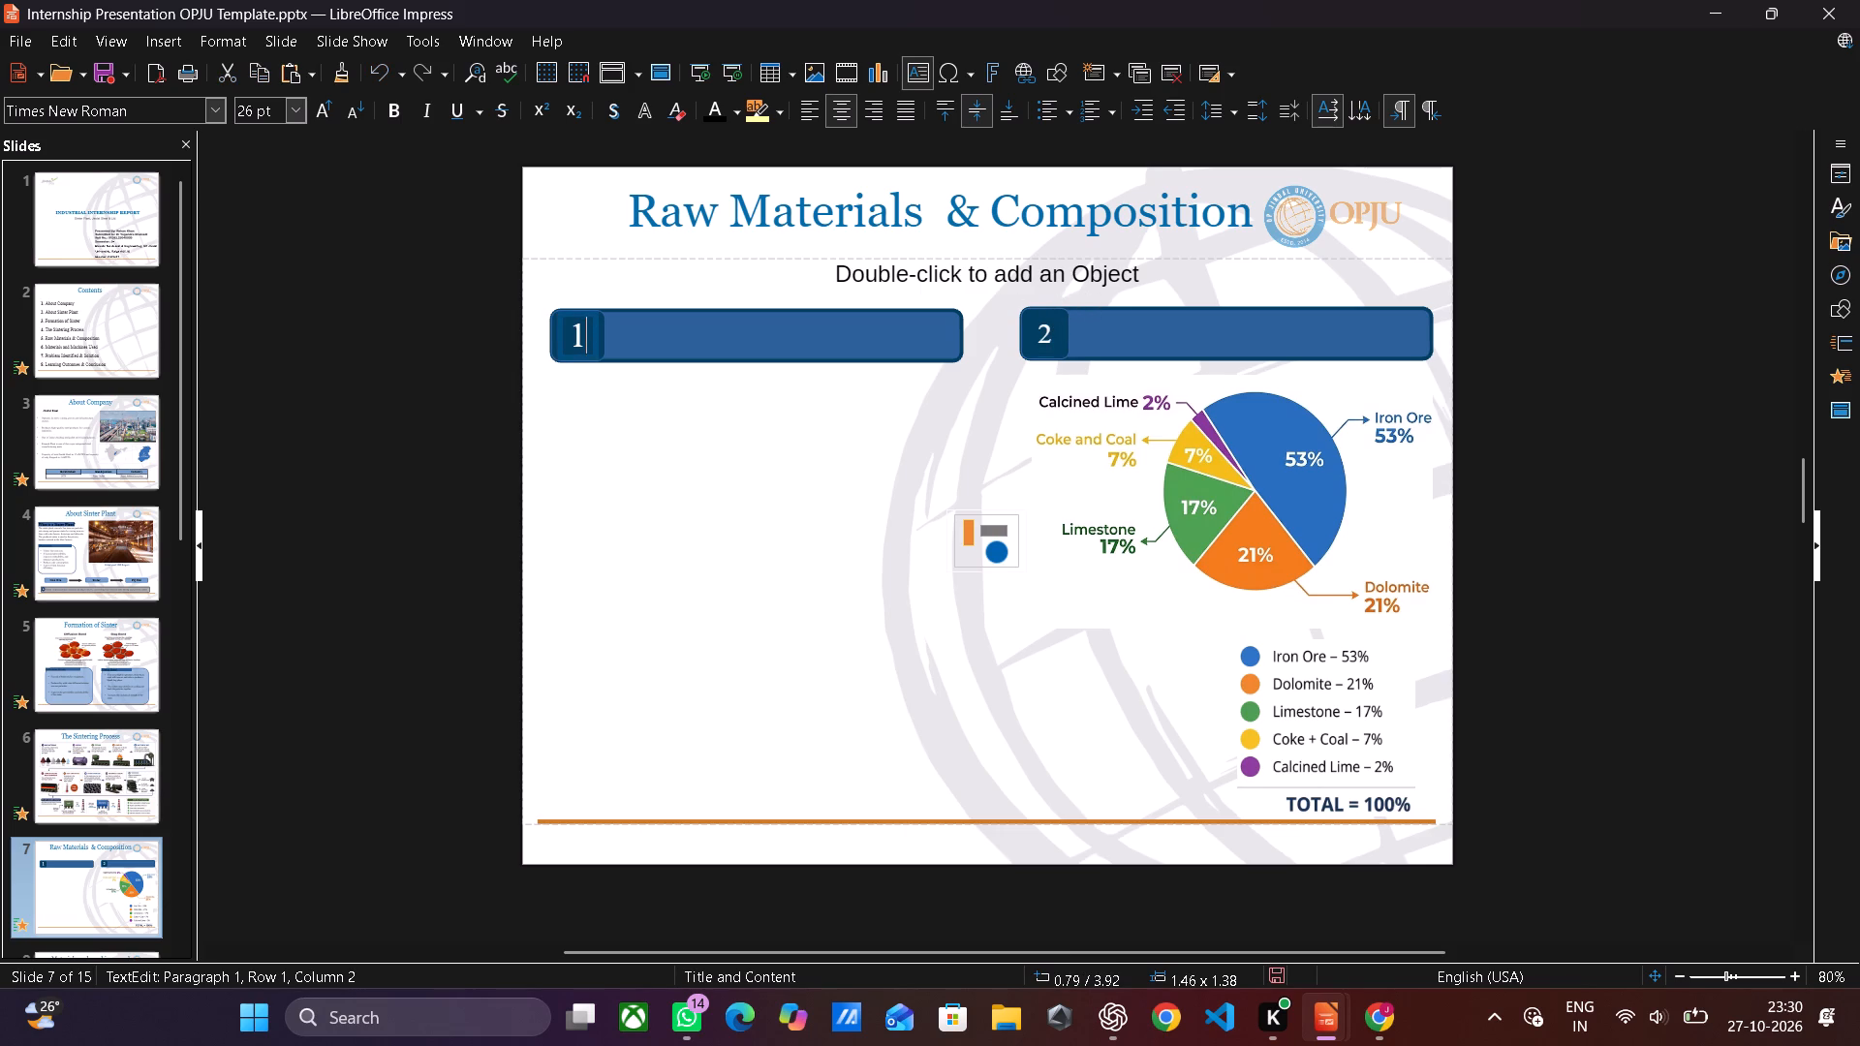
{"action": "left_click_drag", "start_coordinate": [1049, 334], "coordinate": [1027, 328]}
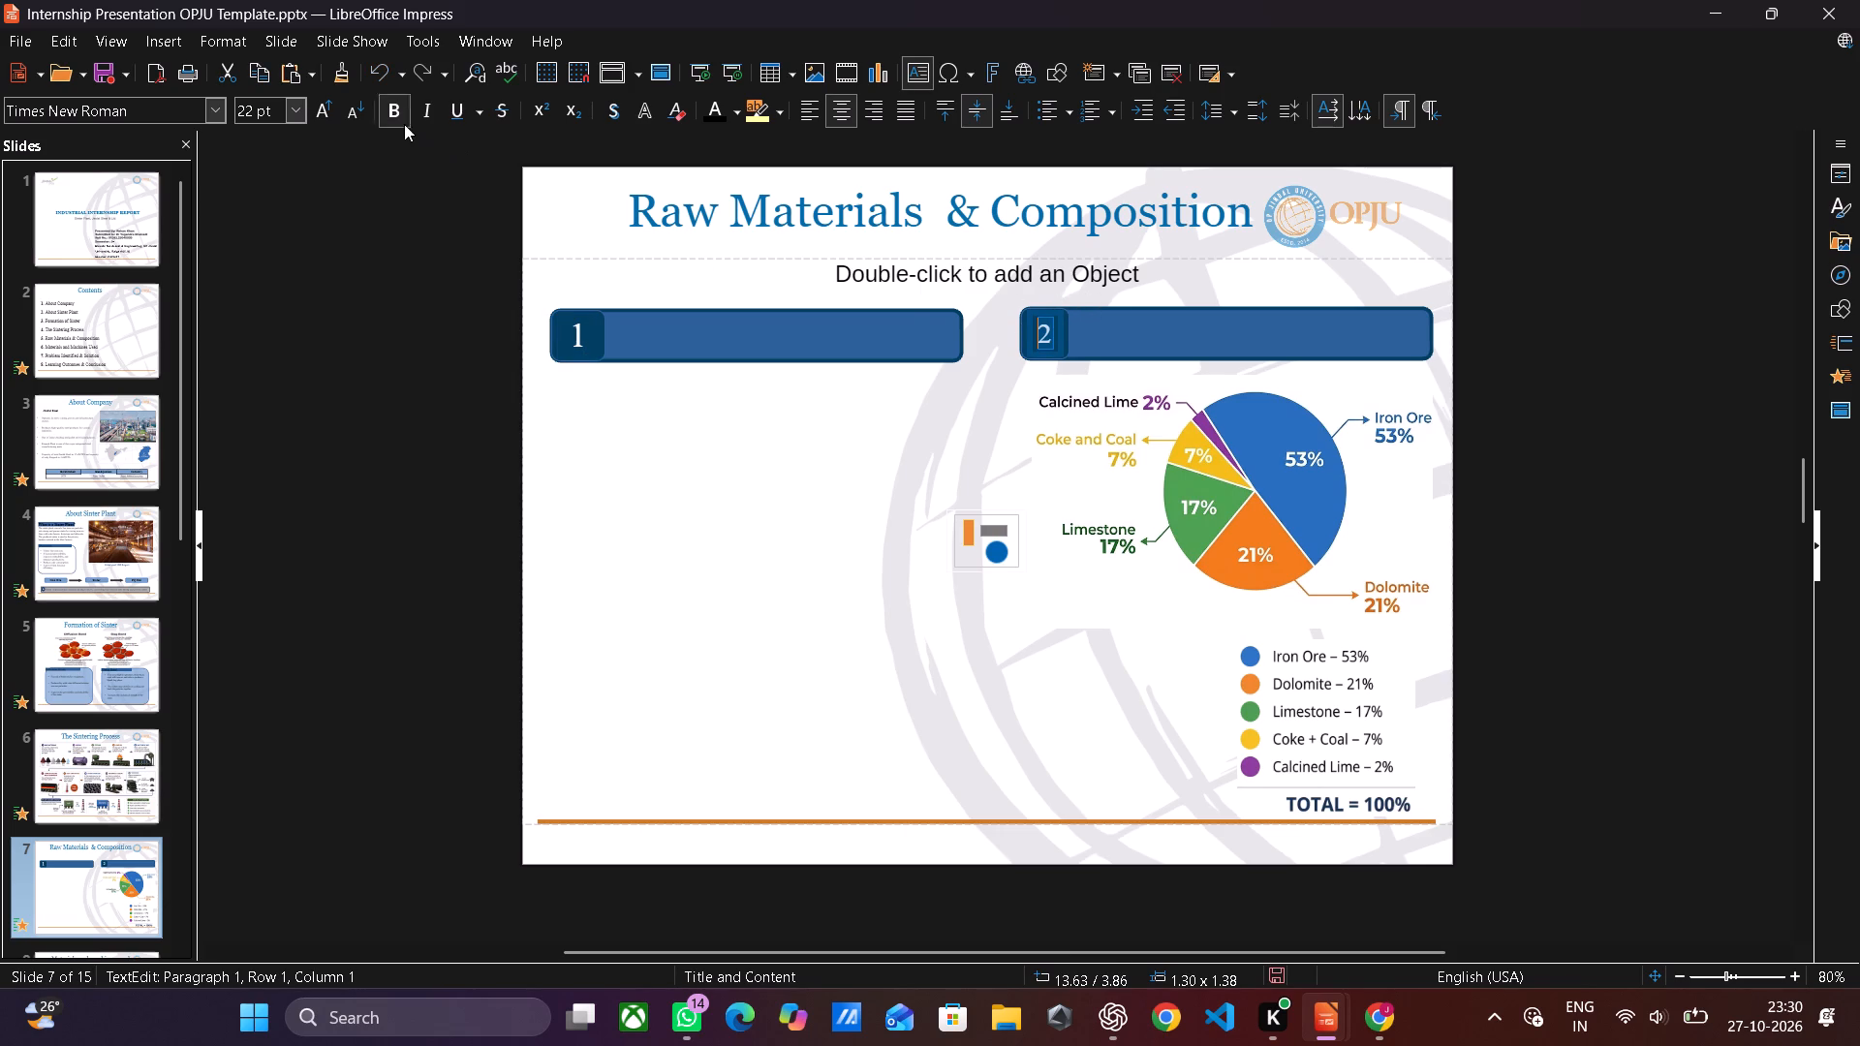
{"action": "left_click", "coordinate": [300, 104]}
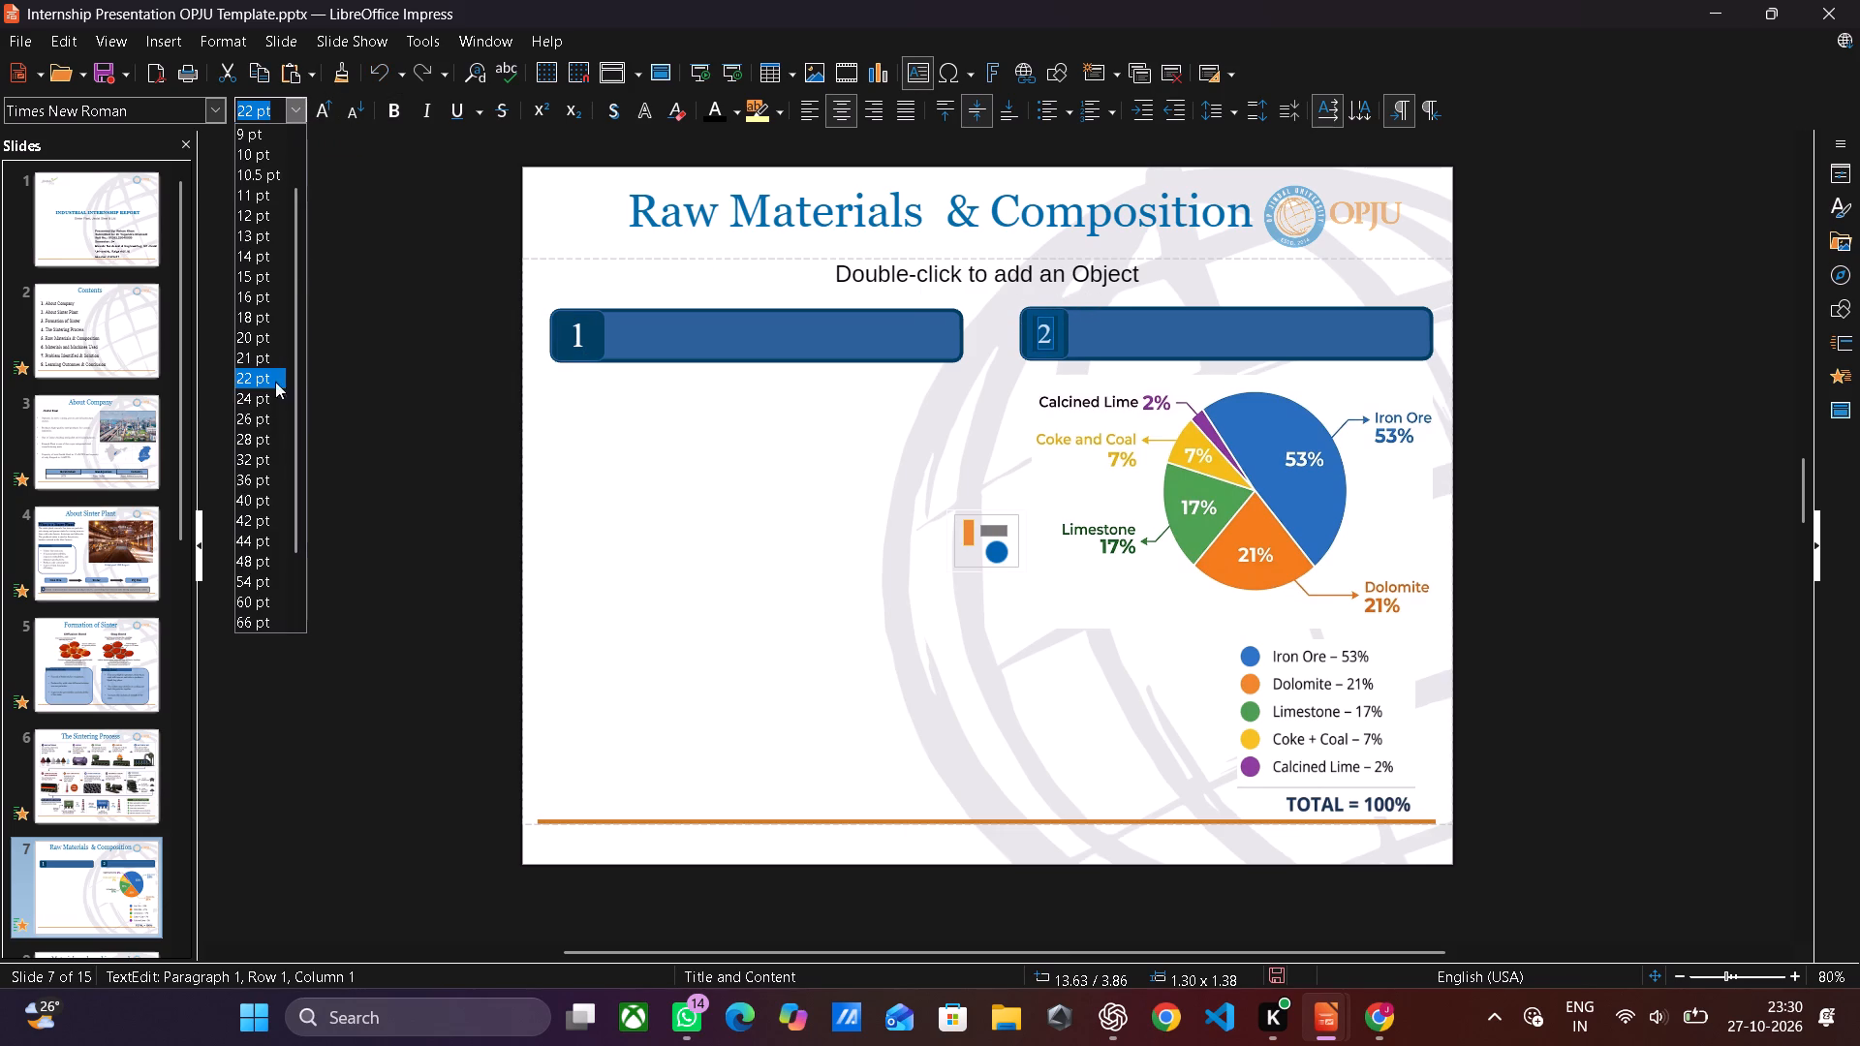
{"action": "left_click", "coordinate": [260, 424]}
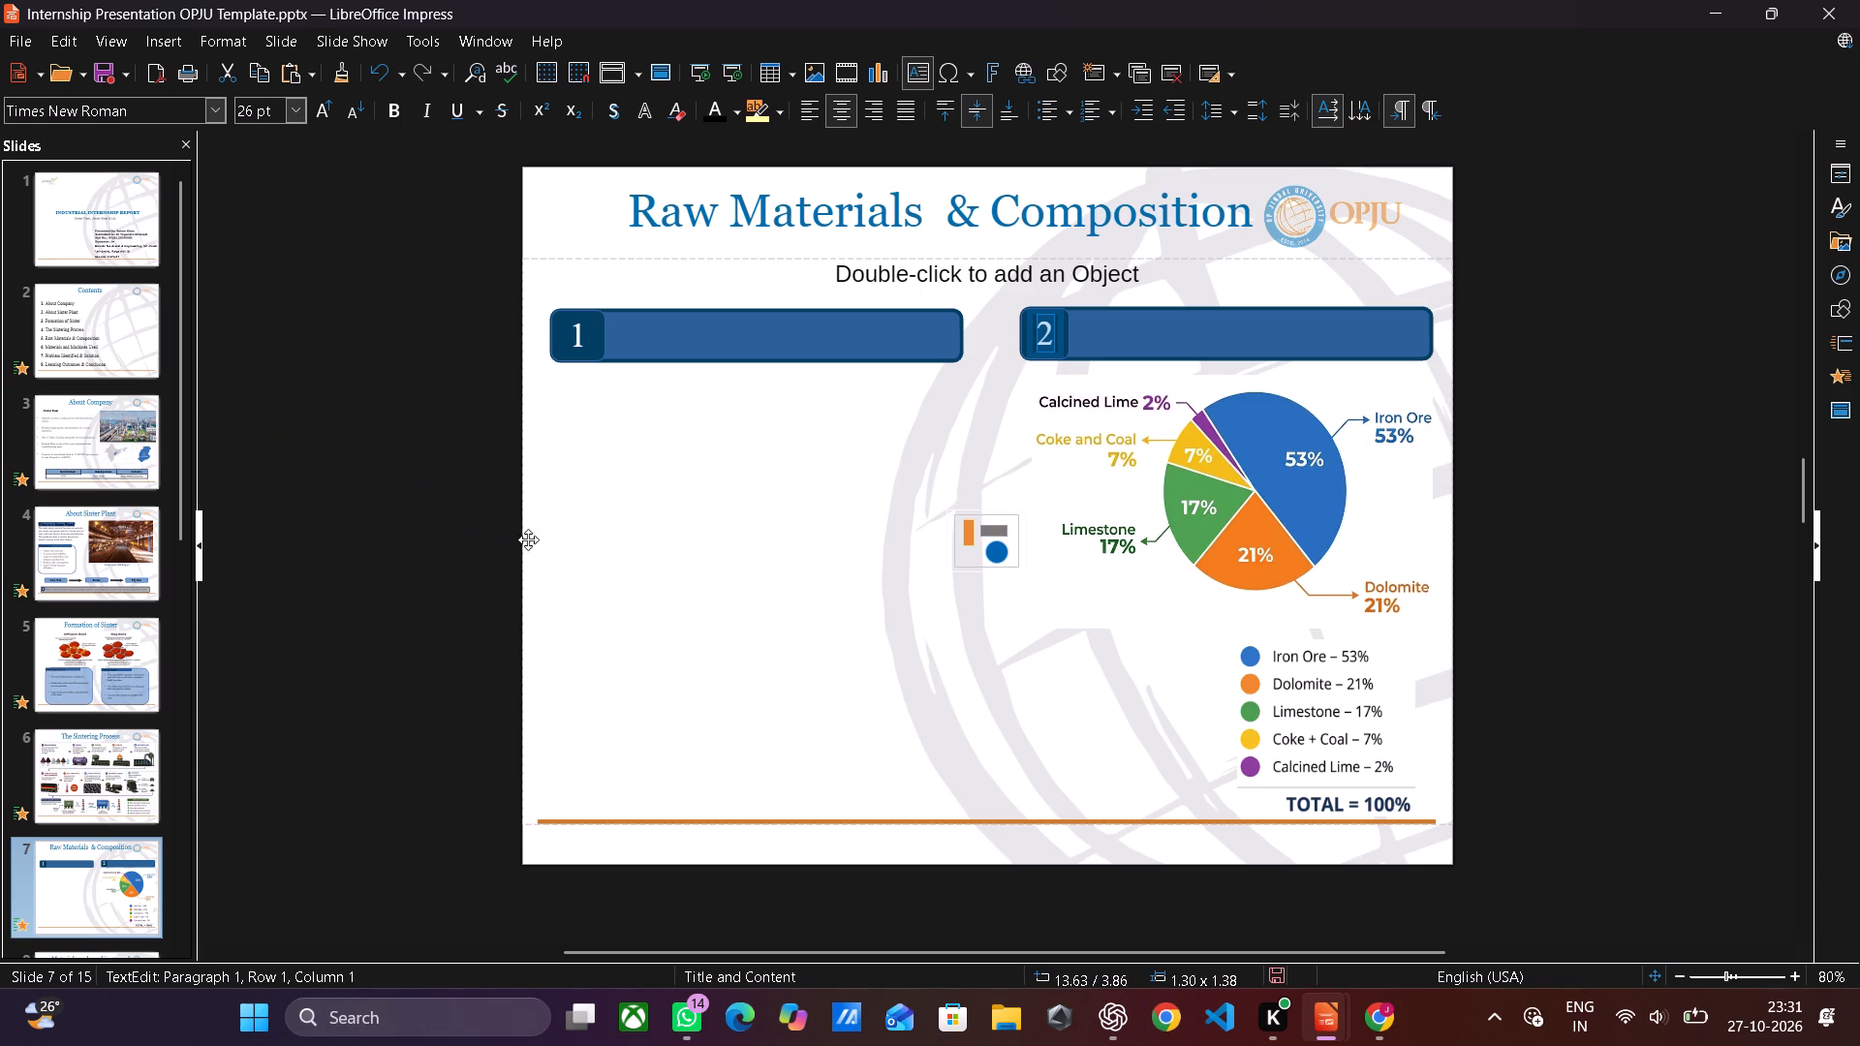
{"action": "left_click", "coordinate": [389, 608]}
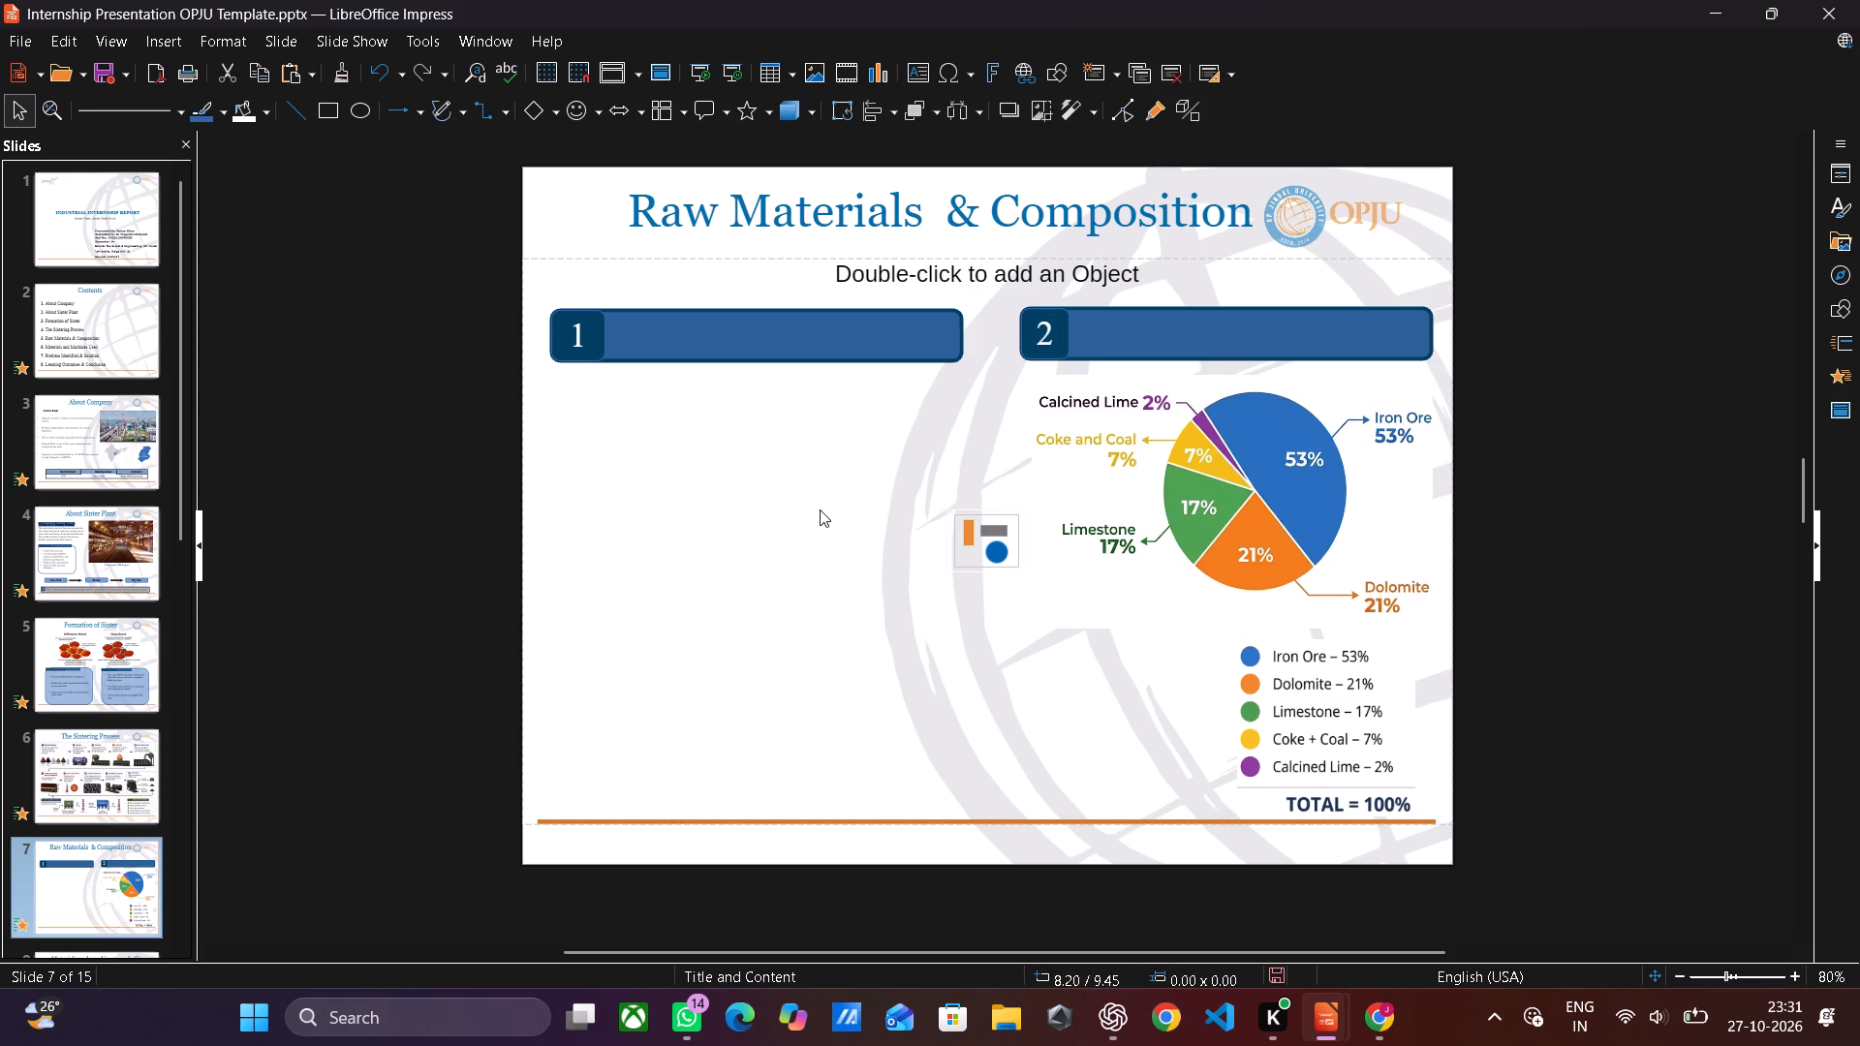
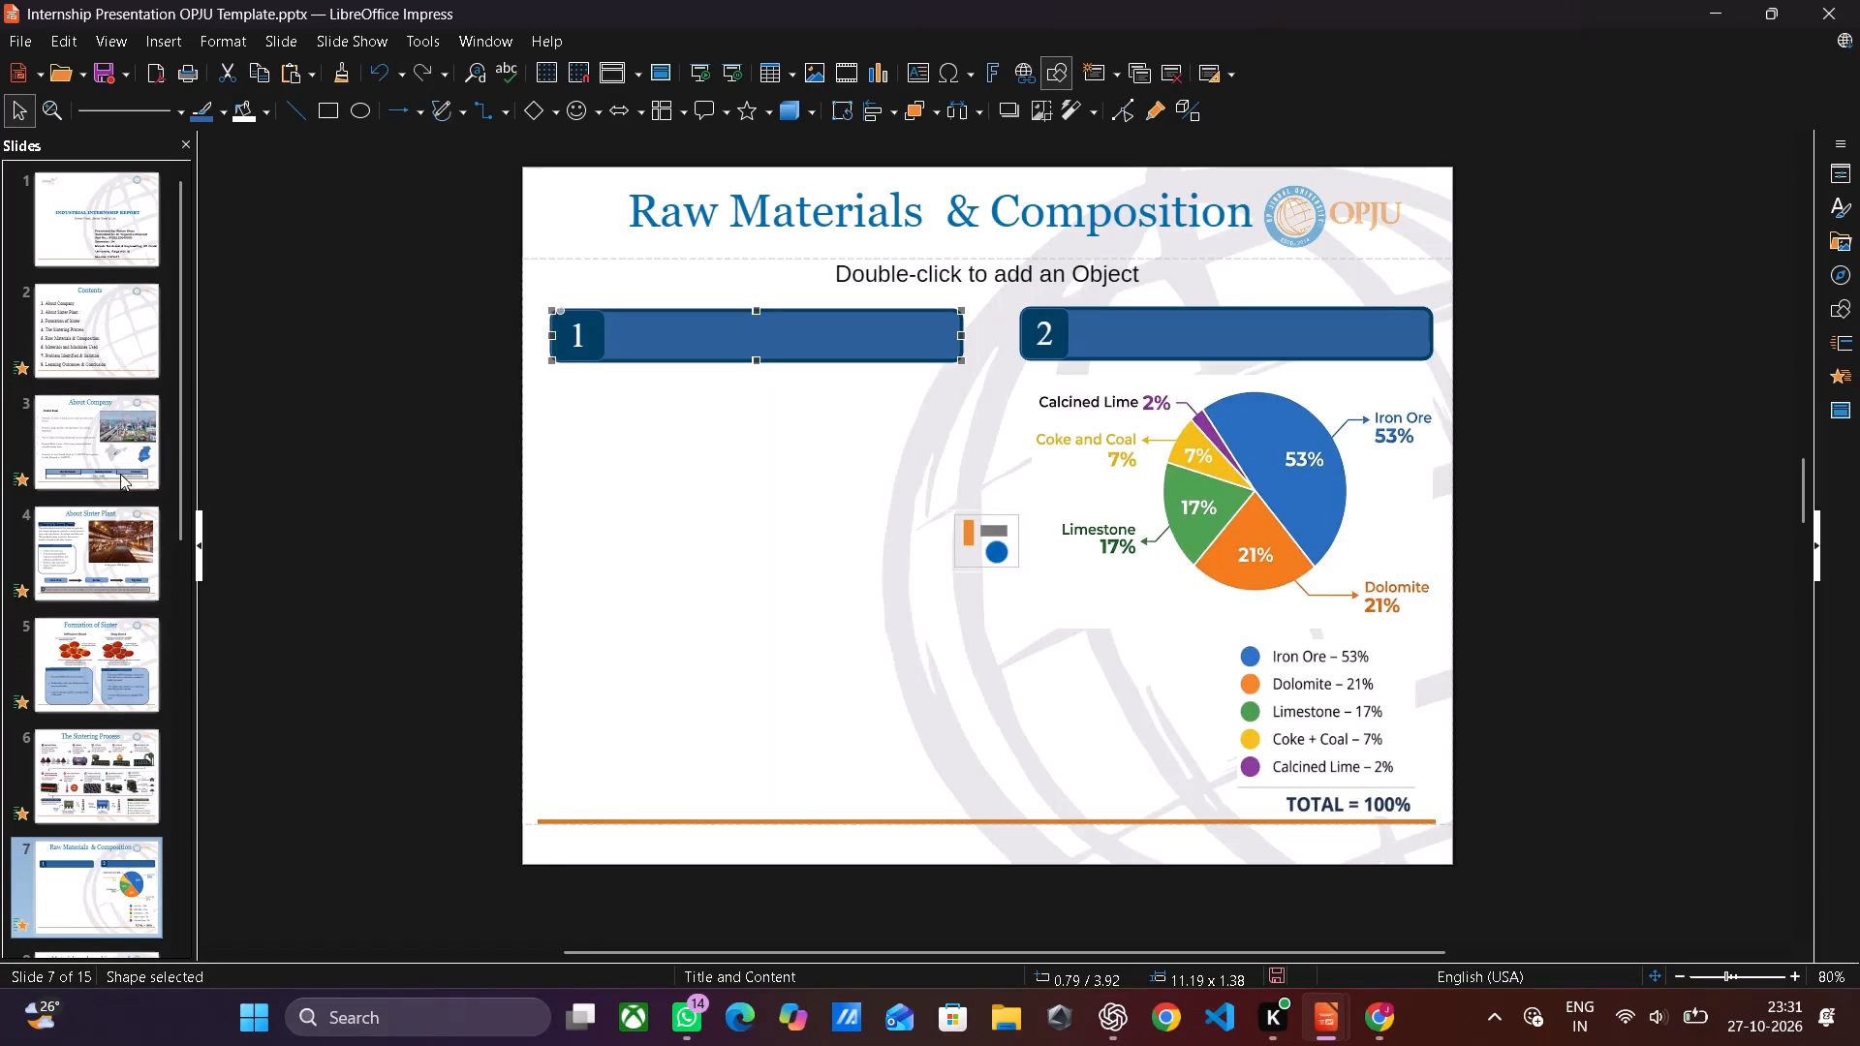
Go to slide 5, Formation of Sinter.
{"action": "left_click", "coordinate": [118, 642]}
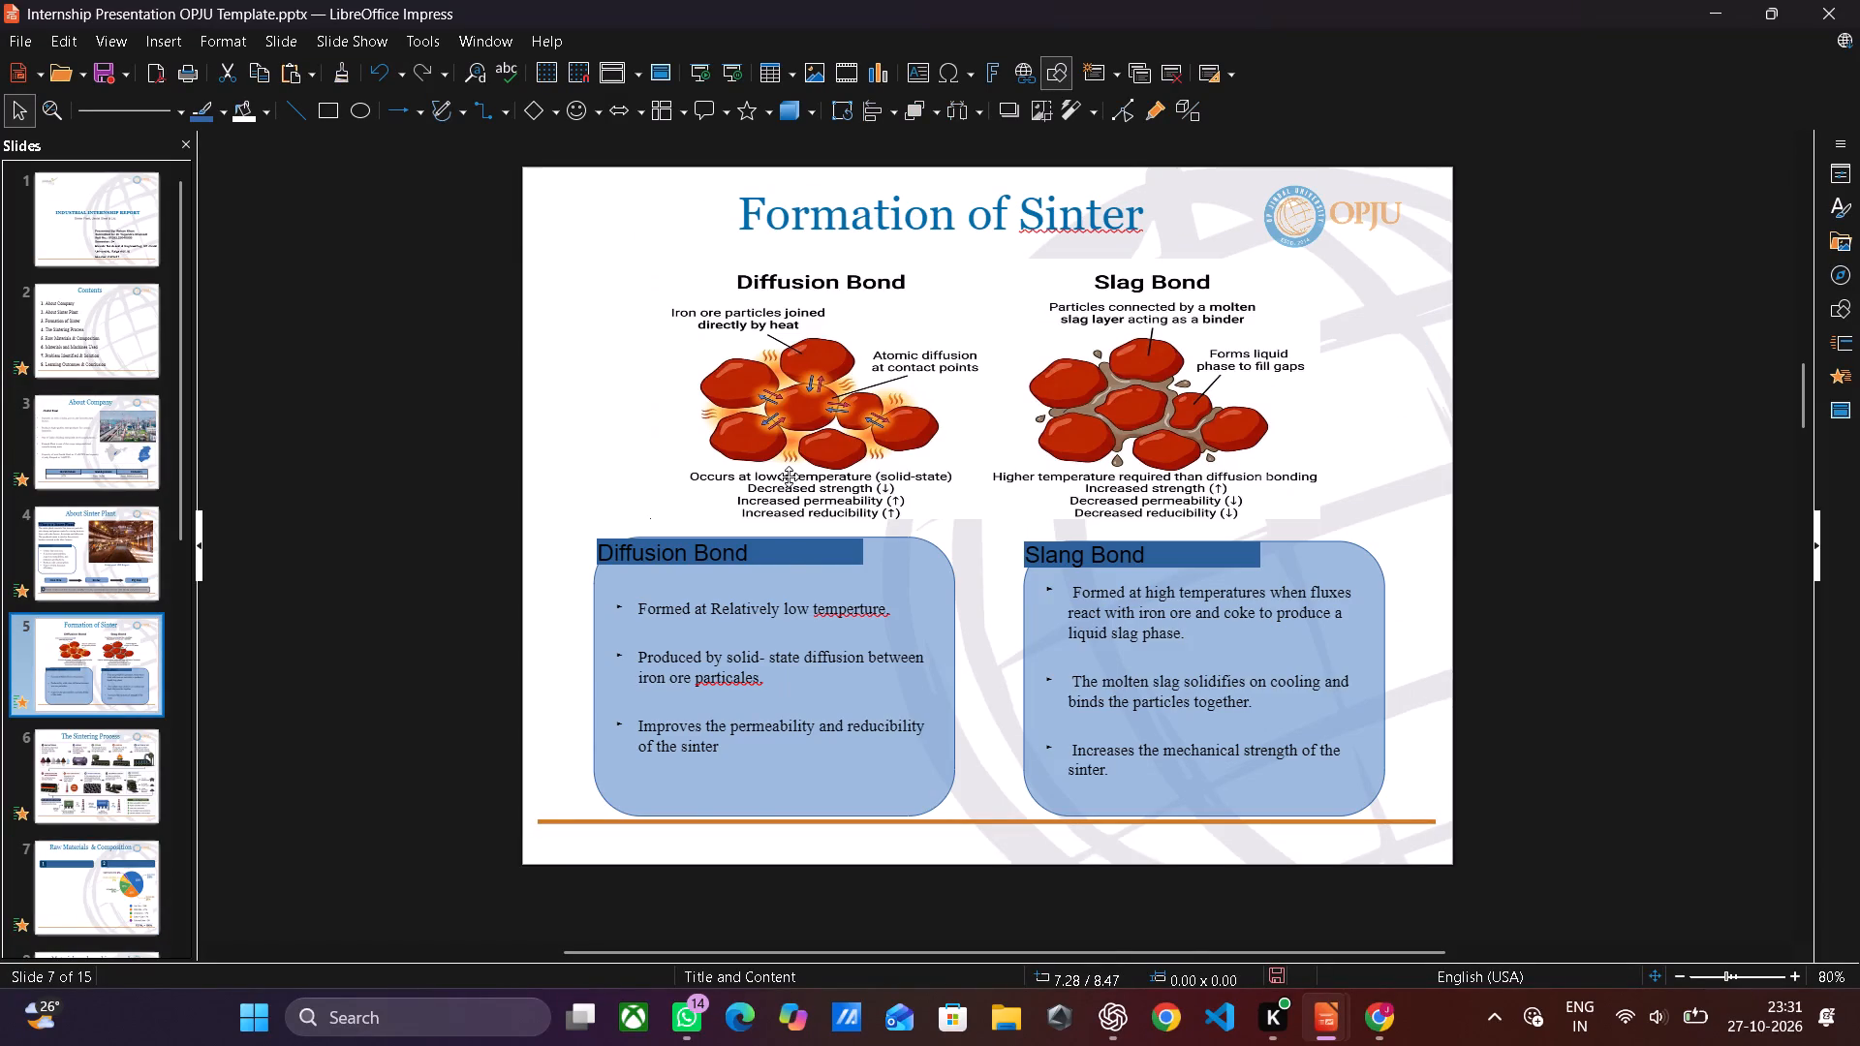
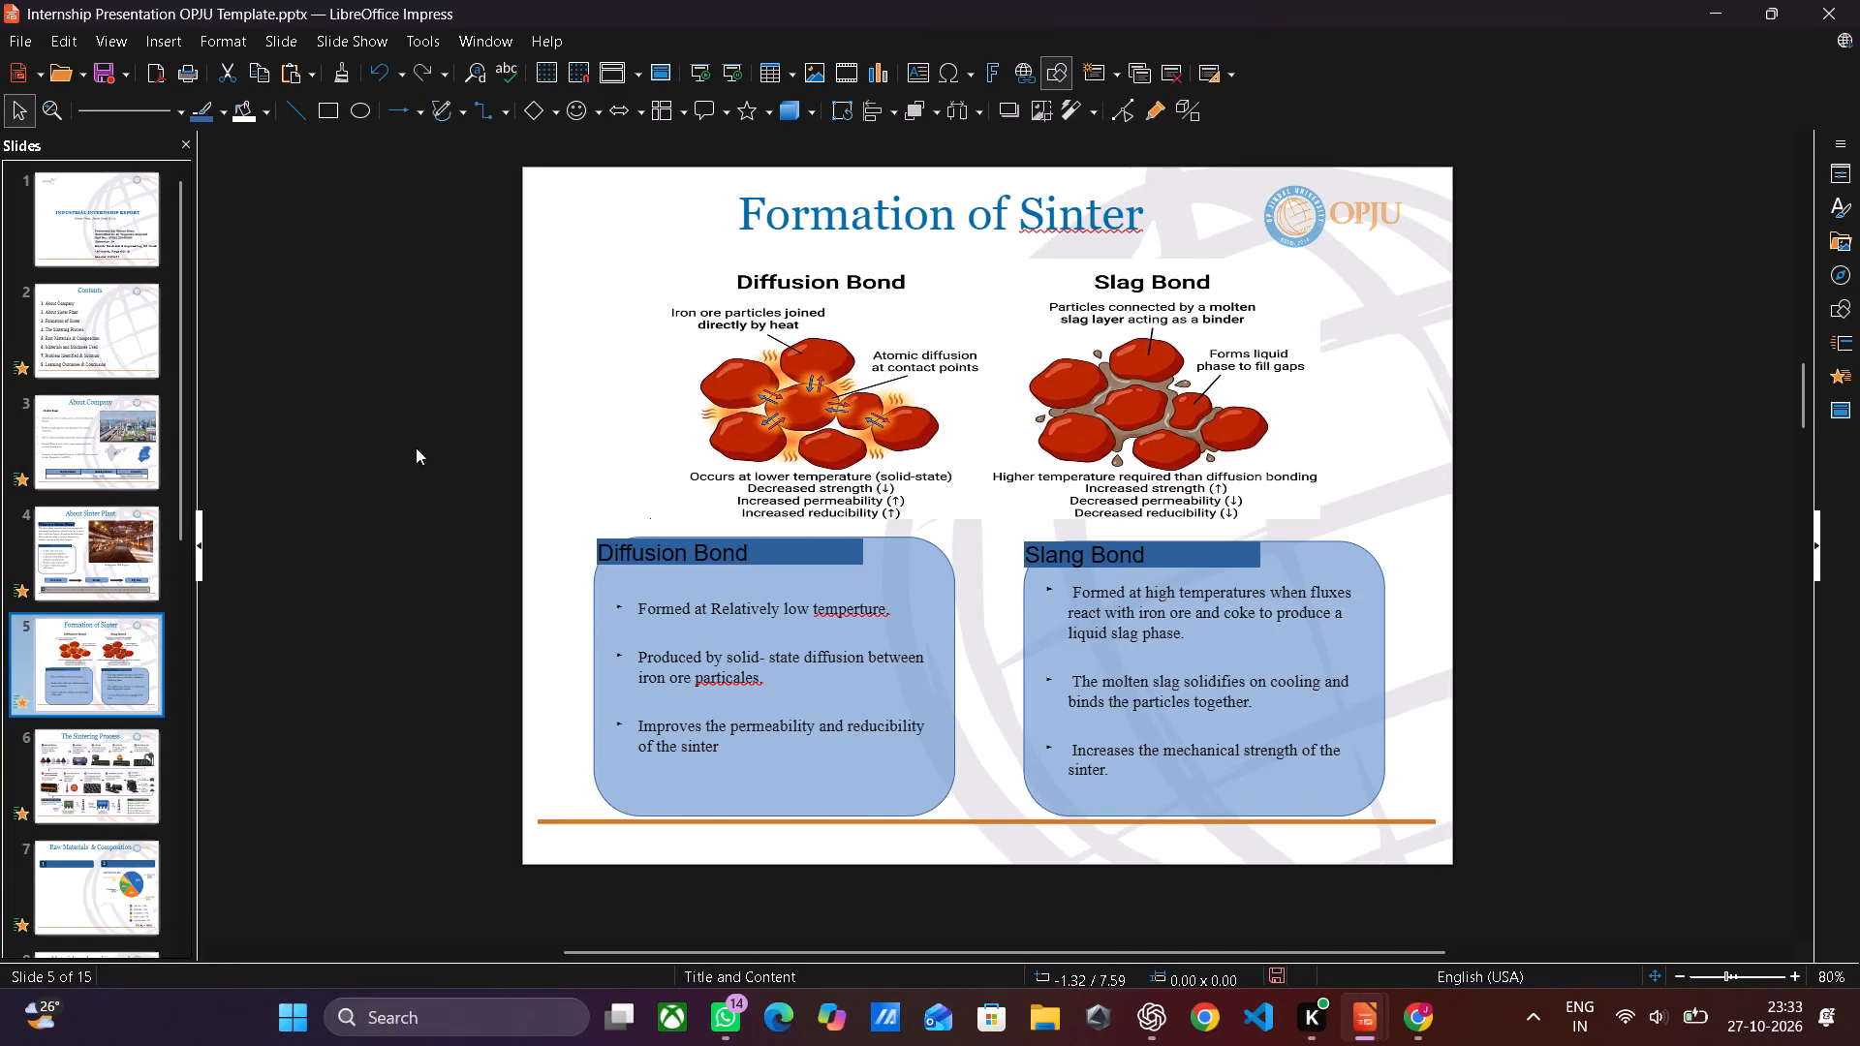
Review the content and heading styles of slides 3 to 7, from About Company through Raw Materials & Composition.
{"action": "left_click", "coordinate": [113, 551]}
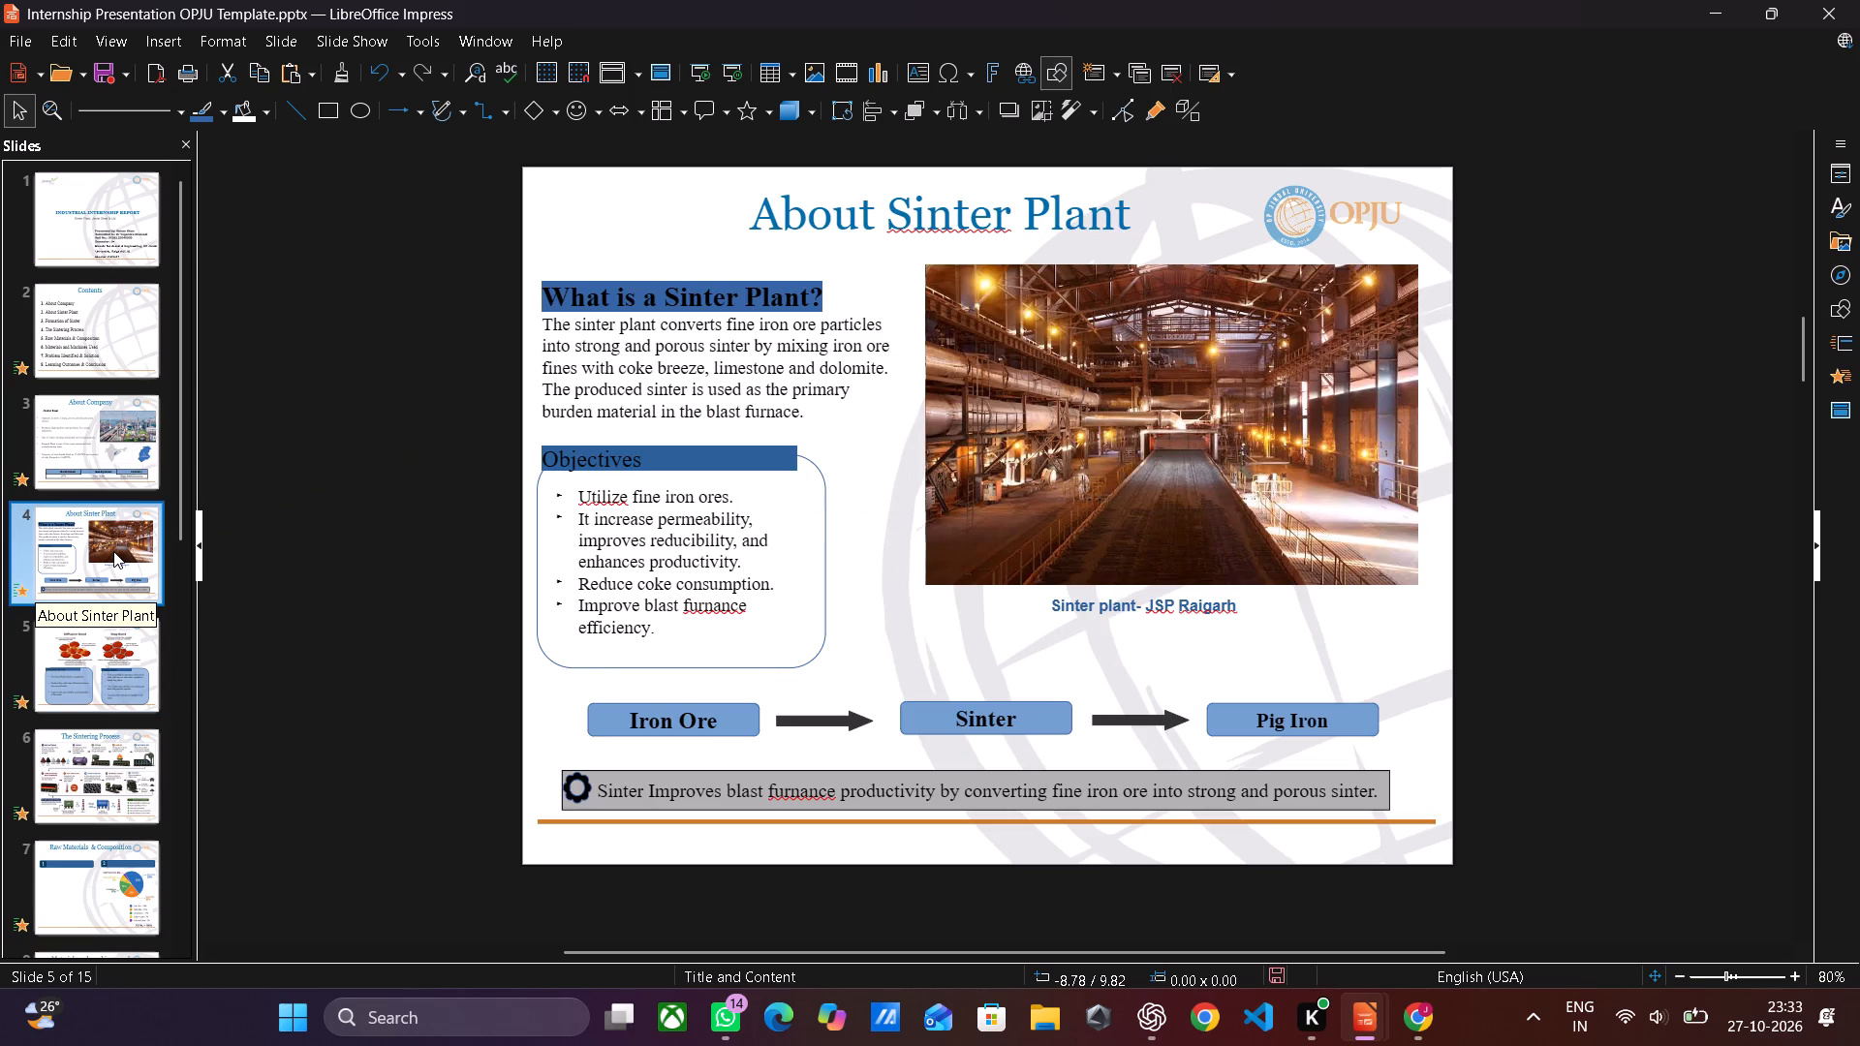
{"action": "left_click", "coordinate": [99, 458]}
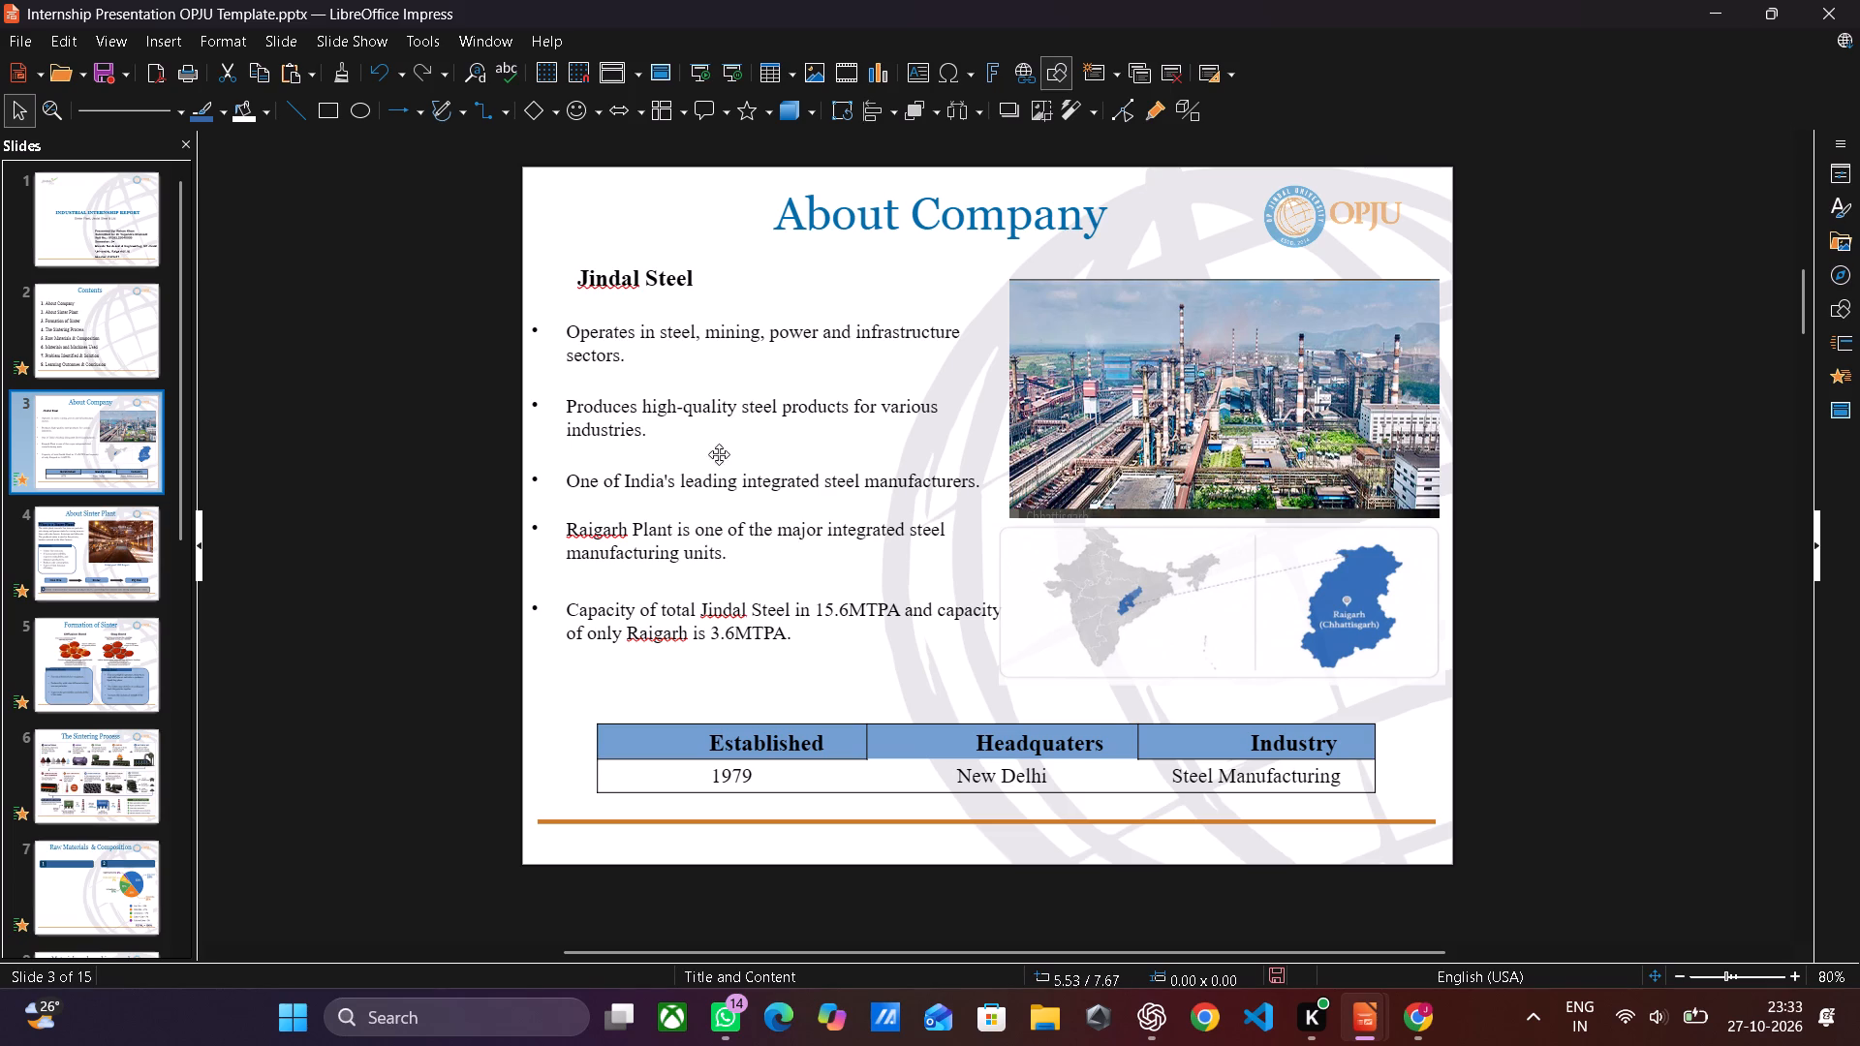
{"action": "left_click", "coordinate": [103, 528]}
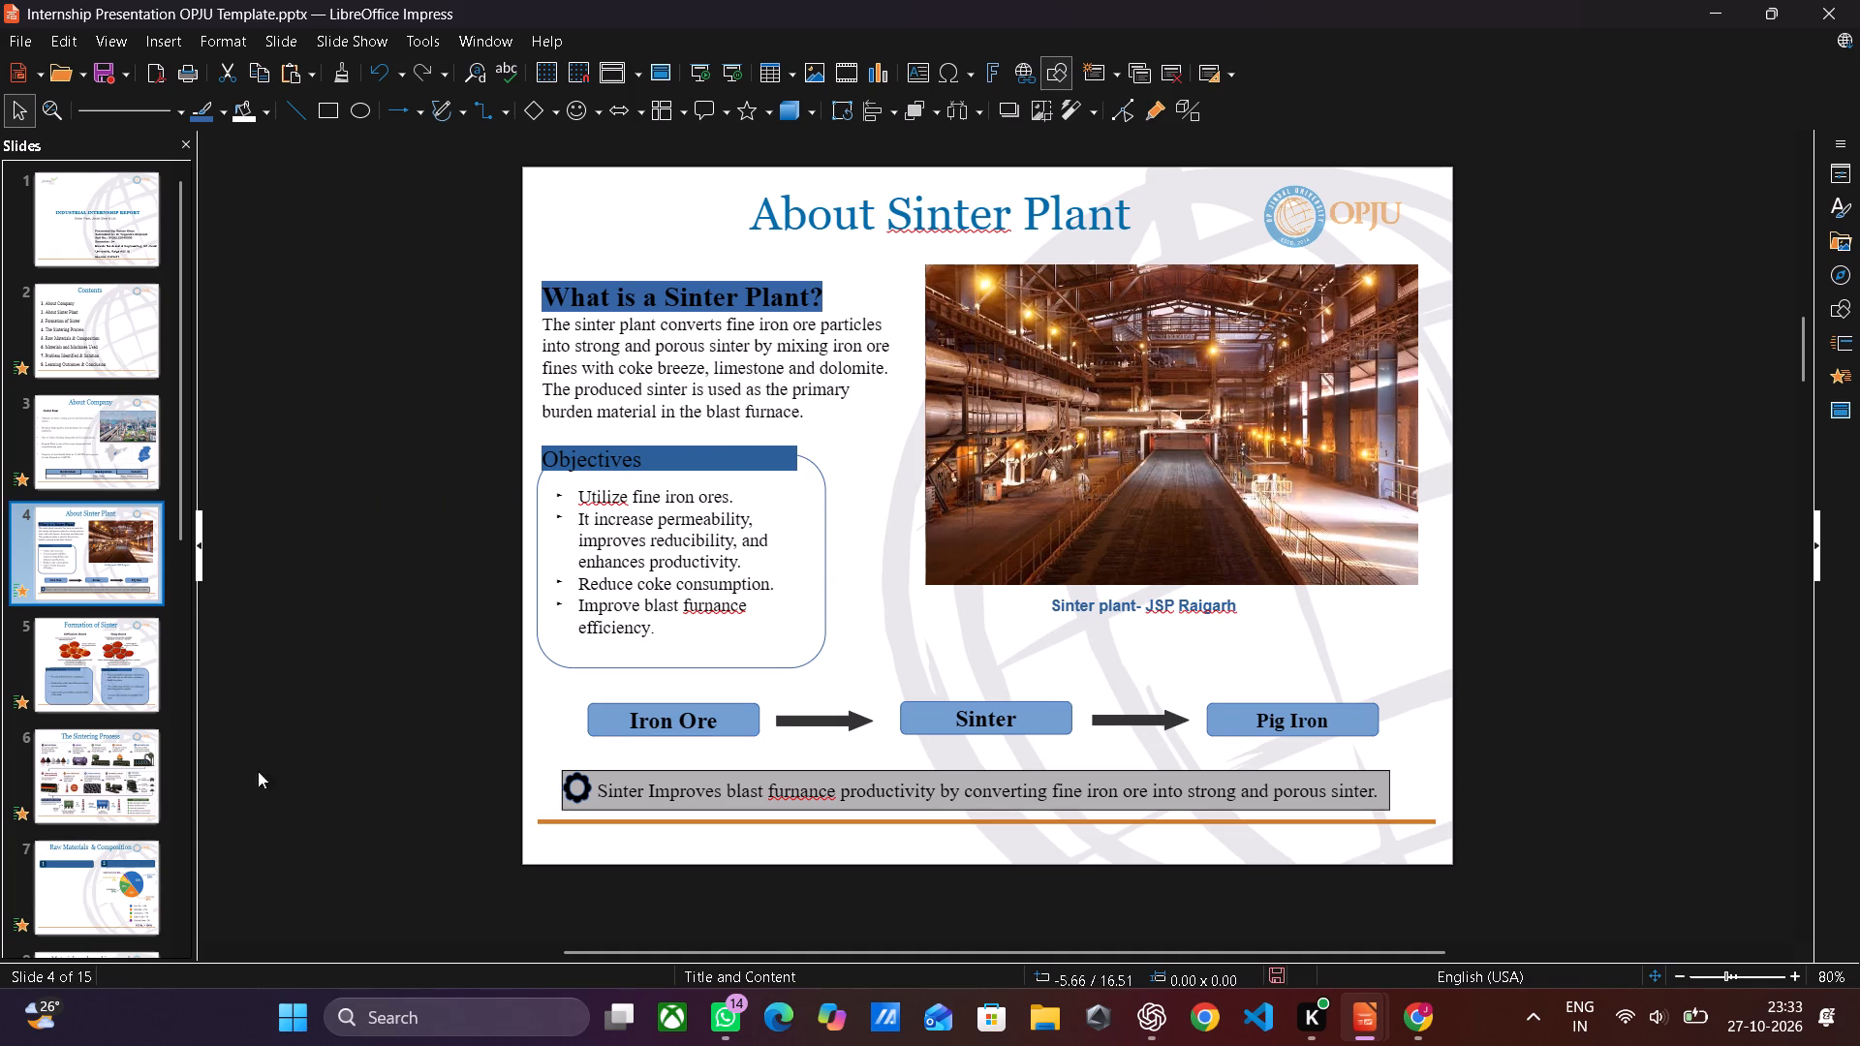
{"action": "left_click", "coordinate": [96, 752]}
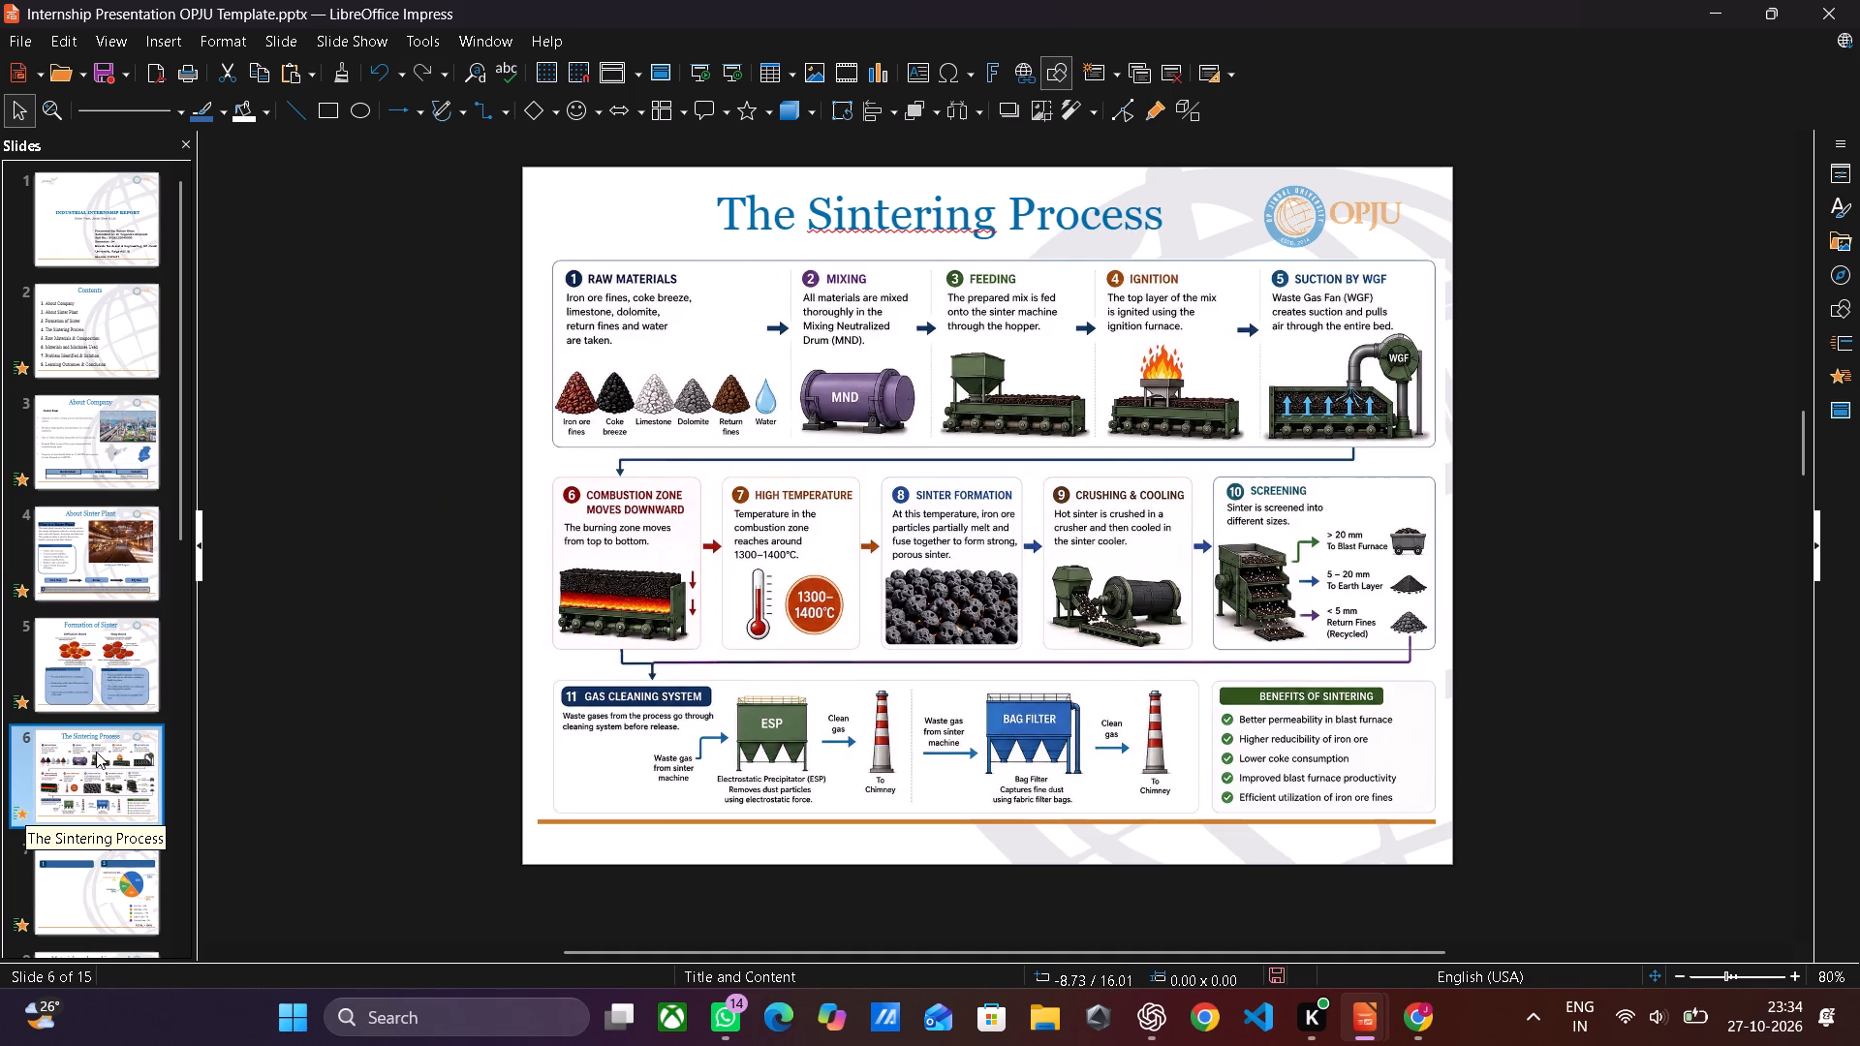
{"action": "left_click", "coordinate": [80, 869]}
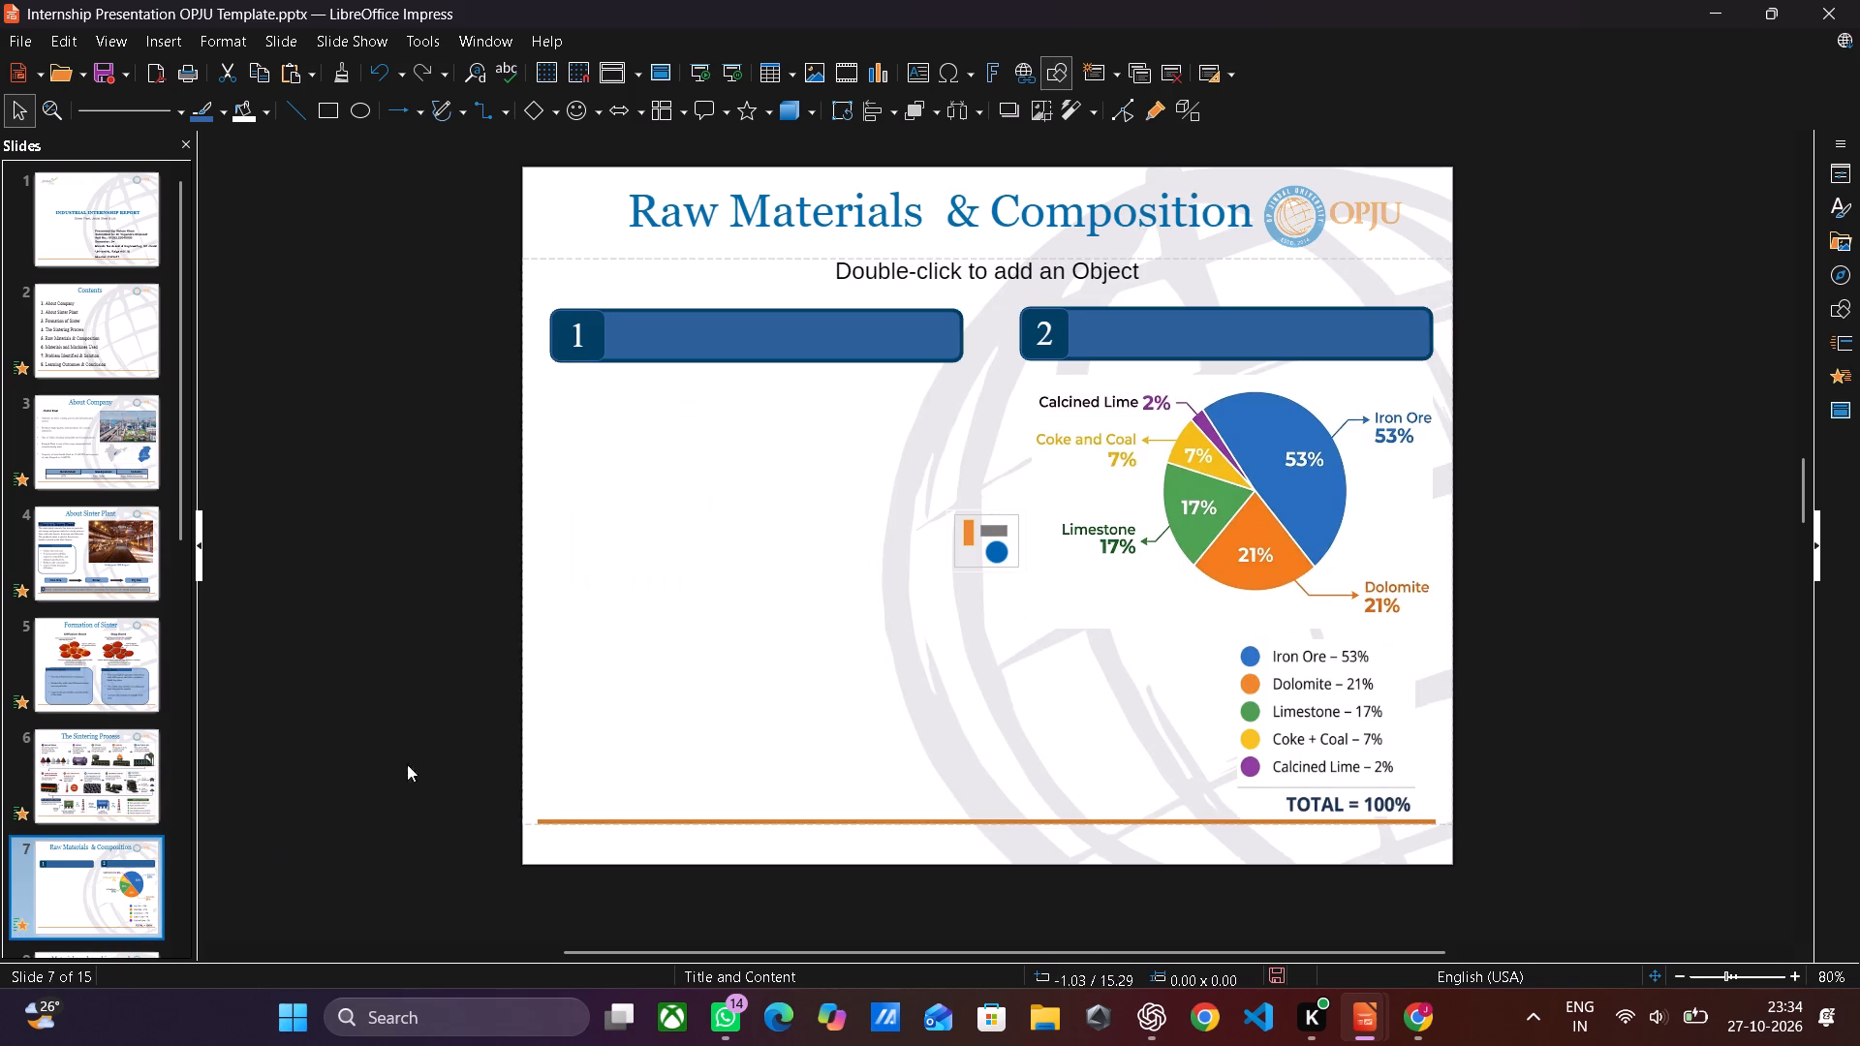
{"action": "scroll", "coordinate": [138, 797], "scroll_direction": "down", "scroll_amount": 1}
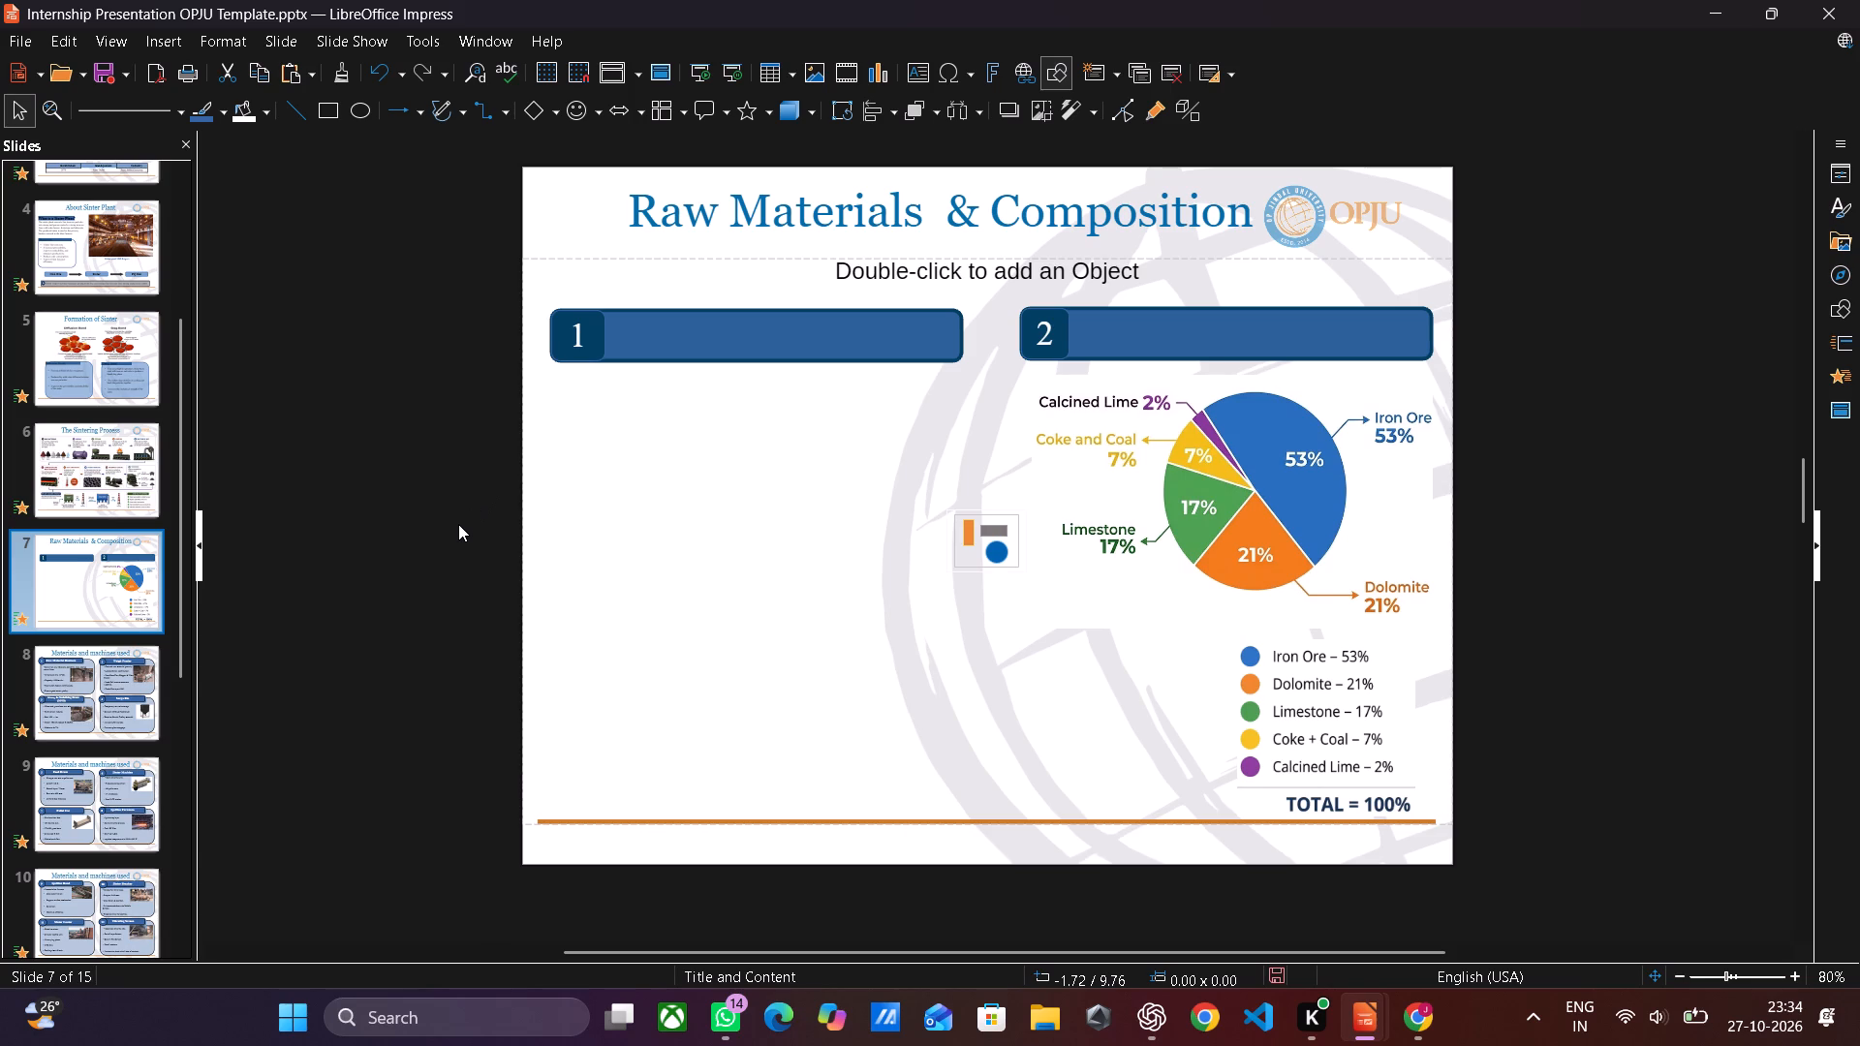
{"action": "left_click", "coordinate": [134, 451]}
{"action": "scroll", "coordinate": [102, 273], "scroll_direction": "up", "scroll_amount": 1}
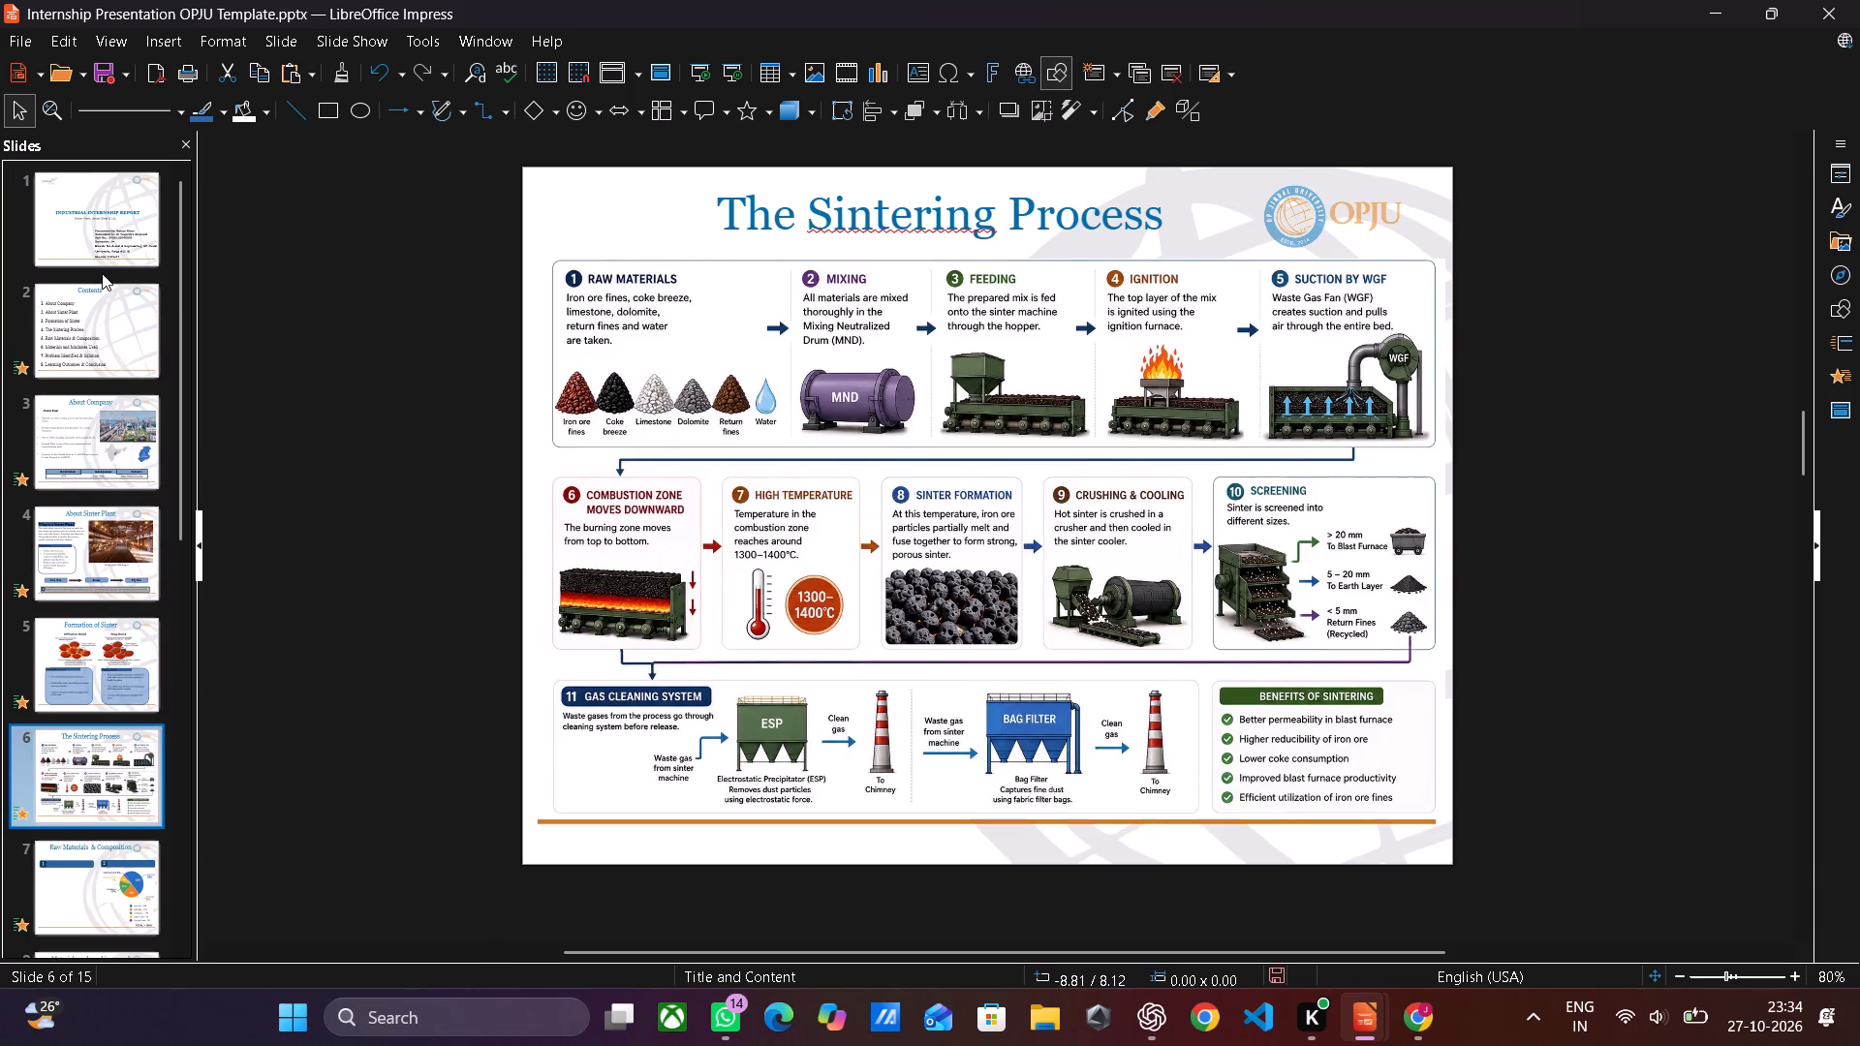
{"action": "scroll", "coordinate": [102, 273], "scroll_direction": "up", "scroll_amount": 1}
{"action": "left_click", "coordinate": [88, 417]}
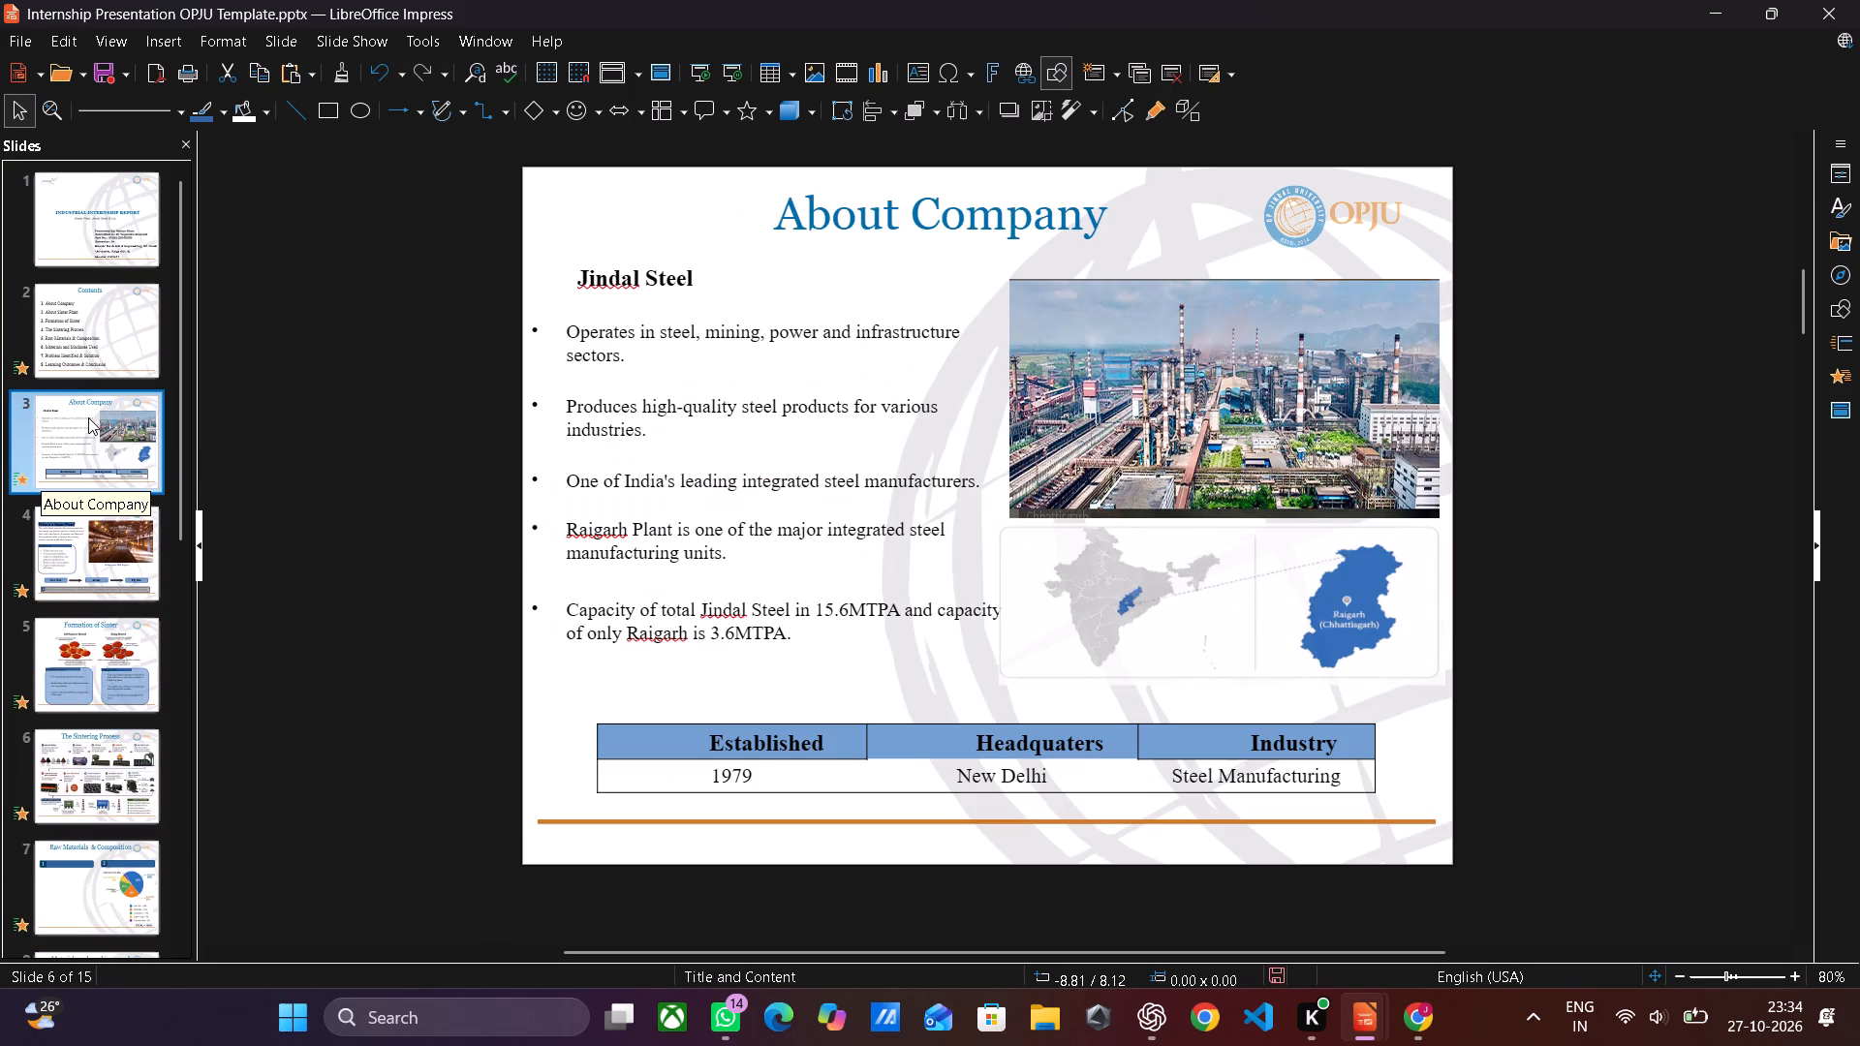
{"action": "left_click", "coordinate": [124, 530]}
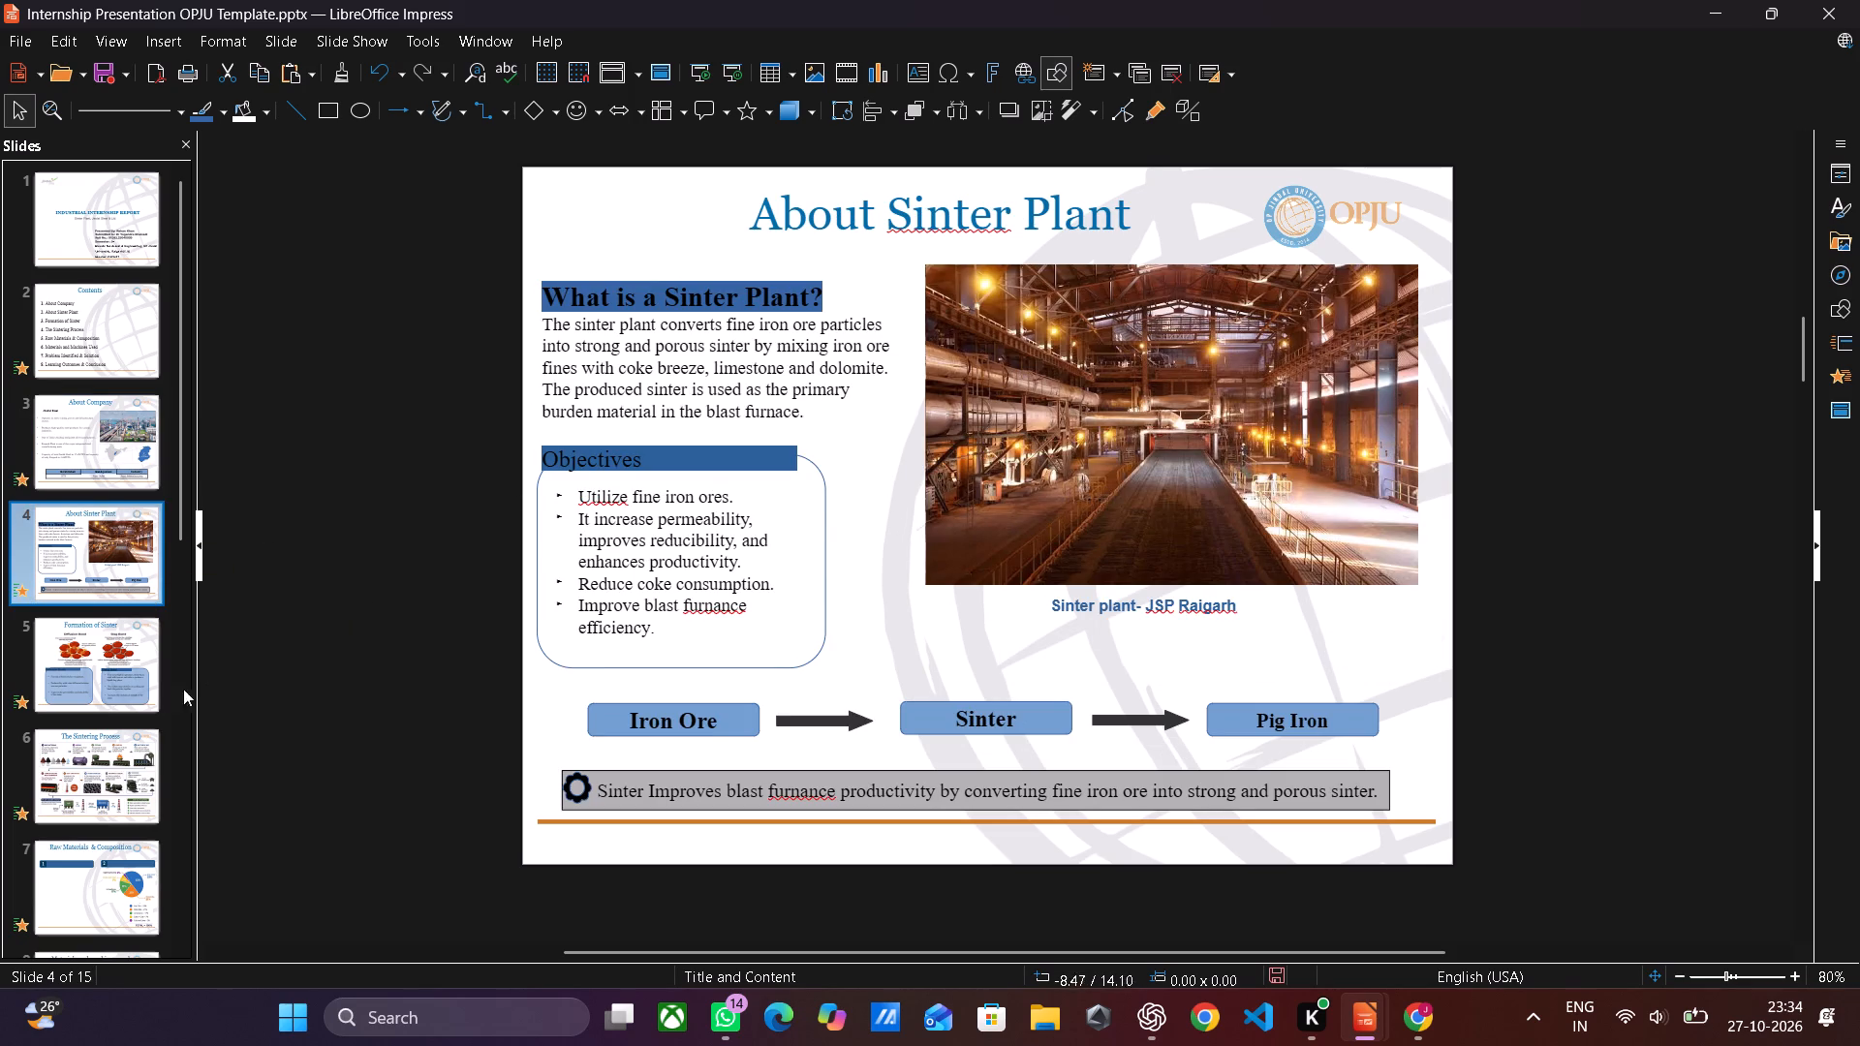
{"action": "left_click", "coordinate": [122, 678]}
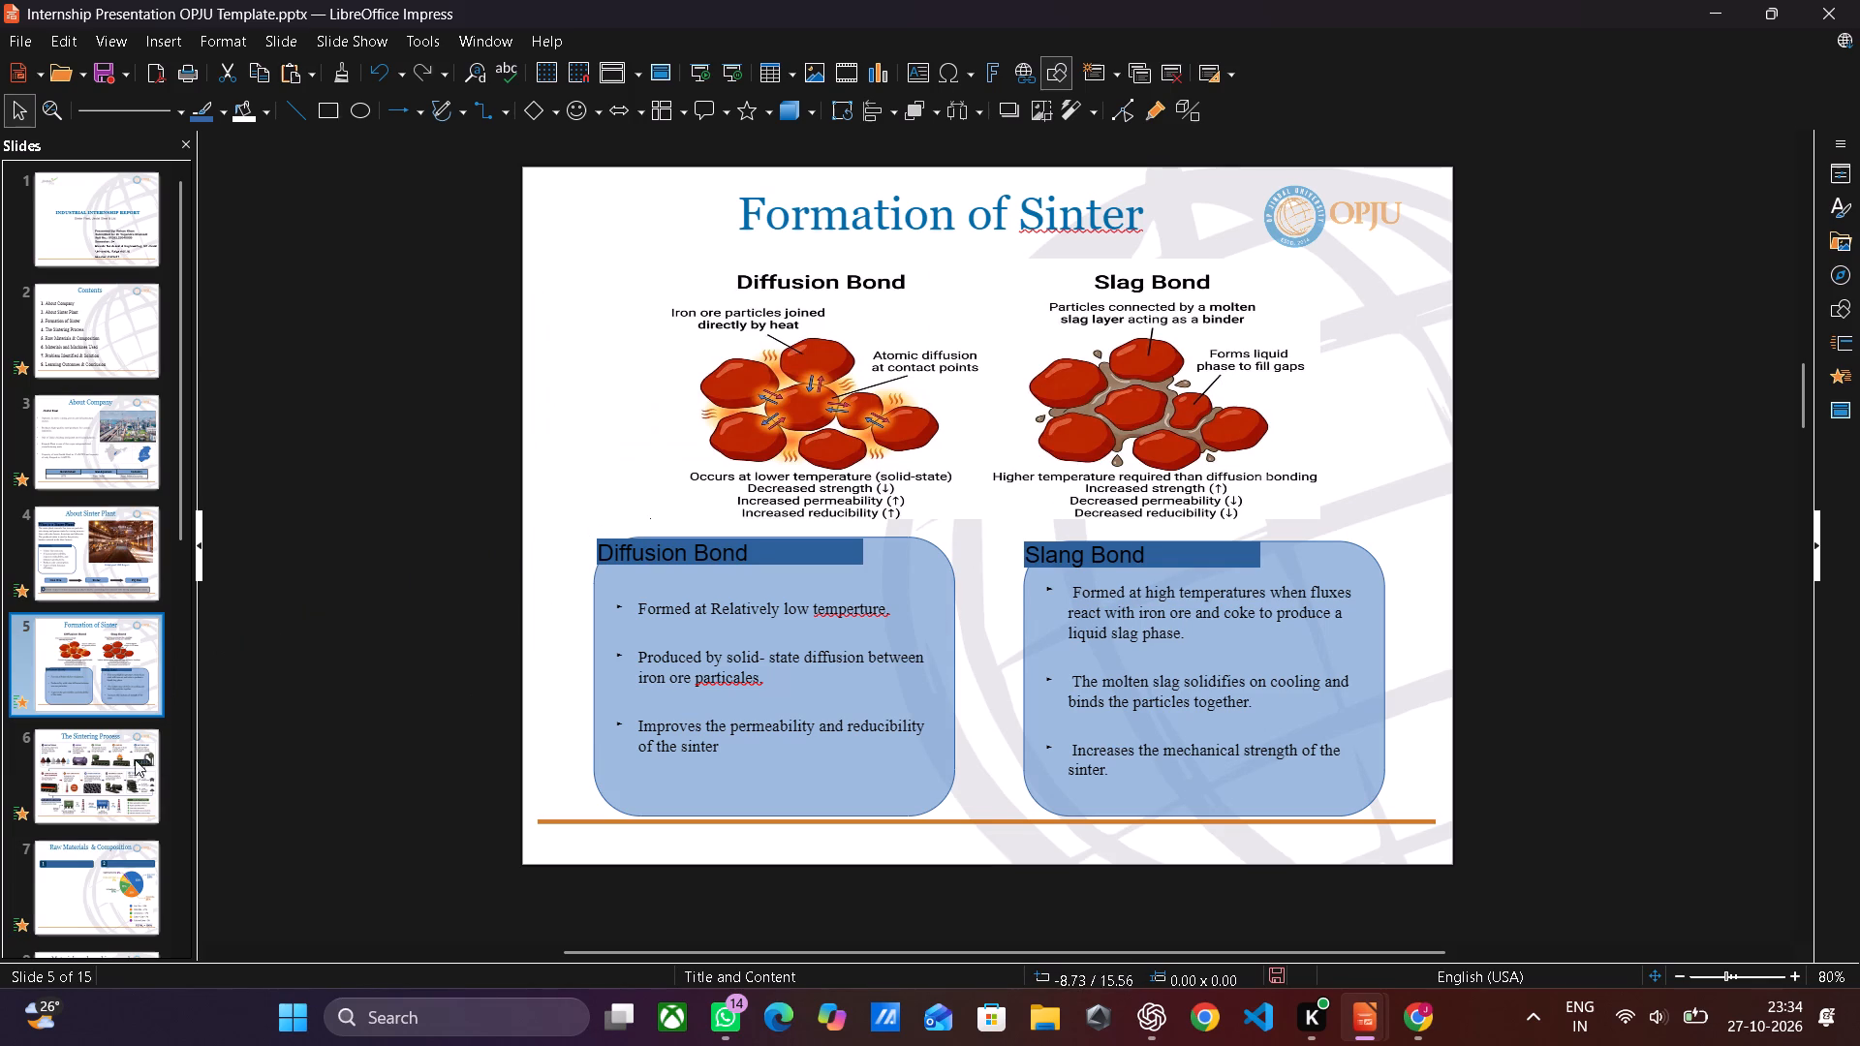
{"action": "scroll", "coordinate": [112, 764], "scroll_direction": "down", "scroll_amount": 1}
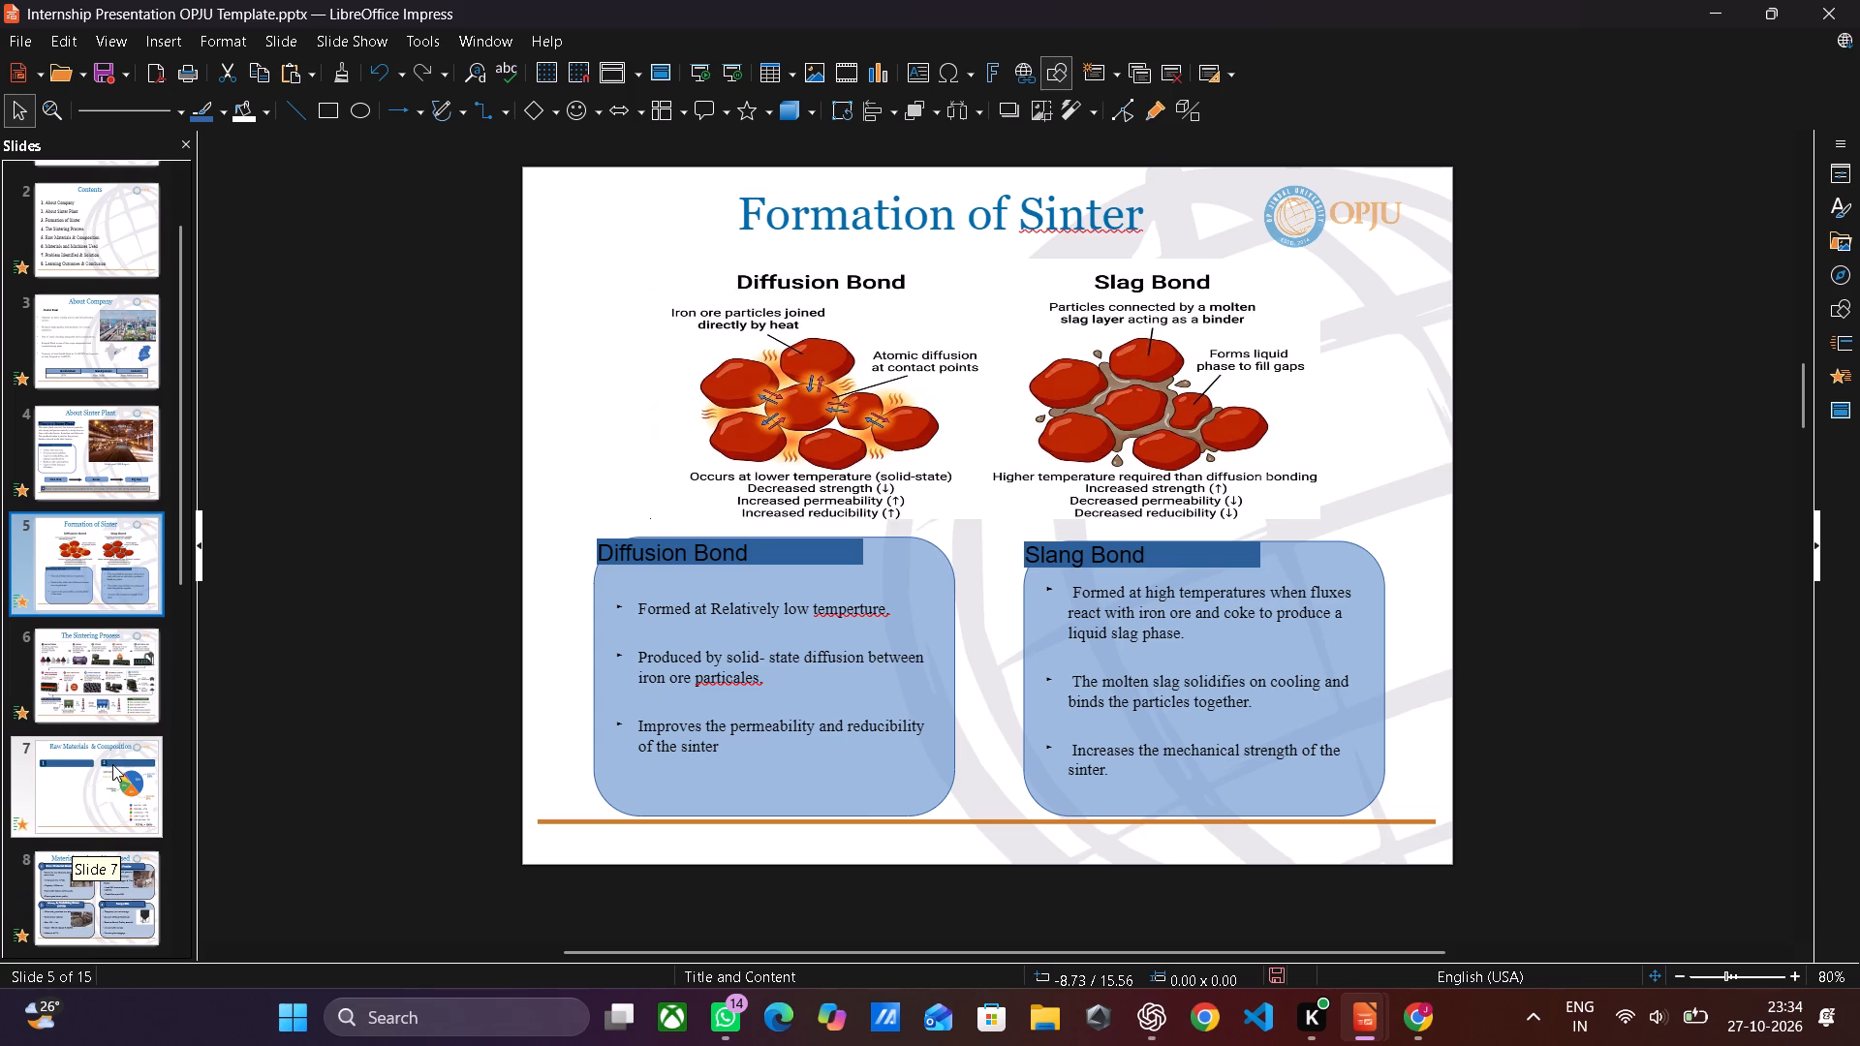
{"action": "scroll", "coordinate": [118, 534], "scroll_direction": "up", "scroll_amount": 1}
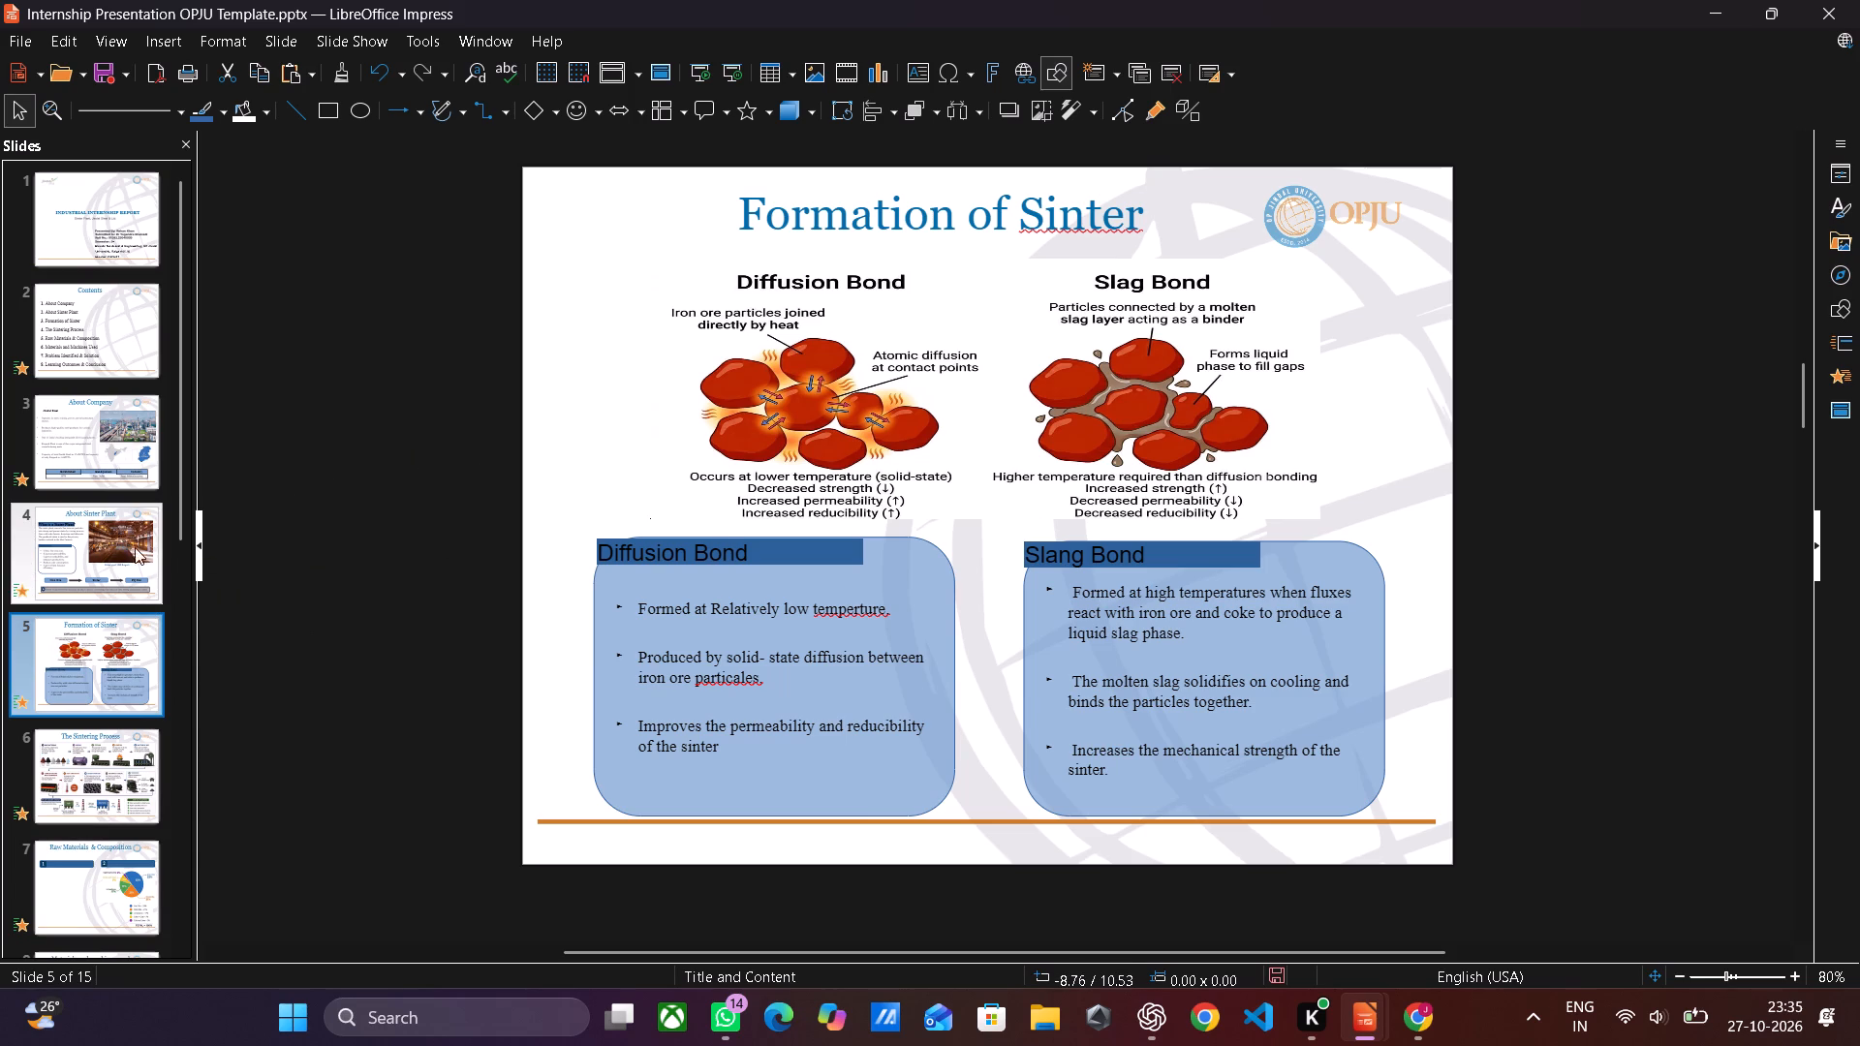
{"action": "scroll", "coordinate": [98, 676], "scroll_direction": "down", "scroll_amount": 1}
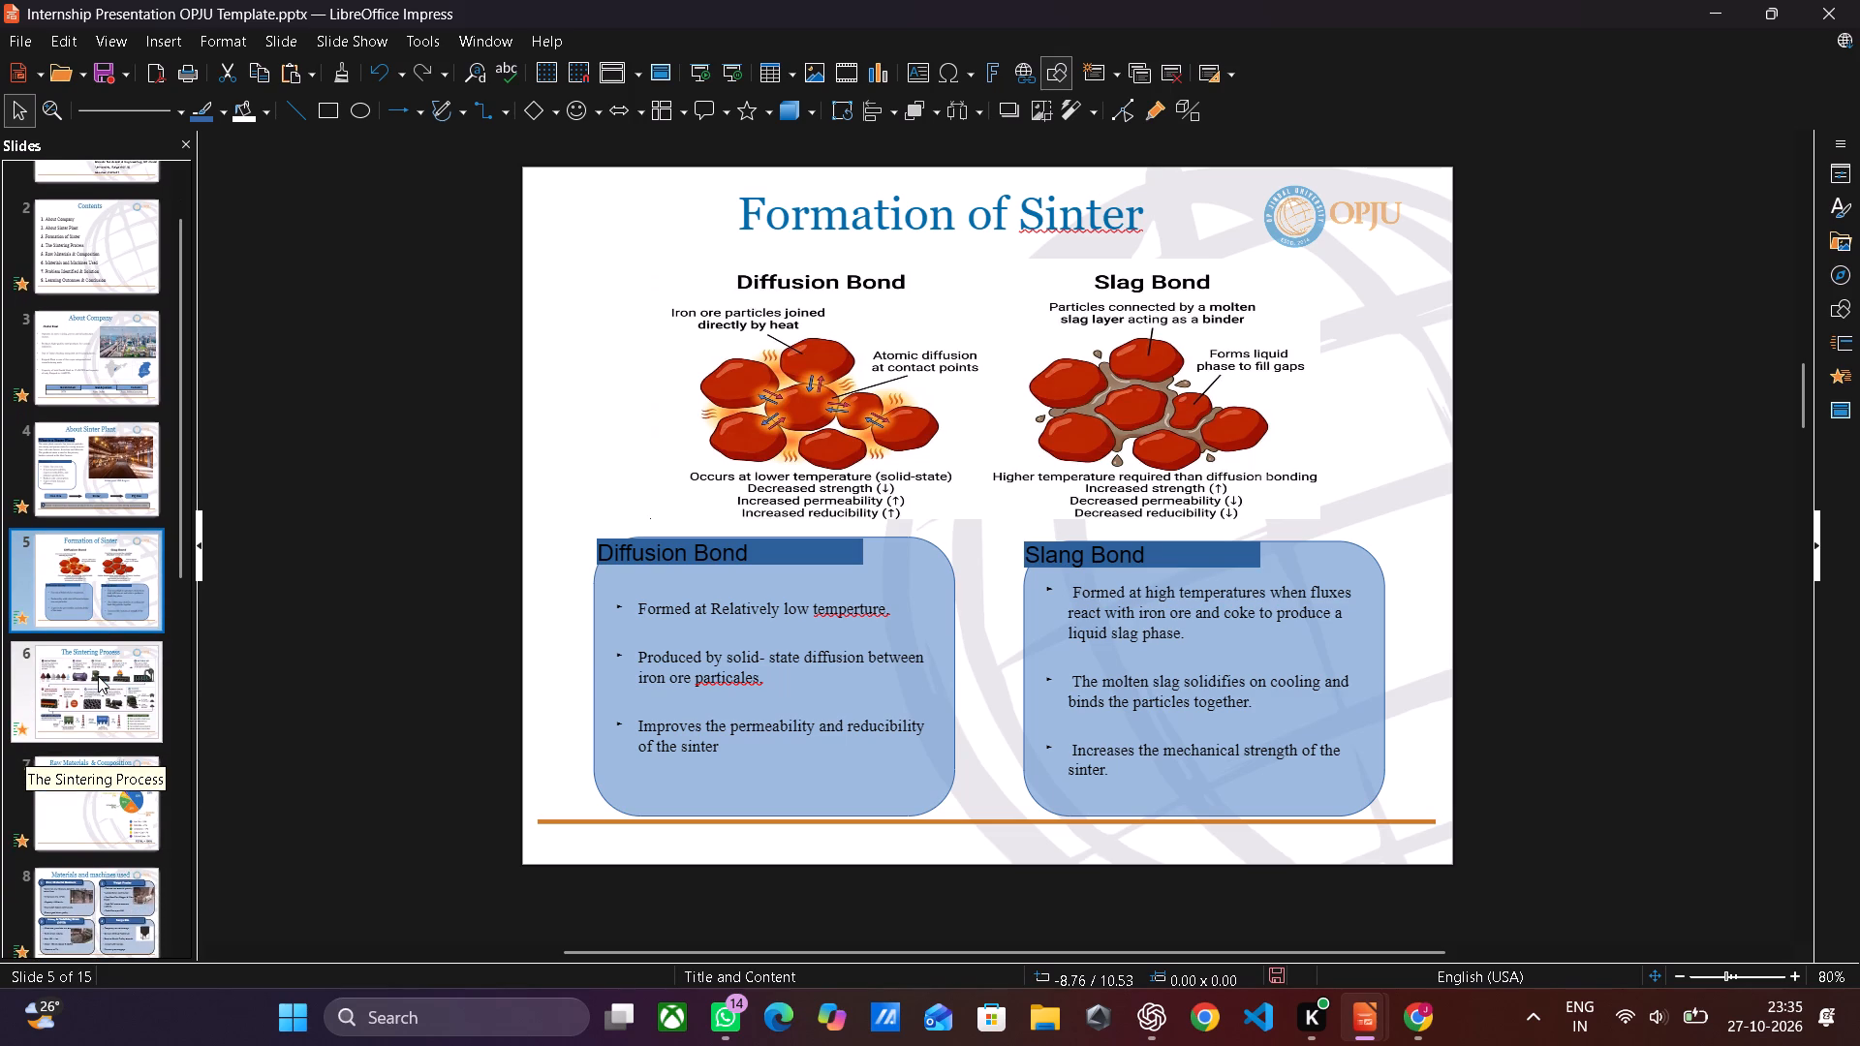
{"action": "scroll", "coordinate": [98, 676], "scroll_direction": "down", "scroll_amount": 1}
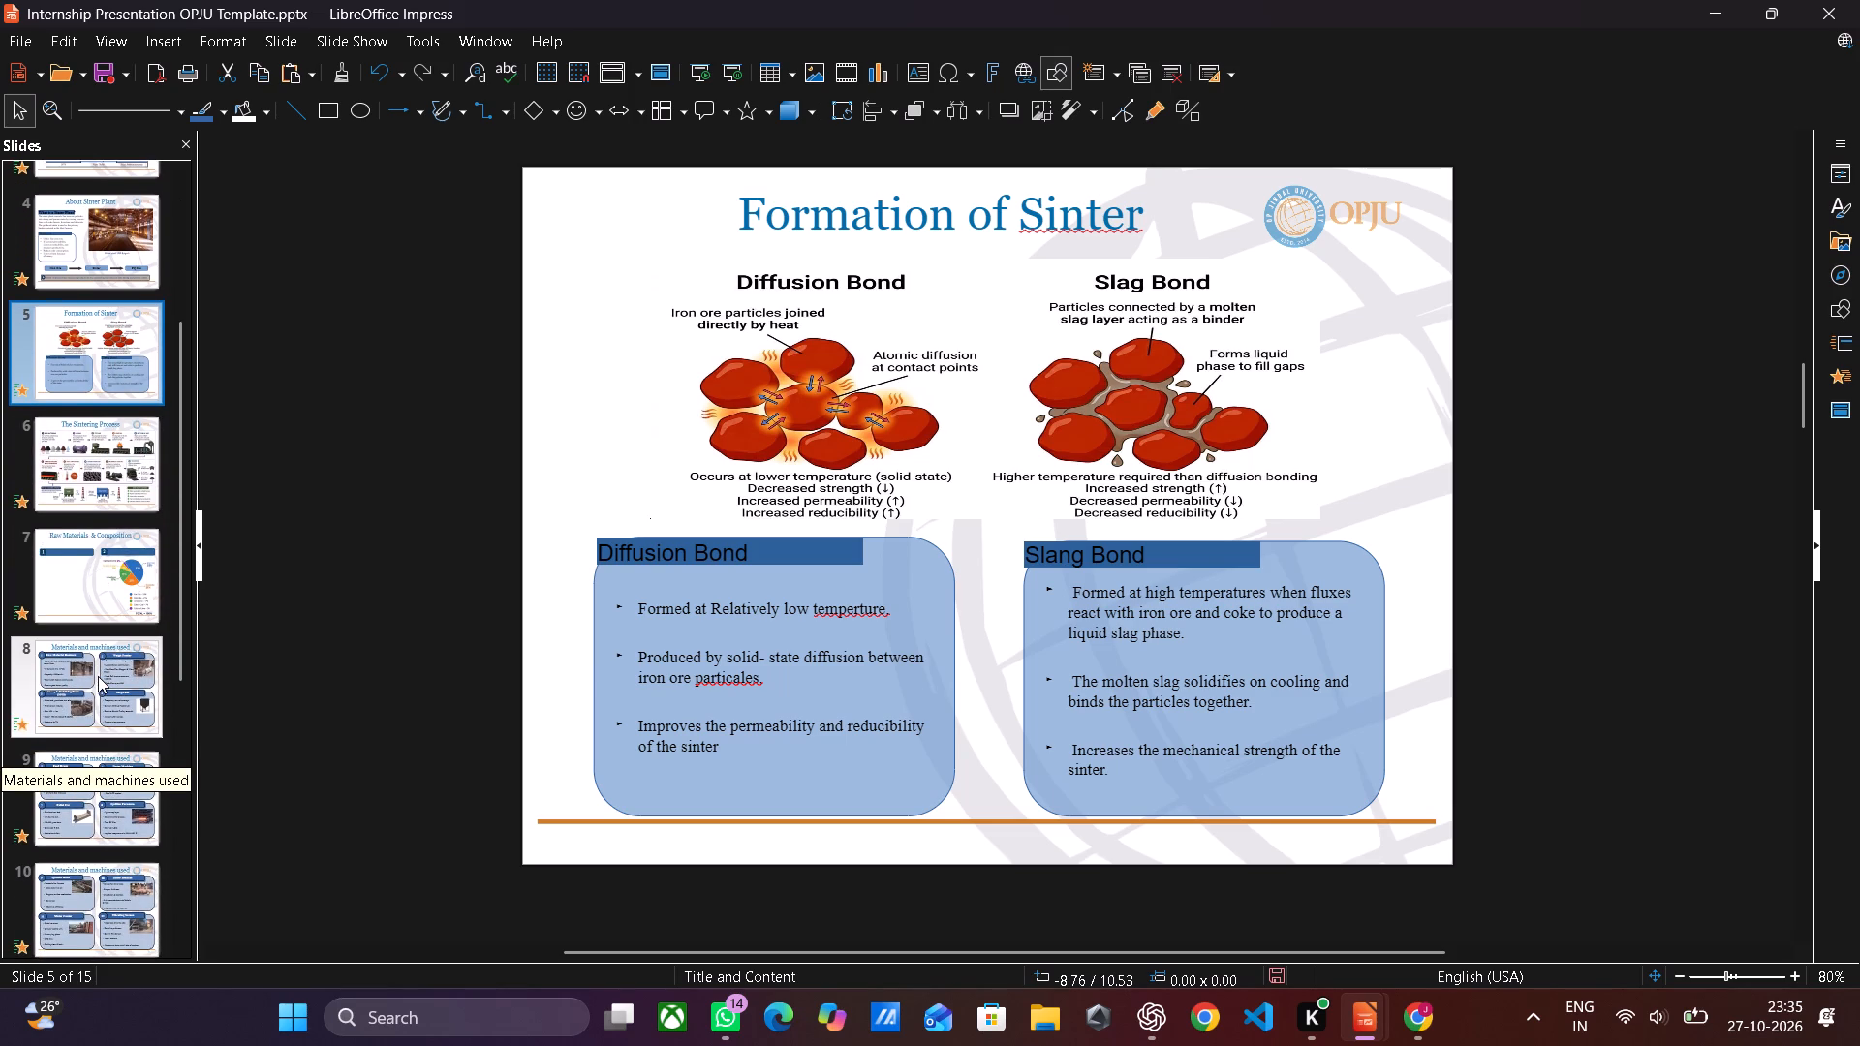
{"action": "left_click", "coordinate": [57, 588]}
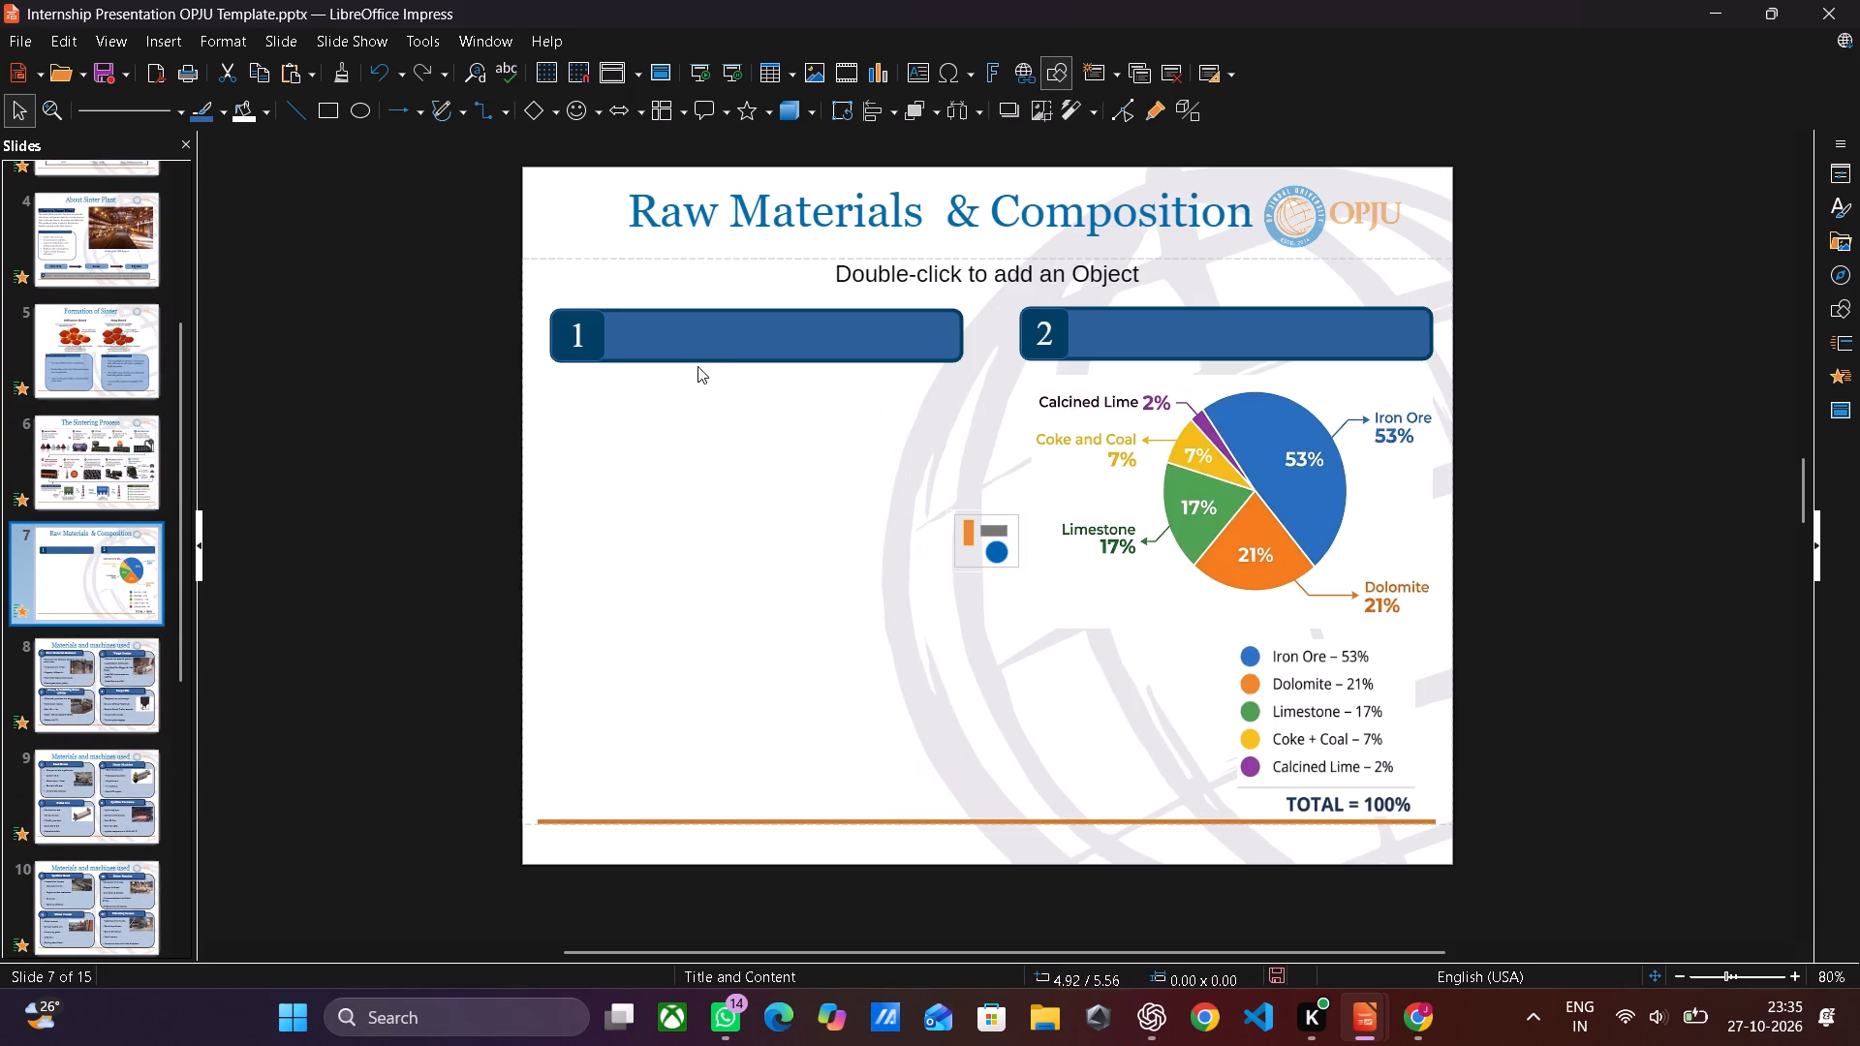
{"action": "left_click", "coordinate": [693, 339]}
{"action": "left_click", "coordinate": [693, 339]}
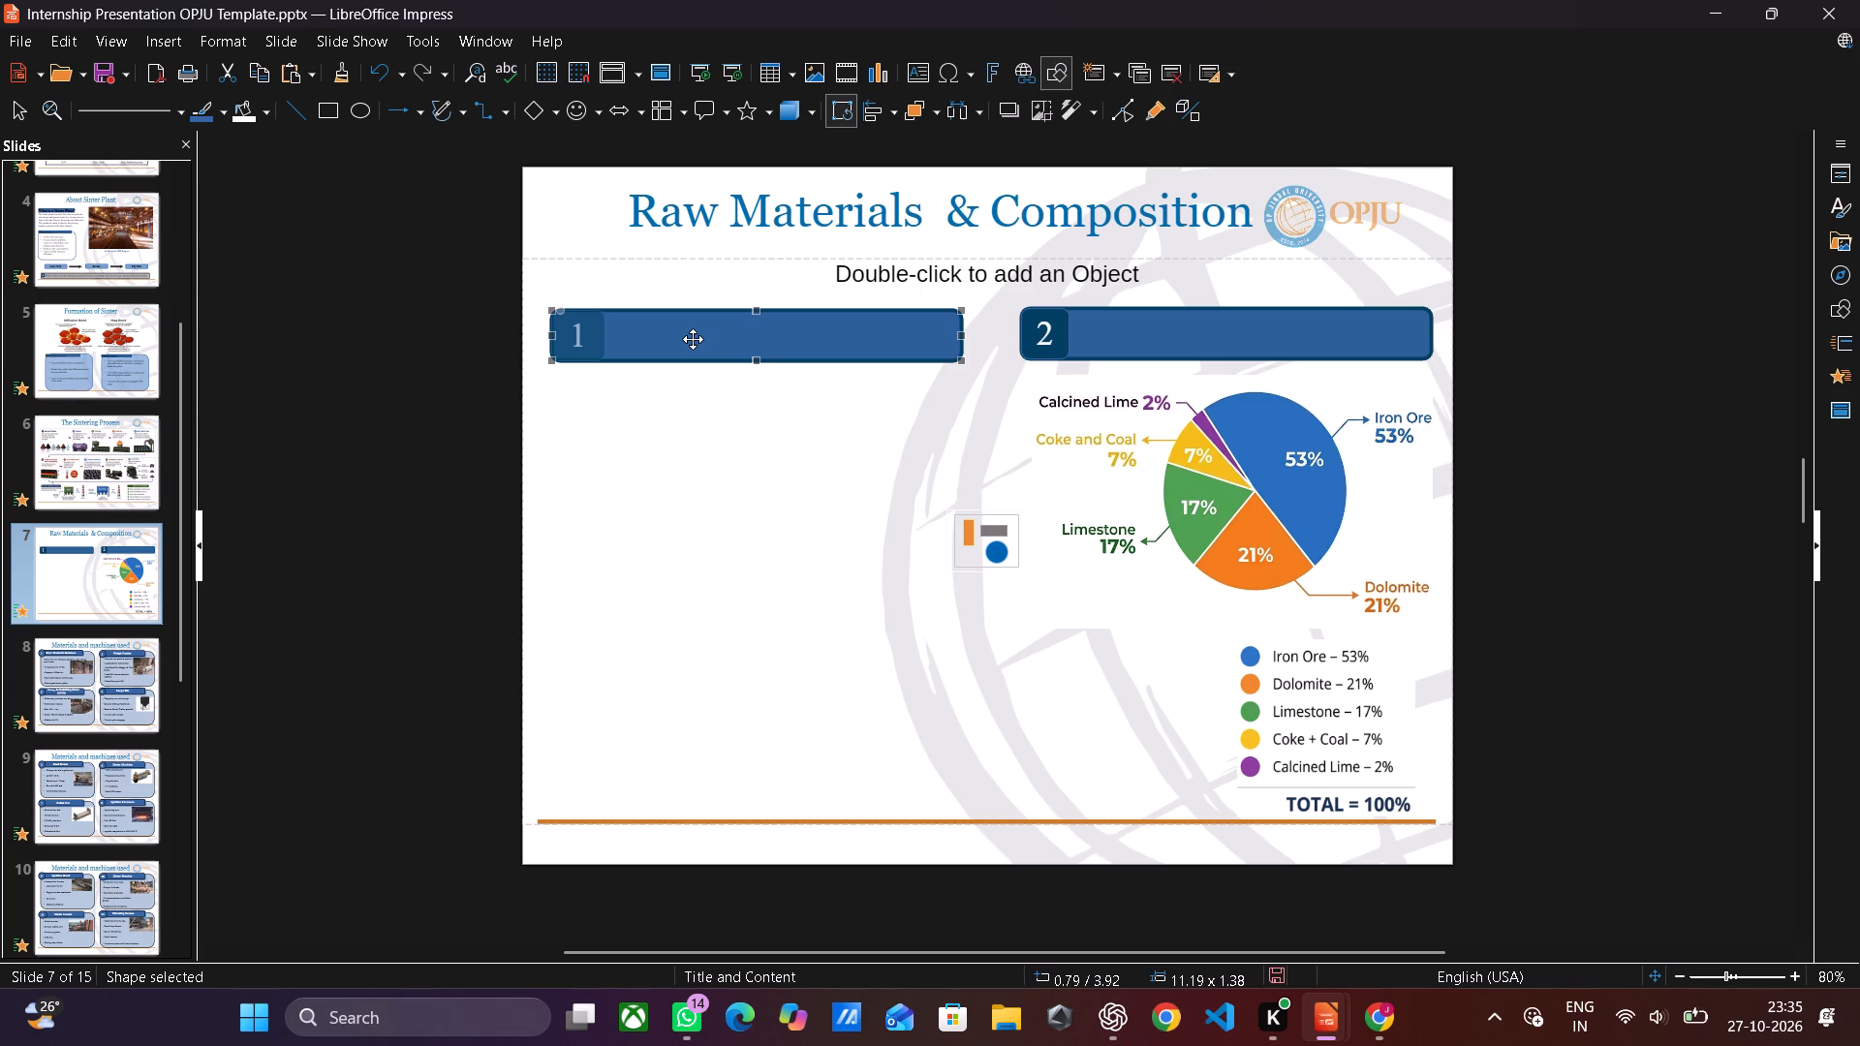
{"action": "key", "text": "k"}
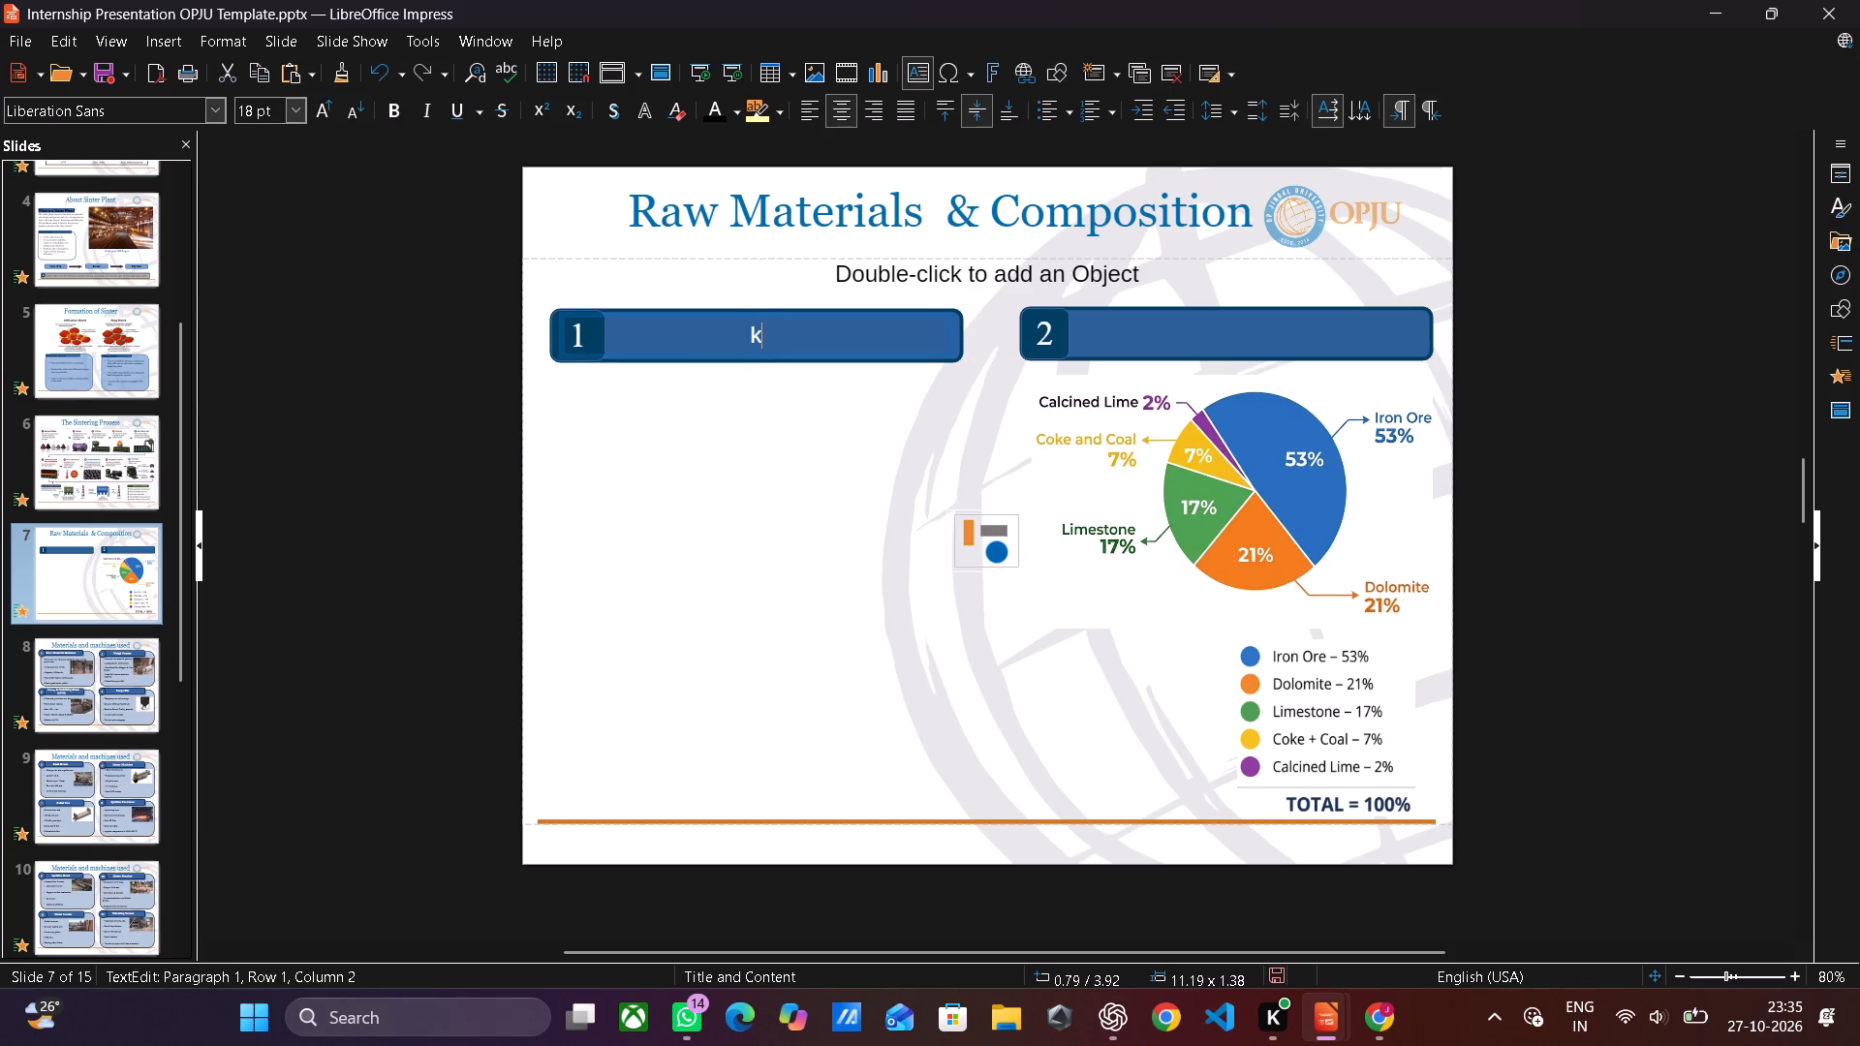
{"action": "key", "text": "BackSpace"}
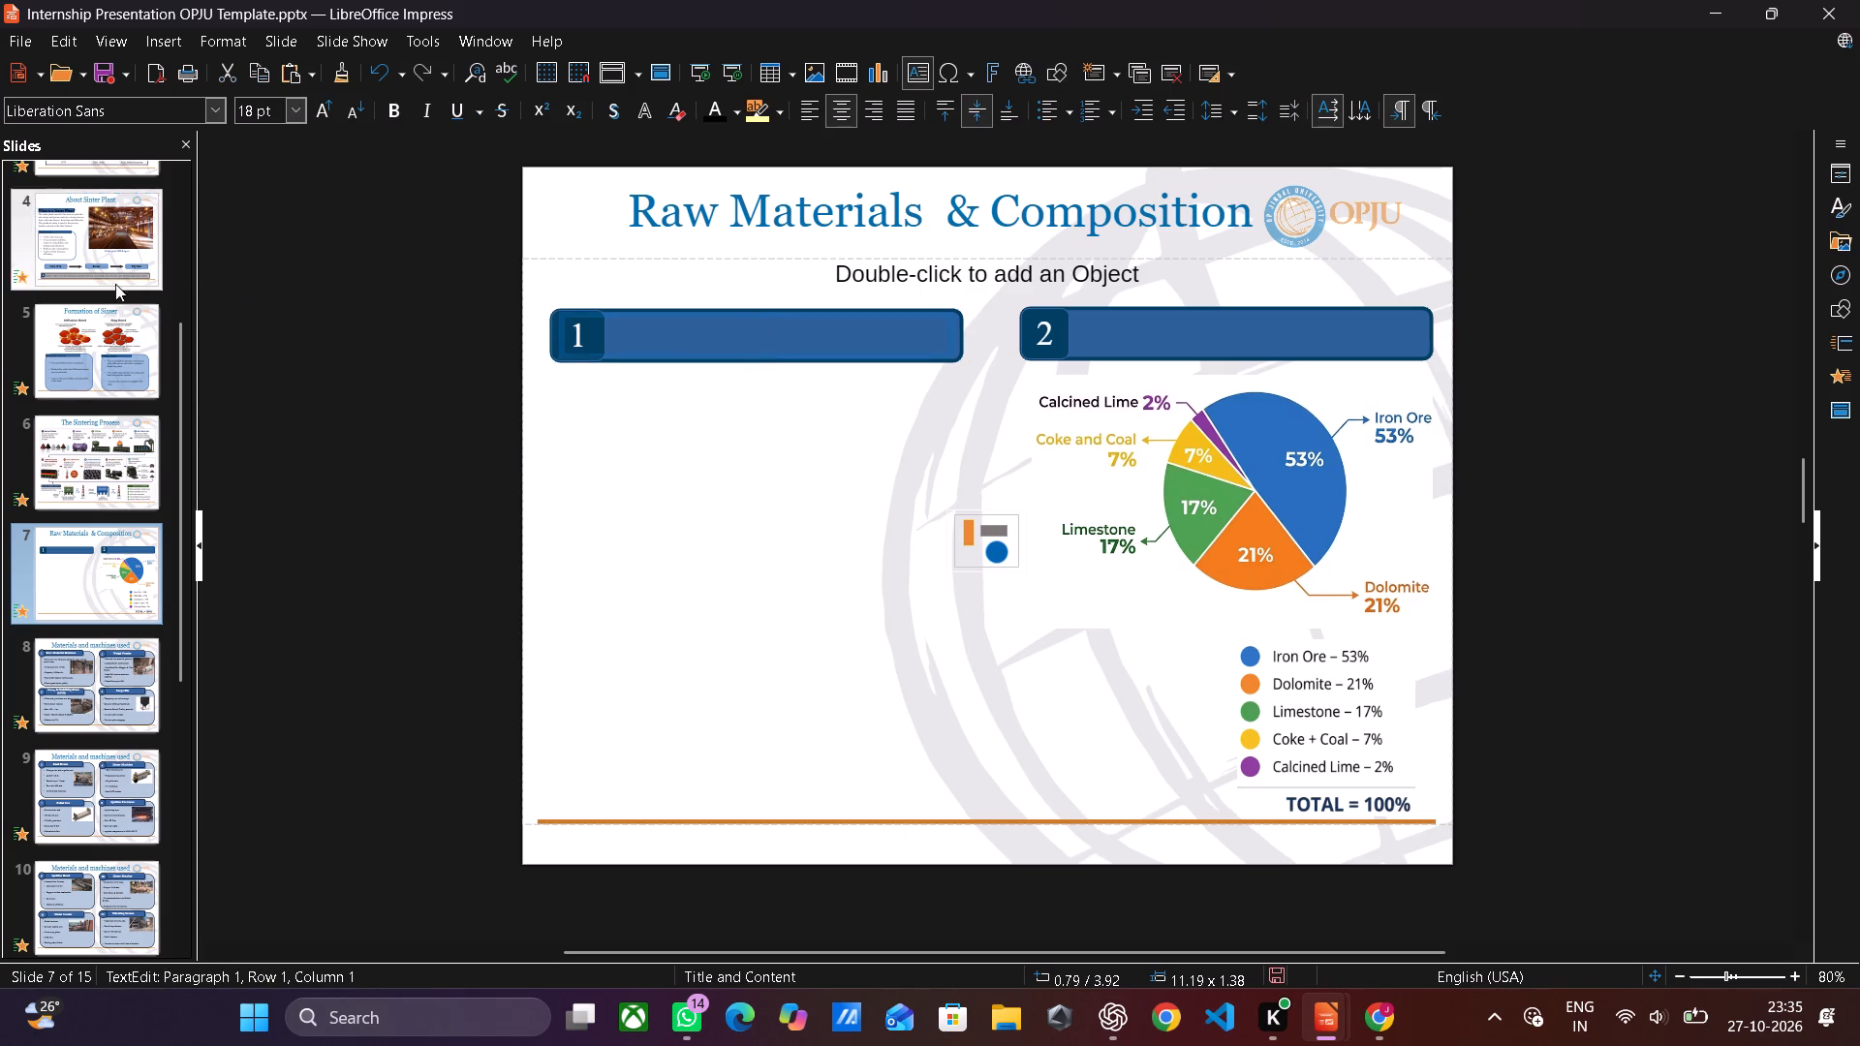
Check the topic list on the Contents slide.
{"action": "scroll", "coordinate": [89, 350], "scroll_direction": "up", "scroll_amount": 4}
{"action": "left_click", "coordinate": [89, 350]}
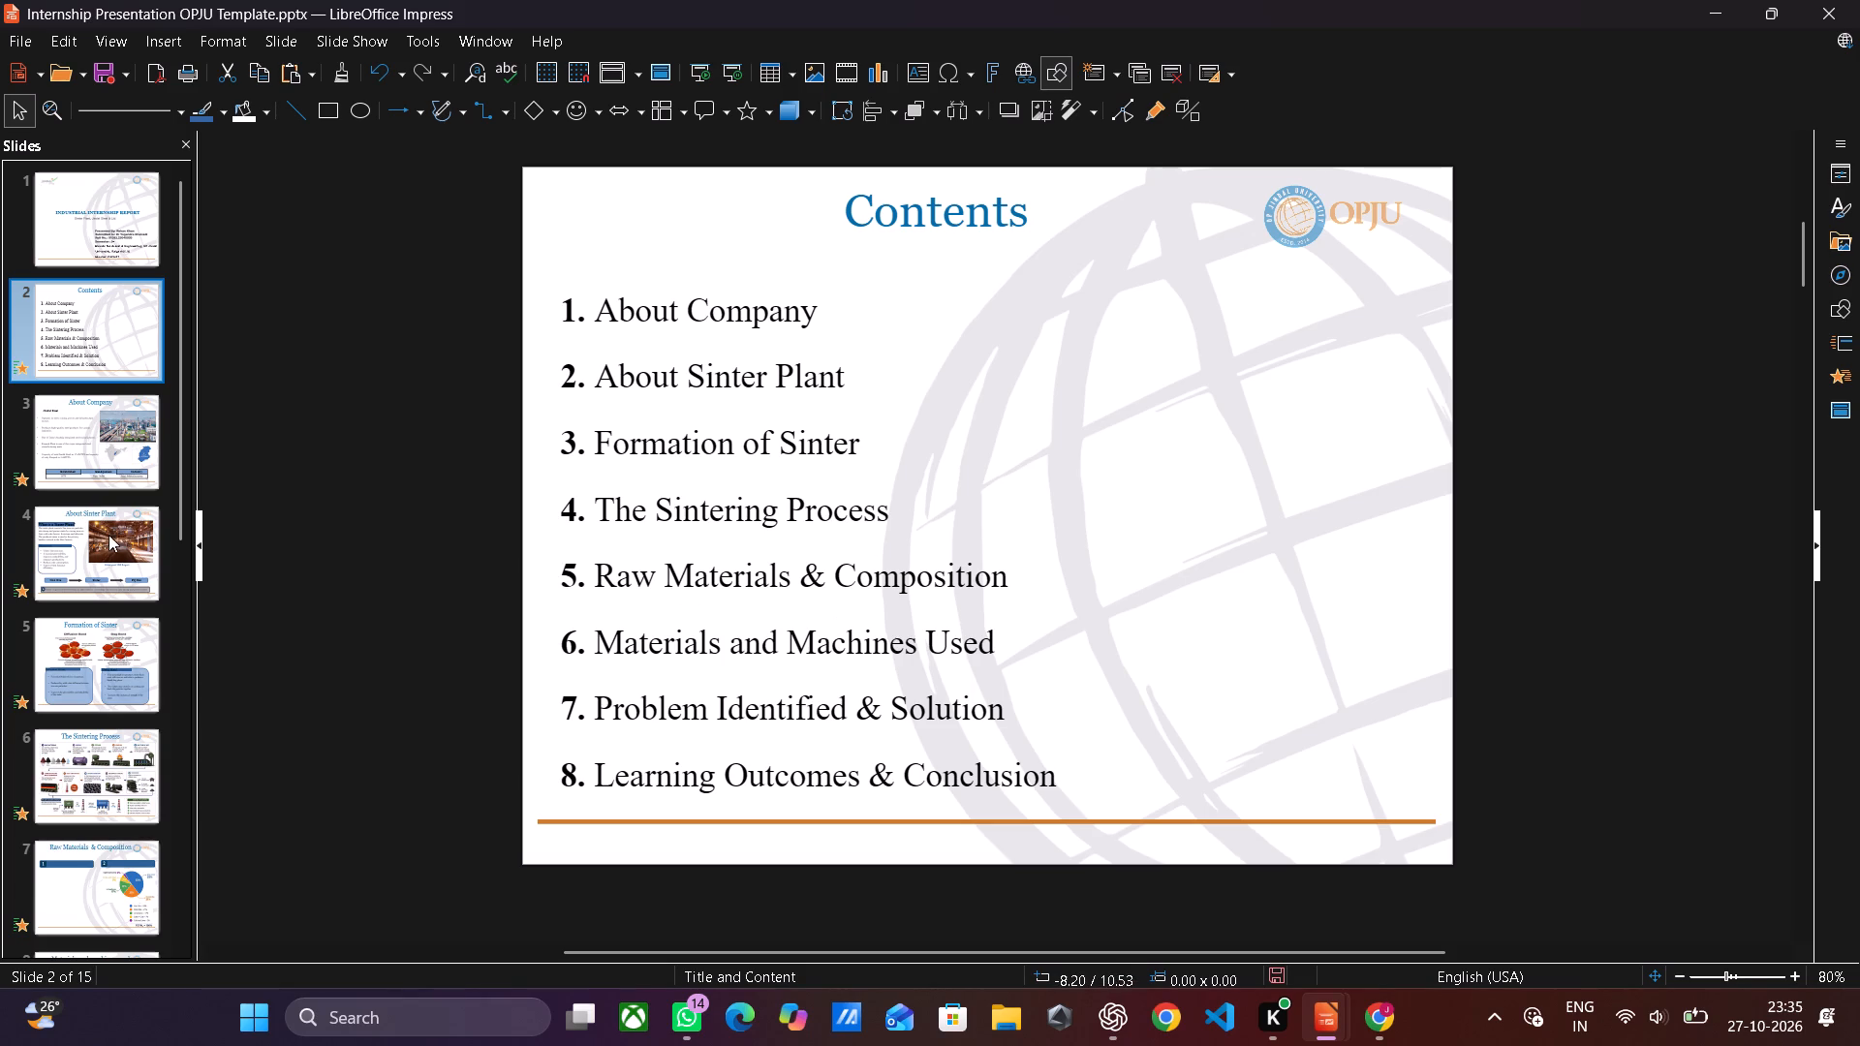
On slide 7, open the blue header bar numbered 1 for text entry.
{"action": "scroll", "coordinate": [104, 541], "scroll_direction": "down", "scroll_amount": 1}
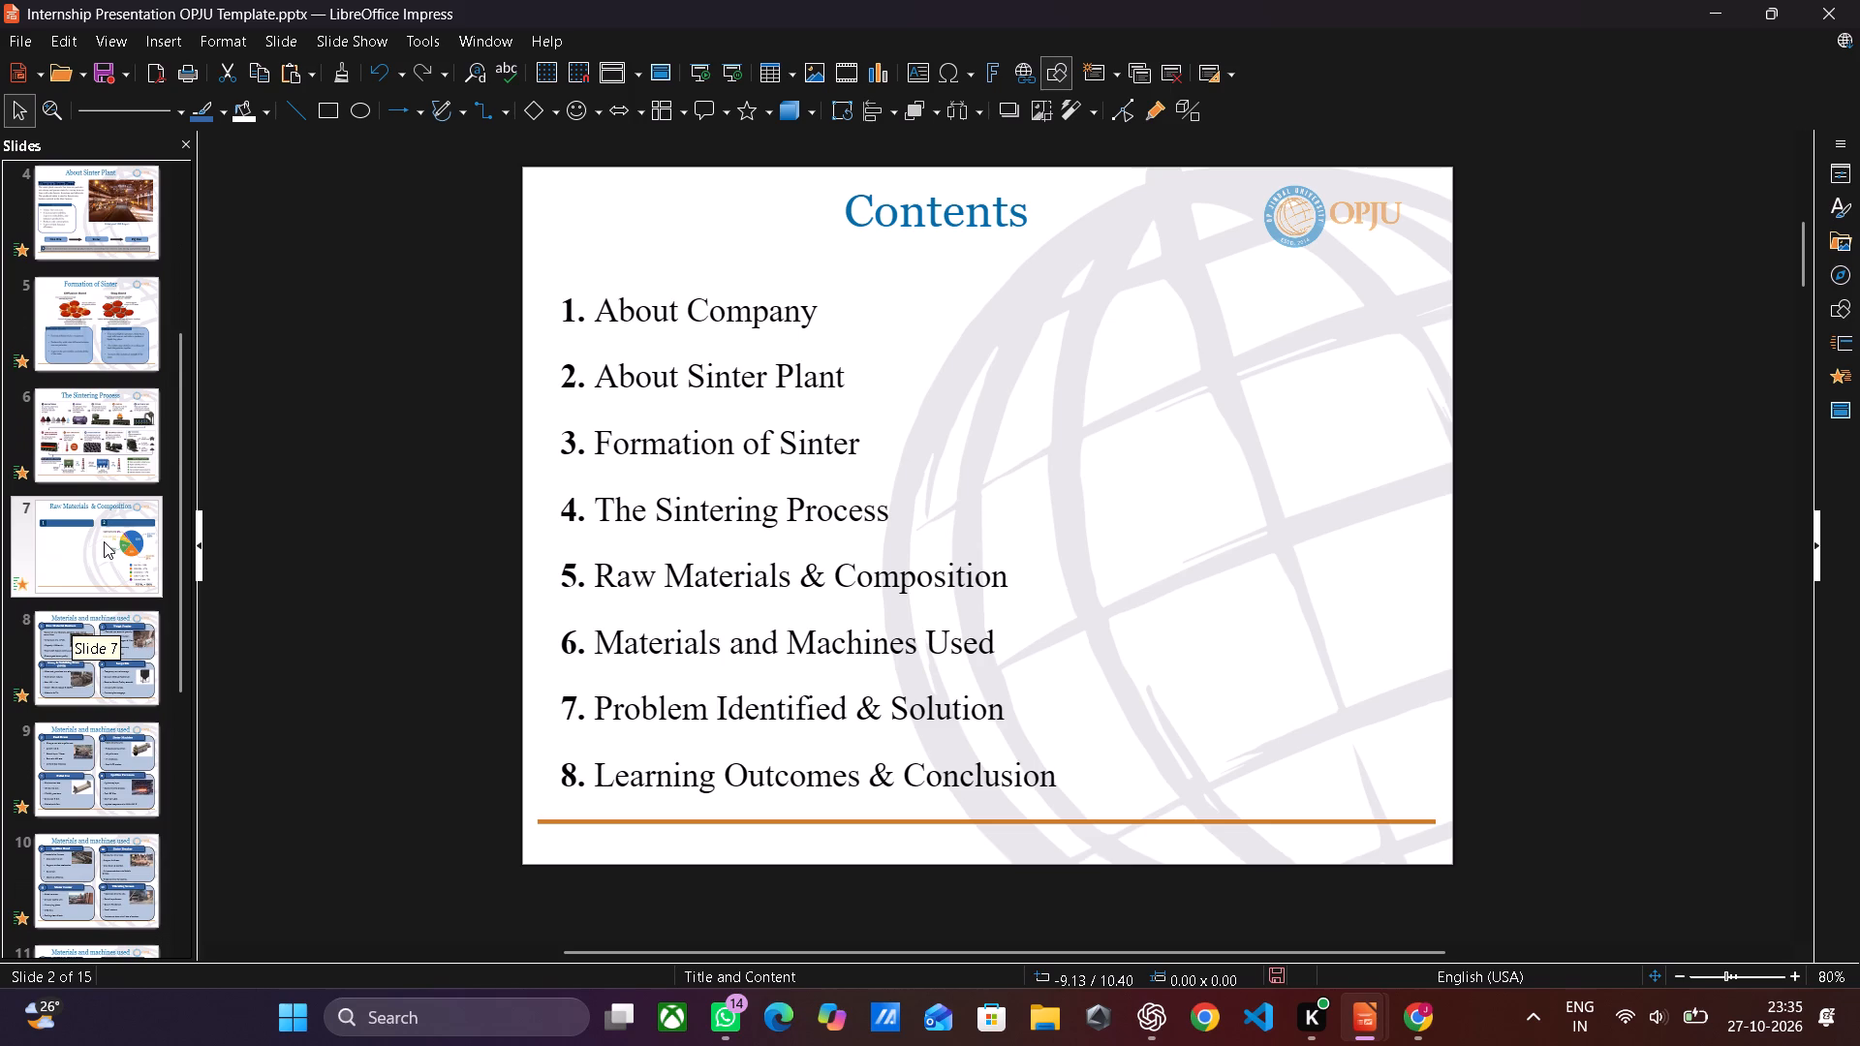
{"action": "left_click", "coordinate": [104, 541]}
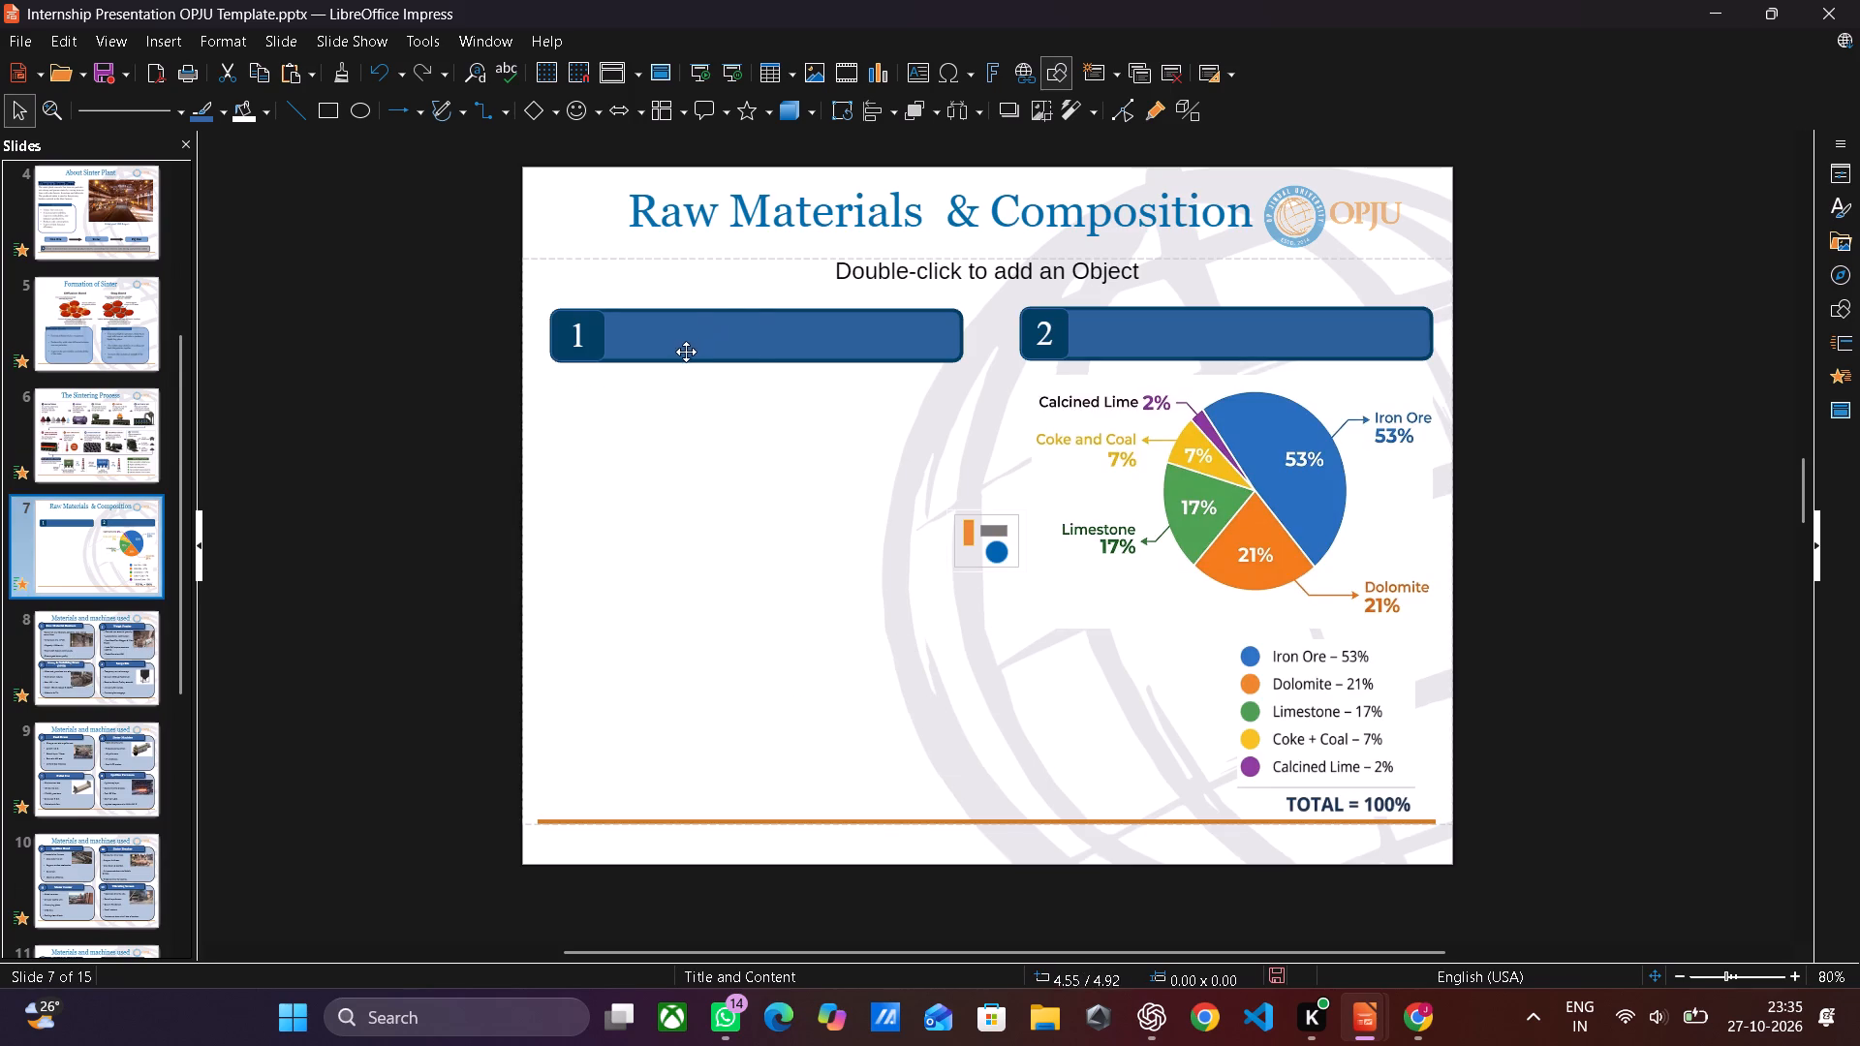
{"action": "left_click", "coordinate": [683, 350]}
{"action": "key", "text": "k"}
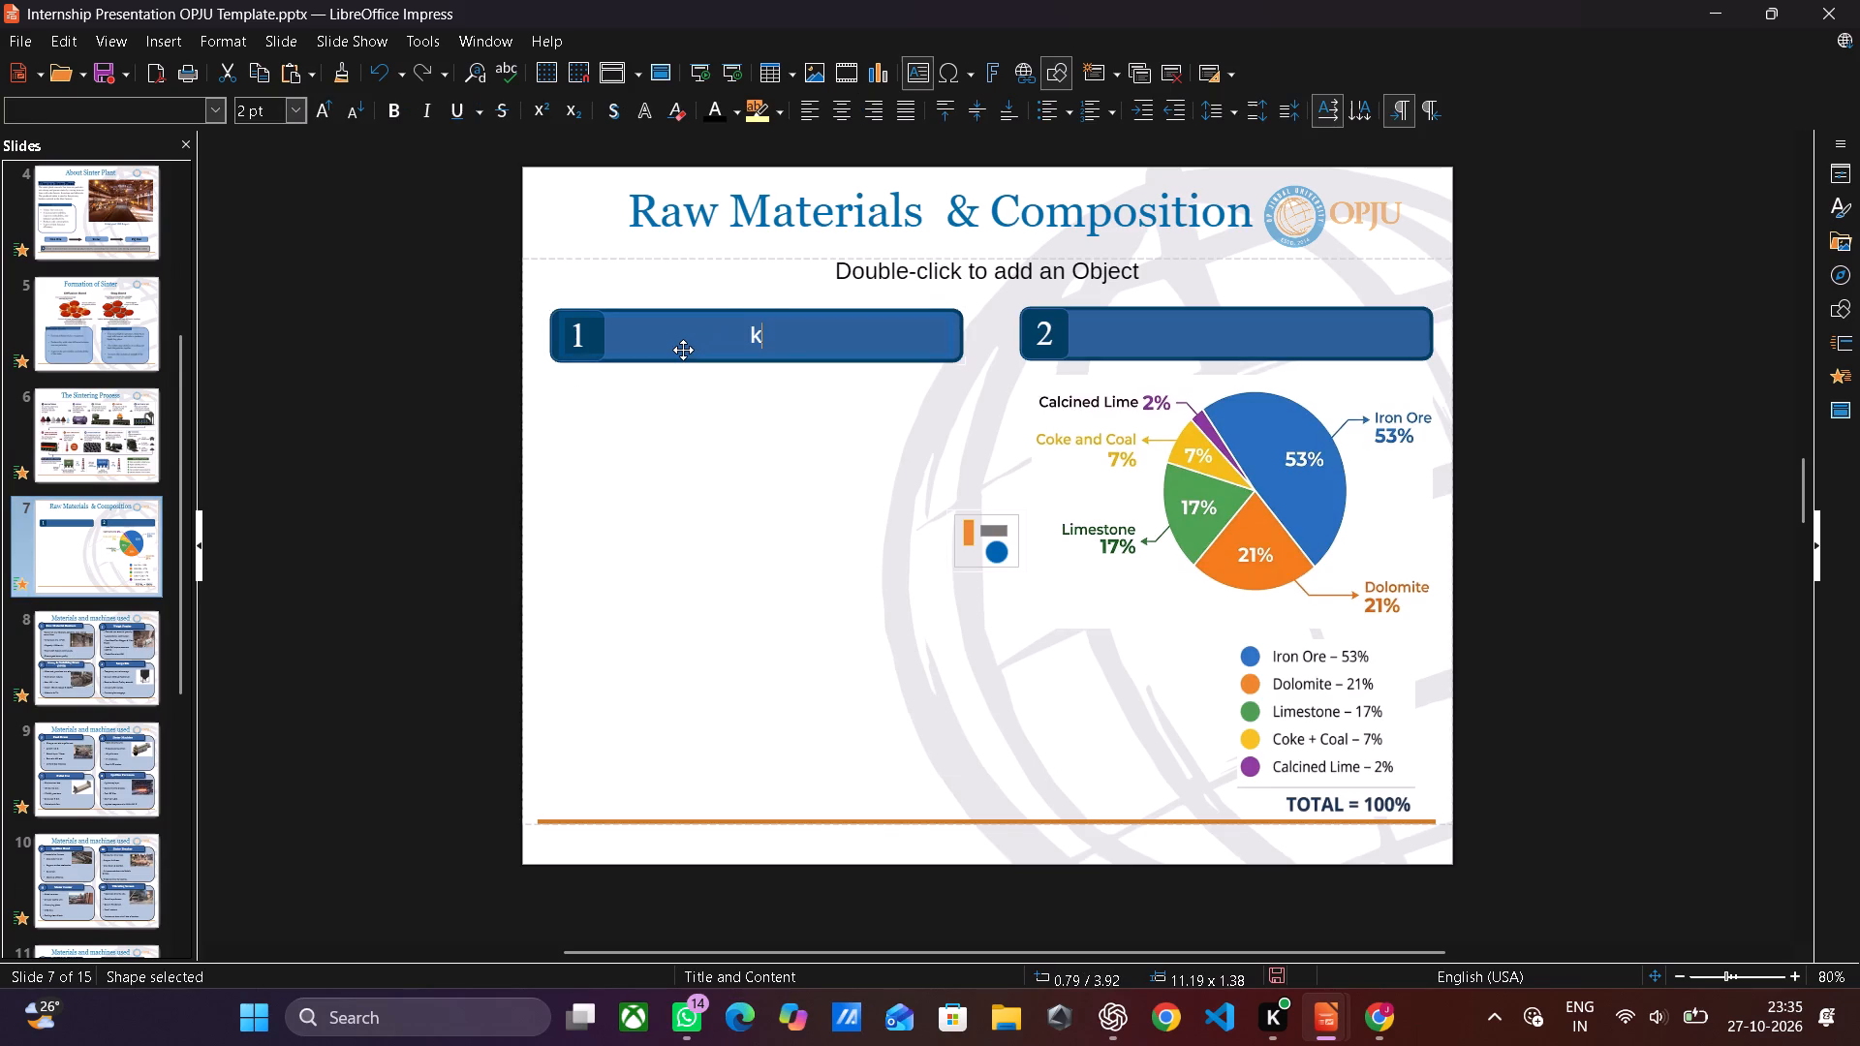
{"action": "key", "text": "BackSpace"}
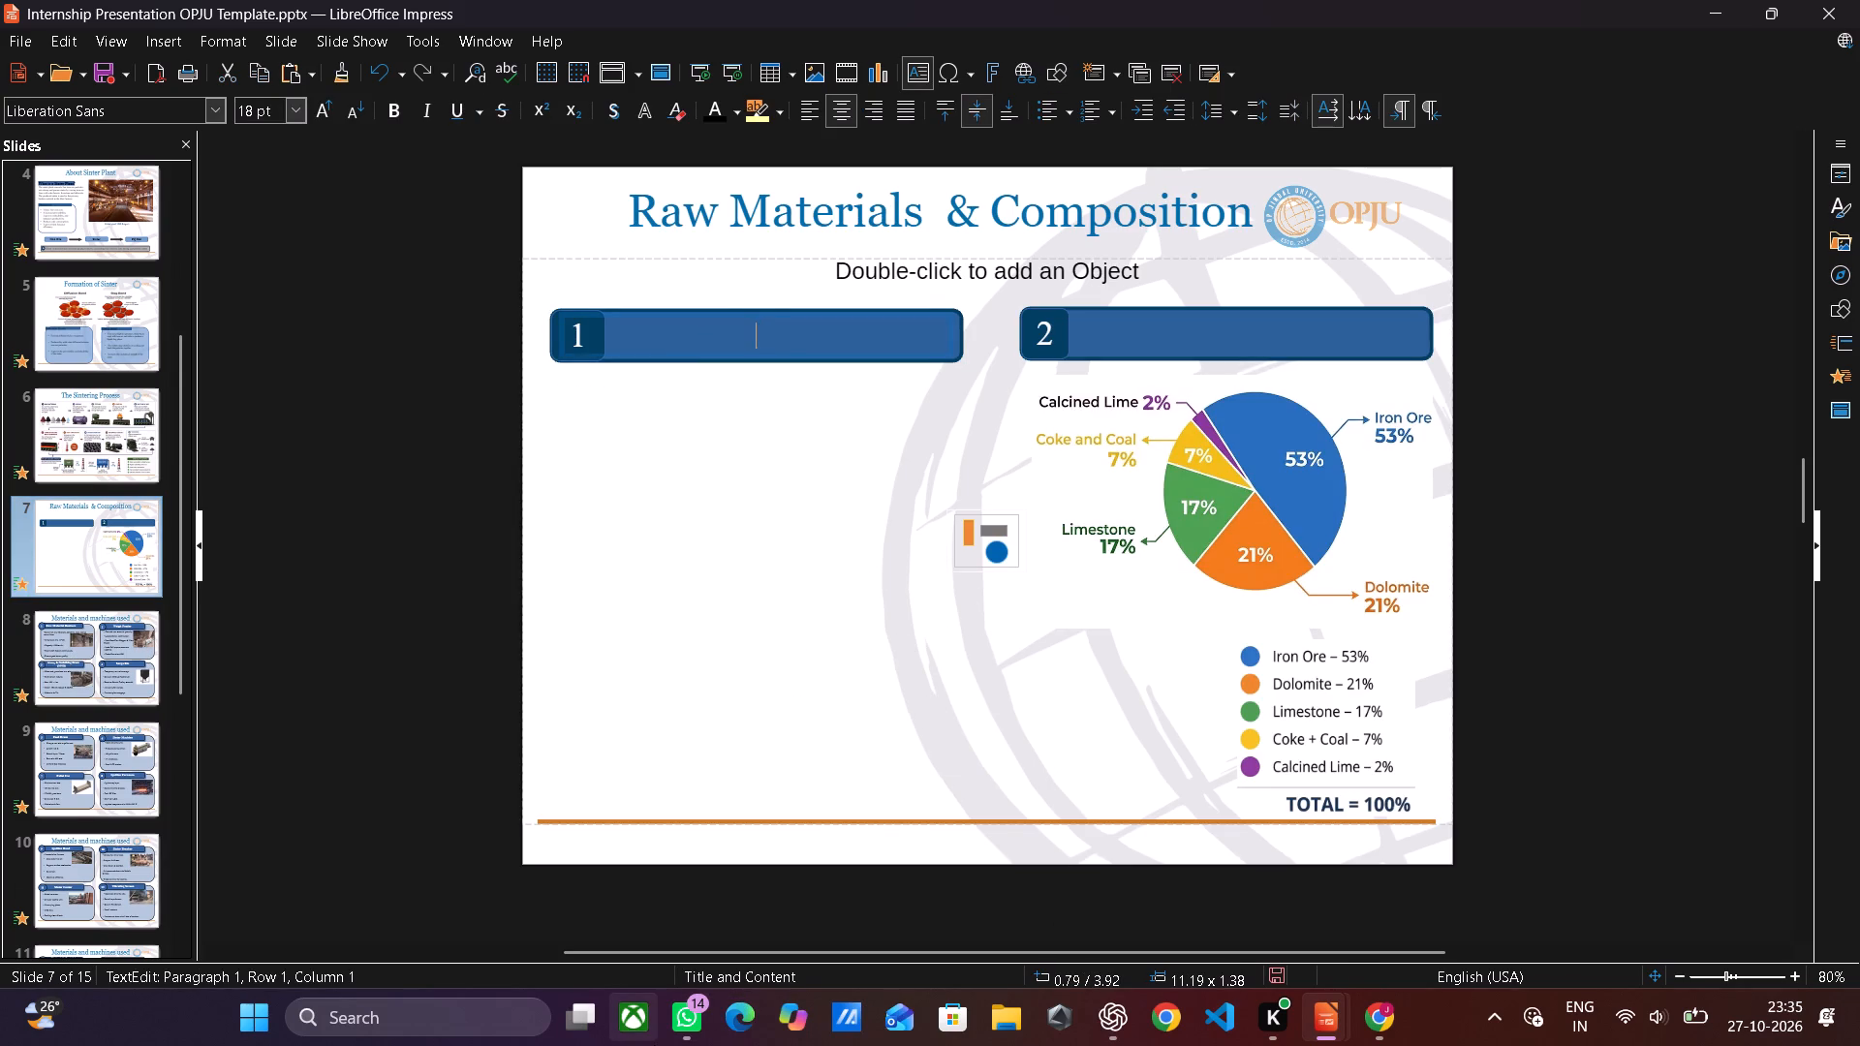
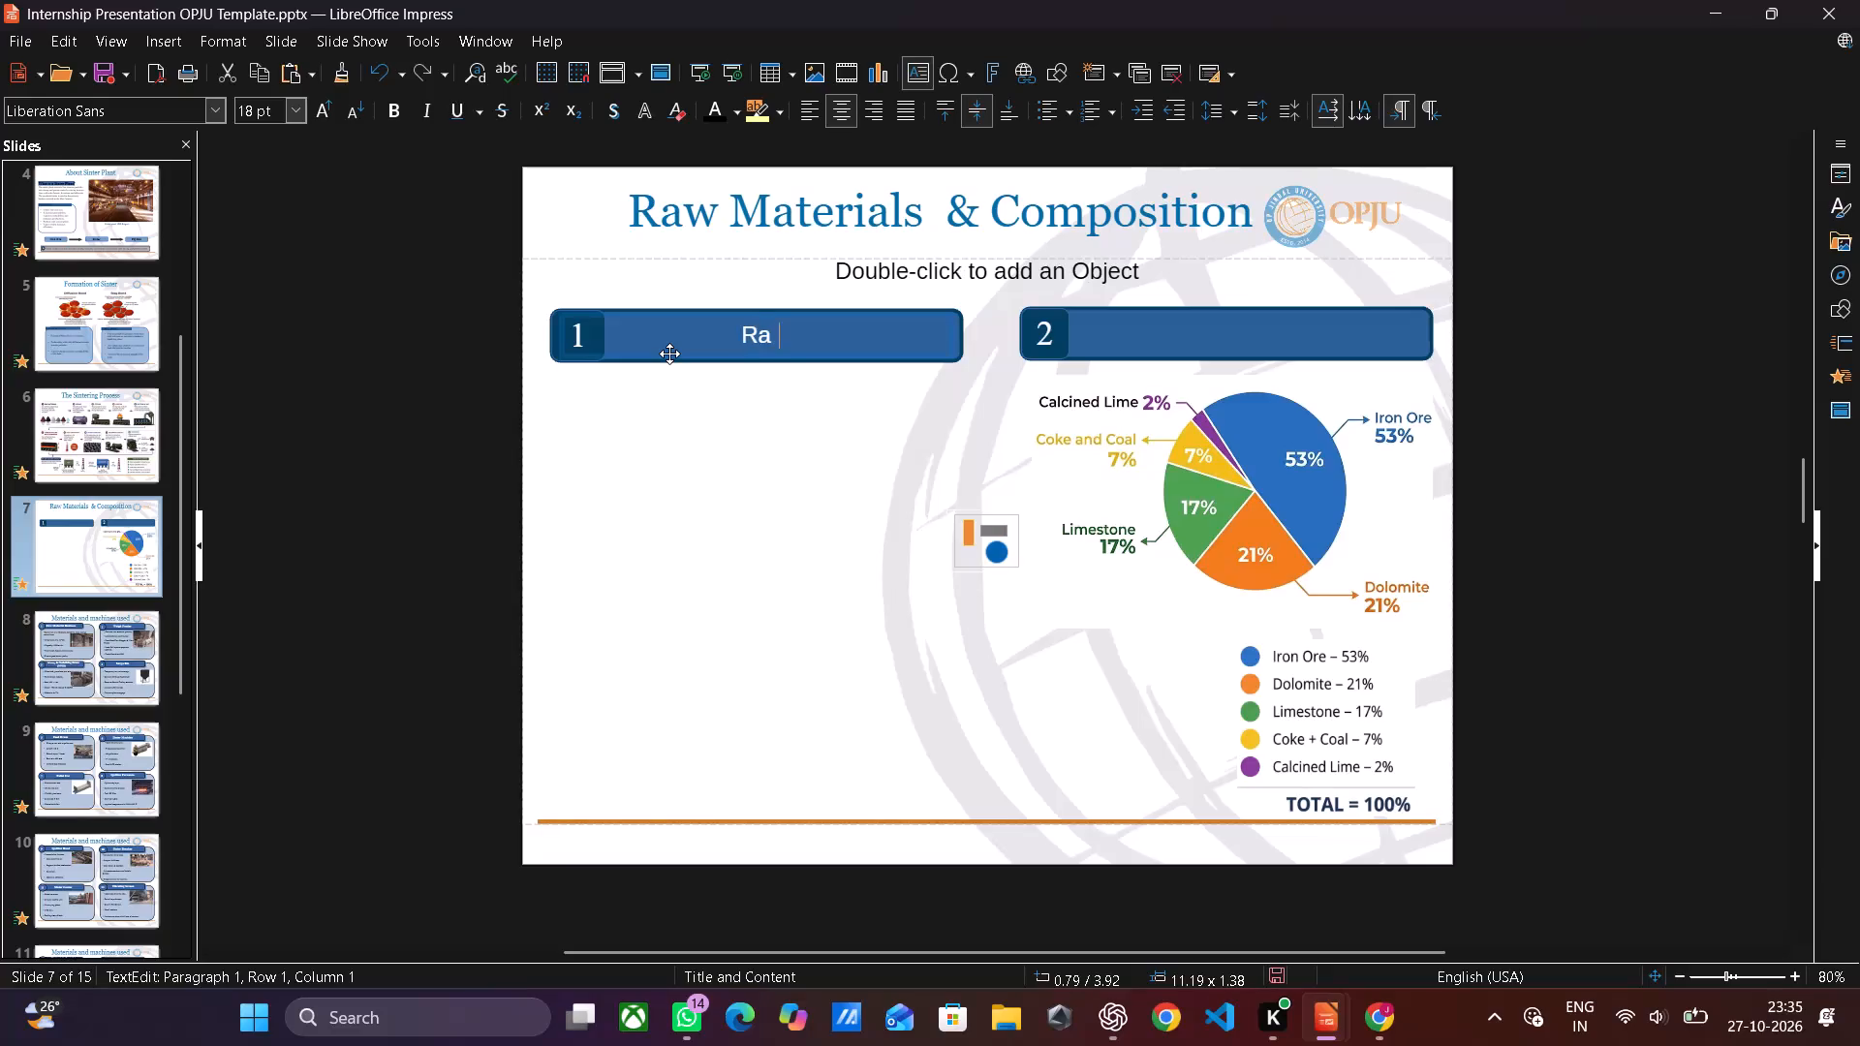
Complete the heading in slide 7's header bar numbered 1 so it reads "Raw Materials Added".
{"action": "type", "text": "Materials Added"}
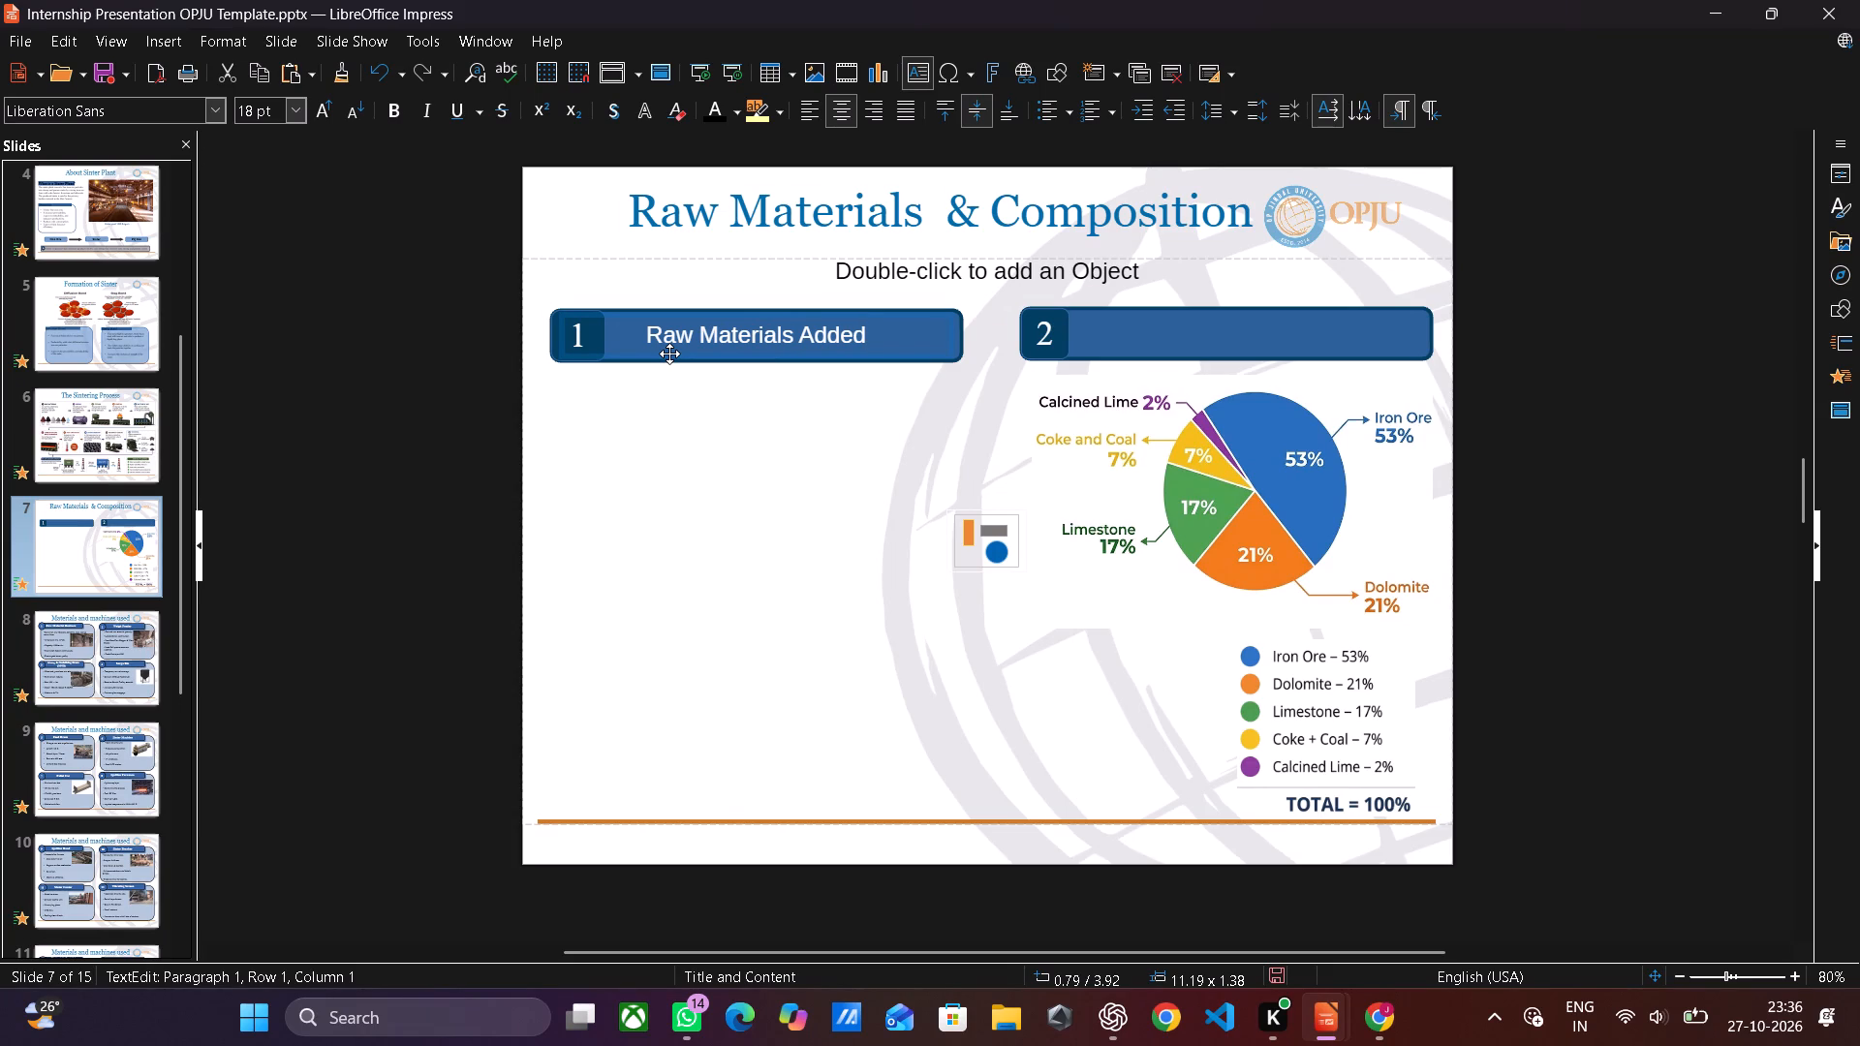
Set the font of the whole "Raw Materials Added" heading to Times New Roman.
{"action": "left_click_drag", "start_coordinate": [646, 332], "coordinate": [900, 337]}
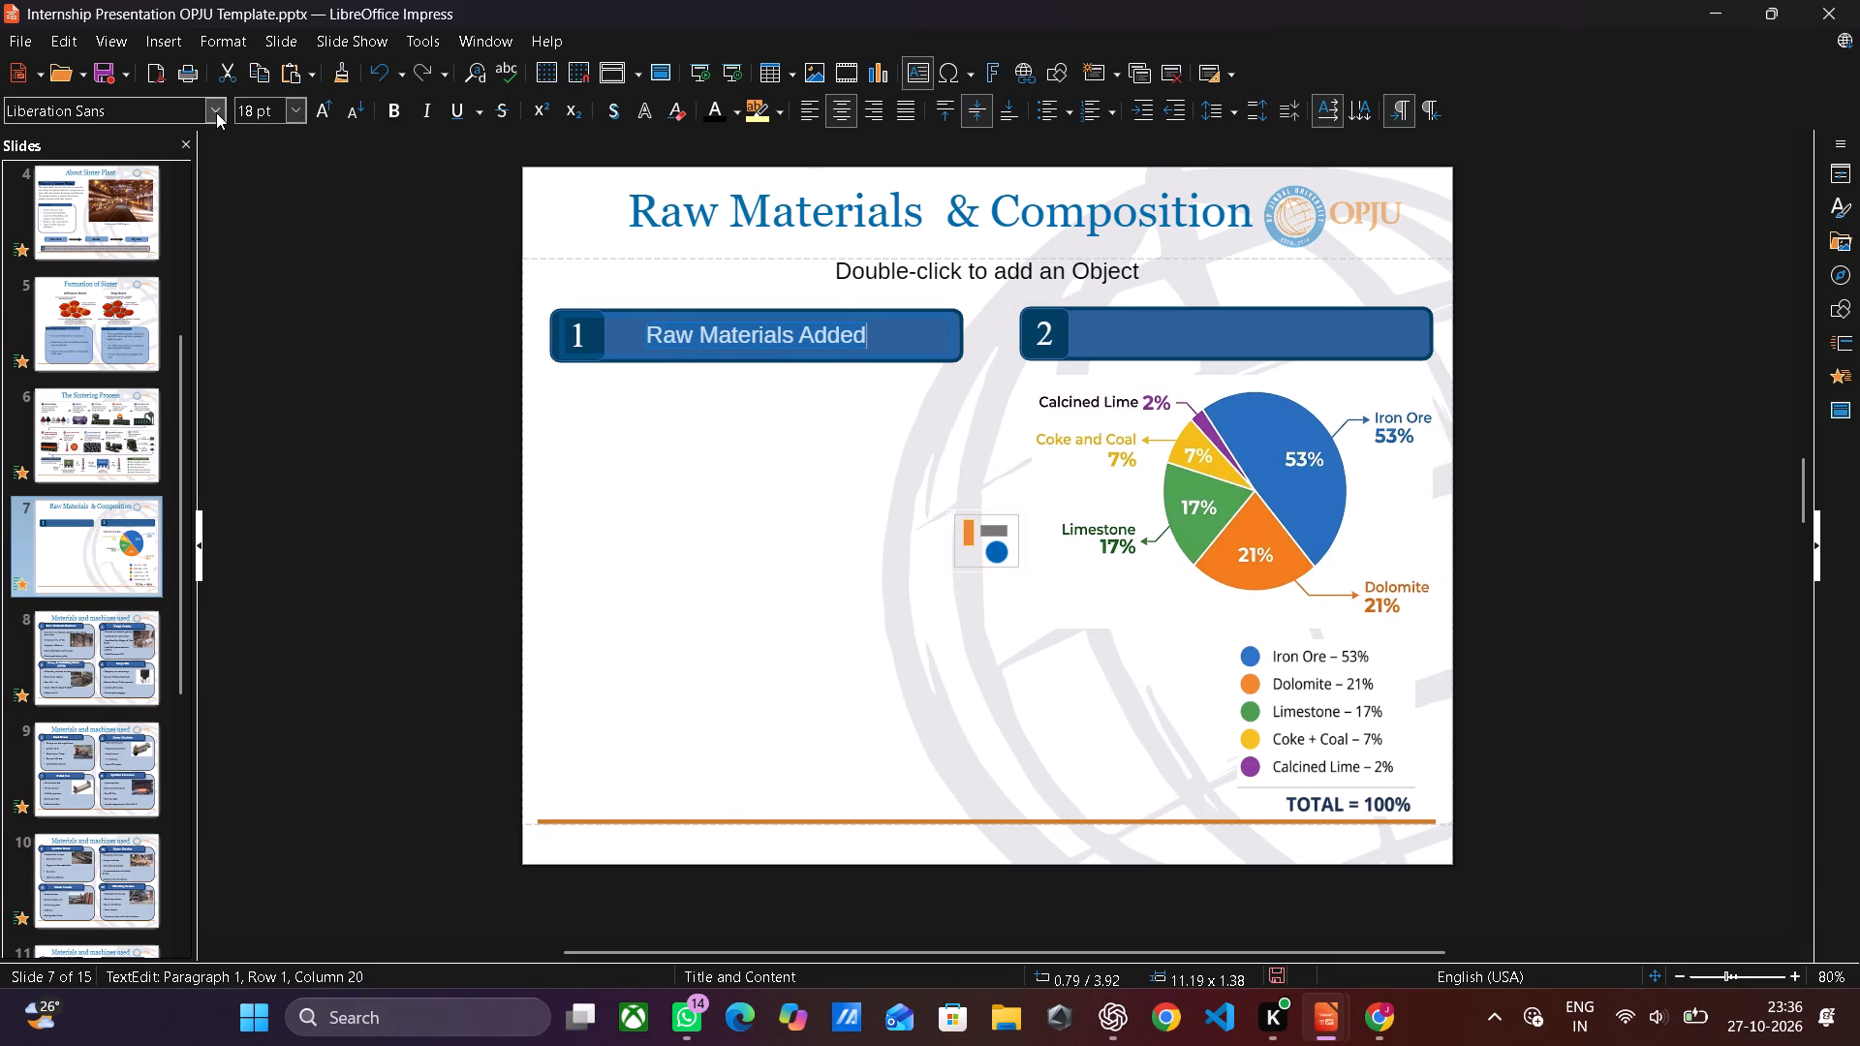
{"action": "left_click", "coordinate": [216, 112]}
{"action": "key", "text": "BackSpace"}
{"action": "type", "text": "tim"}
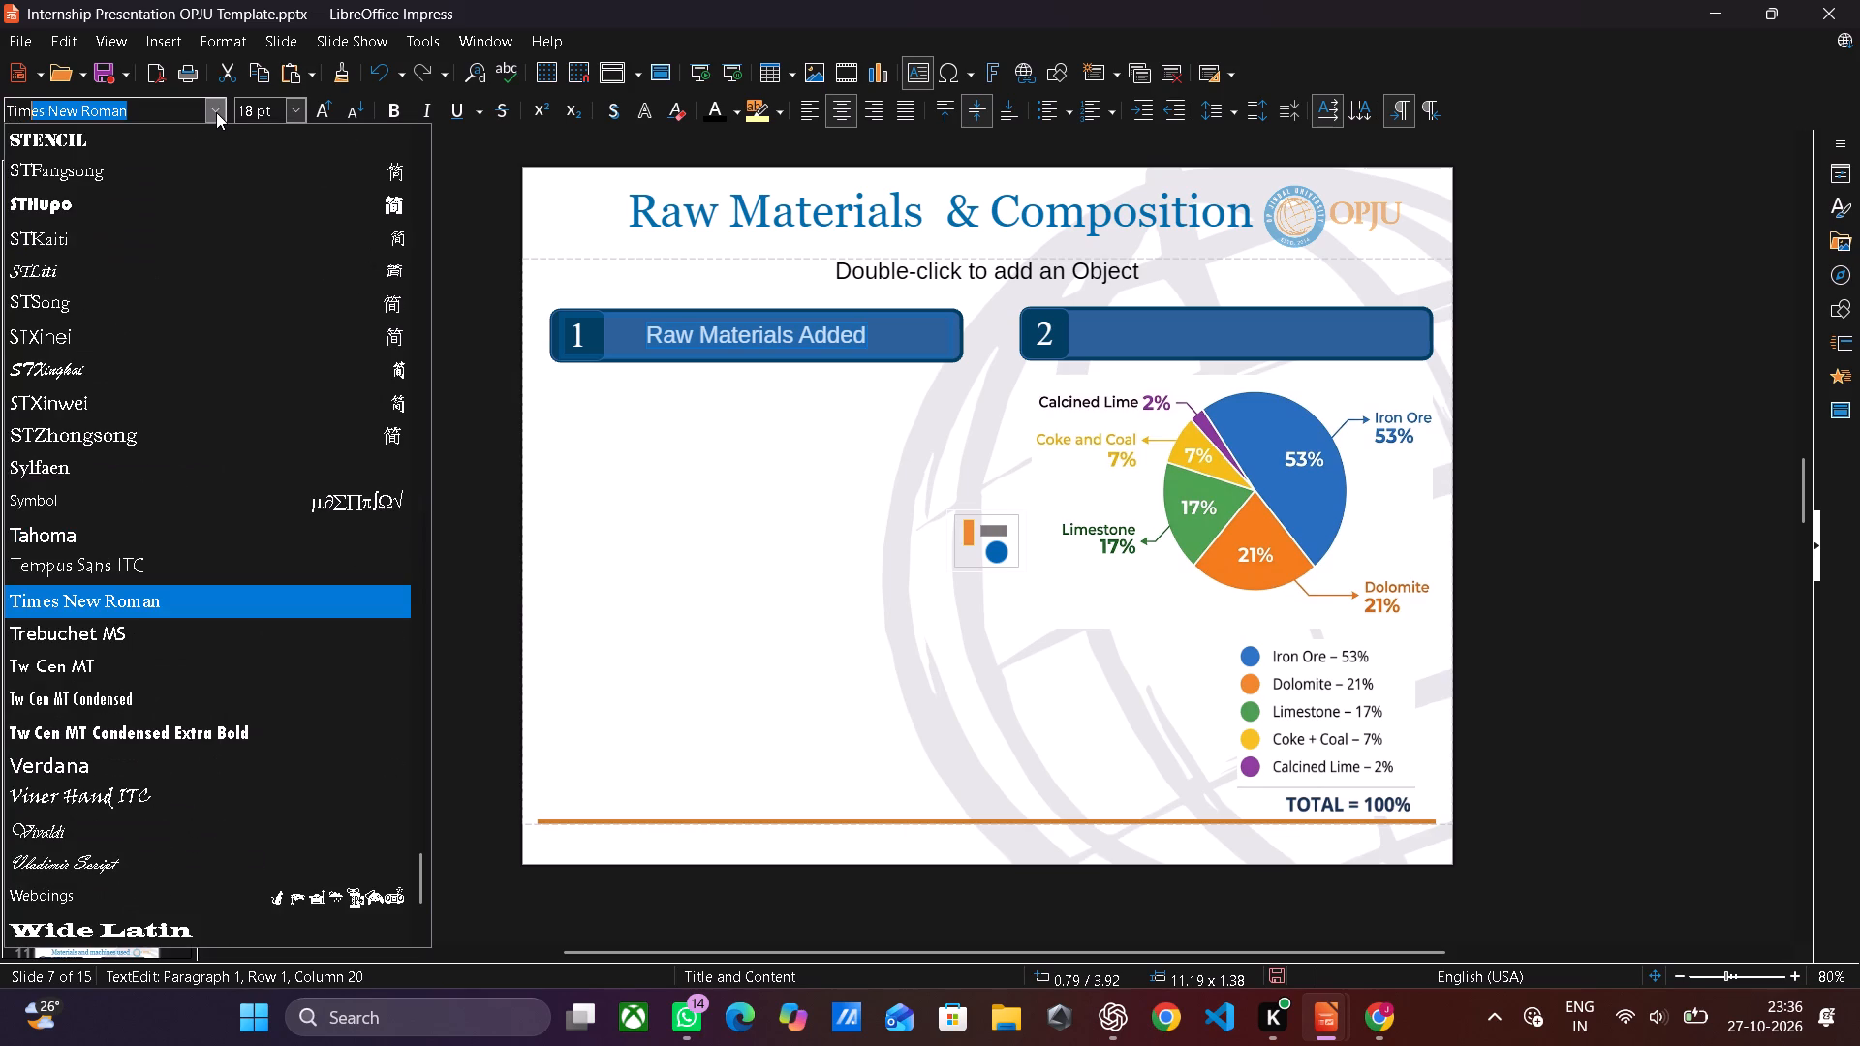
{"action": "key", "text": "Return"}
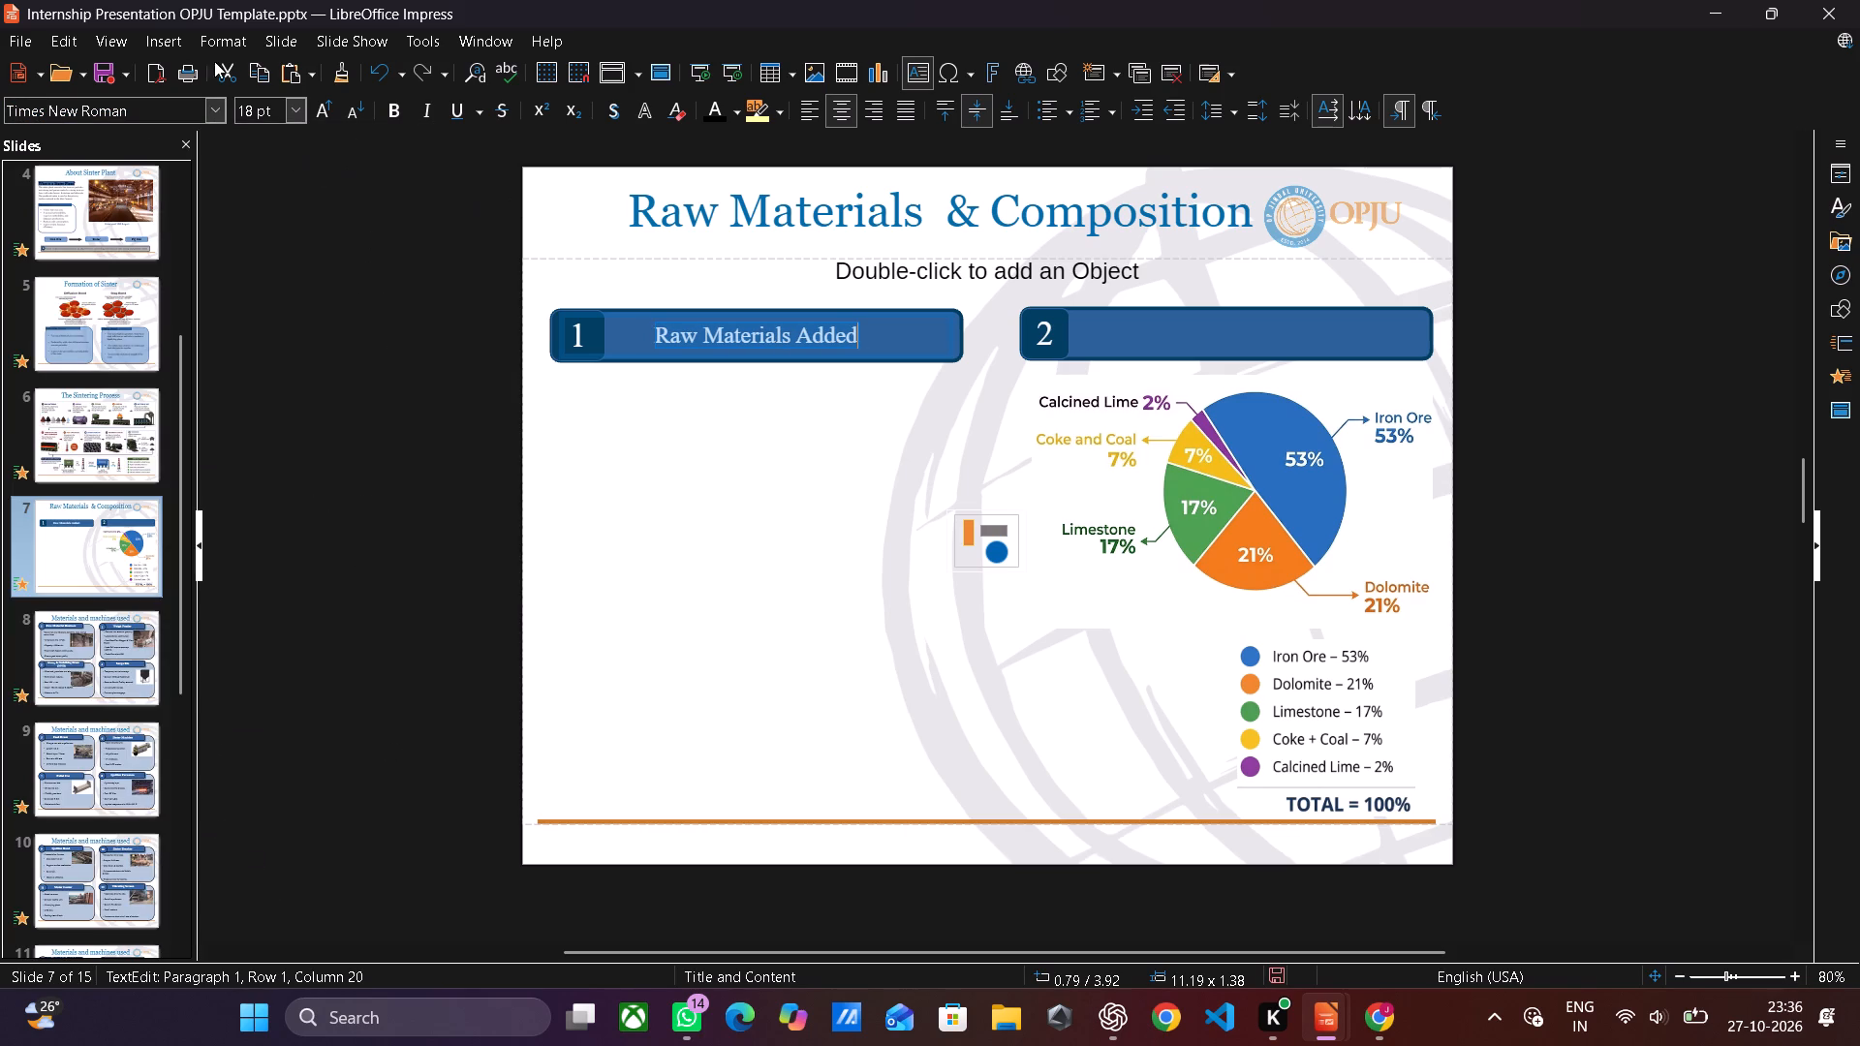
Open the font size choices for the selected "Raw Materials Added" heading.
{"action": "left_click", "coordinate": [298, 112]}
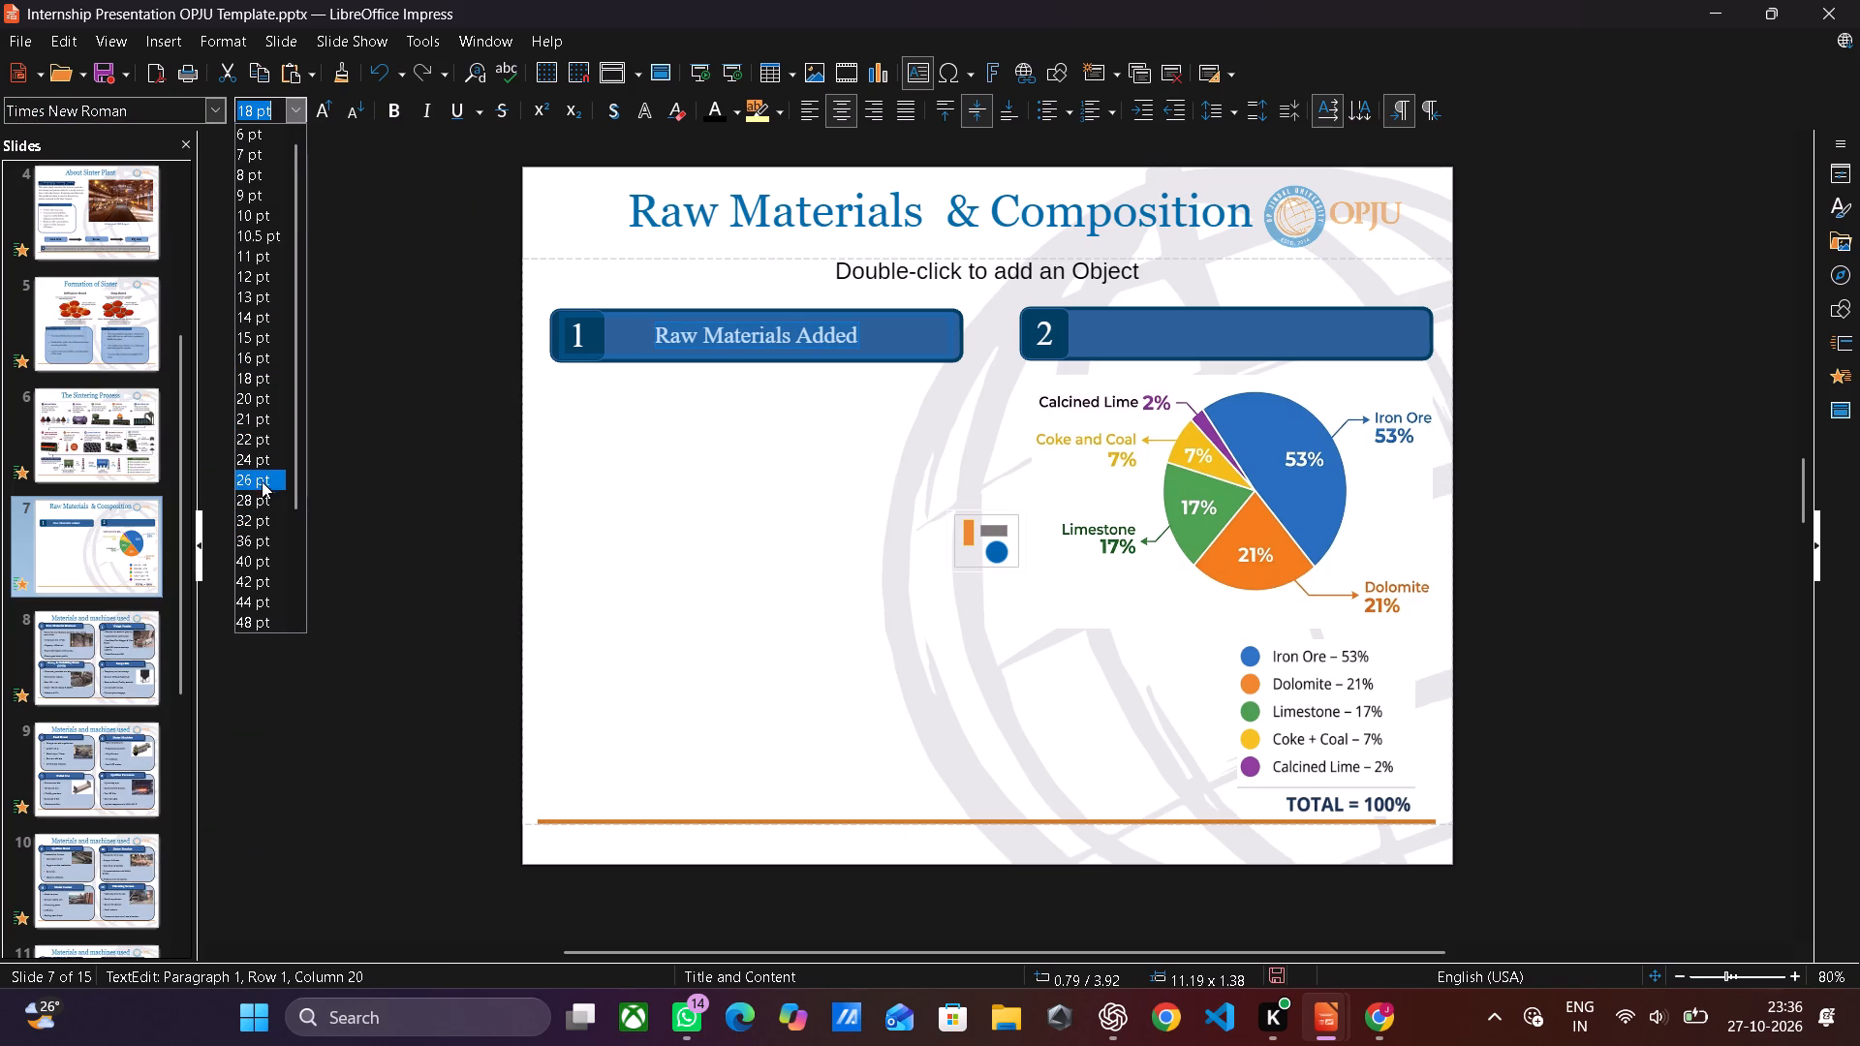
Try font sizes 26 pt and 20 pt on the selected "Raw Materials Added" heading, settling on 22 pt.
{"action": "left_click", "coordinate": [261, 477]}
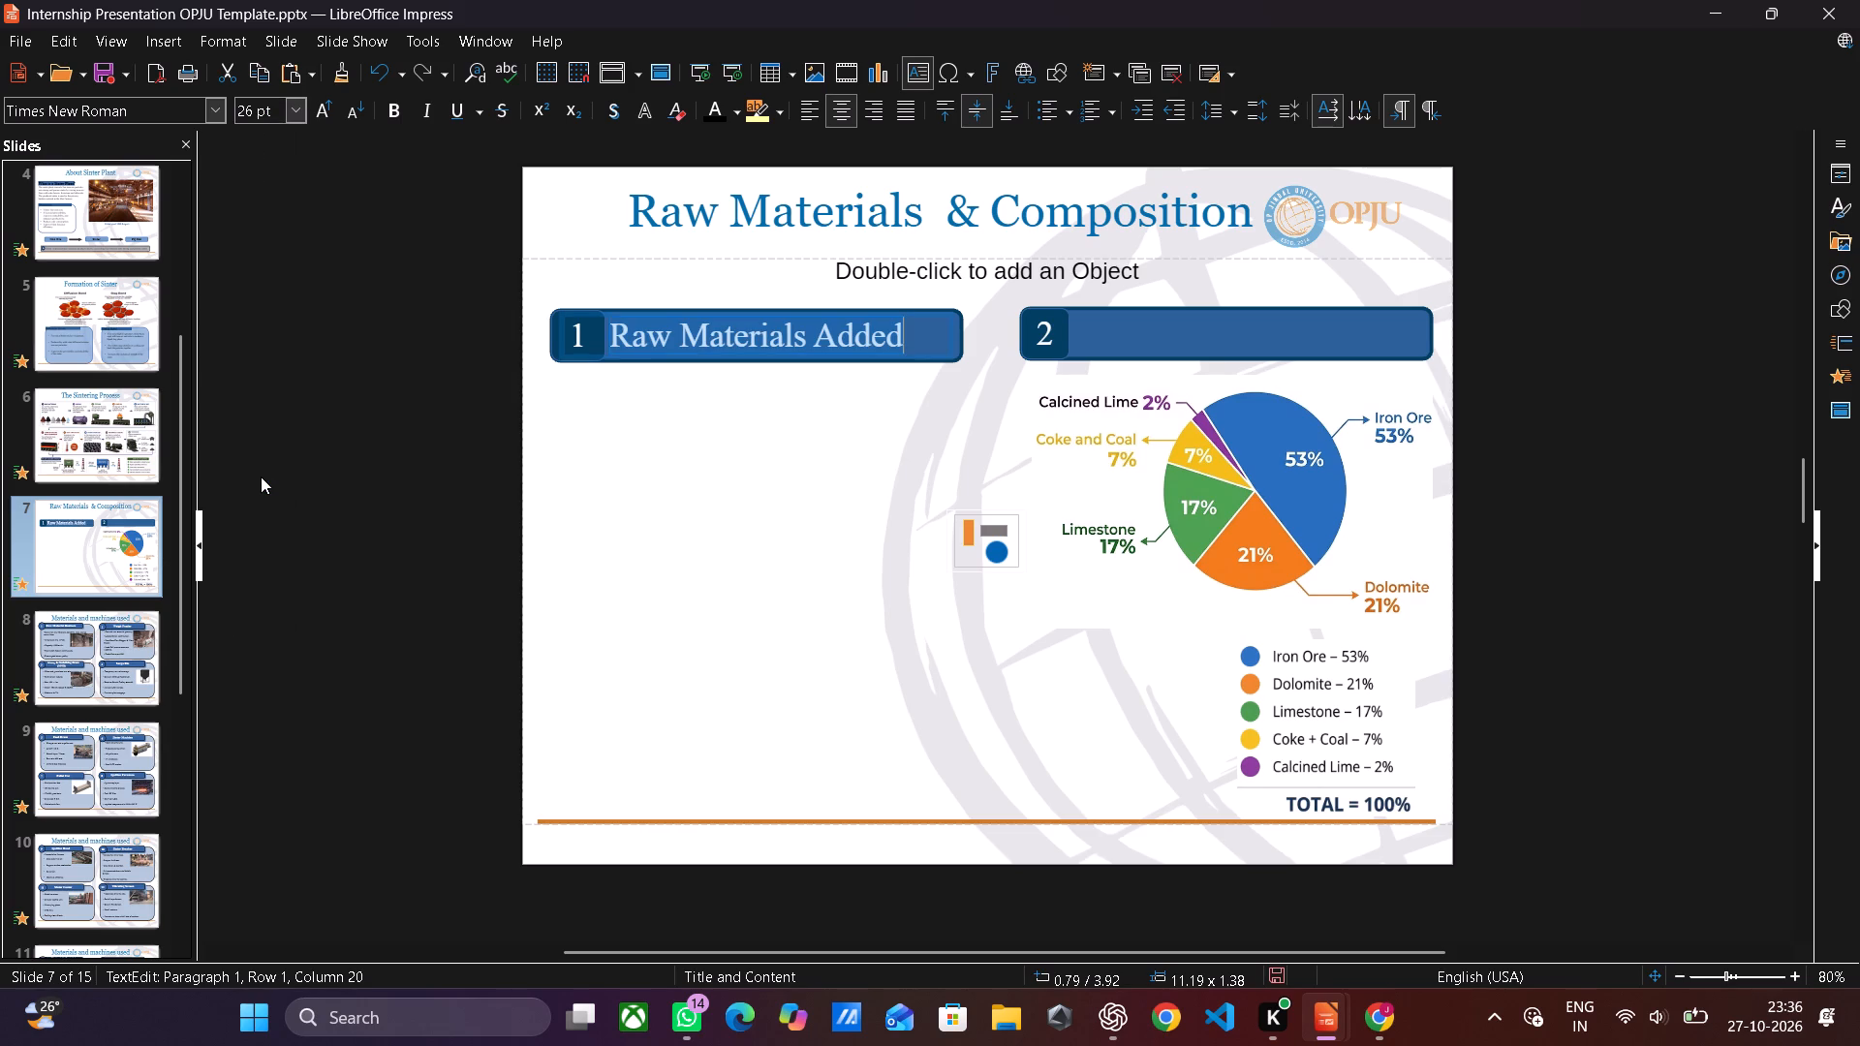
{"action": "left_click", "coordinate": [296, 104]}
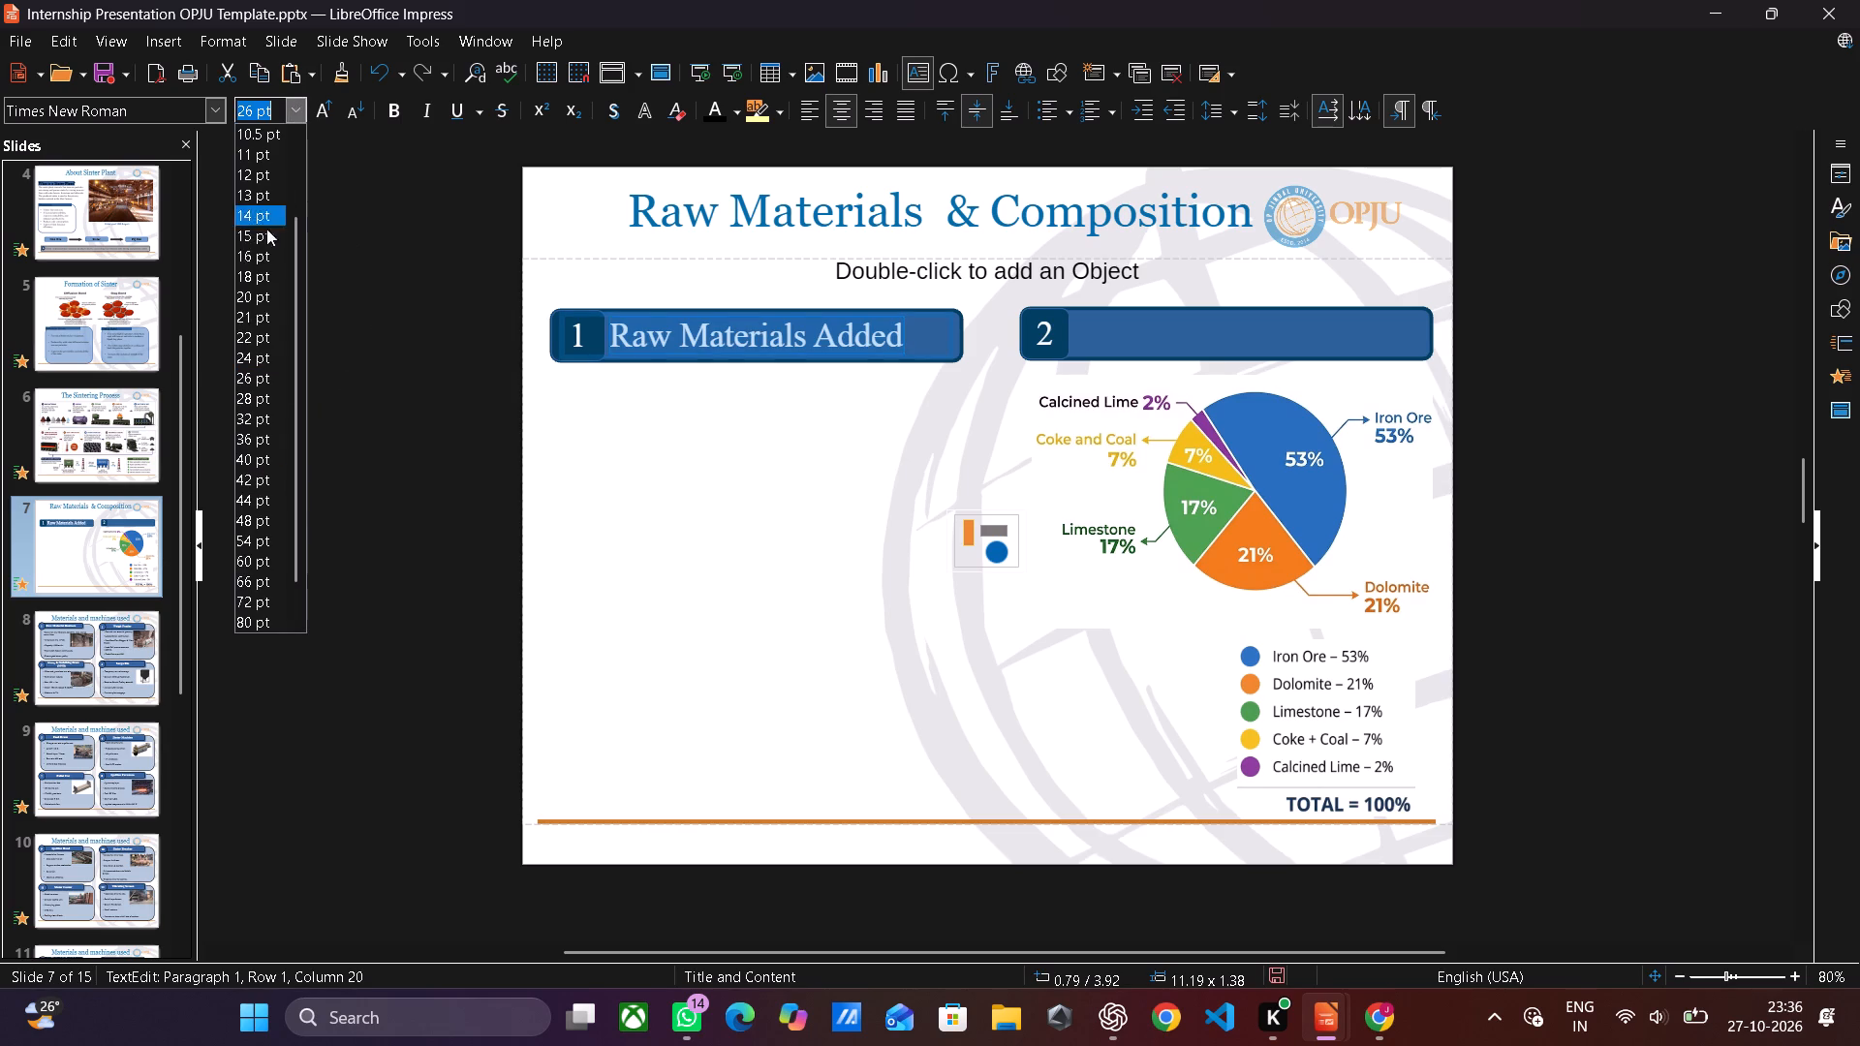
{"action": "left_click", "coordinate": [248, 292]}
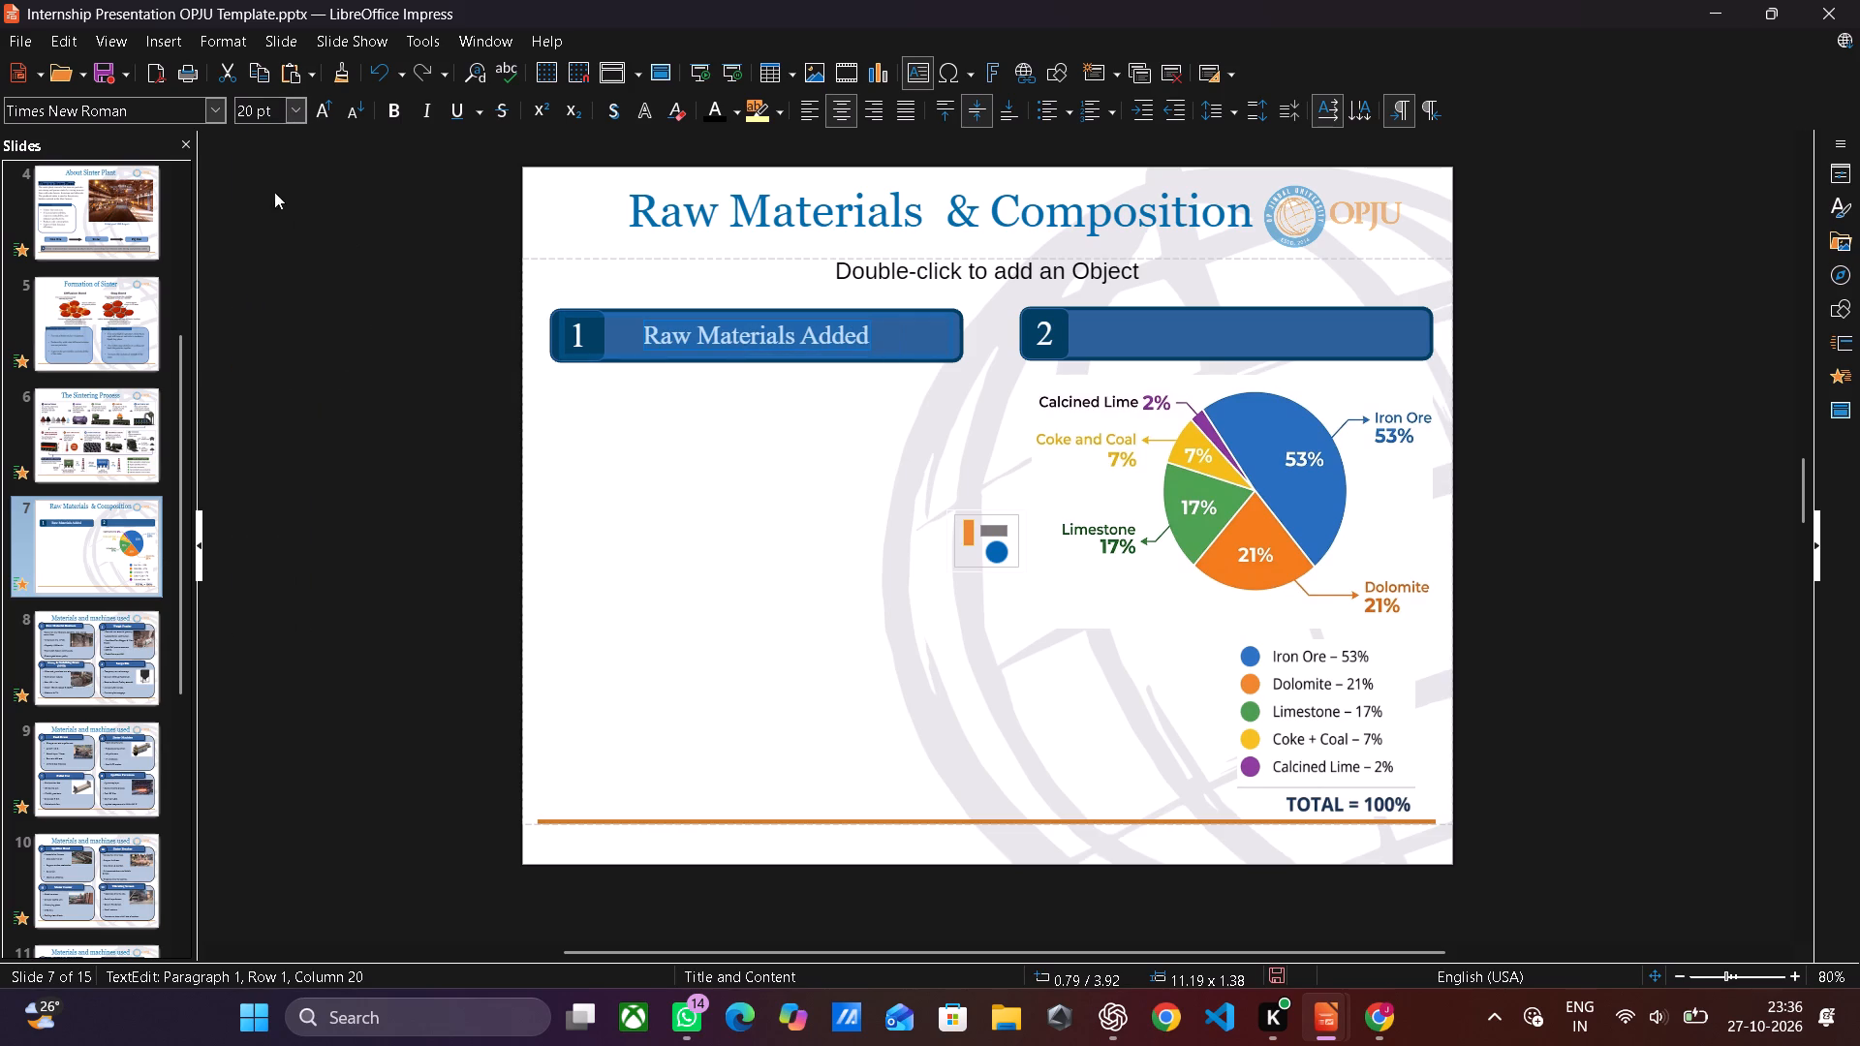
{"action": "left_click", "coordinate": [294, 113]}
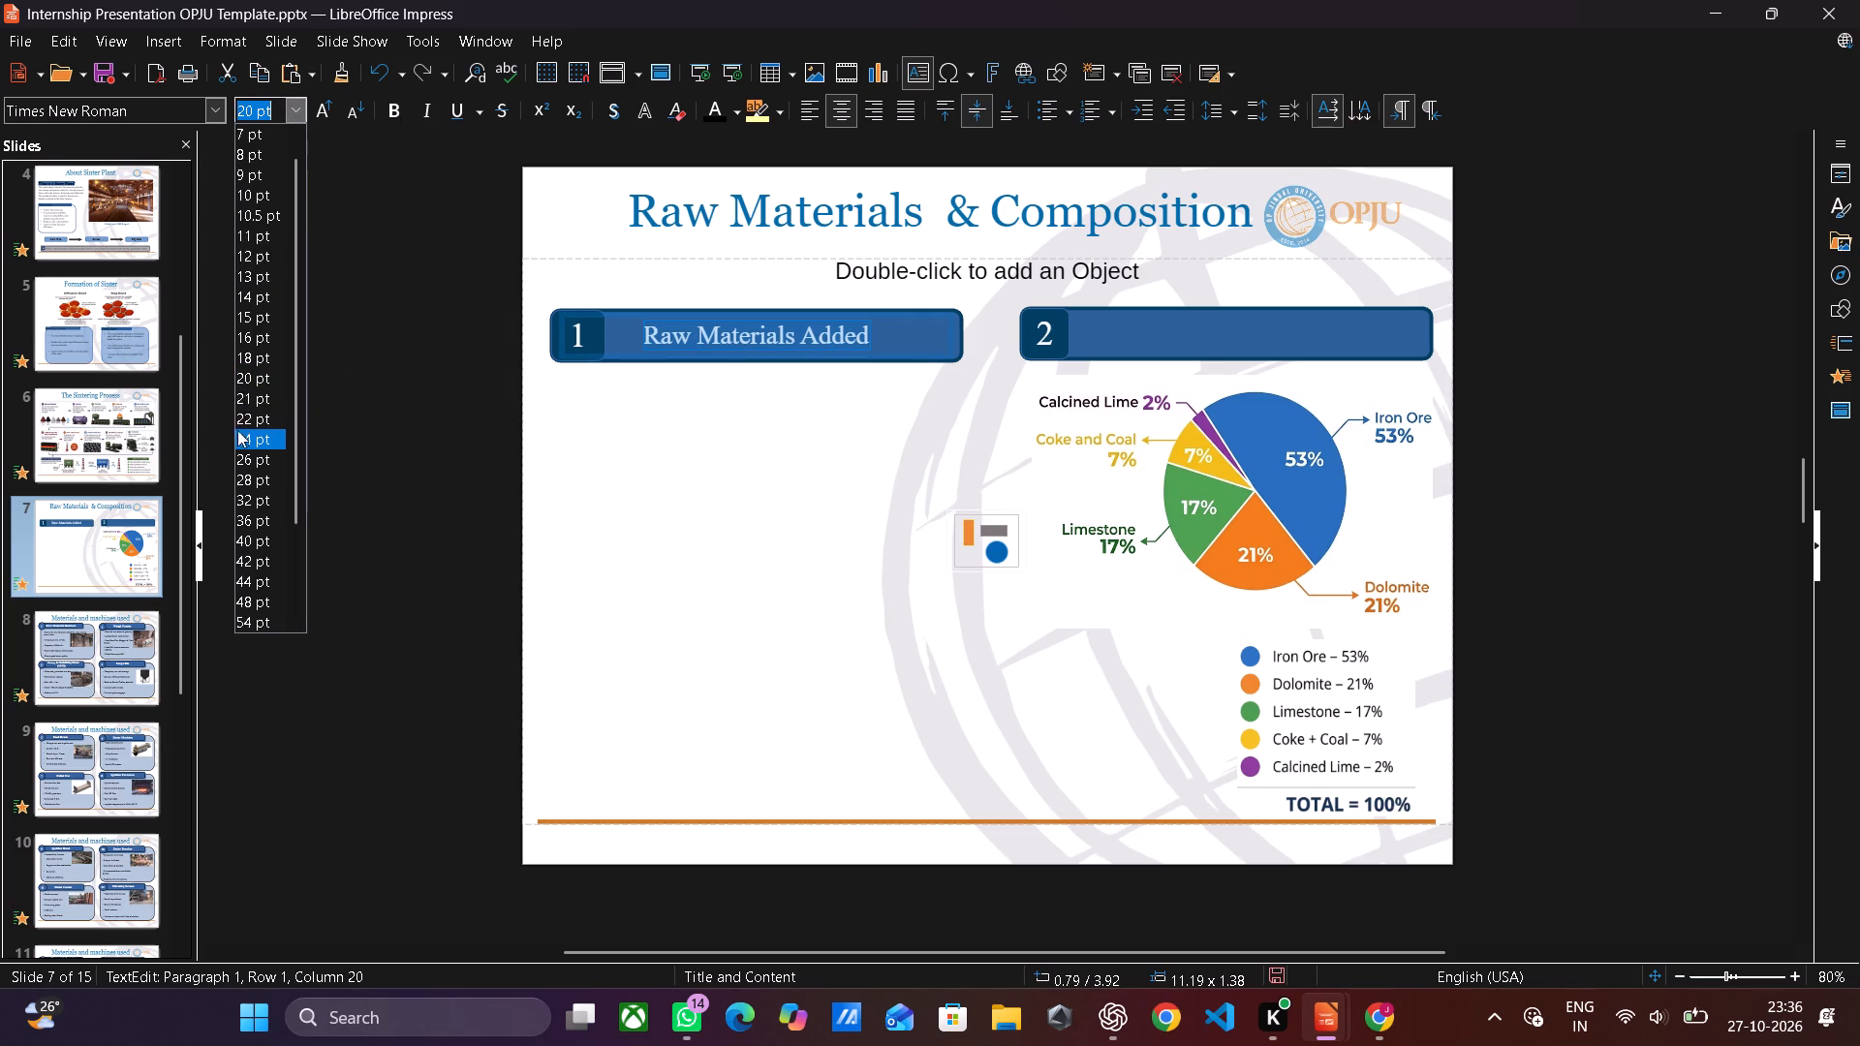
{"action": "left_click", "coordinate": [240, 424]}
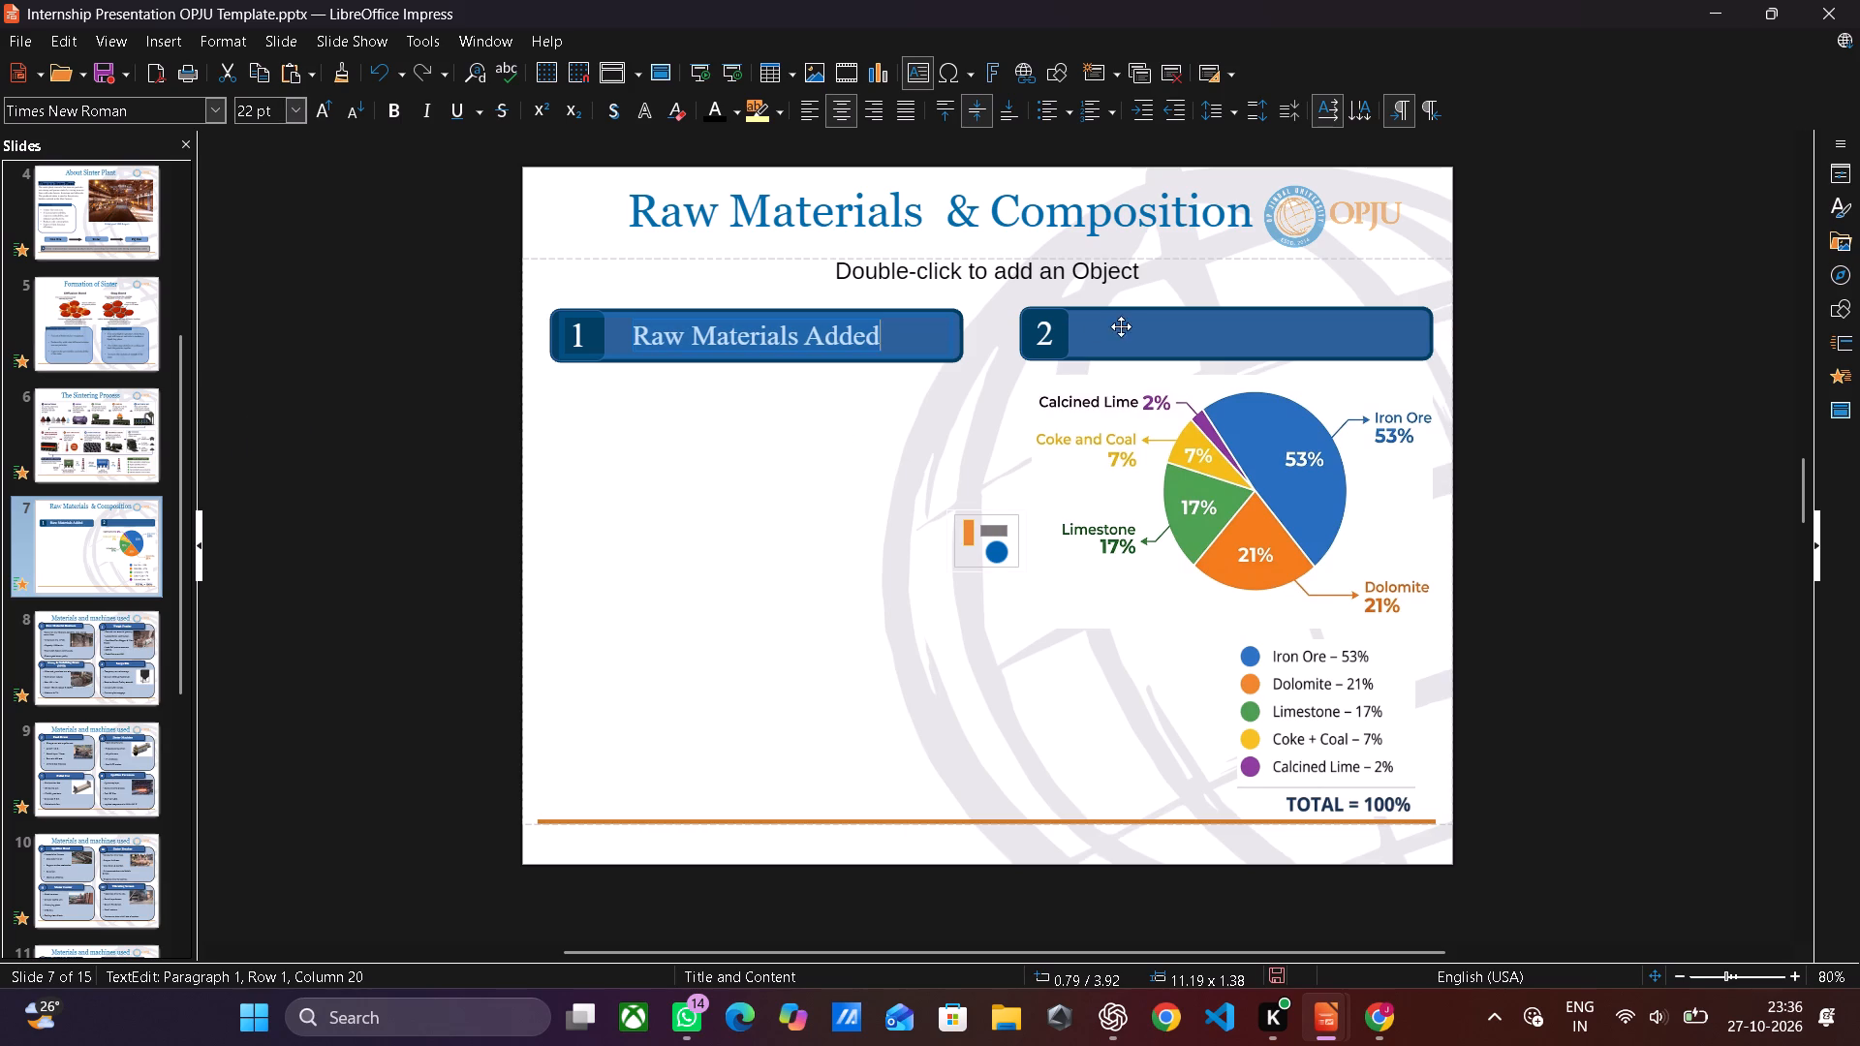
Select the empty blue header bar numbered 2 above the pie chart on slide 7.
{"action": "left_click", "coordinate": [1128, 328]}
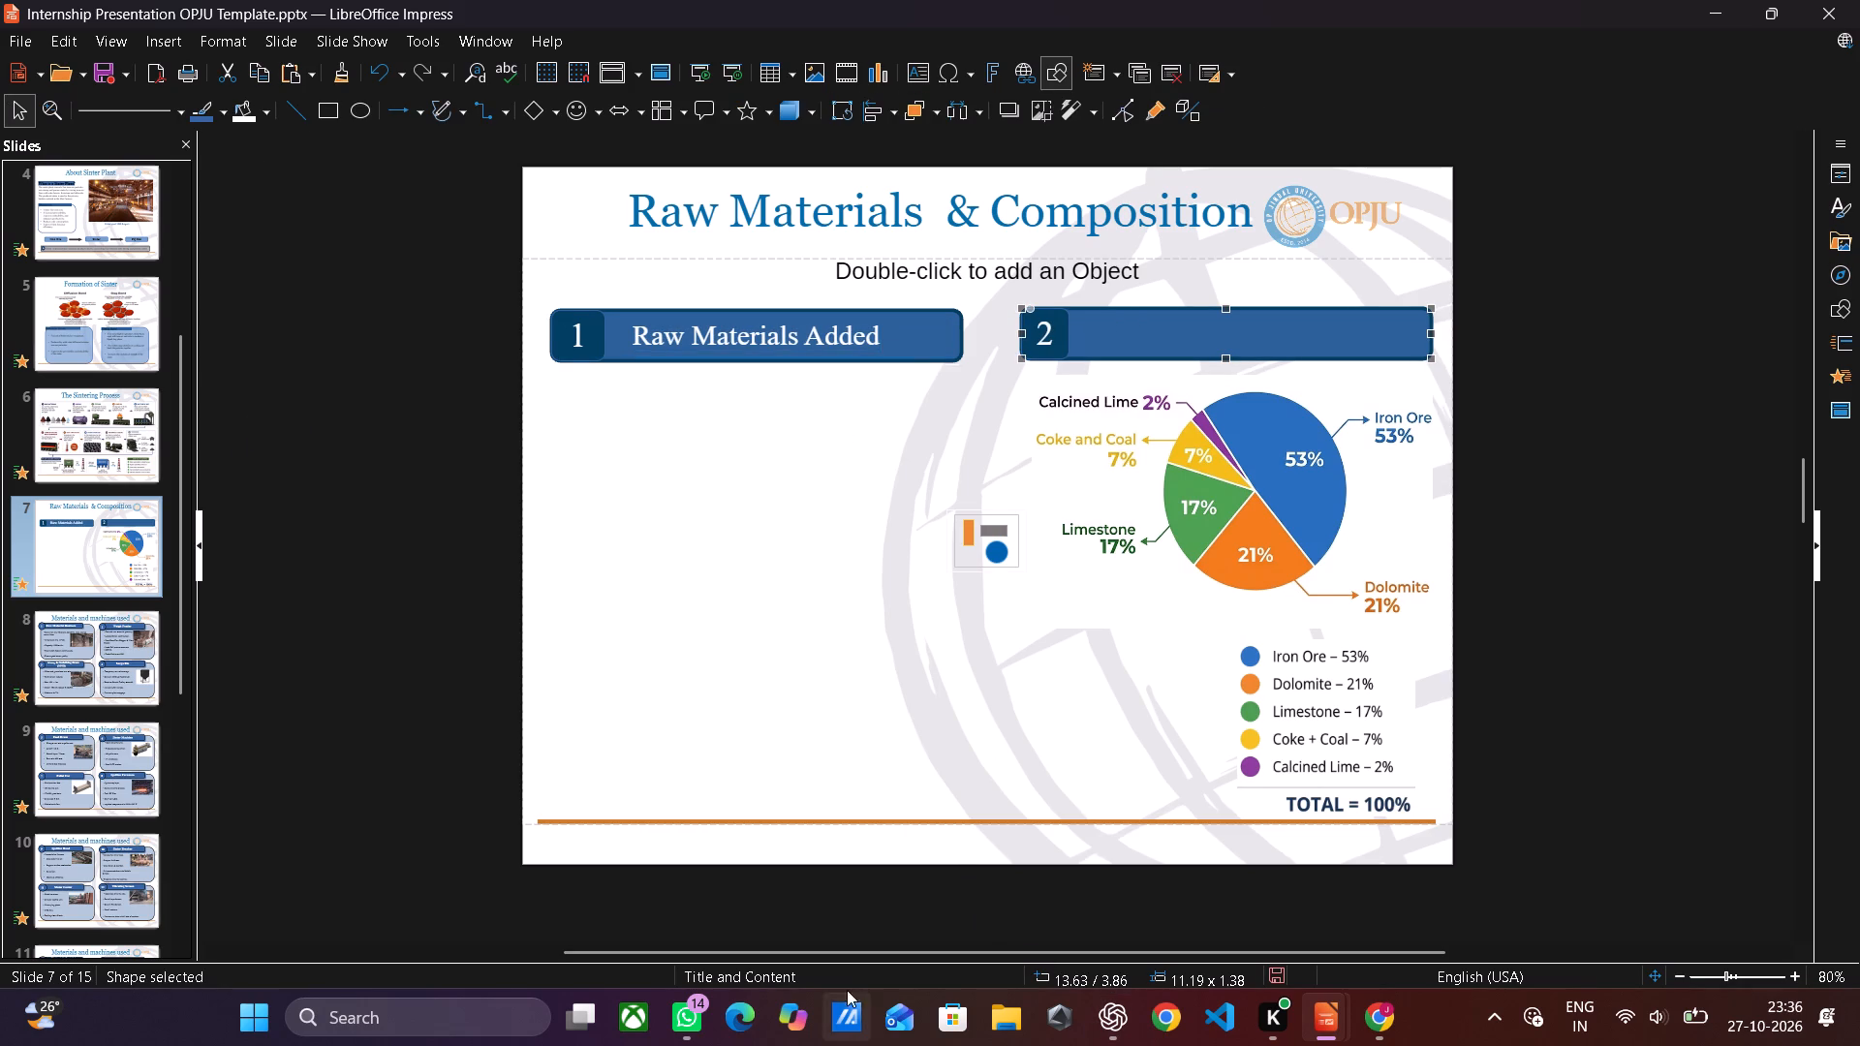
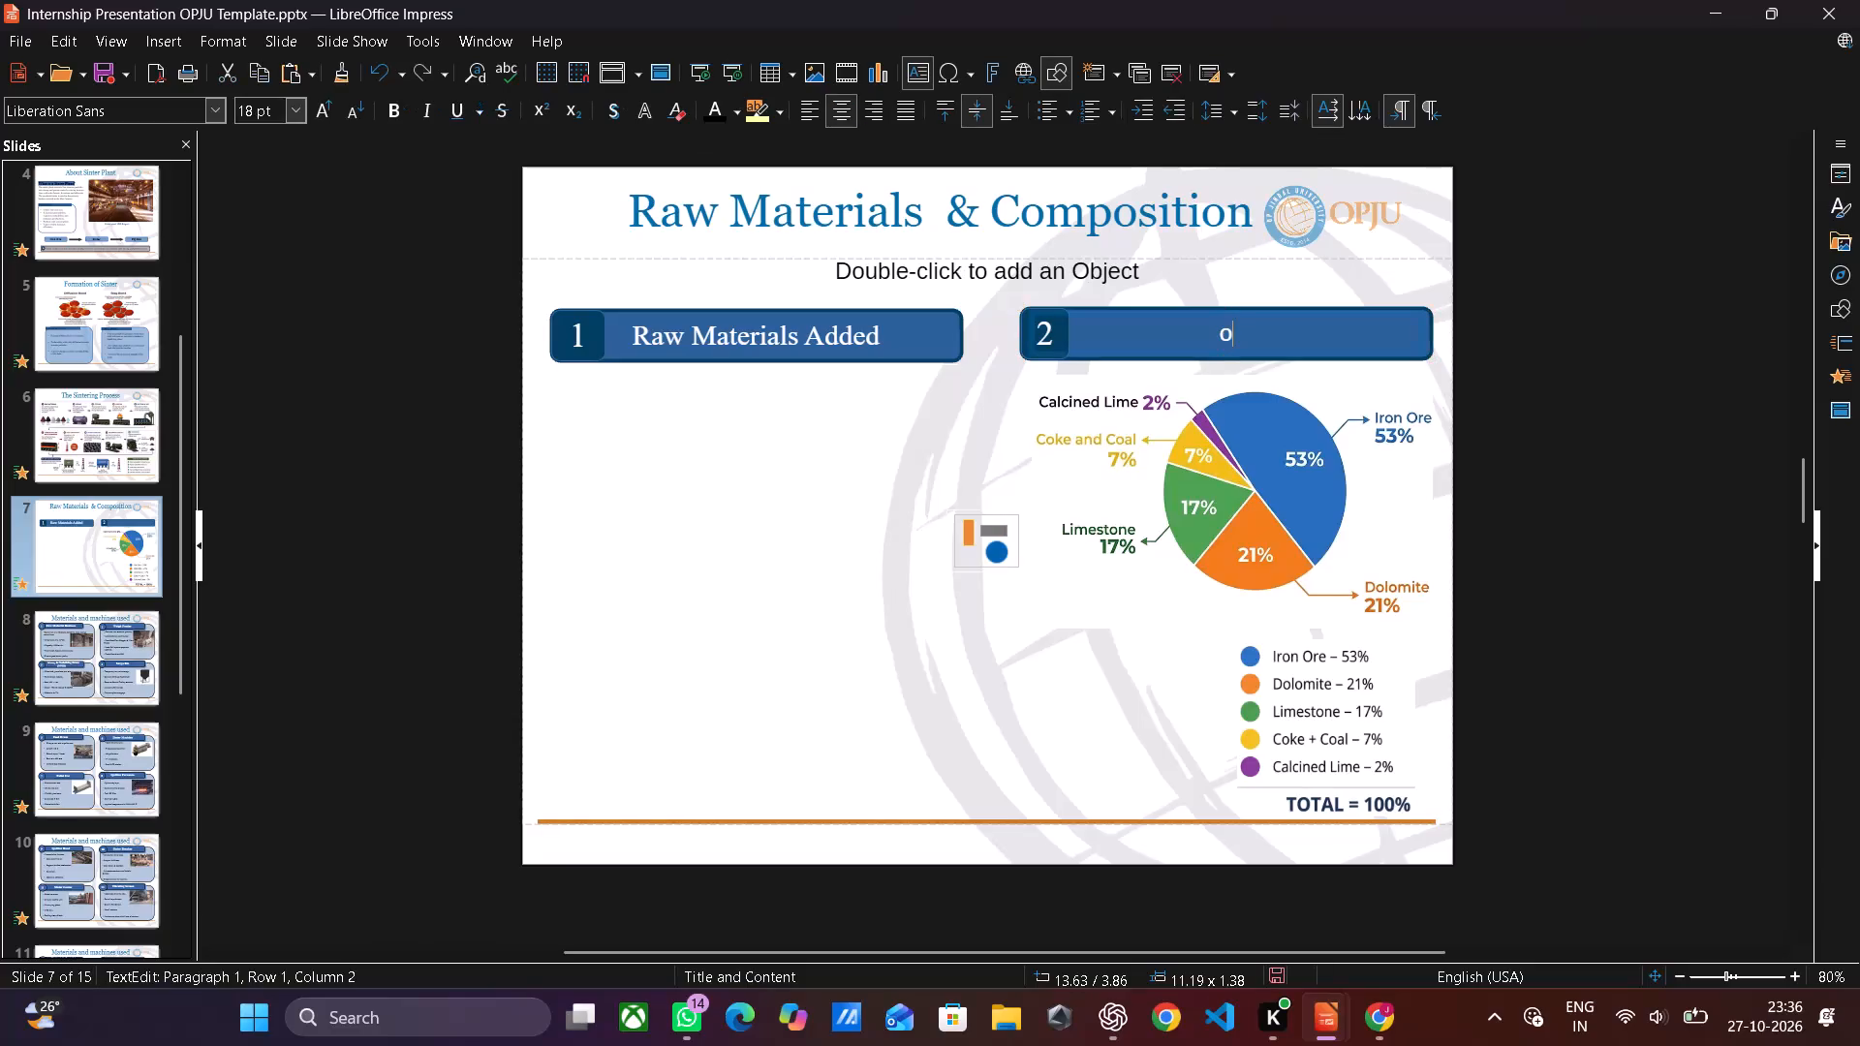
Replace the stray letter in slide 7's header bar numbered 2 with the heading's first word, "Overall".
{"action": "key", "text": "BackSpace"}
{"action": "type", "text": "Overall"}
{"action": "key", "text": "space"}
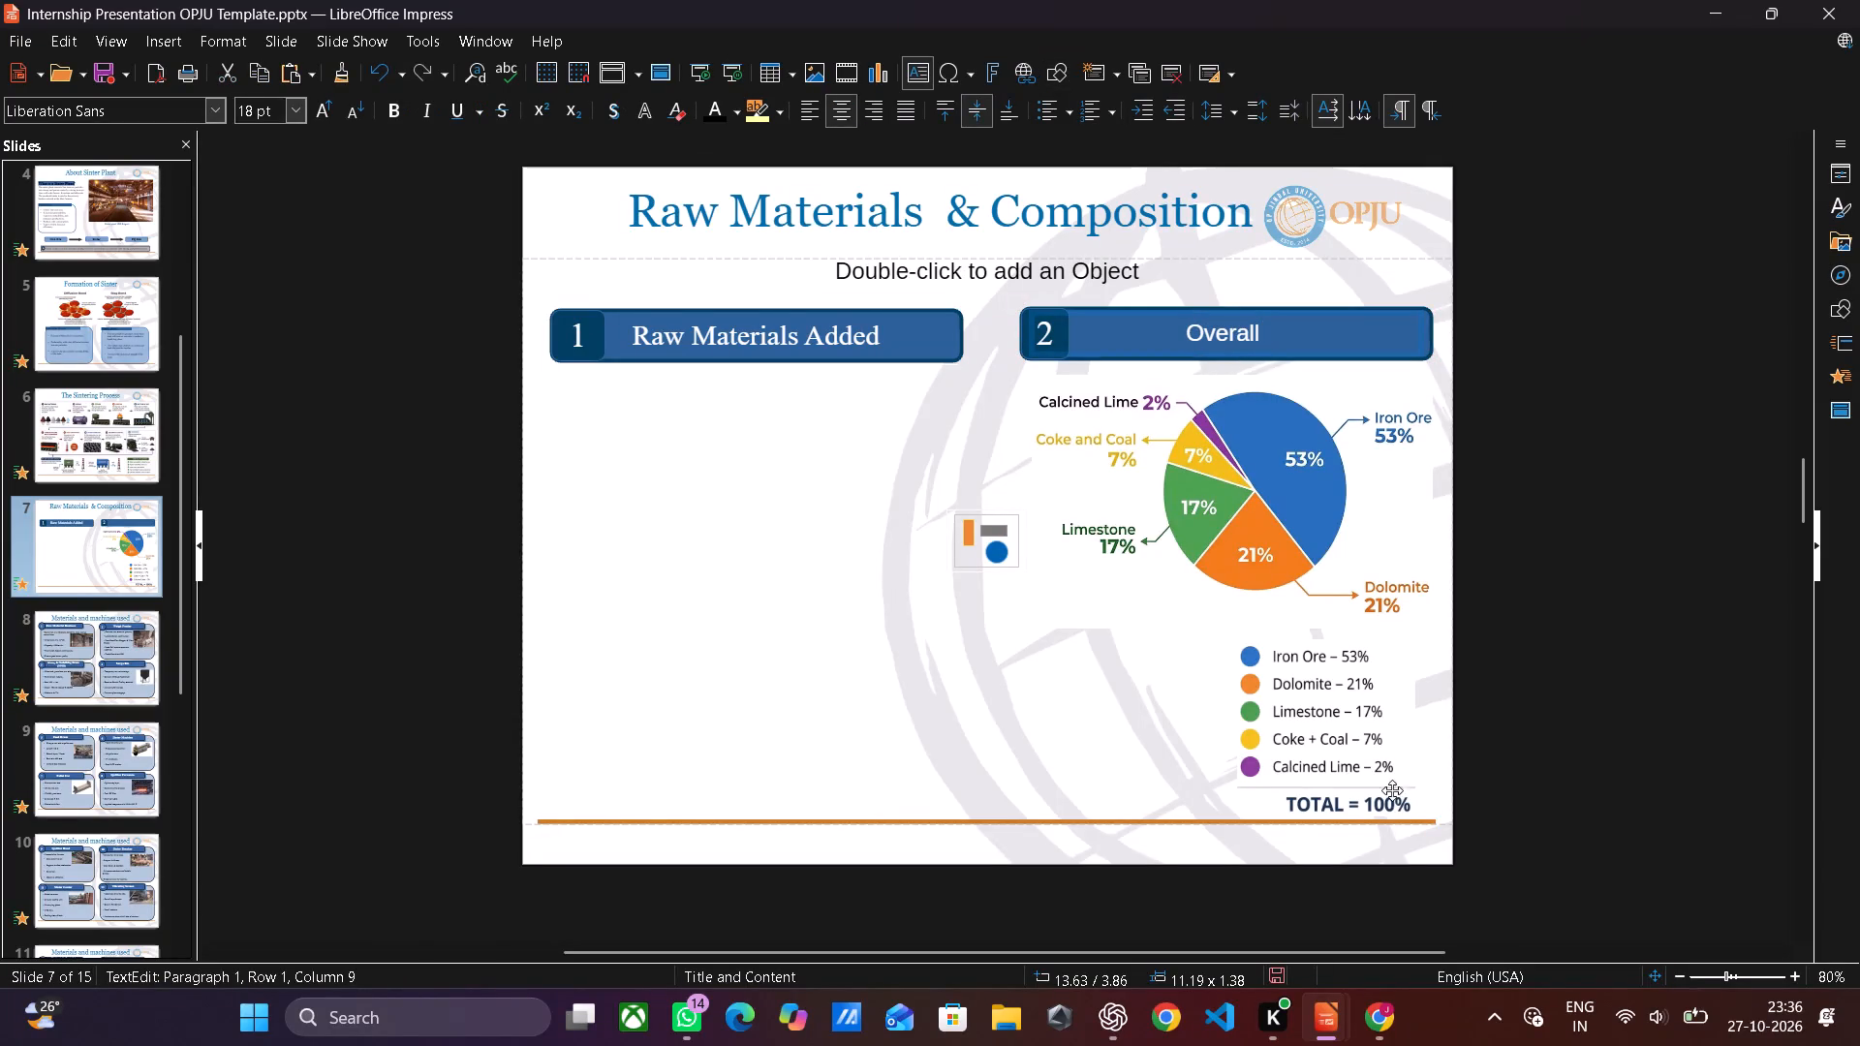
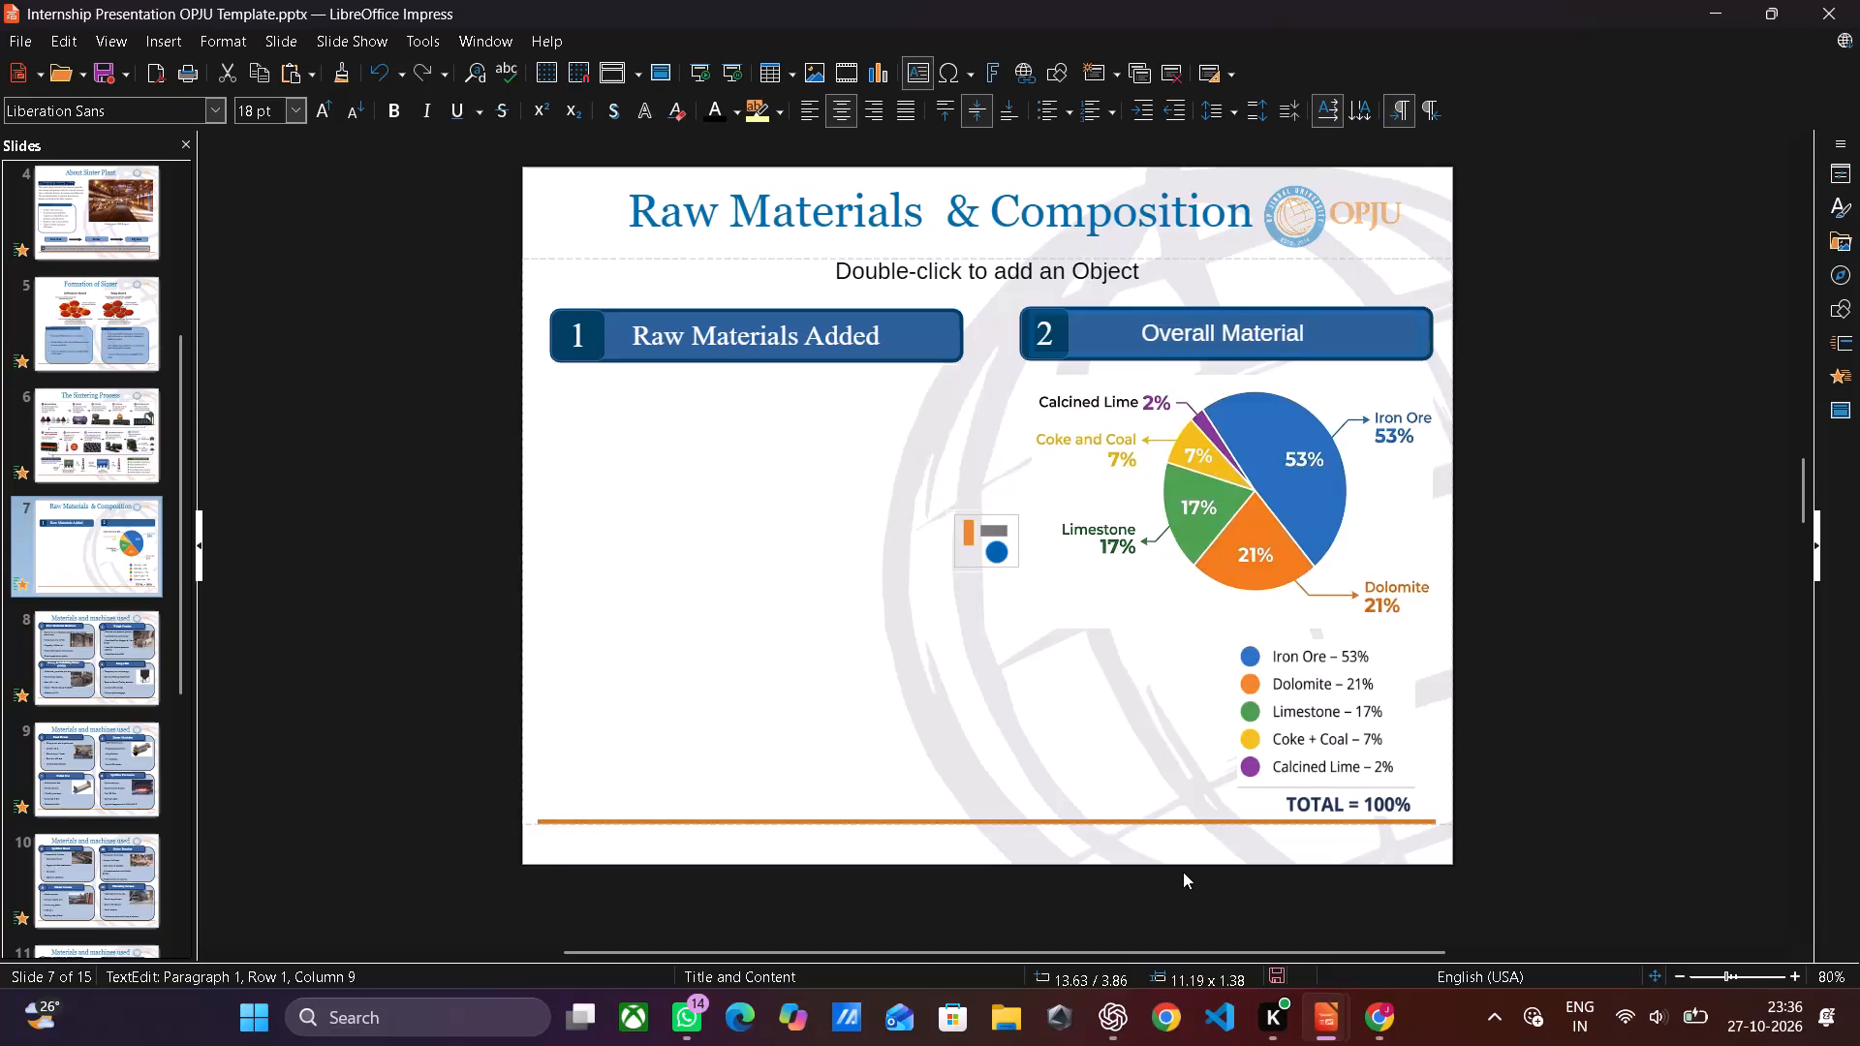
Complete the heading in slide 7's header bar numbered 2 so it reads "Overall Material Composition".
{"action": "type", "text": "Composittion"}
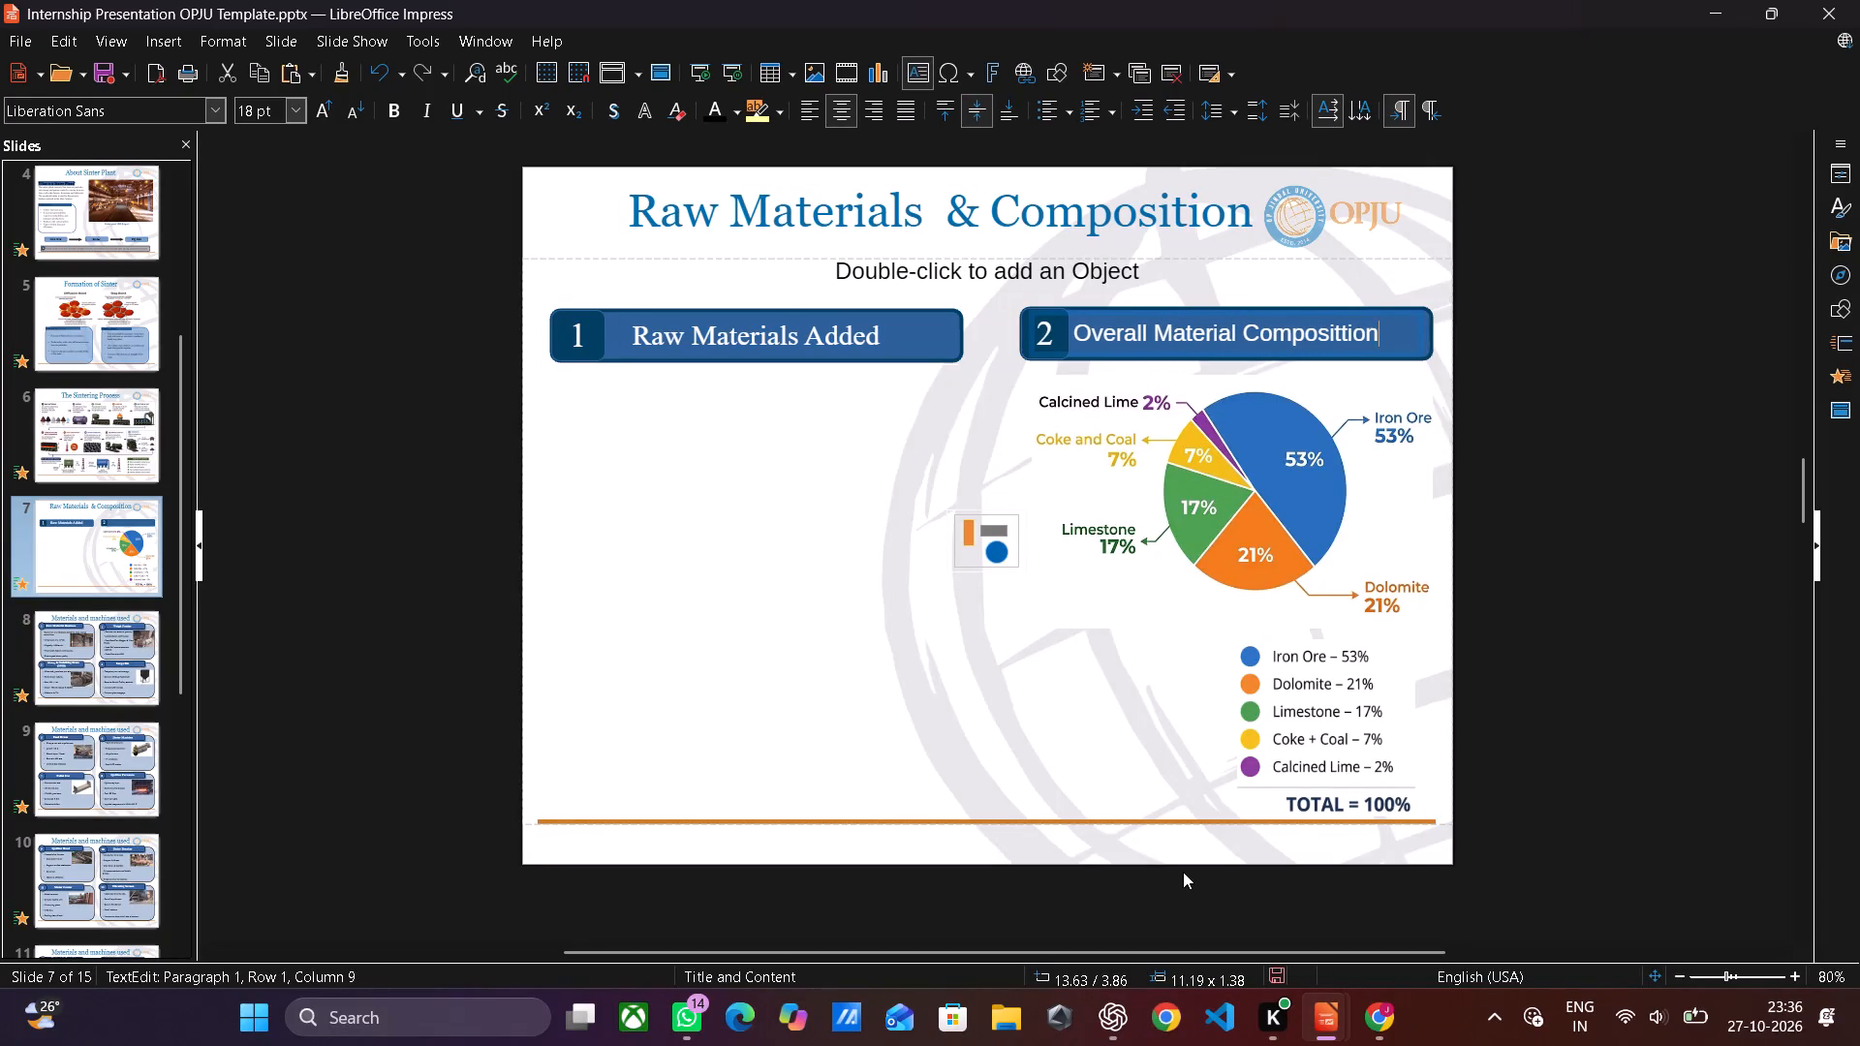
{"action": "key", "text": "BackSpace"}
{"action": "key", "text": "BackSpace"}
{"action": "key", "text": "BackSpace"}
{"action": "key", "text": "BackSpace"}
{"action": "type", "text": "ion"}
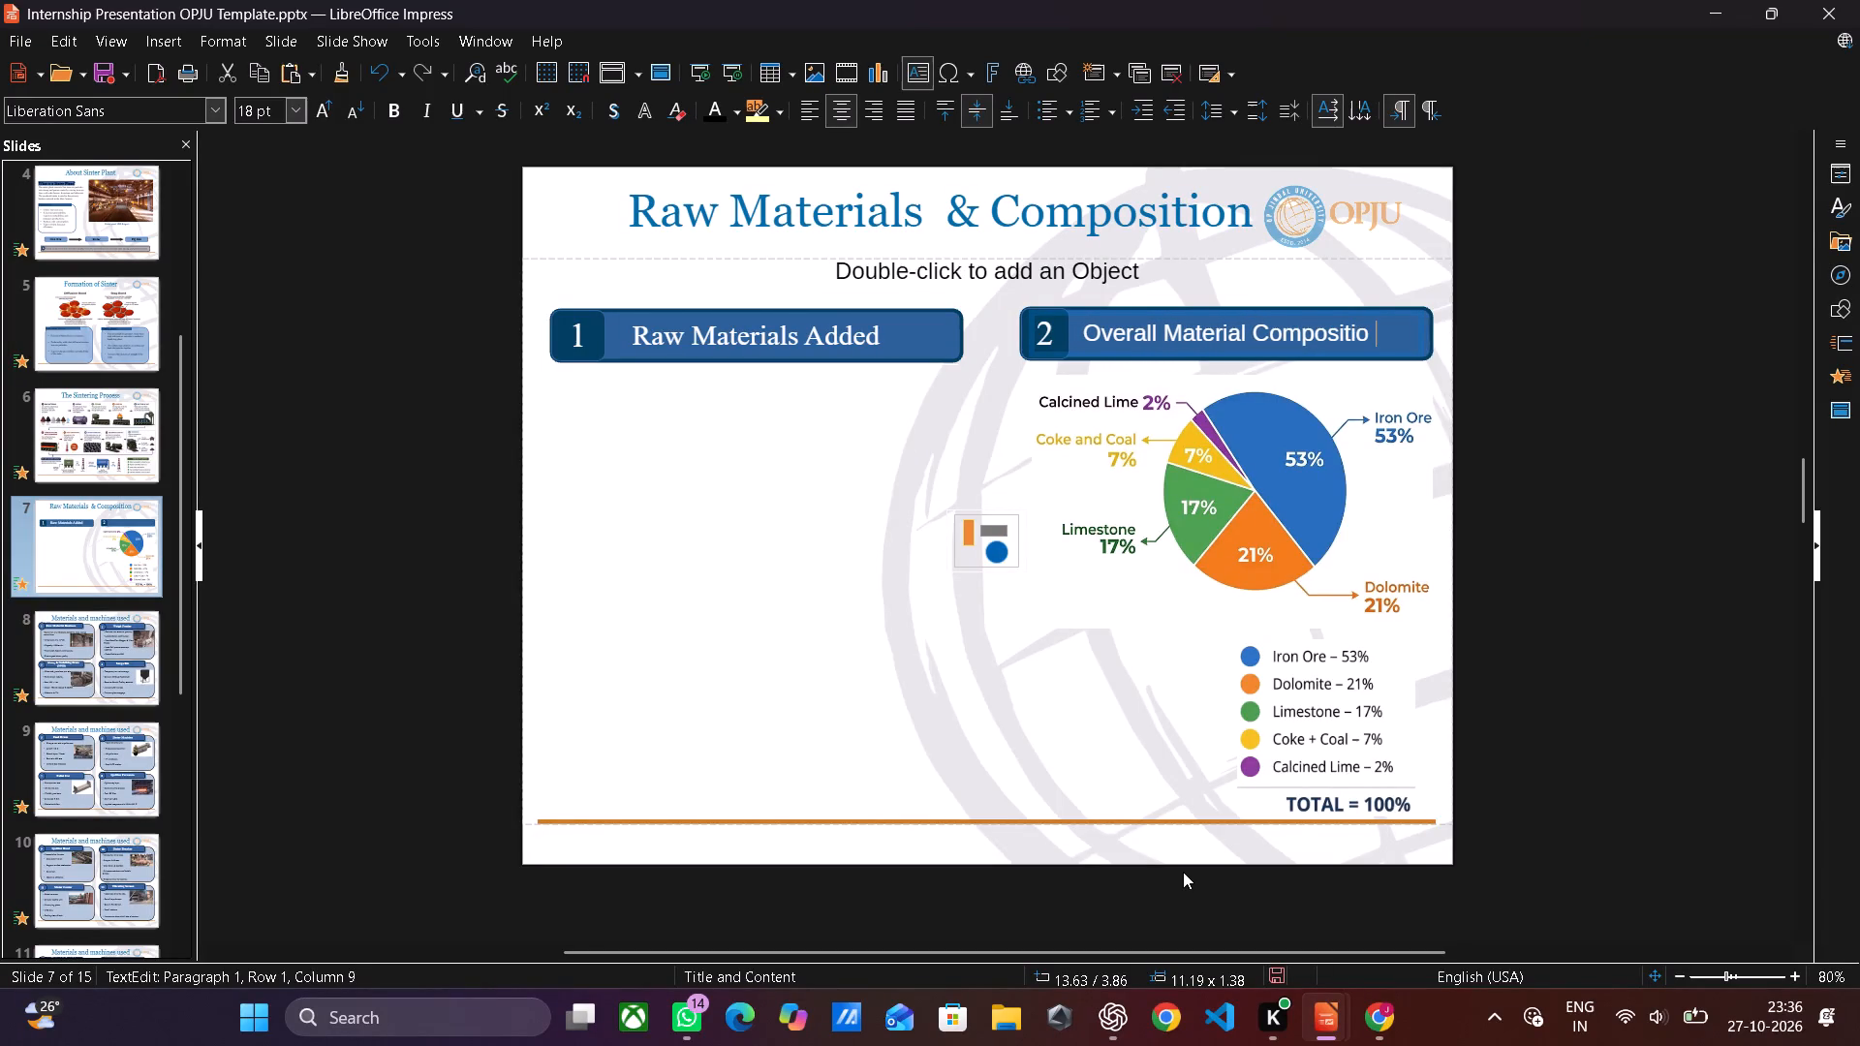
Select the whole "Overall Material Composition" heading text in the header bar numbered 2 for formatting.
{"action": "left_click_drag", "start_coordinate": [1073, 329], "coordinate": [1271, 316]}
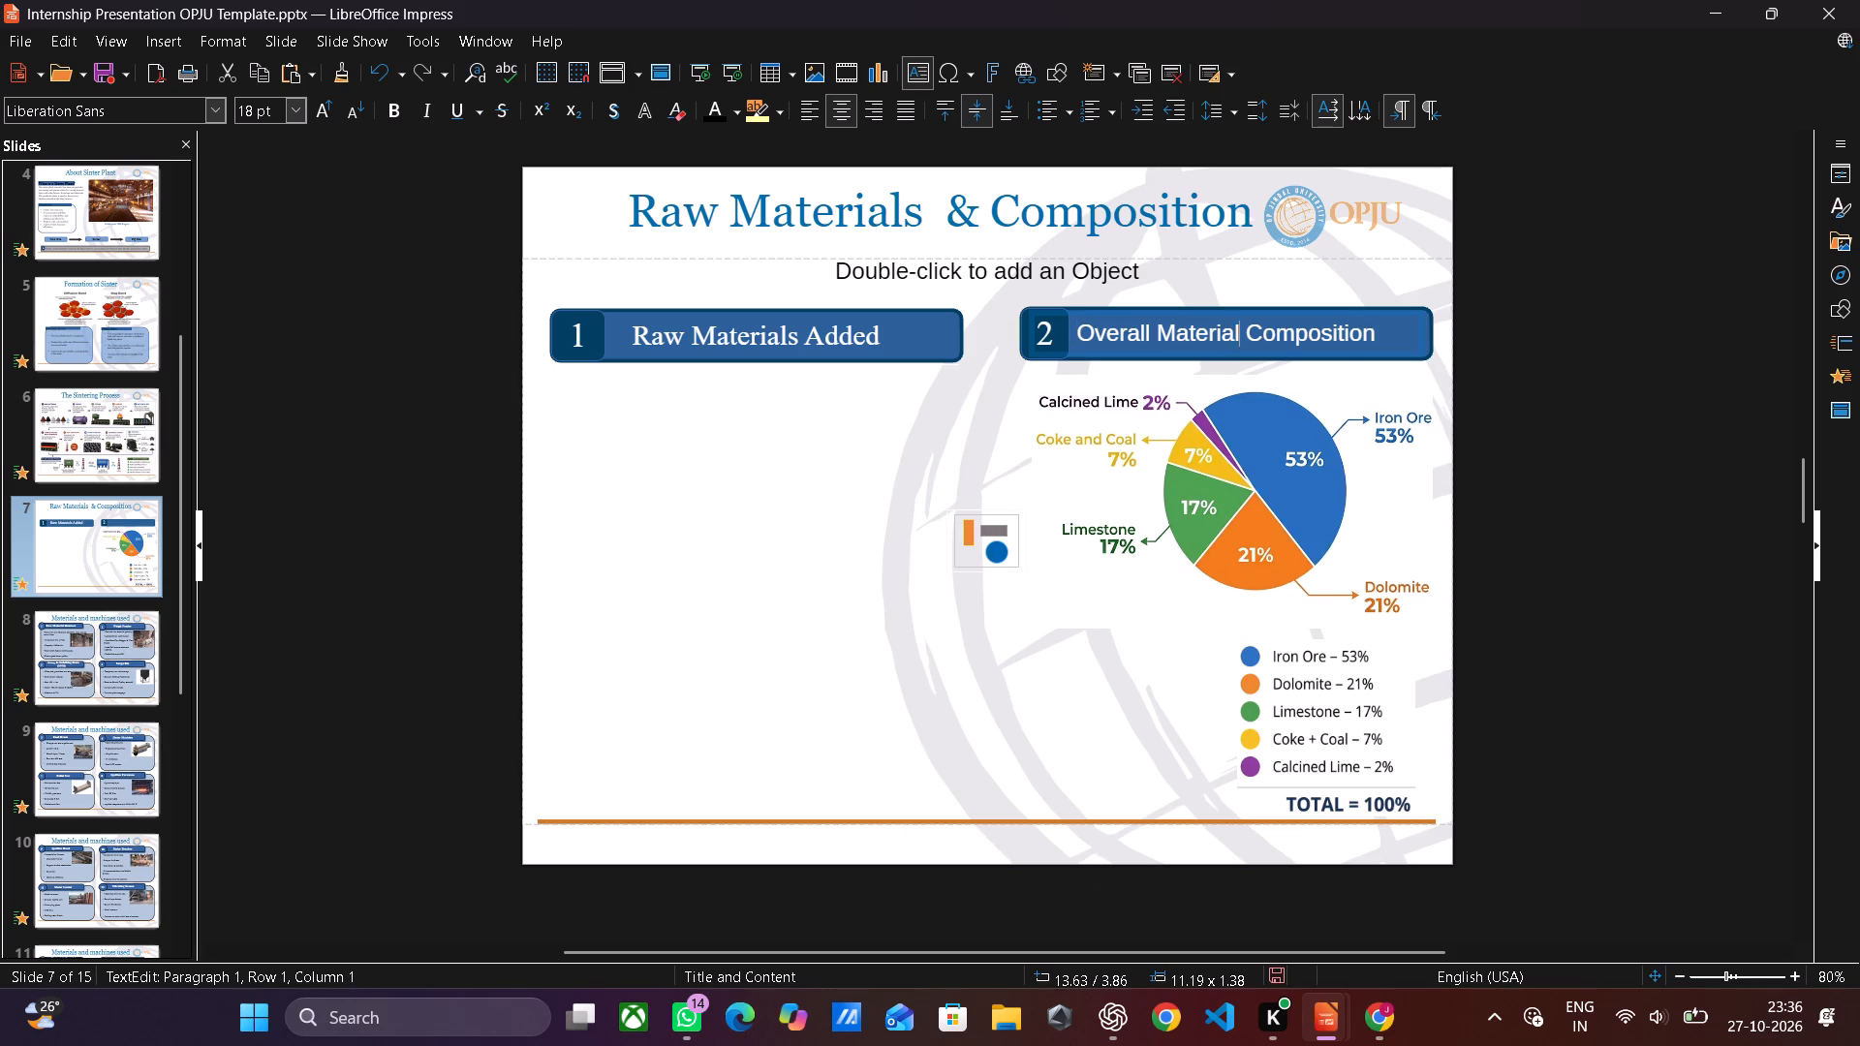
{"action": "left_click_drag", "start_coordinate": [1271, 316], "coordinate": [1451, 307]}
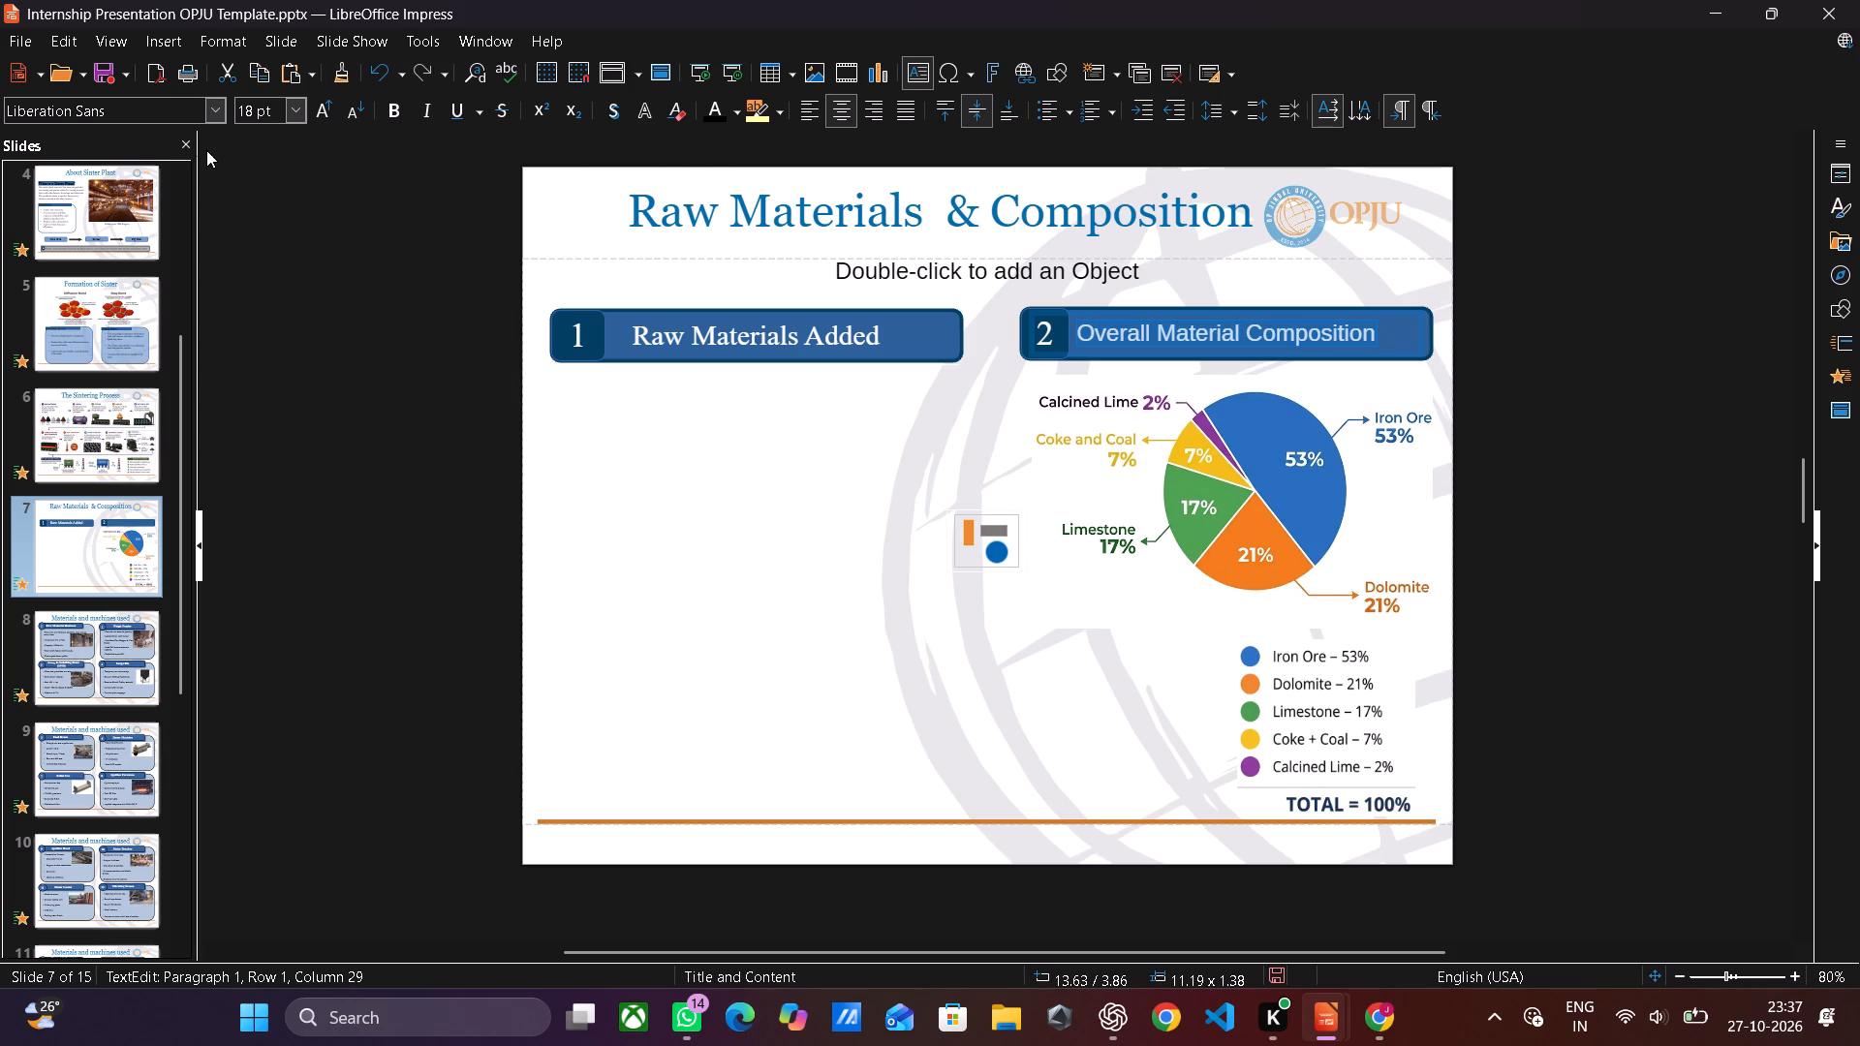
Set the selected "Overall Material Composition" heading to Times New Roman at 21 pt.
{"action": "left_click", "coordinate": [213, 108]}
{"action": "key", "text": "BackSpace"}
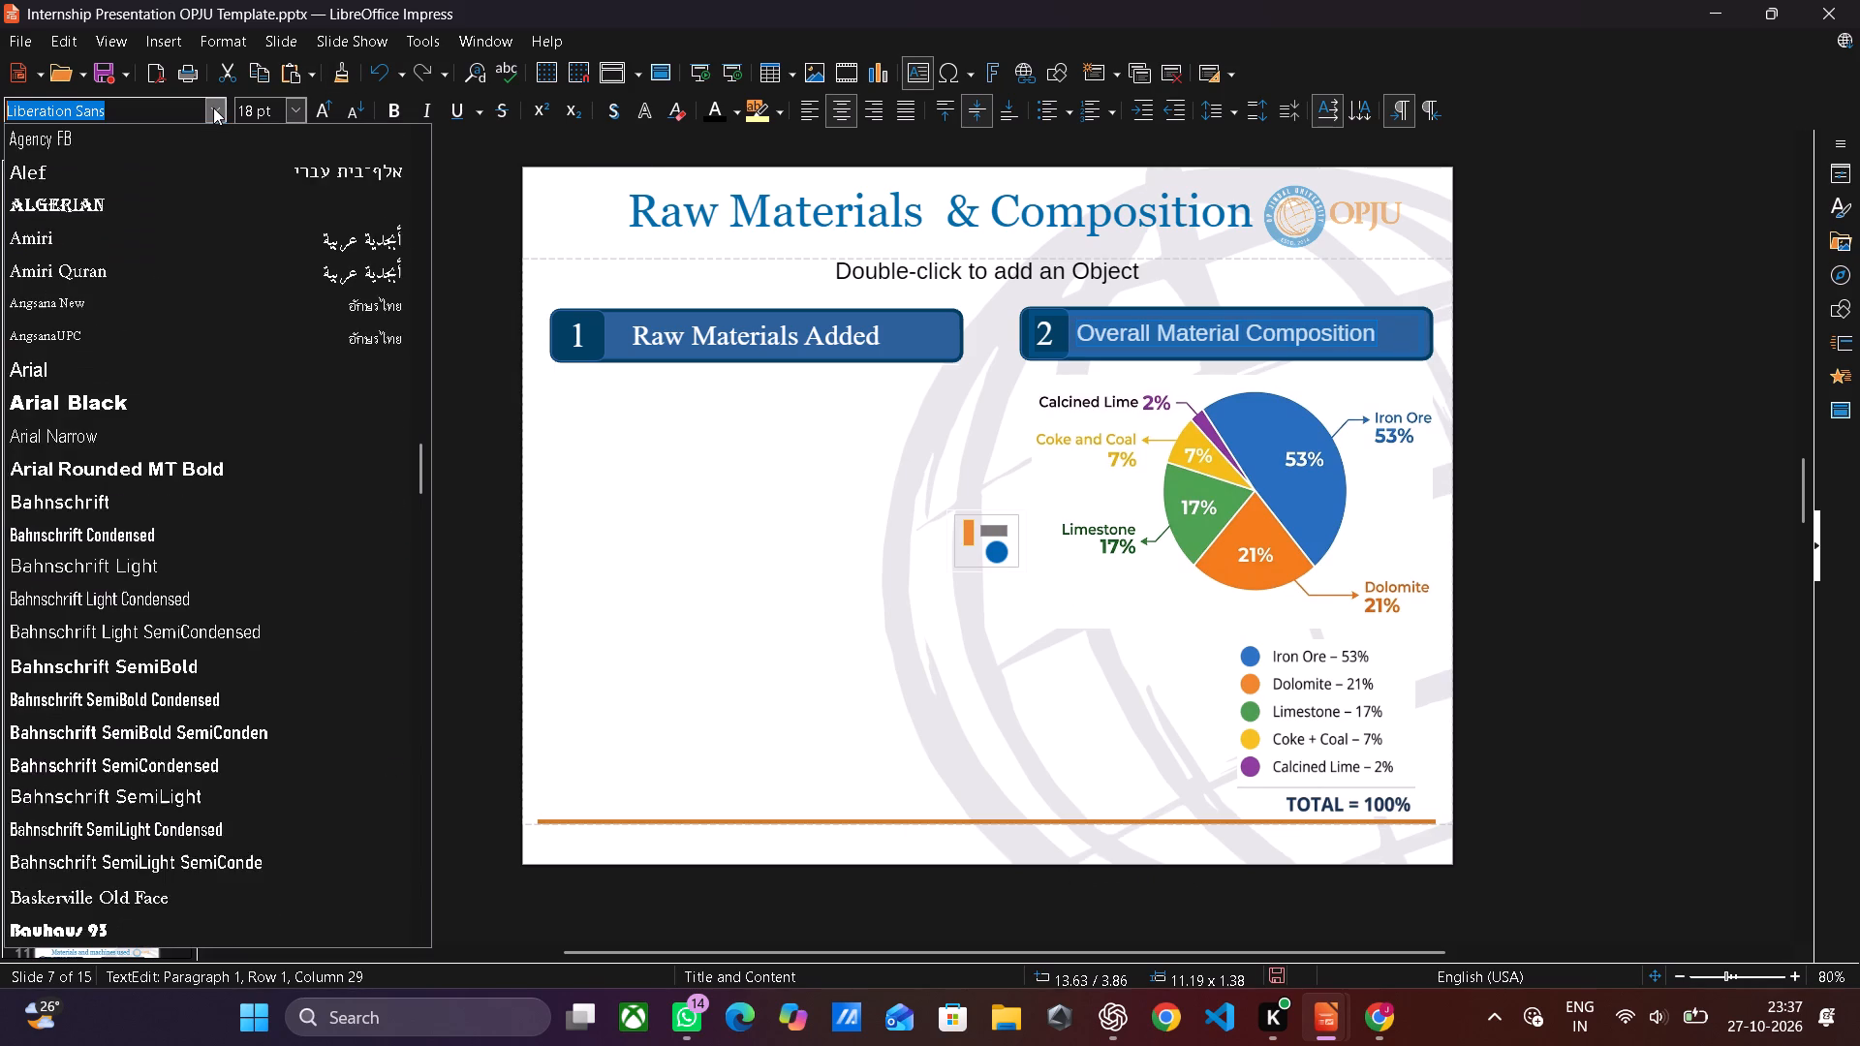
{"action": "type", "text": "ti"}
{"action": "key", "text": "Return"}
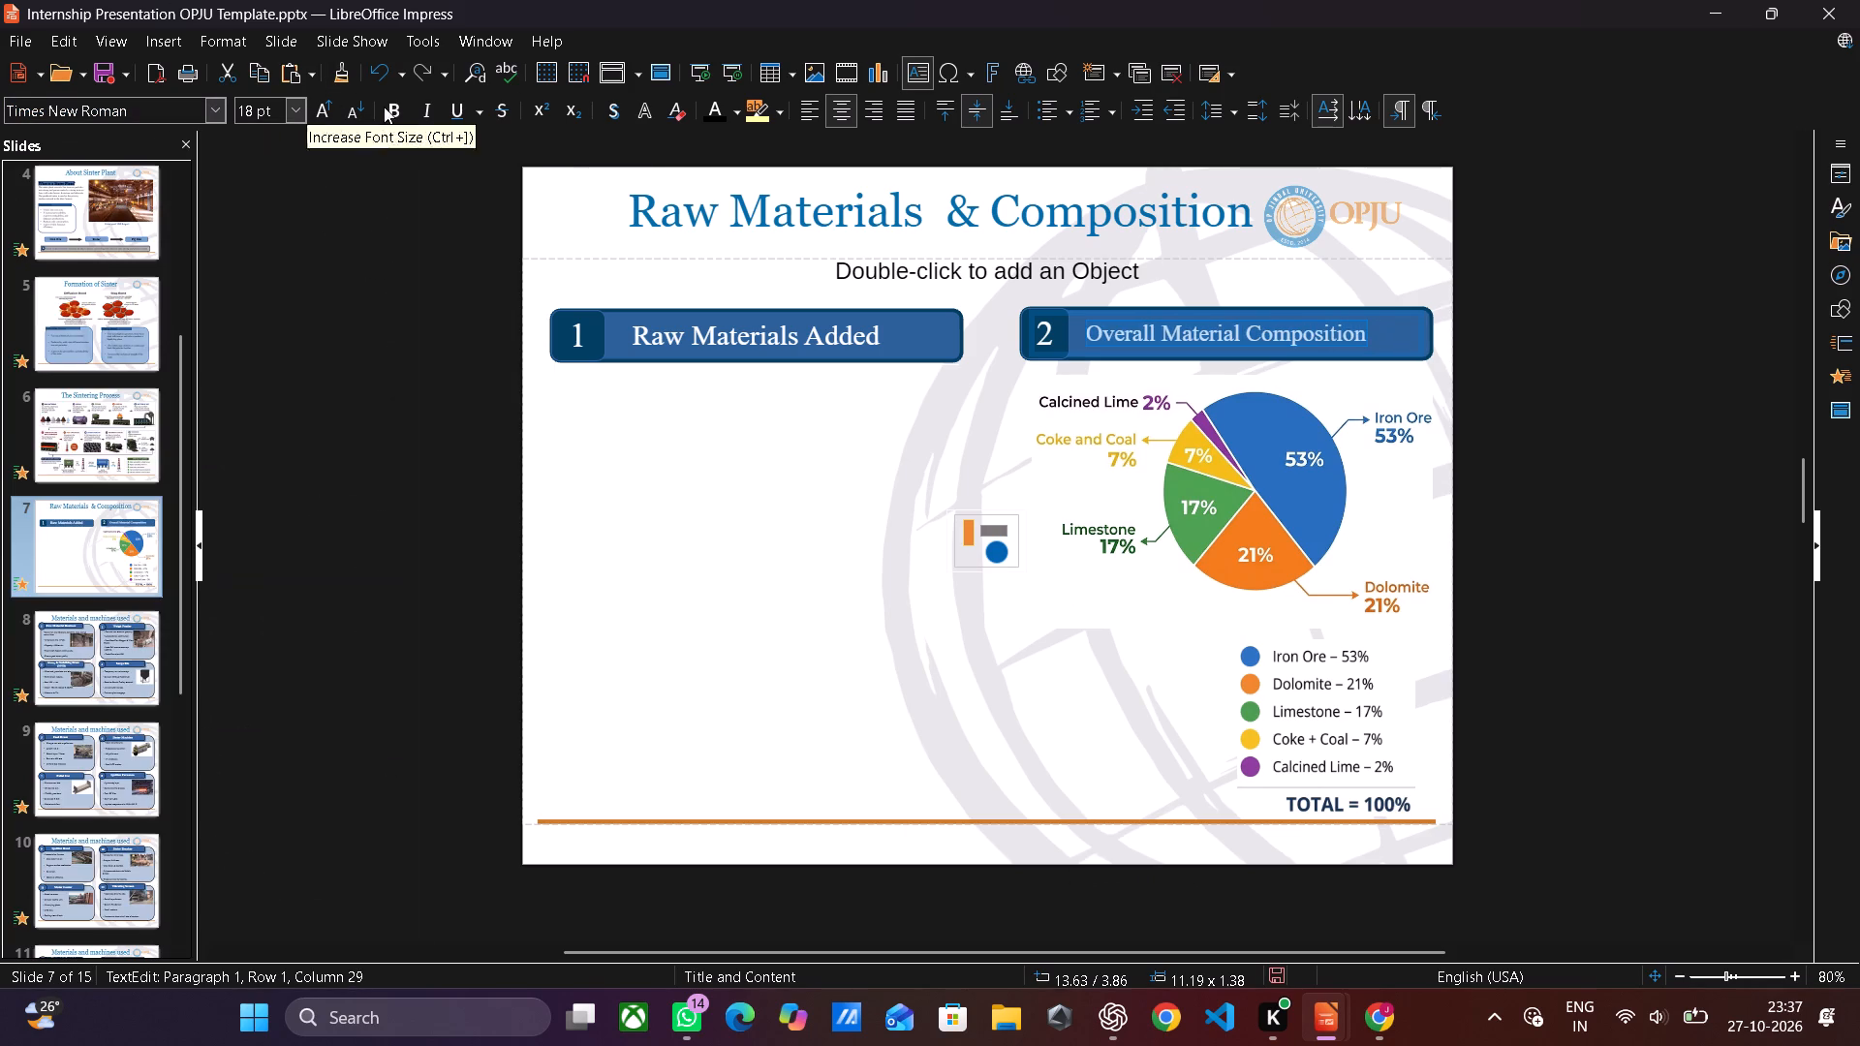
{"action": "left_click_drag", "start_coordinate": [291, 107], "coordinate": [254, 412]}
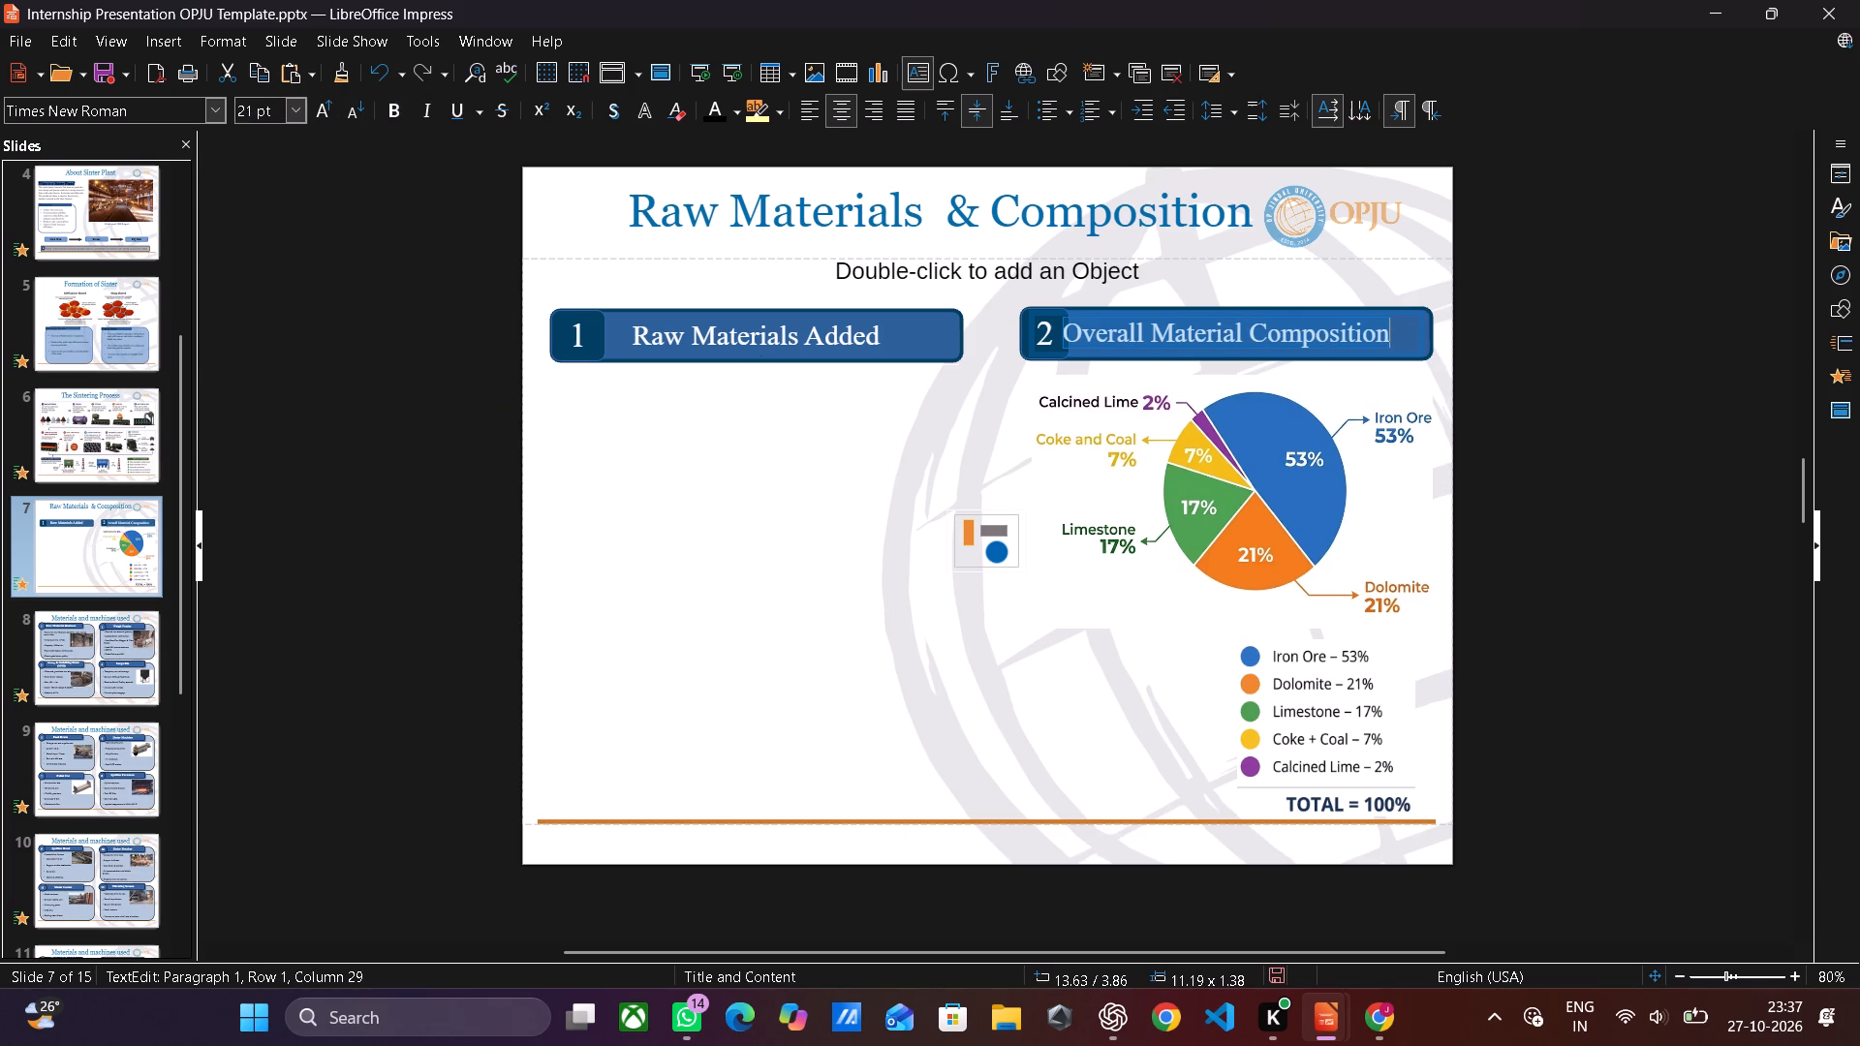
Insert five spaces before "Overall Material Composition" to shift the heading clear of the number 2 box.
{"action": "left_click", "coordinate": [1068, 335]}
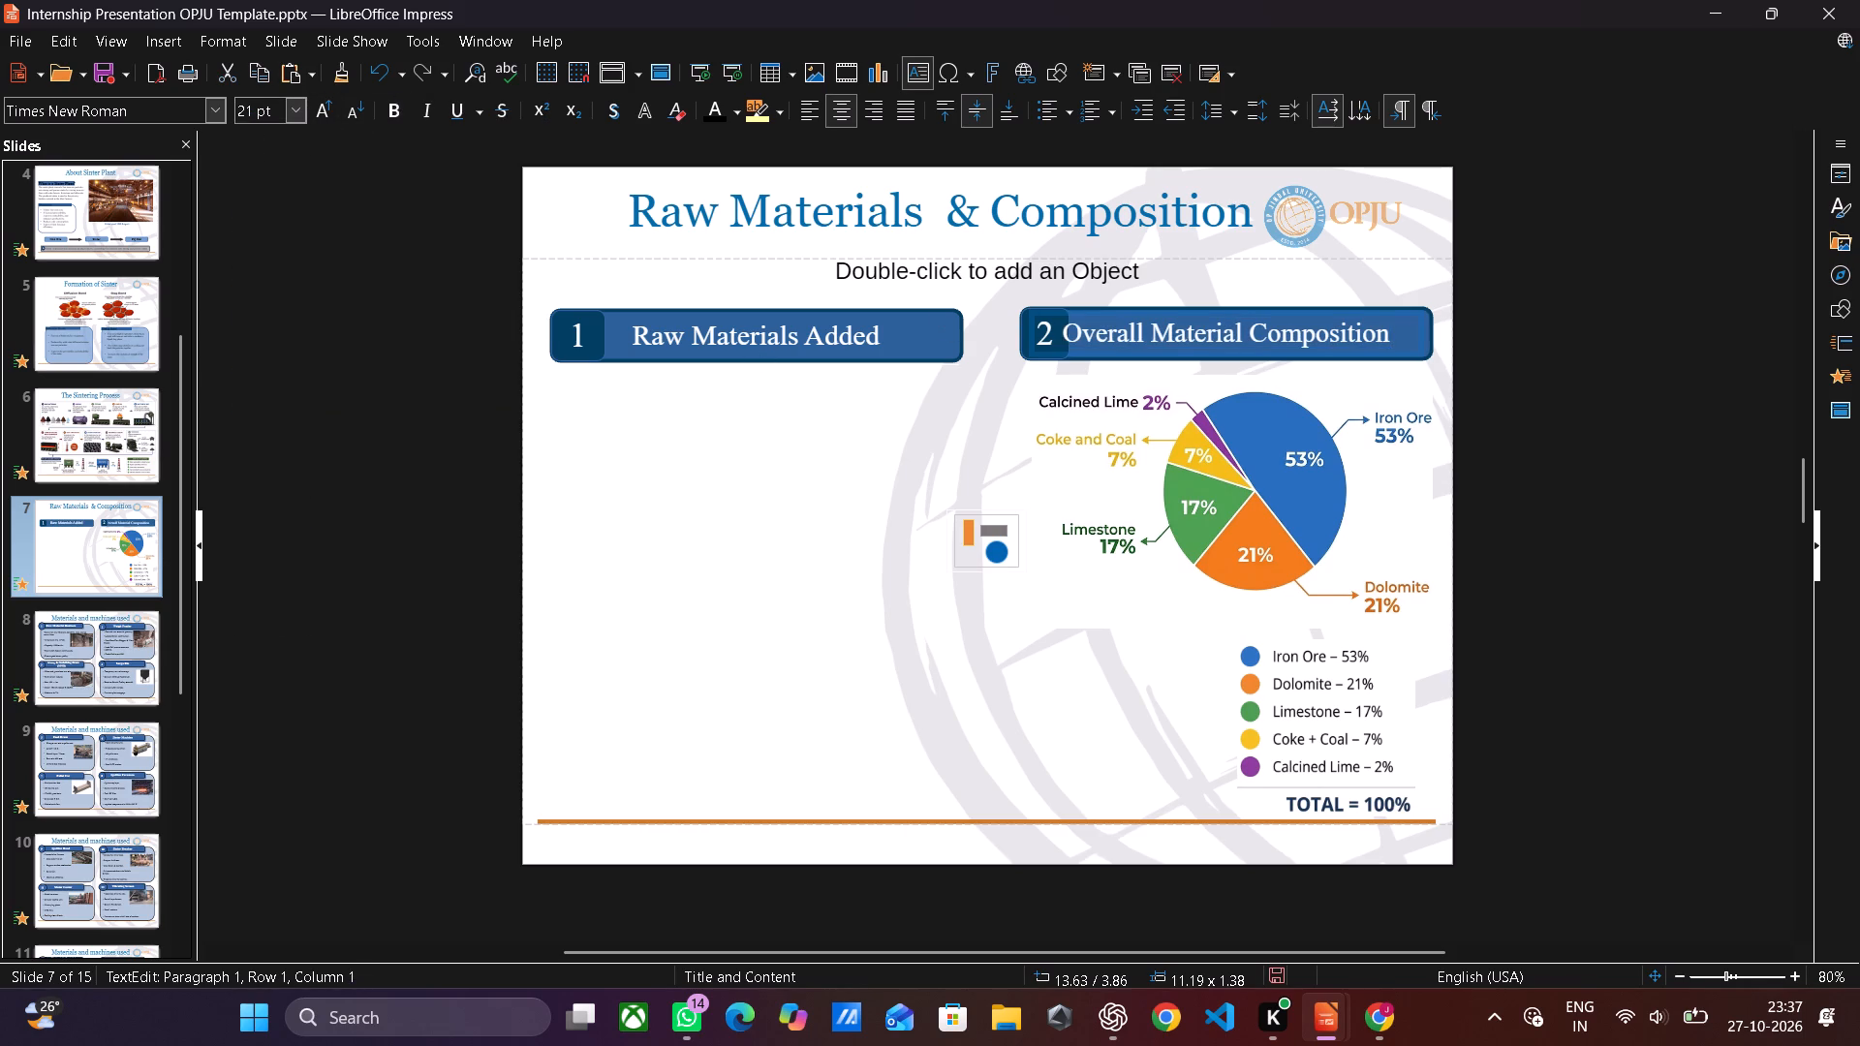
{"action": "key", "text": "space"}
{"action": "key", "text": "space"}
{"action": "key", "text": "space"}
{"action": "key", "text": "space"}
{"action": "key", "text": "space"}
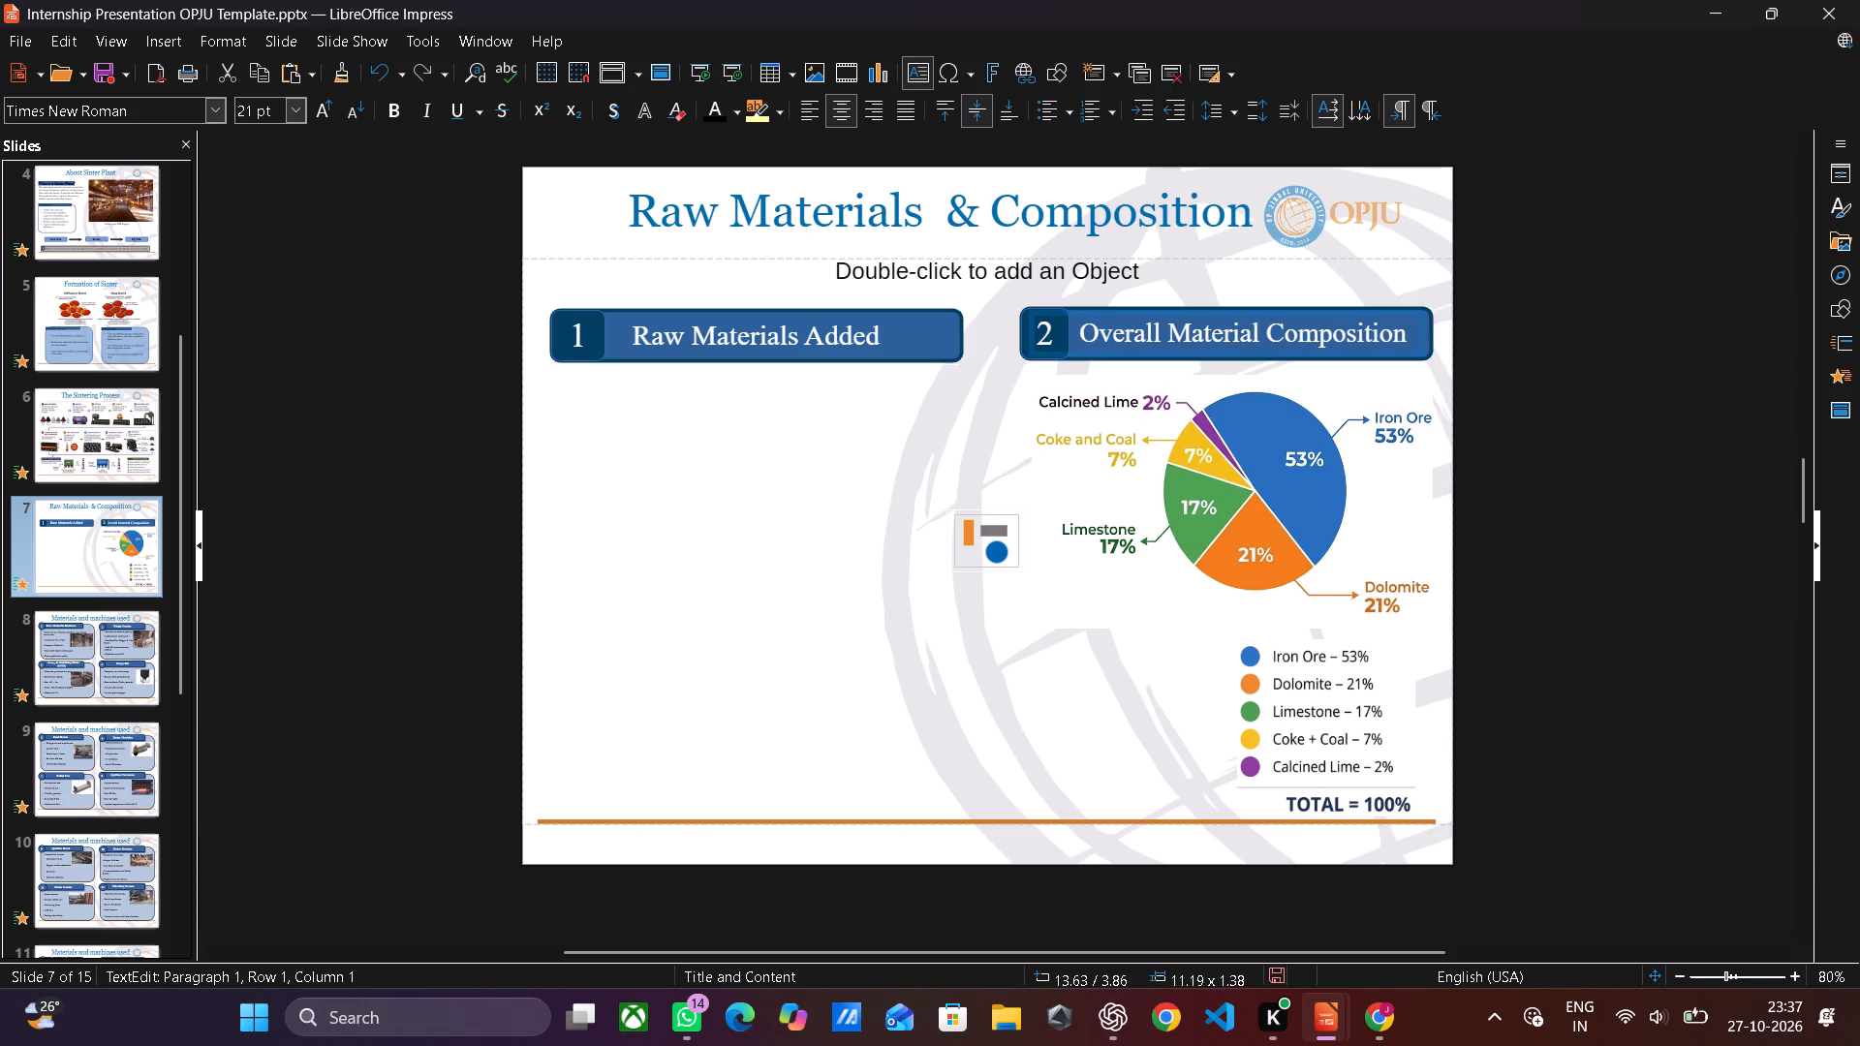
{"action": "left_click", "coordinate": [1137, 326]}
Move the "Raw Materials Added" bar up about 0.87 cm, closer to the slide title.
{"action": "left_click_drag", "start_coordinate": [618, 320], "coordinate": [616, 302]}
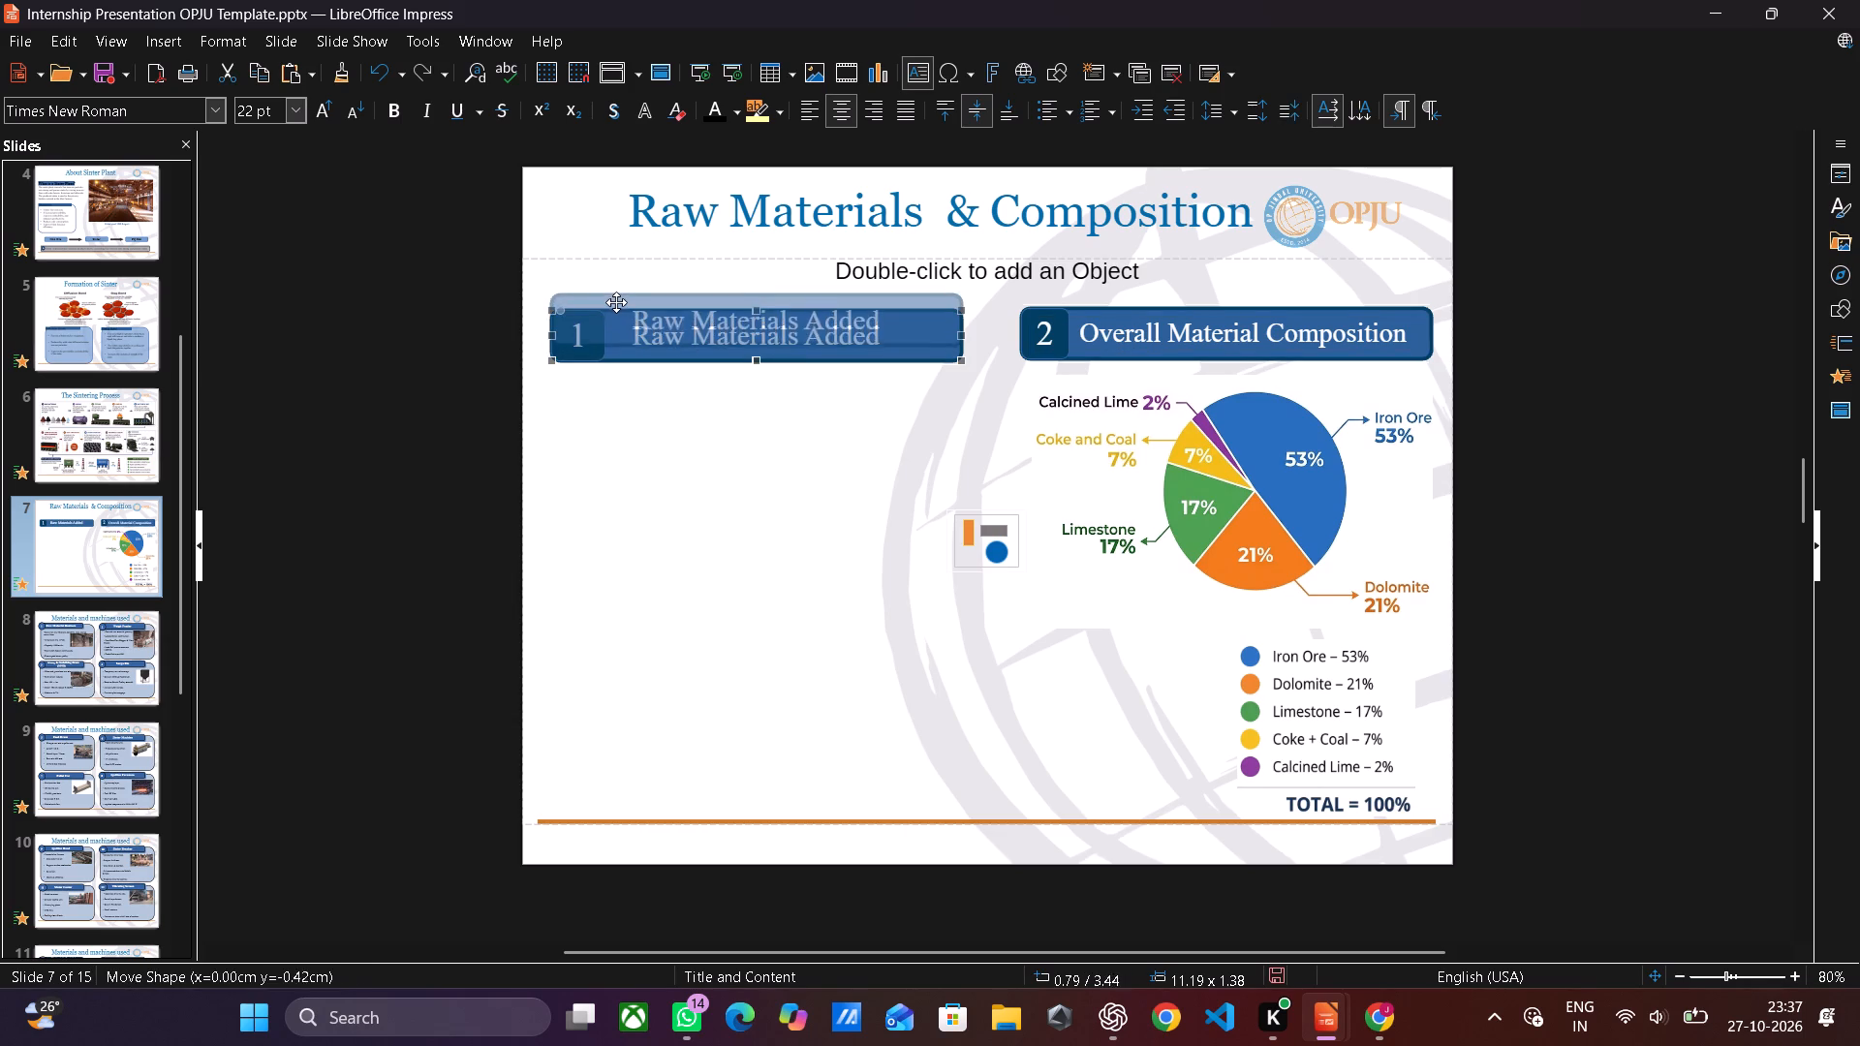
{"action": "left_click_drag", "start_coordinate": [616, 302], "coordinate": [613, 286]}
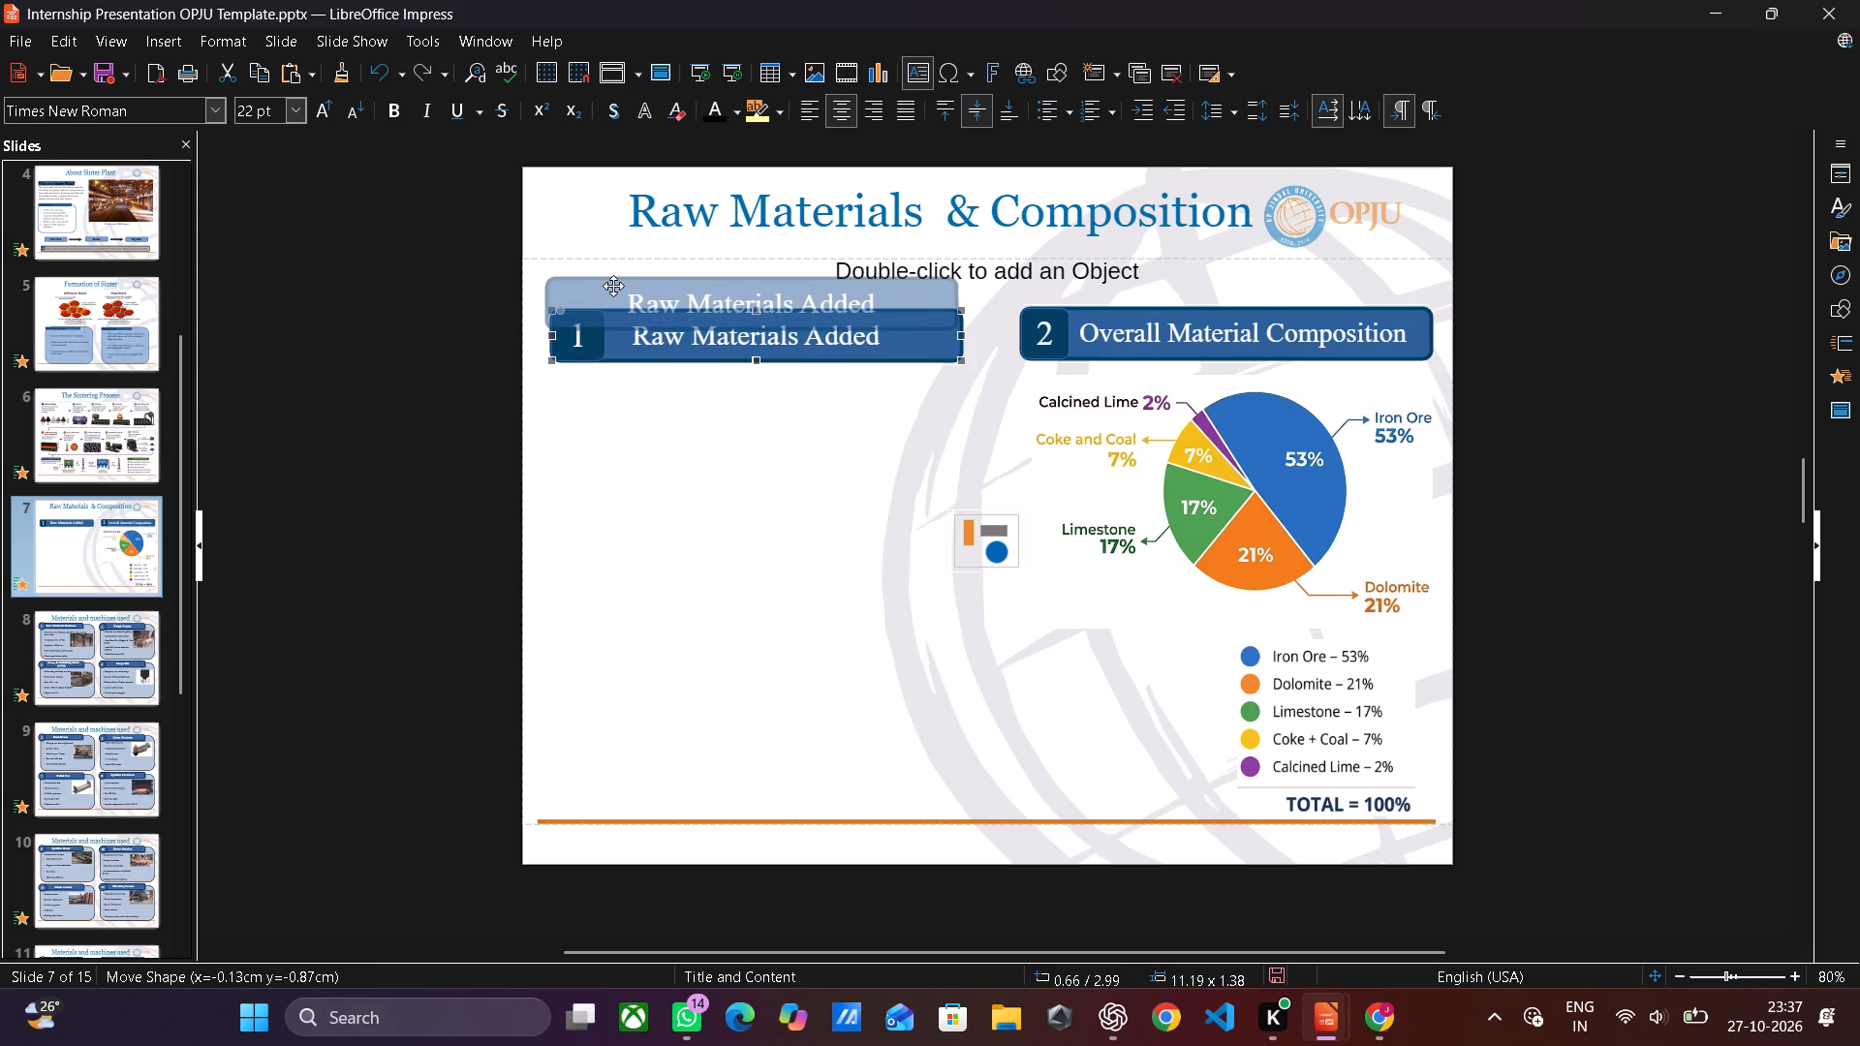
{"action": "left_click_drag", "start_coordinate": [613, 286], "coordinate": [613, 288]}
Move the number 1 box onto the left end of the raised "Raw Materials Added" bar.
{"action": "left_click", "coordinate": [587, 338]}
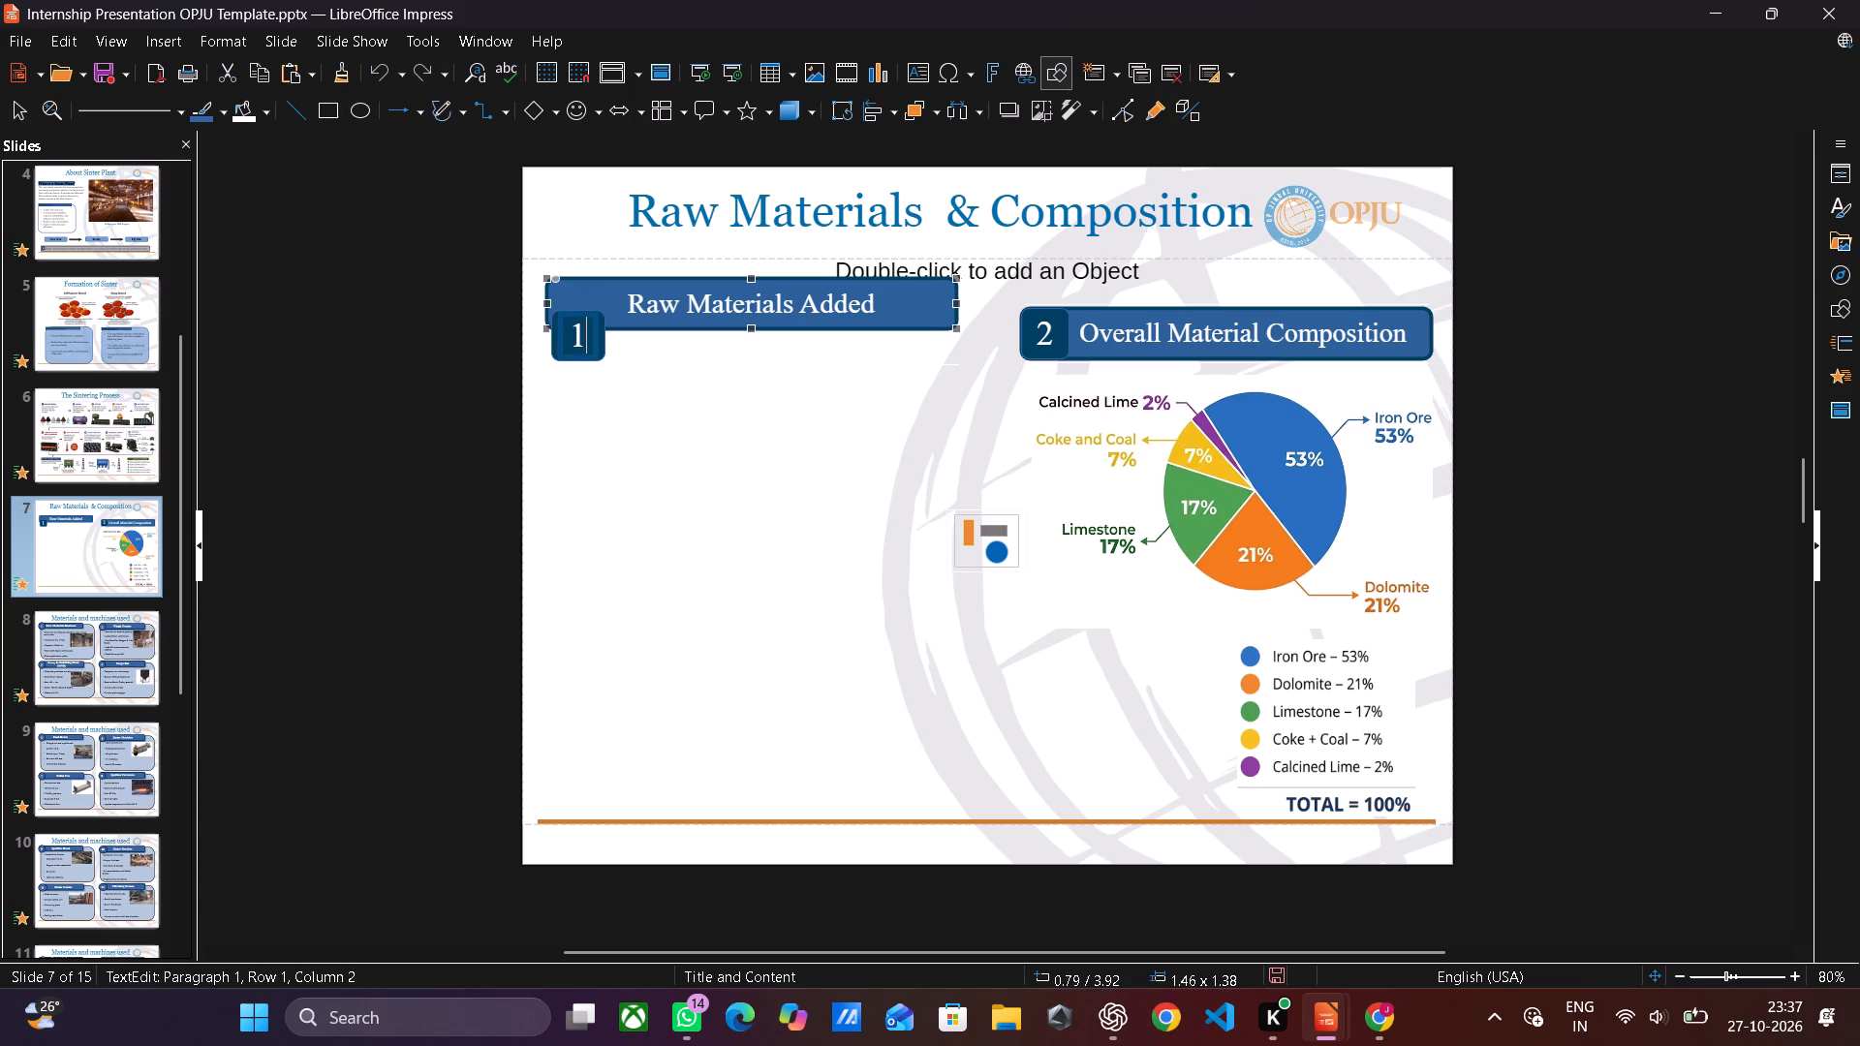
{"action": "left_click", "coordinate": [587, 338]}
{"action": "left_click_drag", "start_coordinate": [605, 344], "coordinate": [567, 288]}
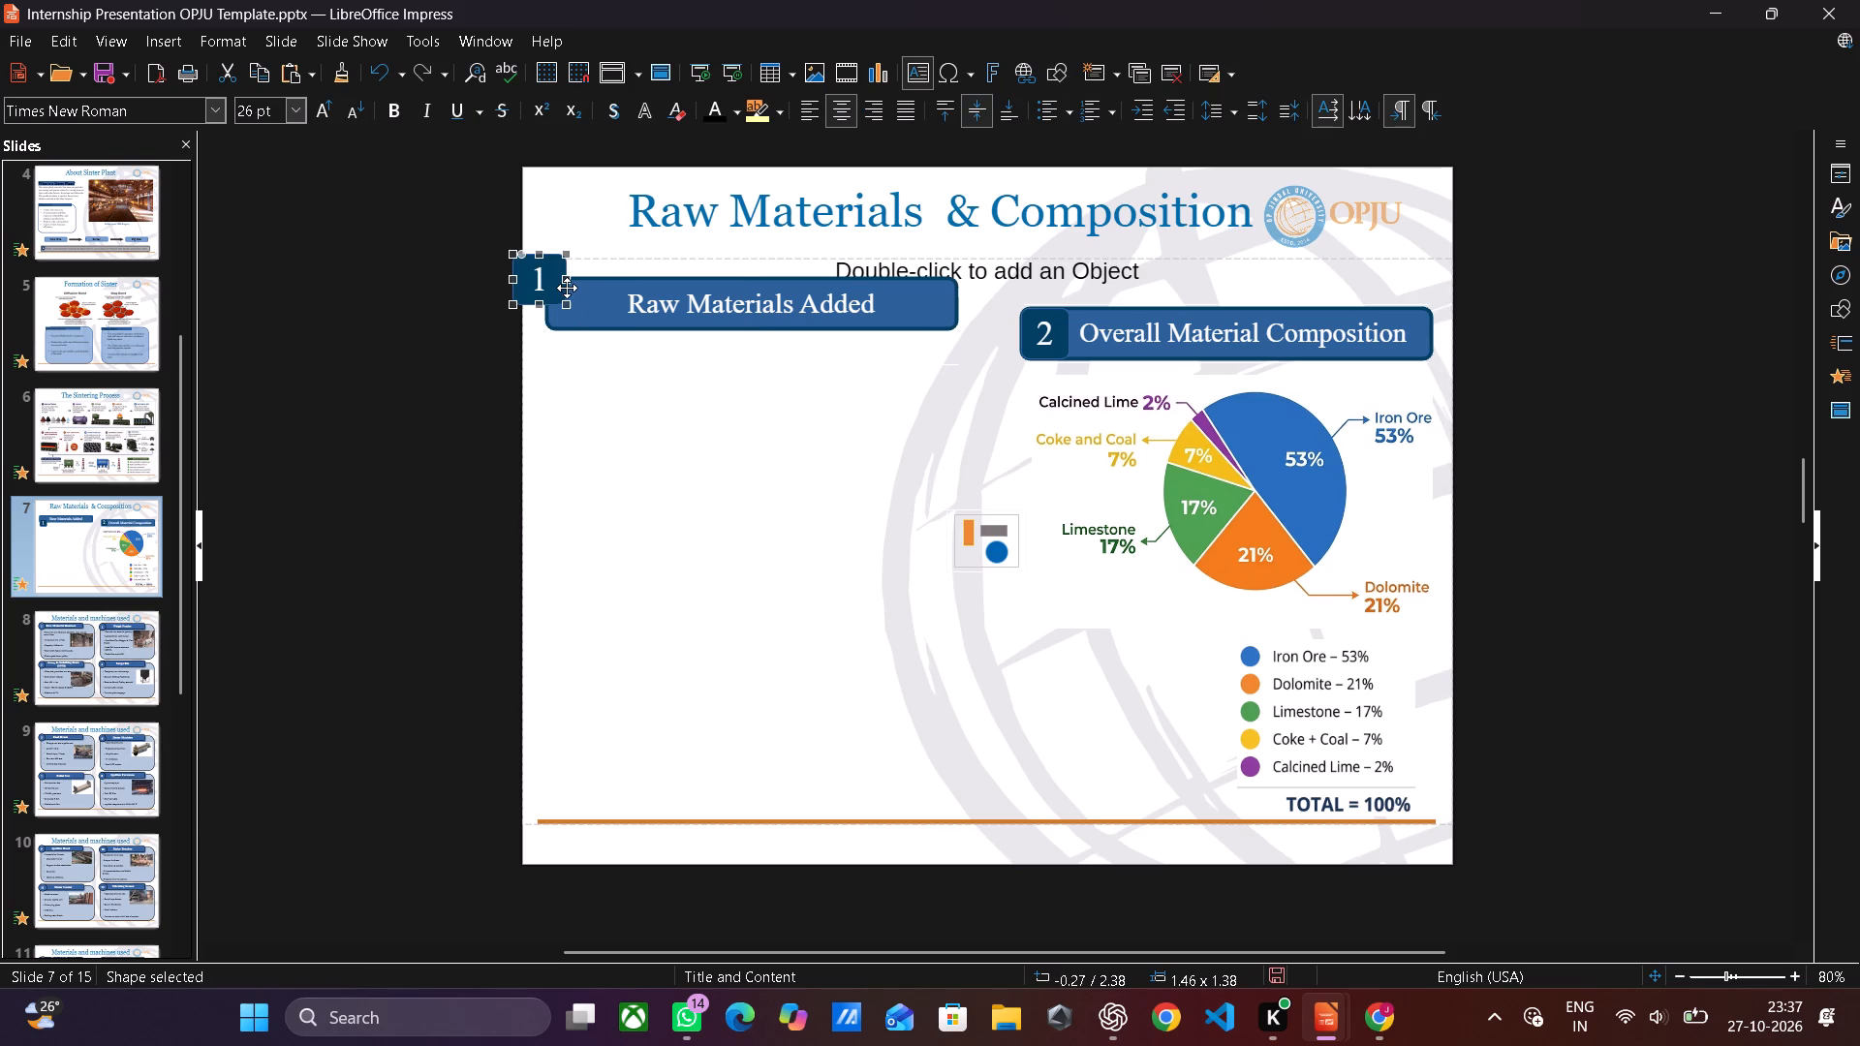
{"action": "left_click_drag", "start_coordinate": [559, 288], "coordinate": [577, 302]}
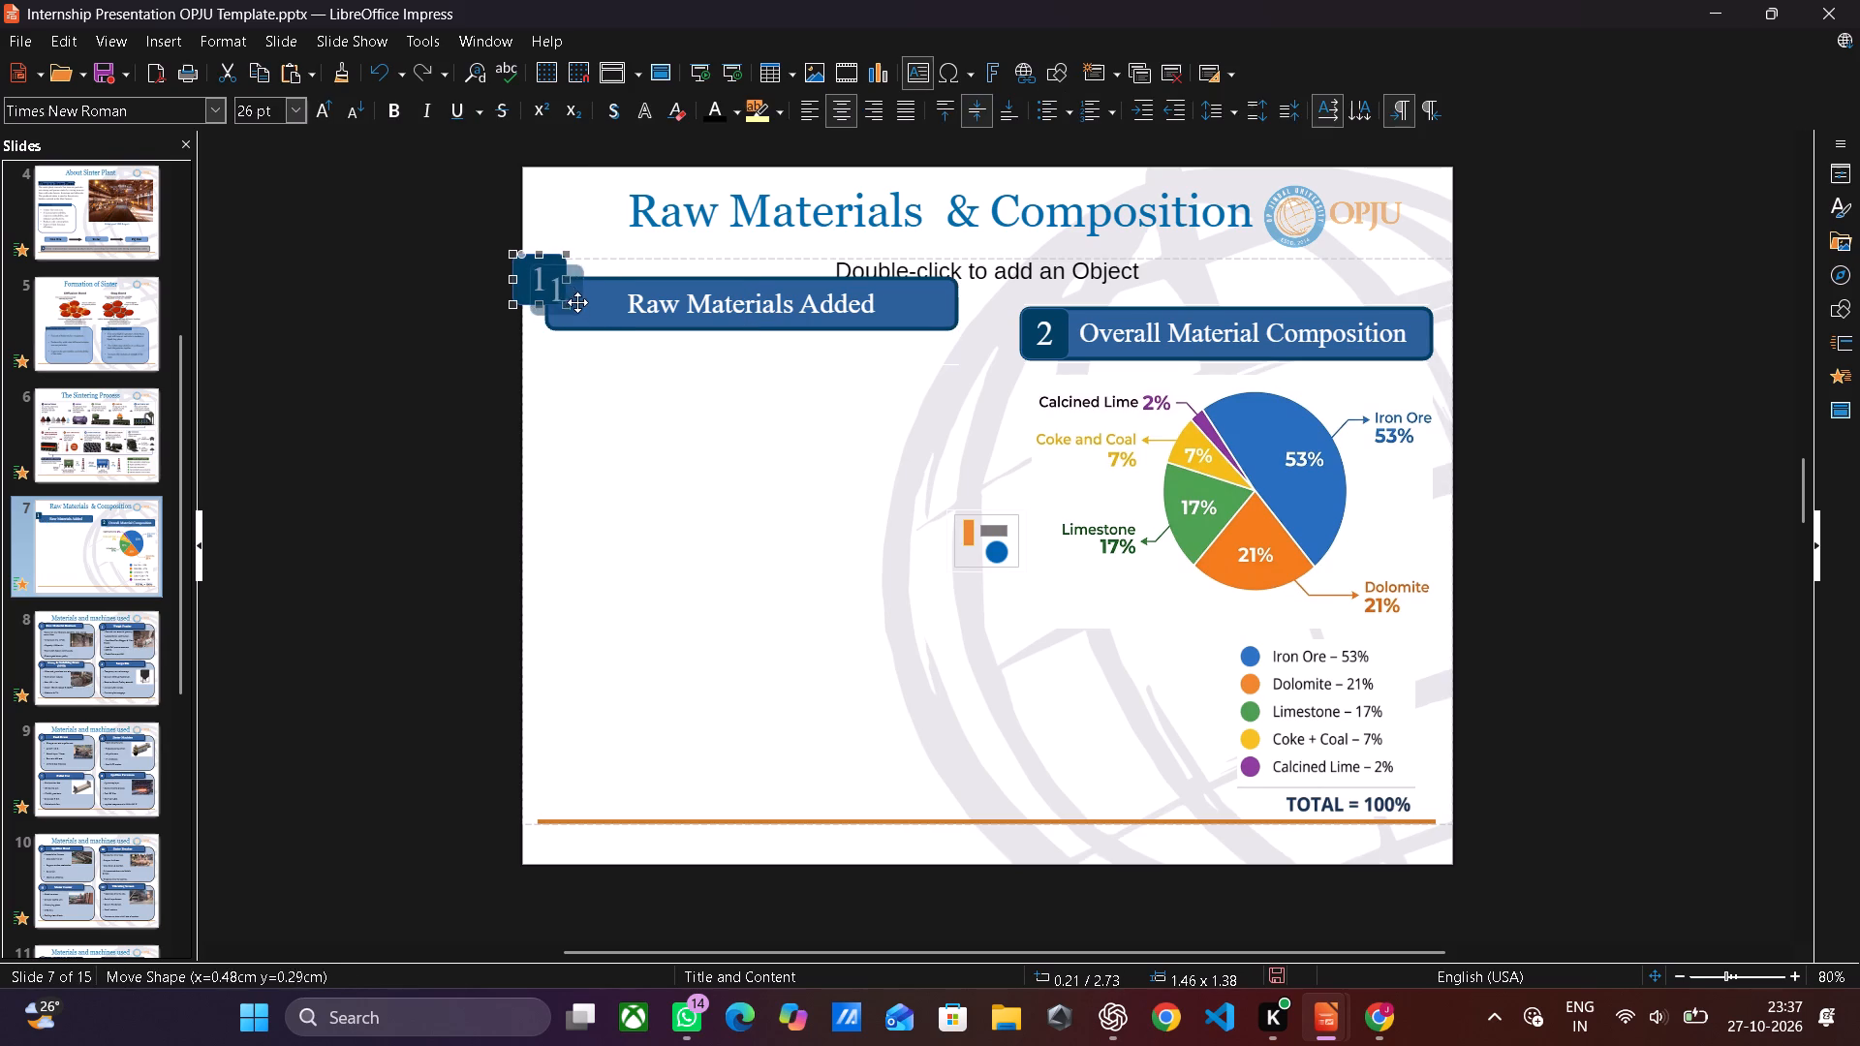
{"action": "left_click_drag", "start_coordinate": [577, 302], "coordinate": [591, 308]}
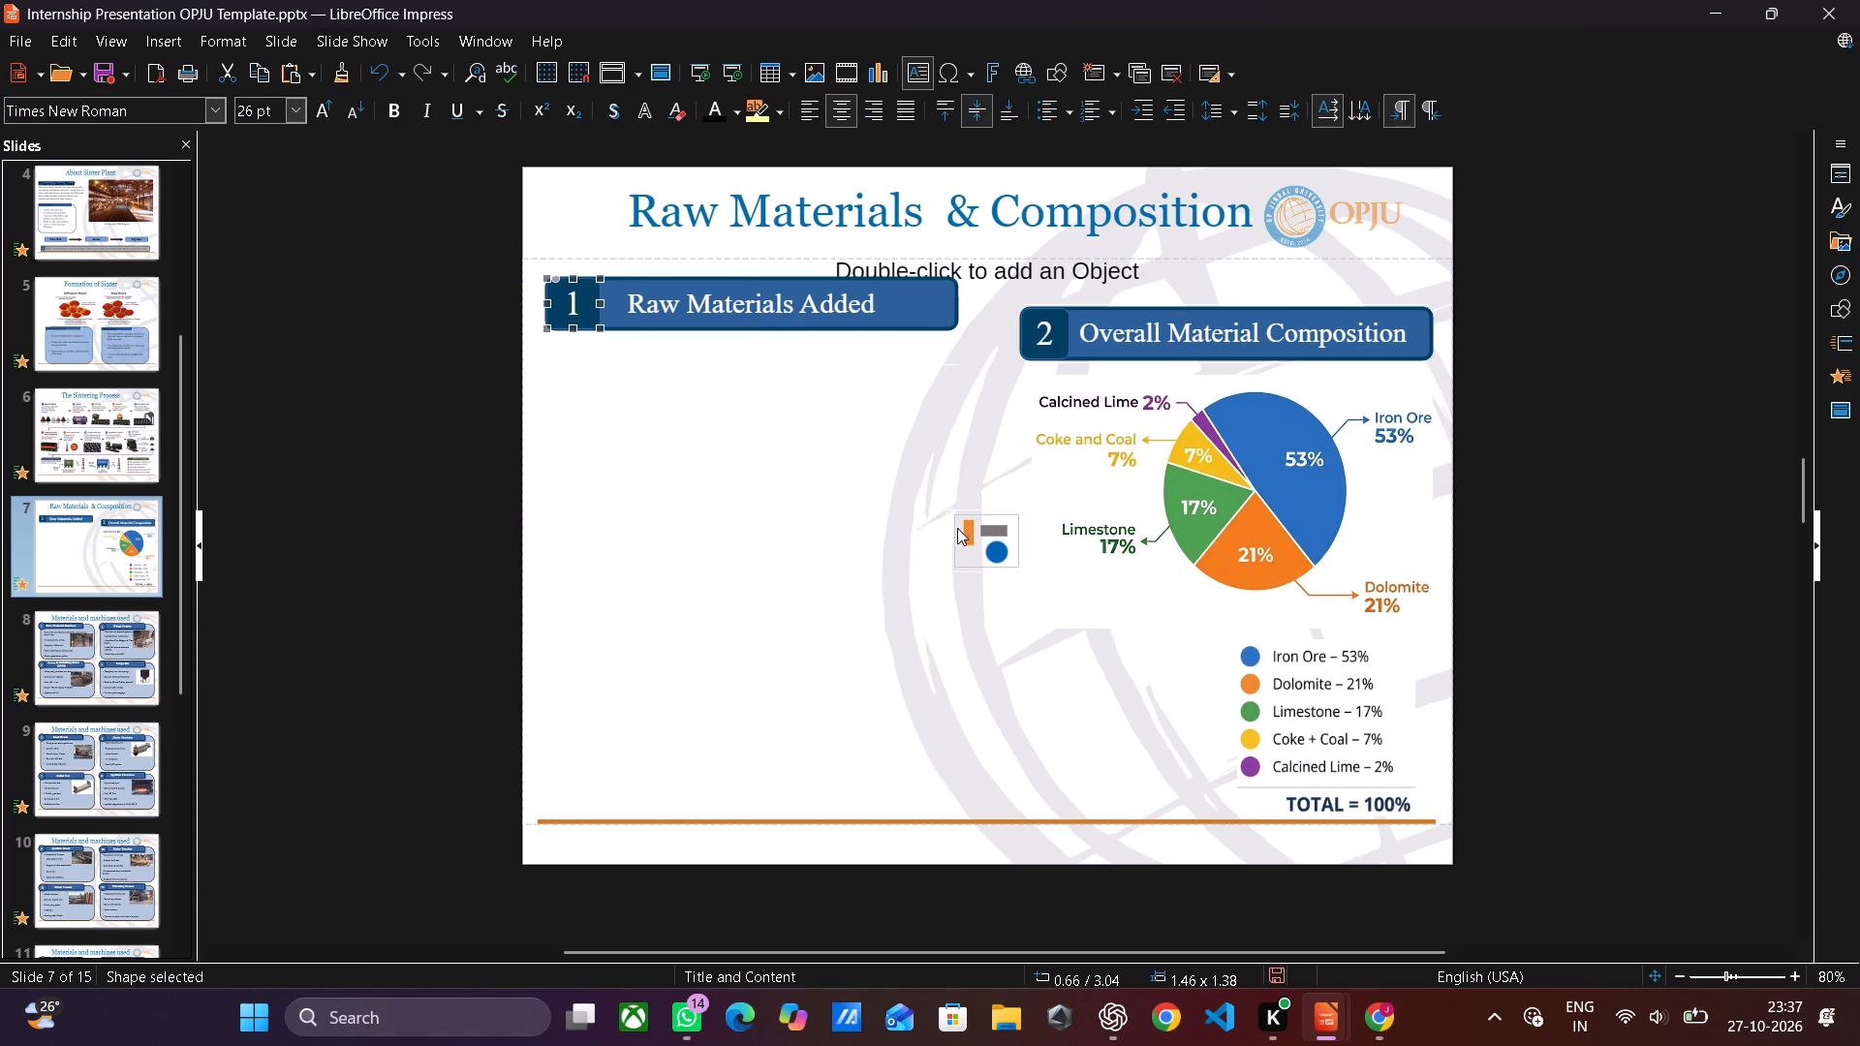
Move the "Overall Material Composition" bar and its number 2 box up about 0.76 cm, roughly level with the first bar.
{"action": "left_click_drag", "start_coordinate": [1093, 352], "coordinate": [1093, 351]}
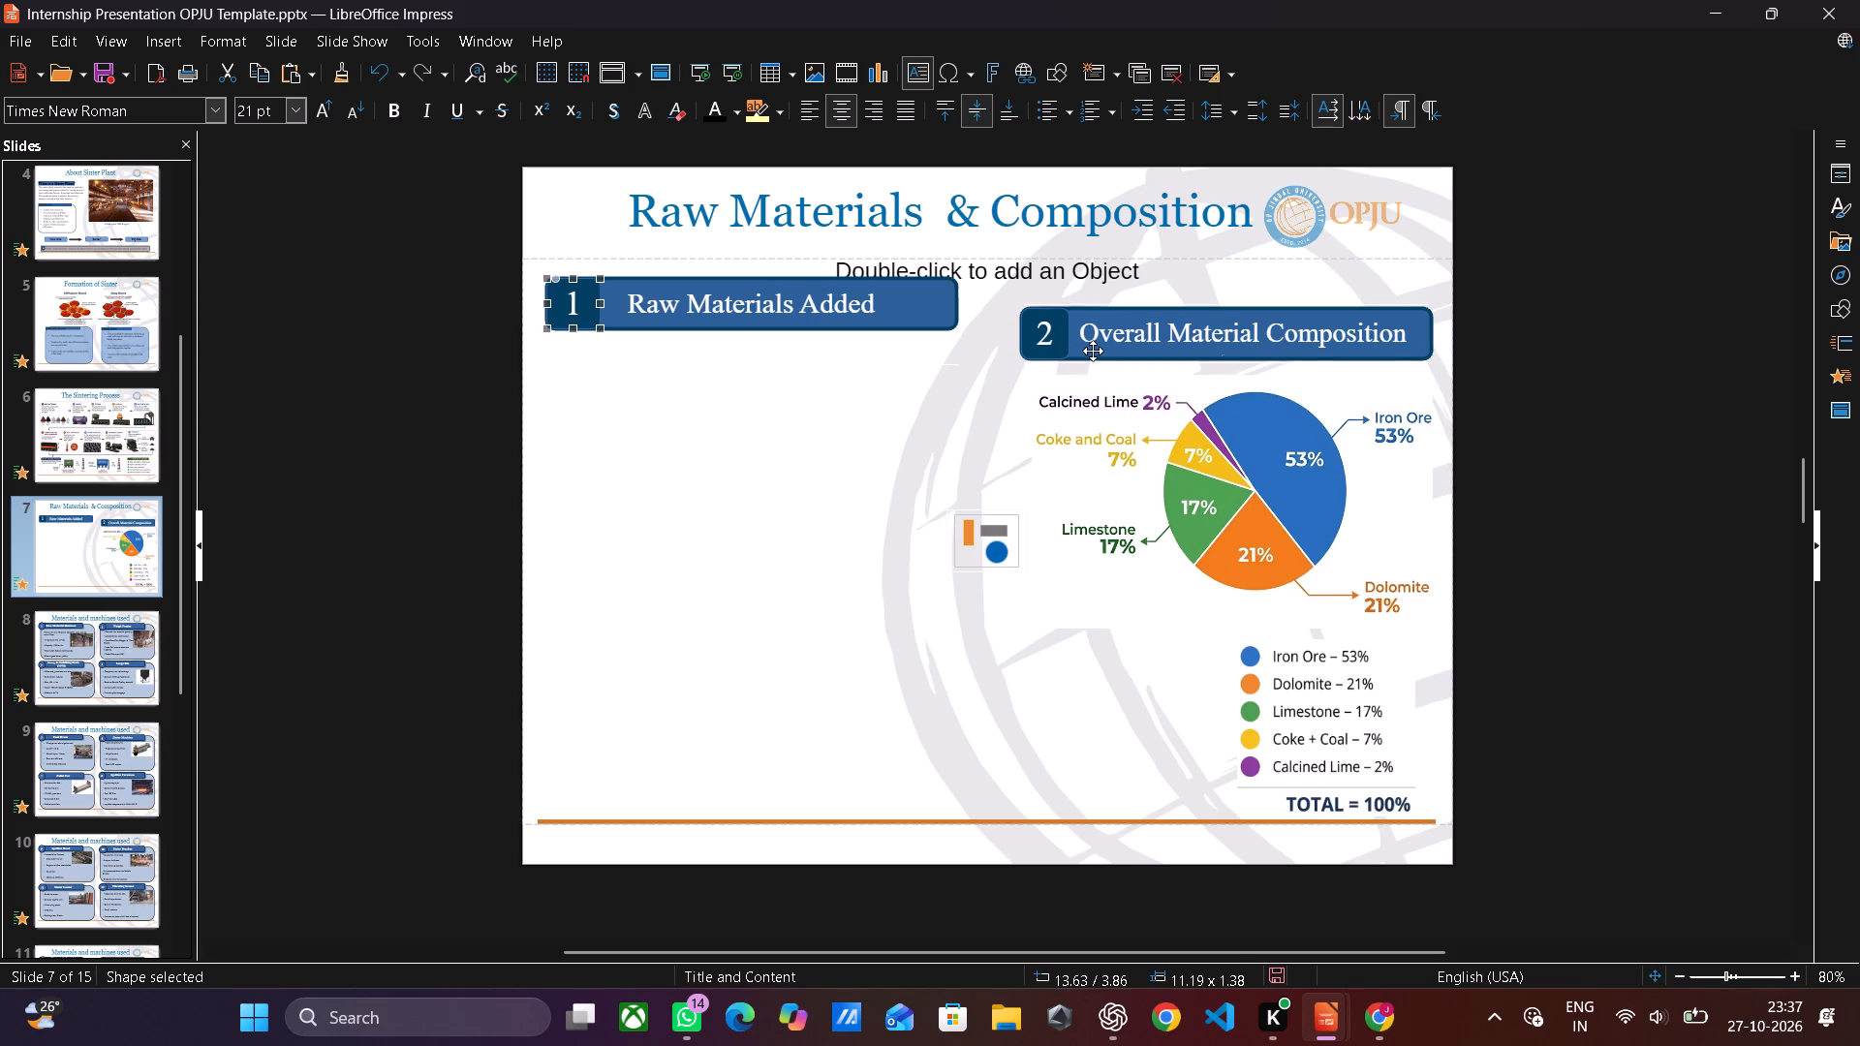
{"action": "left_click_drag", "start_coordinate": [1093, 351], "coordinate": [1090, 323]}
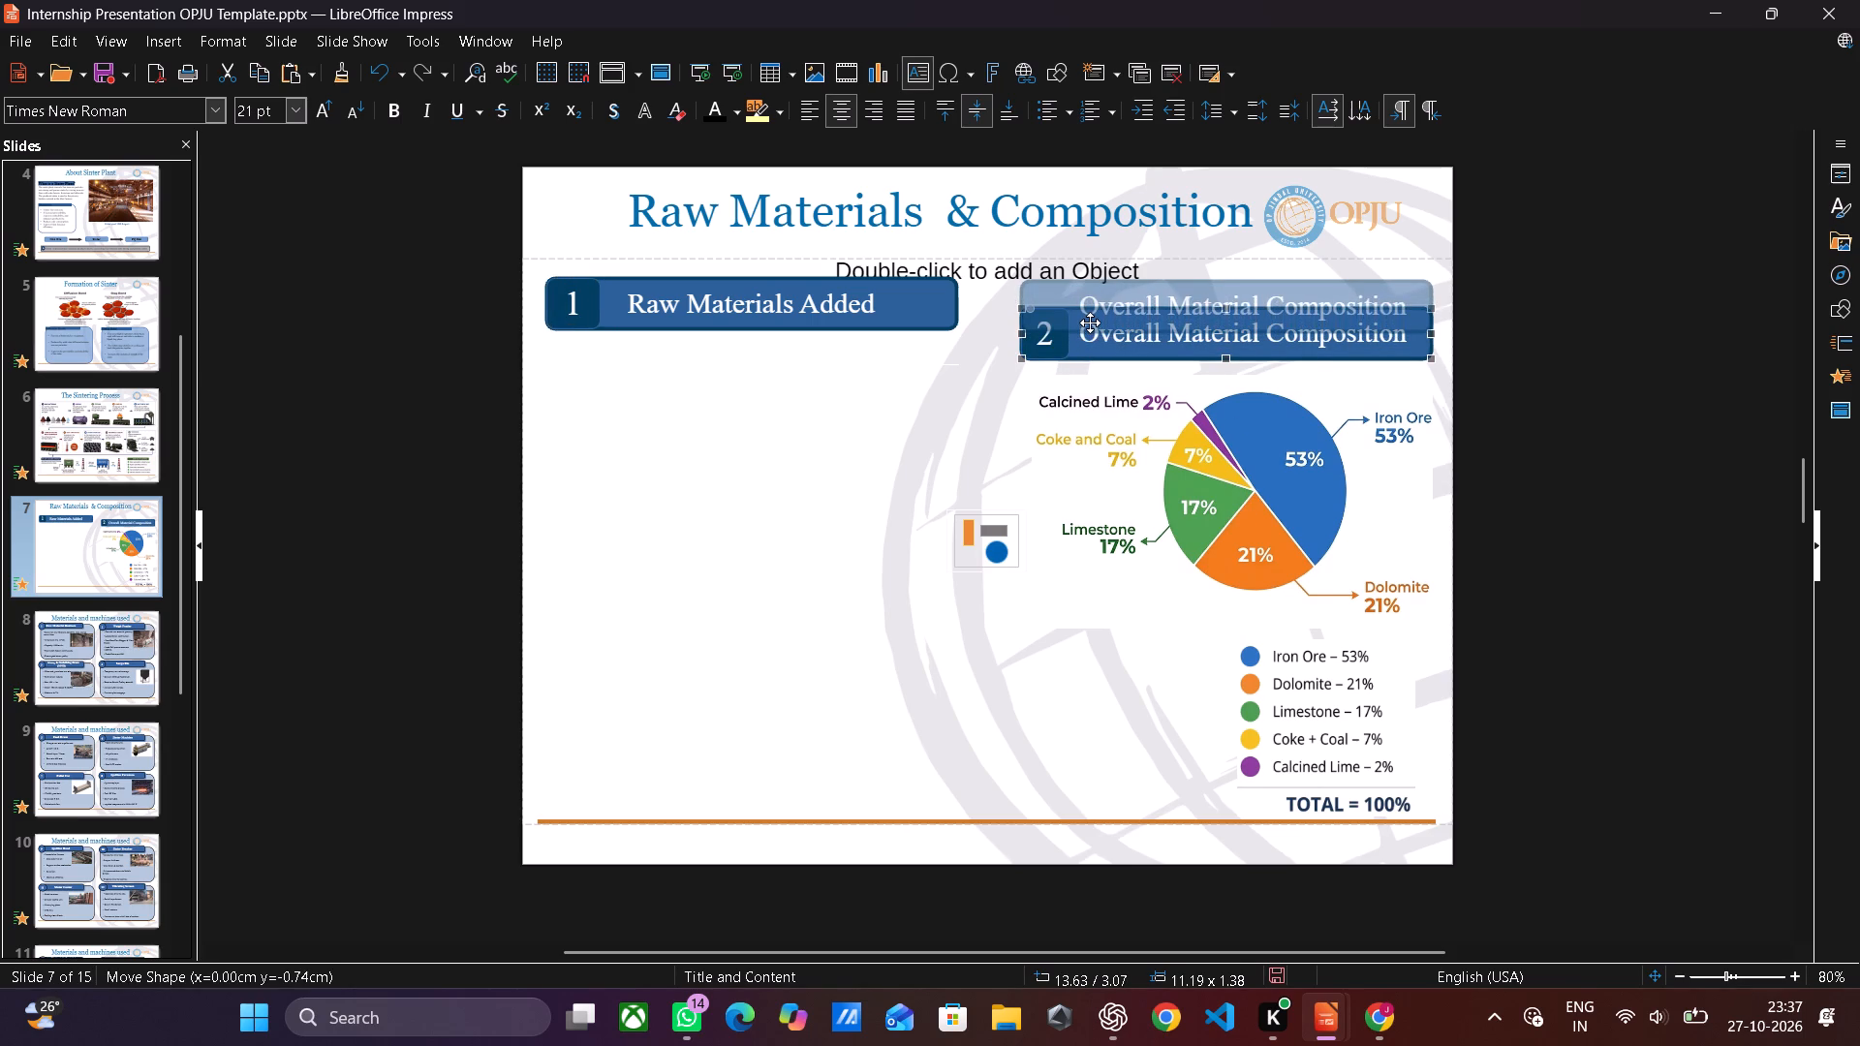
{"action": "left_click_drag", "start_coordinate": [1090, 323], "coordinate": [1090, 323]}
{"action": "left_click_drag", "start_coordinate": [1062, 341], "coordinate": [1062, 316]}
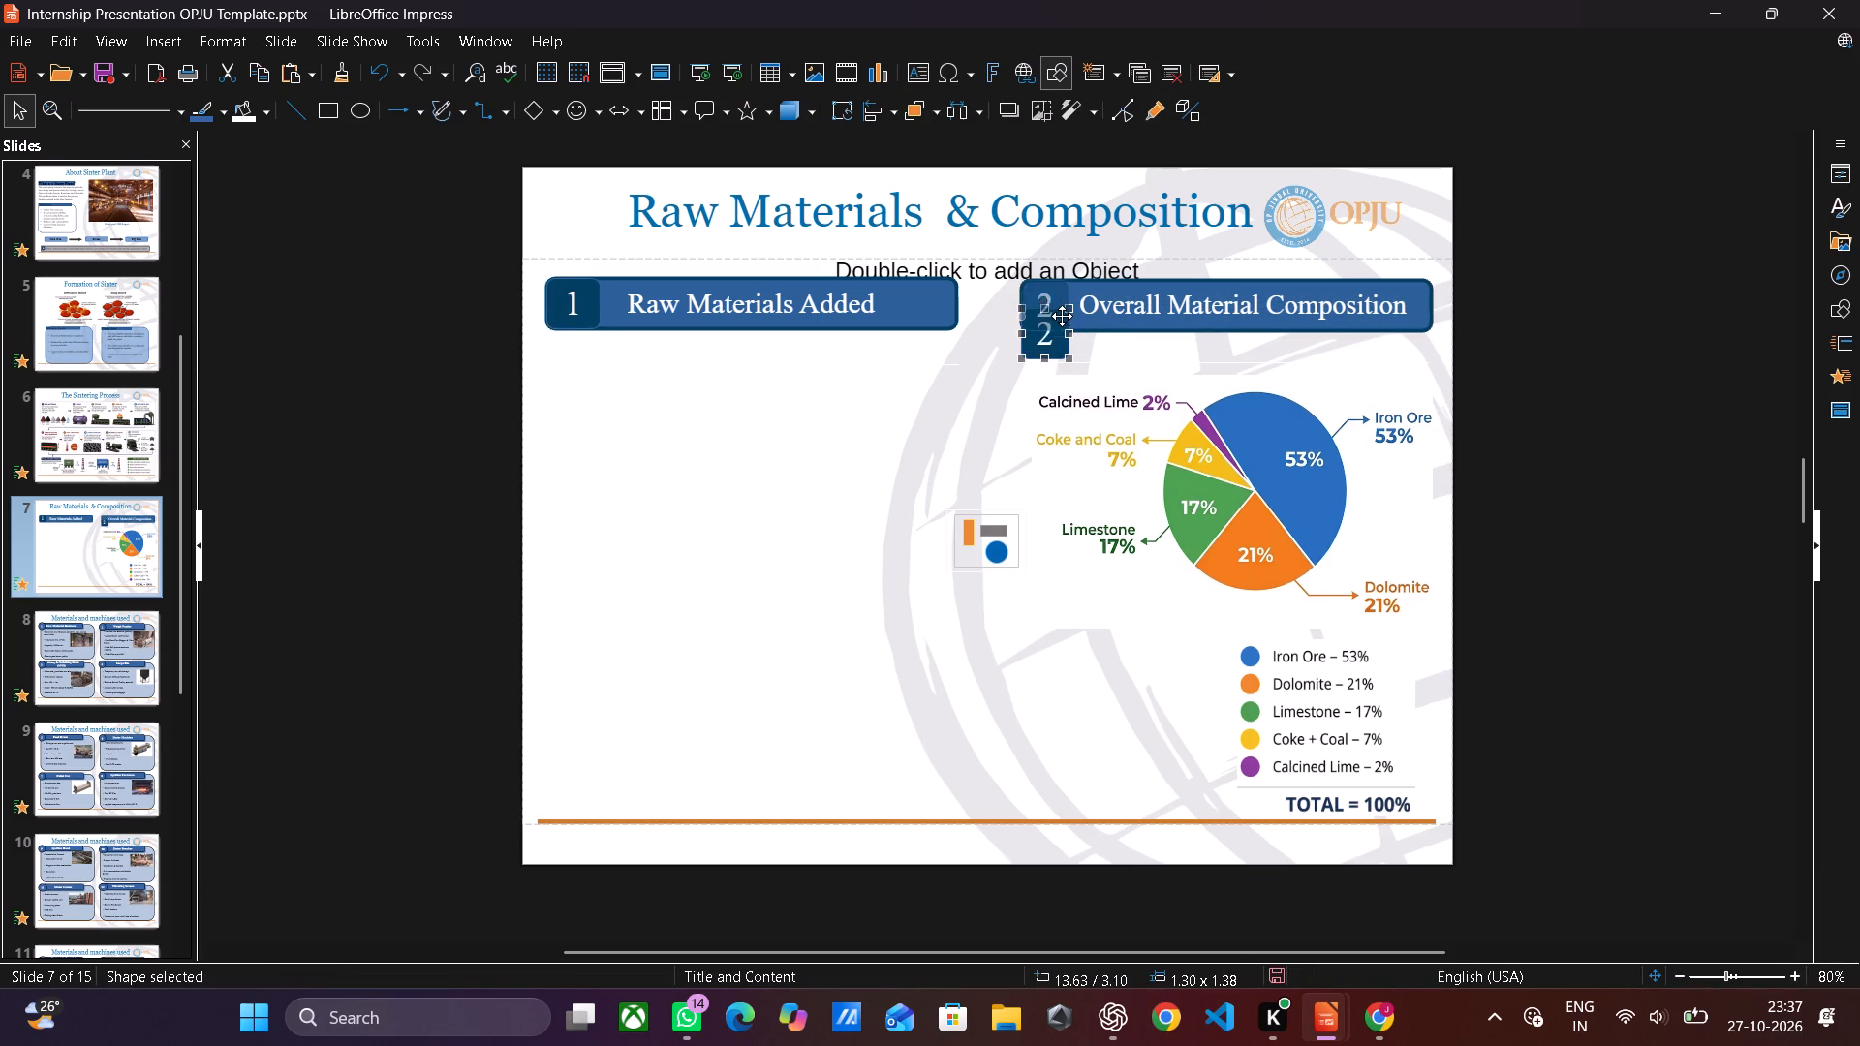
{"action": "left_click", "coordinate": [707, 561]}
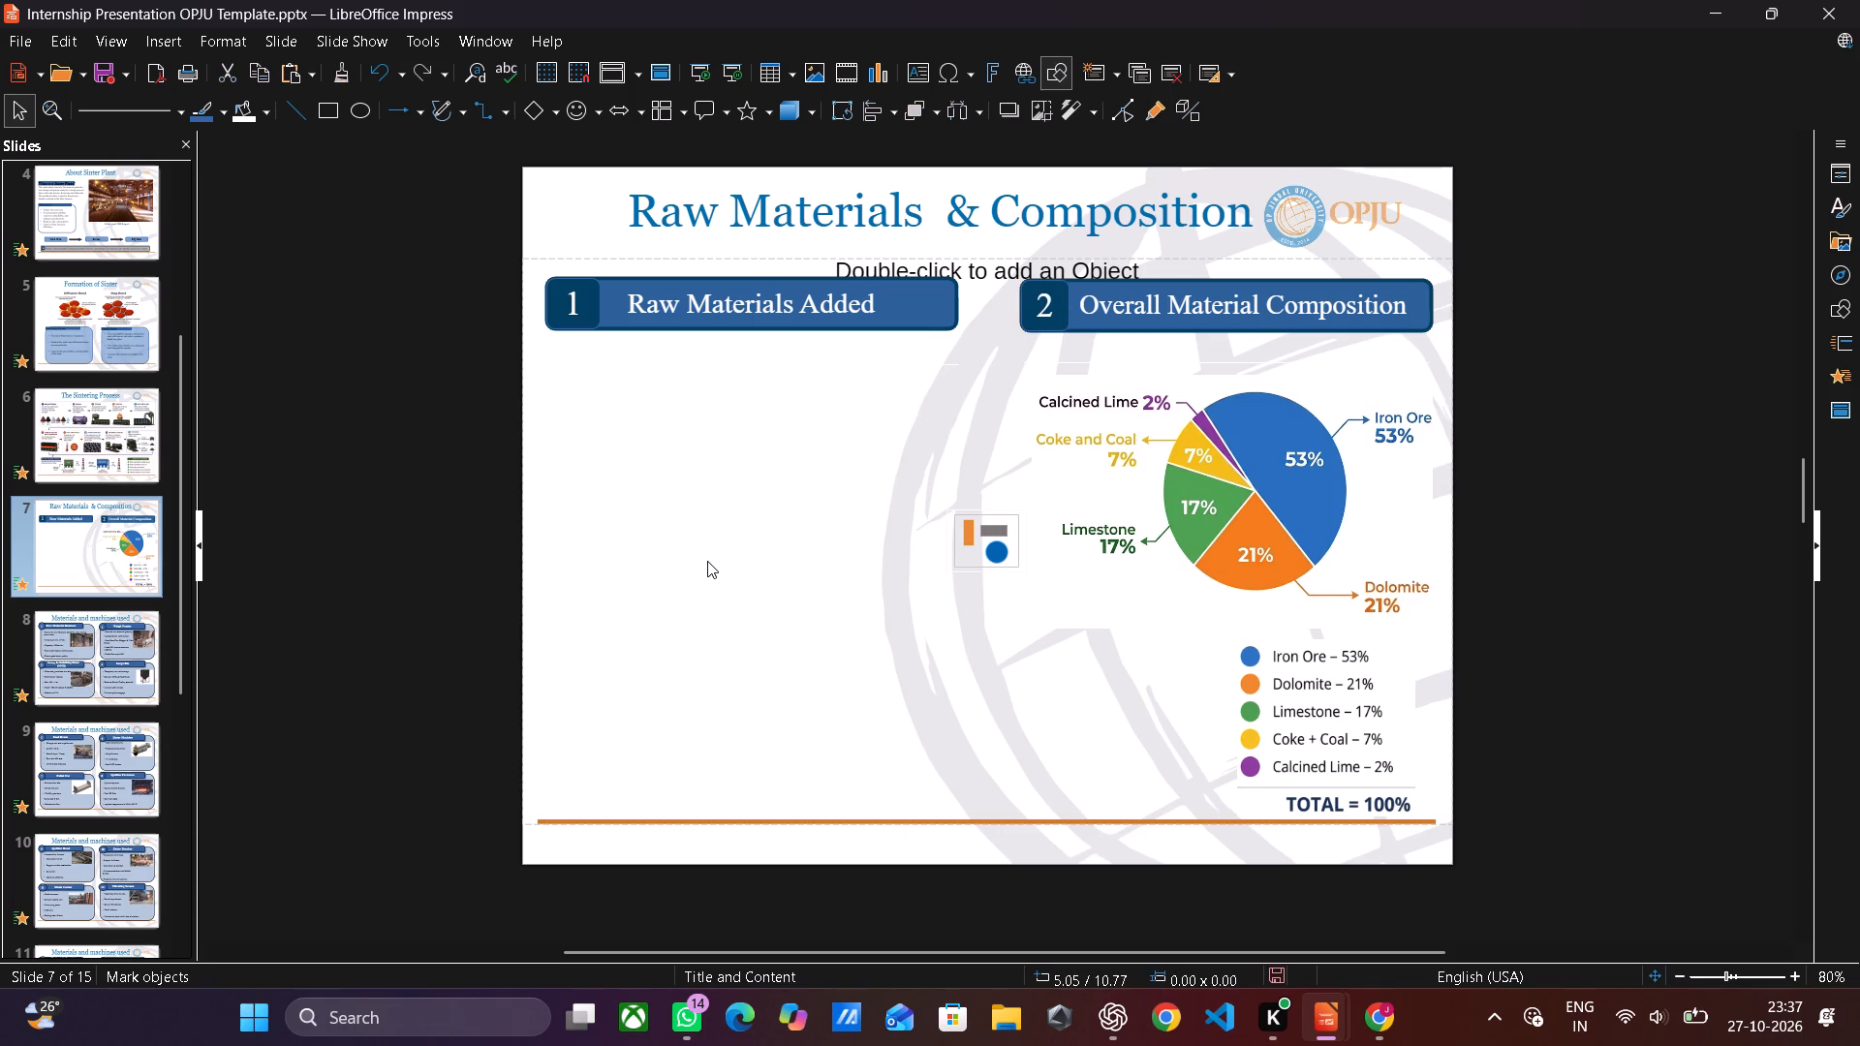
Delete the empty object placeholder below slide 7's title.
{"action": "left_click", "coordinate": [1310, 259]}
{"action": "key", "text": "BackSpace"}
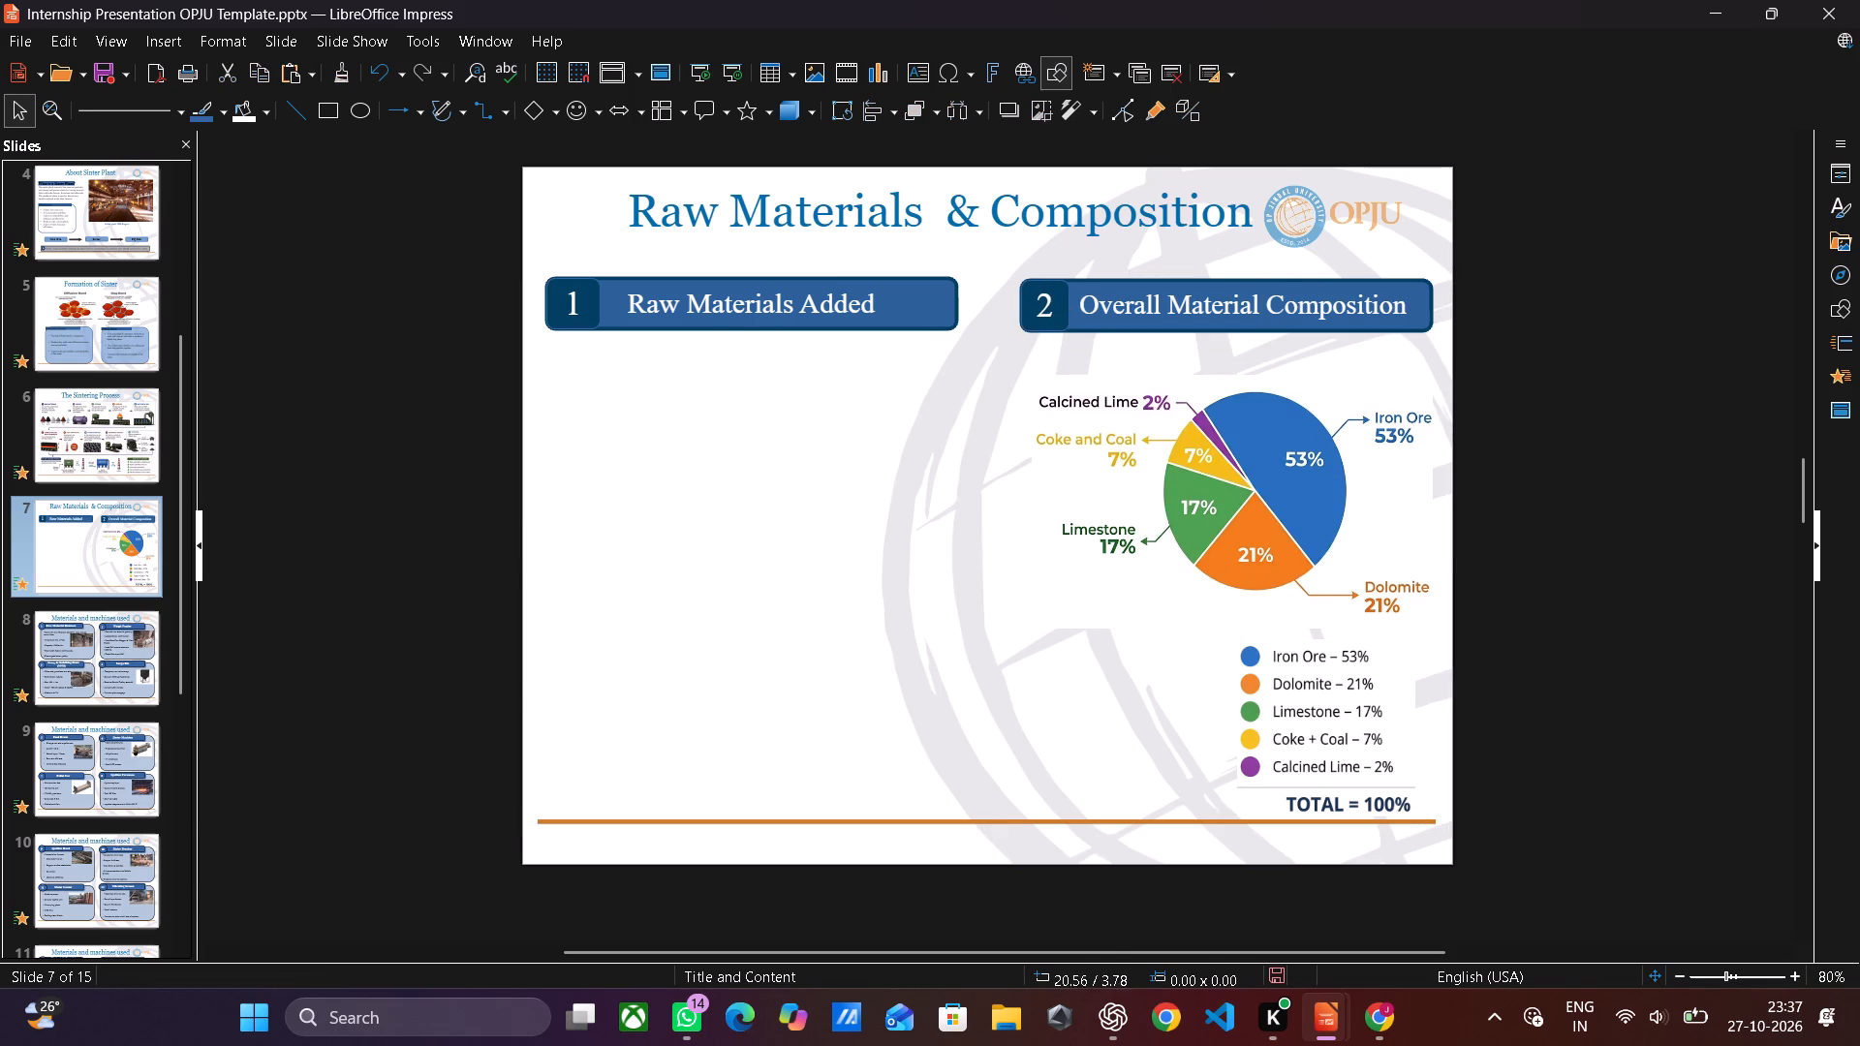
Fine-tune the height of the "Overall Material Composition" bar to about 3.07 cm from the slide top, undoing the stray nudge.
{"action": "left_click_drag", "start_coordinate": [1269, 289], "coordinate": [1269, 279]}
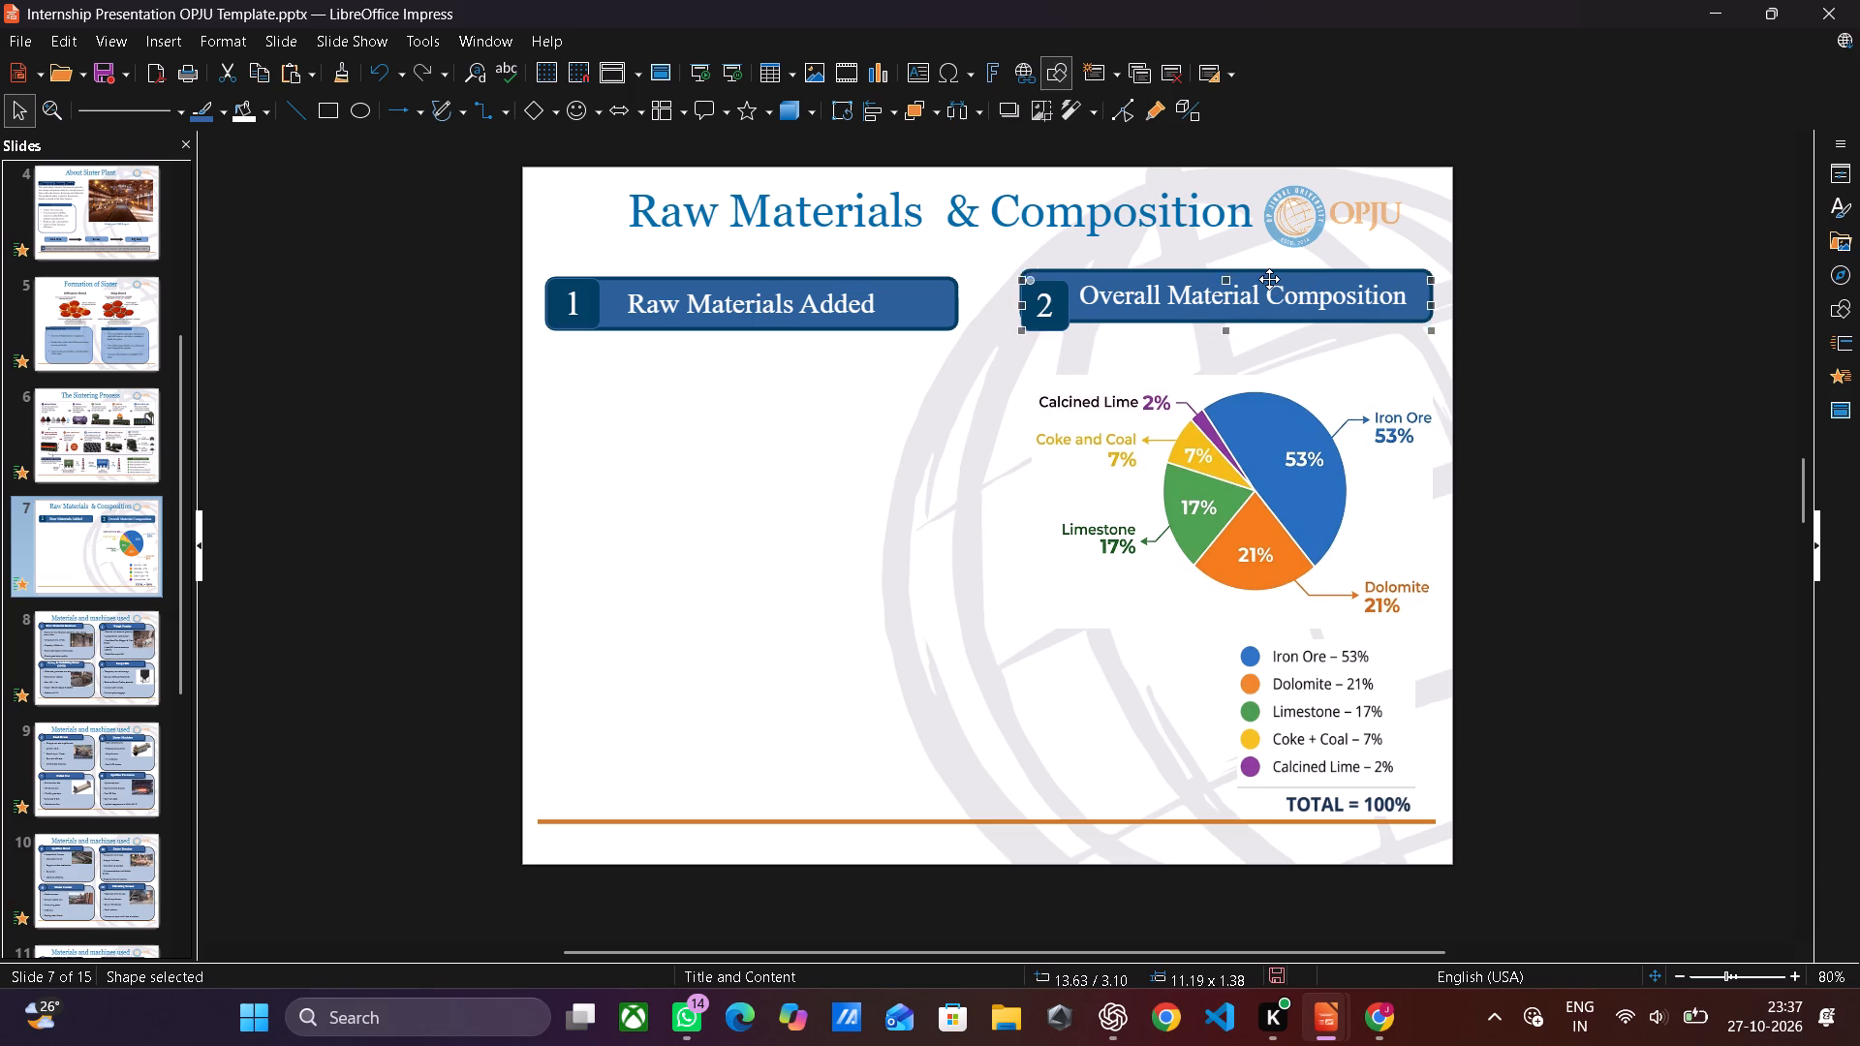
{"action": "left_click", "coordinate": [1269, 279]}
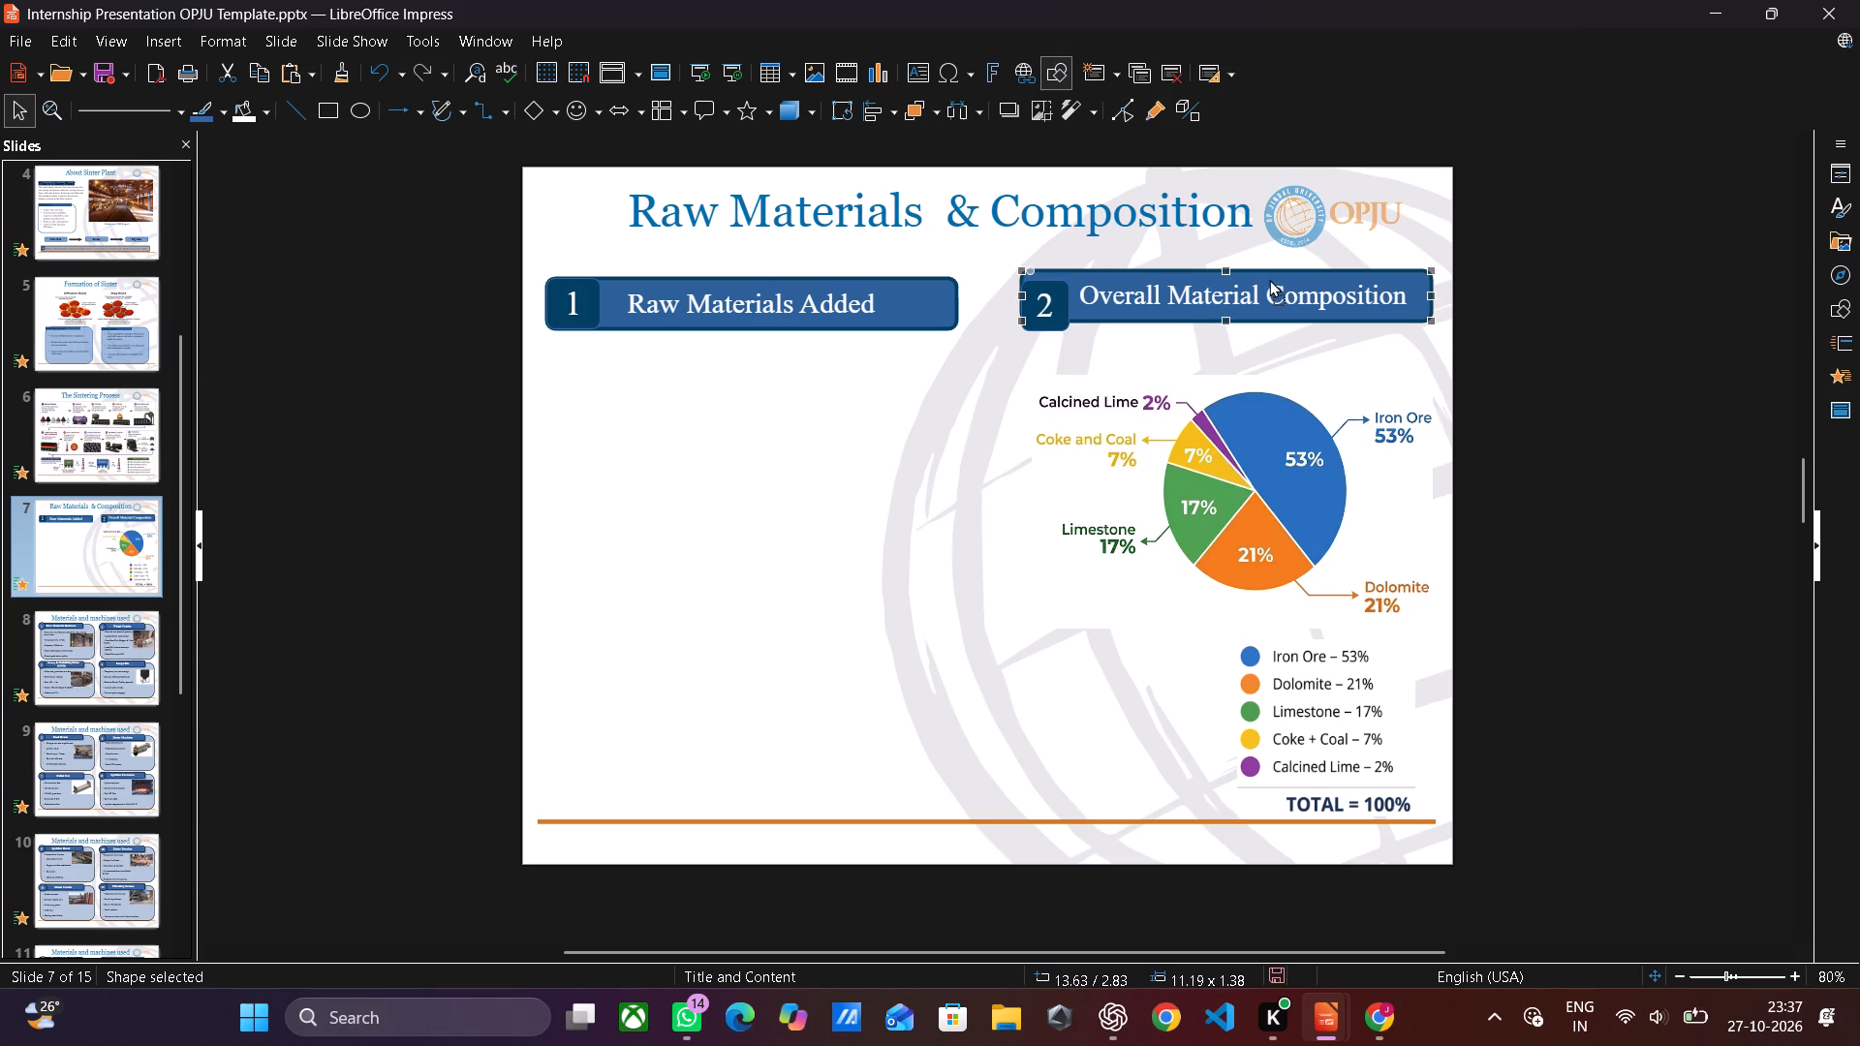
{"action": "left_click", "coordinate": [1269, 281]}
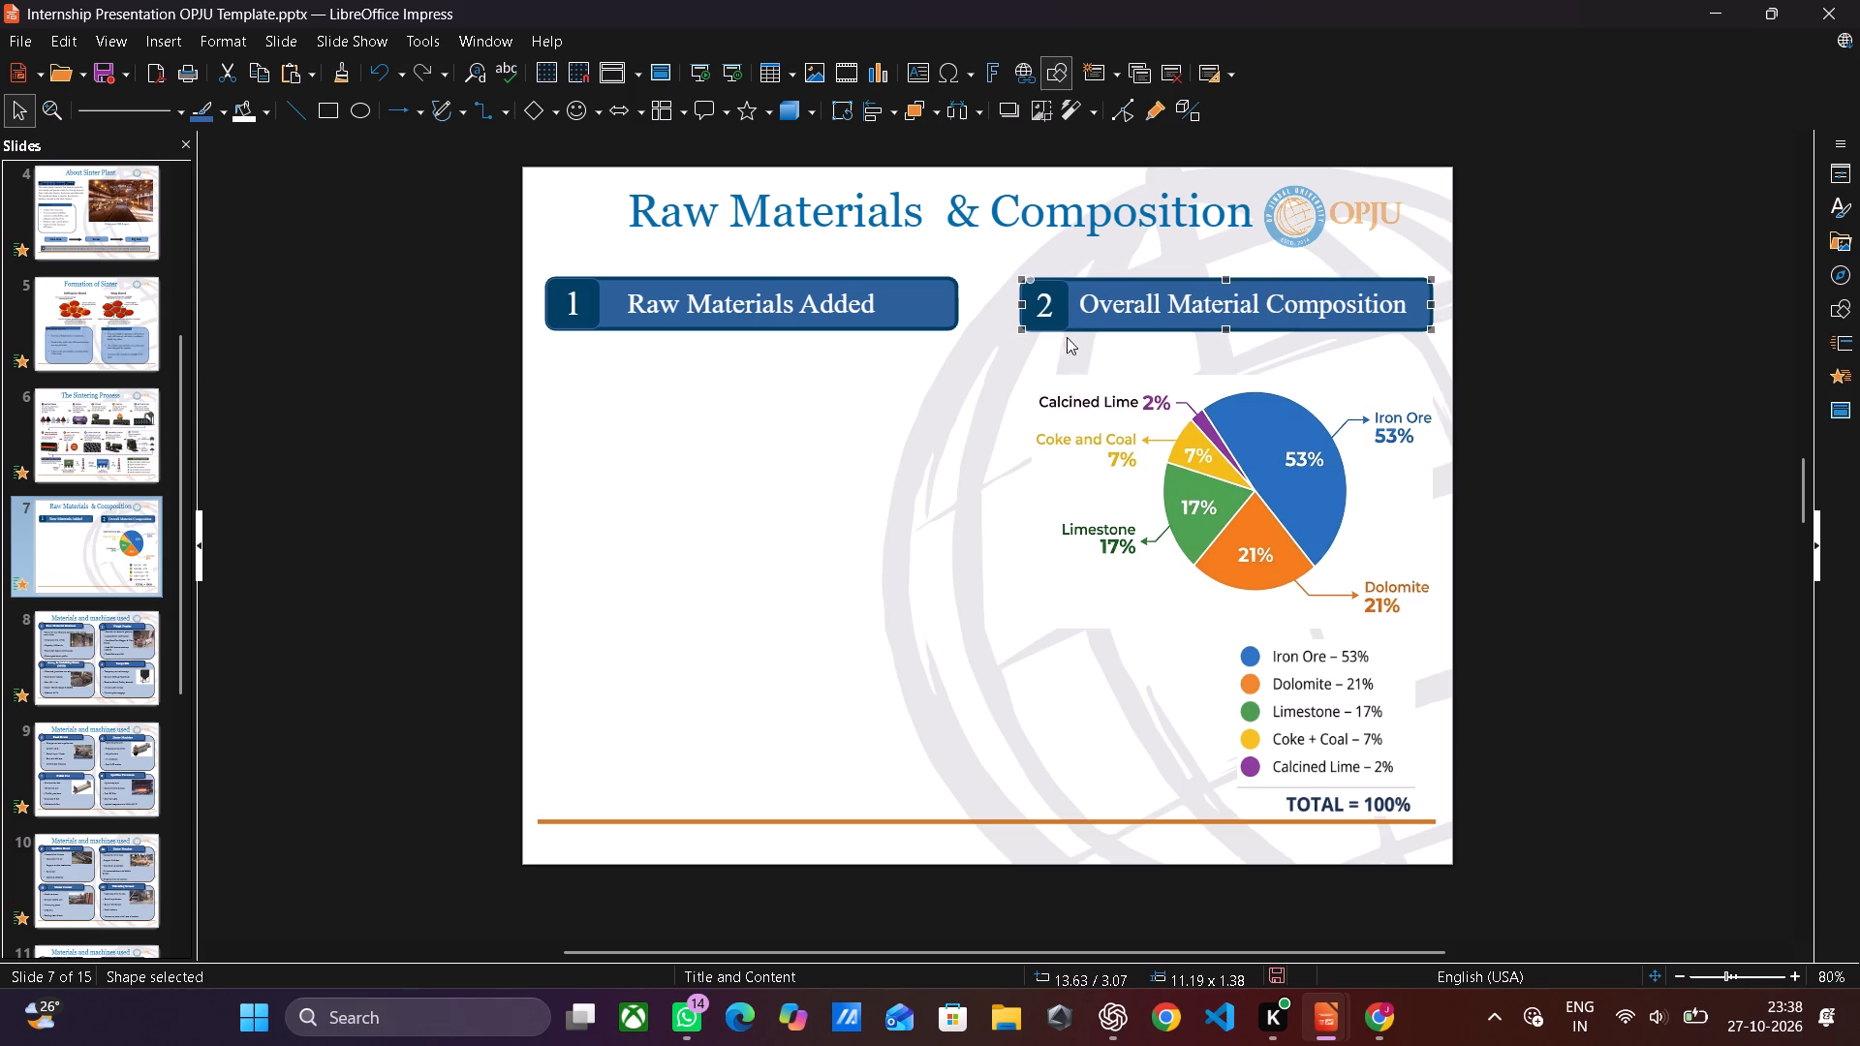
{"action": "left_click", "coordinate": [1054, 289]}
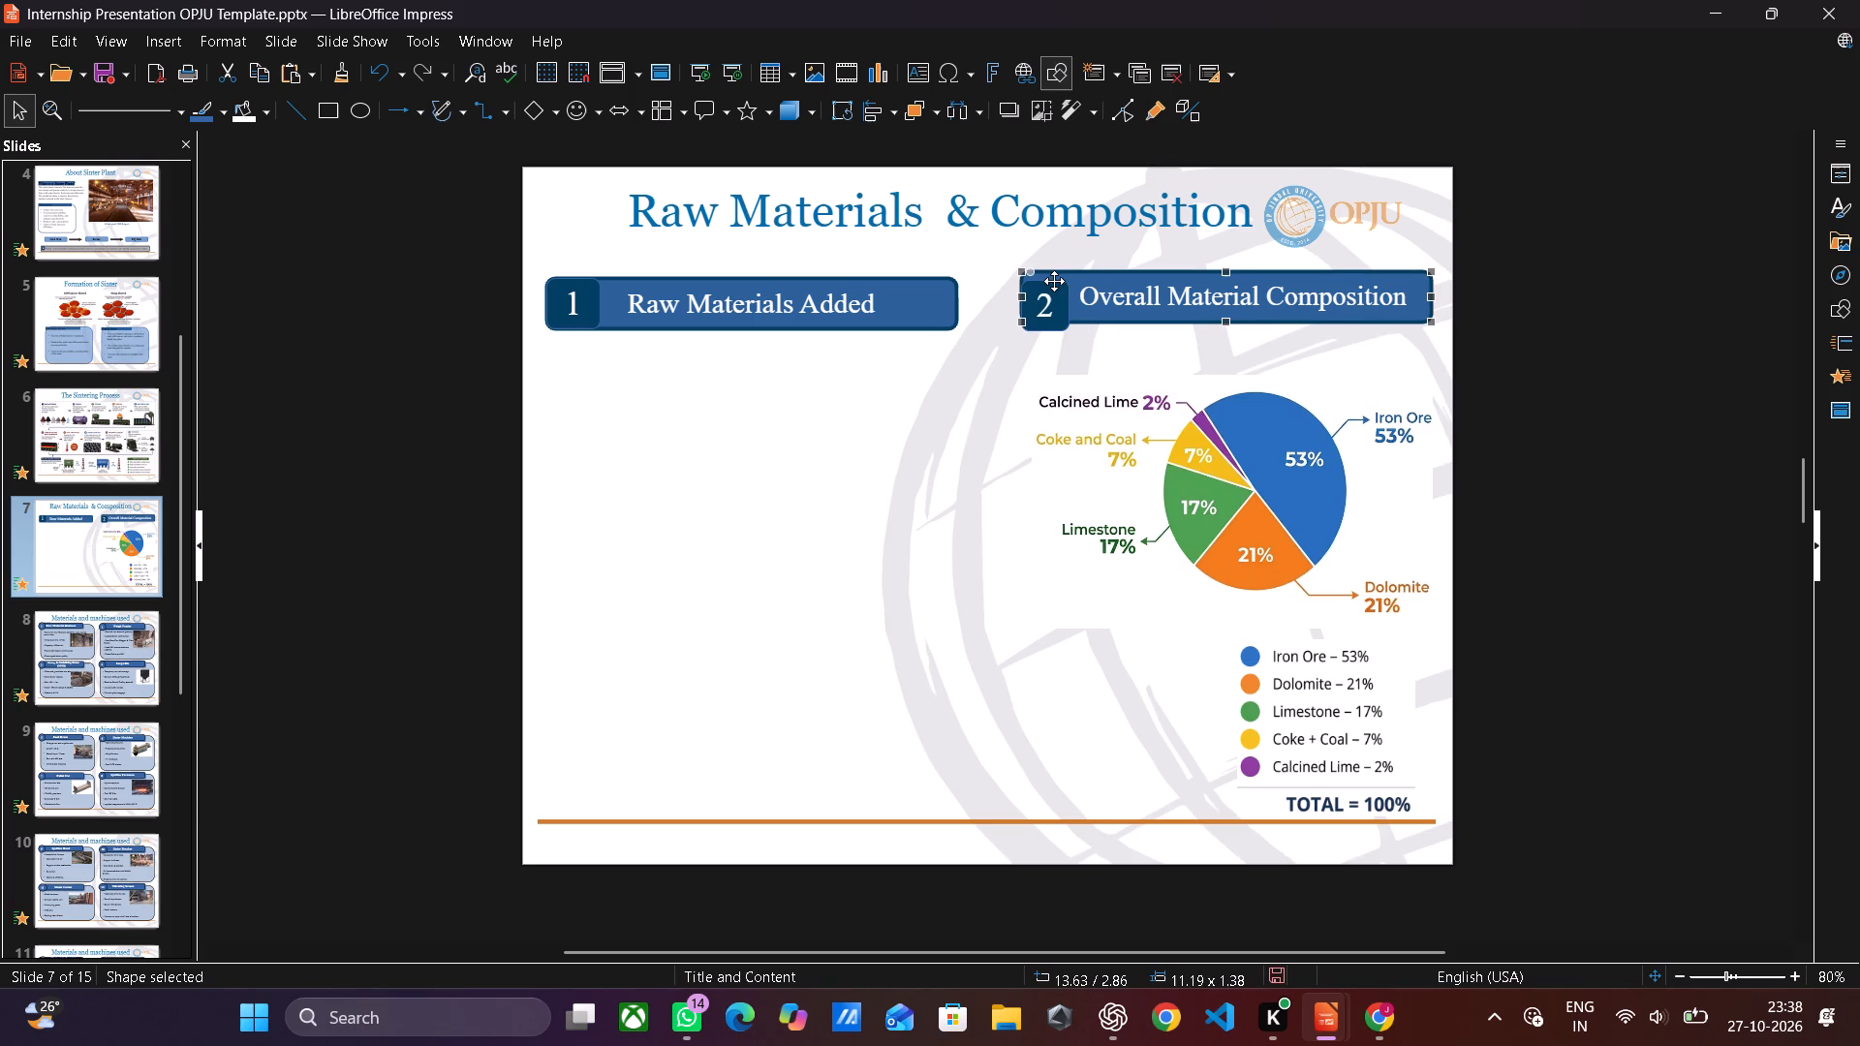
{"action": "key", "text": "ctrl+z"}
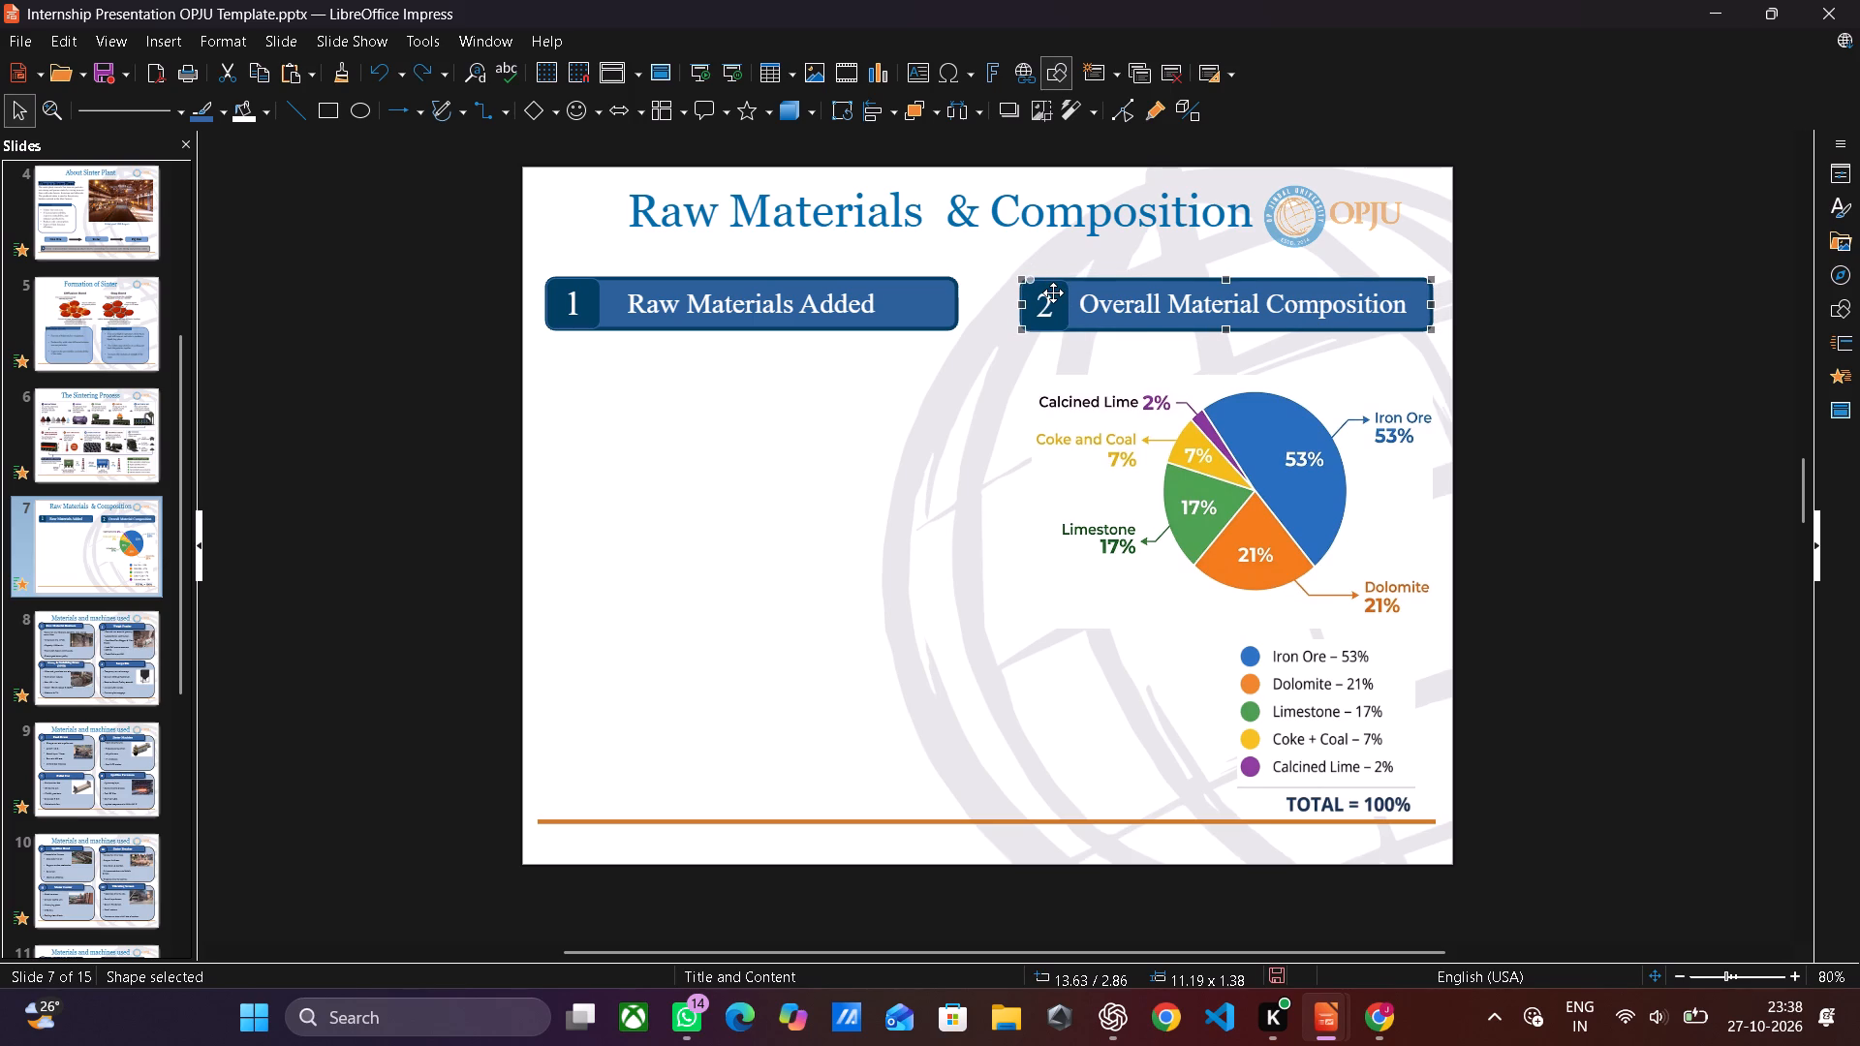
Nudge the number 2 box up to about 3.04 cm so it lines up with its header bar.
{"action": "left_click", "coordinate": [1053, 292]}
{"action": "left_click", "coordinate": [1053, 292]}
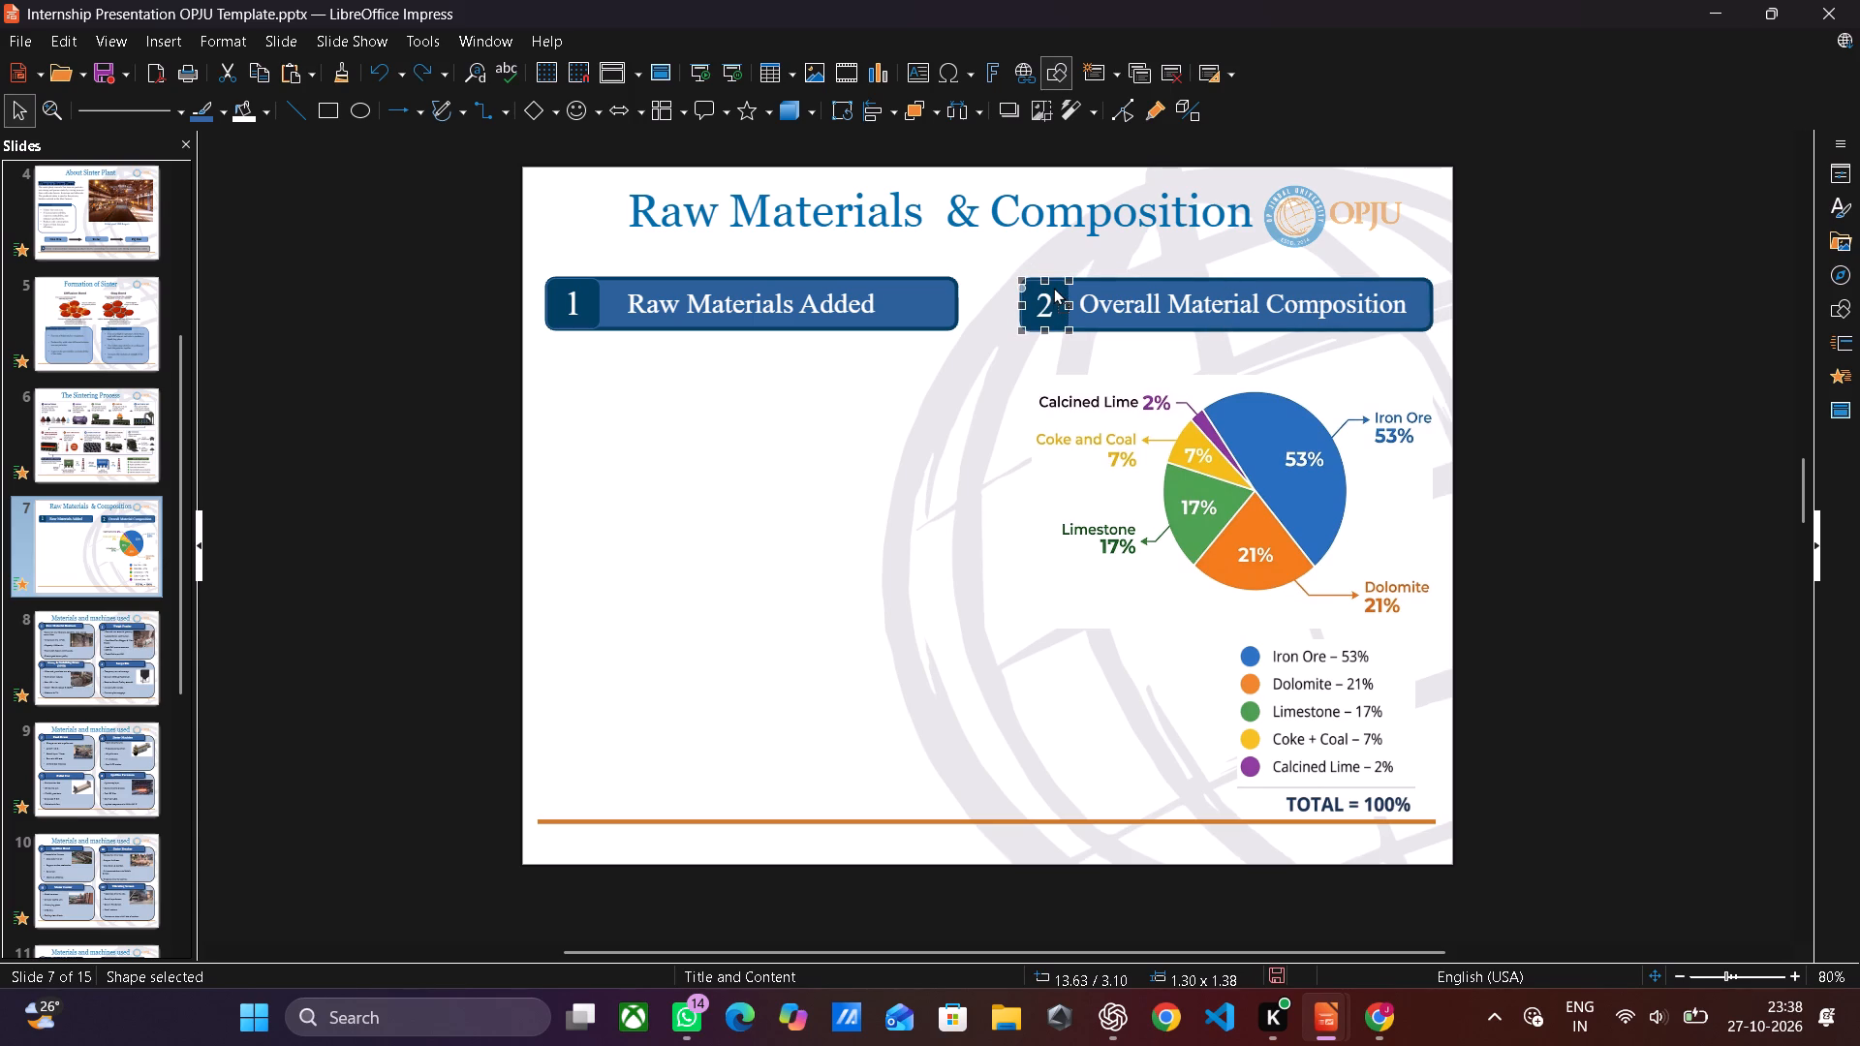
{"action": "left_click", "coordinate": [1053, 288]}
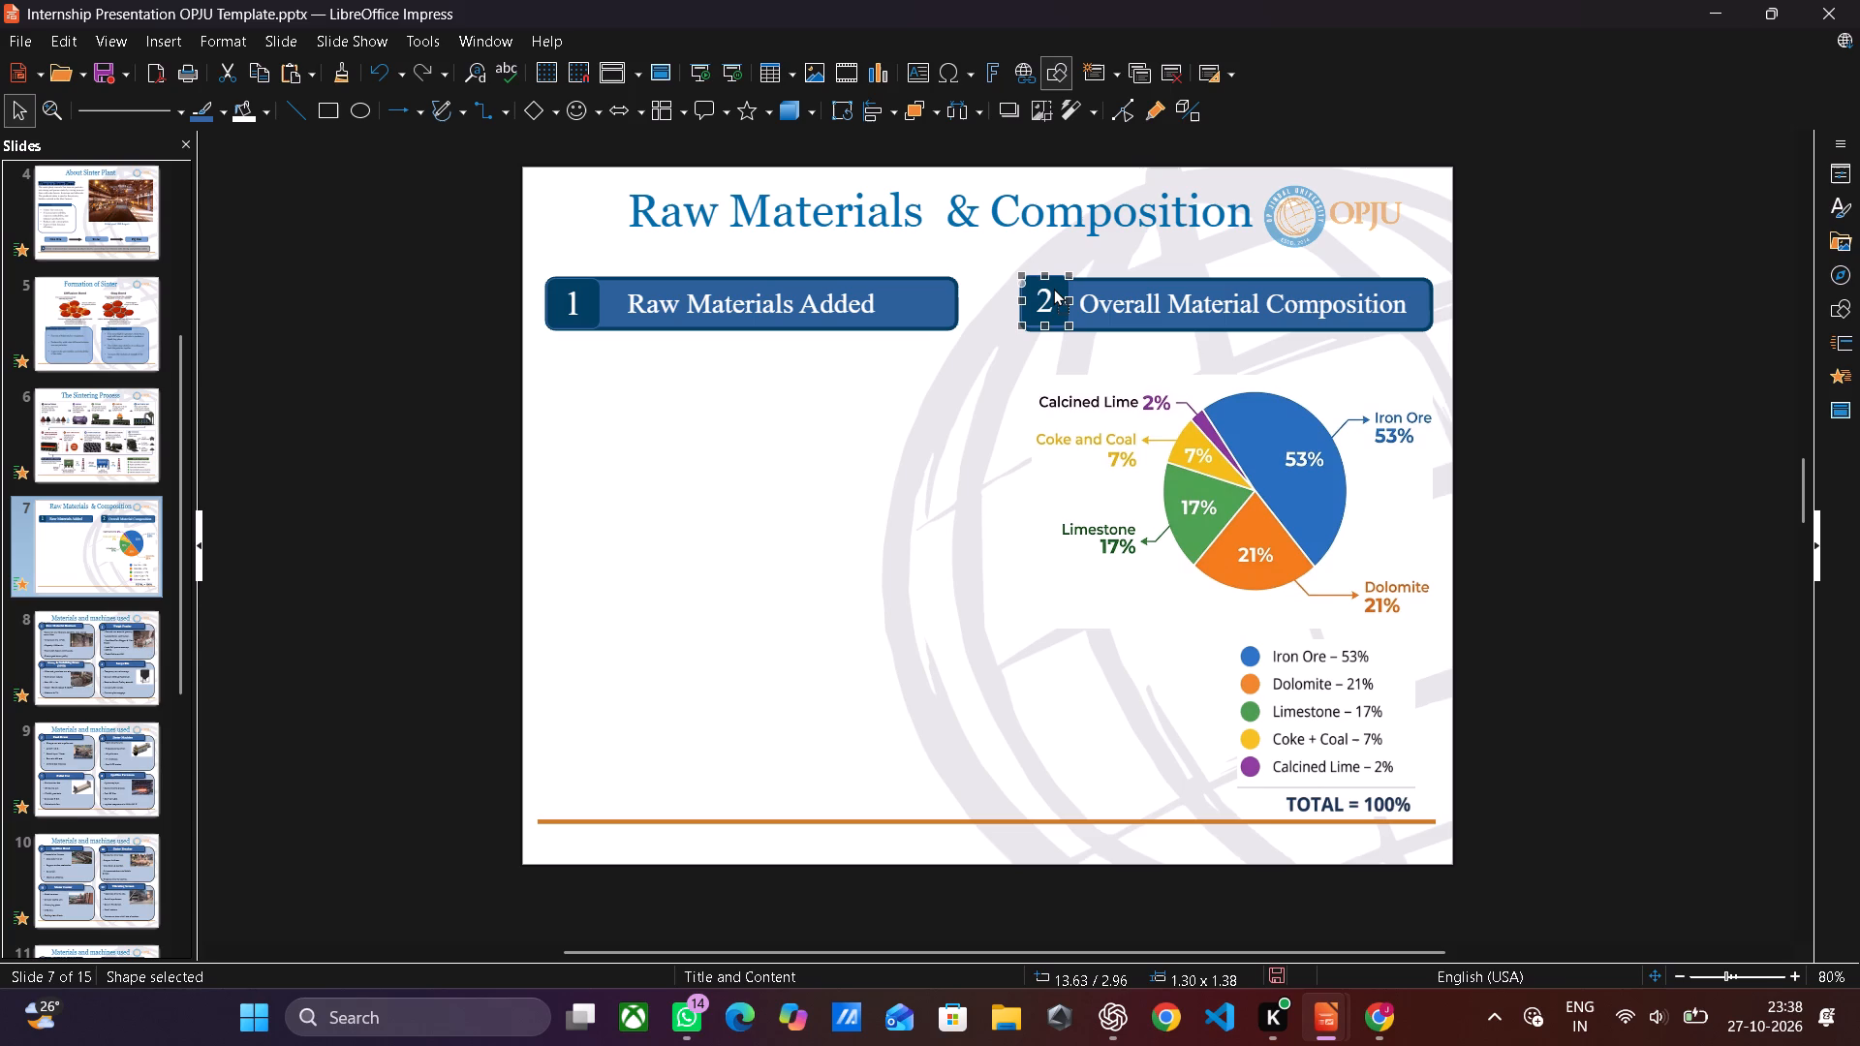
{"action": "left_click", "coordinate": [1053, 288]}
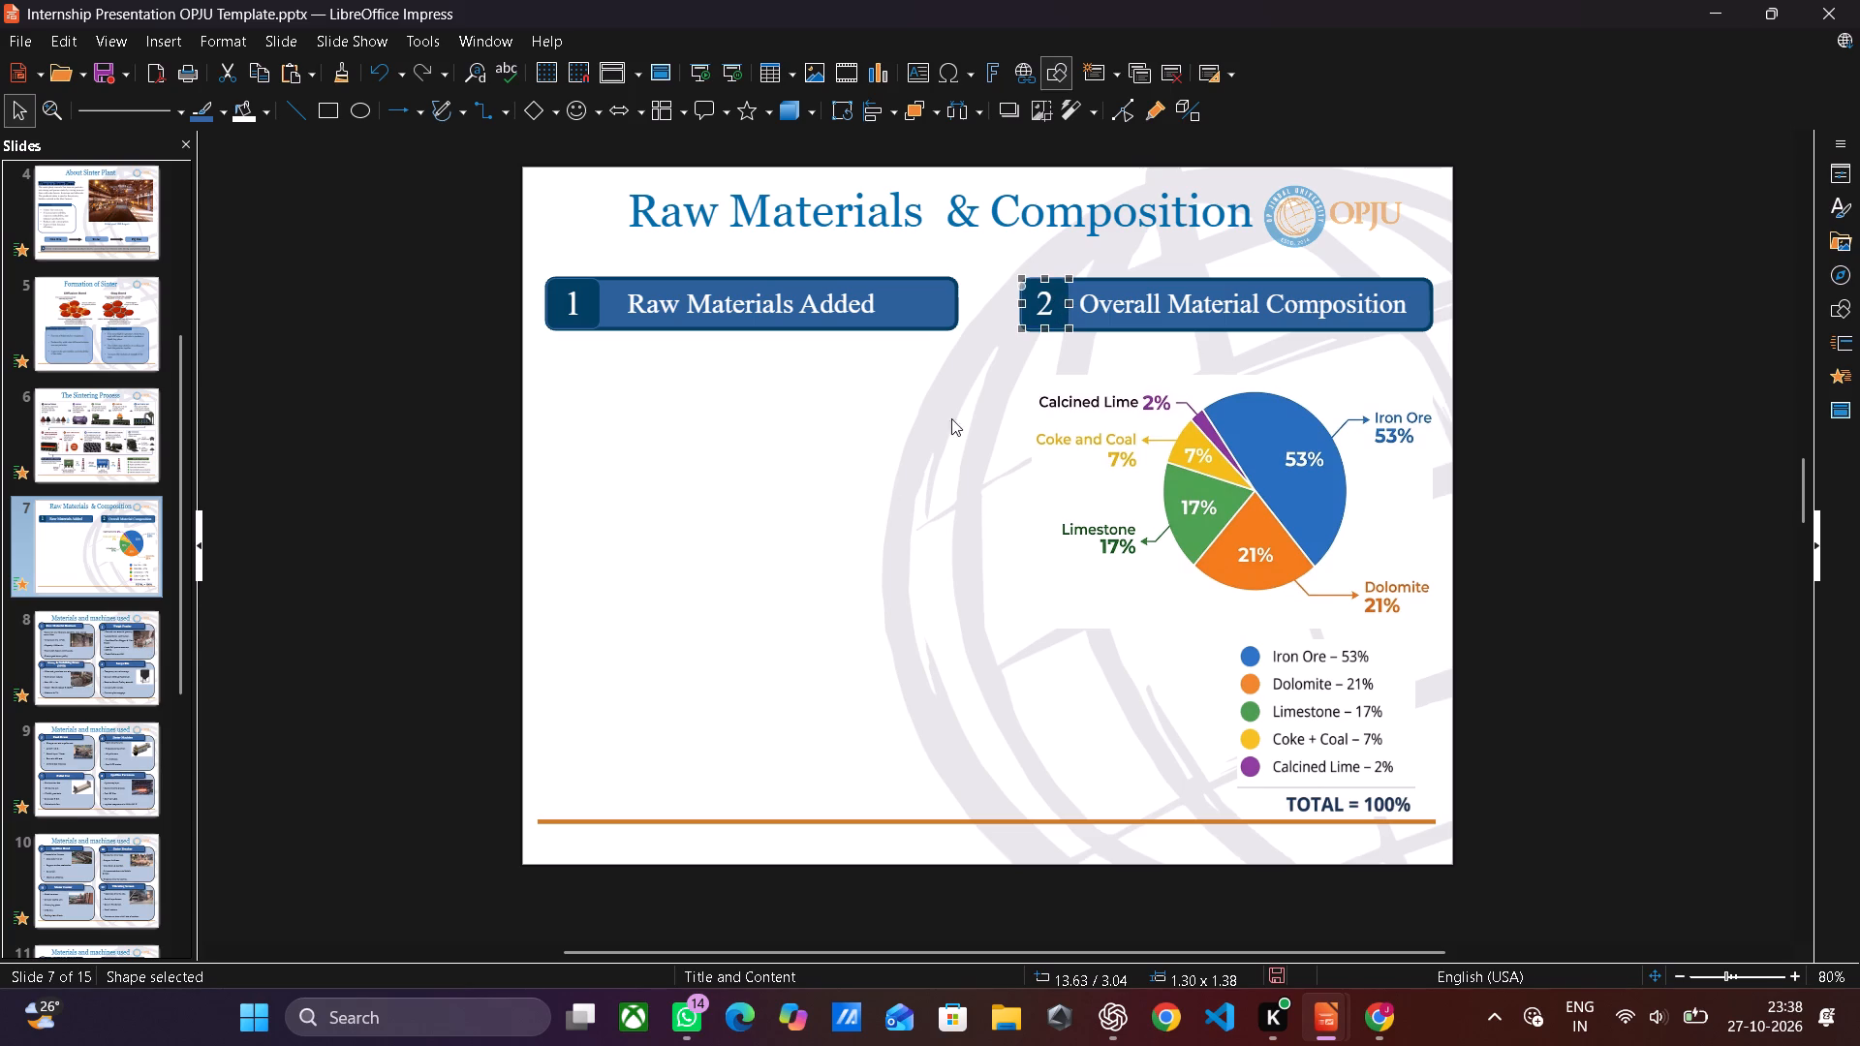
{"action": "left_click", "coordinate": [789, 608]}
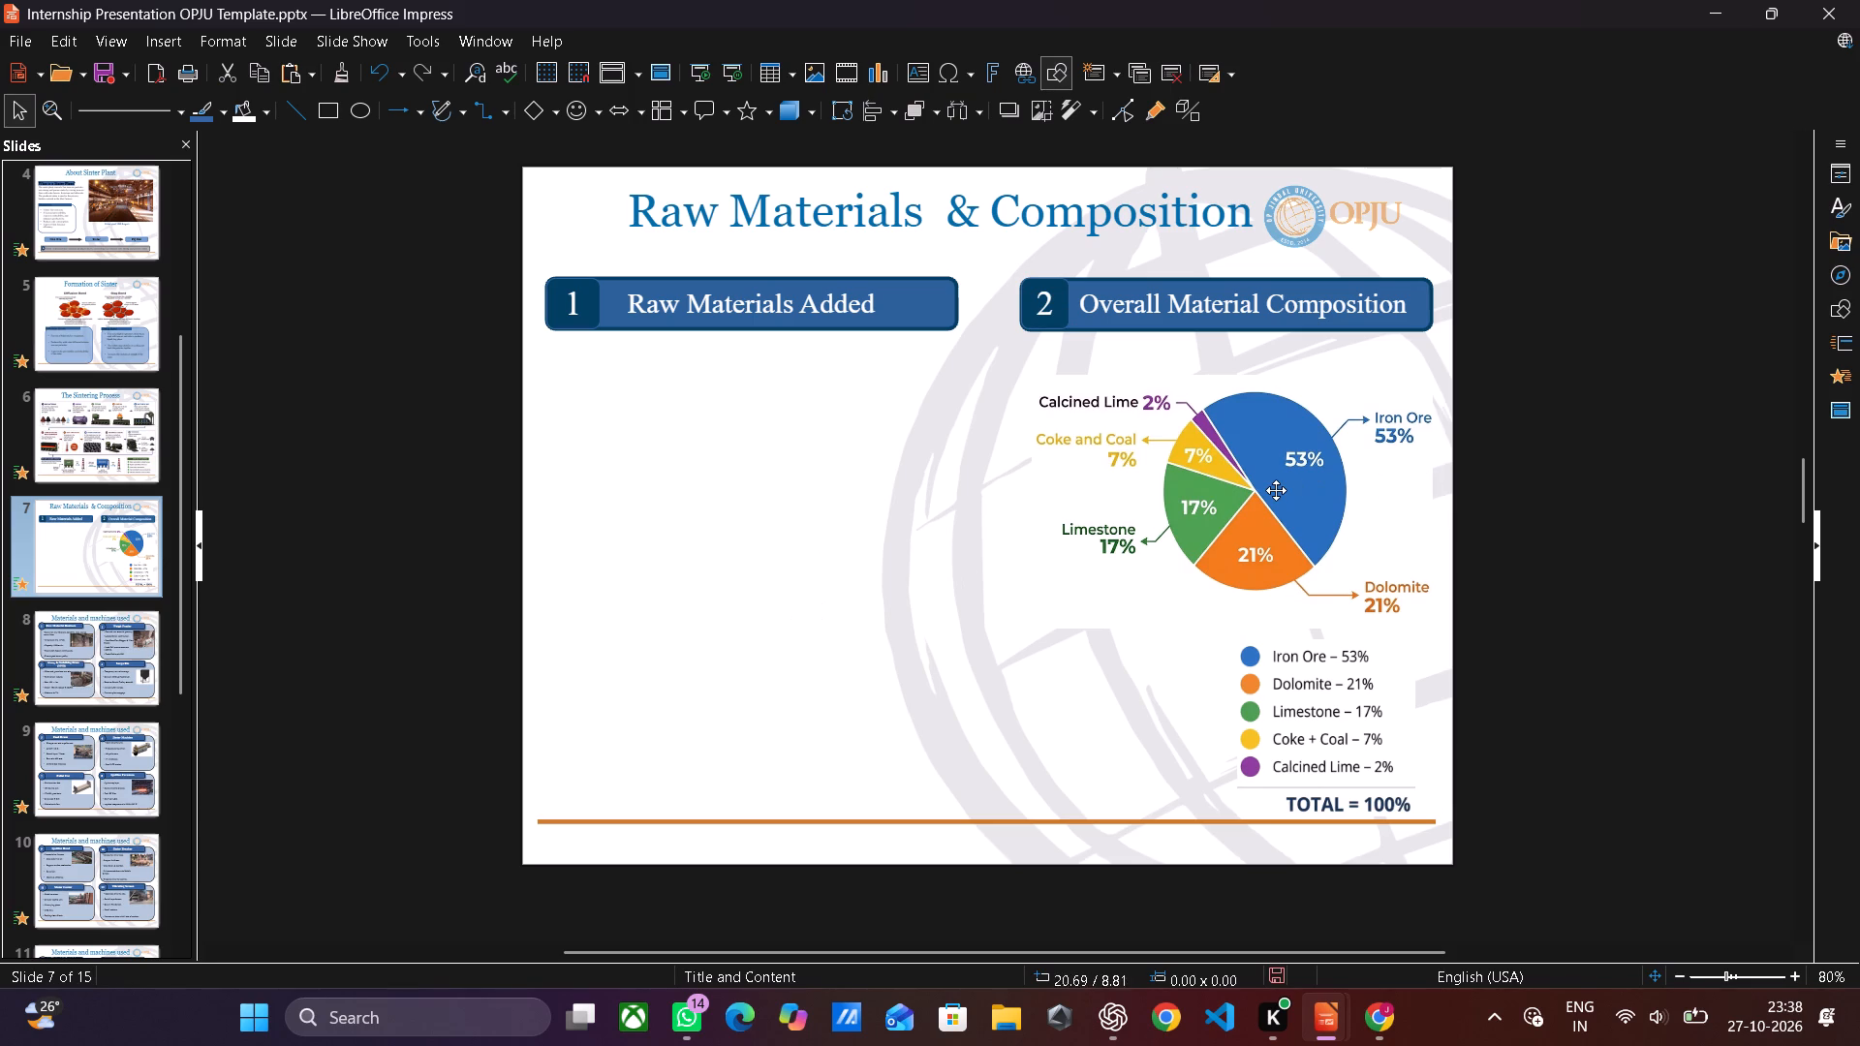
Move the pie chart image up about 0.8 cm, closer to the "Overall Material Composition" bar.
{"action": "left_click_drag", "start_coordinate": [1276, 490], "coordinate": [1276, 460]}
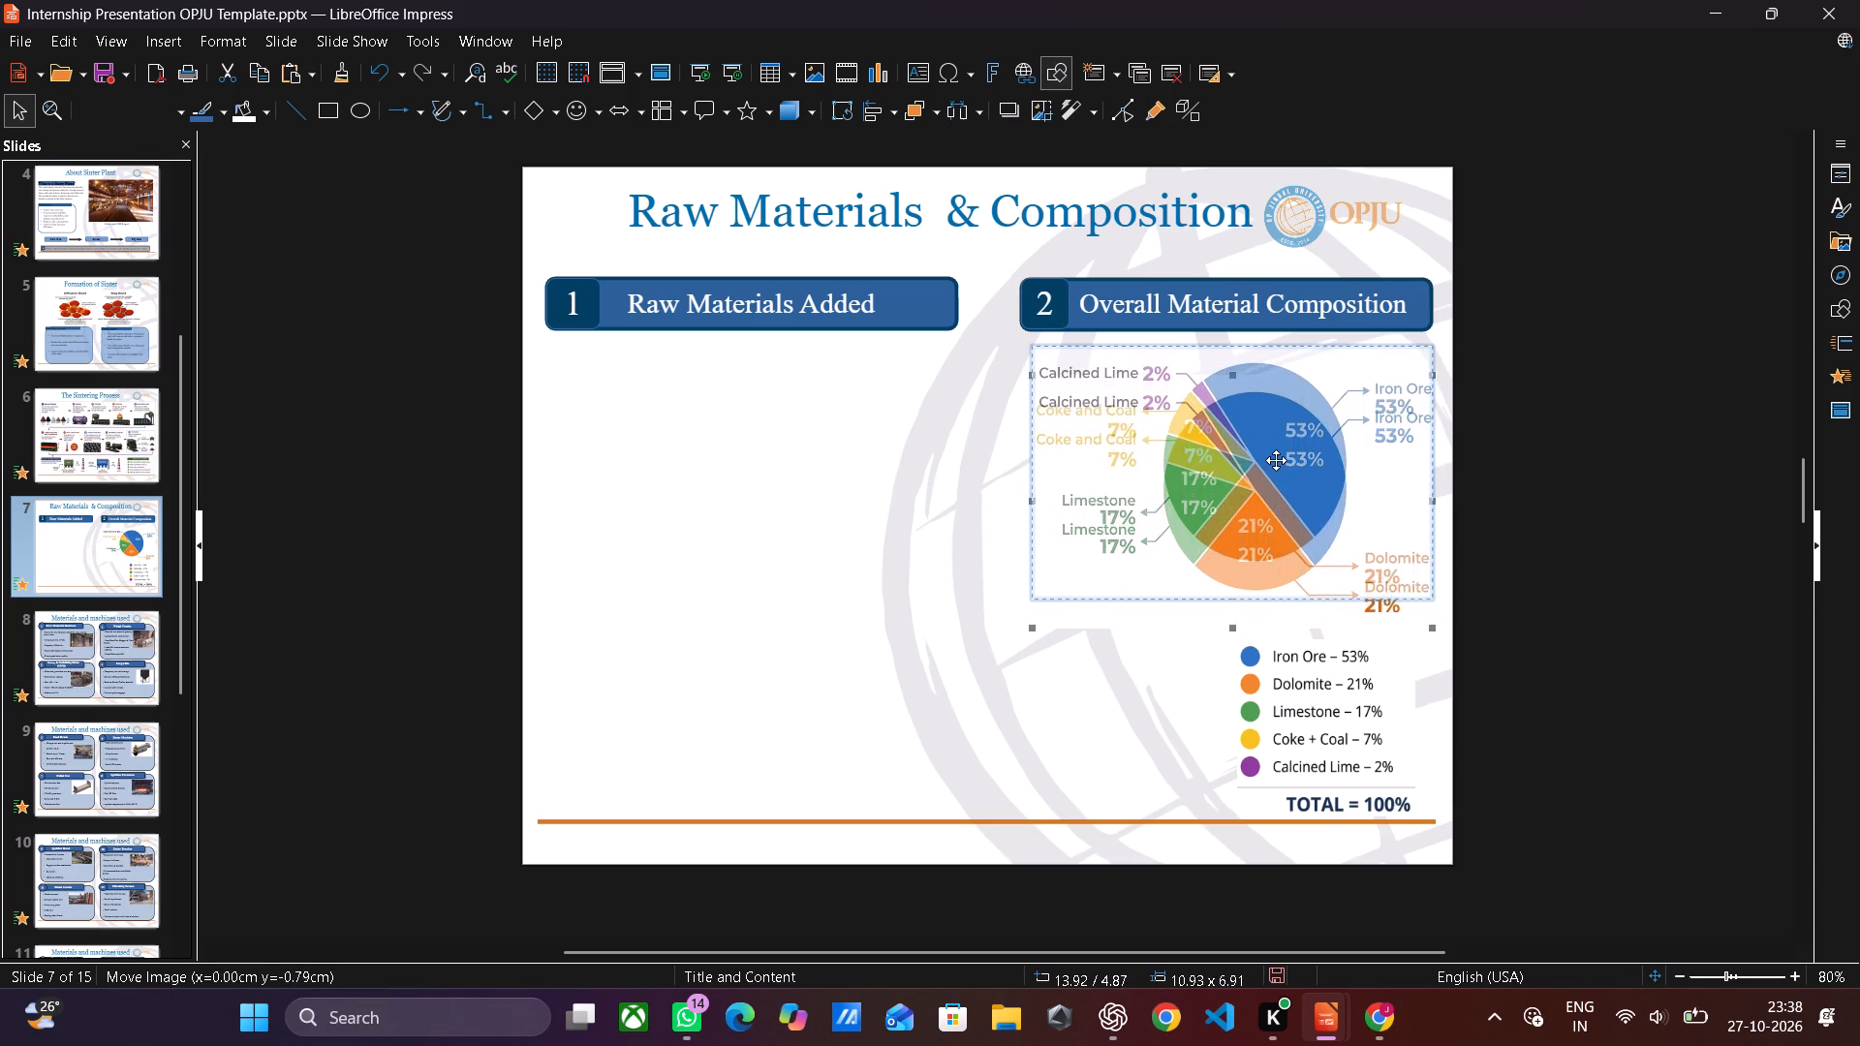
{"action": "left_click_drag", "start_coordinate": [1276, 460], "coordinate": [1273, 462]}
Enlarge the material legend image below the pie chart to about 5.77 x 5.75 cm, keeping its lower right corner in place.
{"action": "left_click", "coordinate": [1317, 680]}
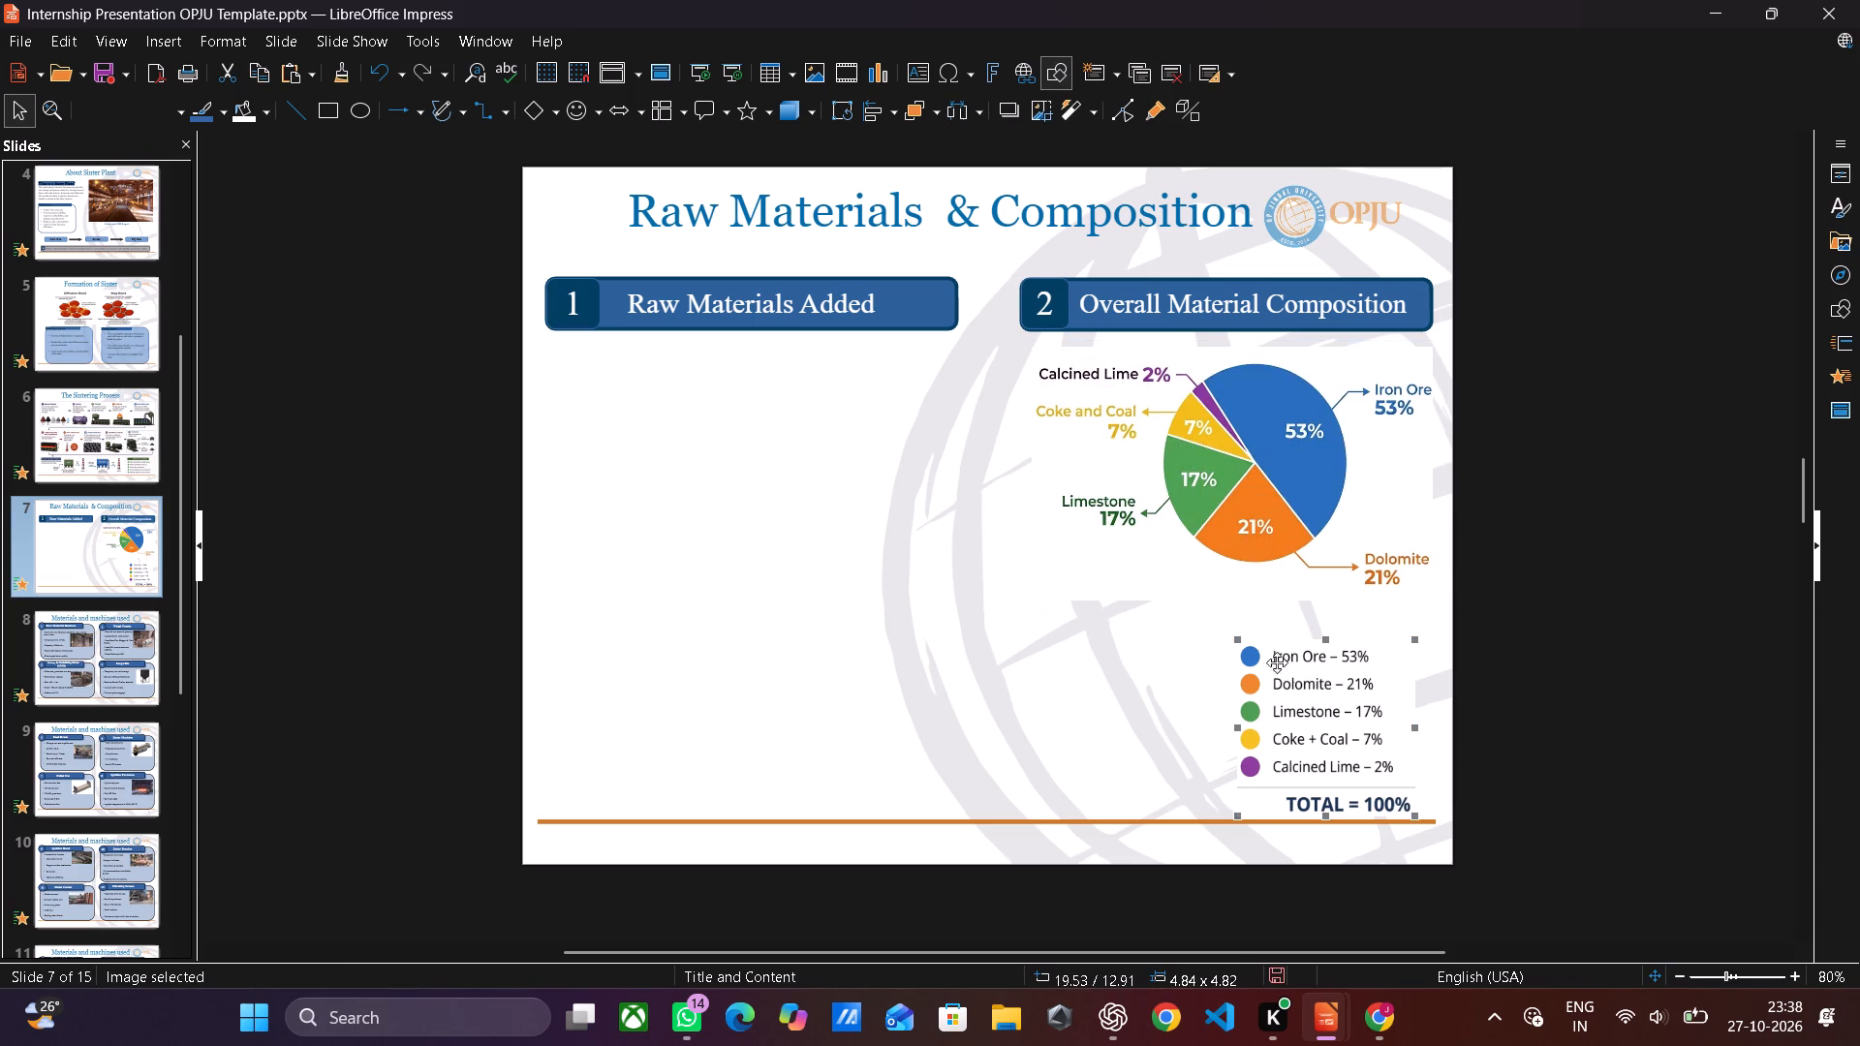
{"action": "left_click_drag", "start_coordinate": [1237, 638], "coordinate": [1229, 606]}
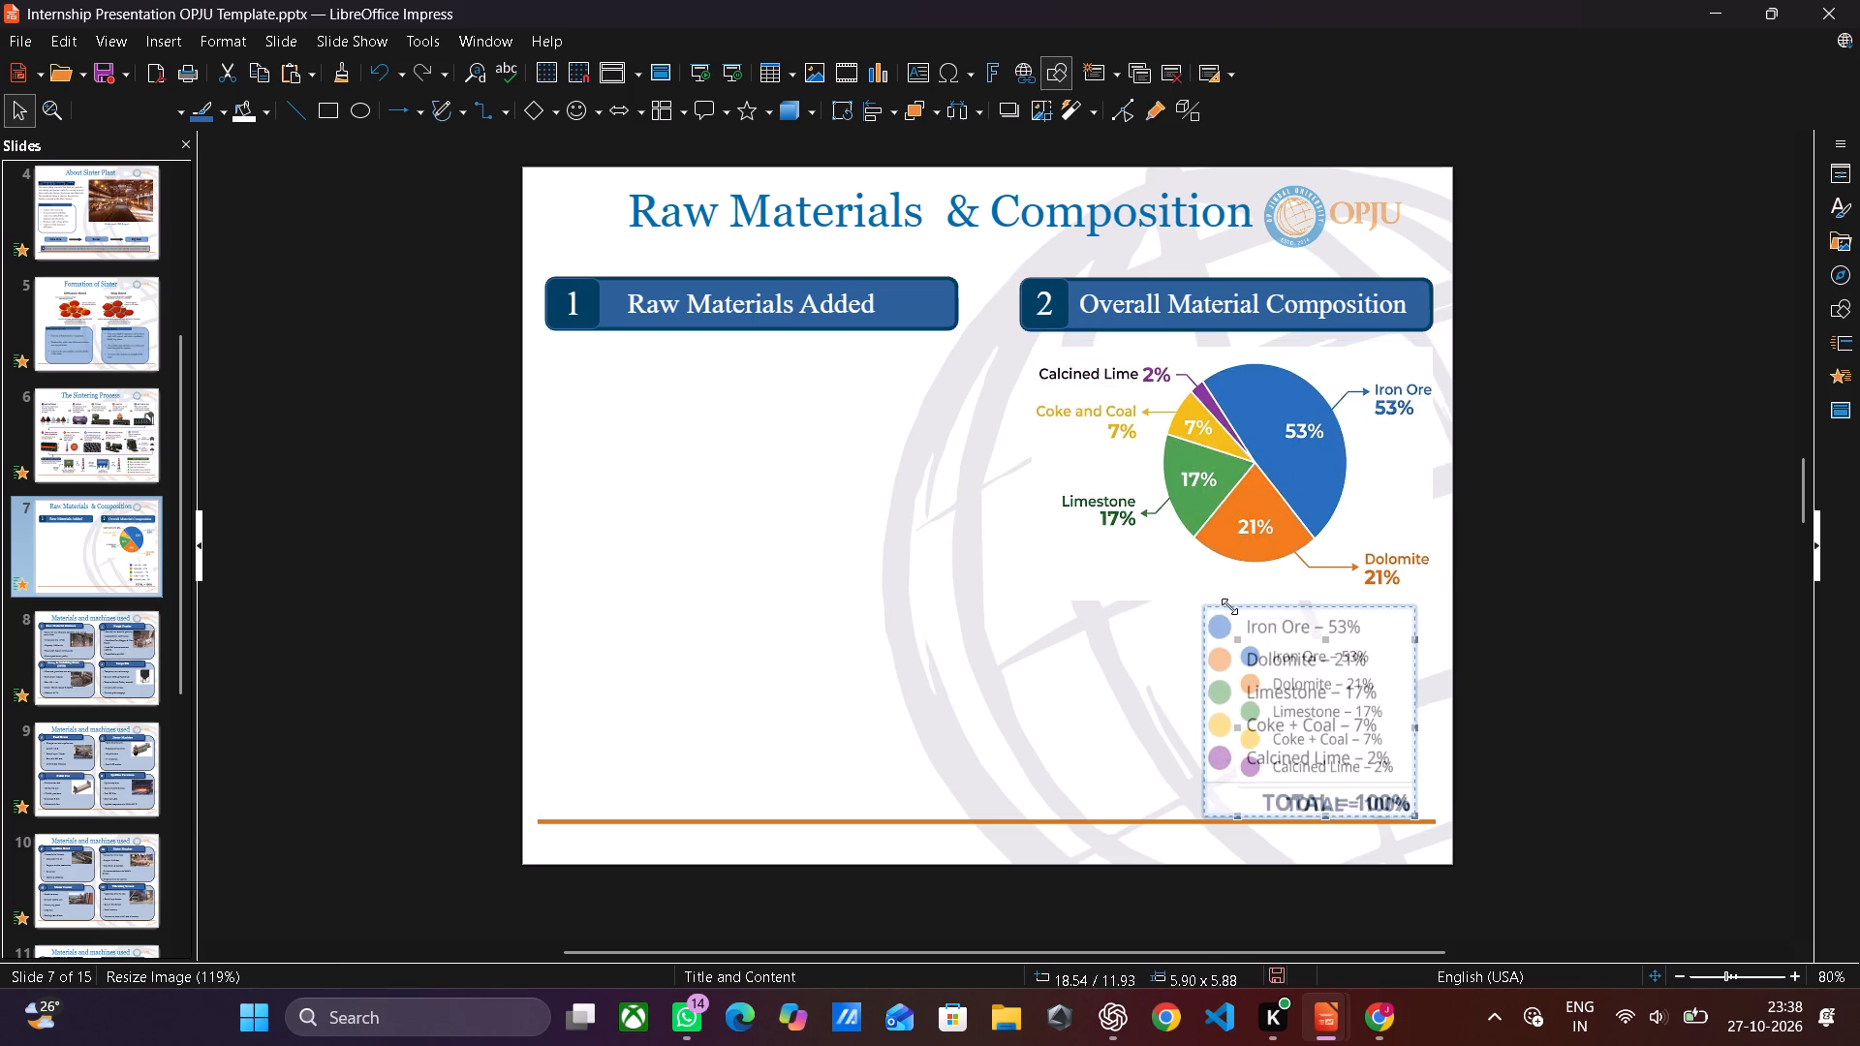
{"action": "left_click_drag", "start_coordinate": [1229, 606], "coordinate": [1229, 605]}
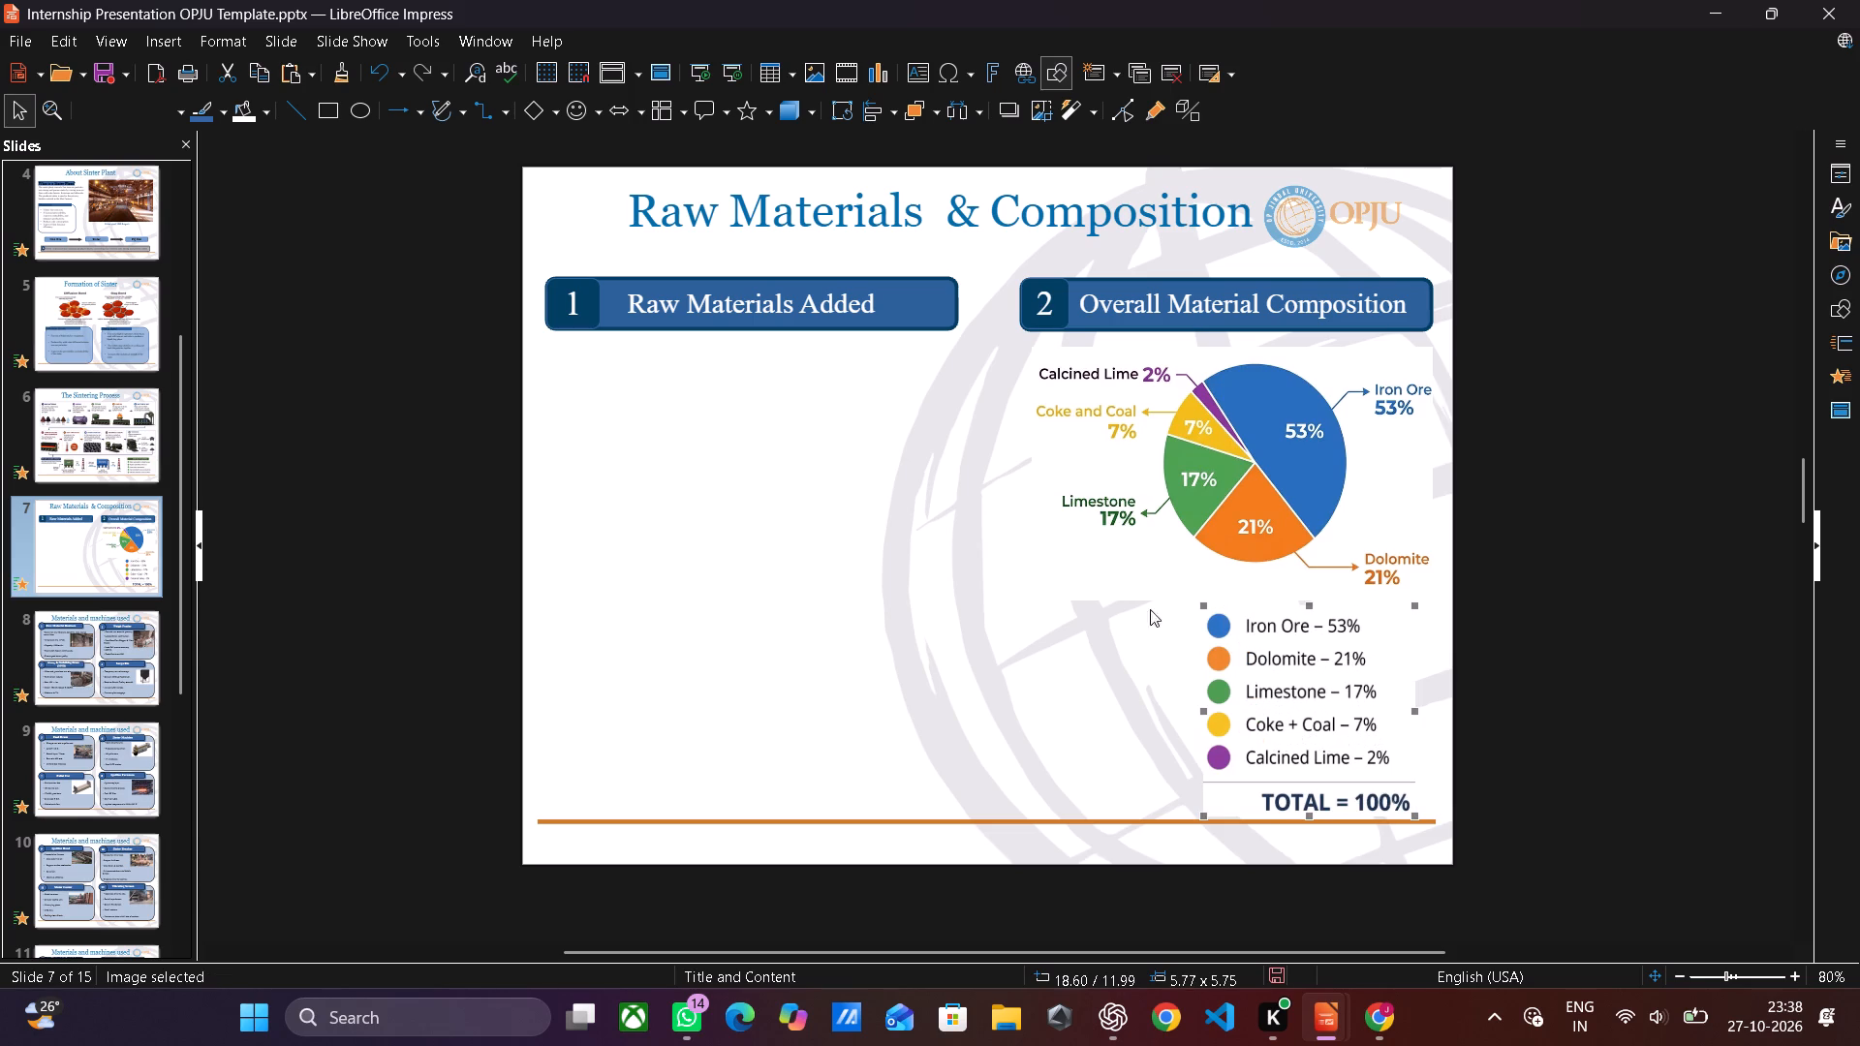
{"action": "left_click", "coordinate": [929, 632]}
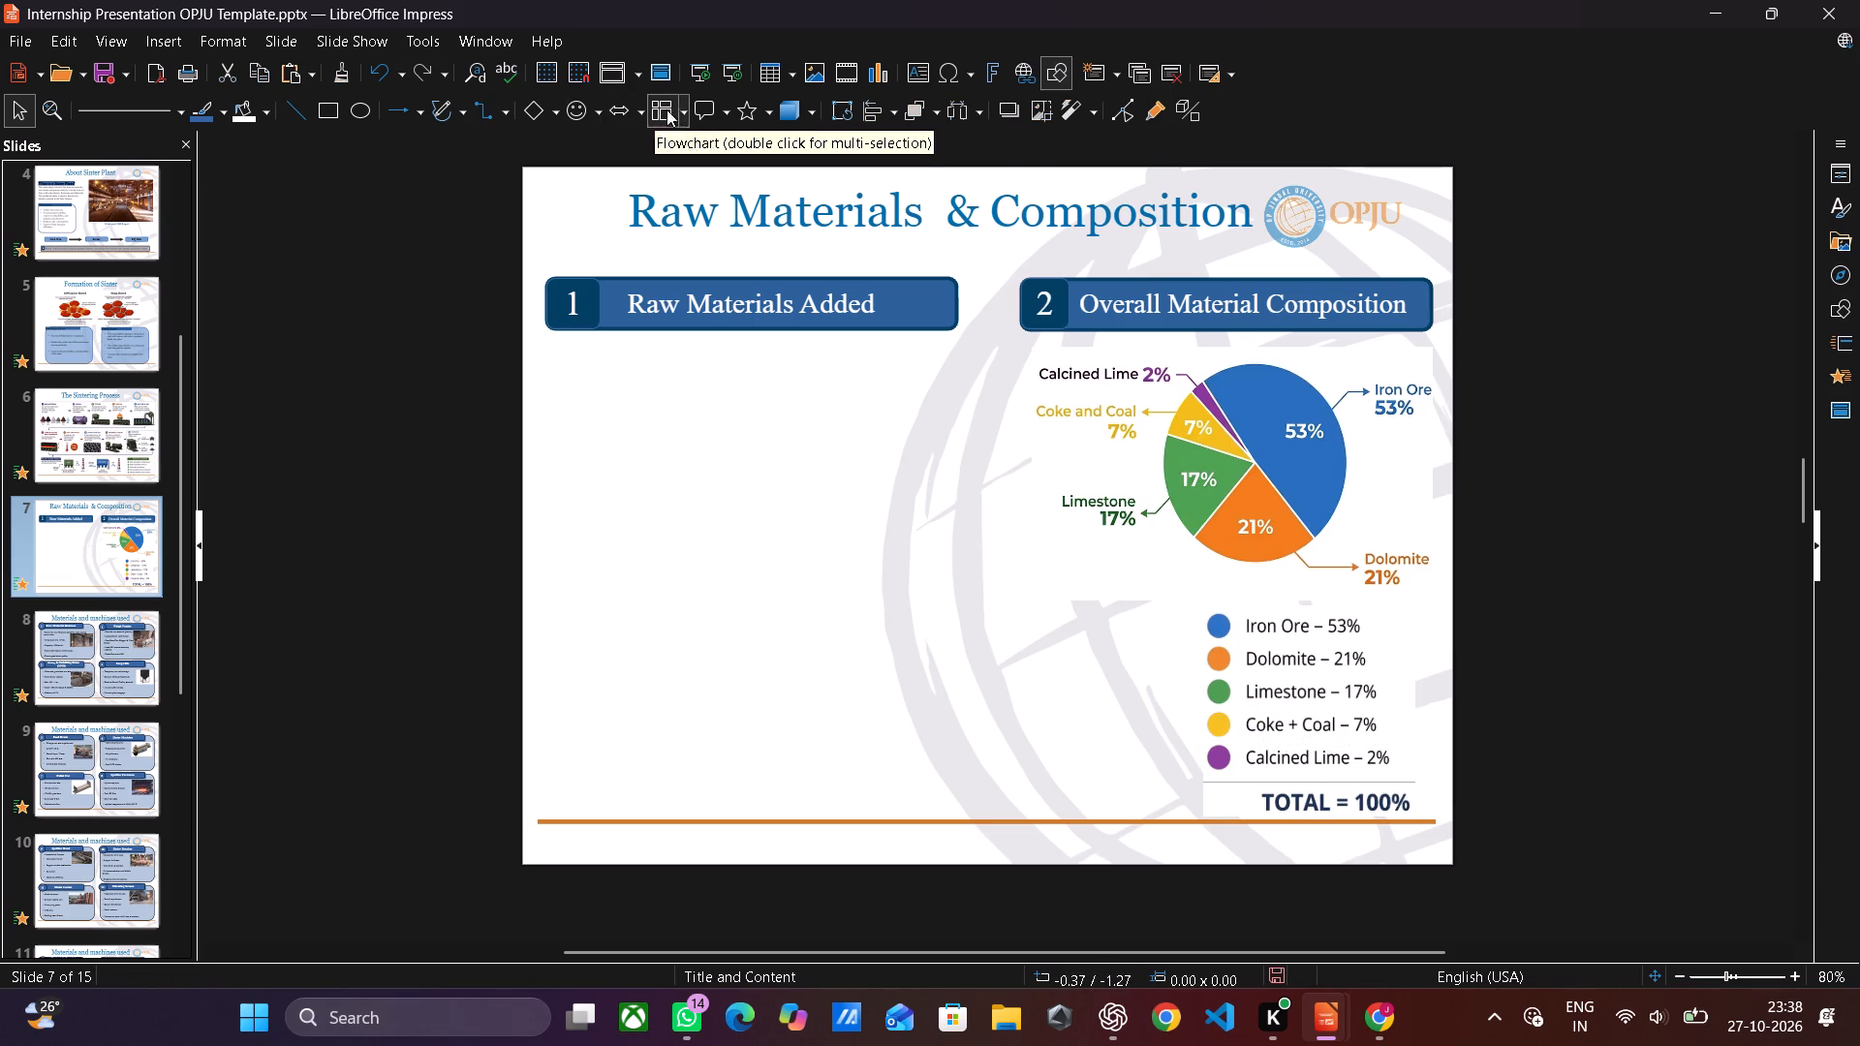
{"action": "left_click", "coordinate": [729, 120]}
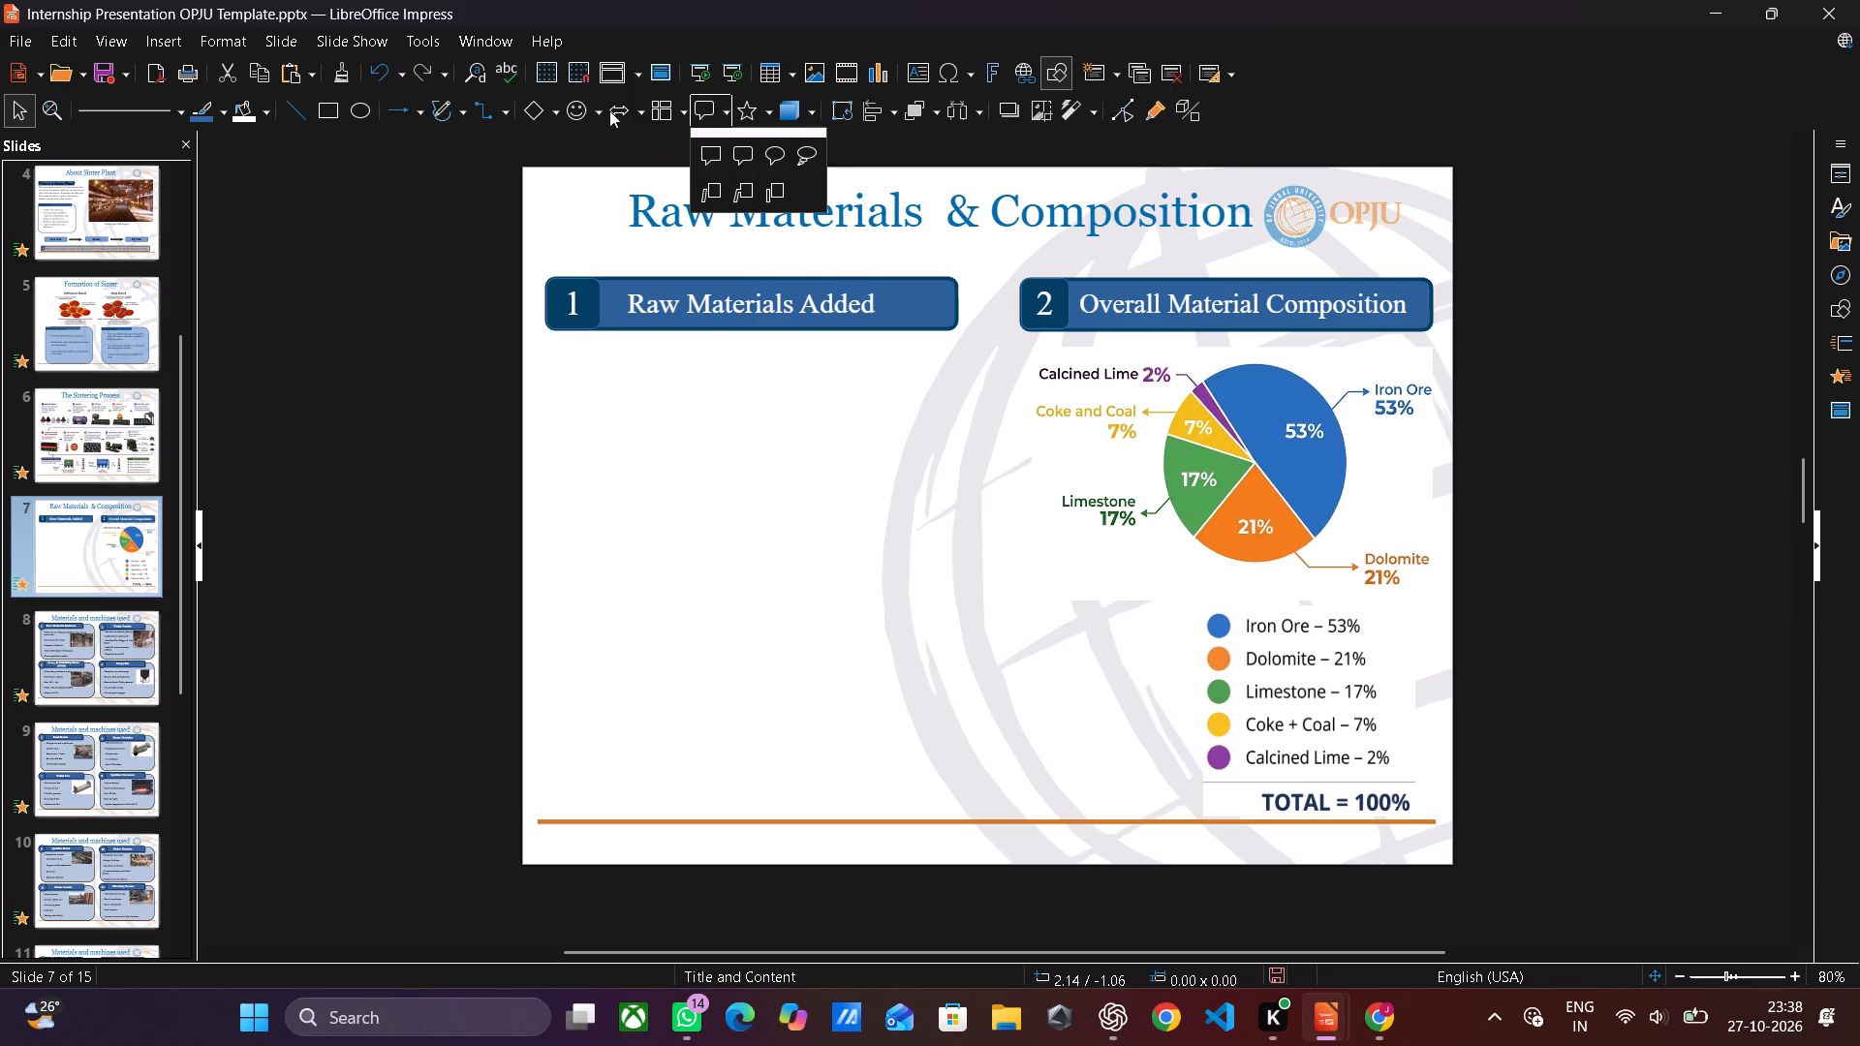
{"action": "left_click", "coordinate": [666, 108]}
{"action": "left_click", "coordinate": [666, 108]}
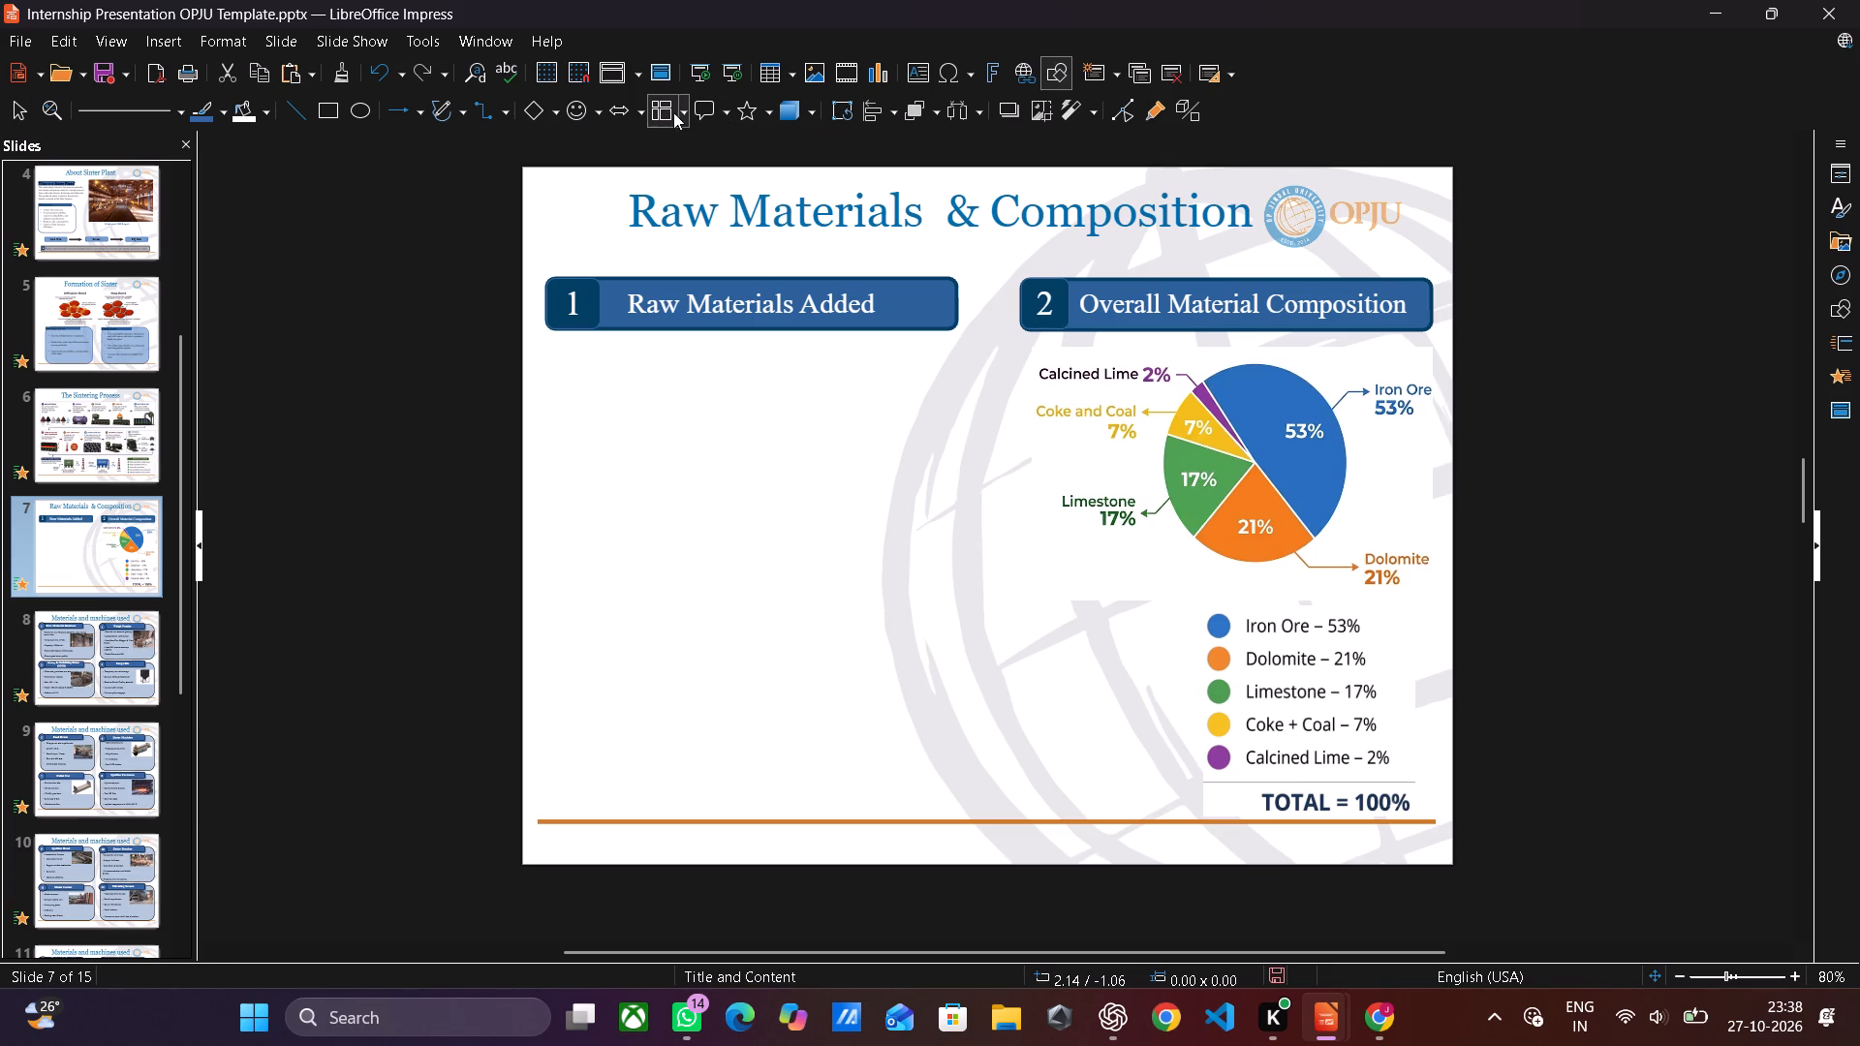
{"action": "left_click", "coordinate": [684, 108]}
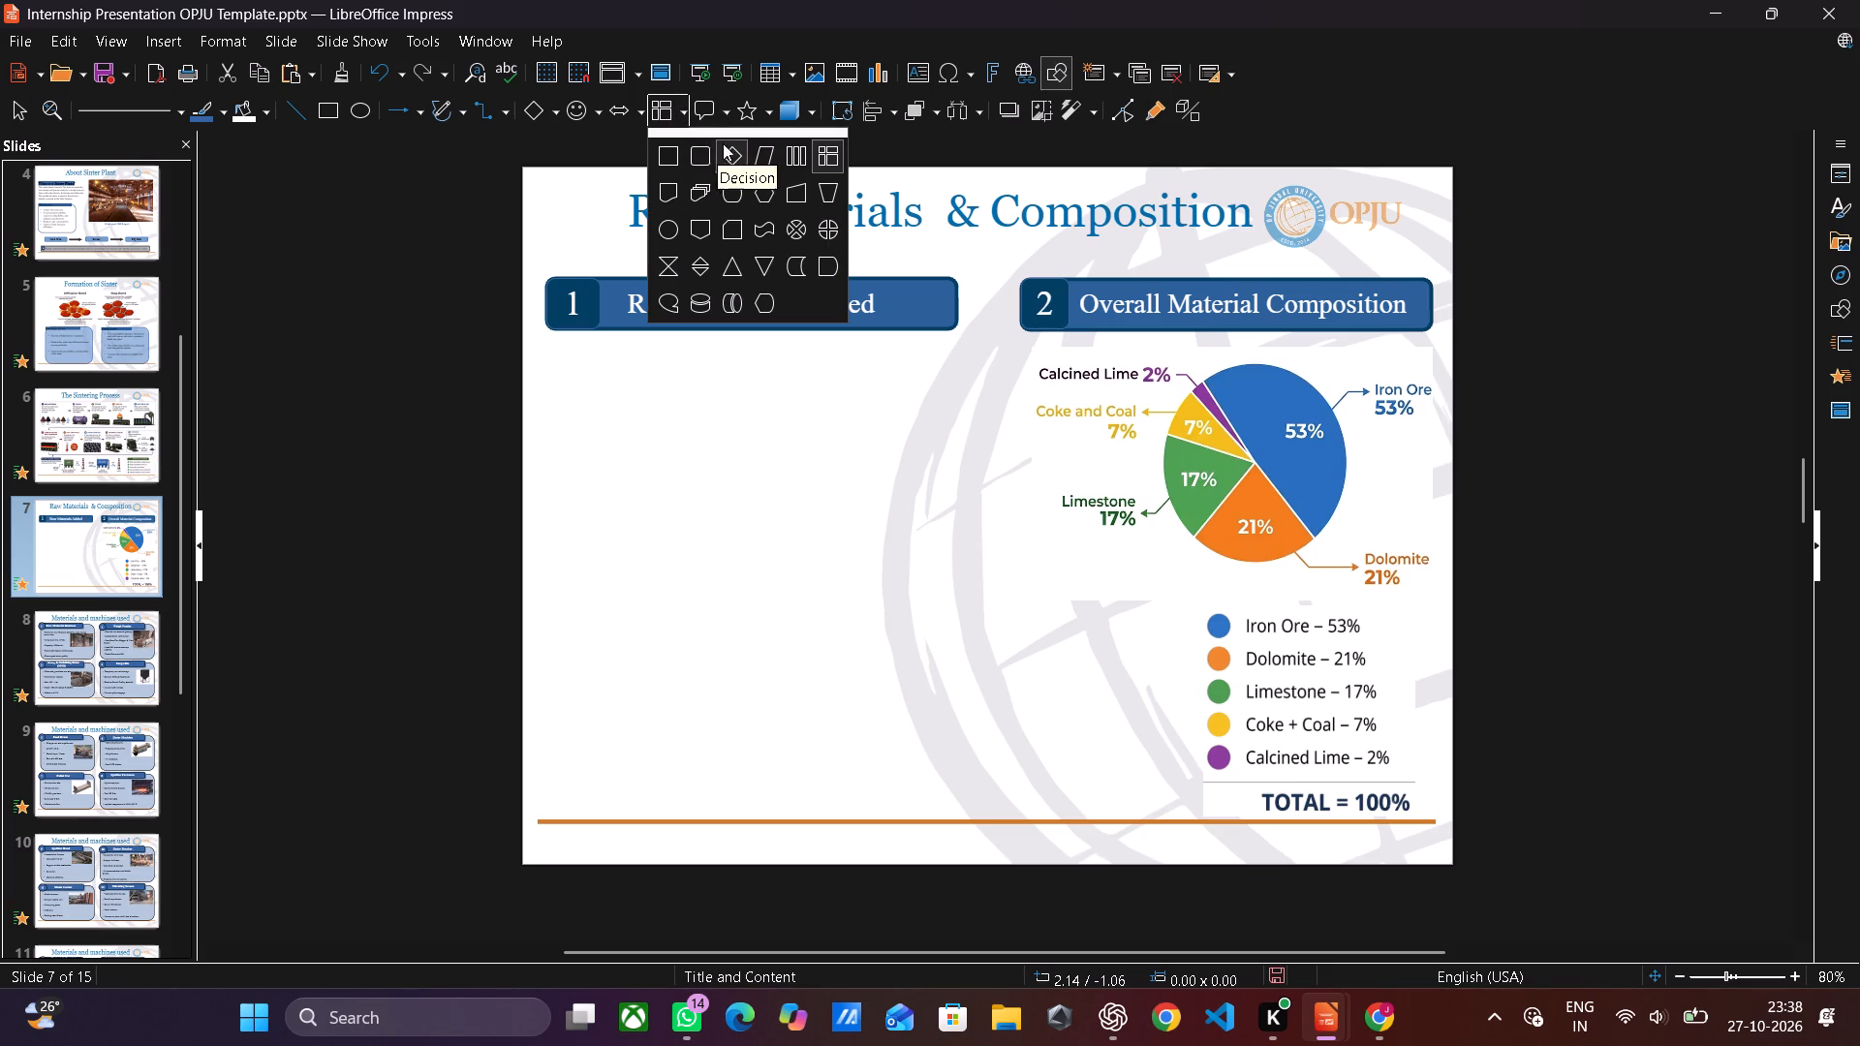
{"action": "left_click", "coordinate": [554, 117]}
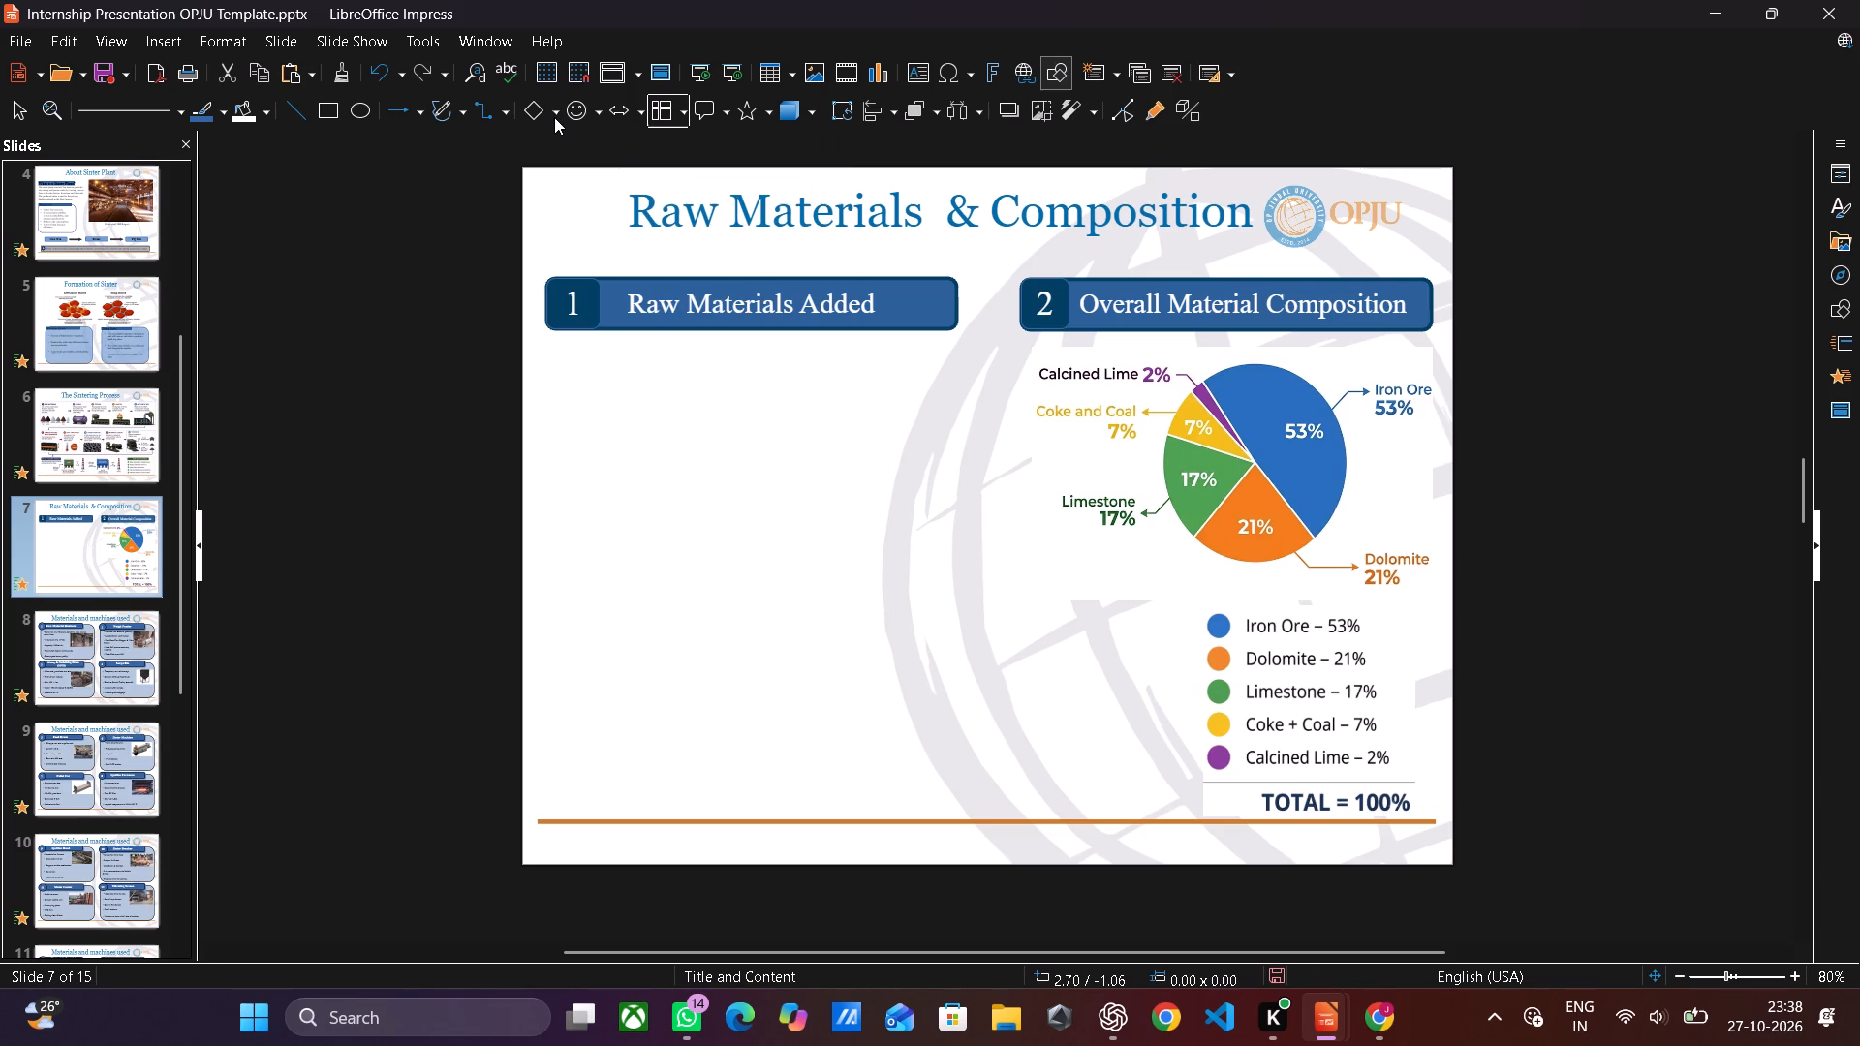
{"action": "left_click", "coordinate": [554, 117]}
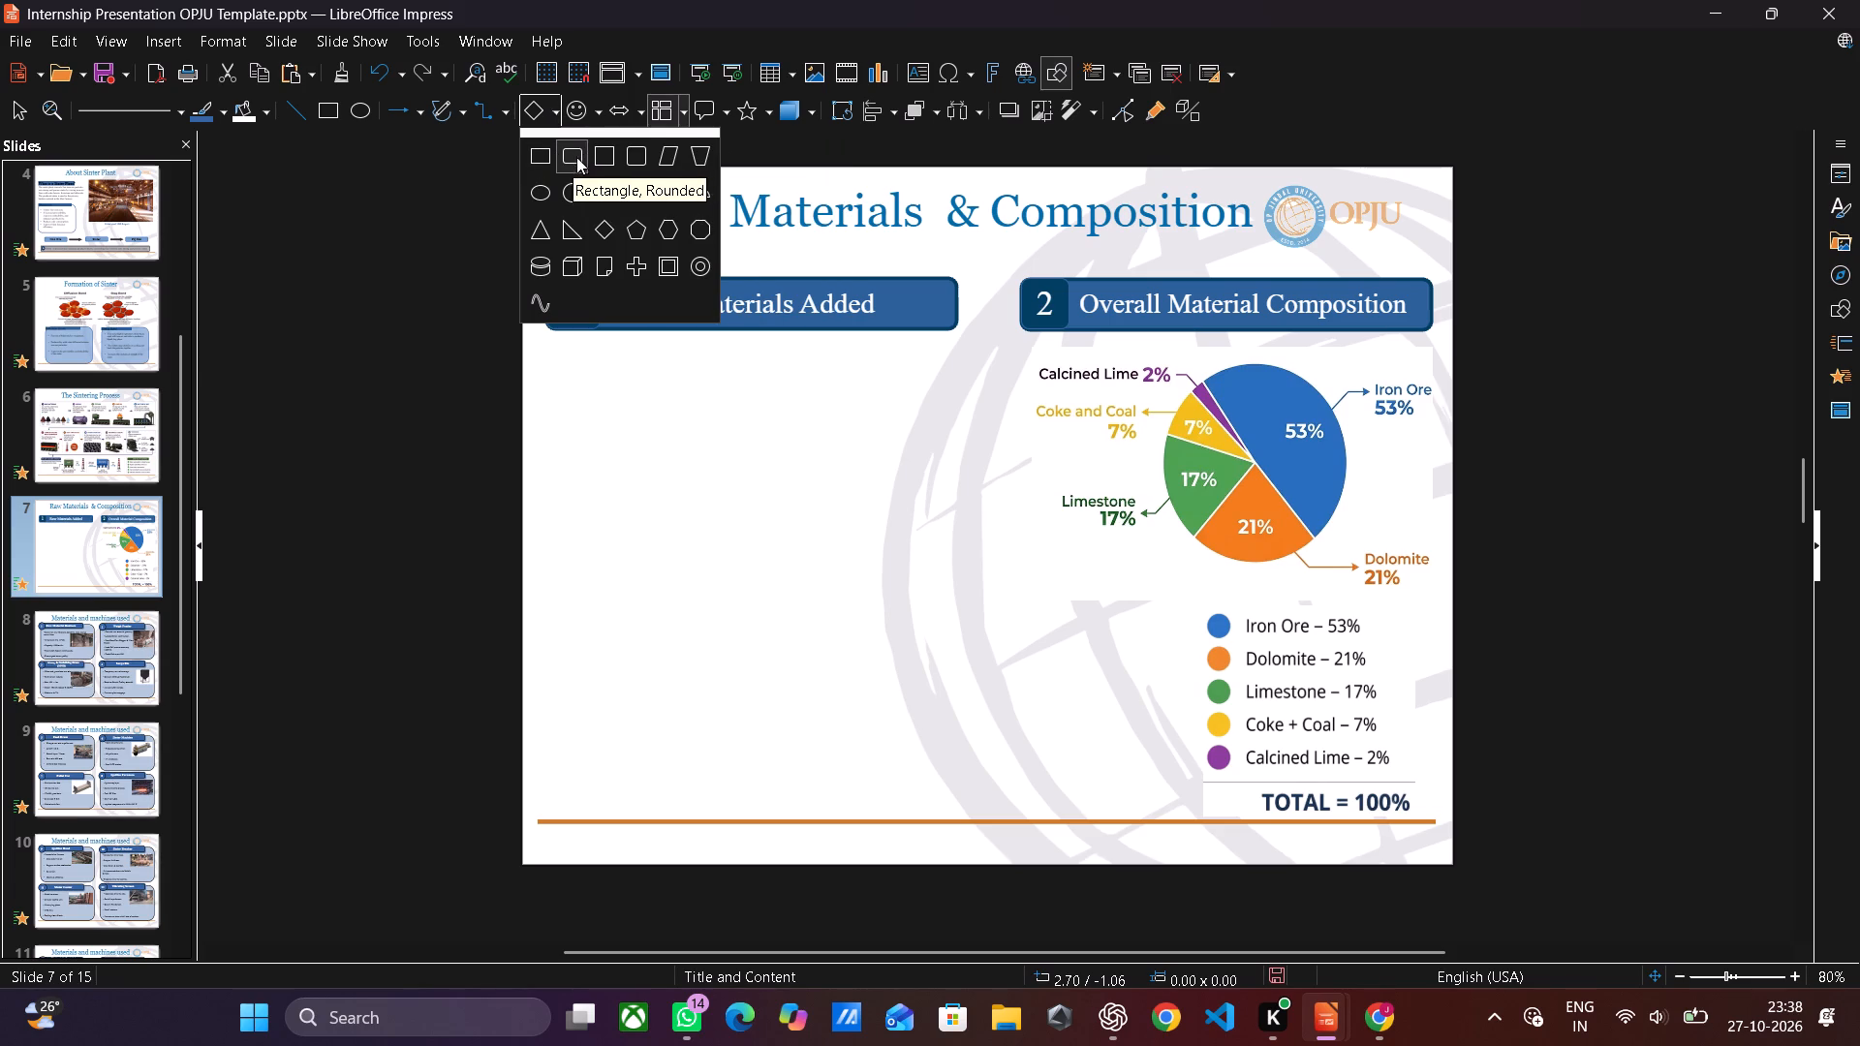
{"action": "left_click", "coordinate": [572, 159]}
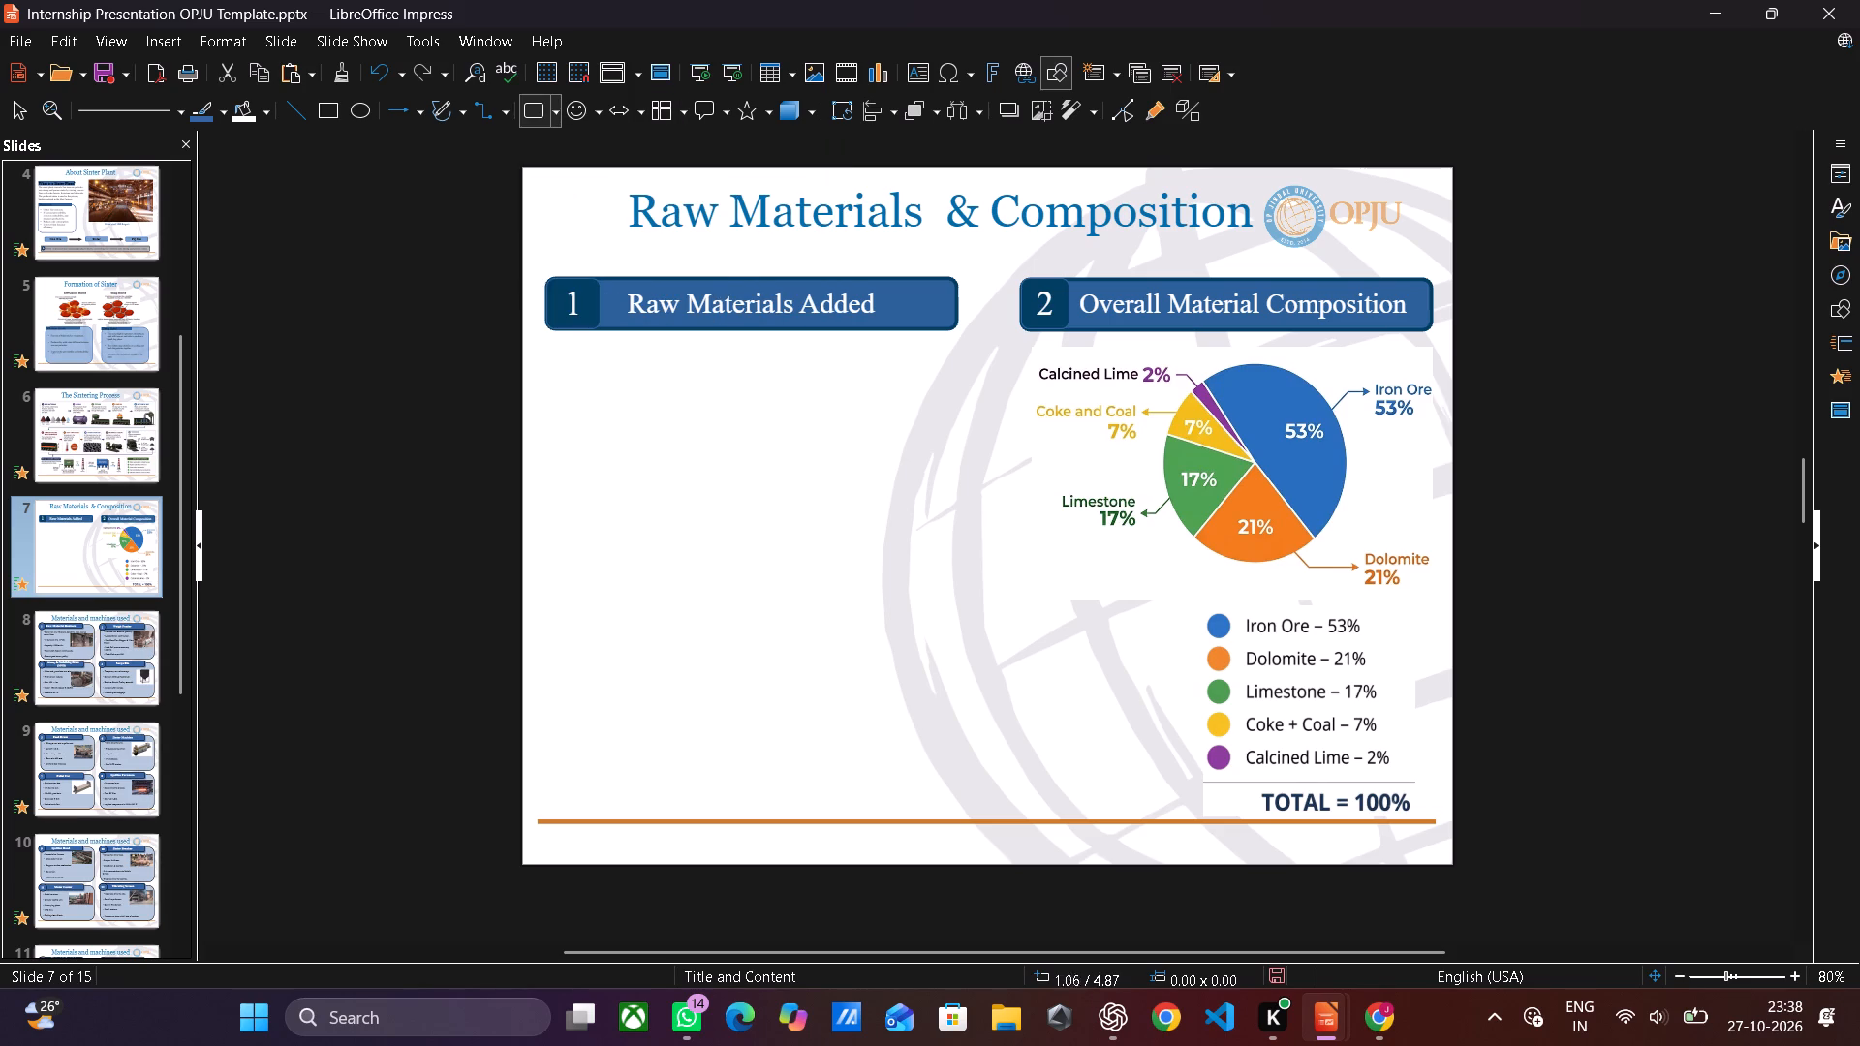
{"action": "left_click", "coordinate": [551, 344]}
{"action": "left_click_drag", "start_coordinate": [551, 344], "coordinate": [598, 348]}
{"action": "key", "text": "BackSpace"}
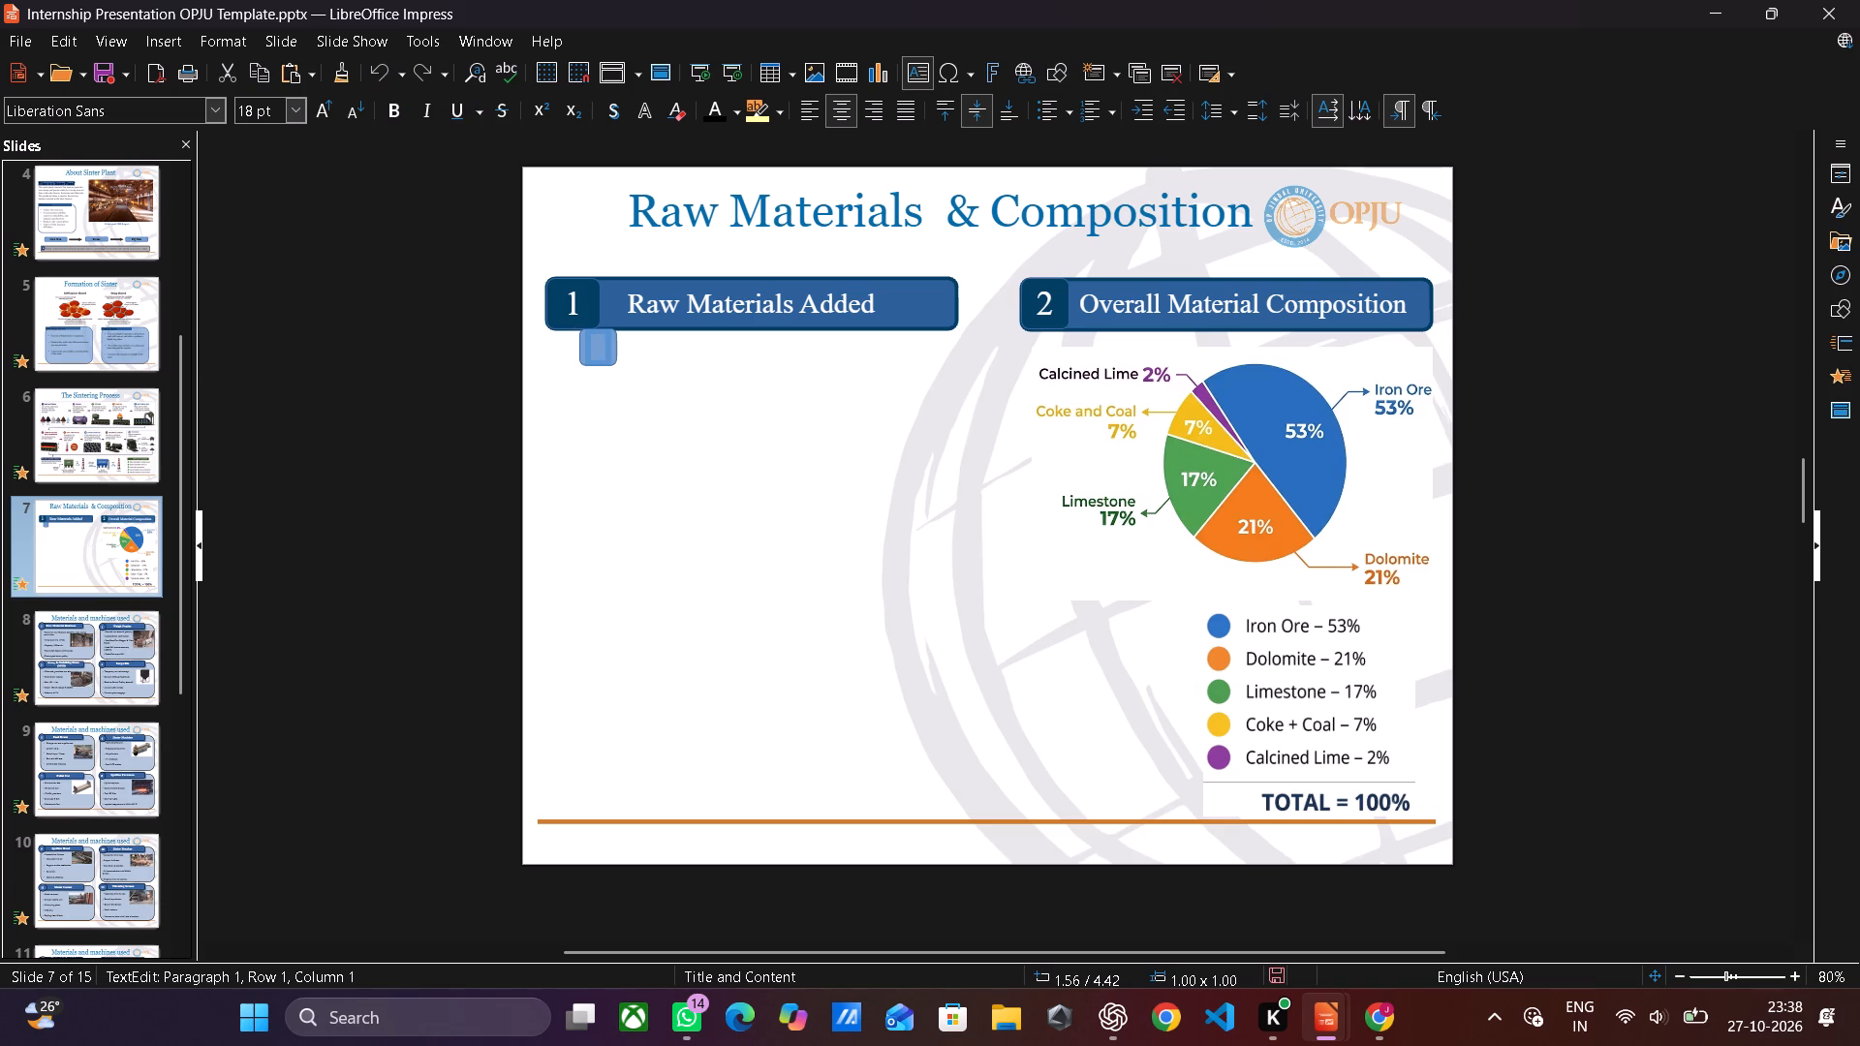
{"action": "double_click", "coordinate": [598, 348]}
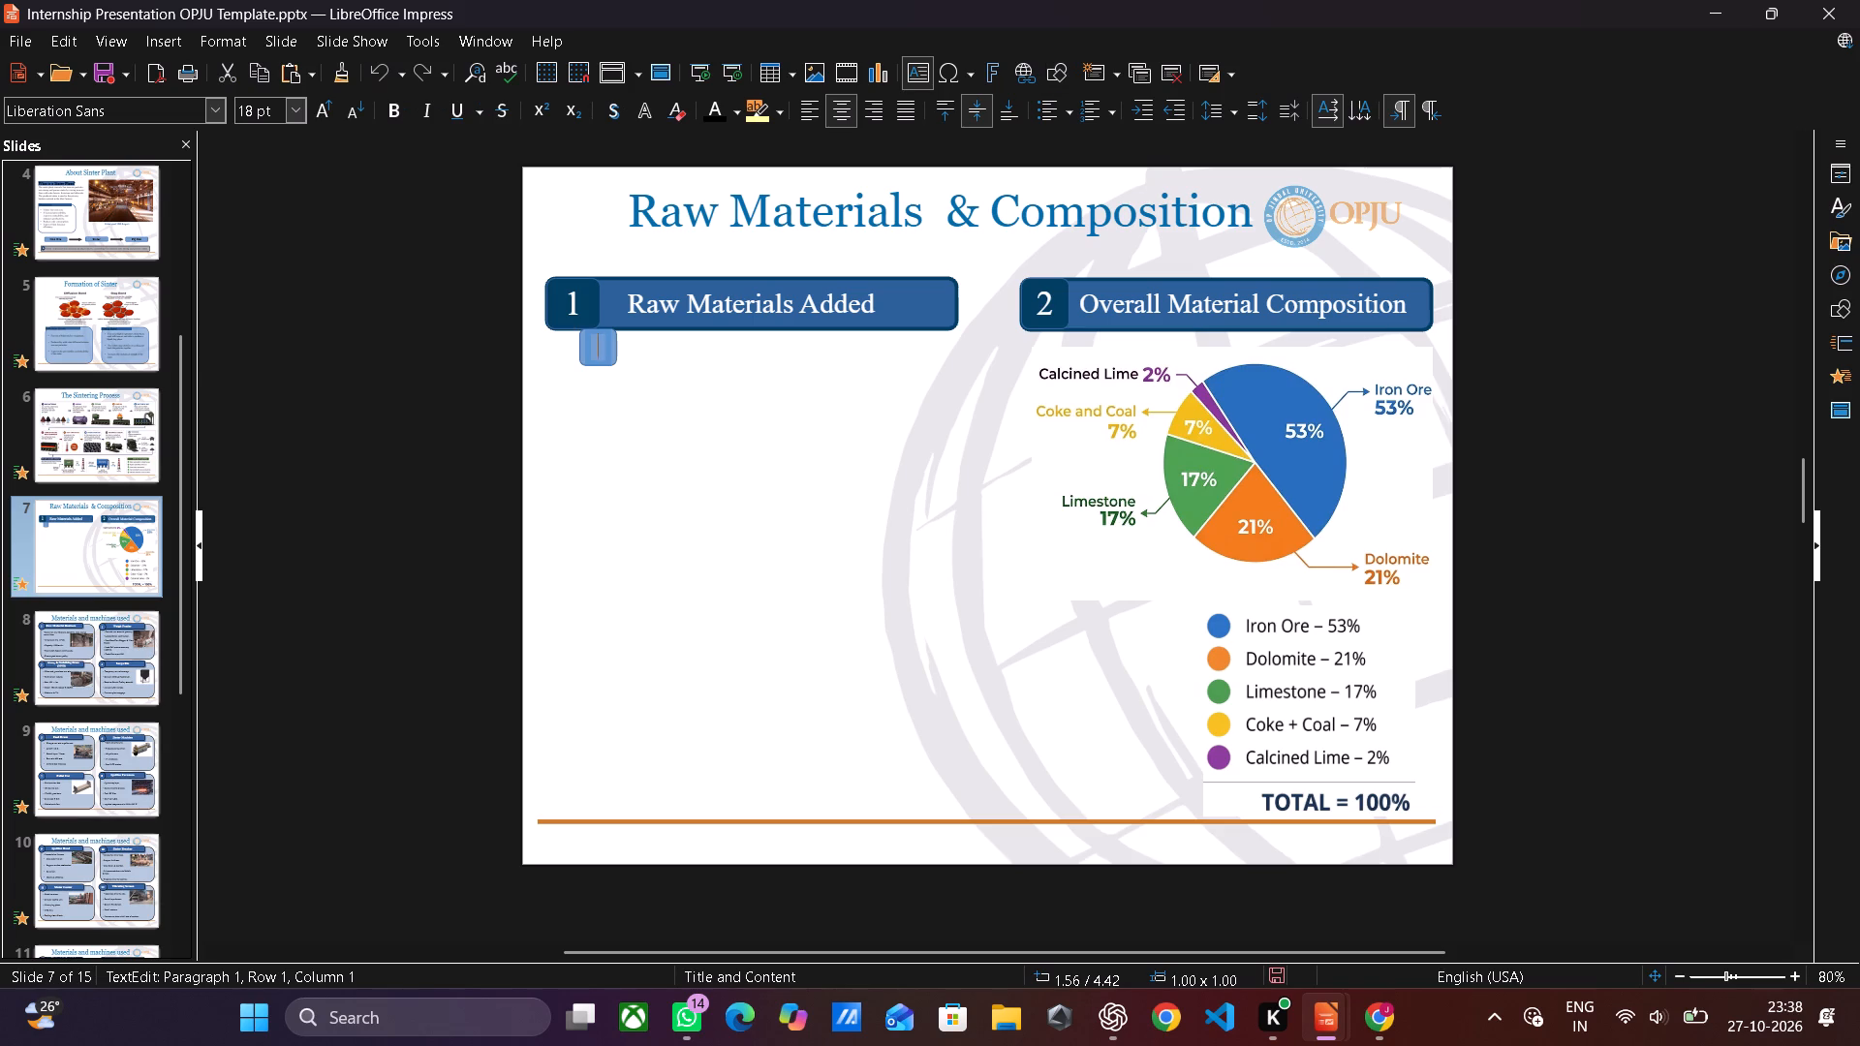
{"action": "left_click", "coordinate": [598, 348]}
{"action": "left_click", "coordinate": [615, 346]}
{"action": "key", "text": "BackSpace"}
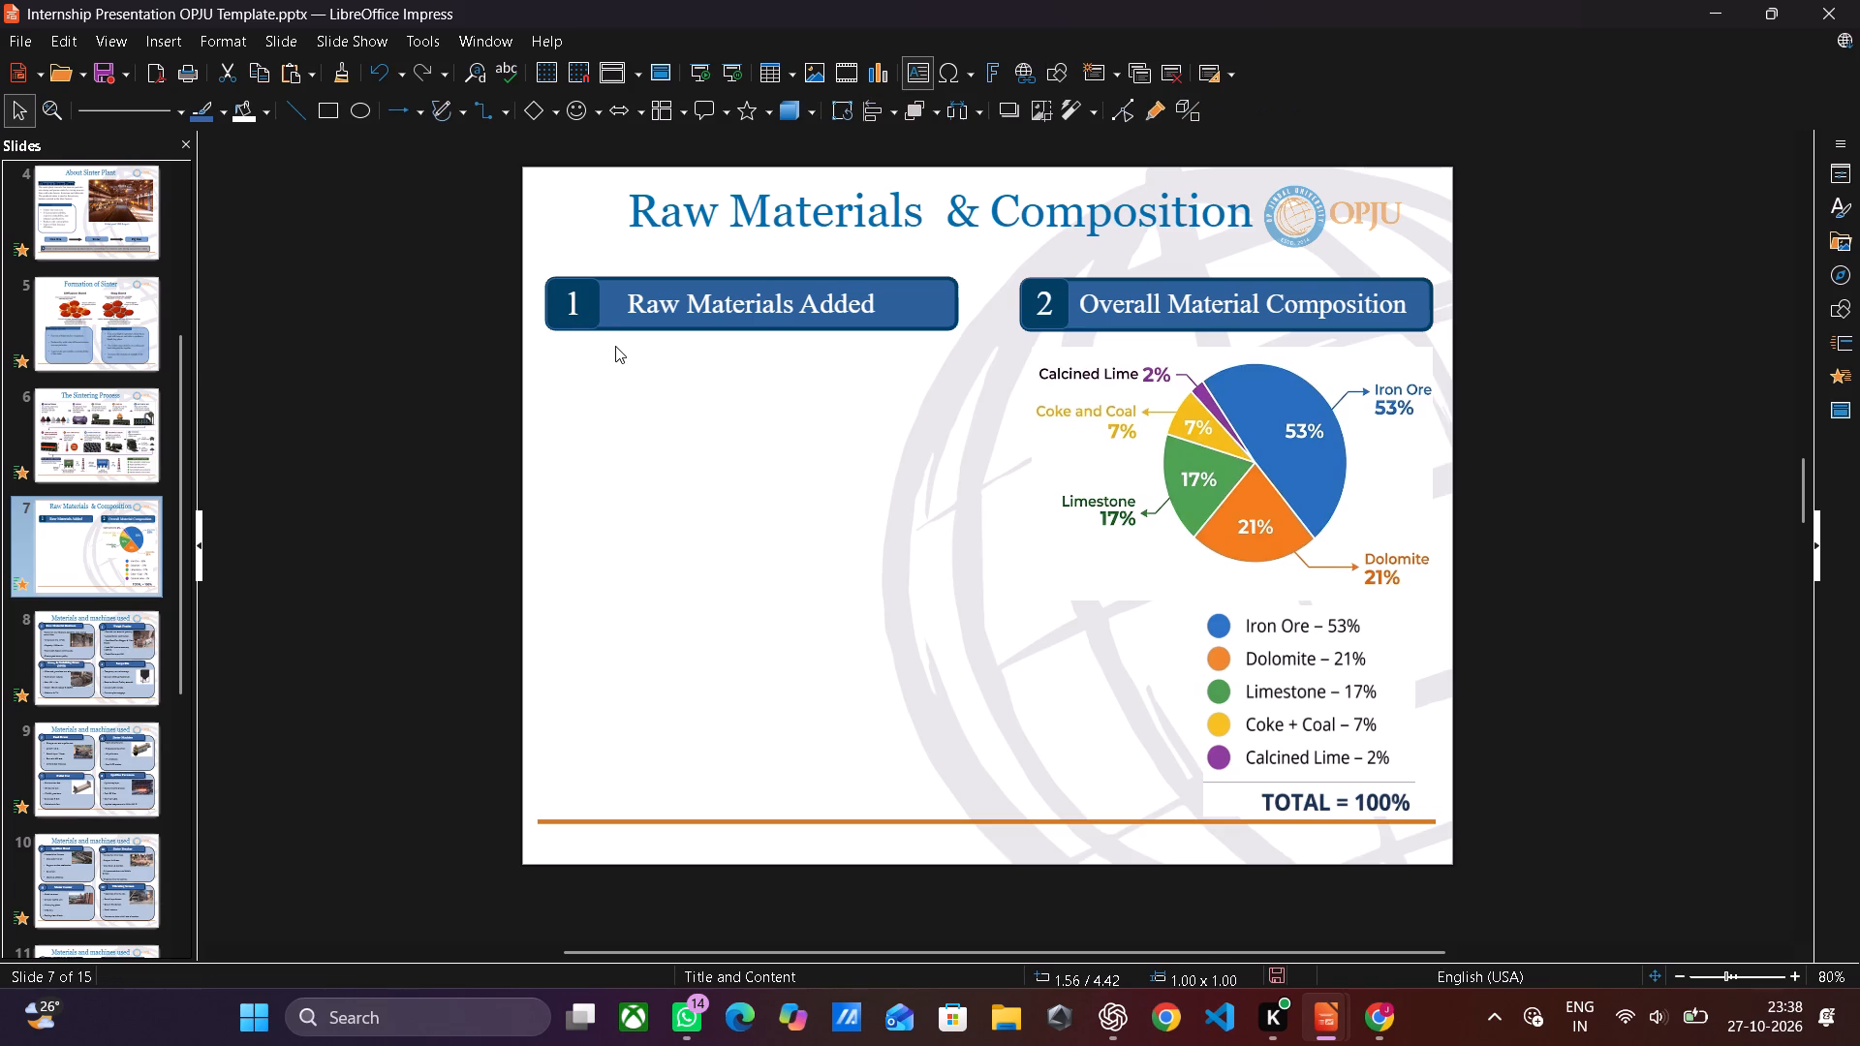
Draw a rounded rectangle bar about 8.31 x 0.74 cm just below the "Raw Materials Added" header.
{"action": "left_click", "coordinate": [531, 103]}
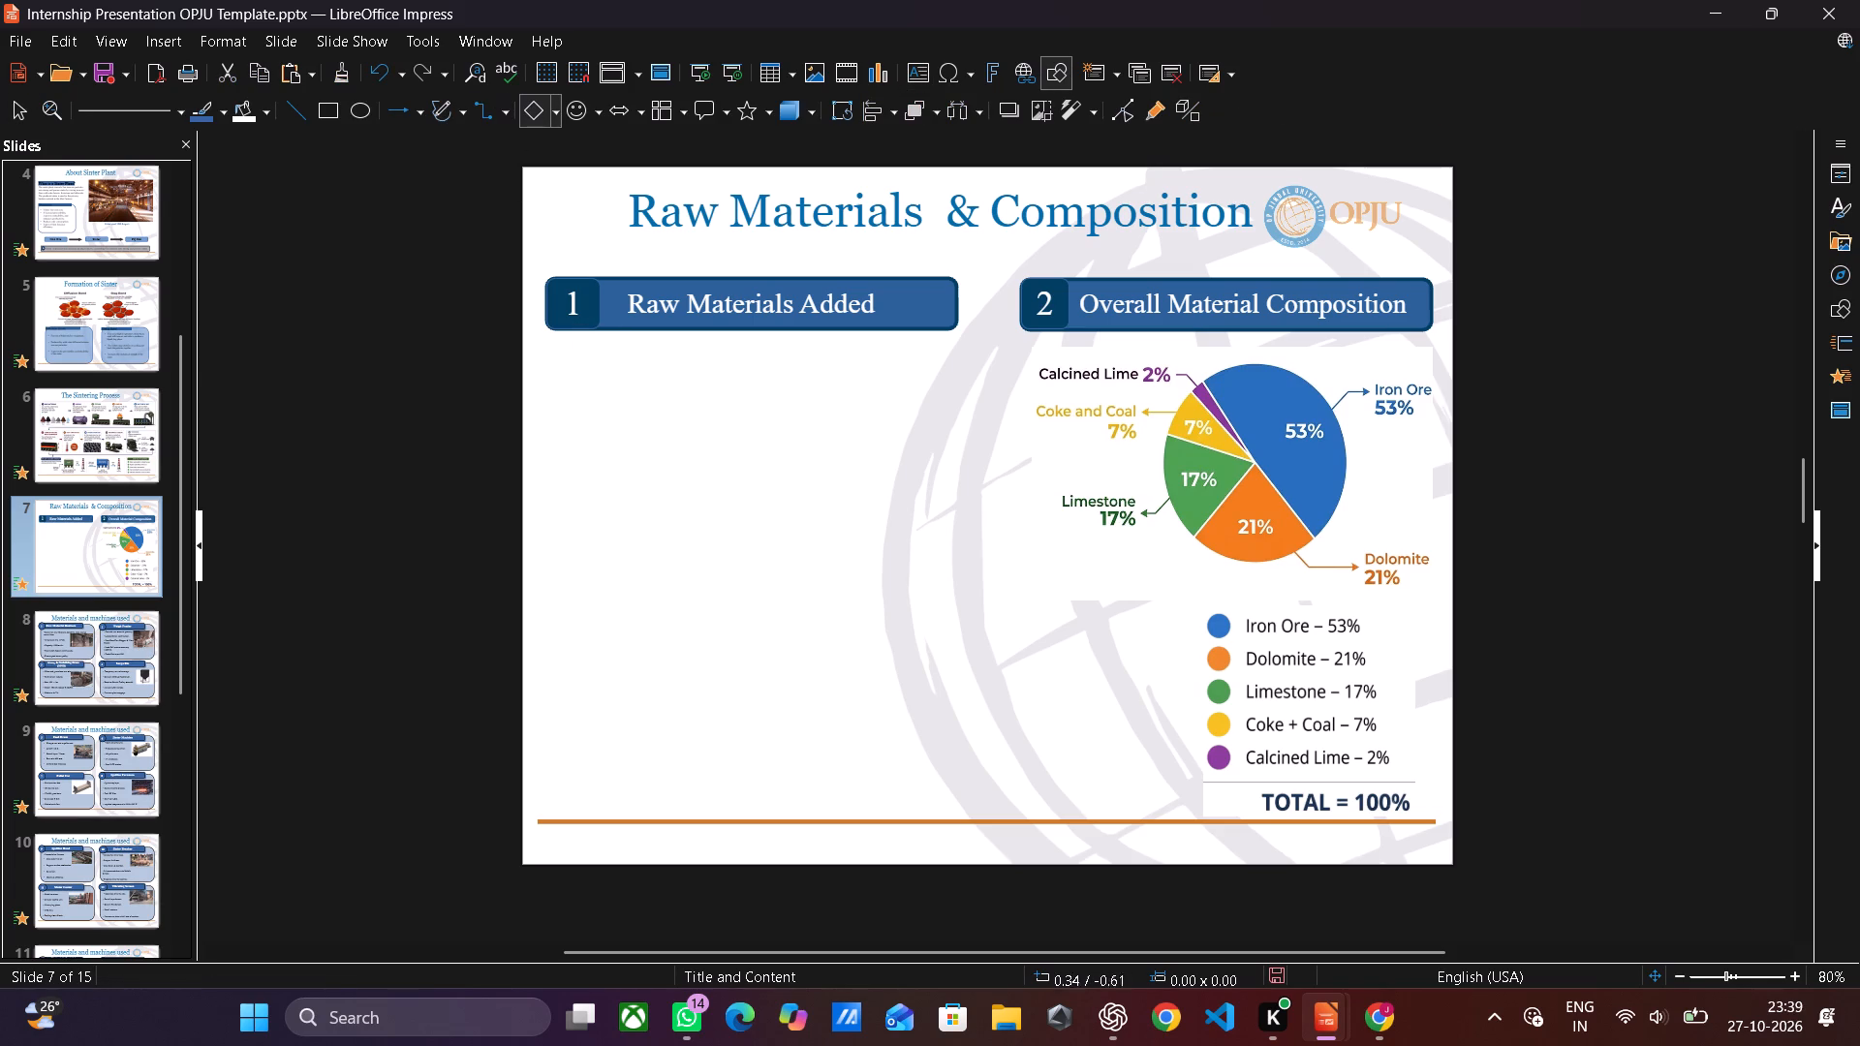
{"action": "left_click", "coordinate": [554, 111]}
{"action": "left_click", "coordinate": [561, 152]}
{"action": "left_click_drag", "start_coordinate": [556, 344], "coordinate": [620, 353]}
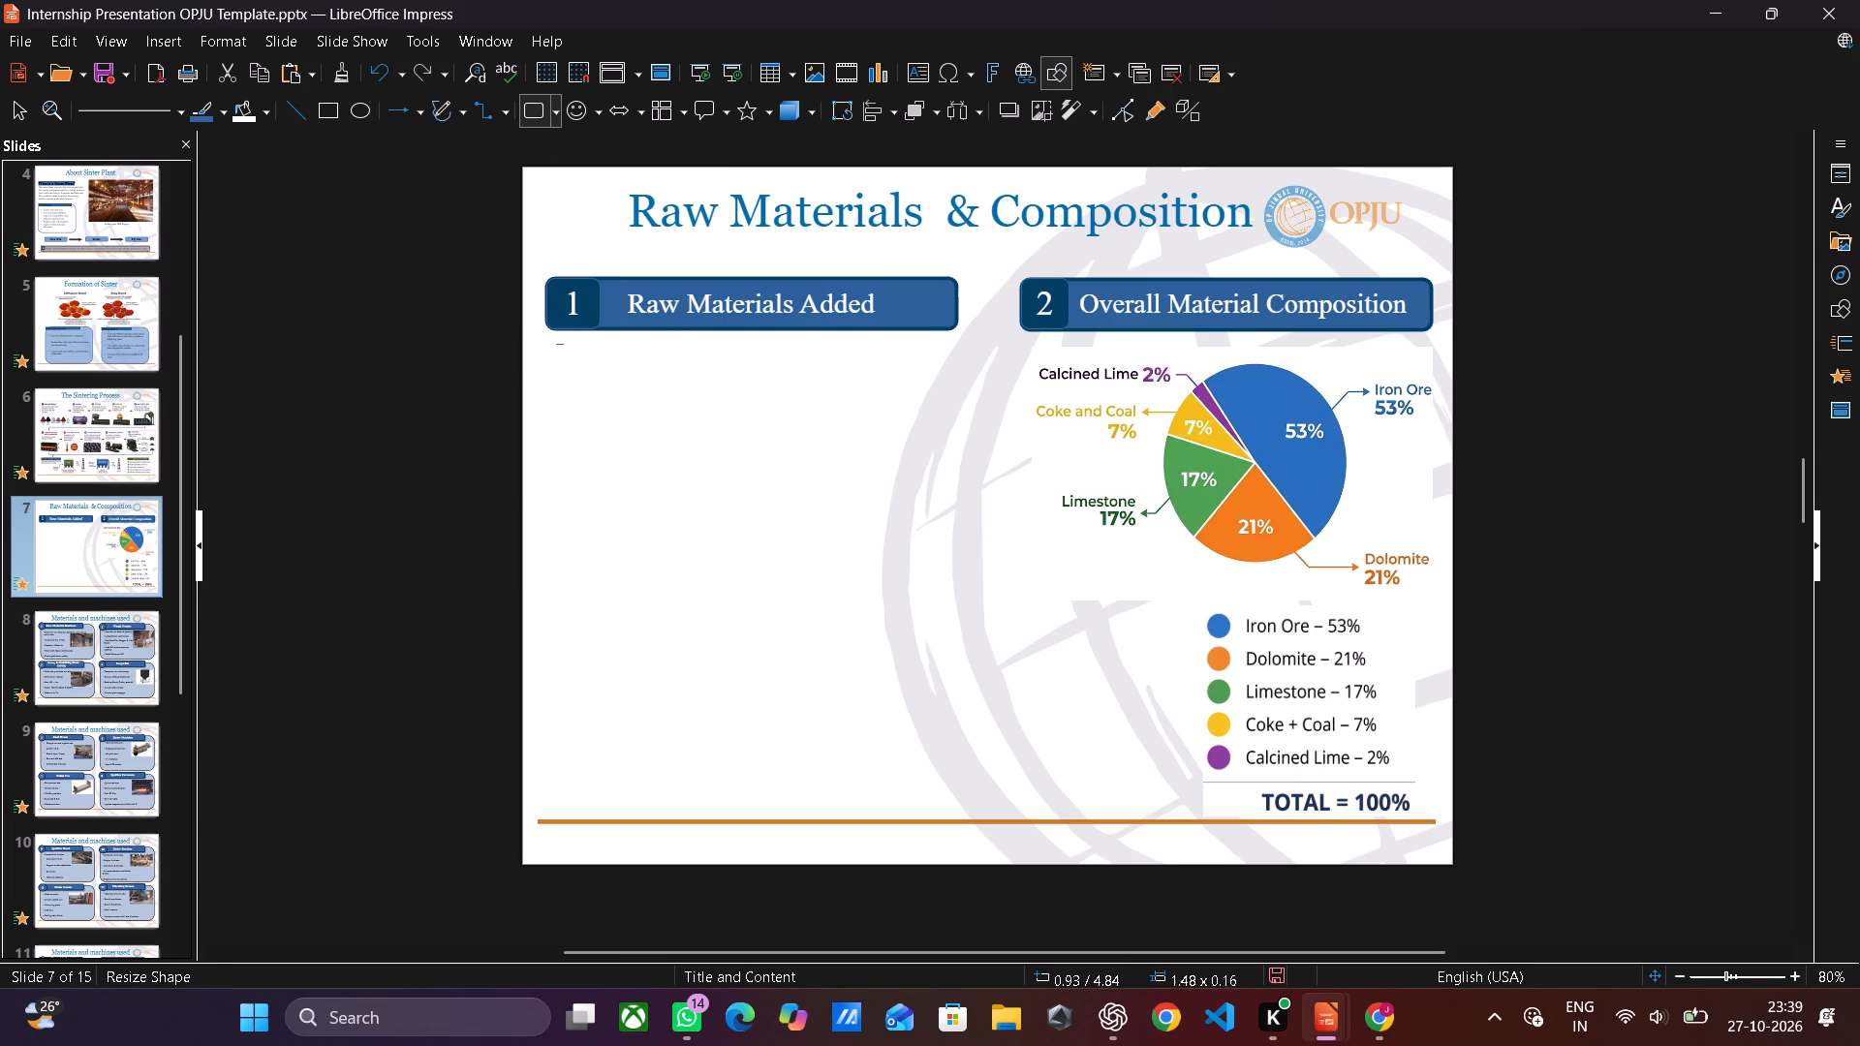
{"action": "left_click_drag", "start_coordinate": [620, 353], "coordinate": [828, 375]}
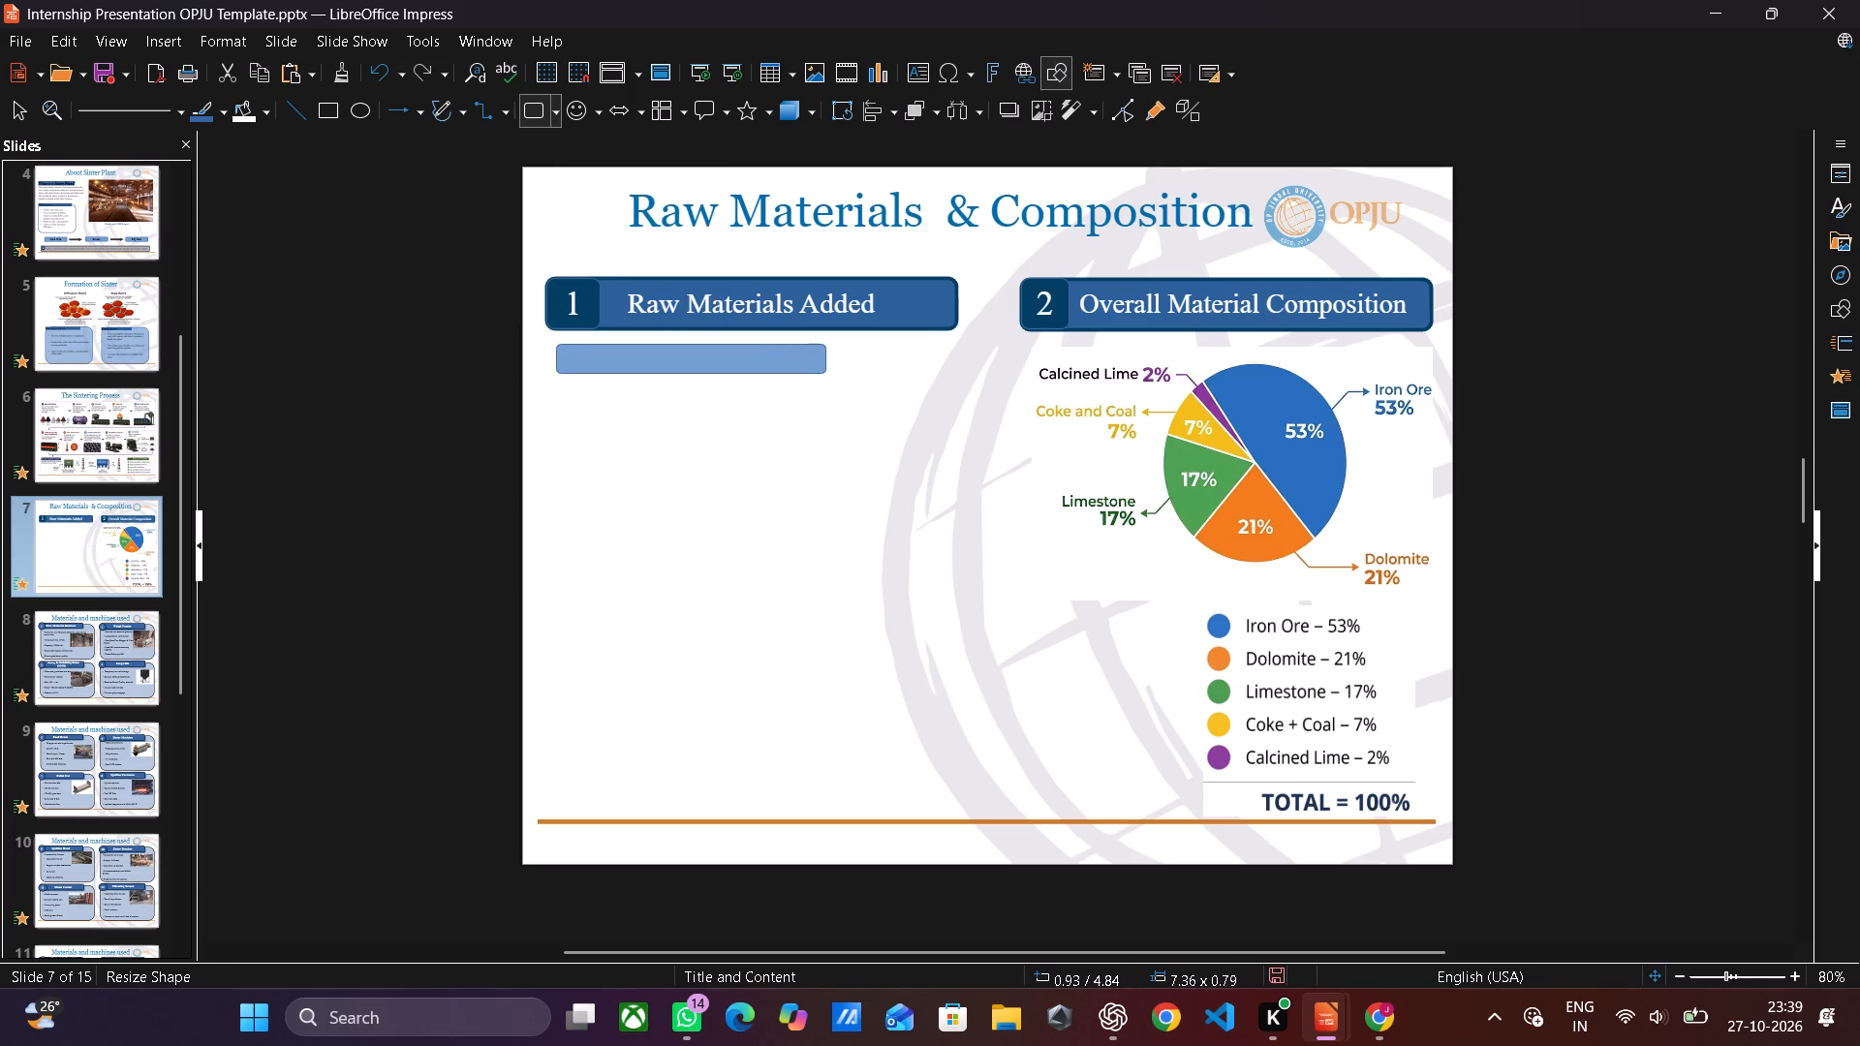
{"action": "left_click_drag", "start_coordinate": [828, 375], "coordinate": [860, 371]}
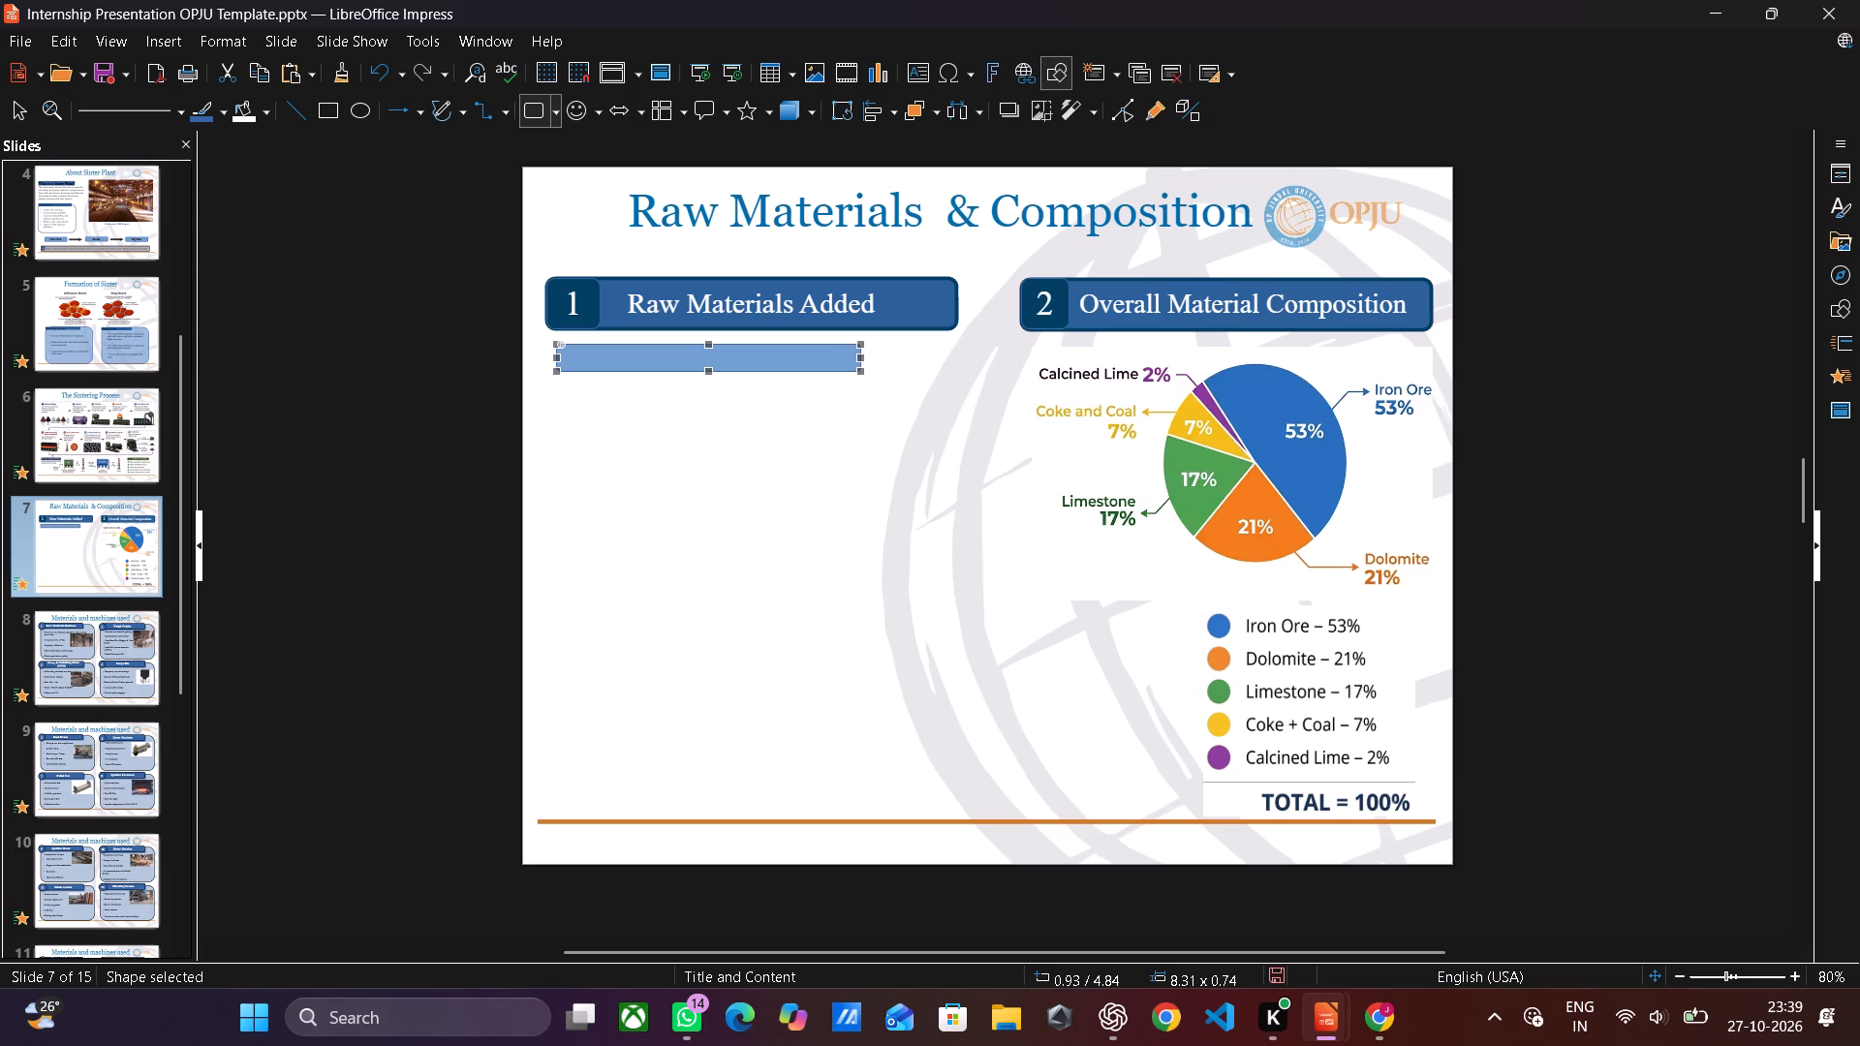
Duplicate the rounded bar and place one copy about 6.2 cm lower, at about 11.06 cm from the slide top.
{"action": "right_click", "coordinate": [614, 356]}
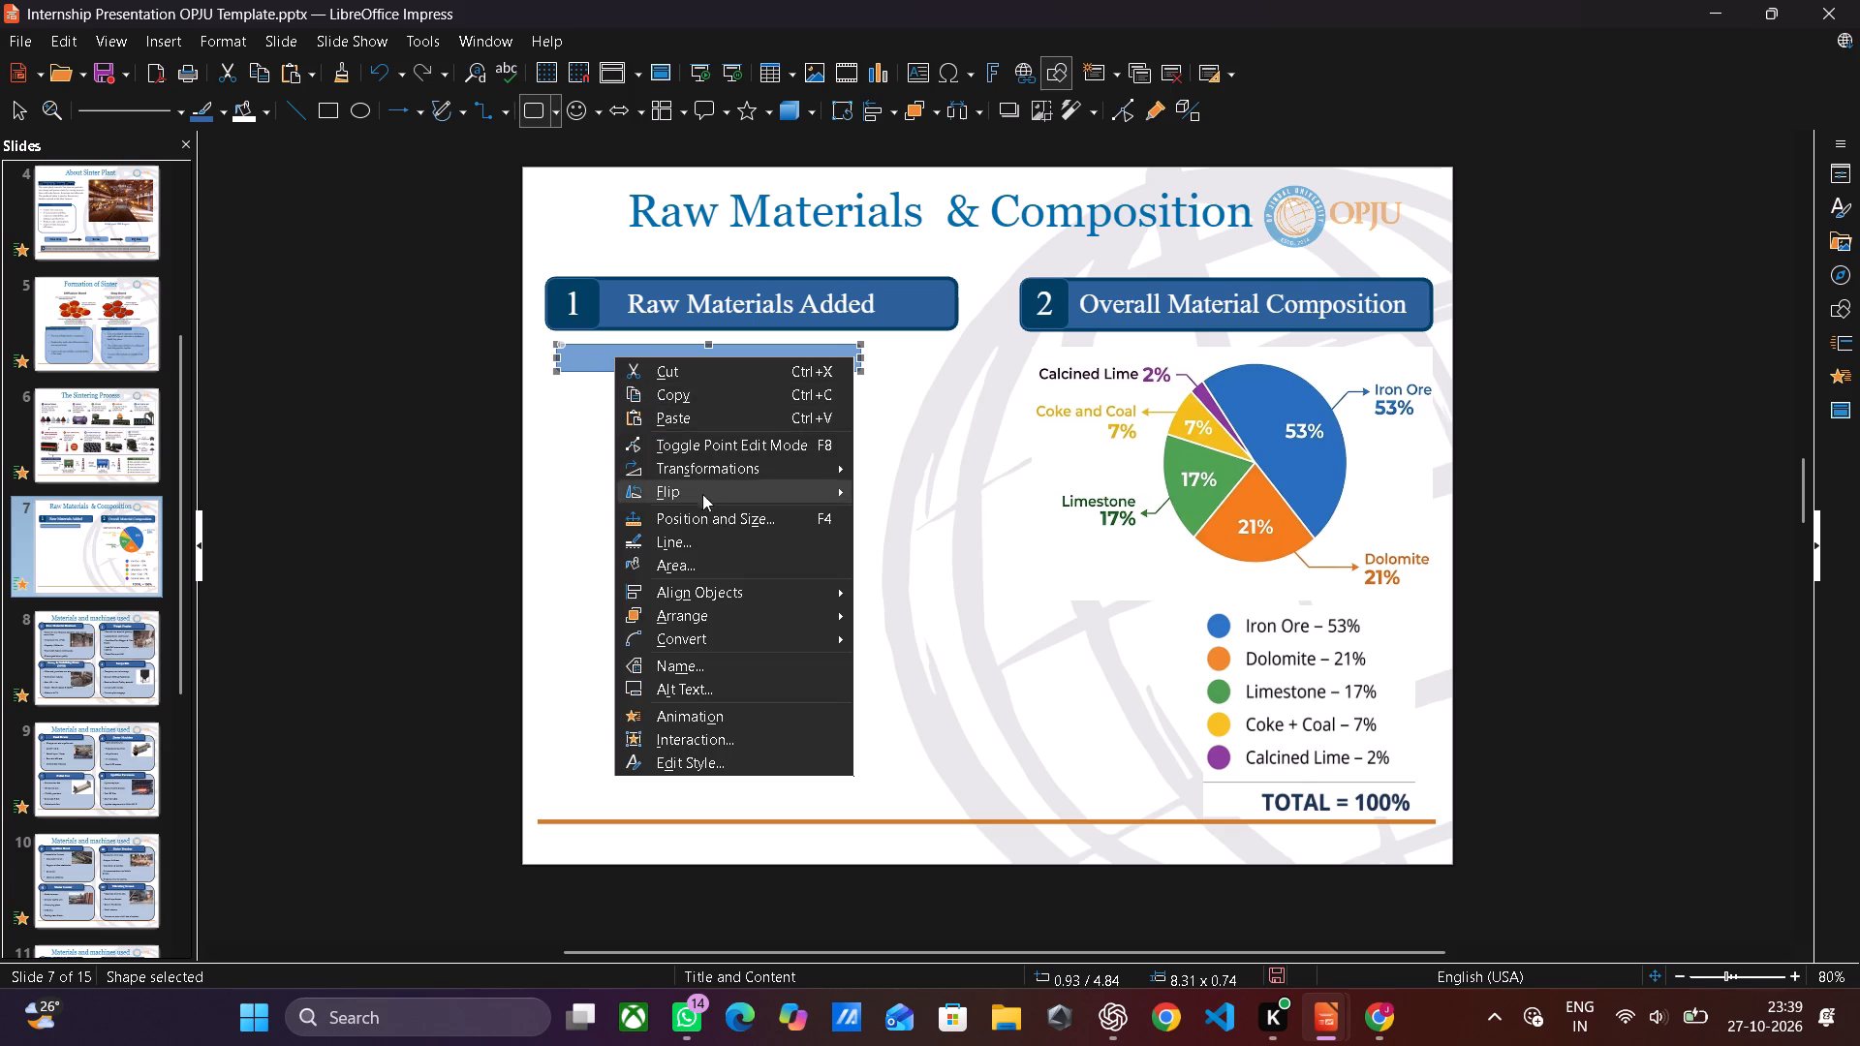
{"action": "left_click", "coordinate": [695, 397]}
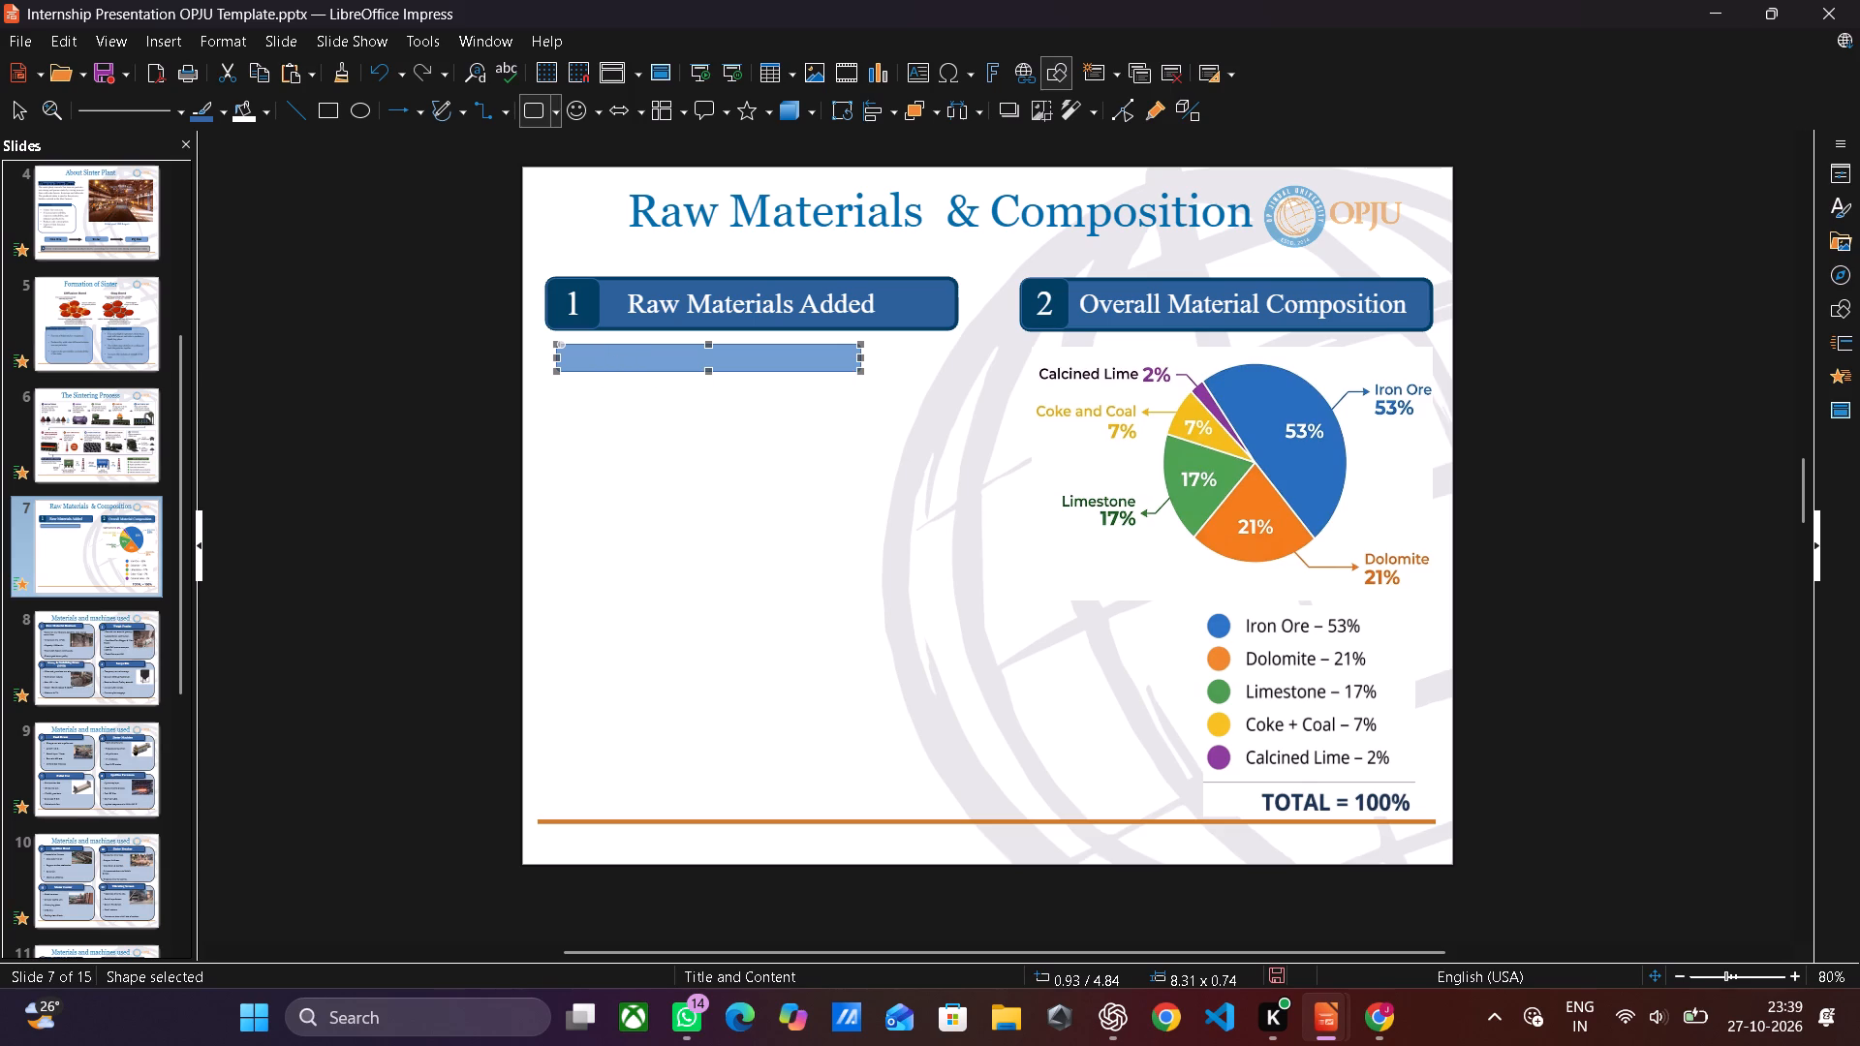
{"action": "key", "text": "ctrl+v"}
{"action": "left_click_drag", "start_coordinate": [666, 358], "coordinate": [665, 550]}
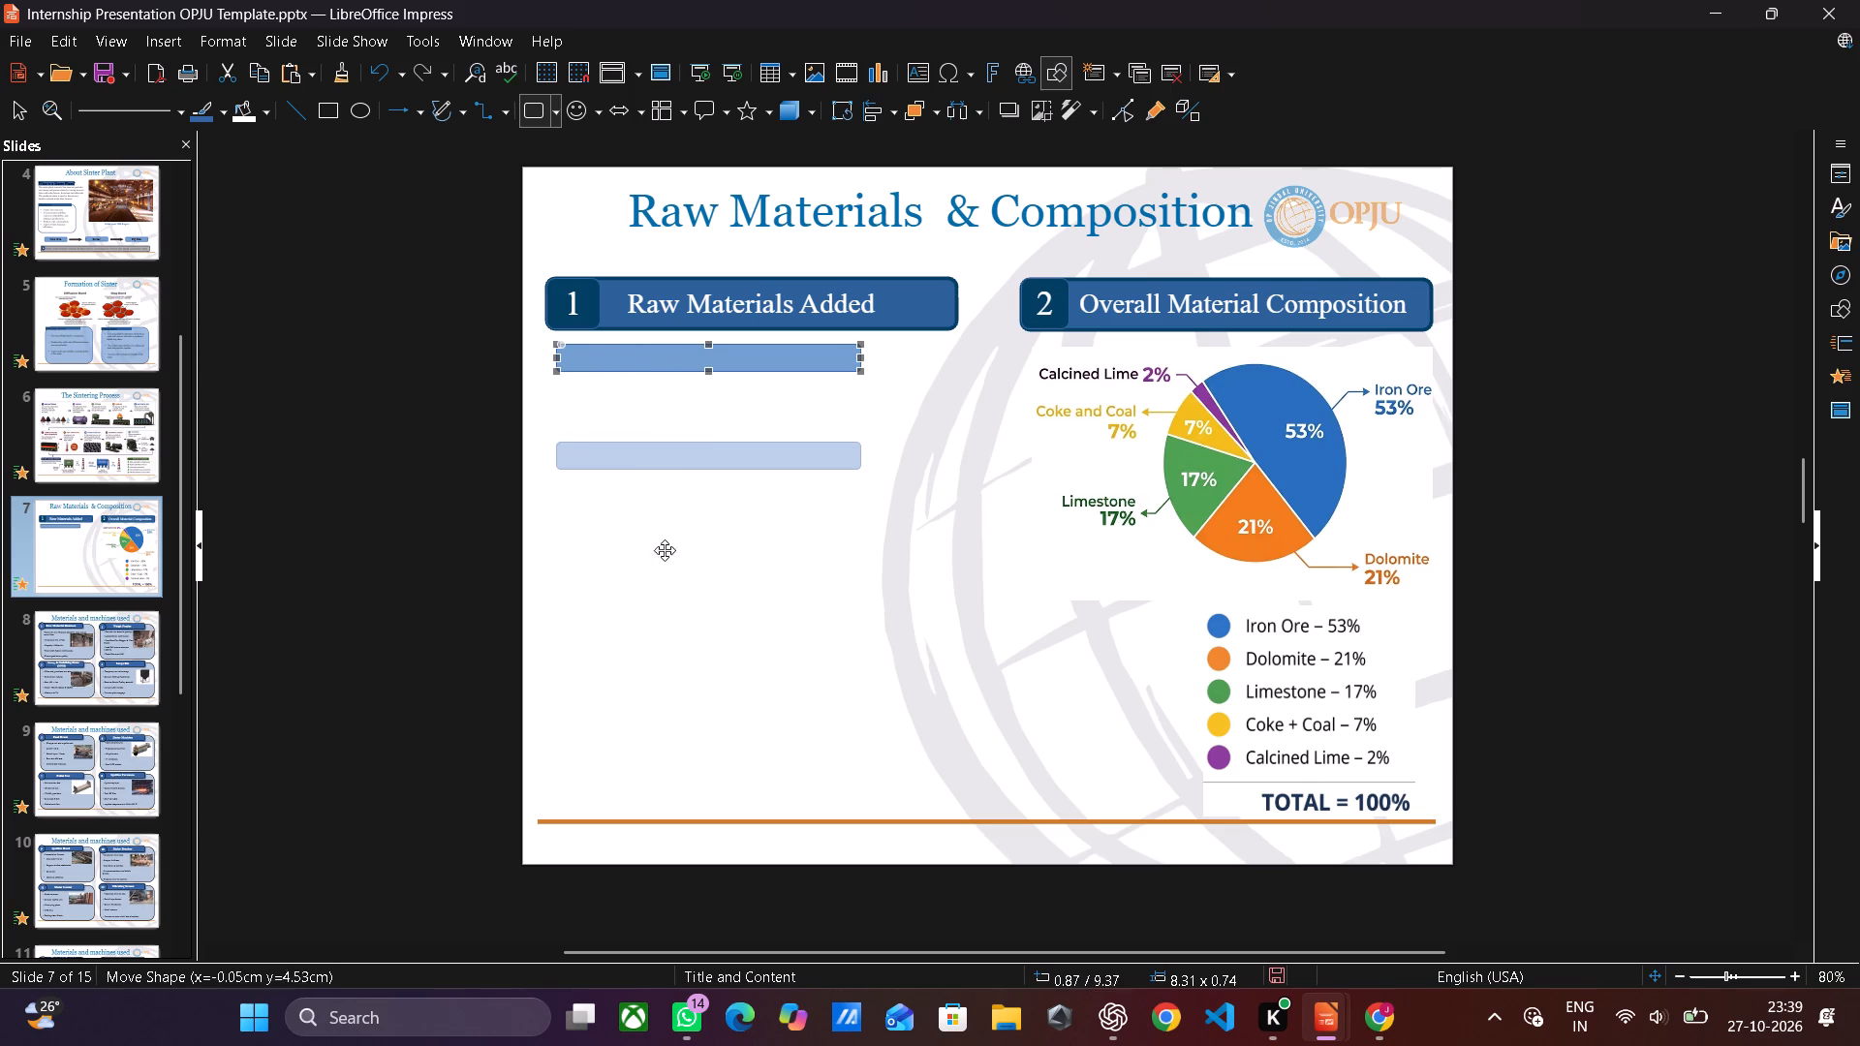
{"action": "left_click_drag", "start_coordinate": [665, 550], "coordinate": [669, 585]}
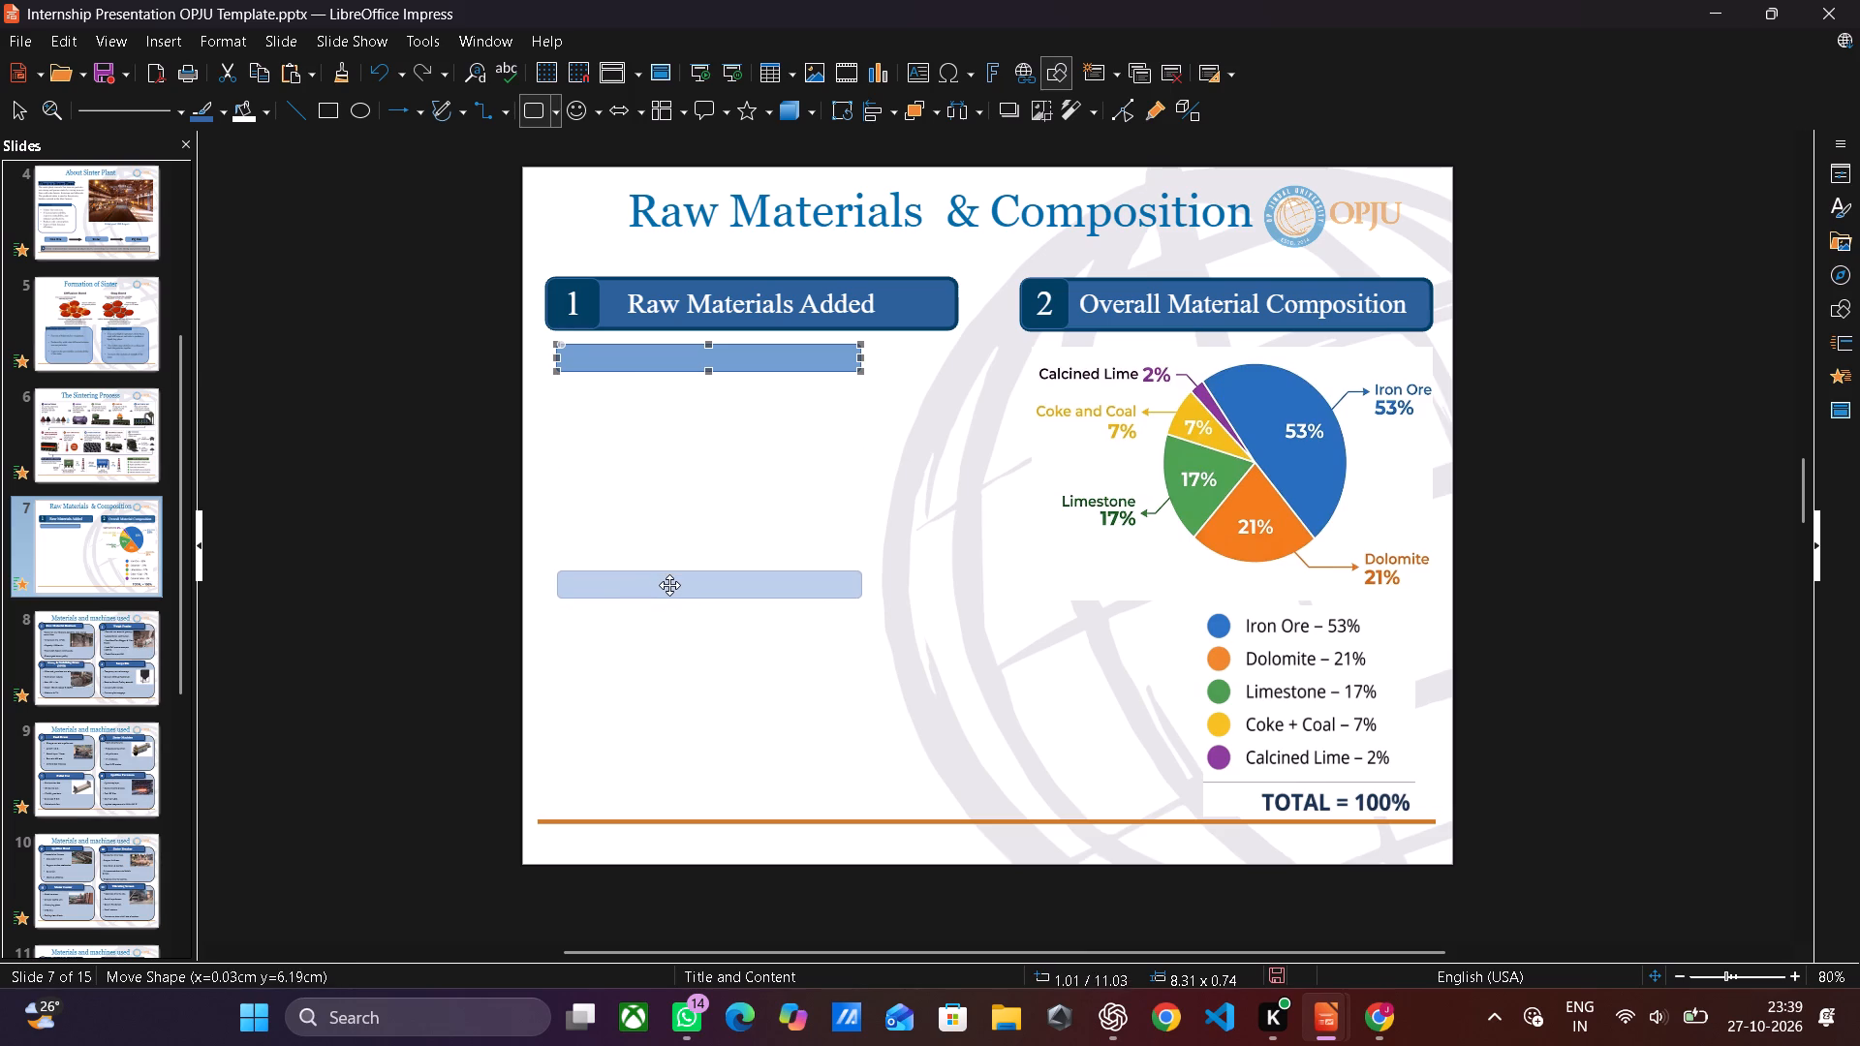
{"action": "left_click_drag", "start_coordinate": [669, 585], "coordinate": [669, 586]}
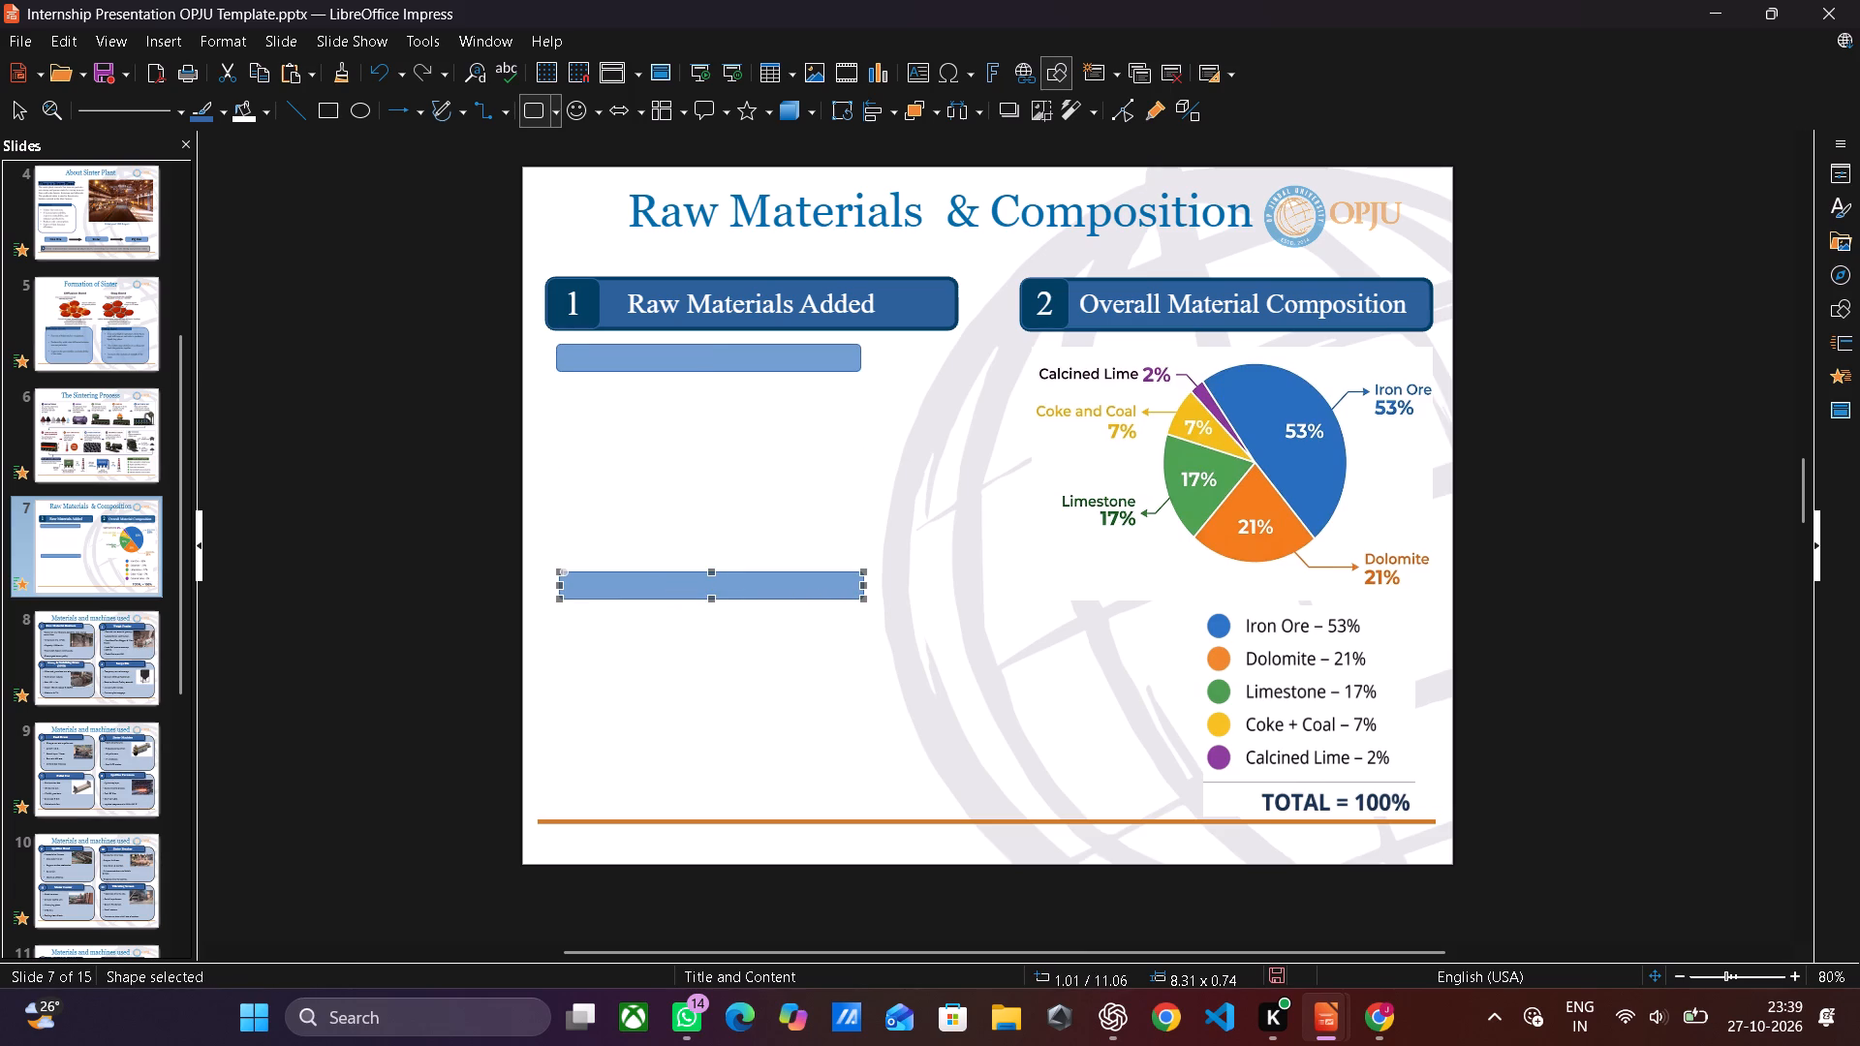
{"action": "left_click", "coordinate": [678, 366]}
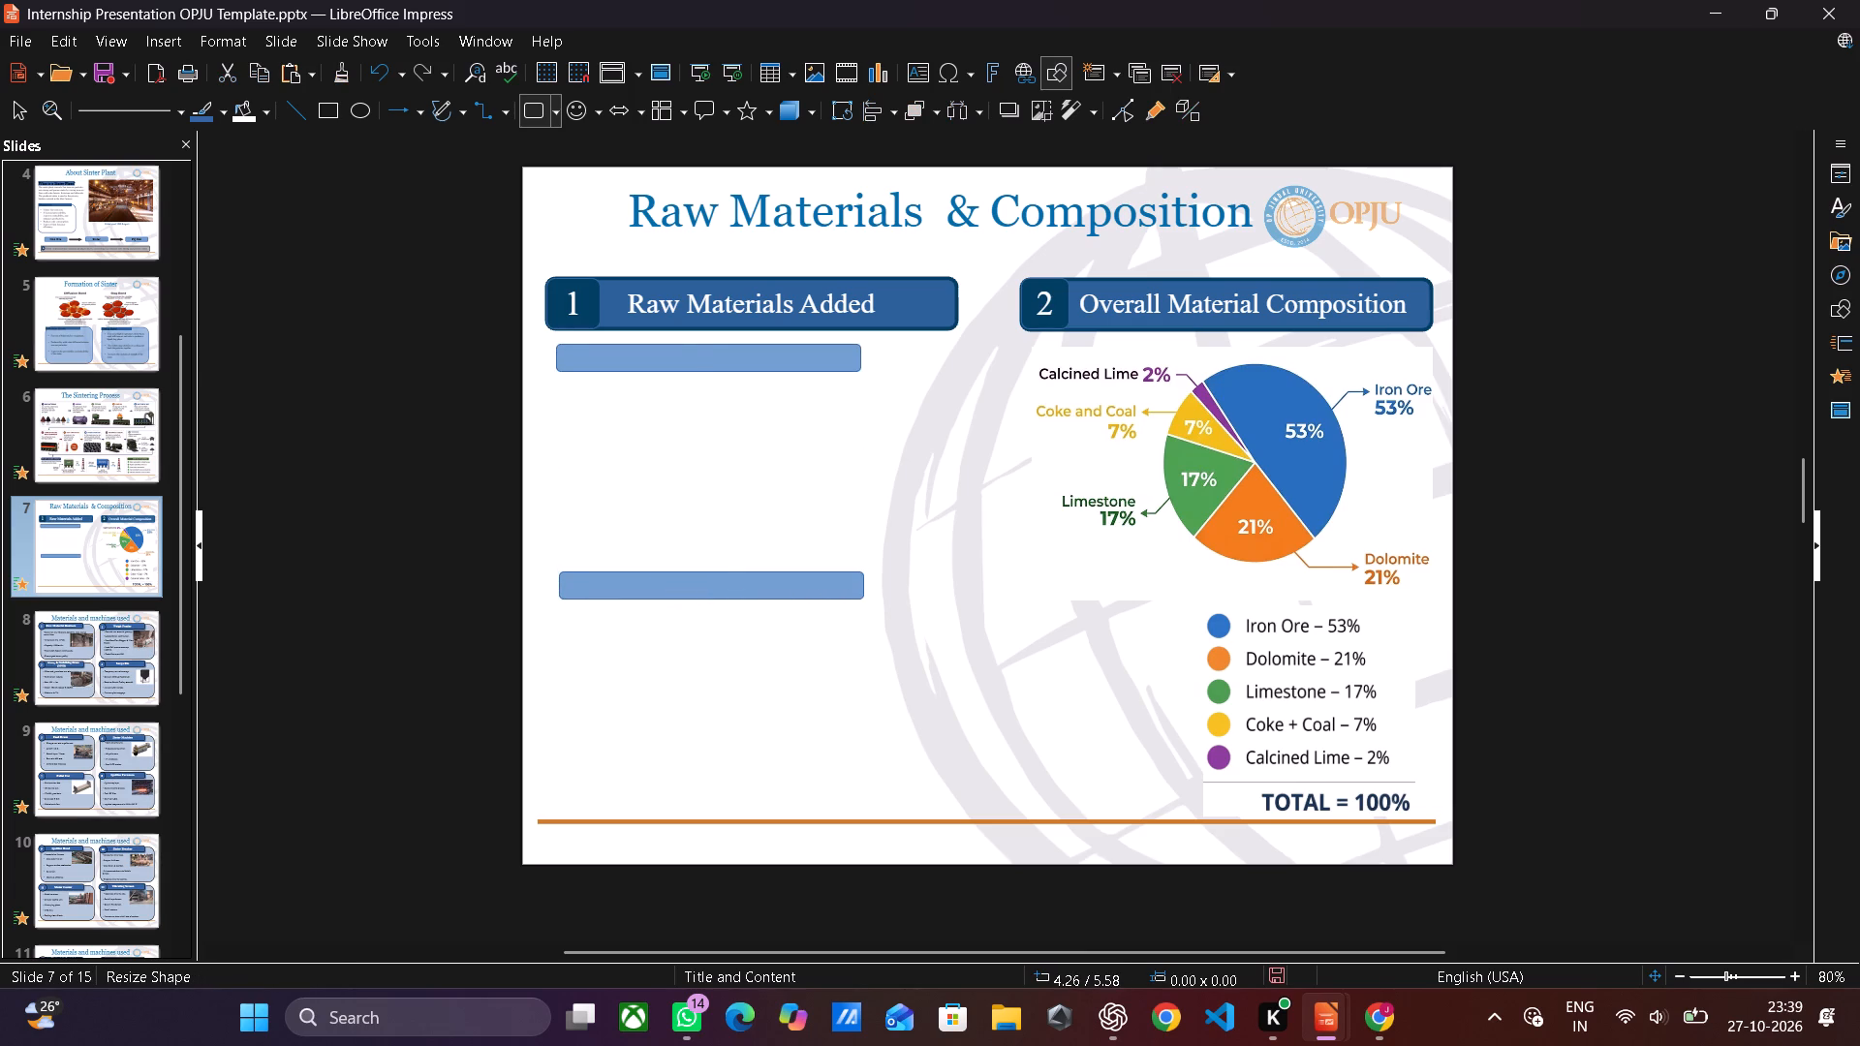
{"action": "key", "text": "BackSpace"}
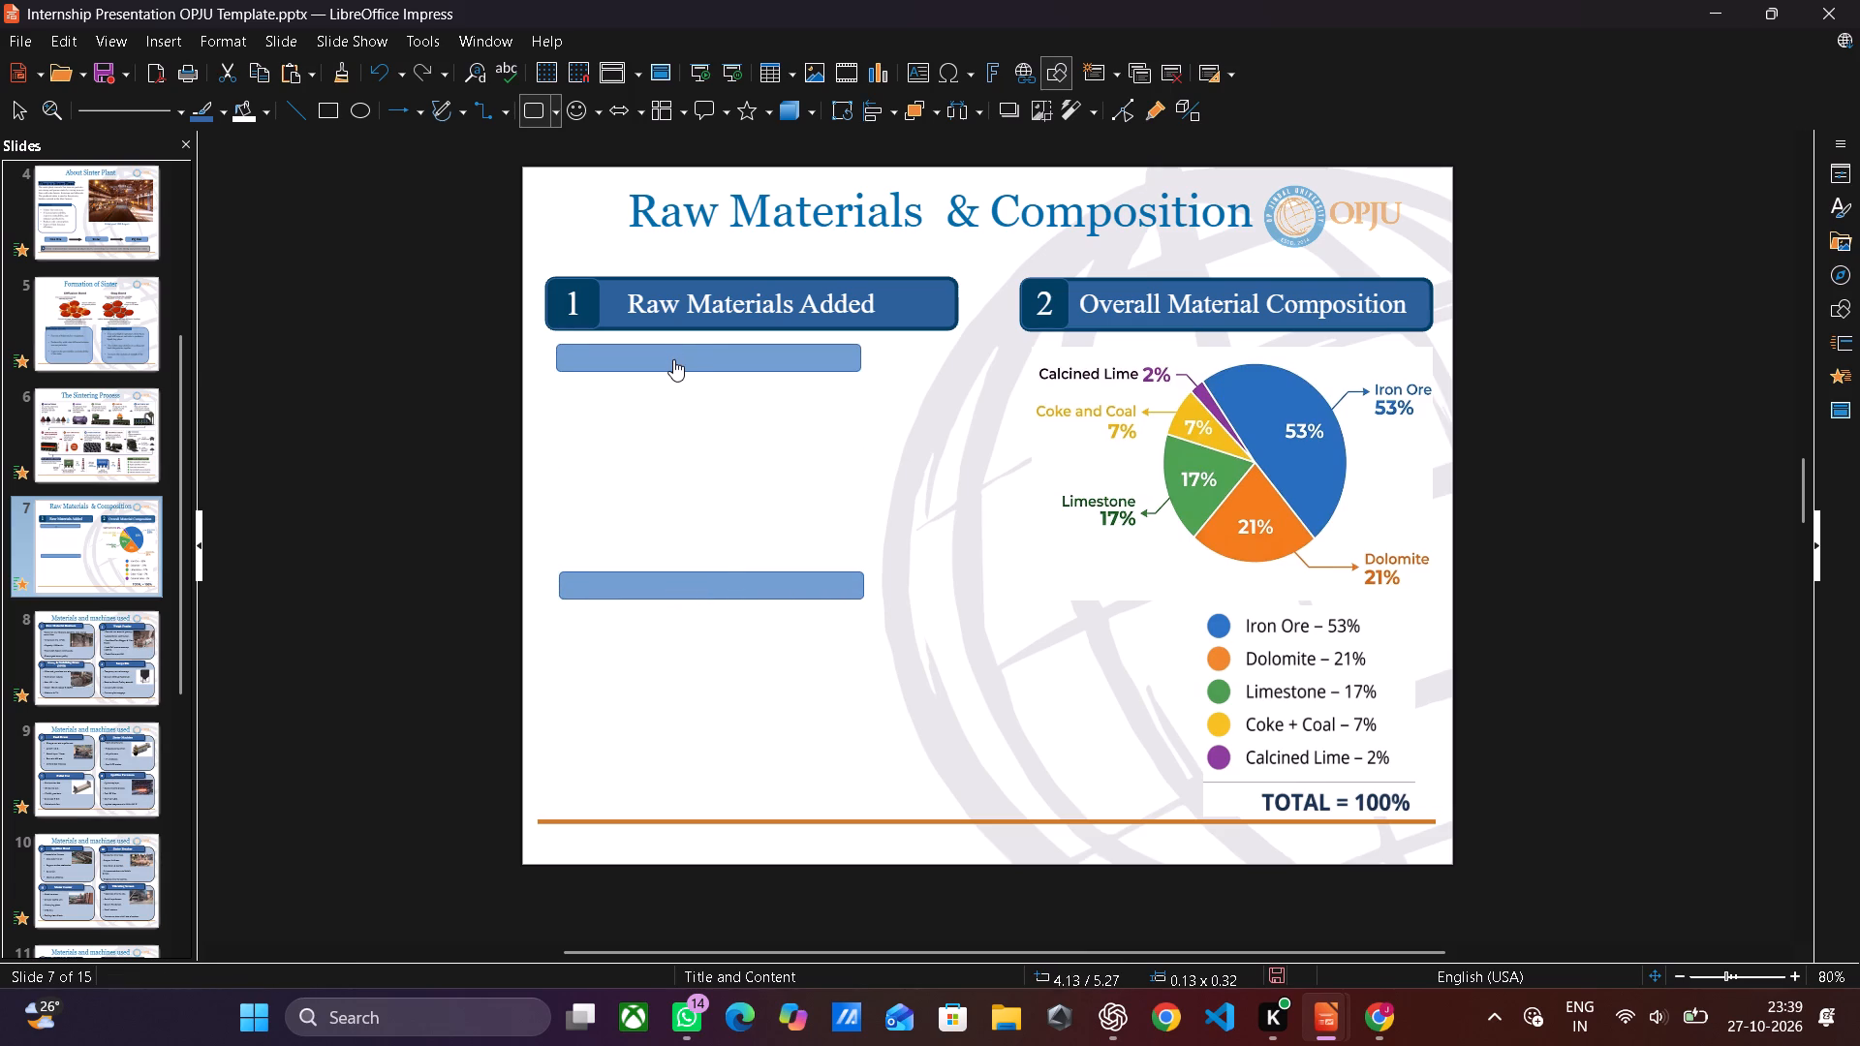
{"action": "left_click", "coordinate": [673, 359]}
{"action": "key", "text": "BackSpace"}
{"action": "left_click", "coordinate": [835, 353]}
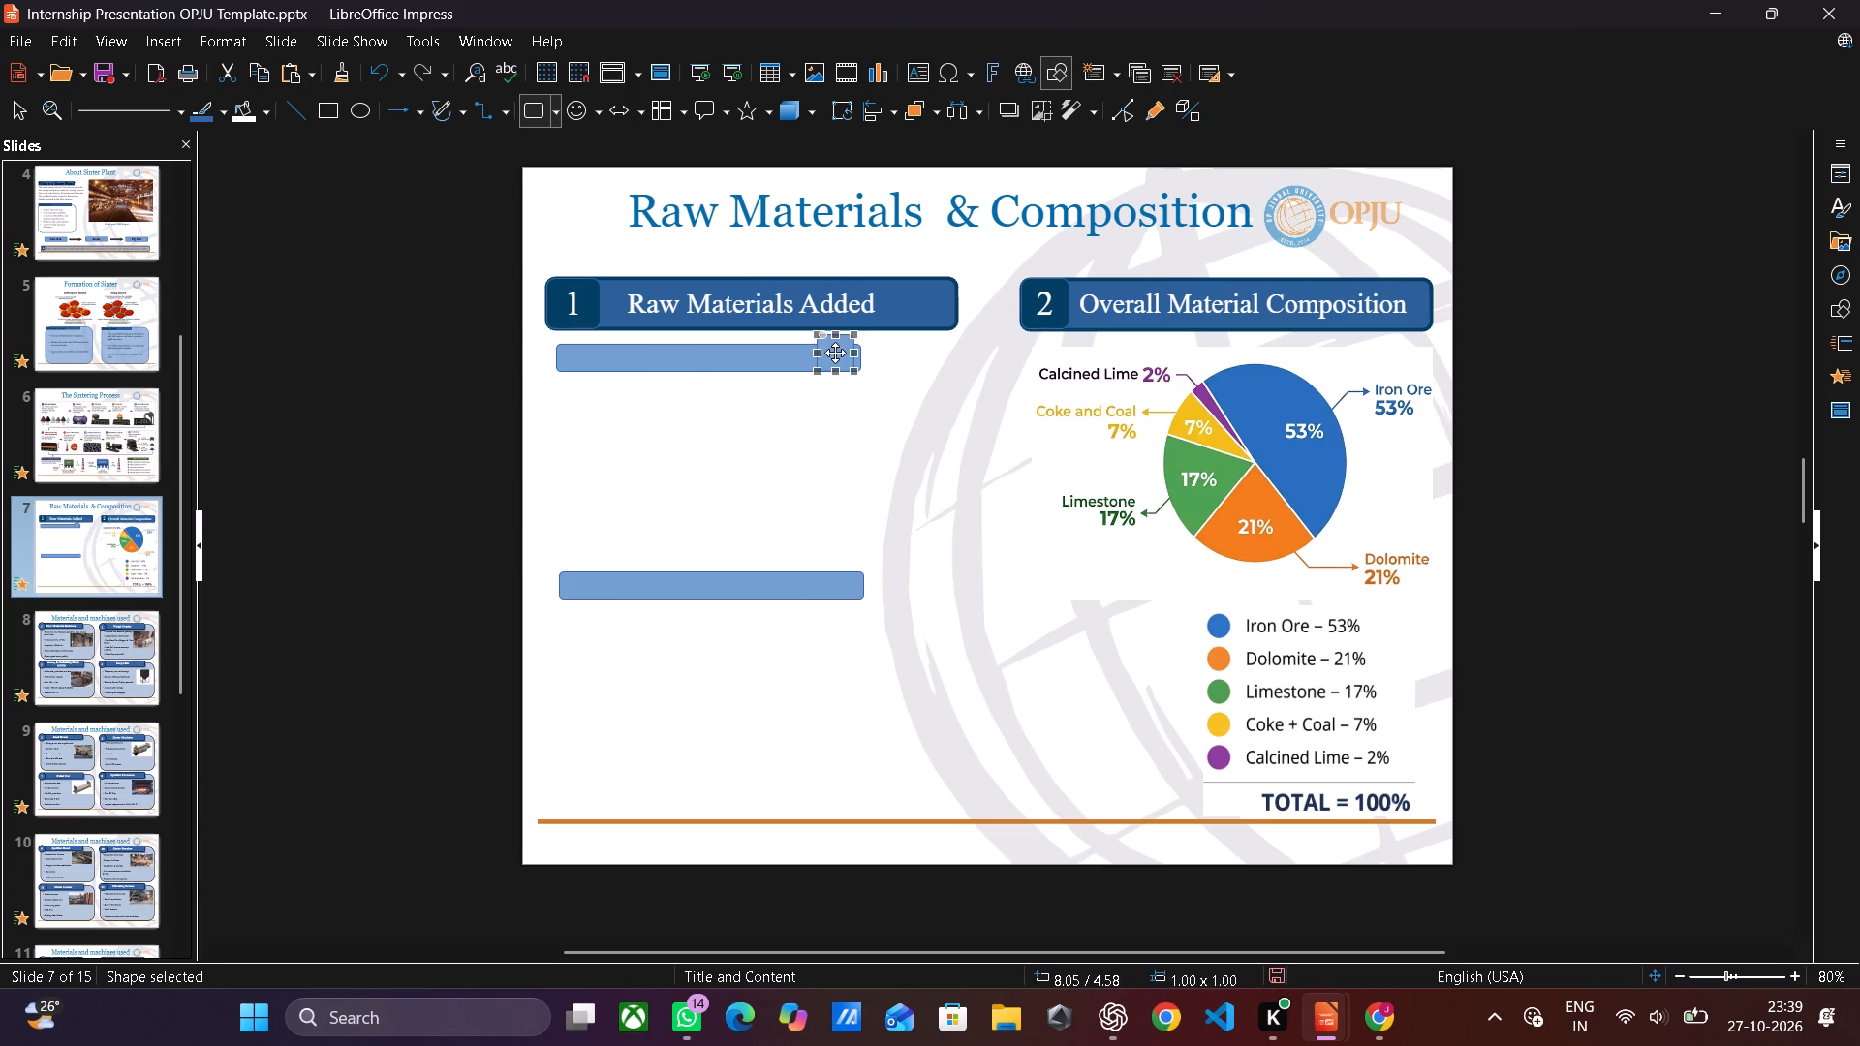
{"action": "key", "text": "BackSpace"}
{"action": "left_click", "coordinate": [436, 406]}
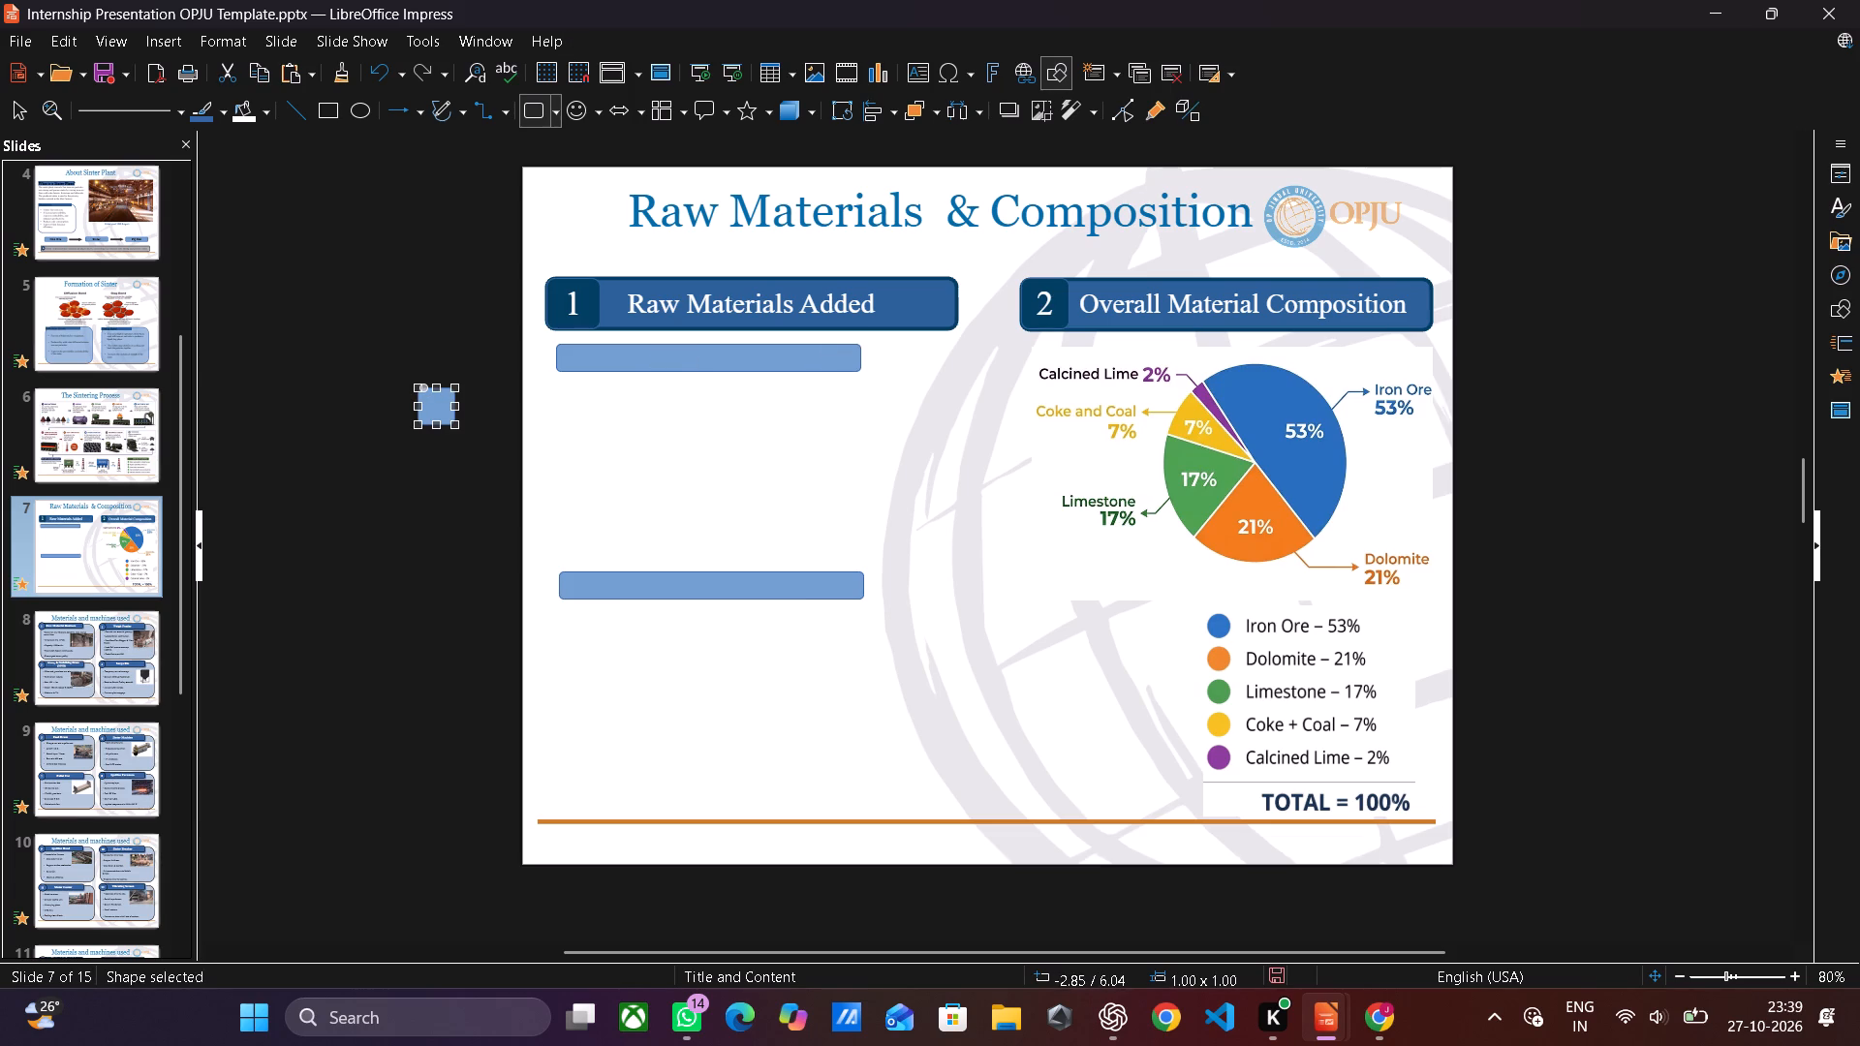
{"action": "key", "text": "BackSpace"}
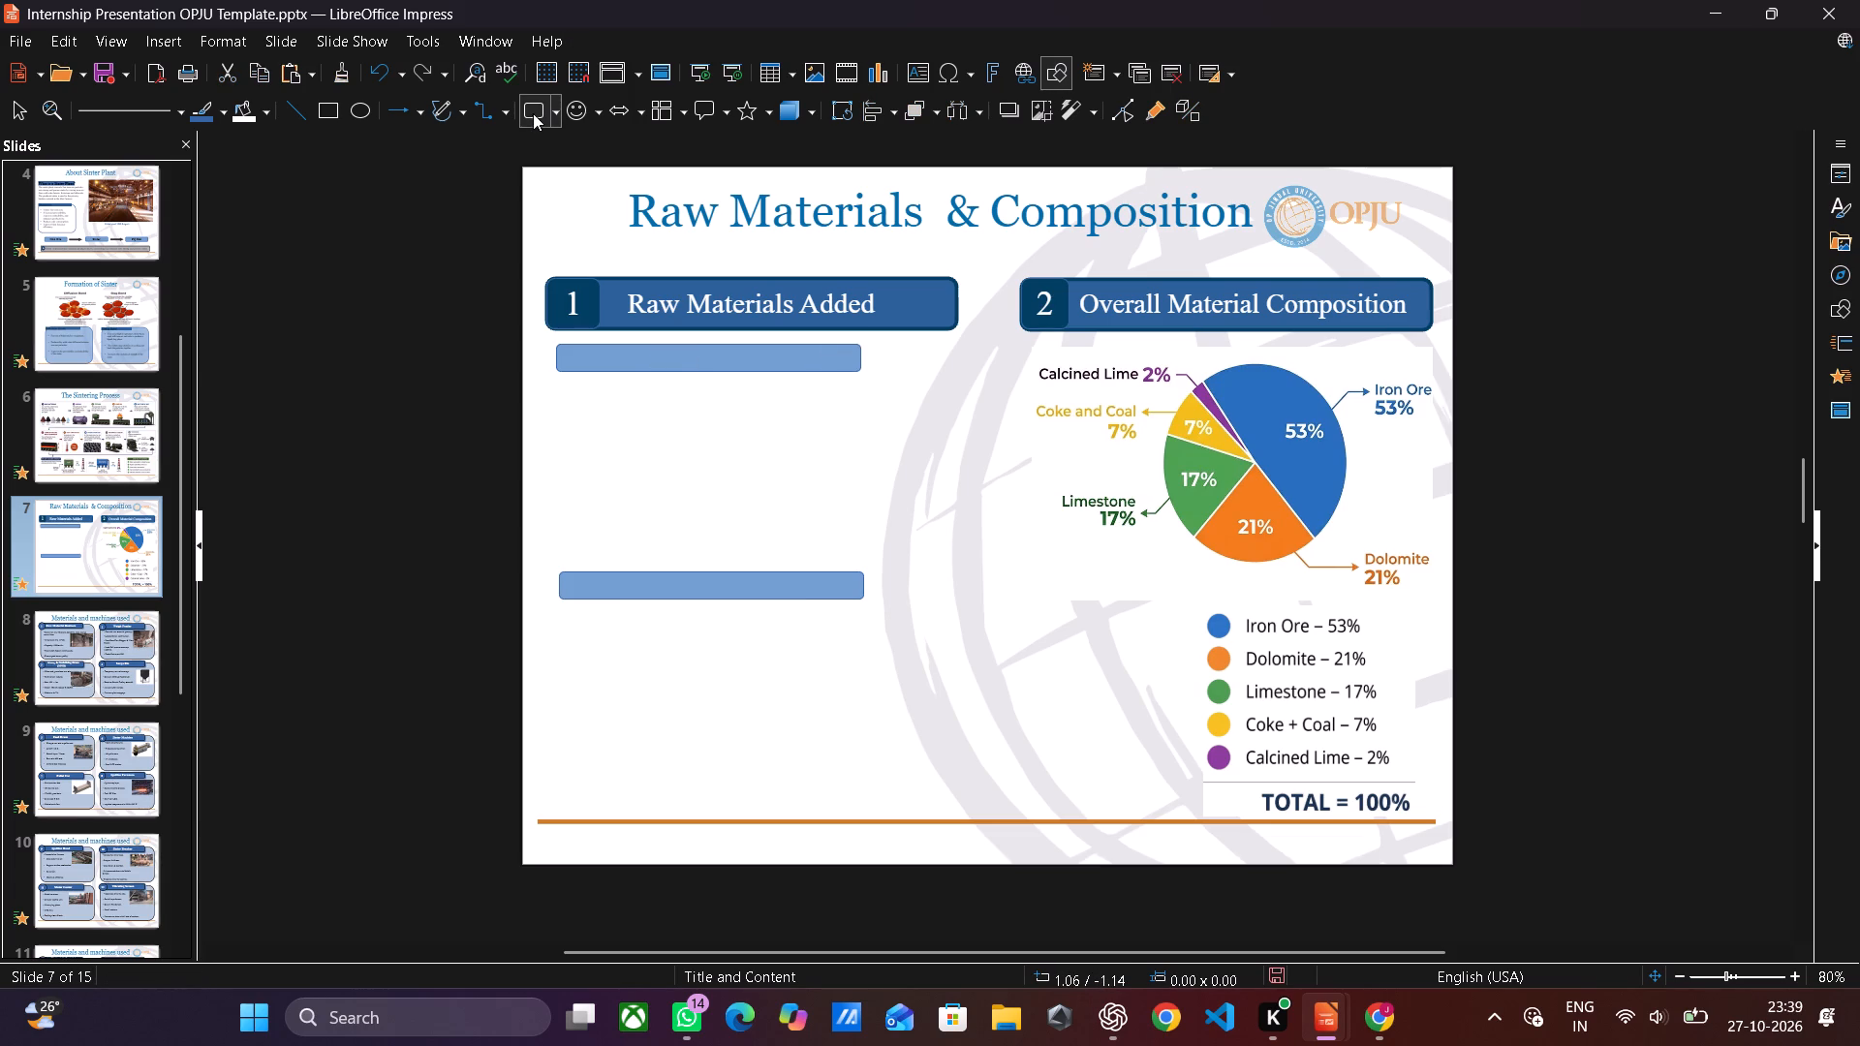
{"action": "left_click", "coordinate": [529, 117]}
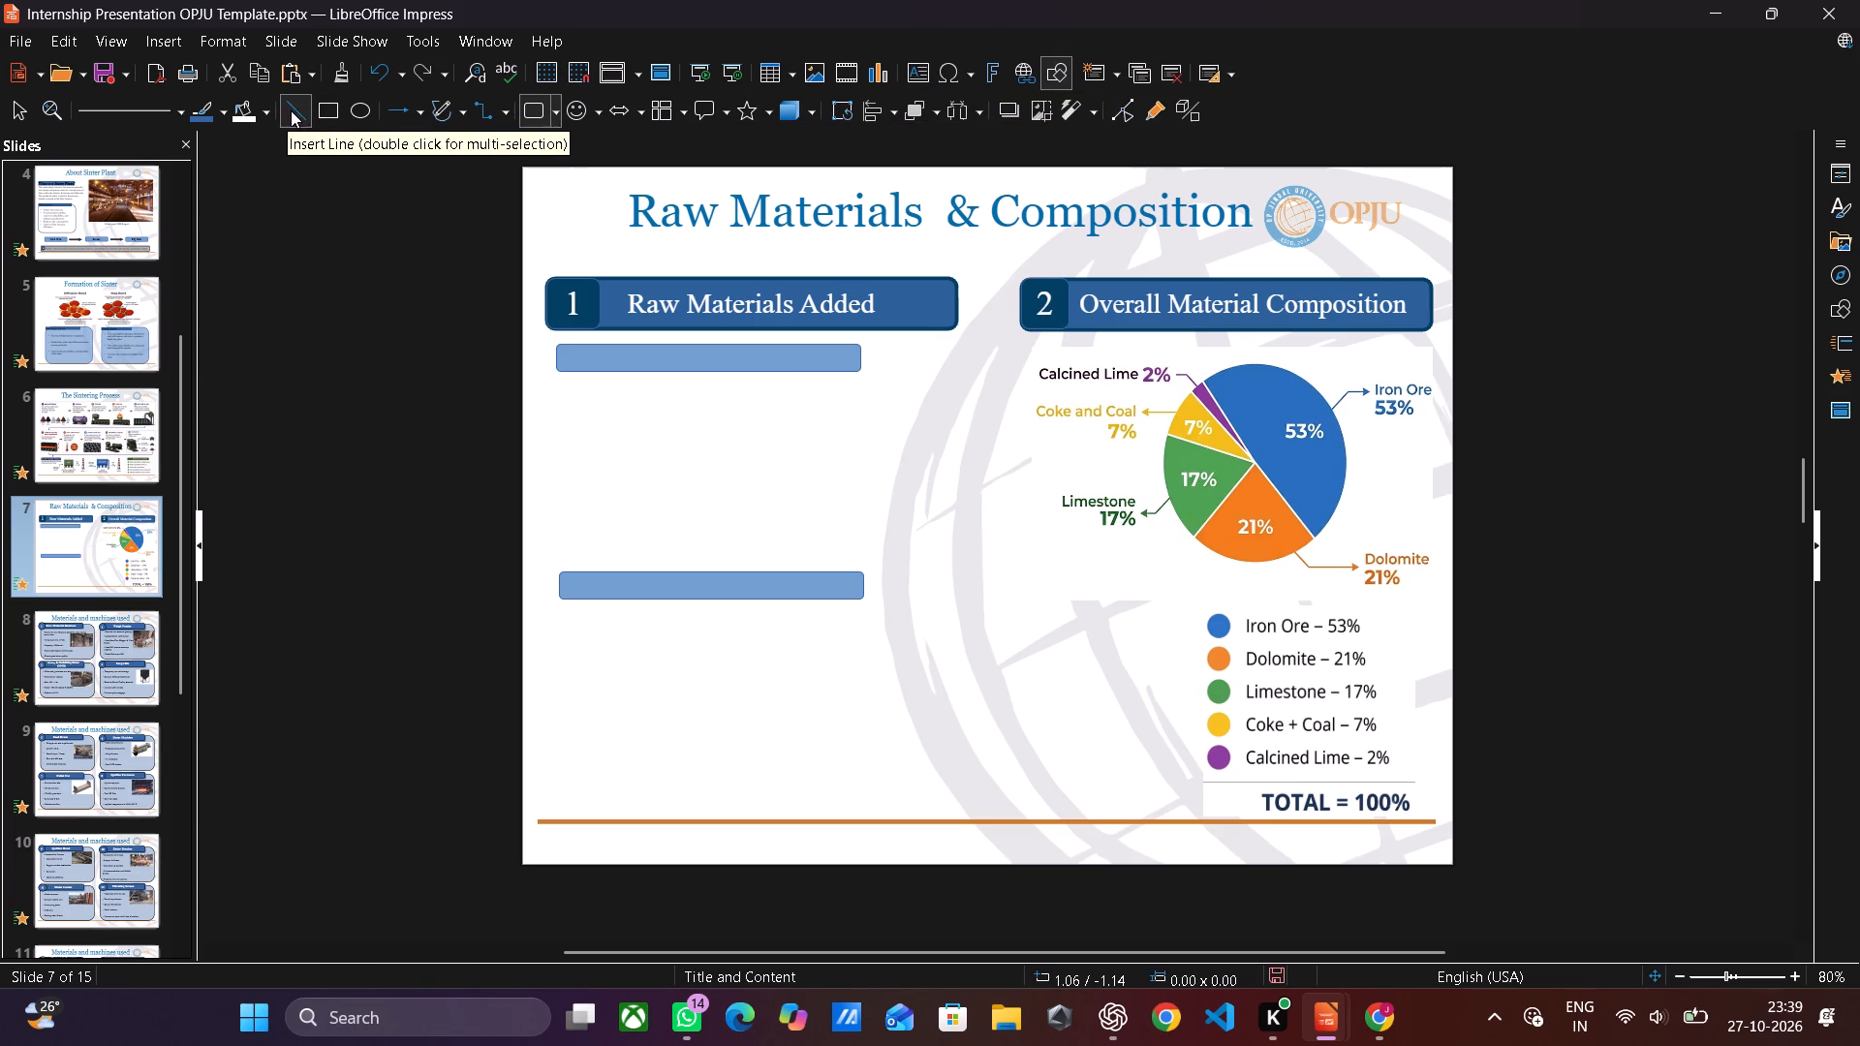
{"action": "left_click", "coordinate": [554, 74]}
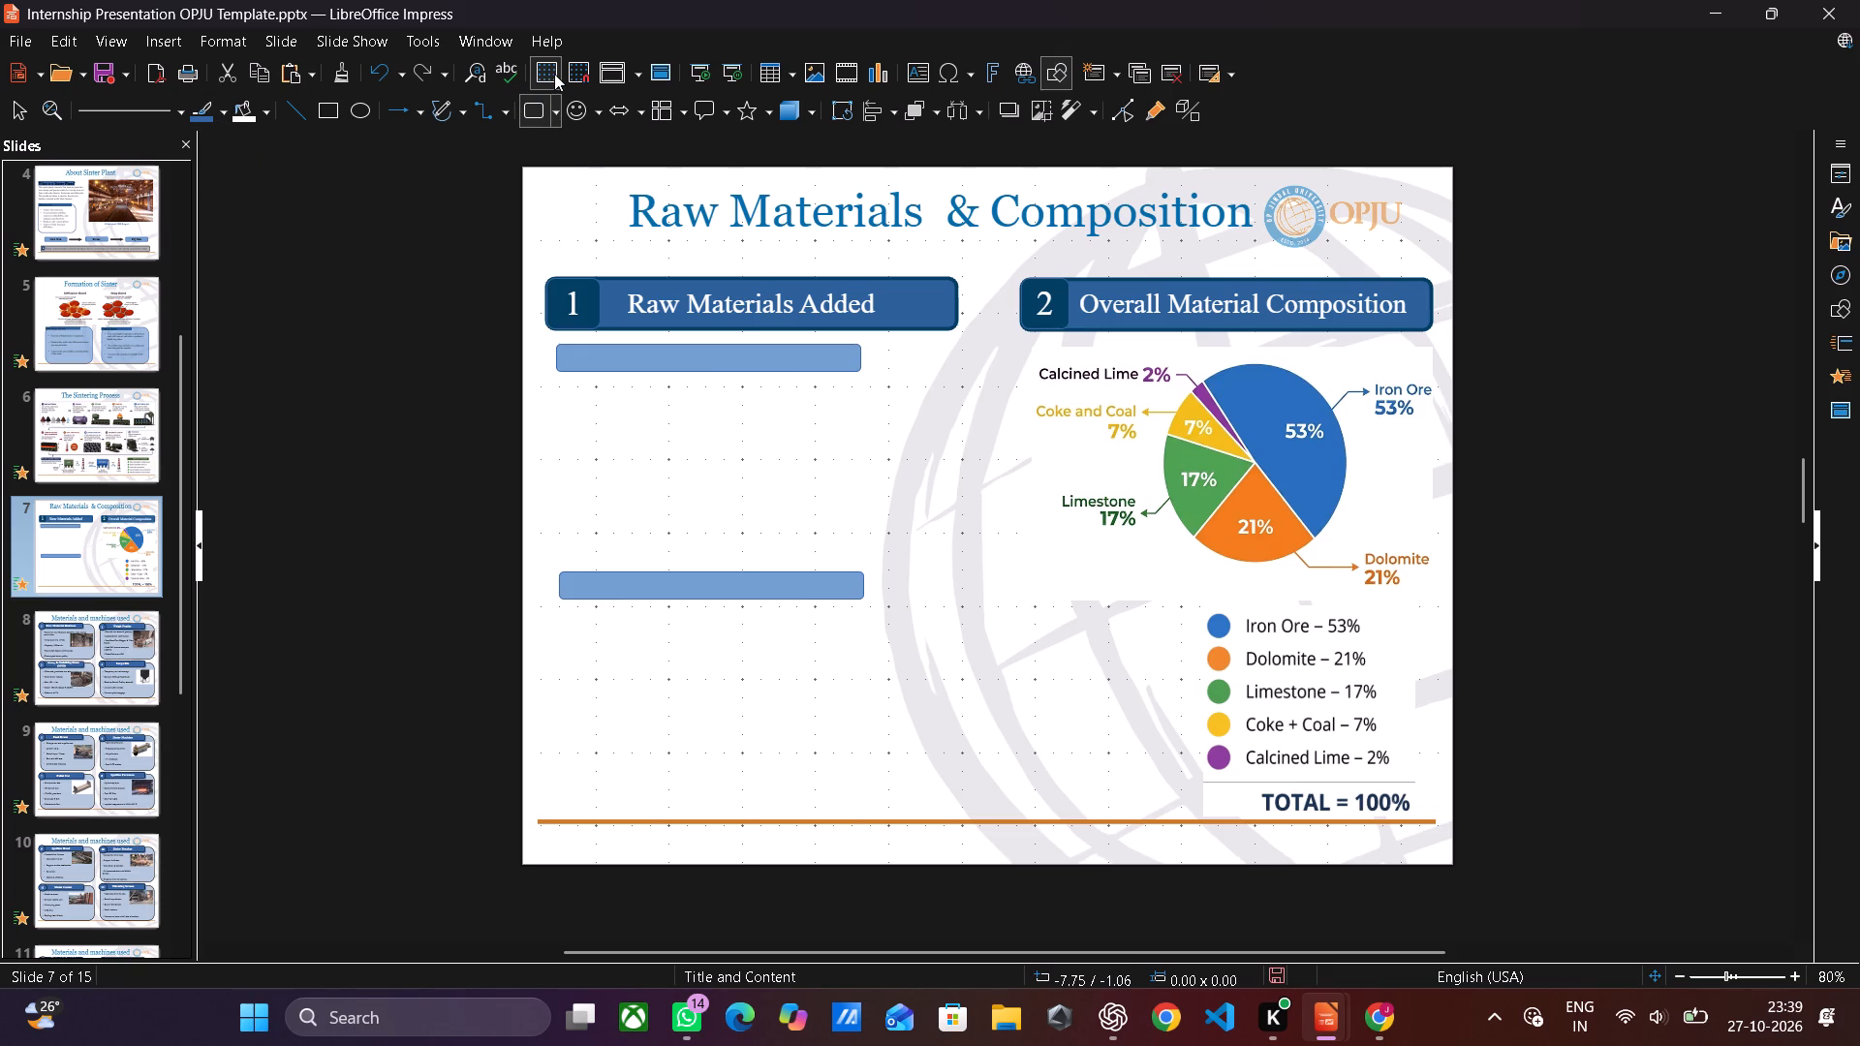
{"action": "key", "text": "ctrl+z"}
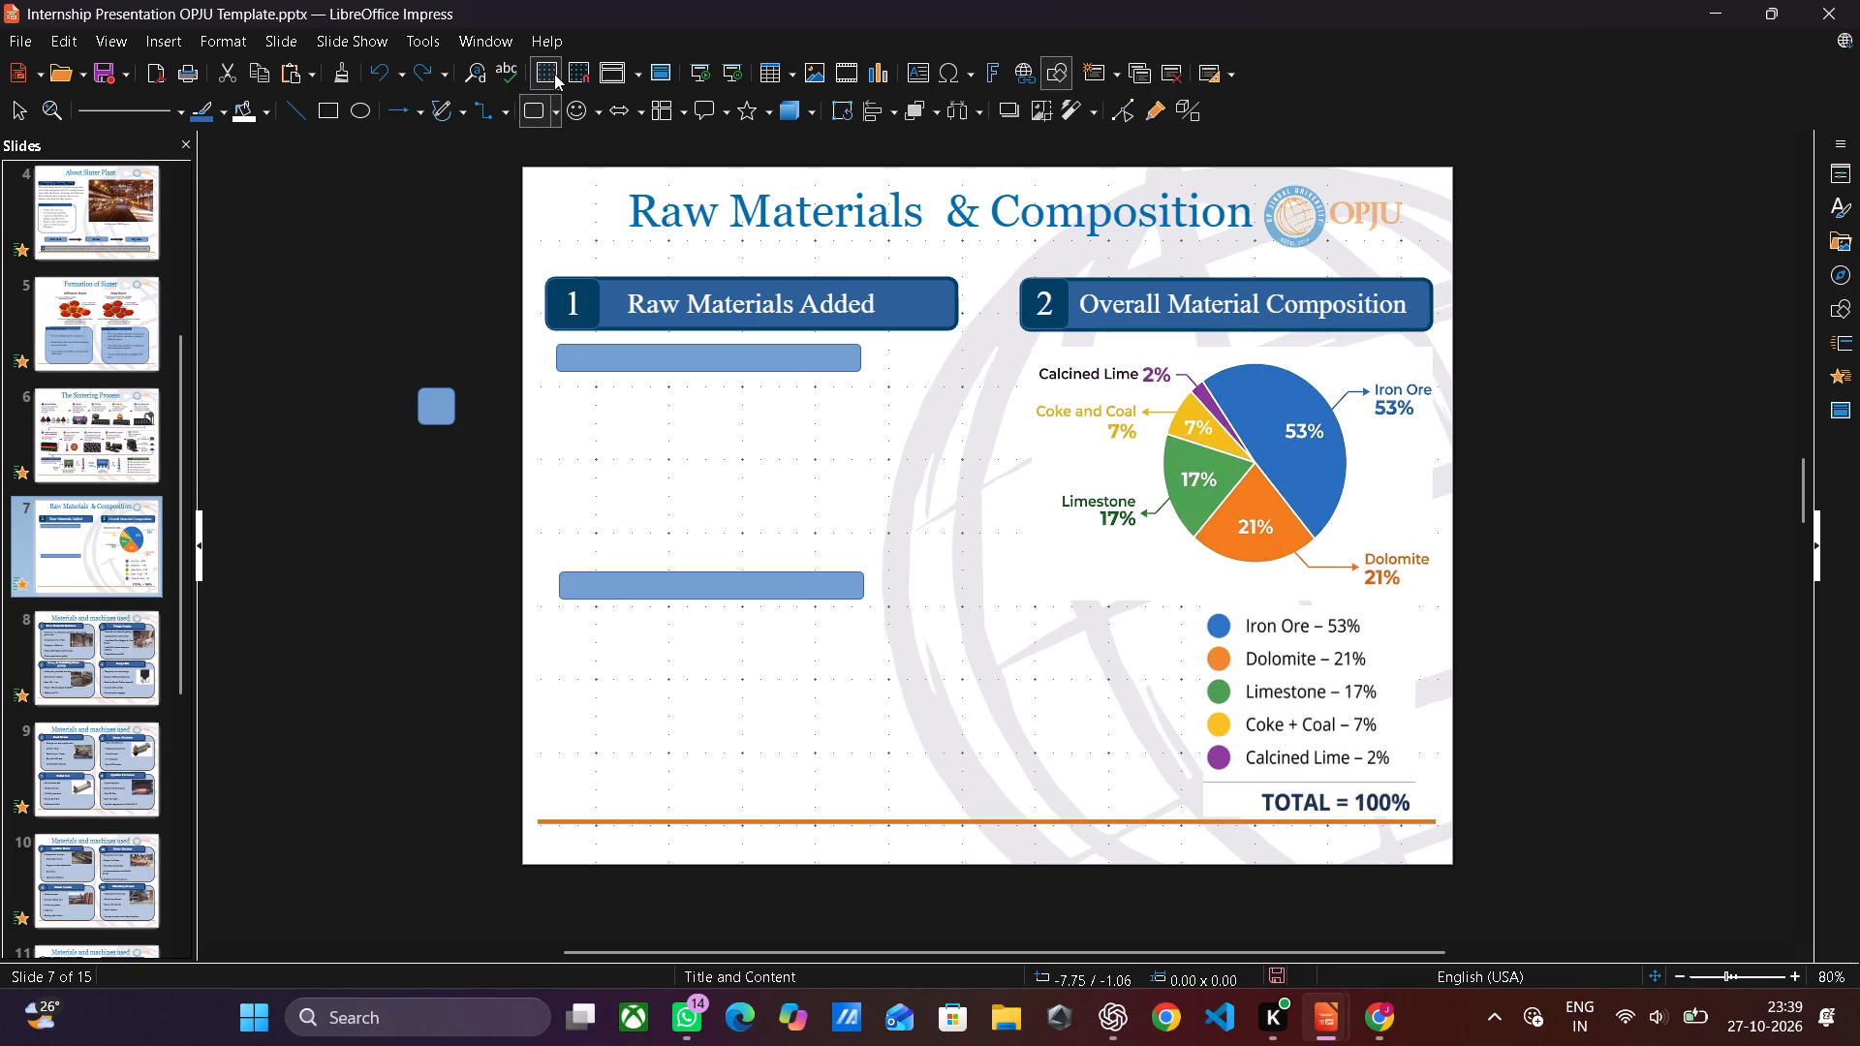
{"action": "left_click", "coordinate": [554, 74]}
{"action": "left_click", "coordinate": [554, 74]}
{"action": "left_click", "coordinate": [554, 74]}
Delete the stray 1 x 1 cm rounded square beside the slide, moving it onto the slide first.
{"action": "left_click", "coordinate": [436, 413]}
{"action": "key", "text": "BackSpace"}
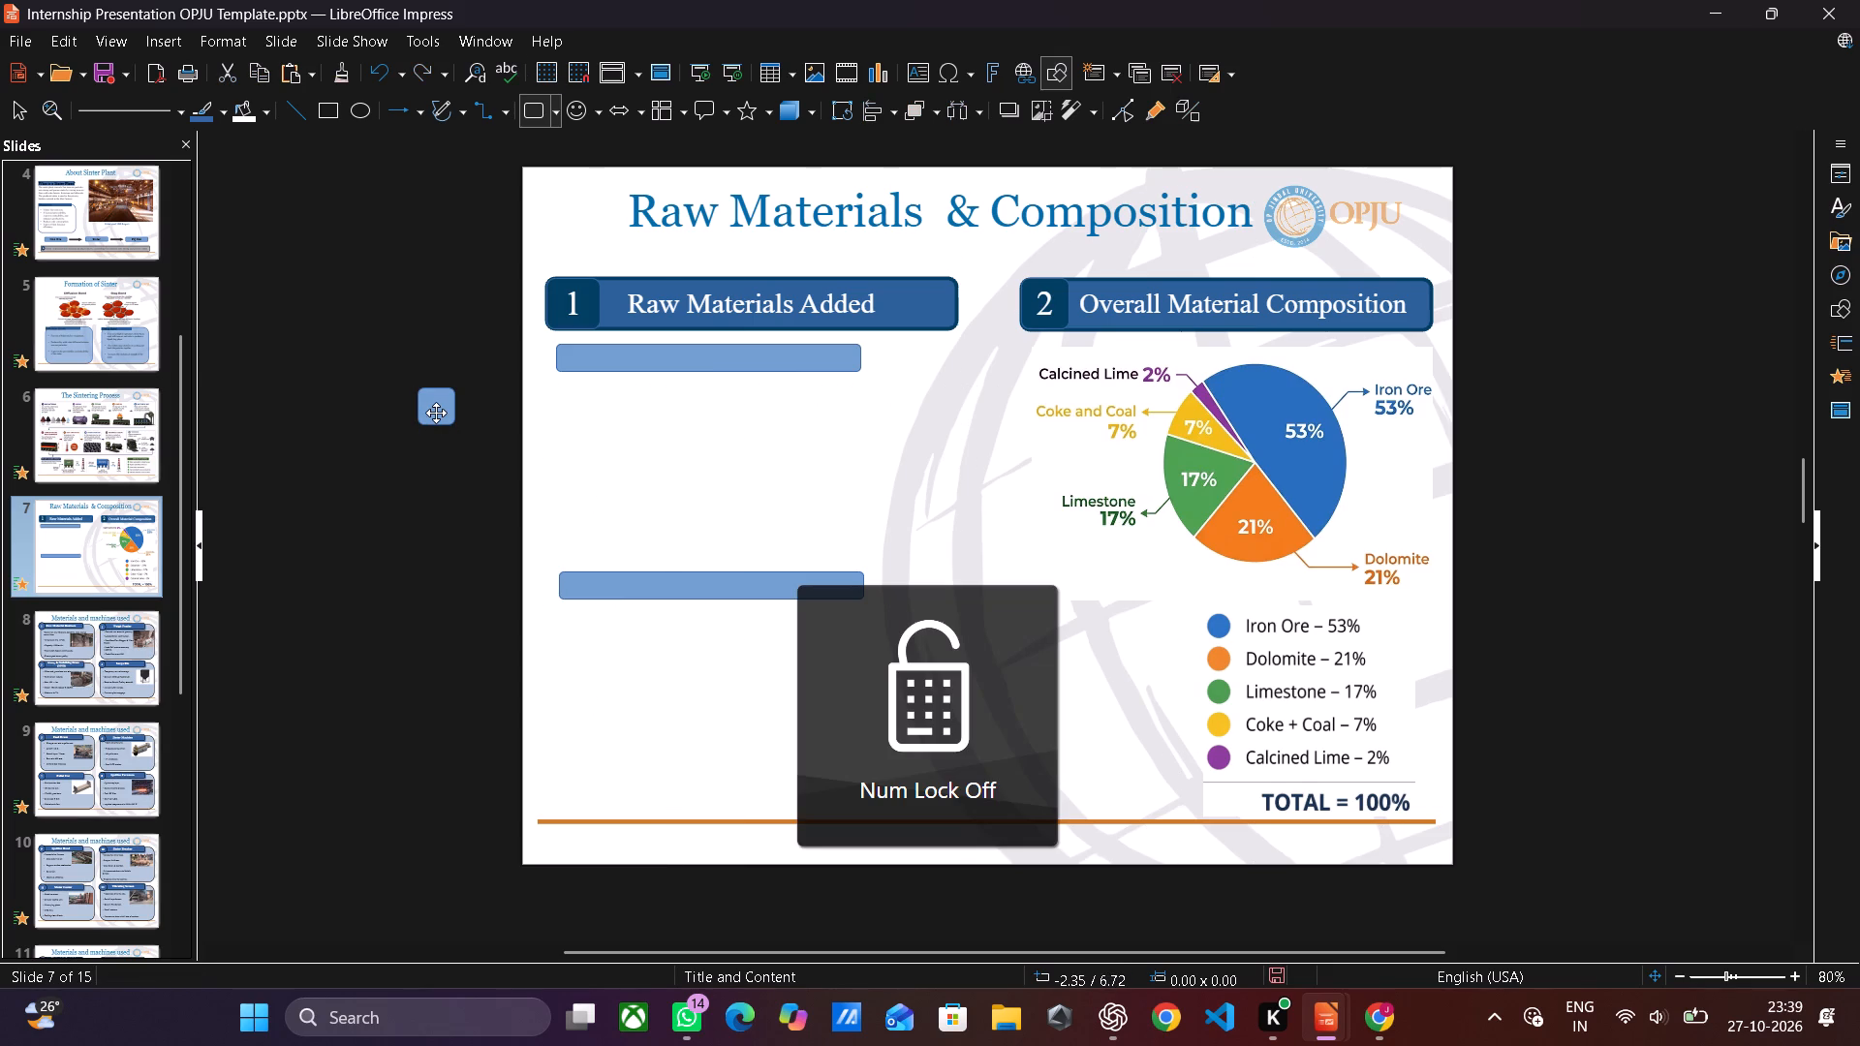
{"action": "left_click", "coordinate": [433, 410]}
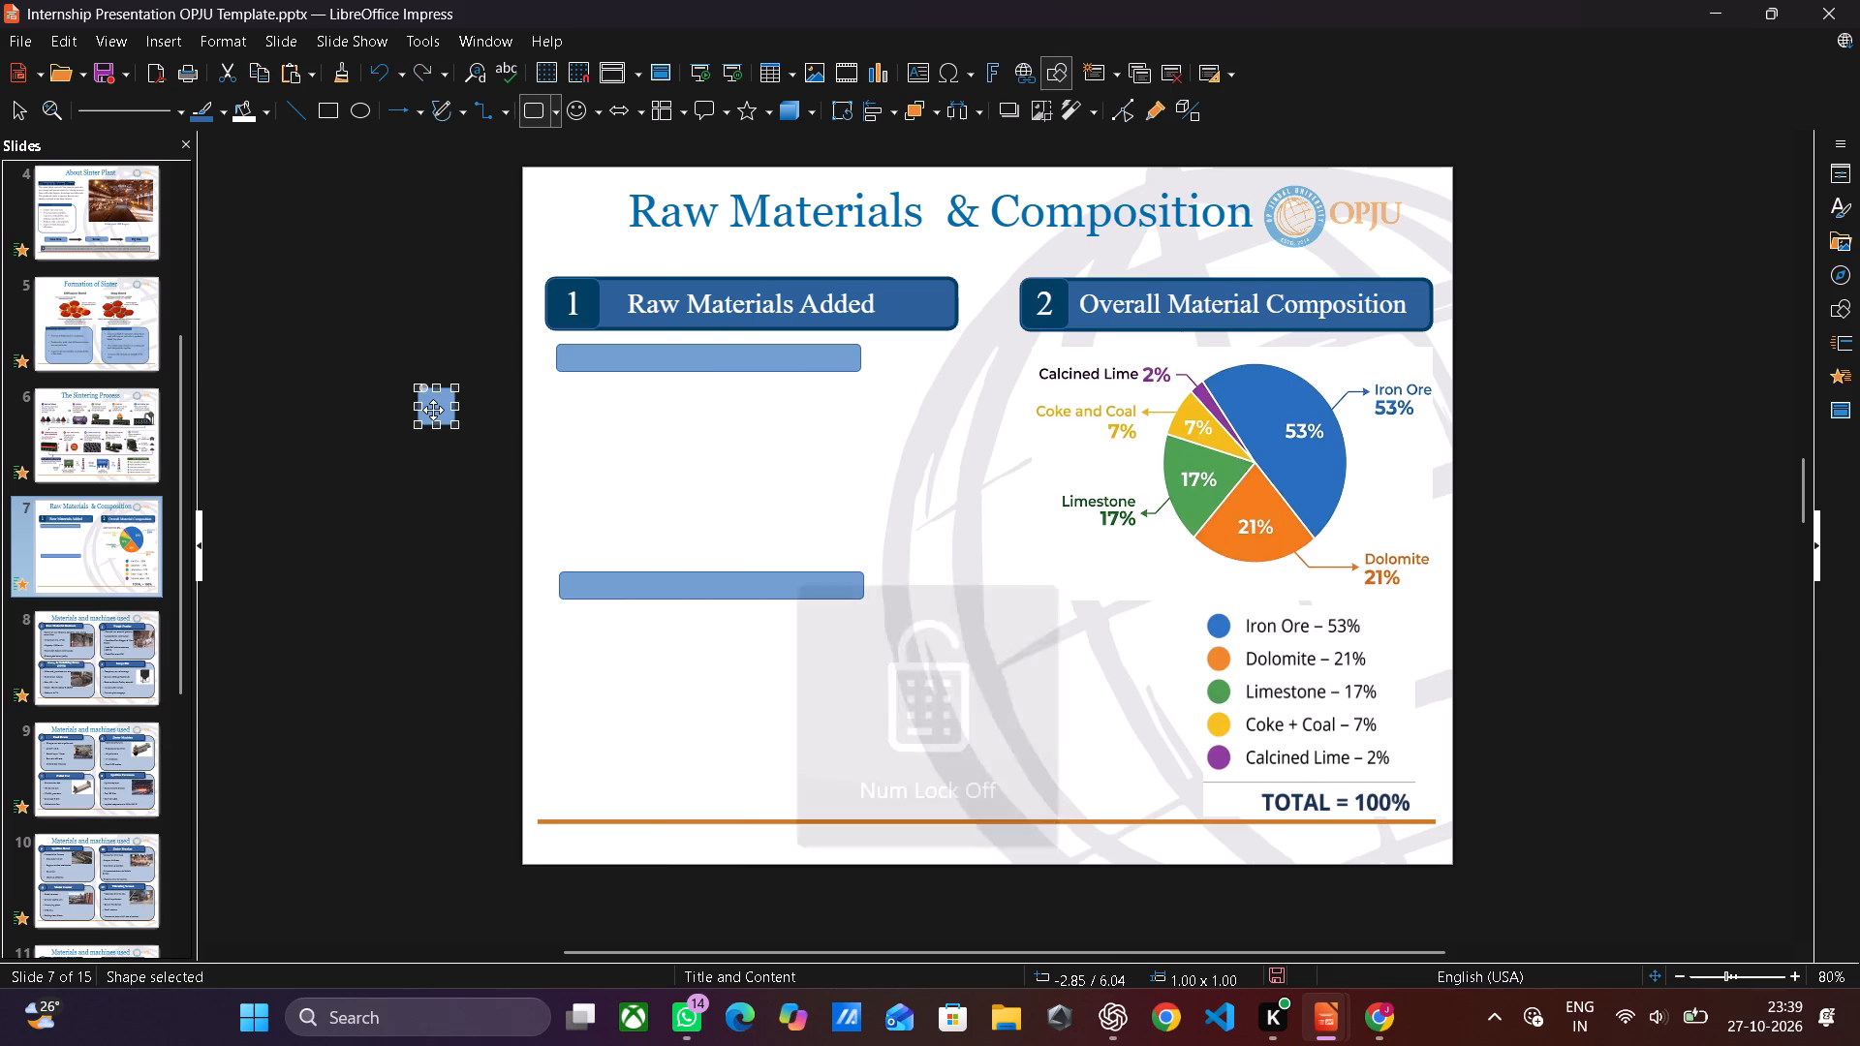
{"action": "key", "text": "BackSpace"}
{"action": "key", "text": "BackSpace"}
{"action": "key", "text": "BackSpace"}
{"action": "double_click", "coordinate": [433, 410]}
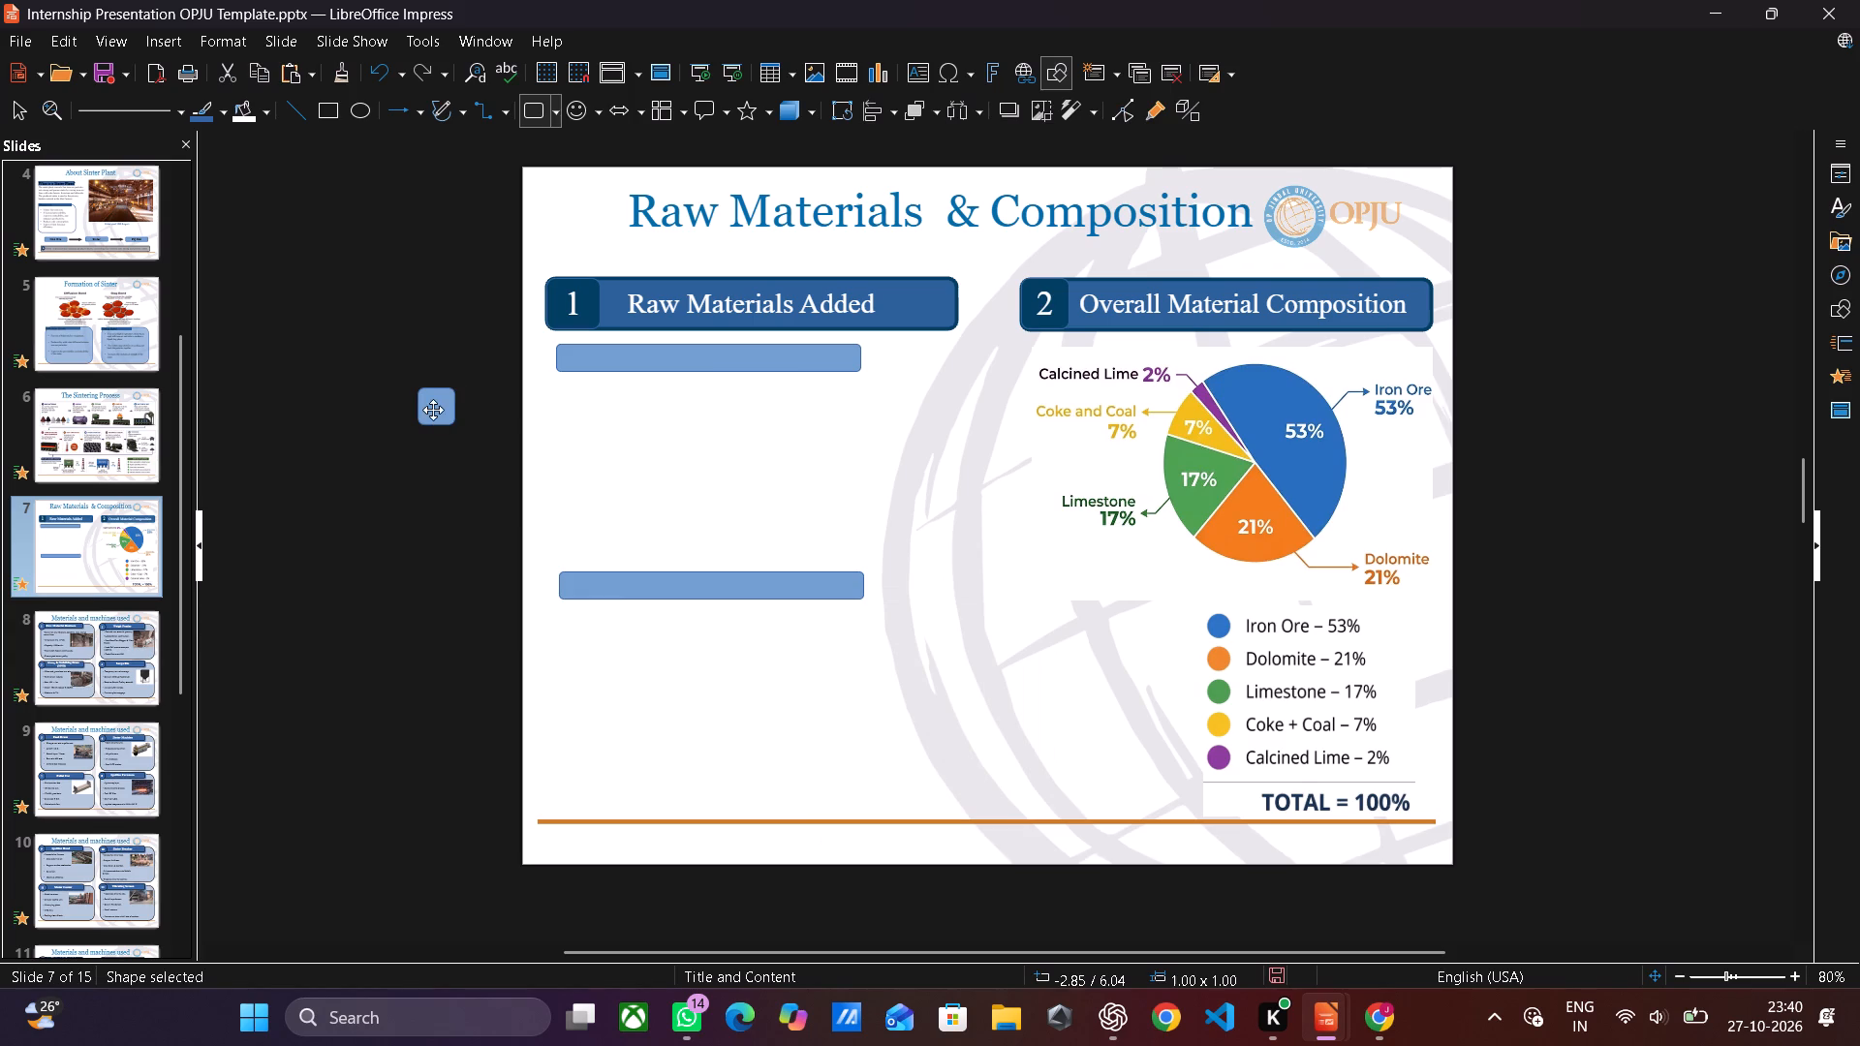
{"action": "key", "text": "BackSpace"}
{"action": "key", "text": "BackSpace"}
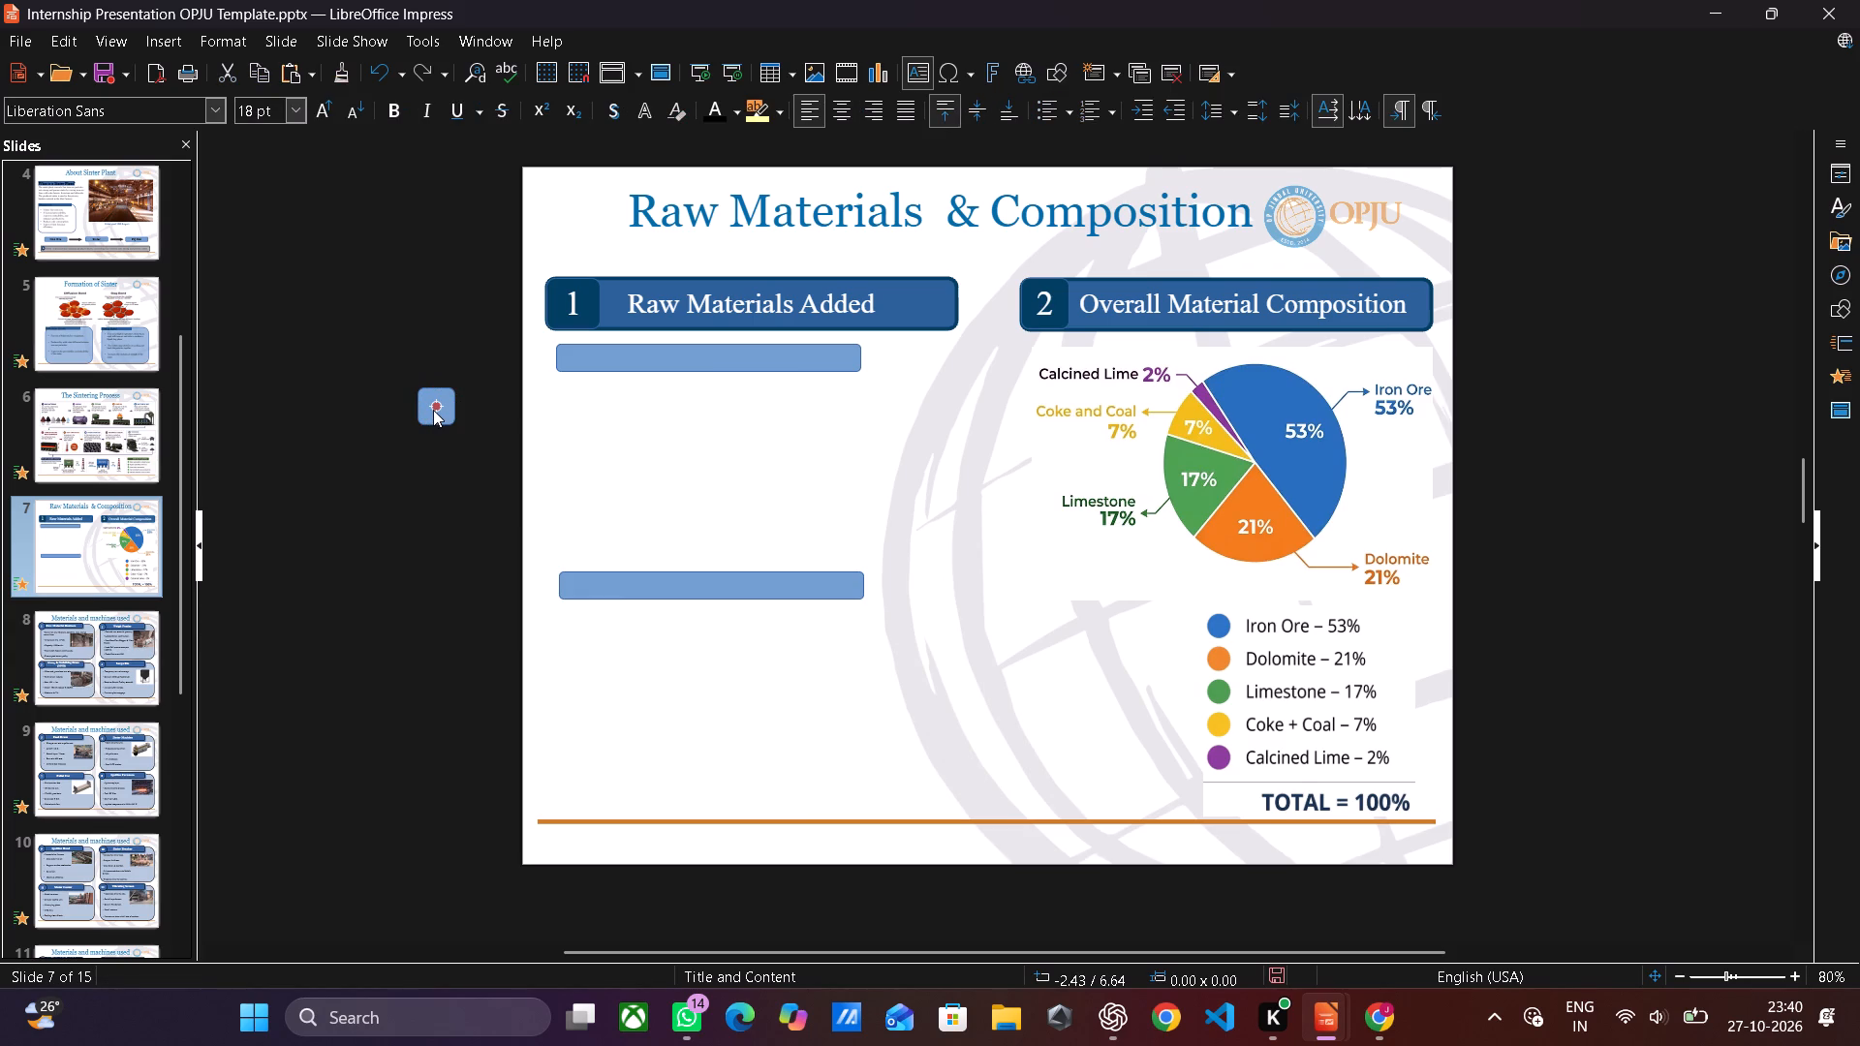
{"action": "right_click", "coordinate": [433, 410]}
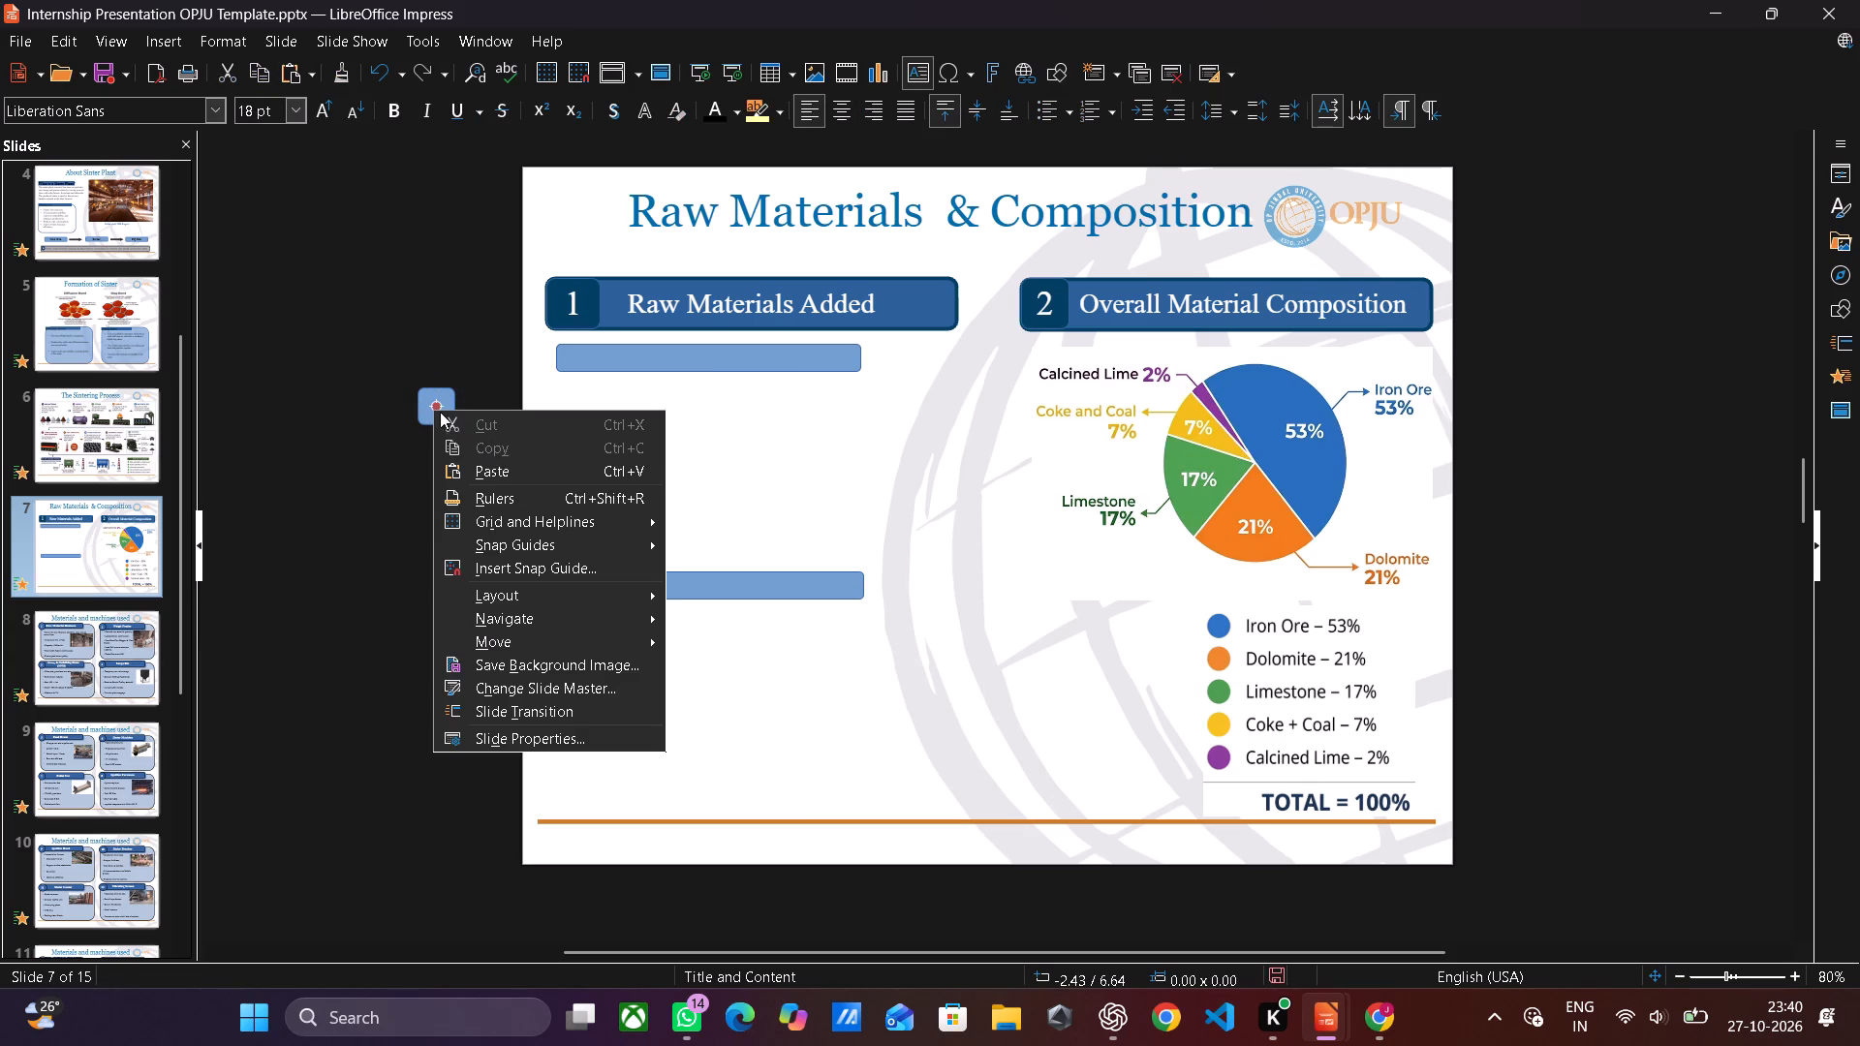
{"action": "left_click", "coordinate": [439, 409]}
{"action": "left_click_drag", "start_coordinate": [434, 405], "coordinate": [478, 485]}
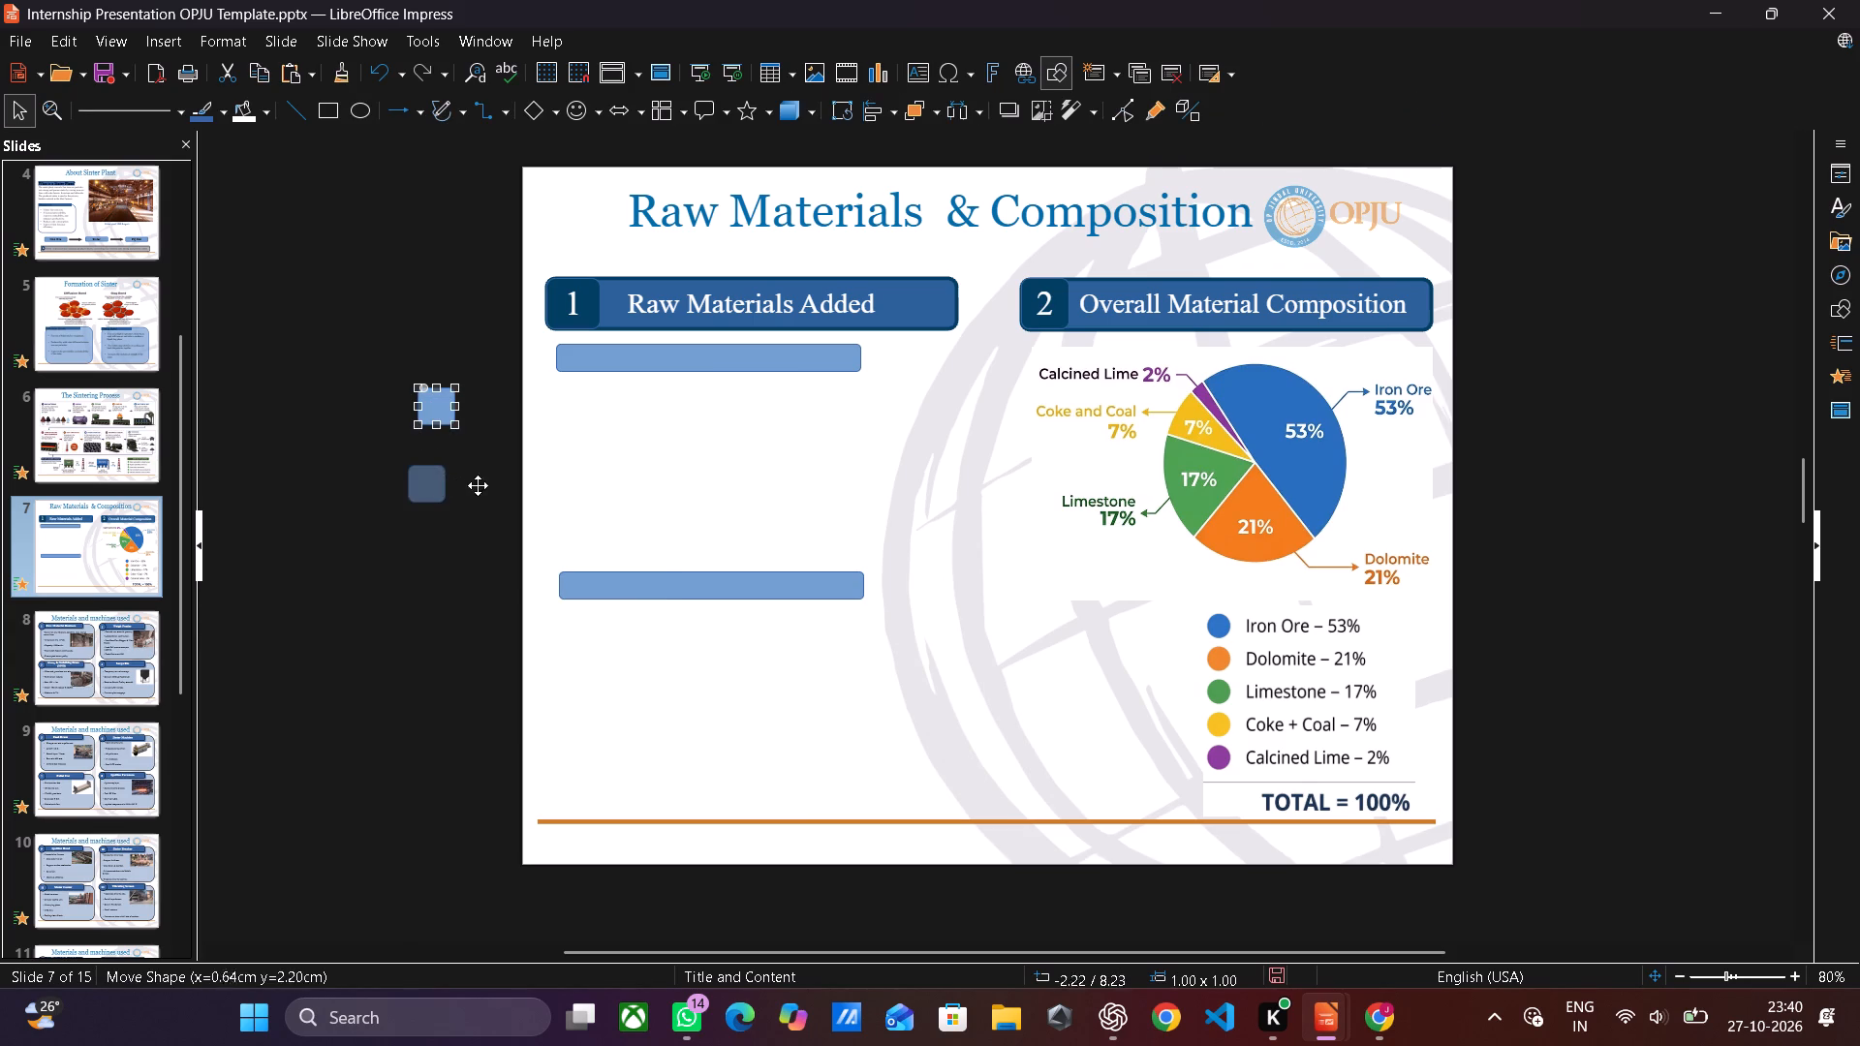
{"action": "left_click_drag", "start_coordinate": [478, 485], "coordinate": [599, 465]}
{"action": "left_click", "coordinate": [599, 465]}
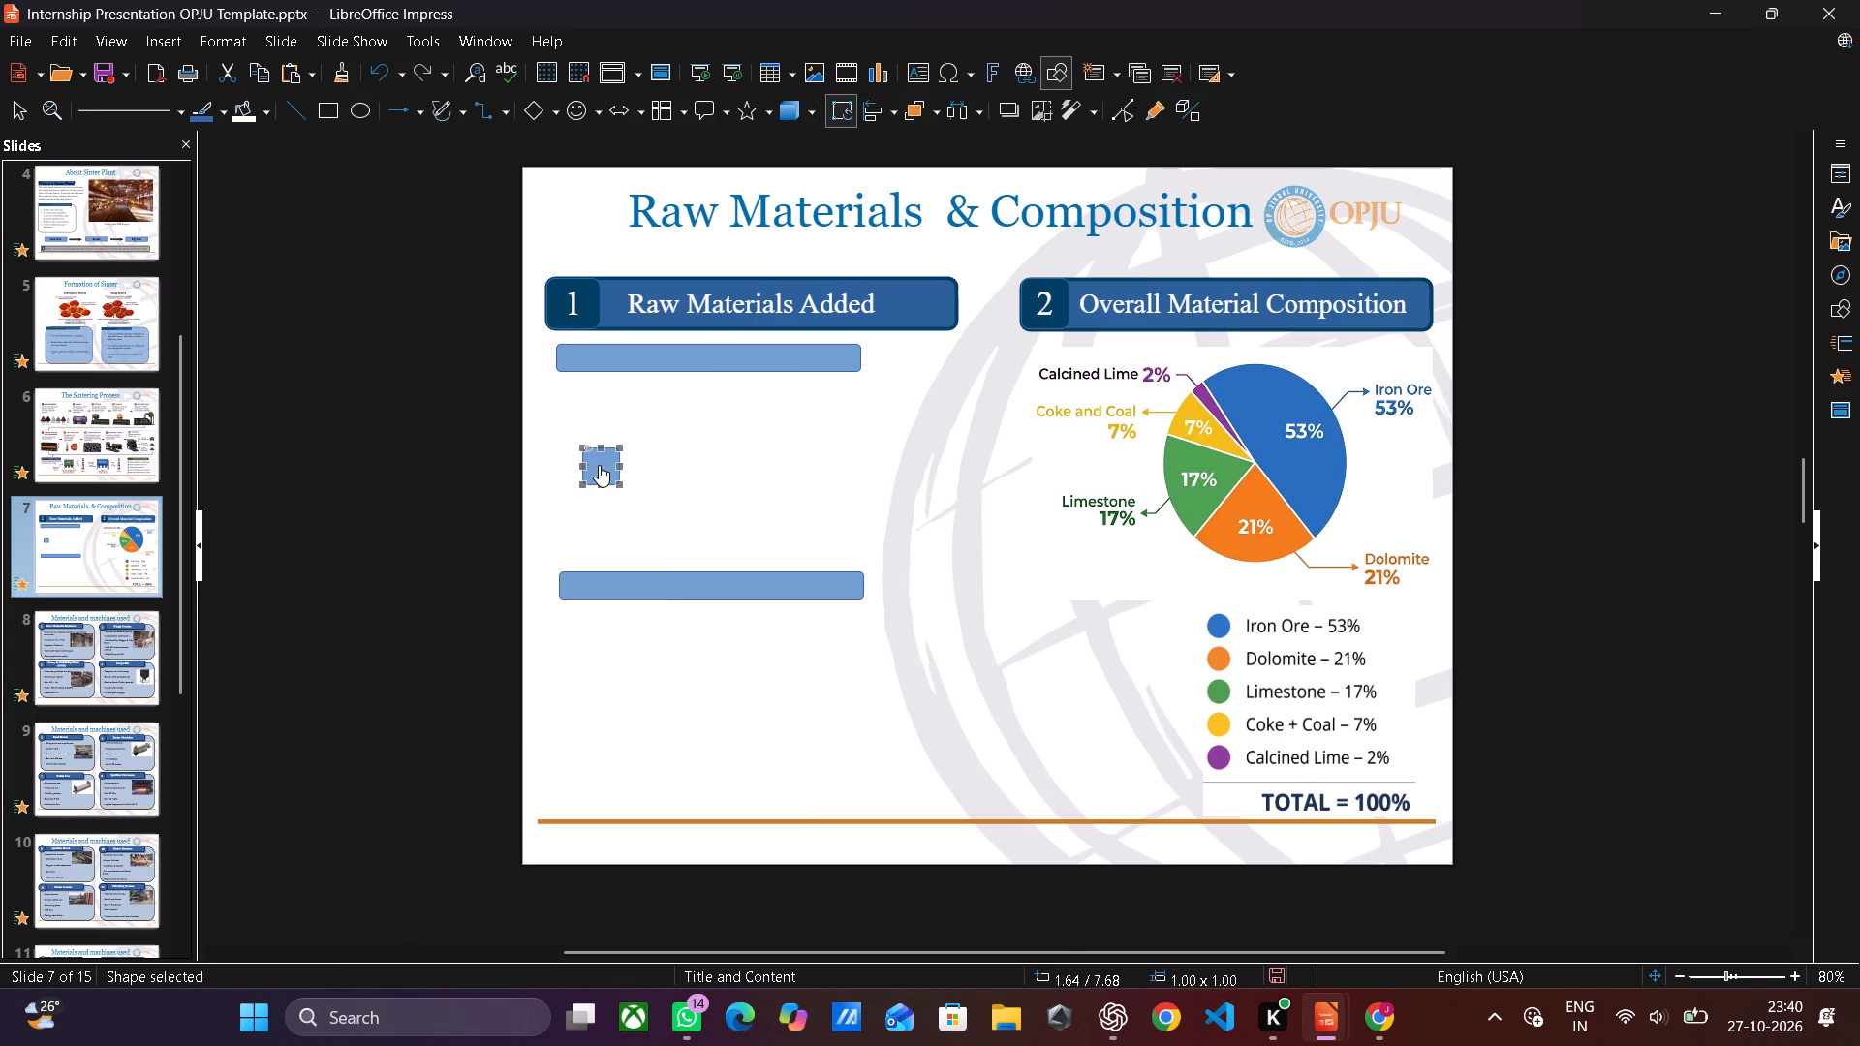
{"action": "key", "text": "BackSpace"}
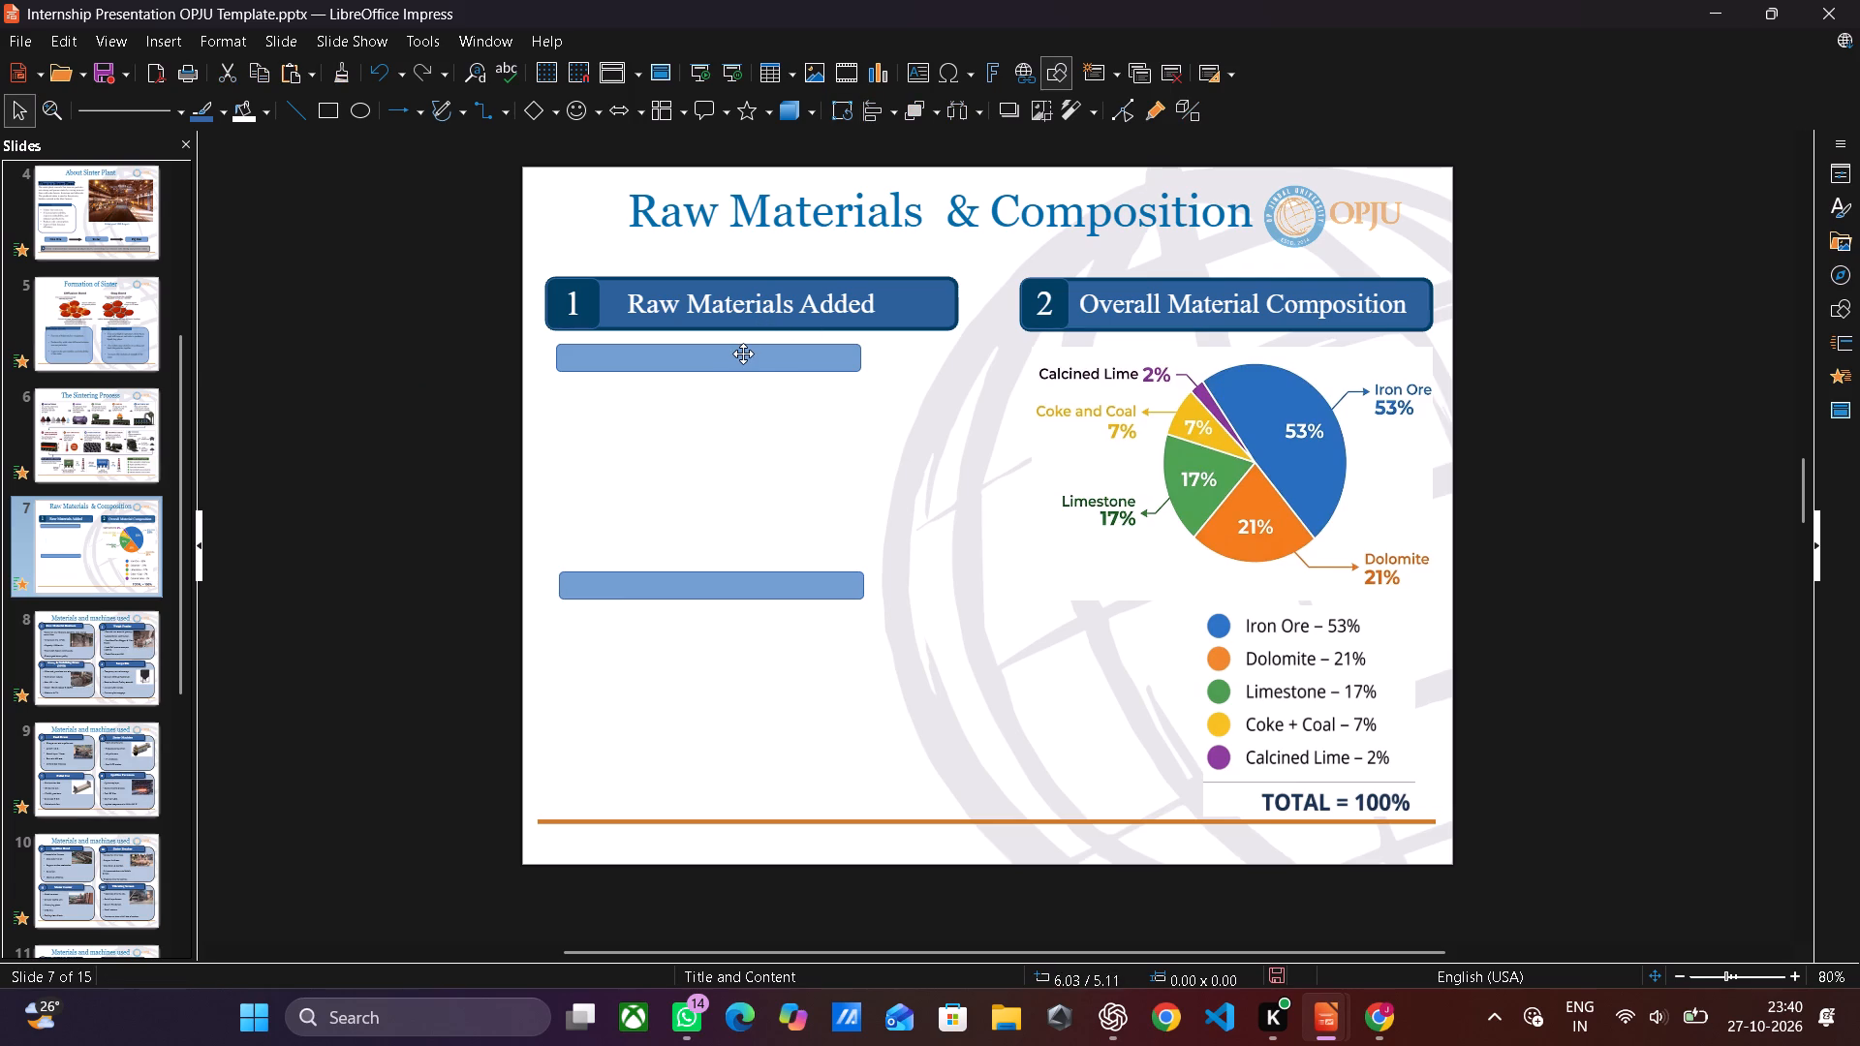
Select the rounded bar directly below the "Raw Materials Added" header.
{"action": "left_click", "coordinate": [727, 359]}
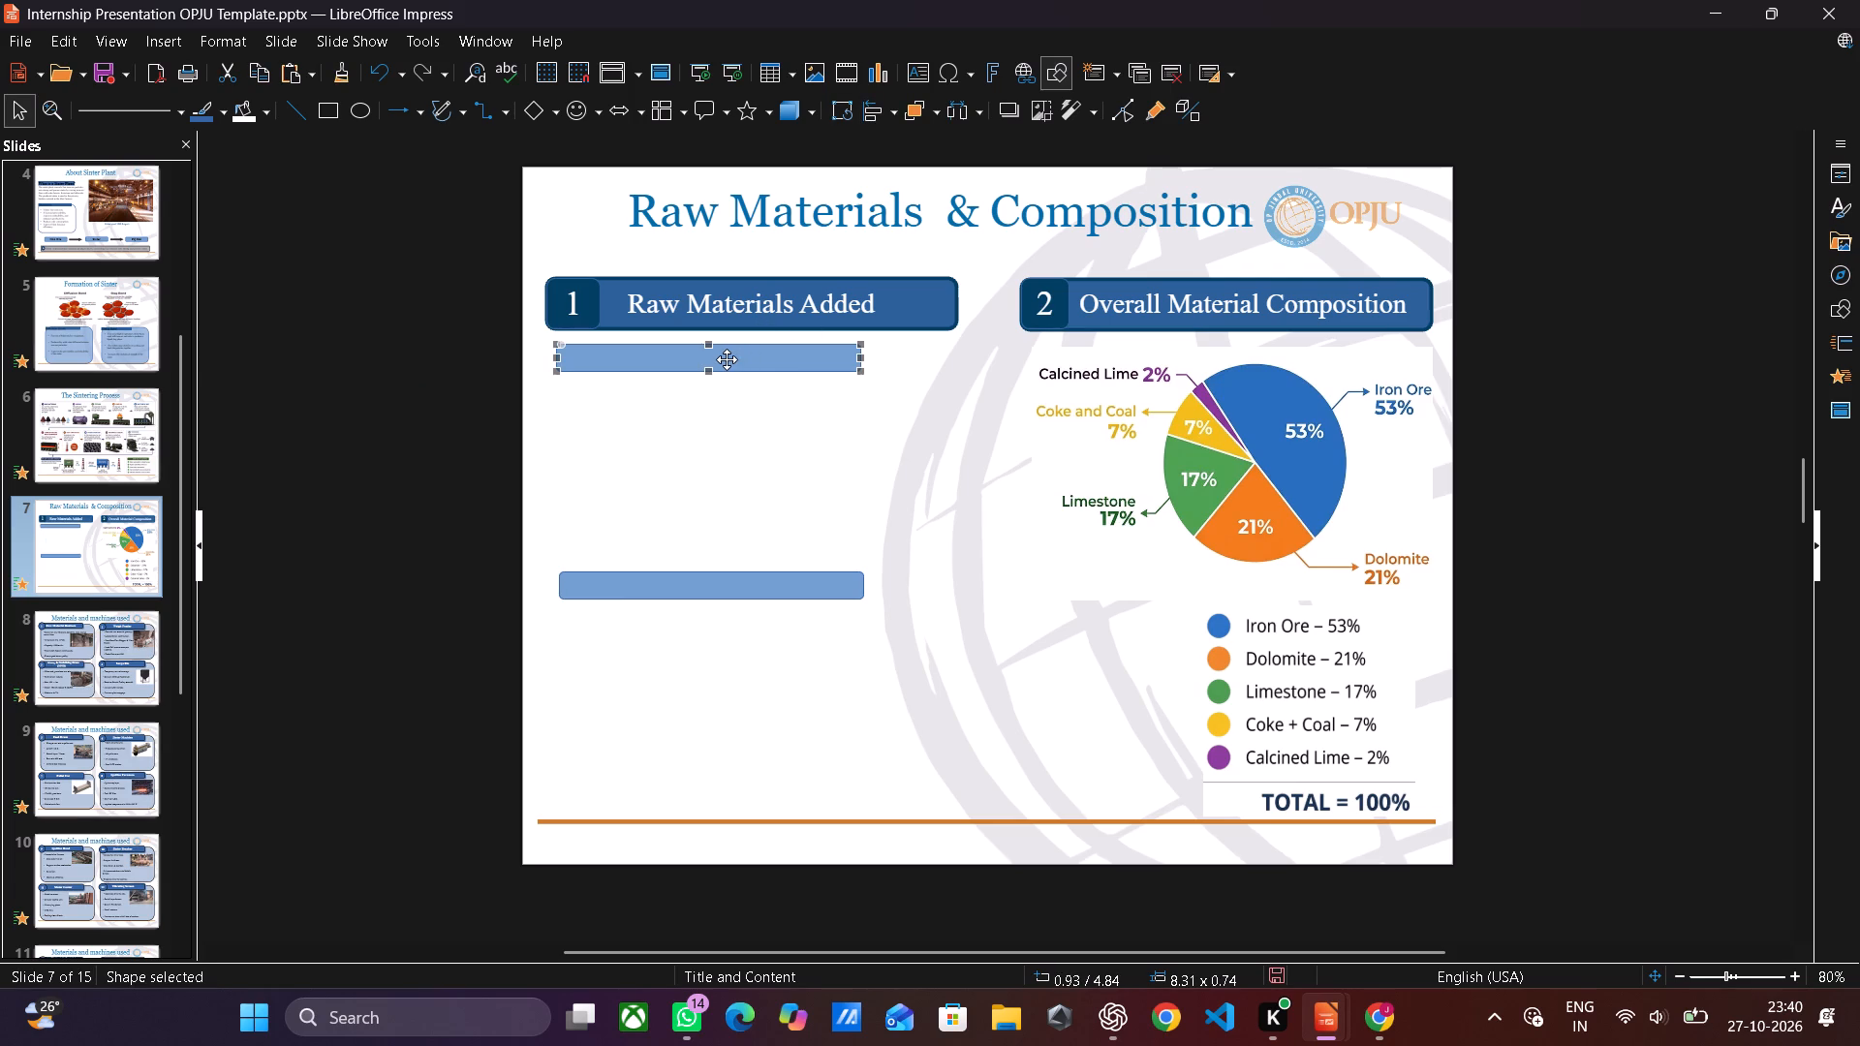
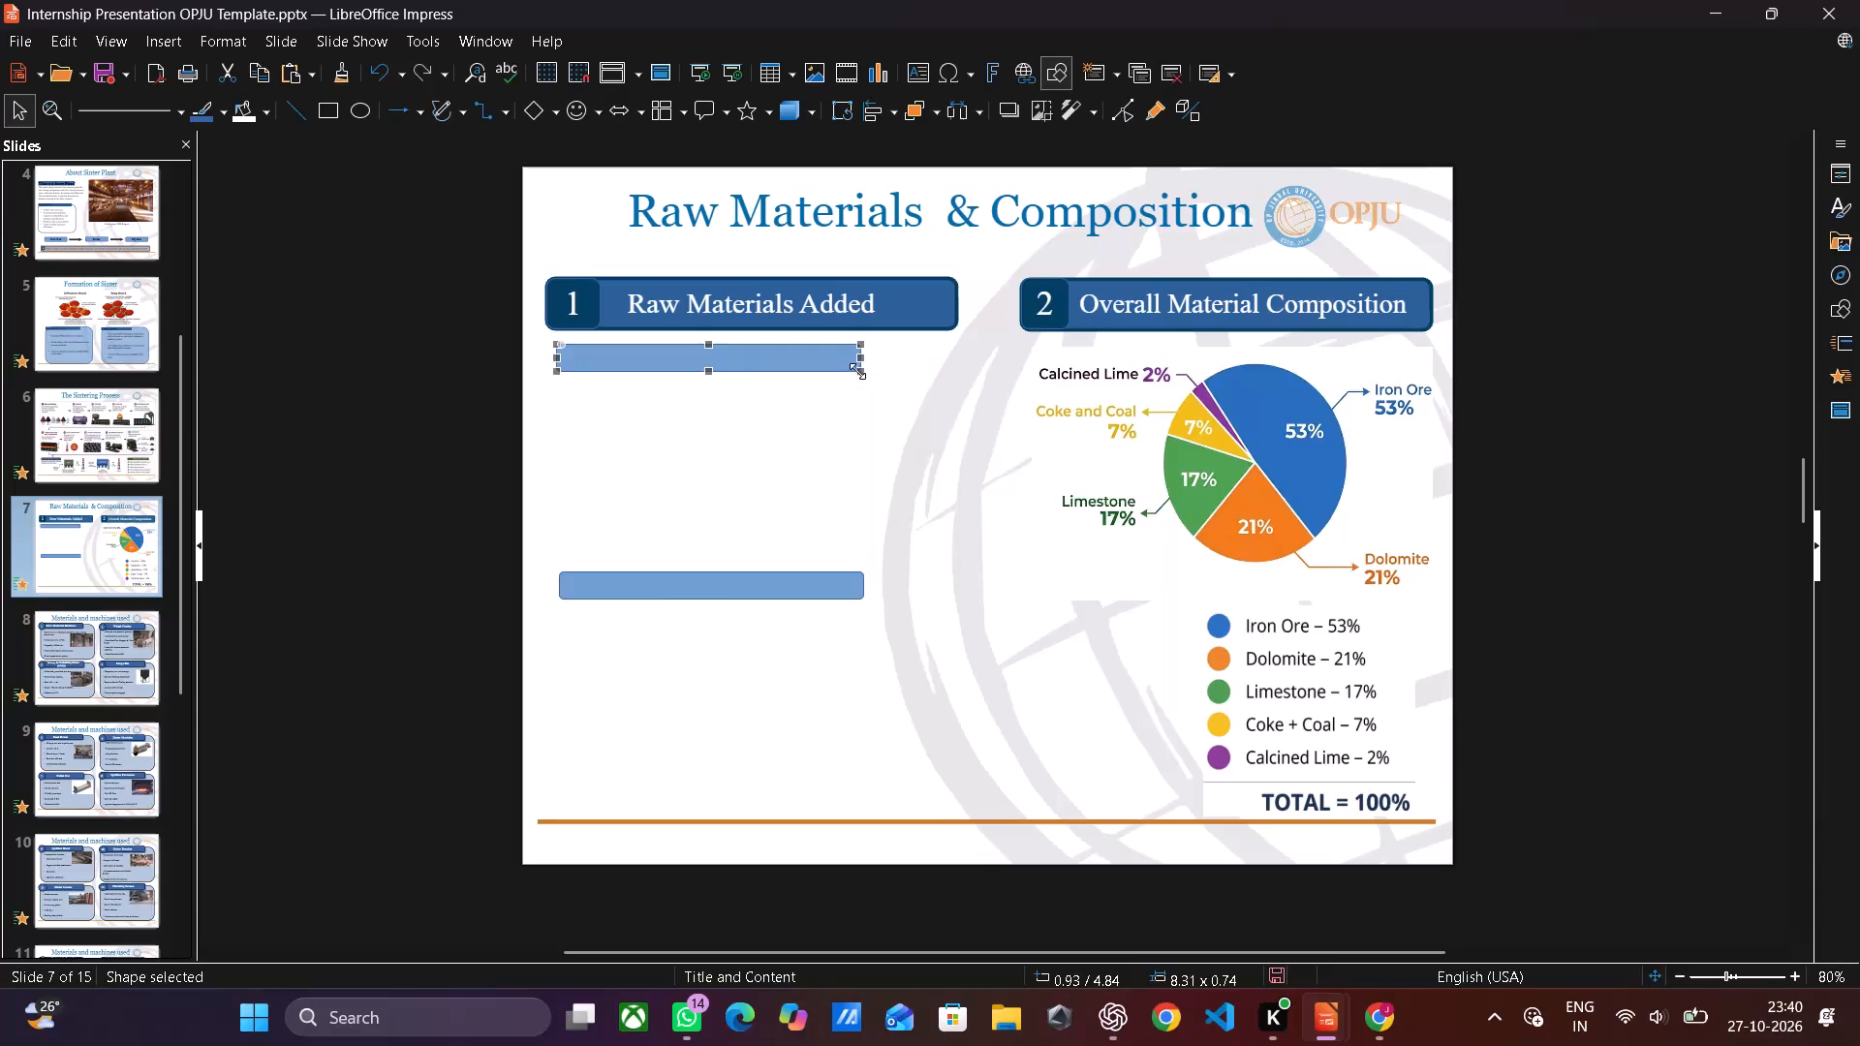
Enlarge the rounded bar directly below the "Raw Materials Added" header to about 9.55 x 0.93 cm.
{"action": "left_click_drag", "start_coordinate": [858, 370], "coordinate": [883, 370]}
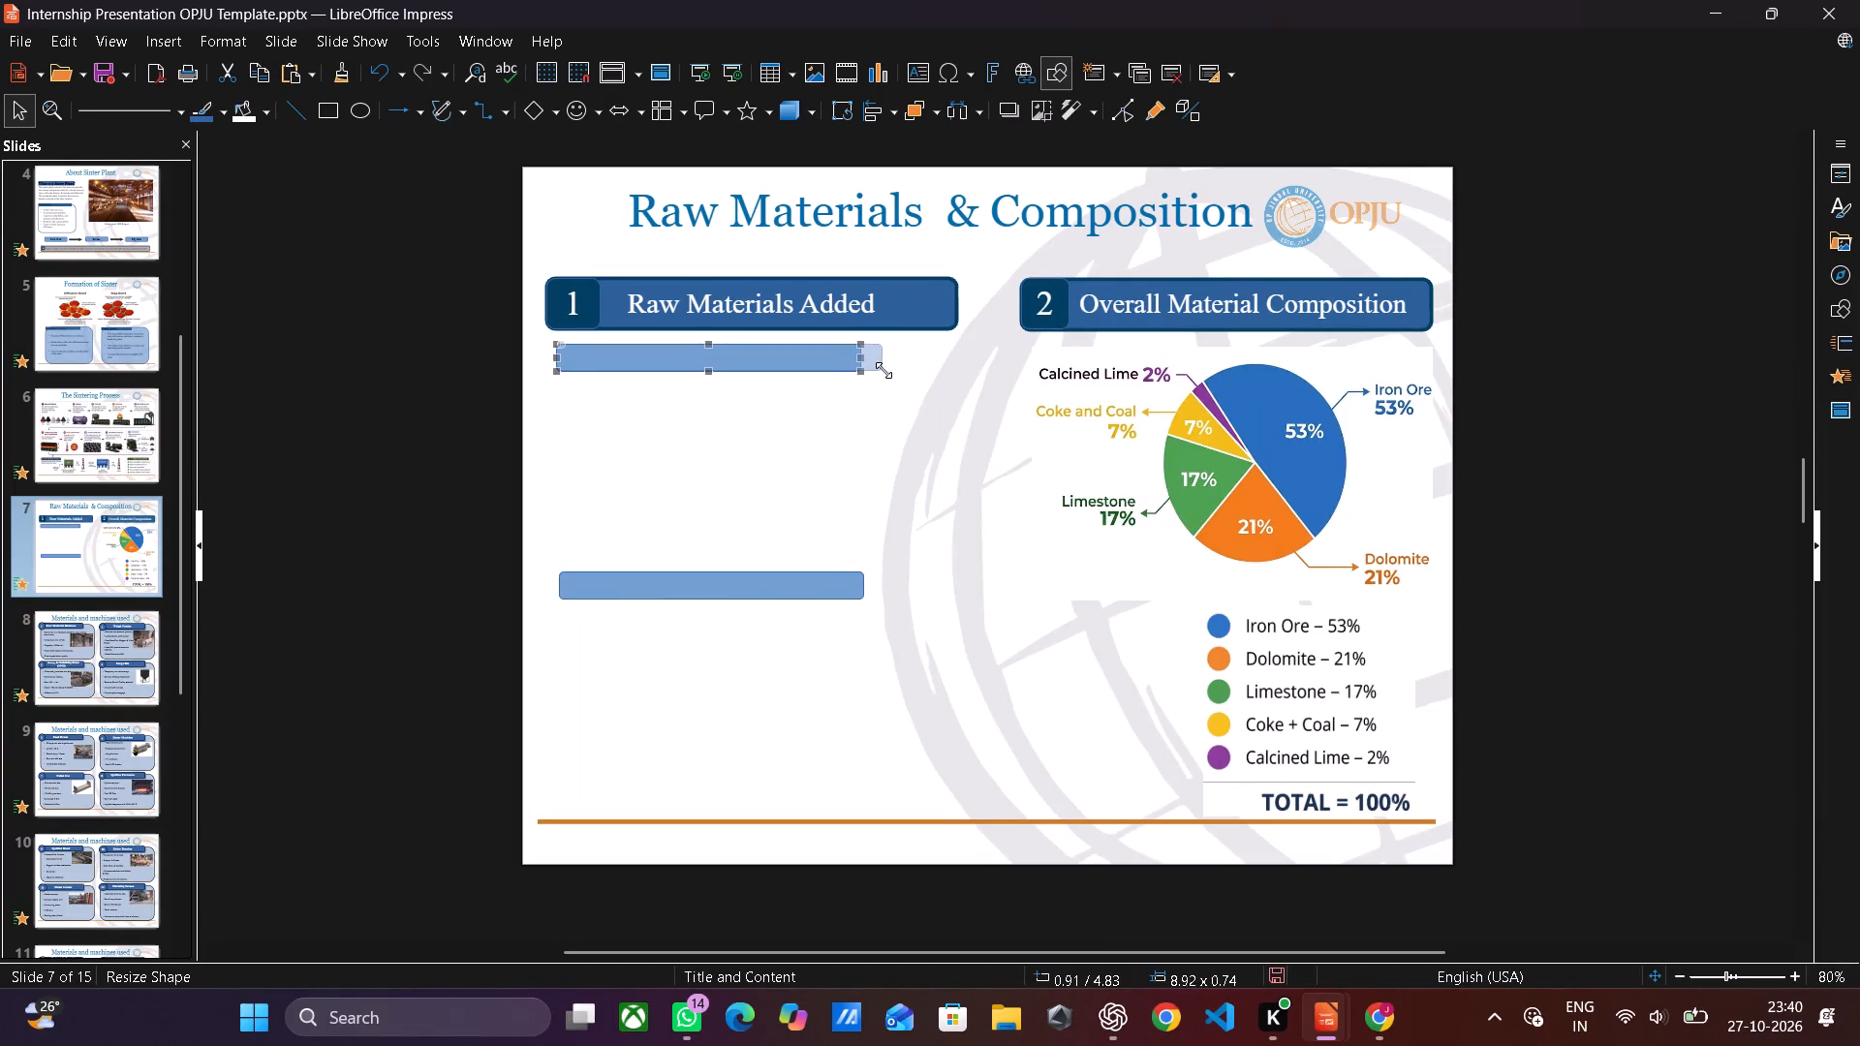
{"action": "left_click_drag", "start_coordinate": [883, 370], "coordinate": [906, 370]}
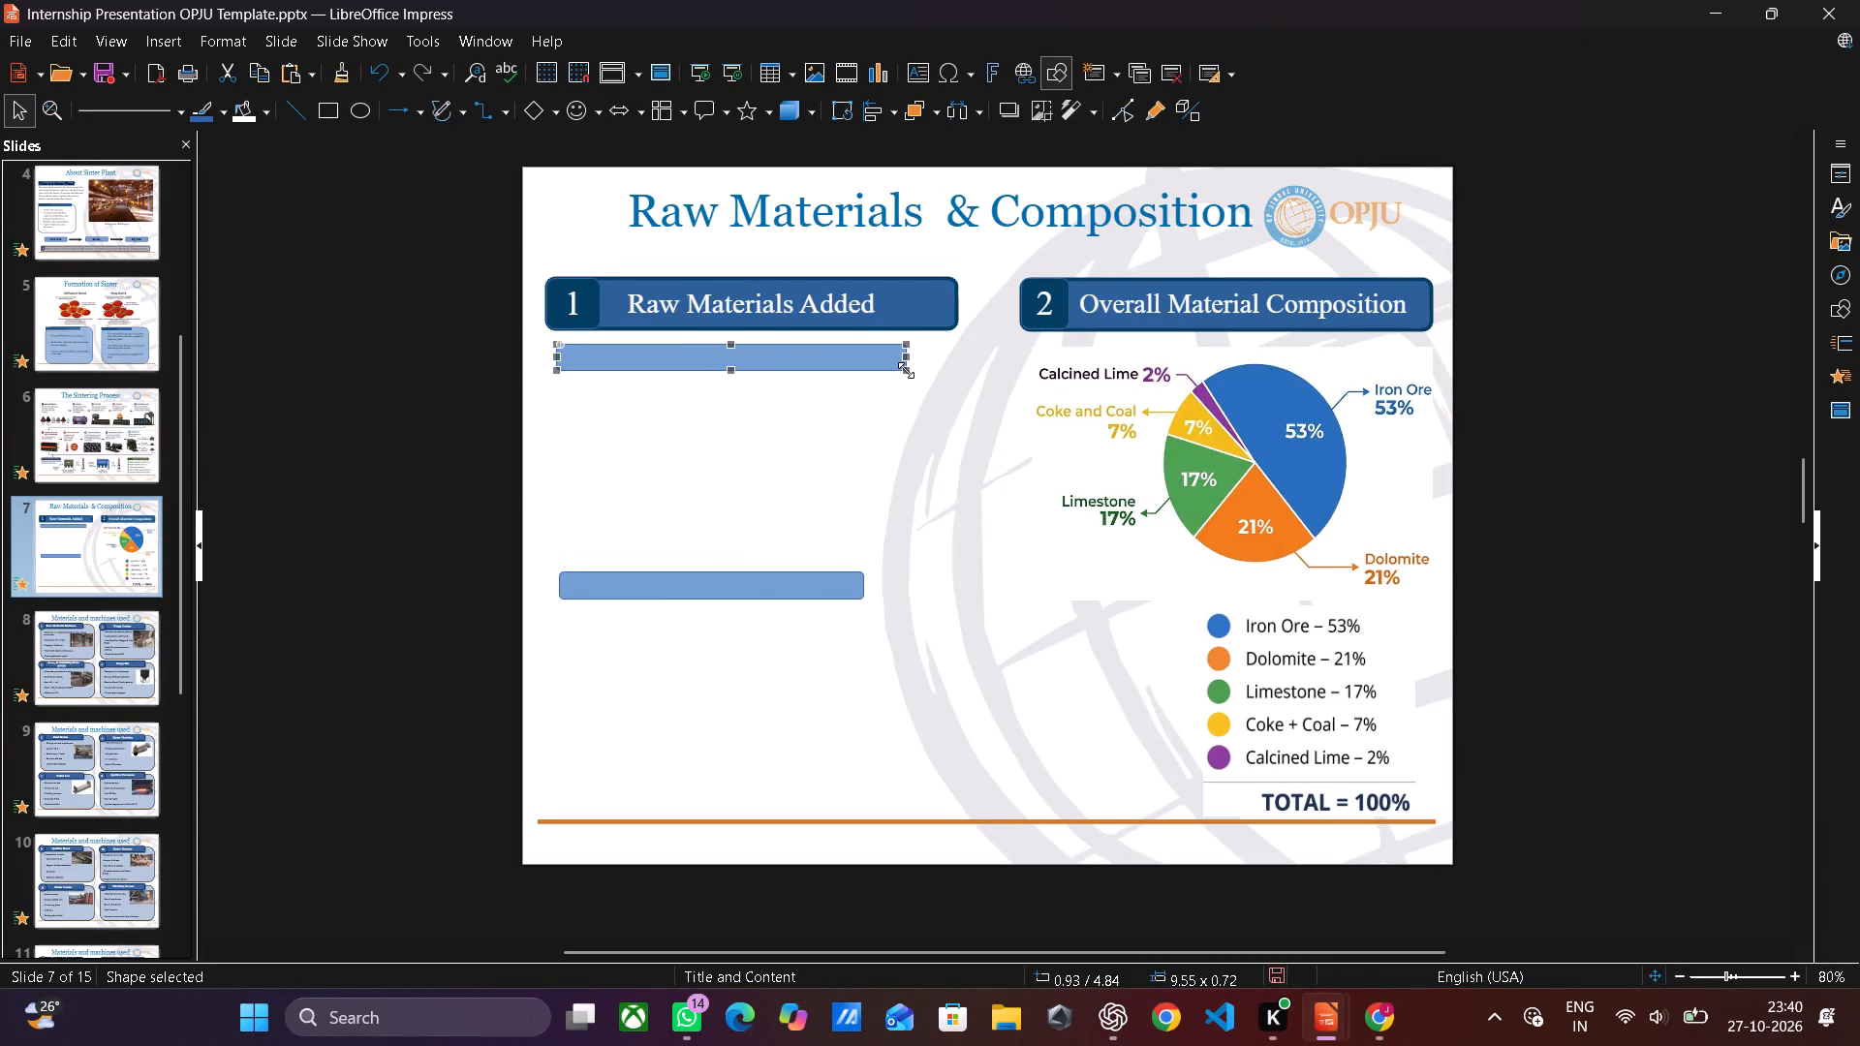
{"action": "left_click_drag", "start_coordinate": [733, 369], "coordinate": [735, 378]}
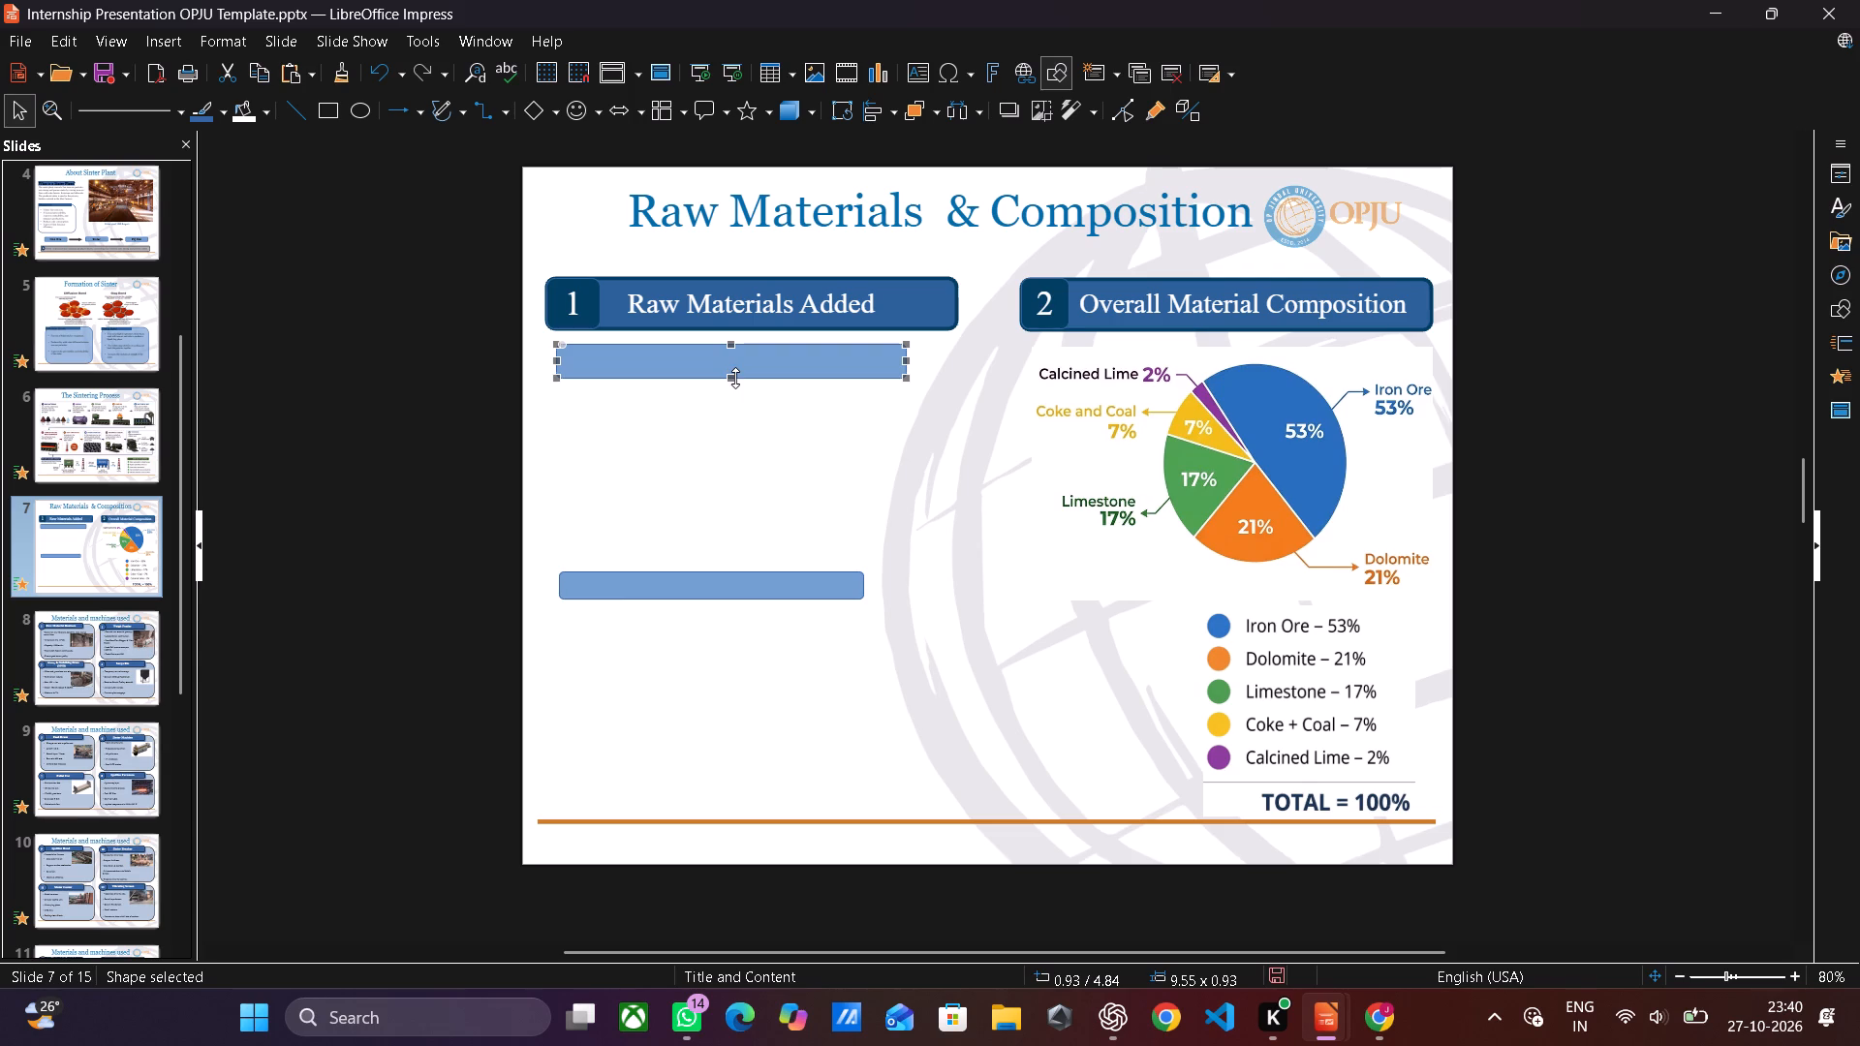
Enlarge the lower rounded bar to about 9.37 x 0.93 cm, keeping its upper-left corner in place, and deselect it.
{"action": "left_click", "coordinate": [733, 583]}
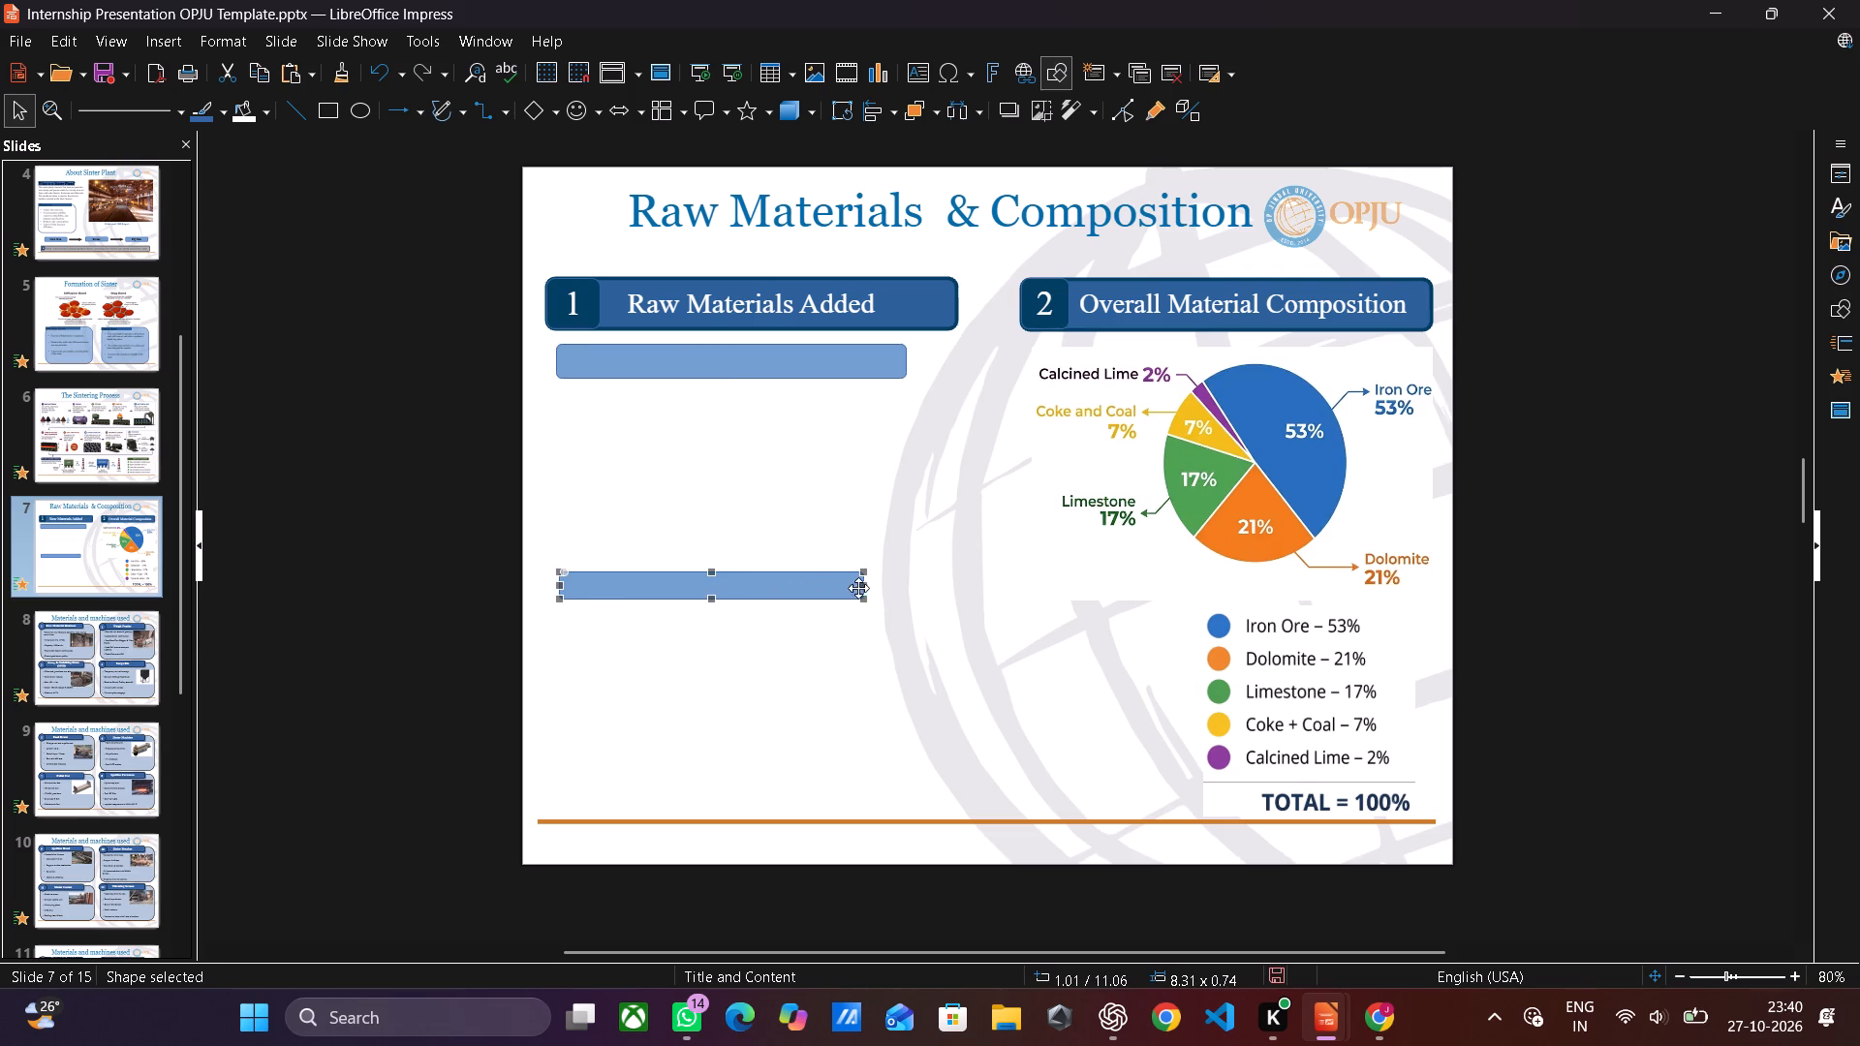
{"action": "left_click_drag", "start_coordinate": [862, 583], "coordinate": [894, 589]}
{"action": "left_click_drag", "start_coordinate": [894, 589], "coordinate": [902, 597]}
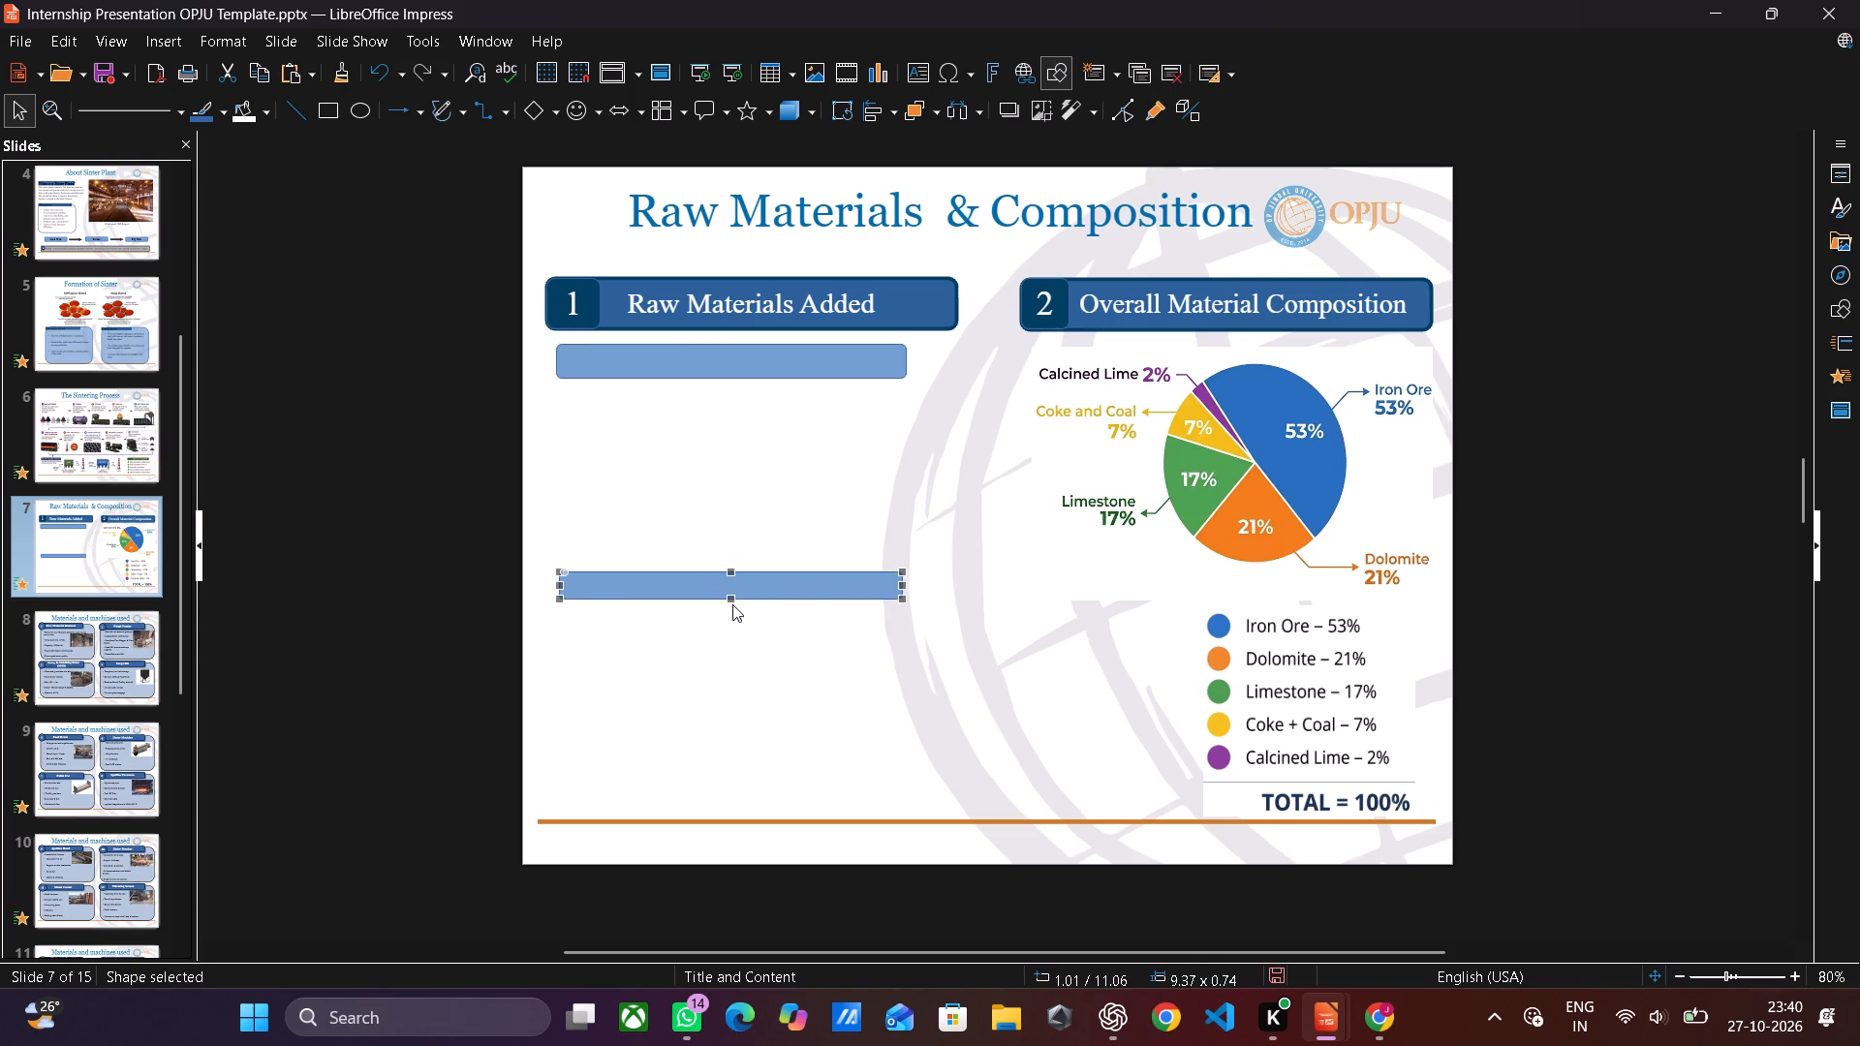
{"action": "left_click", "coordinate": [731, 600]}
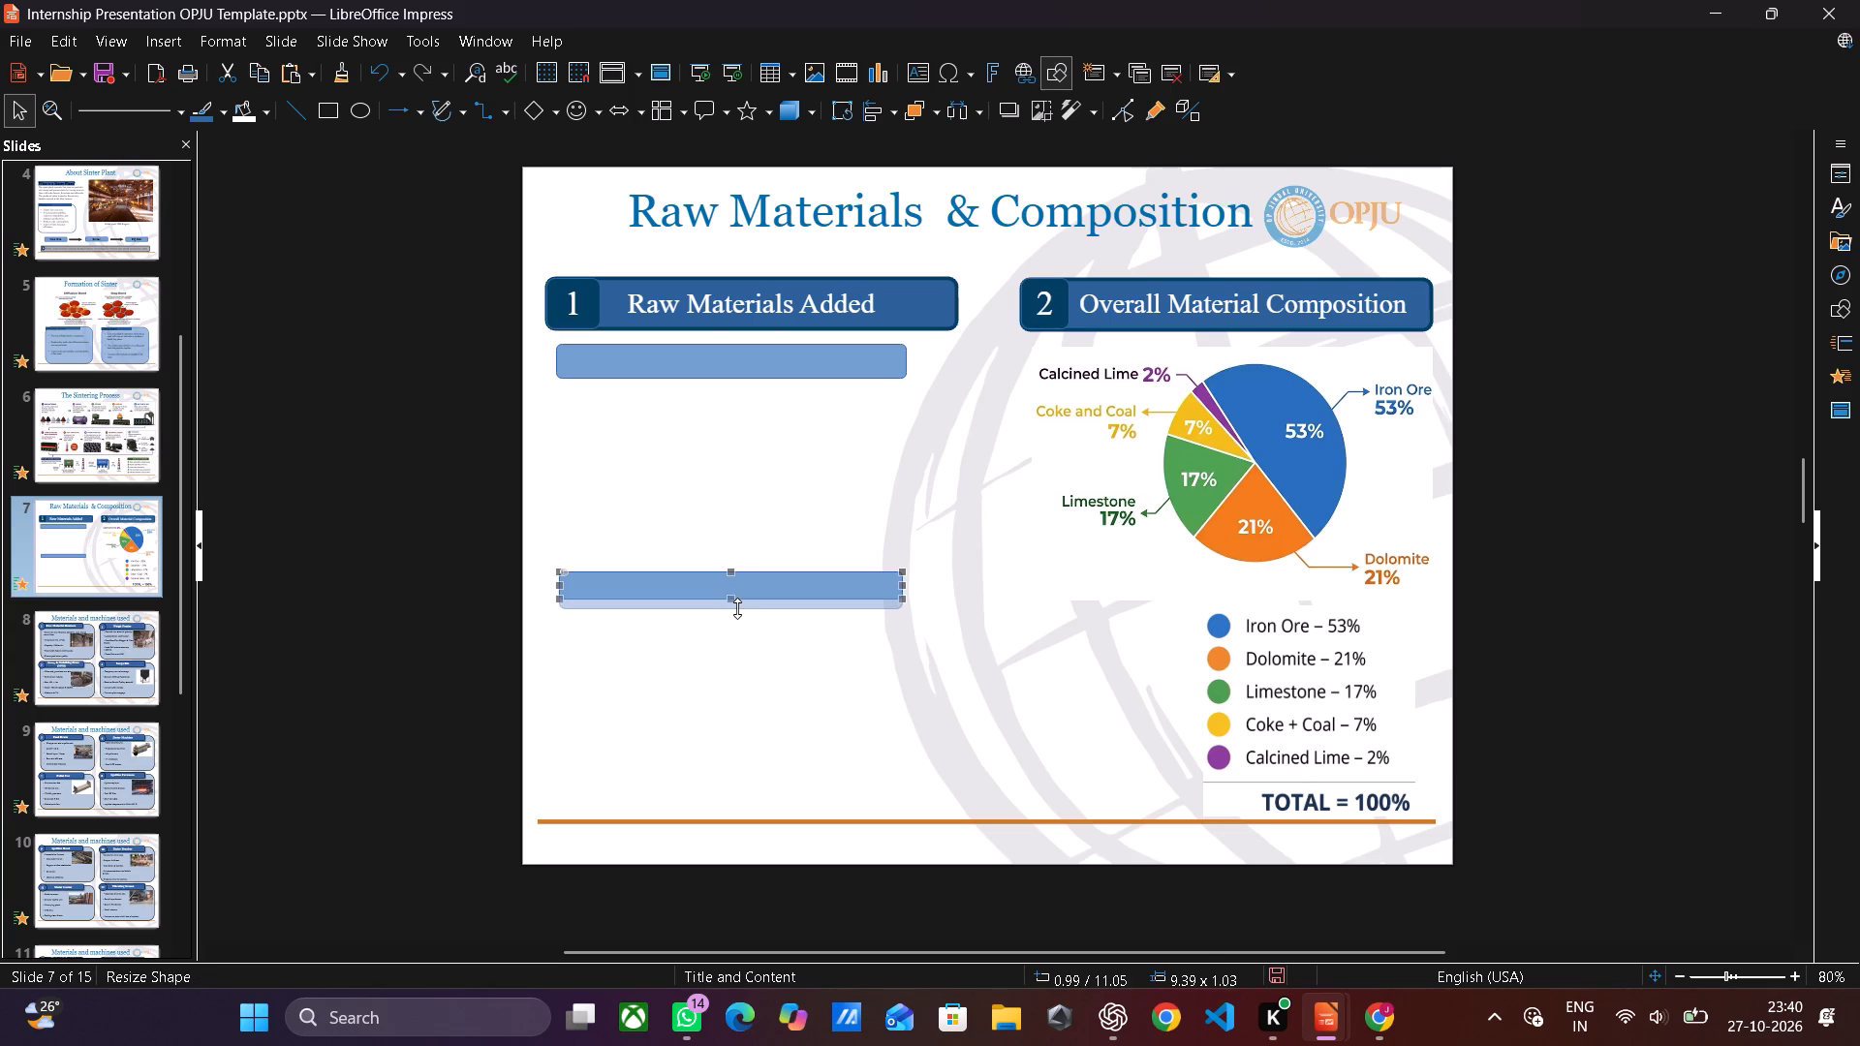
{"action": "left_click", "coordinate": [731, 466]}
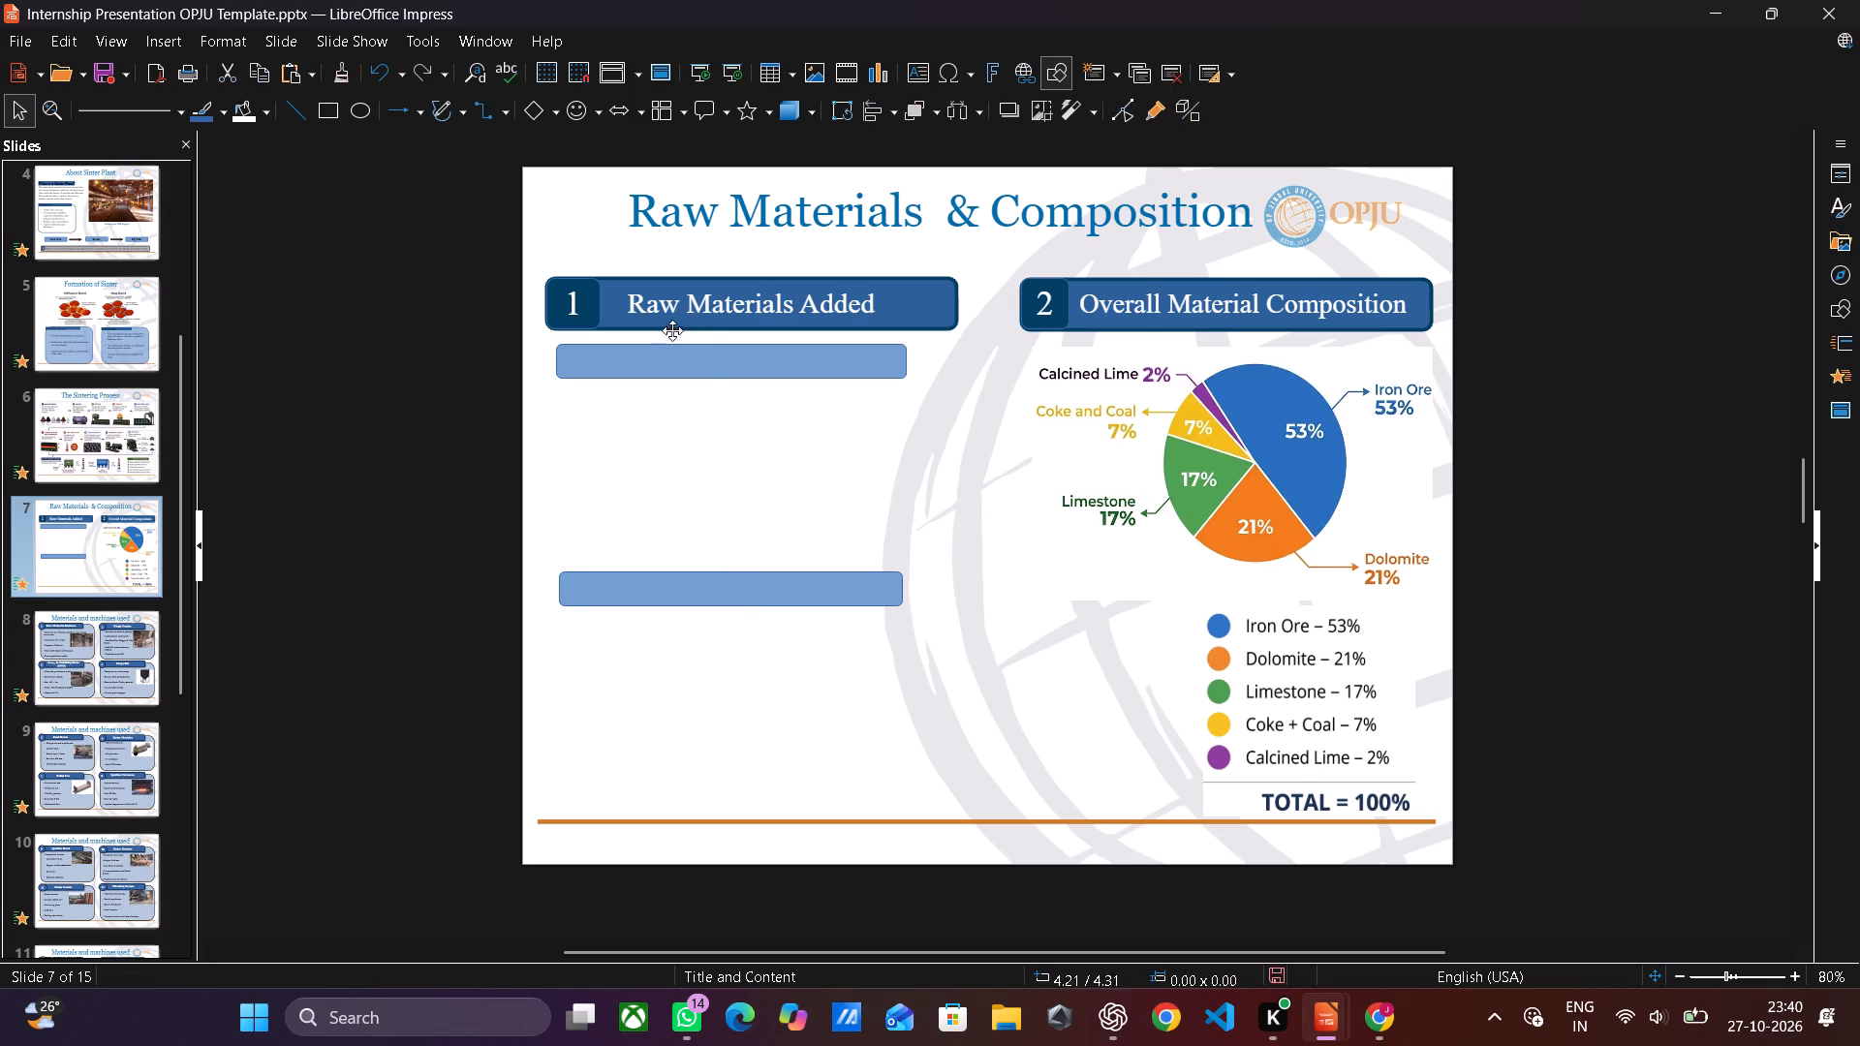
Move the upper rounded bar slightly closer to the header, to about 4.74 cm from the slide top.
{"action": "left_click", "coordinate": [666, 347]}
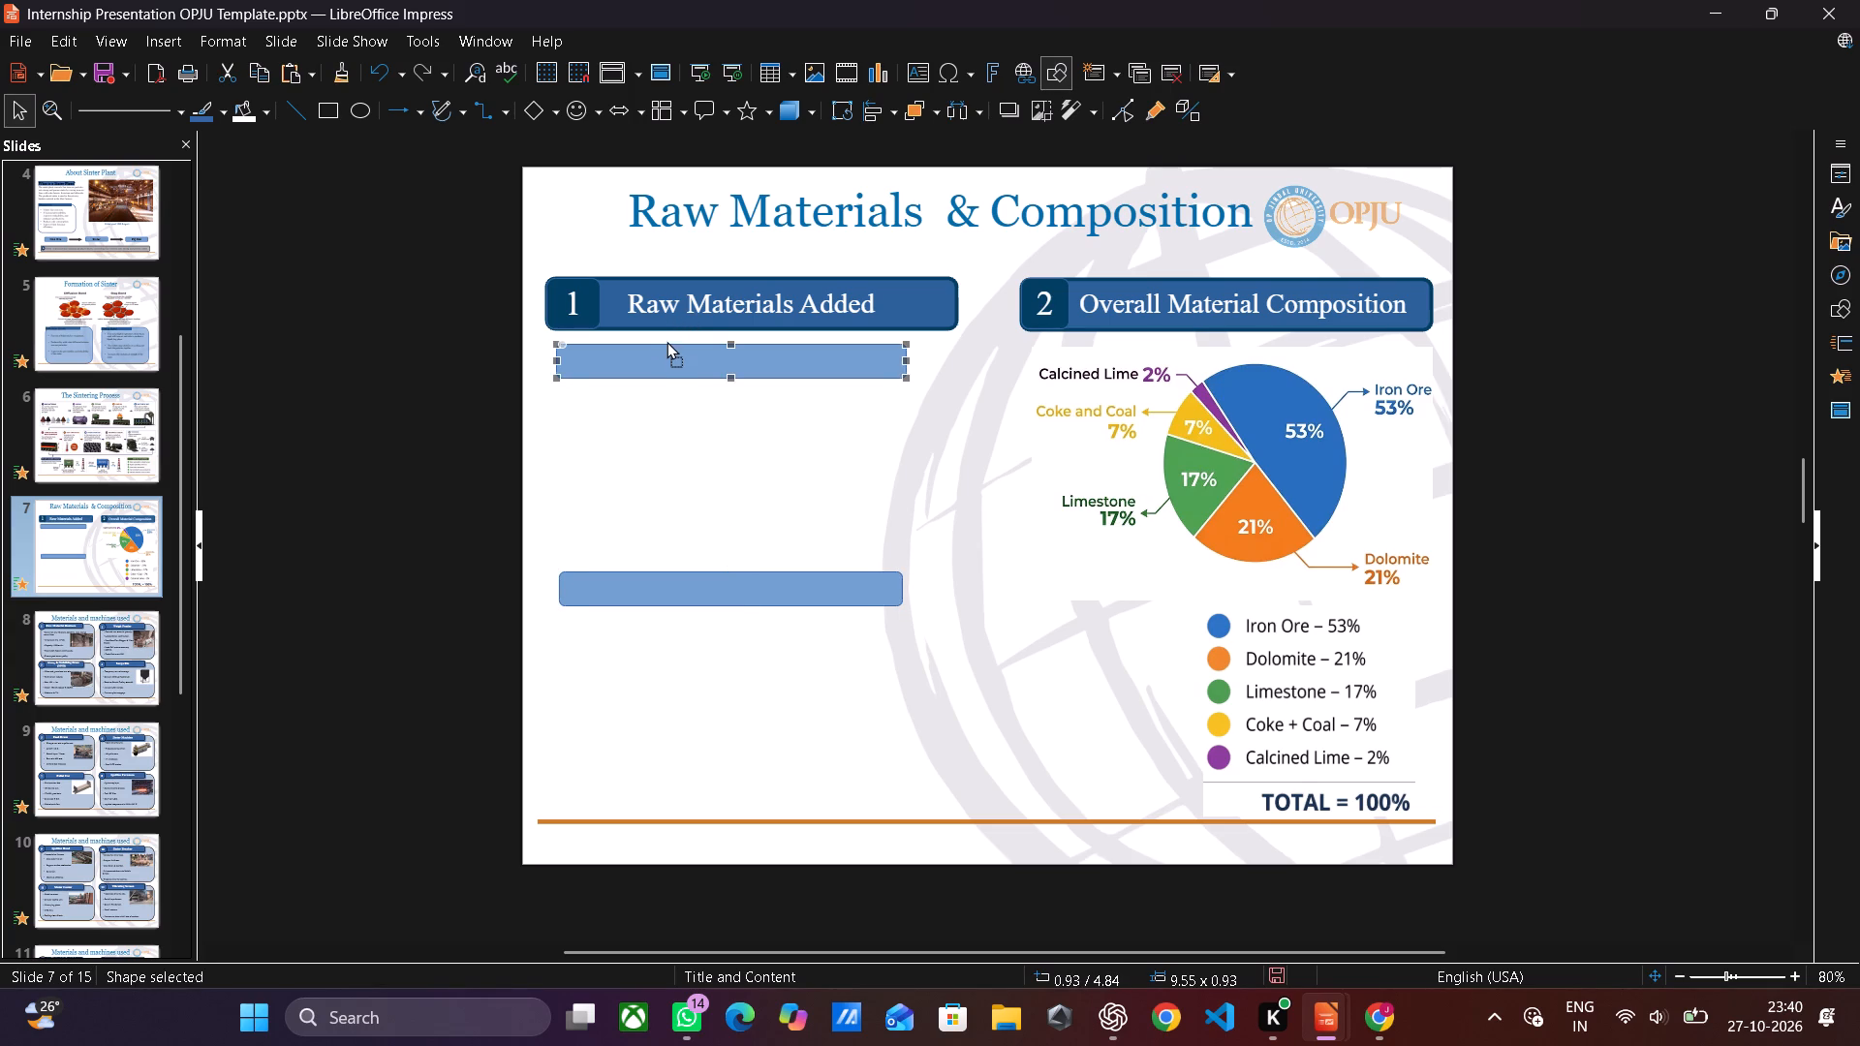
{"action": "left_click", "coordinate": [731, 373]}
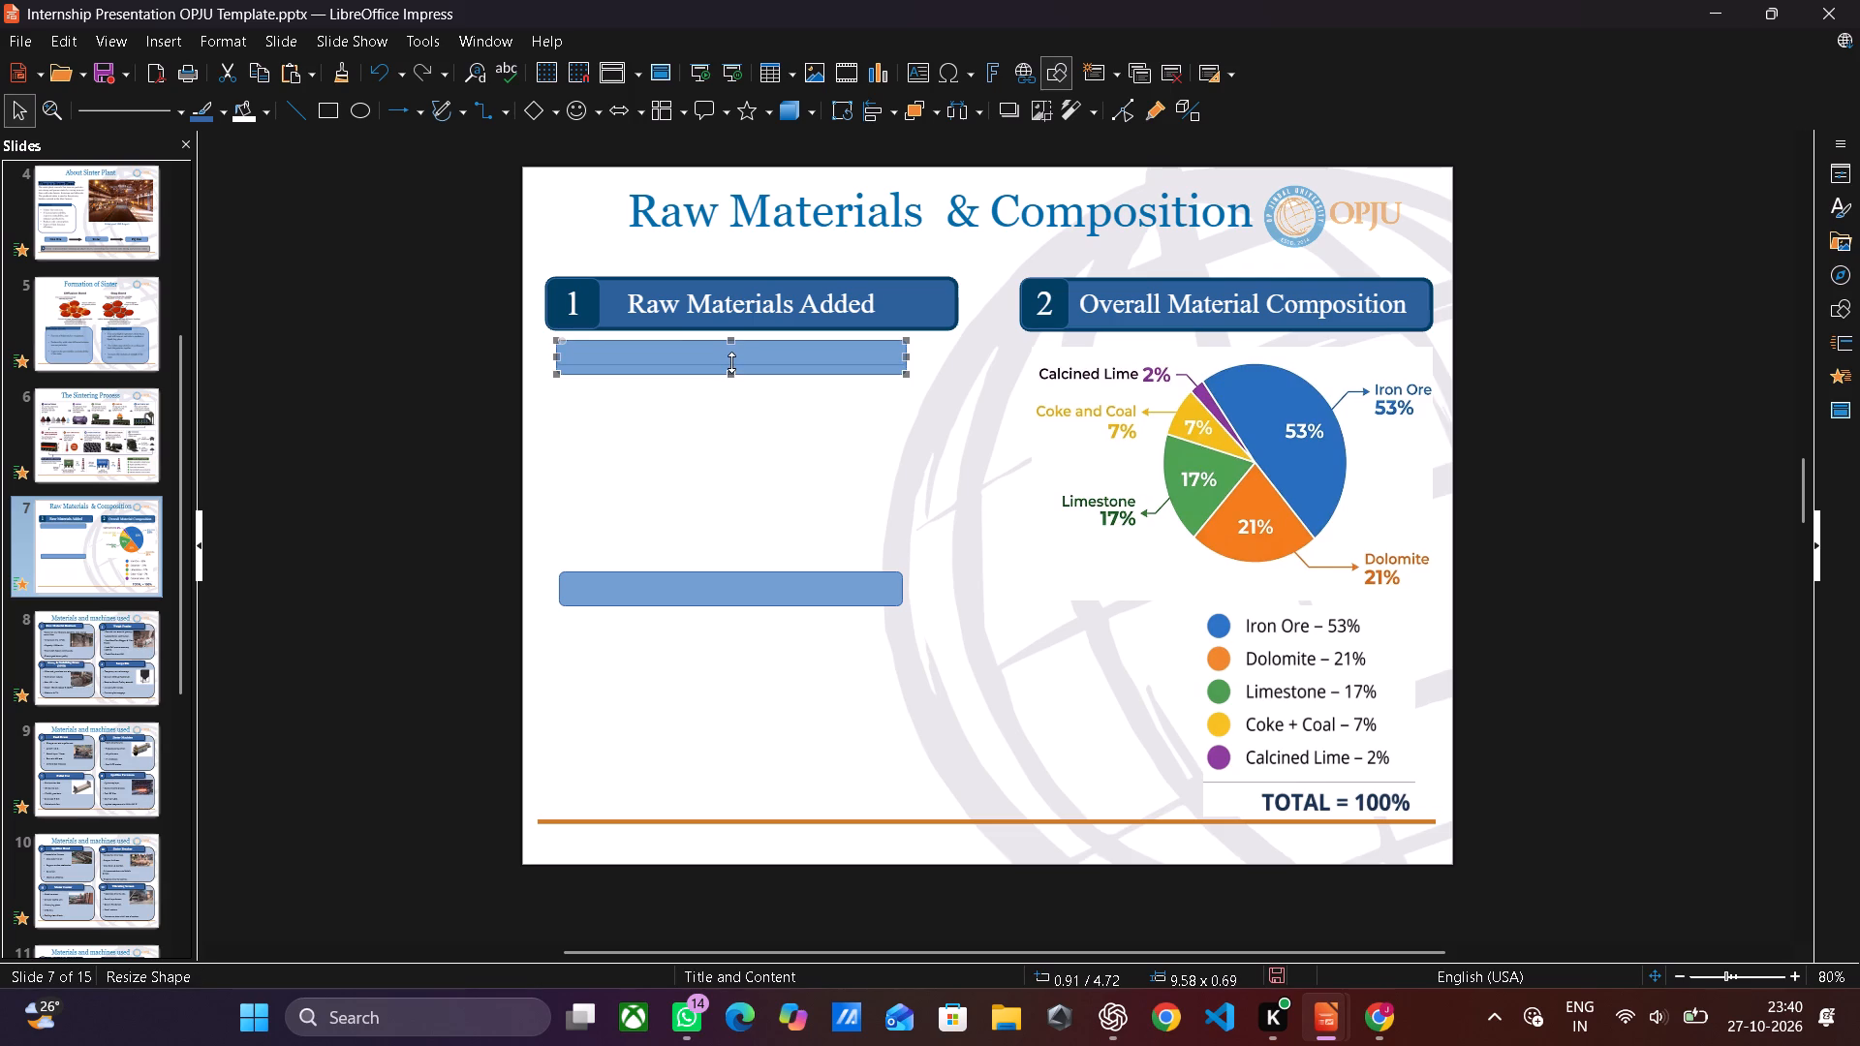
Set the upper rounded bar's area fill to the HTML palette's gray a9a9a9.
{"action": "right_click", "coordinate": [697, 354]}
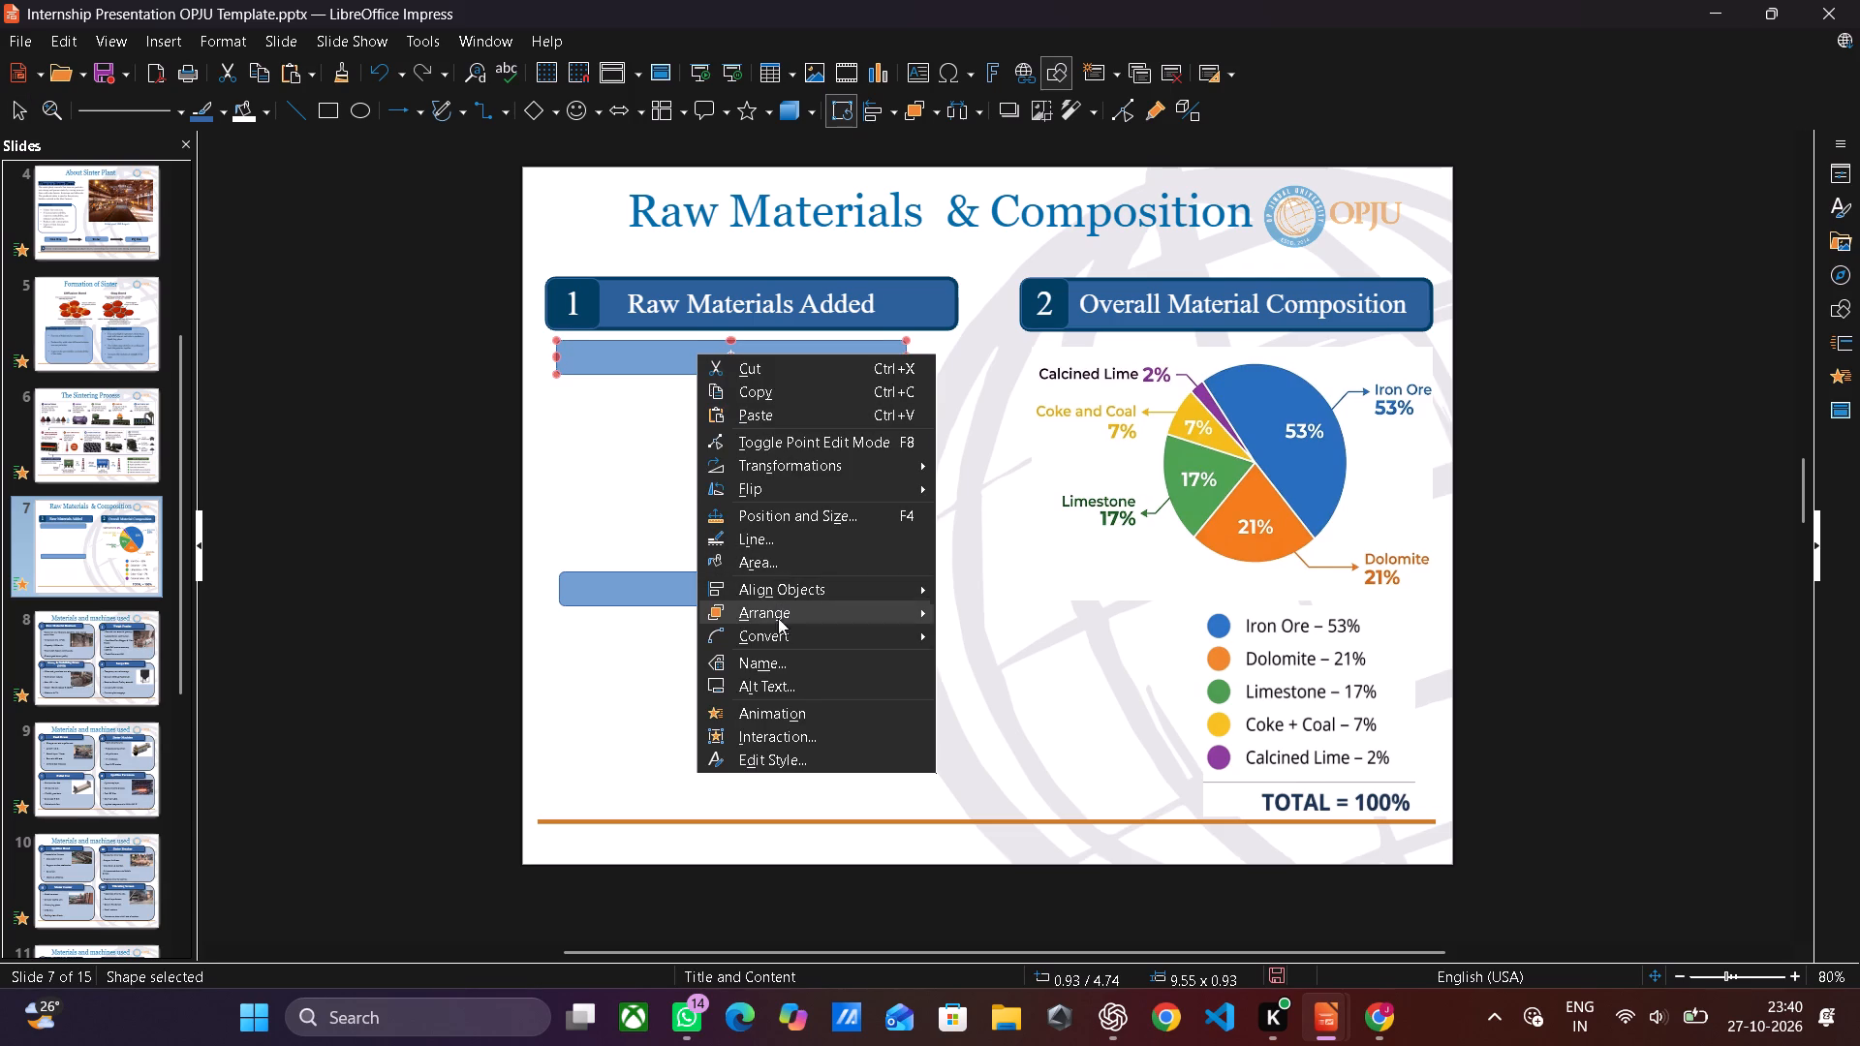
{"action": "left_click", "coordinate": [788, 559]}
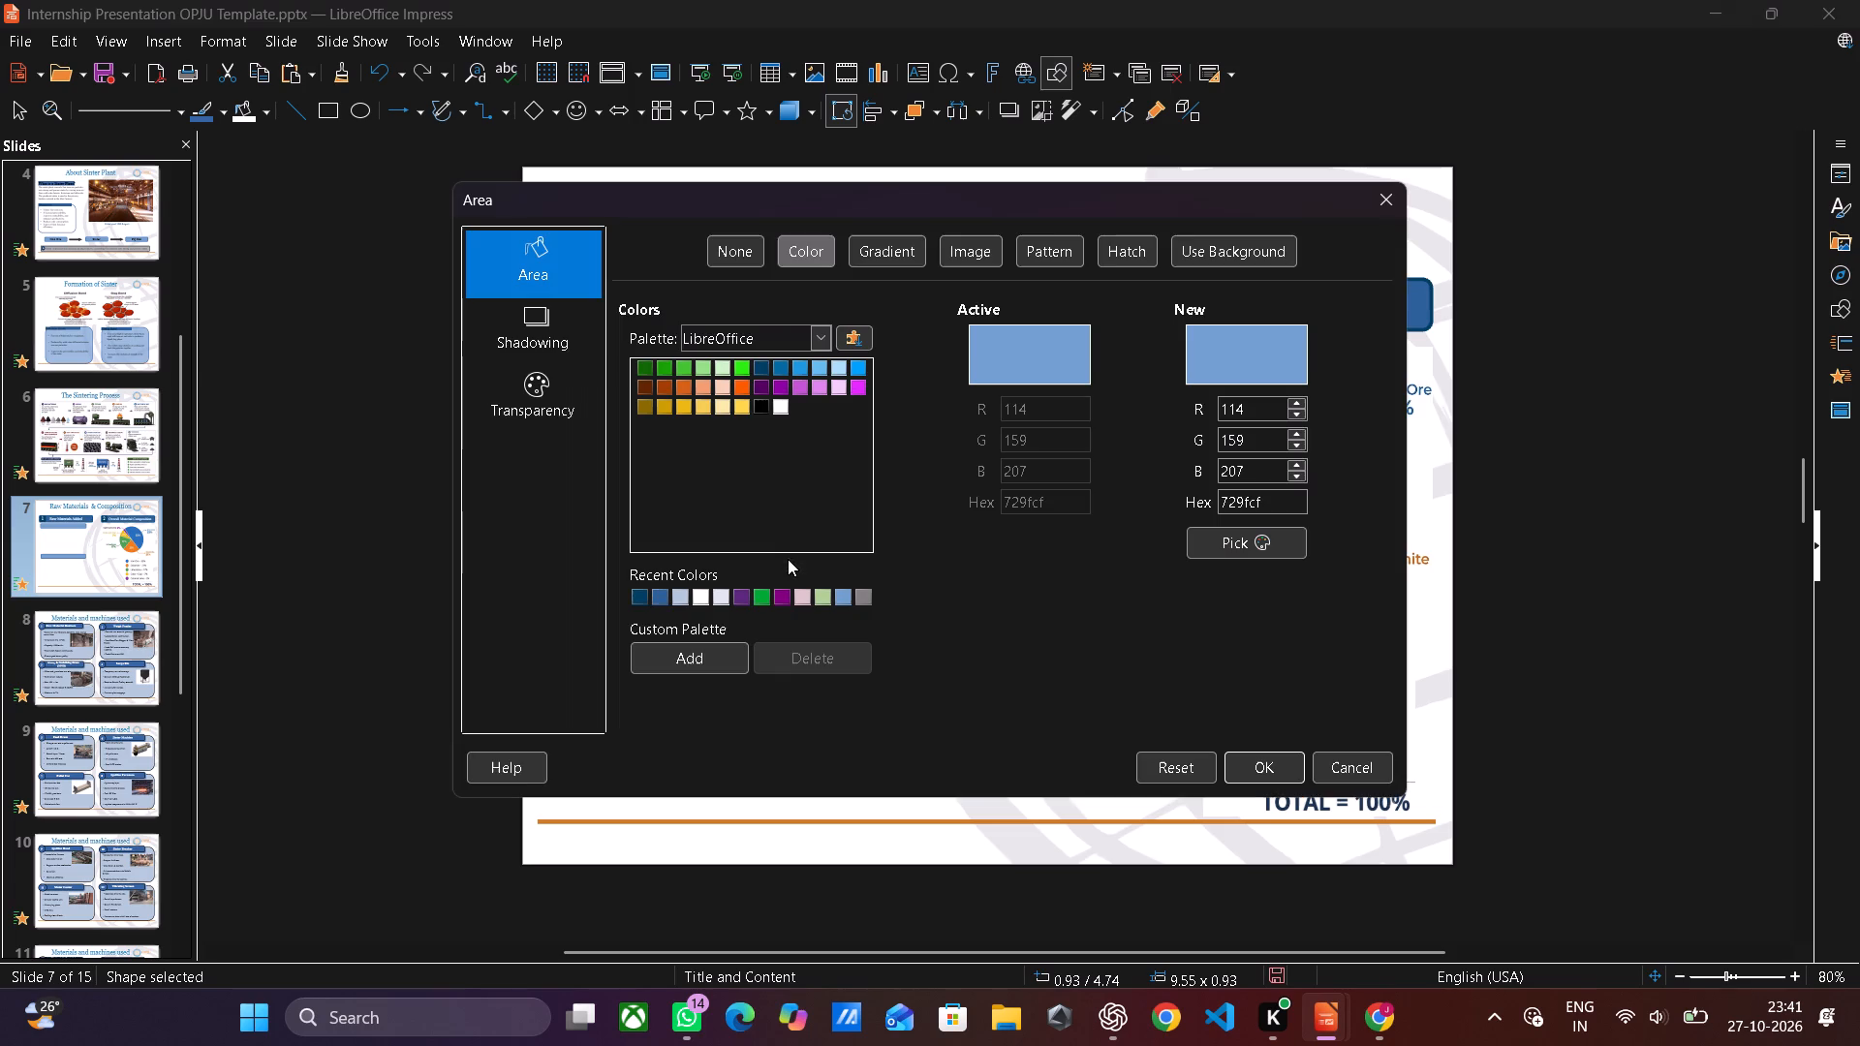
{"action": "left_click", "coordinate": [816, 343]}
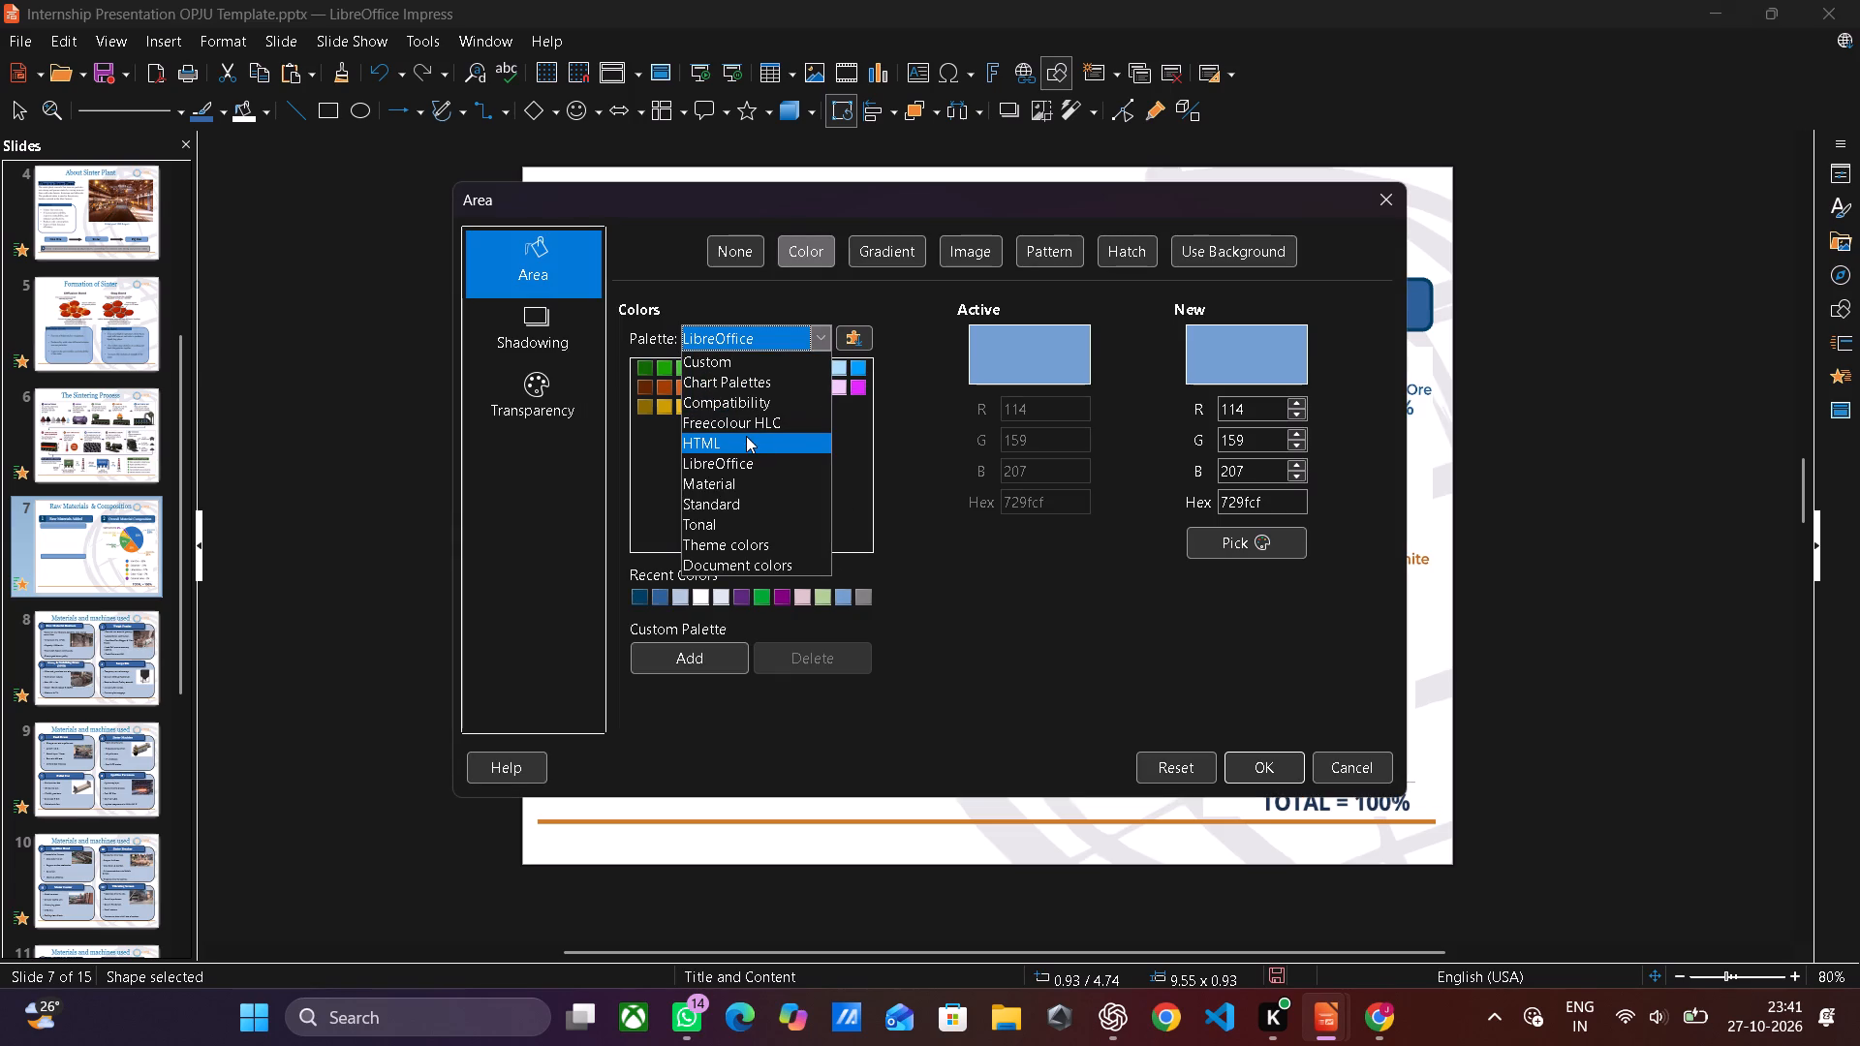
{"action": "left_click", "coordinate": [746, 436]}
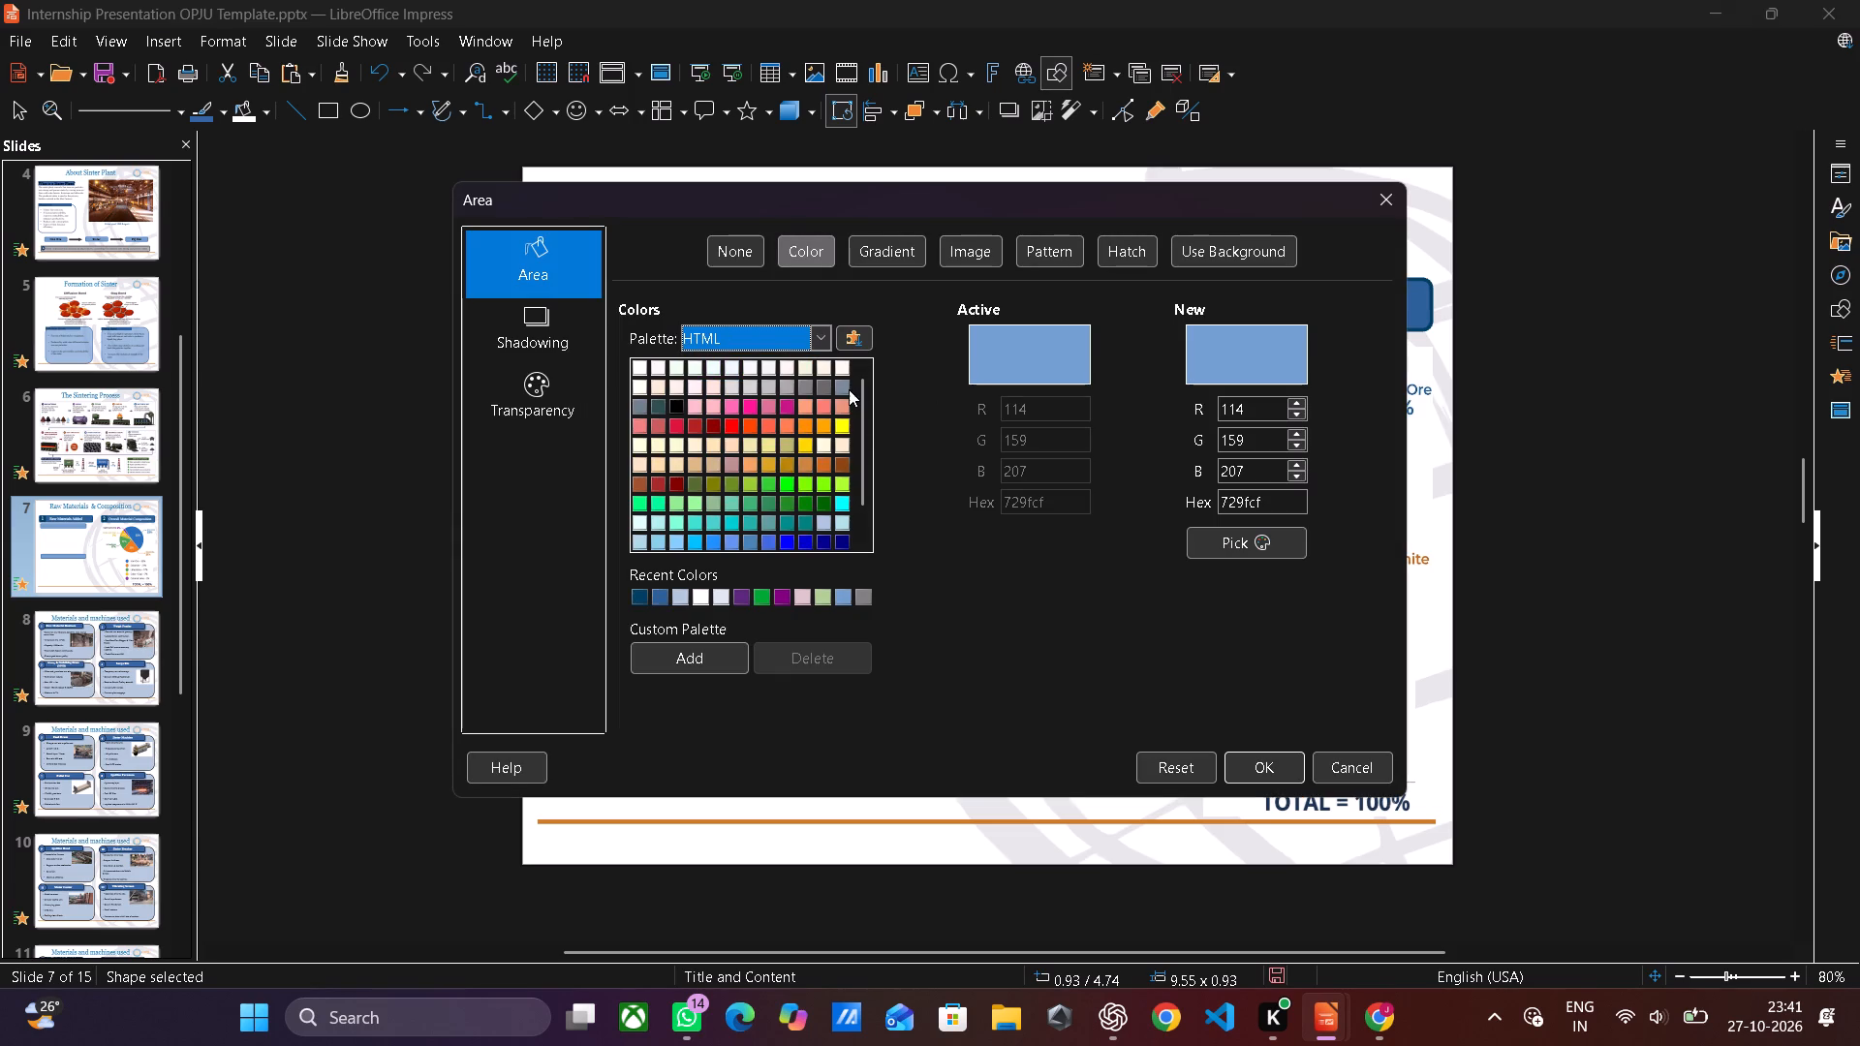
{"action": "left_click", "coordinate": [791, 385]}
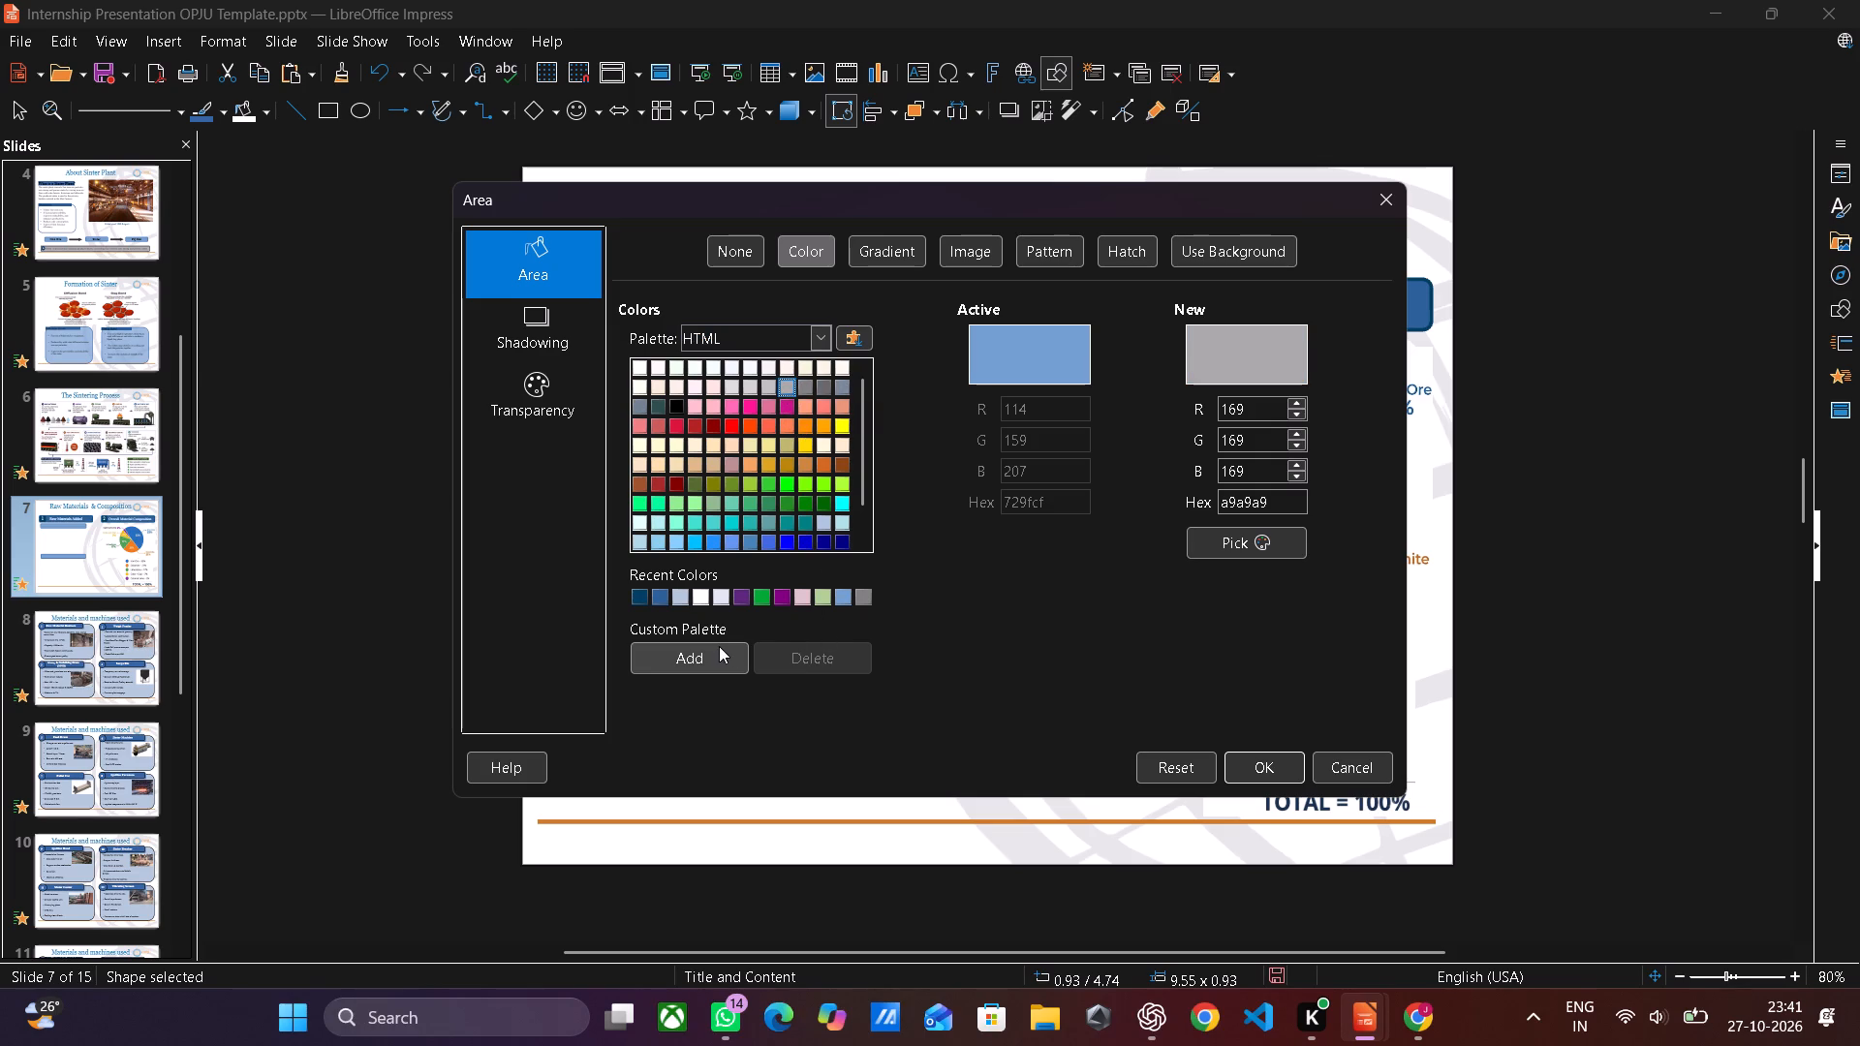
Apply the gray a9a9a9 area fill to the upper rounded bar.
{"action": "left_click", "coordinate": [1239, 754]}
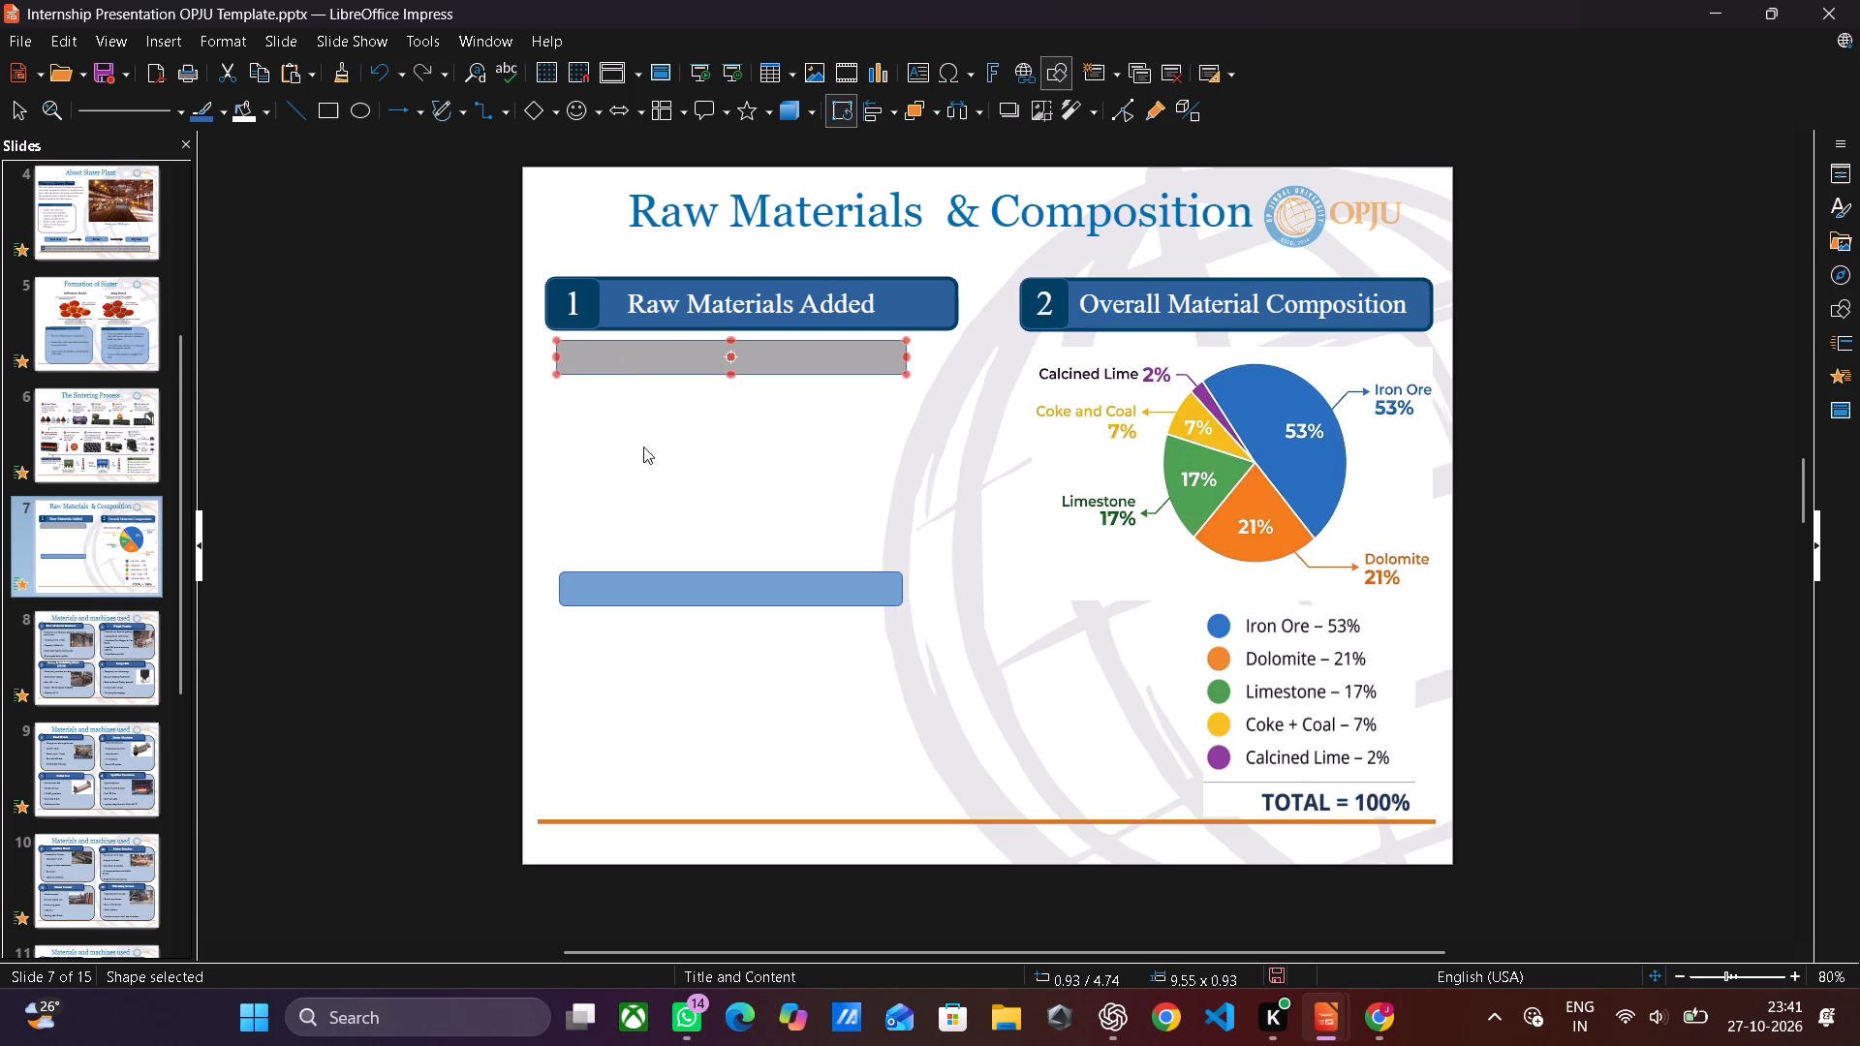
Start the text label inside the gray bar below the "Raw Materials Added" header with "A. ".
{"action": "left_click", "coordinate": [605, 352]}
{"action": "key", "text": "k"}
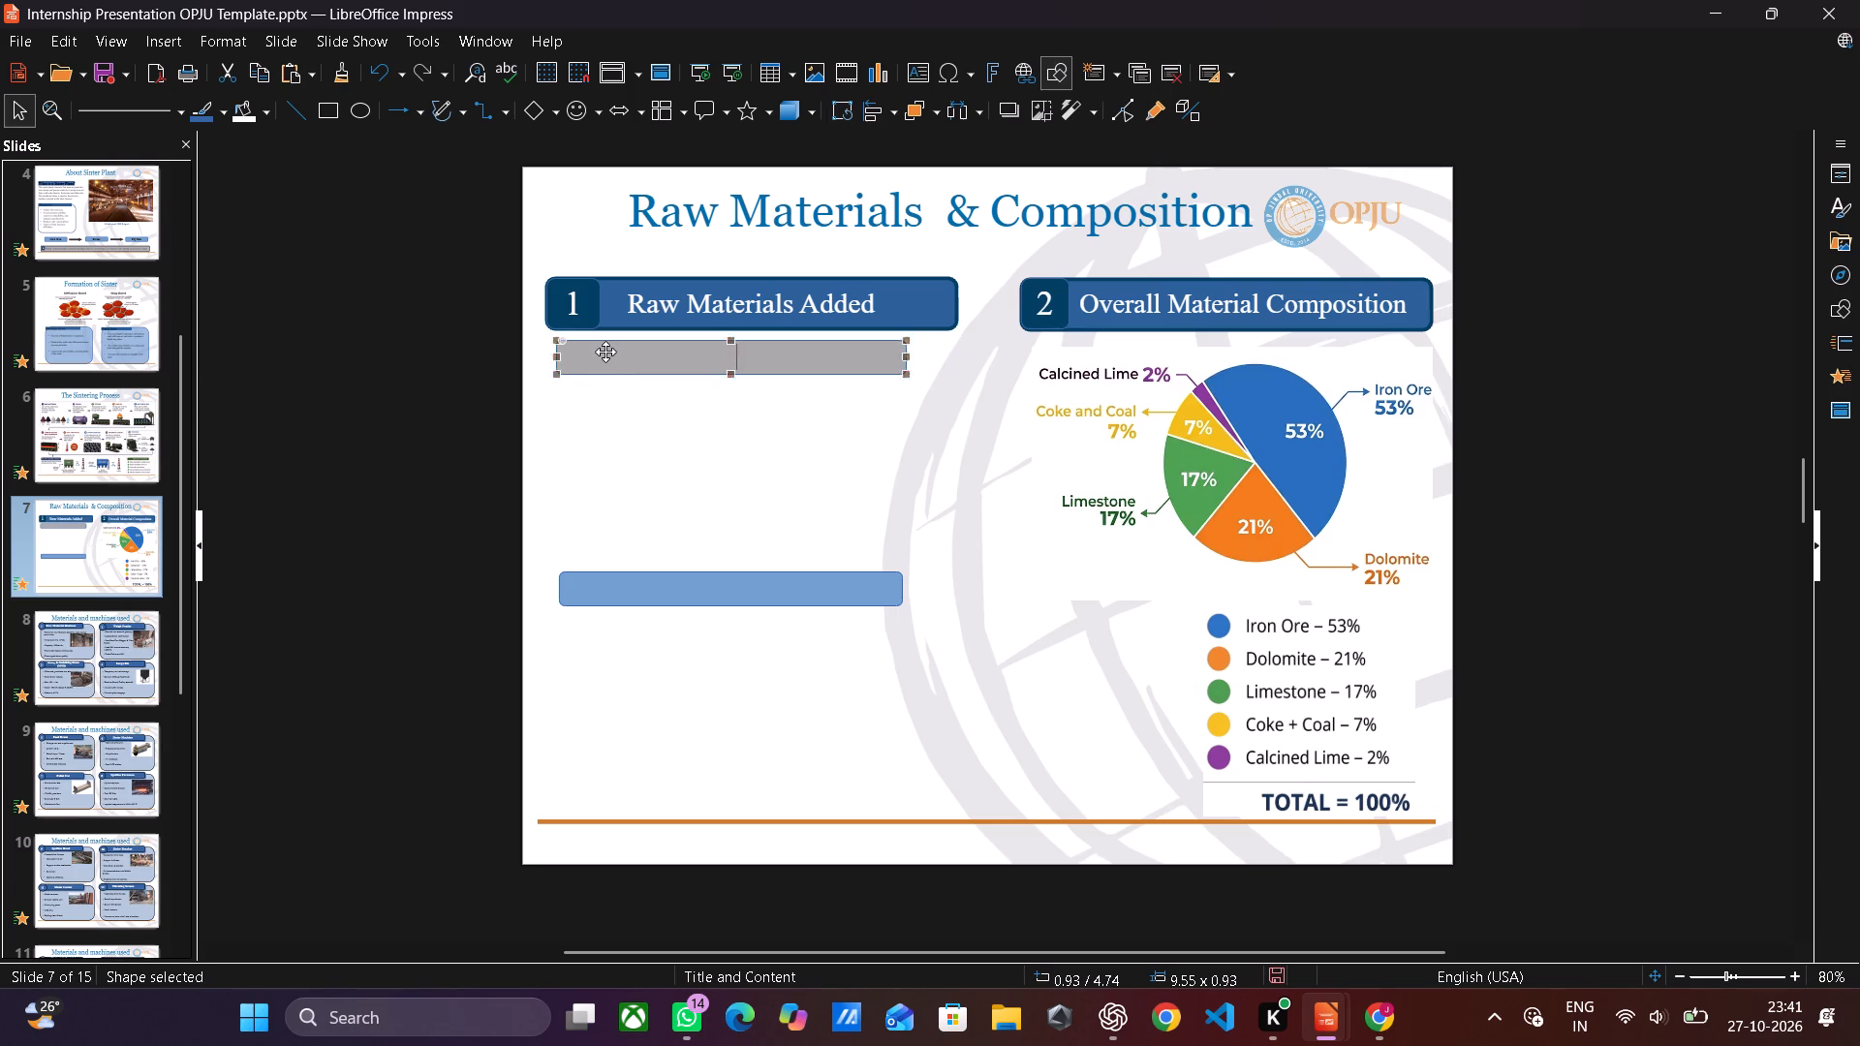
{"action": "key", "text": "BackSpace"}
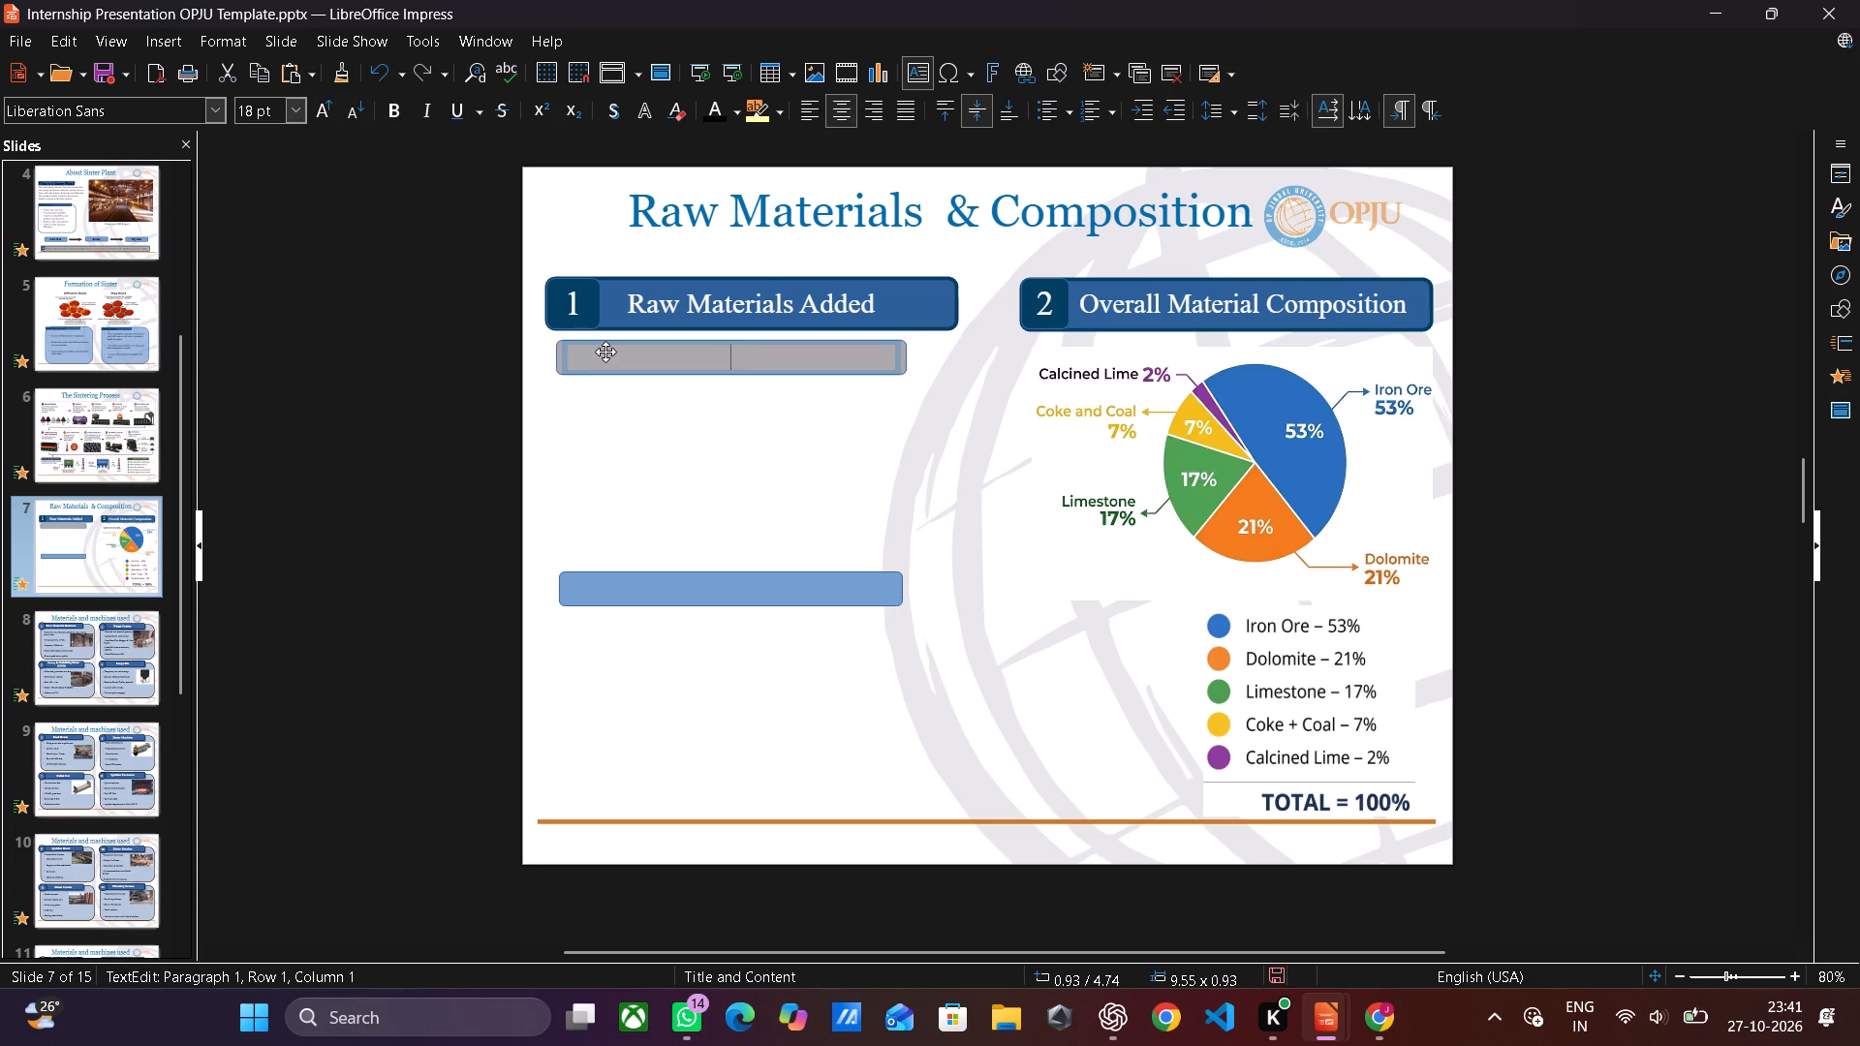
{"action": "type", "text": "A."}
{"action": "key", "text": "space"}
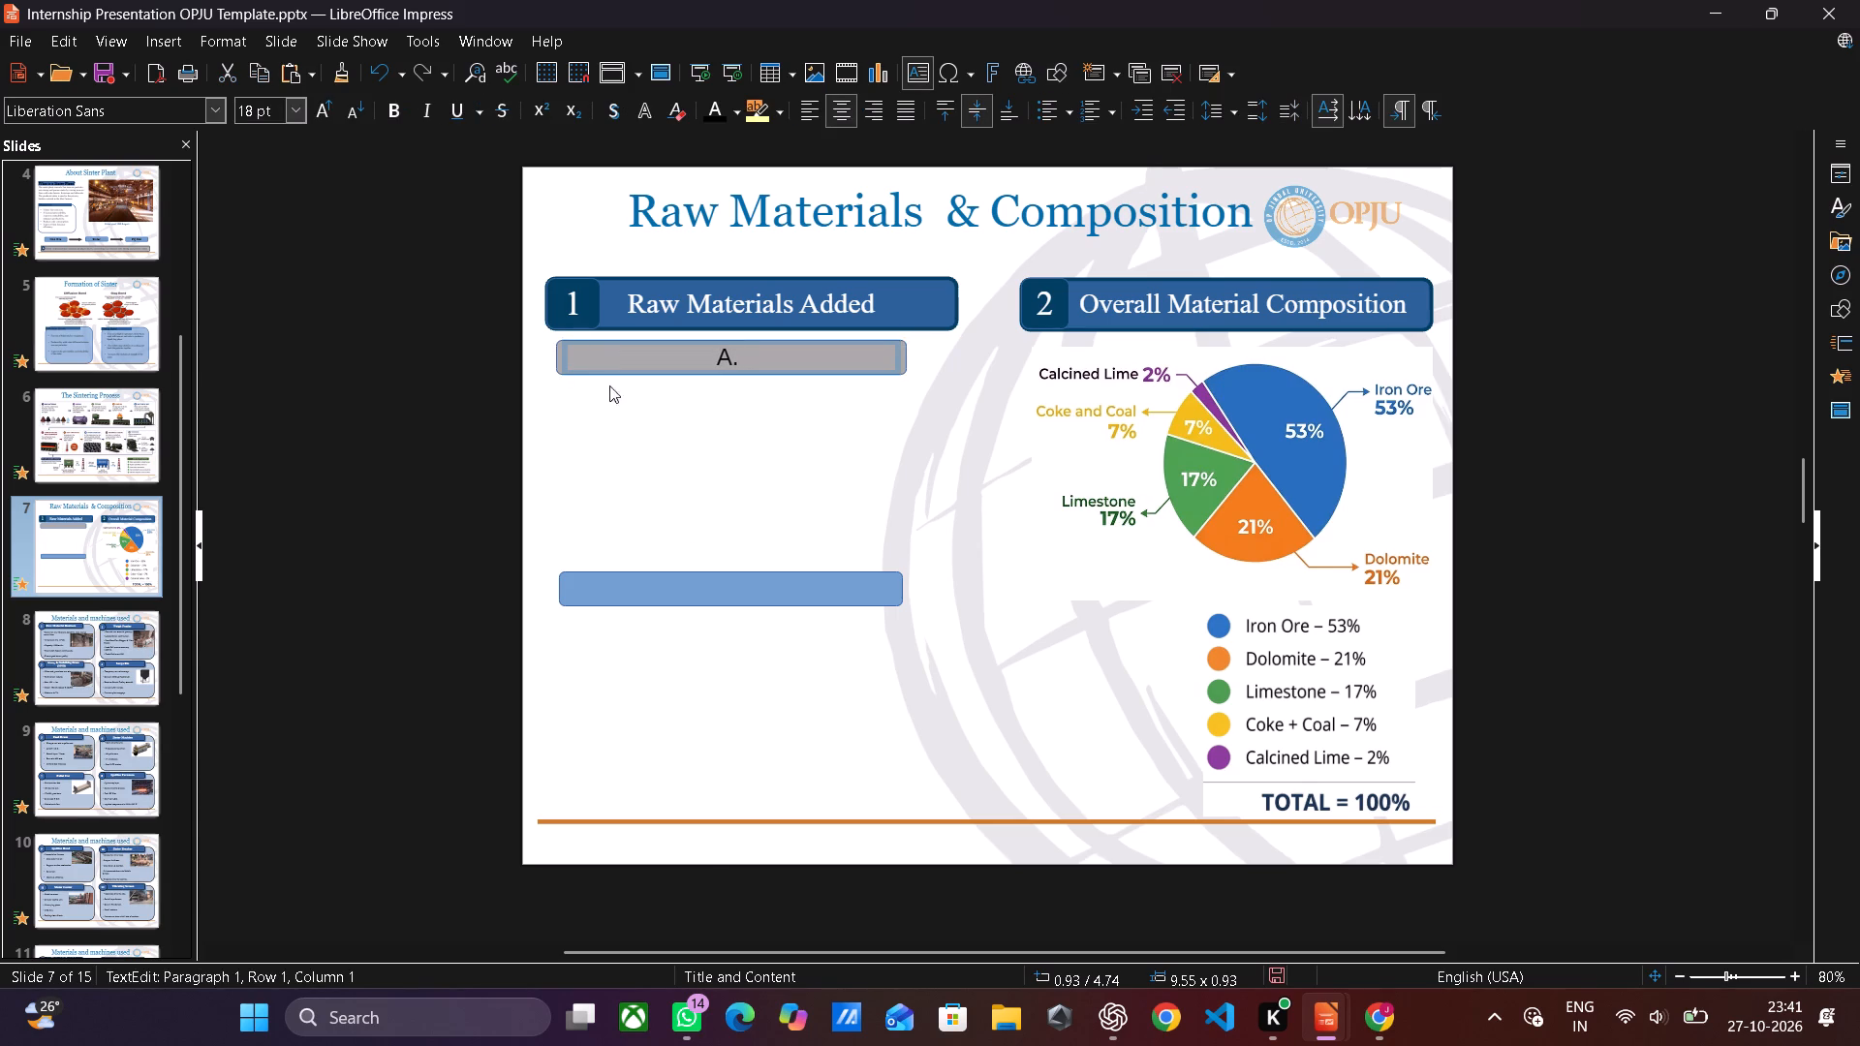
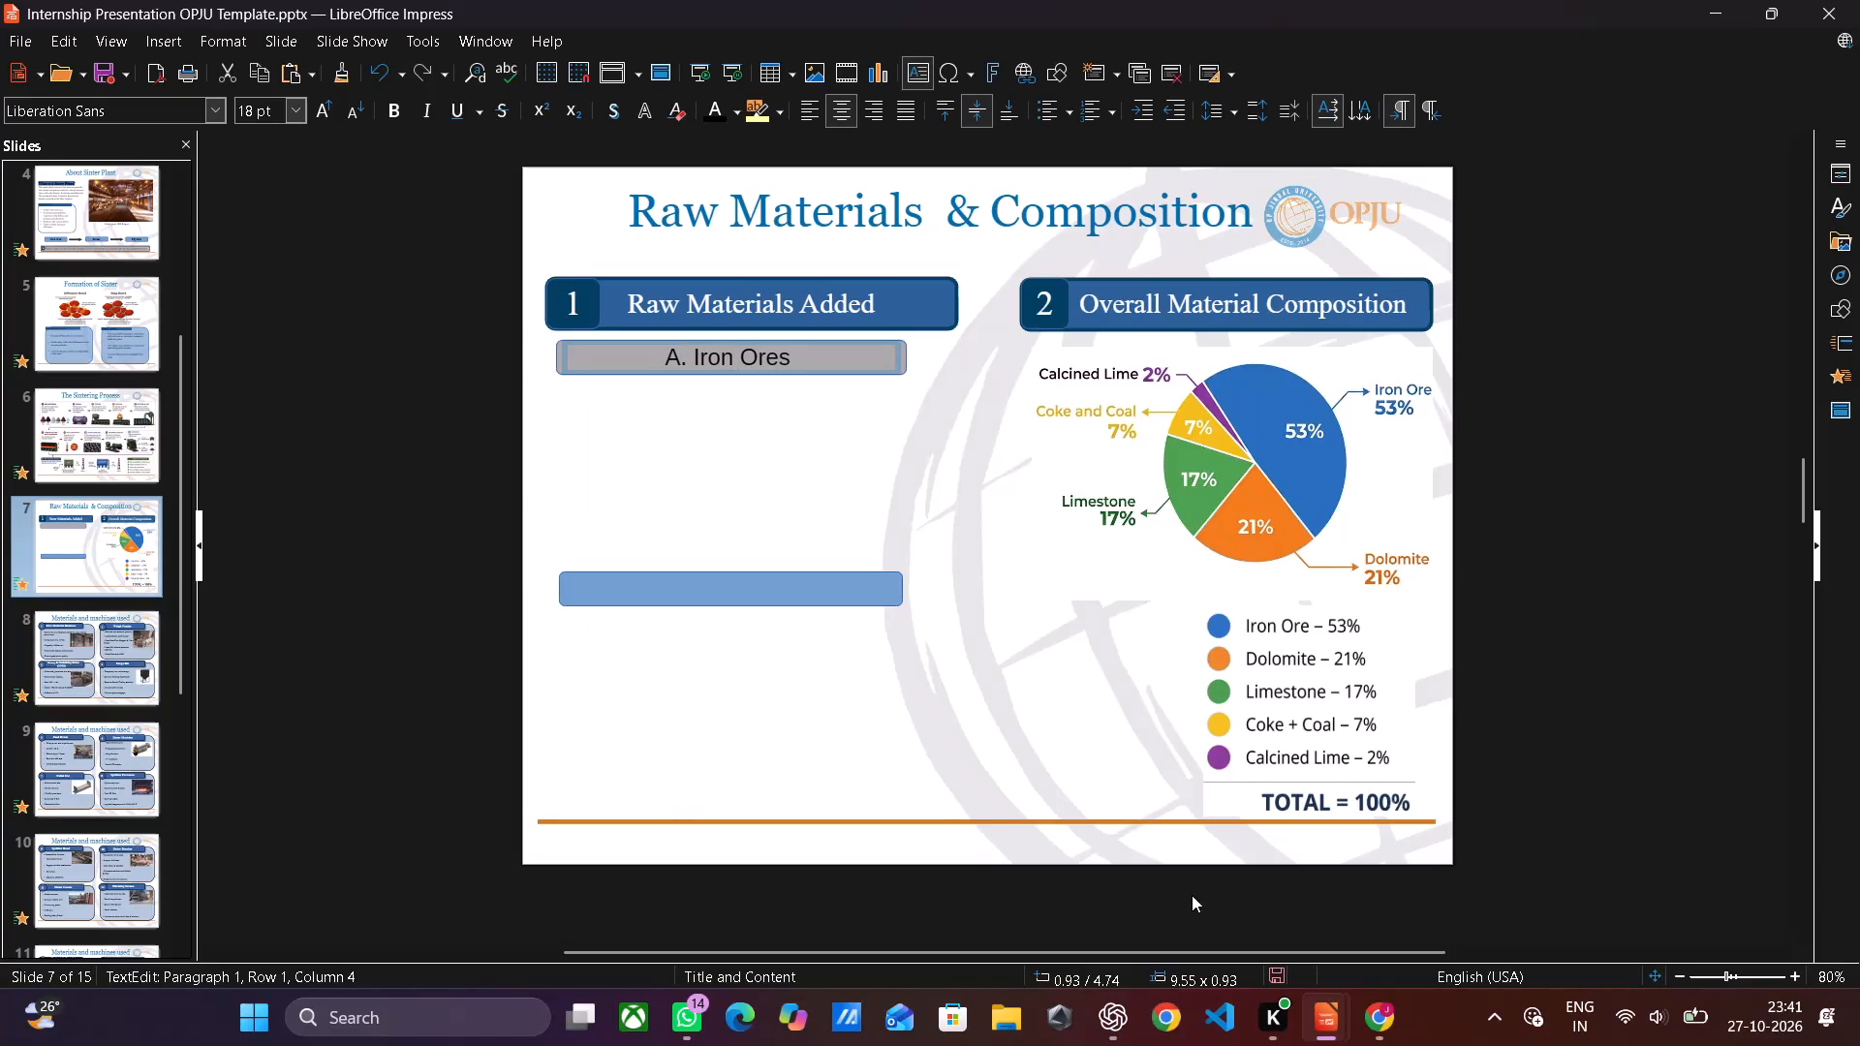
Extend the upper gray bar's label under "Raw Materials Added" with "& Iron" so it reads "A. Iron Ores & Iron".
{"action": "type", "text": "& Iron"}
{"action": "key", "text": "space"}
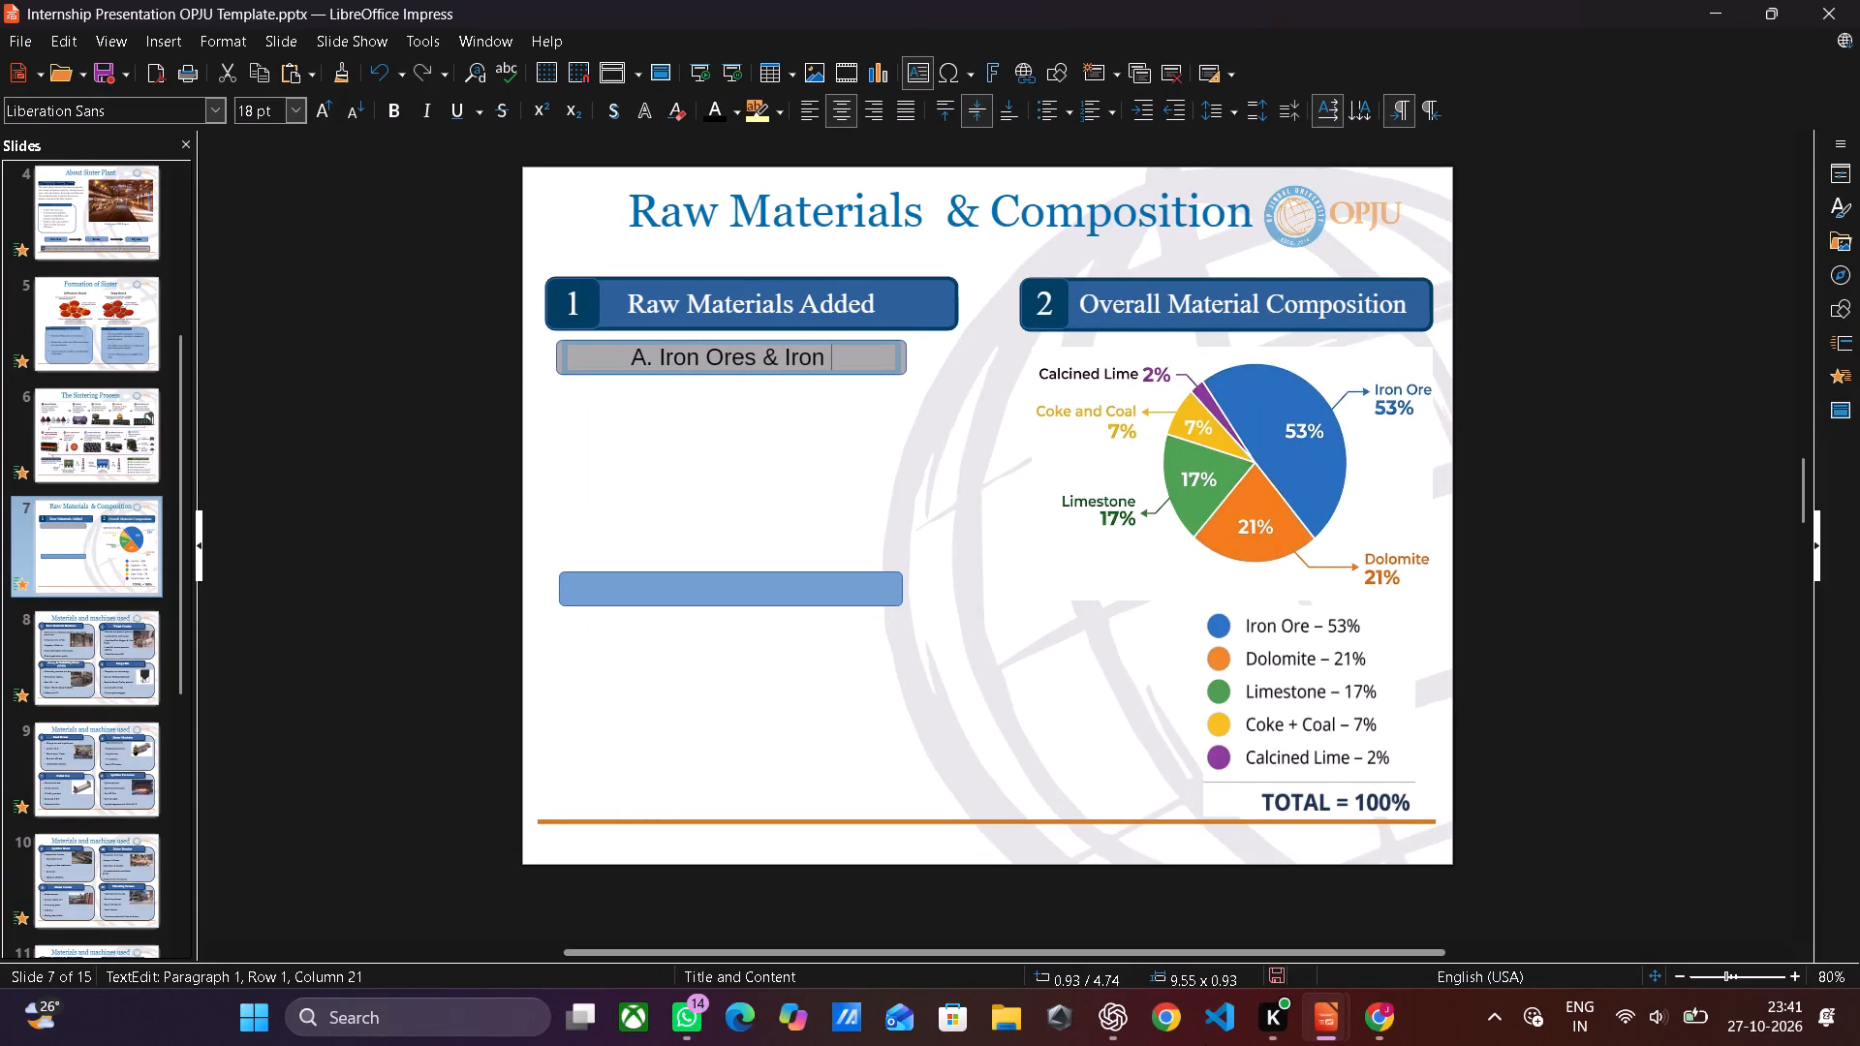
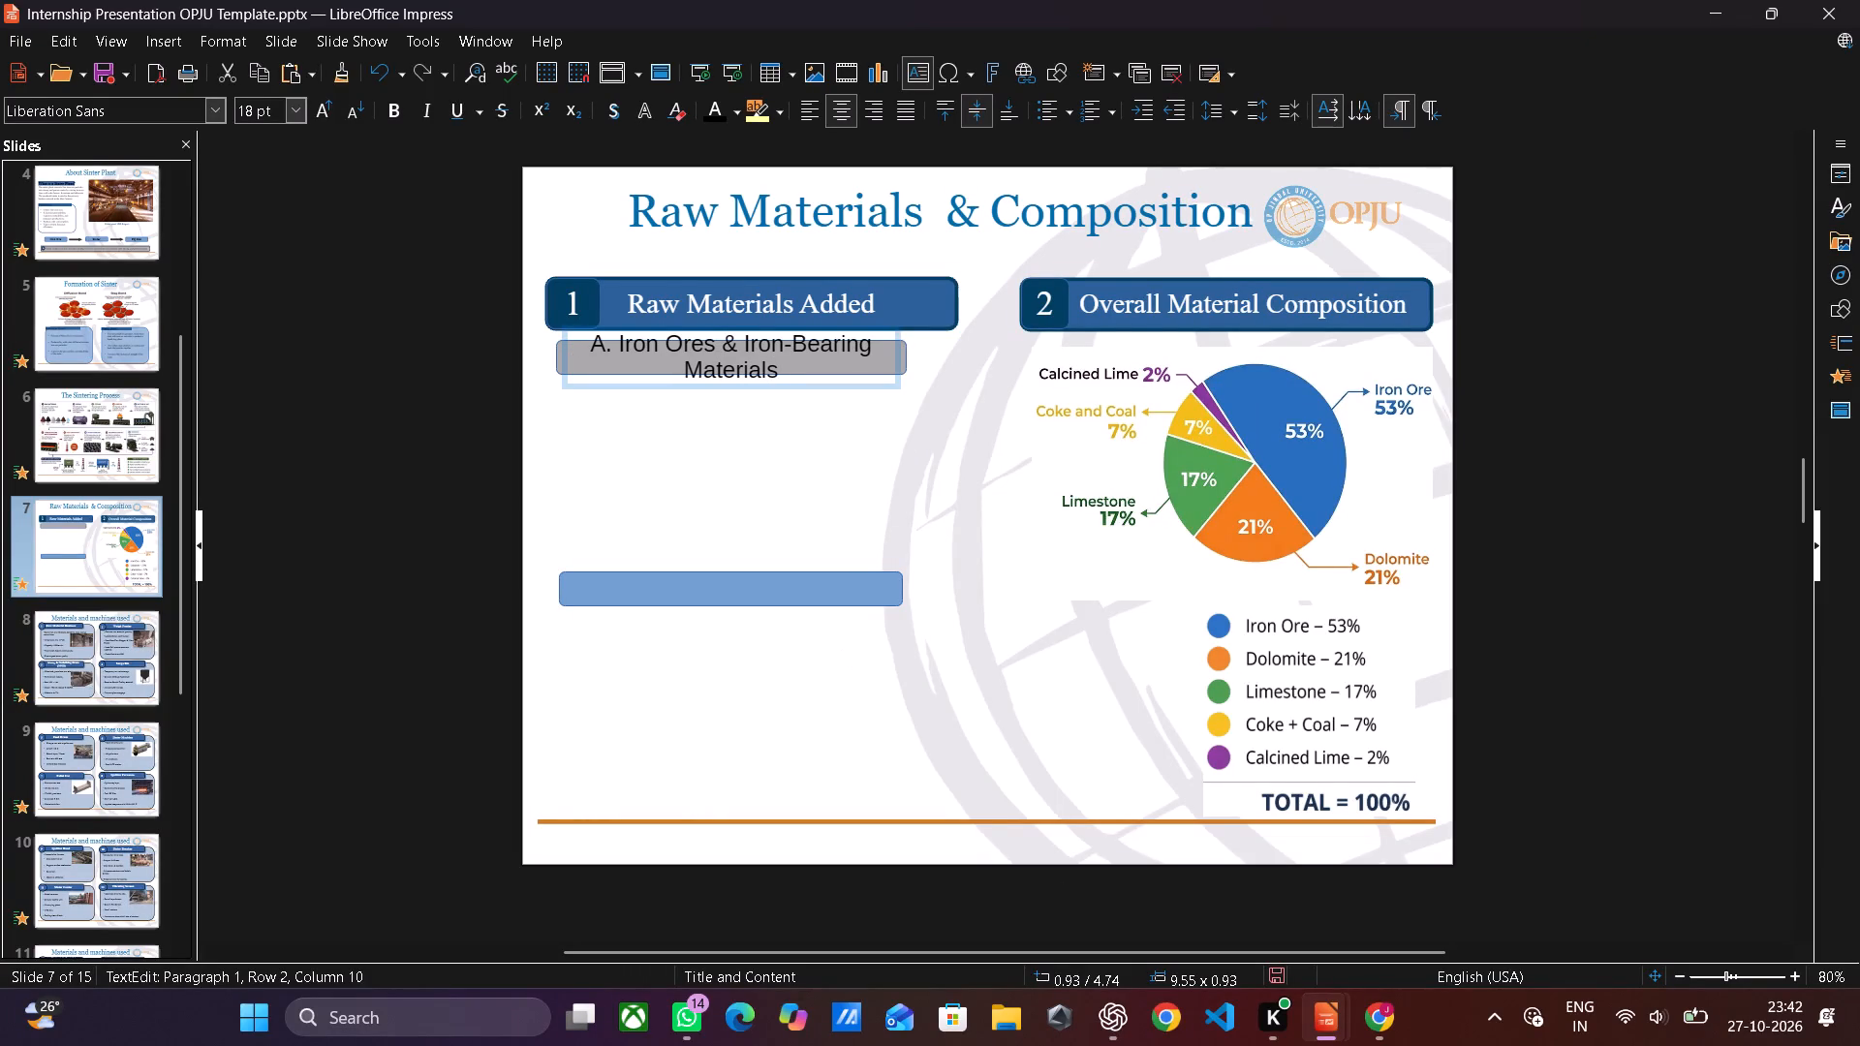
Reduce the "A. Iron Ores & Iron-Bearing Materials" label in the gray bar to 15 pt so it fits on one line.
{"action": "left_click_drag", "start_coordinate": [586, 344], "coordinate": [793, 371]}
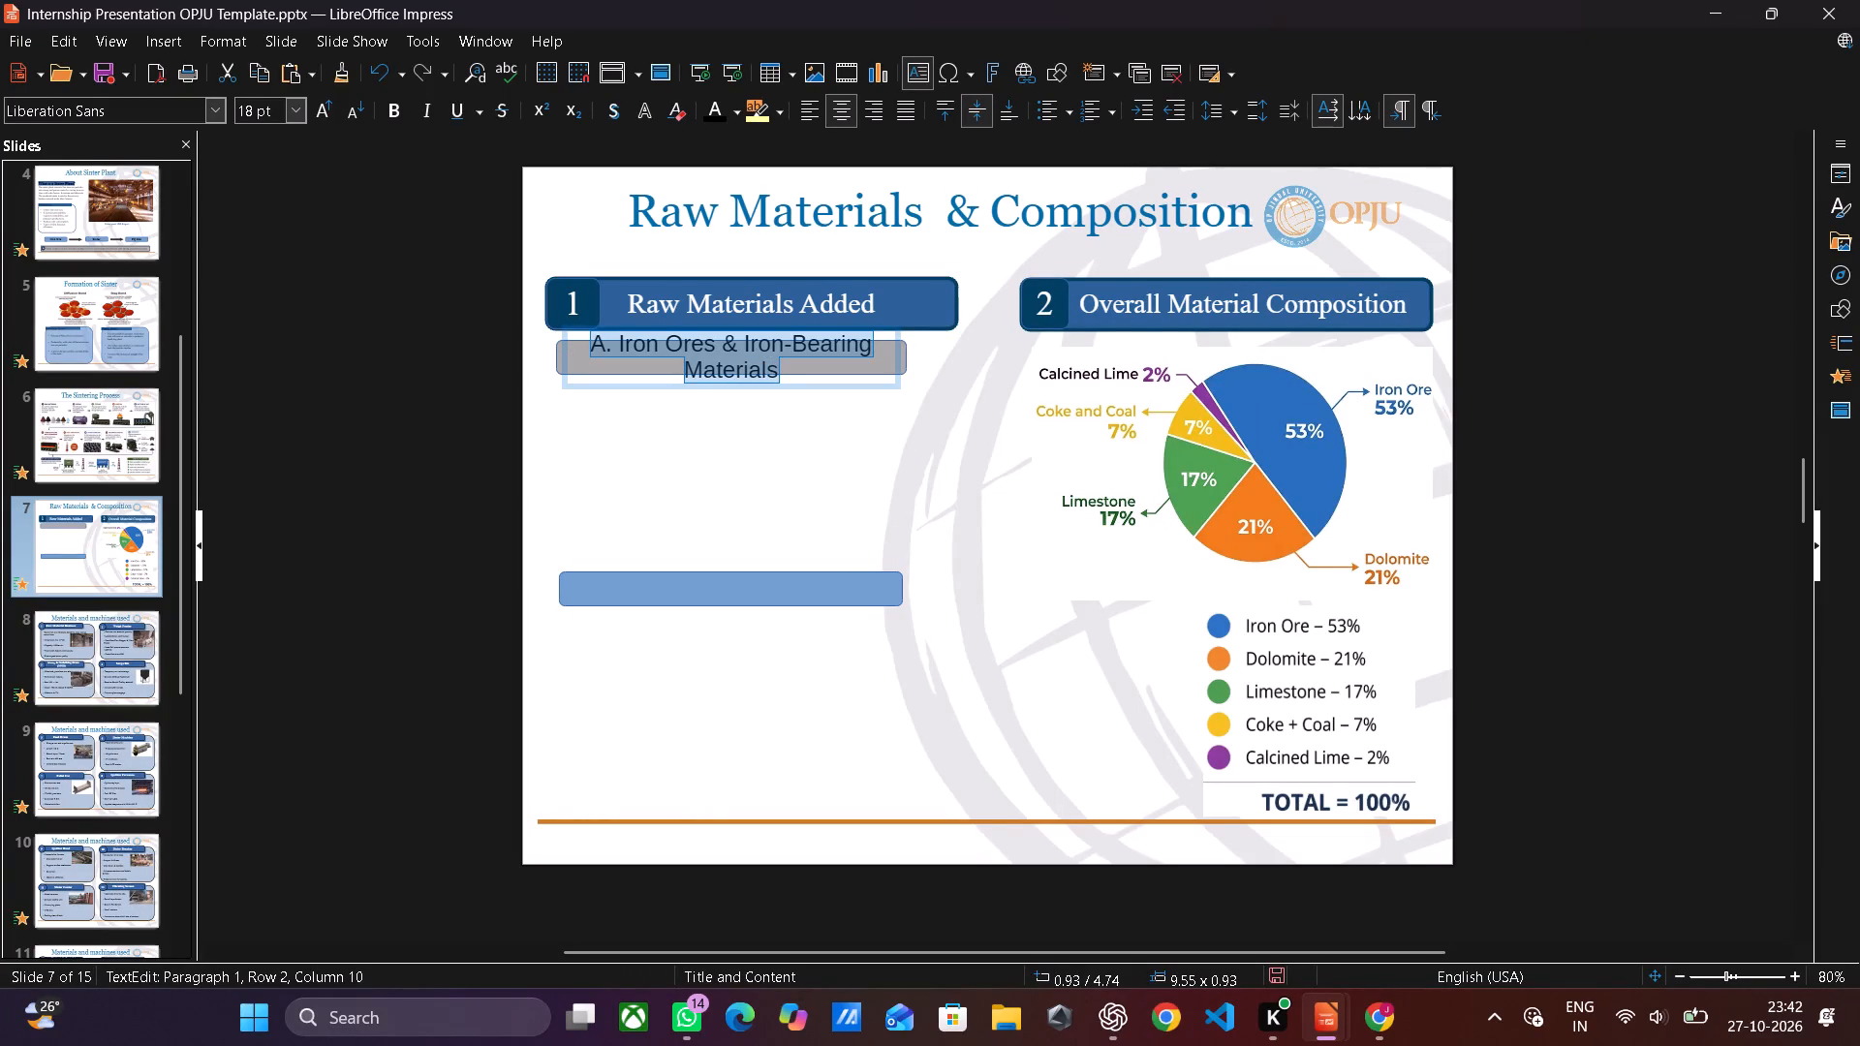
{"action": "left_click", "coordinate": [352, 109]}
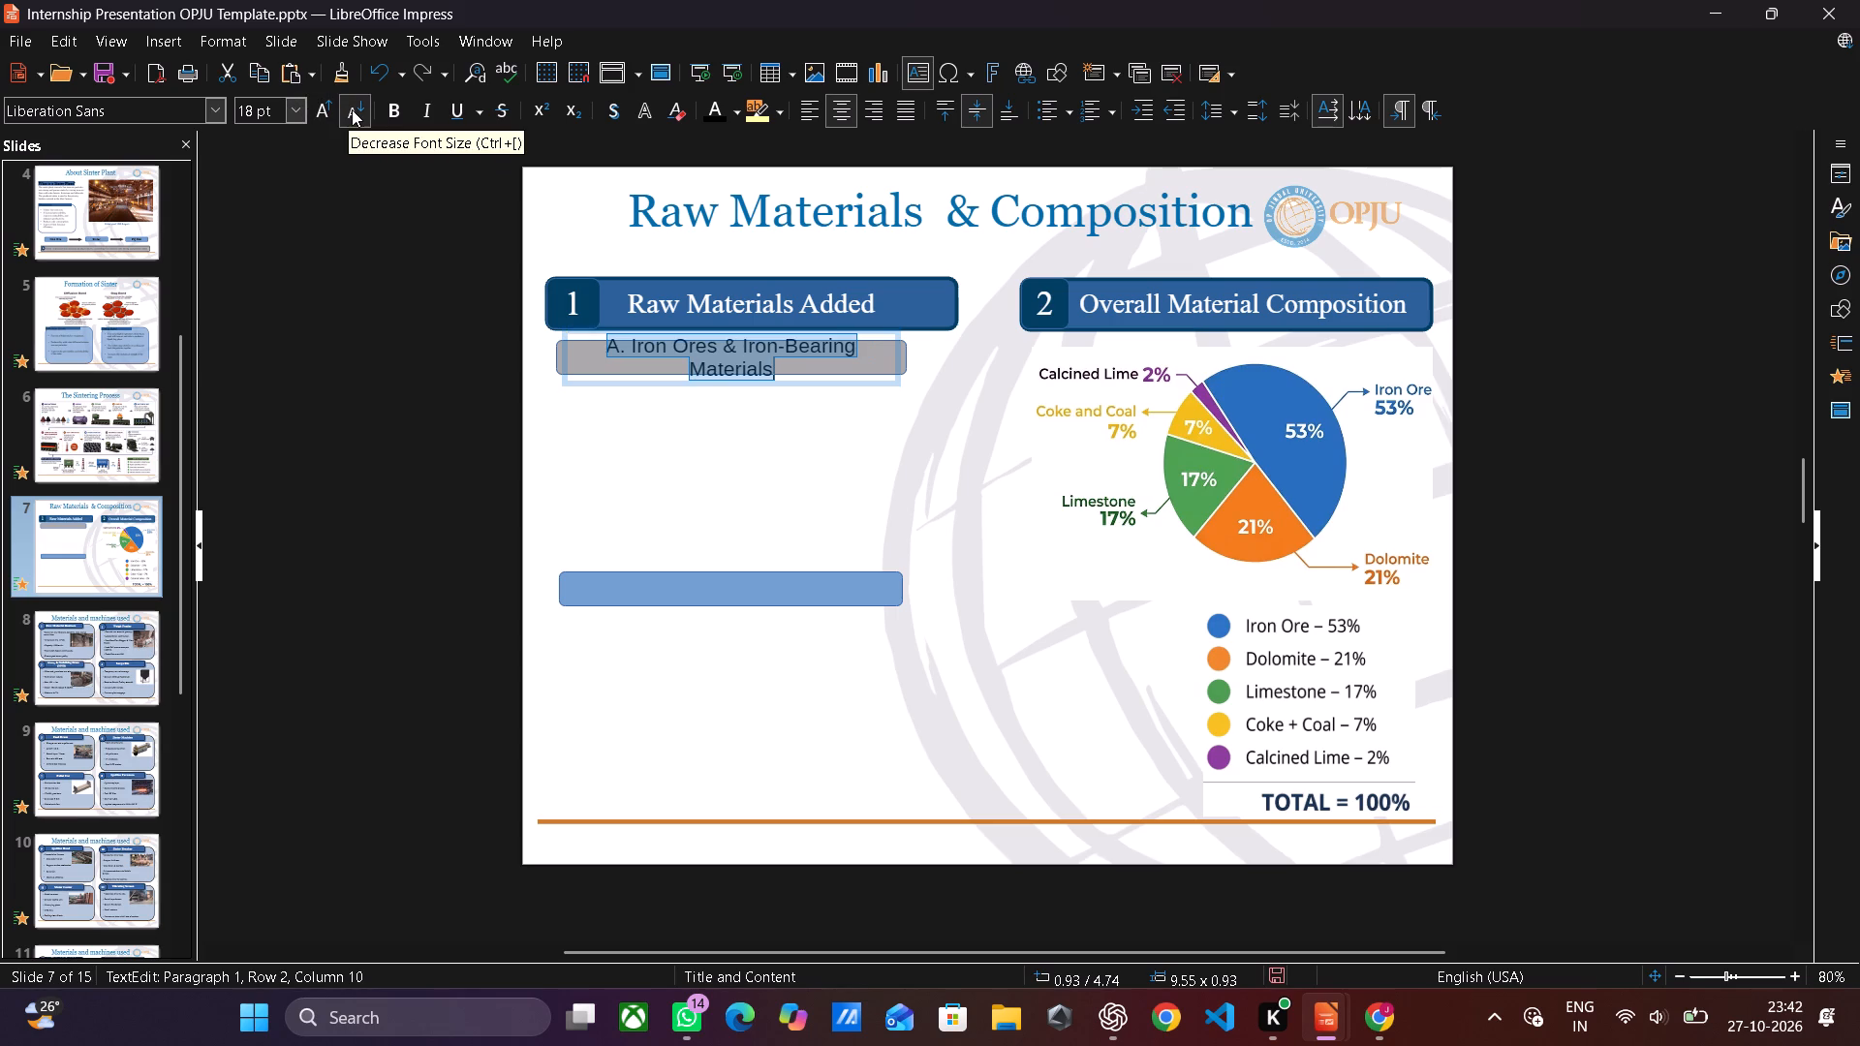
{"action": "left_click", "coordinate": [352, 109]}
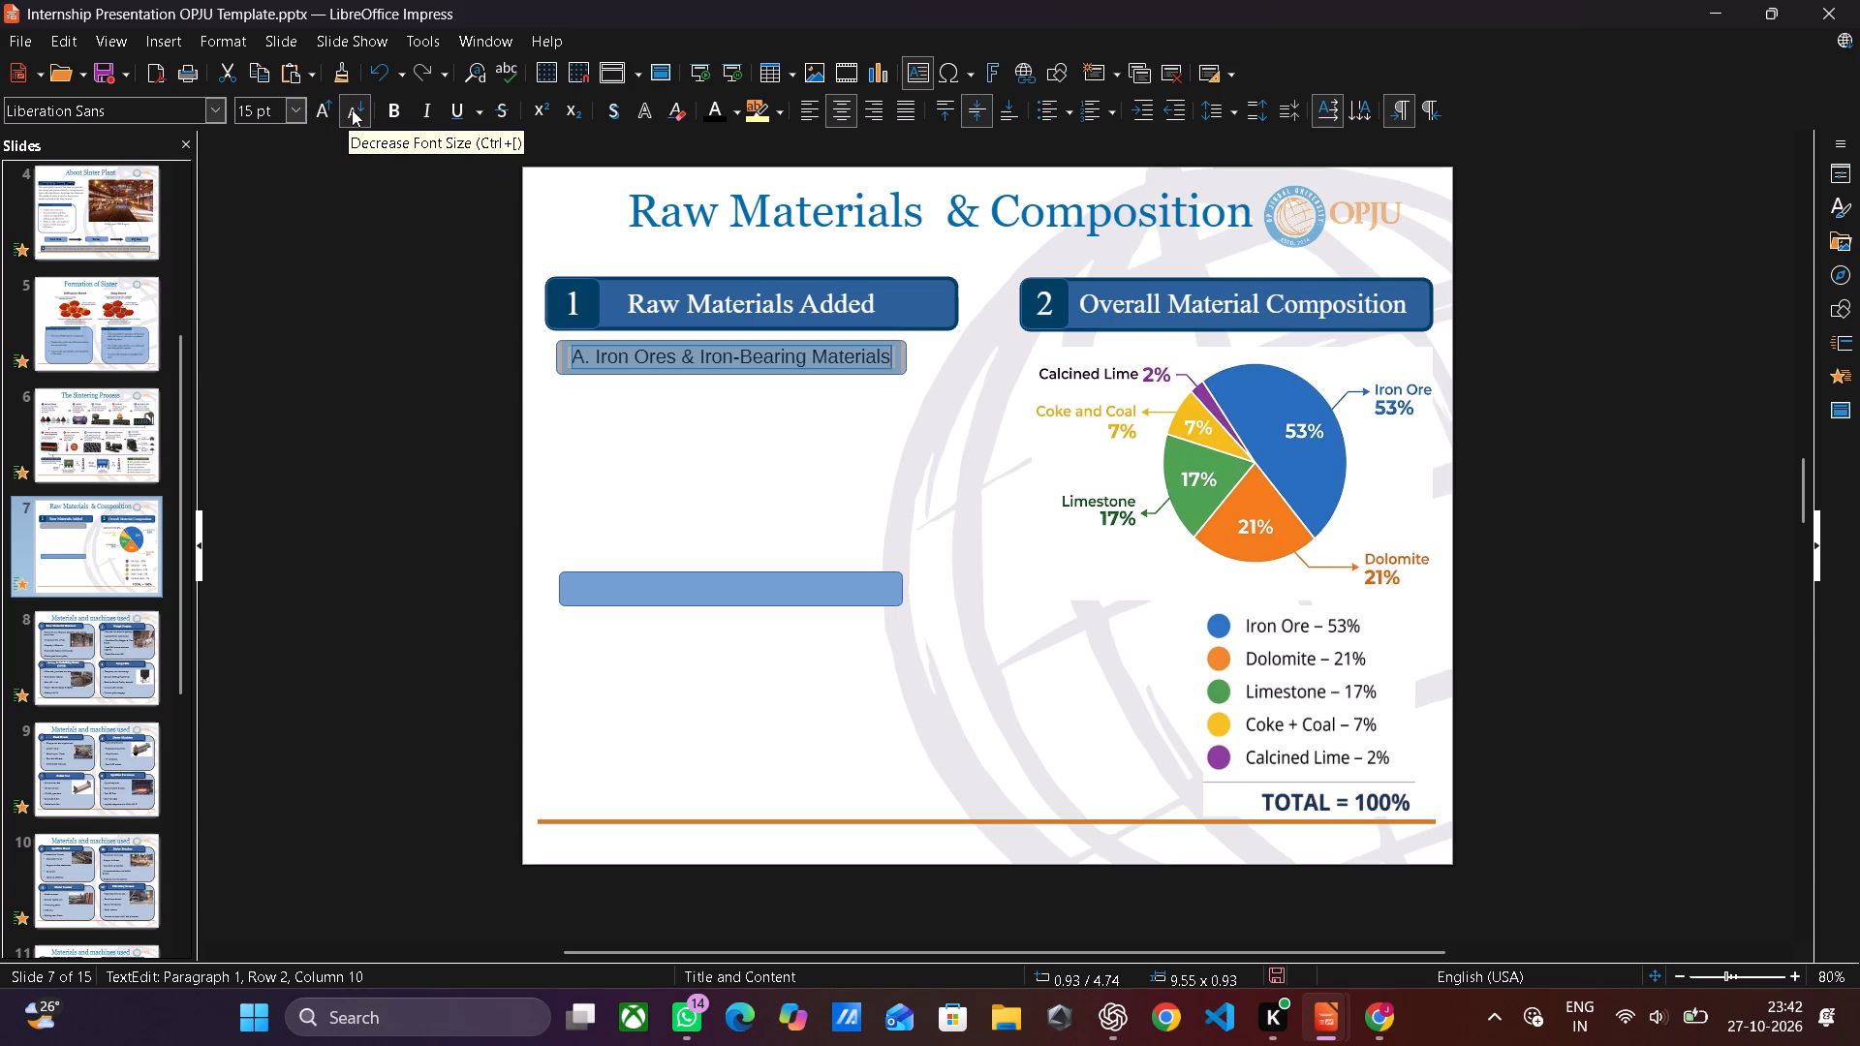
Make the upper bar's "A. Iron Ores & Iron-Bearing Materials" text bold and set its font size to 14 pt.
{"action": "left_click", "coordinate": [379, 111]}
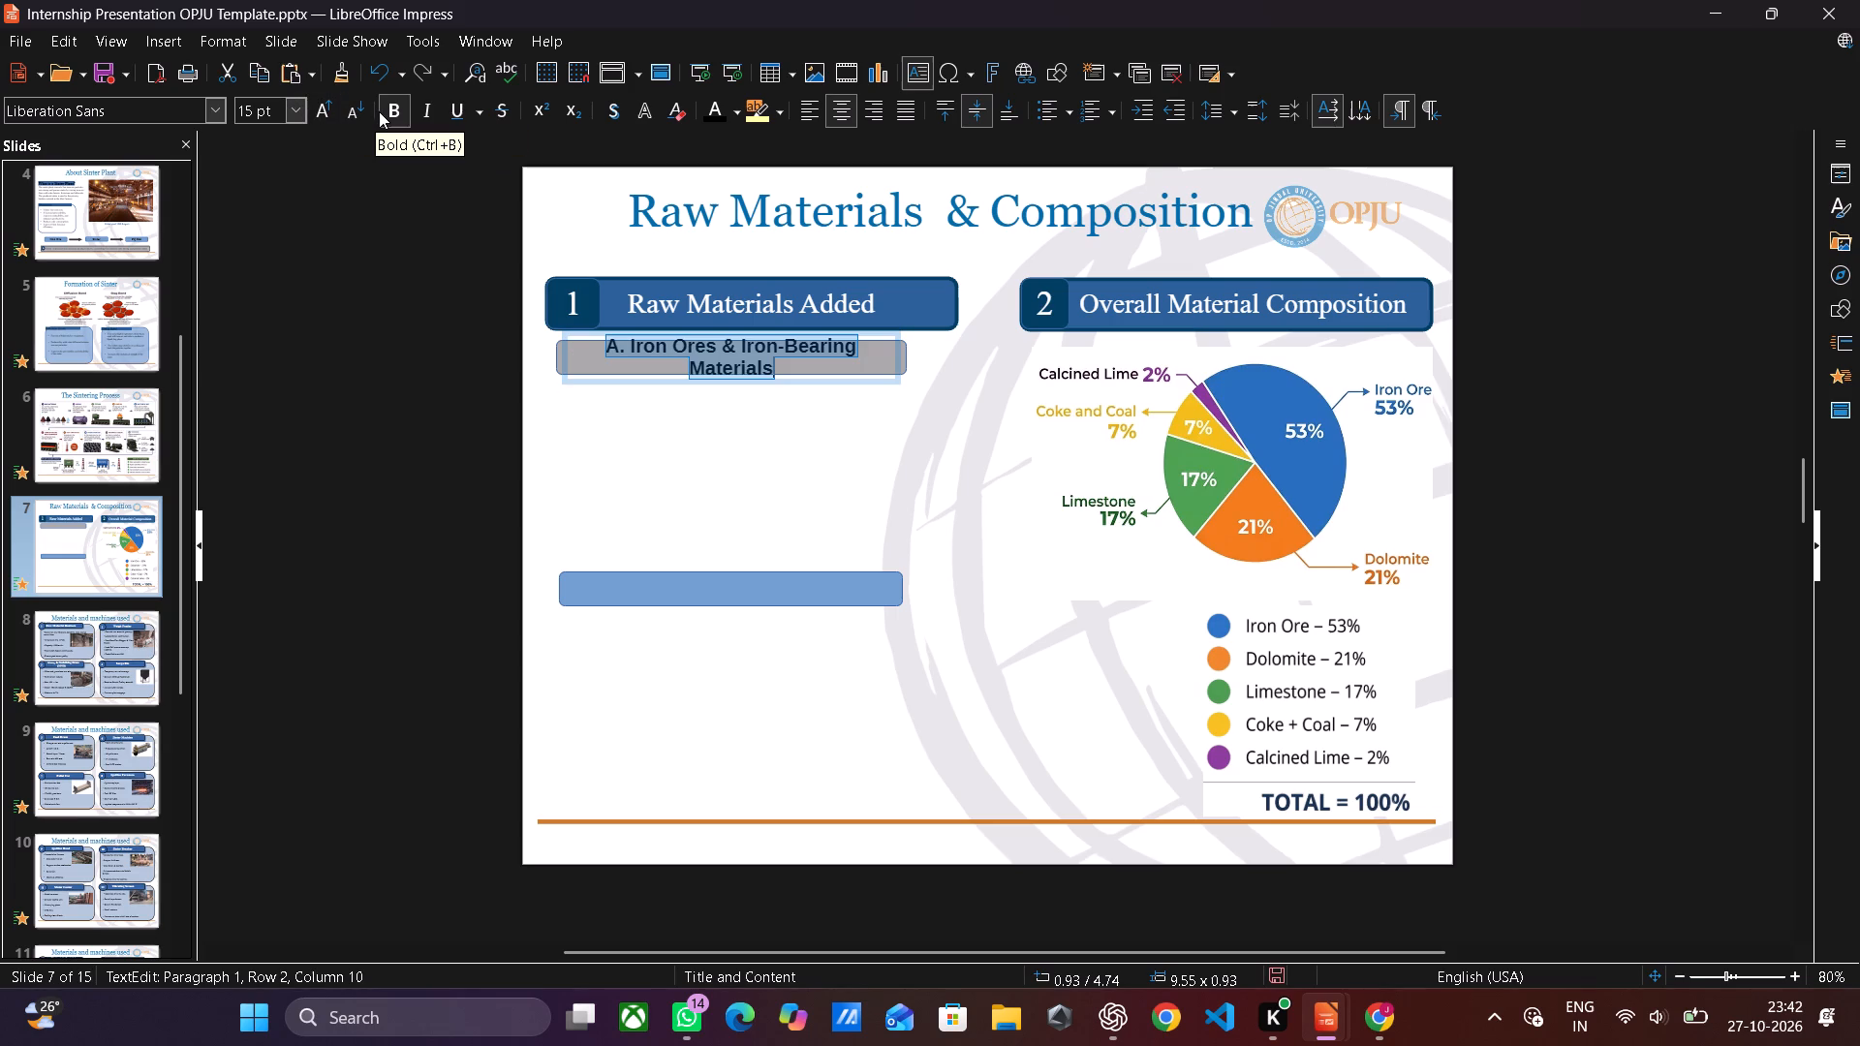
{"action": "left_click", "coordinate": [347, 107]}
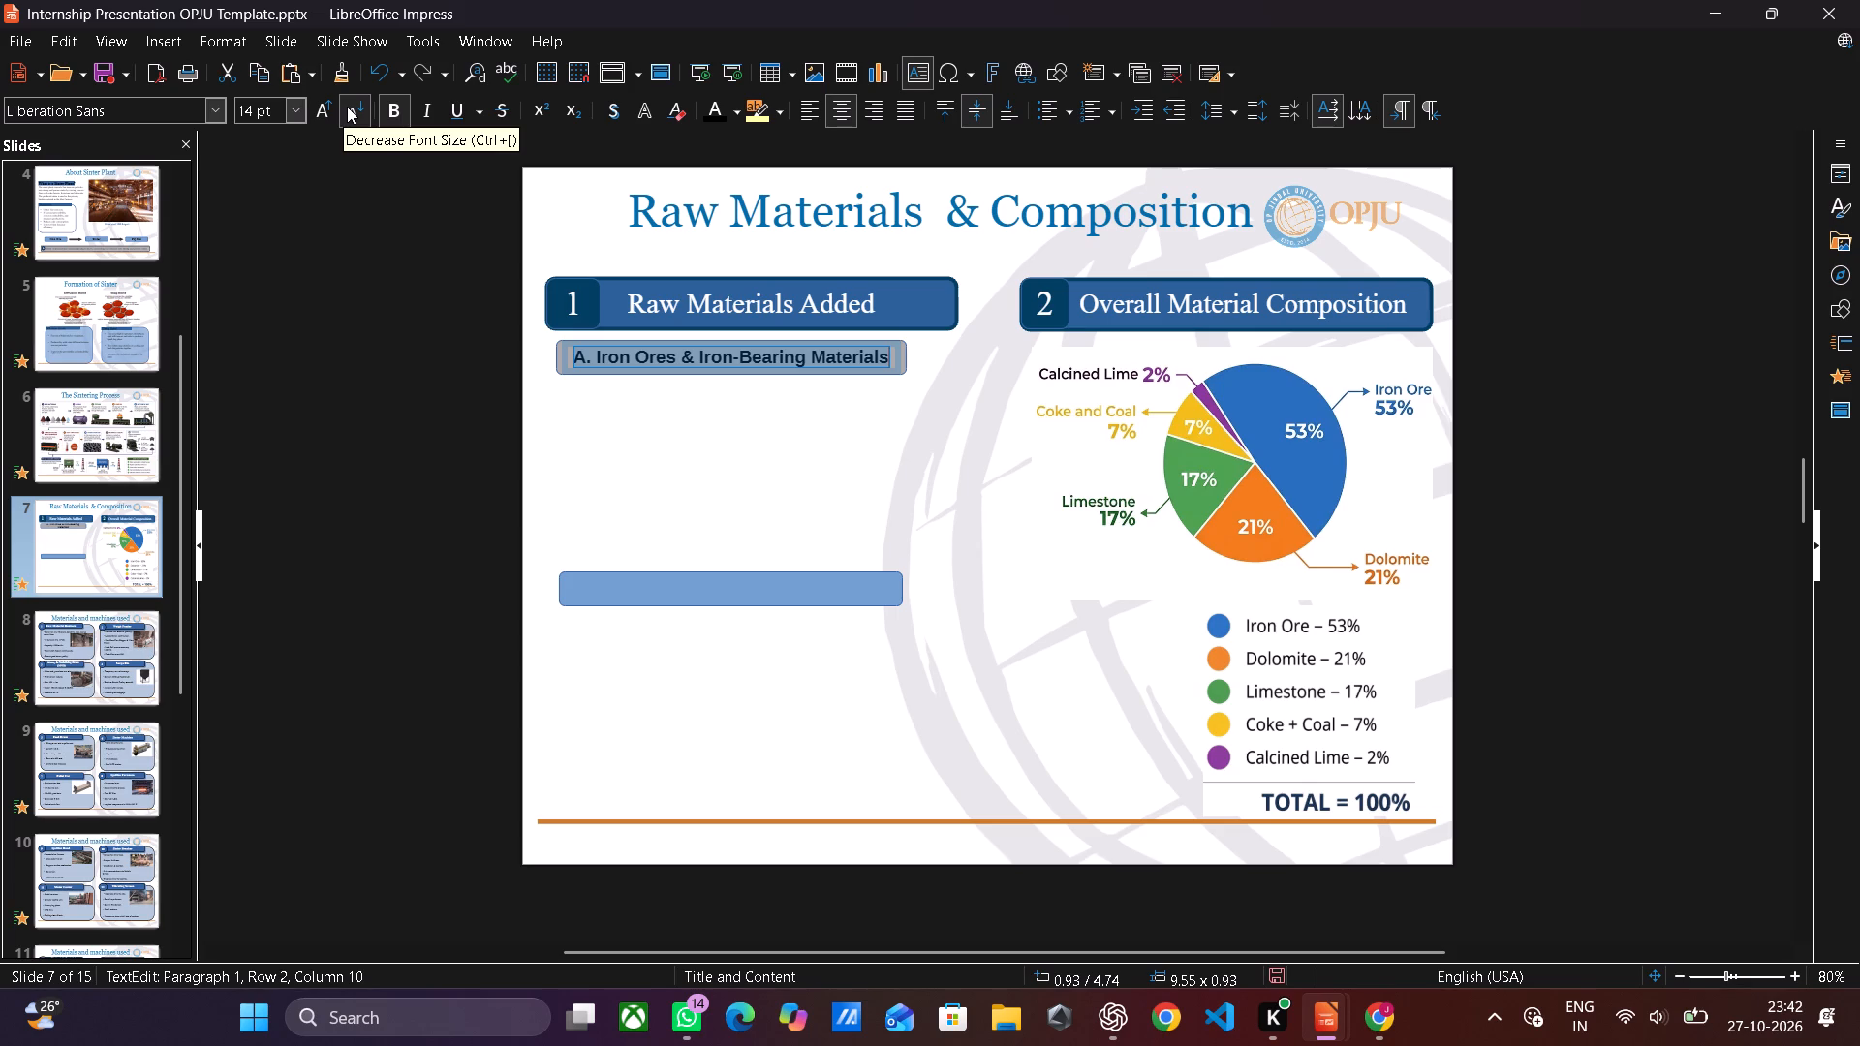
{"action": "left_click", "coordinate": [636, 494]}
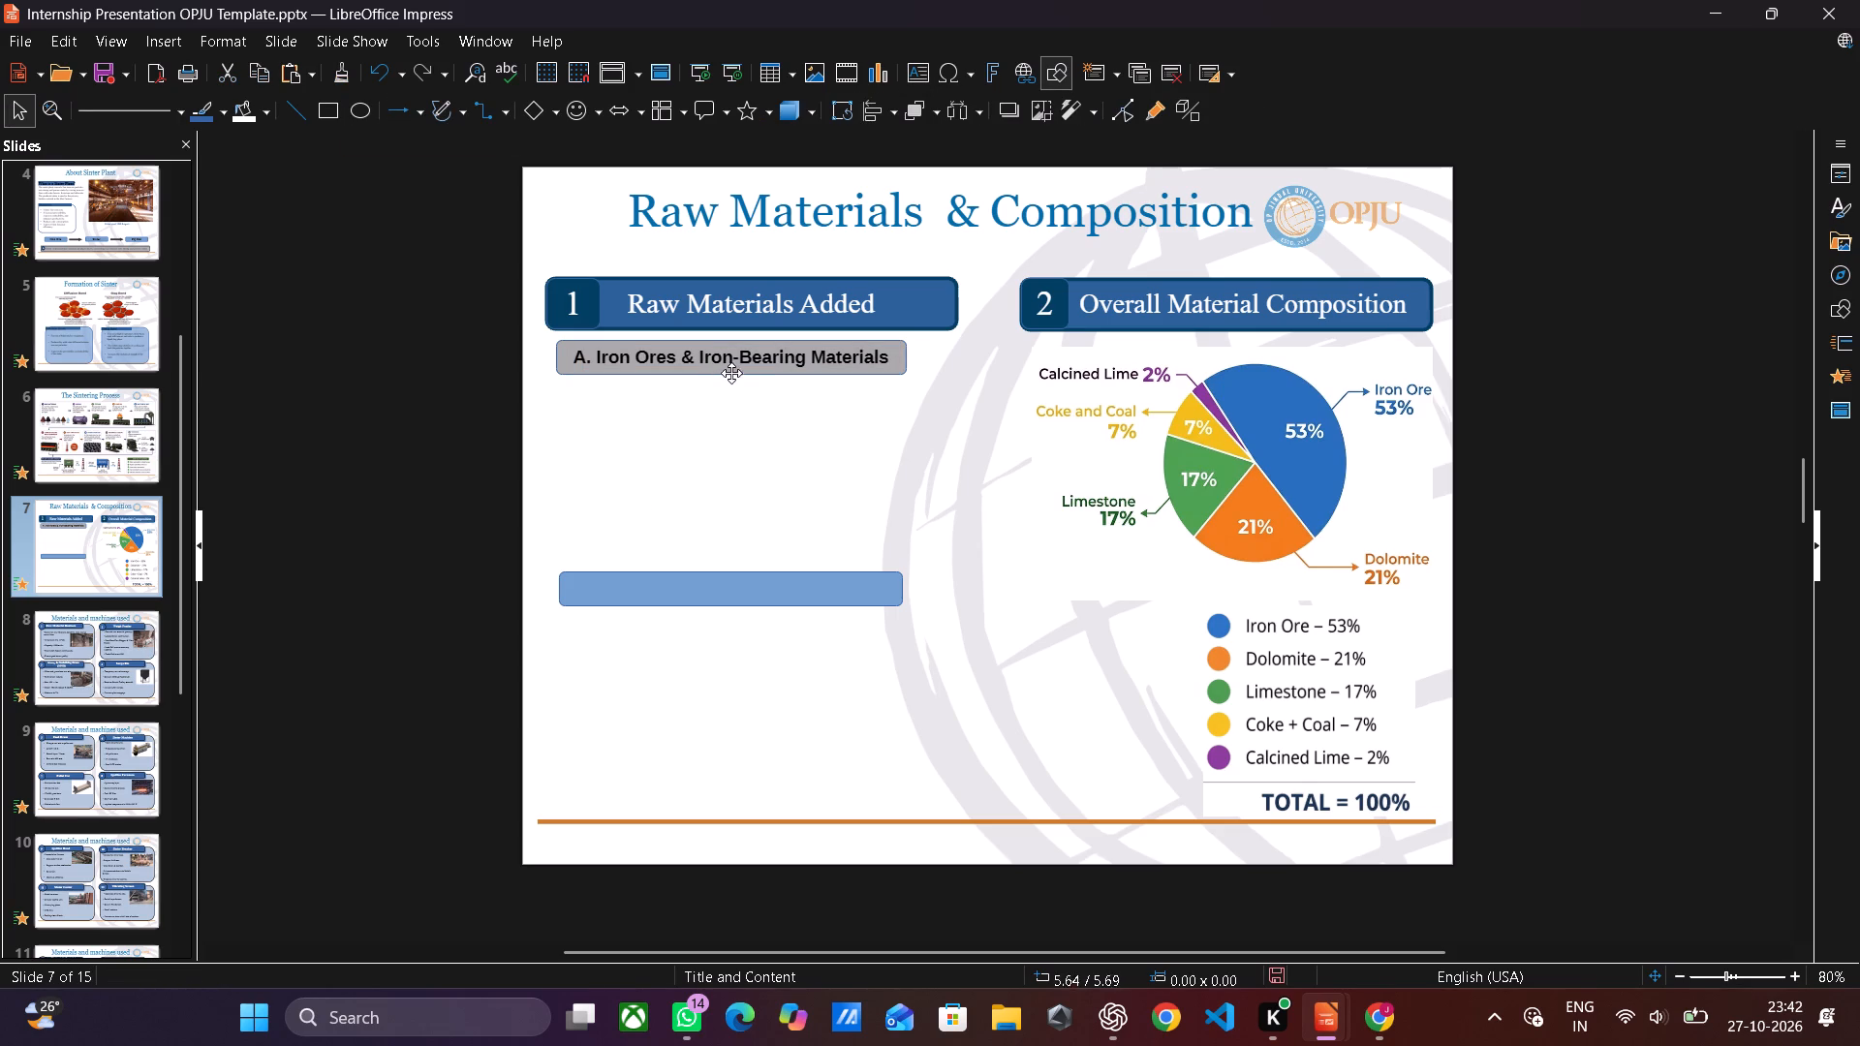
Move the gray "A. Iron Ores" bar up to about 4.58 cm from the slide top and reduce its height to about 0.66 cm.
{"action": "left_click", "coordinate": [901, 356]}
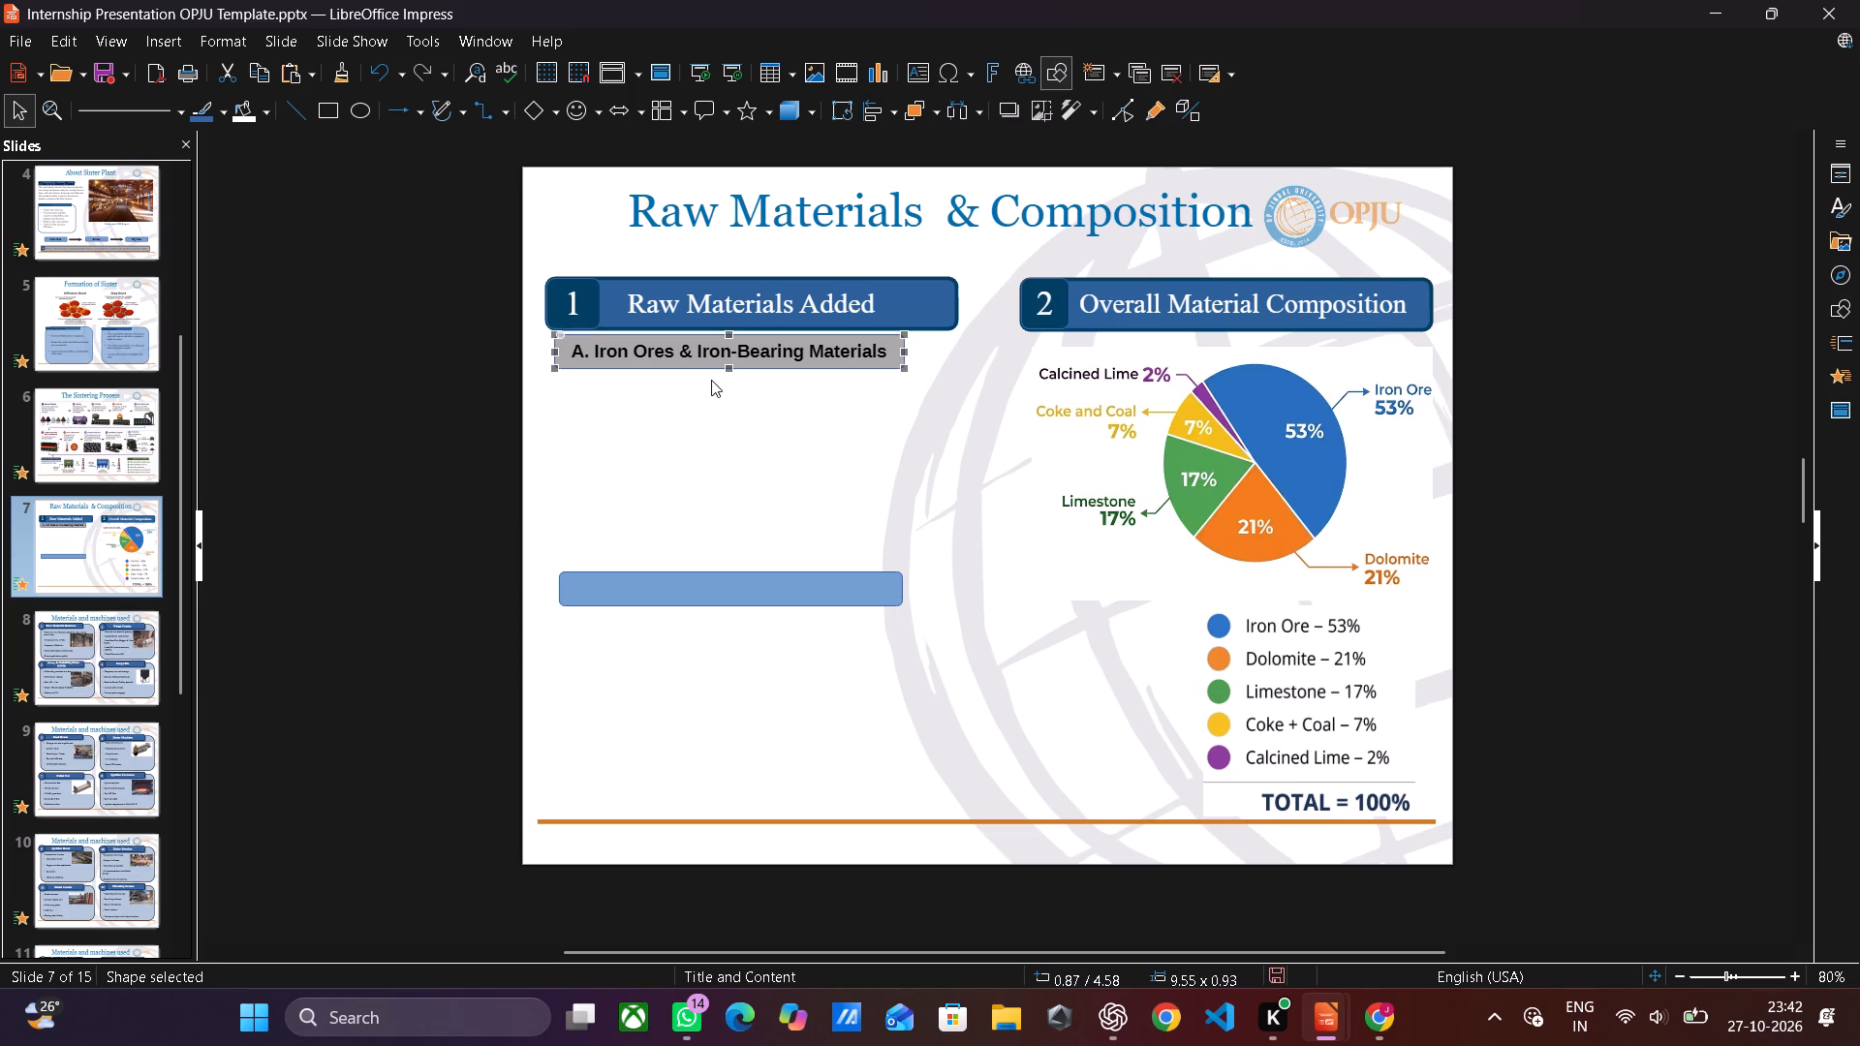
{"action": "left_click_drag", "start_coordinate": [728, 369], "coordinate": [728, 366]}
{"action": "left_click_drag", "start_coordinate": [728, 366], "coordinate": [728, 358]}
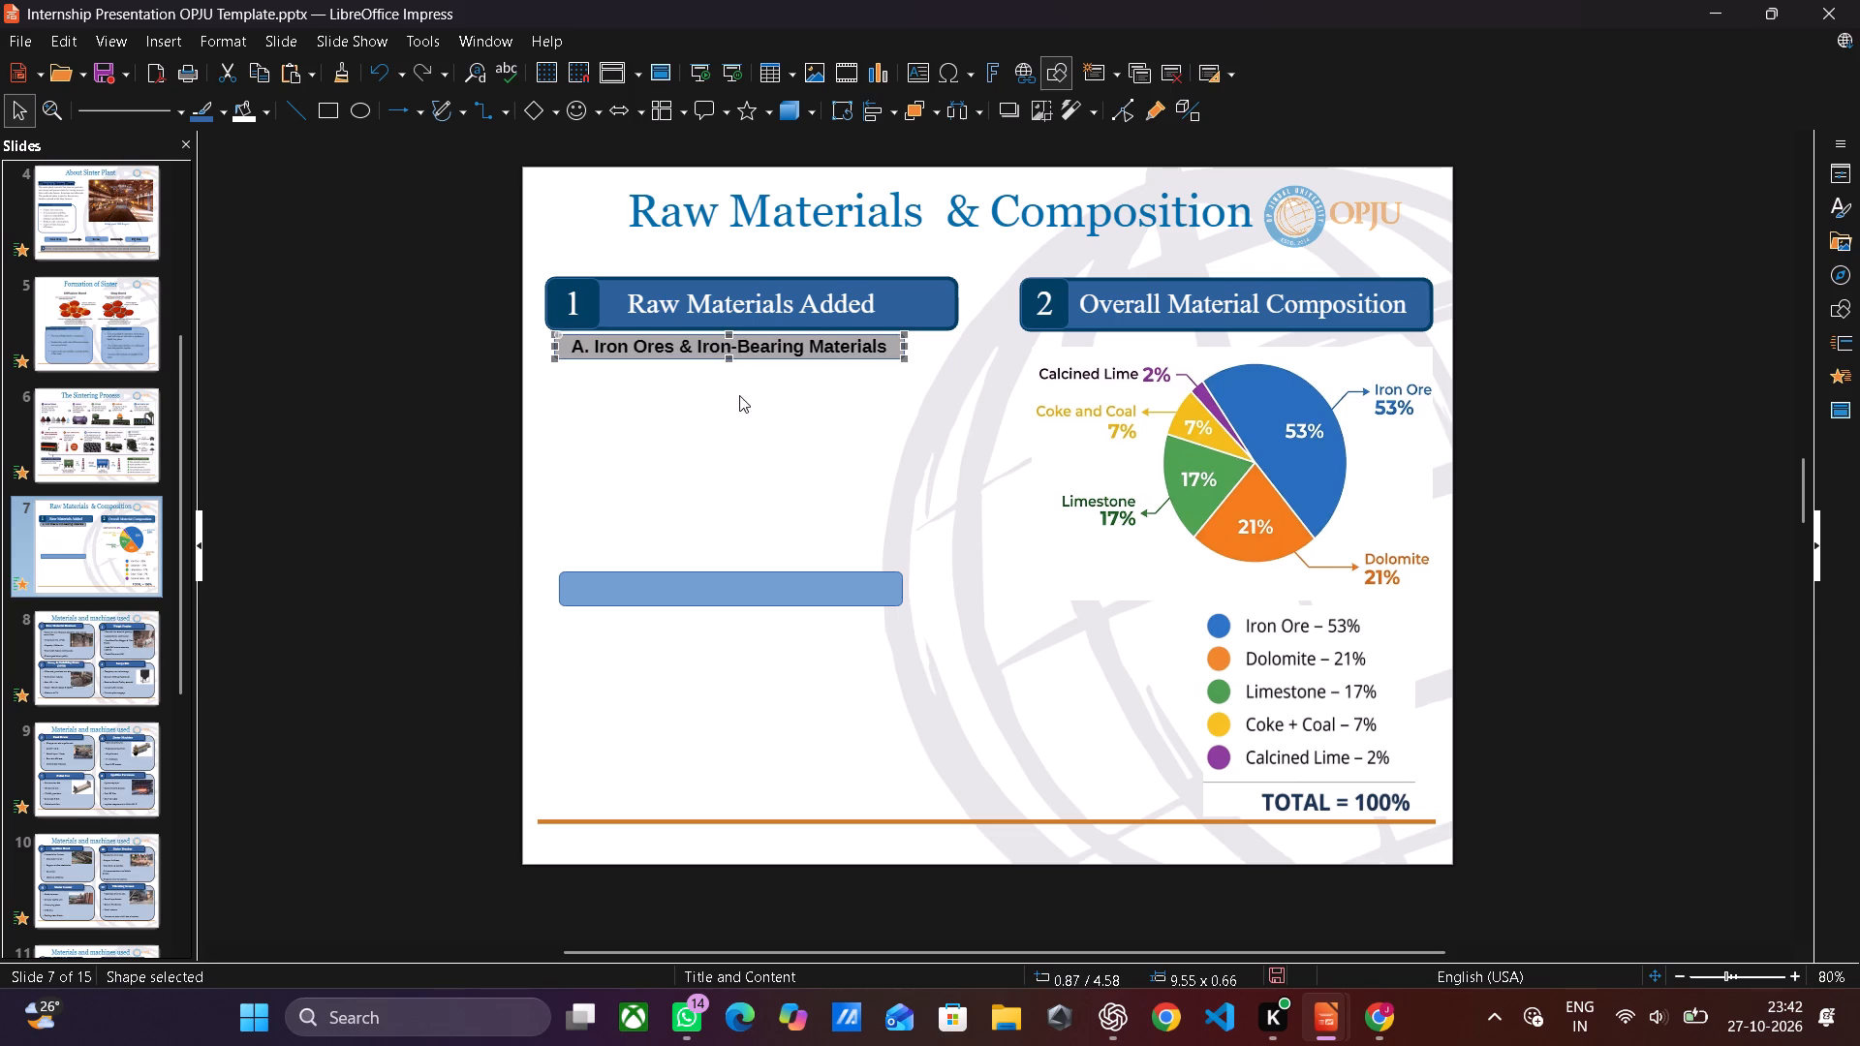
Insert a text box of about 7.41 × 5.42 cm directly below the gray "A. Iron Ores & Iron-Bearing Materials" bar.
{"action": "left_click", "coordinate": [740, 402]}
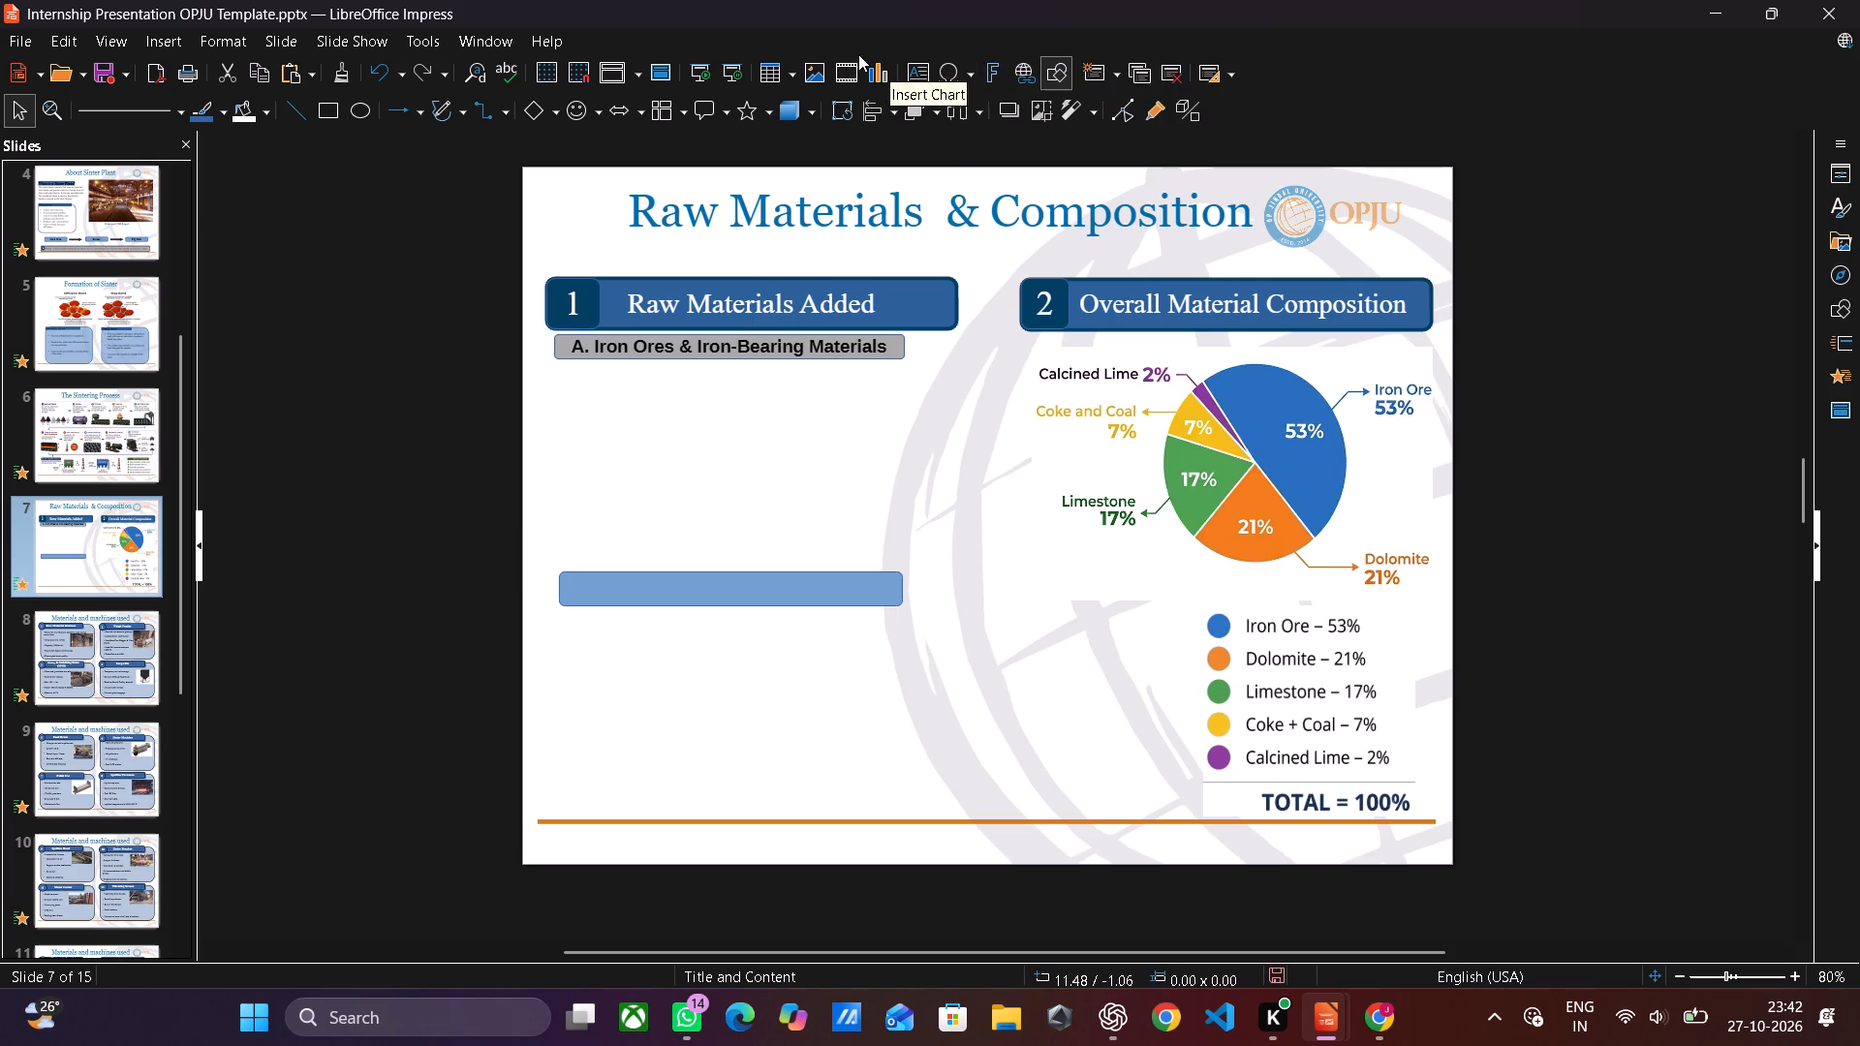
{"action": "left_click", "coordinate": [916, 63]}
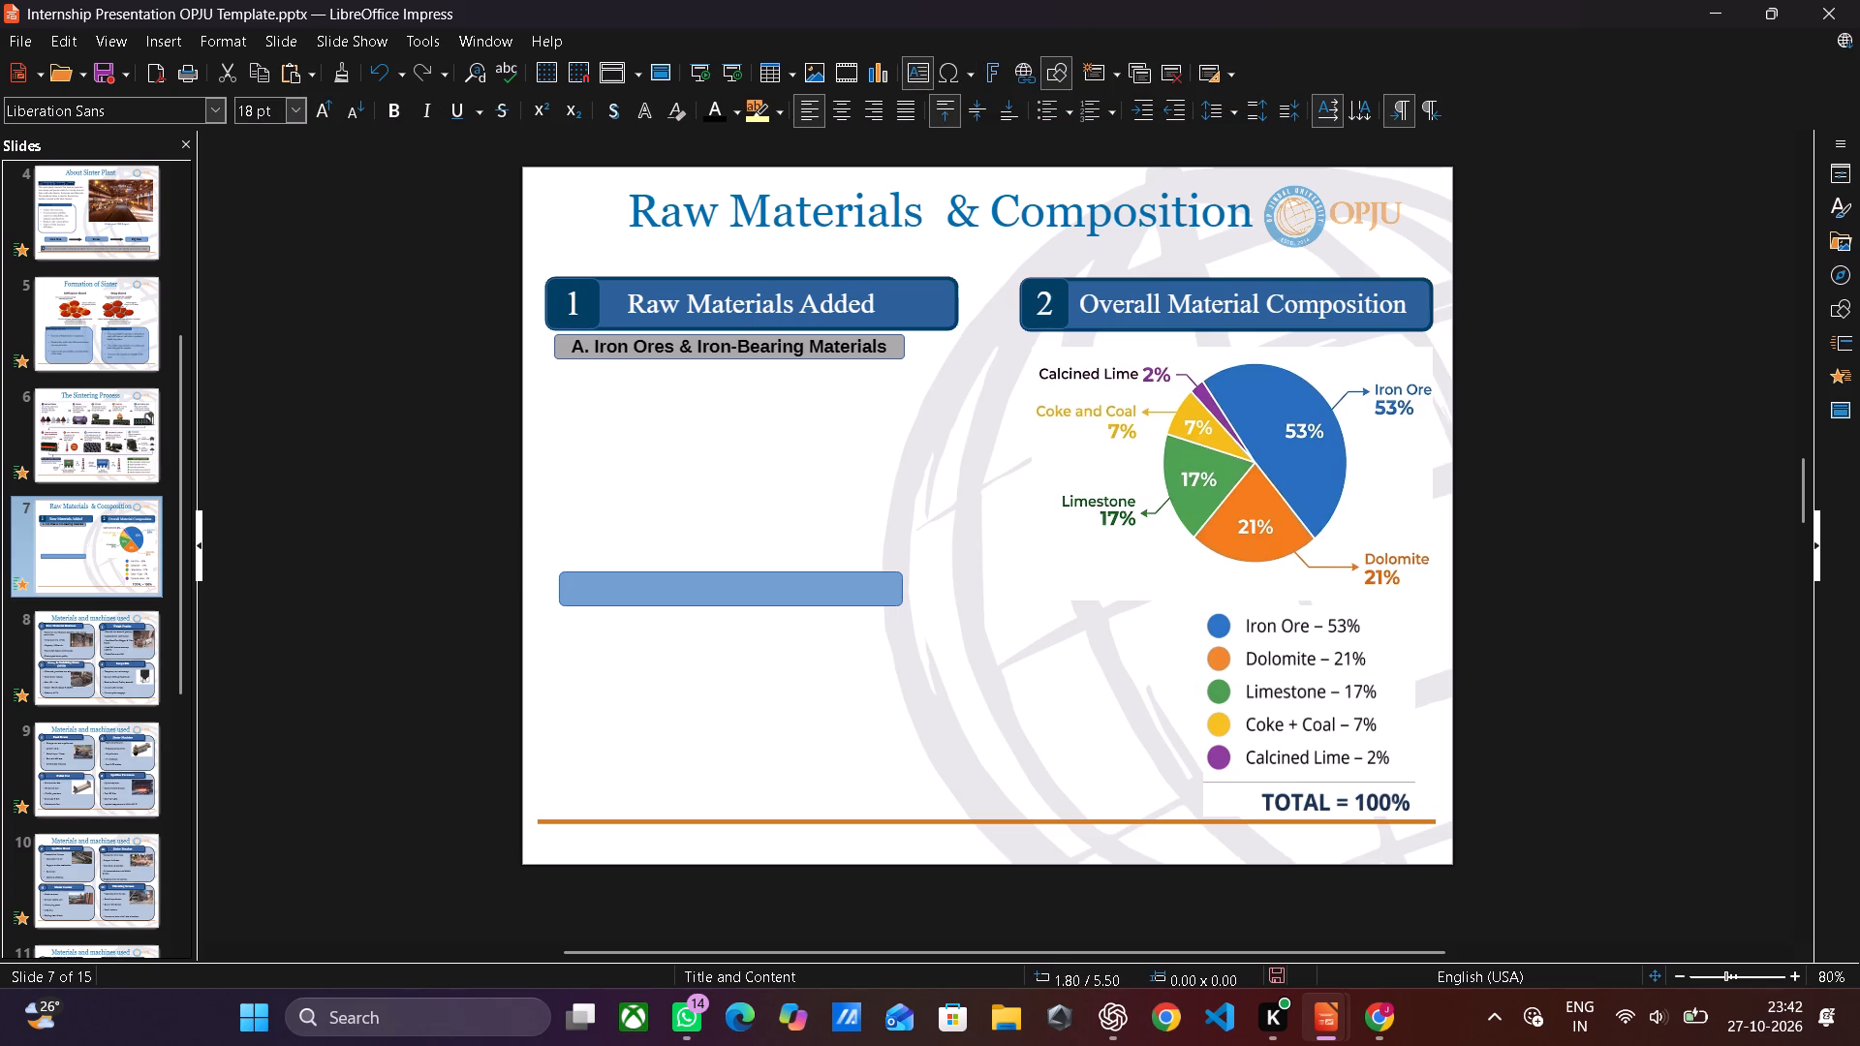
{"action": "left_click_drag", "start_coordinate": [579, 360], "coordinate": [731, 539]}
{"action": "left_click_drag", "start_coordinate": [731, 539], "coordinate": [852, 553]}
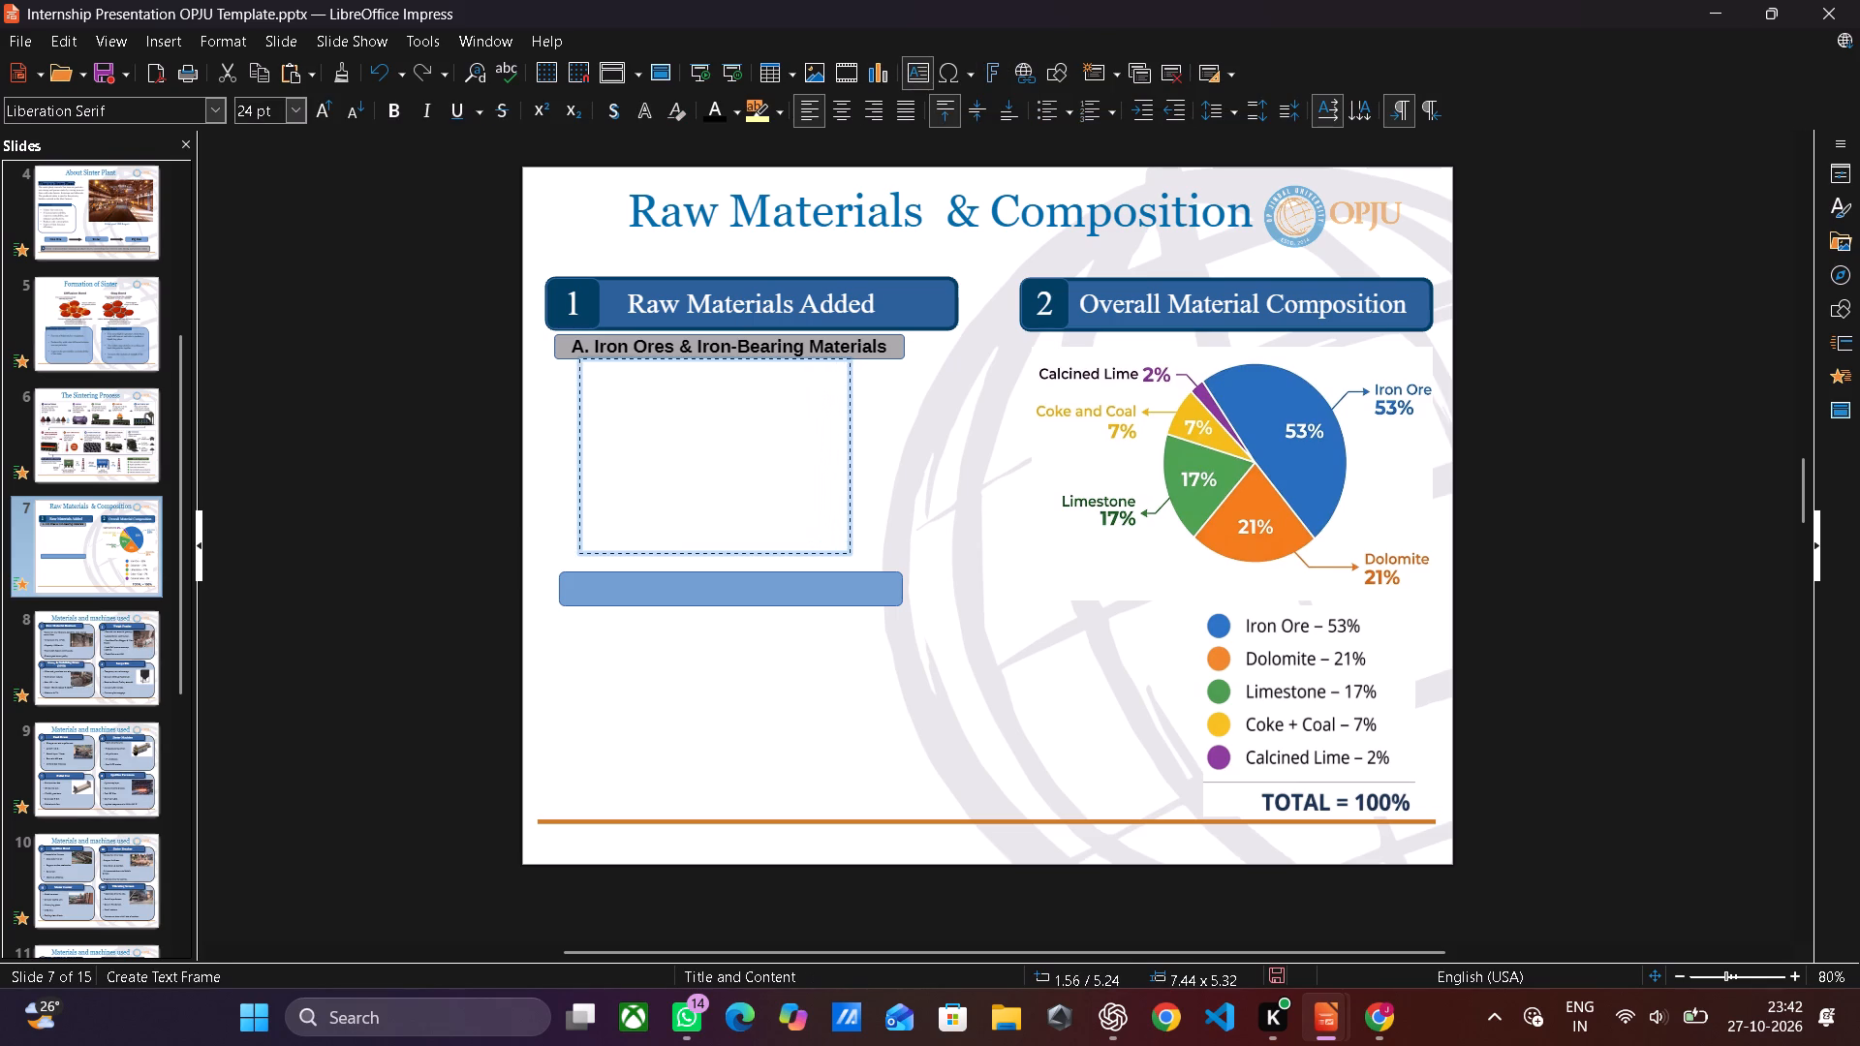
{"action": "left_click_drag", "start_coordinate": [852, 553], "coordinate": [851, 556]}
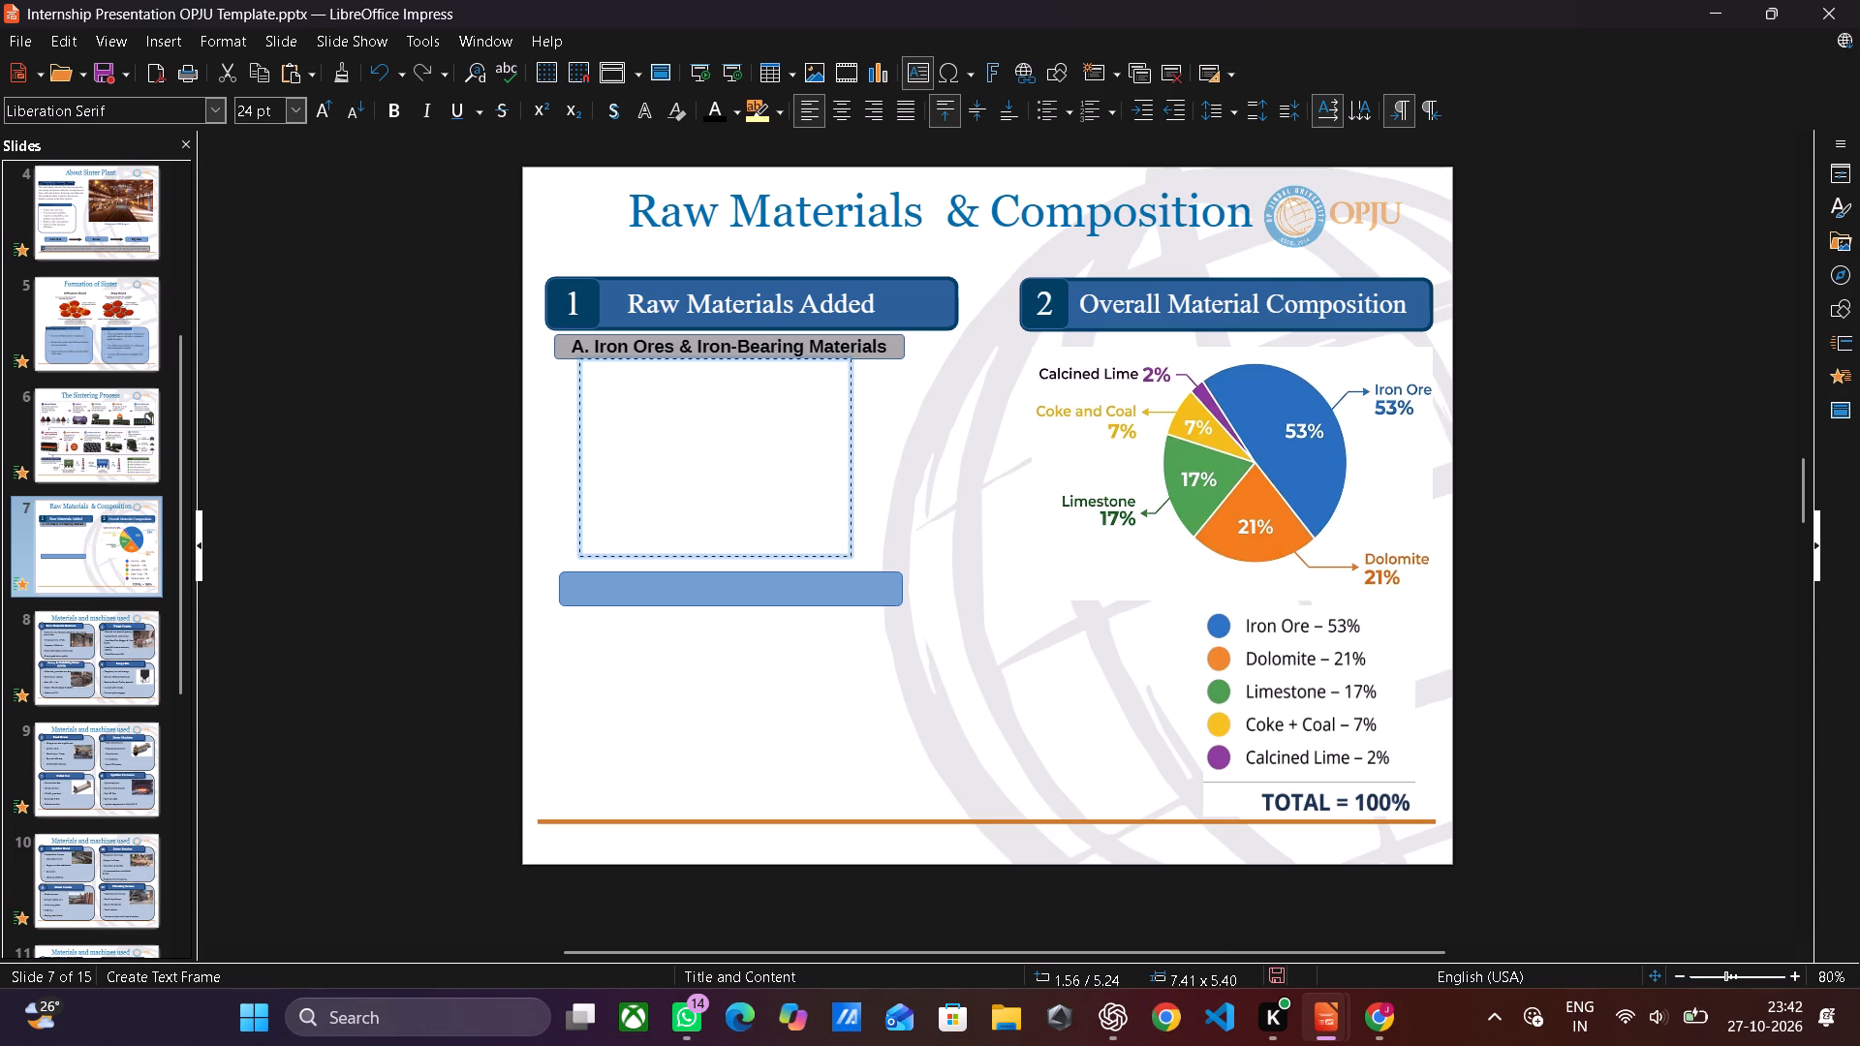
{"action": "left_click_drag", "start_coordinate": [851, 556], "coordinate": [851, 557]}
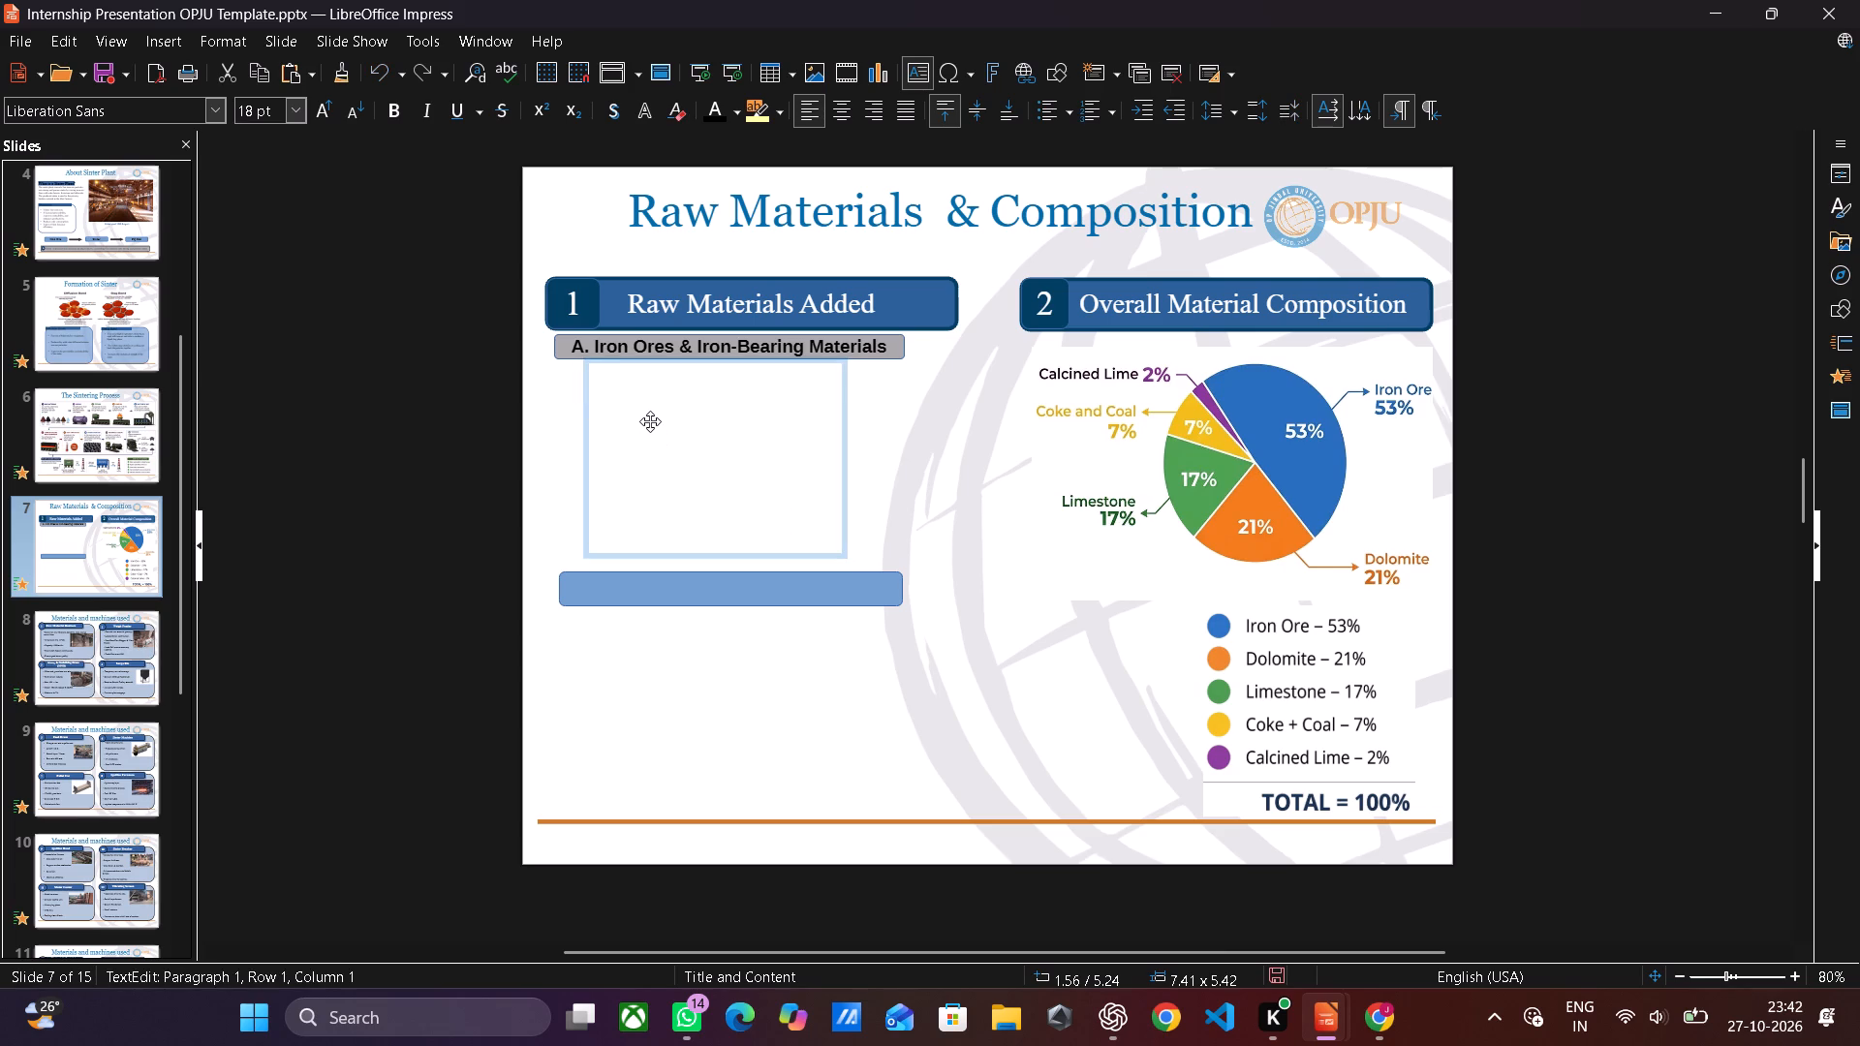
Start a numbered list in the new text box with "1.".
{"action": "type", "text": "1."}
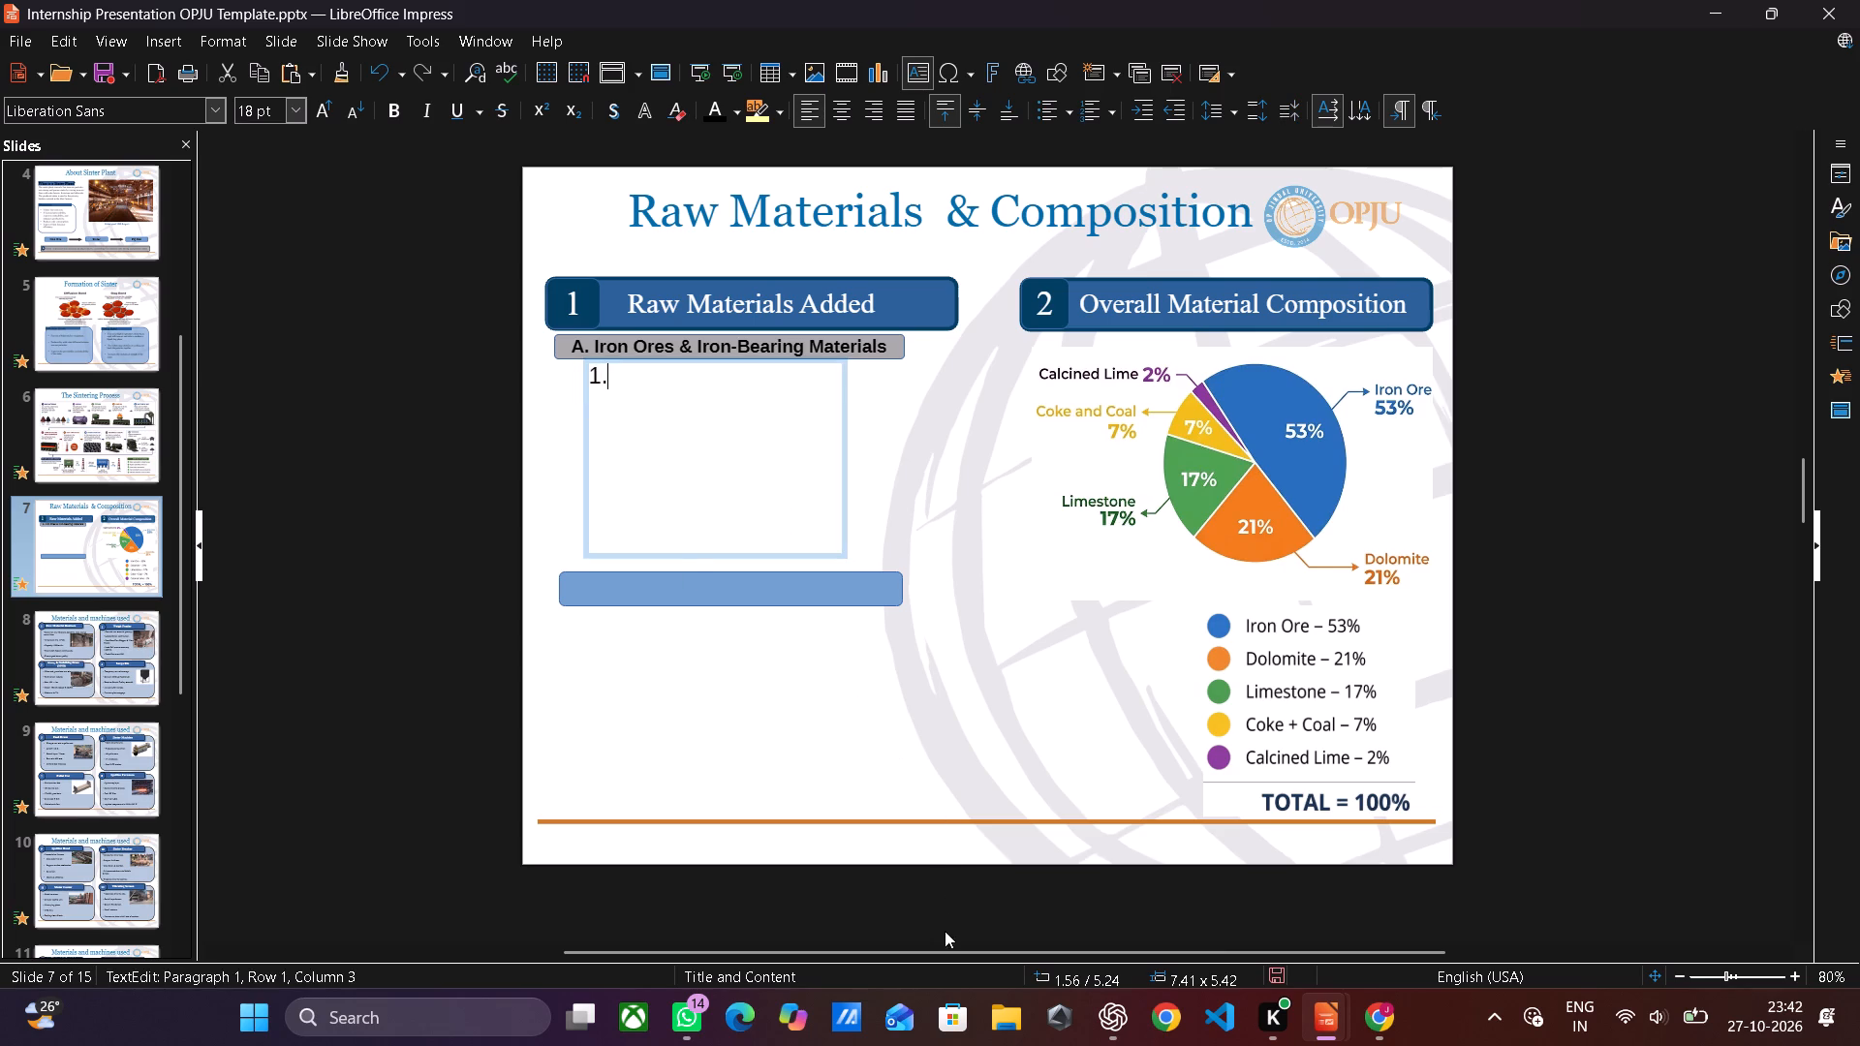
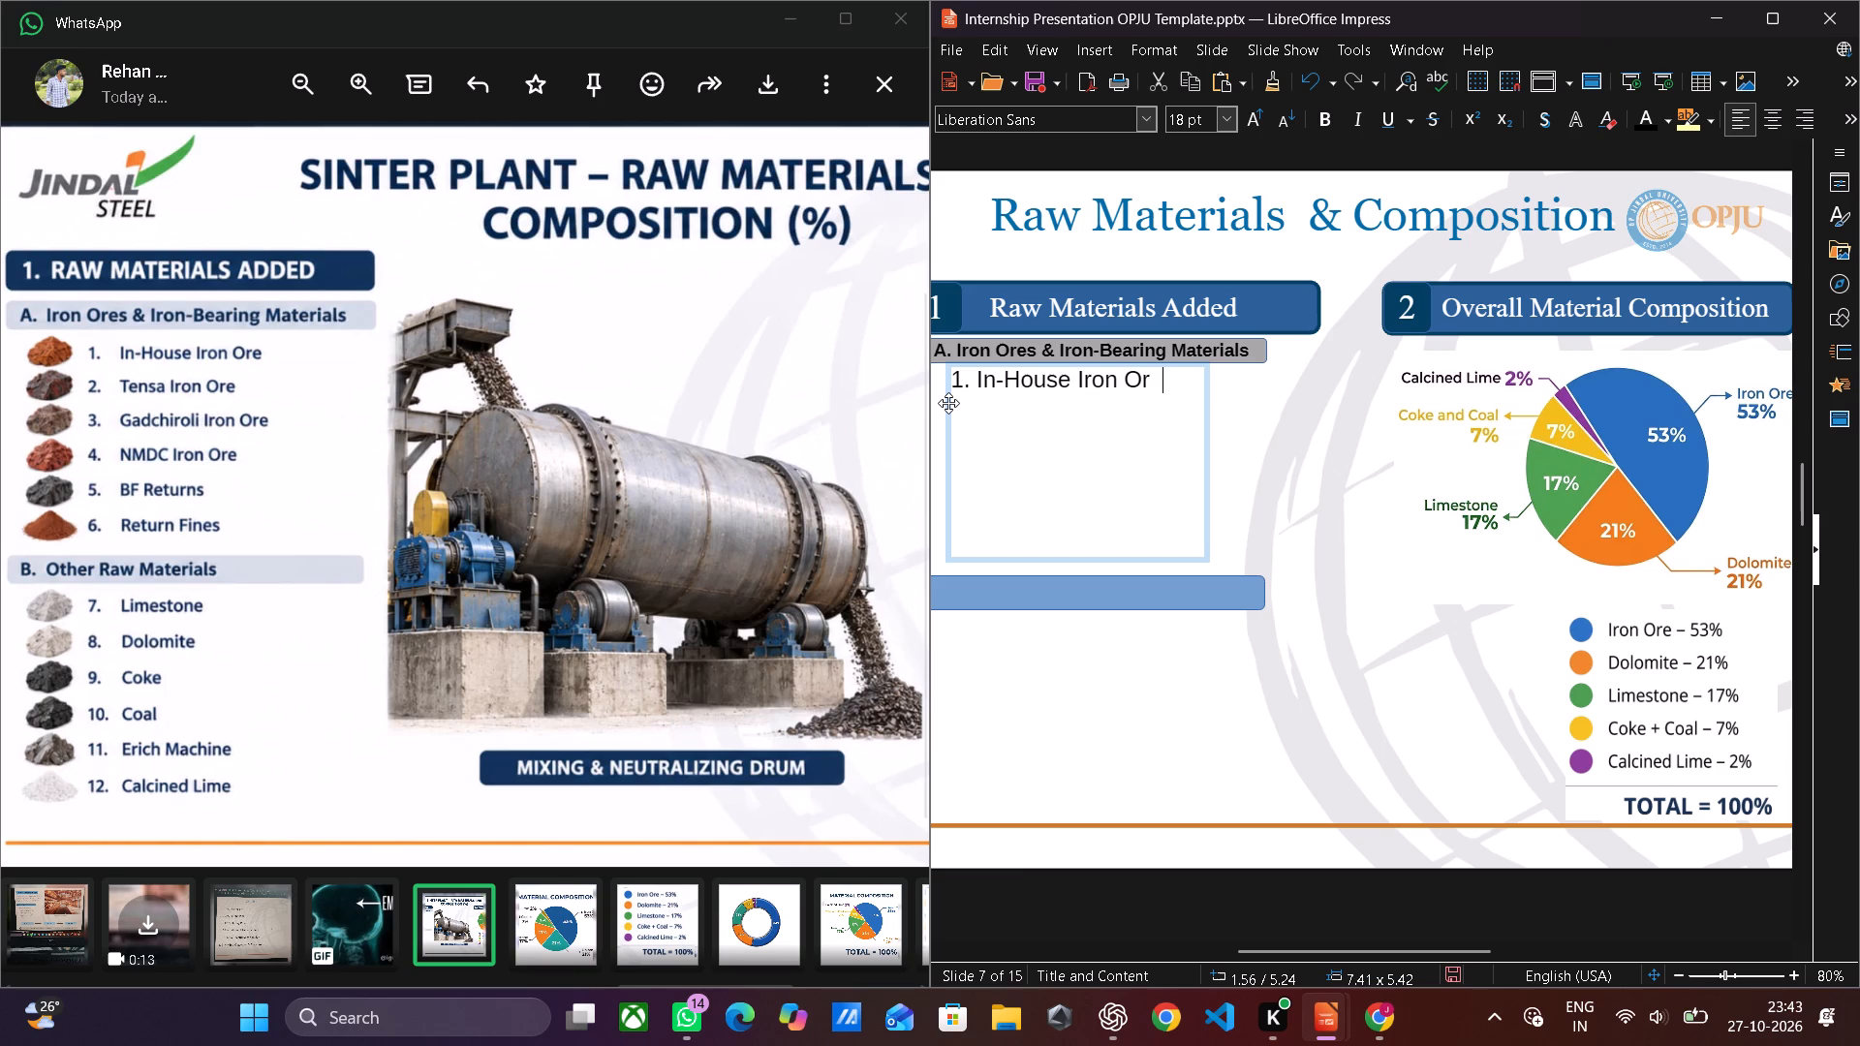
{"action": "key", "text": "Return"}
Add "2. Tensa Iron Ore" and "3. Gadchiroli Iron Ore" as new lines in the iron ore list text box.
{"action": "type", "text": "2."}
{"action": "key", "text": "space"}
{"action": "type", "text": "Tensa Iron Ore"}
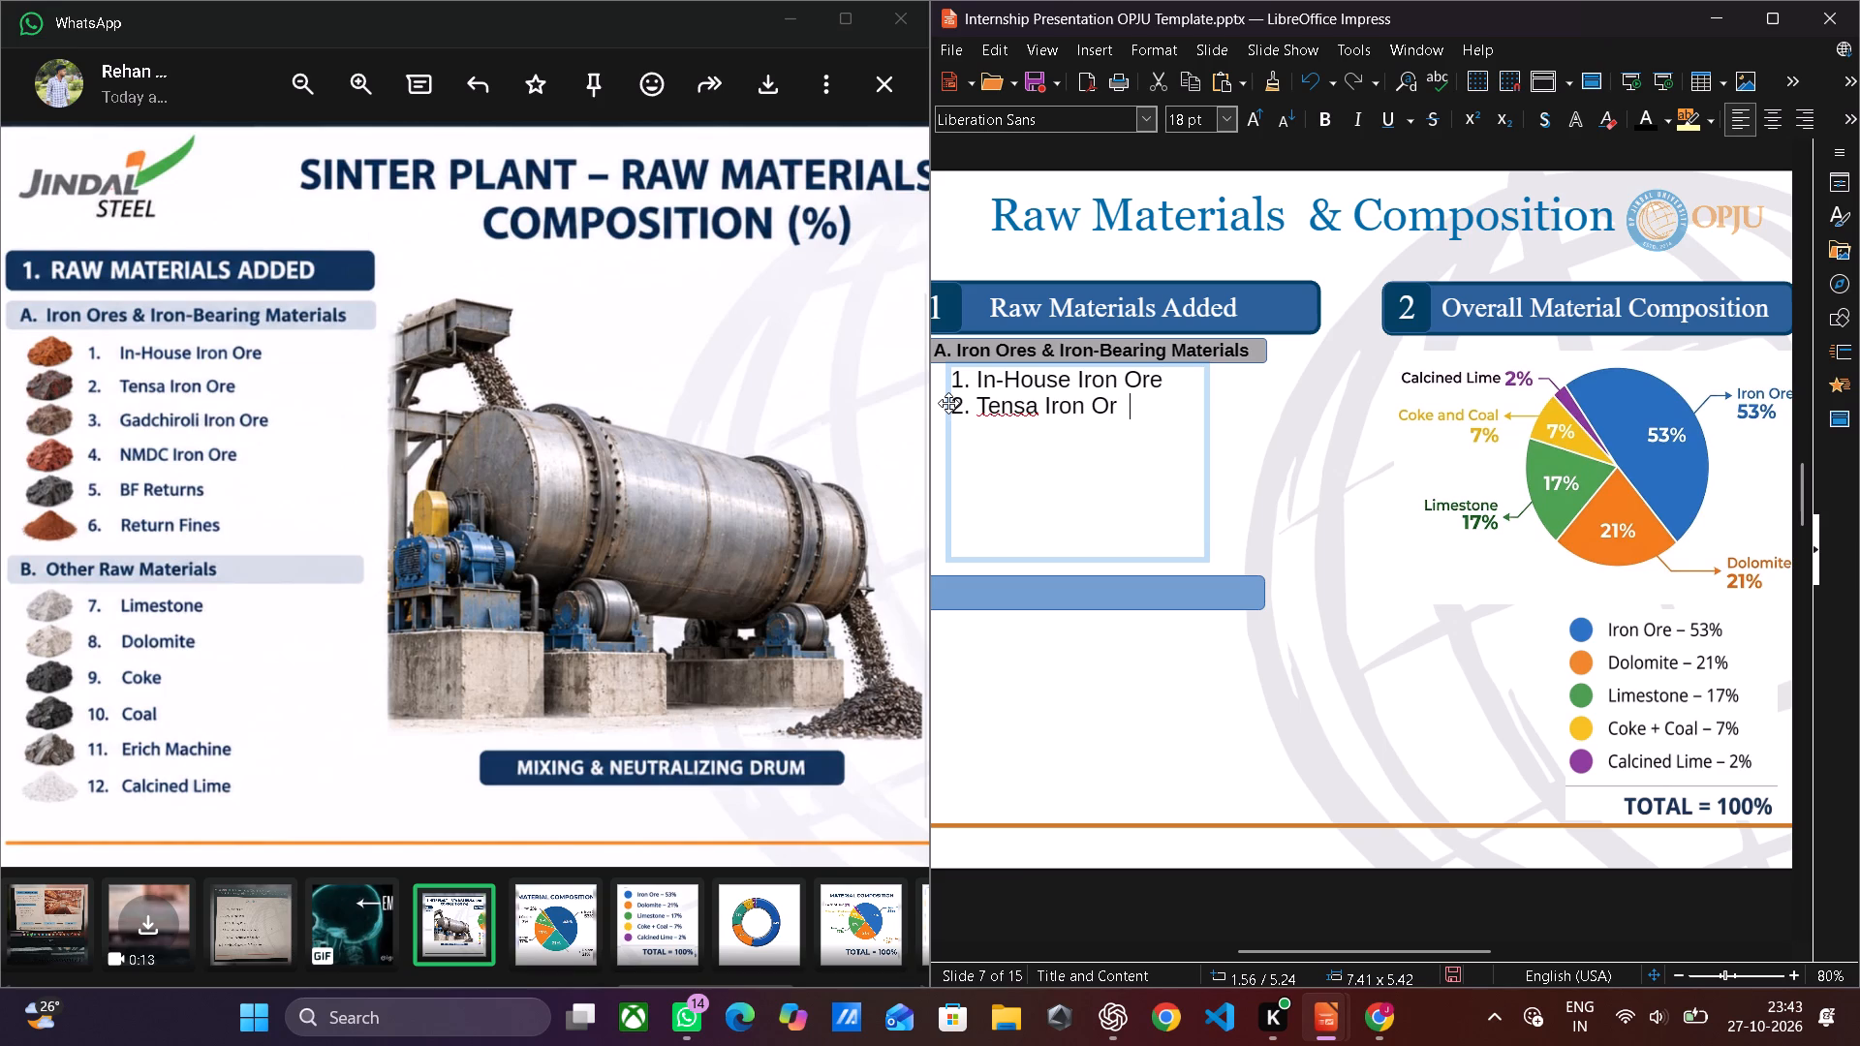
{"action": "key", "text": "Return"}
{"action": "type", "text": "3."}
{"action": "key", "text": "space"}
{"action": "type", "text": "Gad"}
{"action": "type", "text": "chiro"}
{"action": "type", "text": "li Iron ore"}
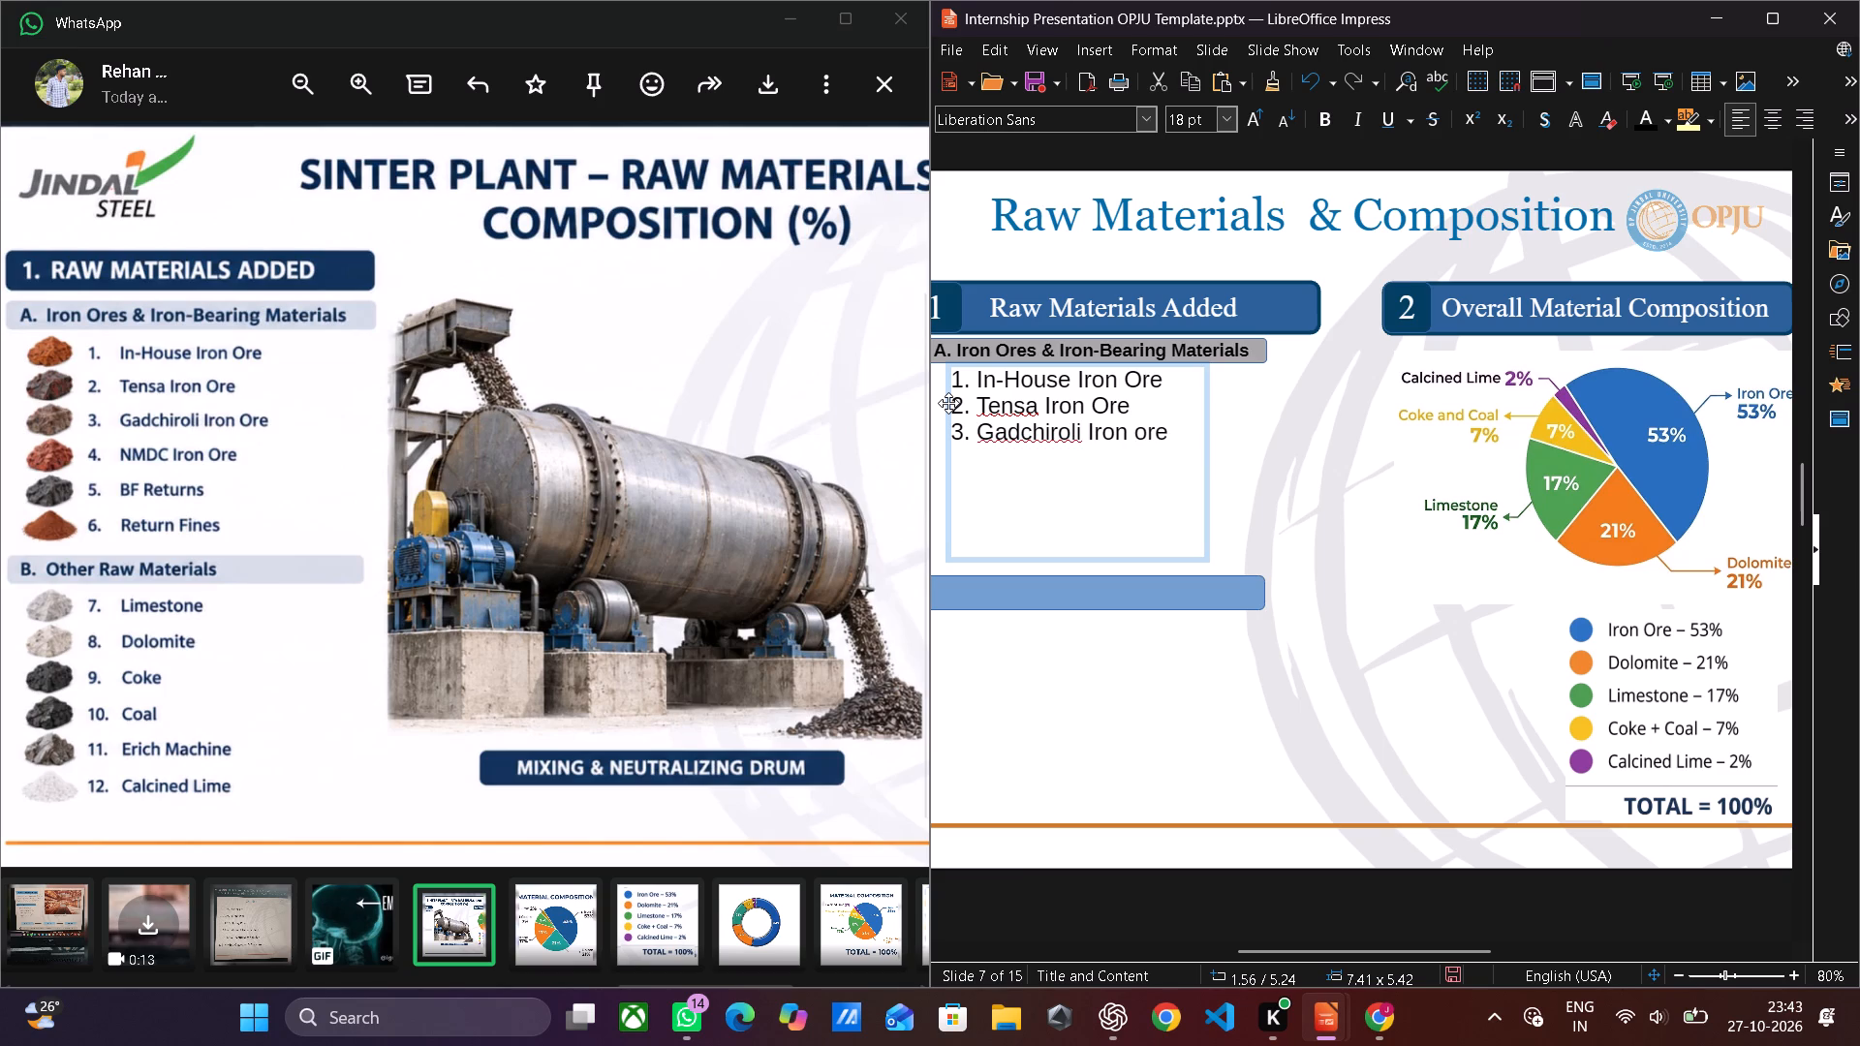
{"action": "key", "text": "BackSpace"}
{"action": "key", "text": "BackSpace"}
{"action": "key", "text": "BackSpace"}
{"action": "type", "text": "Ore"}
{"action": "key", "text": "Return"}
Add "4. NMDC Iron Ore" as the fourth line of the iron ore list.
{"action": "type", "text": "4. NMCD"}
{"action": "key", "text": "BackSpace"}
{"action": "key", "text": "BackSpace"}
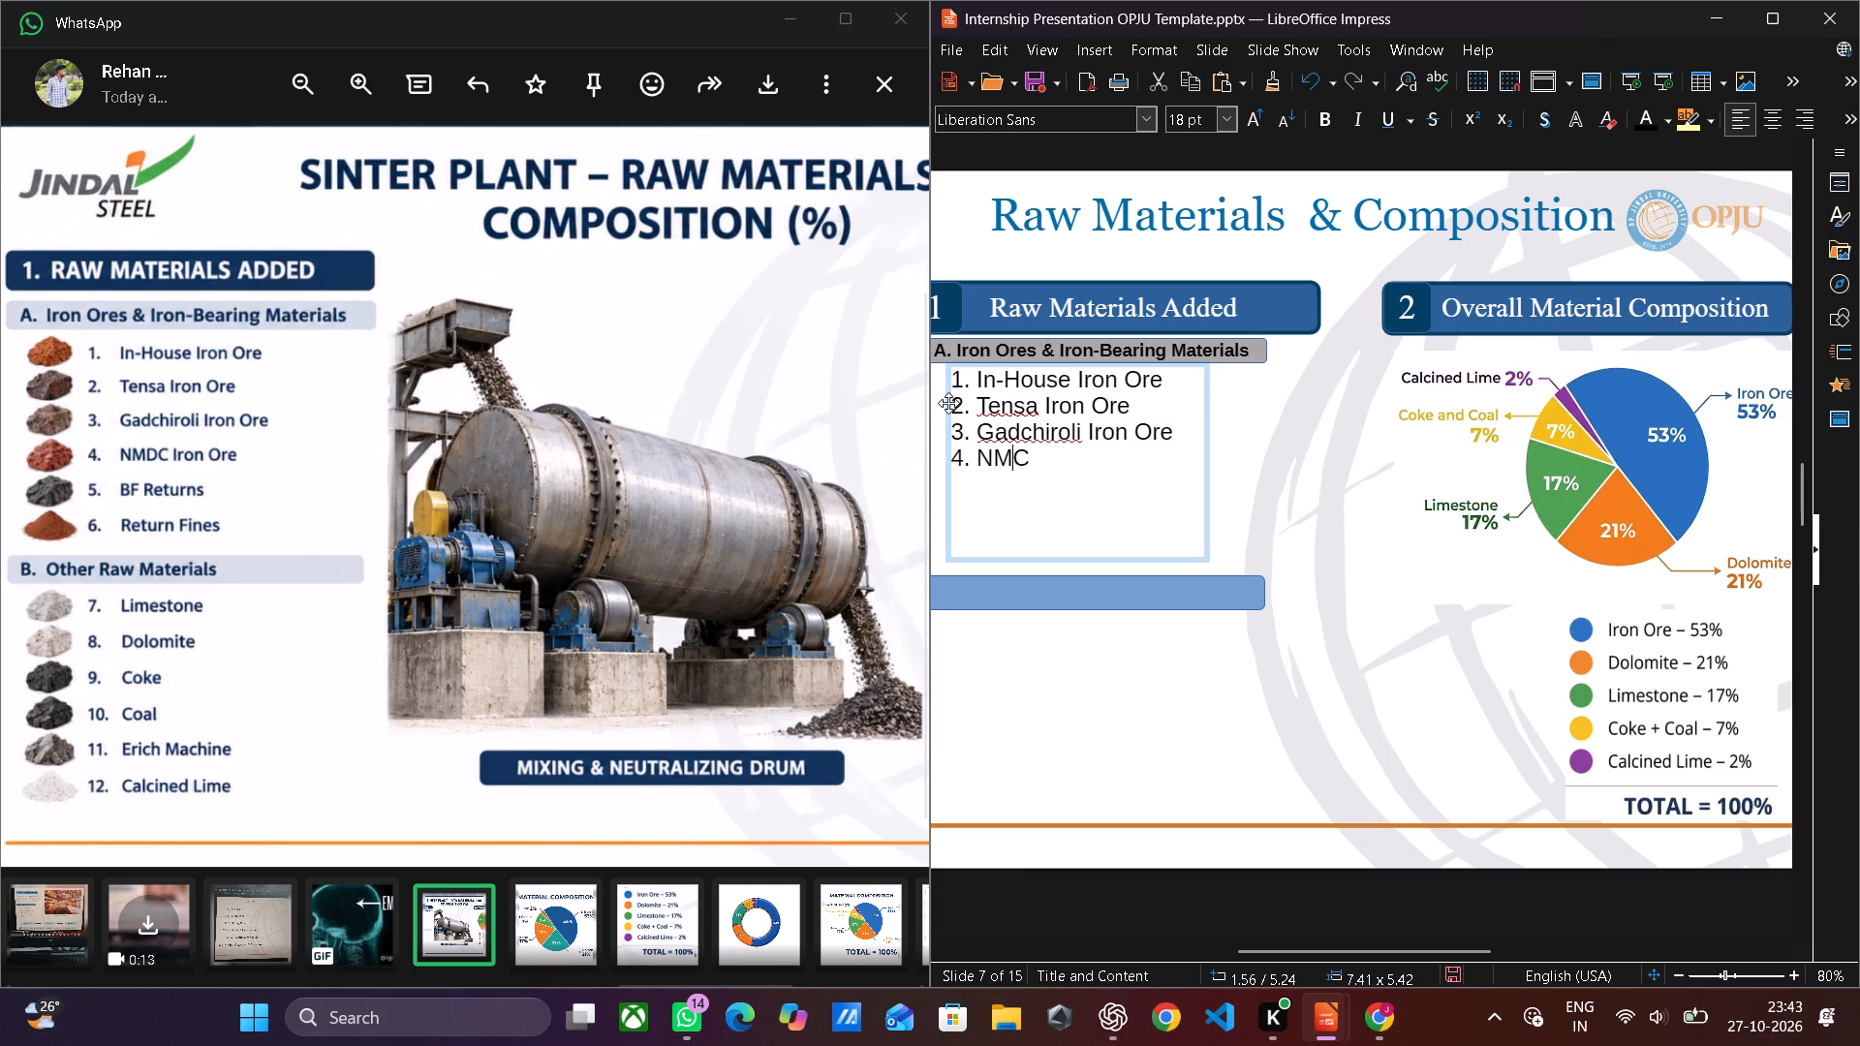
{"action": "key", "text": "shift+c"}
{"action": "key", "text": "shift+BackSpace"}
{"action": "type", "text": "DC"}
{"action": "key", "text": "space"}
{"action": "type", "text": "Iron Ore"}
{"action": "key", "text": "Return"}
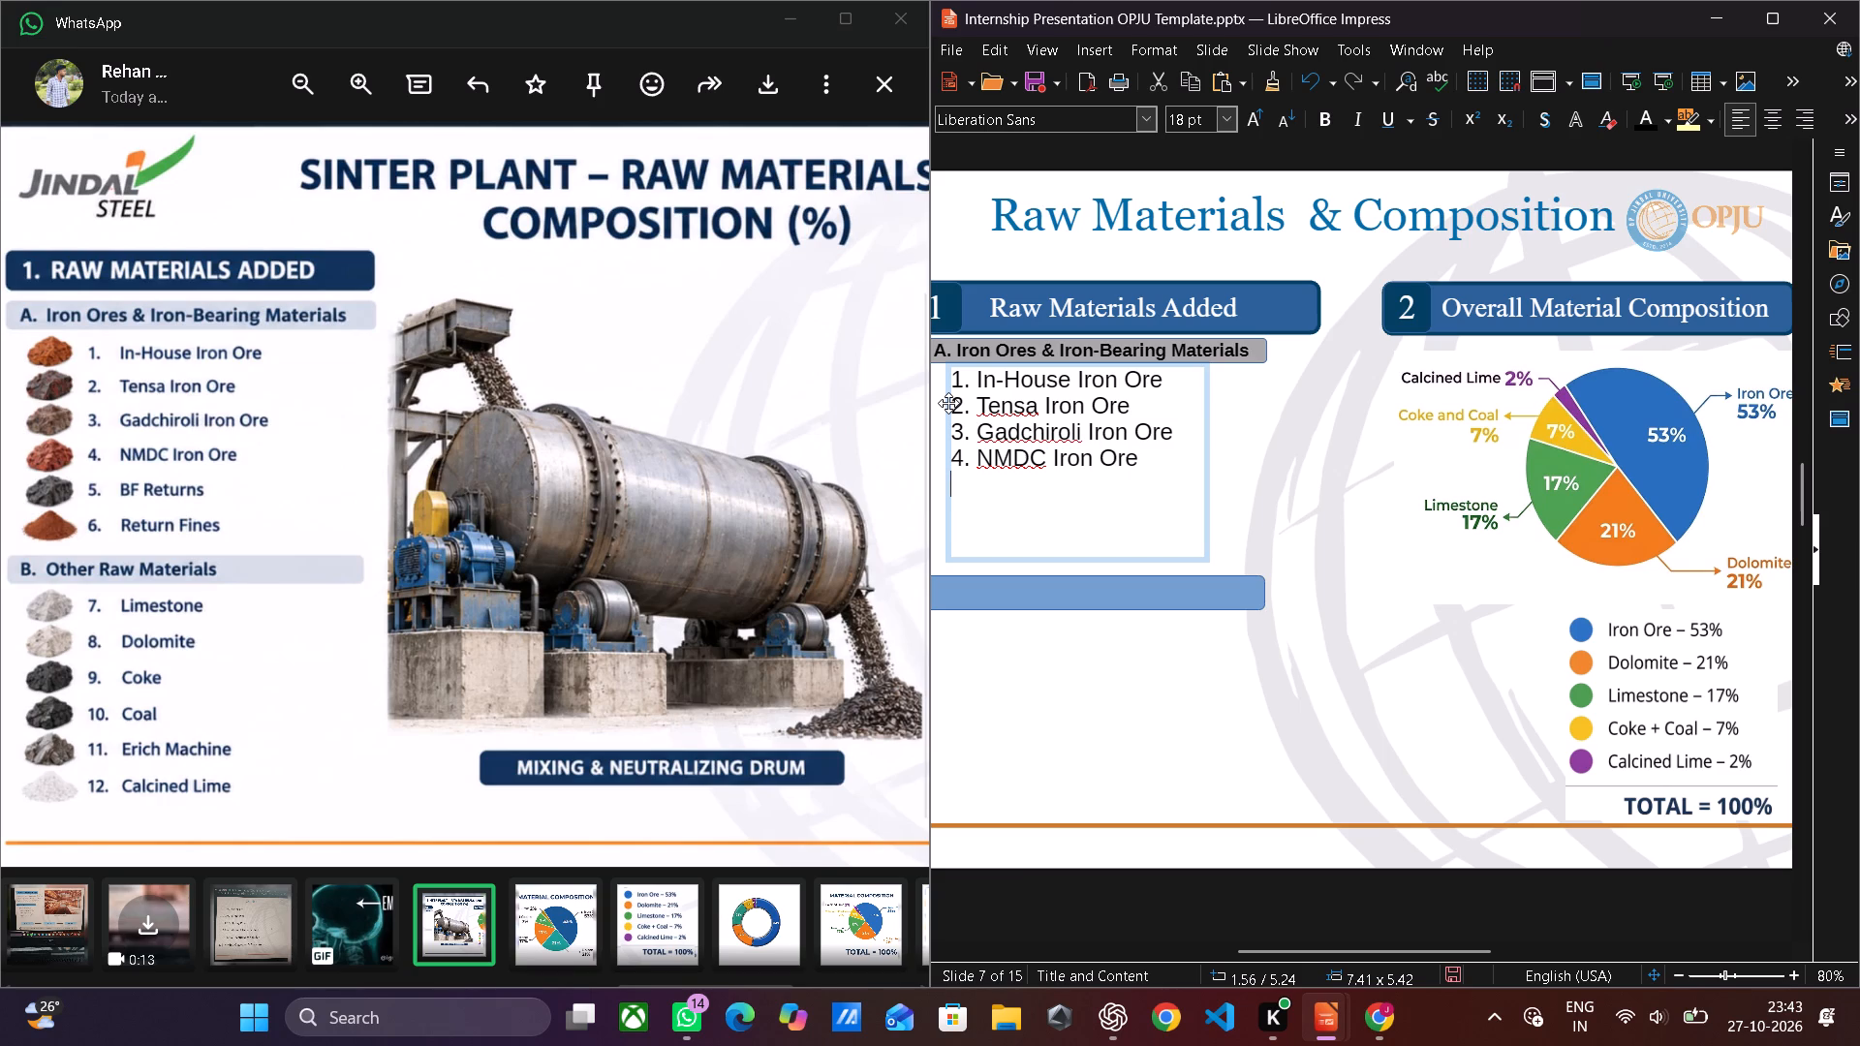
Add "5. BF Returns" and "6. Return Fines" as the last two lines of the iron ore list.
{"action": "type", "text": "5. BF"}
{"action": "key", "text": "space"}
{"action": "type", "text": "Retuens"}
{"action": "key", "text": "BackSpace"}
{"action": "key", "text": "BackSpace"}
{"action": "key", "text": "BackSpace"}
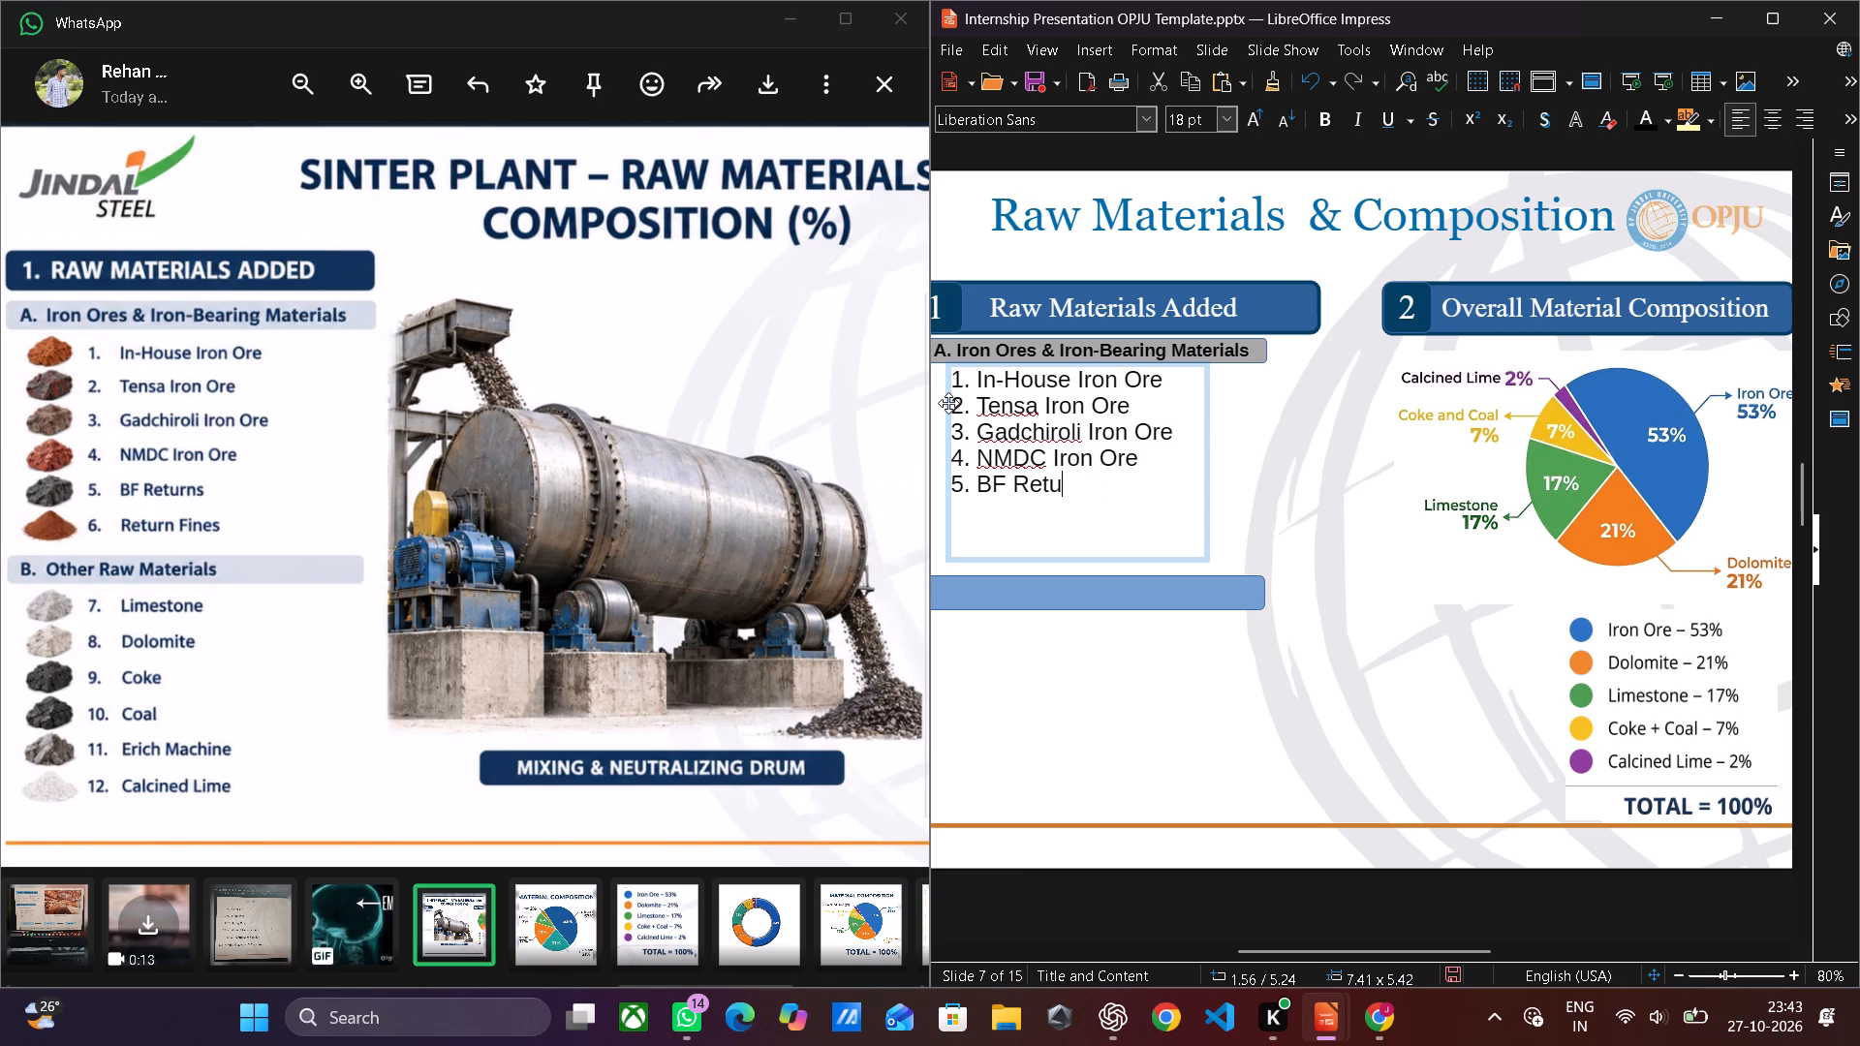
{"action": "key", "text": "r"}
{"action": "type", "text": "ns"}
{"action": "key", "text": "Return"}
{"action": "key", "text": "6"}
{"action": "type", "text": ". Return"}
{"action": "key", "text": "space"}
{"action": "type", "text": "Fines"}
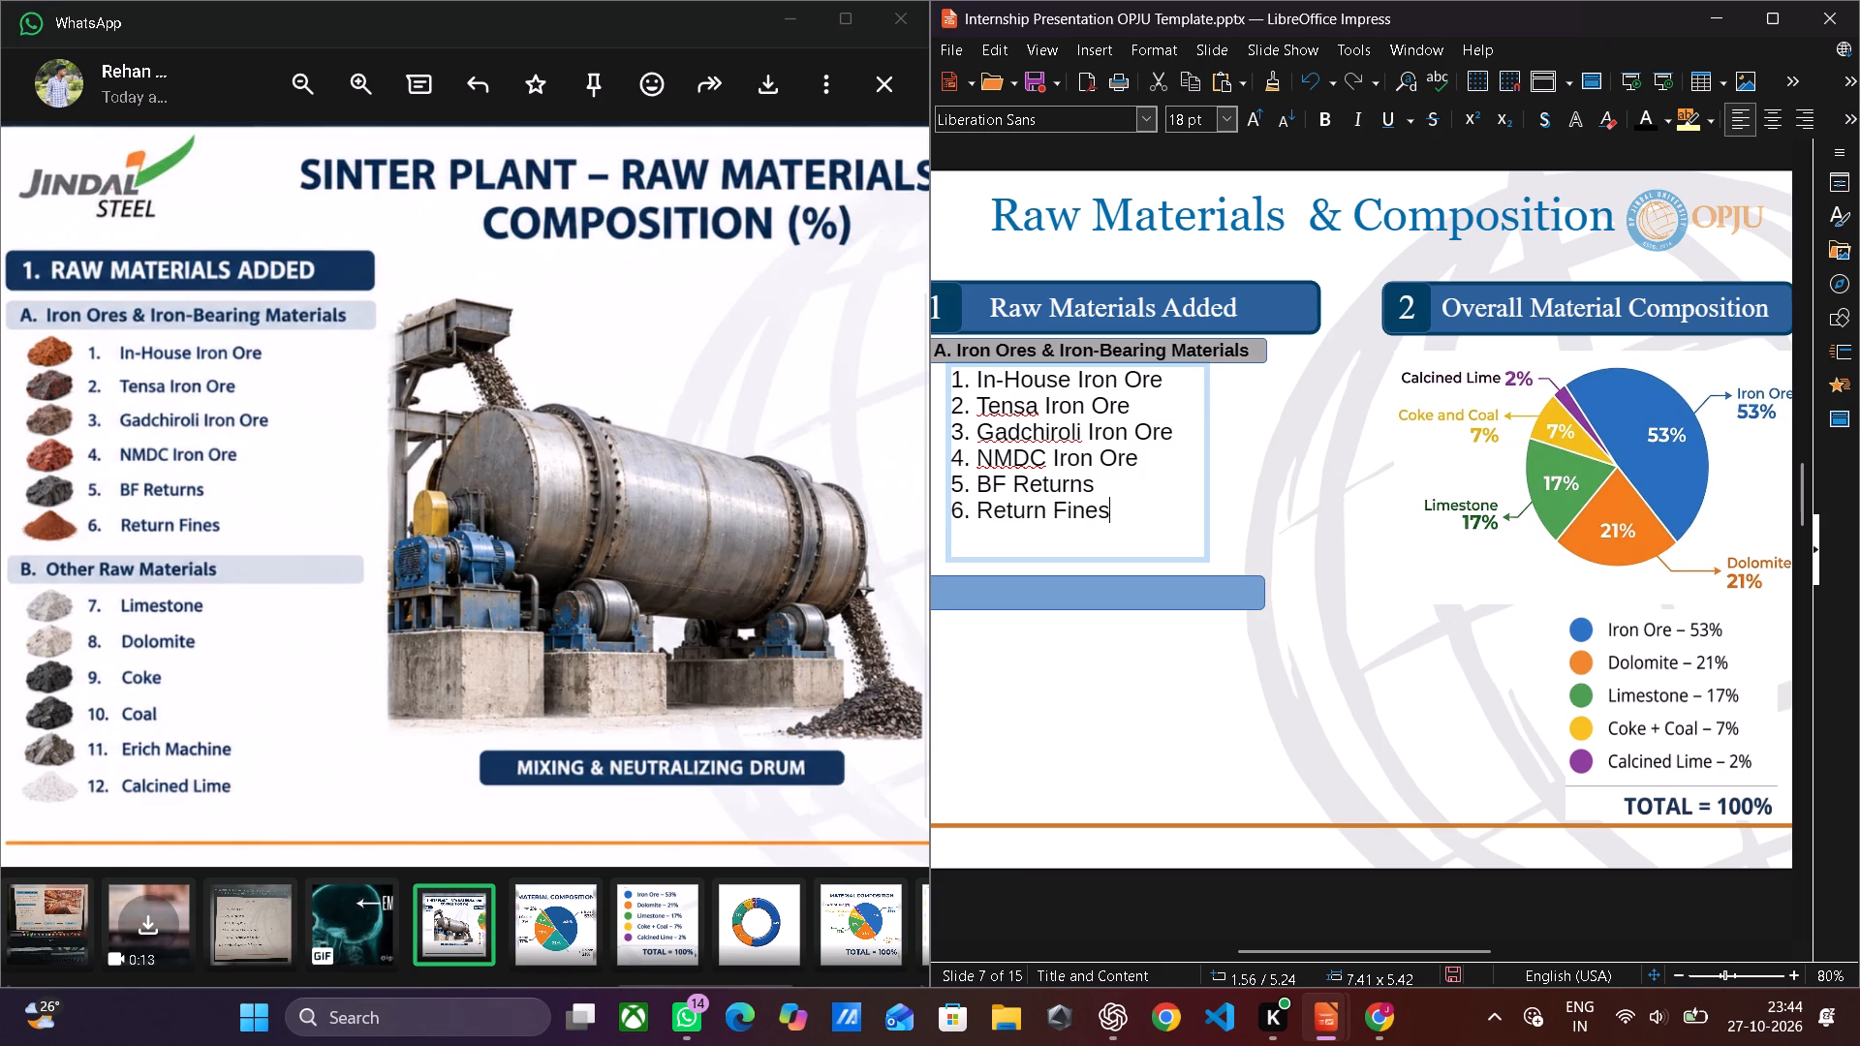
Set all six iron ore list lines to Times New Roman at 16 pt.
{"action": "left_click_drag", "start_coordinate": [951, 382], "coordinate": [1131, 506]}
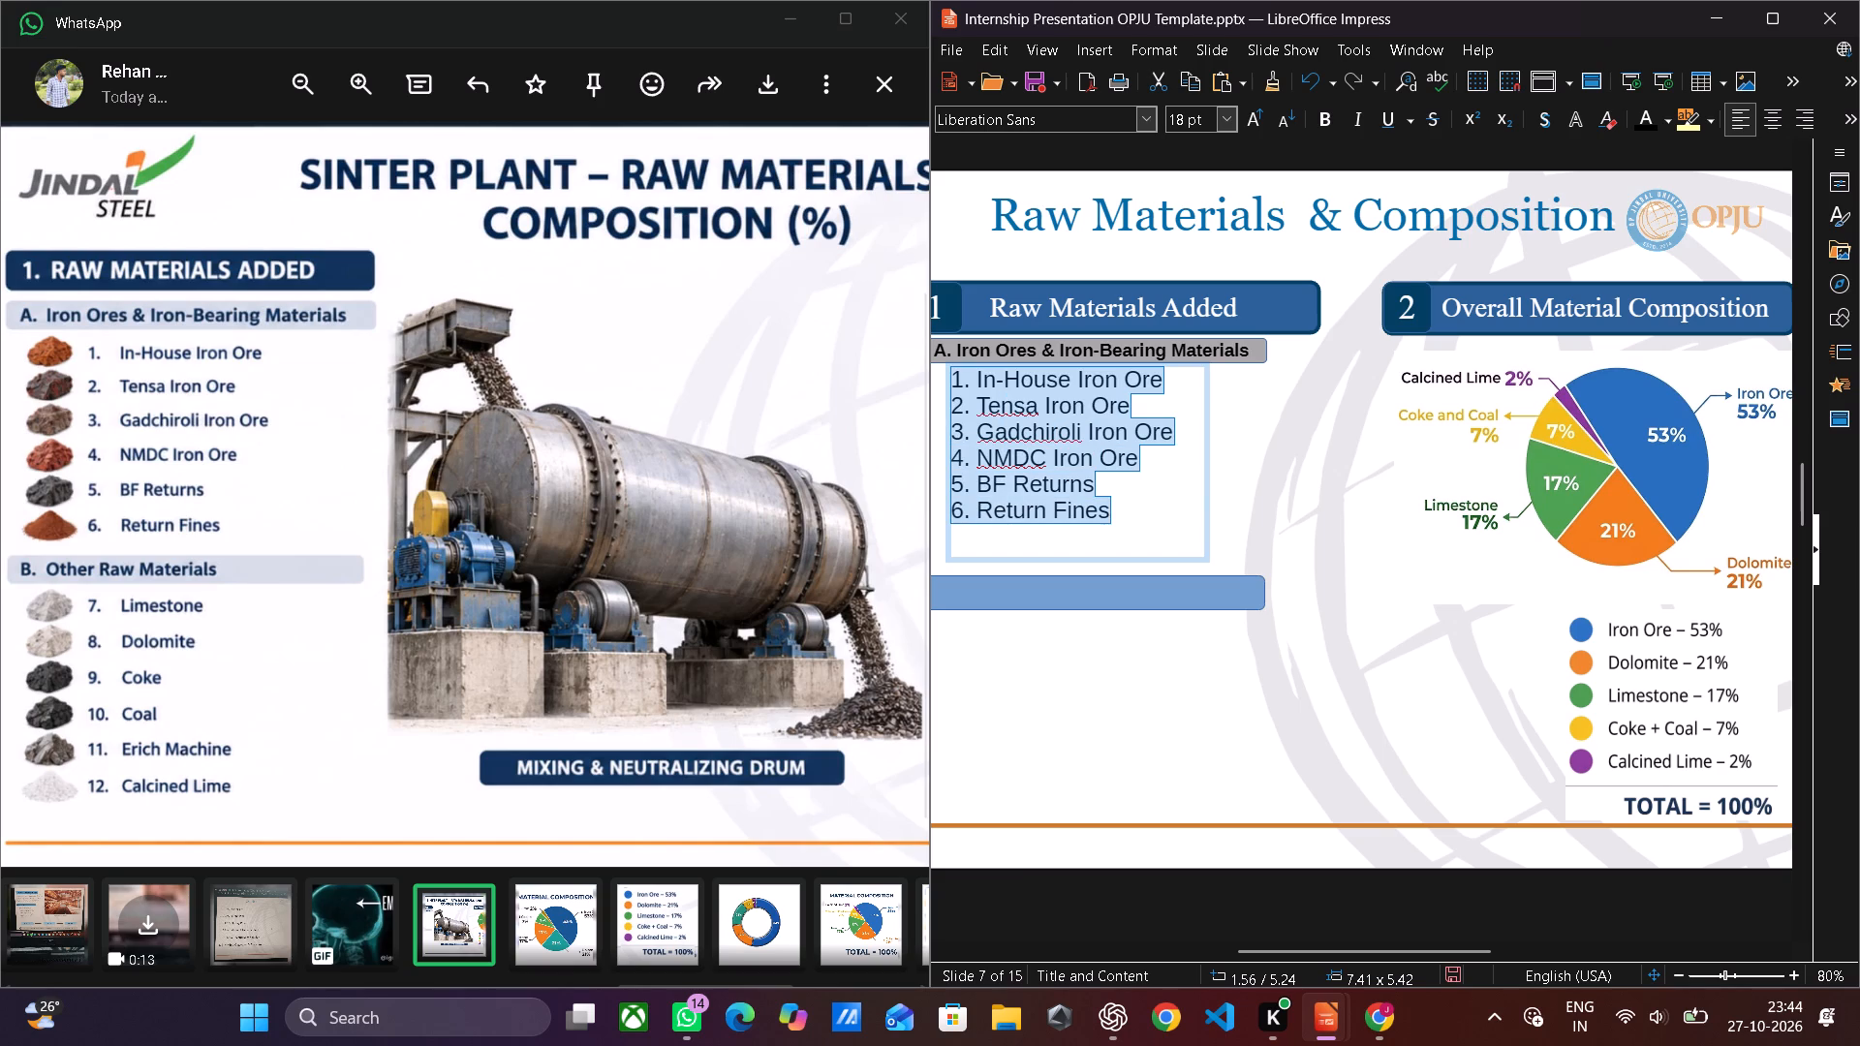
{"action": "left_click", "coordinate": [1146, 115]}
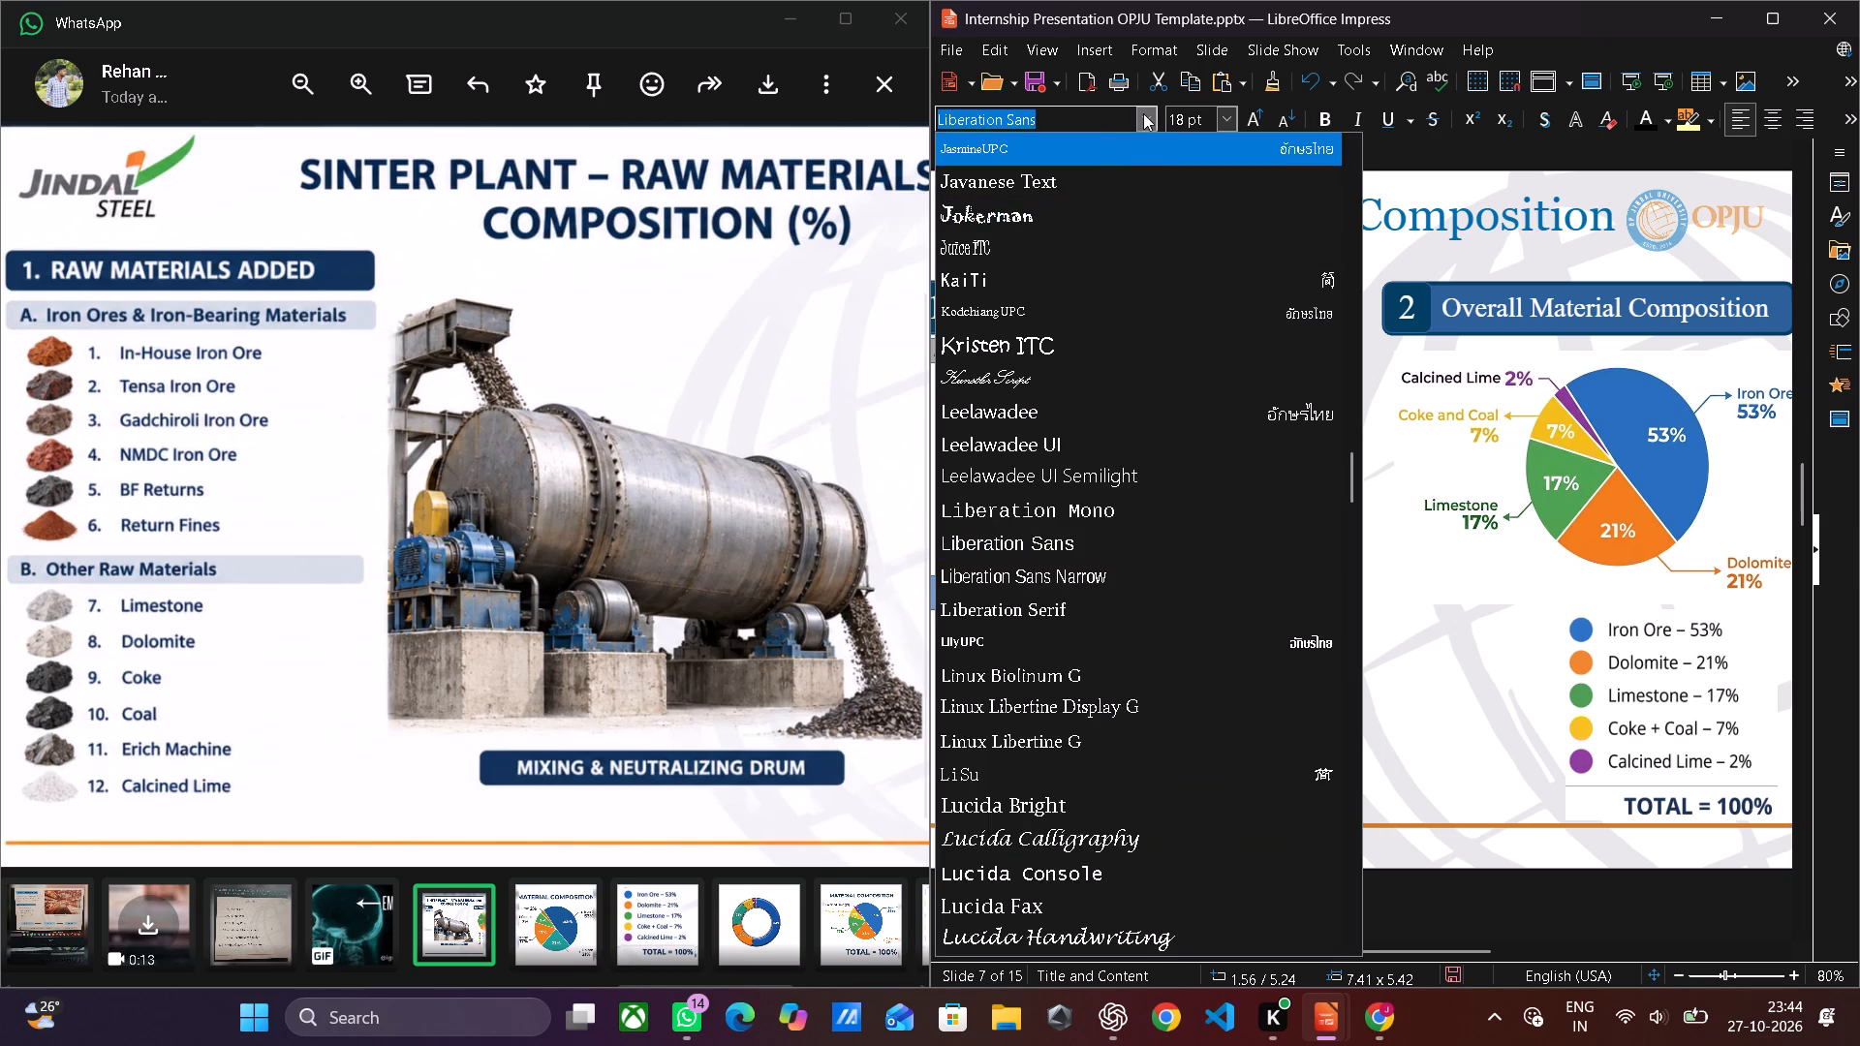
{"action": "key", "text": "BackSpace"}
{"action": "type", "text": "tim"}
{"action": "key", "text": "Return"}
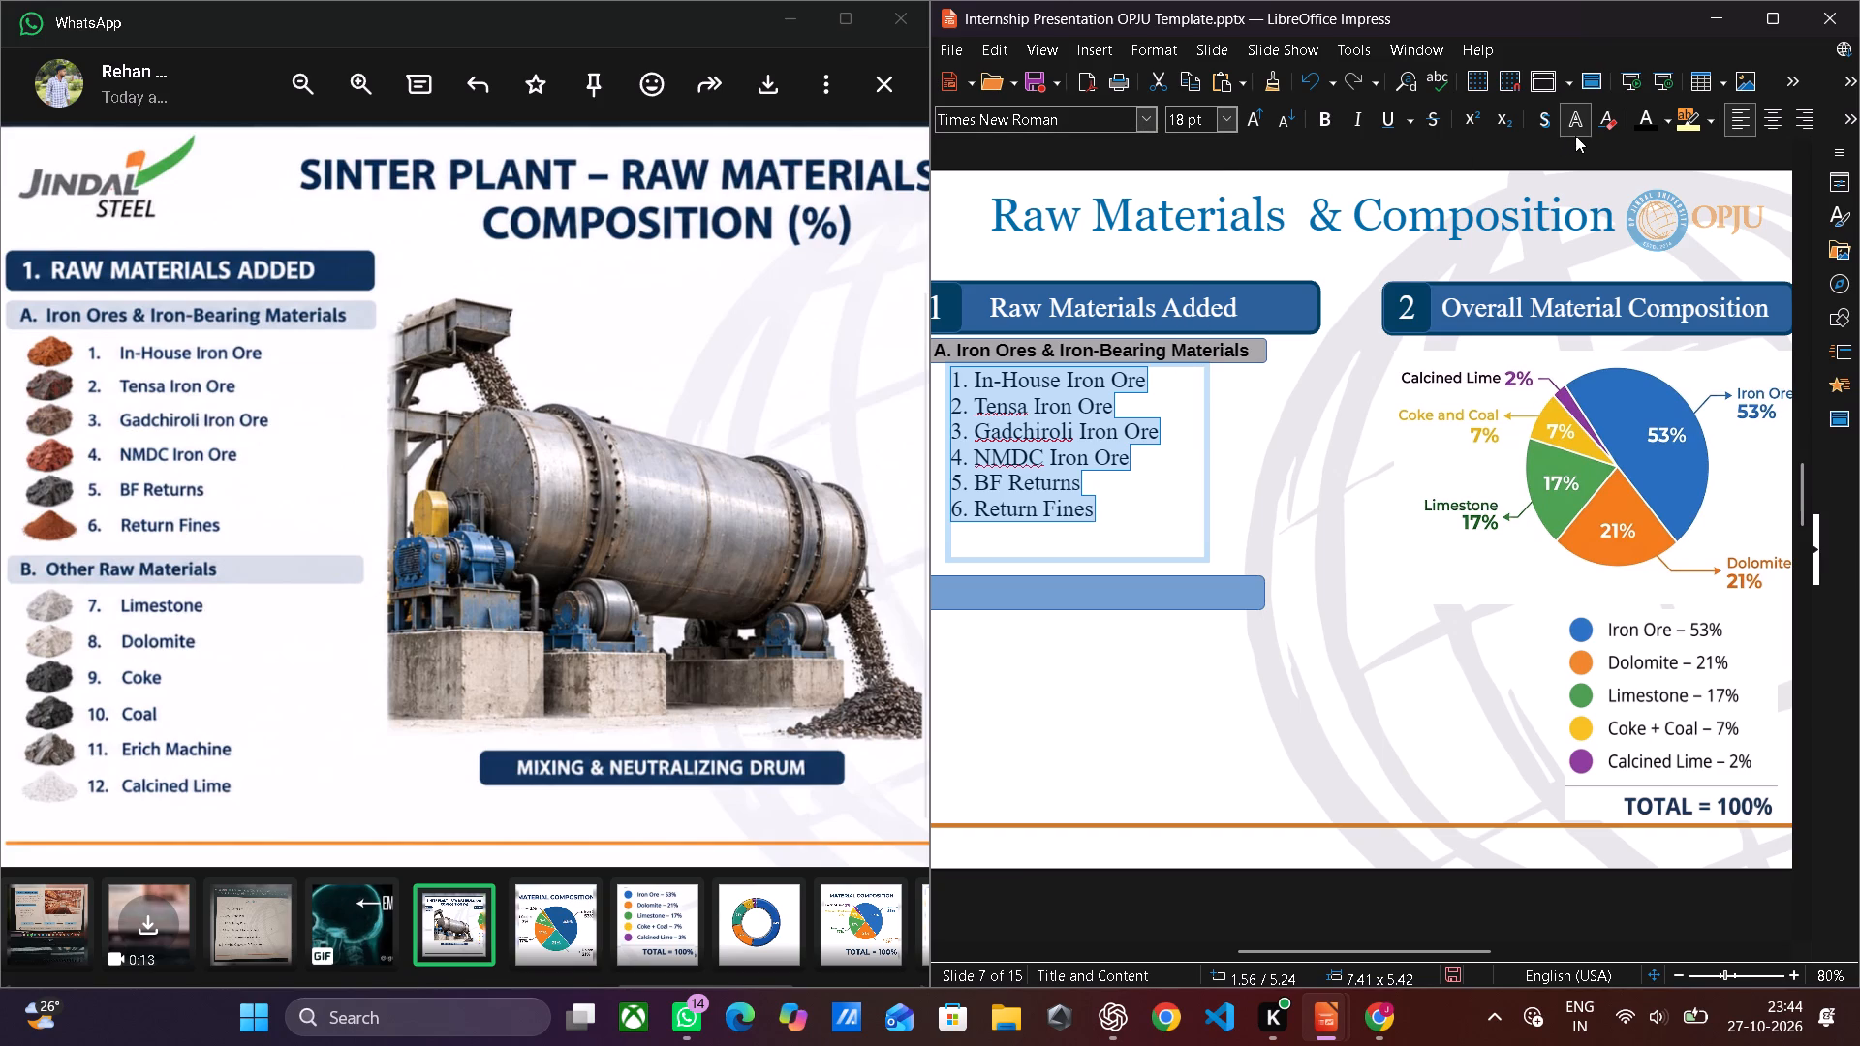
{"action": "left_click", "coordinate": [1289, 125]}
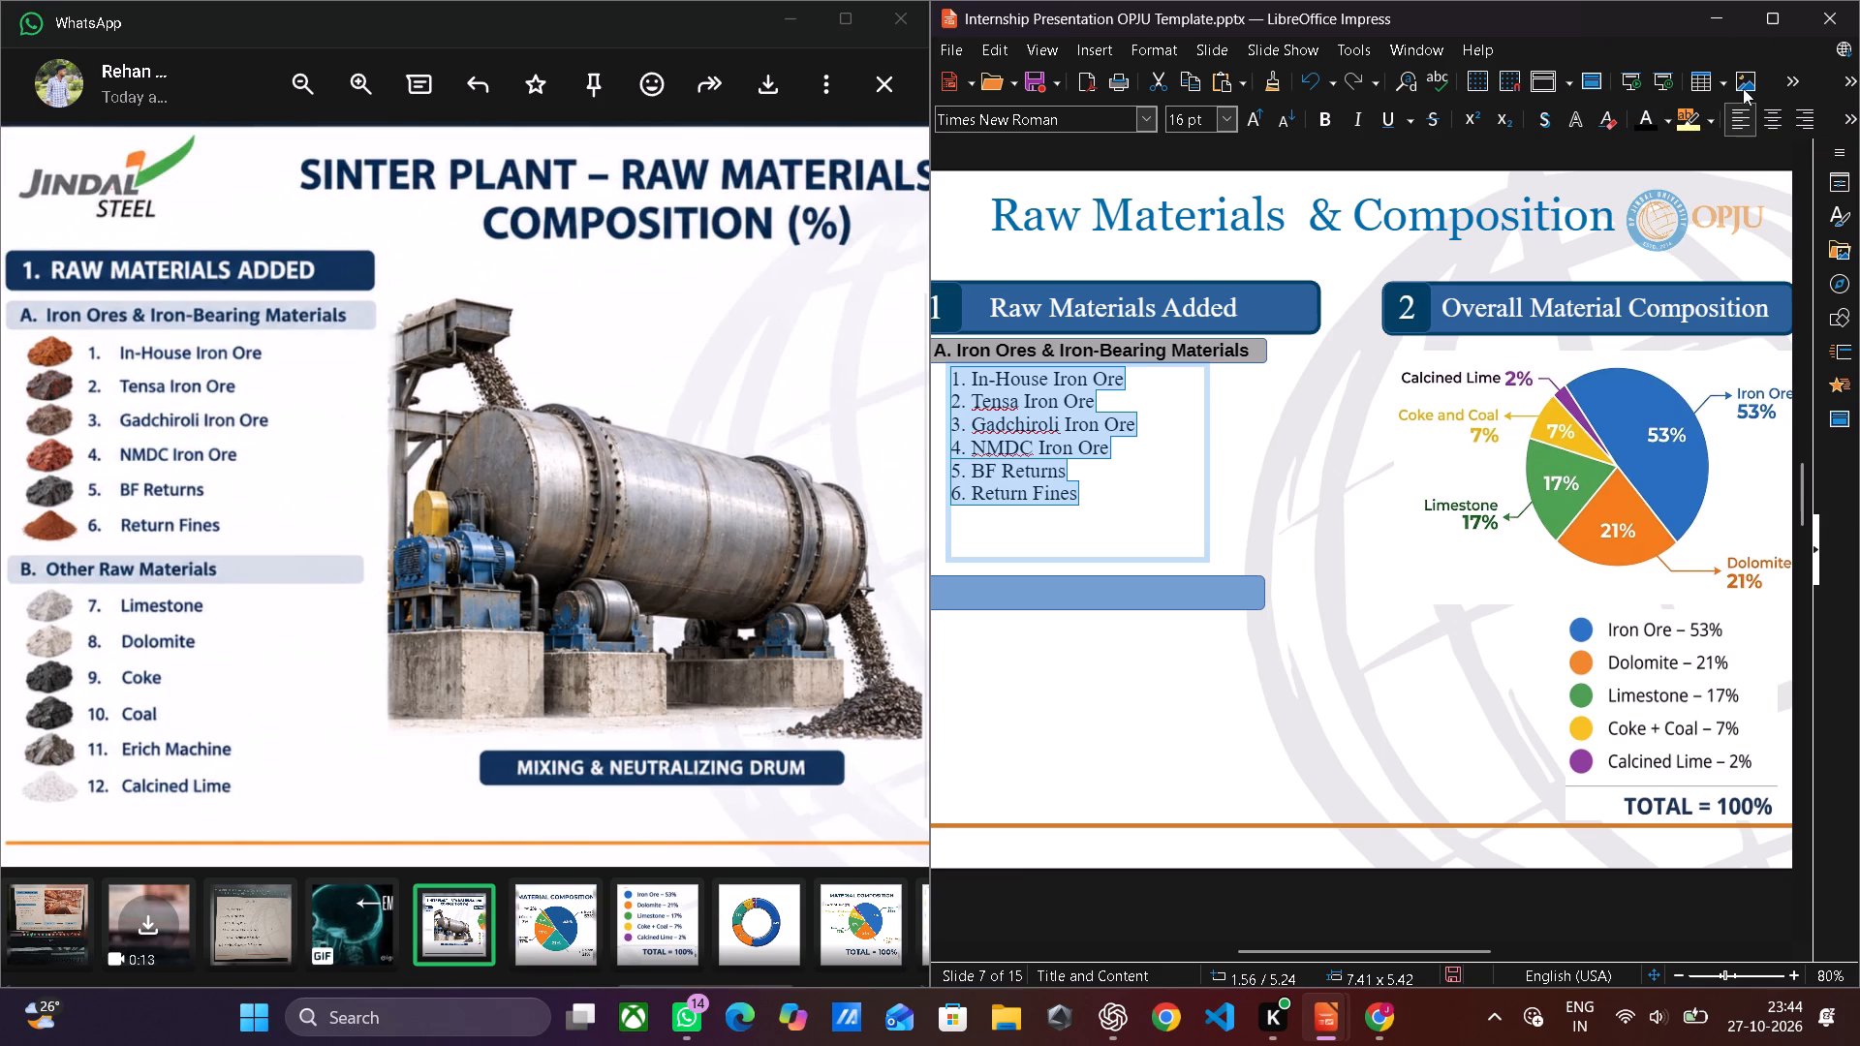
Maximize the presentation window and slightly increase the six list lines' paragraph spacing, keeping the list above the blue bar.
{"action": "left_click", "coordinate": [1780, 18]}
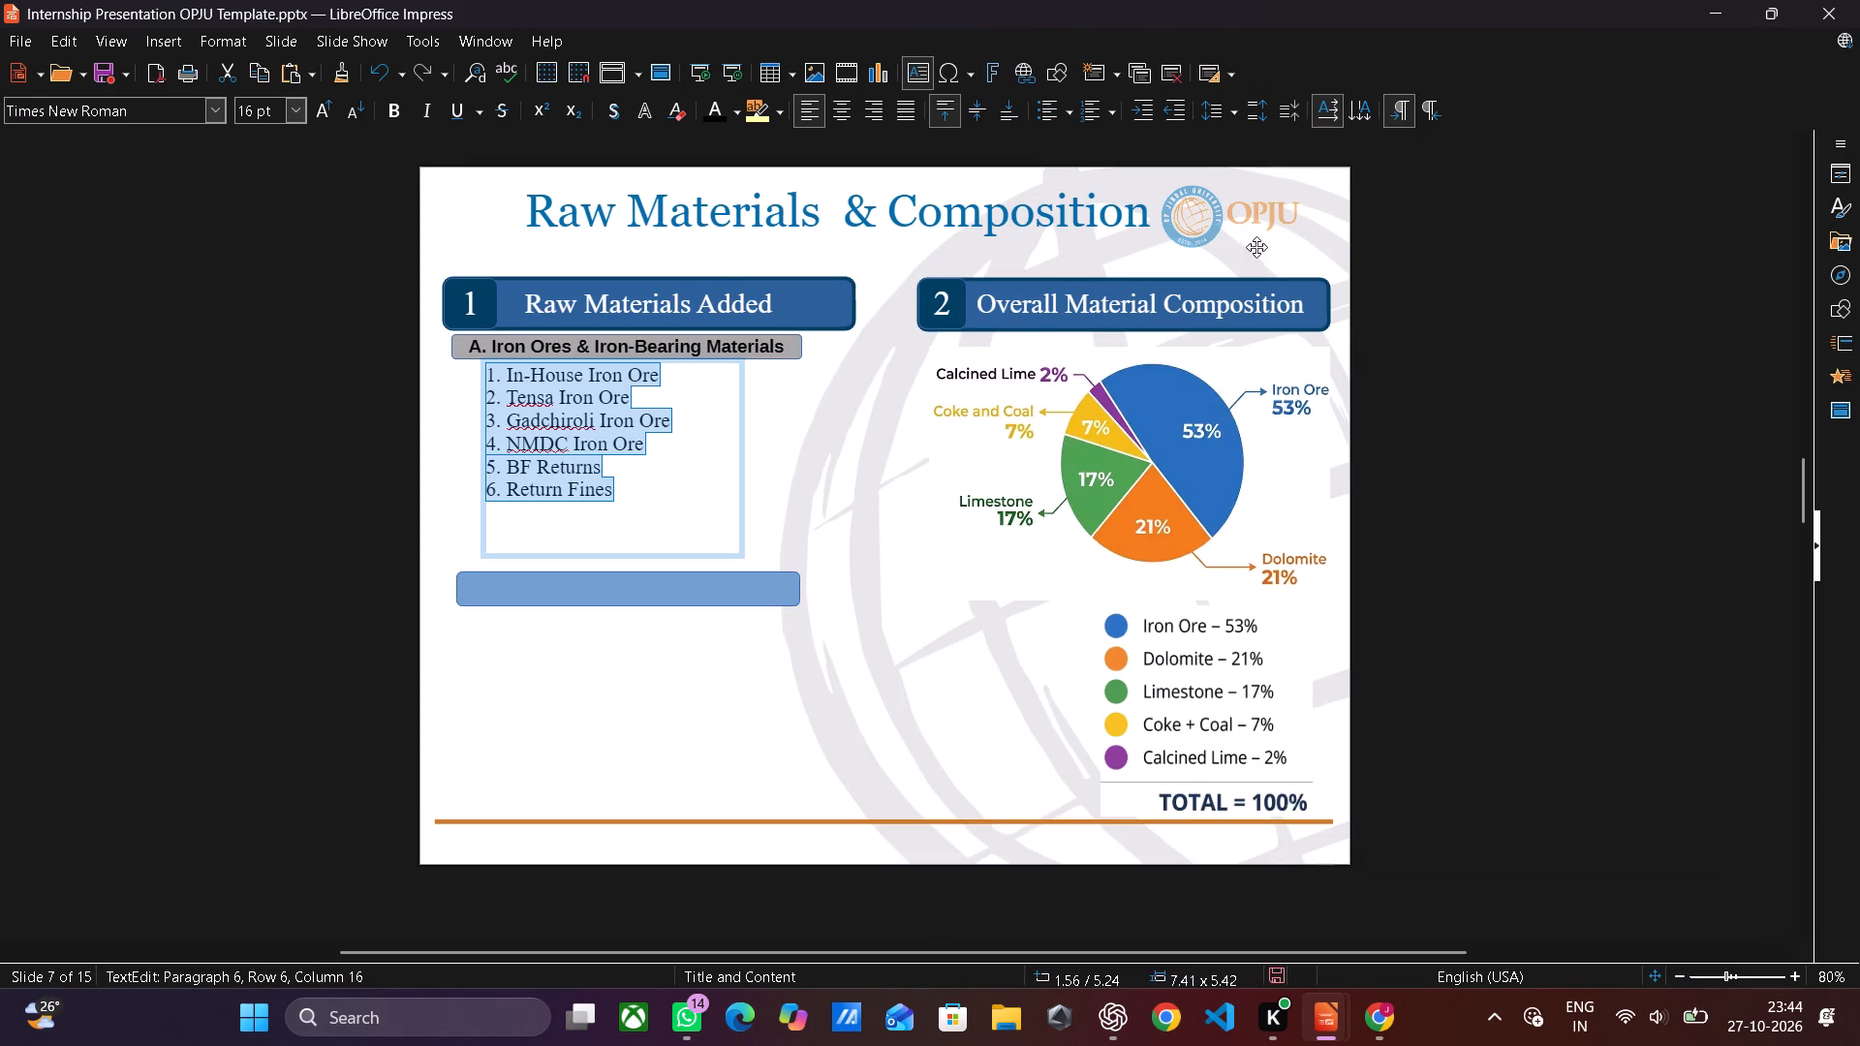
{"action": "double_click", "coordinate": [1244, 111]}
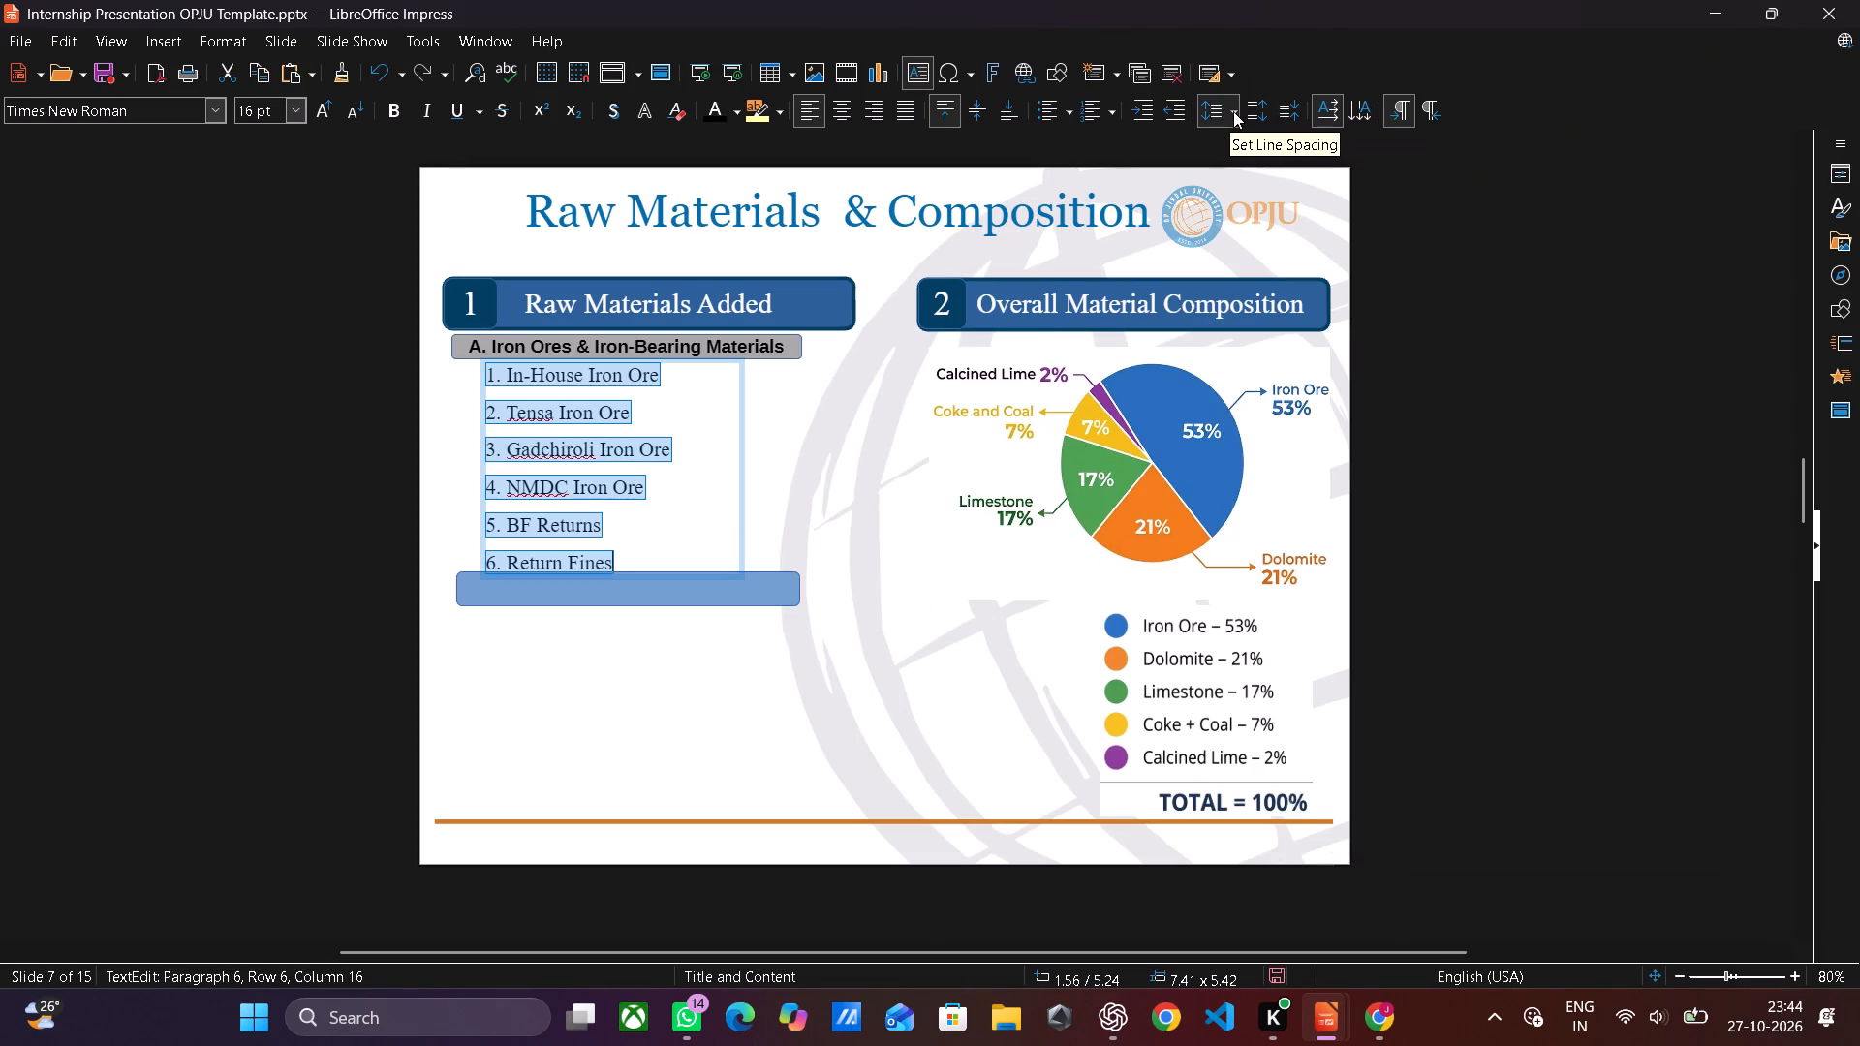
{"action": "left_click", "coordinate": [1248, 111]}
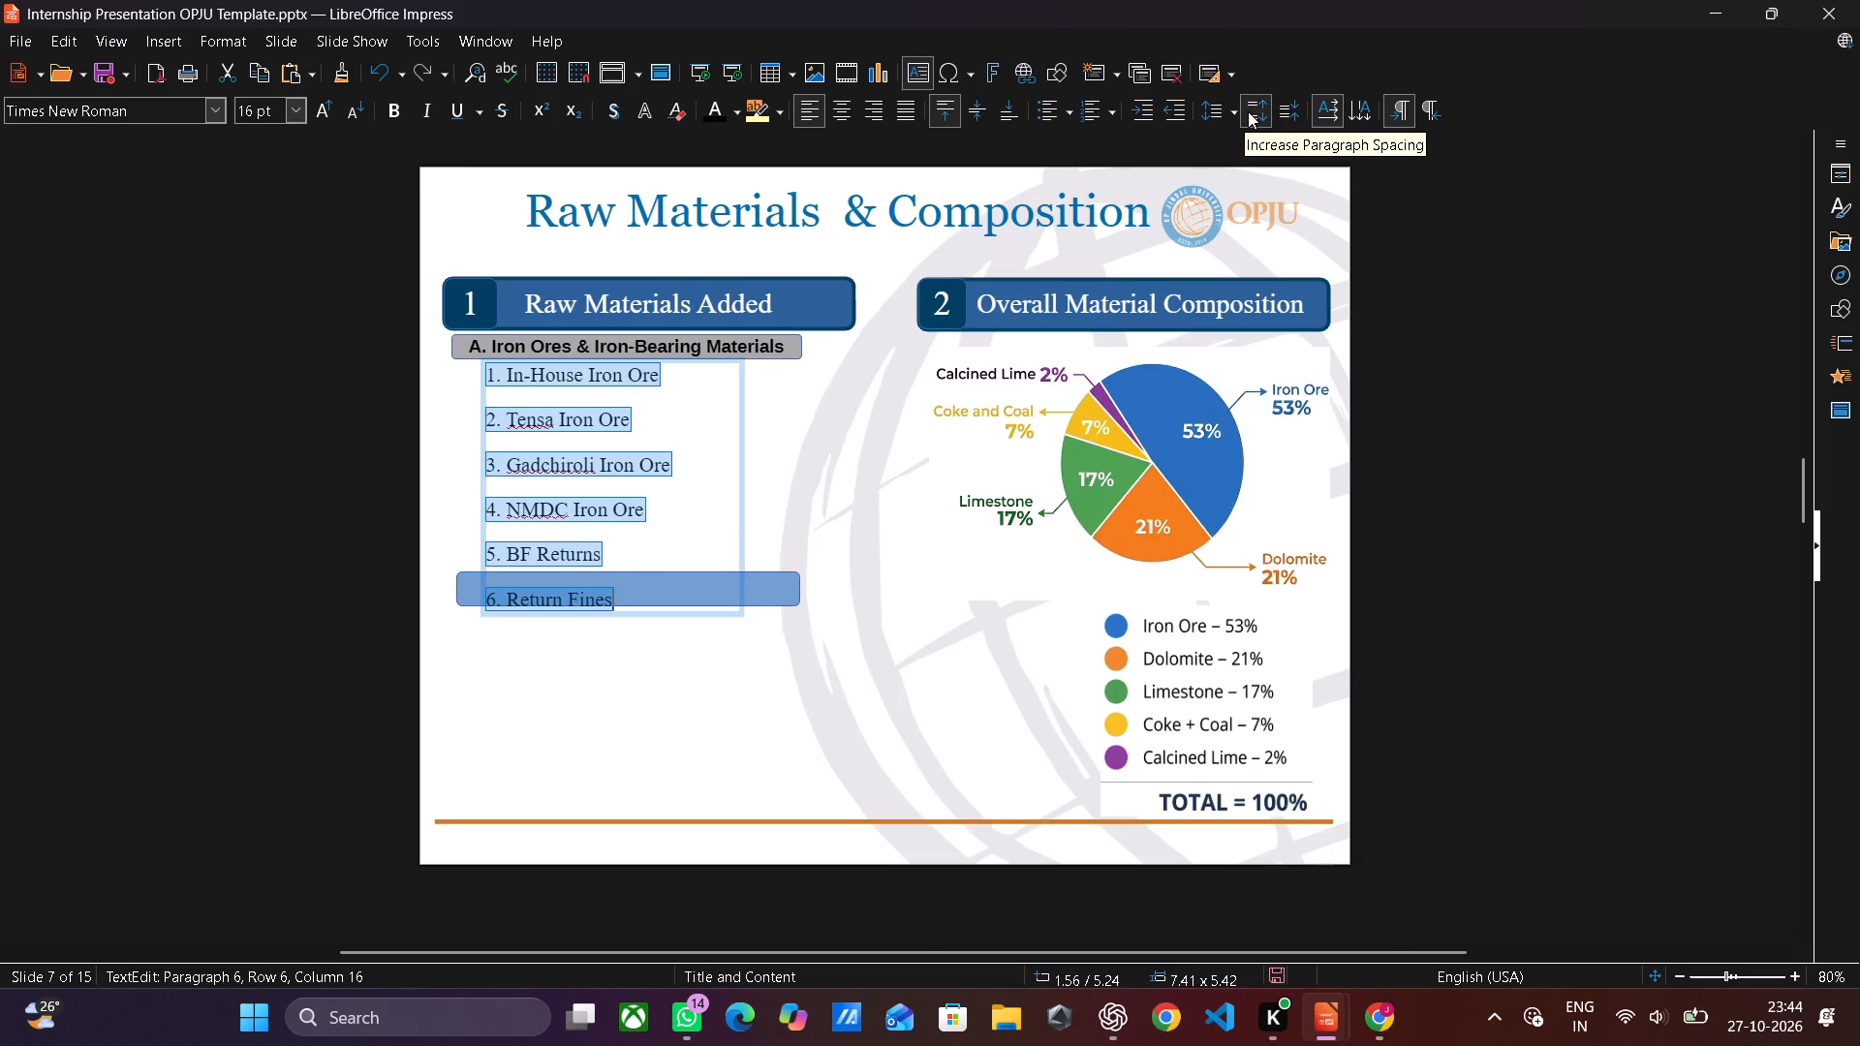
{"action": "double_click", "coordinate": [1285, 108]}
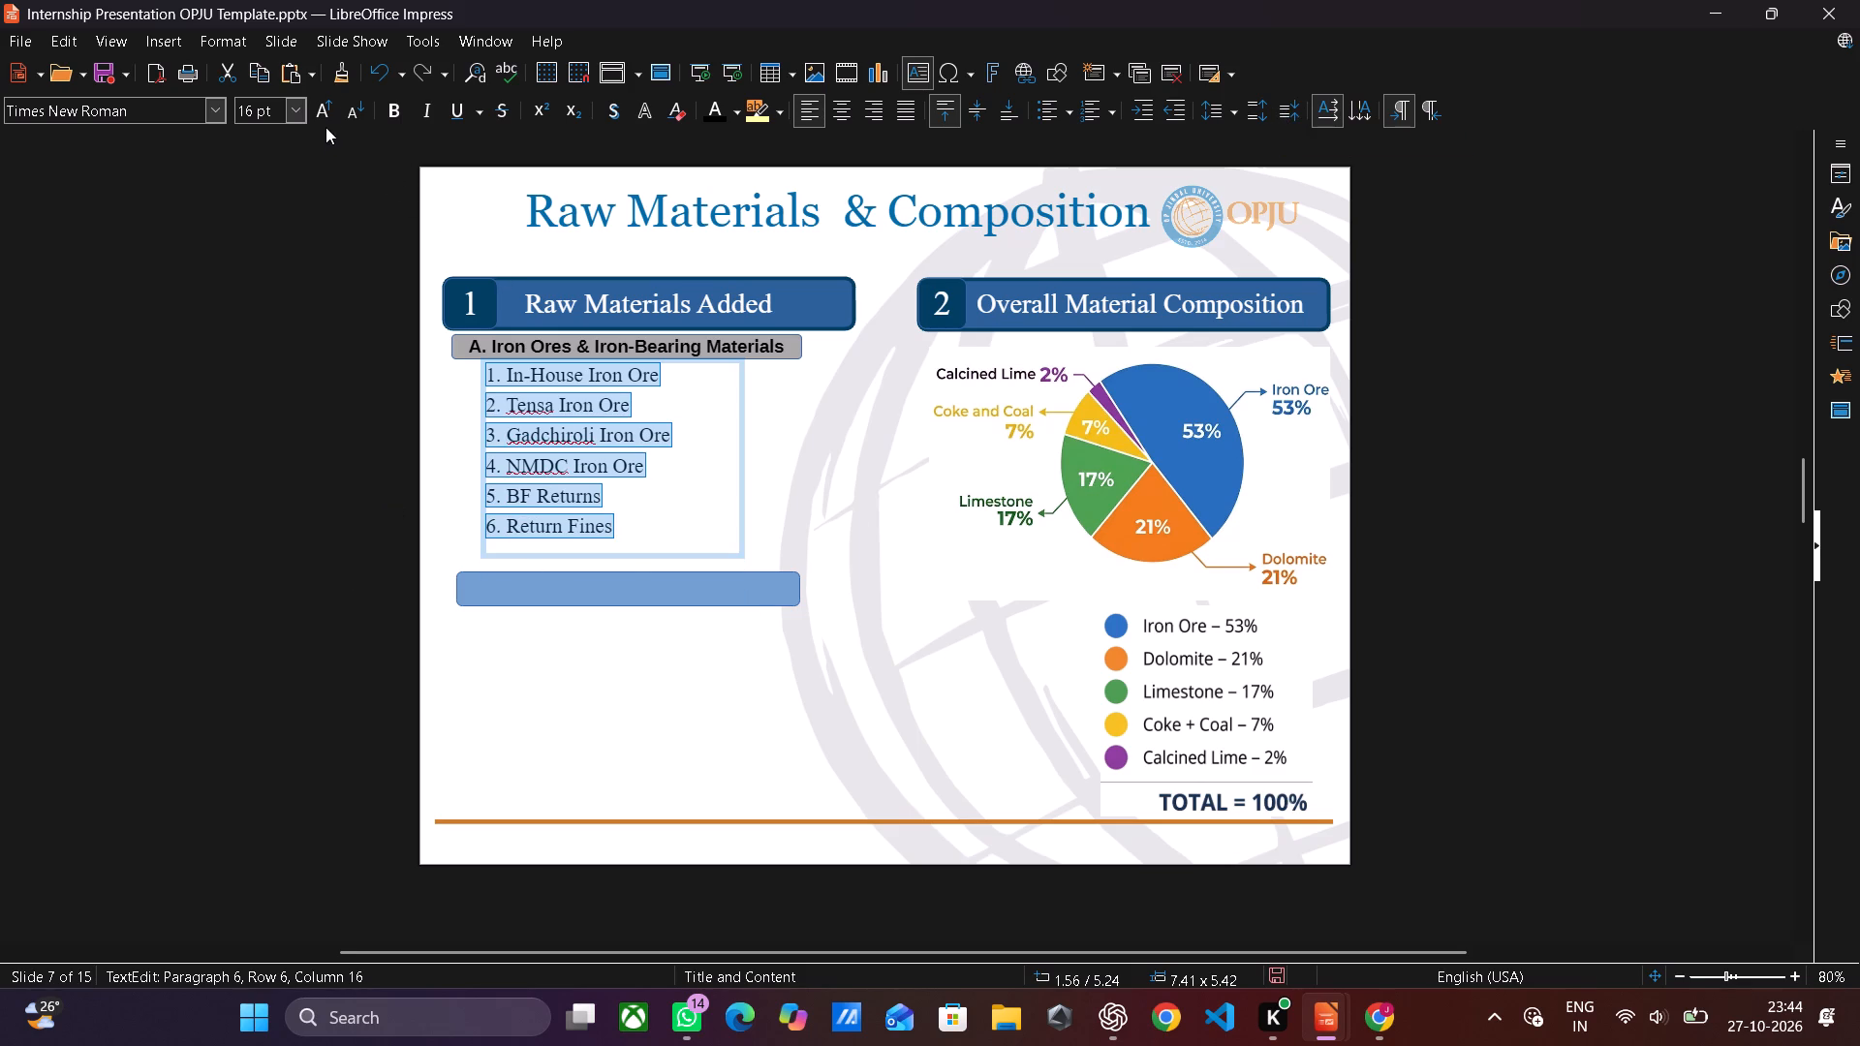
Change the gray bar's "A. Iron Ores & Iron-Bearing Materials" text to Times New Roman.
{"action": "left_click", "coordinate": [785, 339]}
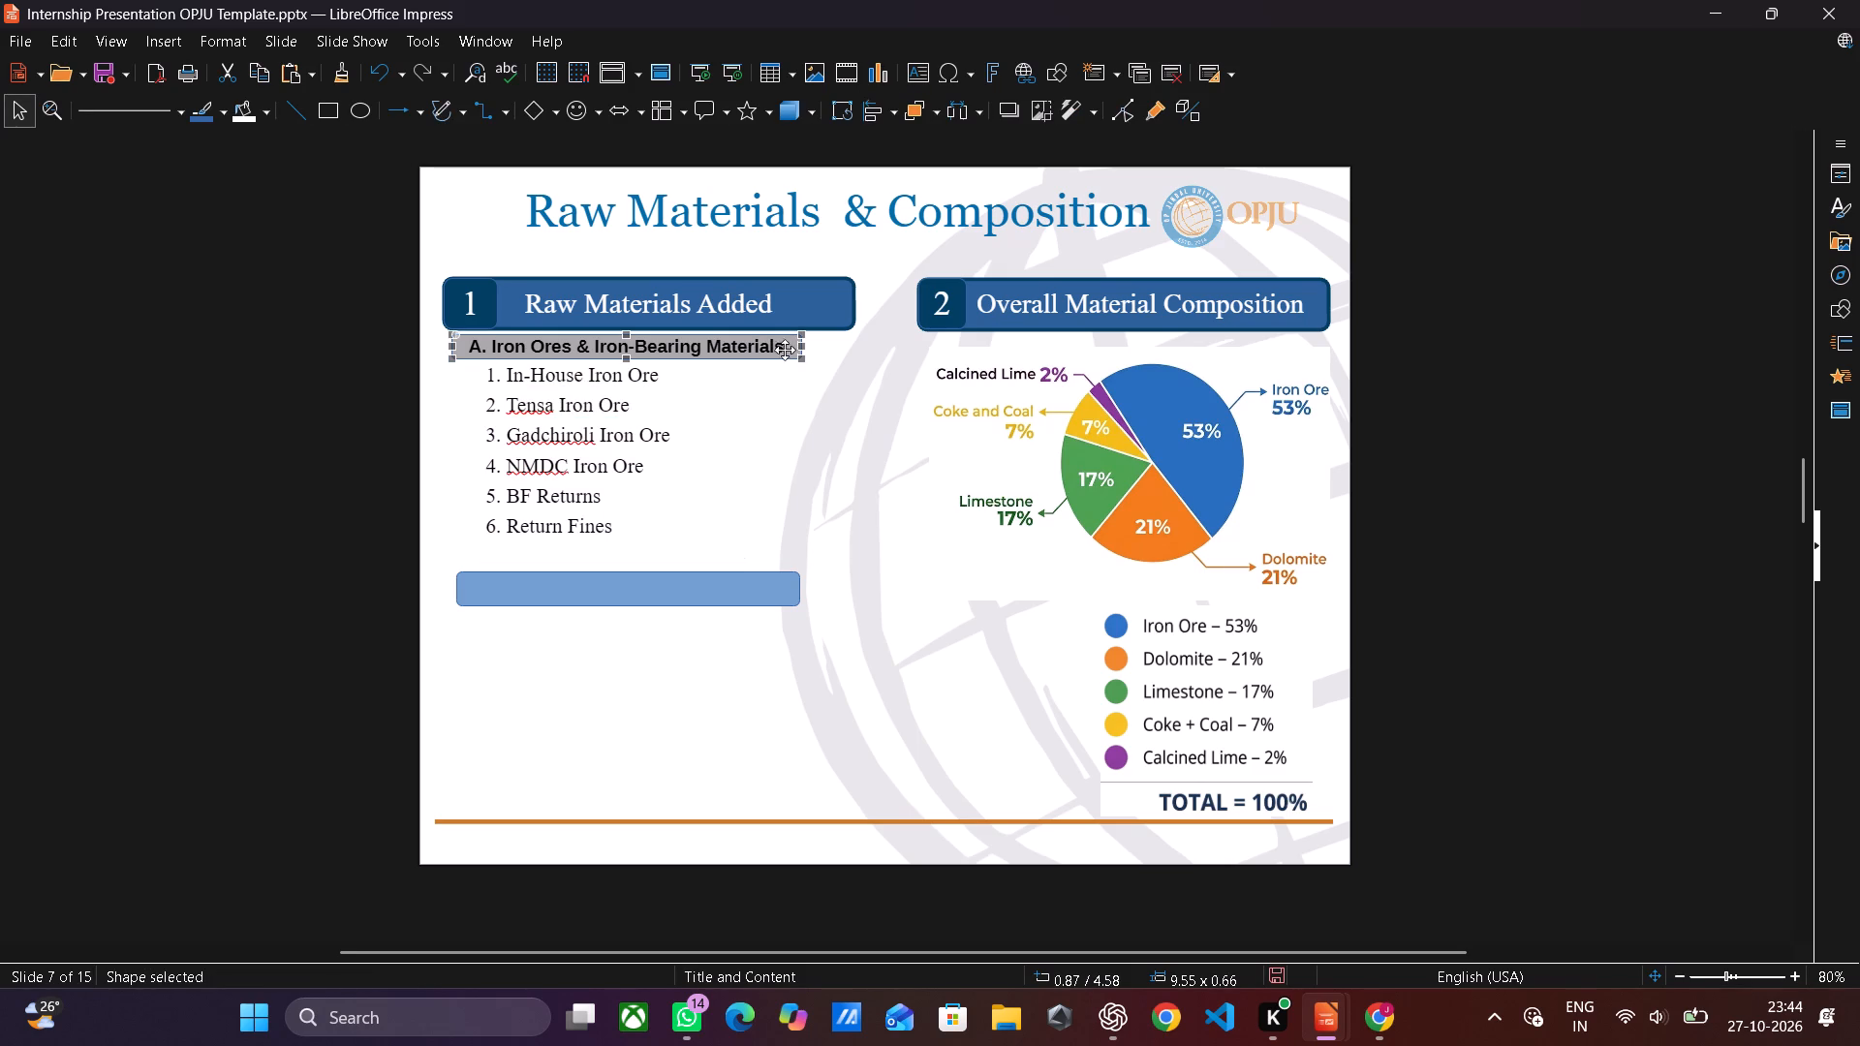
{"action": "left_click_drag", "start_coordinate": [785, 349], "coordinate": [462, 341]}
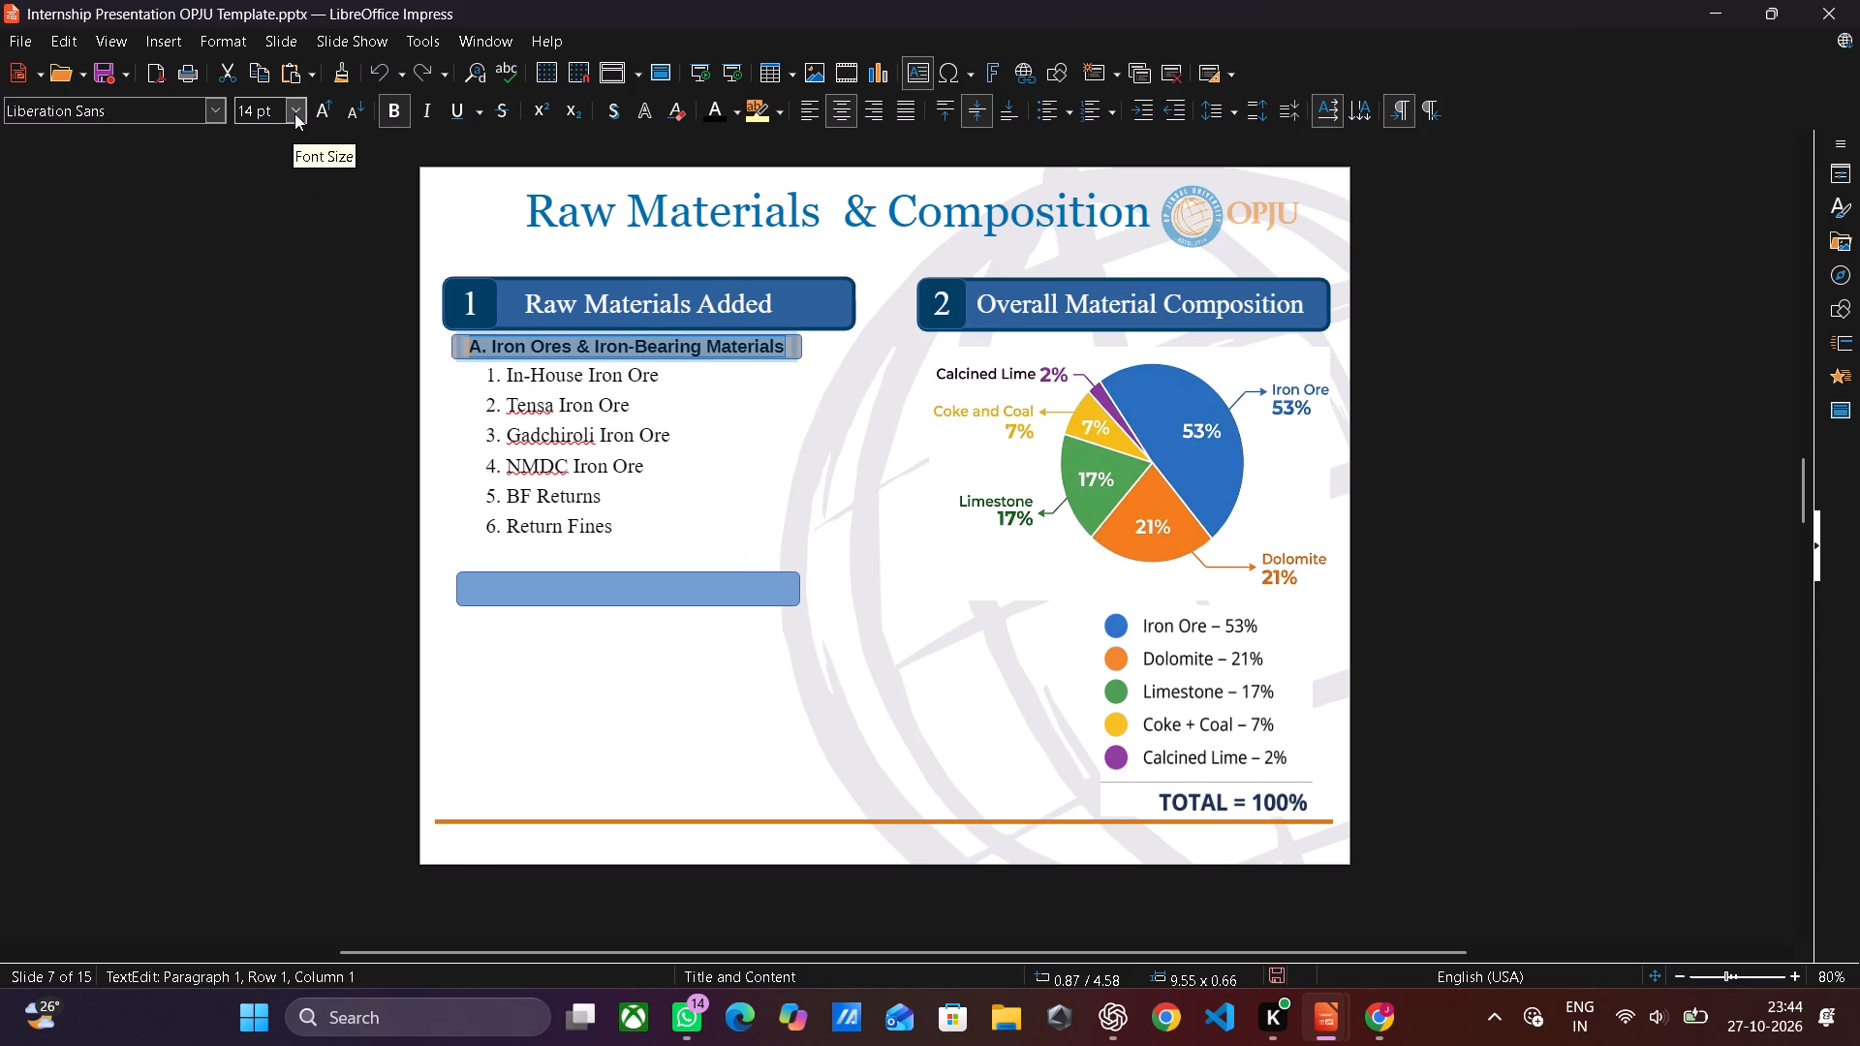
{"action": "left_click", "coordinate": [207, 106]}
{"action": "key", "text": "BackSpace"}
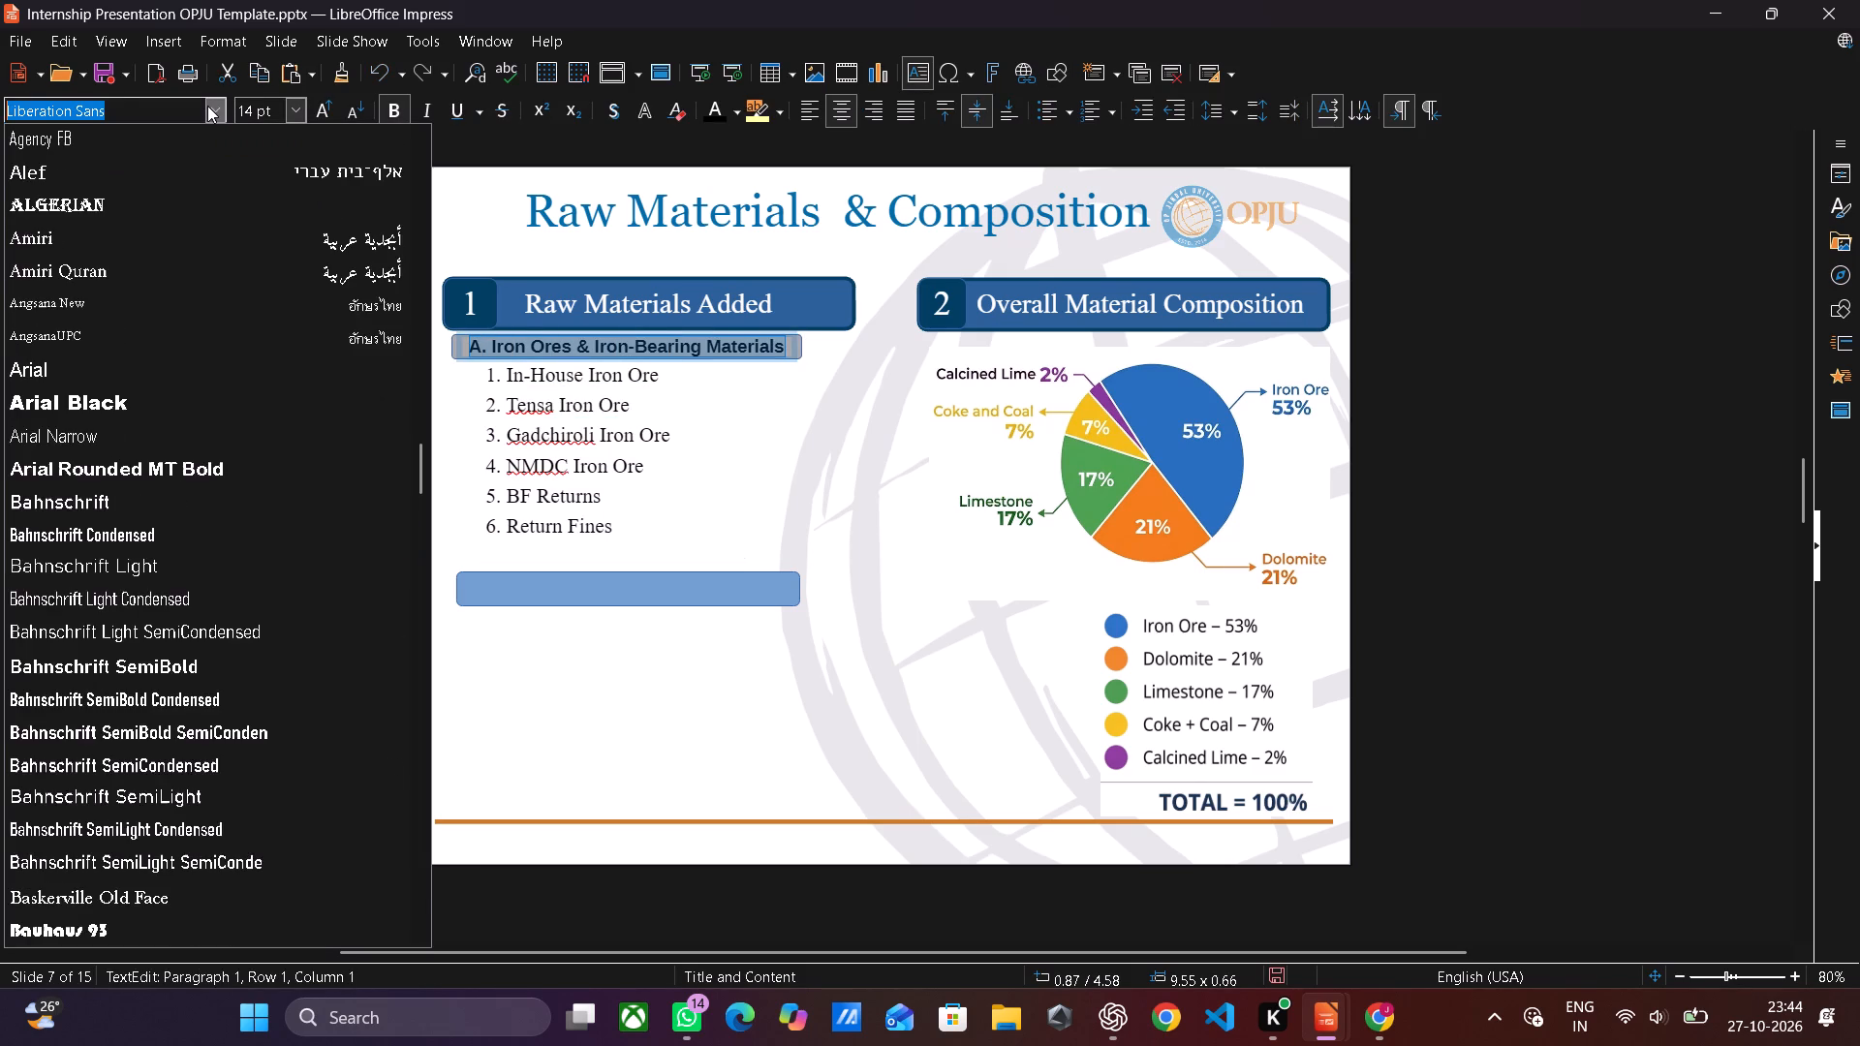
{"action": "type", "text": "tim"}
{"action": "key", "text": "Return"}
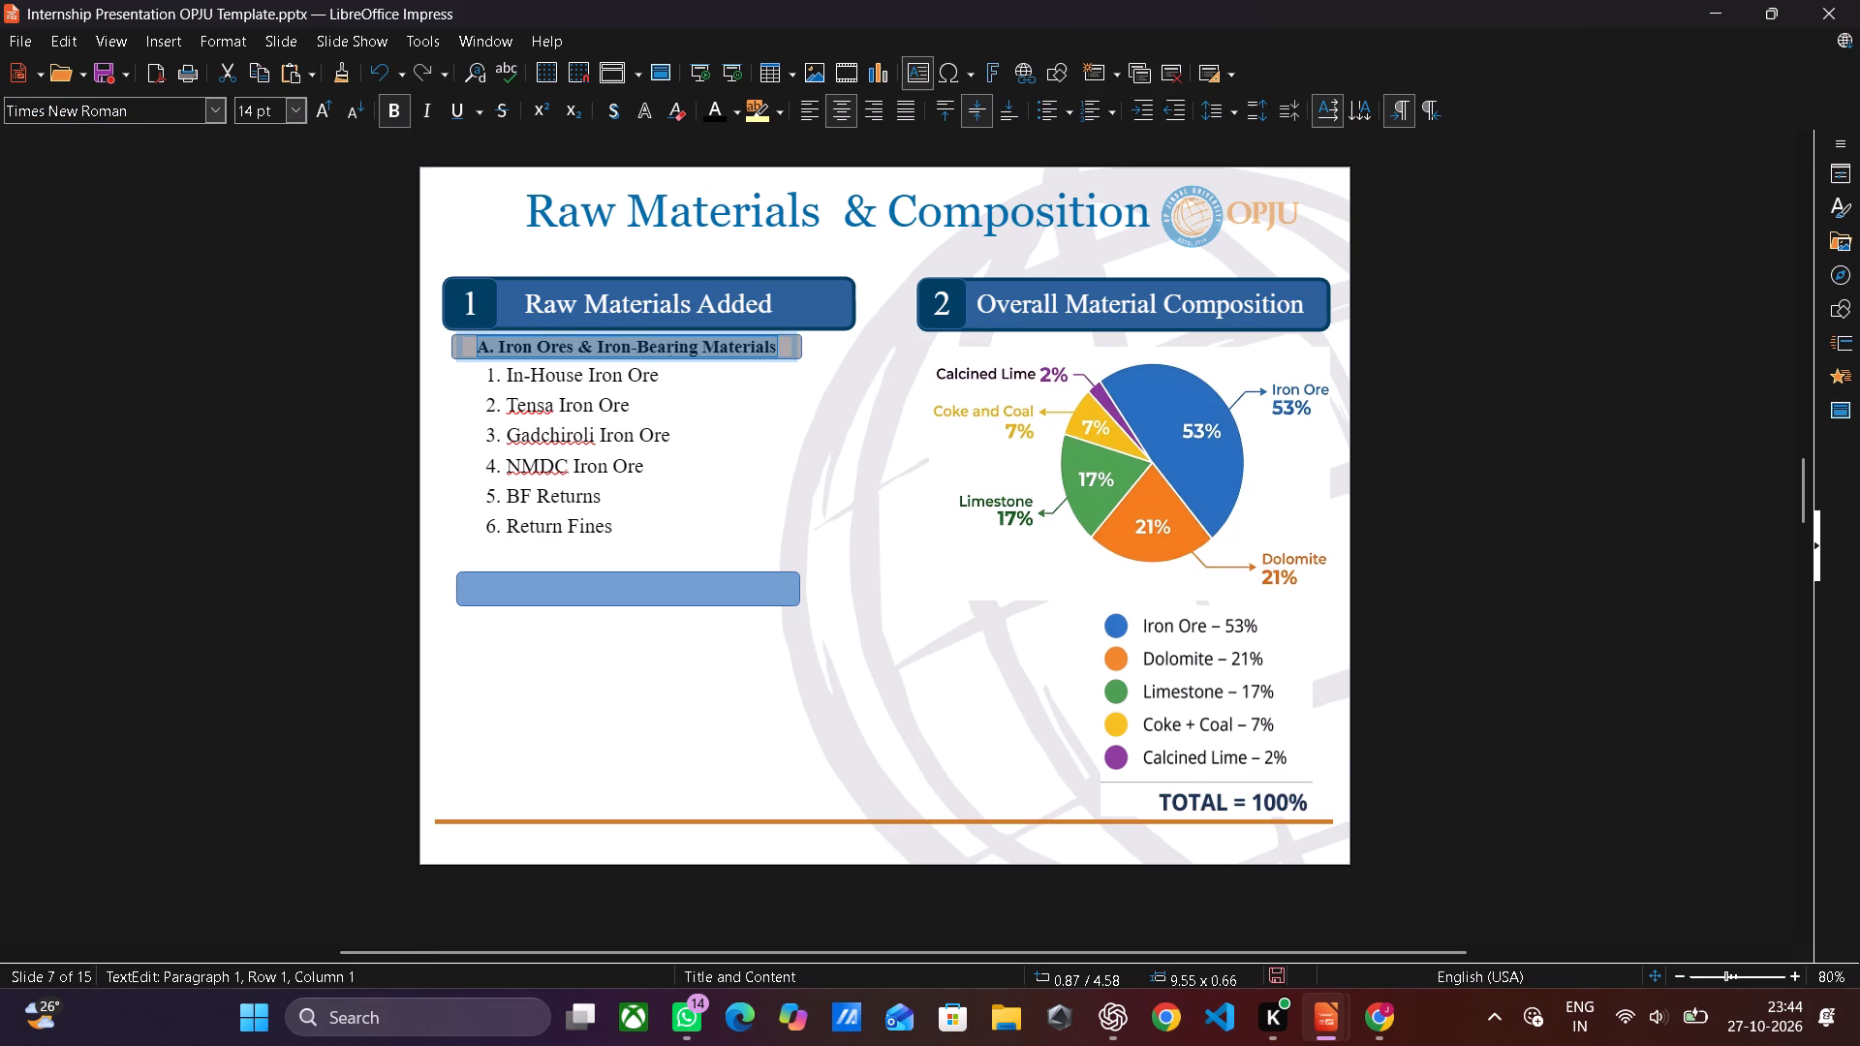
{"action": "left_click", "coordinate": [682, 482]}
{"action": "left_click", "coordinate": [661, 724]}
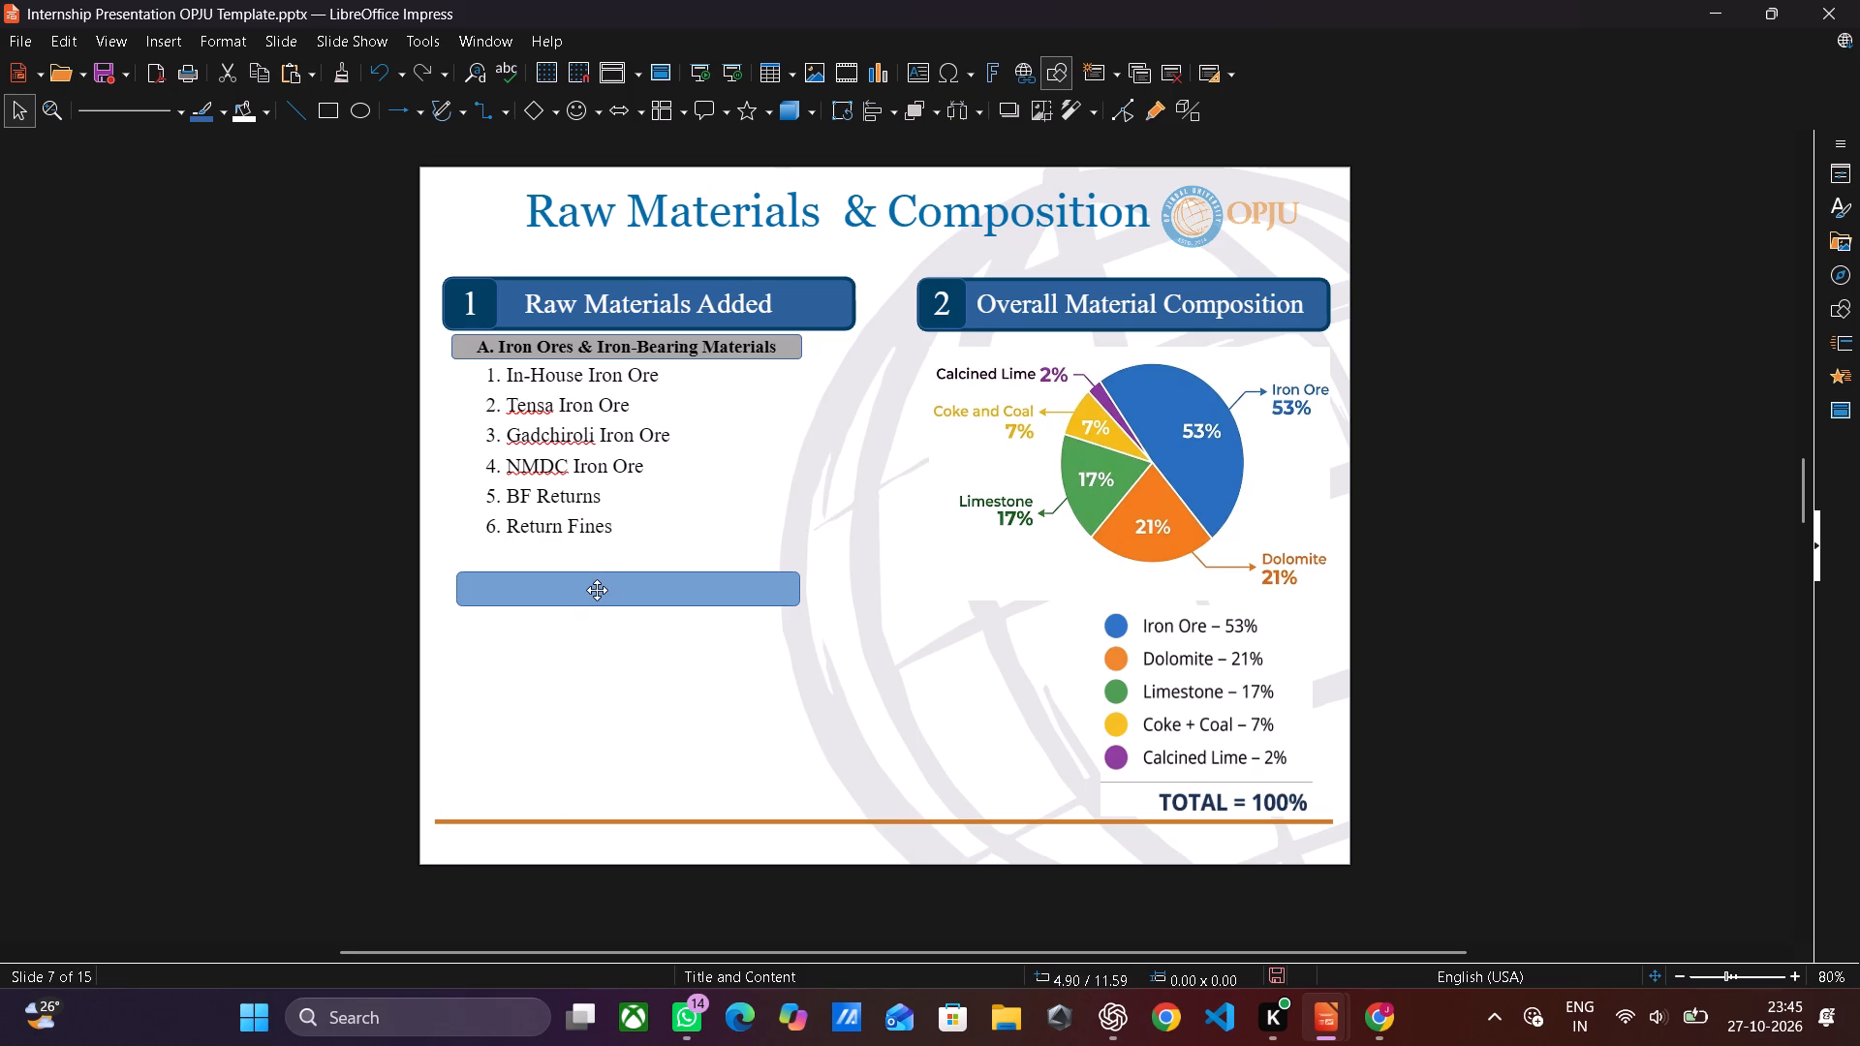
Move the iron ore list text box down to about 5.61 cm from the slide top.
{"action": "left_click", "coordinate": [542, 441]}
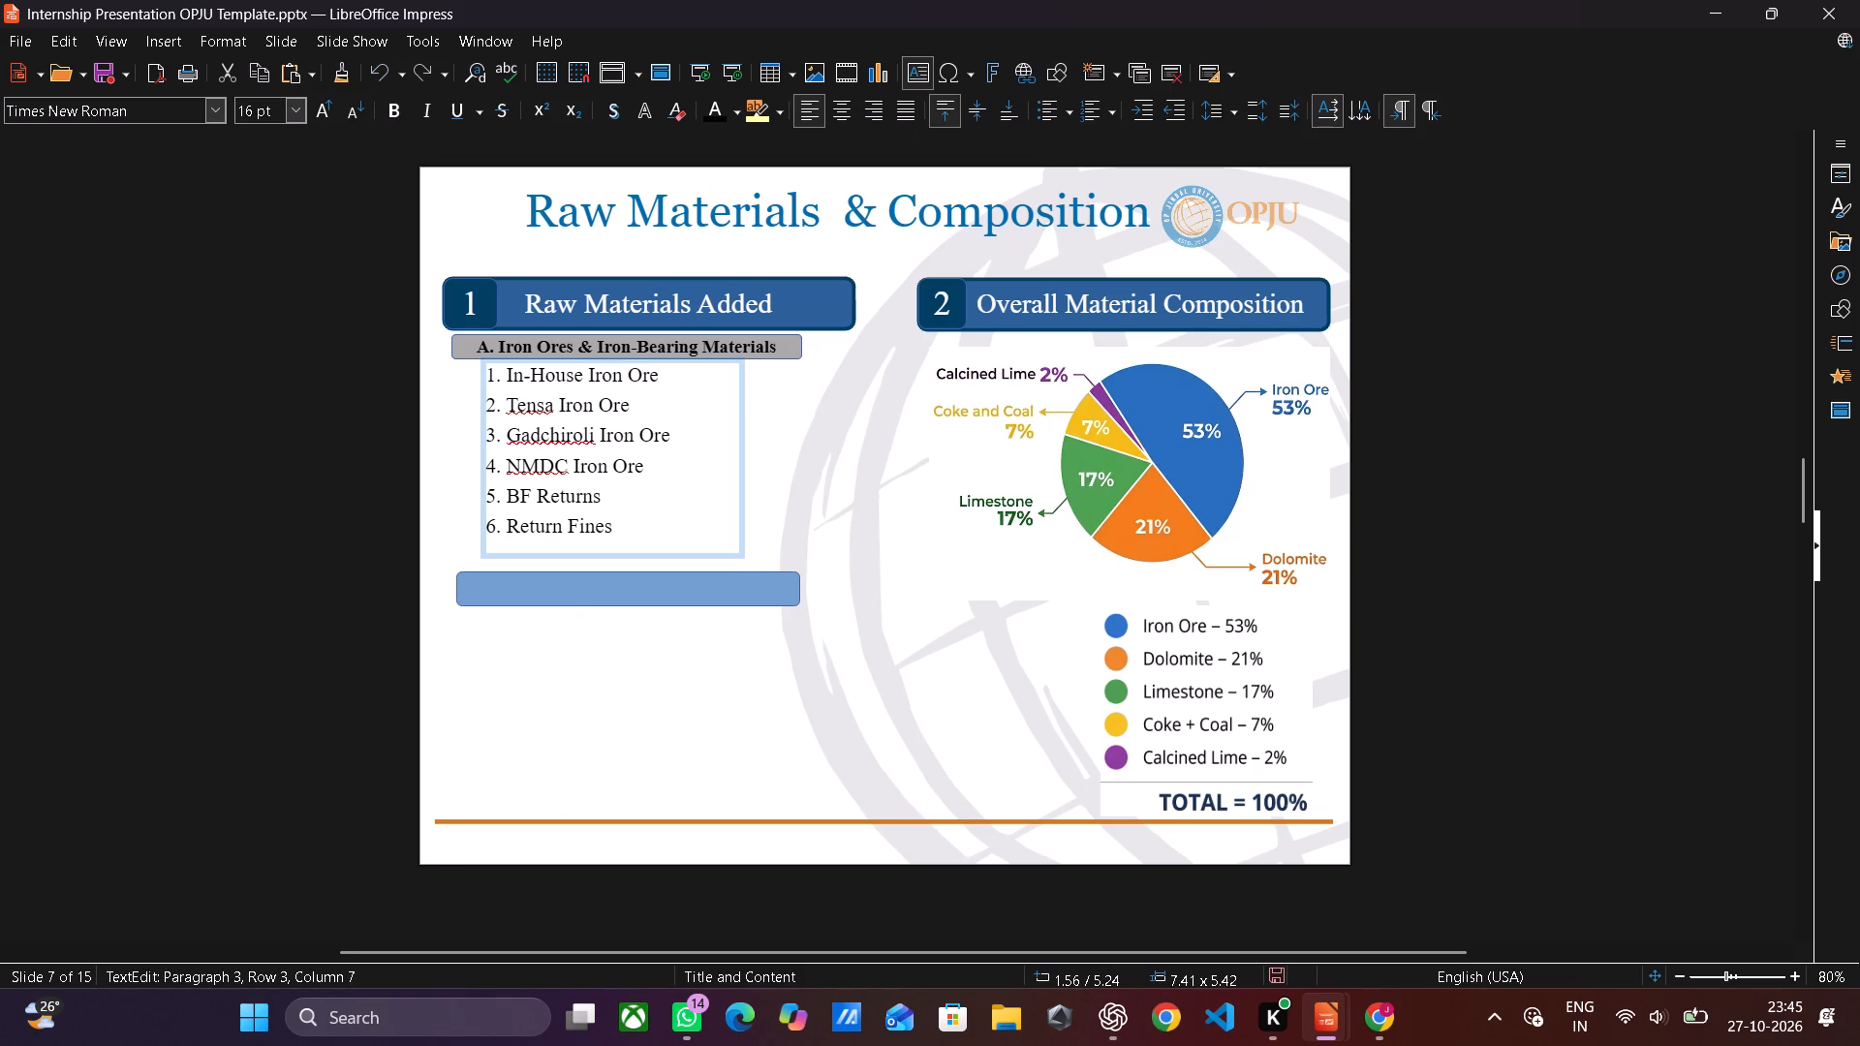
{"action": "left_click", "coordinate": [707, 478]}
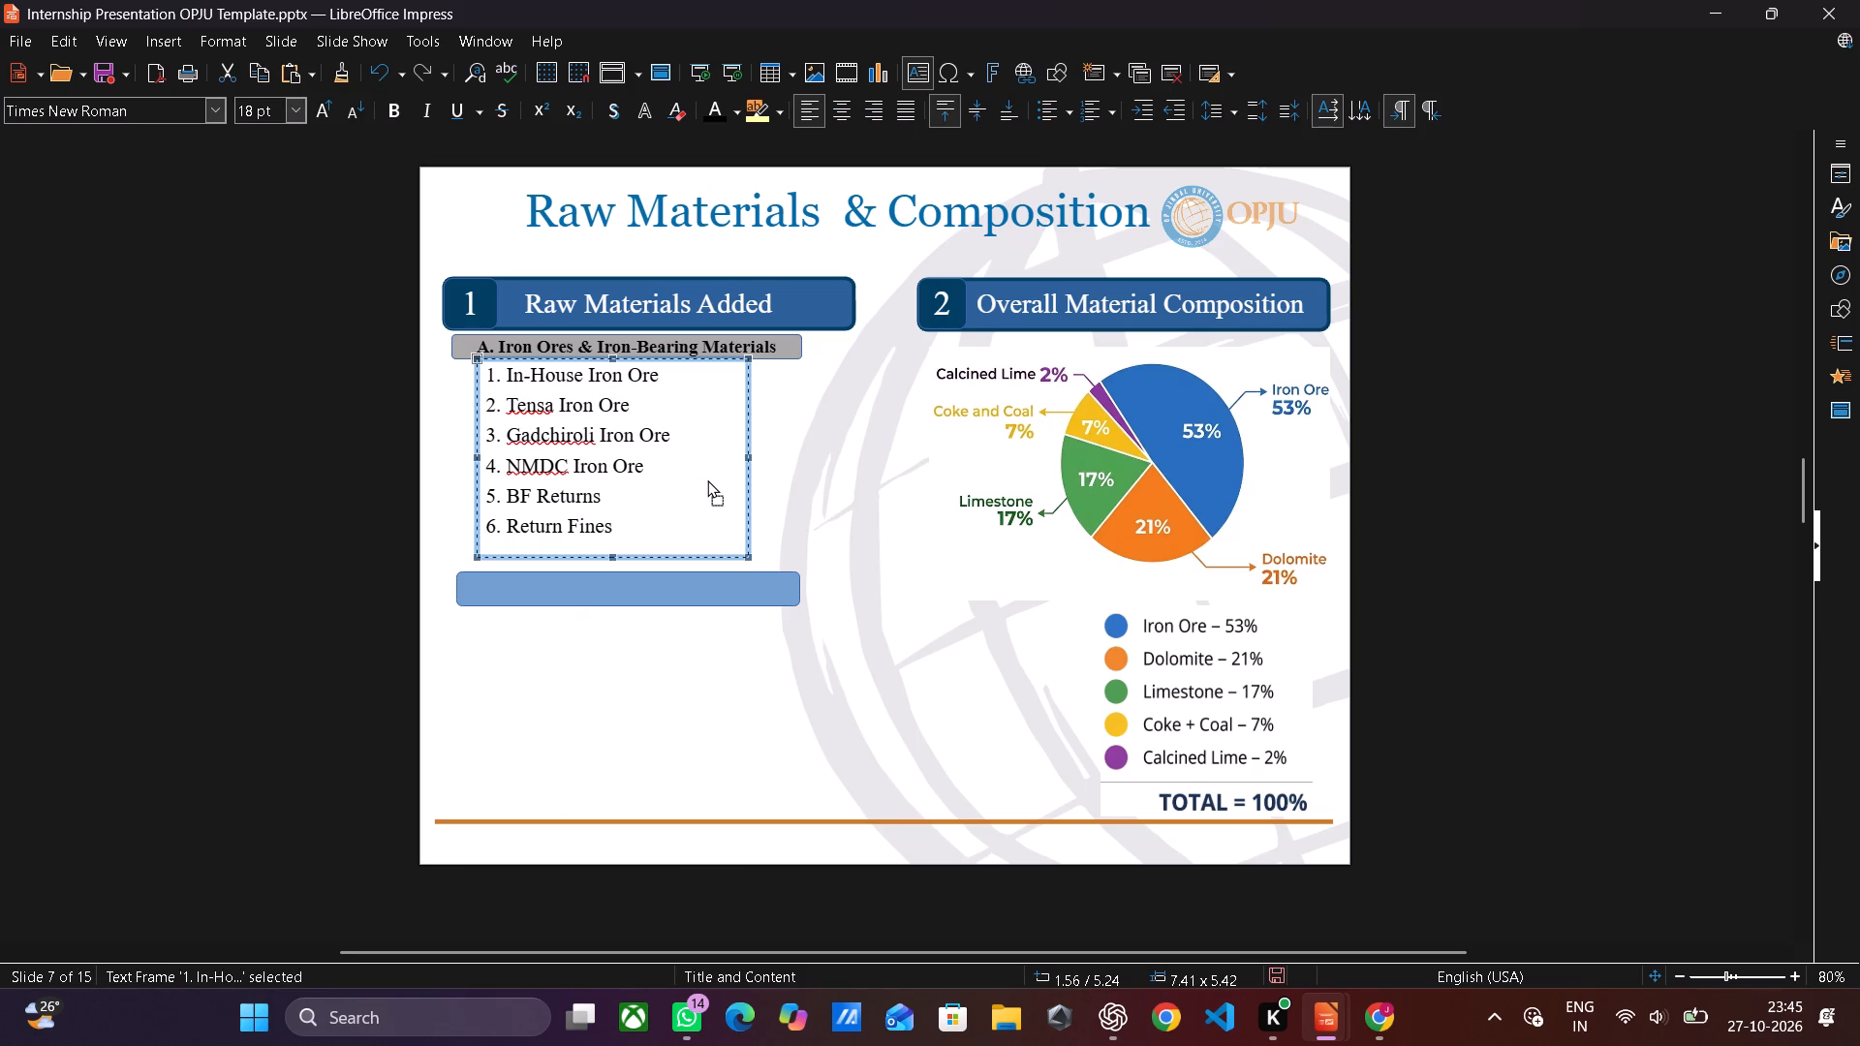
{"action": "left_click", "coordinate": [707, 485]}
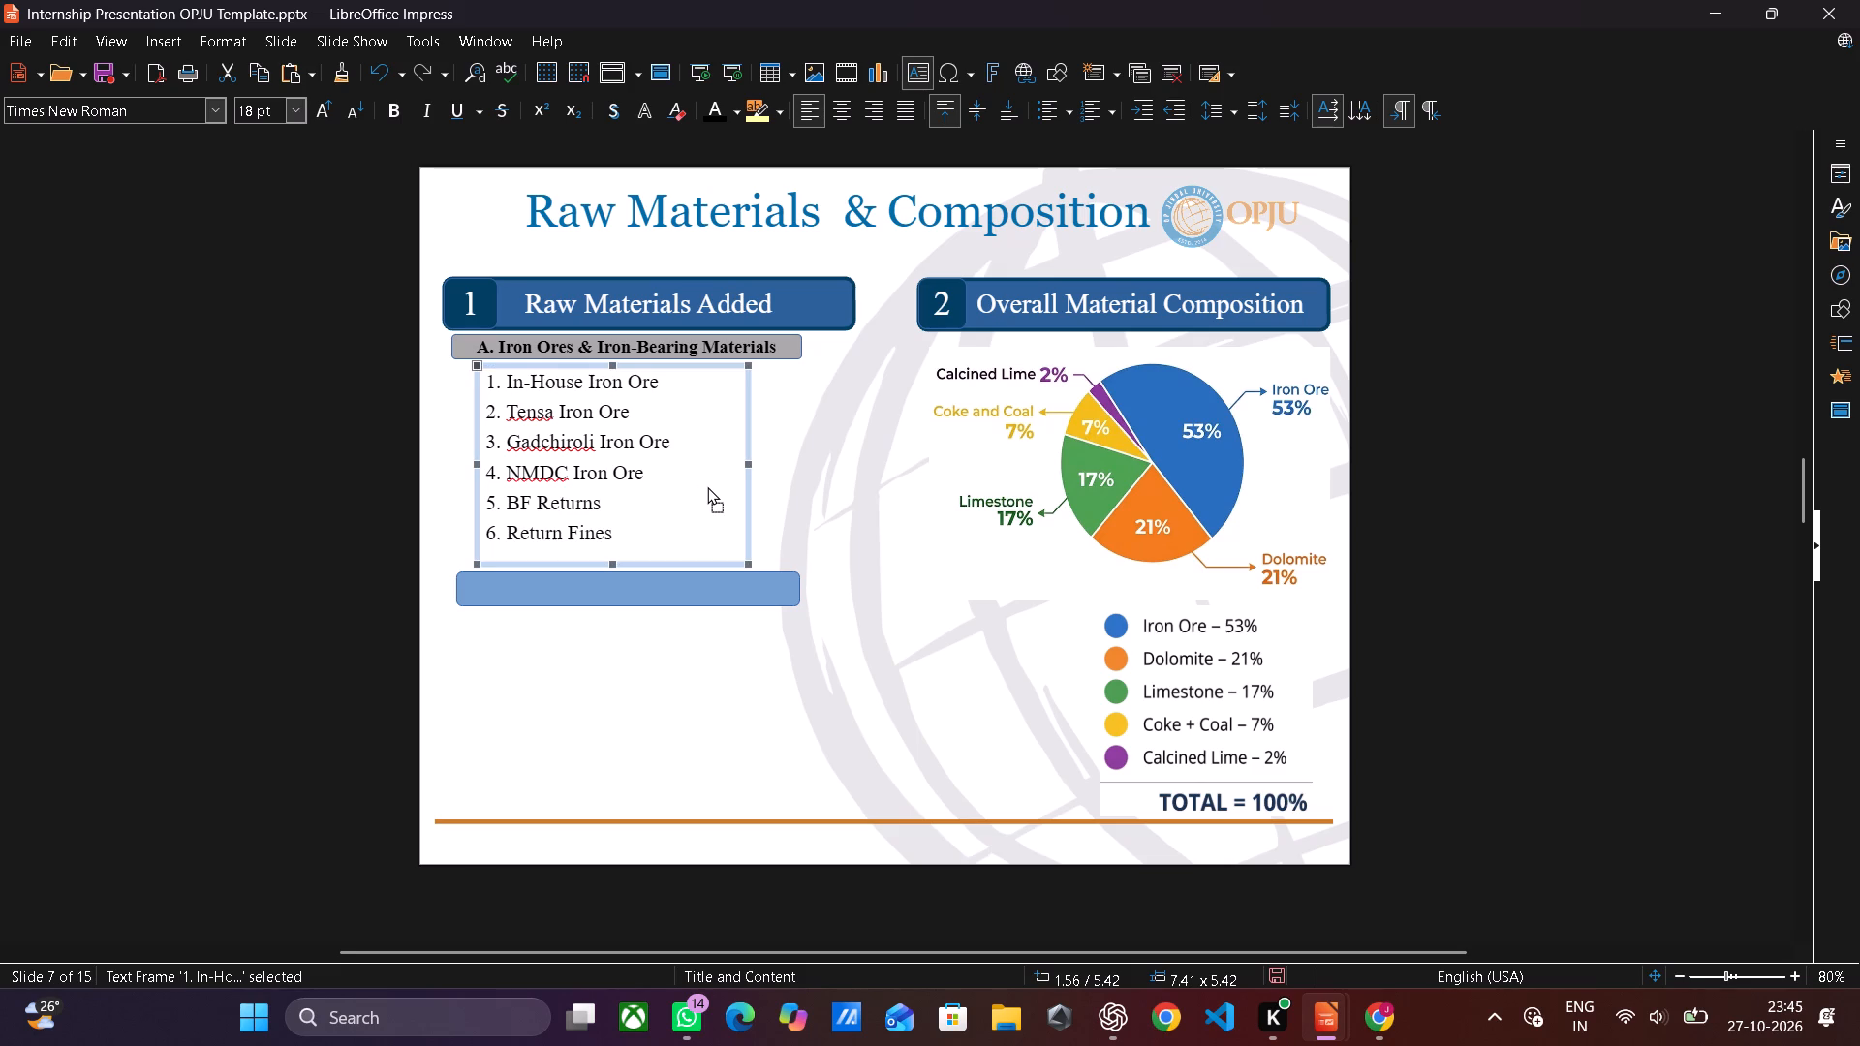
Move the gray "A. Iron Ores" bar down to about 4.71 cm from the slide top and increase its height to about 0.90 cm.
{"action": "left_click", "coordinate": [801, 345]}
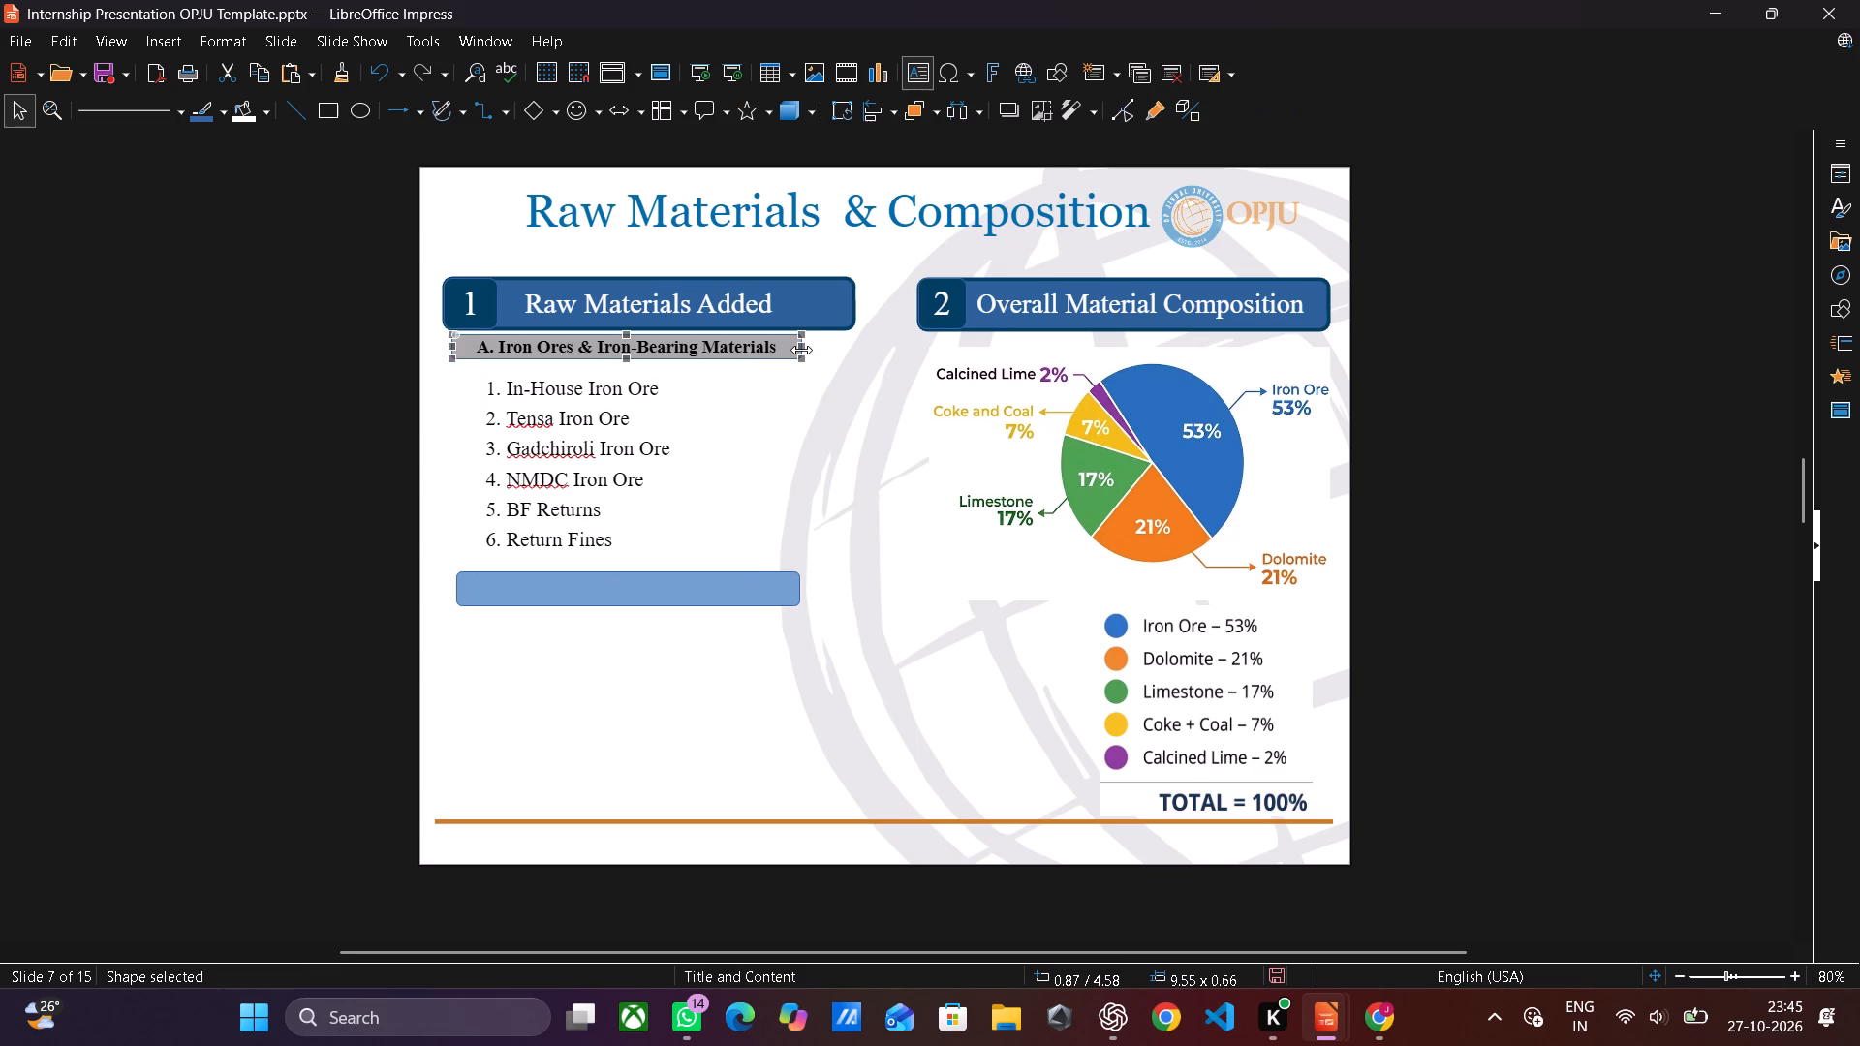
{"action": "left_click", "coordinate": [827, 345]}
{"action": "double_click", "coordinate": [790, 344]}
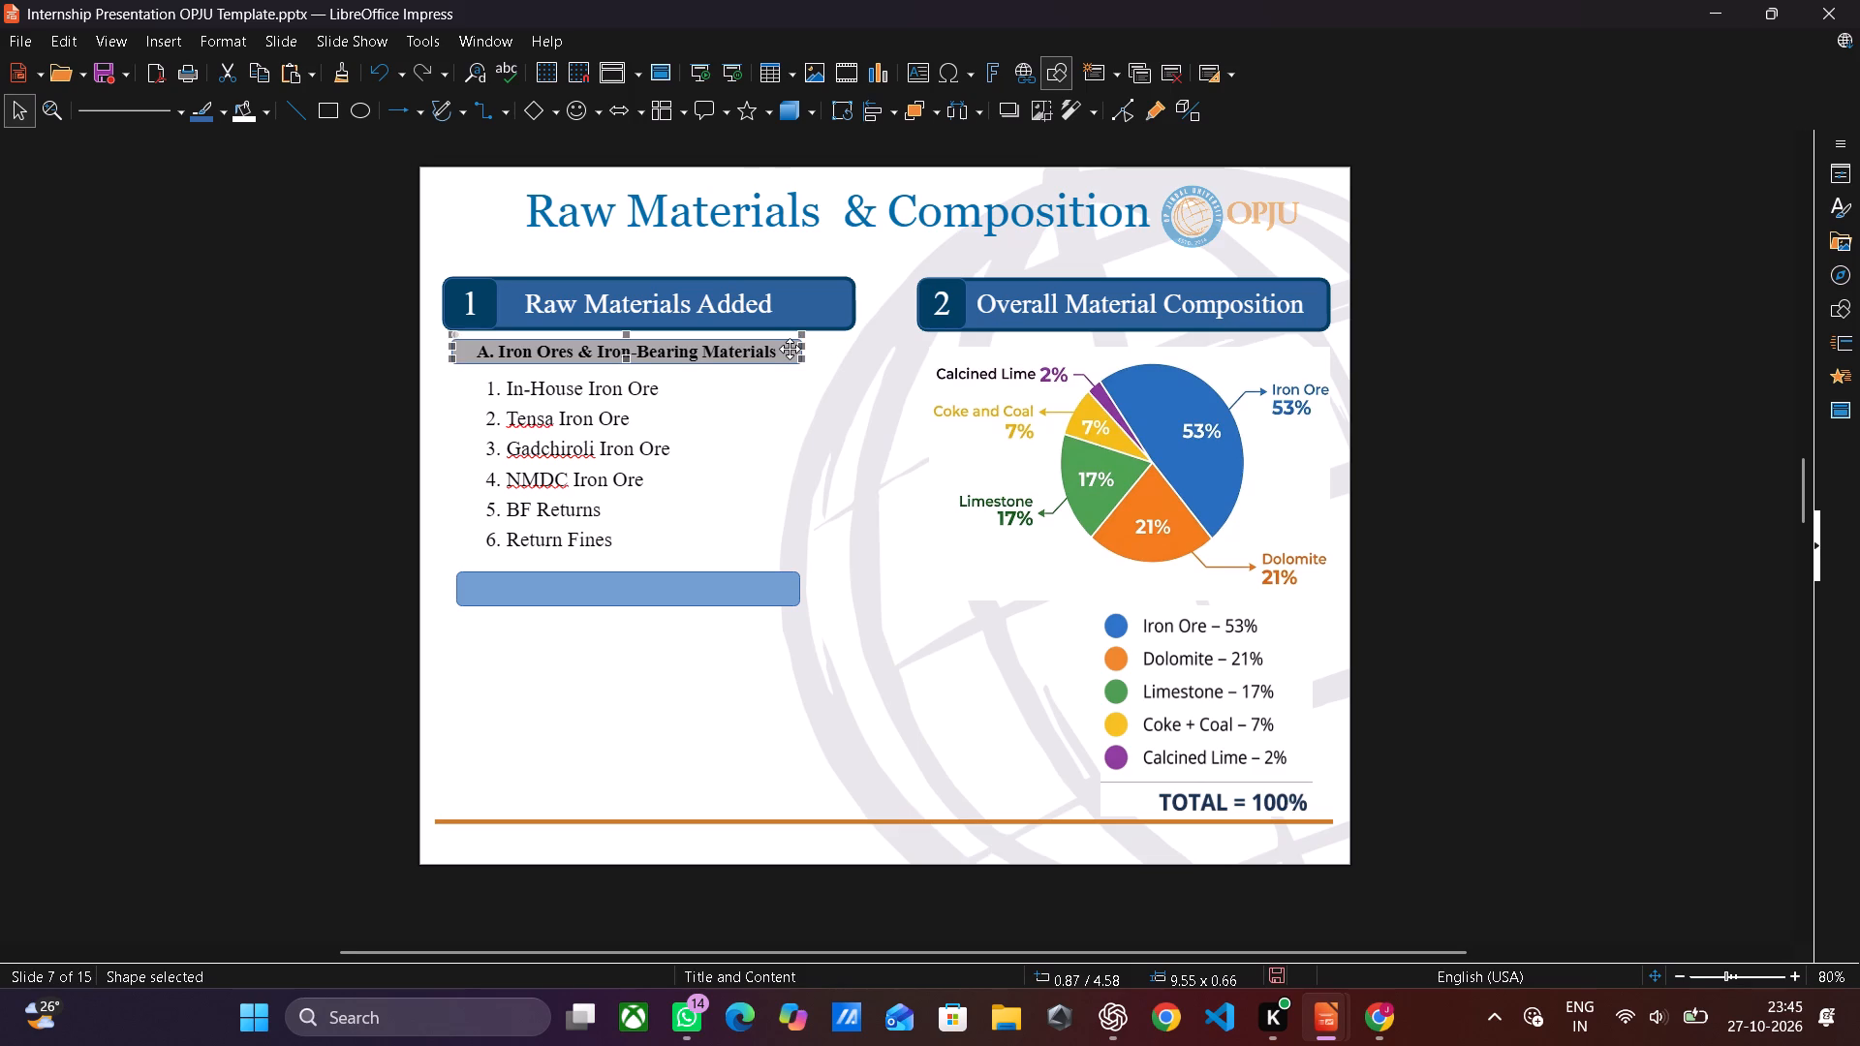
{"action": "left_click_drag", "start_coordinate": [627, 363], "coordinate": [627, 372]}
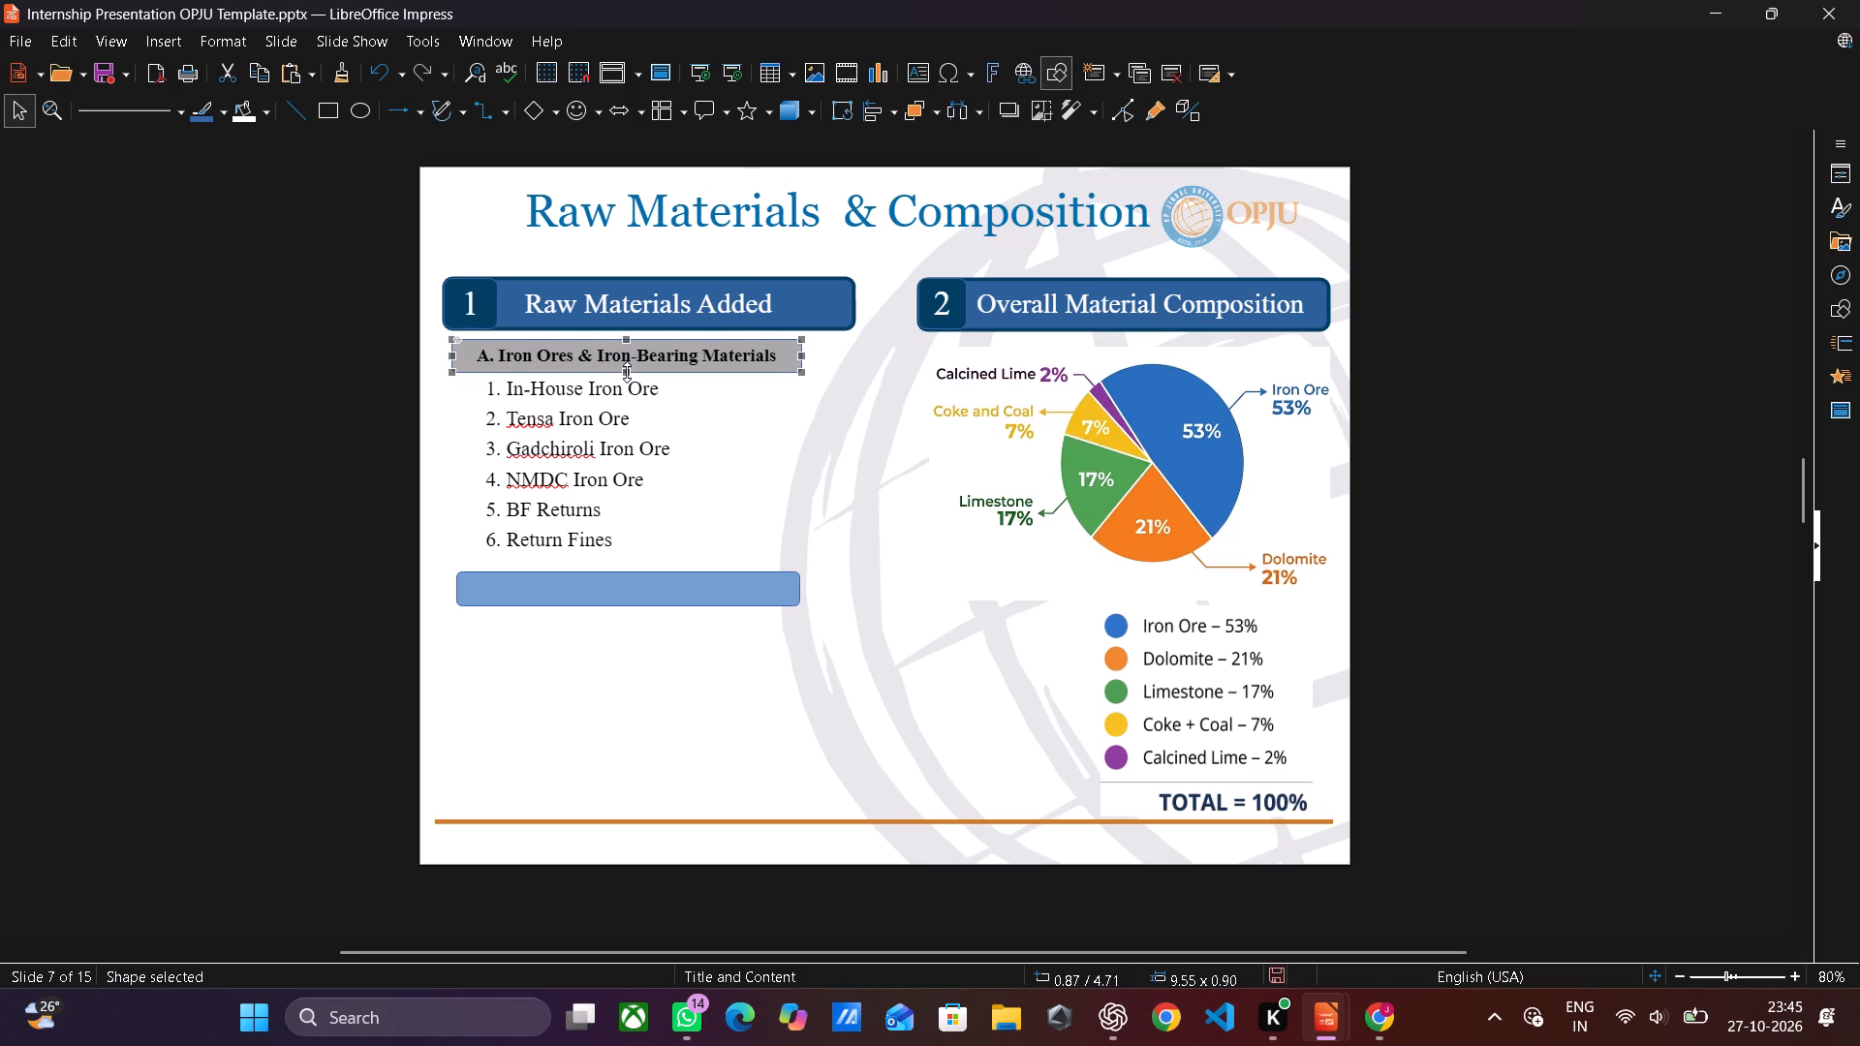
{"action": "left_click", "coordinate": [788, 473]}
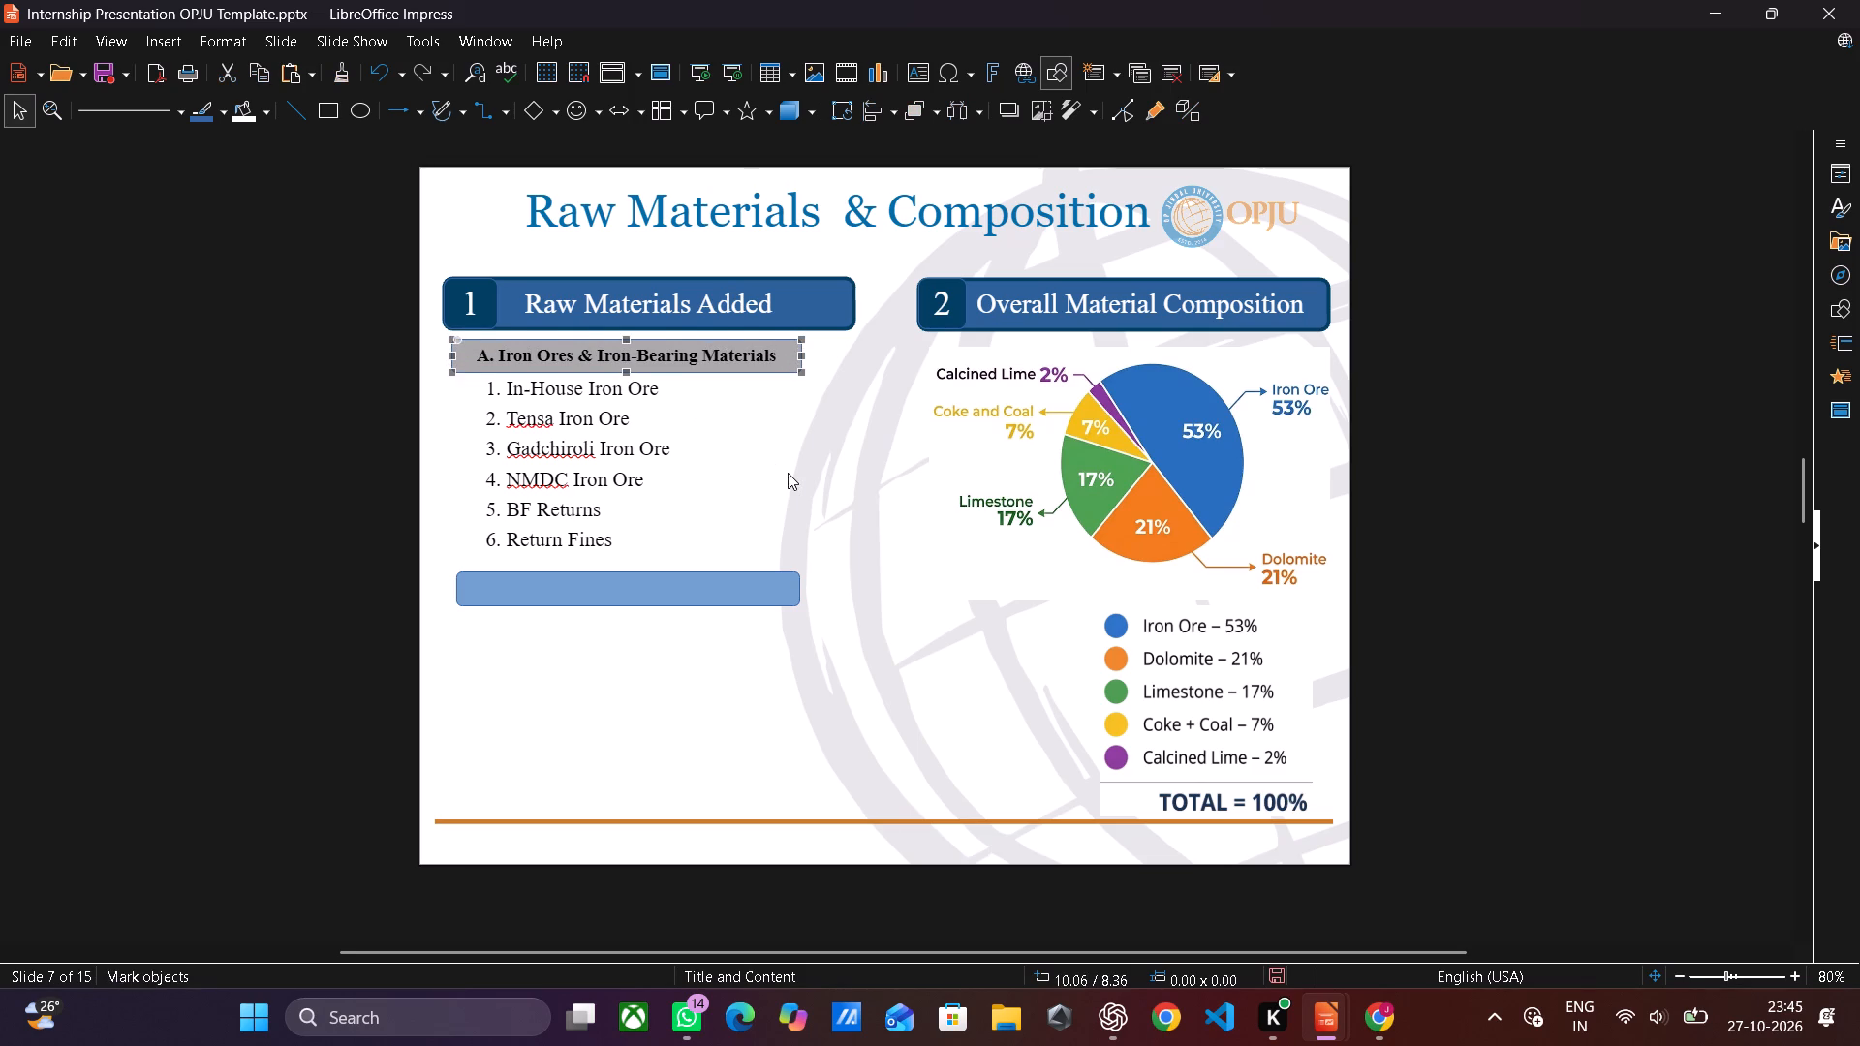
Start changing the area fill of the empty blue bar below the iron ore list.
{"action": "right_click", "coordinate": [692, 586]}
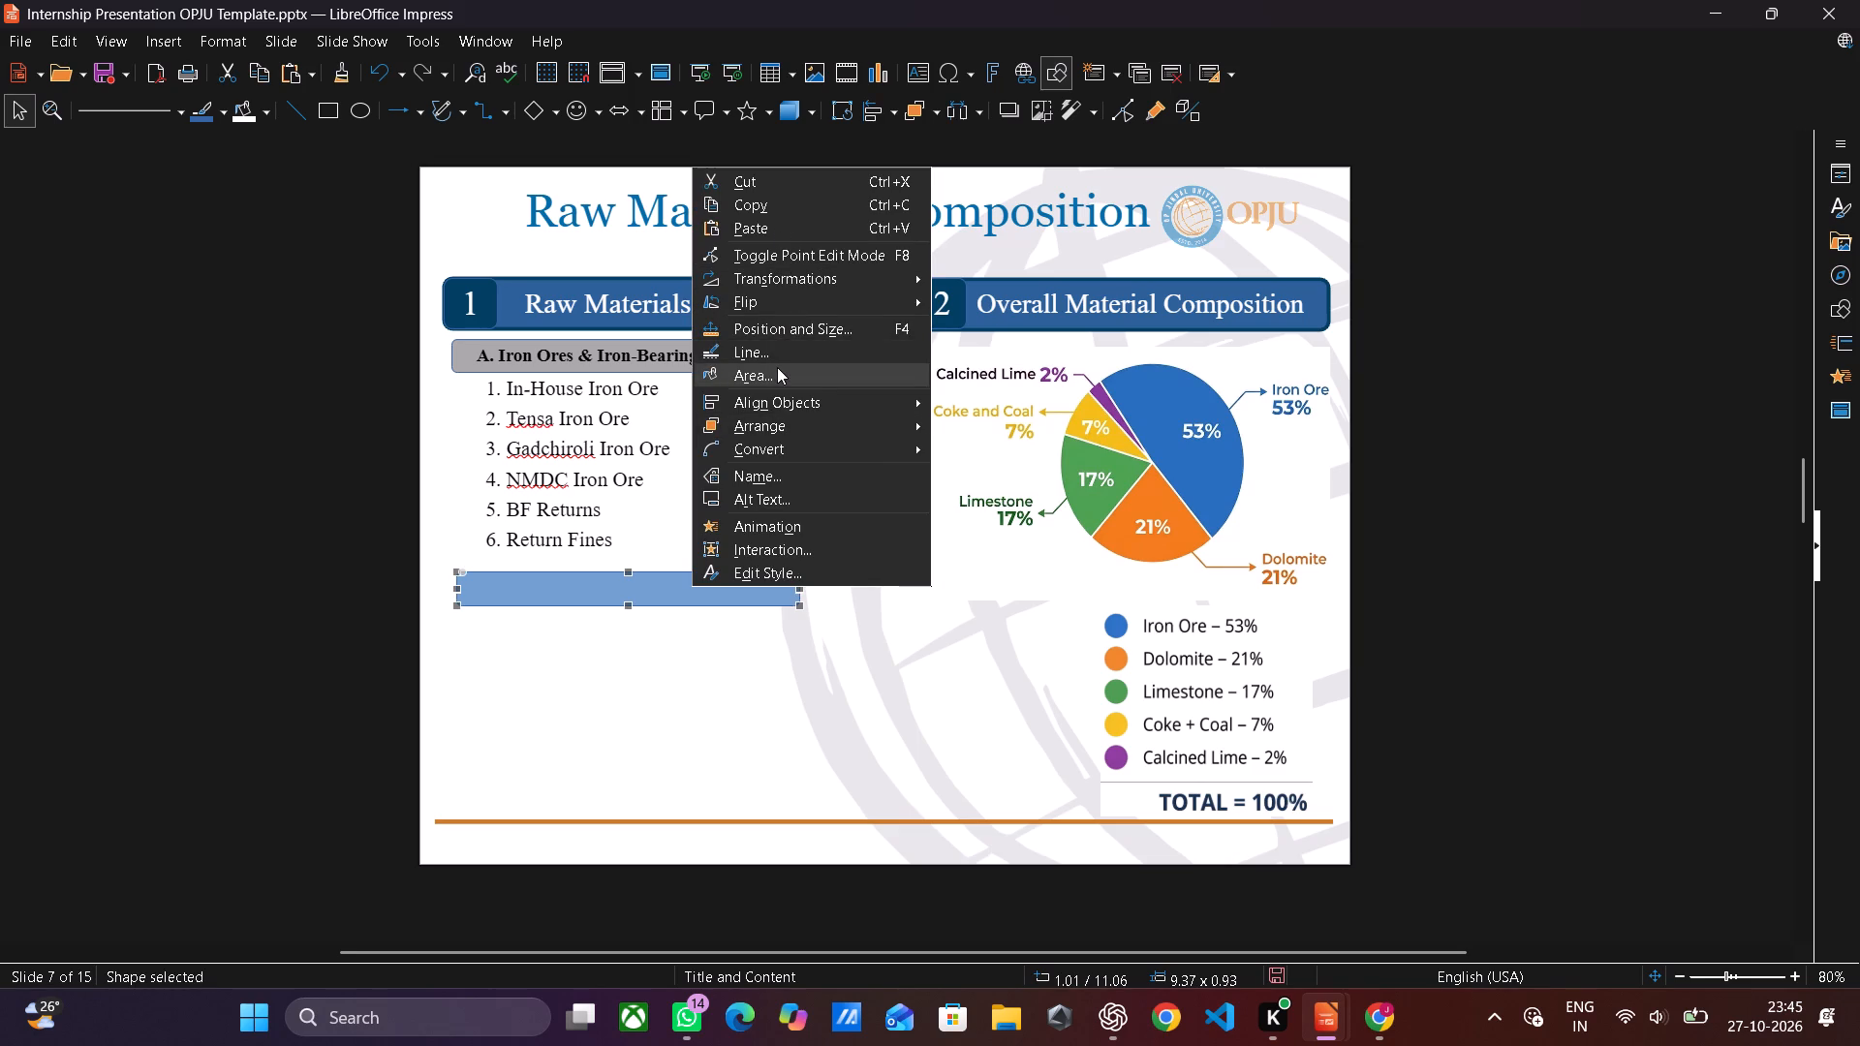
Fill the empty blue bar below the iron ore list with the recently used gray color.
{"action": "left_click", "coordinate": [778, 372]}
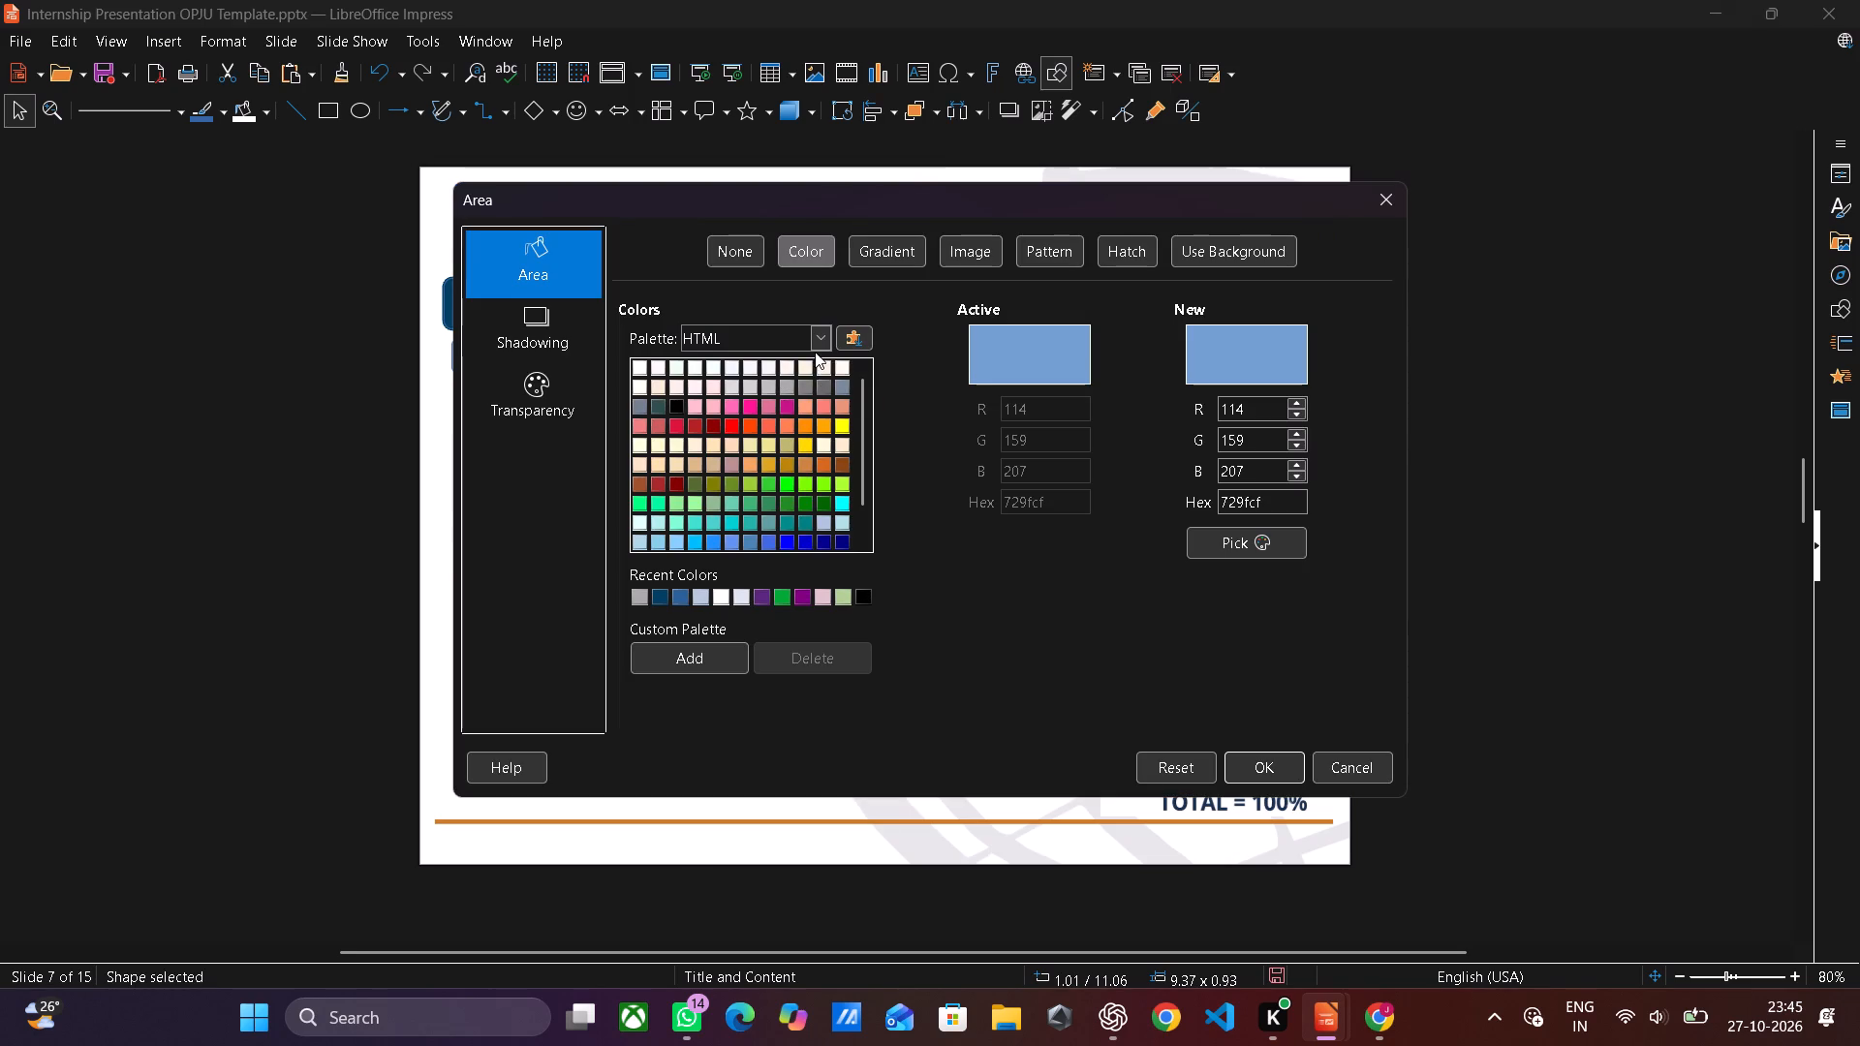
{"action": "left_click", "coordinate": [640, 589]}
{"action": "left_click", "coordinate": [1236, 763]}
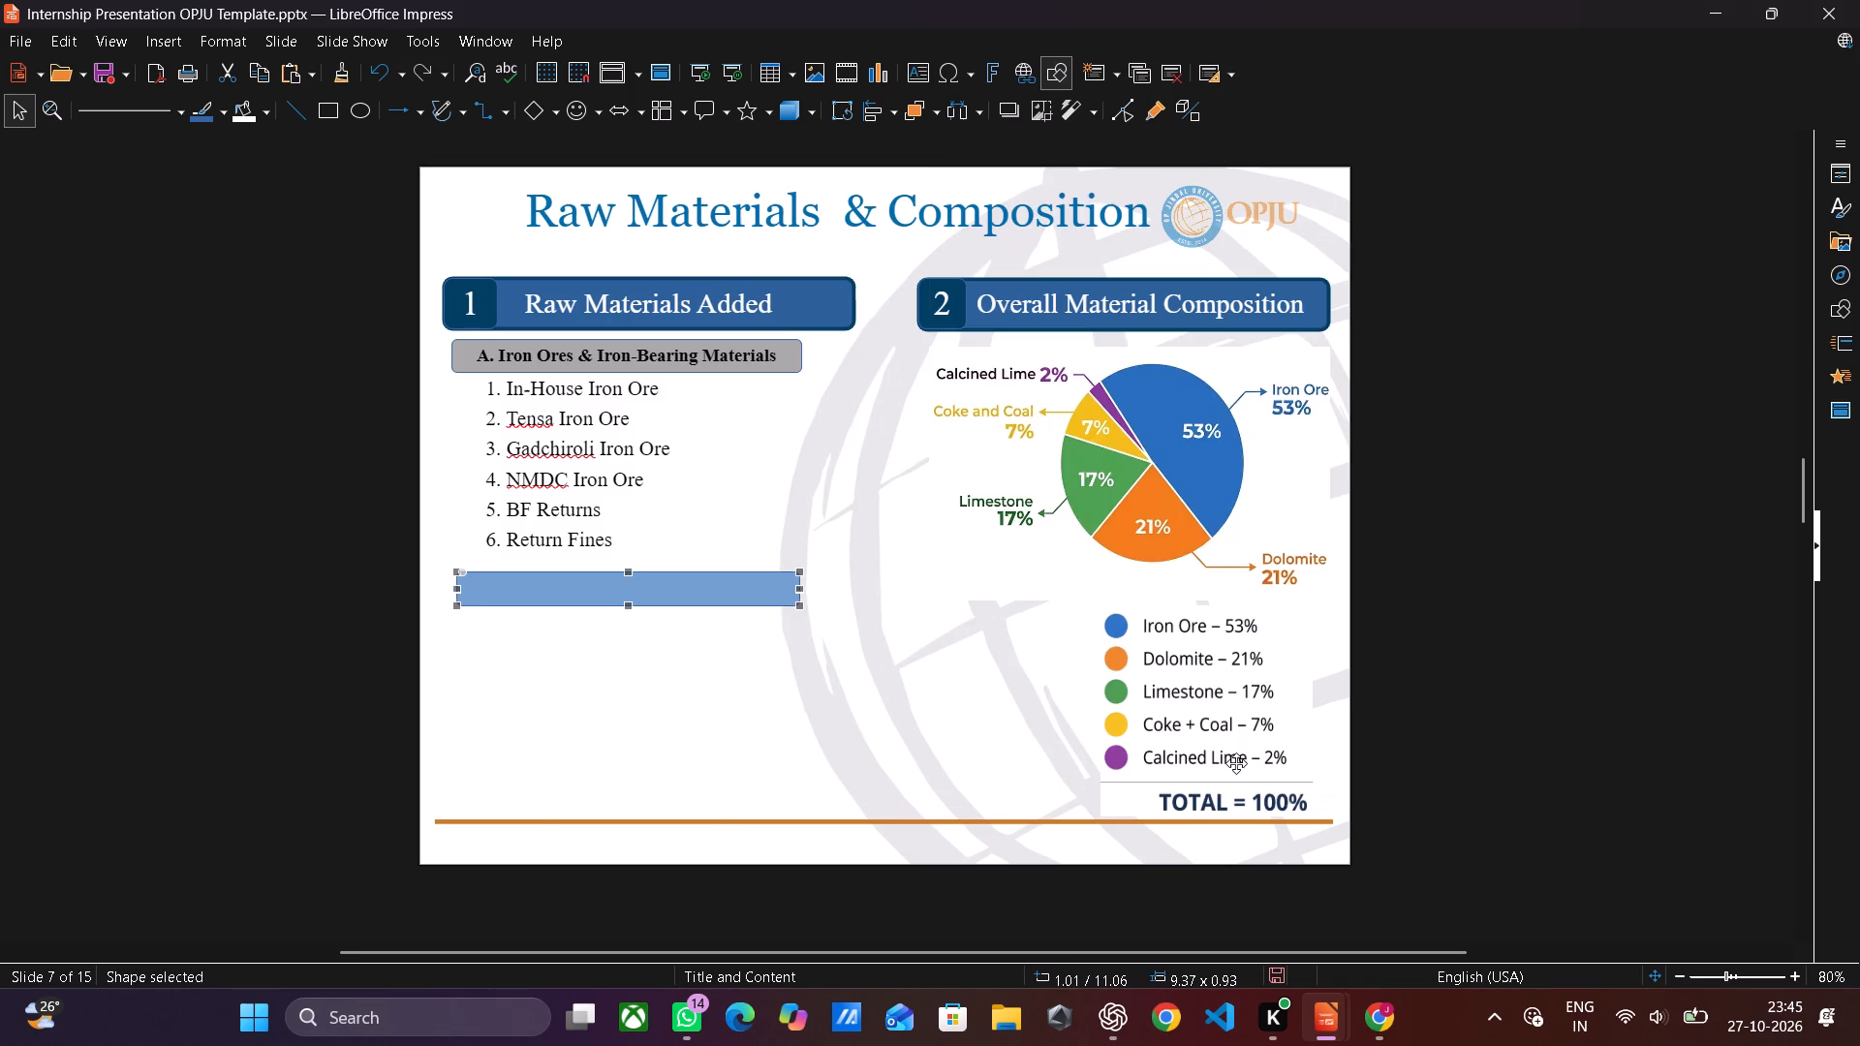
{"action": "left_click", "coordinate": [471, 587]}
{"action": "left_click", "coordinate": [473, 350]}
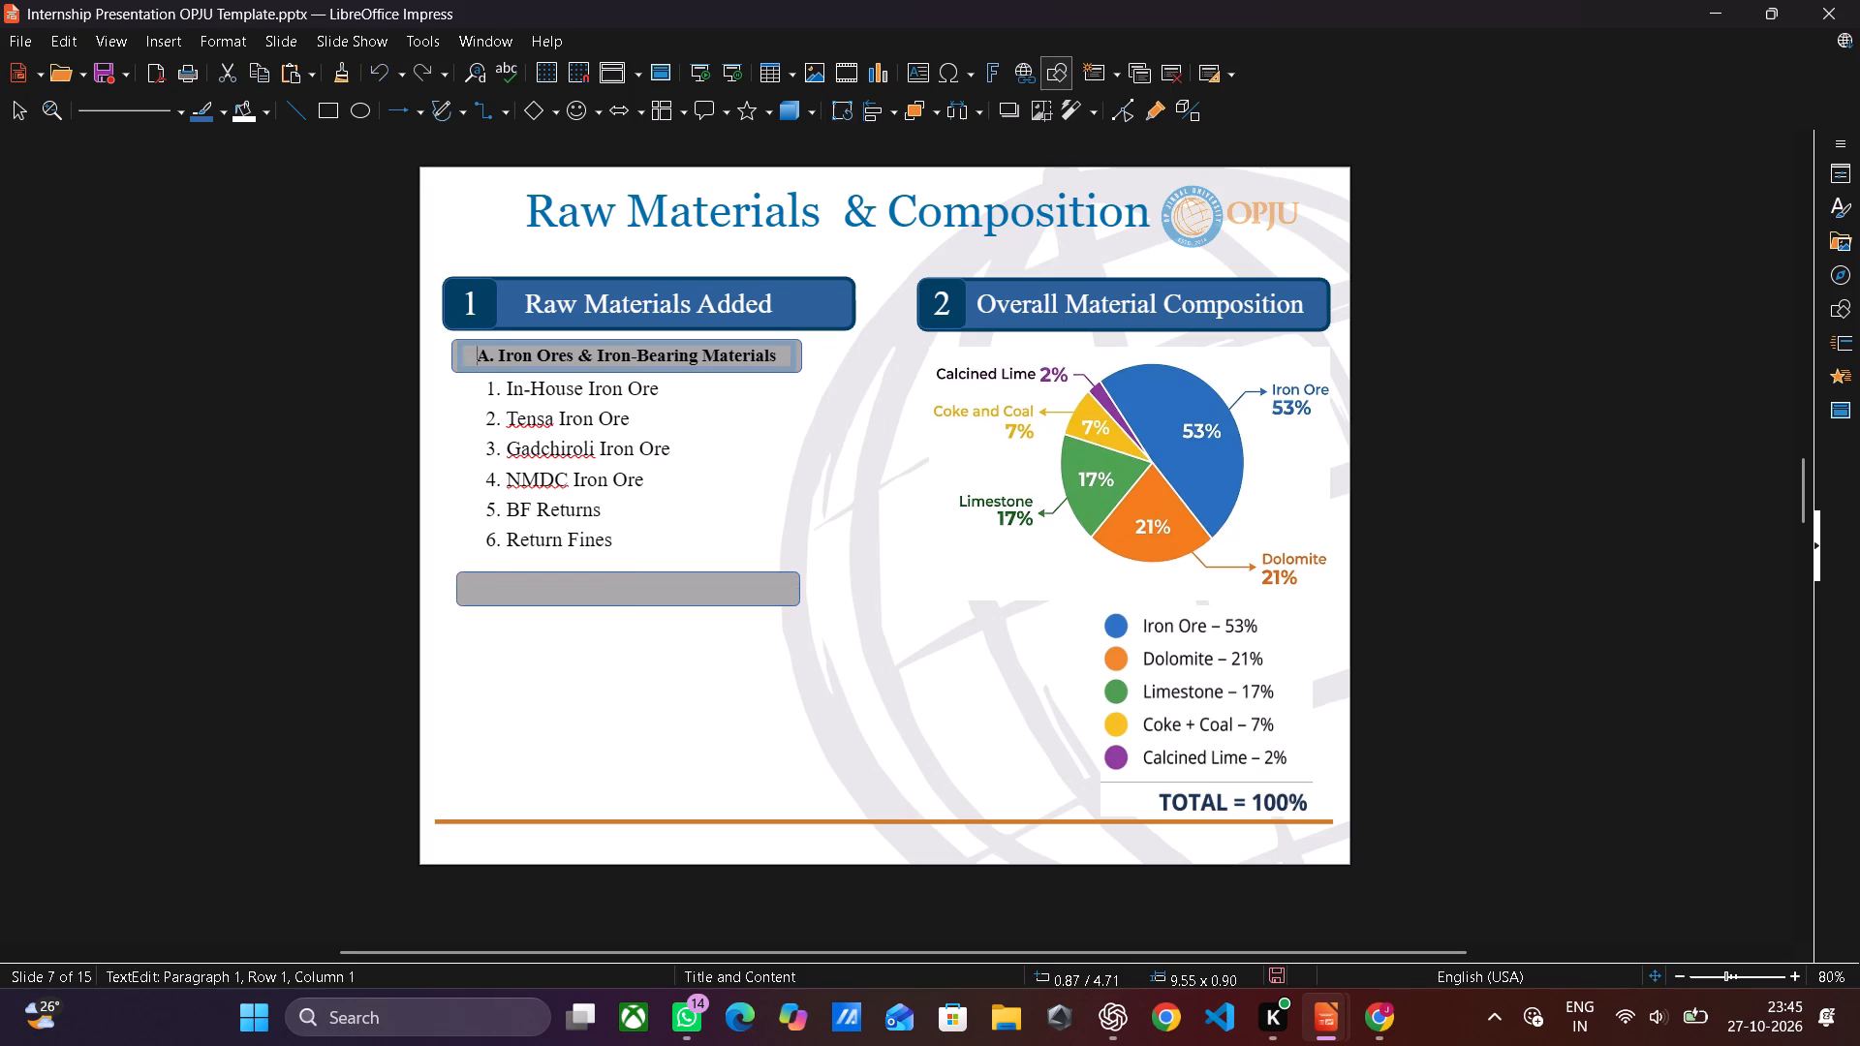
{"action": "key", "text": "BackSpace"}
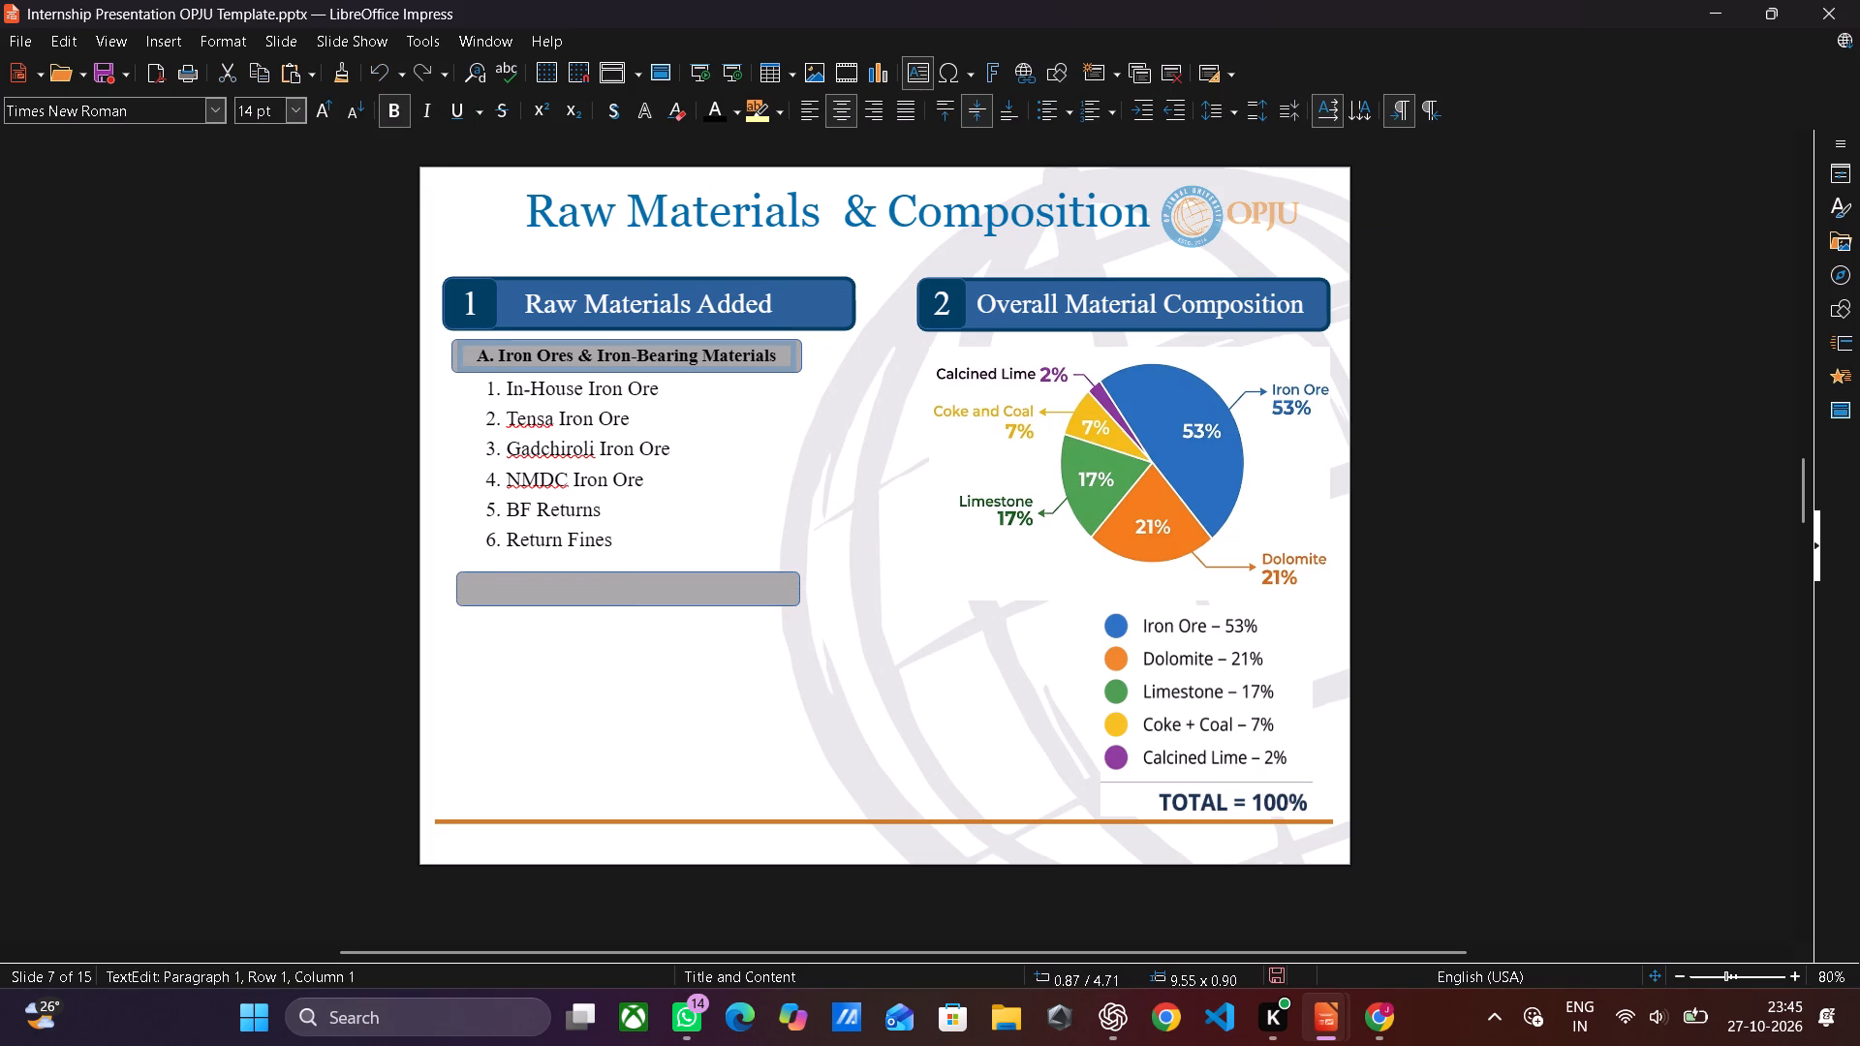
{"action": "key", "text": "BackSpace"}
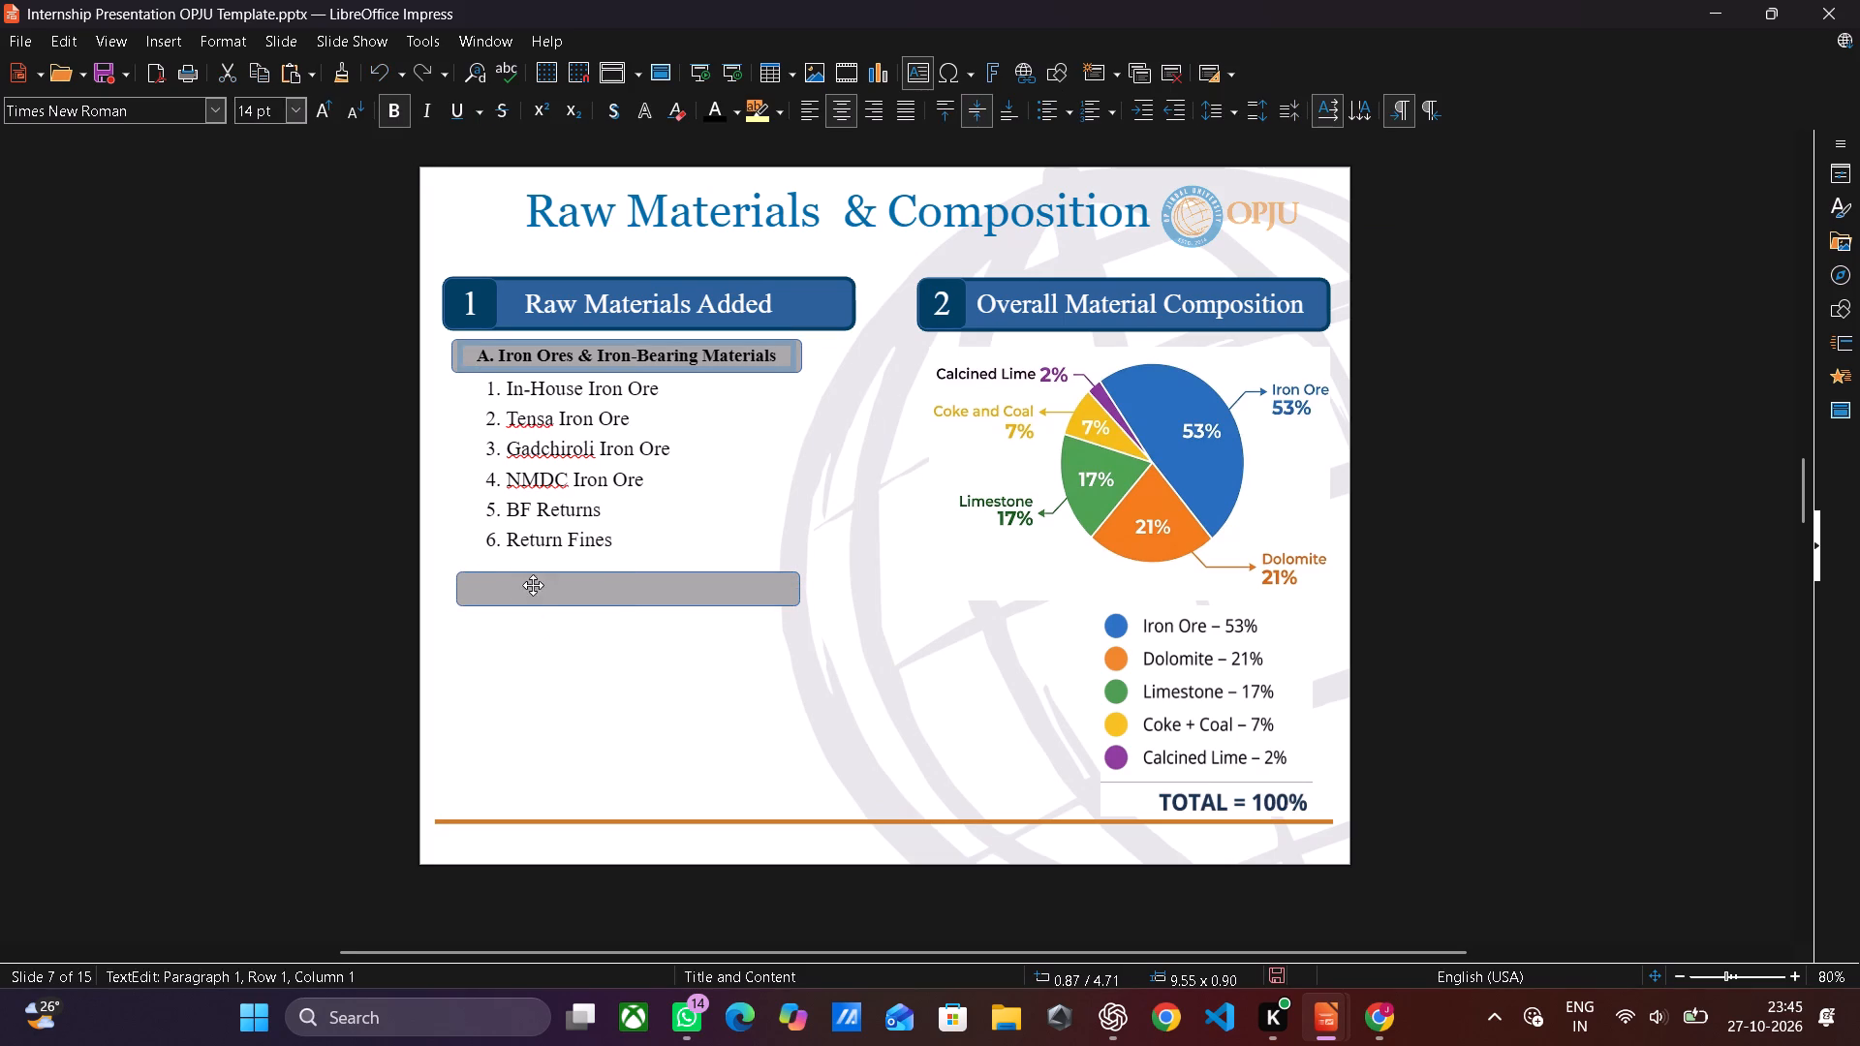
Start the heading text of the empty gray bar below the iron ore list with "B. ".
{"action": "left_click", "coordinate": [530, 583]}
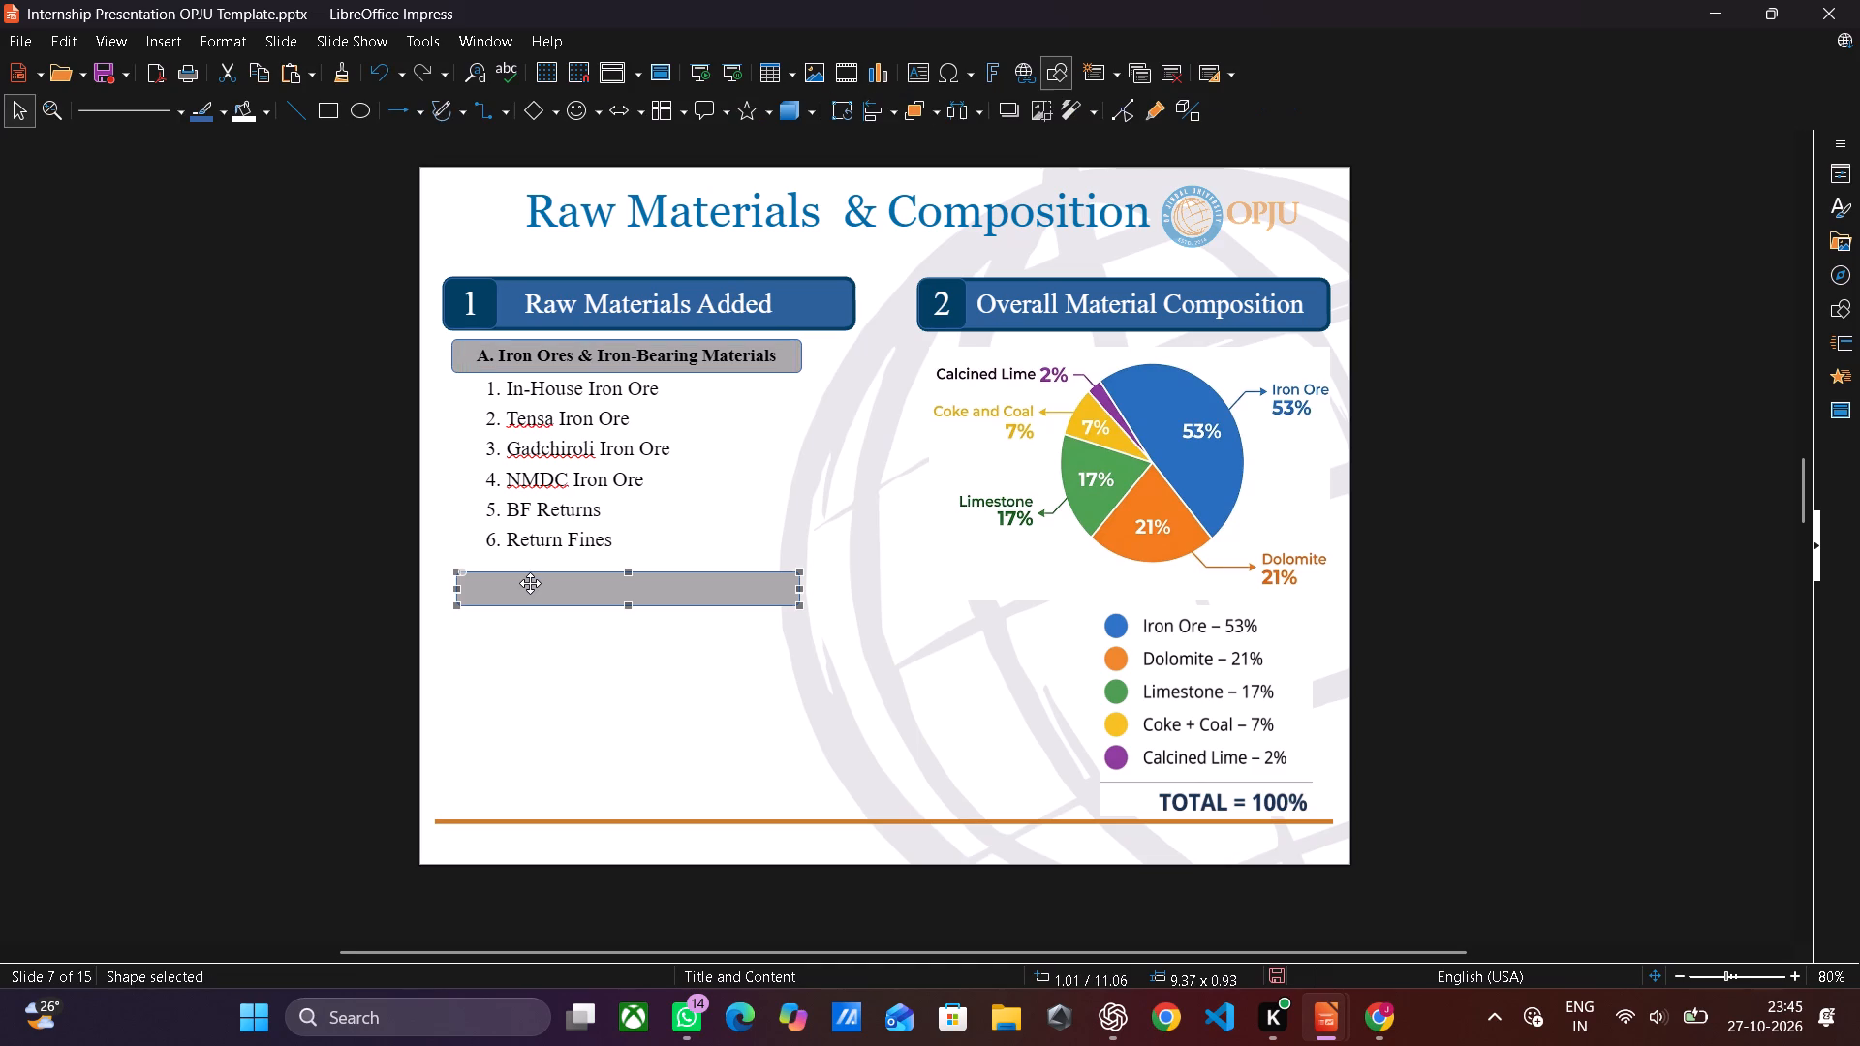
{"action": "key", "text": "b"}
{"action": "key", "text": "BackSpace"}
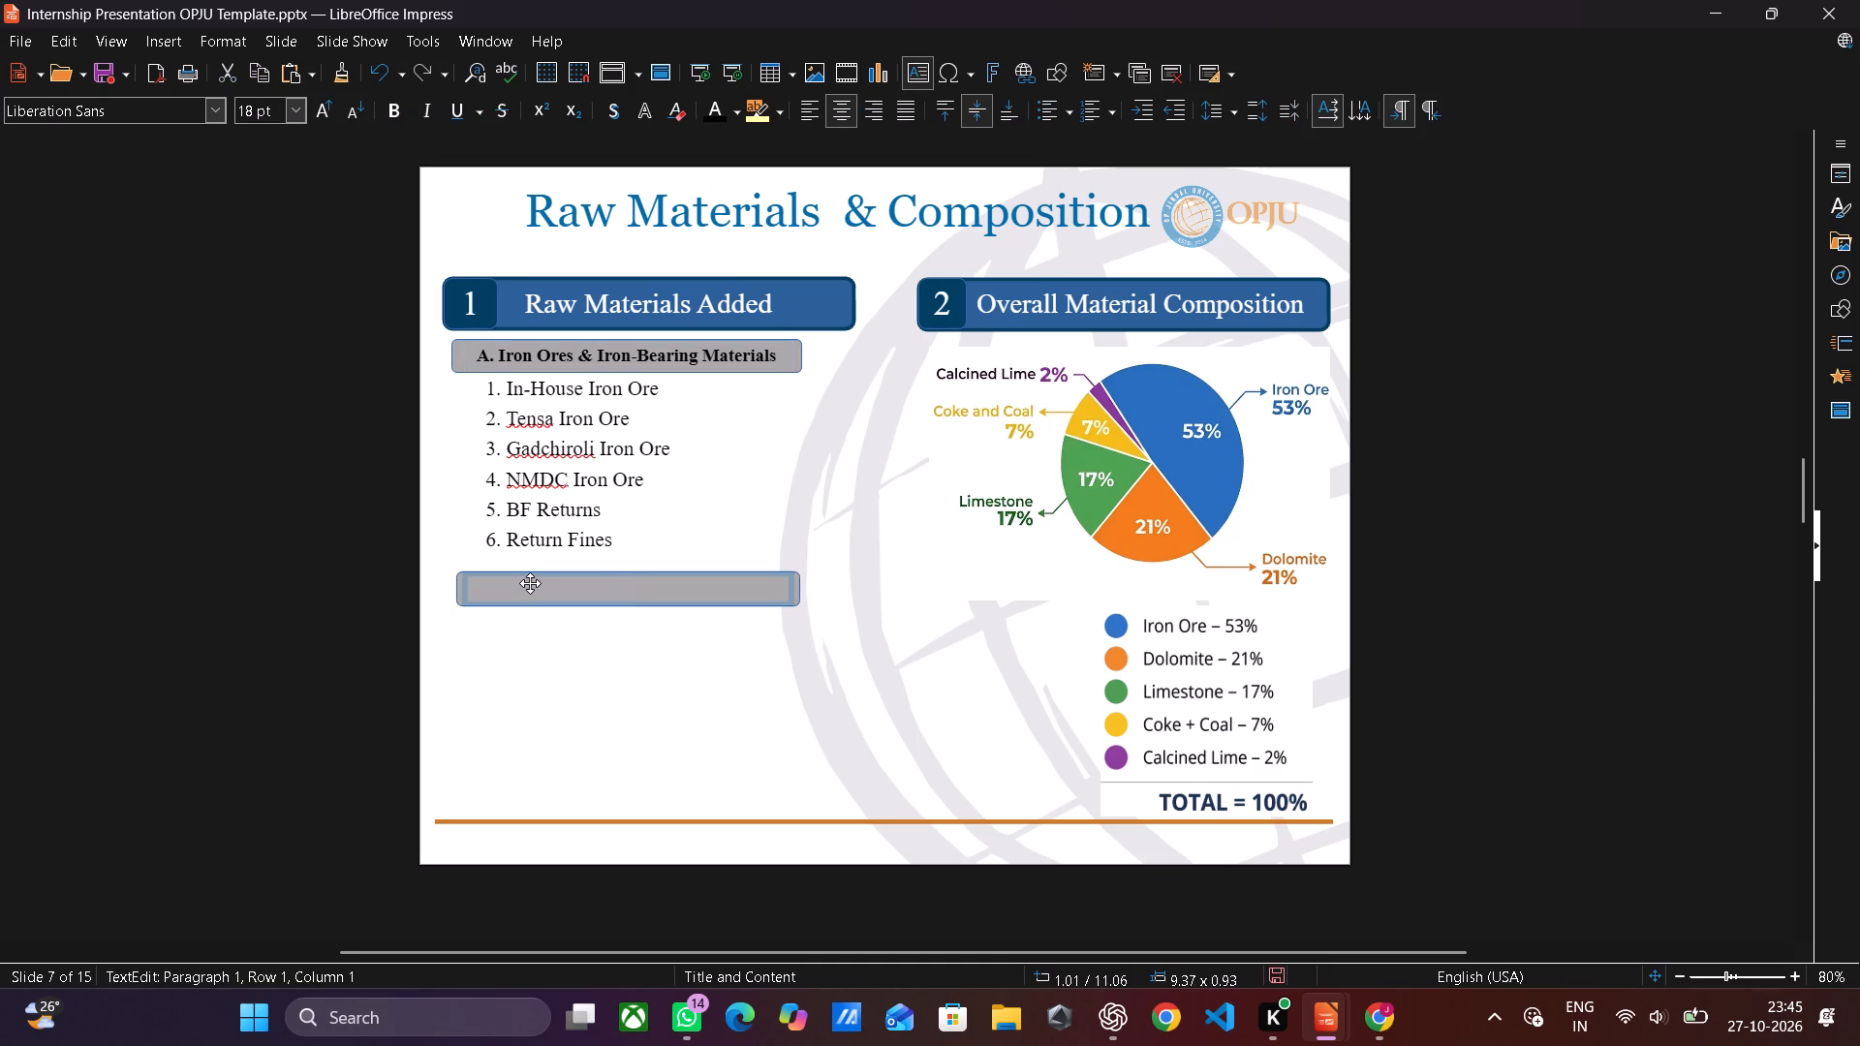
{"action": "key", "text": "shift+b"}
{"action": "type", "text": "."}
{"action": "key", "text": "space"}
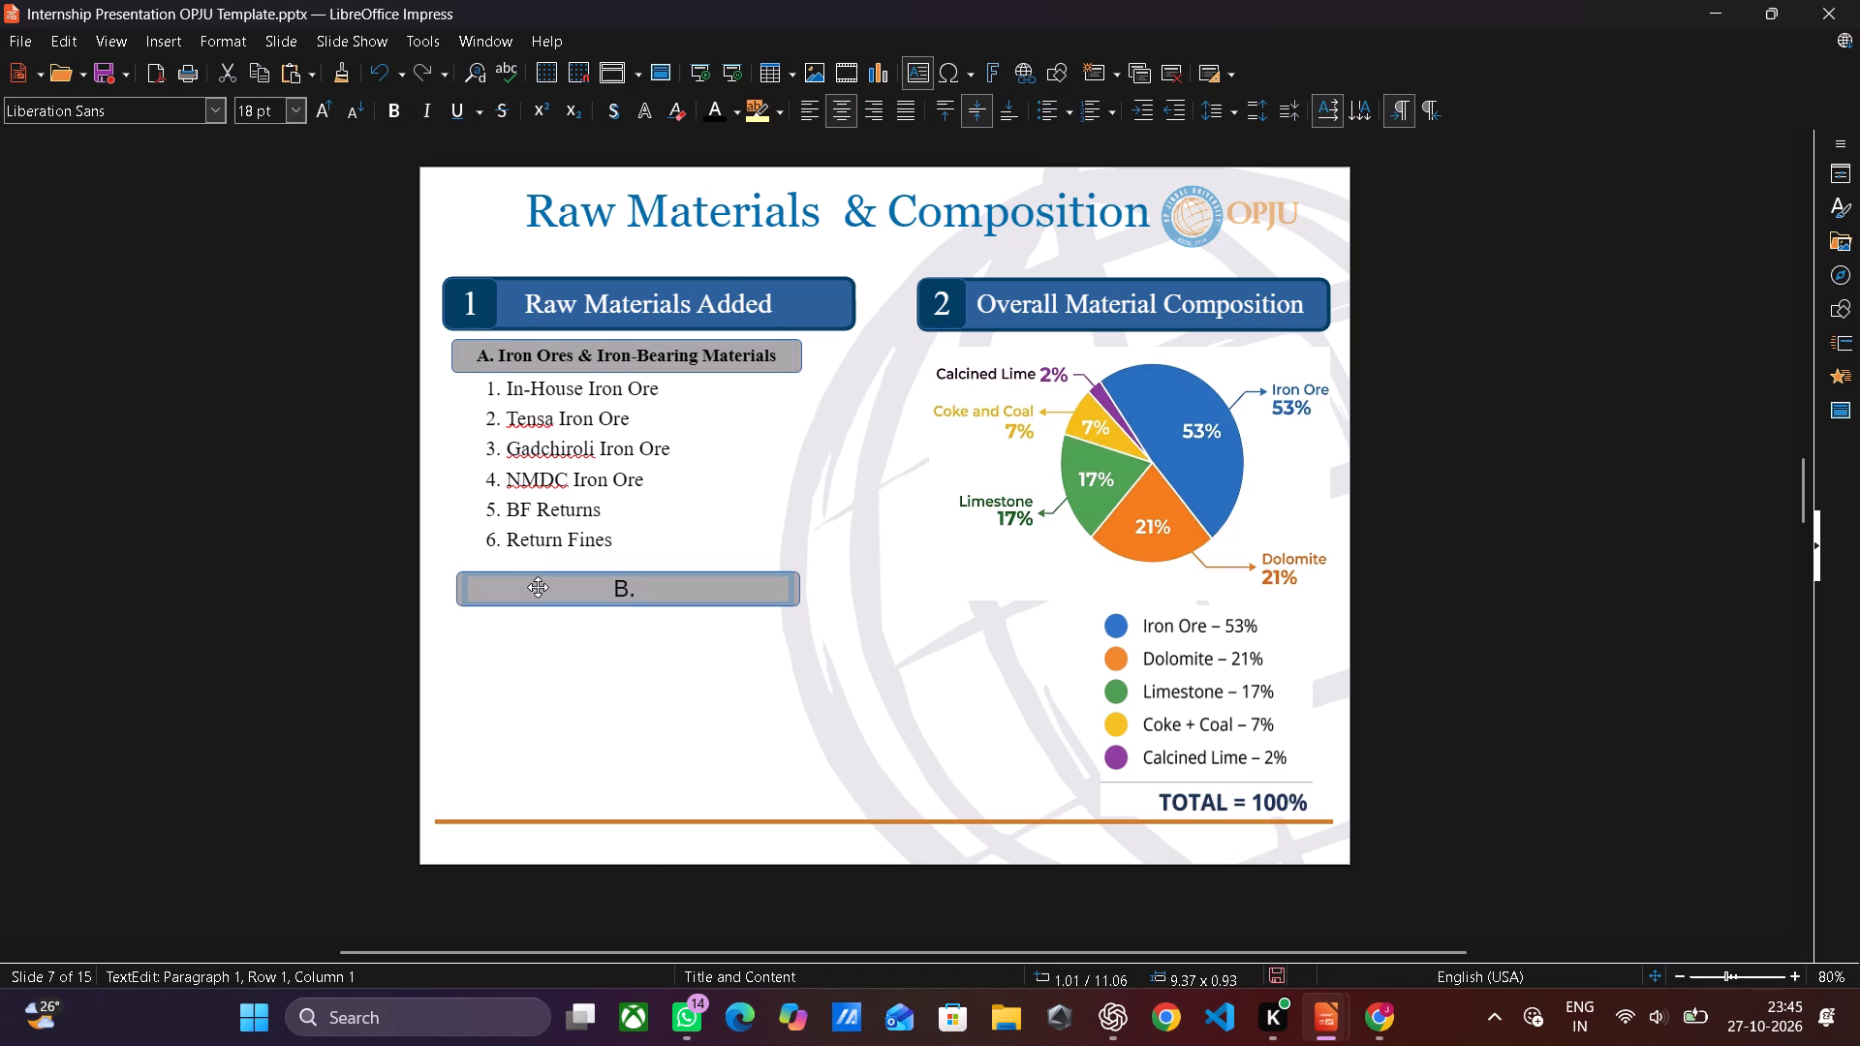
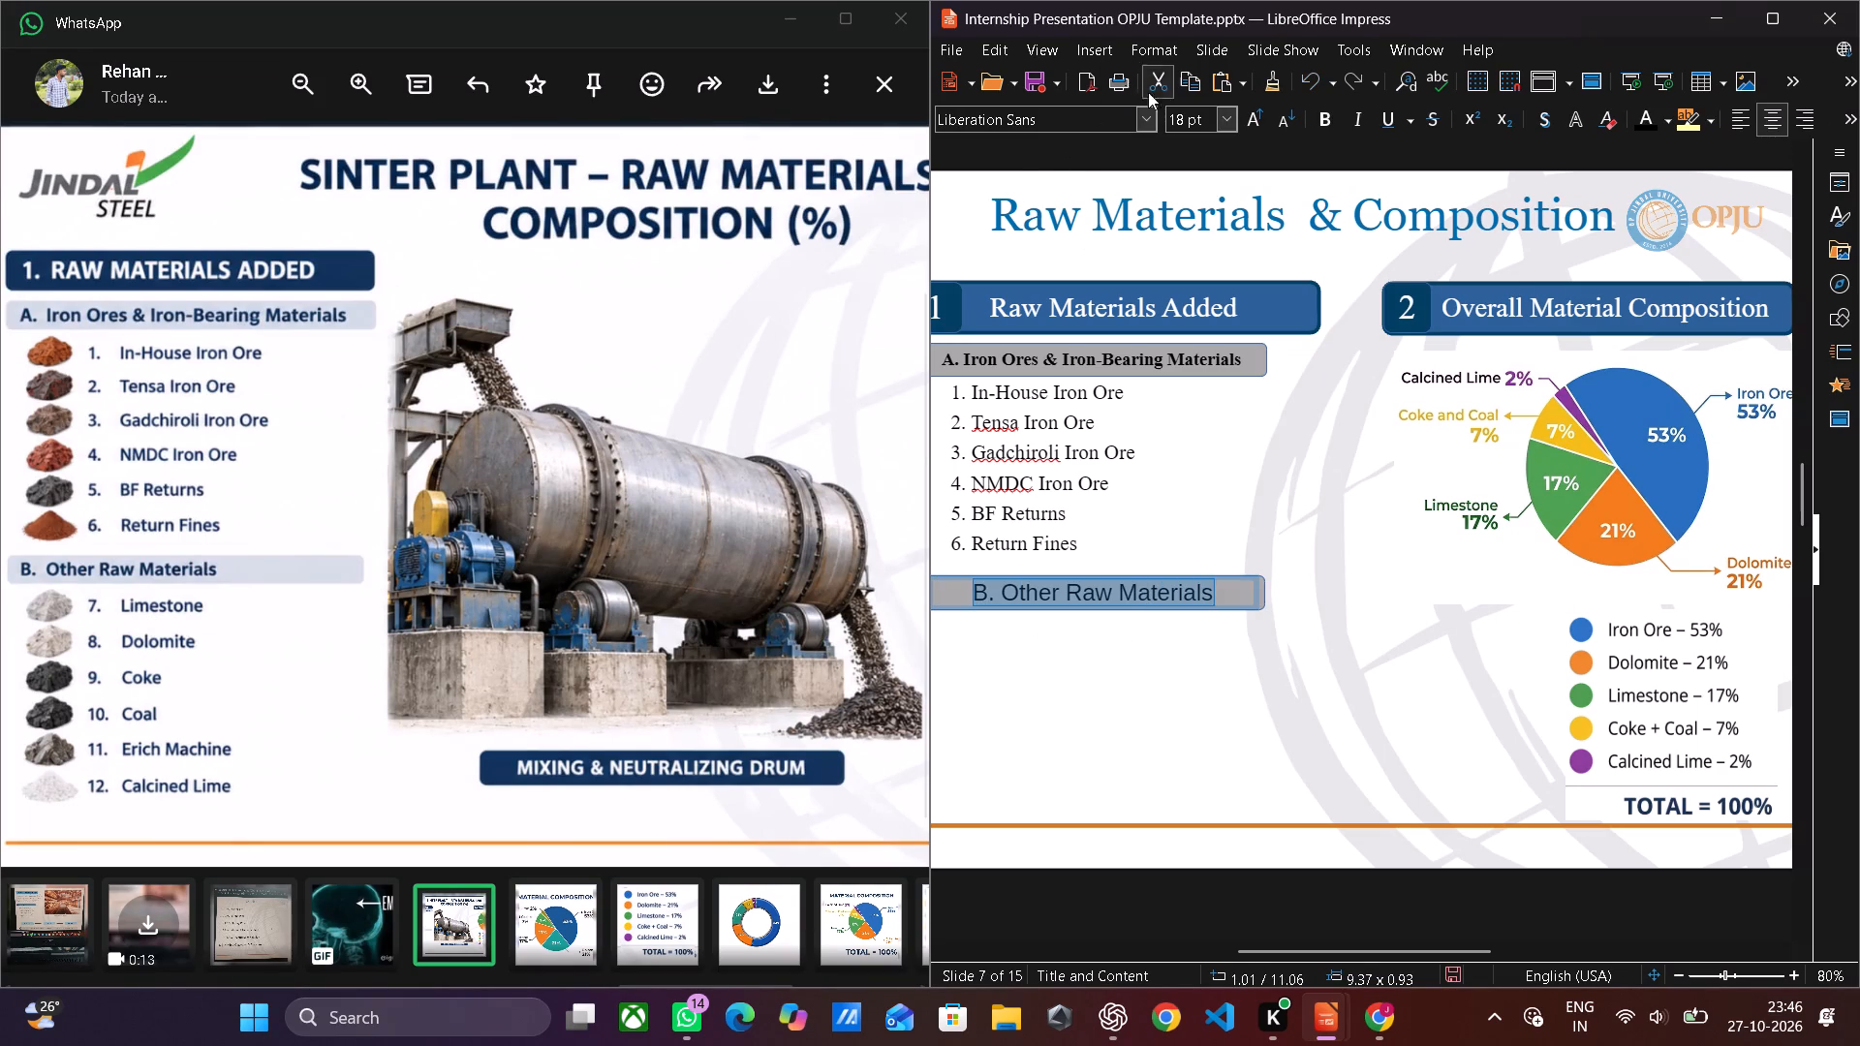
{"action": "left_click", "coordinate": [1152, 123]}
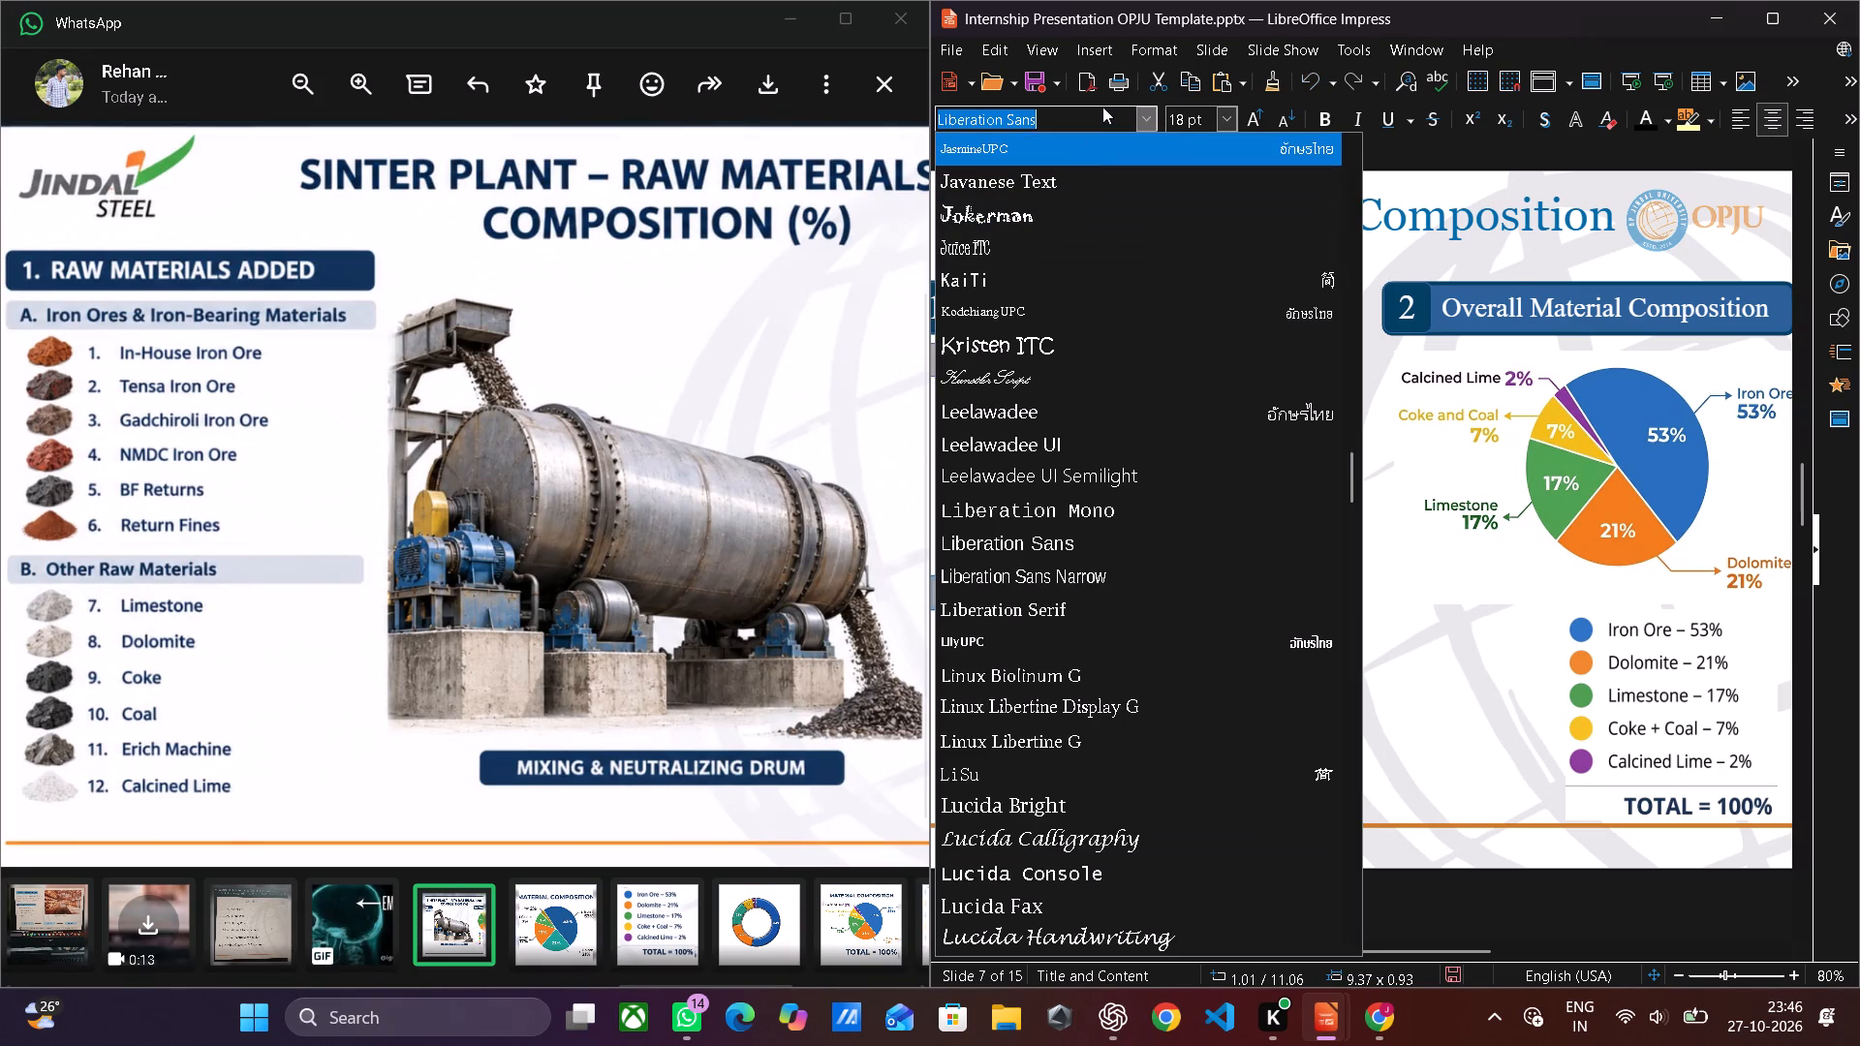
{"action": "key", "text": "backslash"}
{"action": "key", "text": "BackSpace"}
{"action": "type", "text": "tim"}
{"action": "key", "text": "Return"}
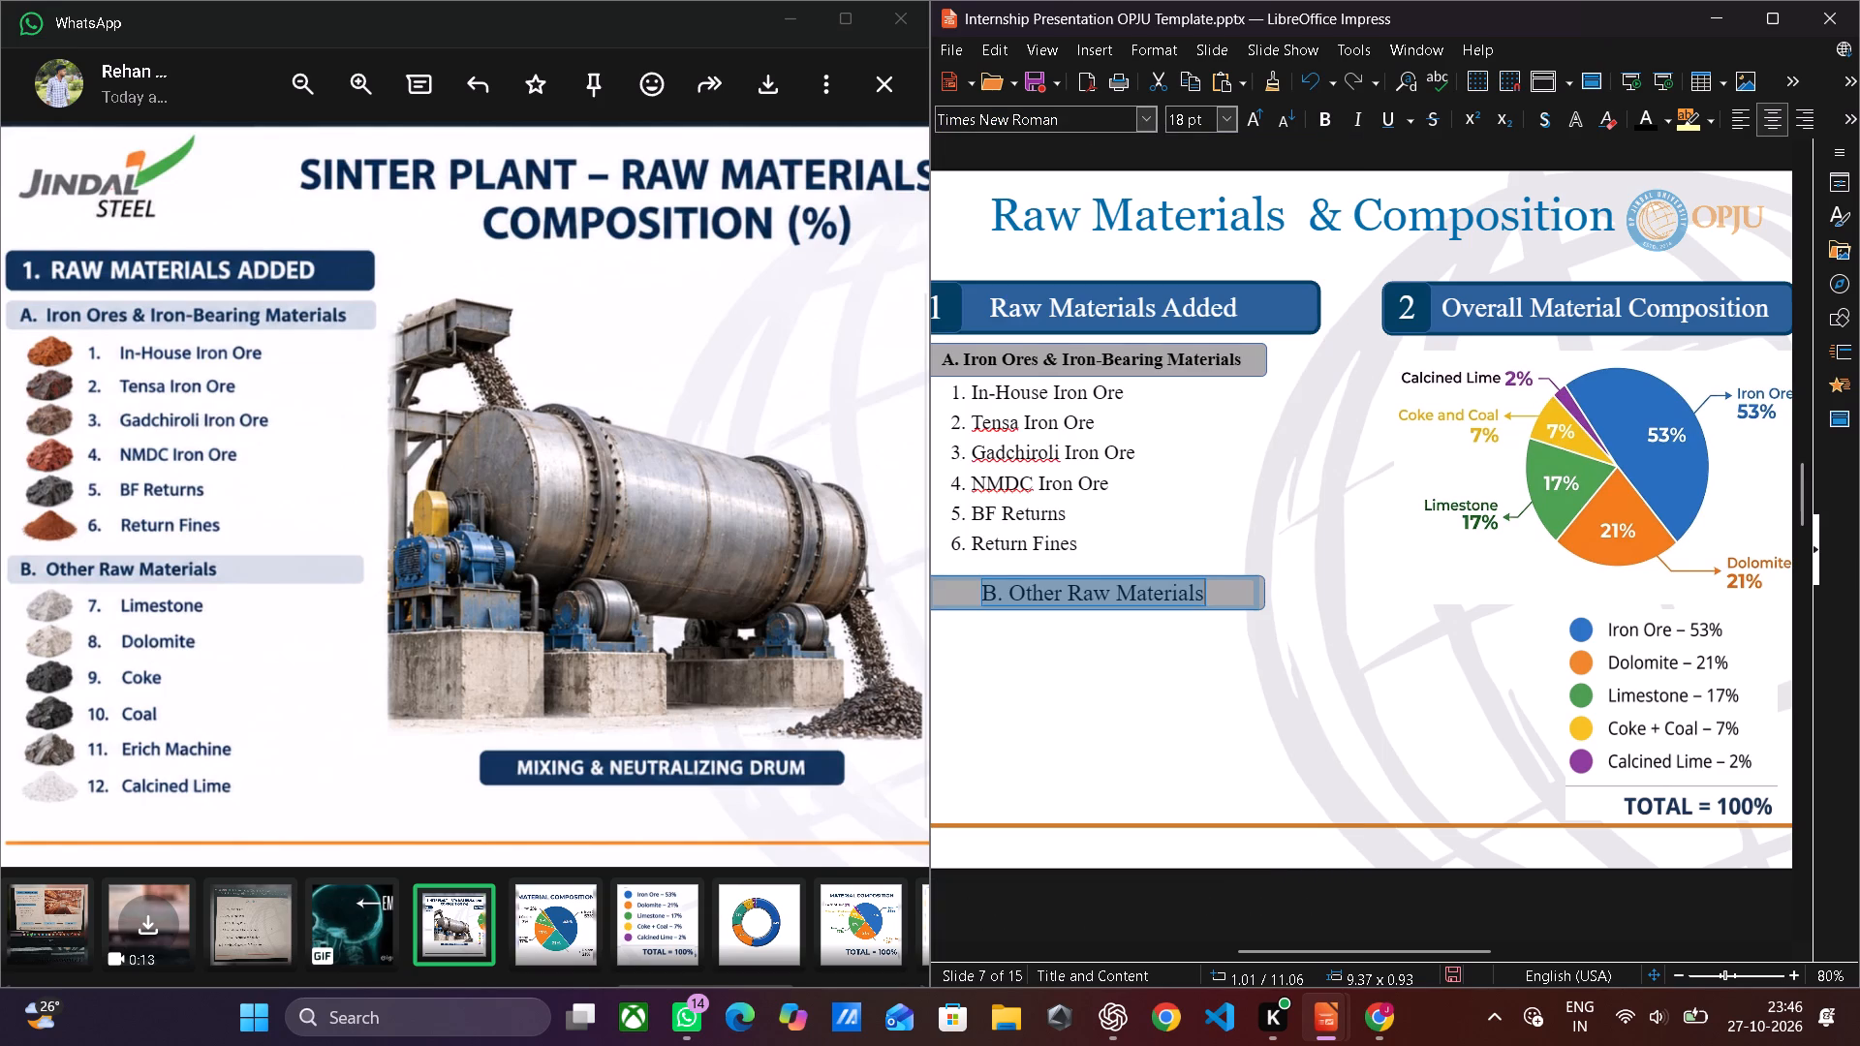
Make the "B. Other Raw Materials" heading bold and reduce it to 14 pt, matching heading A.
{"action": "left_click", "coordinate": [1320, 113]}
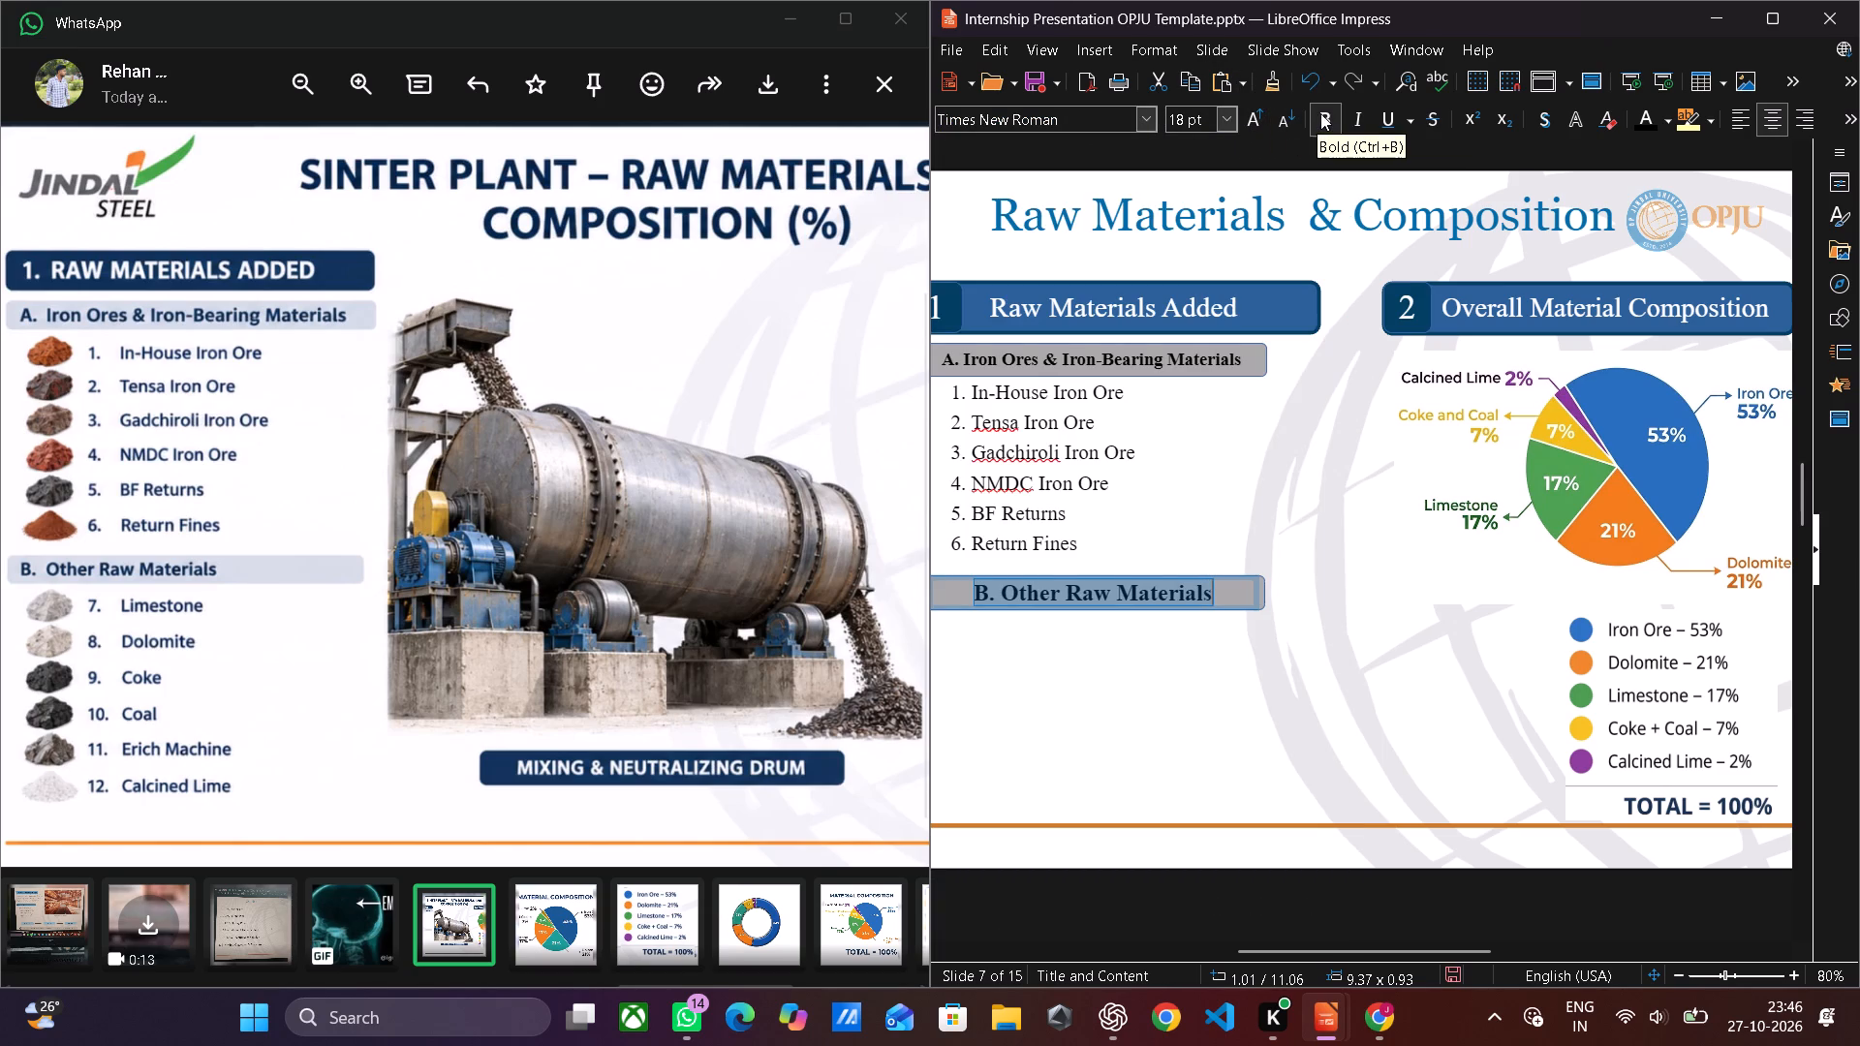
{"action": "left_click", "coordinate": [1275, 113]}
{"action": "left_click", "coordinate": [1275, 113]}
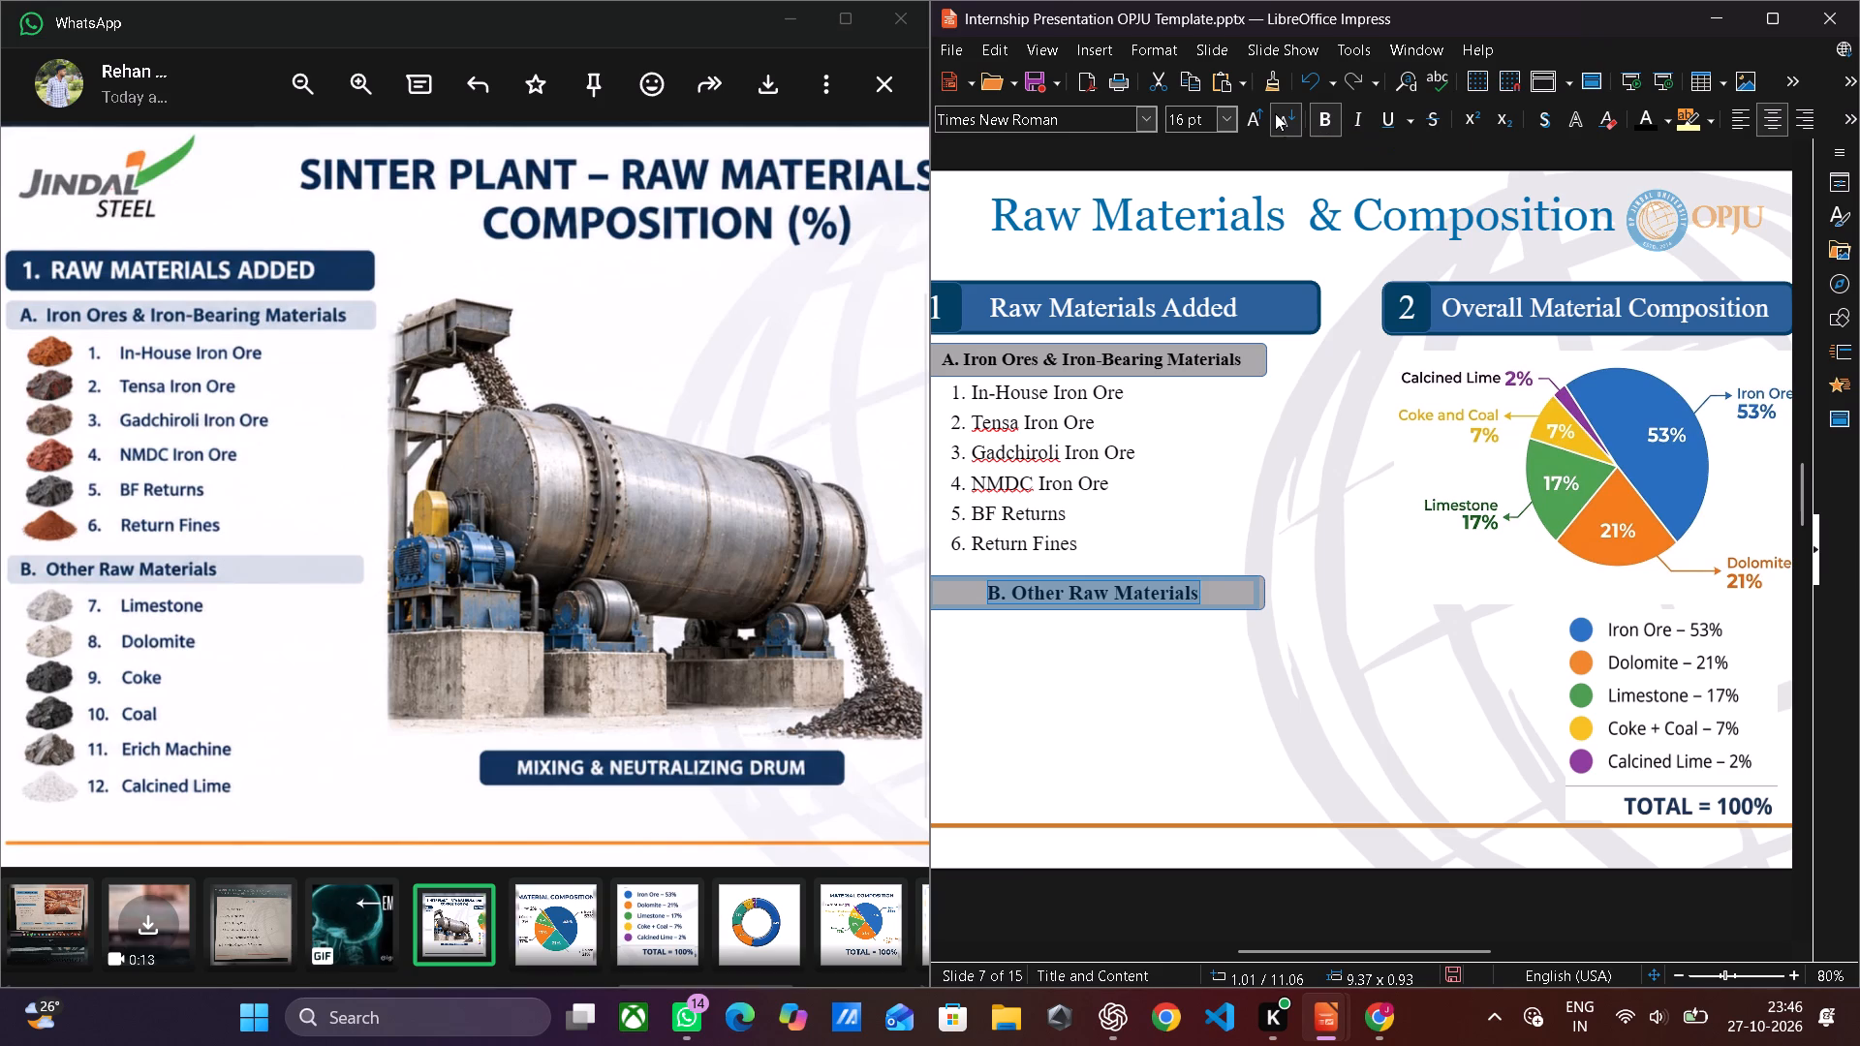
{"action": "left_click", "coordinate": [1275, 113]}
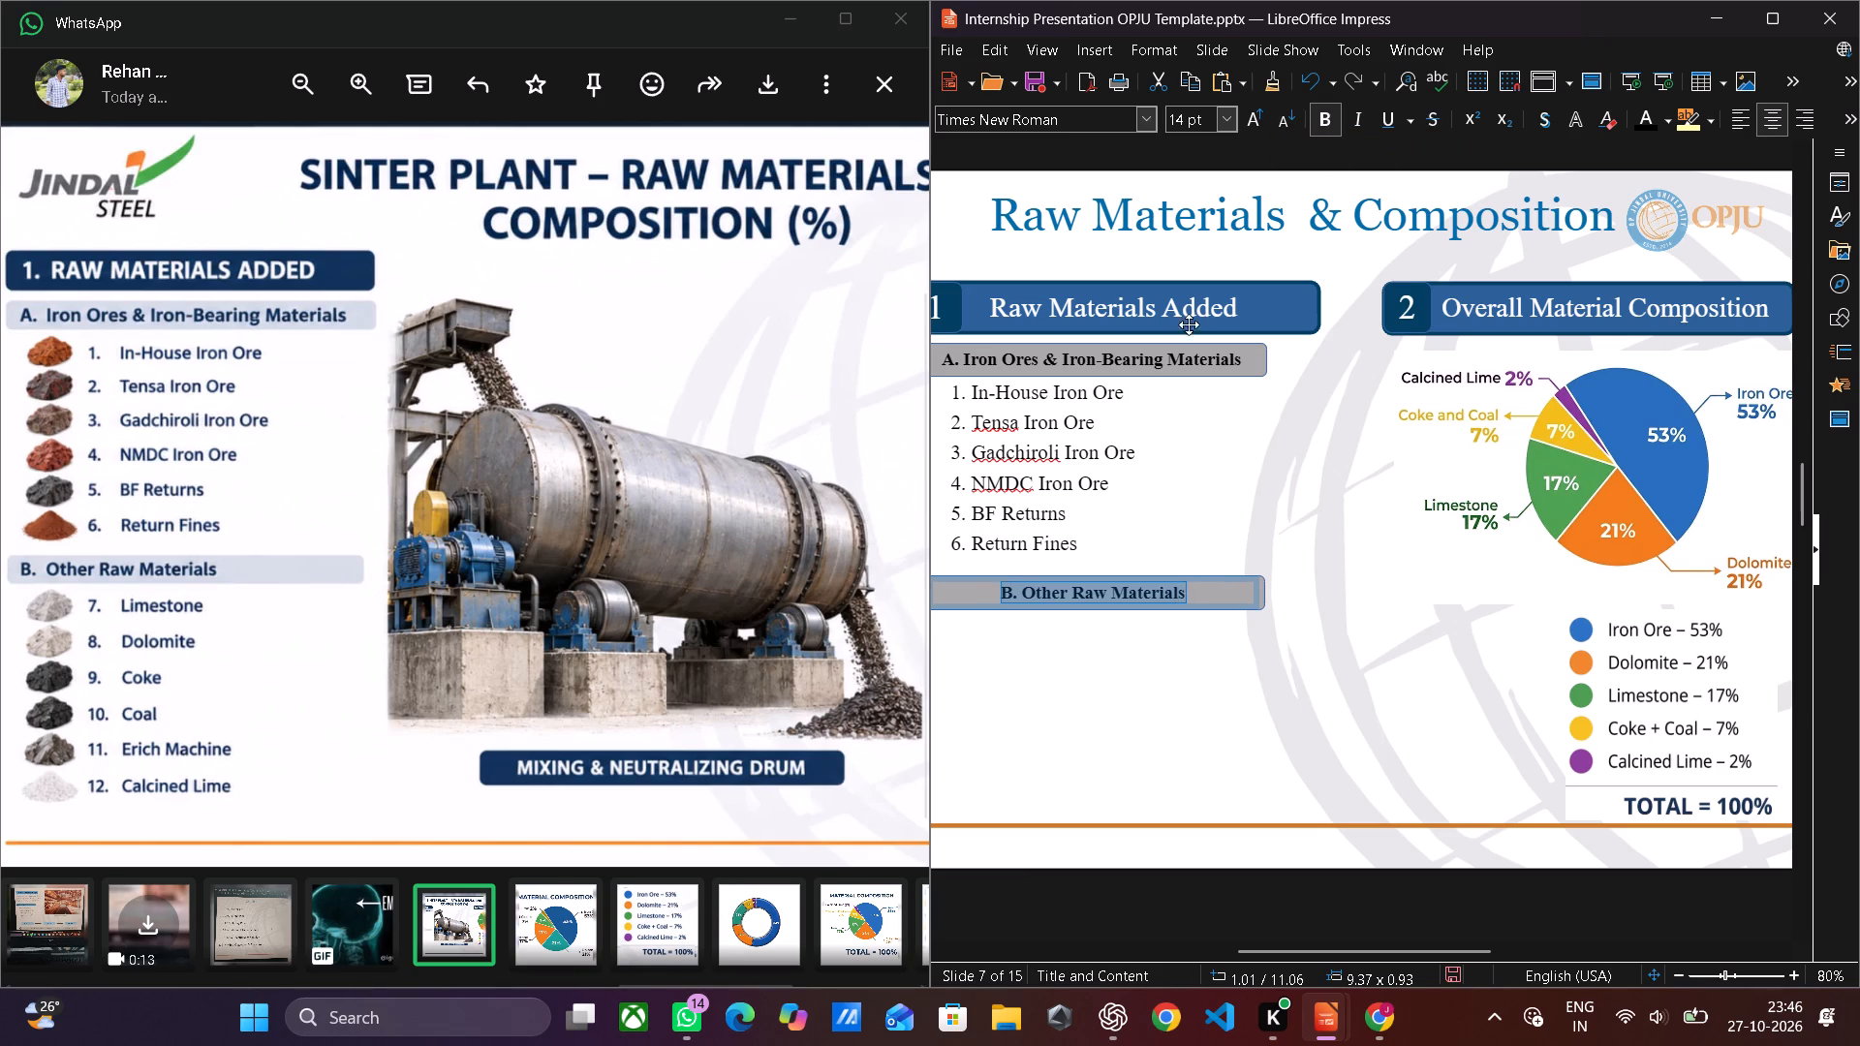
{"action": "left_click", "coordinate": [1188, 355]}
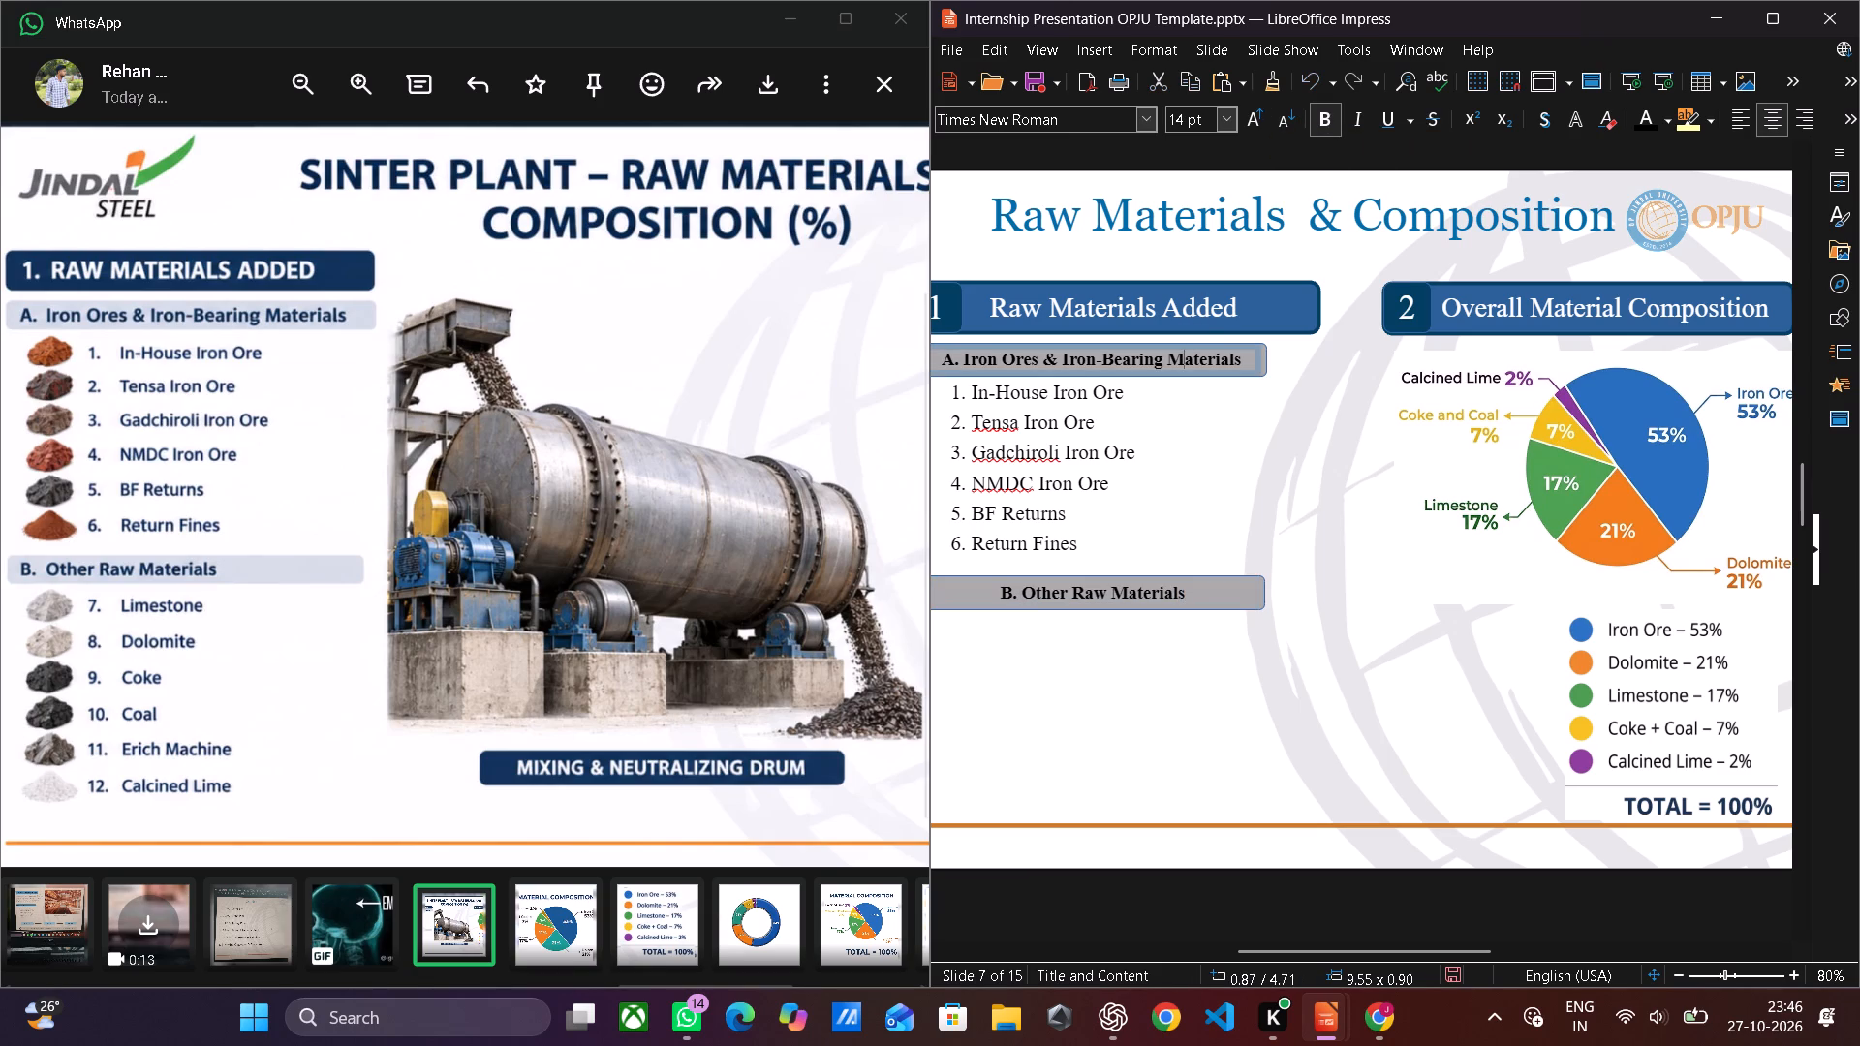
{"action": "left_click", "coordinate": [1135, 590]}
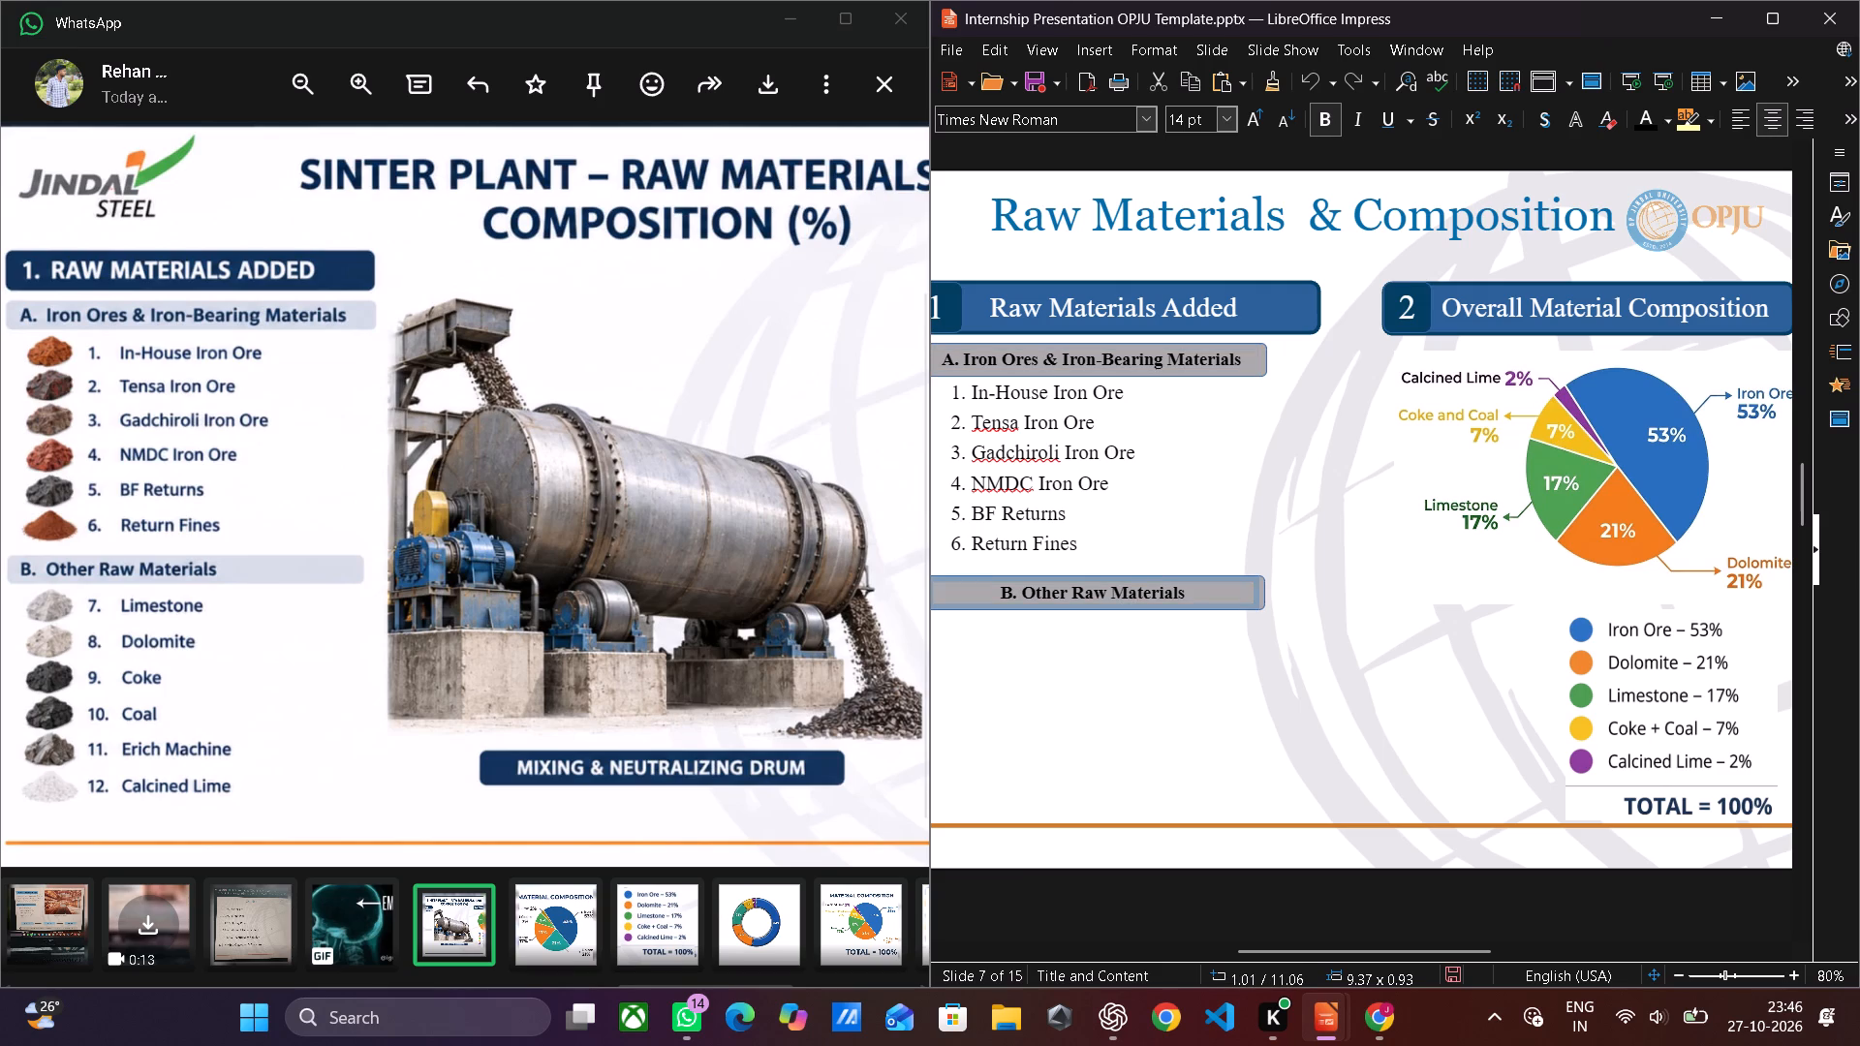
{"action": "left_click", "coordinate": [1135, 590]}
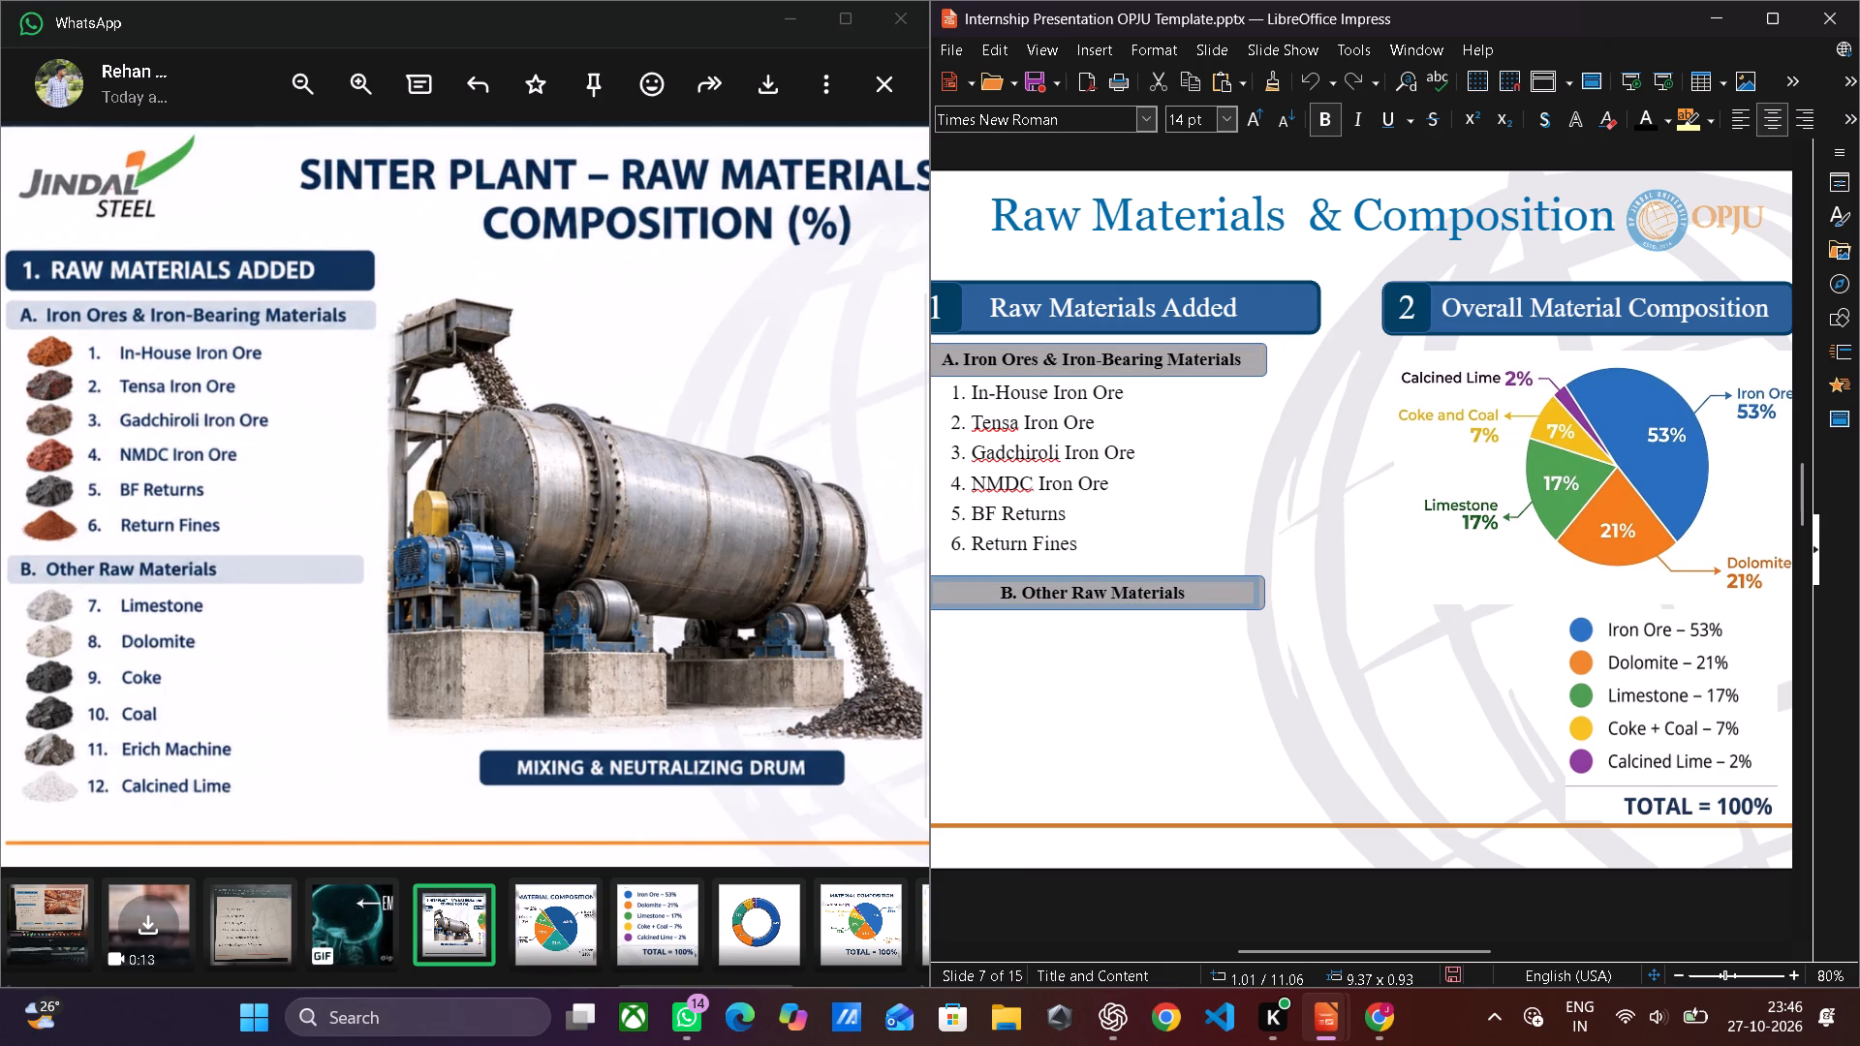
{"action": "left_click", "coordinate": [1146, 358]}
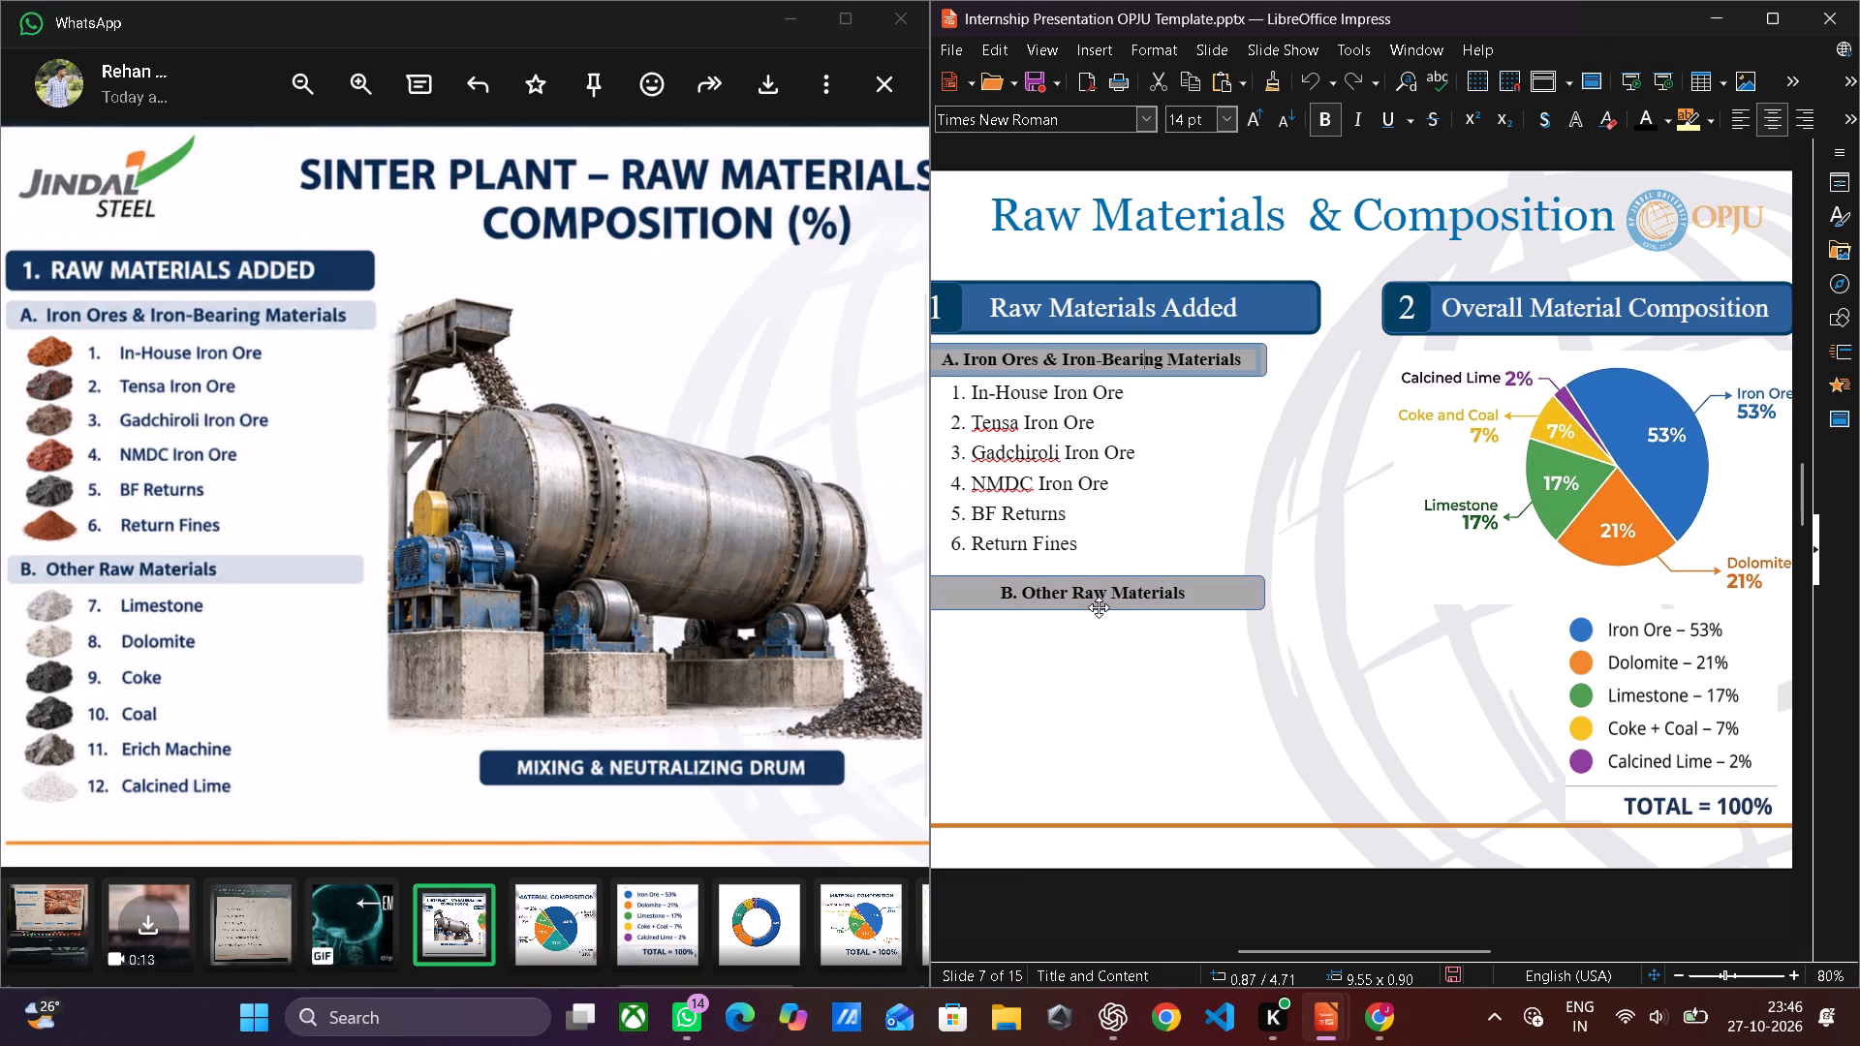
{"action": "left_click", "coordinate": [1103, 584]}
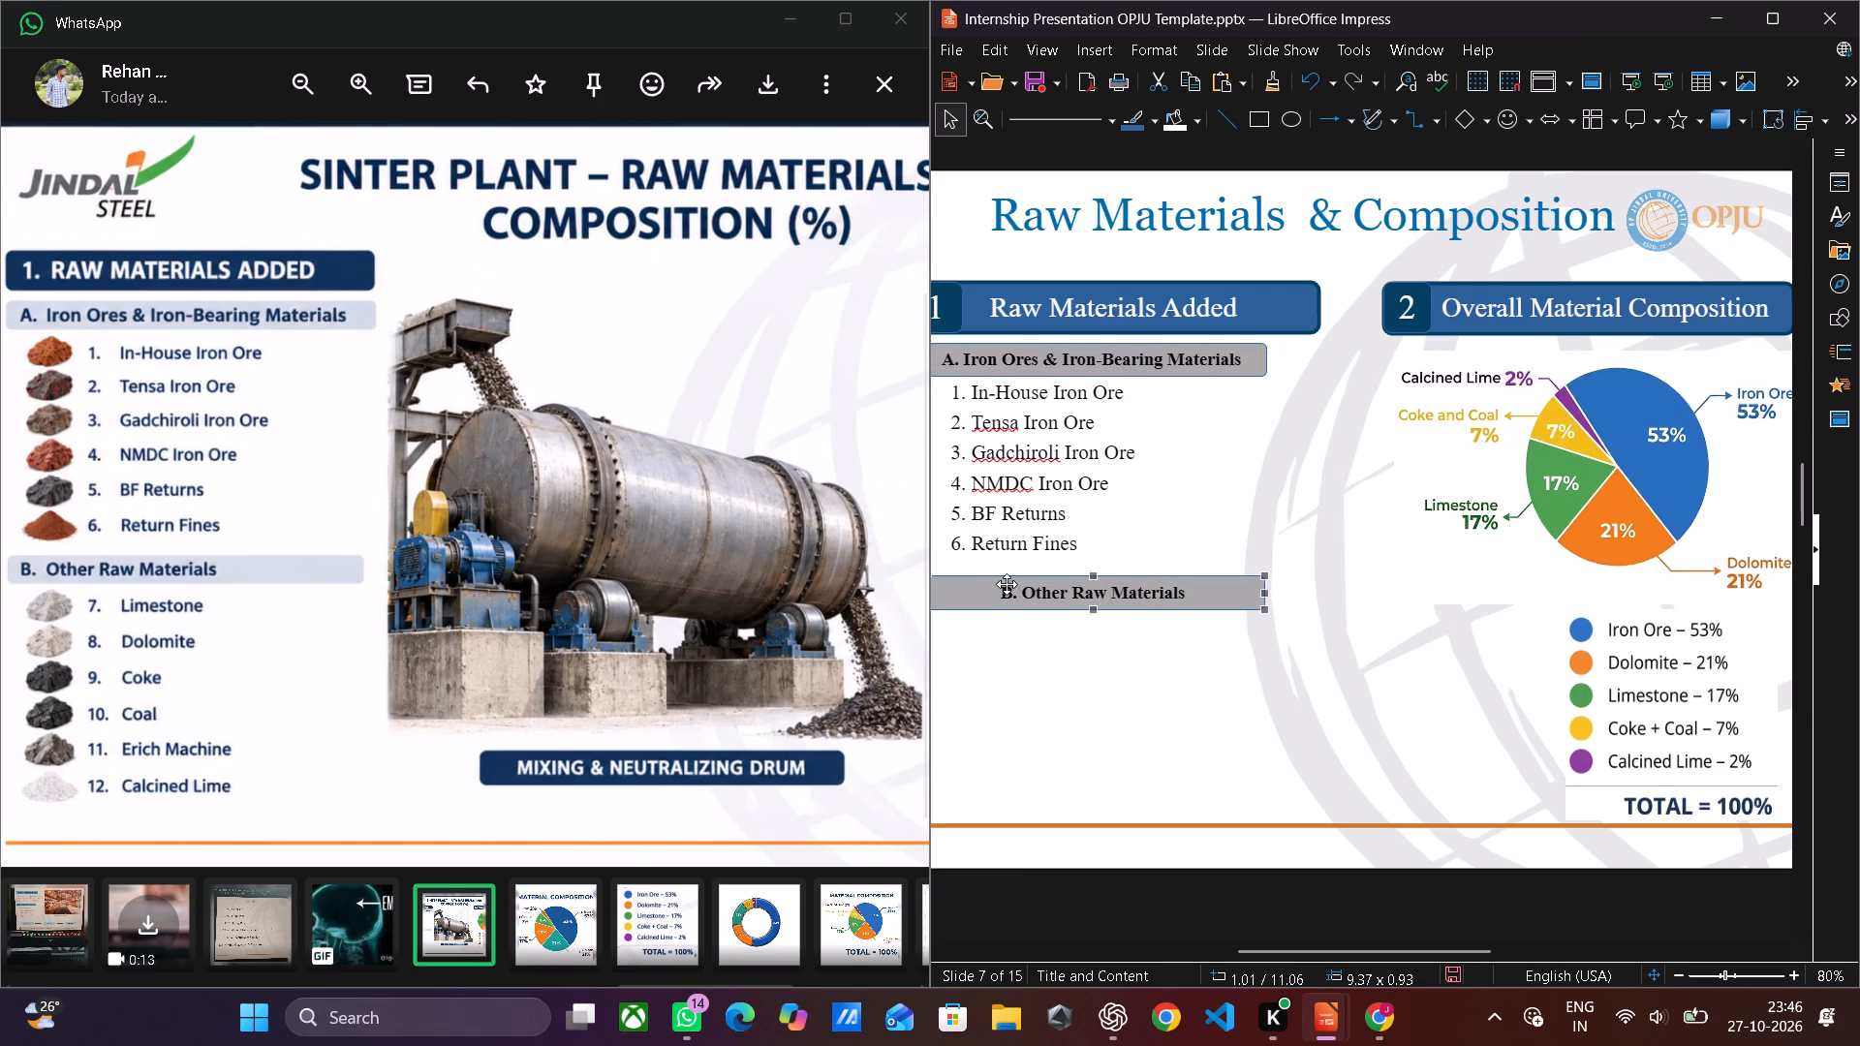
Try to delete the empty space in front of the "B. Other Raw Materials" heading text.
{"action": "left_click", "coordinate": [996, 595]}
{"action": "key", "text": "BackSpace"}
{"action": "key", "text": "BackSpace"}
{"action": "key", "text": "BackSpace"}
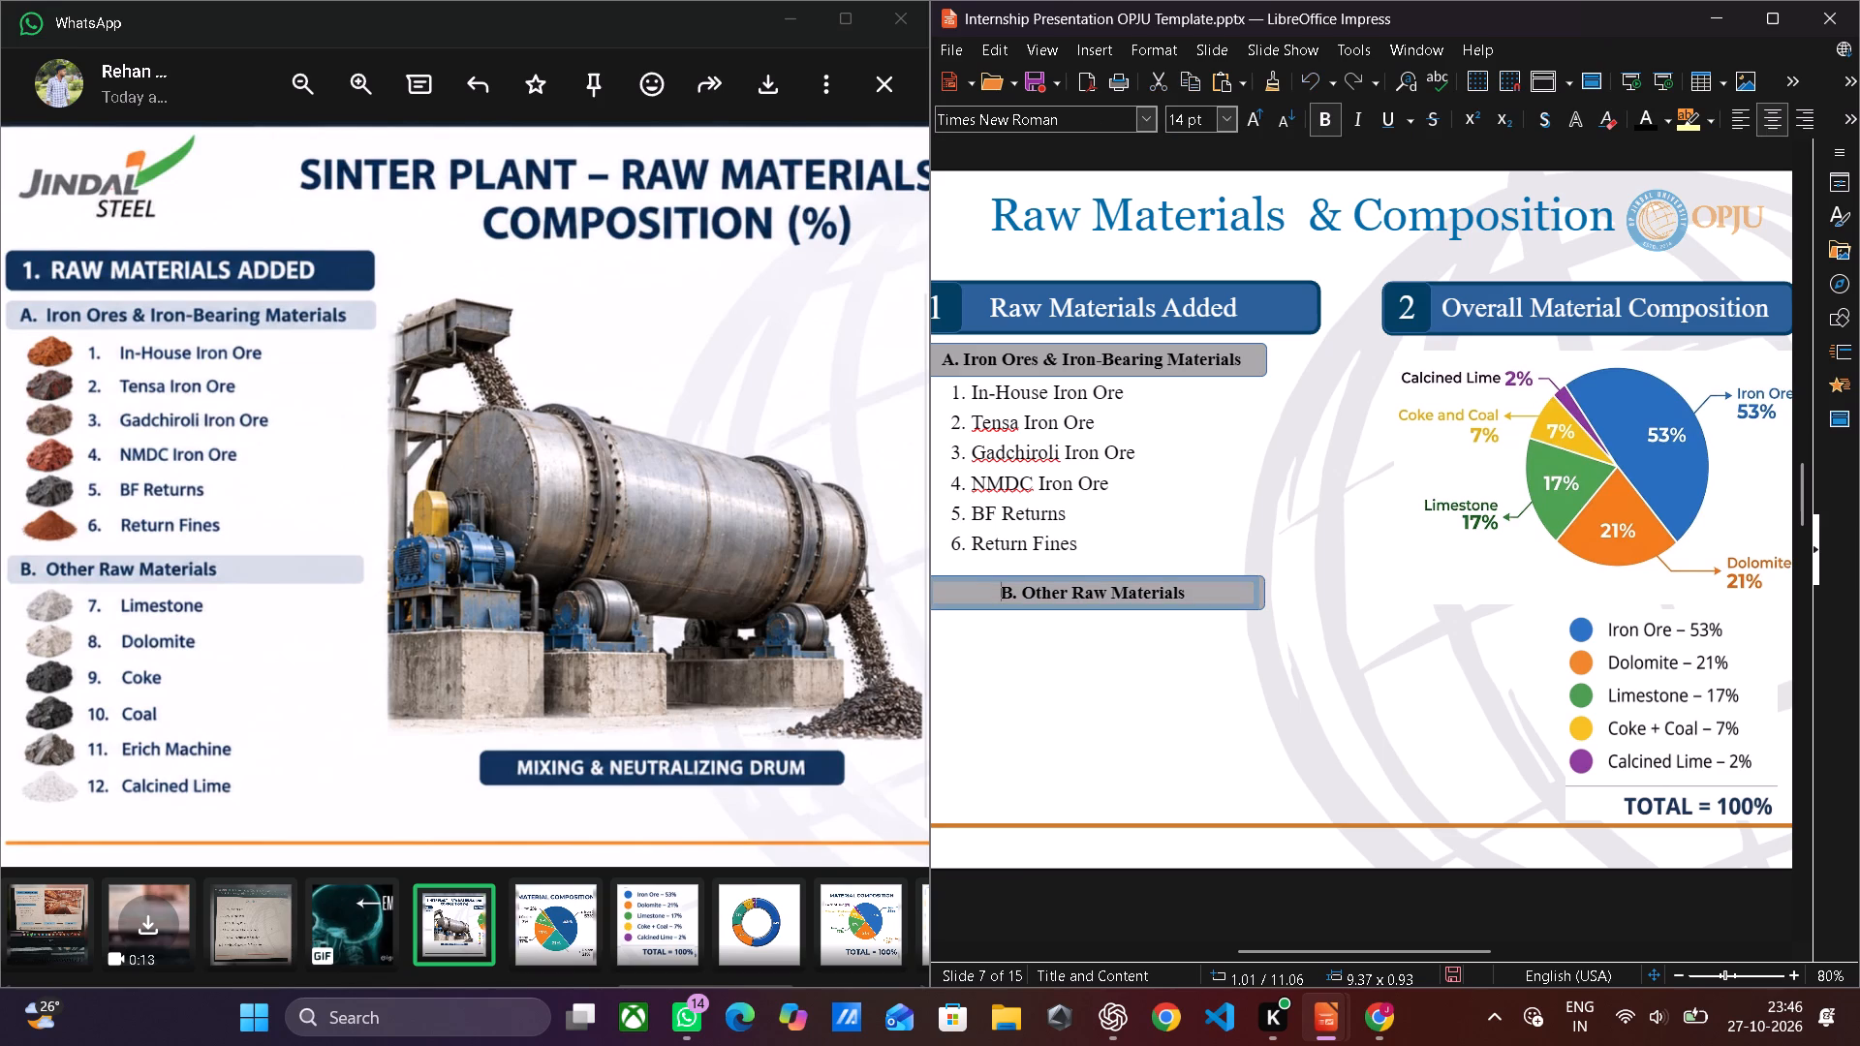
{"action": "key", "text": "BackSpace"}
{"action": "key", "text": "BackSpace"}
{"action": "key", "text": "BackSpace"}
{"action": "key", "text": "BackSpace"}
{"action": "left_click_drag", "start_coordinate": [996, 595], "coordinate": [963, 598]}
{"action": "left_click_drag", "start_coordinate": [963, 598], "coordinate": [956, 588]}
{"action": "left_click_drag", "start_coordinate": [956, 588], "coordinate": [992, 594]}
Left-align the text in both grey subheadings, "B. Other Raw Materials" and "A. Iron Ores & Iron-Bearing Materials".
{"action": "left_click", "coordinate": [1738, 112]}
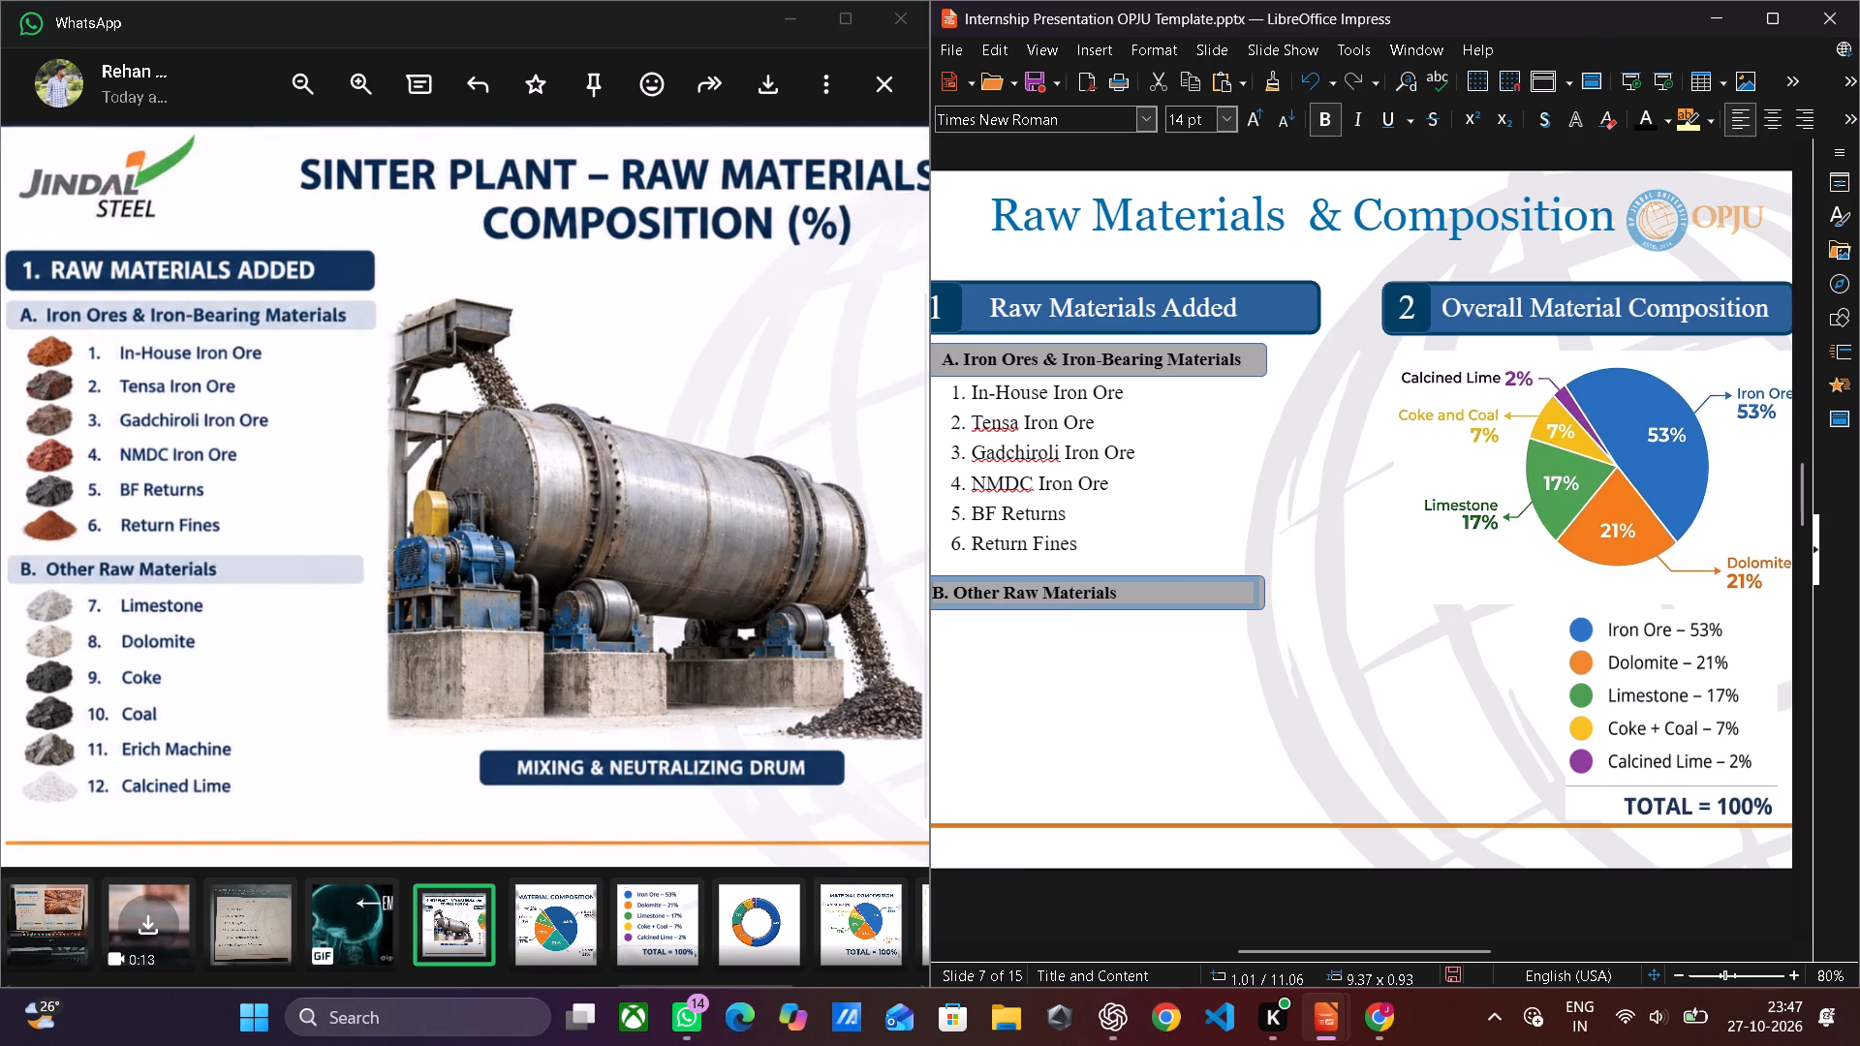
{"action": "left_click", "coordinate": [942, 357]}
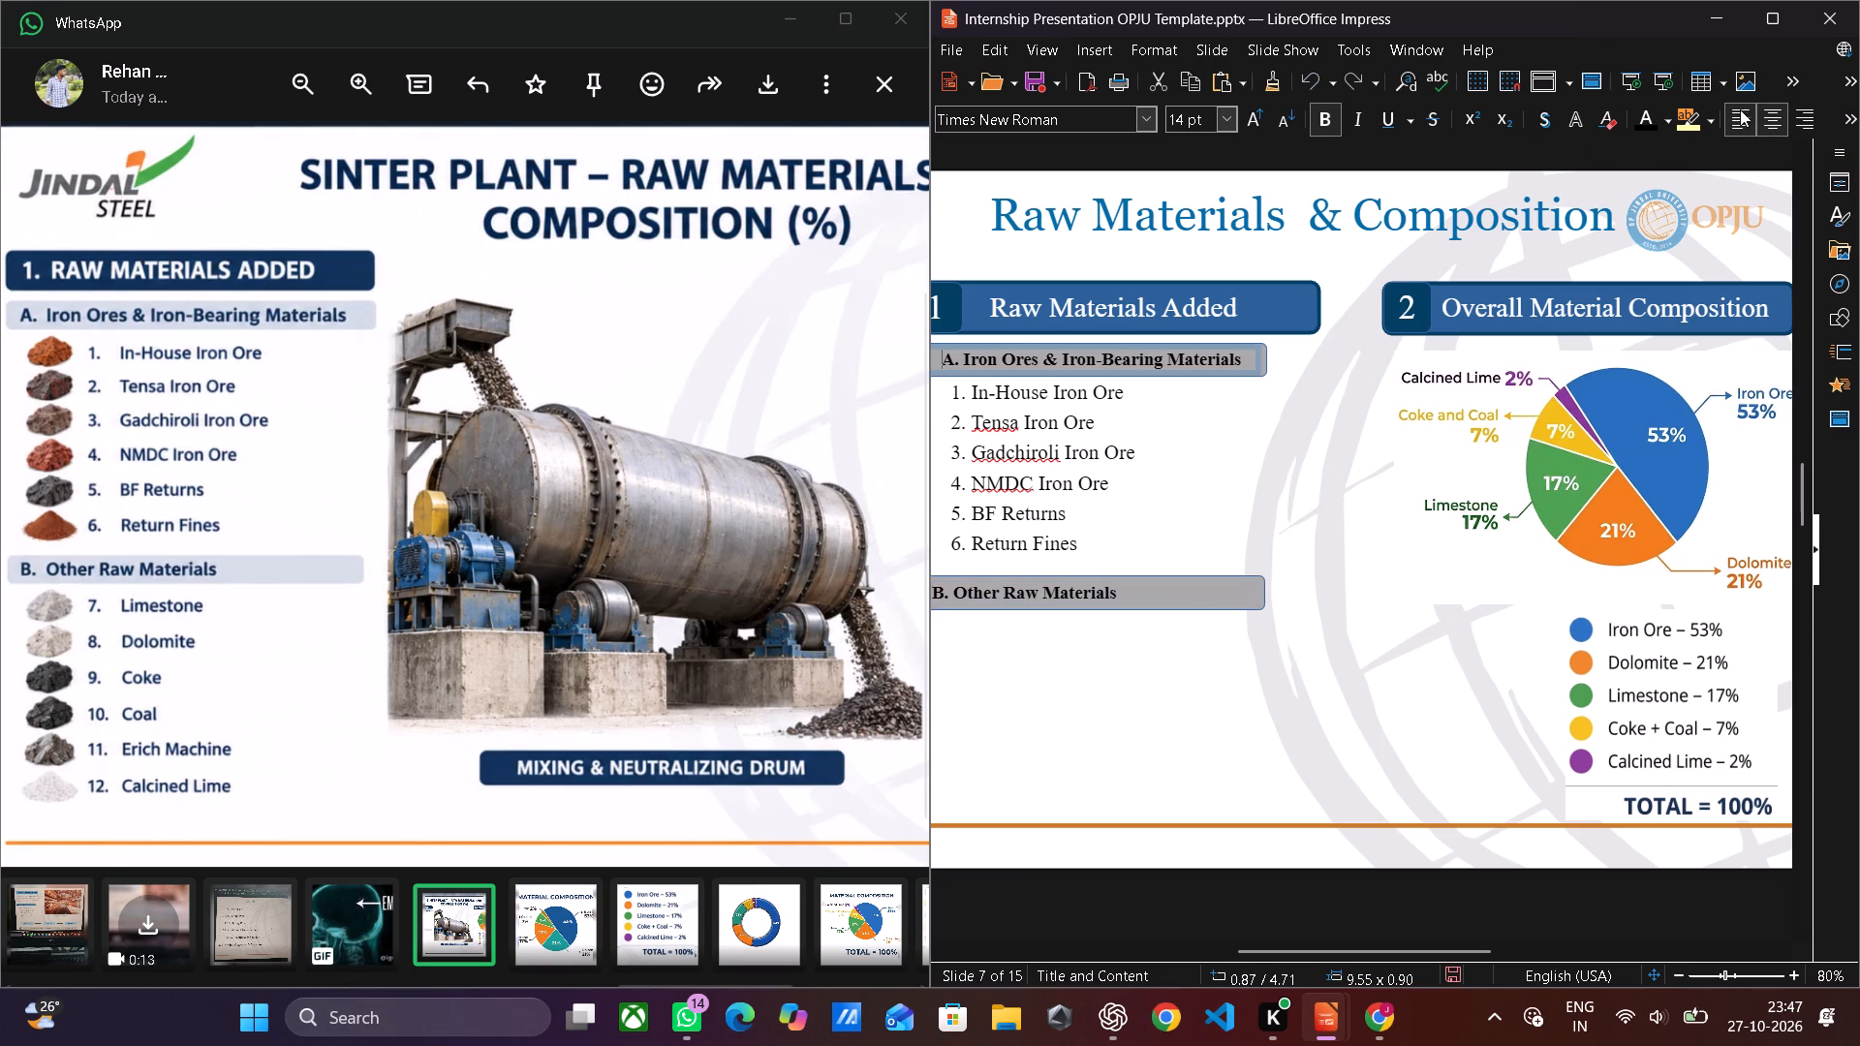
{"action": "left_click", "coordinate": [1740, 120]}
Maximize the presentation window and start inserting a text box on the Raw Materials & Composition slide.
{"action": "scroll", "coordinate": [1227, 604], "scroll_direction": "right", "scroll_amount": 1}
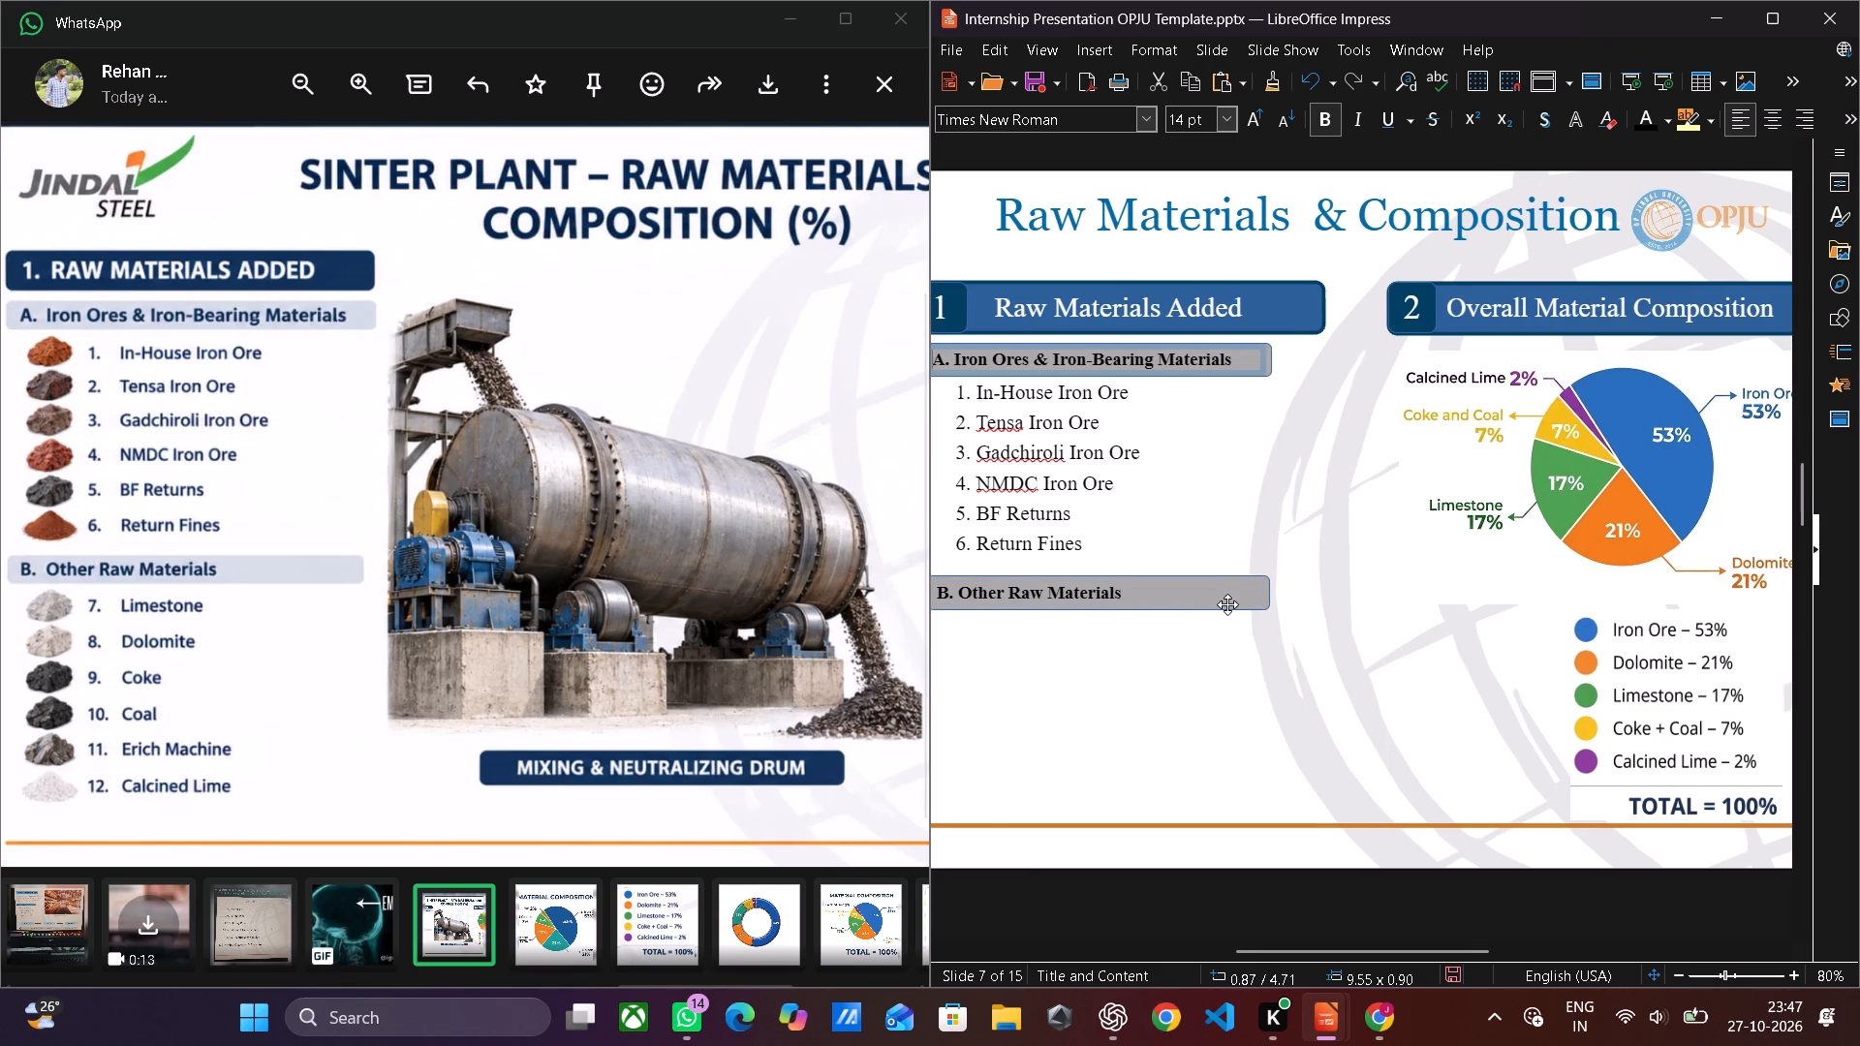
{"action": "scroll", "coordinate": [1227, 604], "scroll_direction": "right", "scroll_amount": 1}
{"action": "left_click", "coordinate": [1120, 648]}
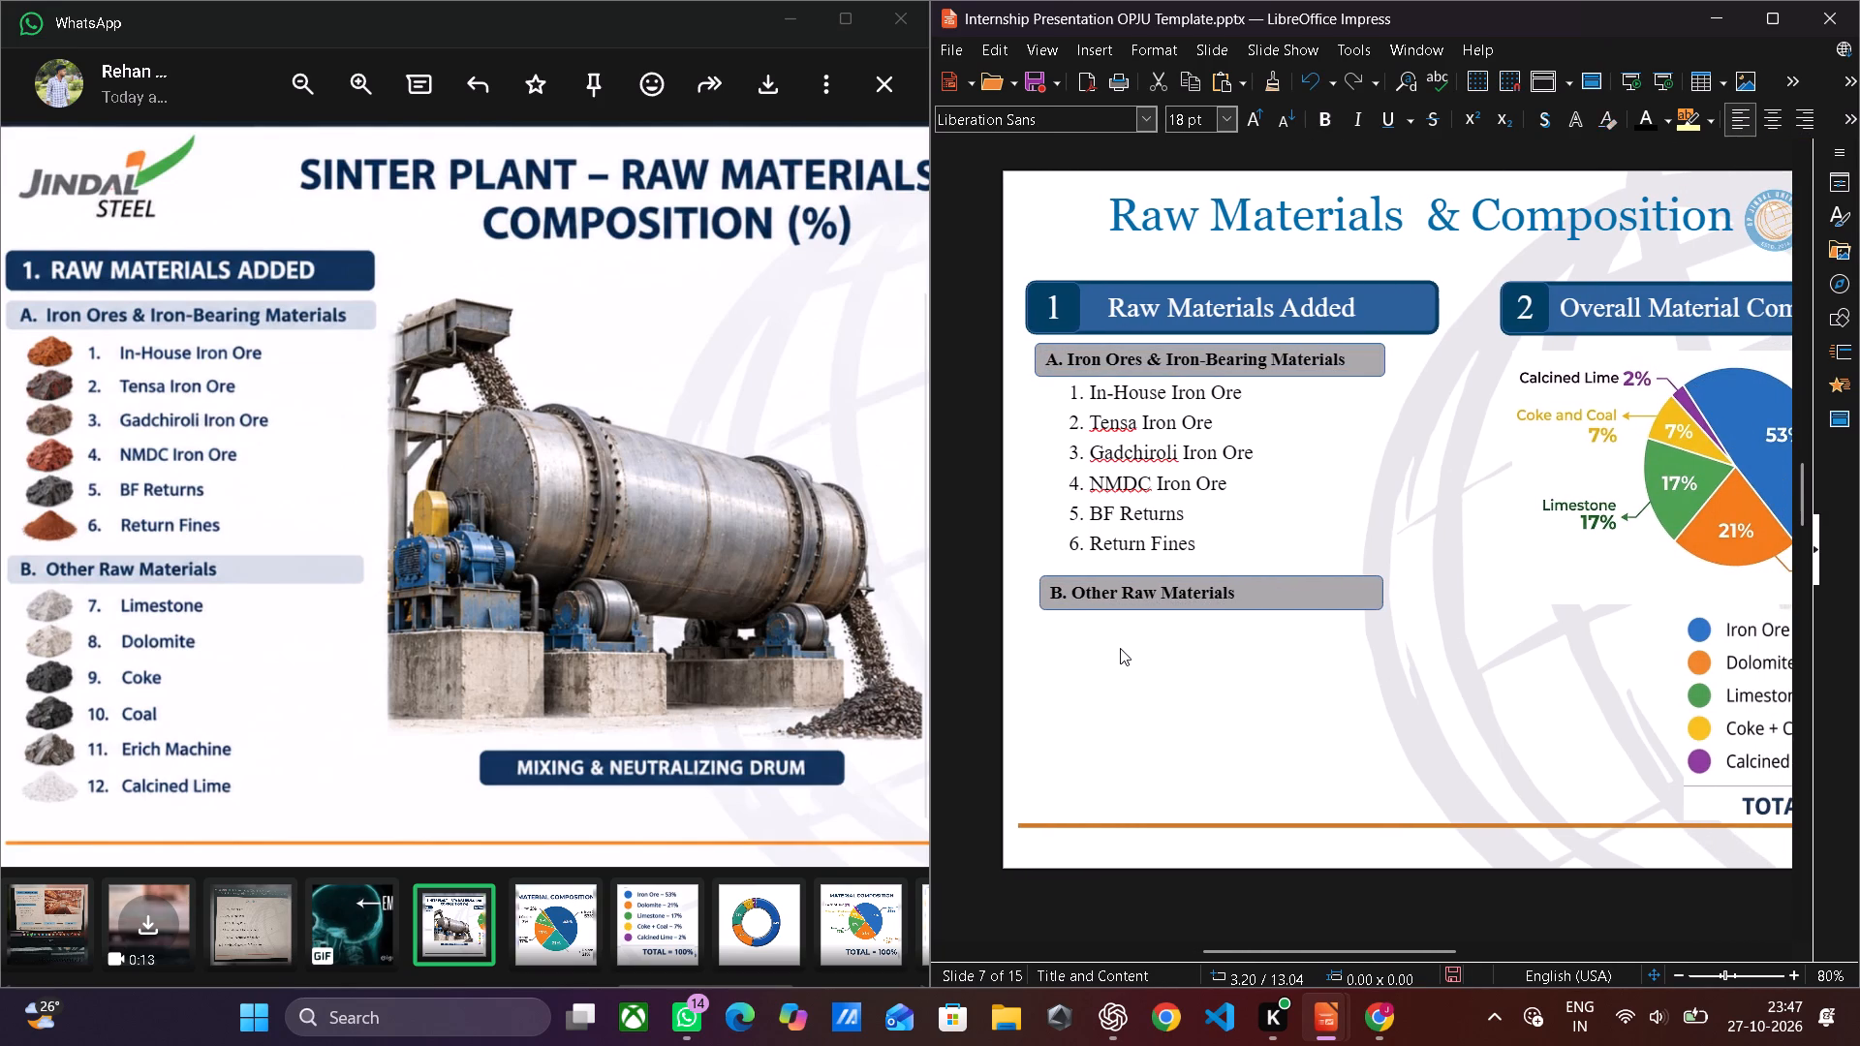
{"action": "scroll", "coordinate": [1120, 648], "scroll_direction": "up", "scroll_amount": 1}
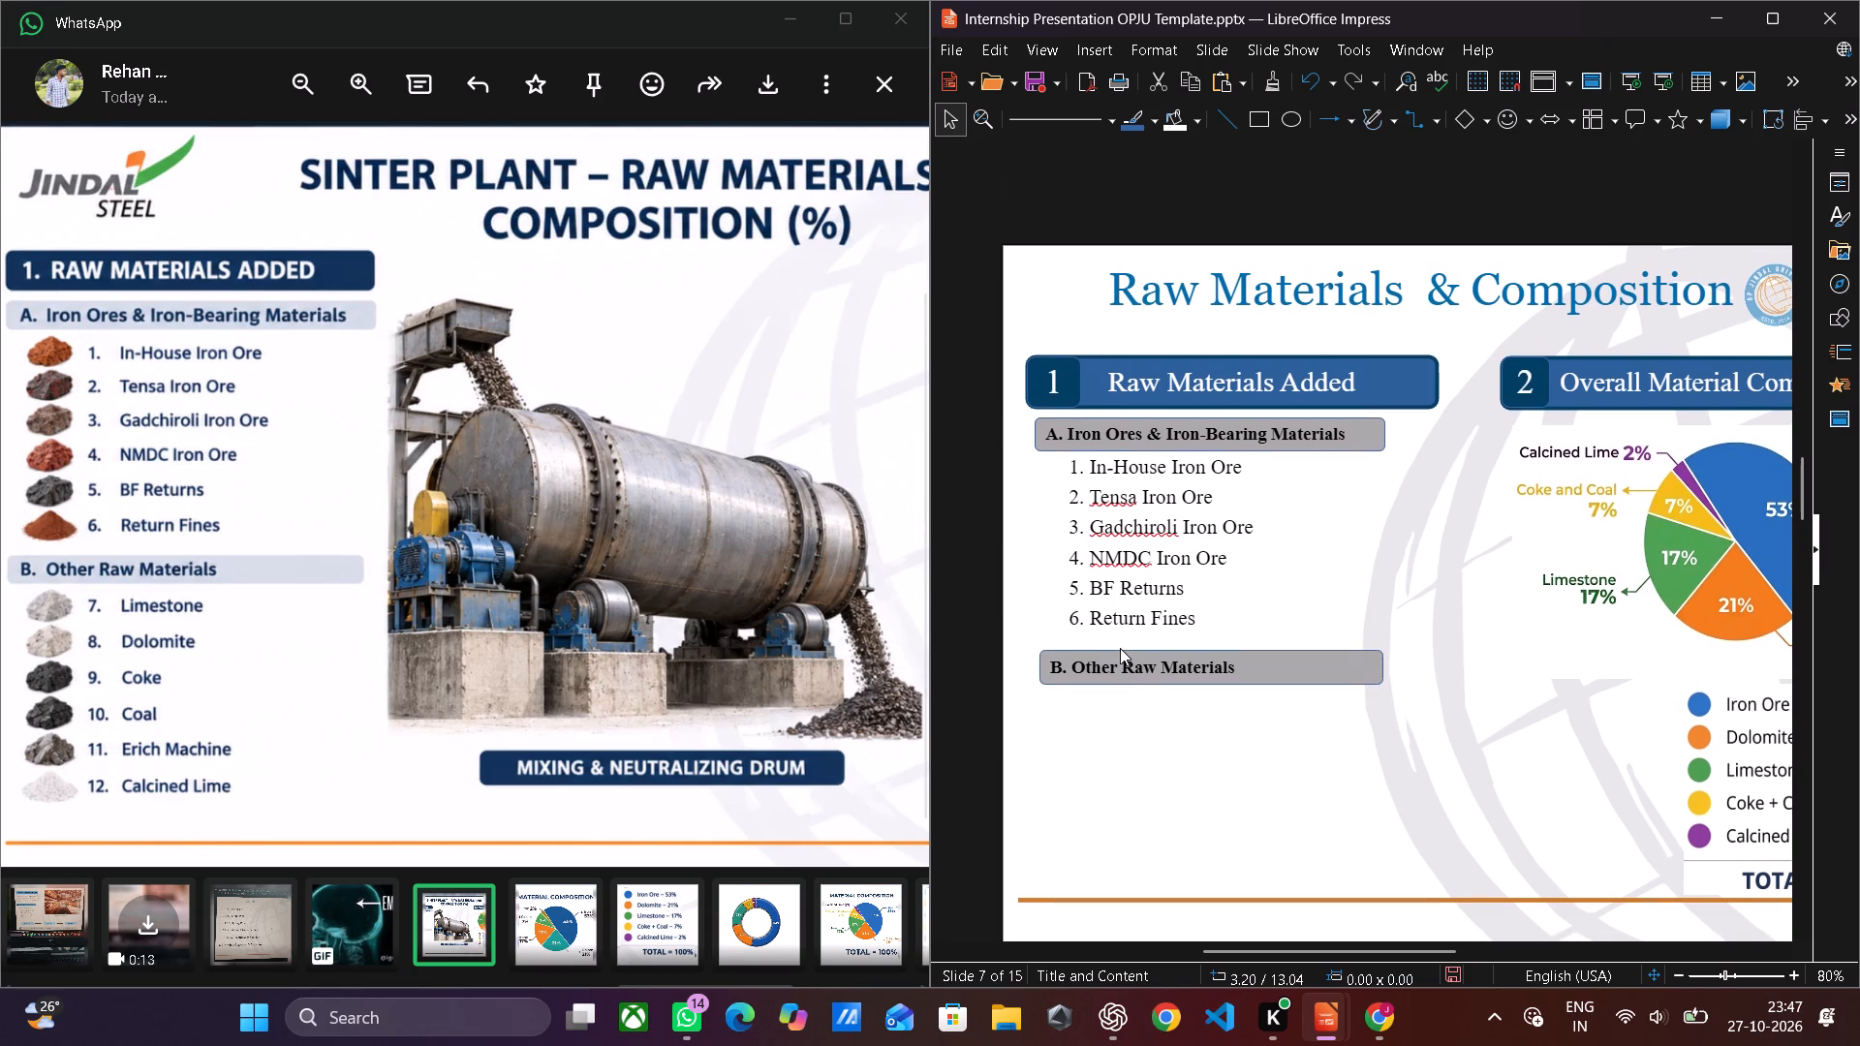
{"action": "scroll", "coordinate": [1120, 648], "scroll_direction": "up", "scroll_amount": 1}
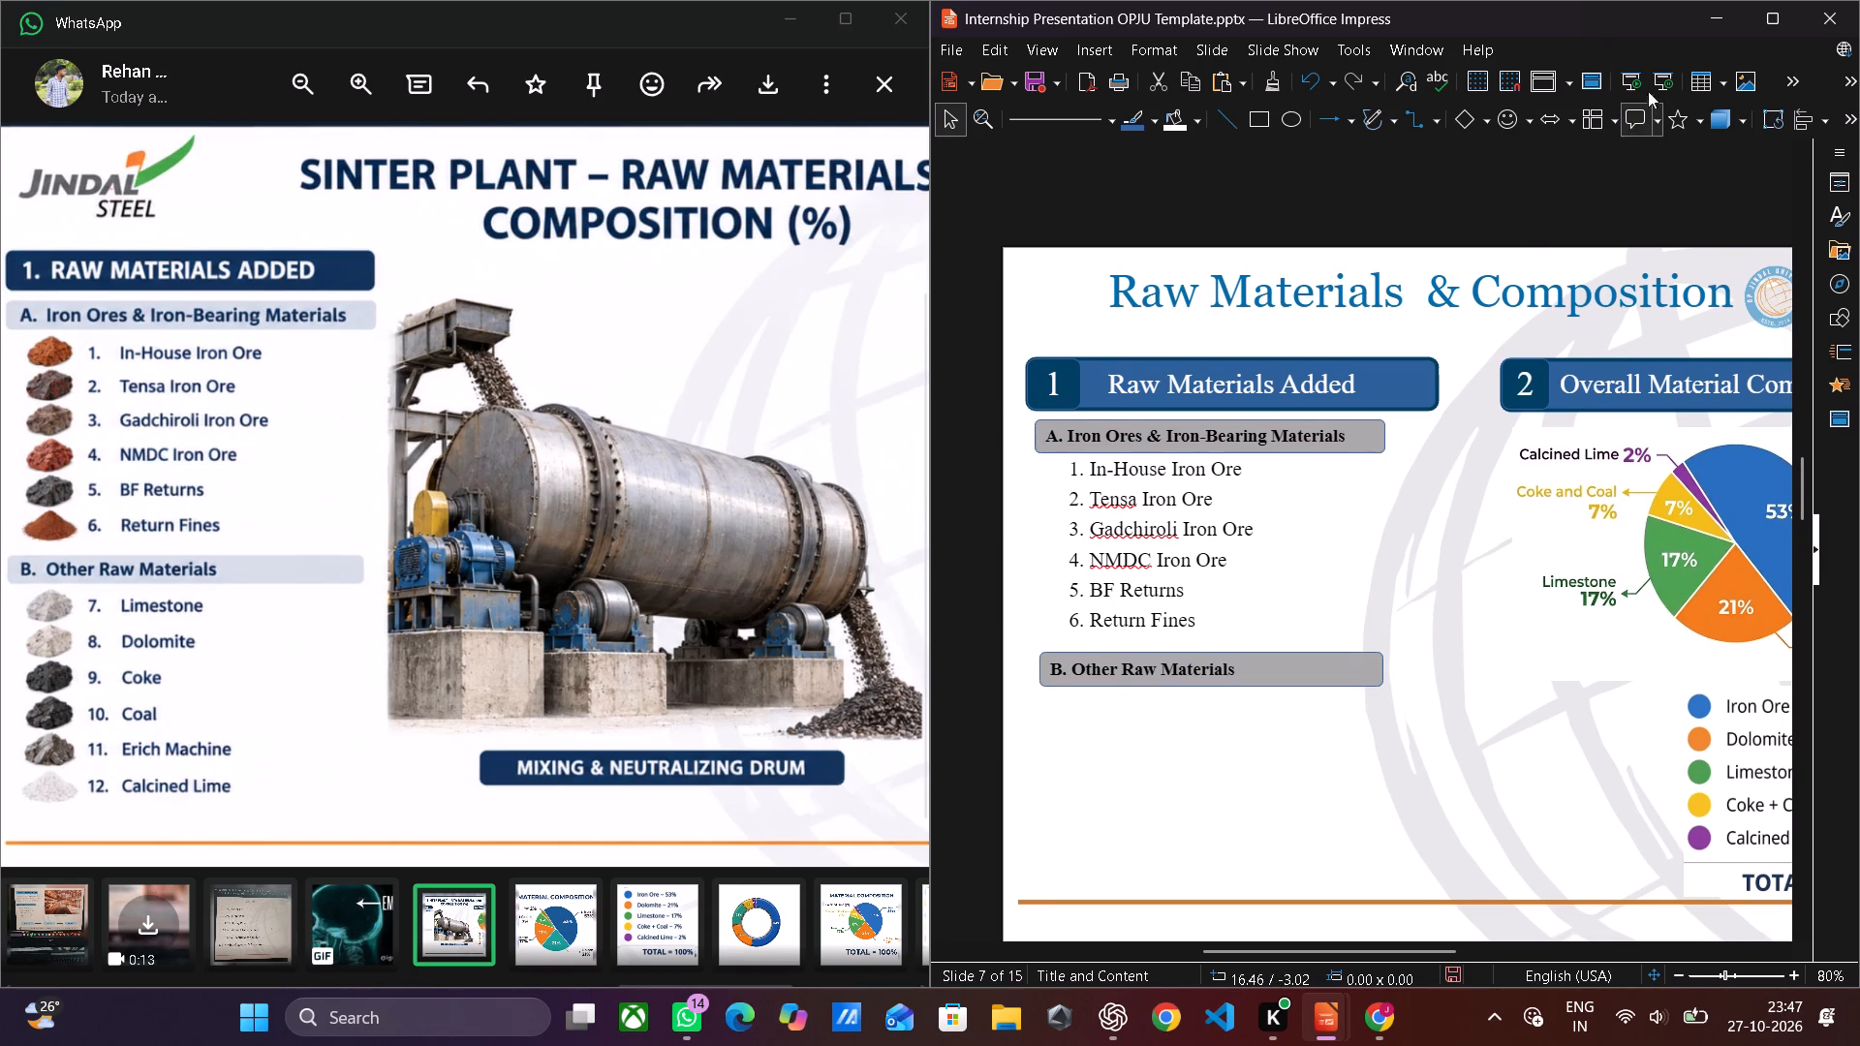
{"action": "left_click", "coordinate": [1772, 14]}
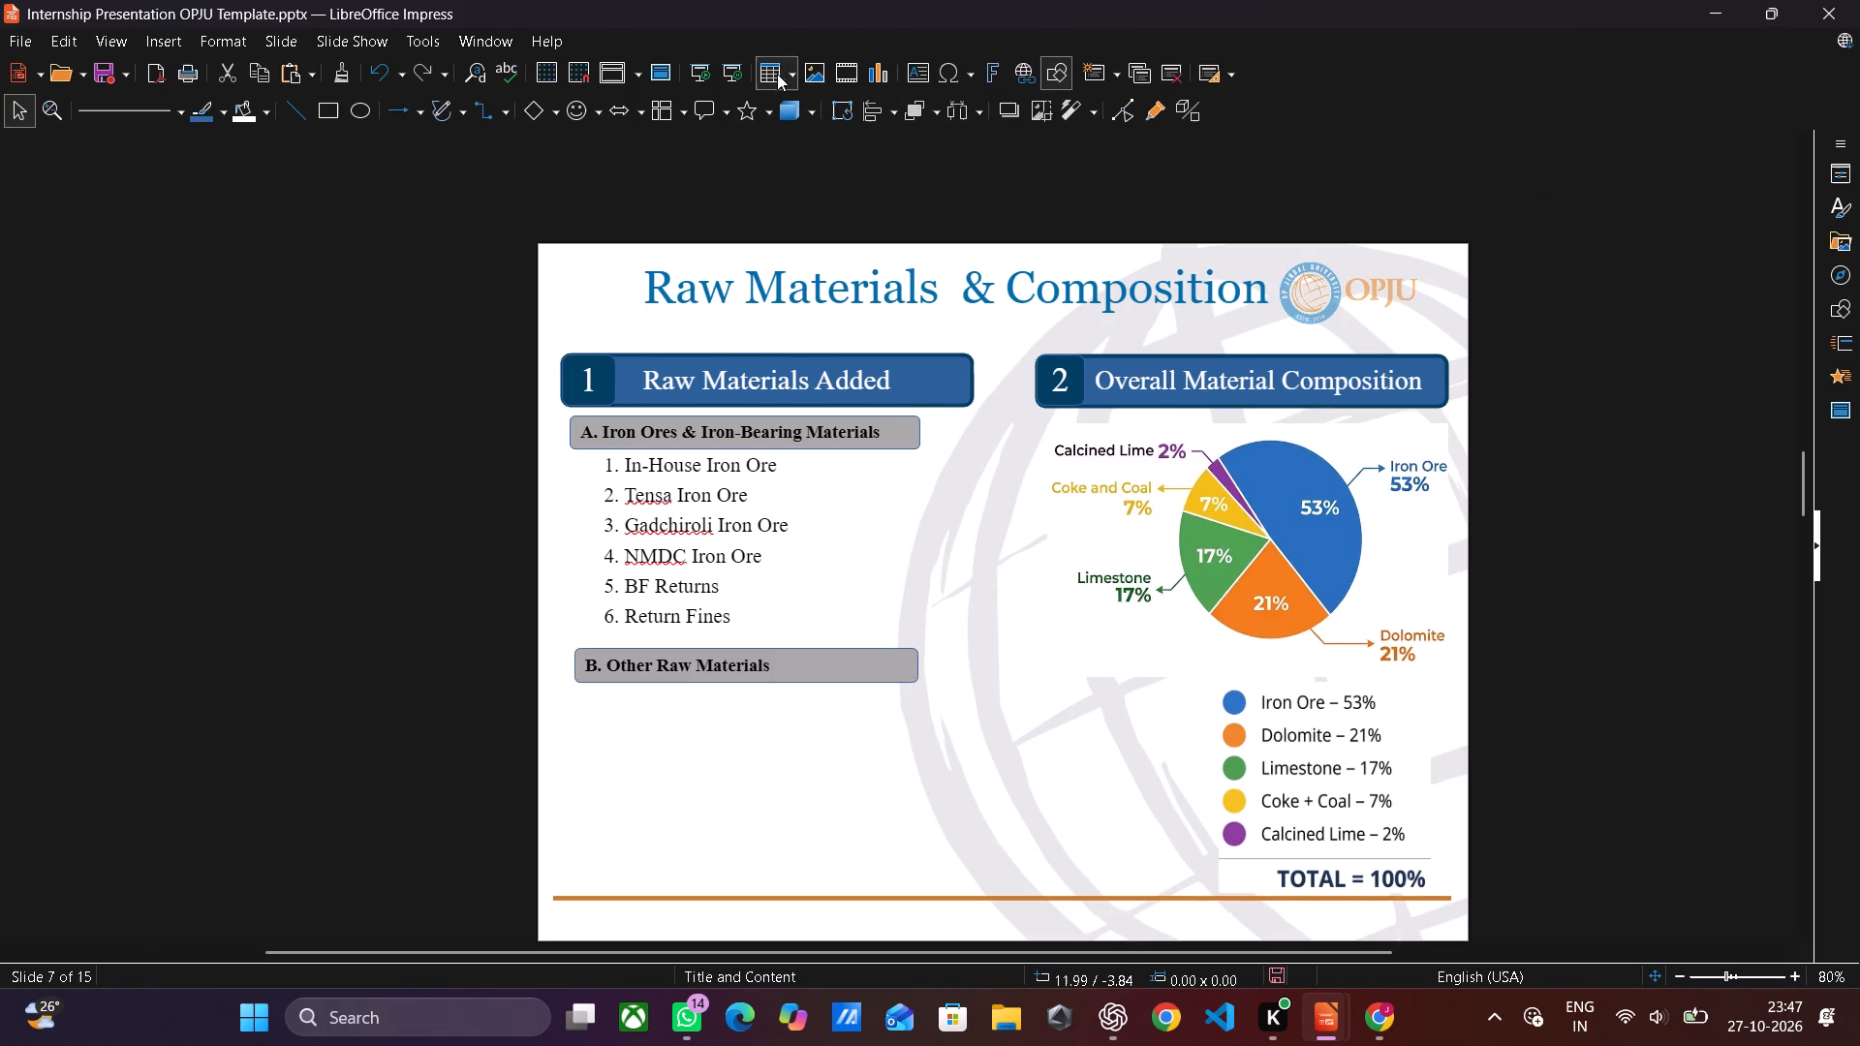
{"action": "left_click", "coordinate": [916, 69]}
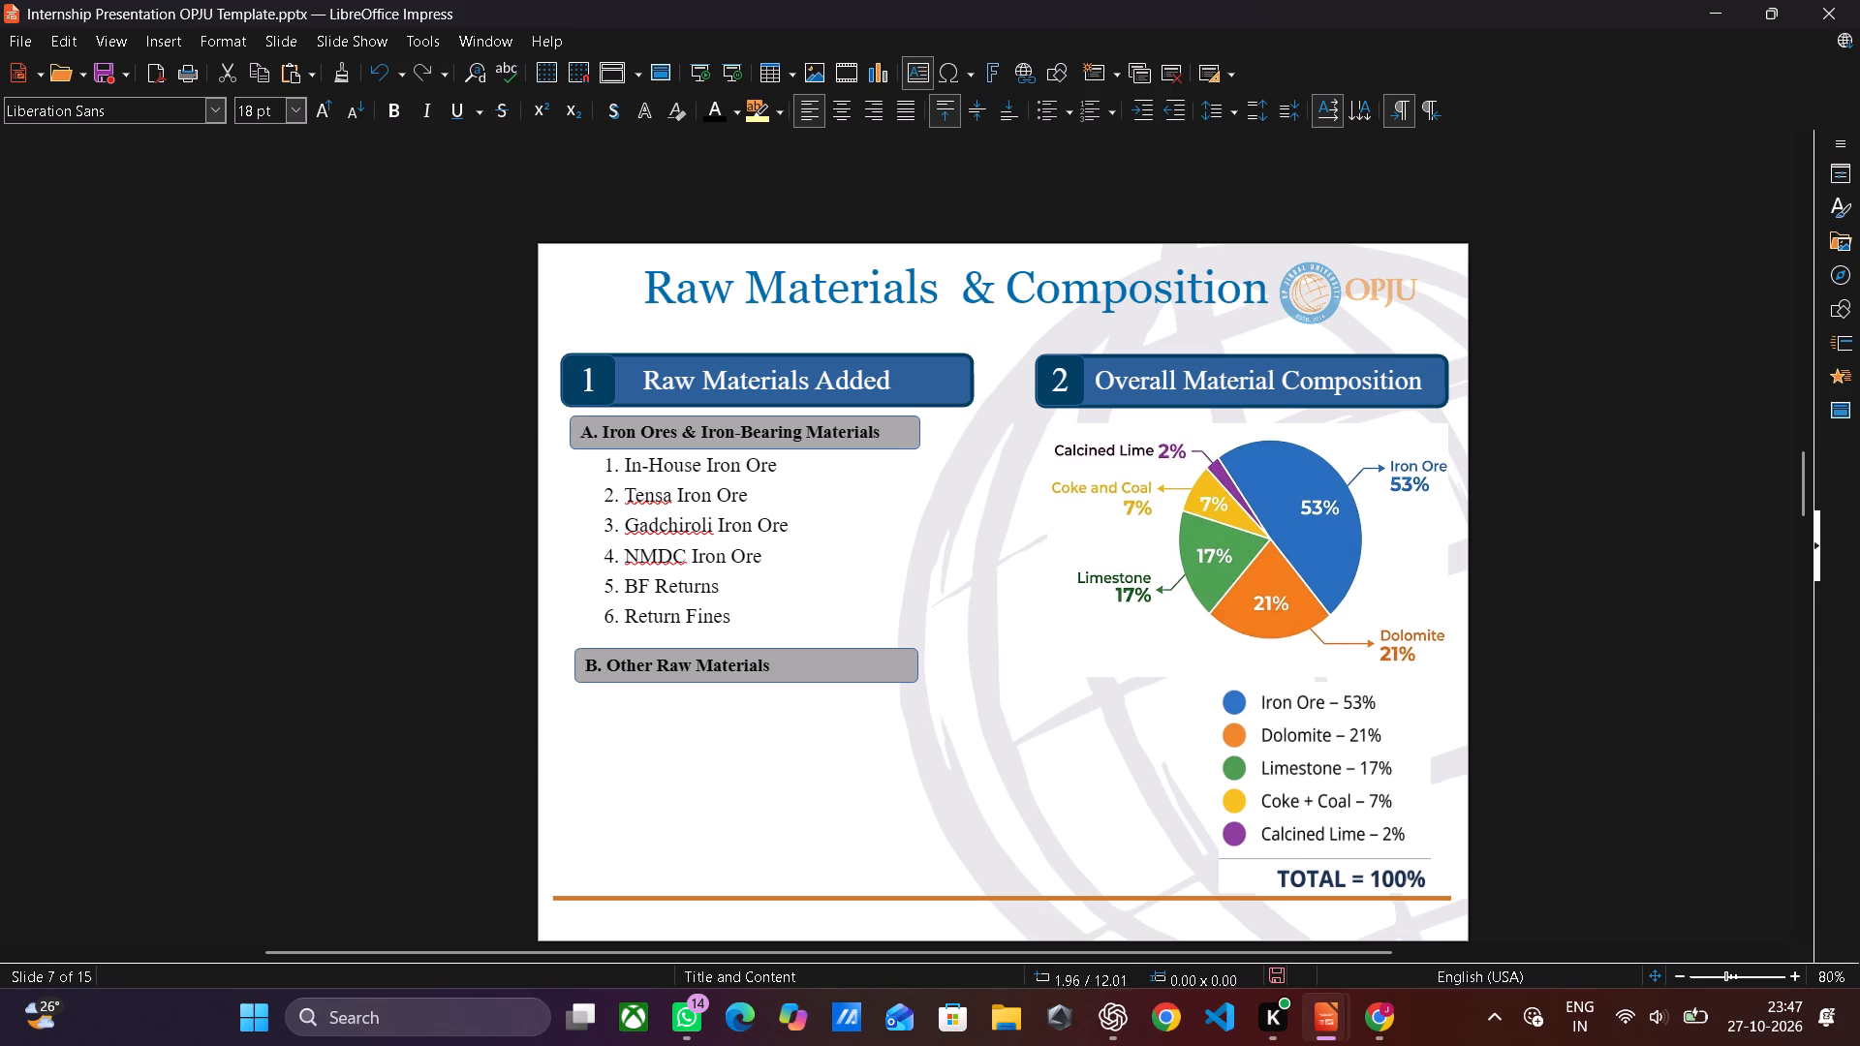
Duplicate the six-item iron ore list and place the copy directly below the "B. Other Raw Materials" heading.
{"action": "left_click", "coordinate": [842, 534]}
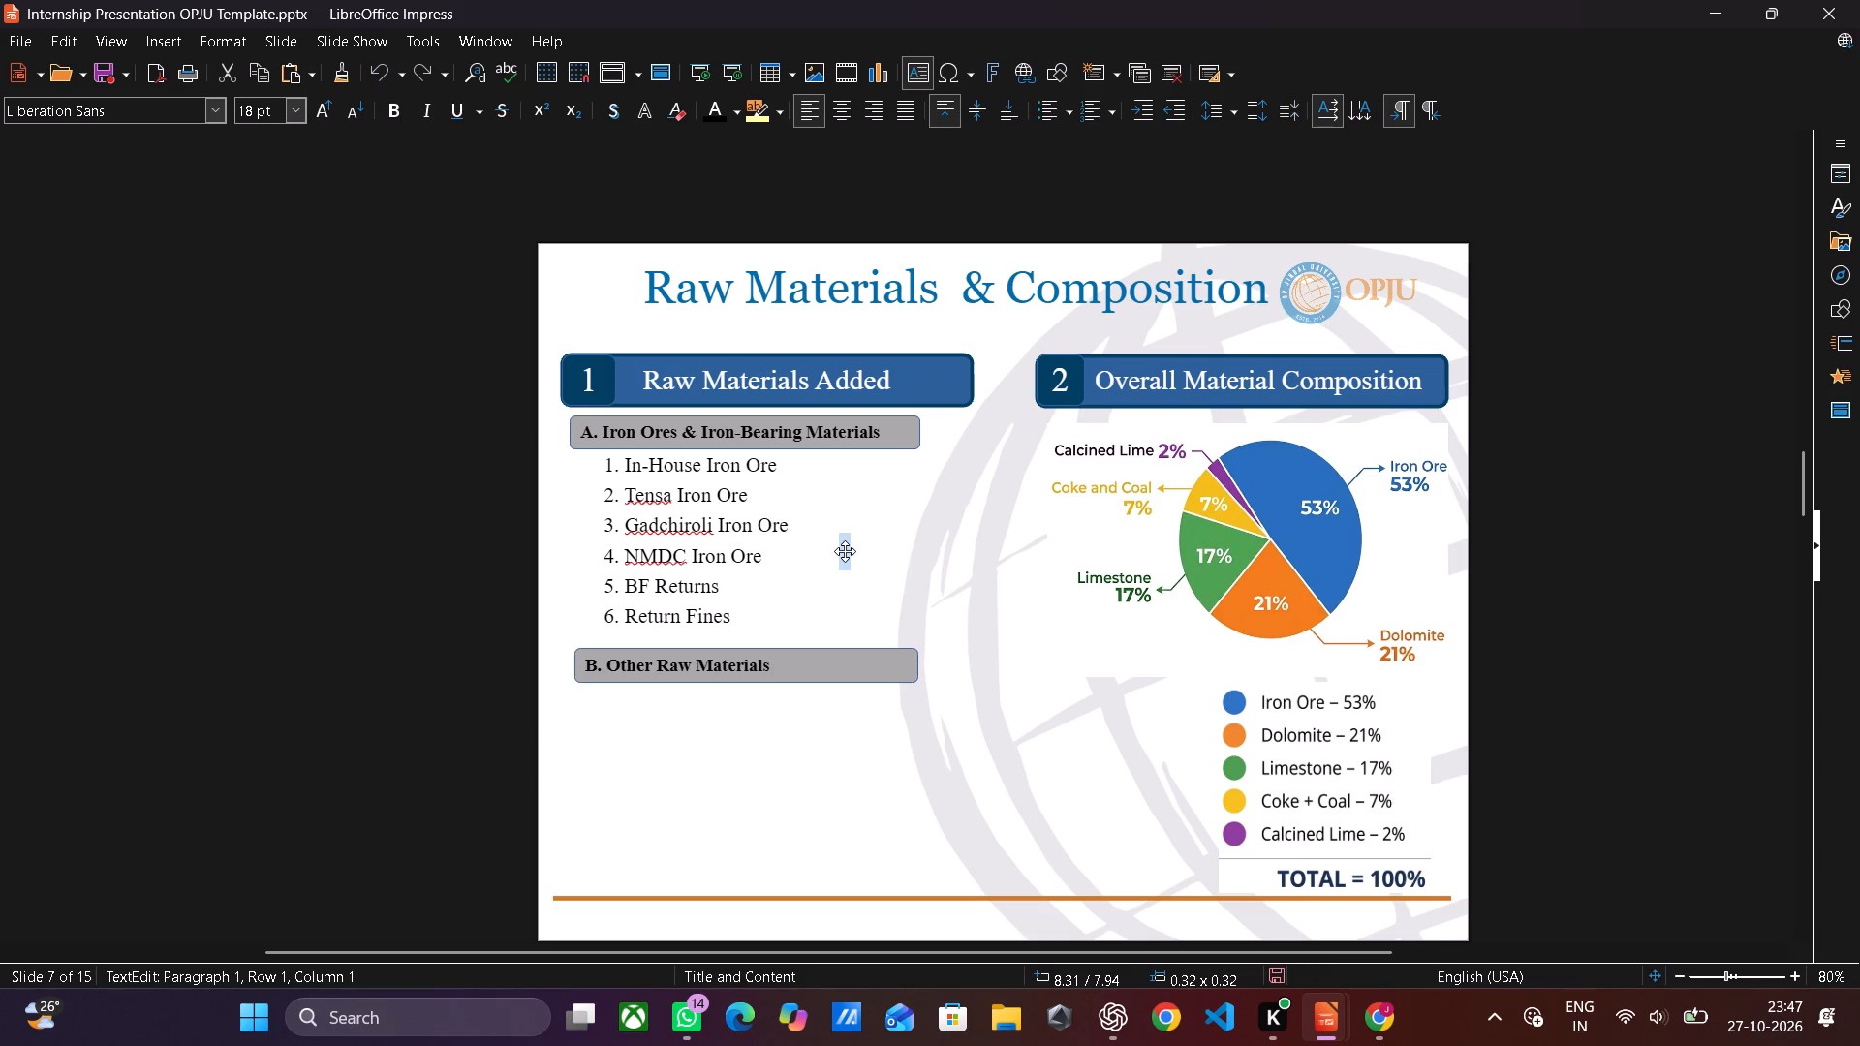
{"action": "key", "text": "BackSpace"}
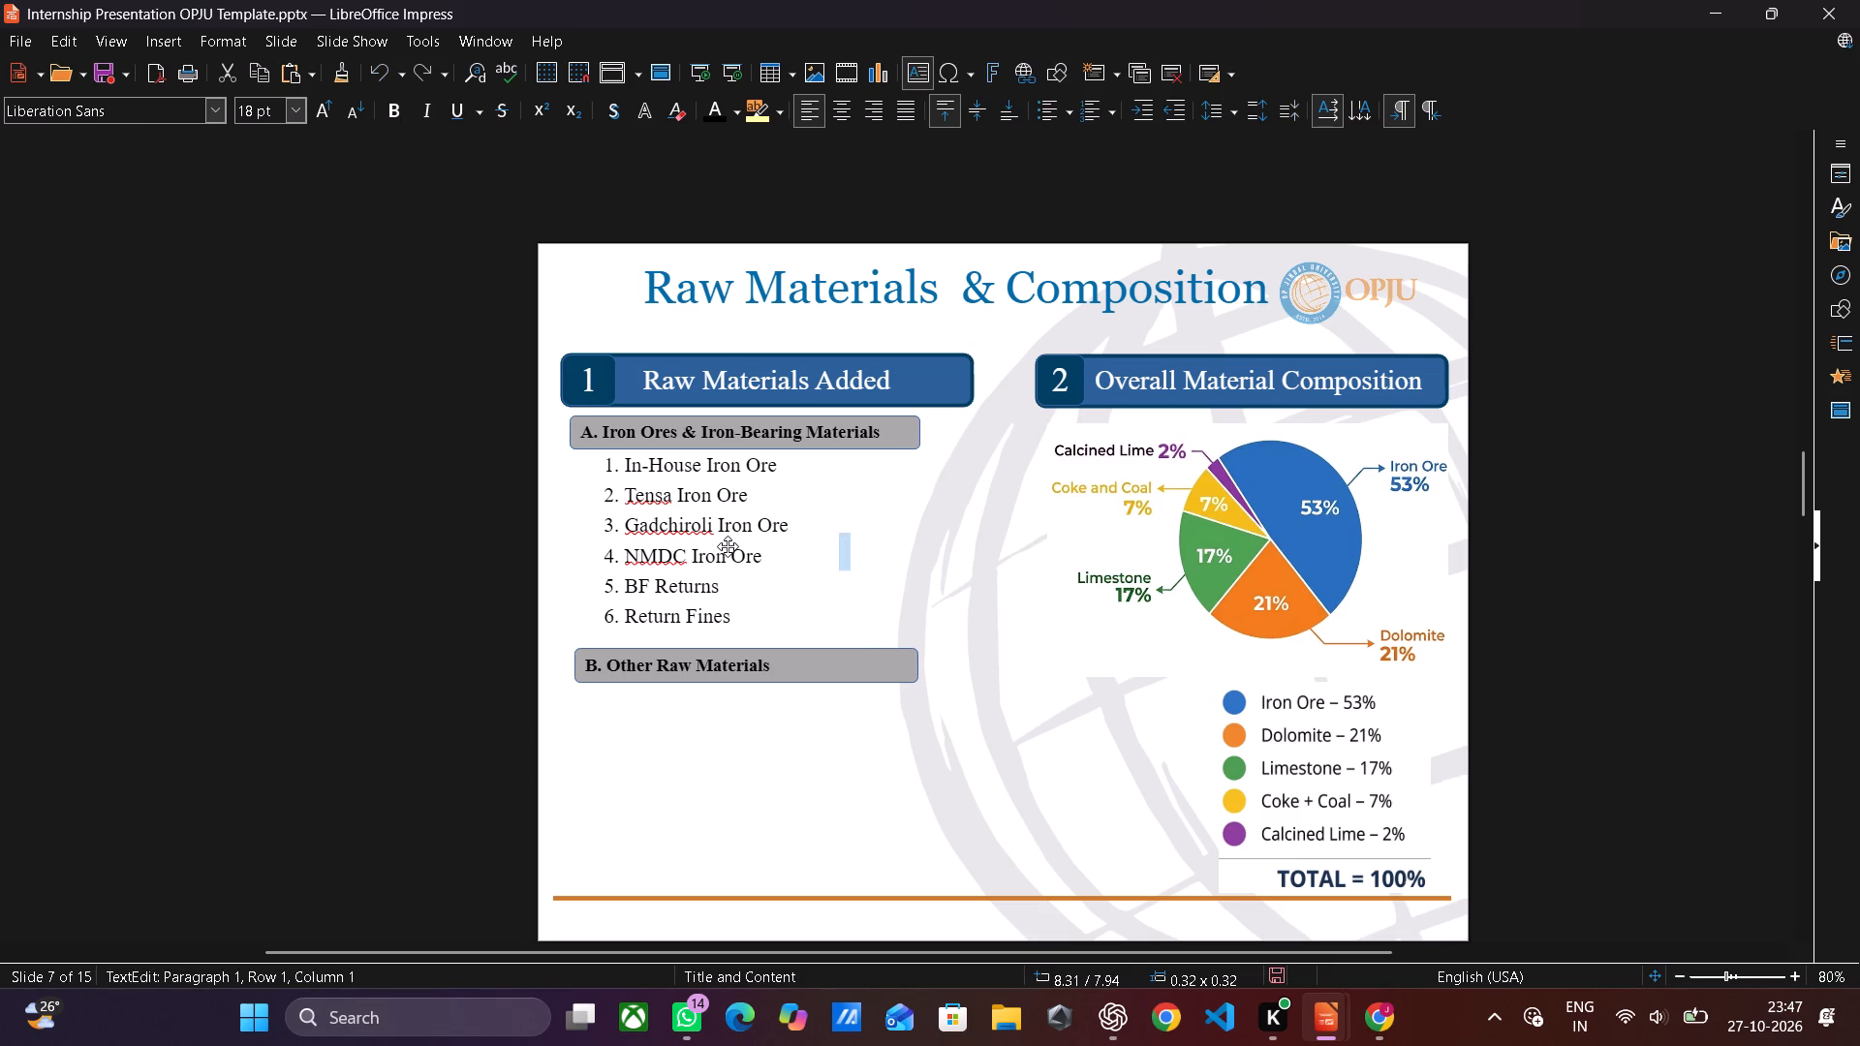
{"action": "left_click", "coordinate": [728, 546]}
{"action": "right_click", "coordinate": [843, 569]}
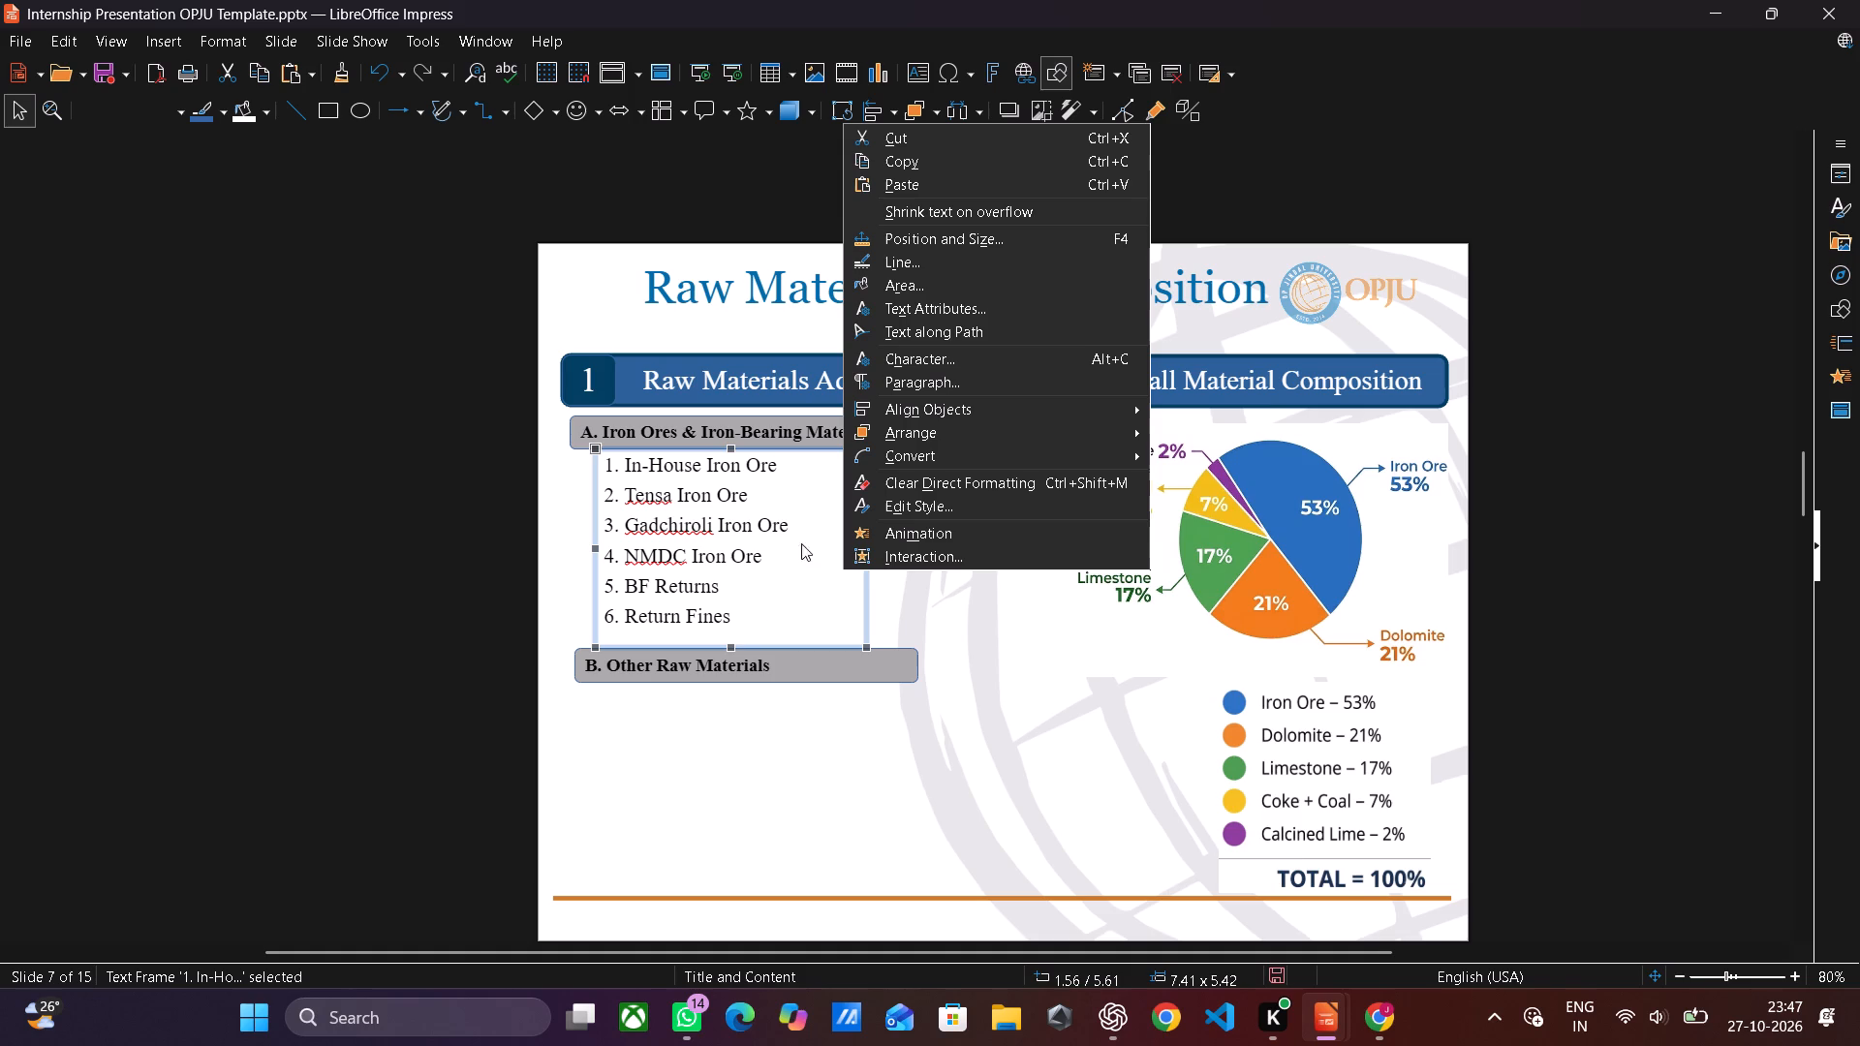
{"action": "left_click", "coordinate": [937, 163]}
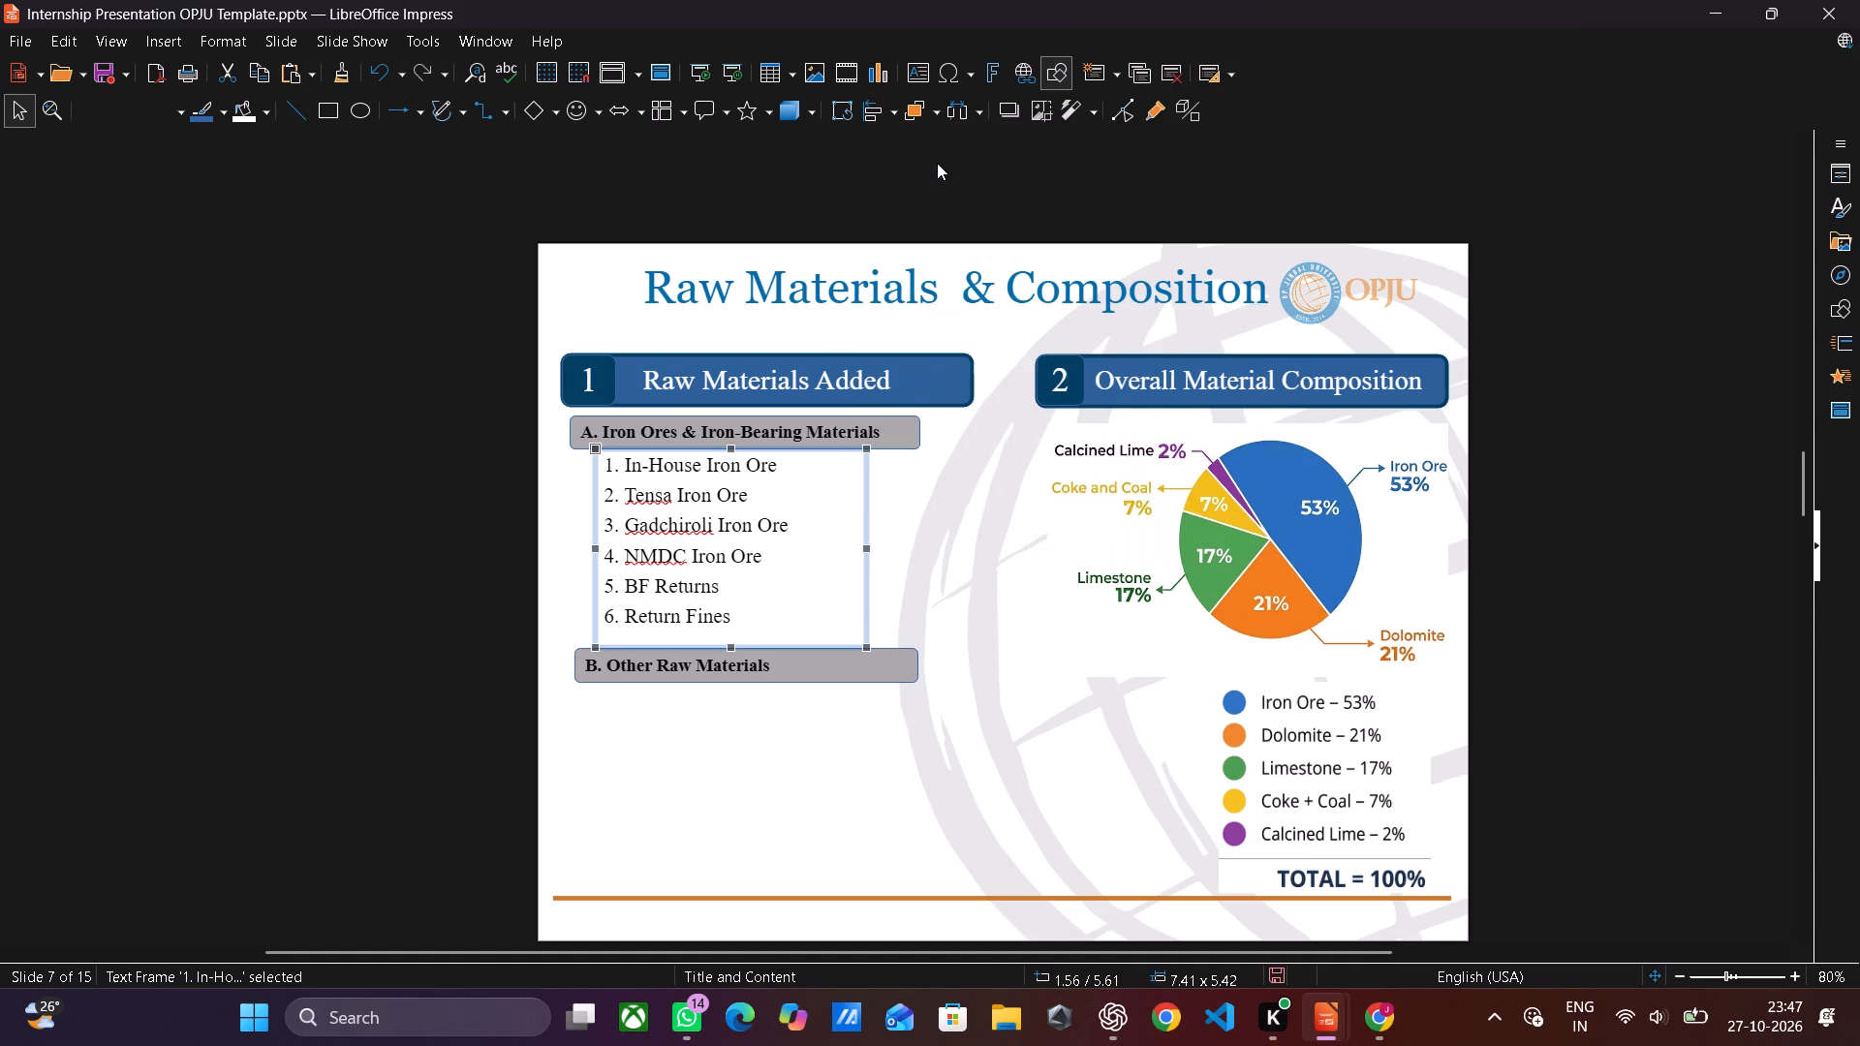
{"action": "key", "text": "ctrl+v"}
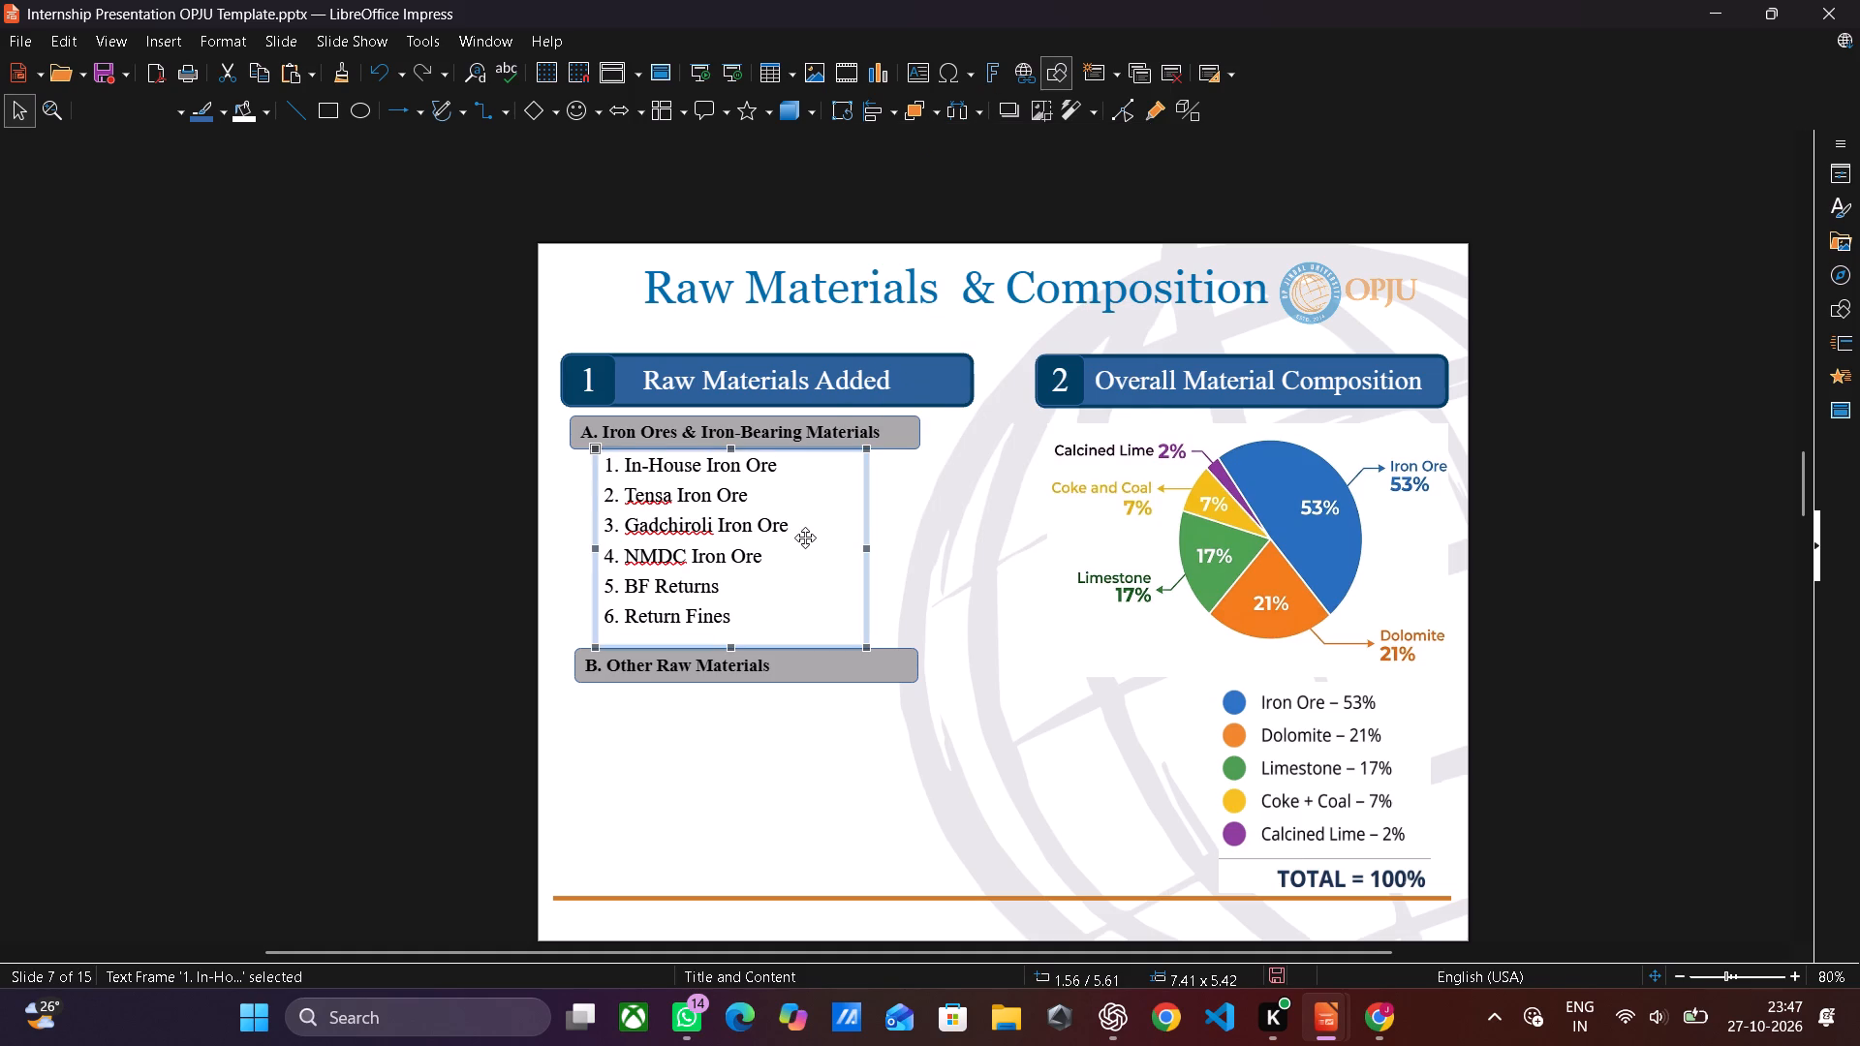
{"action": "left_click_drag", "start_coordinate": [805, 538], "coordinate": [803, 781]}
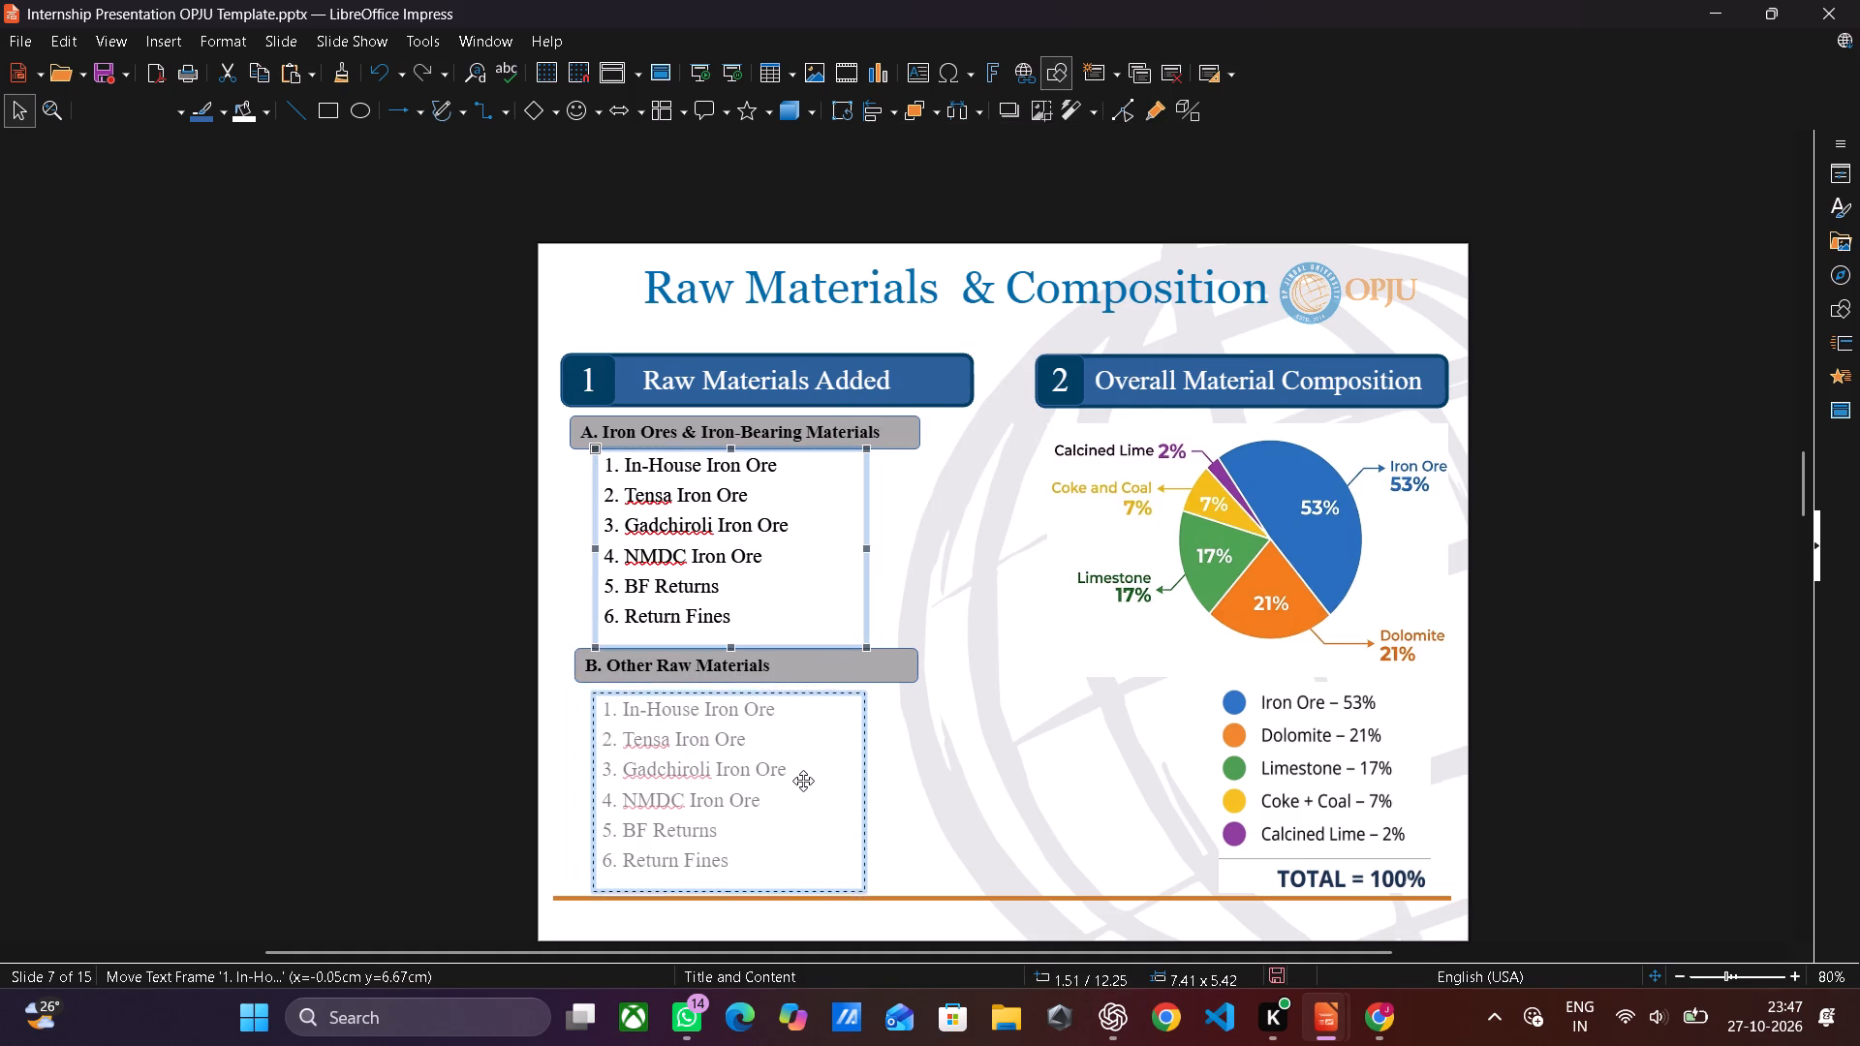
{"action": "left_click_drag", "start_coordinate": [803, 781], "coordinate": [803, 779]}
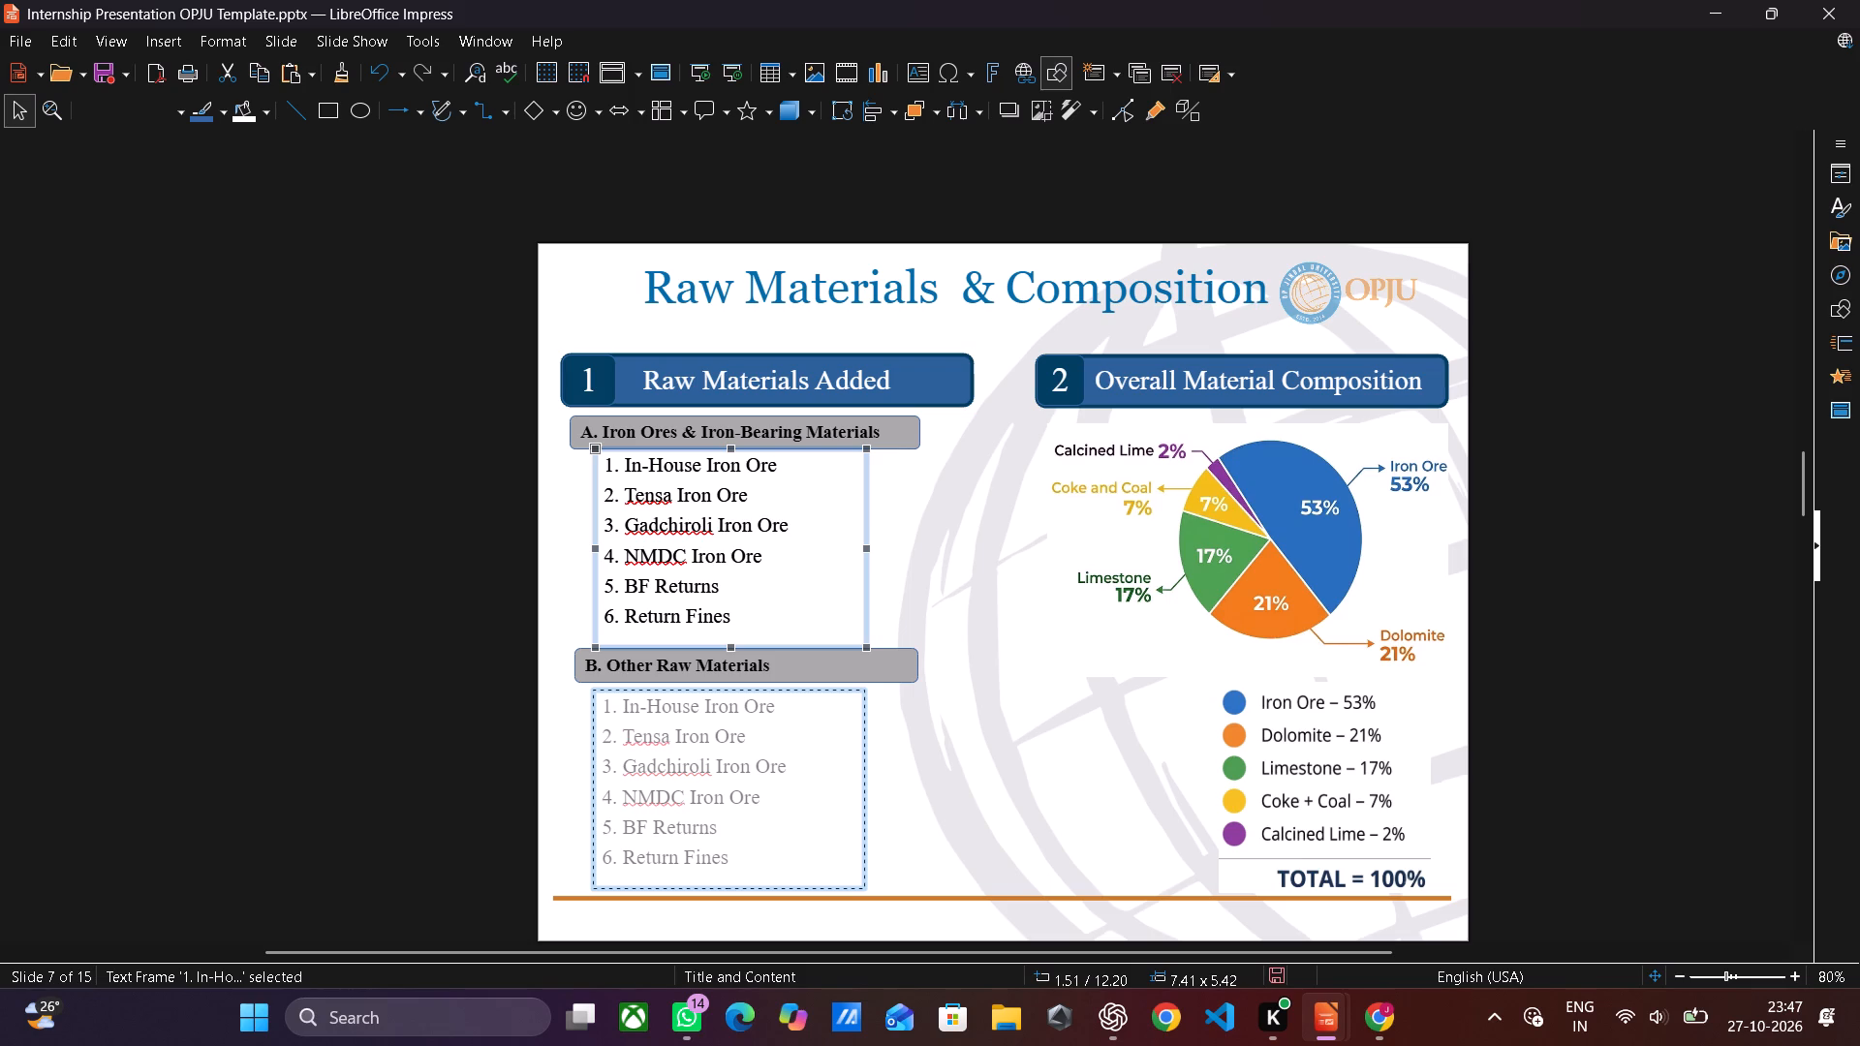
Replace the copied list's first item with "Limestone", restoring the window beside the reference image.
{"action": "left_click_drag", "start_coordinate": [619, 705], "coordinate": [800, 711]}
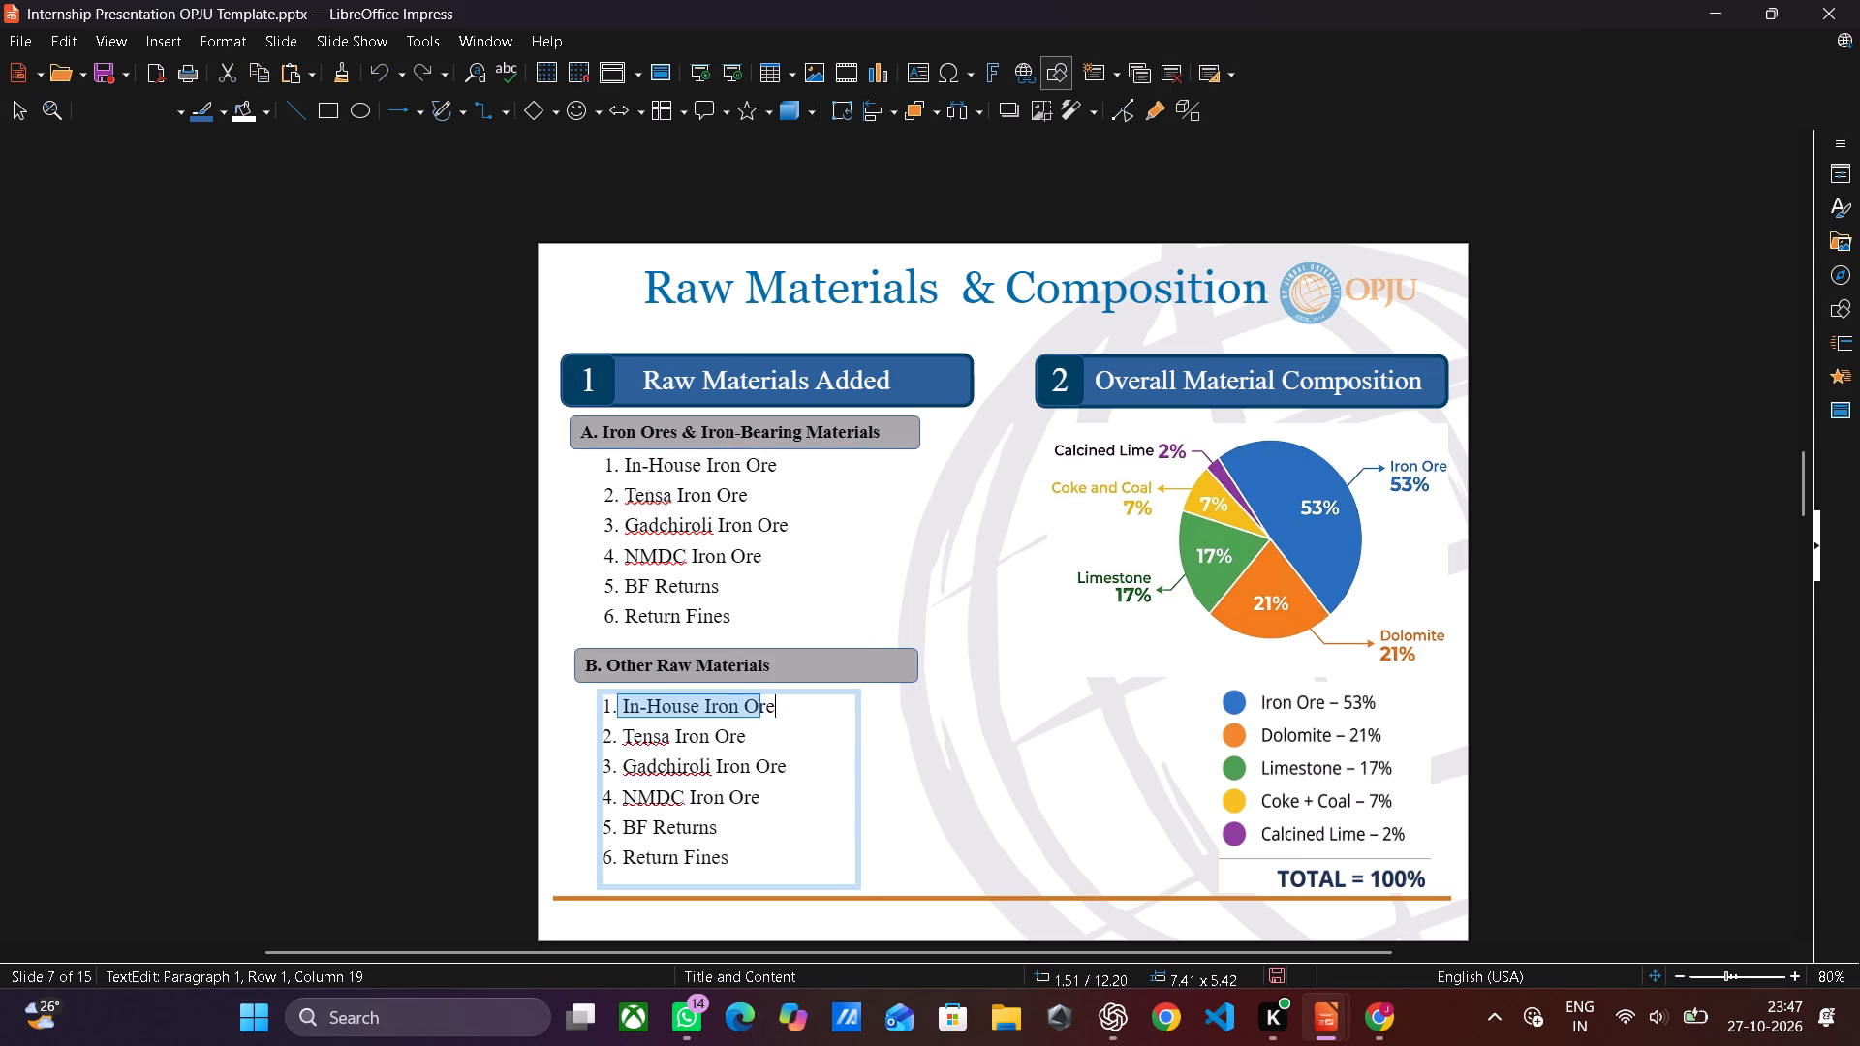
{"action": "left_click_drag", "start_coordinate": [800, 711], "coordinate": [800, 709]}
{"action": "key", "text": "BackSpace"}
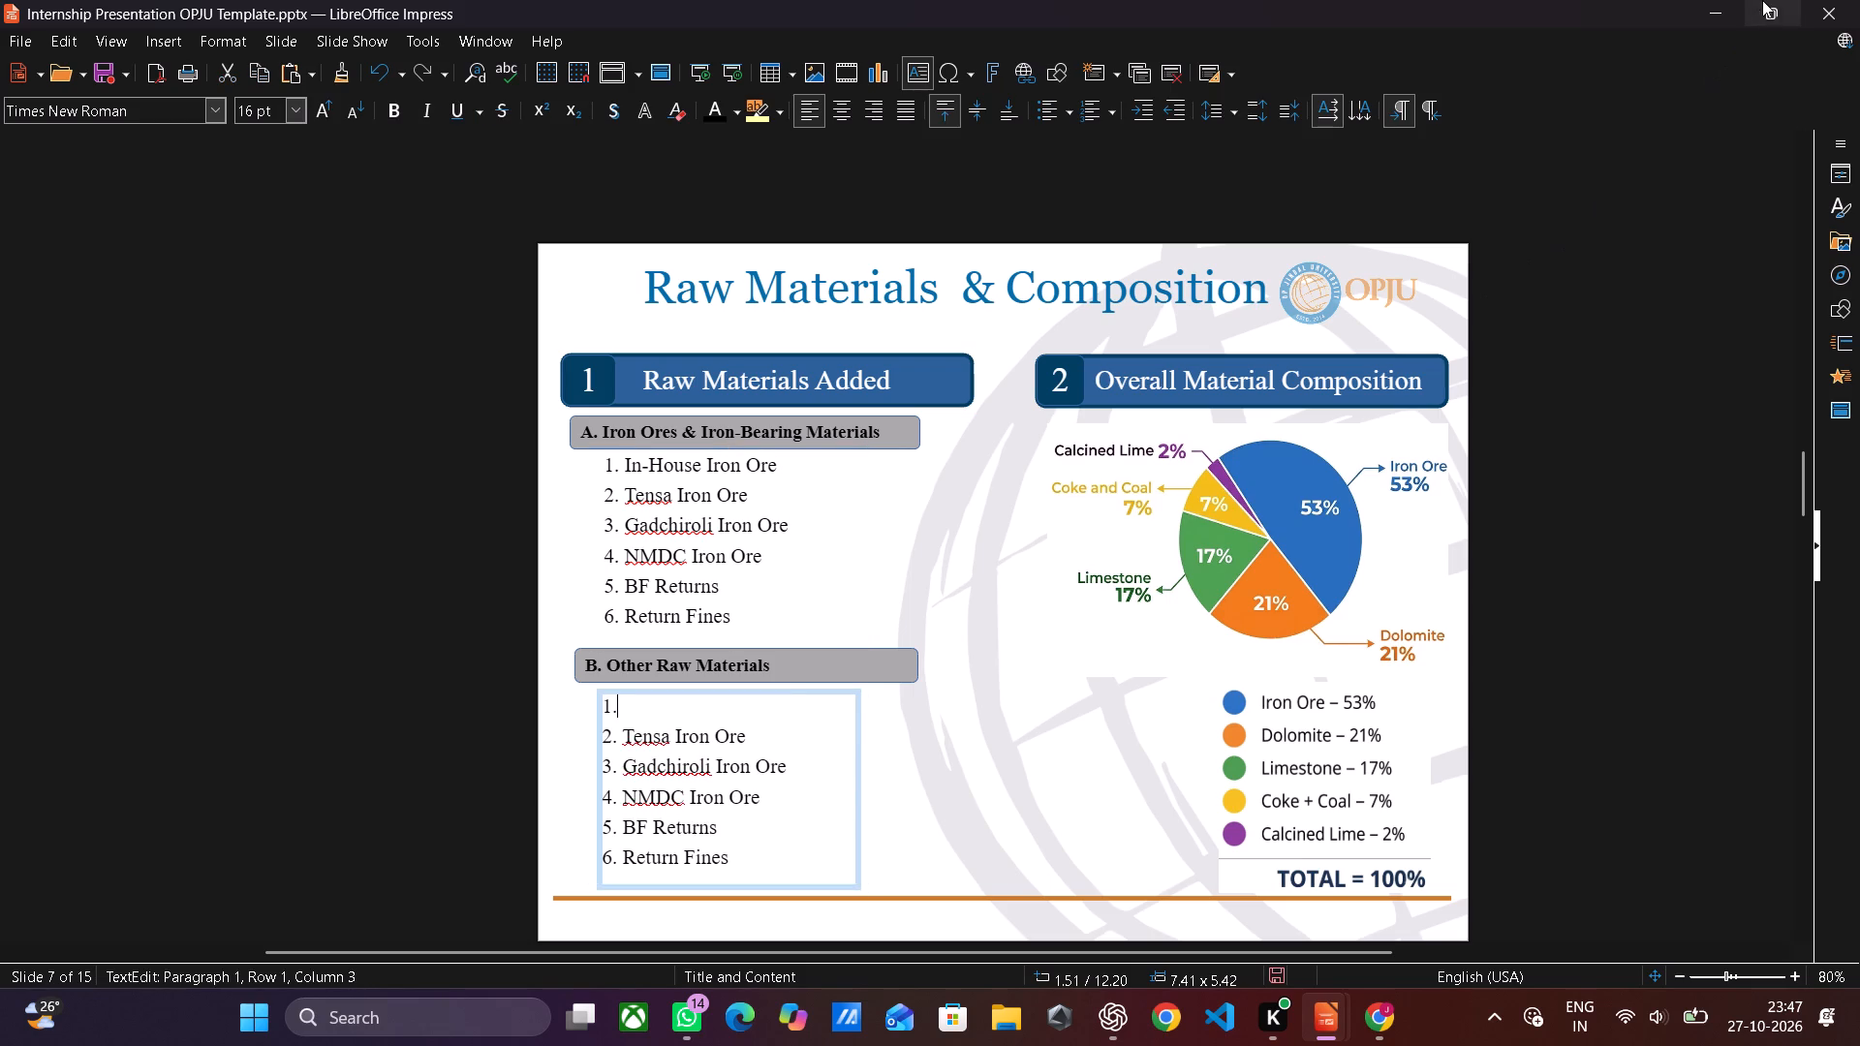
{"action": "left_click", "coordinate": [1597, 106]}
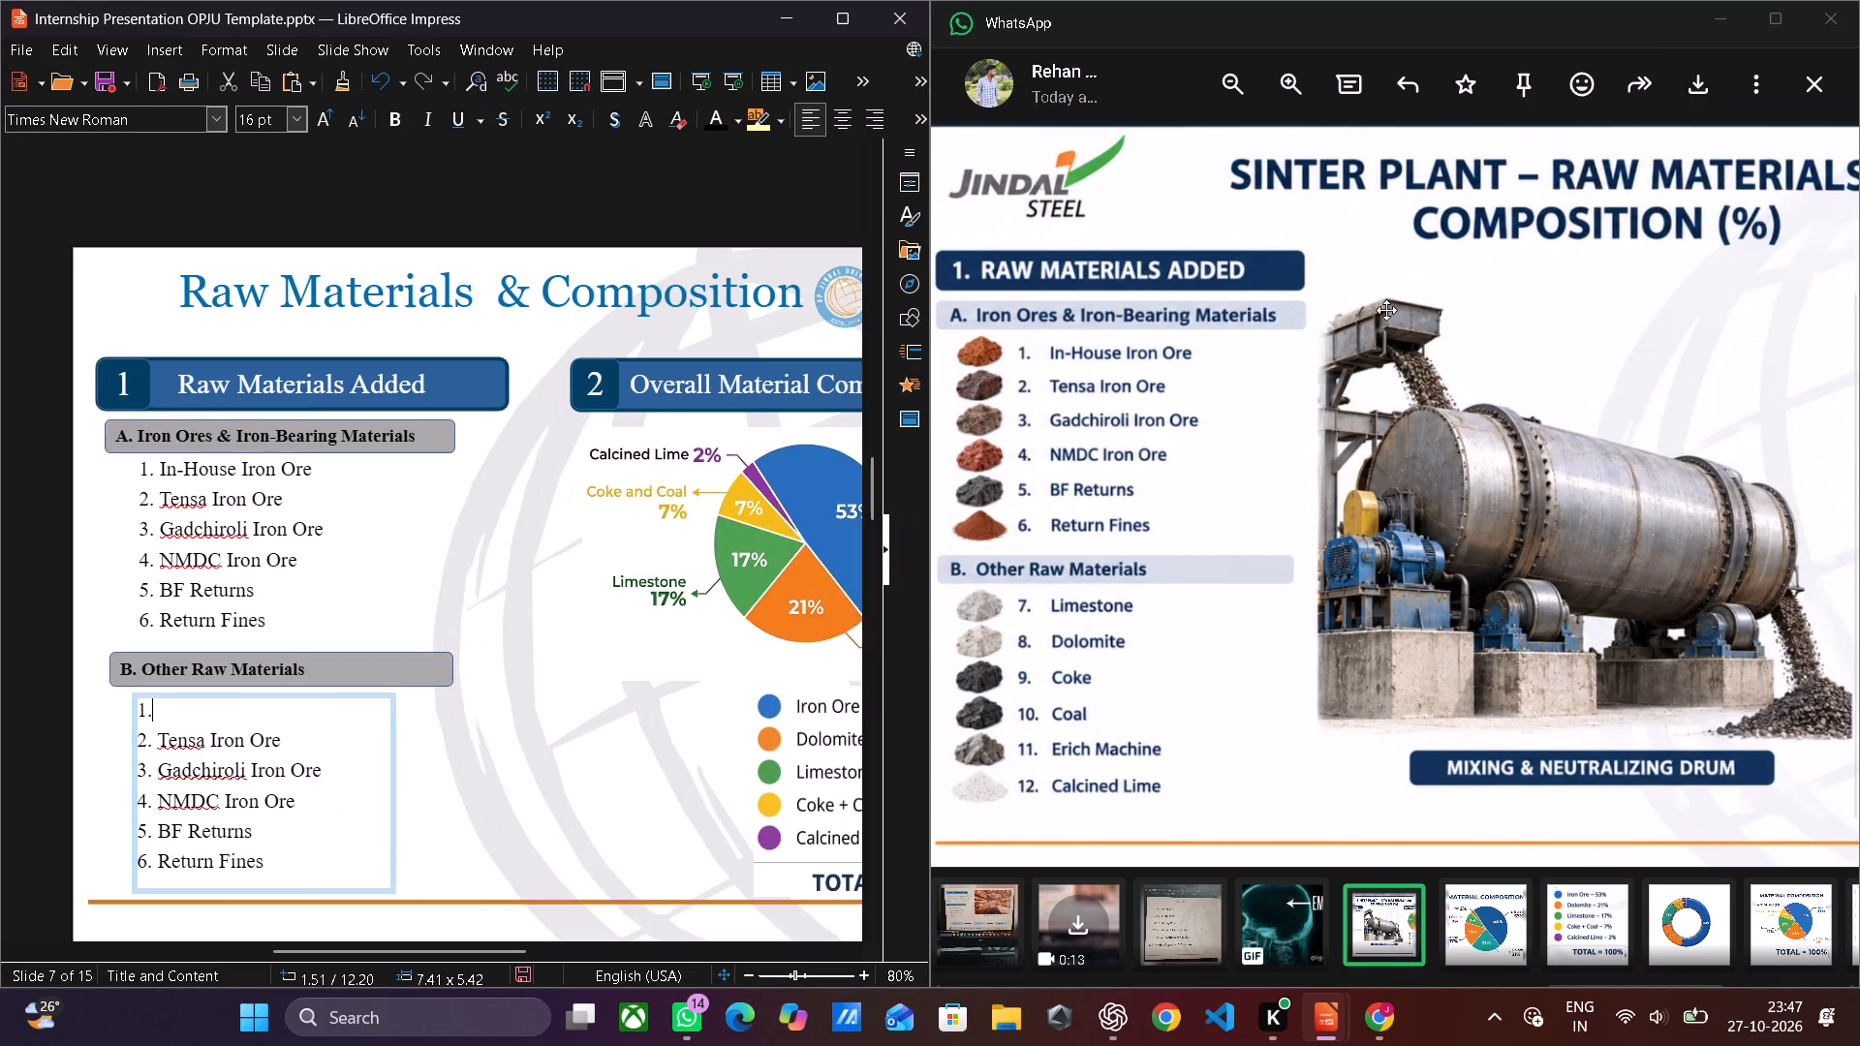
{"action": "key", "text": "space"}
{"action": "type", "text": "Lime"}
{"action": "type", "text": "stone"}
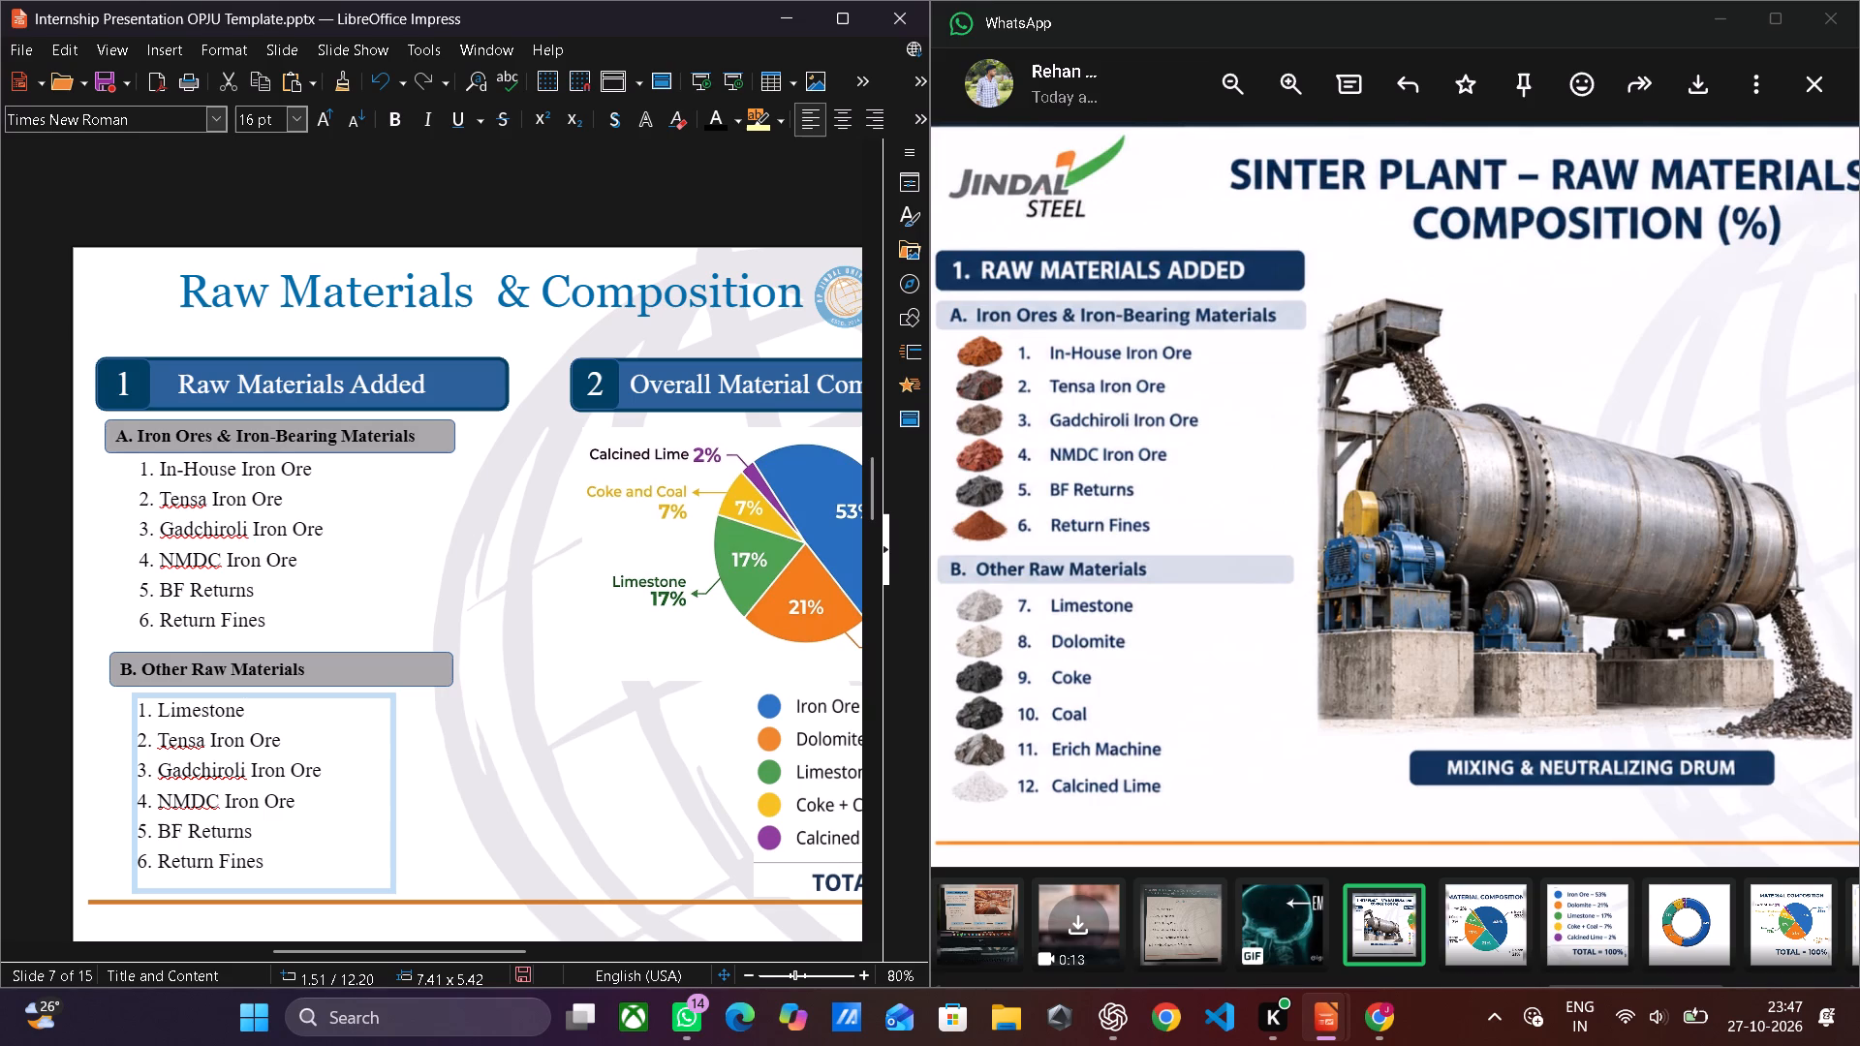
Replace the second item of the list under "B. Other Raw Materials" with "Dolomite".
{"action": "left_click", "coordinate": [307, 732]}
{"action": "left_click_drag", "start_coordinate": [275, 745], "coordinate": [174, 732]}
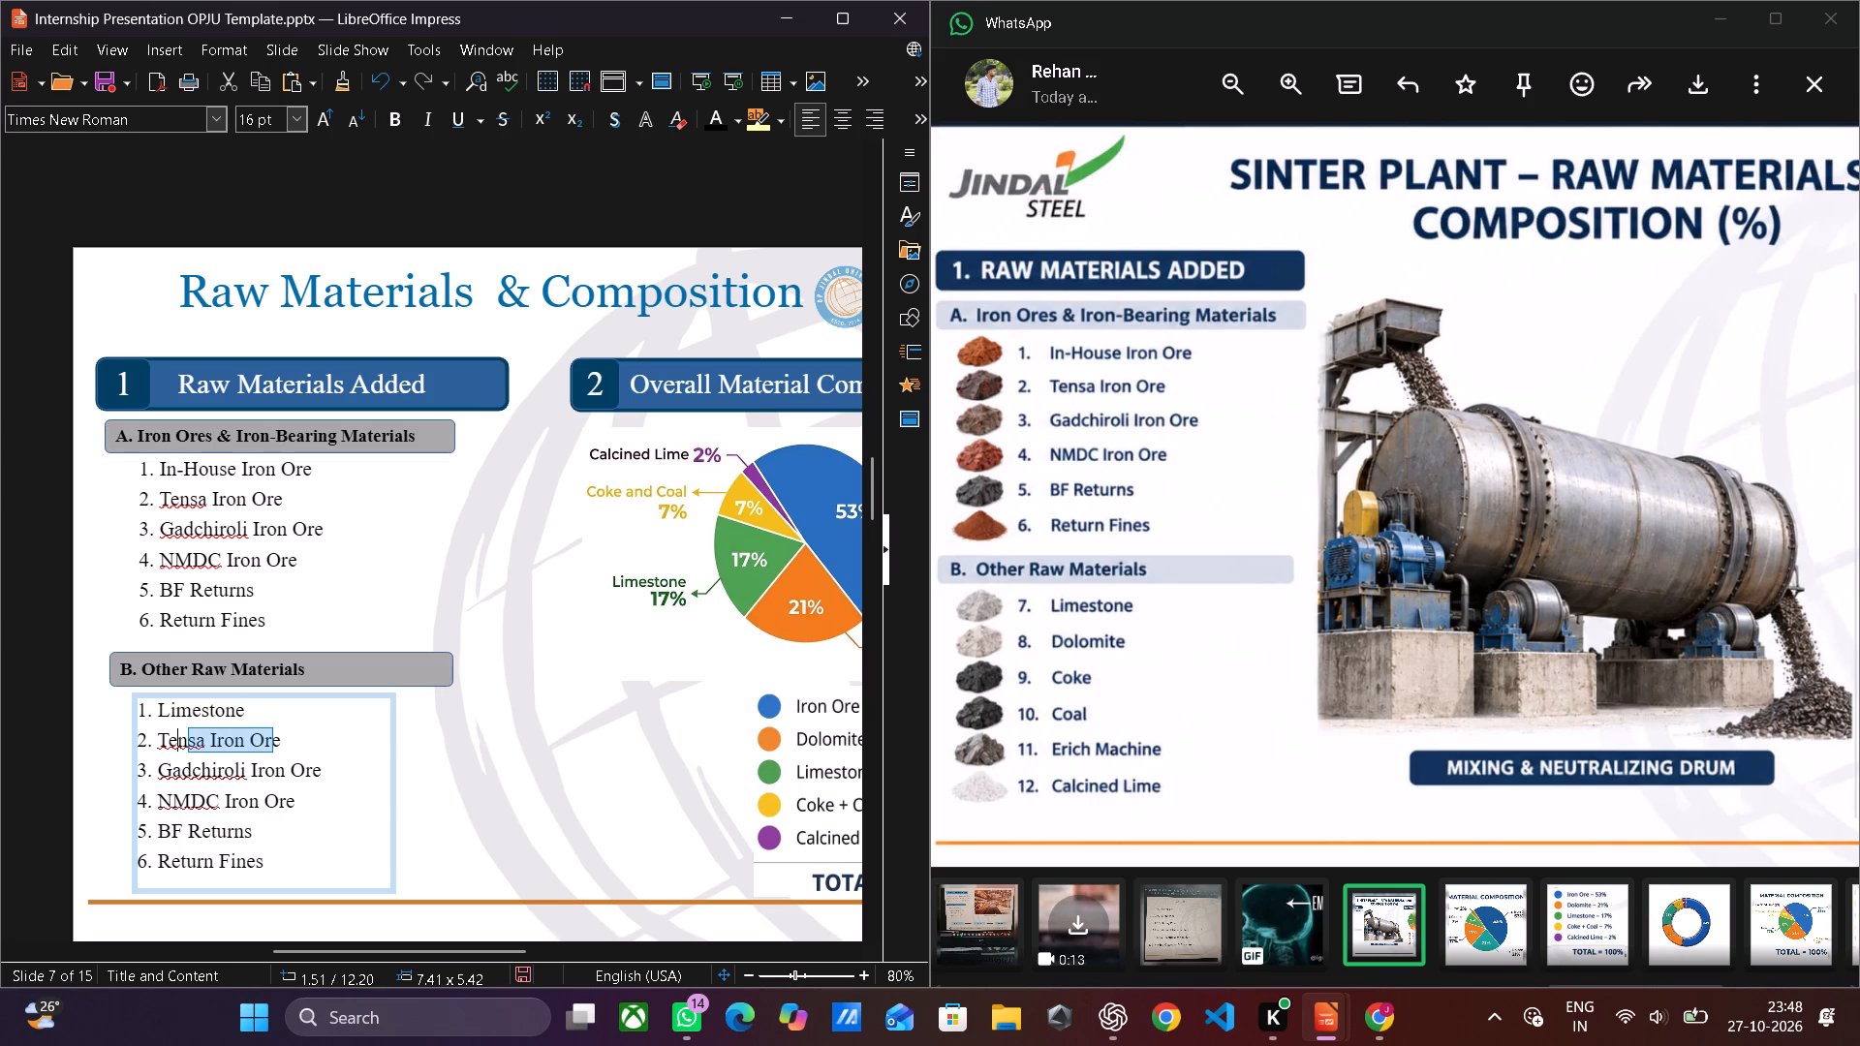
{"action": "left_click_drag", "start_coordinate": [174, 732], "coordinate": [162, 741]}
{"action": "key", "text": "BackSpace"}
{"action": "key", "text": "Right"}
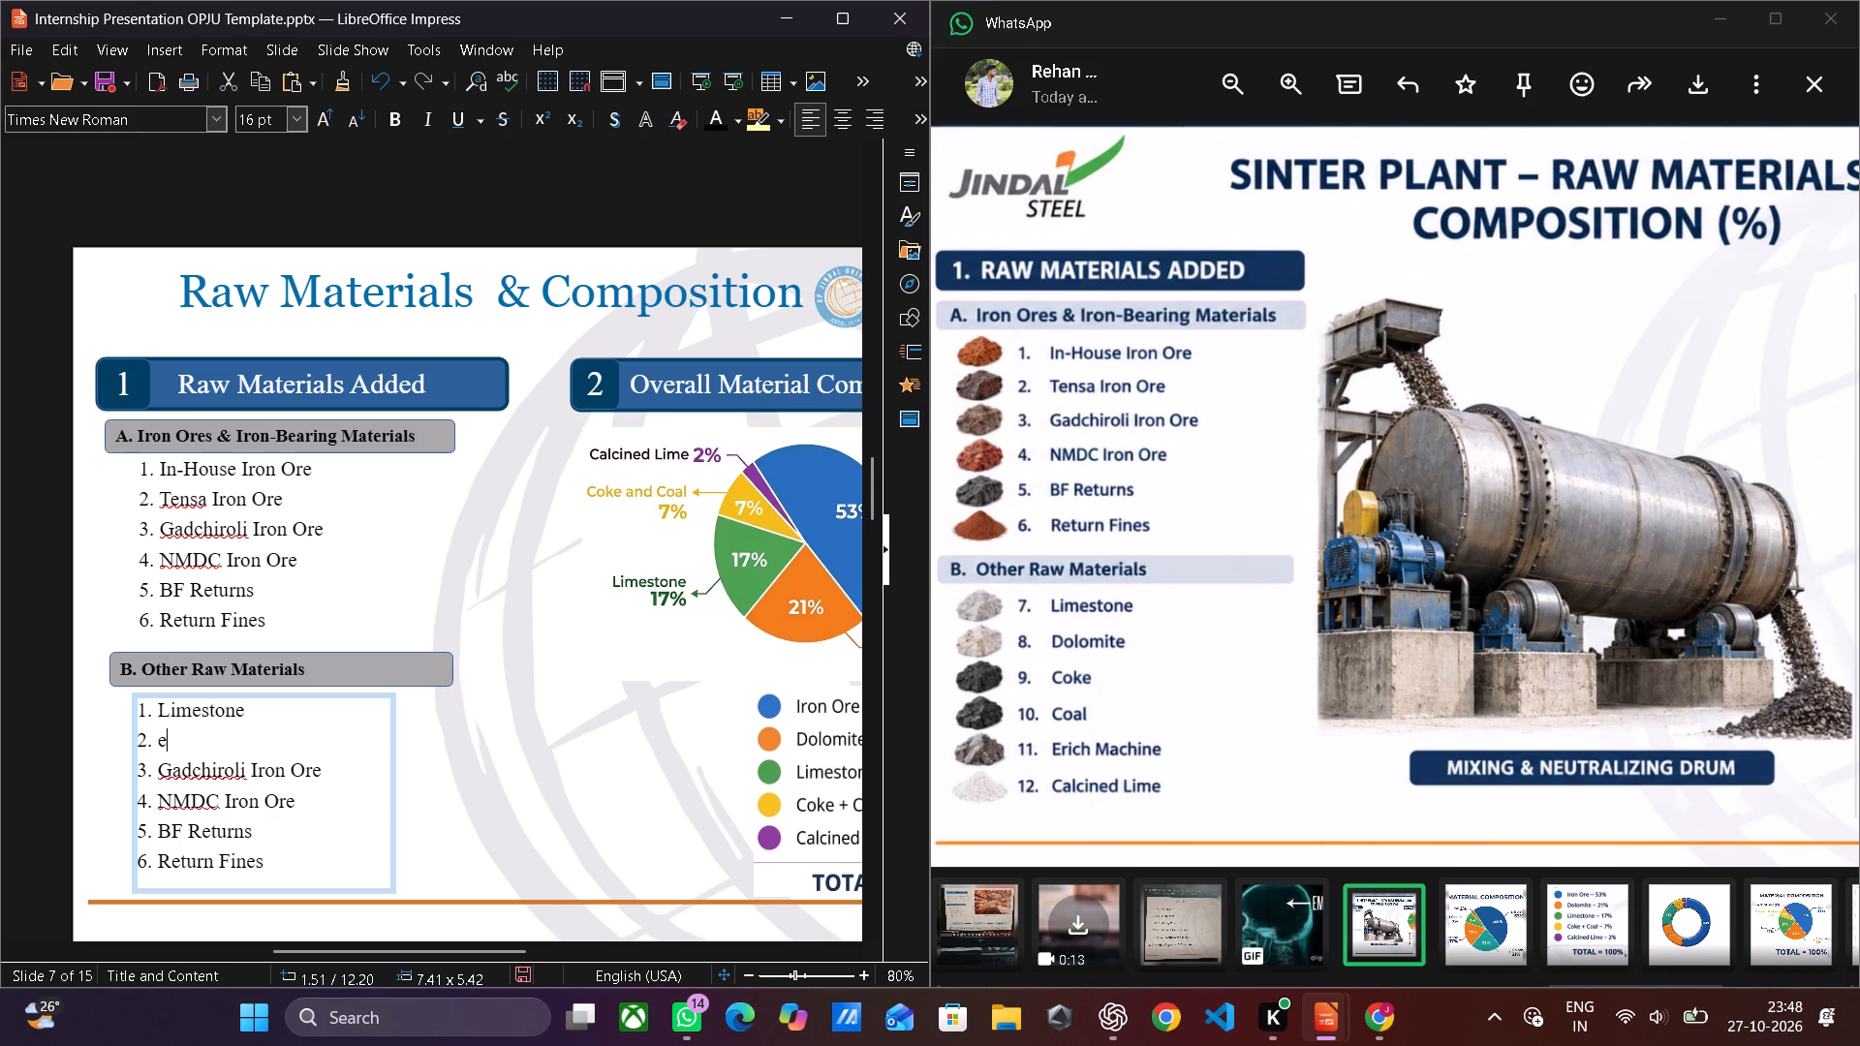
{"action": "key", "text": "BackSpace"}
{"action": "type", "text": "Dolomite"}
Replace the third and fourth items under "B. Other Raw Materials" with "Coke" and "Coal".
{"action": "left_click_drag", "start_coordinate": [328, 757], "coordinate": [154, 768]}
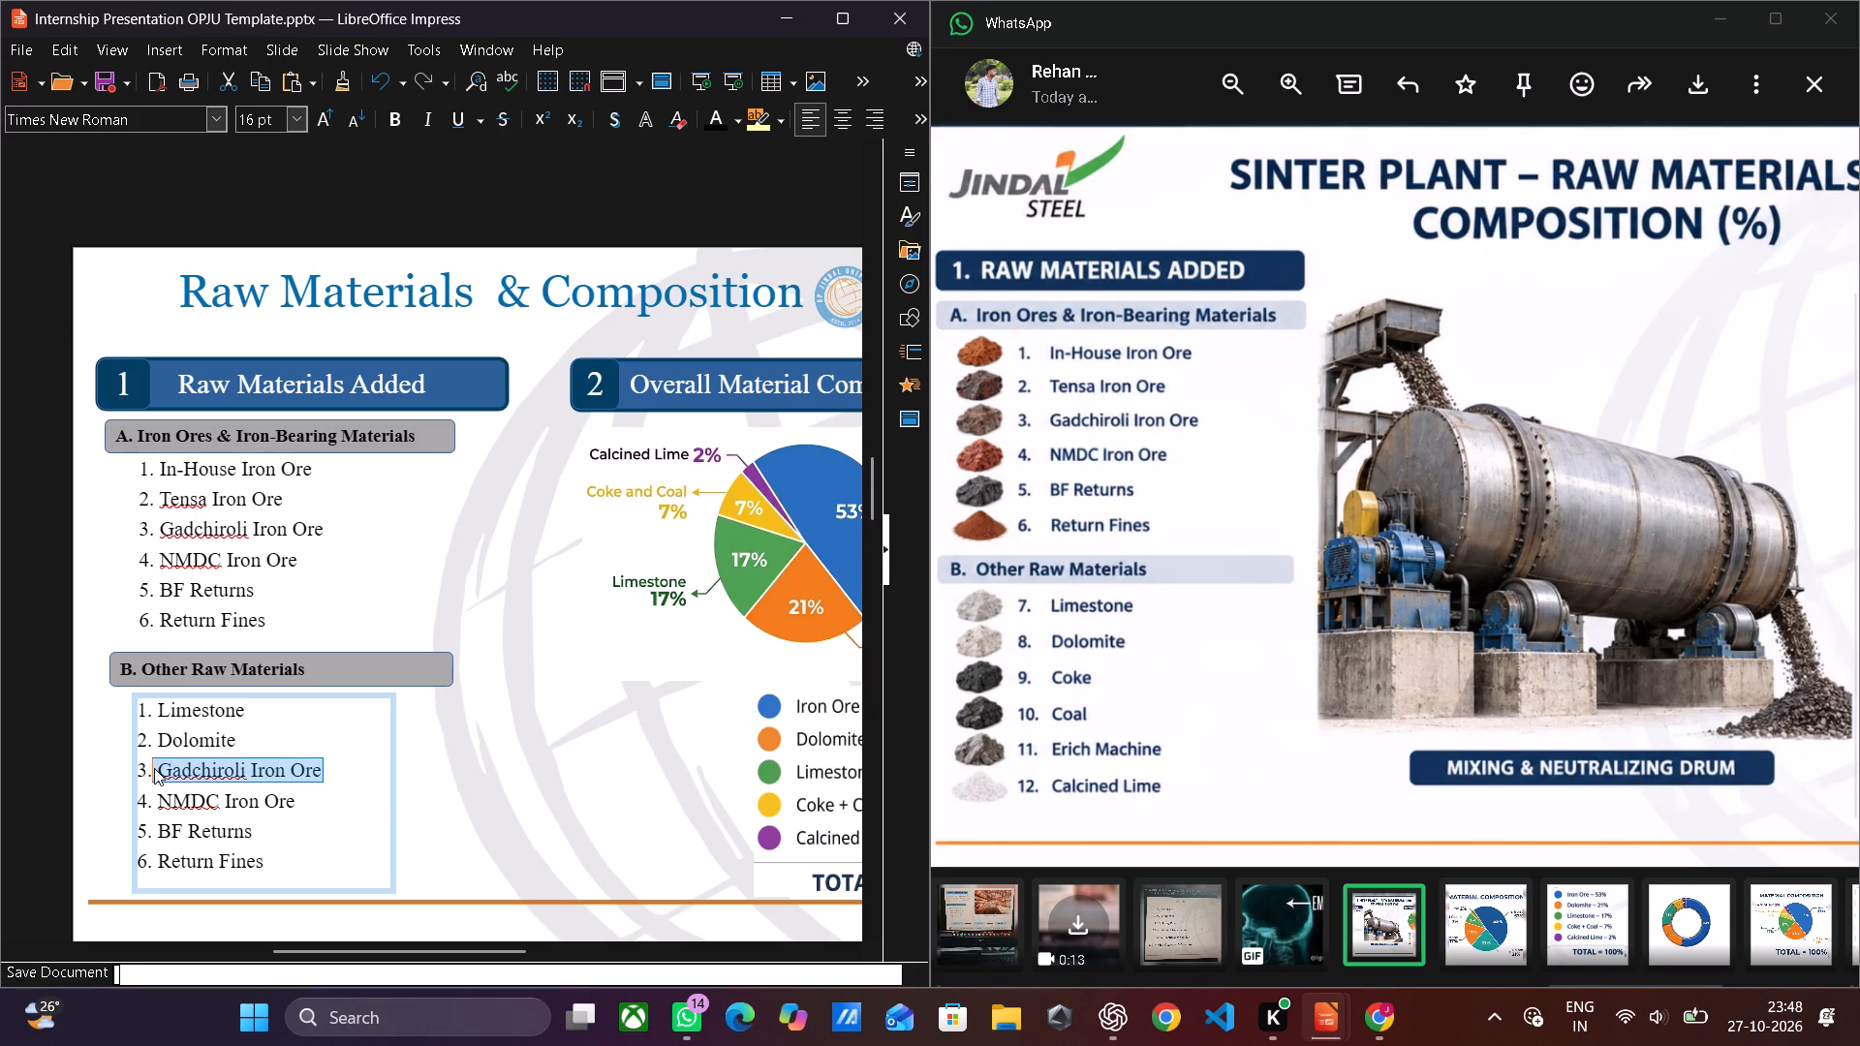
{"action": "key", "text": "BackSpace"}
{"action": "key", "text": "BackSpace"}
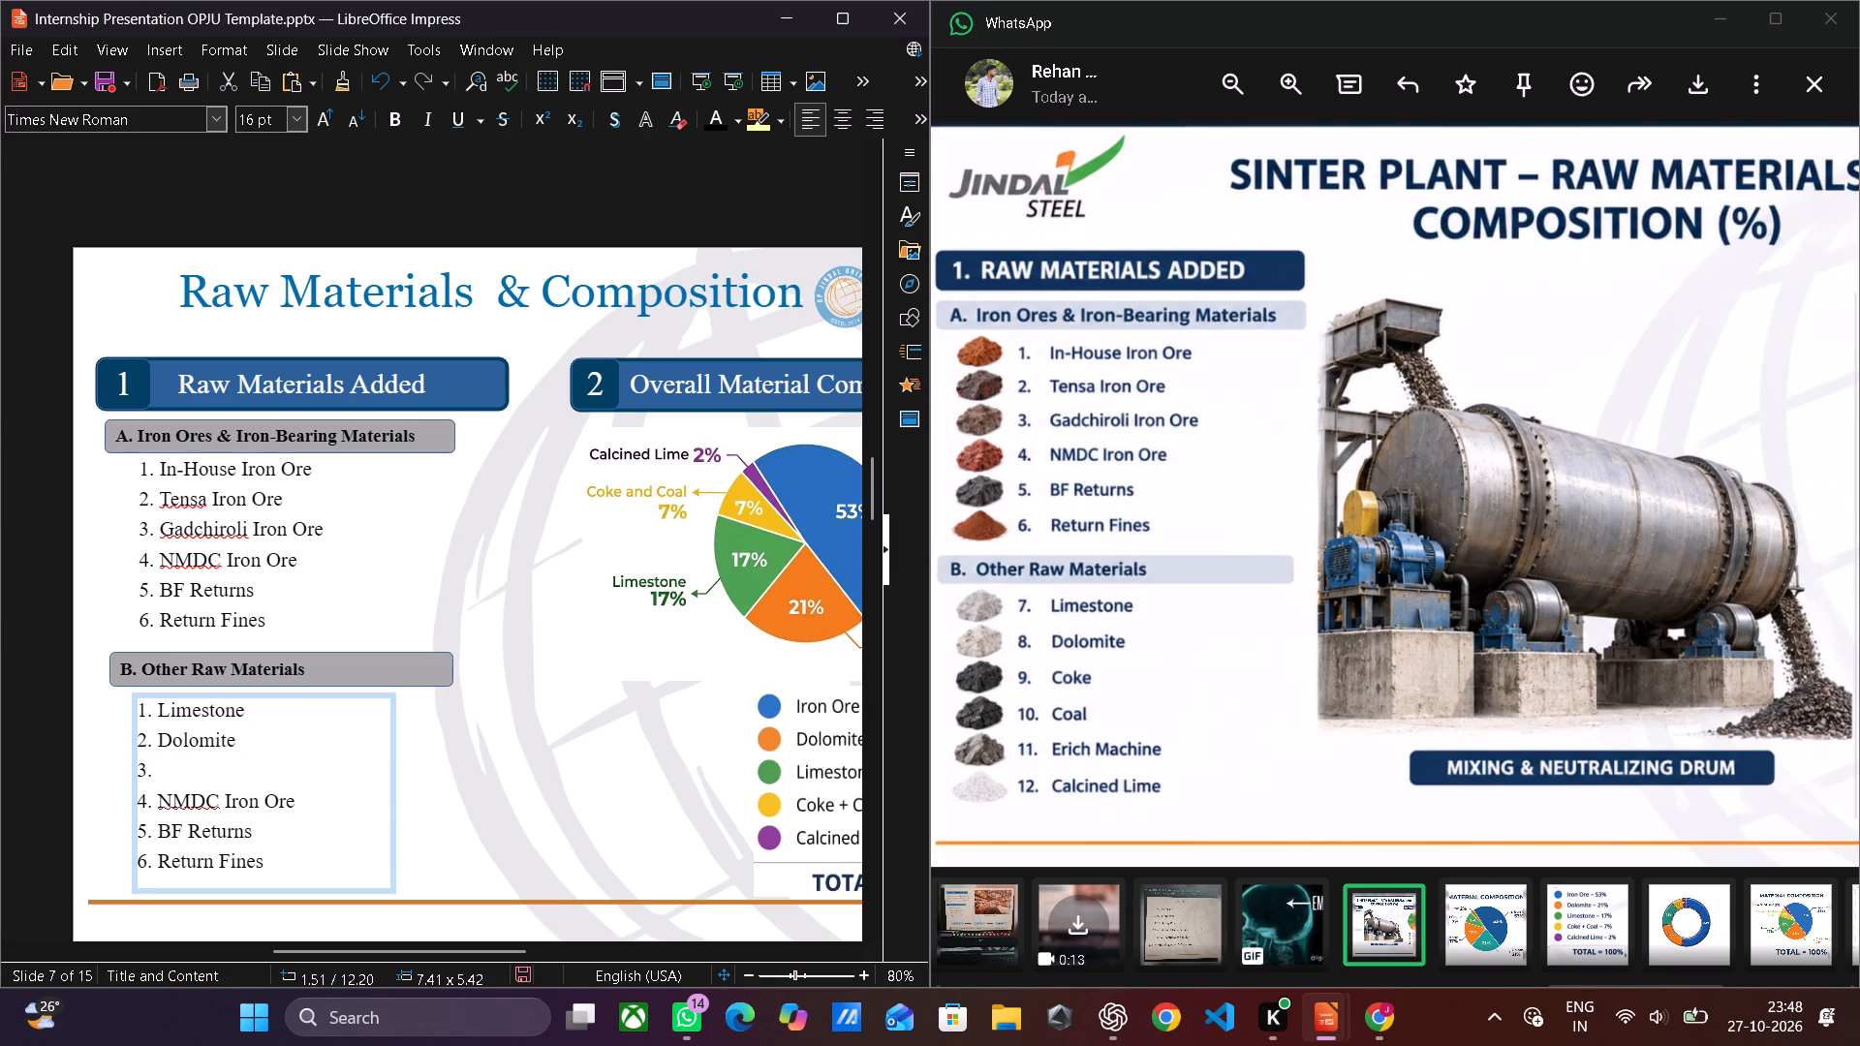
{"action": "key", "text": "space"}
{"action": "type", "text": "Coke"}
{"action": "left_click_drag", "start_coordinate": [310, 797], "coordinate": [156, 801]}
{"action": "key", "text": "BackSpace"}
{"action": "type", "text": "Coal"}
Replace the fifth and sixth items under "B. Other Raw Materials" with "Erich Machine" and "Calcined Lime".
{"action": "left_click_drag", "start_coordinate": [283, 826], "coordinate": [156, 823]}
{"action": "key", "text": "BackSpace"}
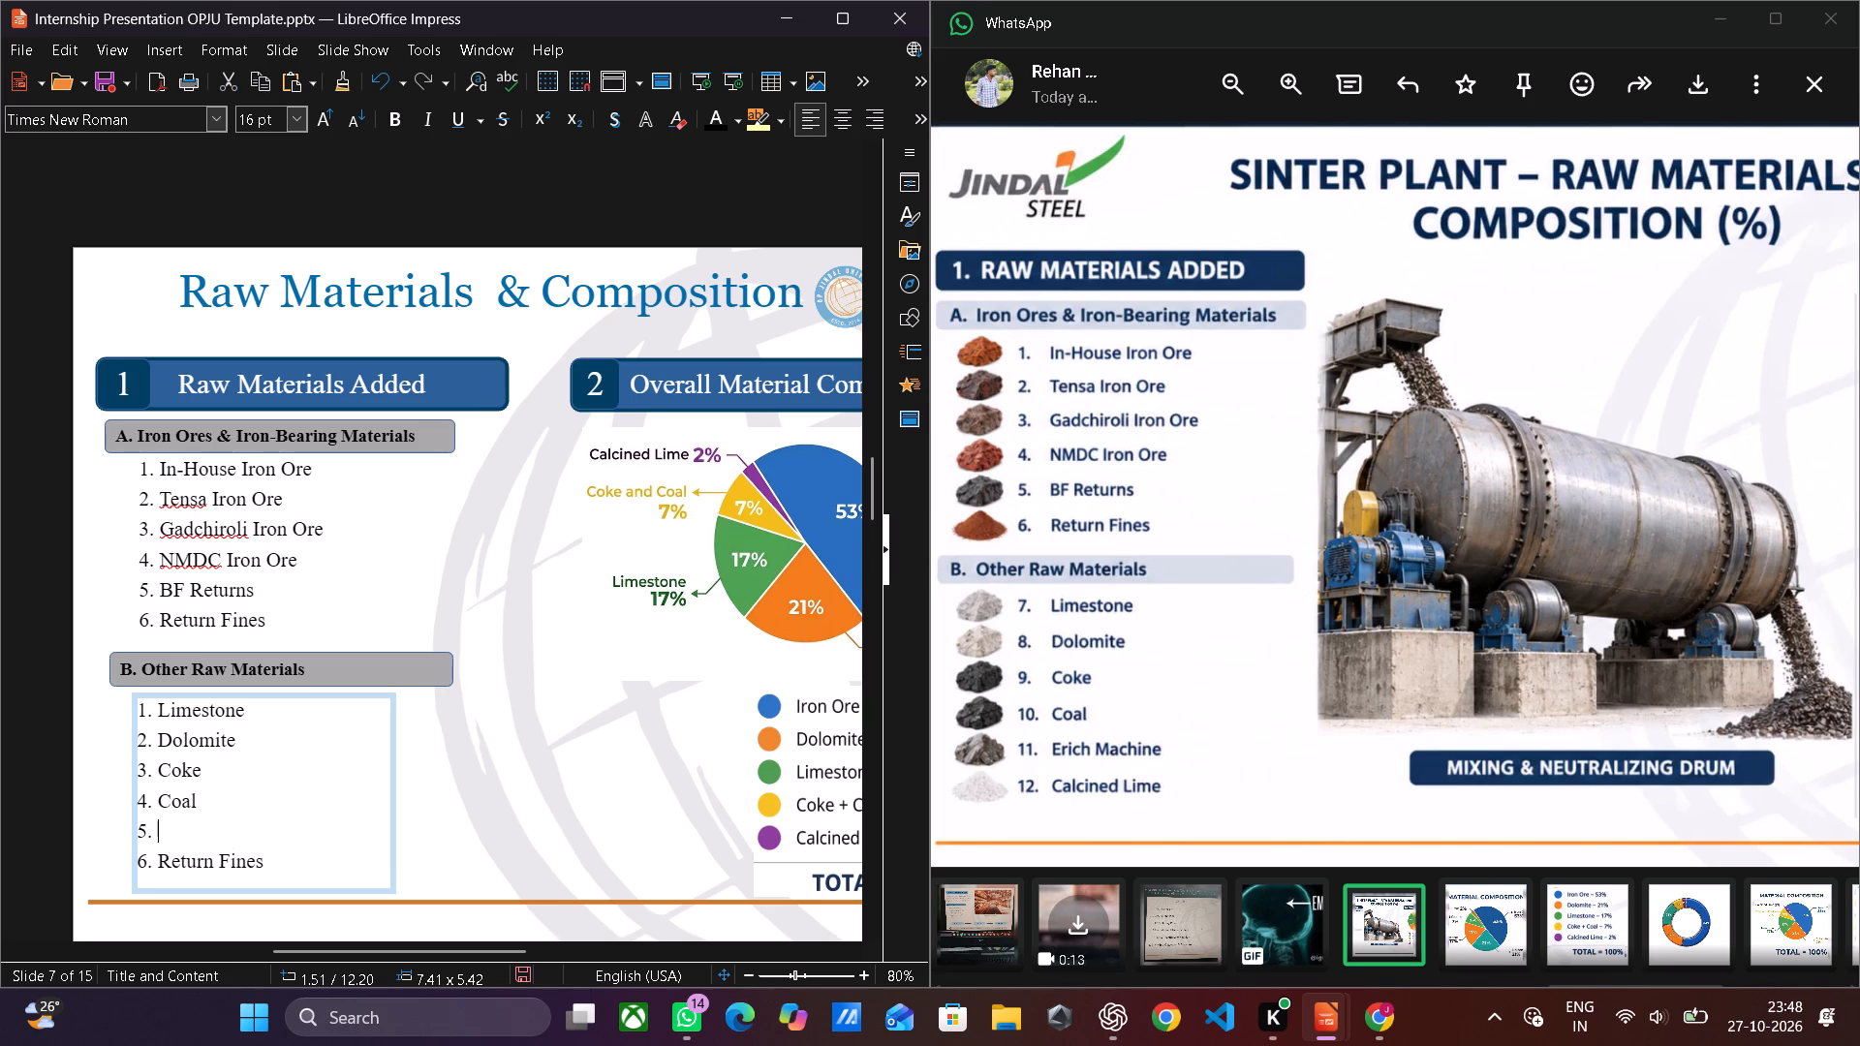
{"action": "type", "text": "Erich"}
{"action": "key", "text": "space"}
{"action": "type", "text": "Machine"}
{"action": "left_click_drag", "start_coordinate": [282, 862], "coordinate": [171, 875]}
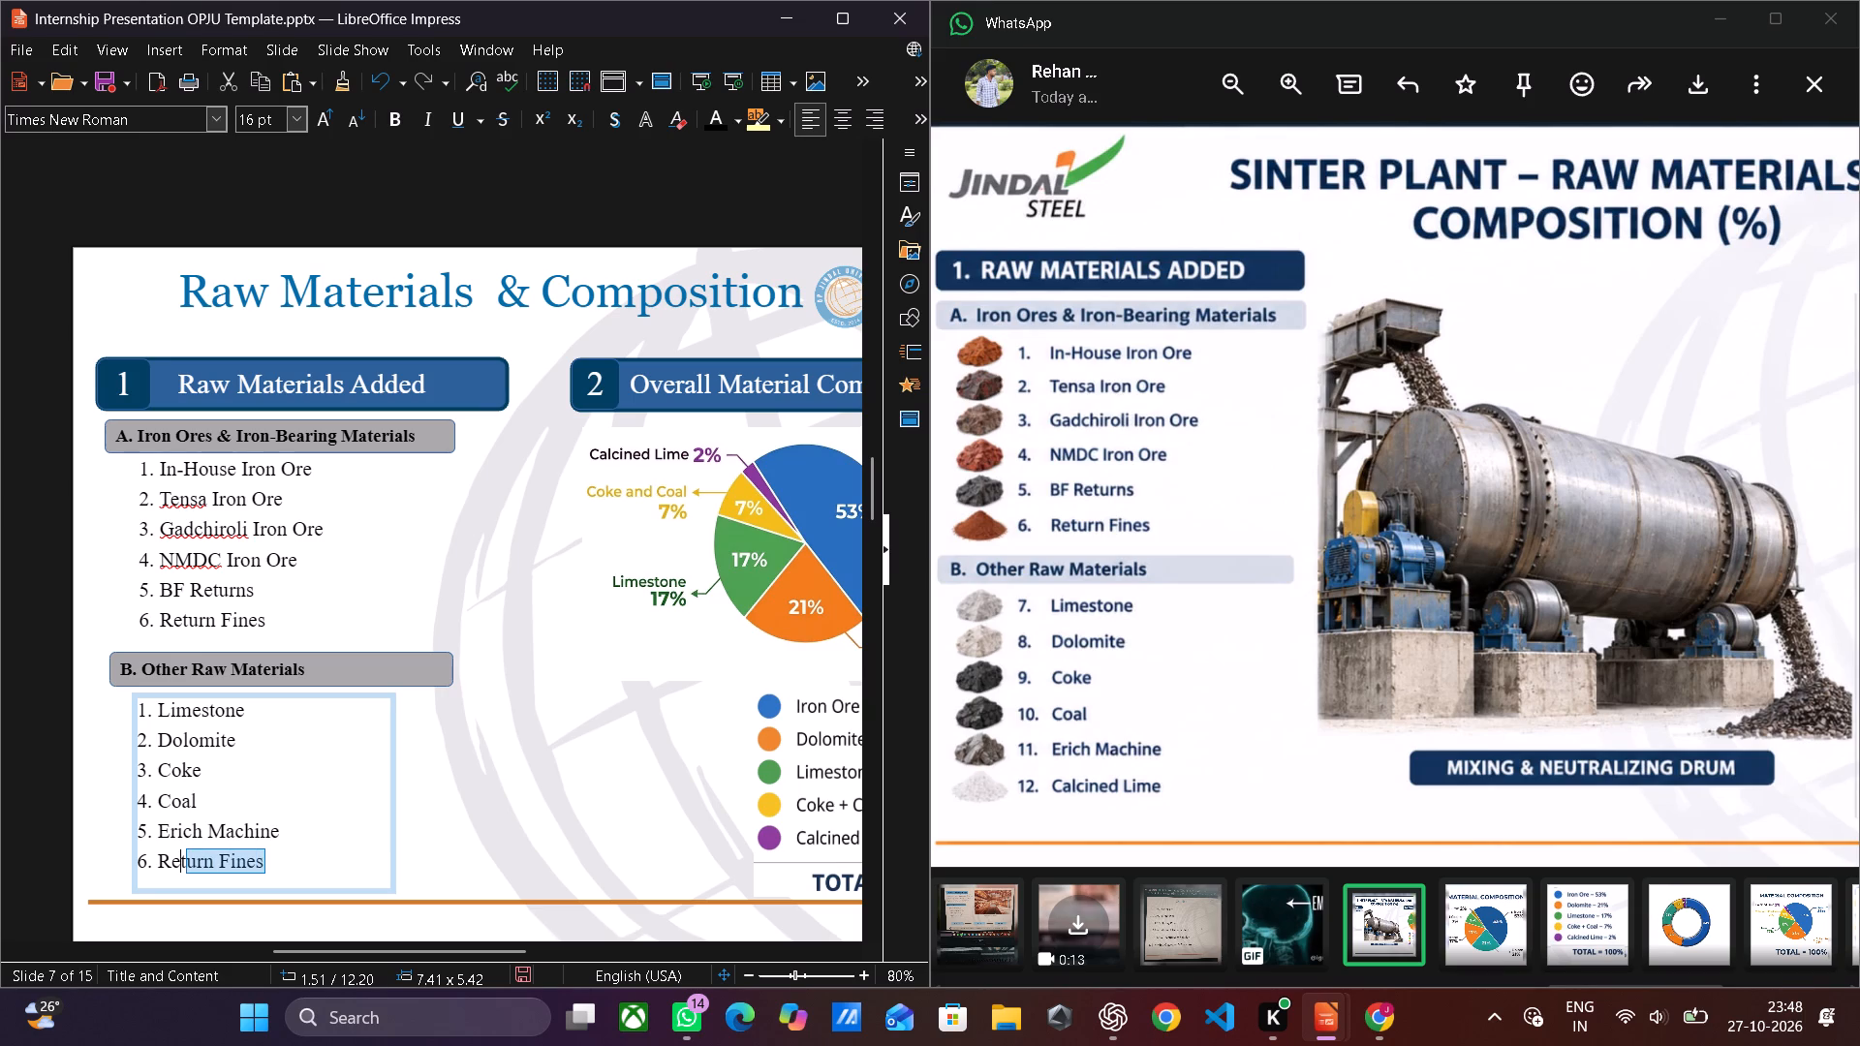
{"action": "left_click_drag", "start_coordinate": [171, 875], "coordinate": [162, 862]}
{"action": "key", "text": "BackSpace"}
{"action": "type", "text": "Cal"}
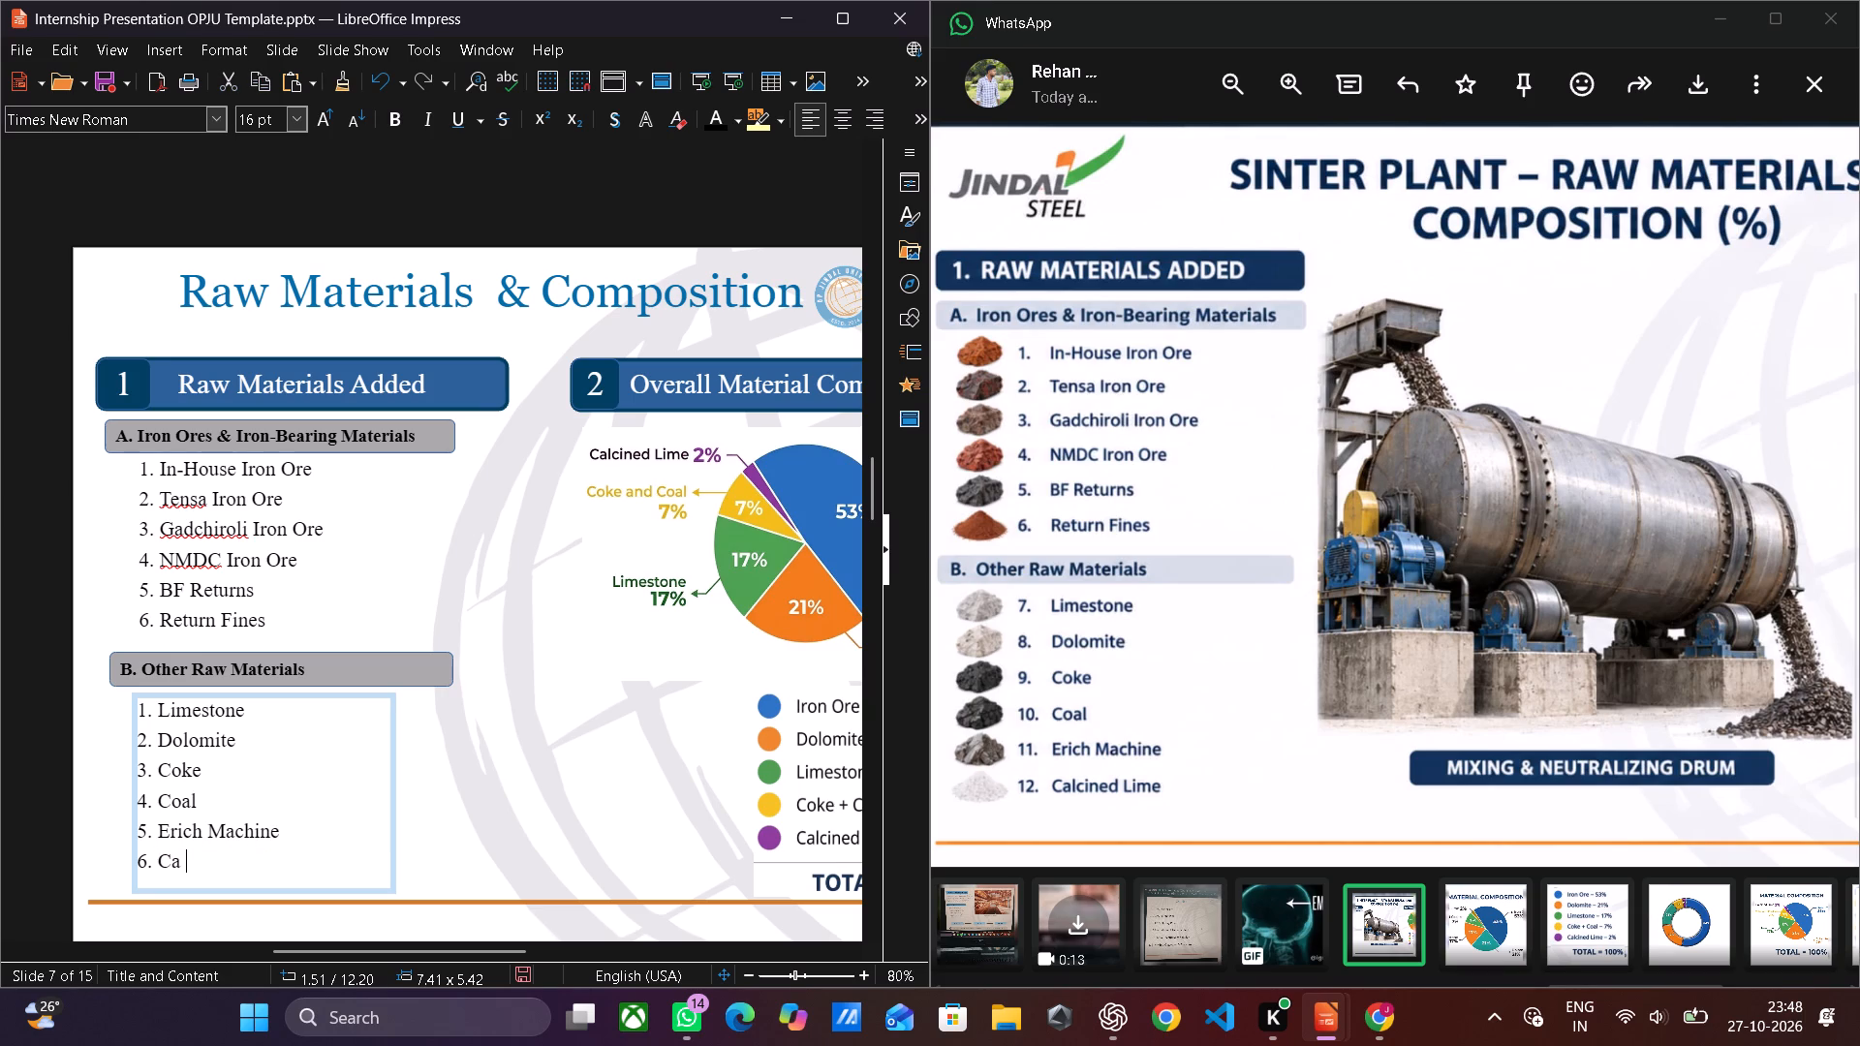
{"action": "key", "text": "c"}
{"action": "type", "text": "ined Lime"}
Renumber the list under "B. Other Raw Materials", setting Limestone's number to 7 and clearing Dolomite's old number.
{"action": "left_click", "coordinate": [144, 711]}
{"action": "key", "text": "BackSpace"}
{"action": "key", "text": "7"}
{"action": "key", "text": "Down"}
{"action": "key", "text": "BackSpace"}
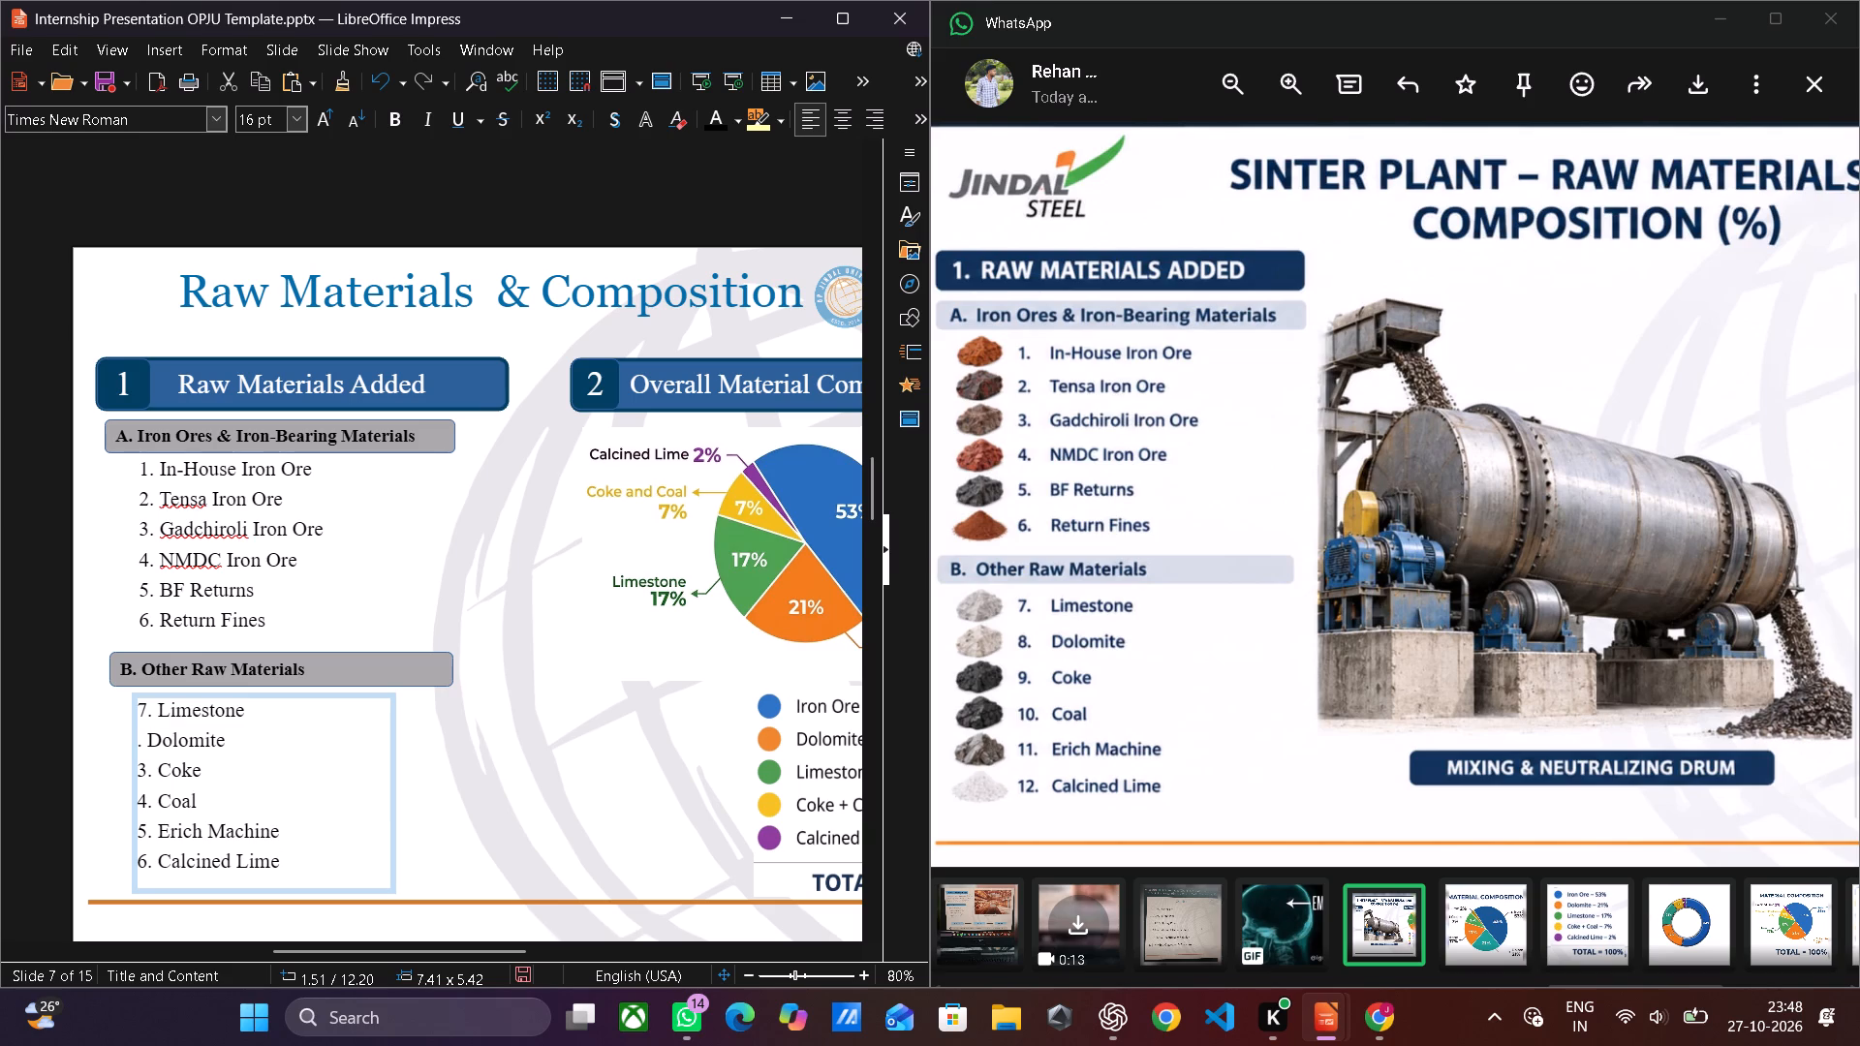
Renumber Dolomite, Coke, Coal and Erich Machine in the Other Raw Materials list as 8, 9, 10 and 11.
{"action": "key", "text": "8"}
{"action": "key", "text": "Down"}
{"action": "key", "text": "BackSpace"}
{"action": "key", "text": "9"}
{"action": "key", "text": "Down"}
{"action": "key", "text": "BackSpace"}
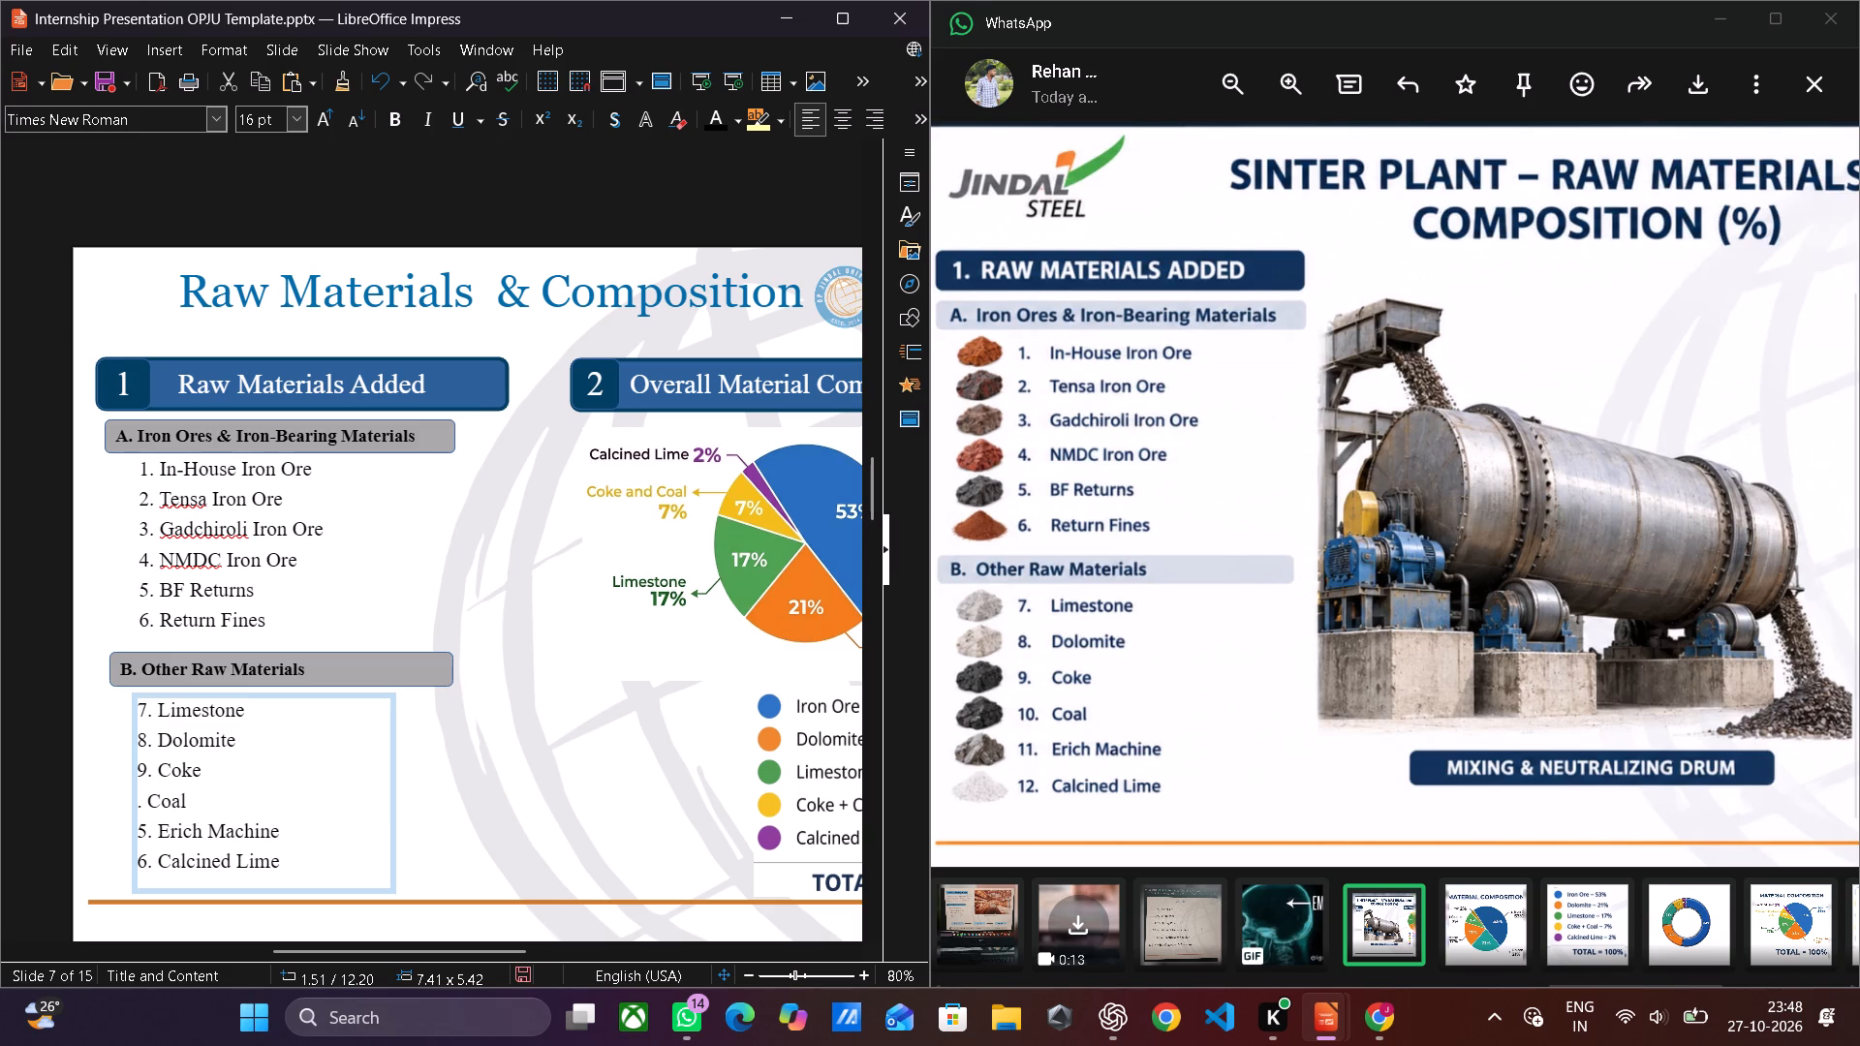
{"action": "key", "text": "1"}
{"action": "key", "text": "0"}
{"action": "key", "text": "Down"}
{"action": "key", "text": "BackSpace"}
{"action": "key", "text": "BackSpace"}
{"action": "key", "text": "BackSpace"}
{"action": "type", "text": "11"}
{"action": "key", "text": "period"}
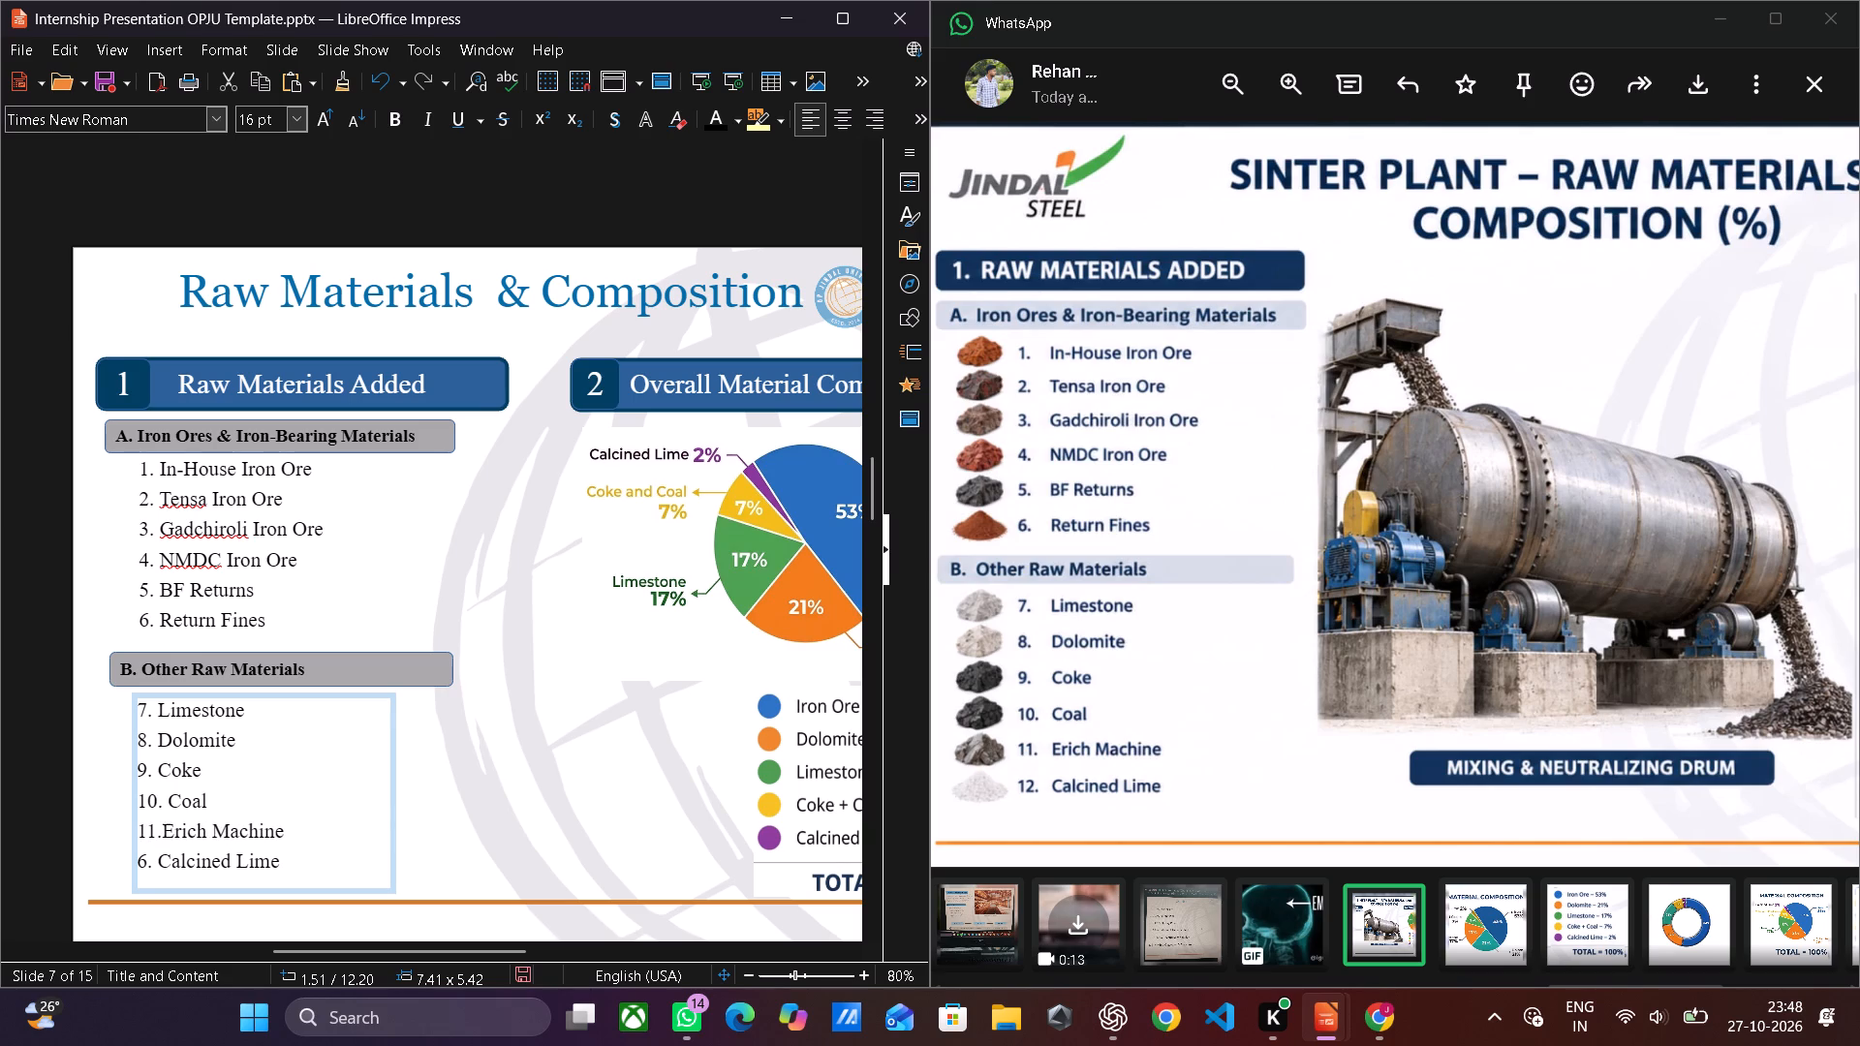
Add the missing space before Erich Machine and renumber Calcined Lime as 12 in the Other Raw Materials list.
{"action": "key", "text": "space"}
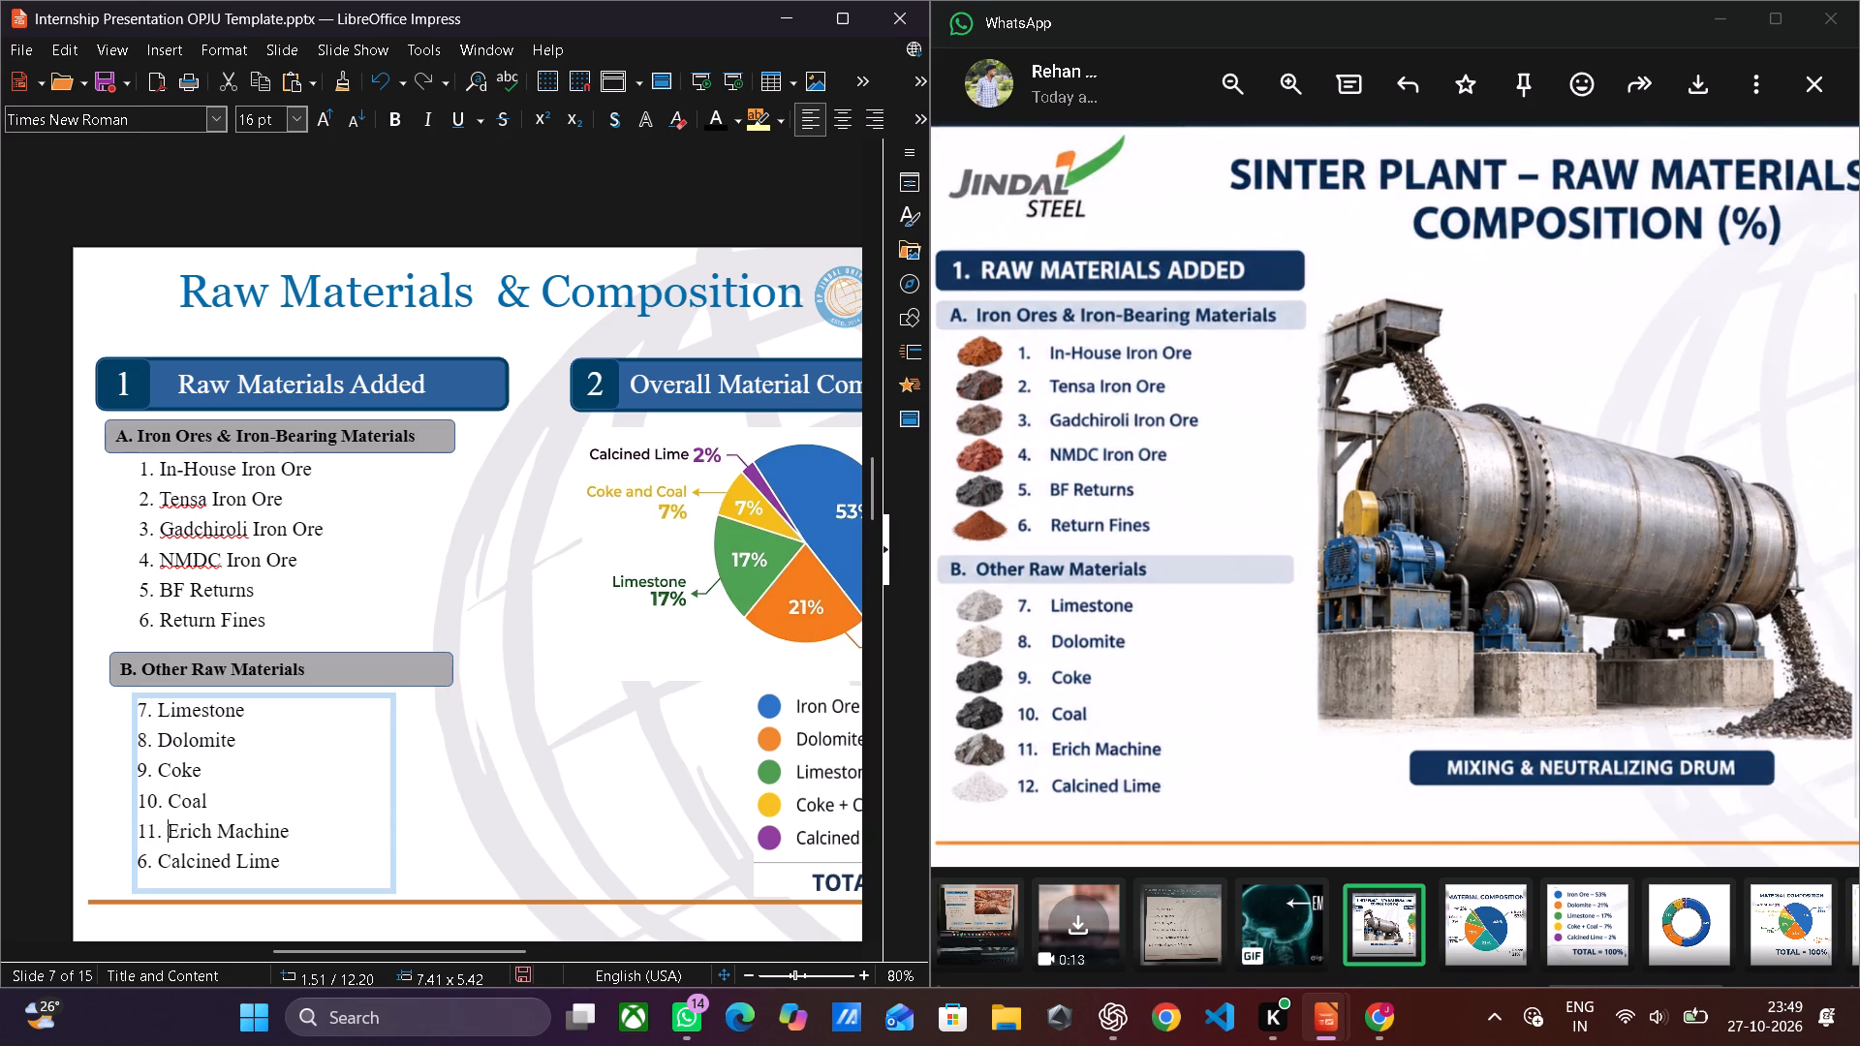
{"action": "left_click", "coordinate": [148, 863]}
{"action": "key", "text": "BackSpace"}
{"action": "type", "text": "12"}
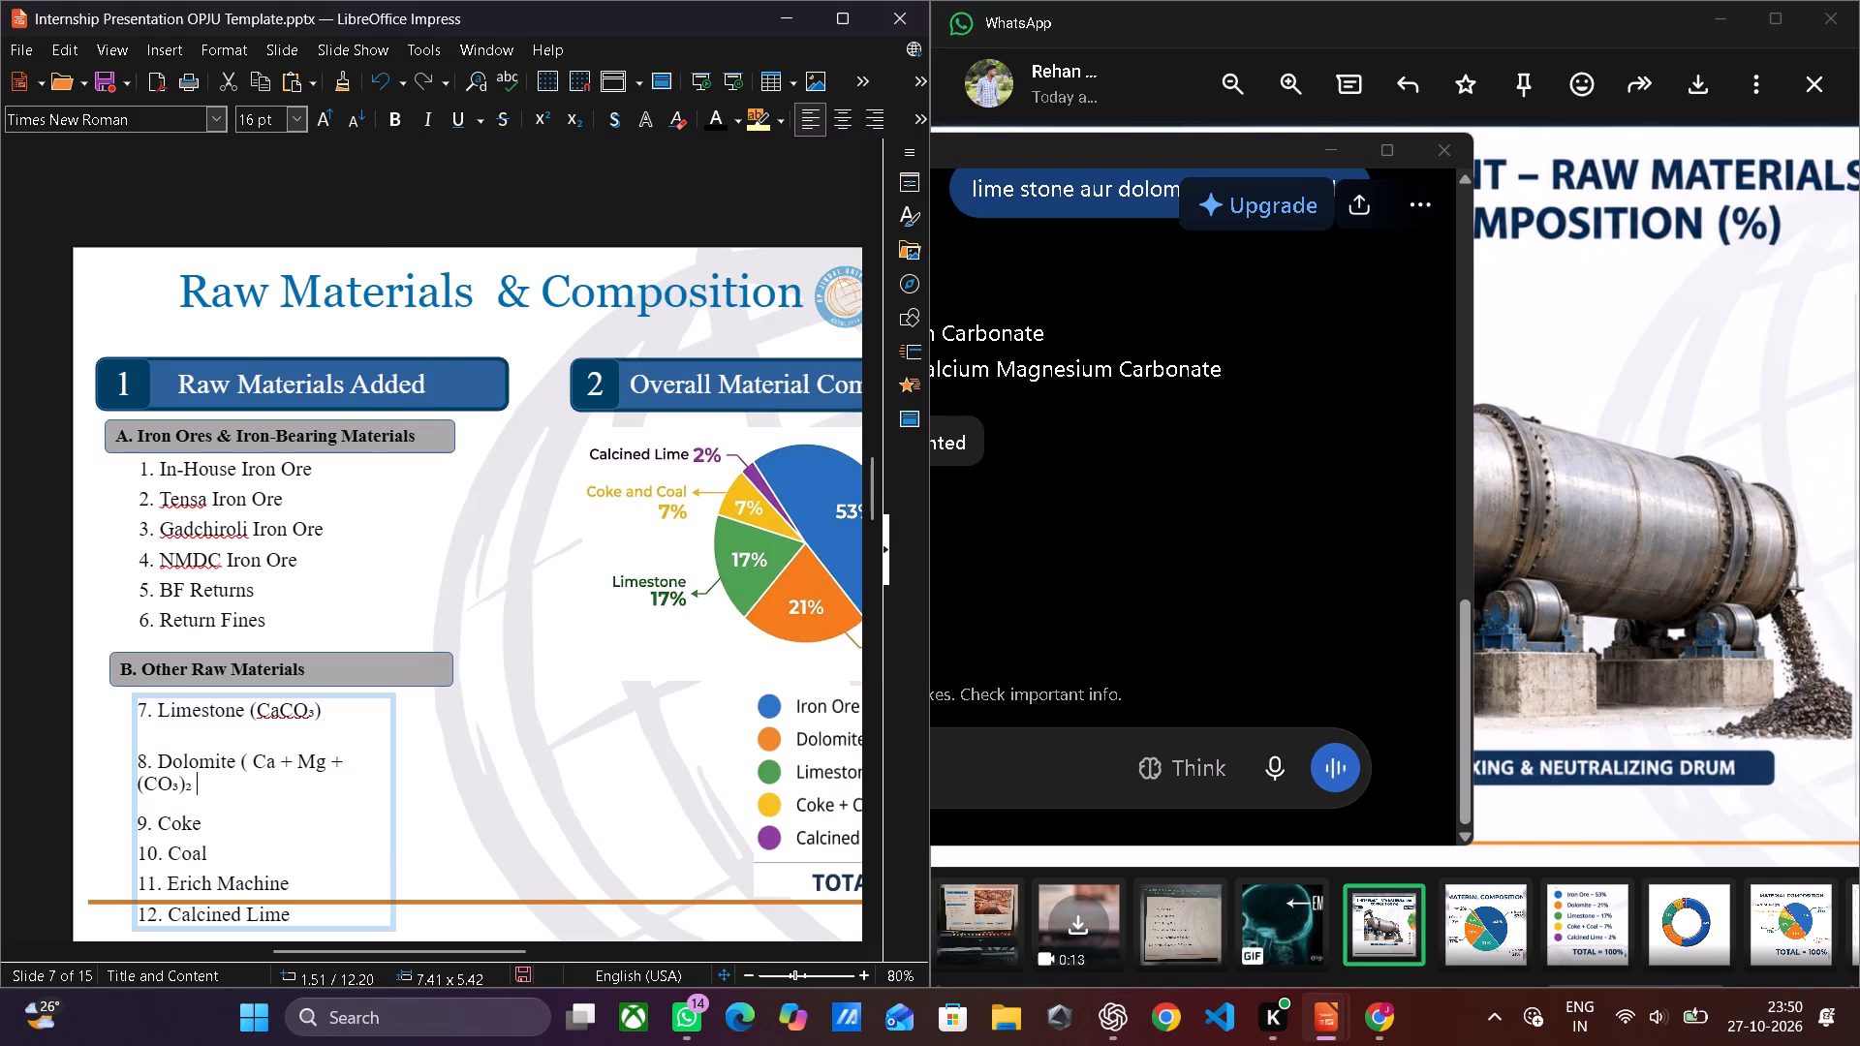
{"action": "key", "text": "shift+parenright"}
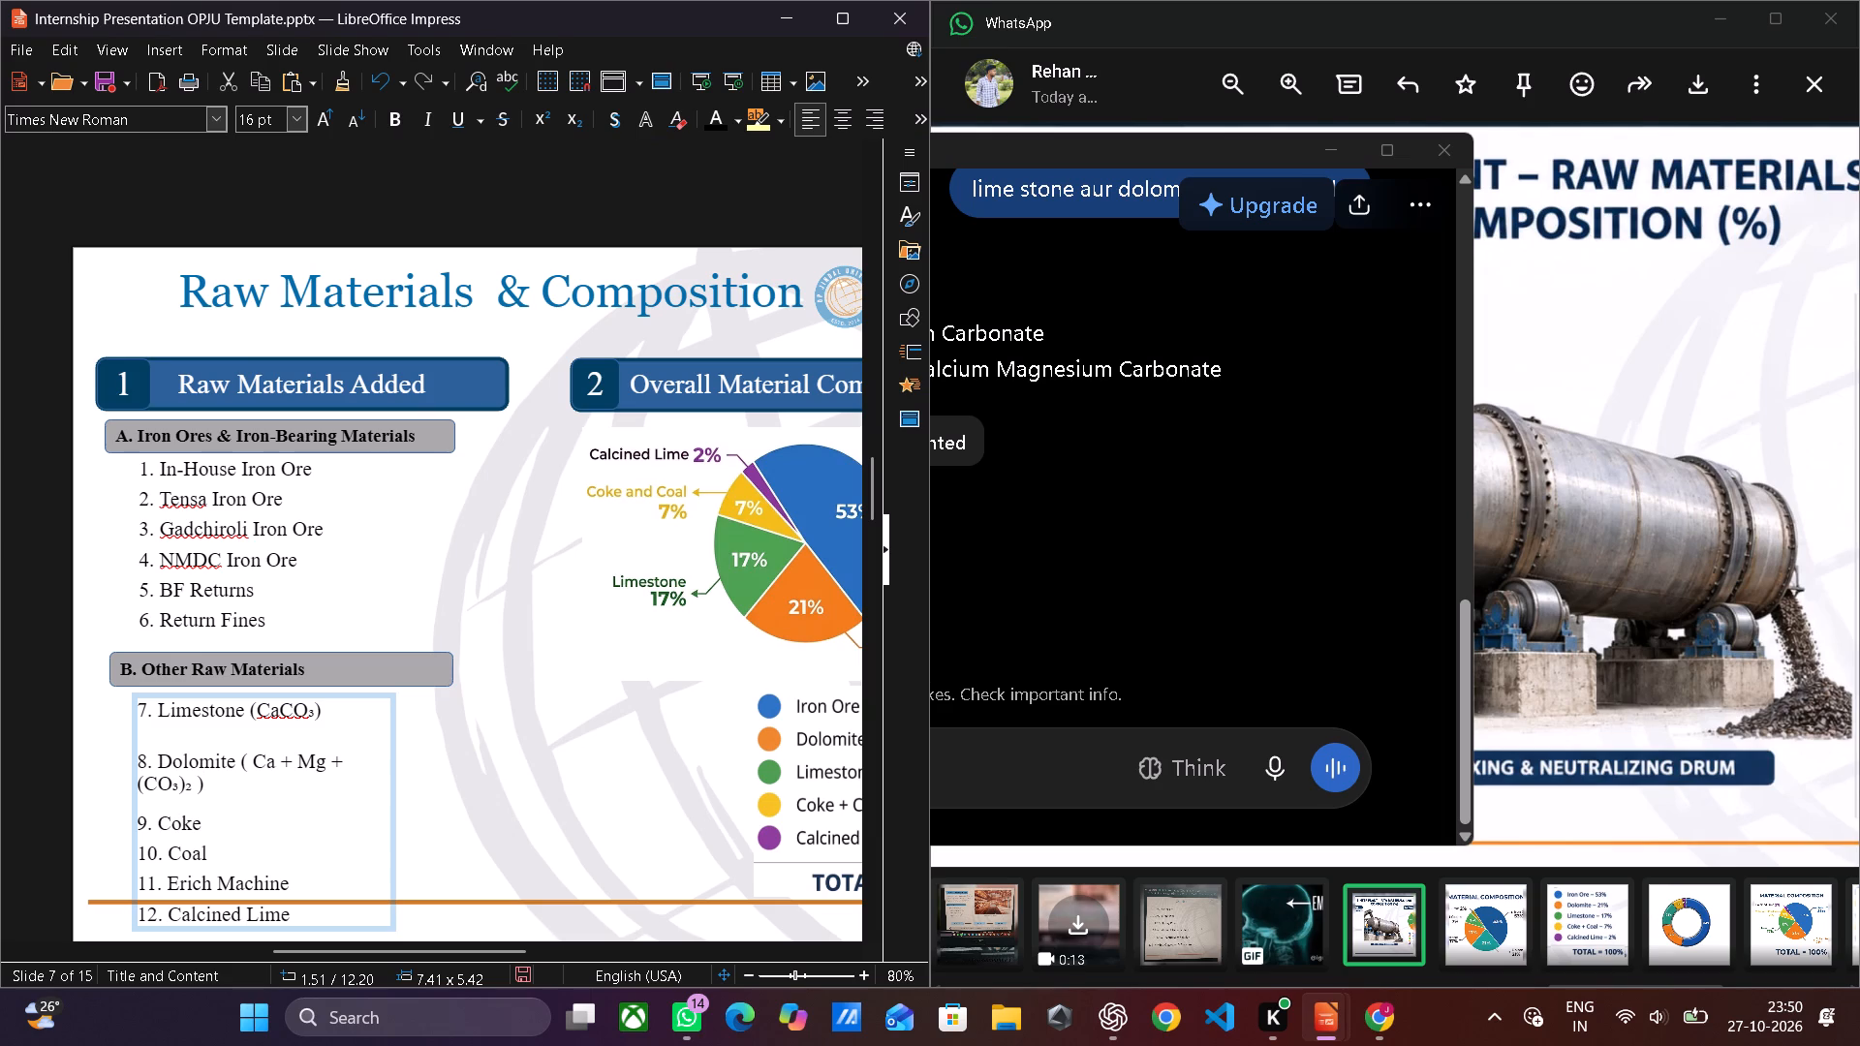
{"action": "left_click", "coordinate": [253, 760]}
{"action": "key", "text": "BackSpace"}
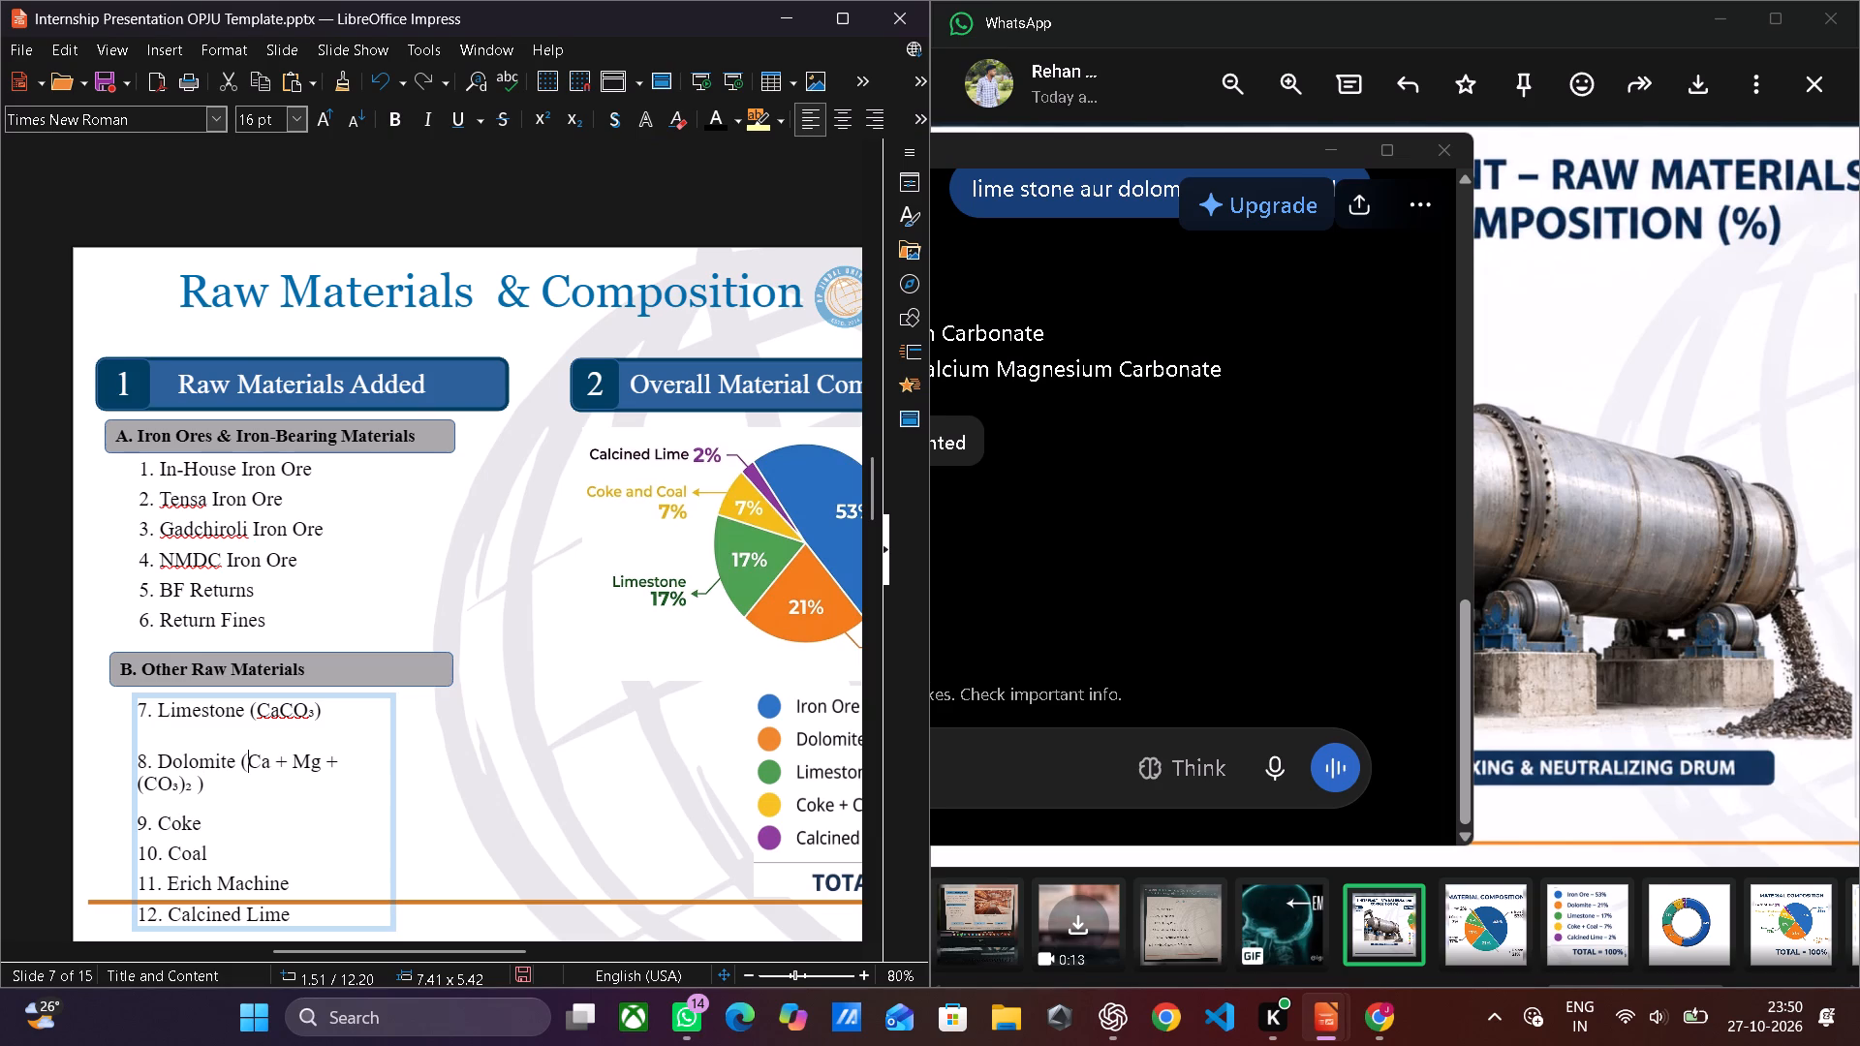
{"action": "left_click", "coordinate": [201, 787]}
{"action": "key", "text": "Left"}
{"action": "key", "text": "BackSpace"}
Reduce the font size of the parenthesized formula in the Dolomite item to 13 pt.
{"action": "left_click_drag", "start_coordinate": [250, 758], "coordinate": [186, 786]}
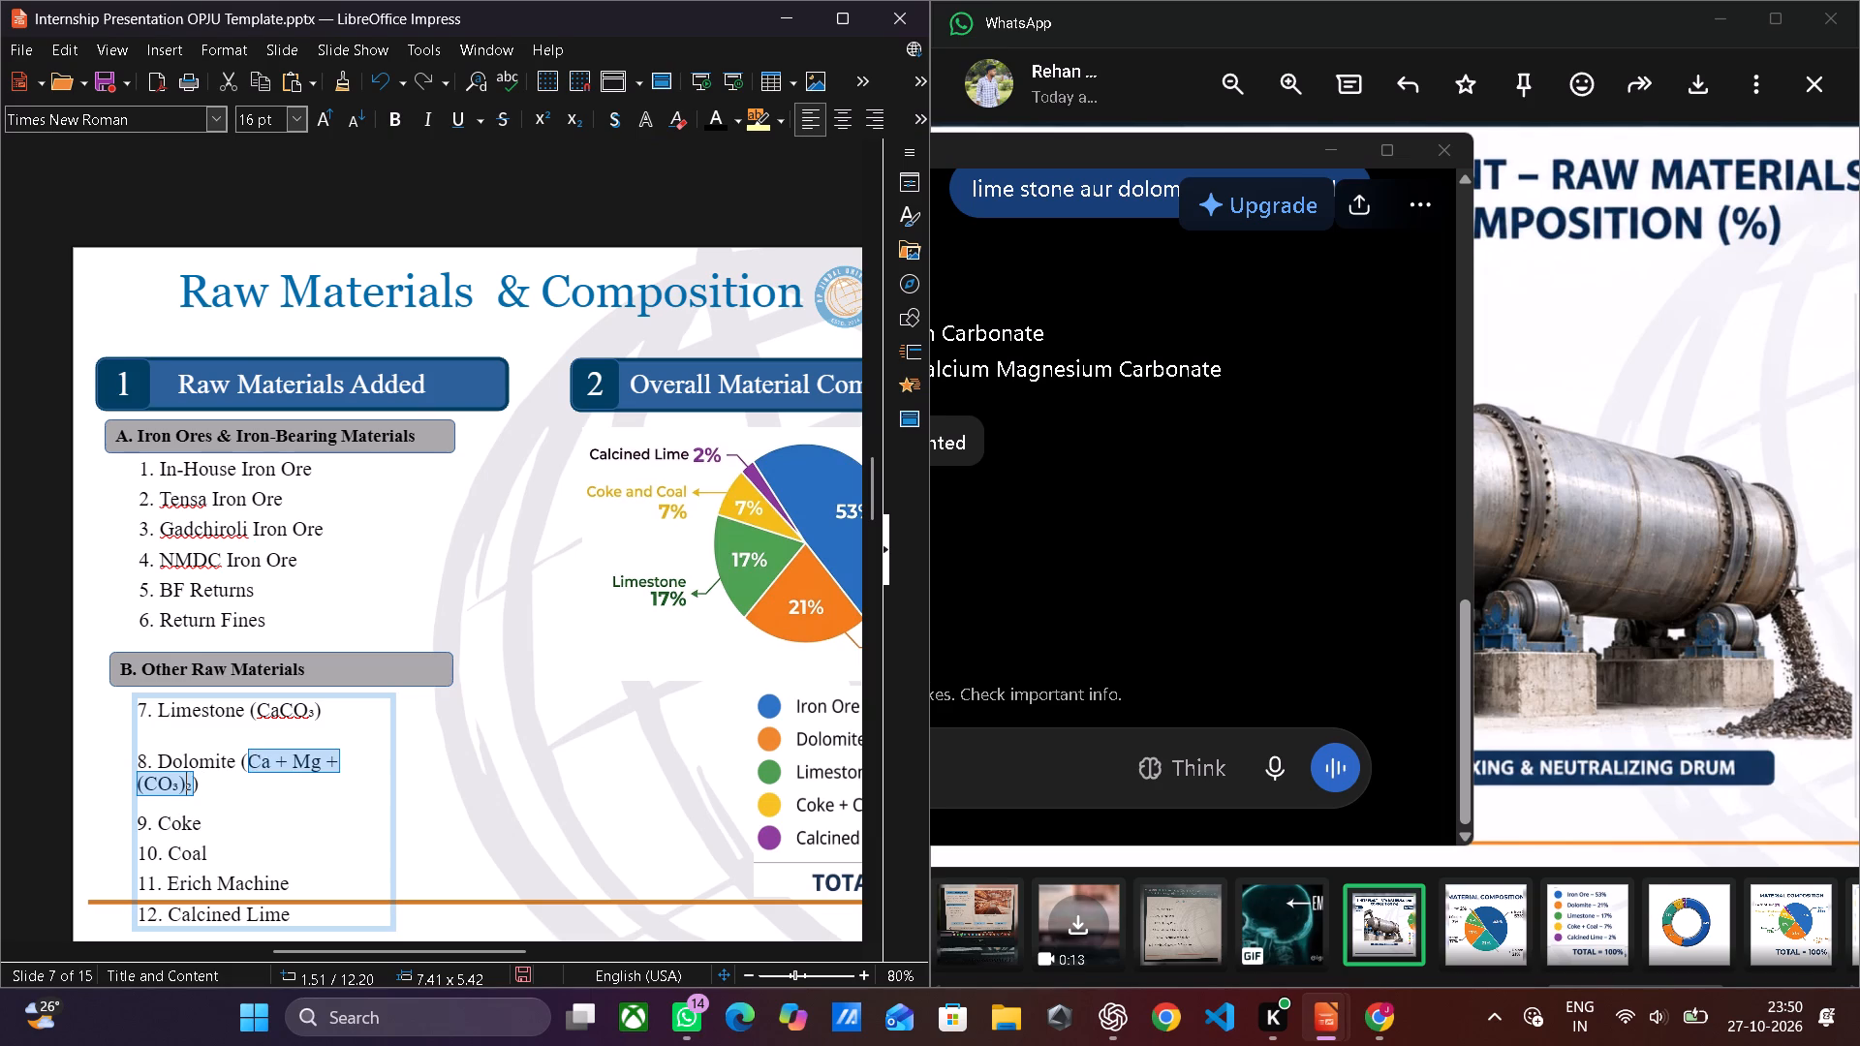
{"action": "left_click_drag", "start_coordinate": [186, 786], "coordinate": [204, 791]}
{"action": "left_click_drag", "start_coordinate": [238, 754], "coordinate": [238, 773]}
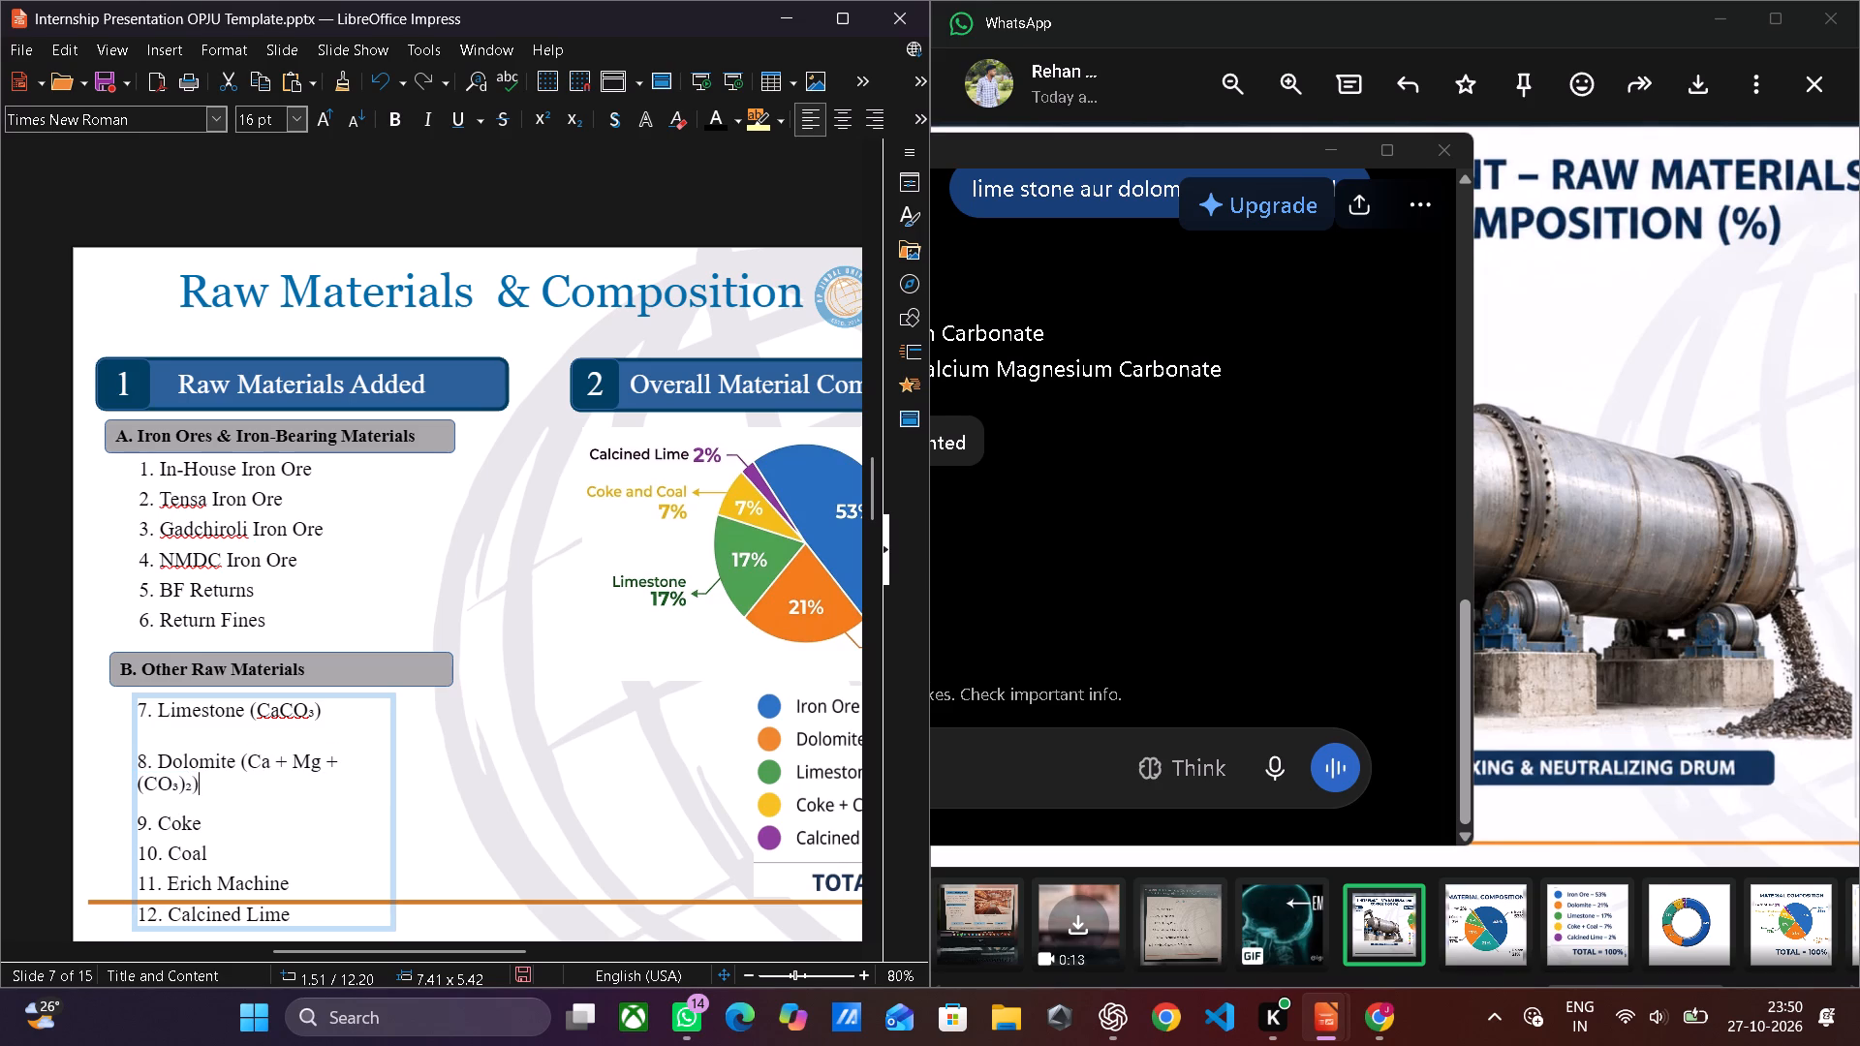
{"action": "left_click_drag", "start_coordinate": [238, 773], "coordinate": [241, 781]}
{"action": "left_click", "coordinate": [347, 114]}
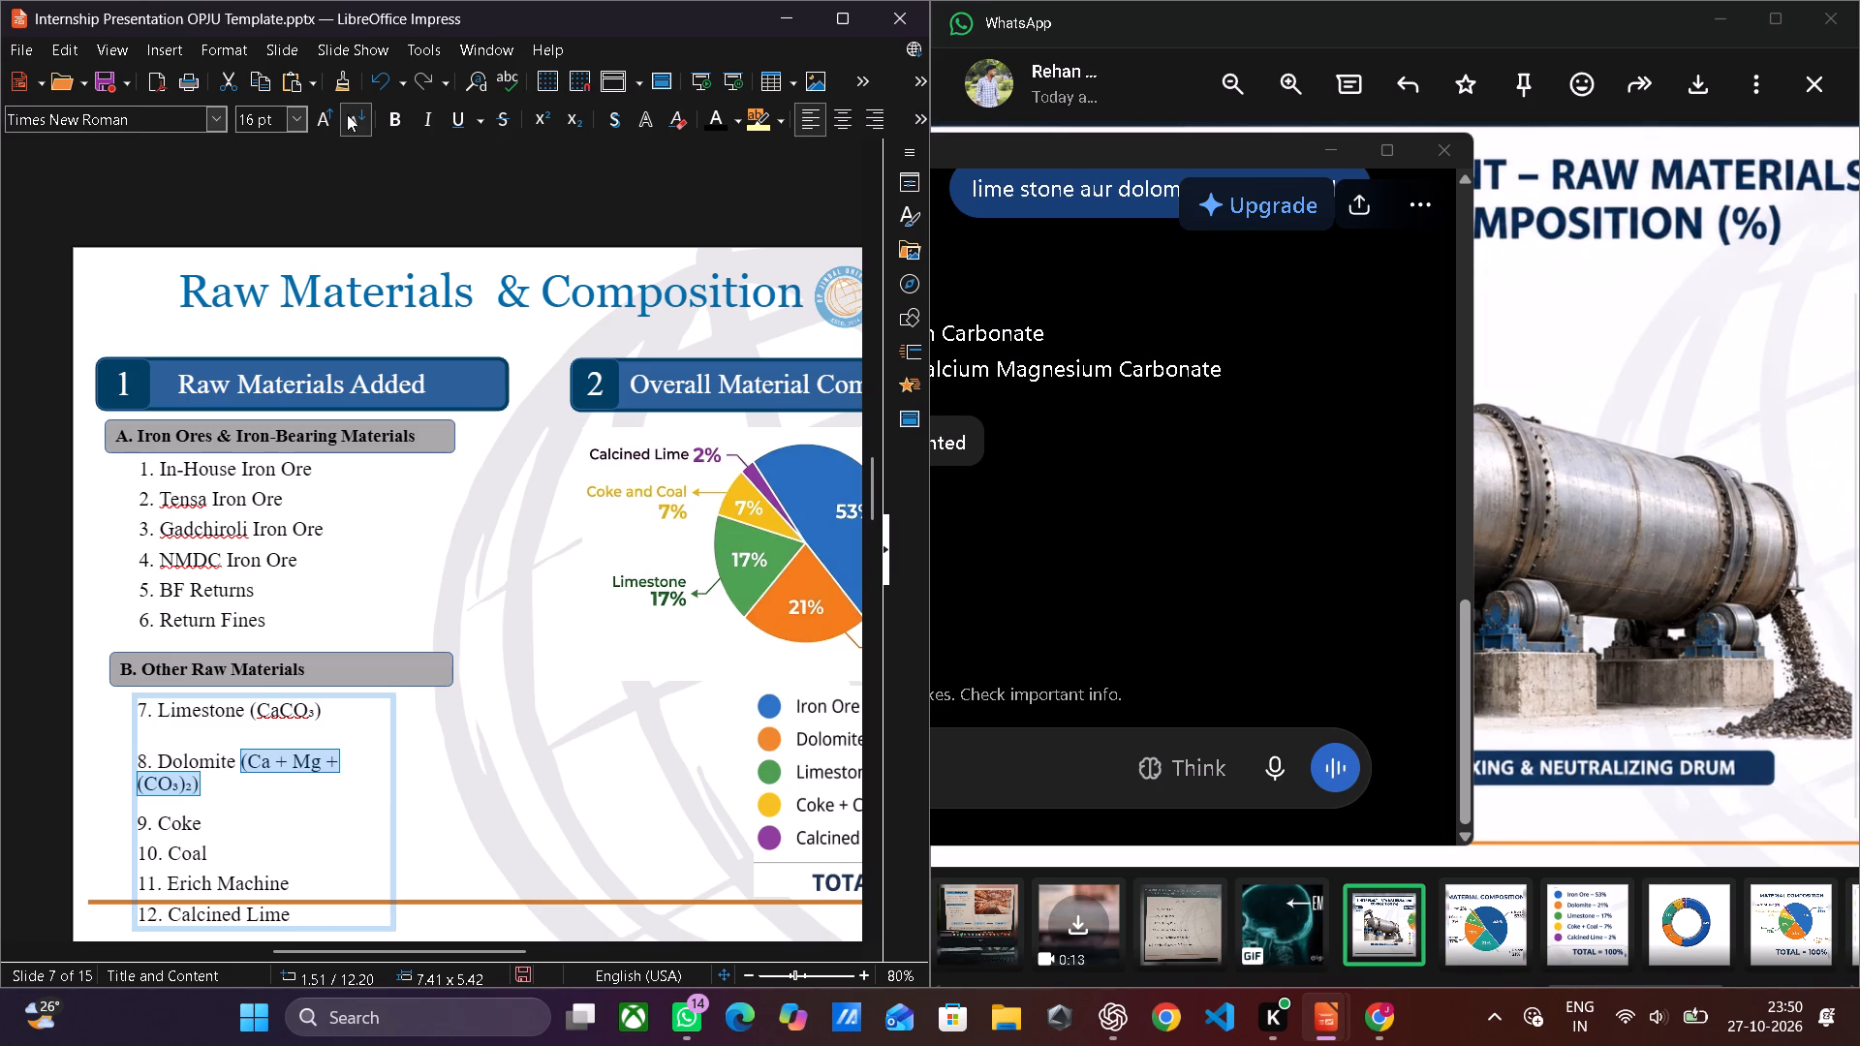
{"action": "left_click", "coordinate": [347, 114]}
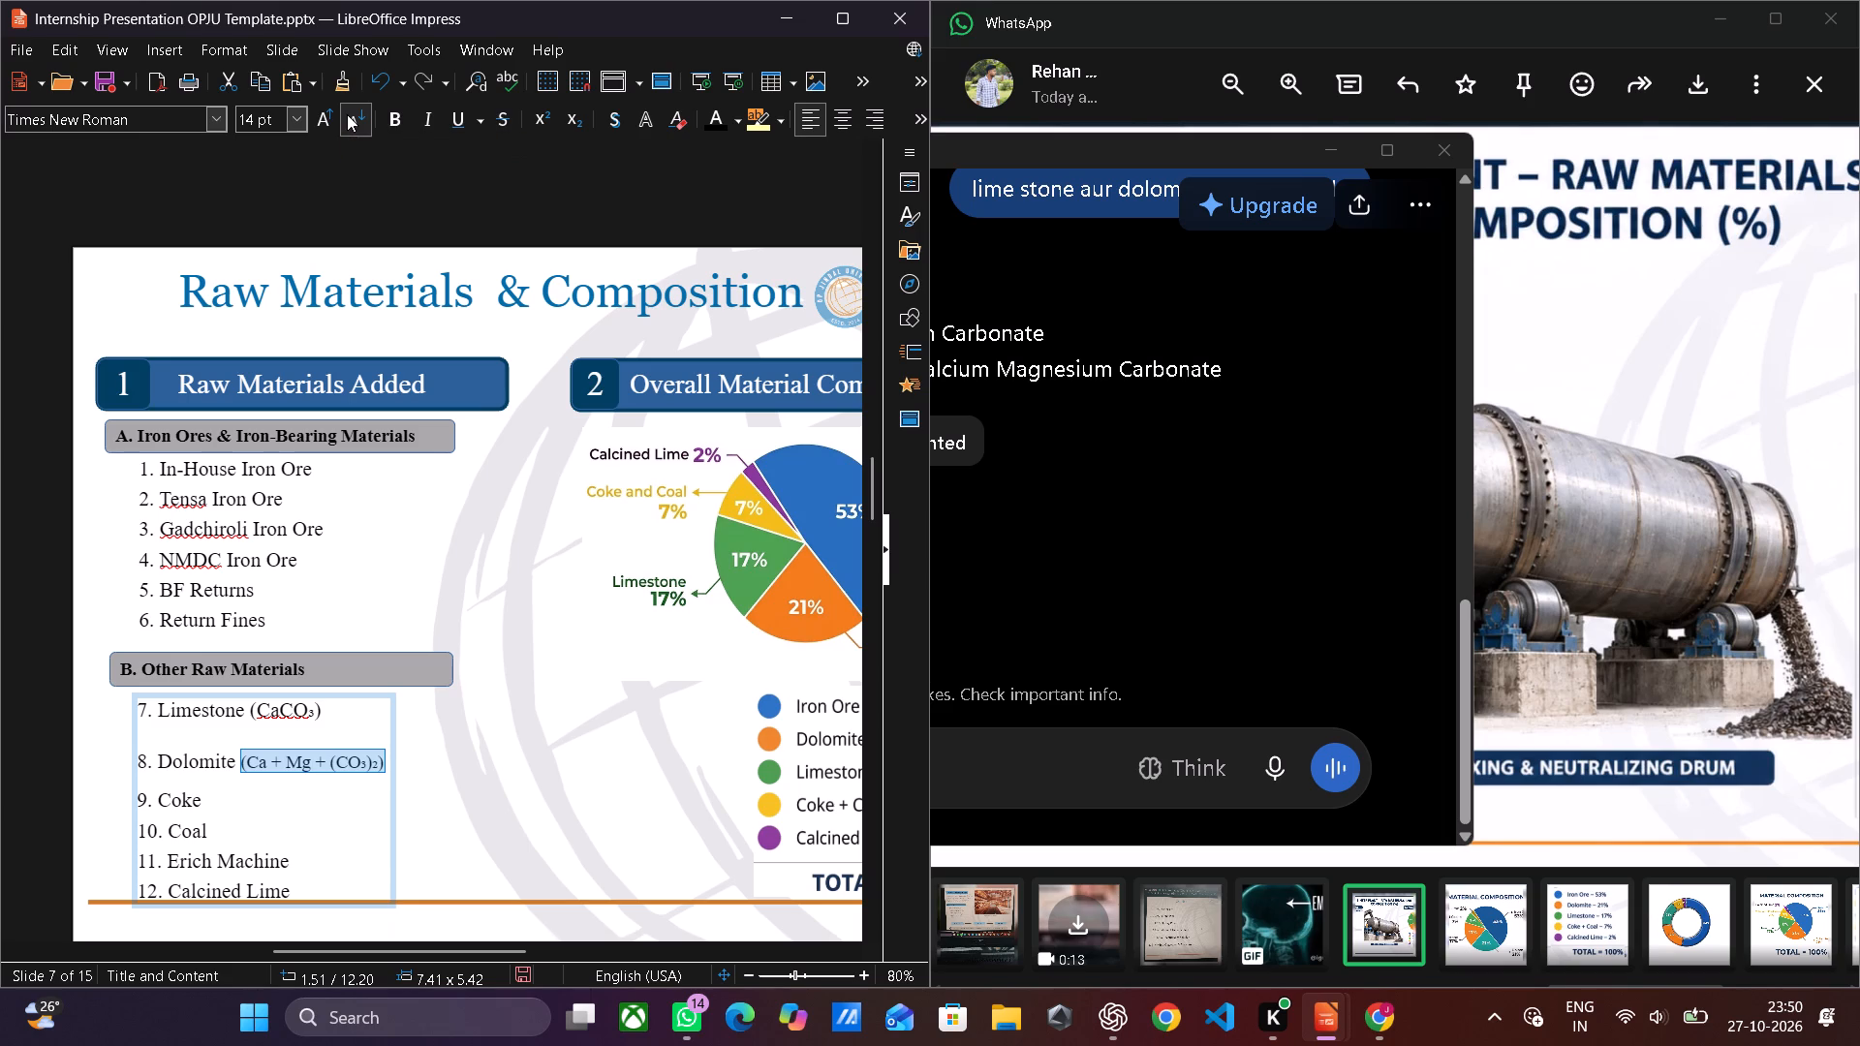
{"action": "left_click", "coordinate": [347, 114]}
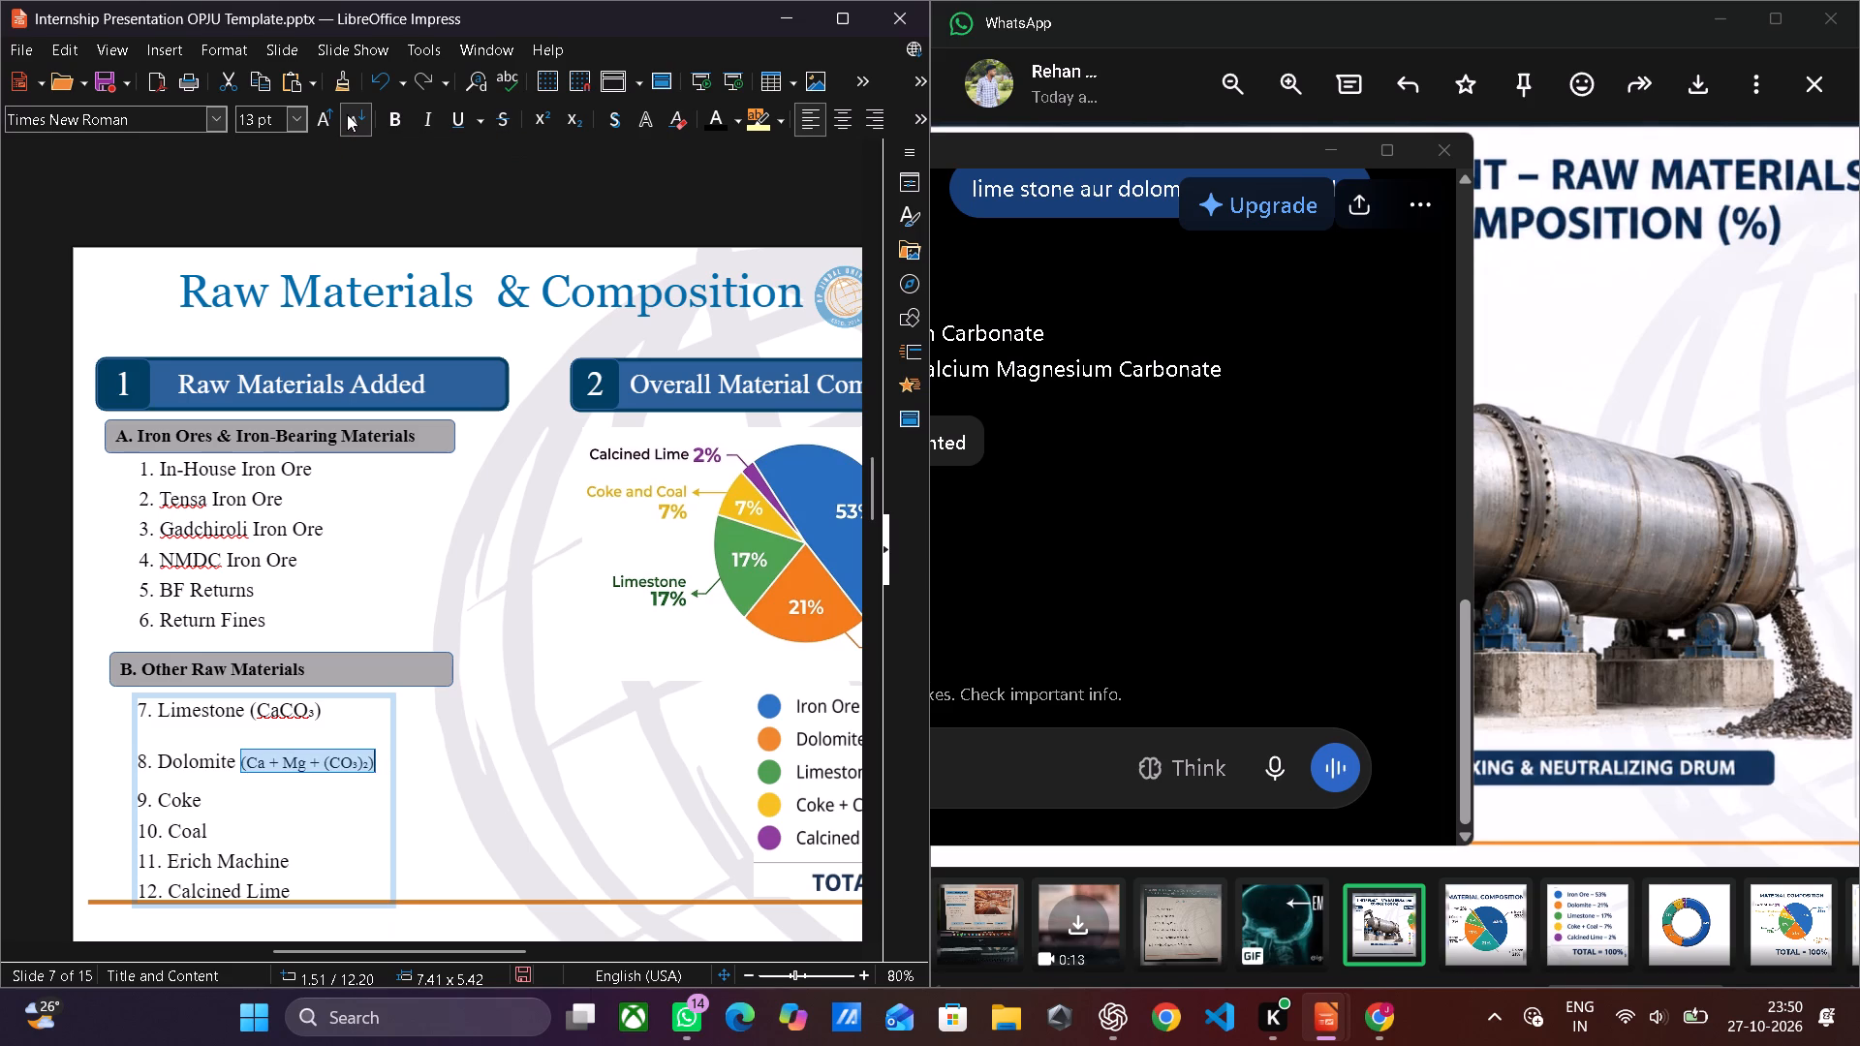
Reduce the font size of "(CaCO₃)" in the Limestone item to 13 pt.
{"action": "left_click_drag", "start_coordinate": [325, 701], "coordinate": [243, 709]}
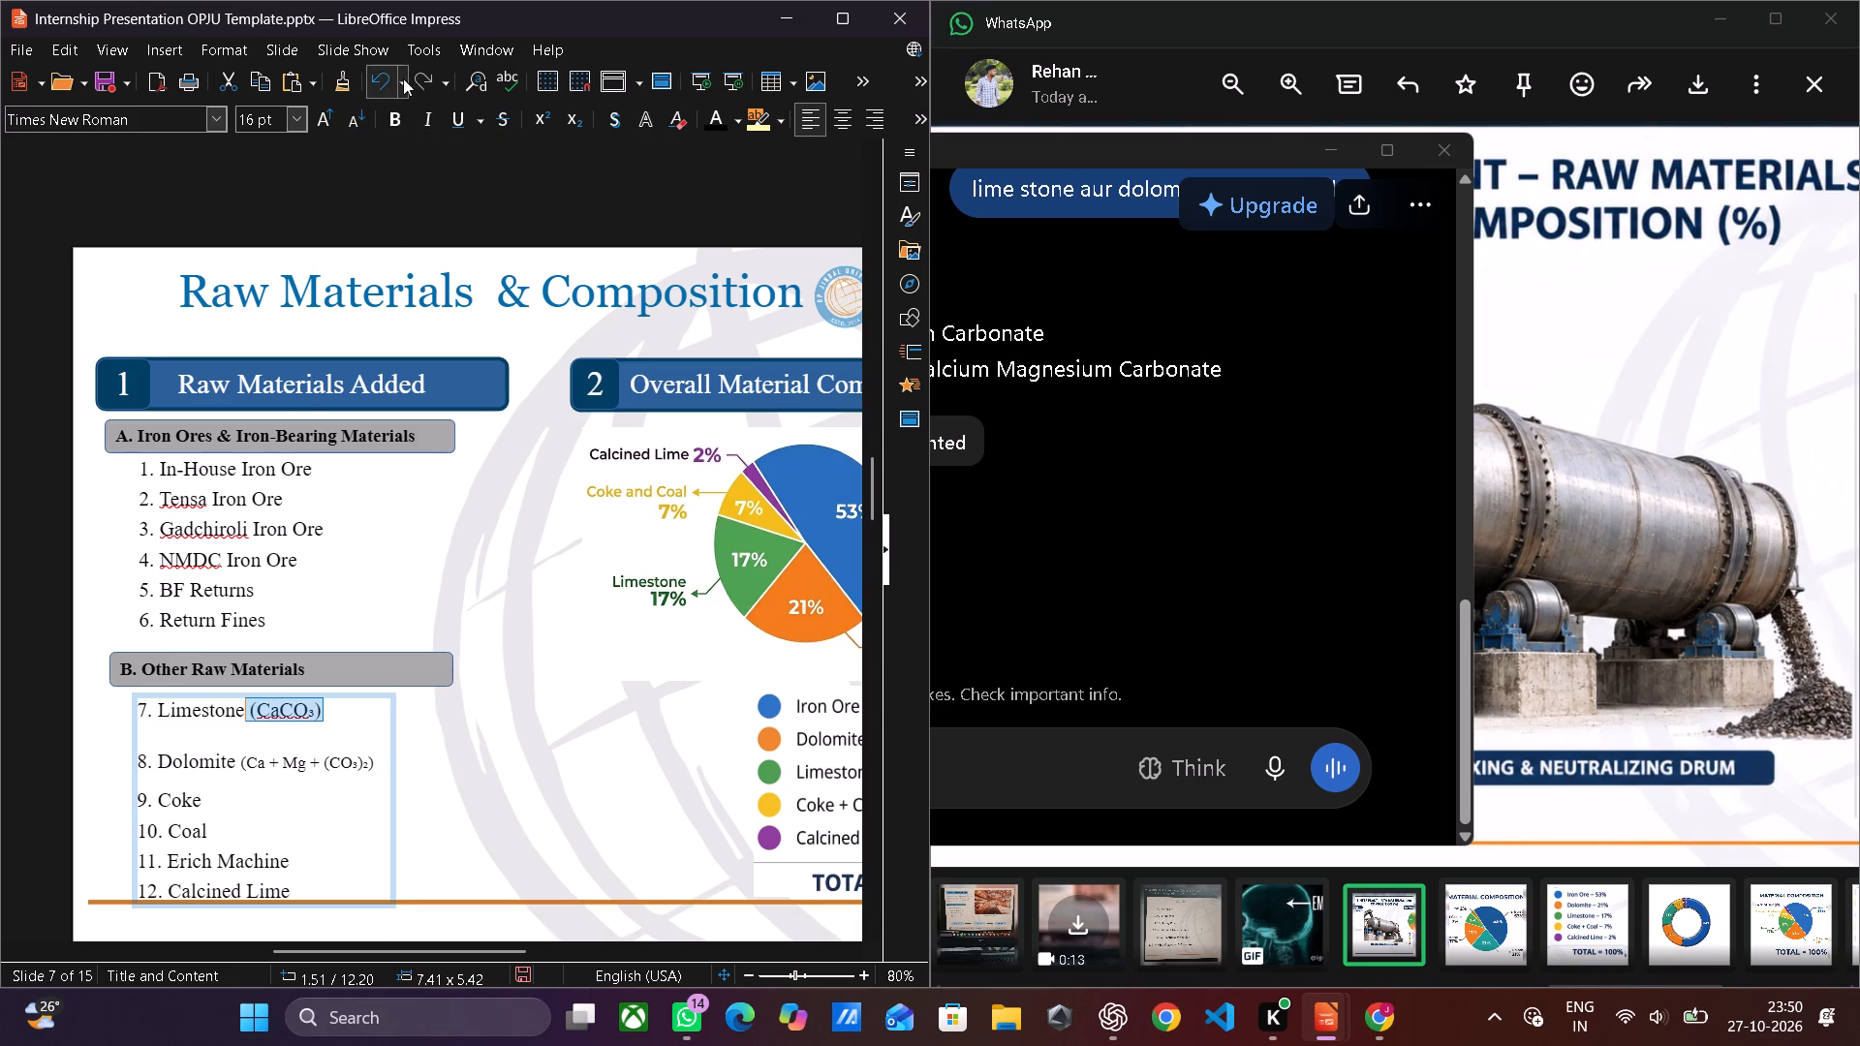
{"action": "double_click", "coordinate": [349, 121]}
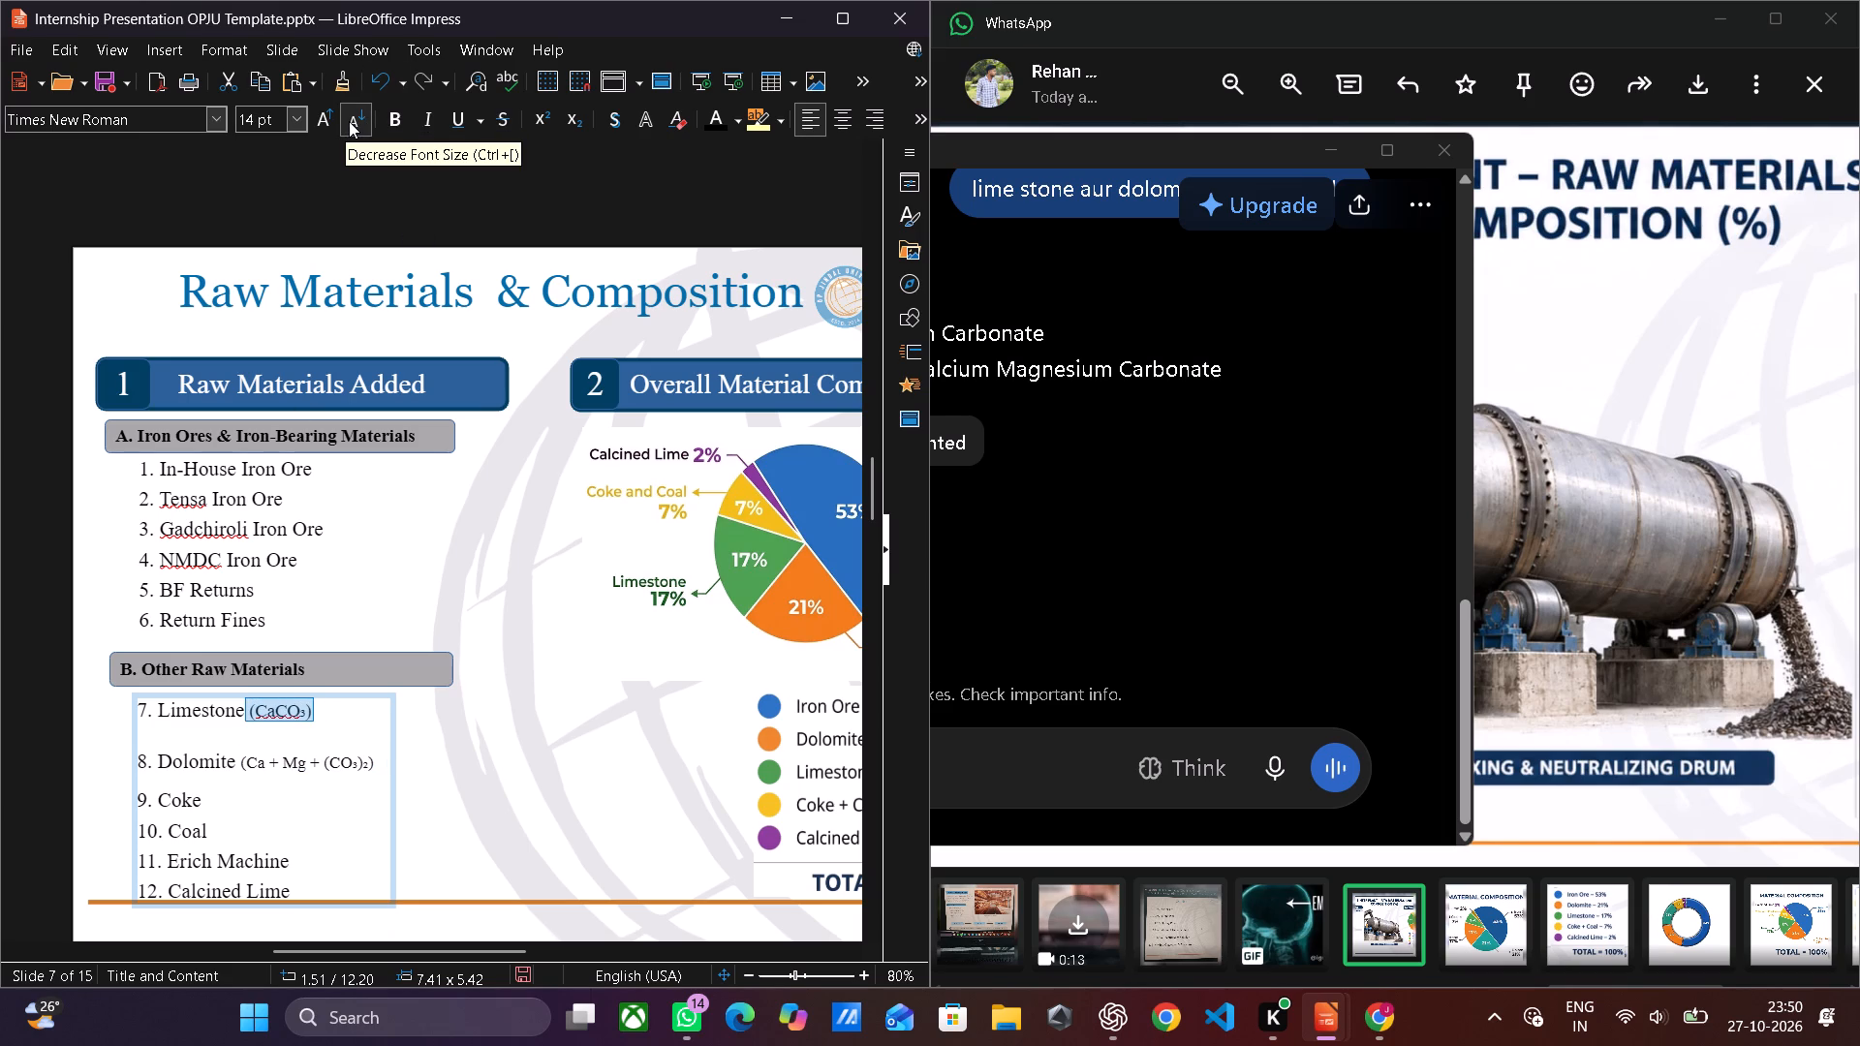
{"action": "left_click", "coordinate": [349, 121]}
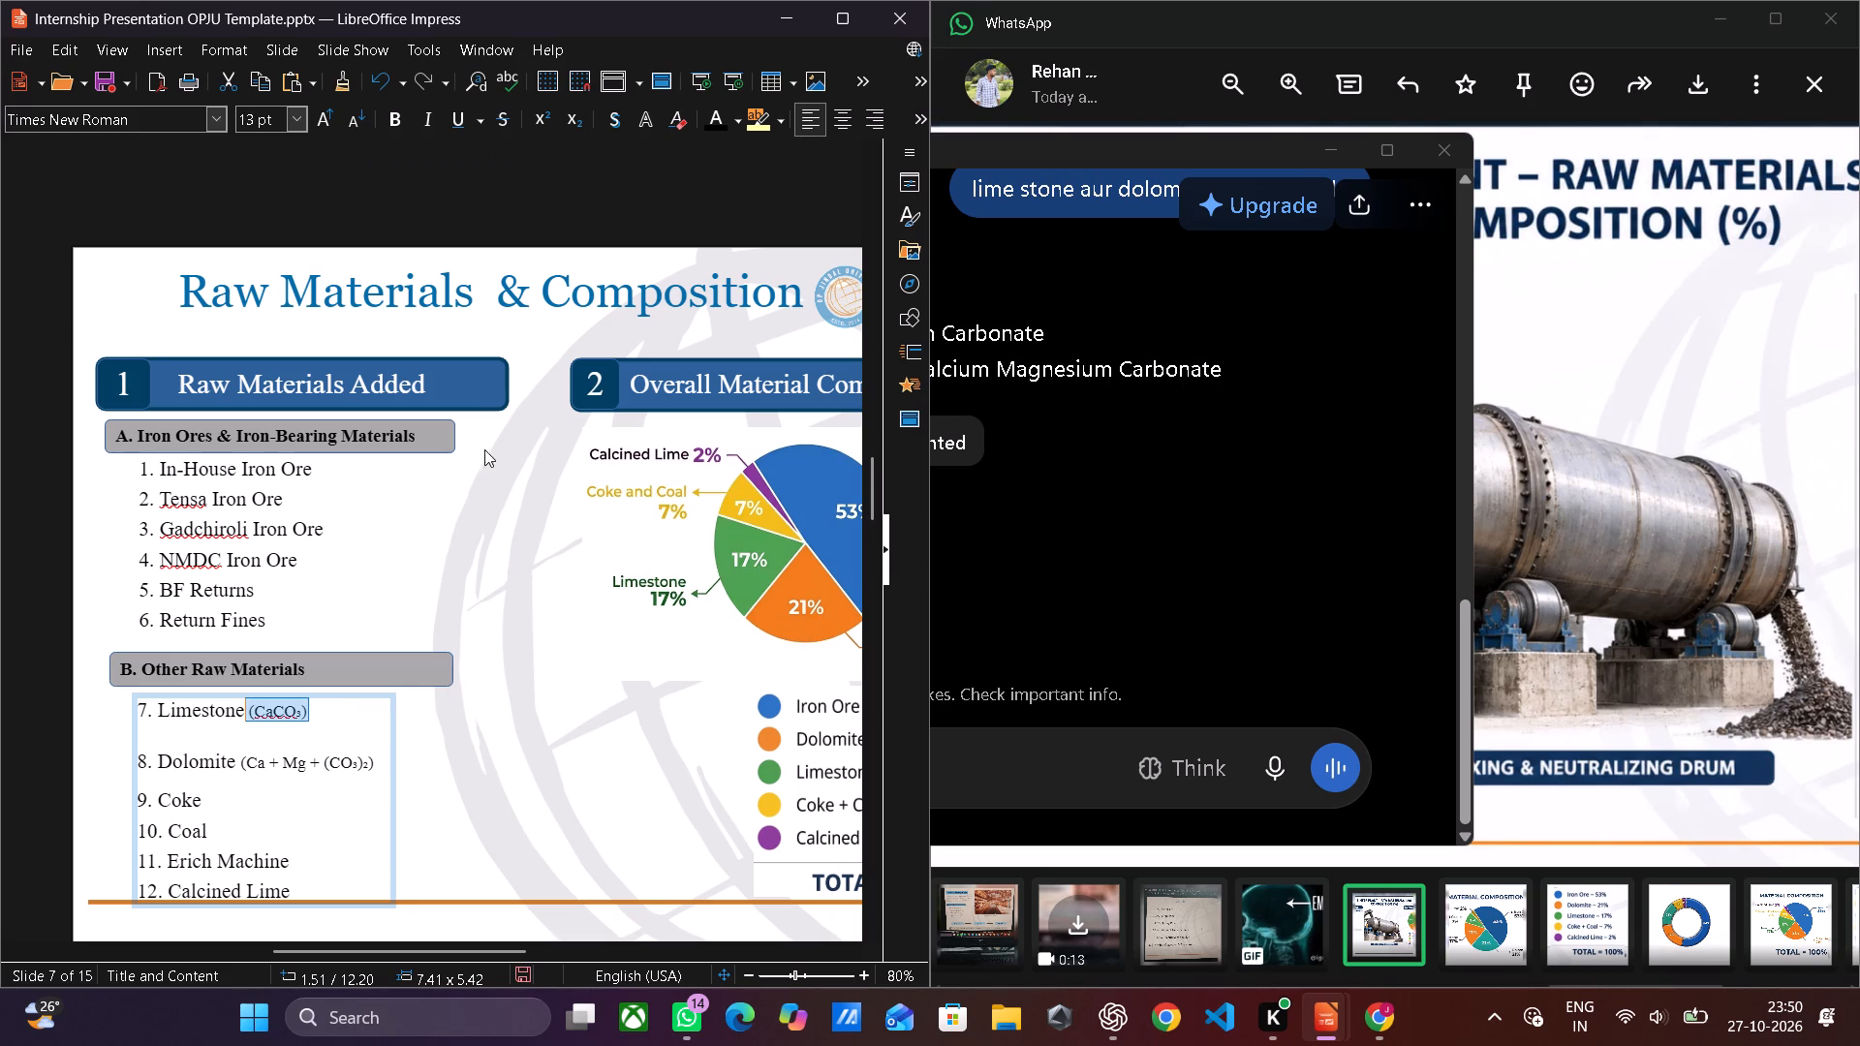
{"action": "left_click", "coordinate": [495, 694]}
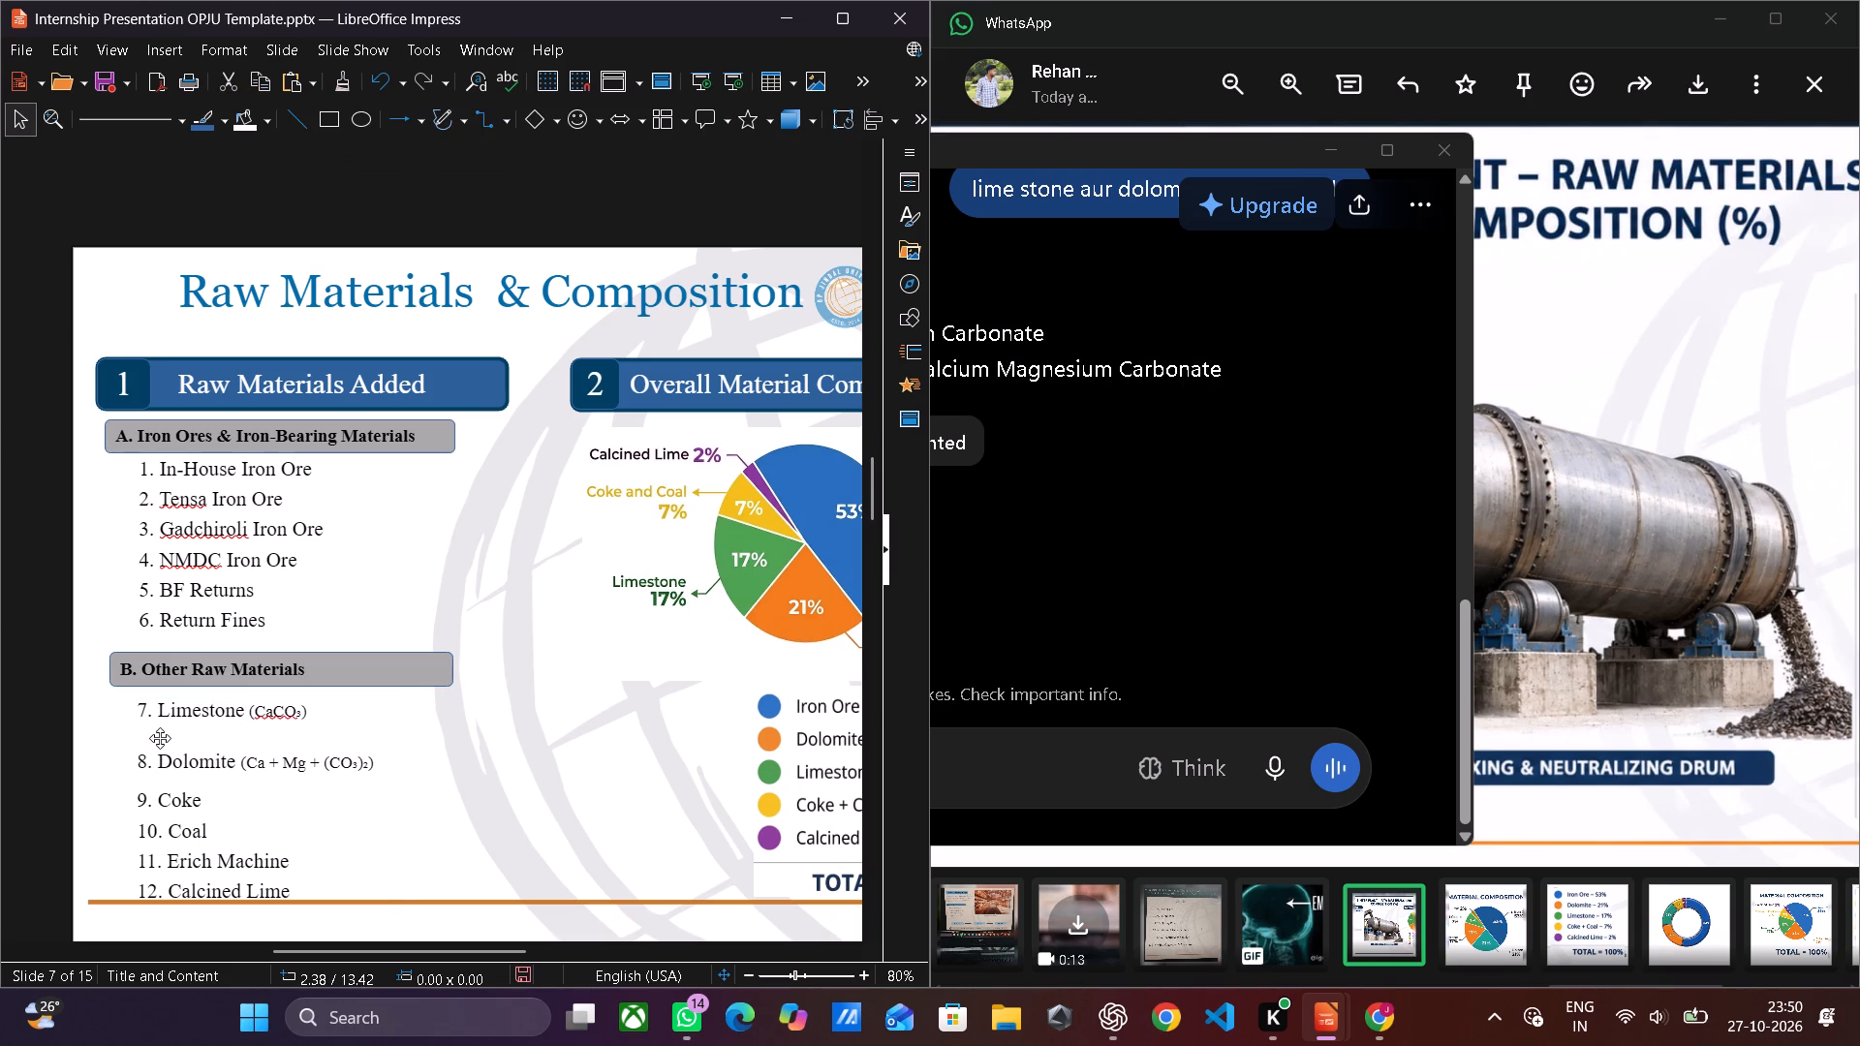
Select the Other Raw Materials list's text box and maximize the presentation window.
{"action": "left_click", "coordinate": [160, 738]}
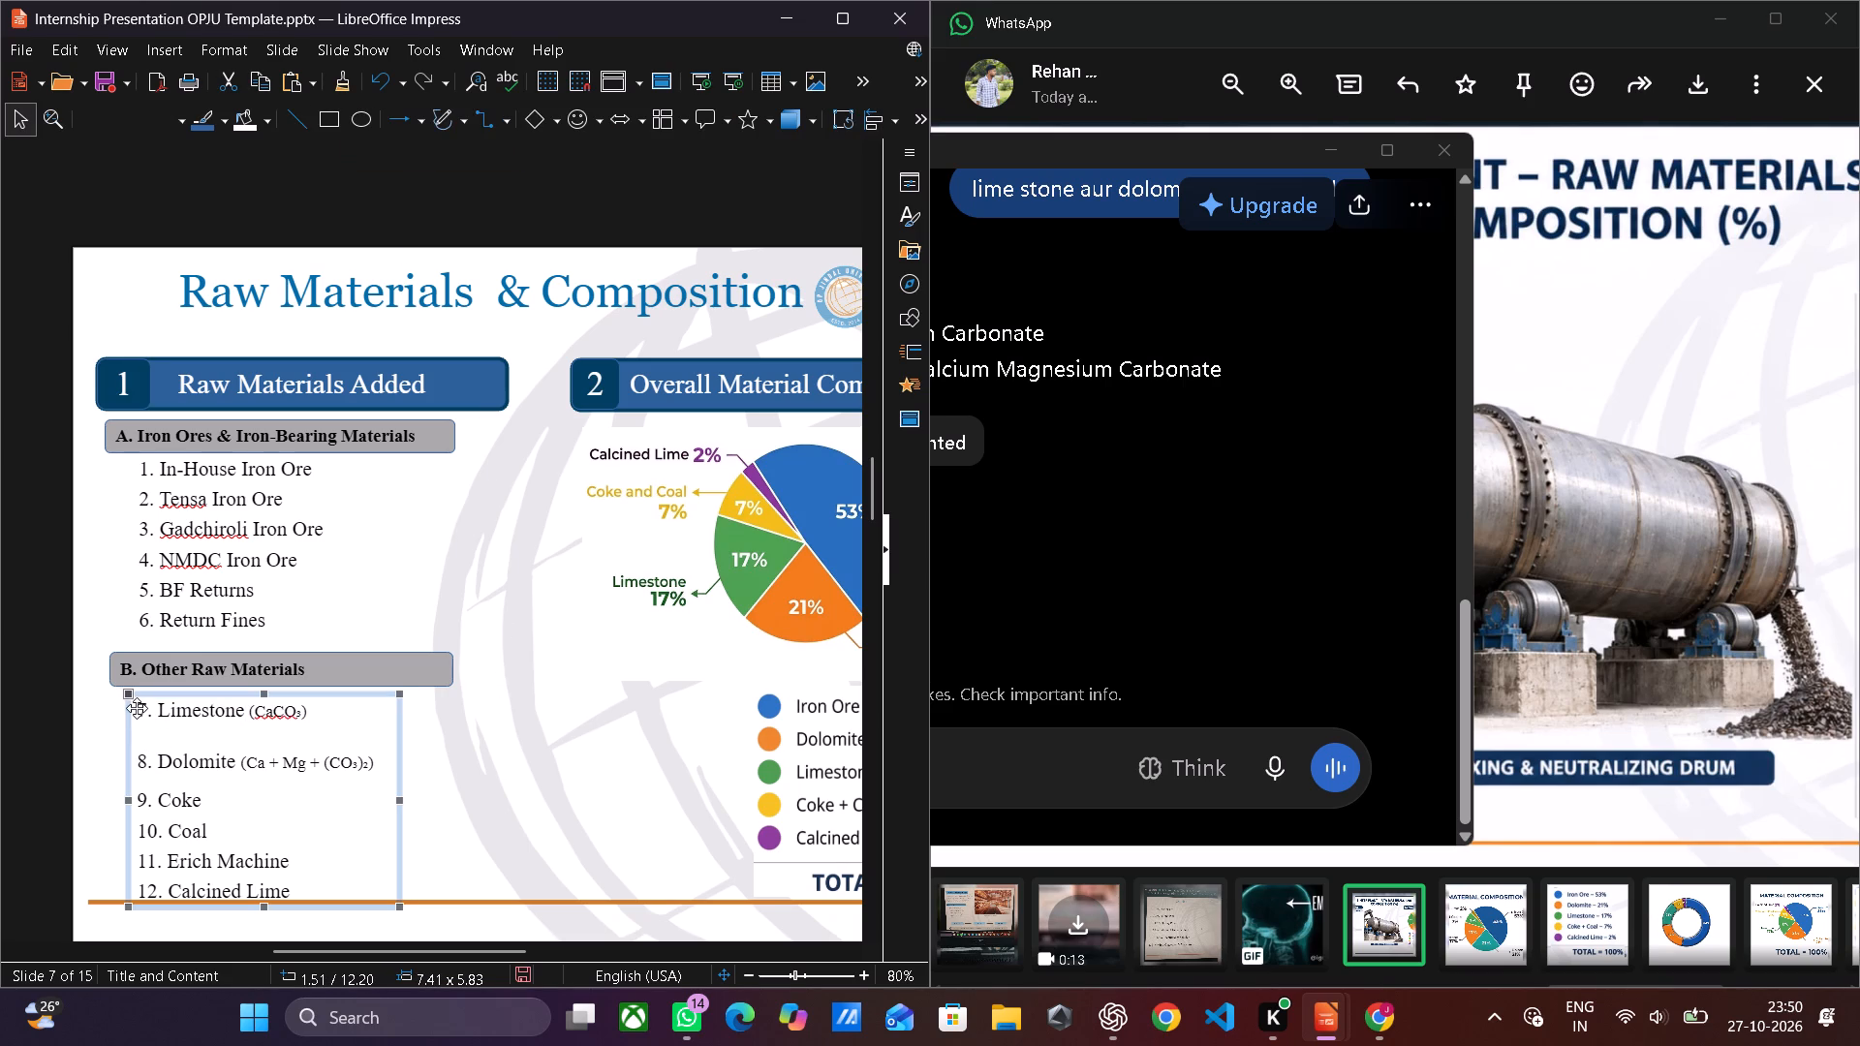
{"action": "left_click", "coordinate": [852, 19]}
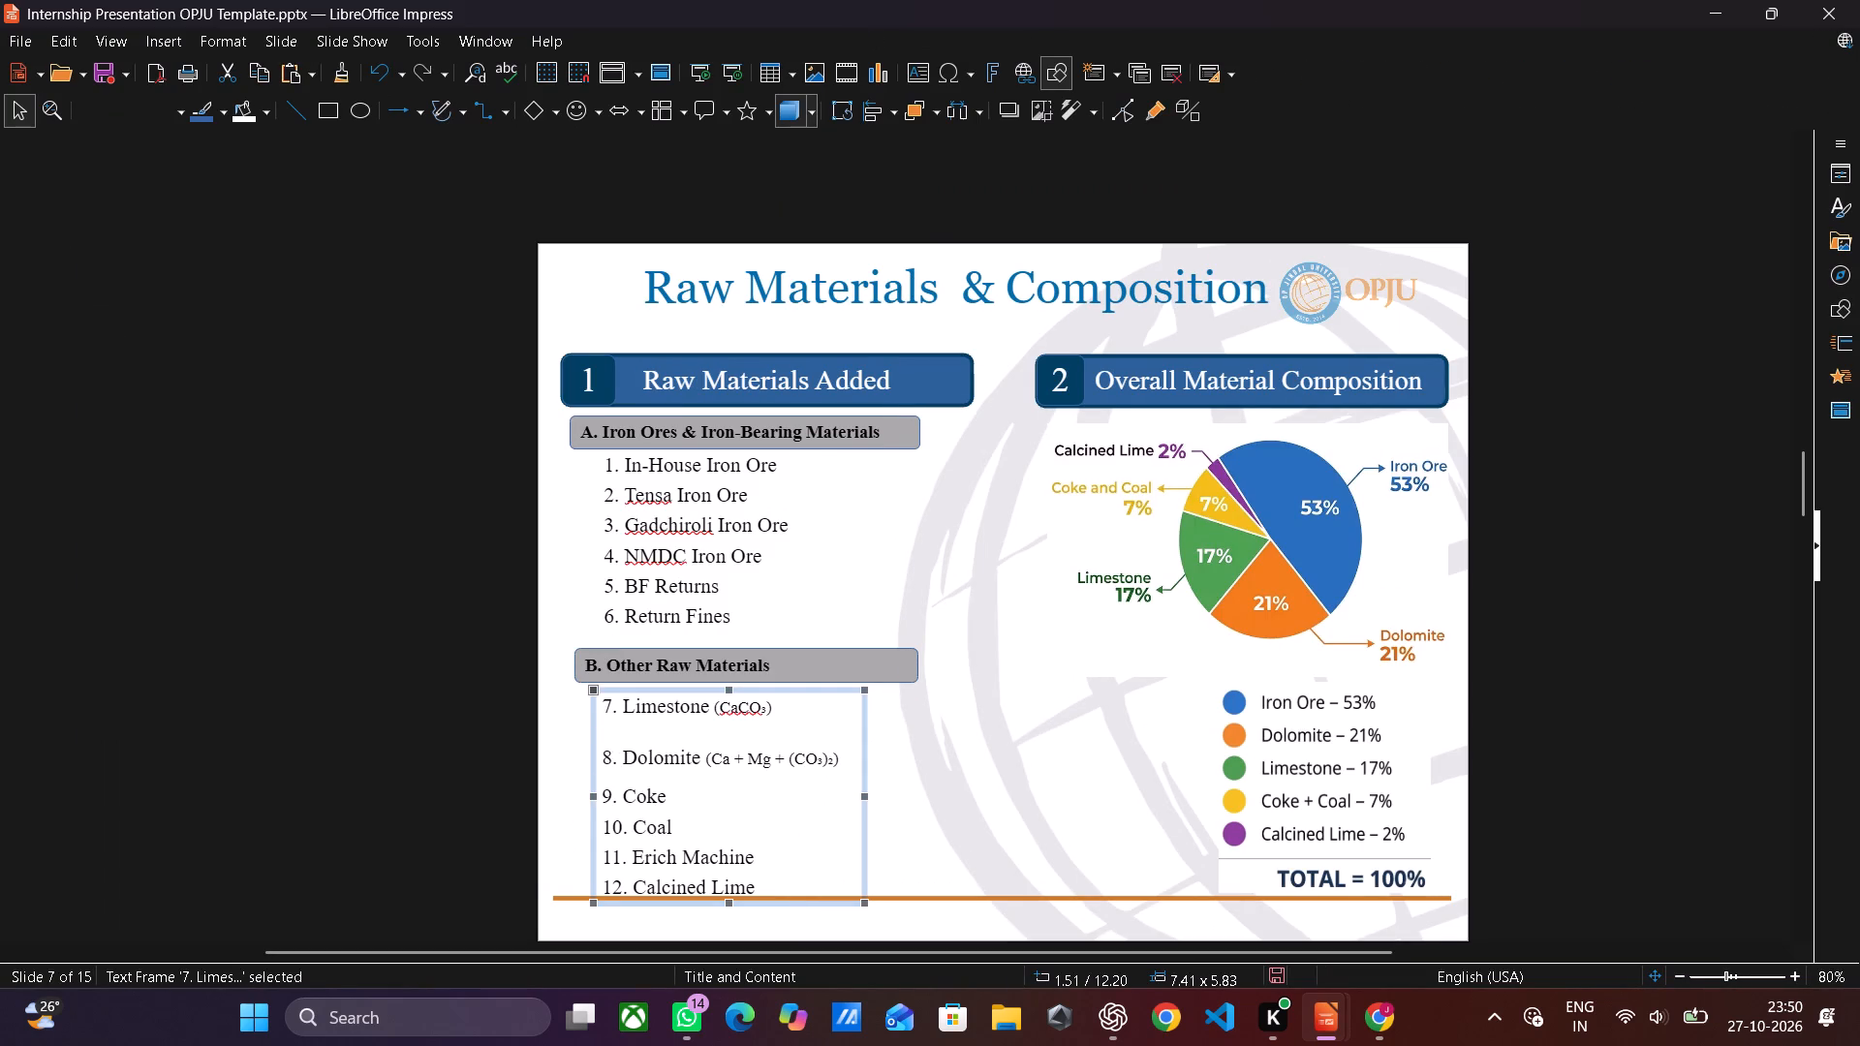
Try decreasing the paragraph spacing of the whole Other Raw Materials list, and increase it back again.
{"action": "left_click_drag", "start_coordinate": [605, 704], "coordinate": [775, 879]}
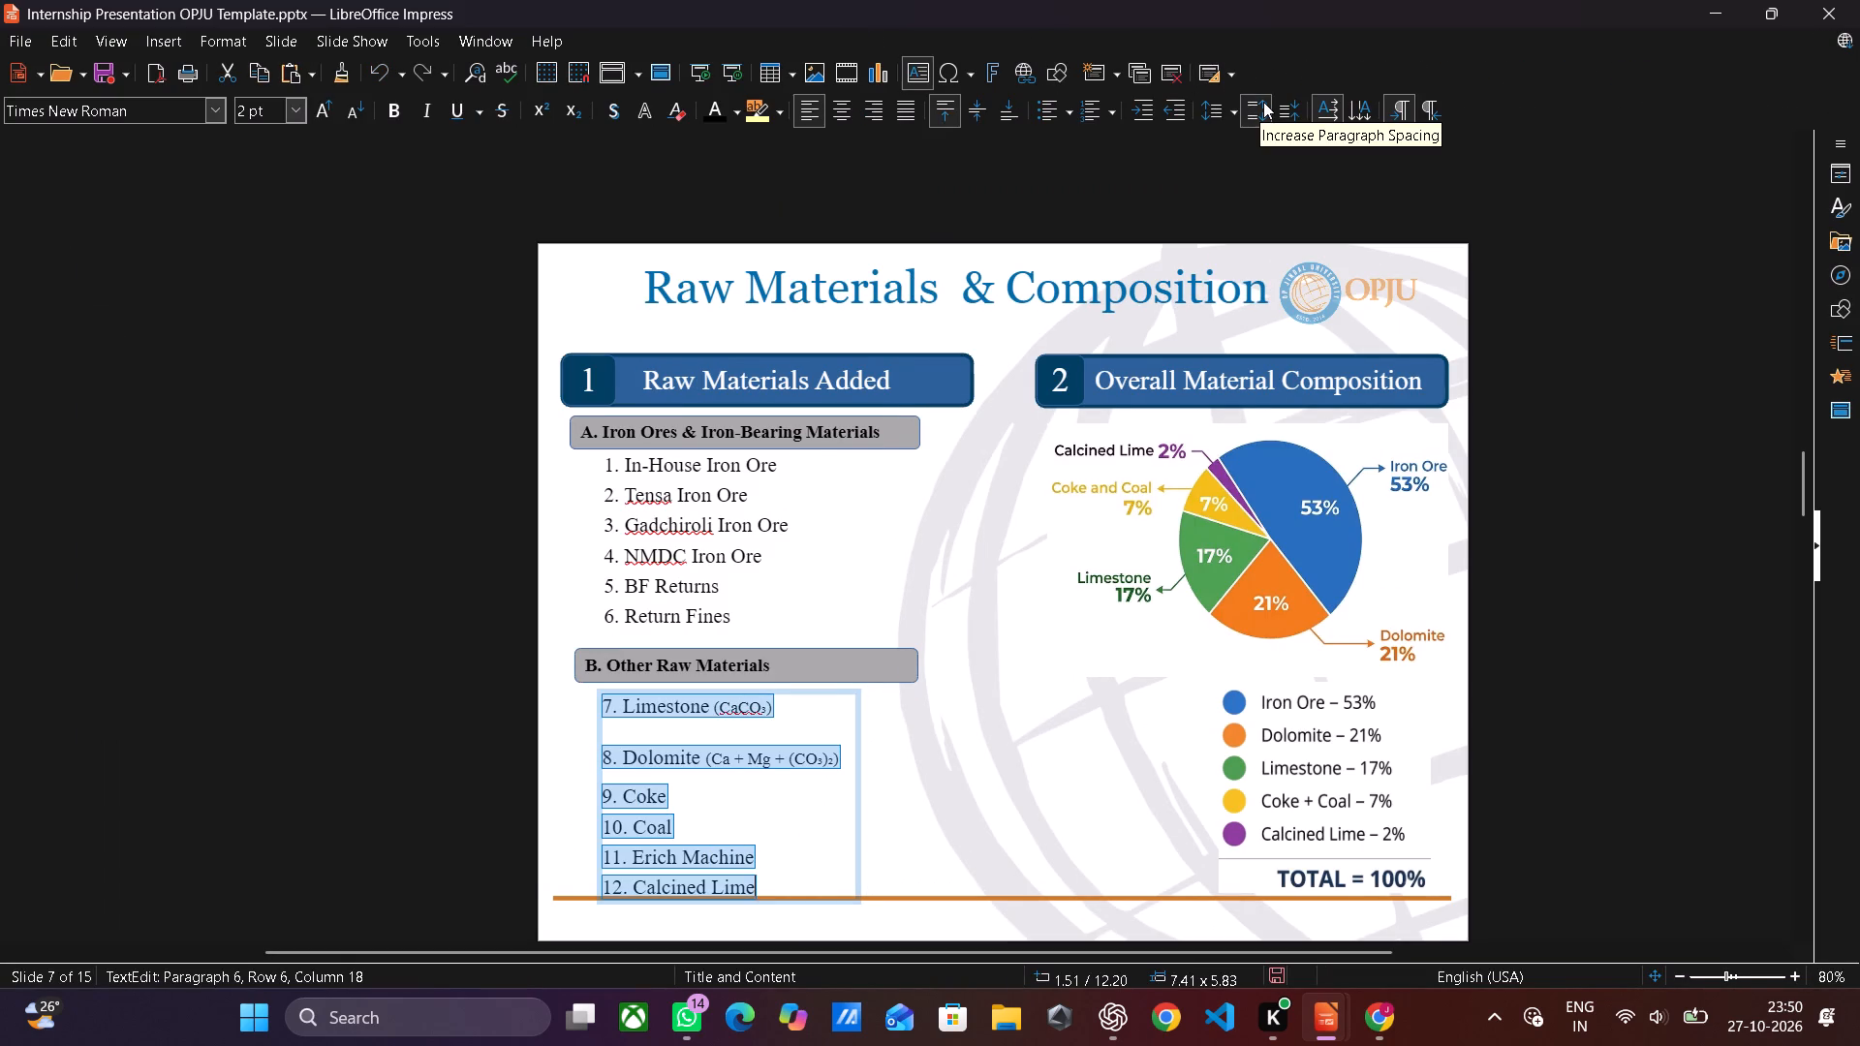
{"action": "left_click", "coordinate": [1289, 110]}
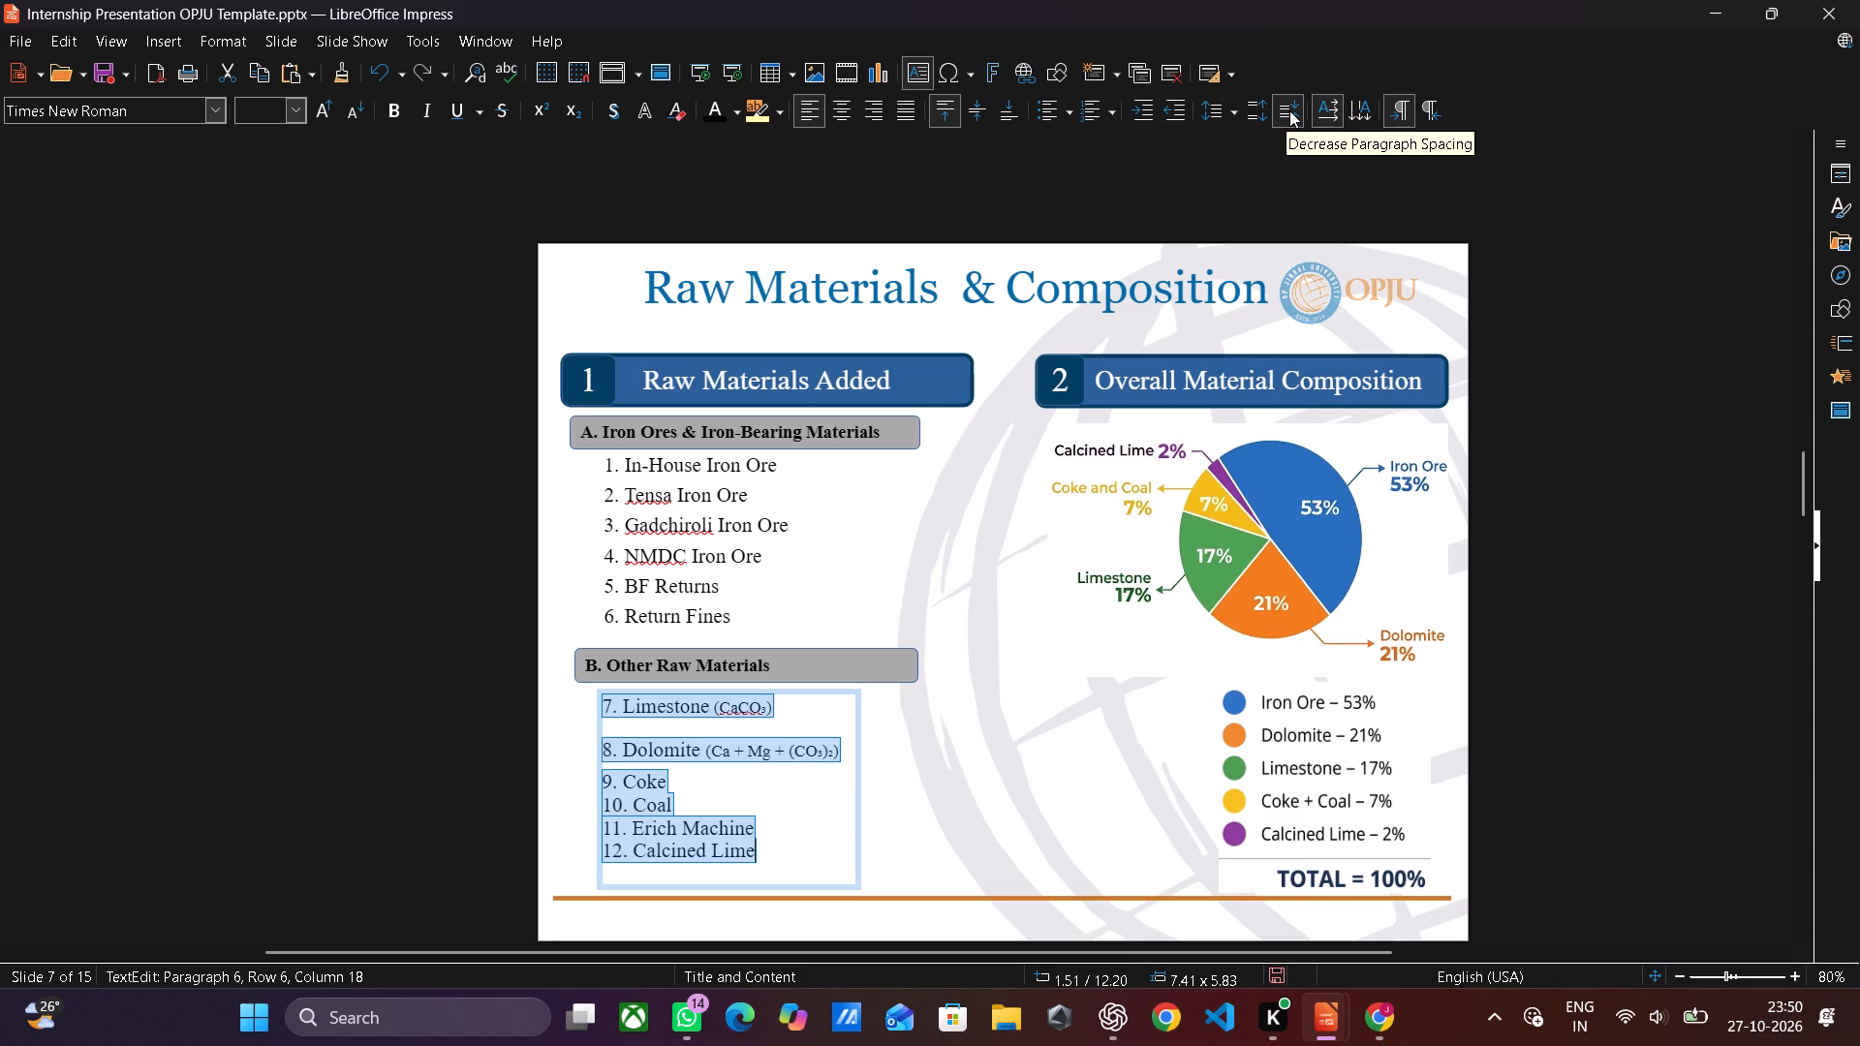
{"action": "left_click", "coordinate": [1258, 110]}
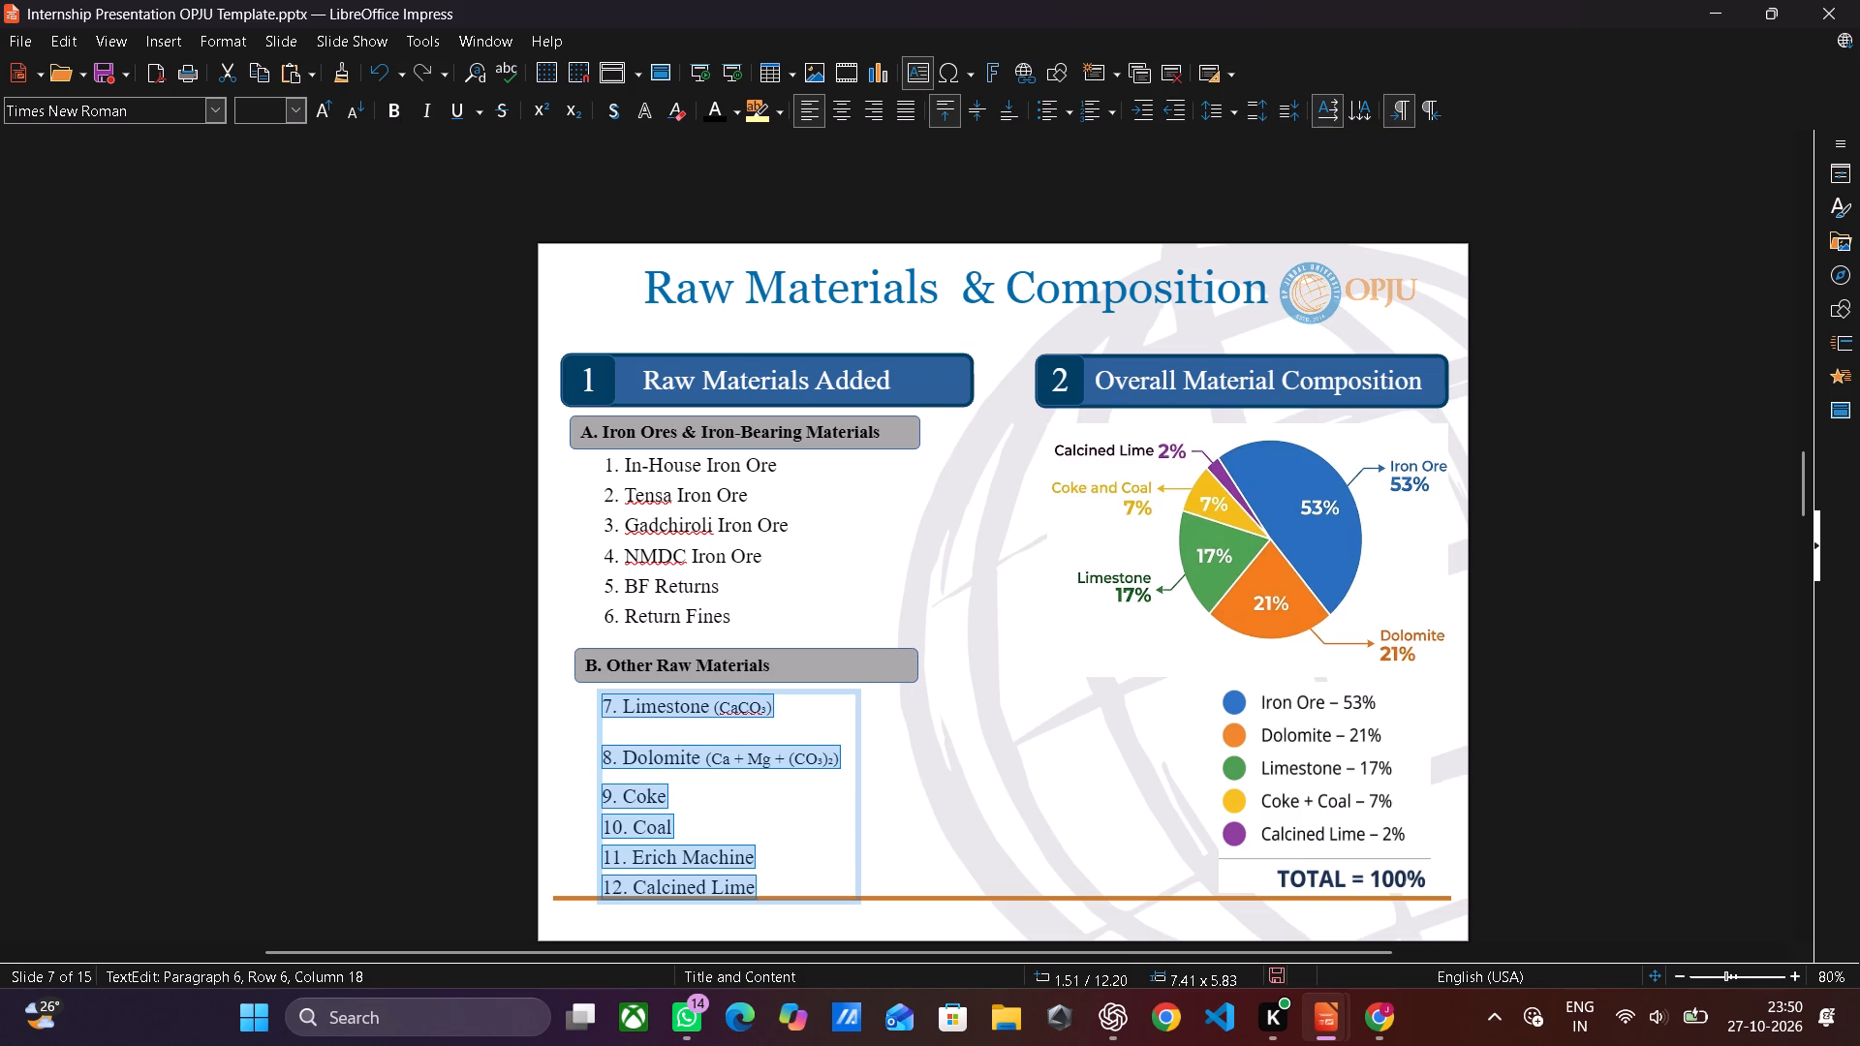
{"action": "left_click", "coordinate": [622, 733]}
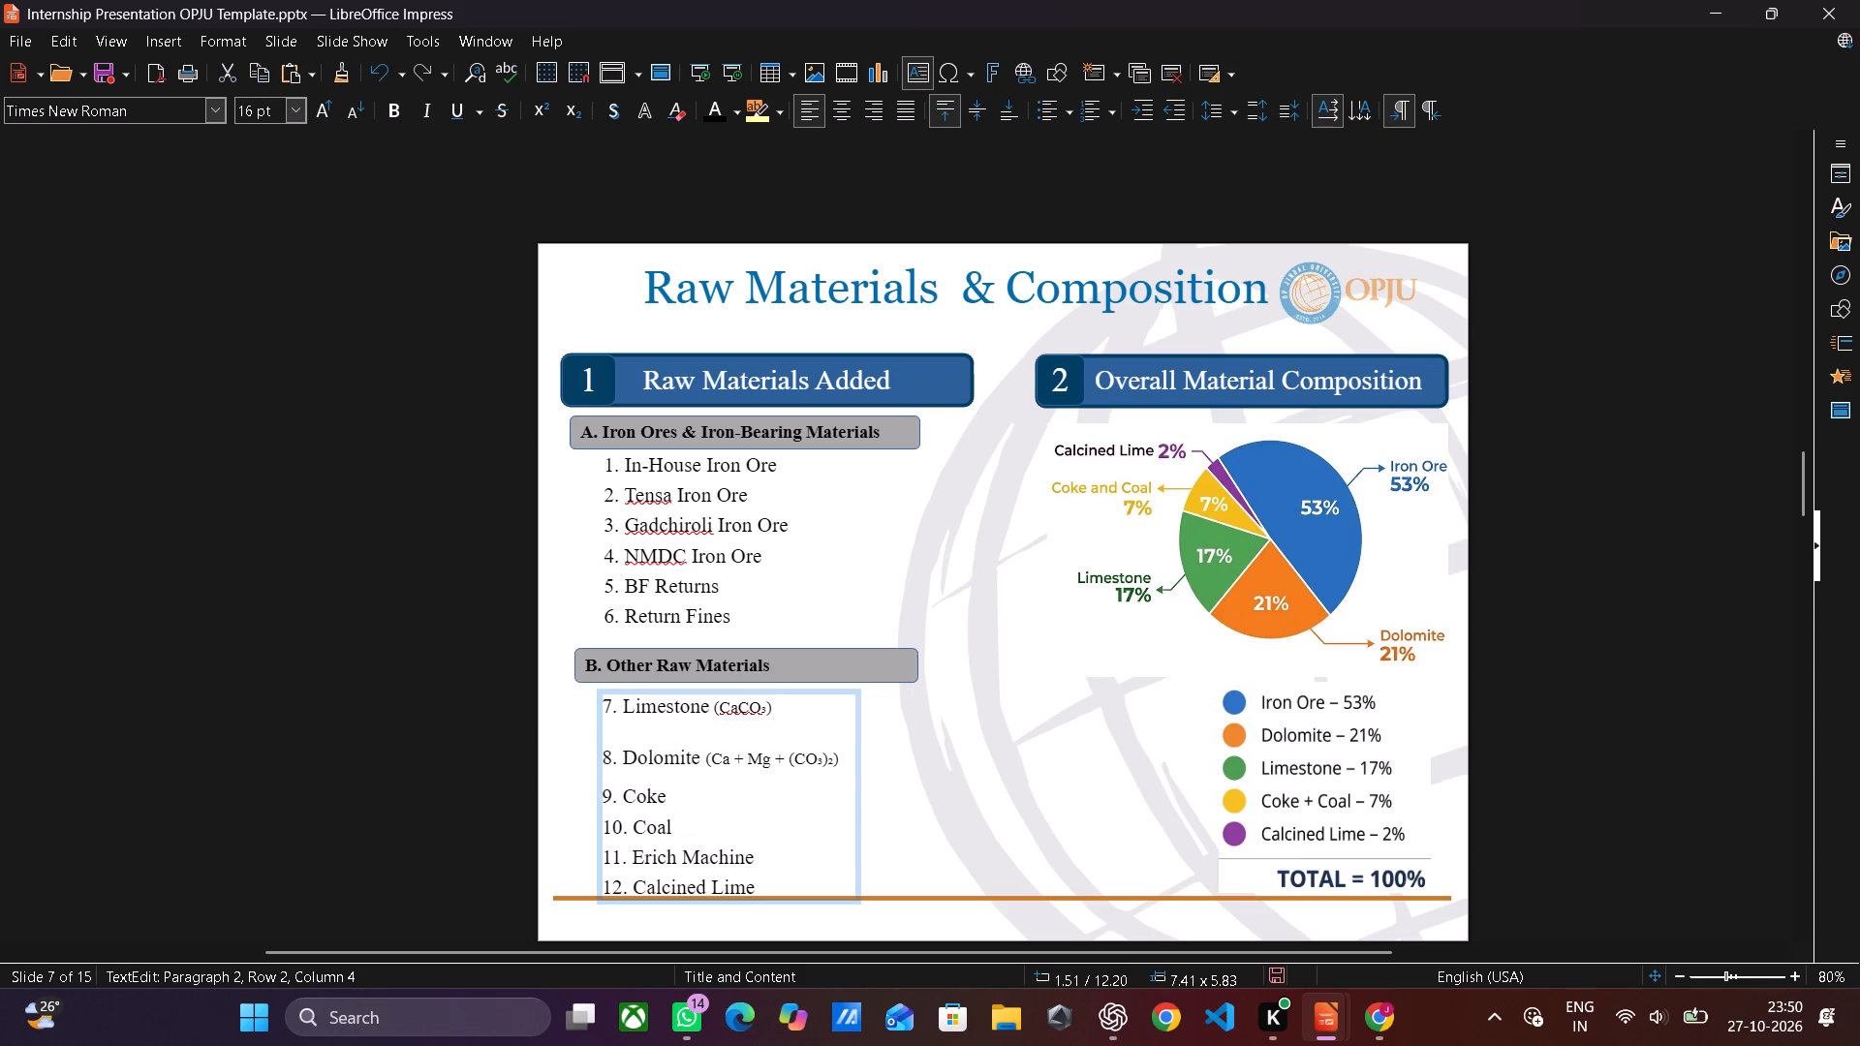
Decrease the paragraph spacing of only the Limestone and Dolomite items by two increments.
{"action": "left_click_drag", "start_coordinate": [604, 707], "coordinate": [848, 763]}
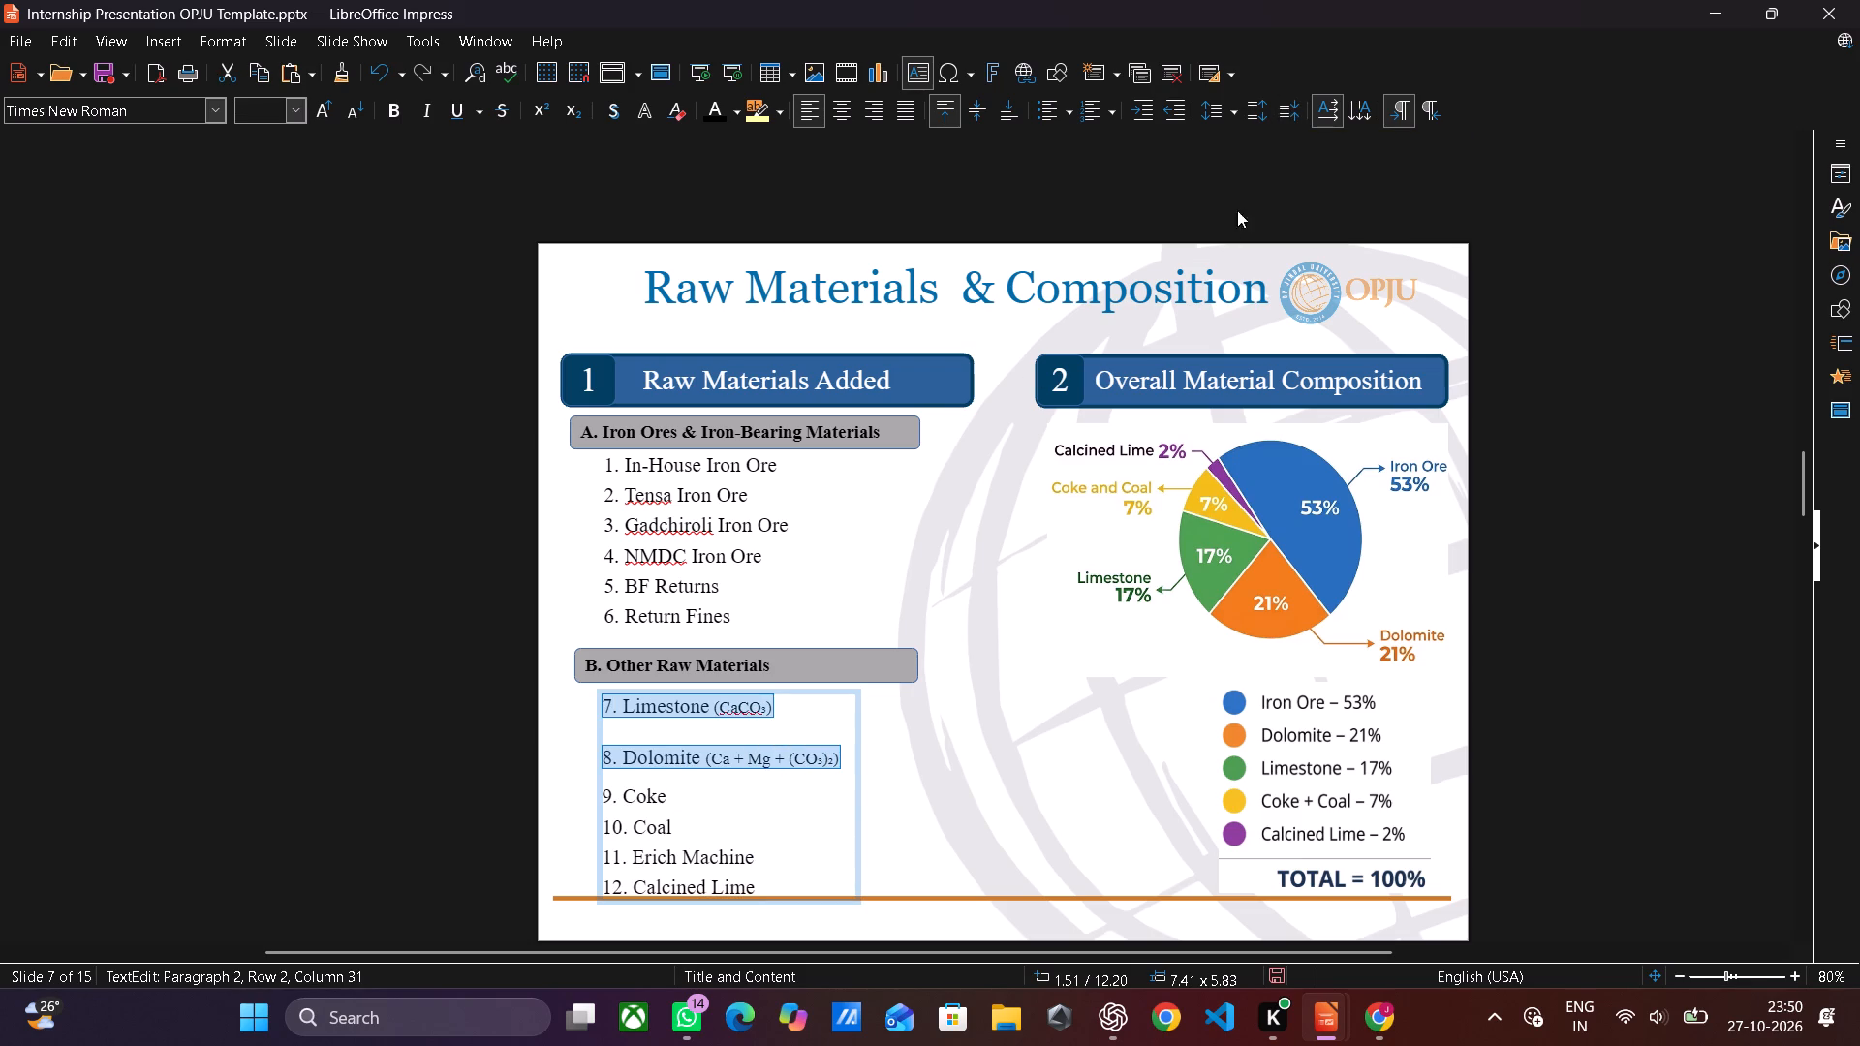
{"action": "left_click", "coordinate": [1287, 111]}
{"action": "left_click", "coordinate": [1287, 111]}
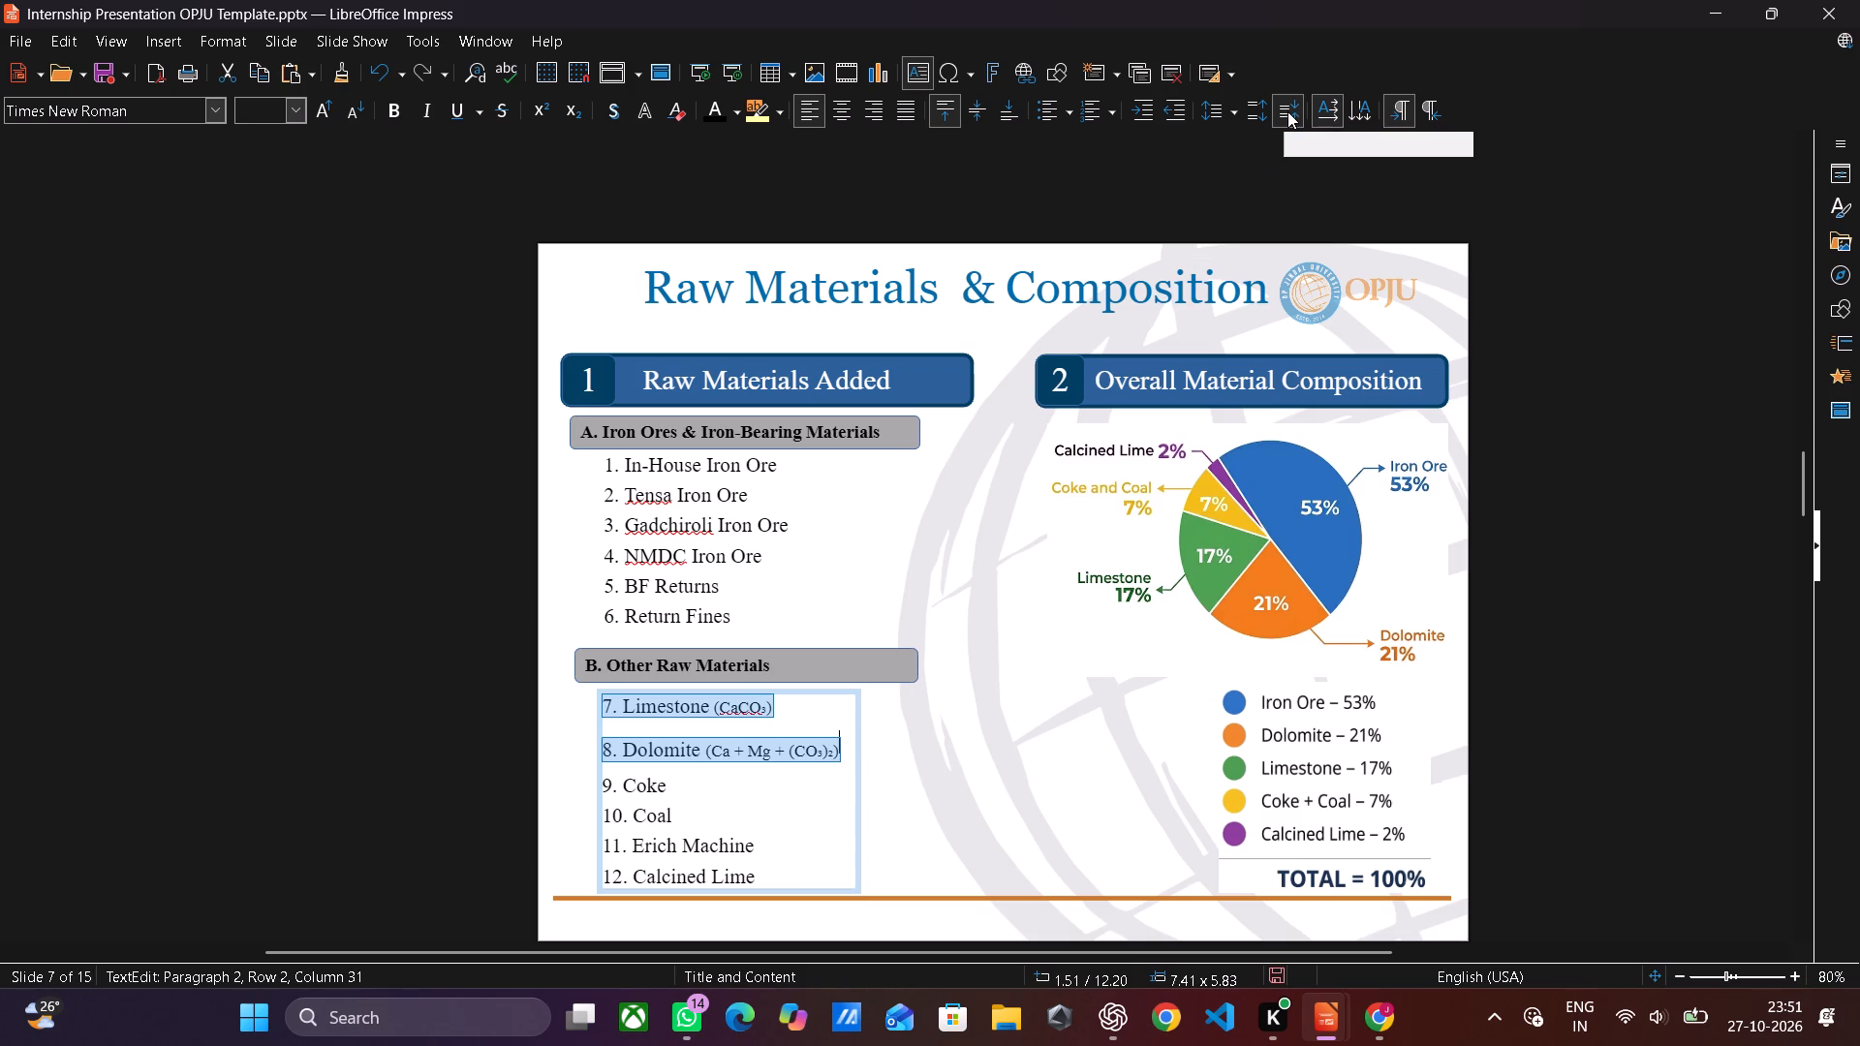
{"action": "left_click", "coordinate": [427, 670]}
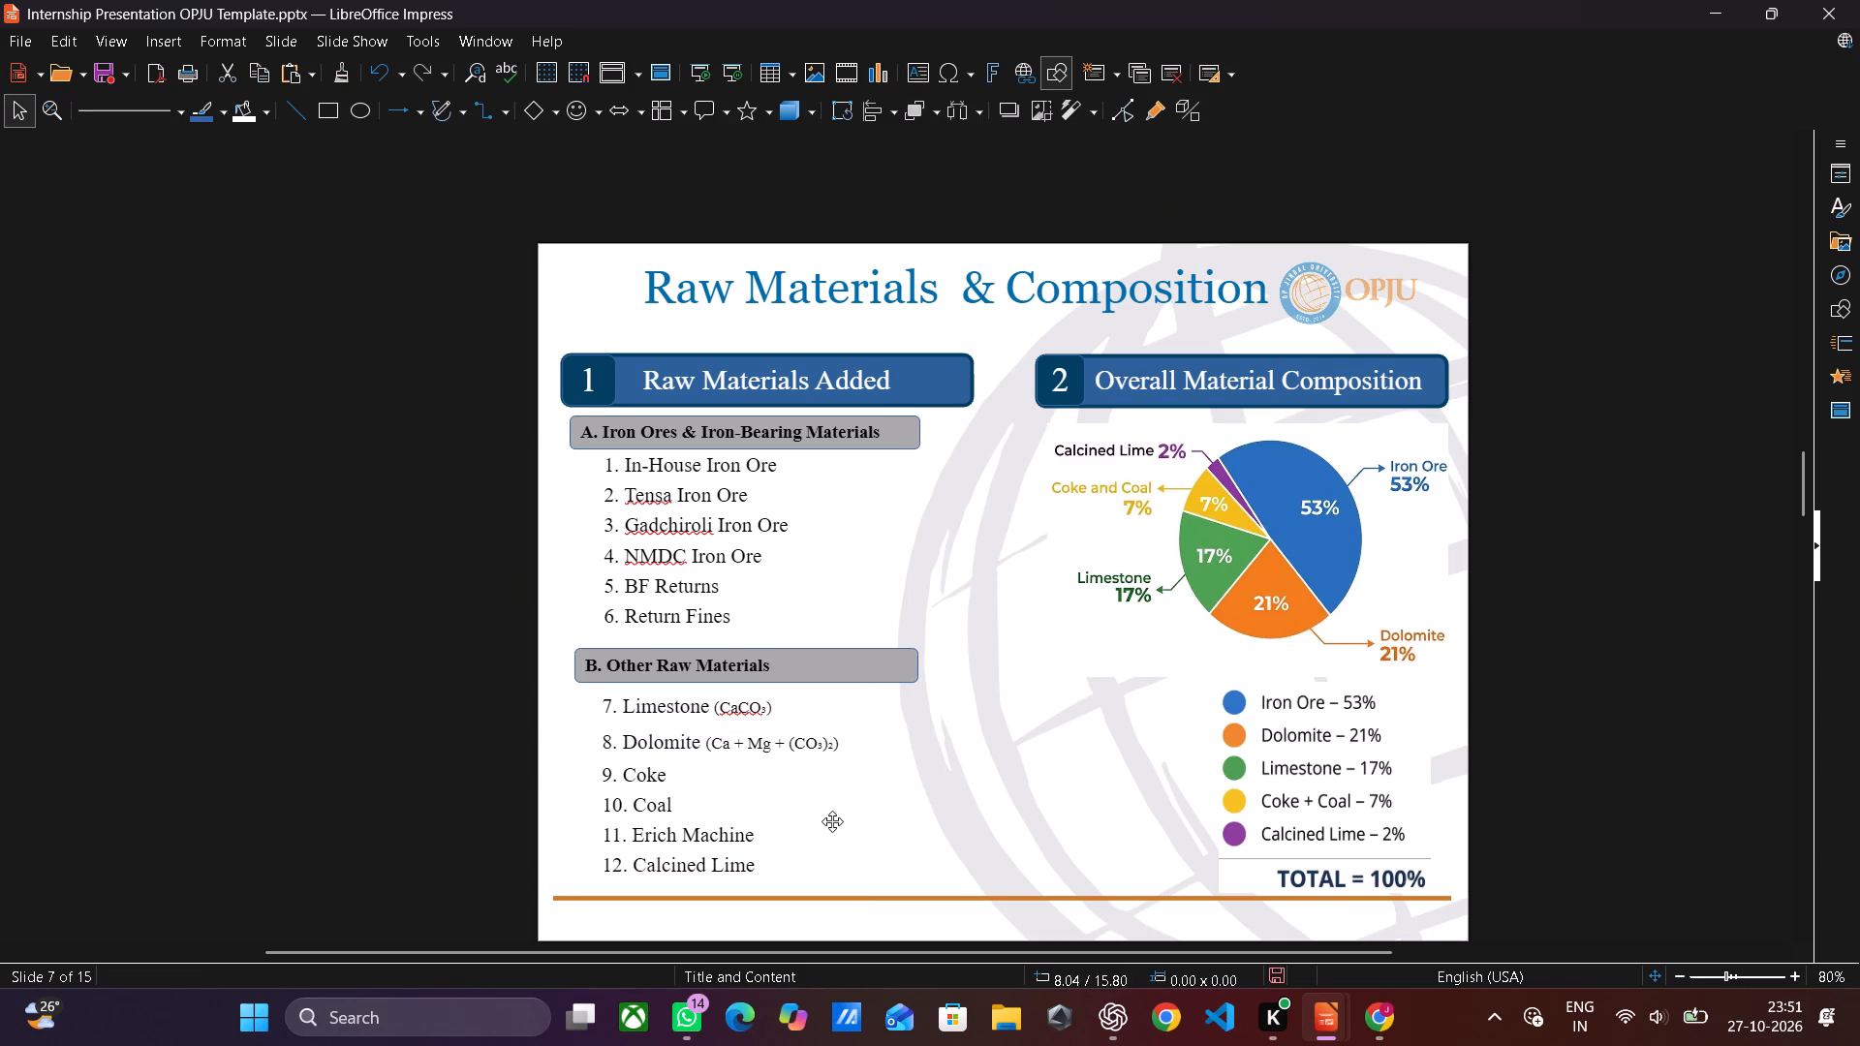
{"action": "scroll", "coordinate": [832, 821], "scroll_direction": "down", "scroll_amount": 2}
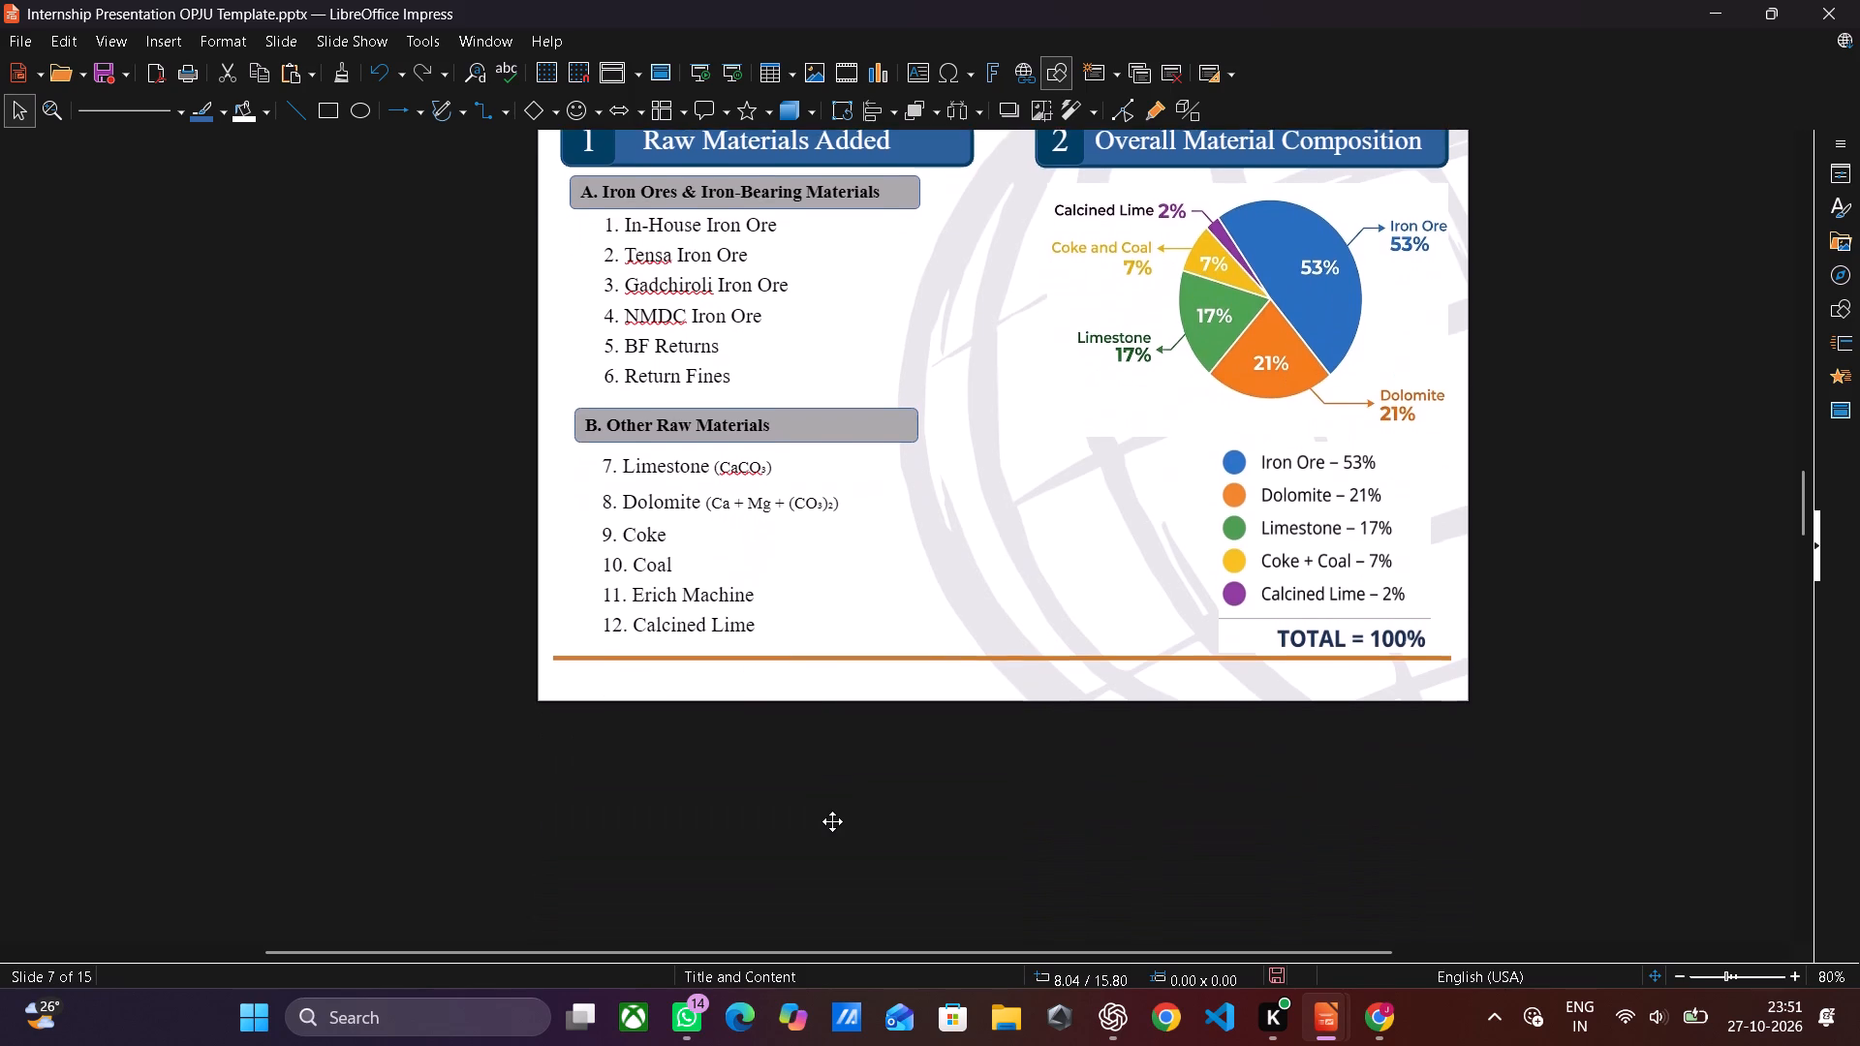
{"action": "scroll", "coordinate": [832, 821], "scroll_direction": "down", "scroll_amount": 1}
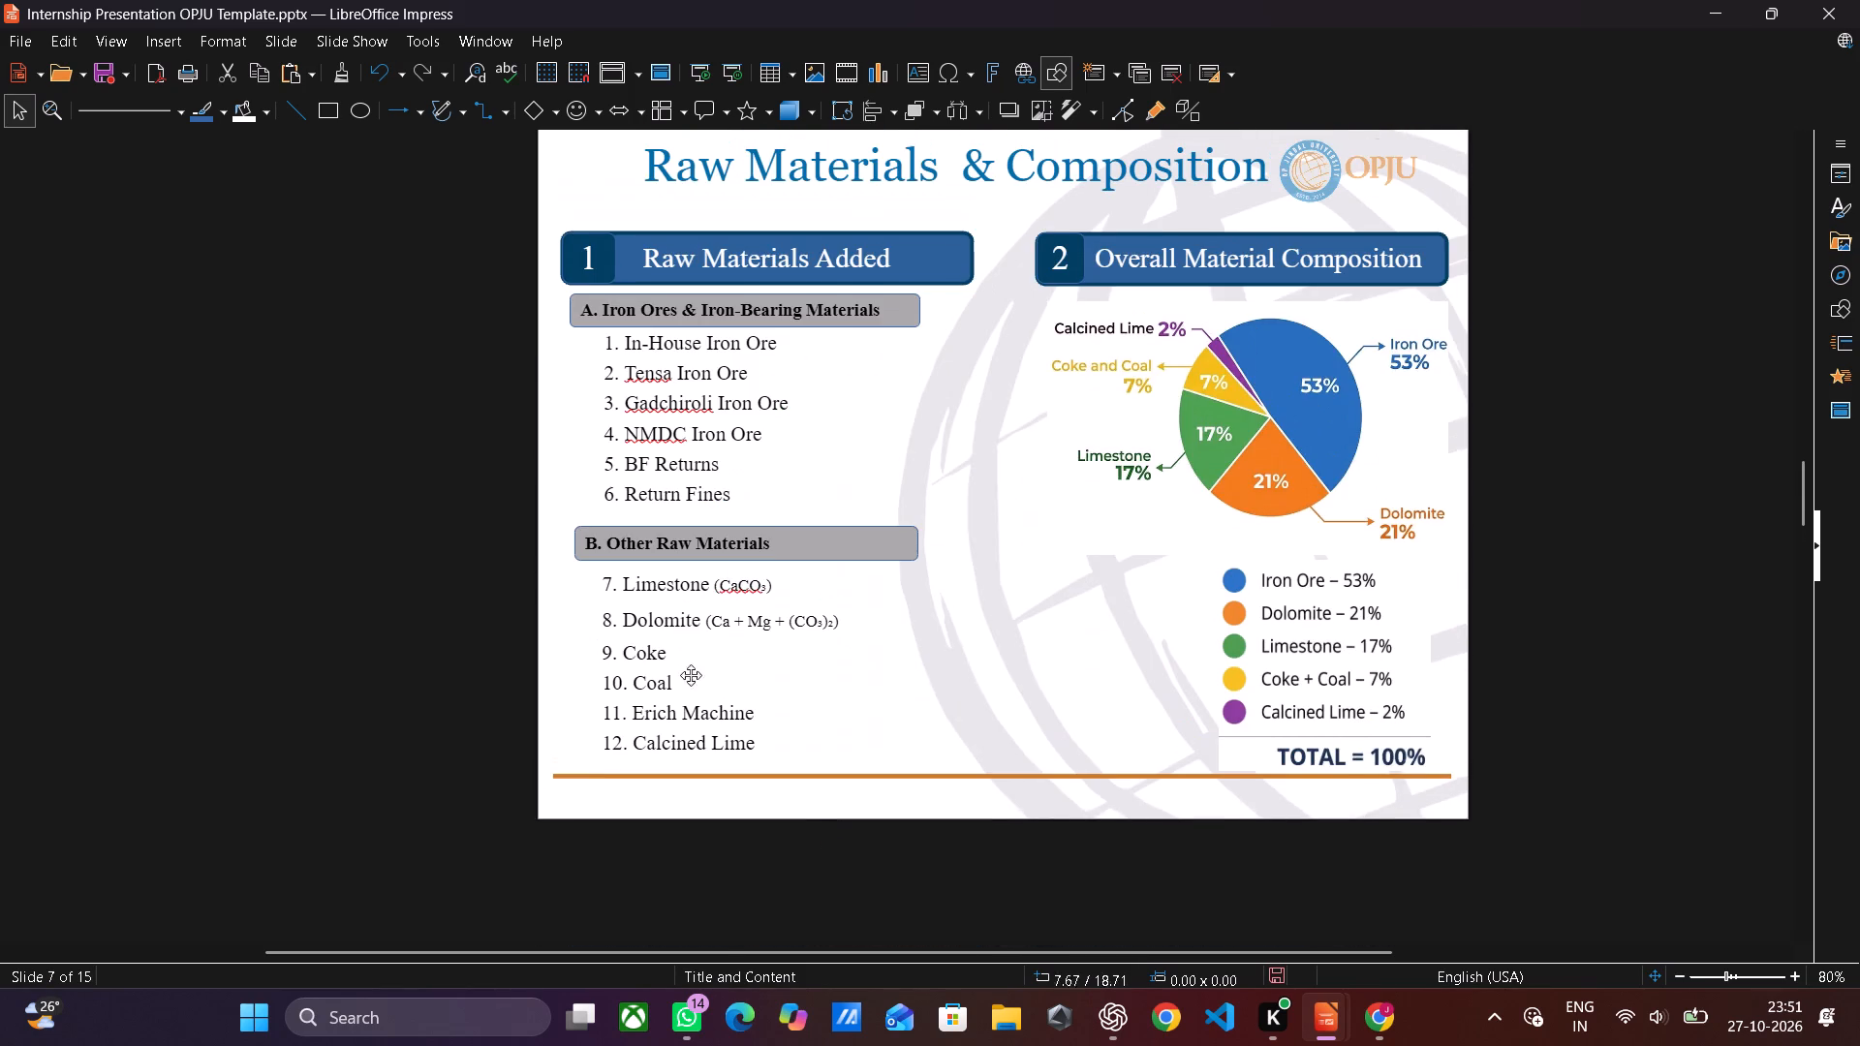
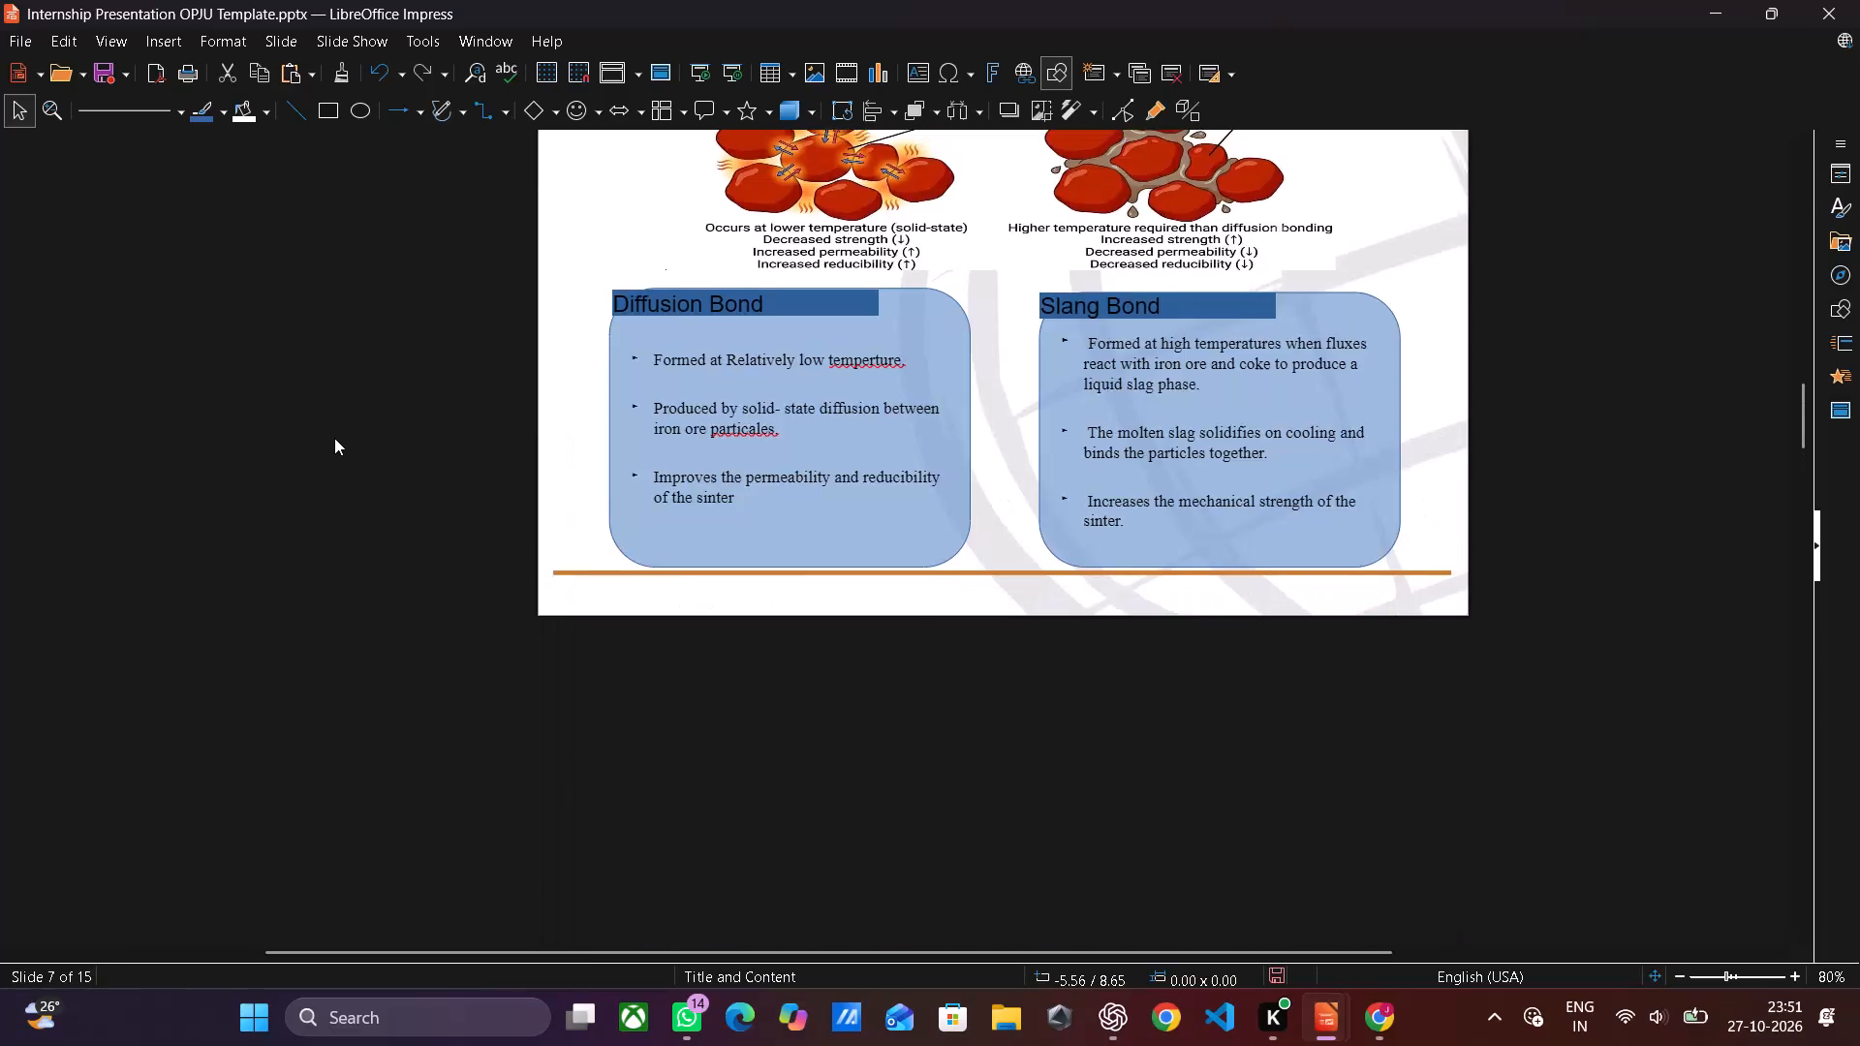
Save the internship presentation, keeping the PowerPoint 2007–365 (.pptx) format.
{"action": "scroll", "coordinate": [334, 438], "scroll_direction": "up", "scroll_amount": 6}
{"action": "scroll", "coordinate": [334, 438], "scroll_direction": "down", "scroll_amount": 1}
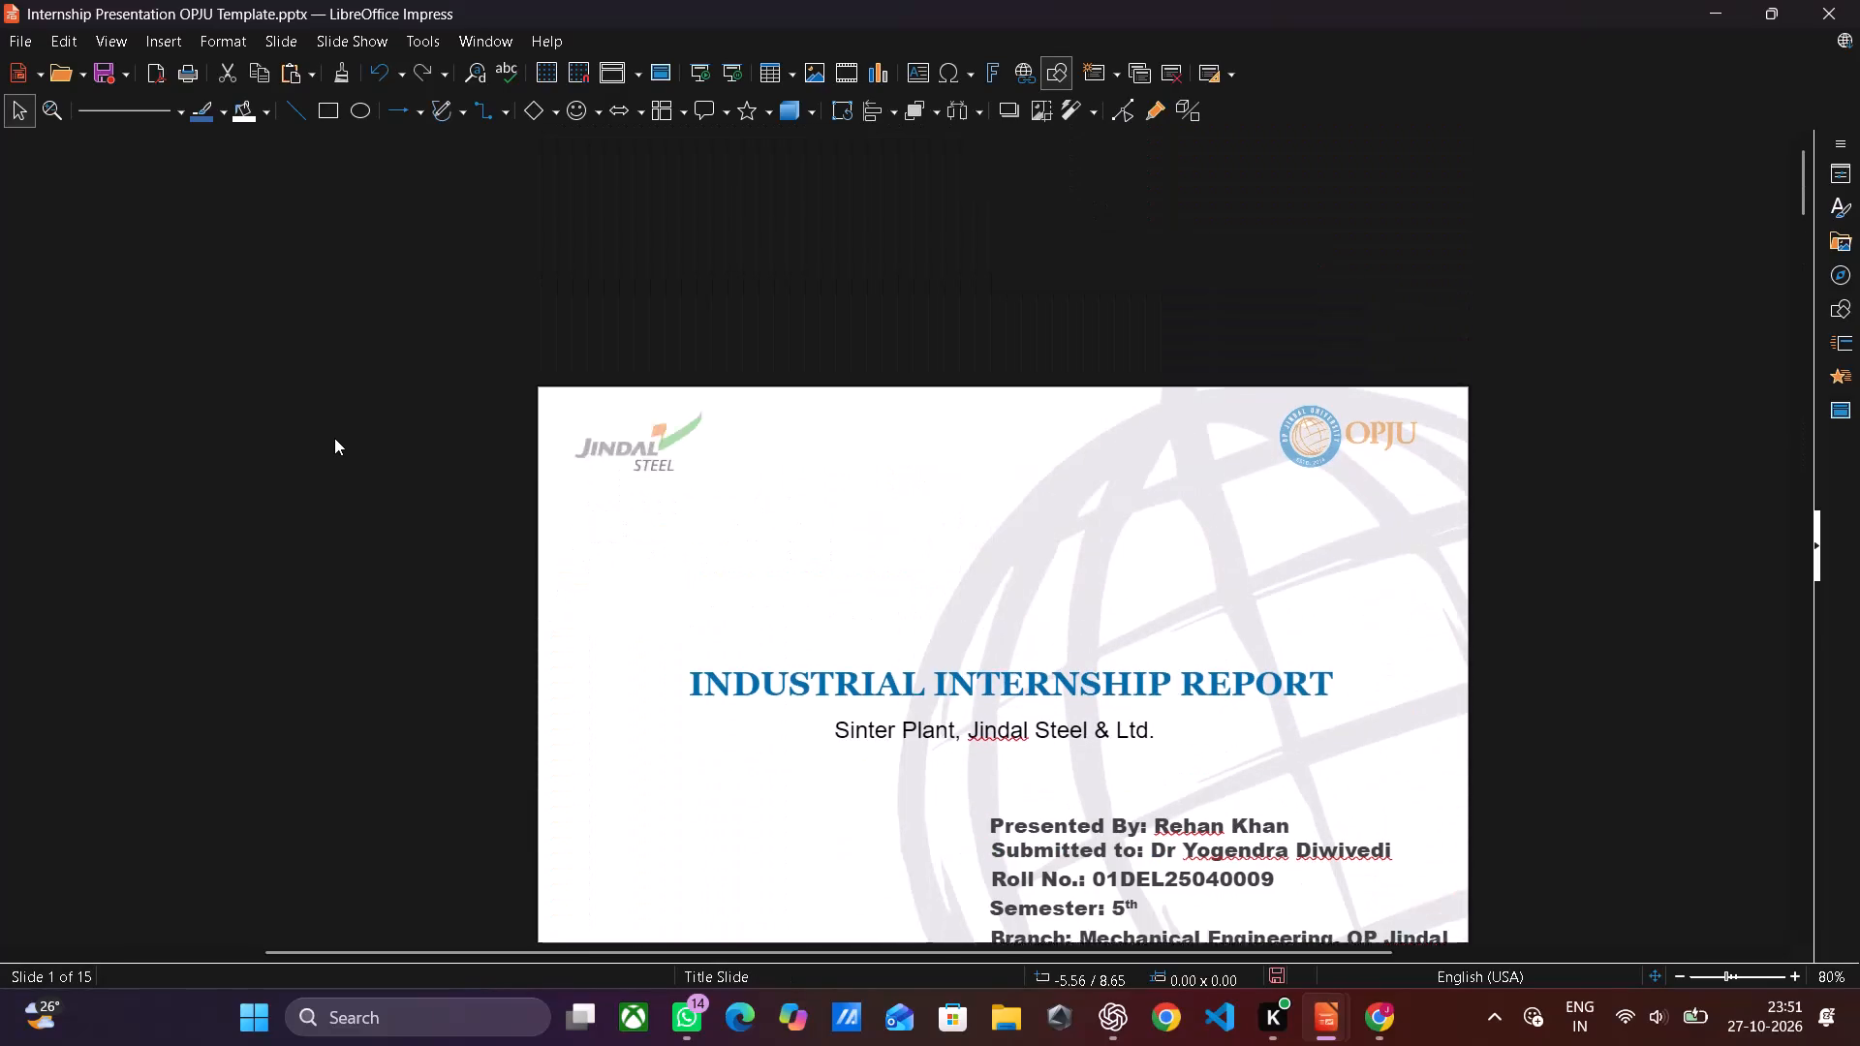
{"action": "scroll", "coordinate": [334, 438], "scroll_direction": "down", "scroll_amount": 2}
{"action": "scroll", "coordinate": [334, 438], "scroll_direction": "up", "scroll_amount": 1}
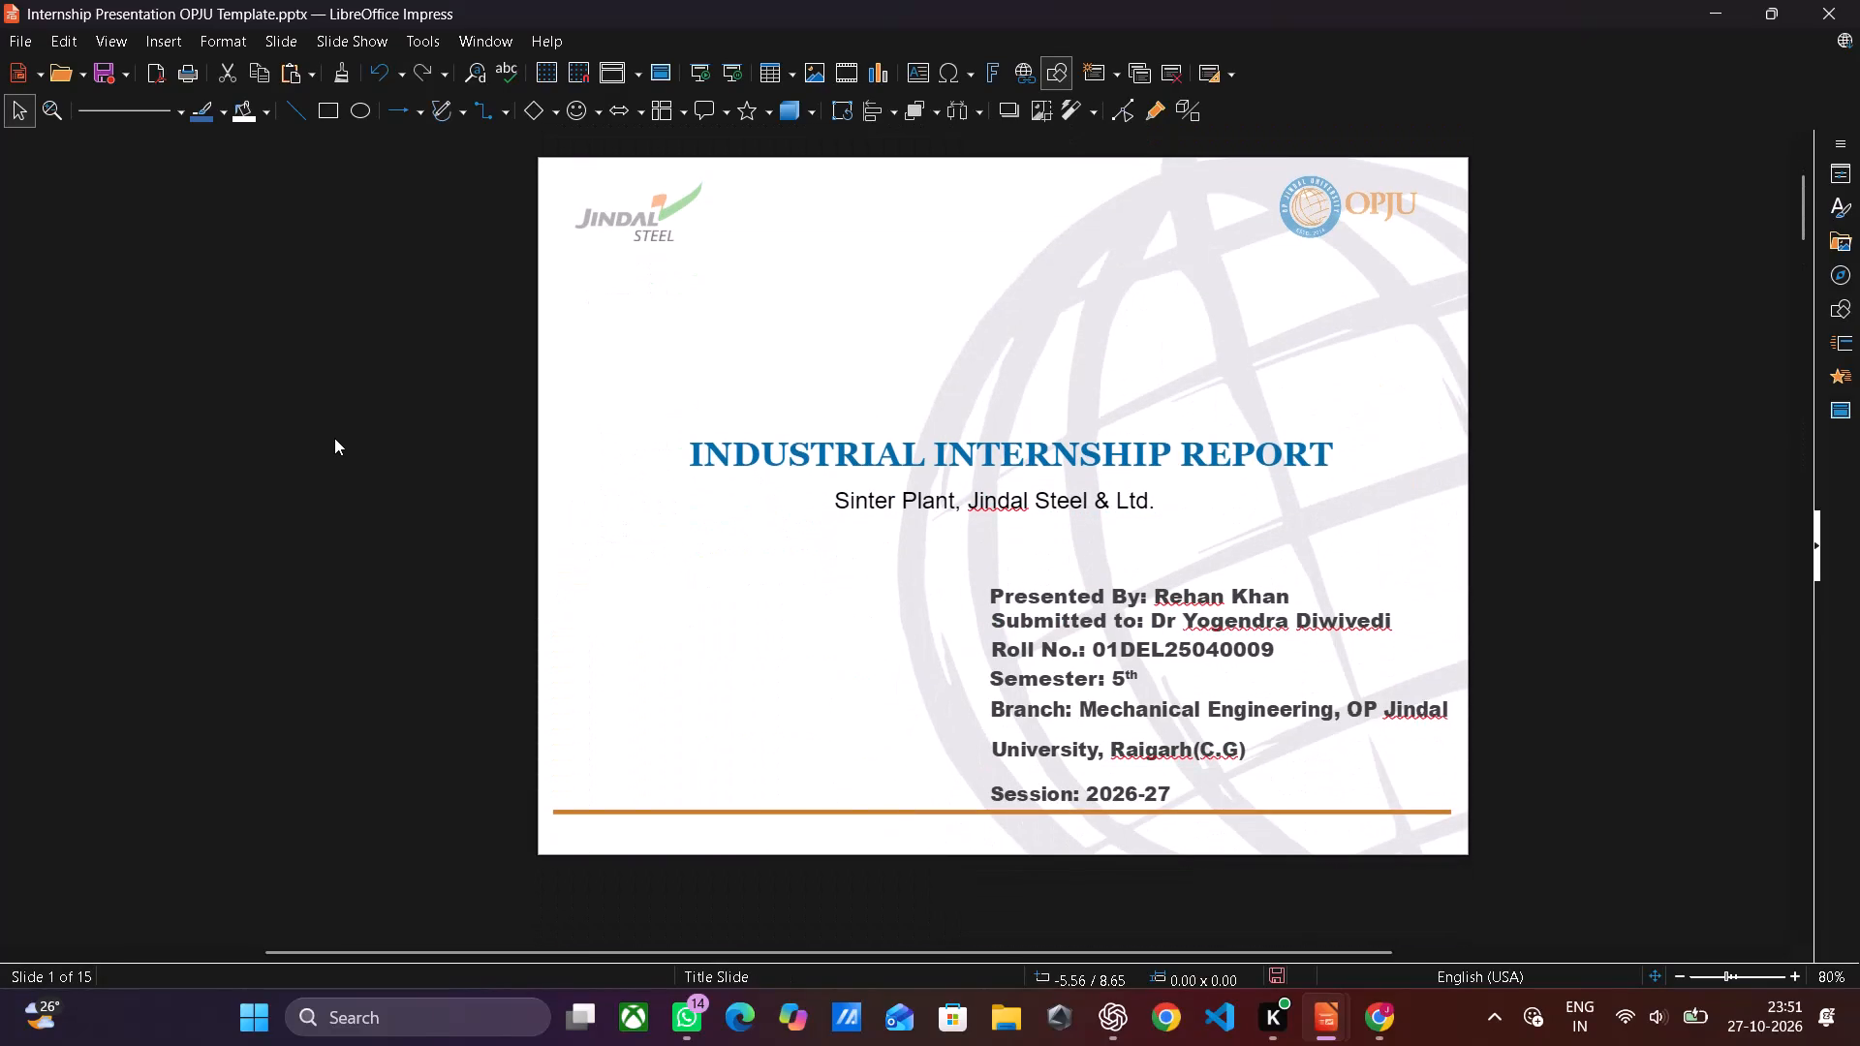
{"action": "key", "text": "ctrl+s"}
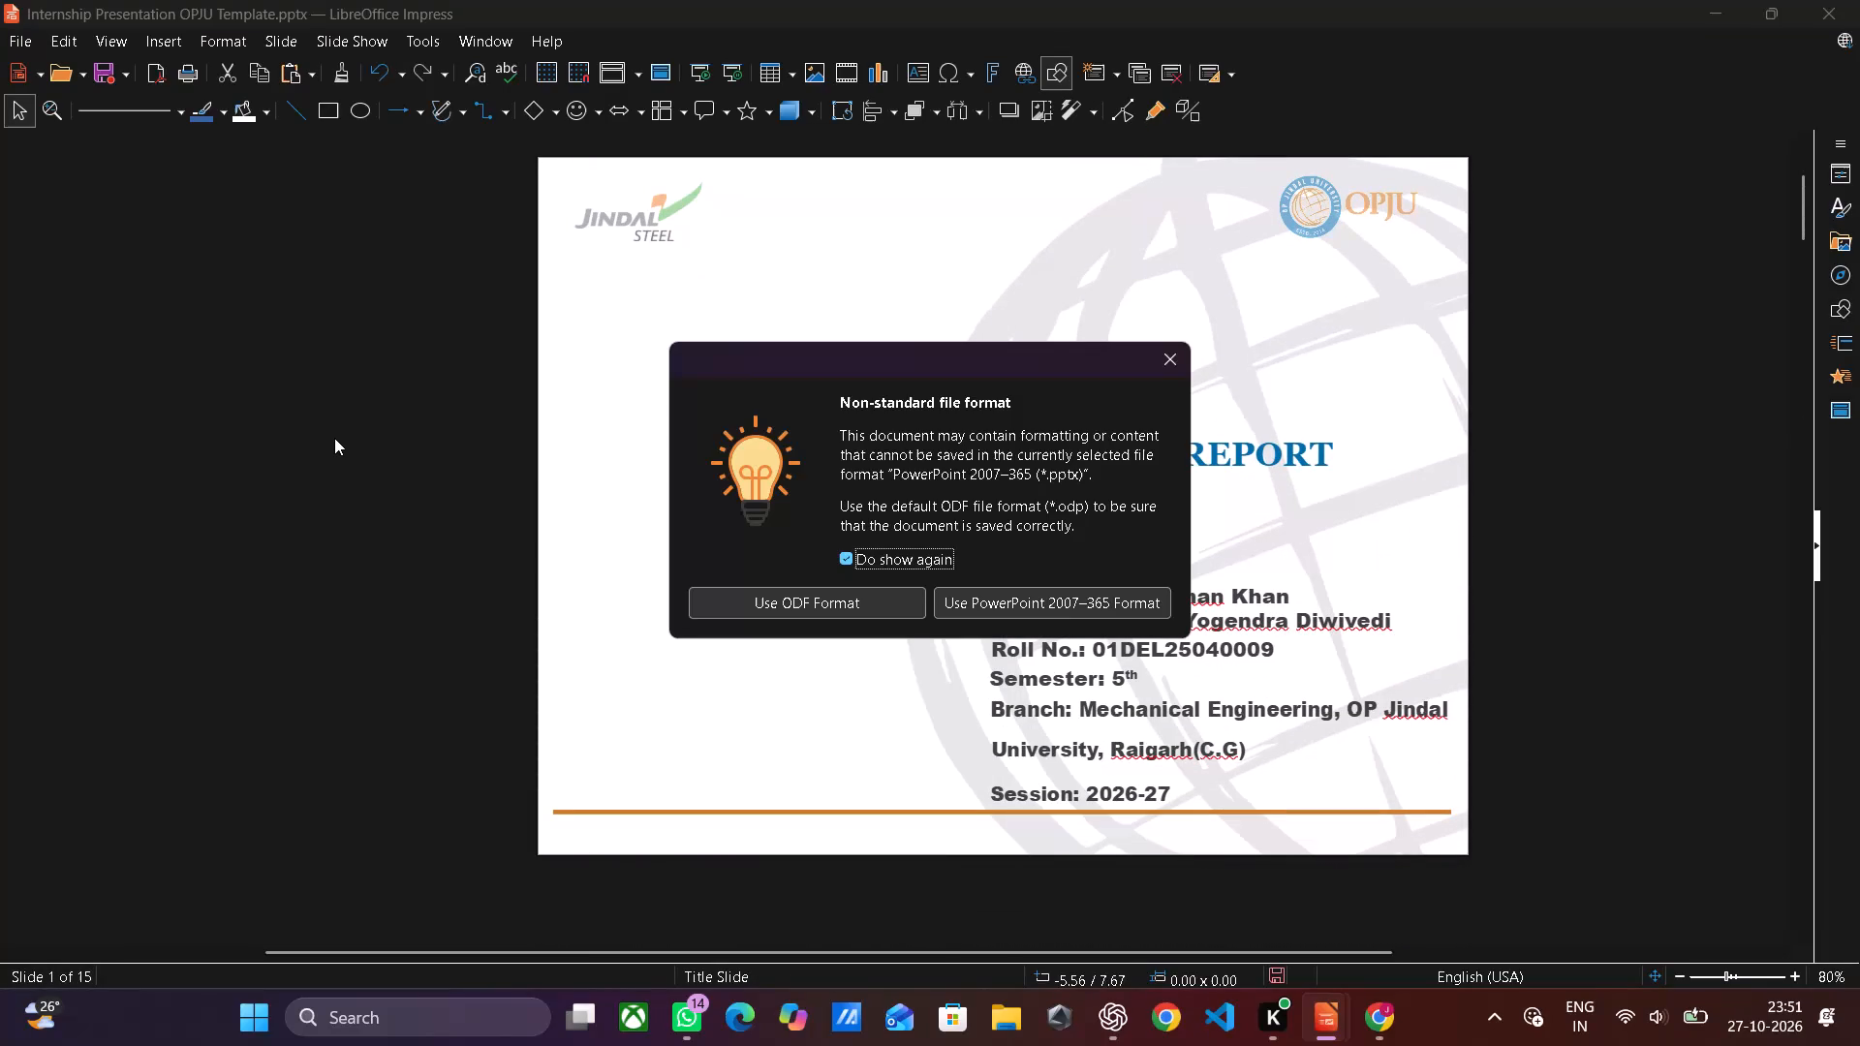
{"action": "left_click", "coordinate": [1005, 594]}
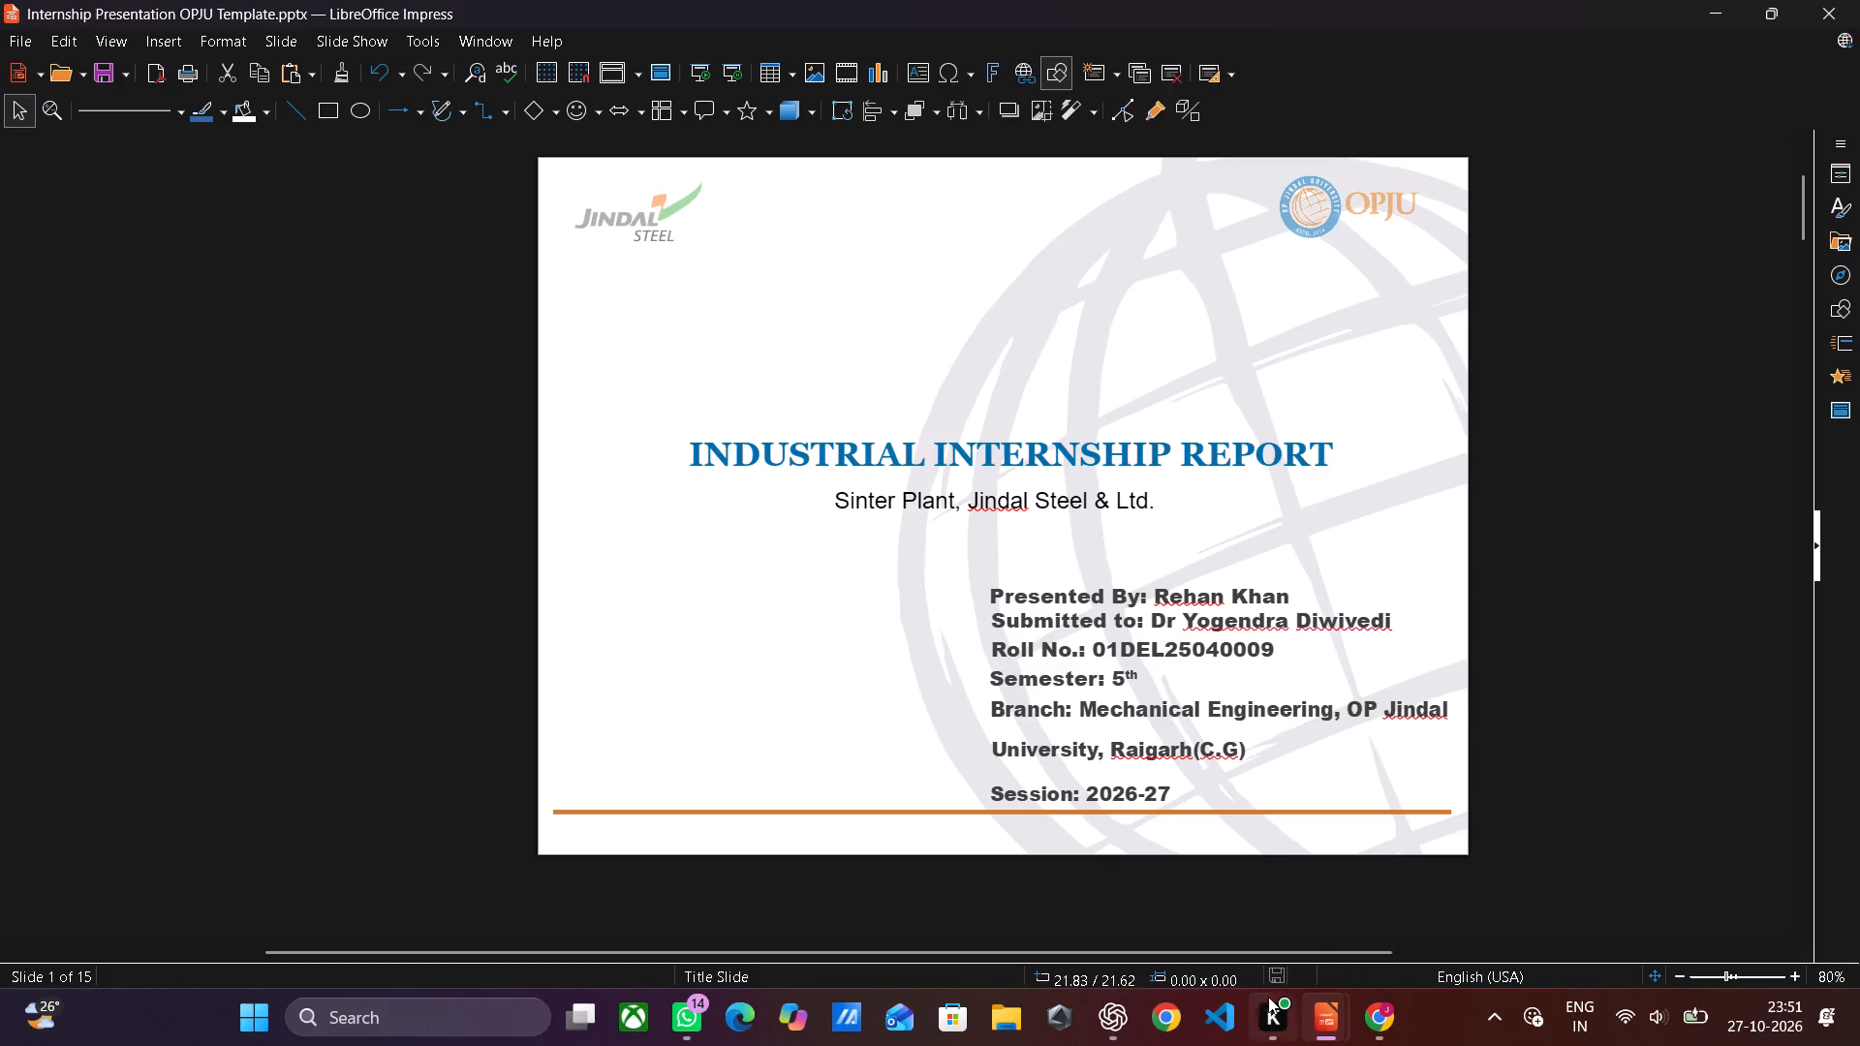
In File Explorer, search Home for "in" and copy the Internship Presentation OPJU Template file from the Documents folder.
{"action": "left_click", "coordinate": [988, 1029]}
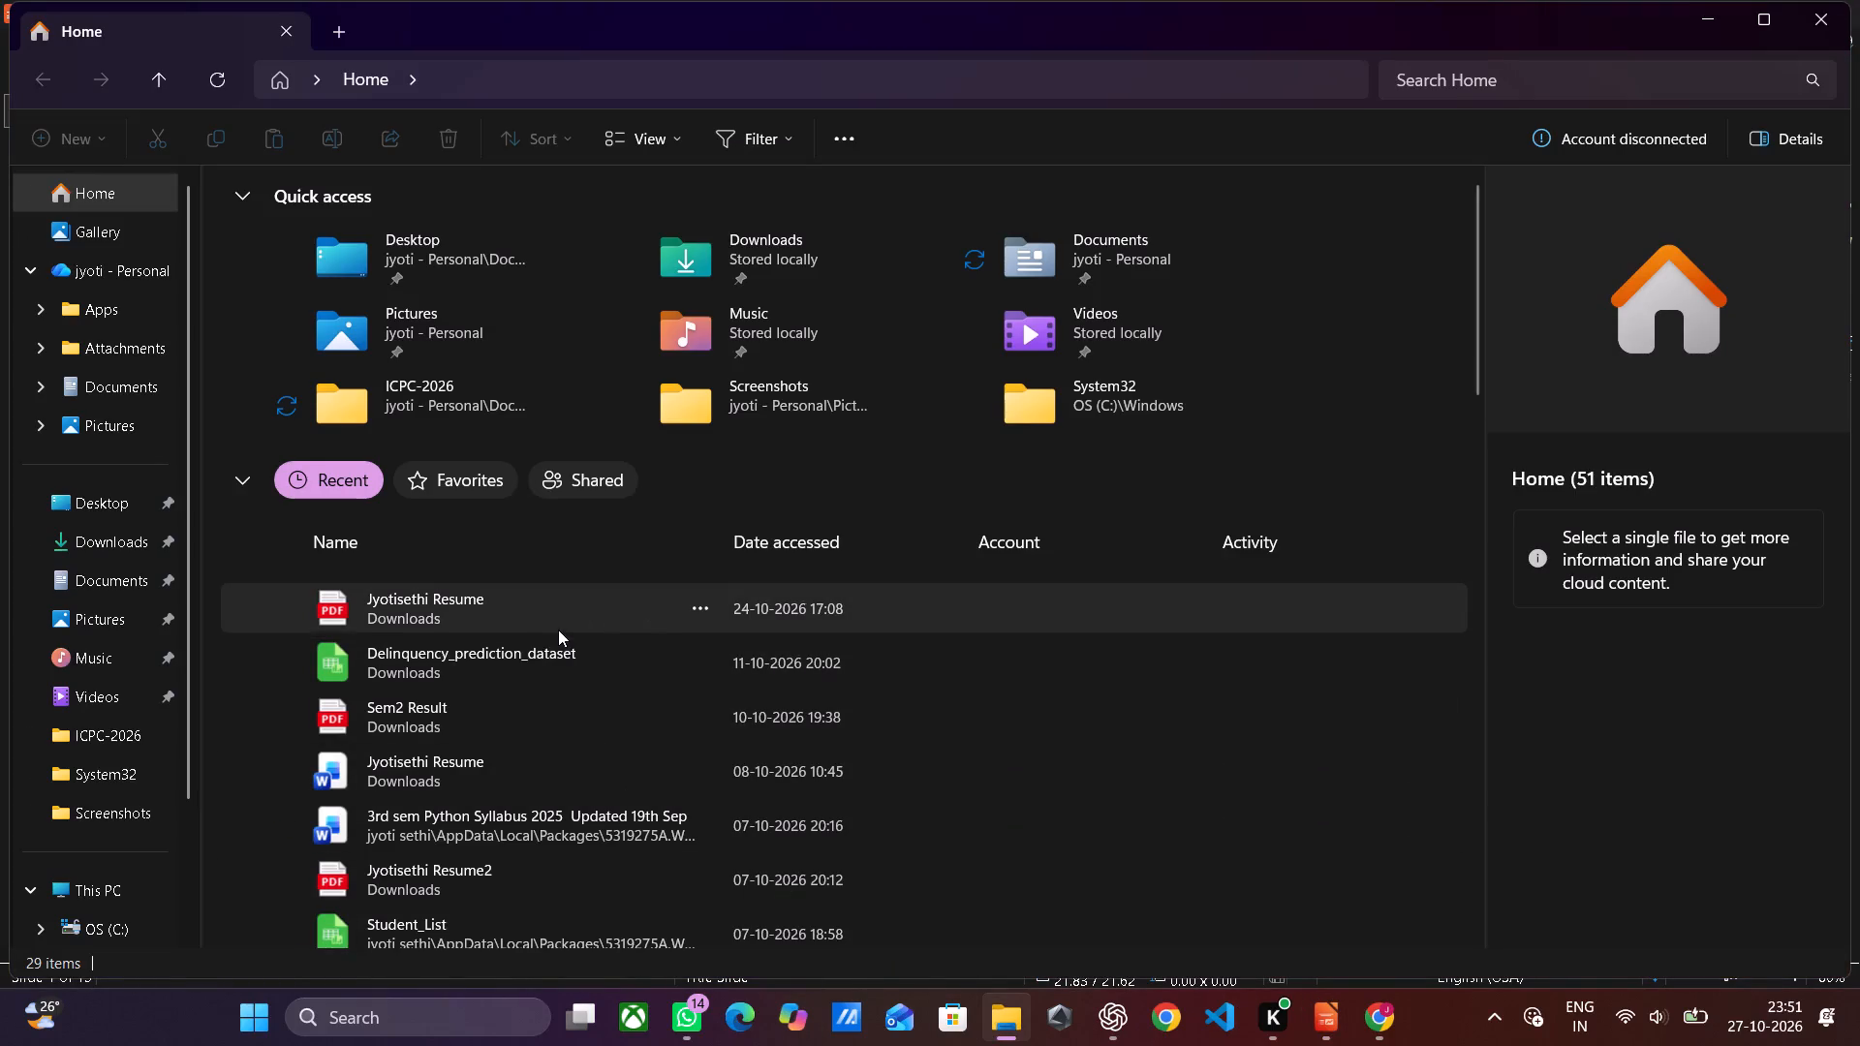
{"action": "left_click", "coordinate": [98, 535]}
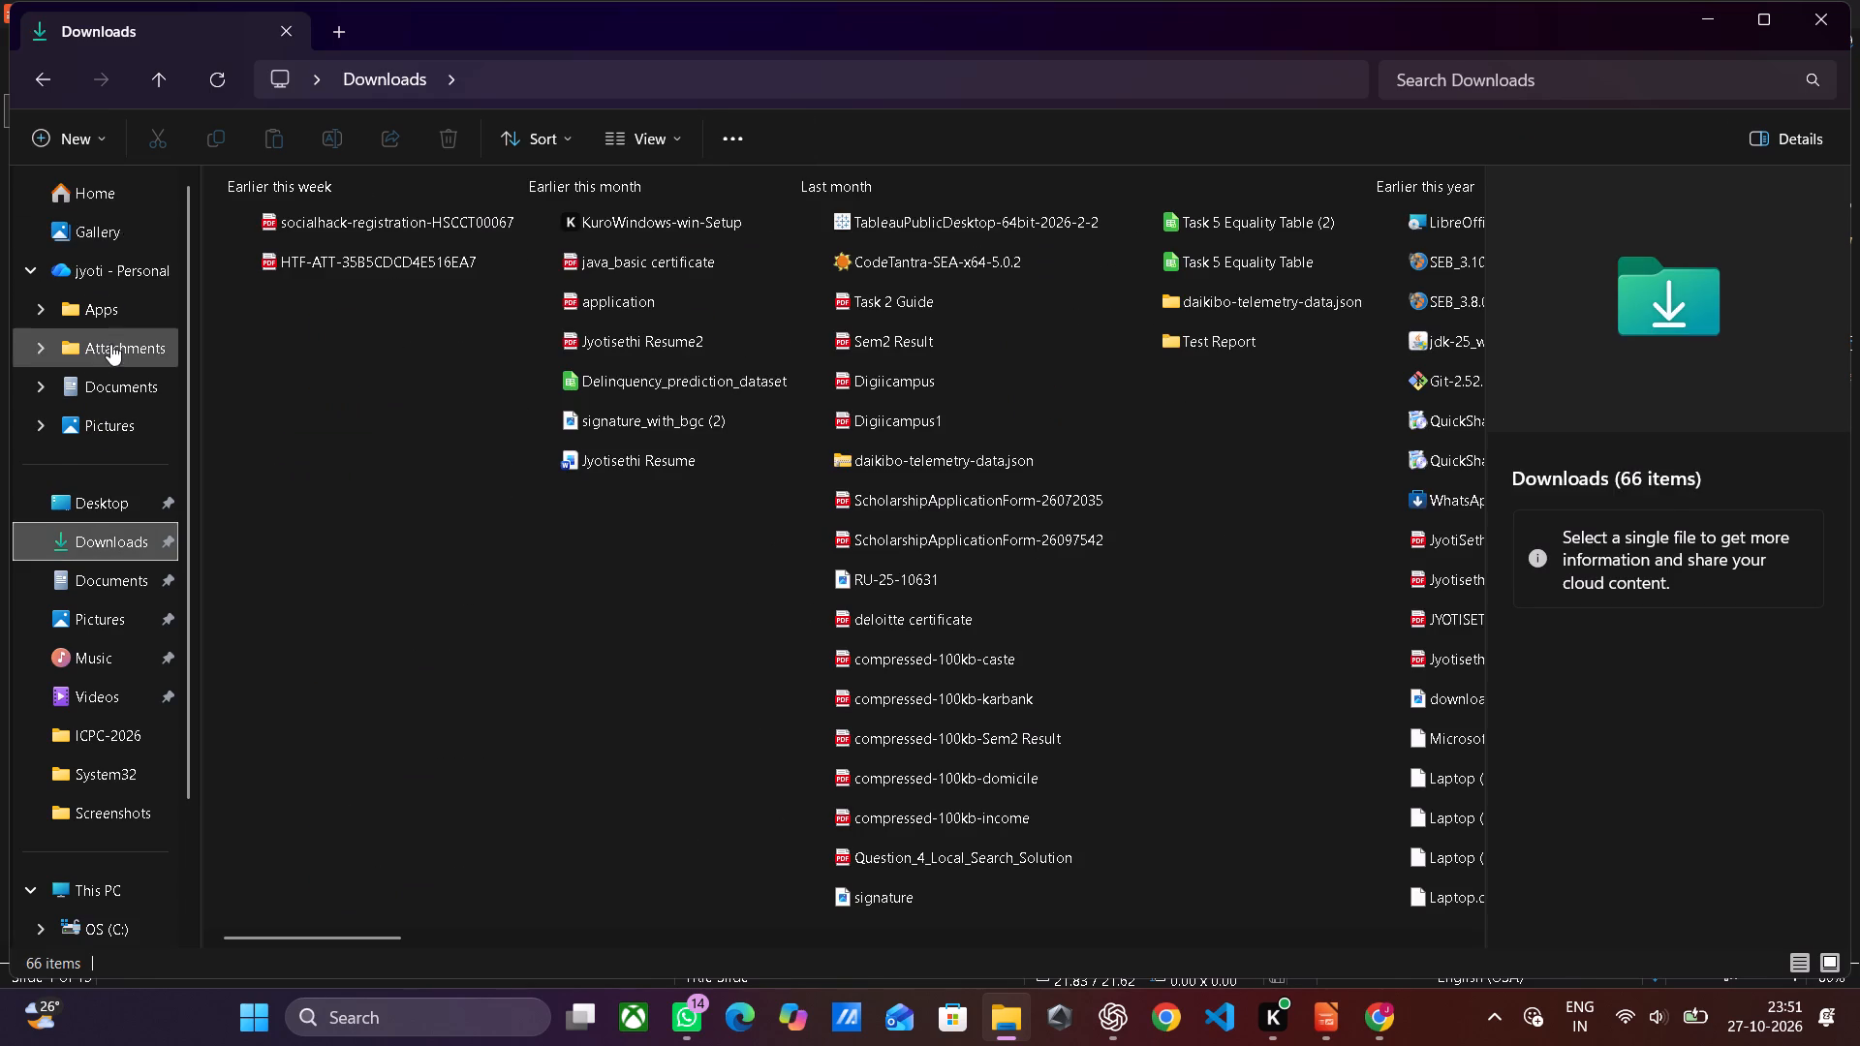
{"action": "left_click", "coordinate": [115, 203]}
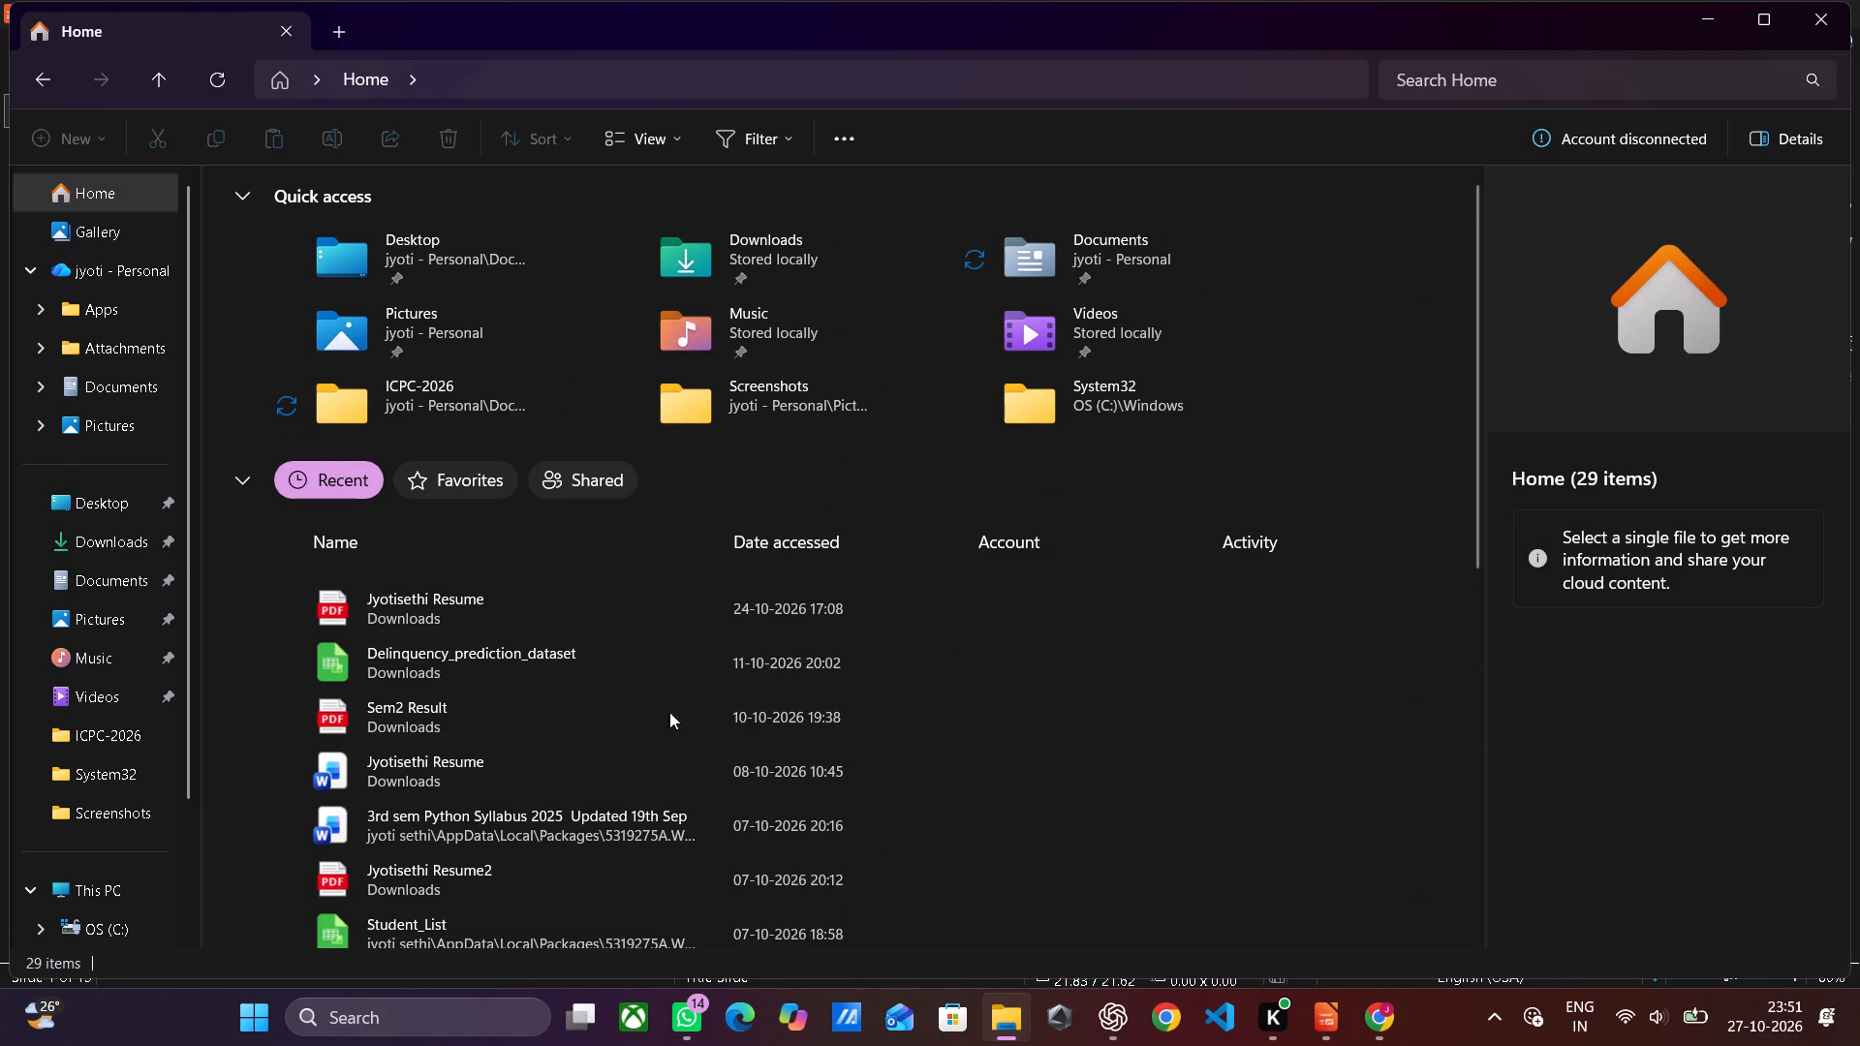
{"action": "scroll", "coordinate": [620, 712], "scroll_direction": "up", "scroll_amount": 1}
{"action": "left_click", "coordinate": [1479, 76]}
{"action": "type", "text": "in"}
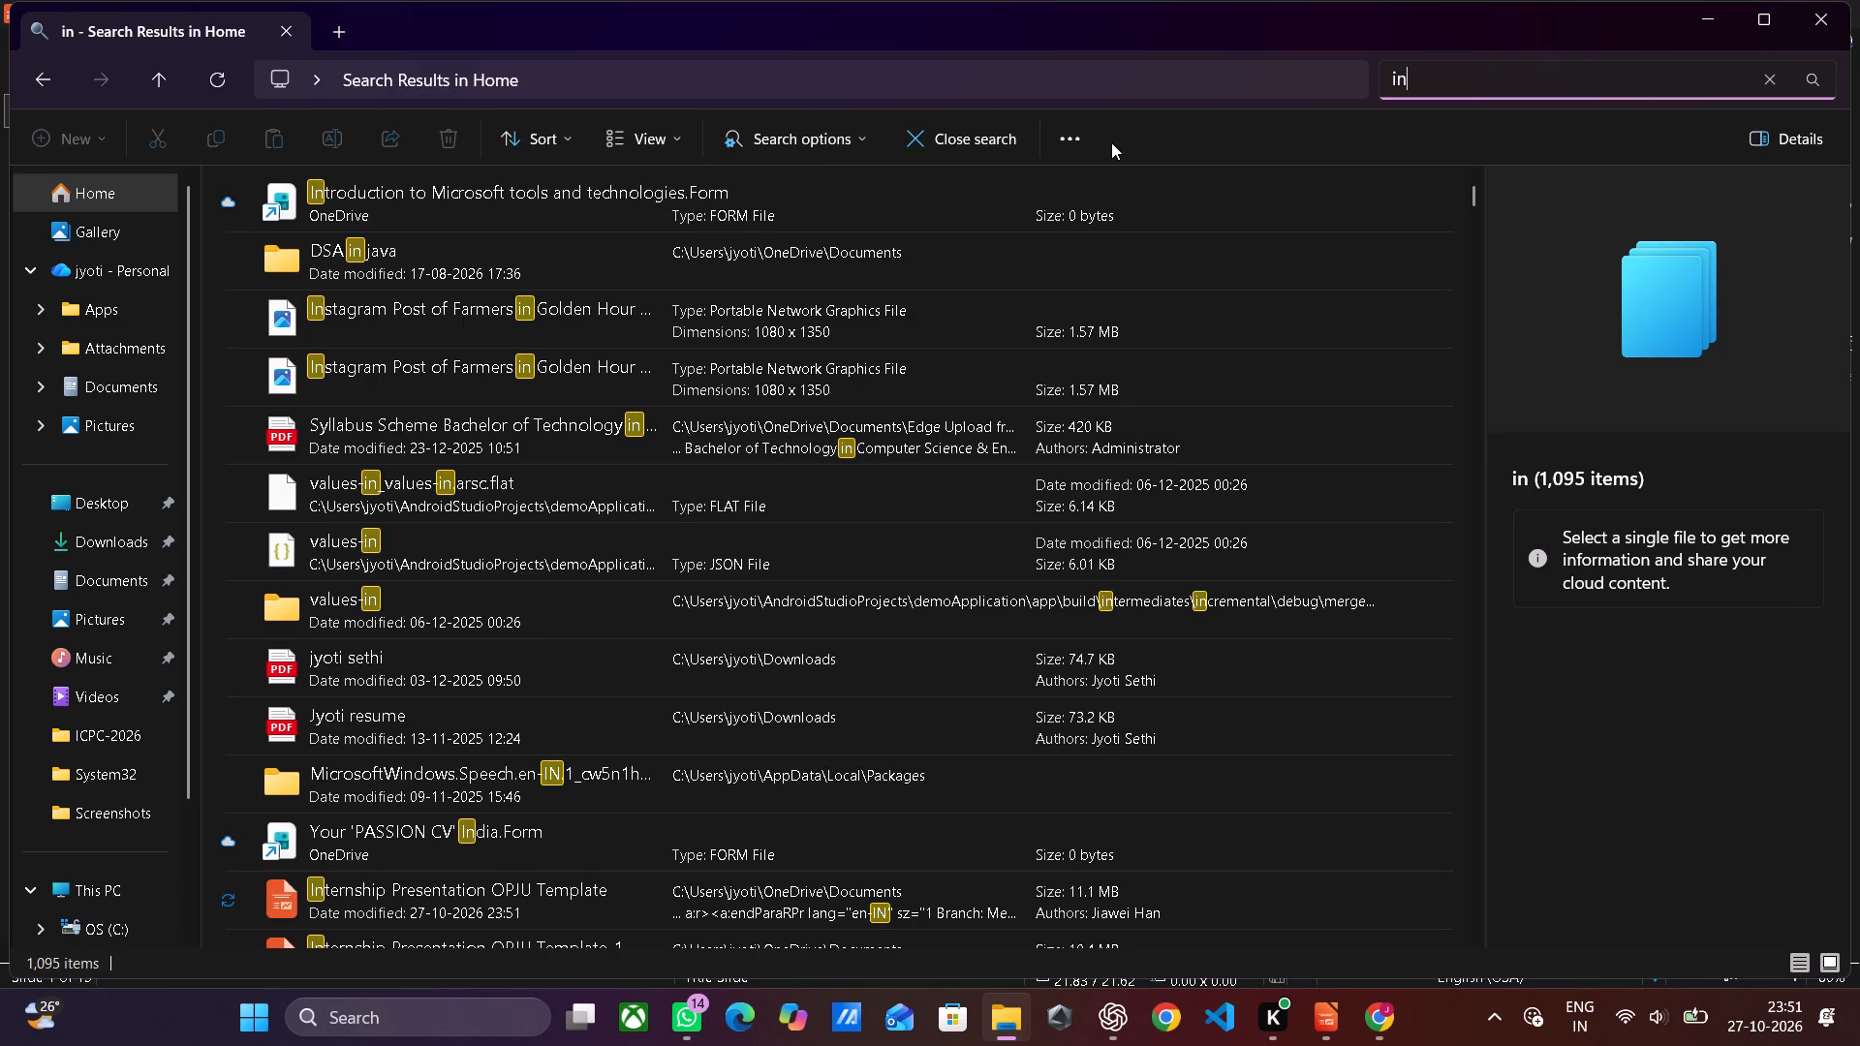
{"action": "scroll", "coordinate": [639, 695], "scroll_direction": "down", "scroll_amount": 1}
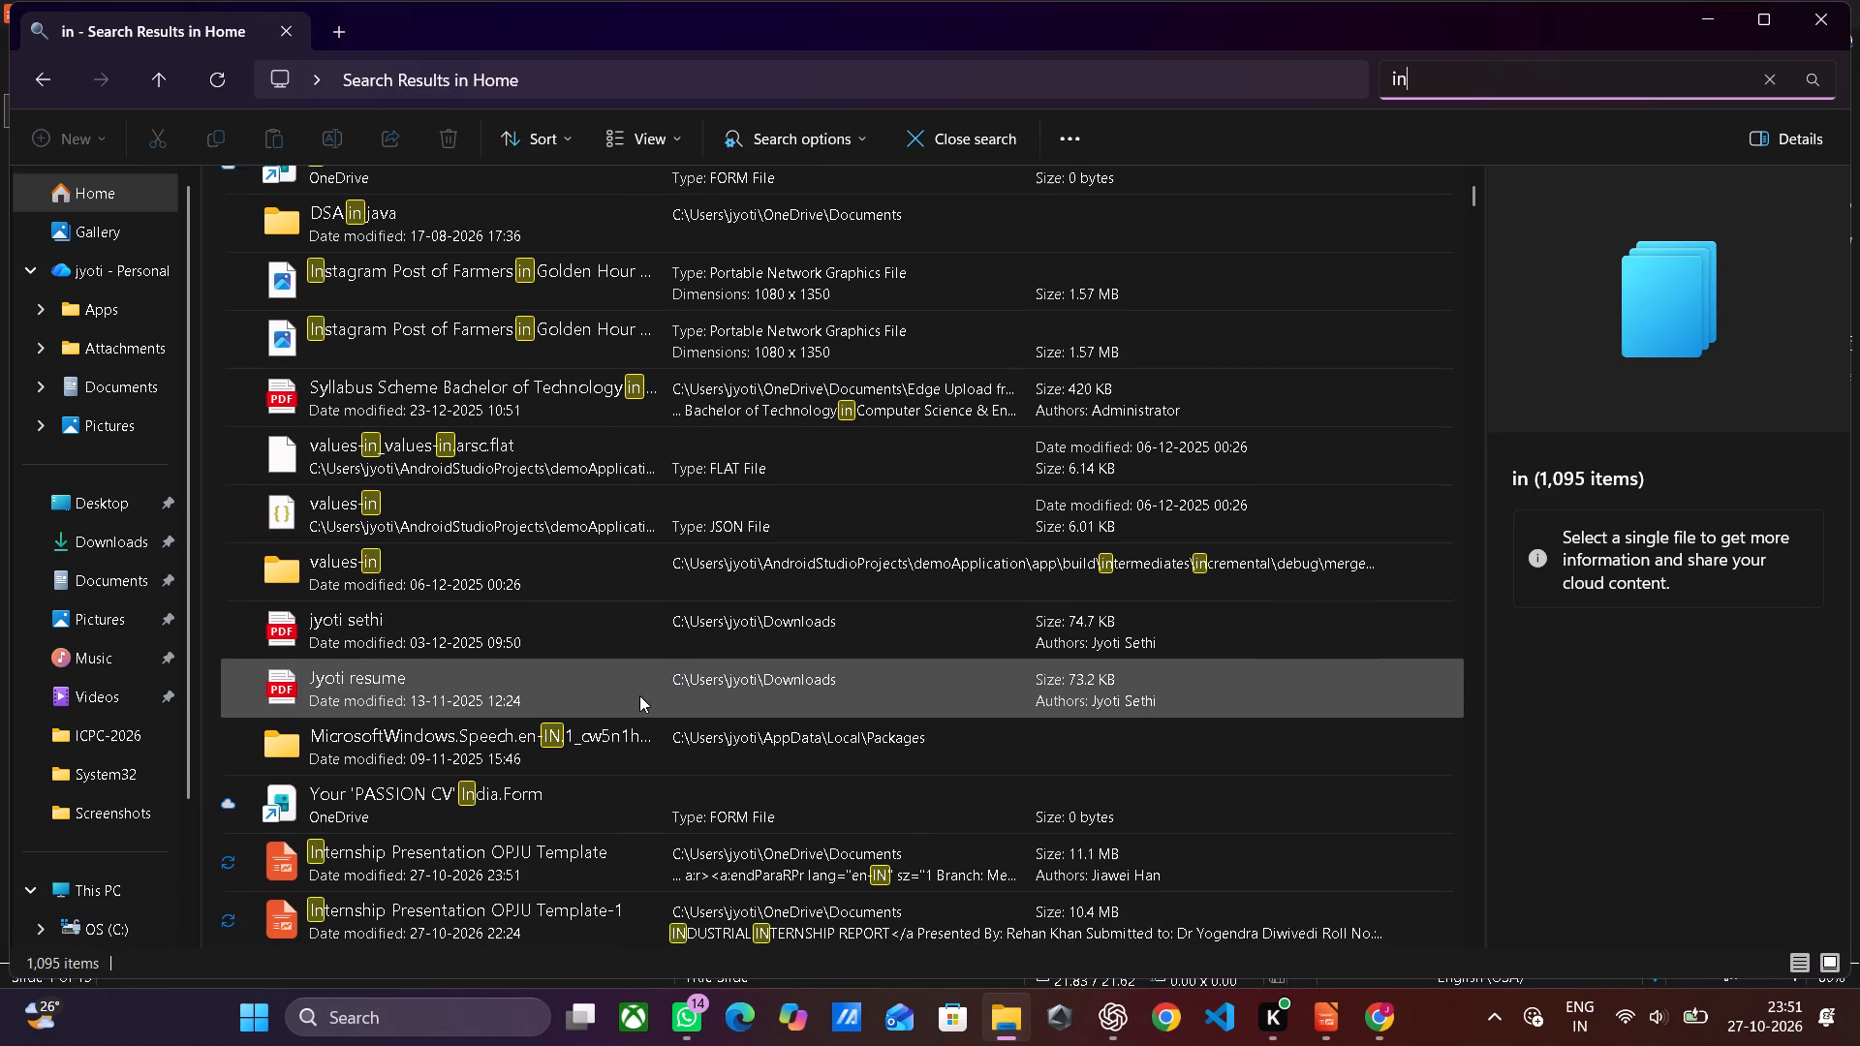
{"action": "scroll", "coordinate": [639, 695], "scroll_direction": "down", "scroll_amount": 1}
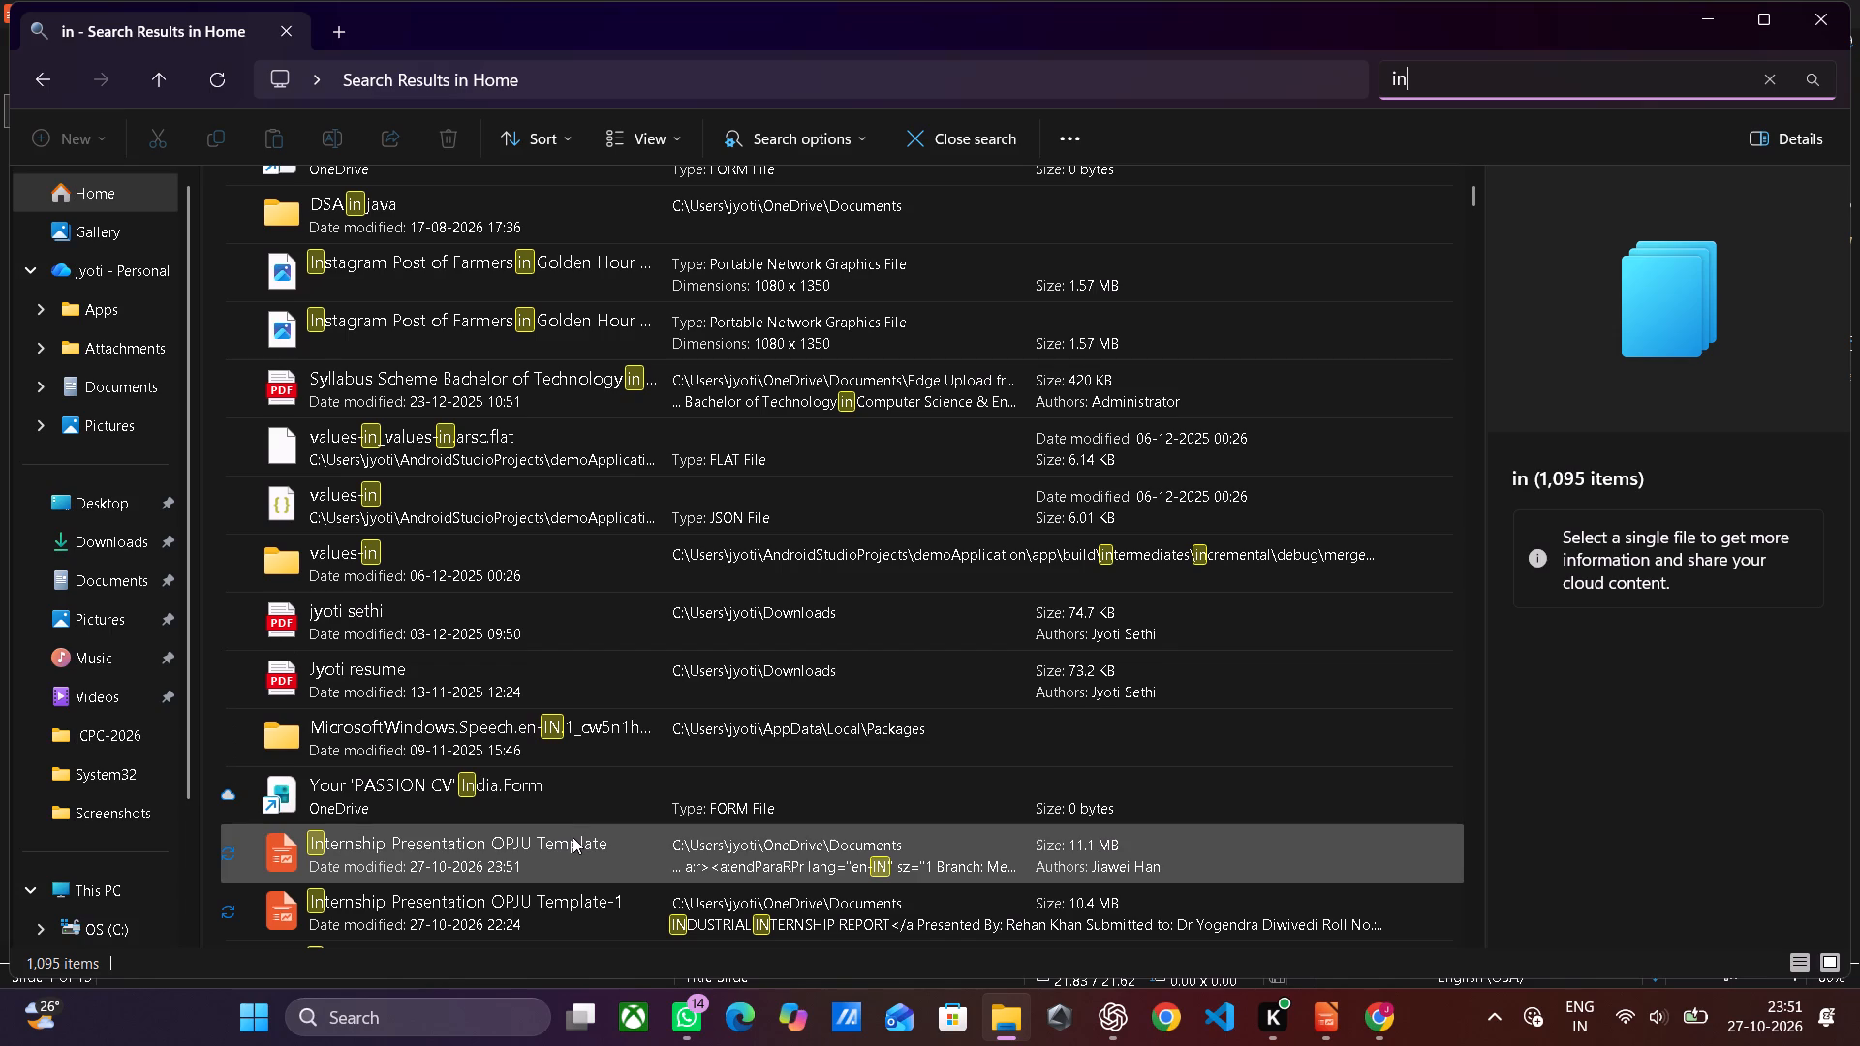
{"action": "right_click", "coordinate": [573, 837]}
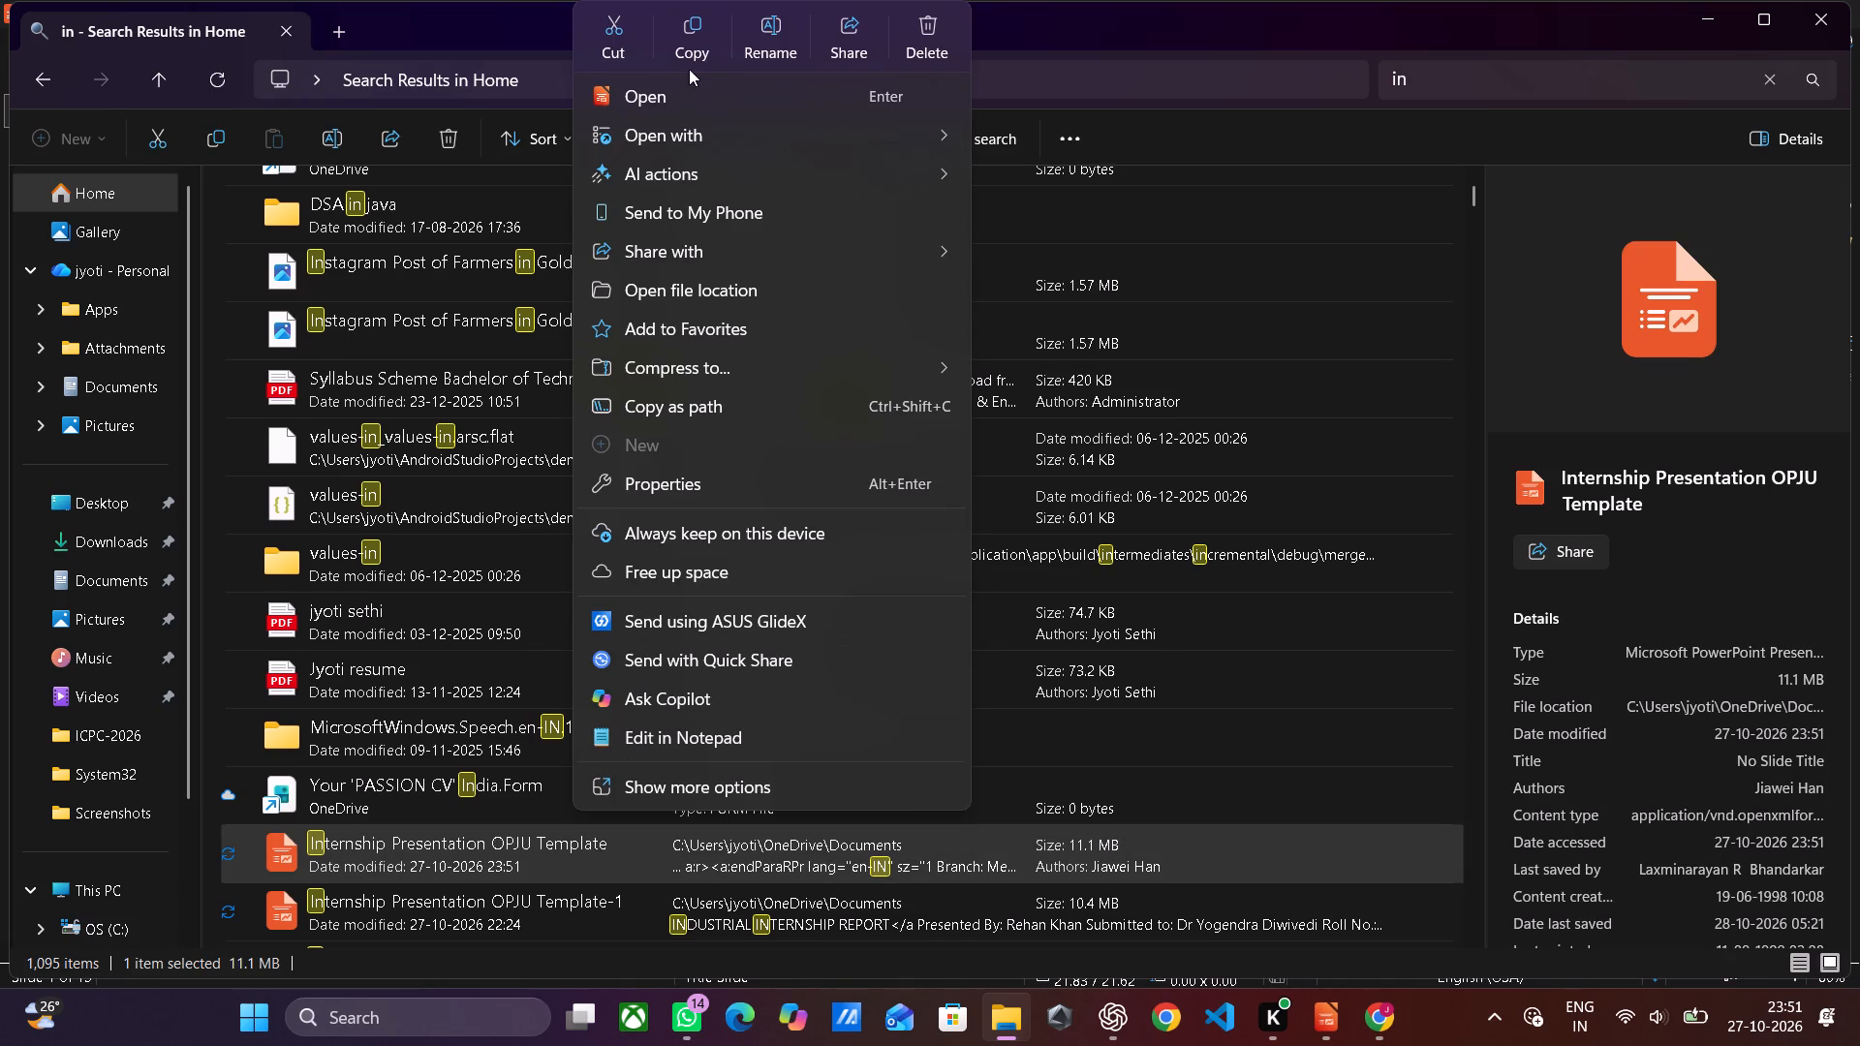
{"action": "left_click", "coordinate": [694, 39]}
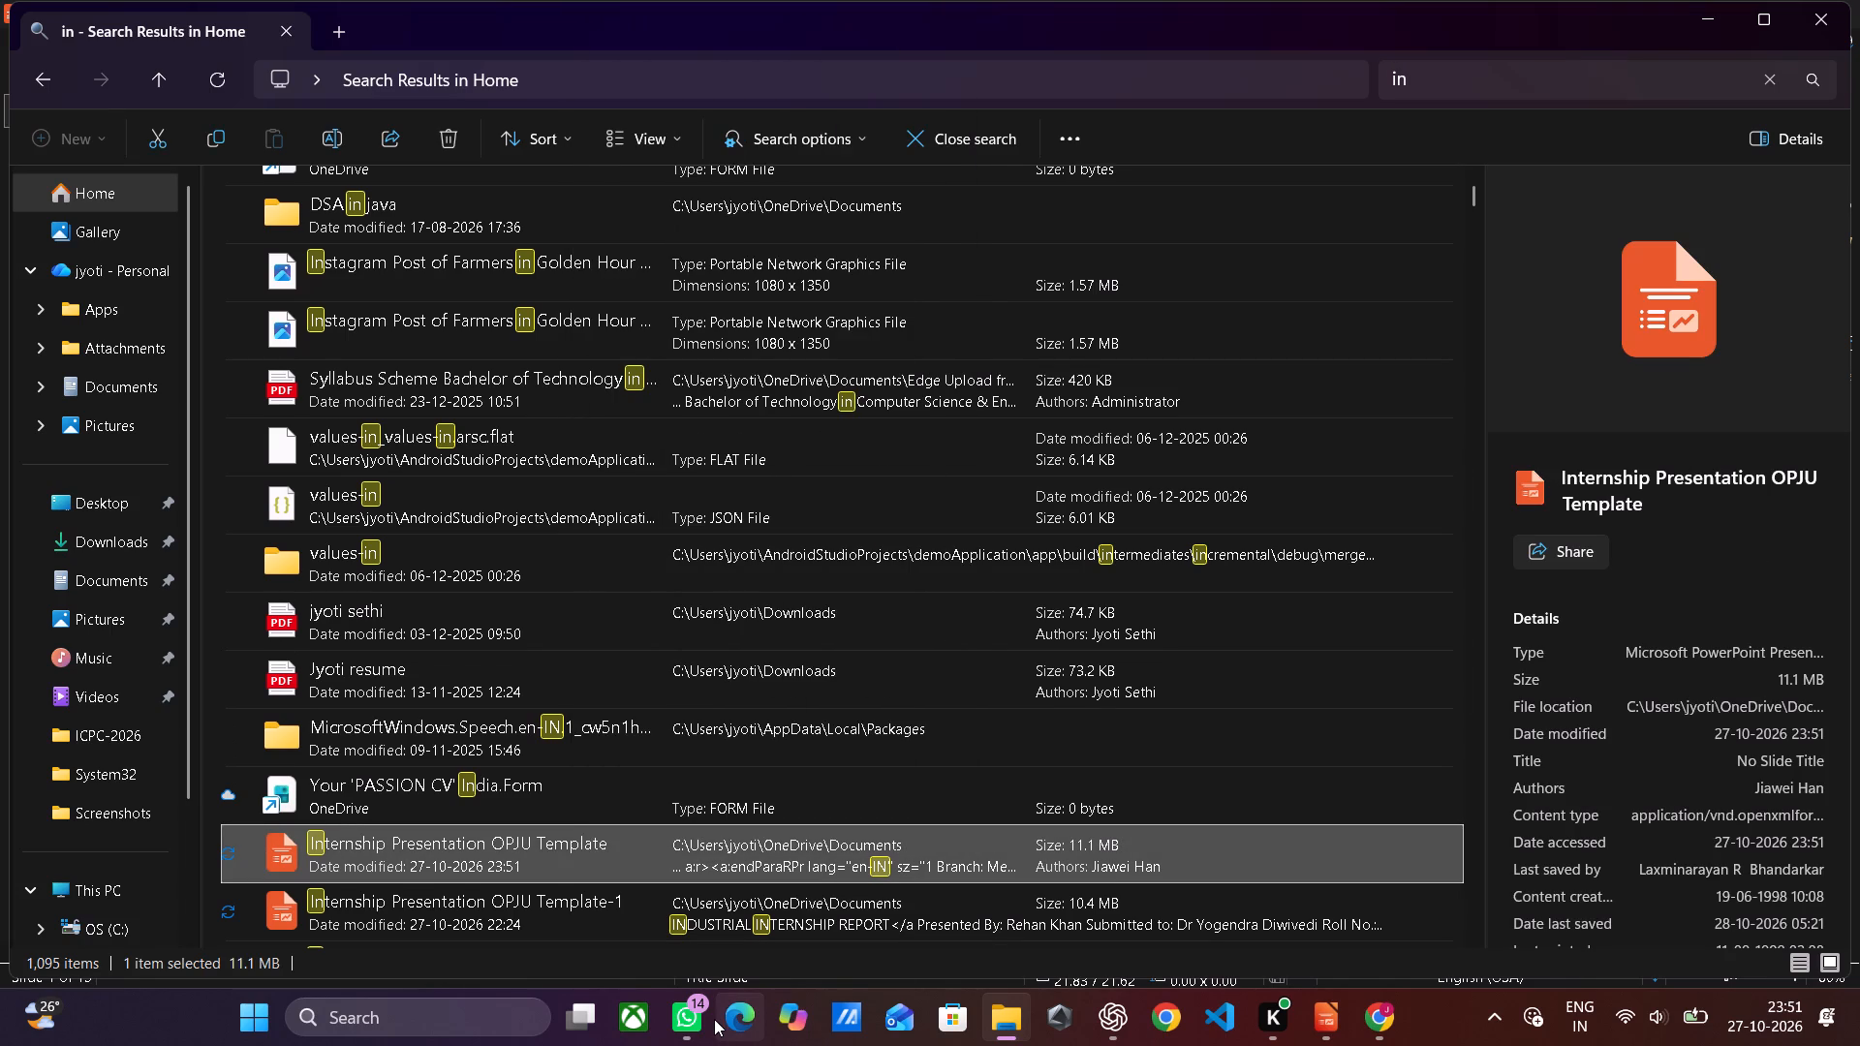
{"action": "left_click", "coordinate": [714, 1019]}
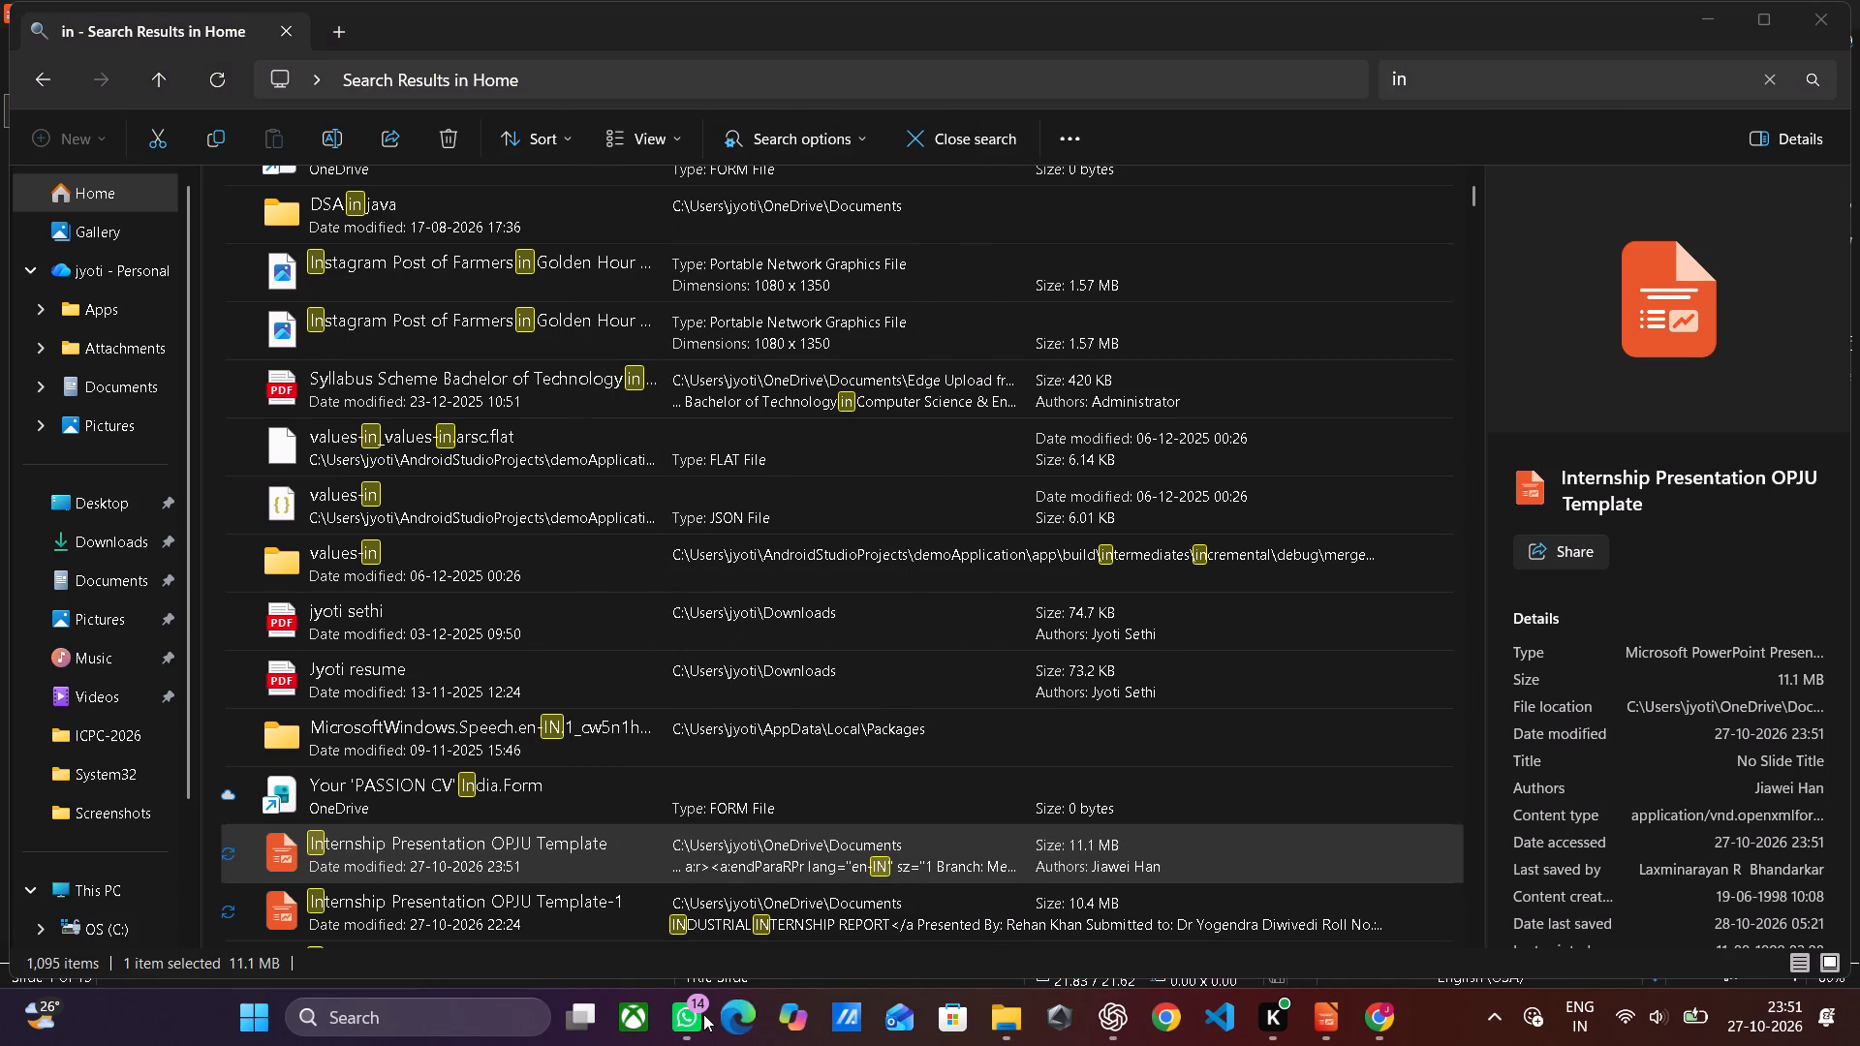
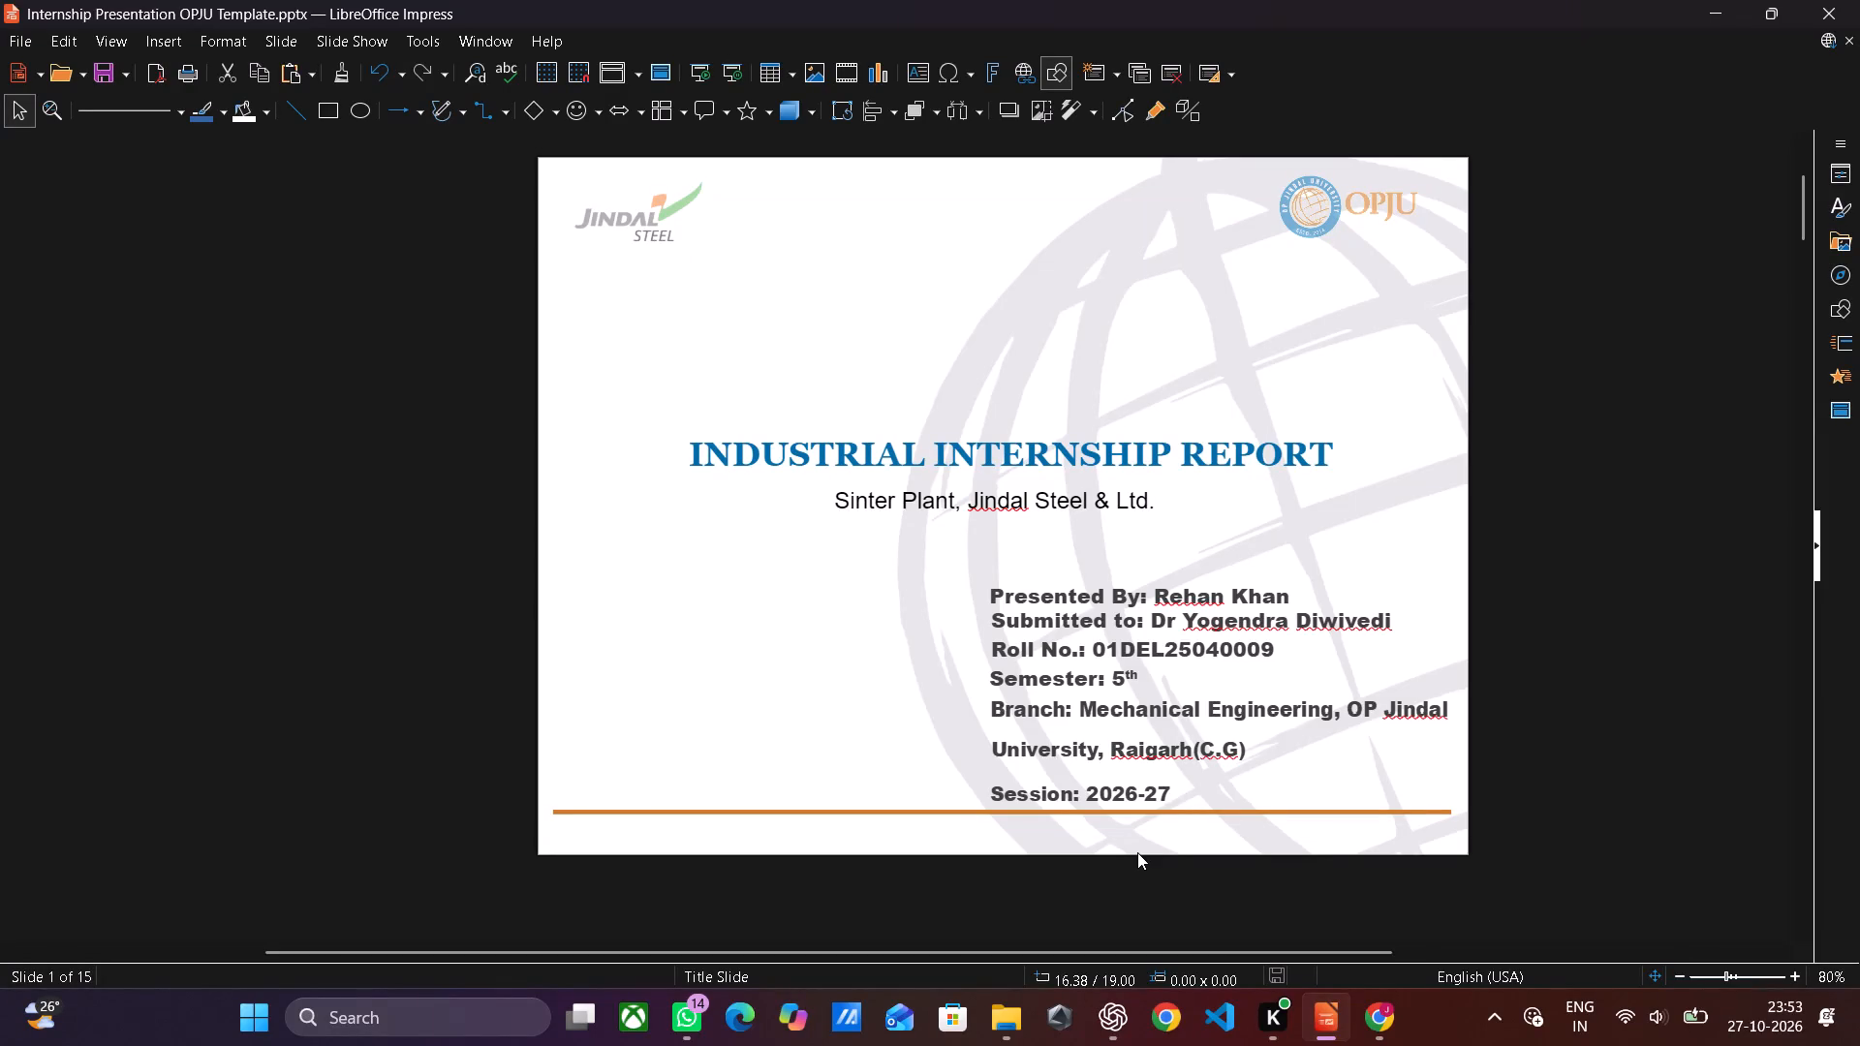
Review the whole presentation slide by slide, from the Industrial Internship Report title slide to the closing Thank You slide.
{"action": "scroll", "coordinate": [932, 630], "scroll_direction": "down", "scroll_amount": 5}
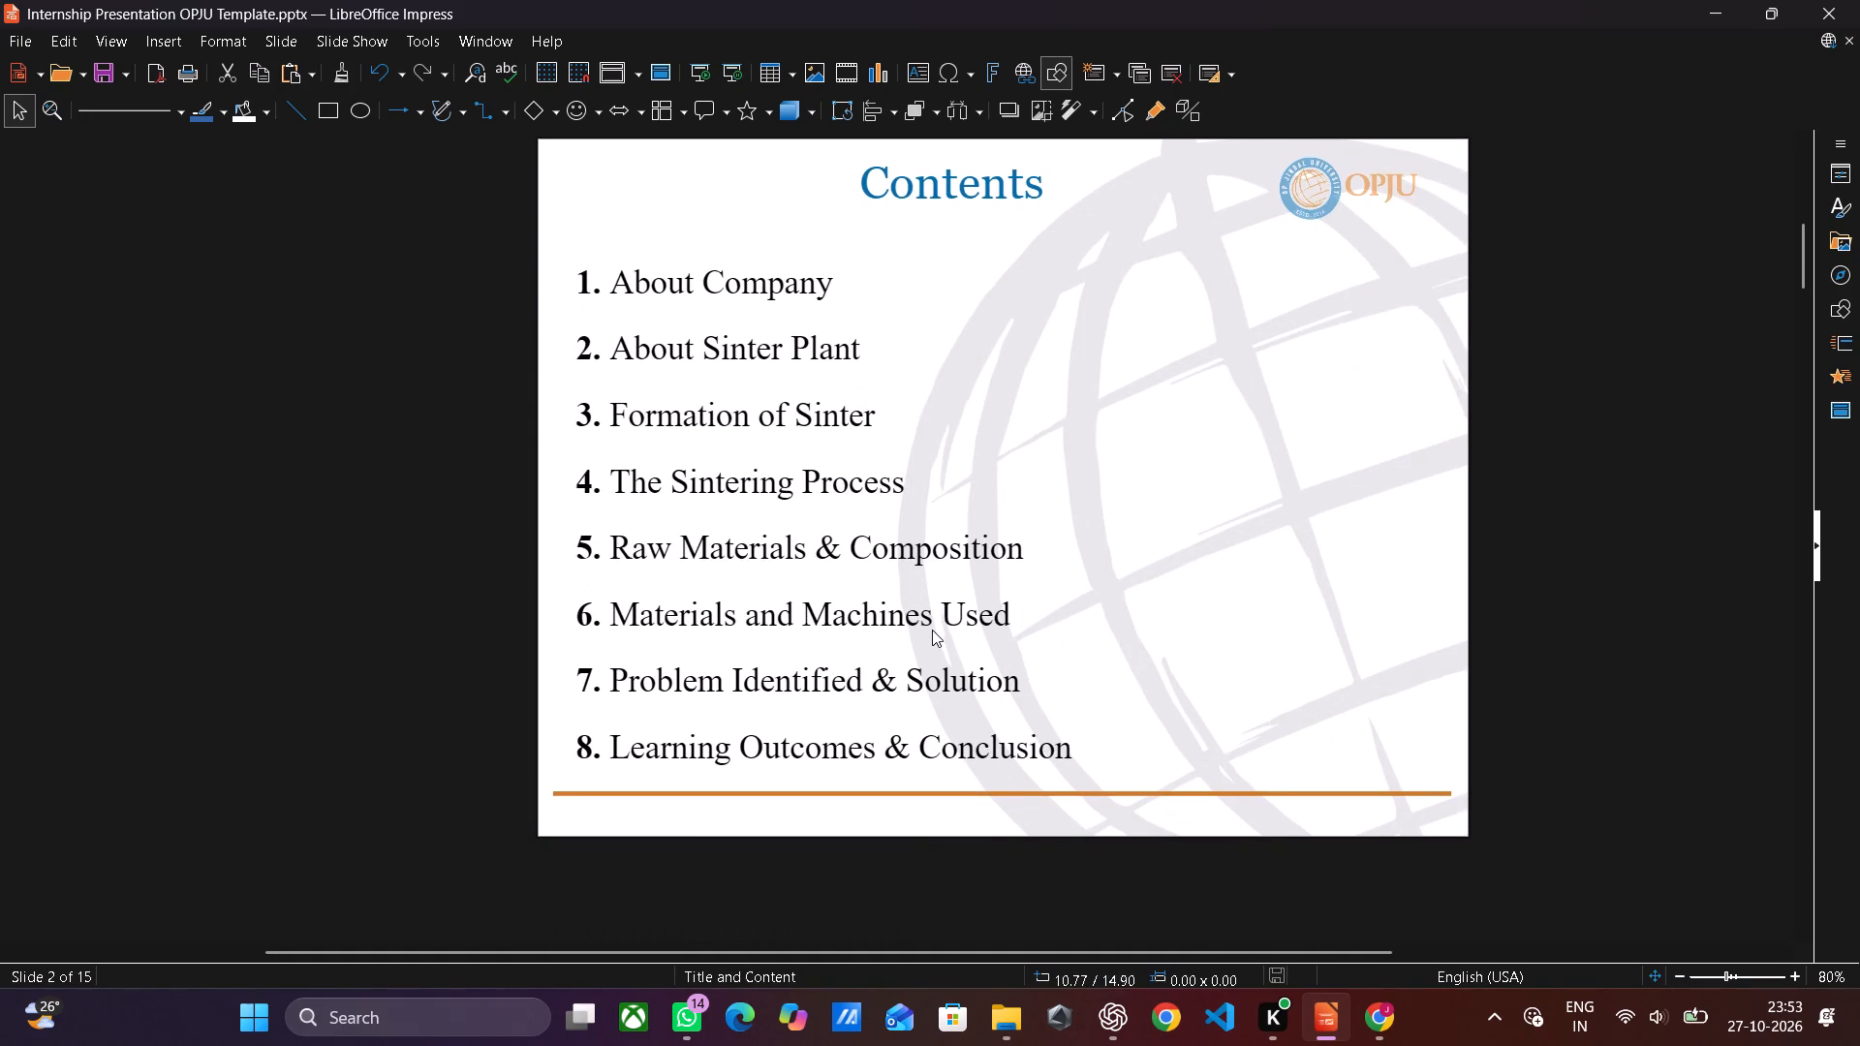
{"action": "scroll", "coordinate": [932, 630], "scroll_direction": "down", "scroll_amount": 4}
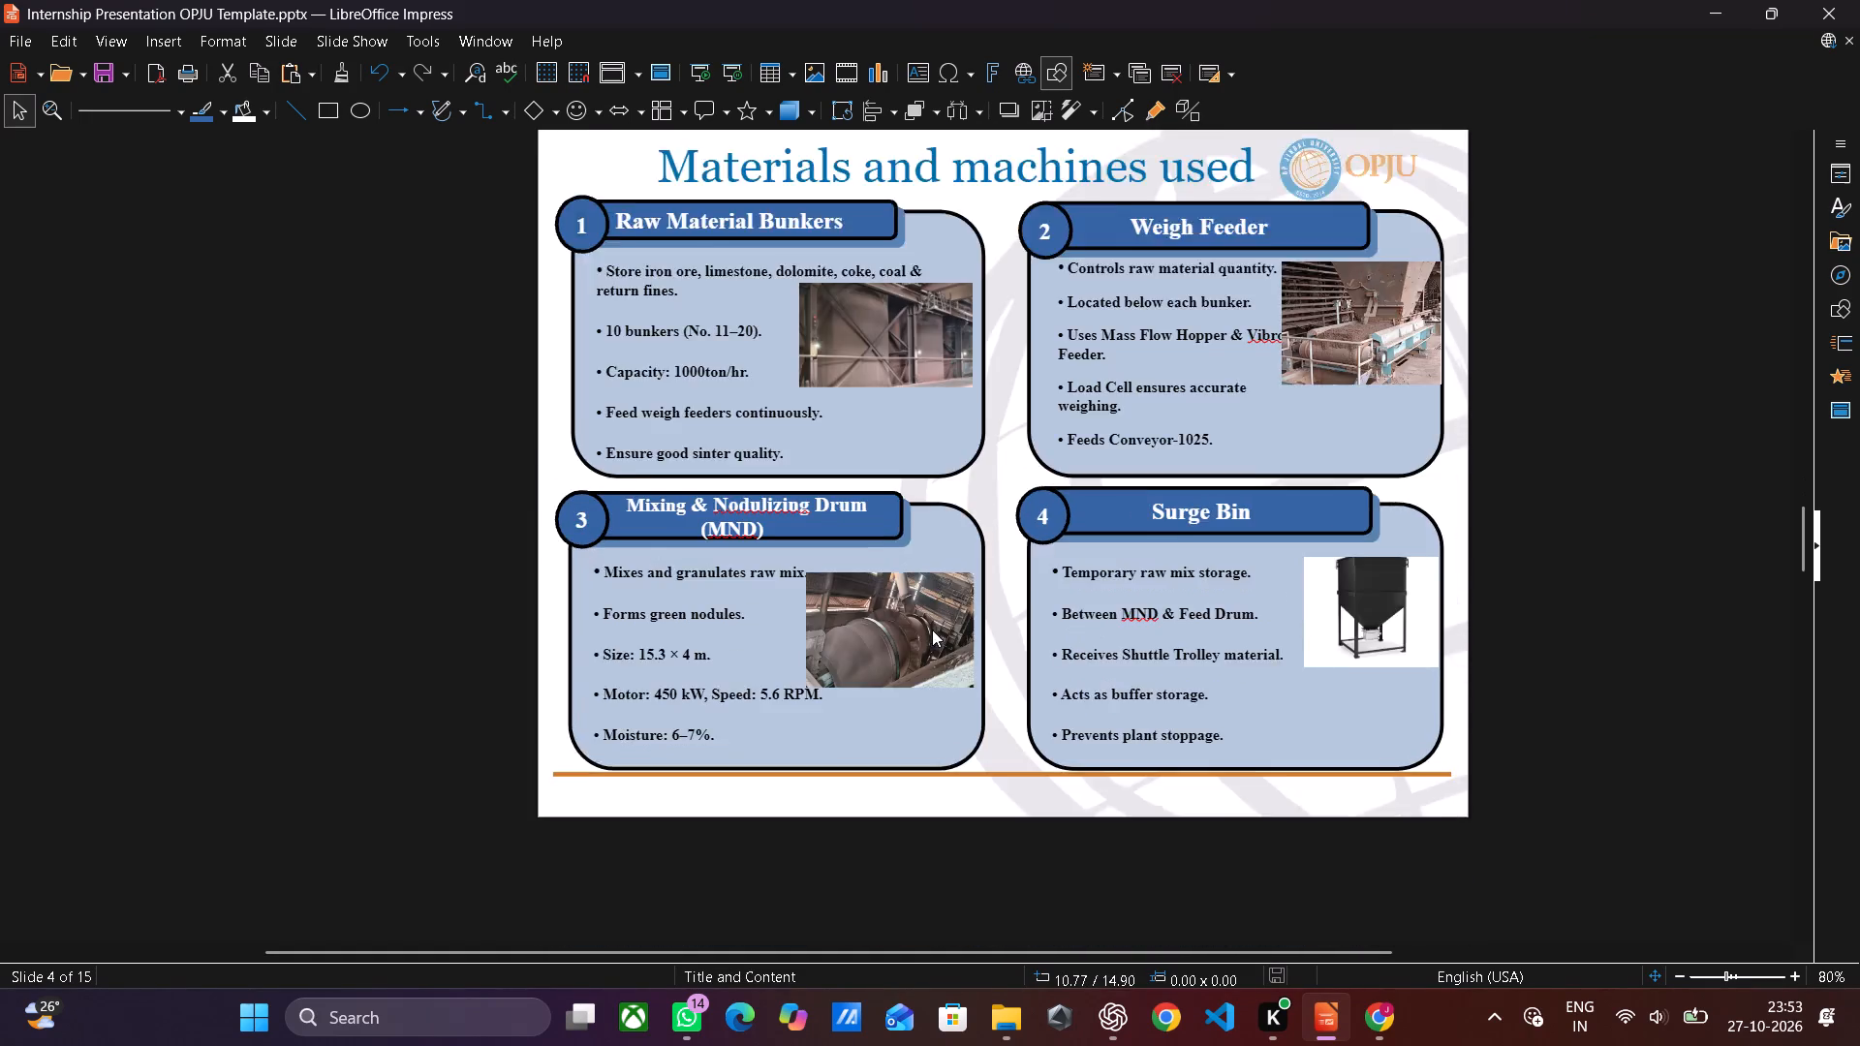
{"action": "scroll", "coordinate": [932, 630], "scroll_direction": "down", "scroll_amount": 1}
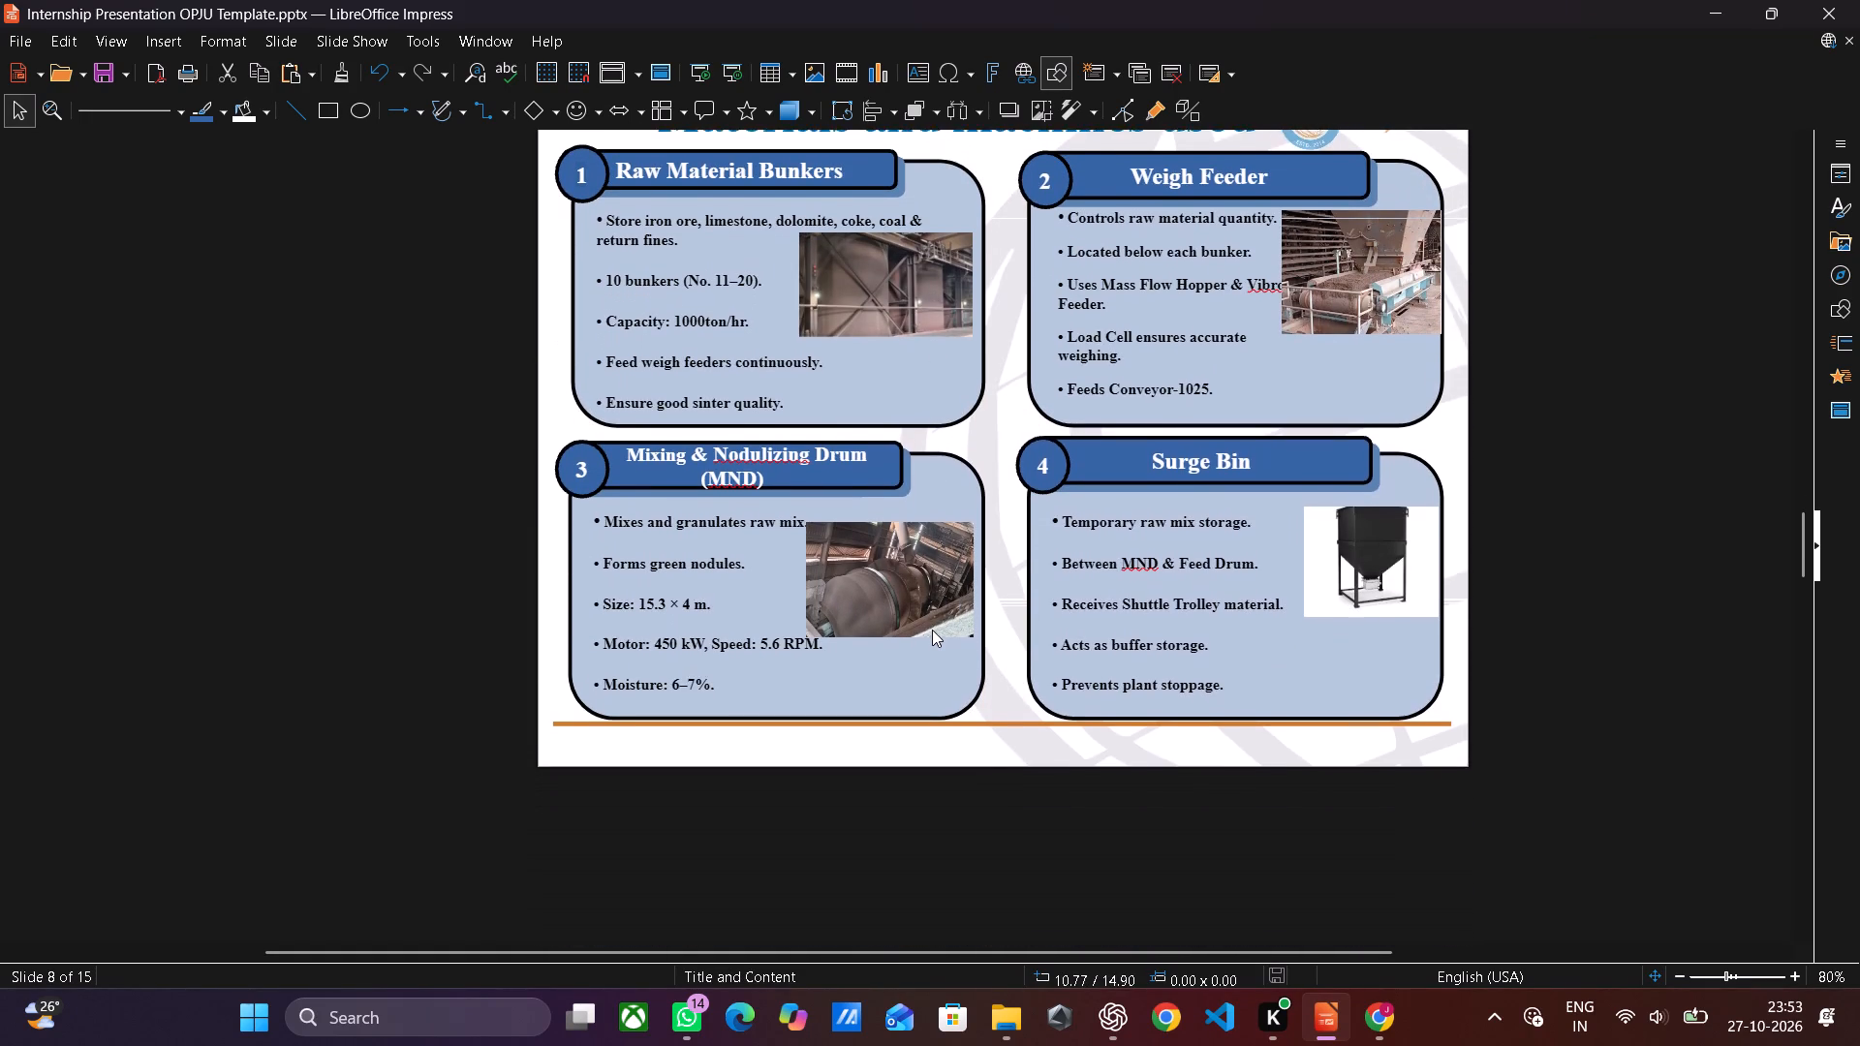
{"action": "scroll", "coordinate": [932, 630], "scroll_direction": "down", "scroll_amount": 4}
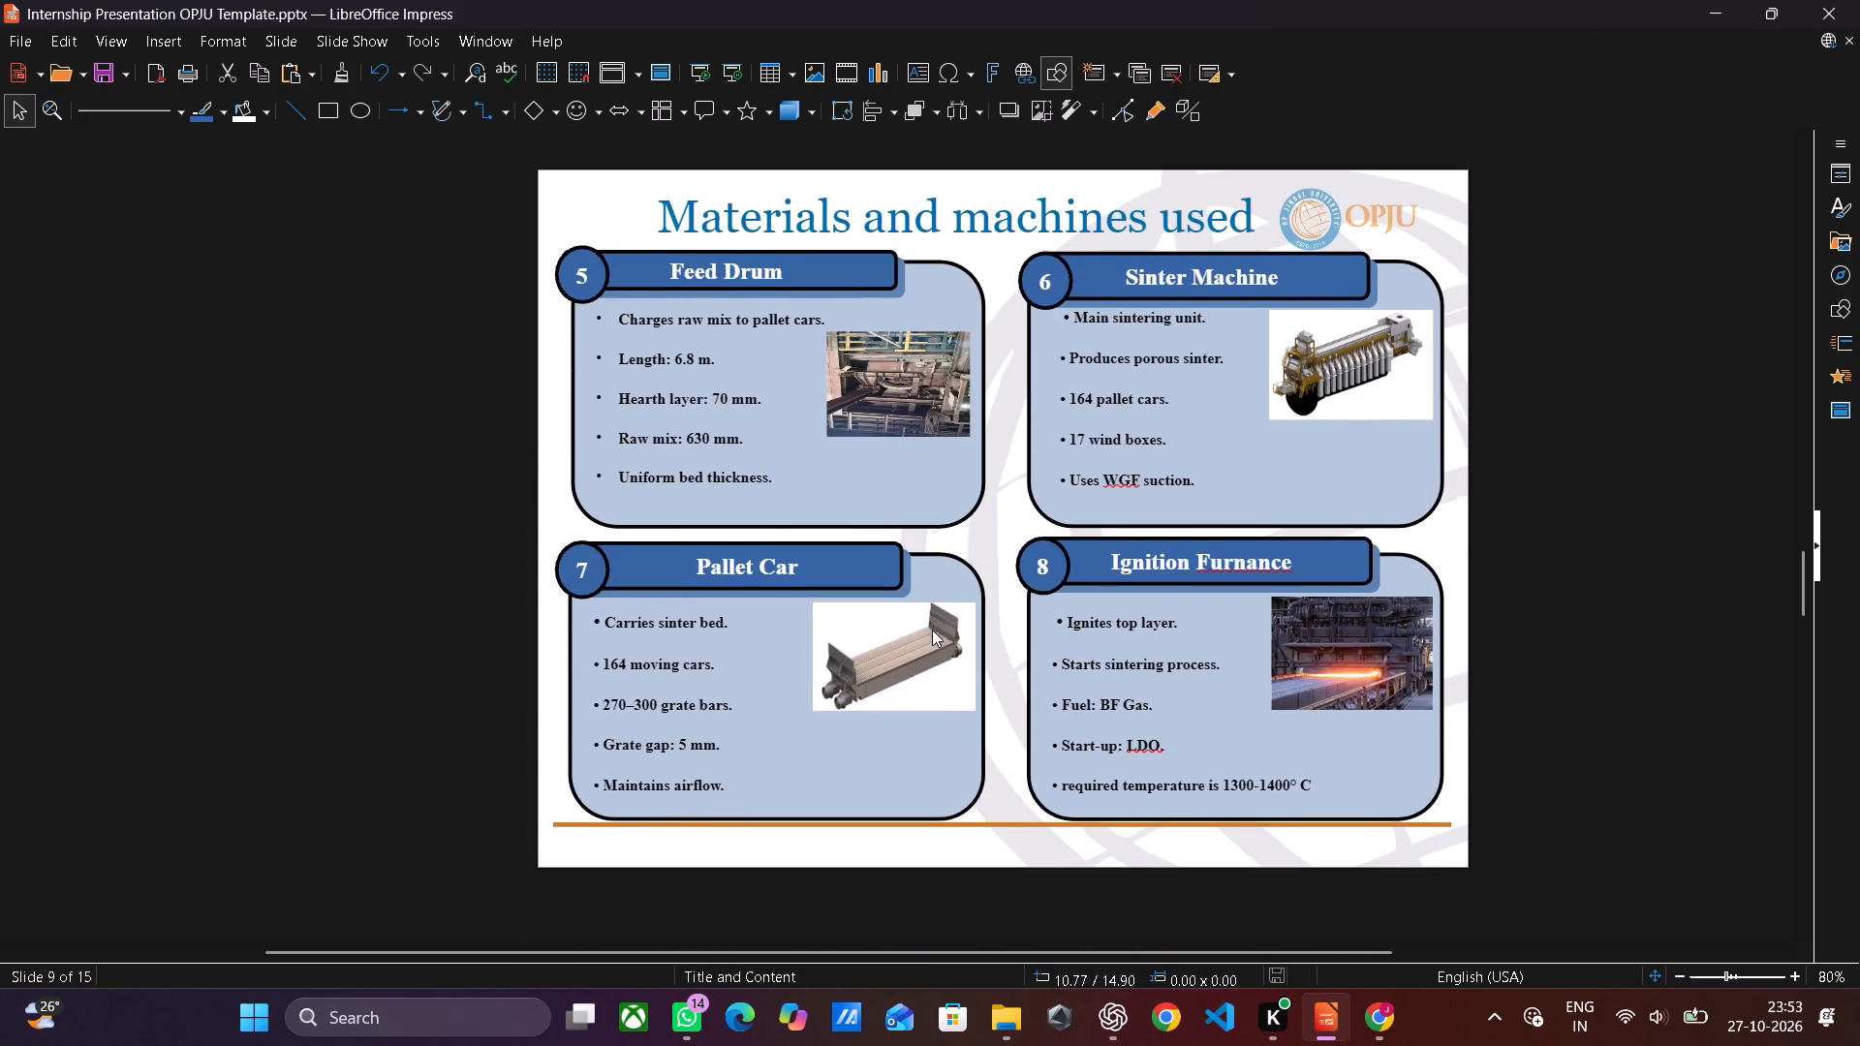
{"action": "scroll", "coordinate": [932, 630], "scroll_direction": "down", "scroll_amount": 5}
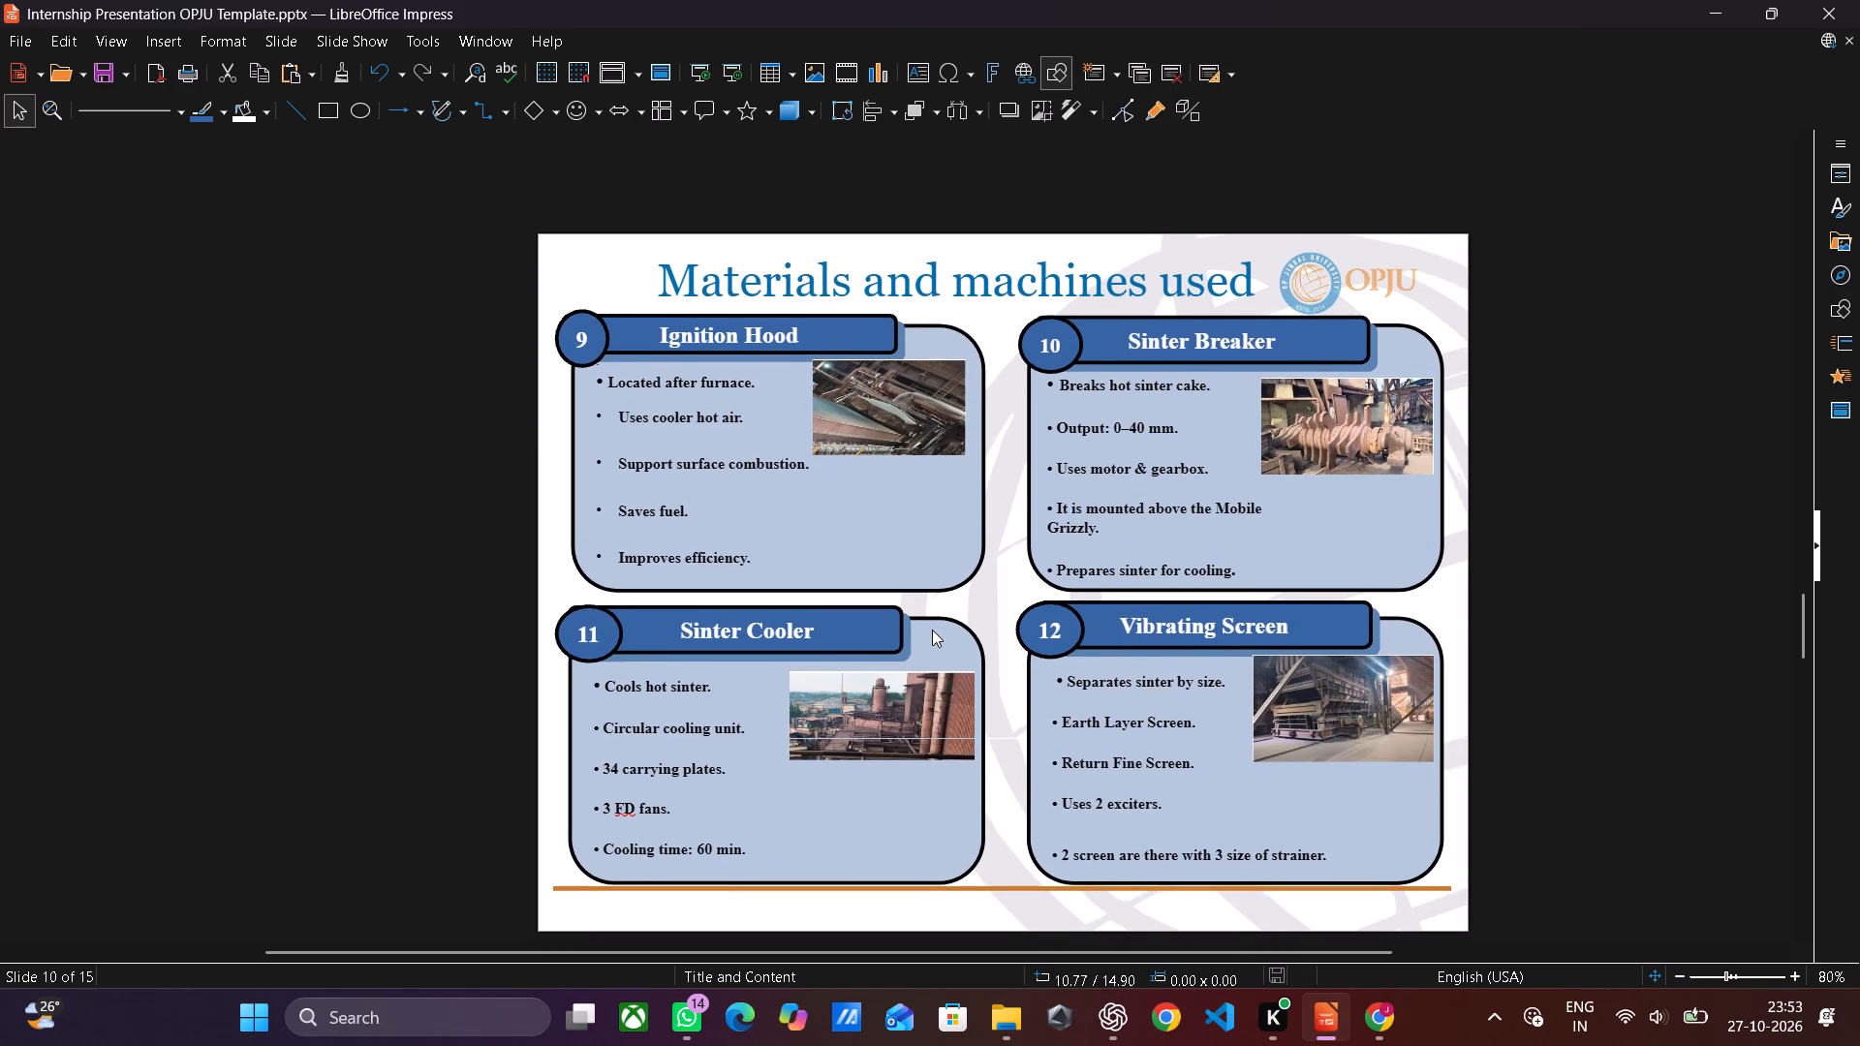
{"action": "scroll", "coordinate": [932, 630], "scroll_direction": "down", "scroll_amount": 9}
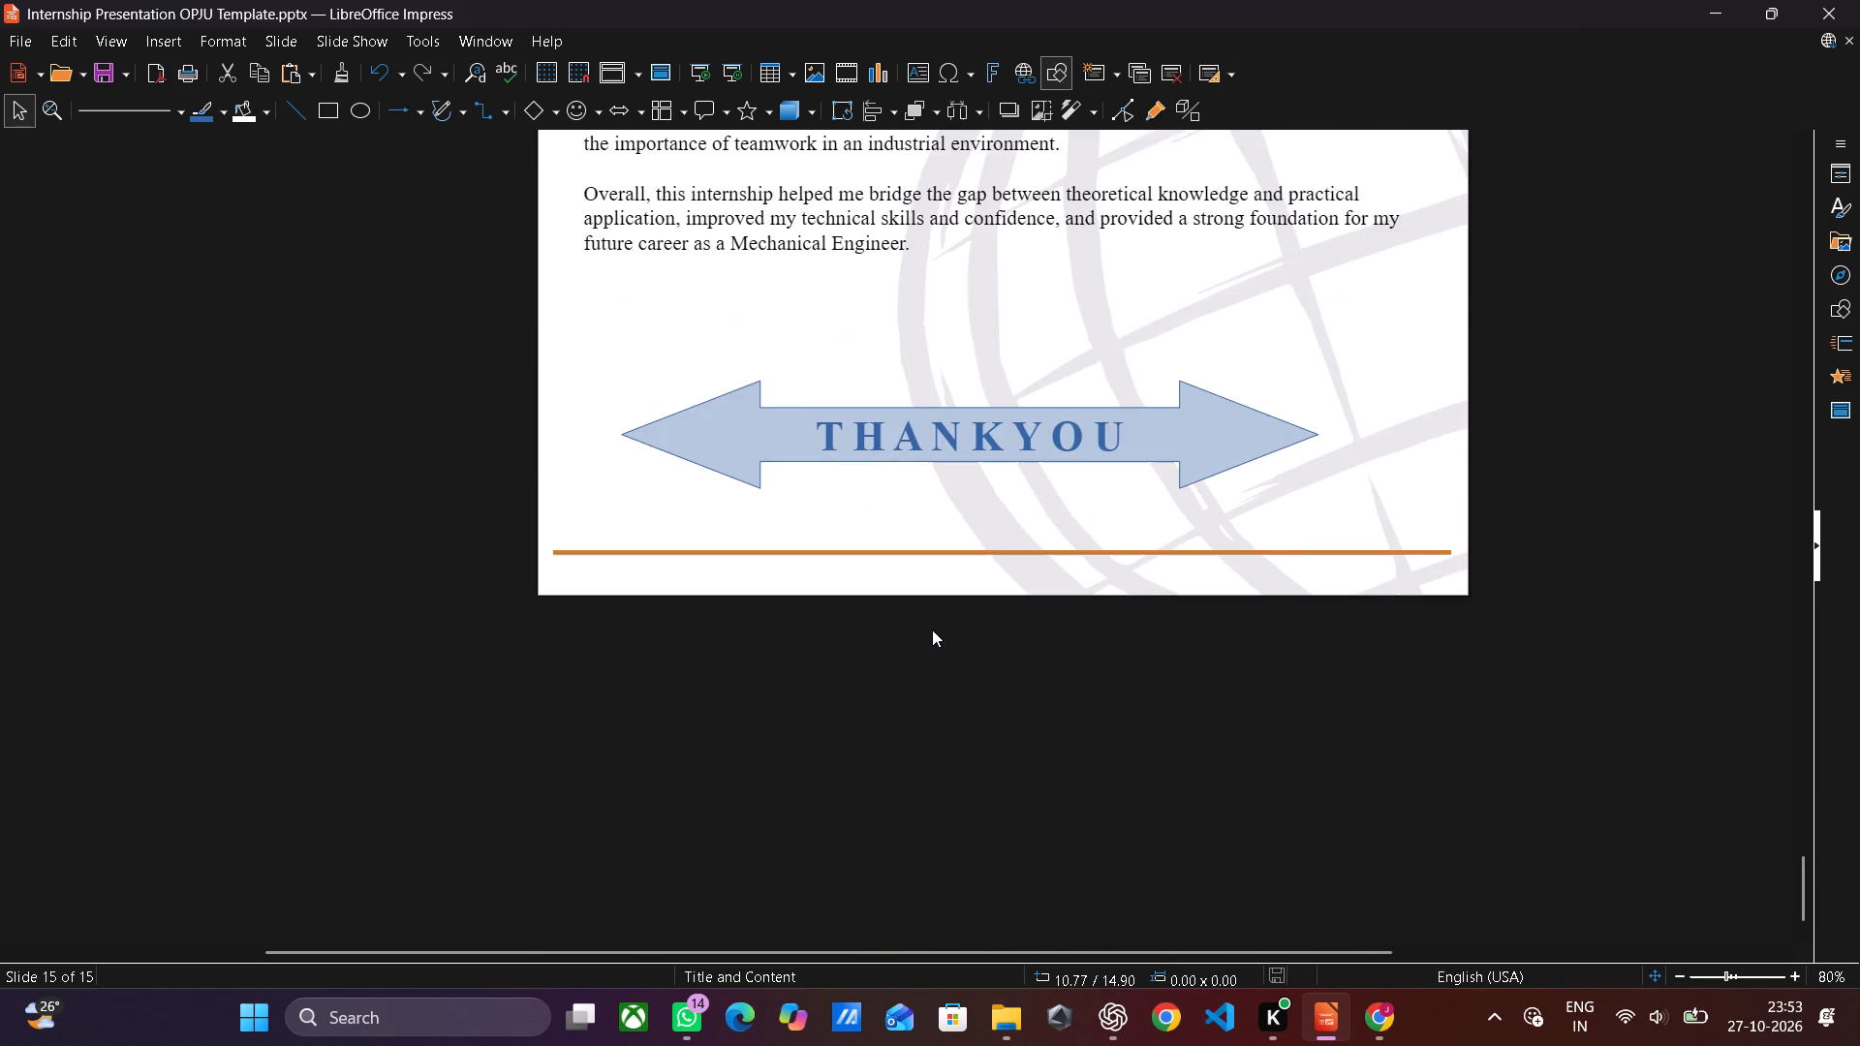
Look back through the saved presentation from the closing thank-you slide to the title slide.
{"action": "scroll", "coordinate": [932, 630], "scroll_direction": "down", "scroll_amount": 1}
{"action": "scroll", "coordinate": [932, 630], "scroll_direction": "up", "scroll_amount": 2}
{"action": "scroll", "coordinate": [932, 630], "scroll_direction": "down", "scroll_amount": 2}
{"action": "scroll", "coordinate": [932, 630], "scroll_direction": "up", "scroll_amount": 11}
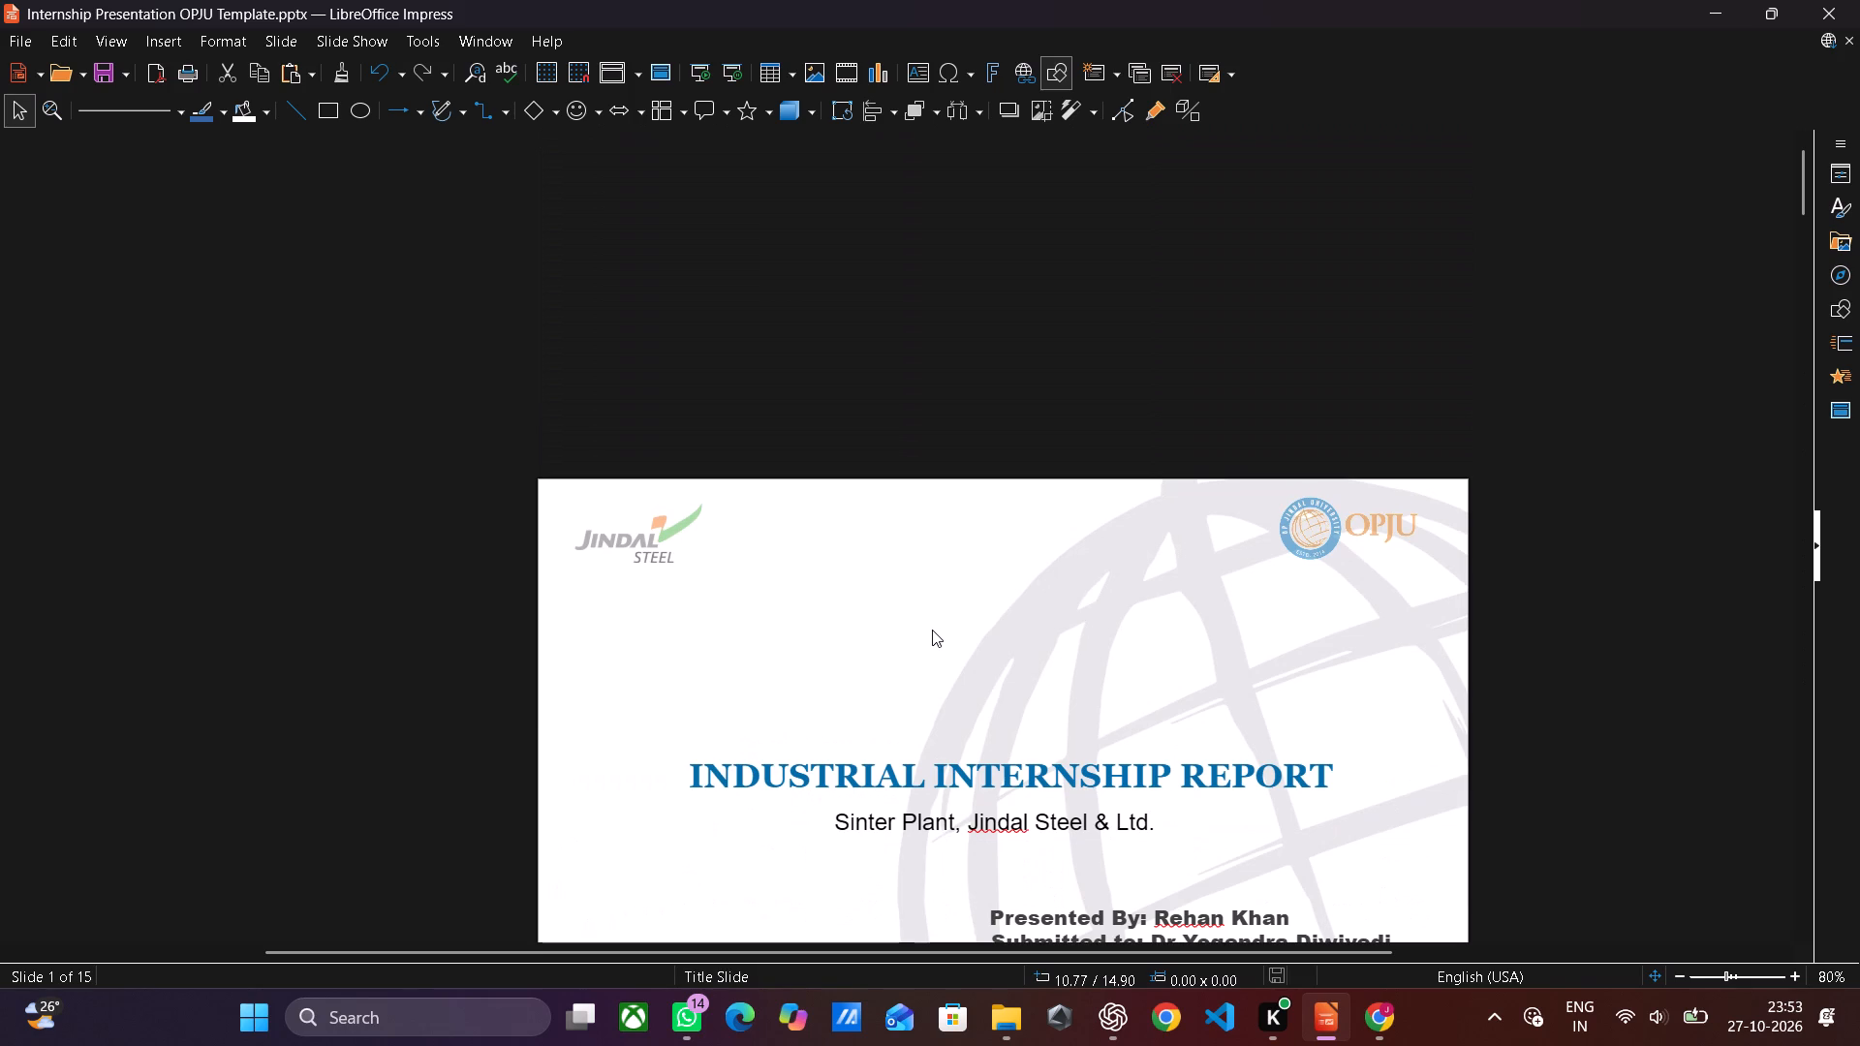
{"action": "scroll", "coordinate": [1069, 608], "scroll_direction": "down", "scroll_amount": 1}
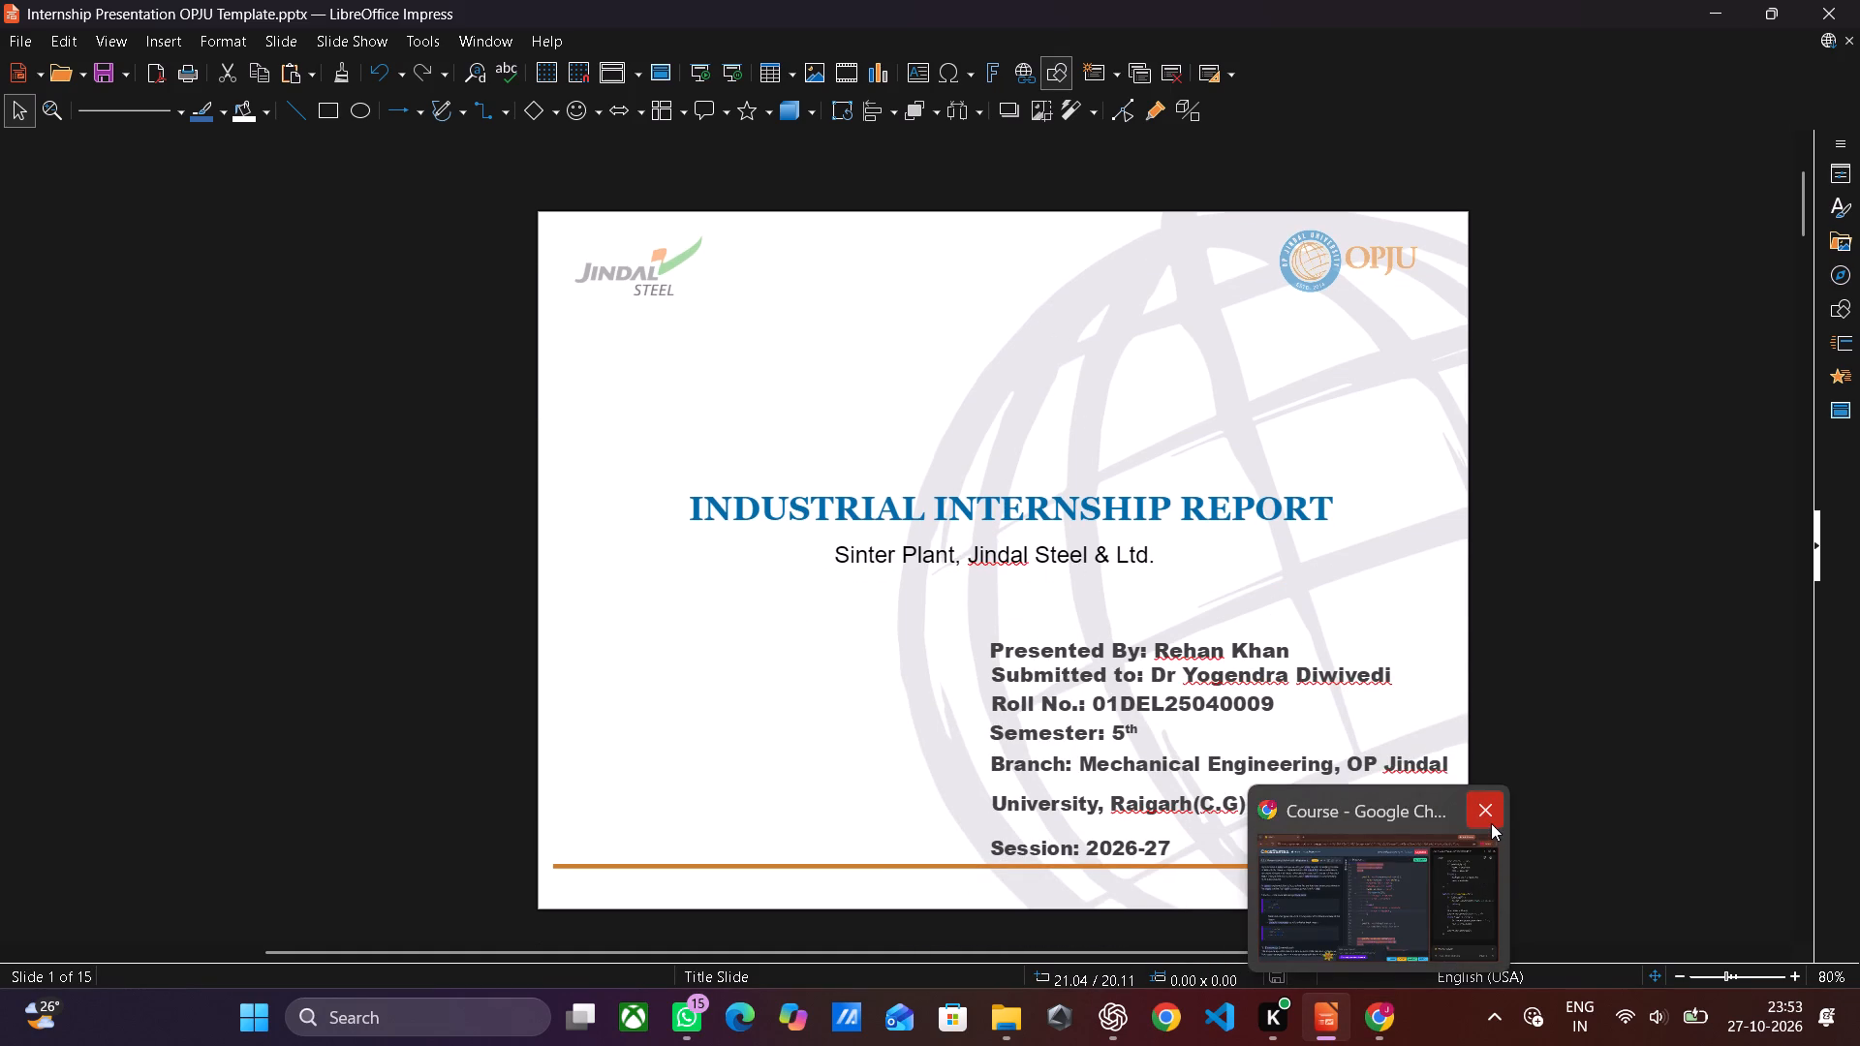
Close the Google Chrome window showing the Course page.
{"action": "left_click", "coordinate": [1491, 823]}
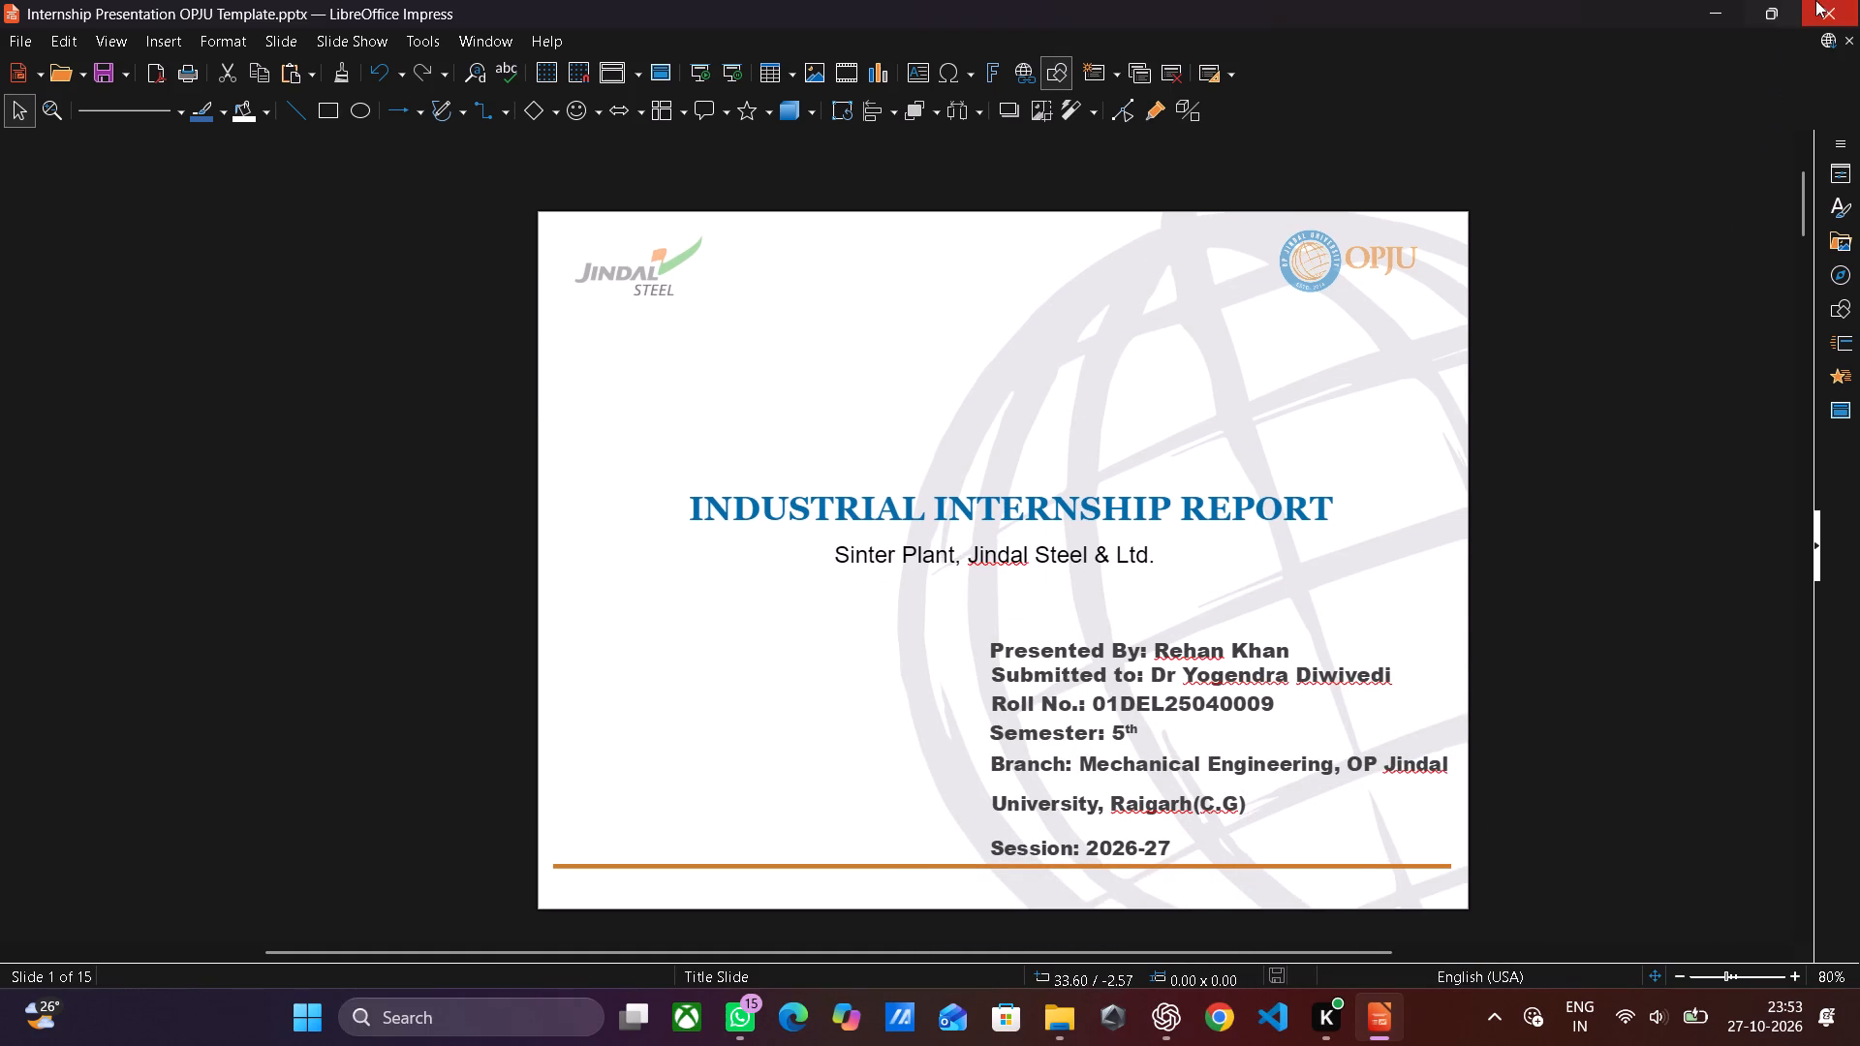
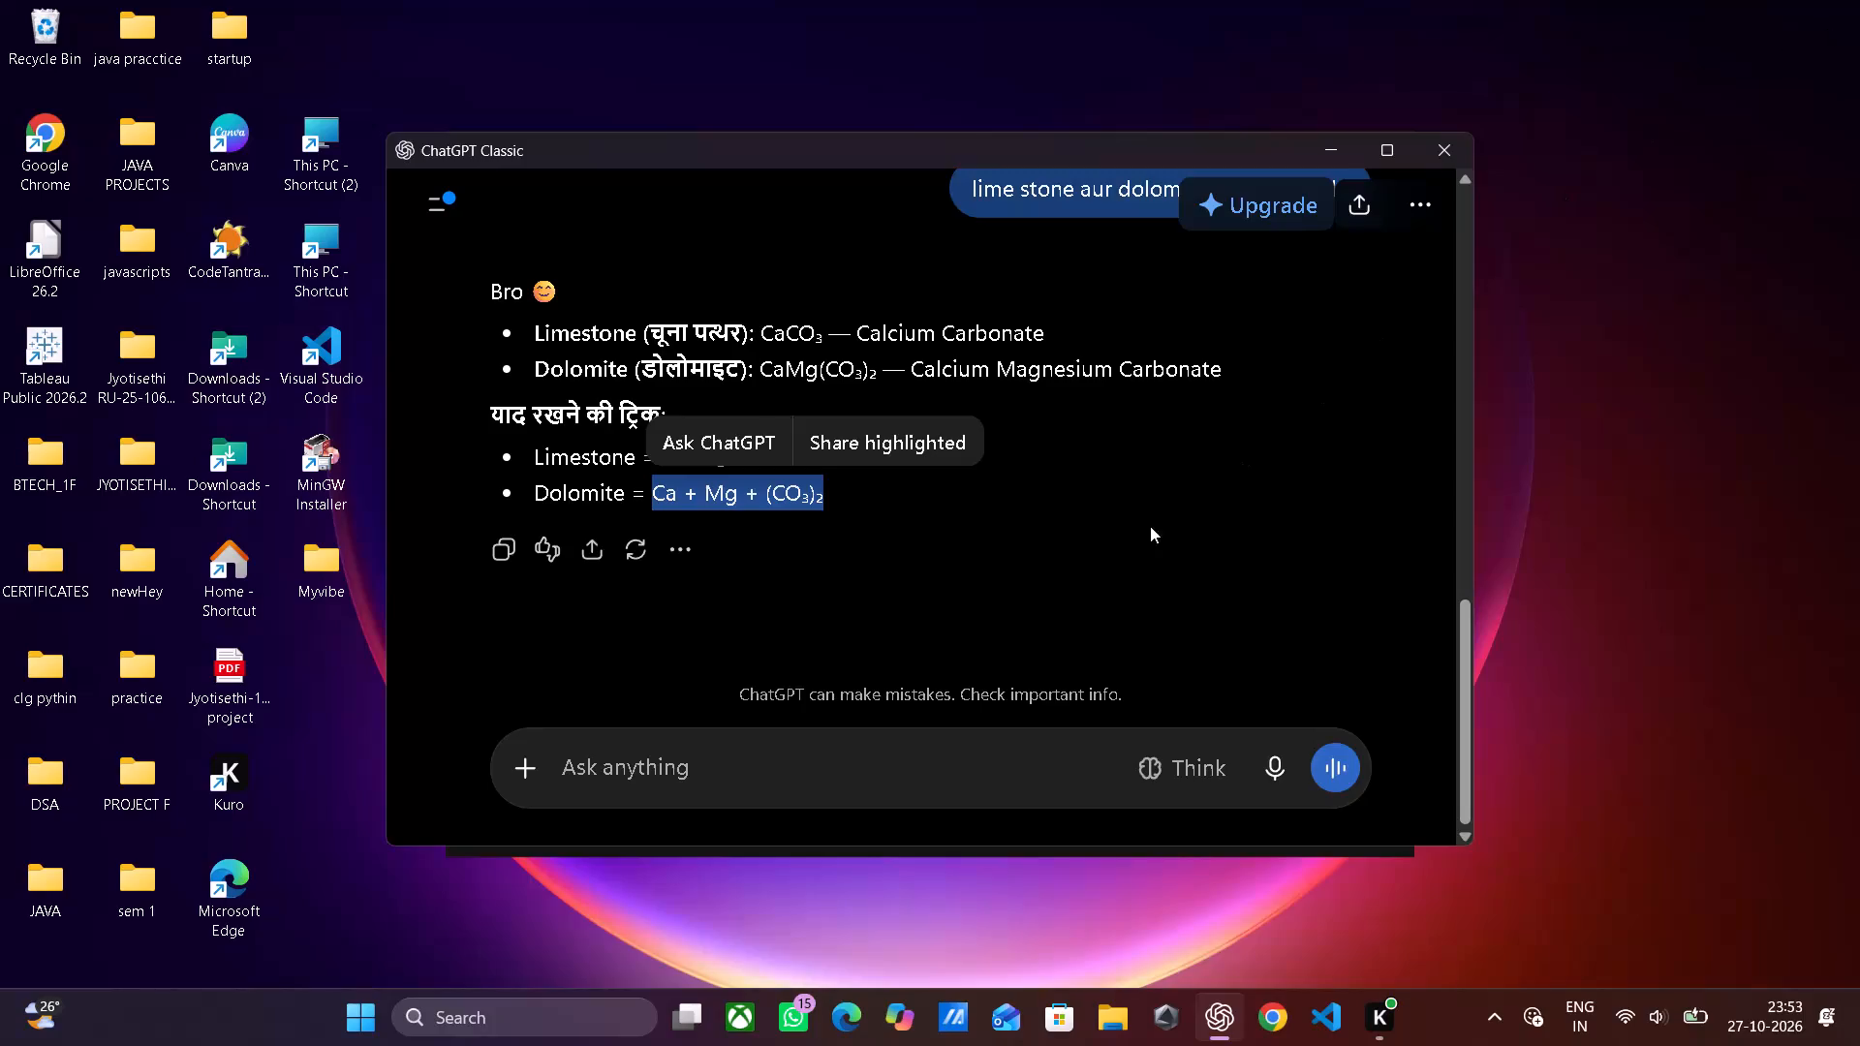
Close the ChatGPT Classic window showing the limestone and dolomite formulas.
{"action": "left_click", "coordinate": [1437, 161]}
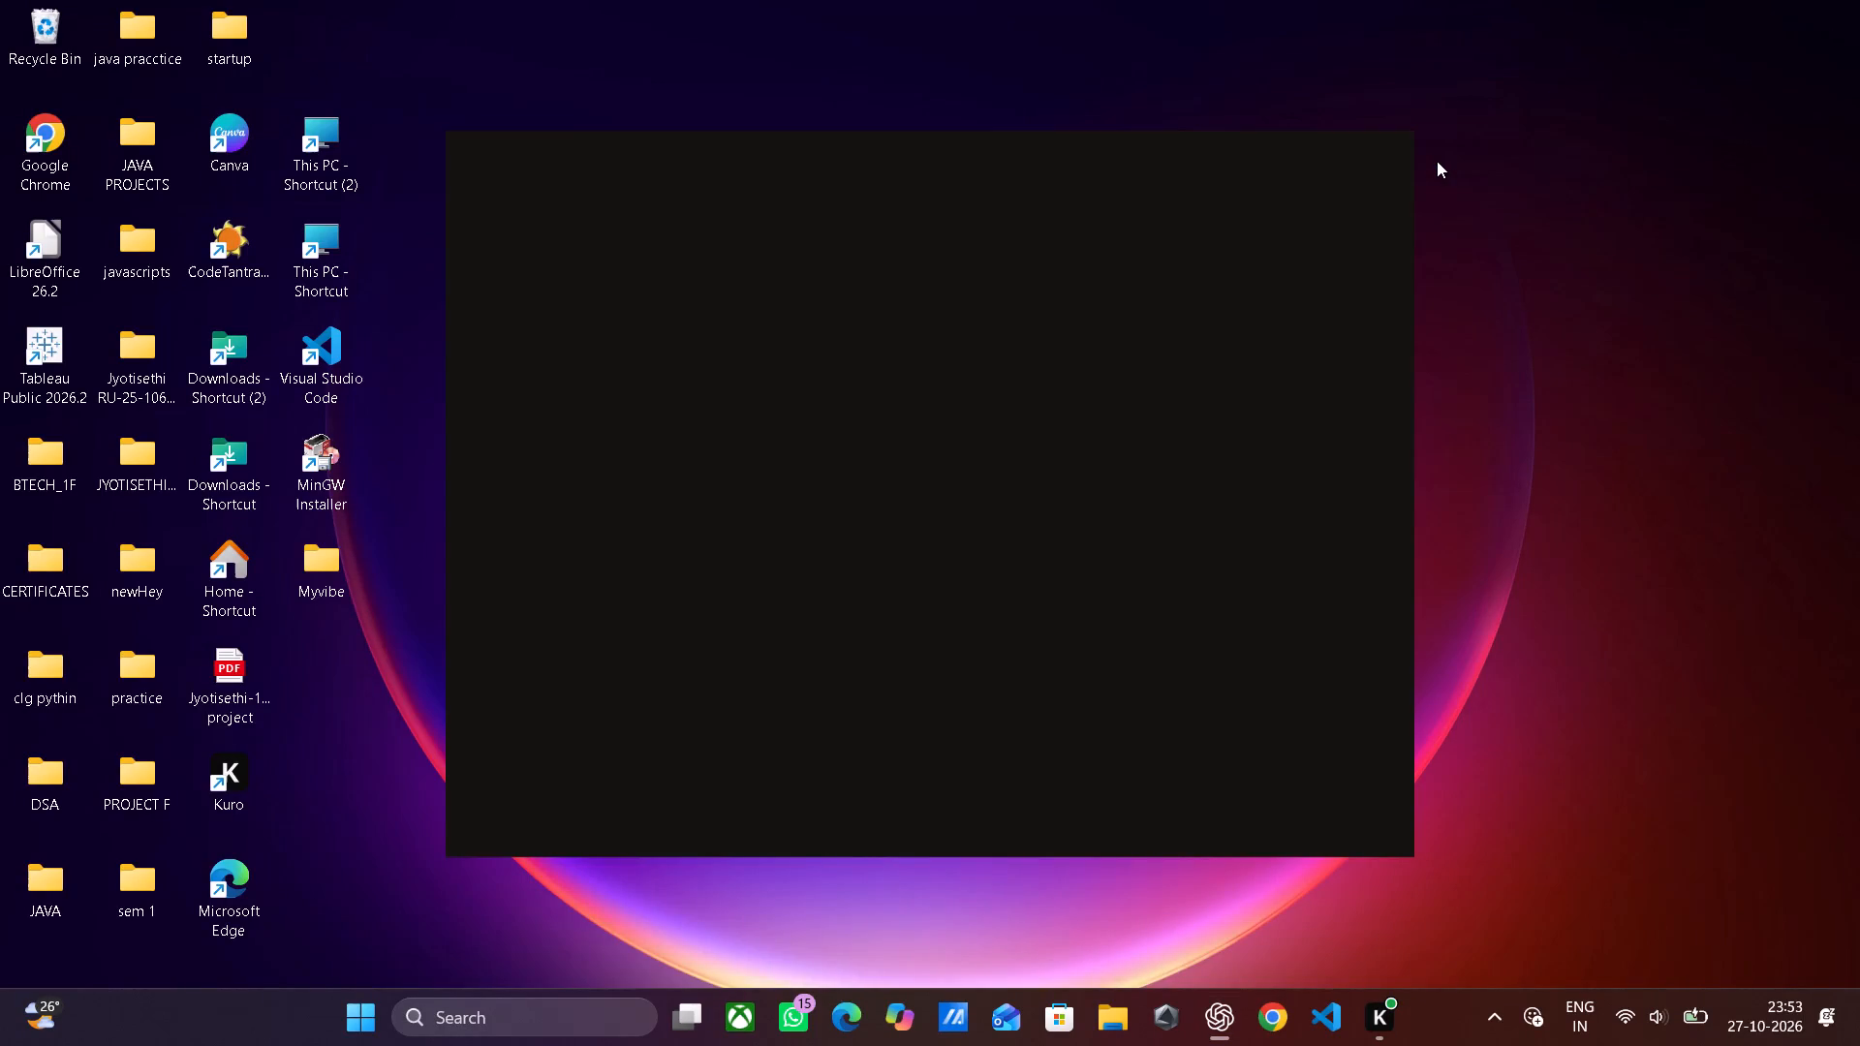
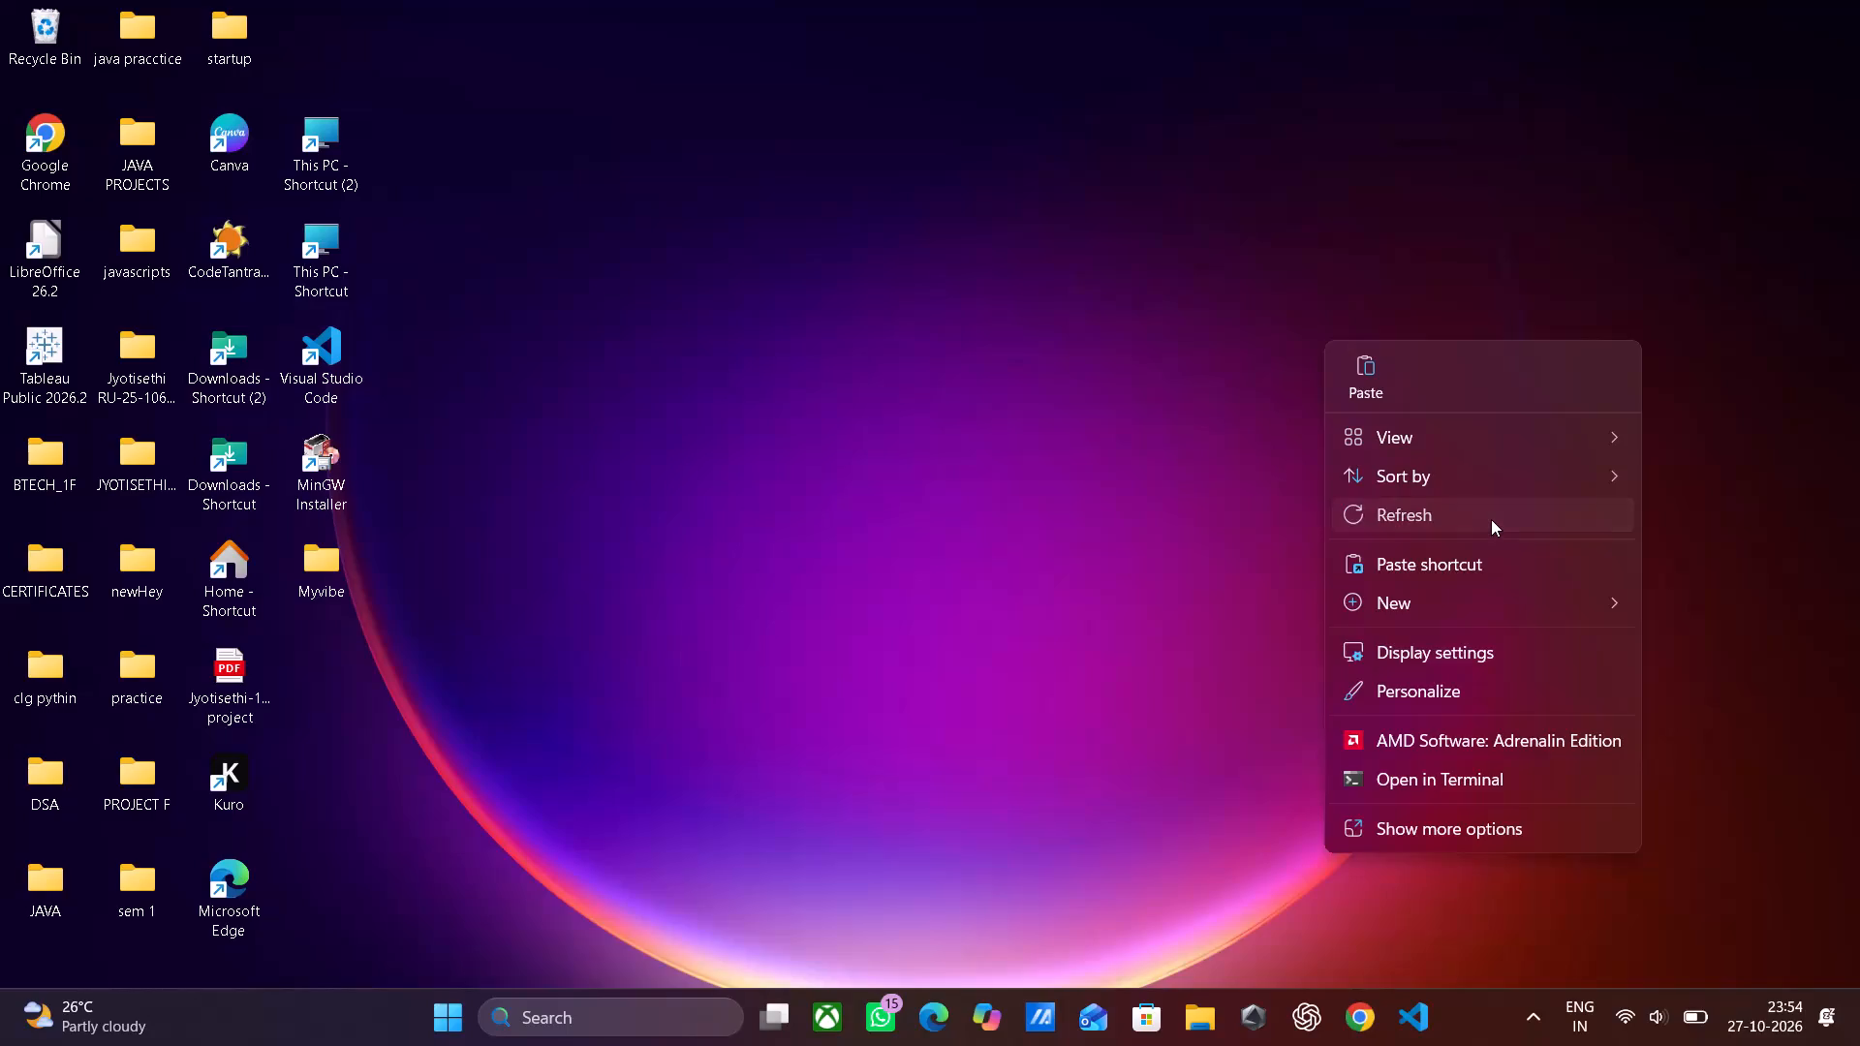
Refresh the Windows desktop.
{"action": "right_click", "coordinate": [1491, 519]}
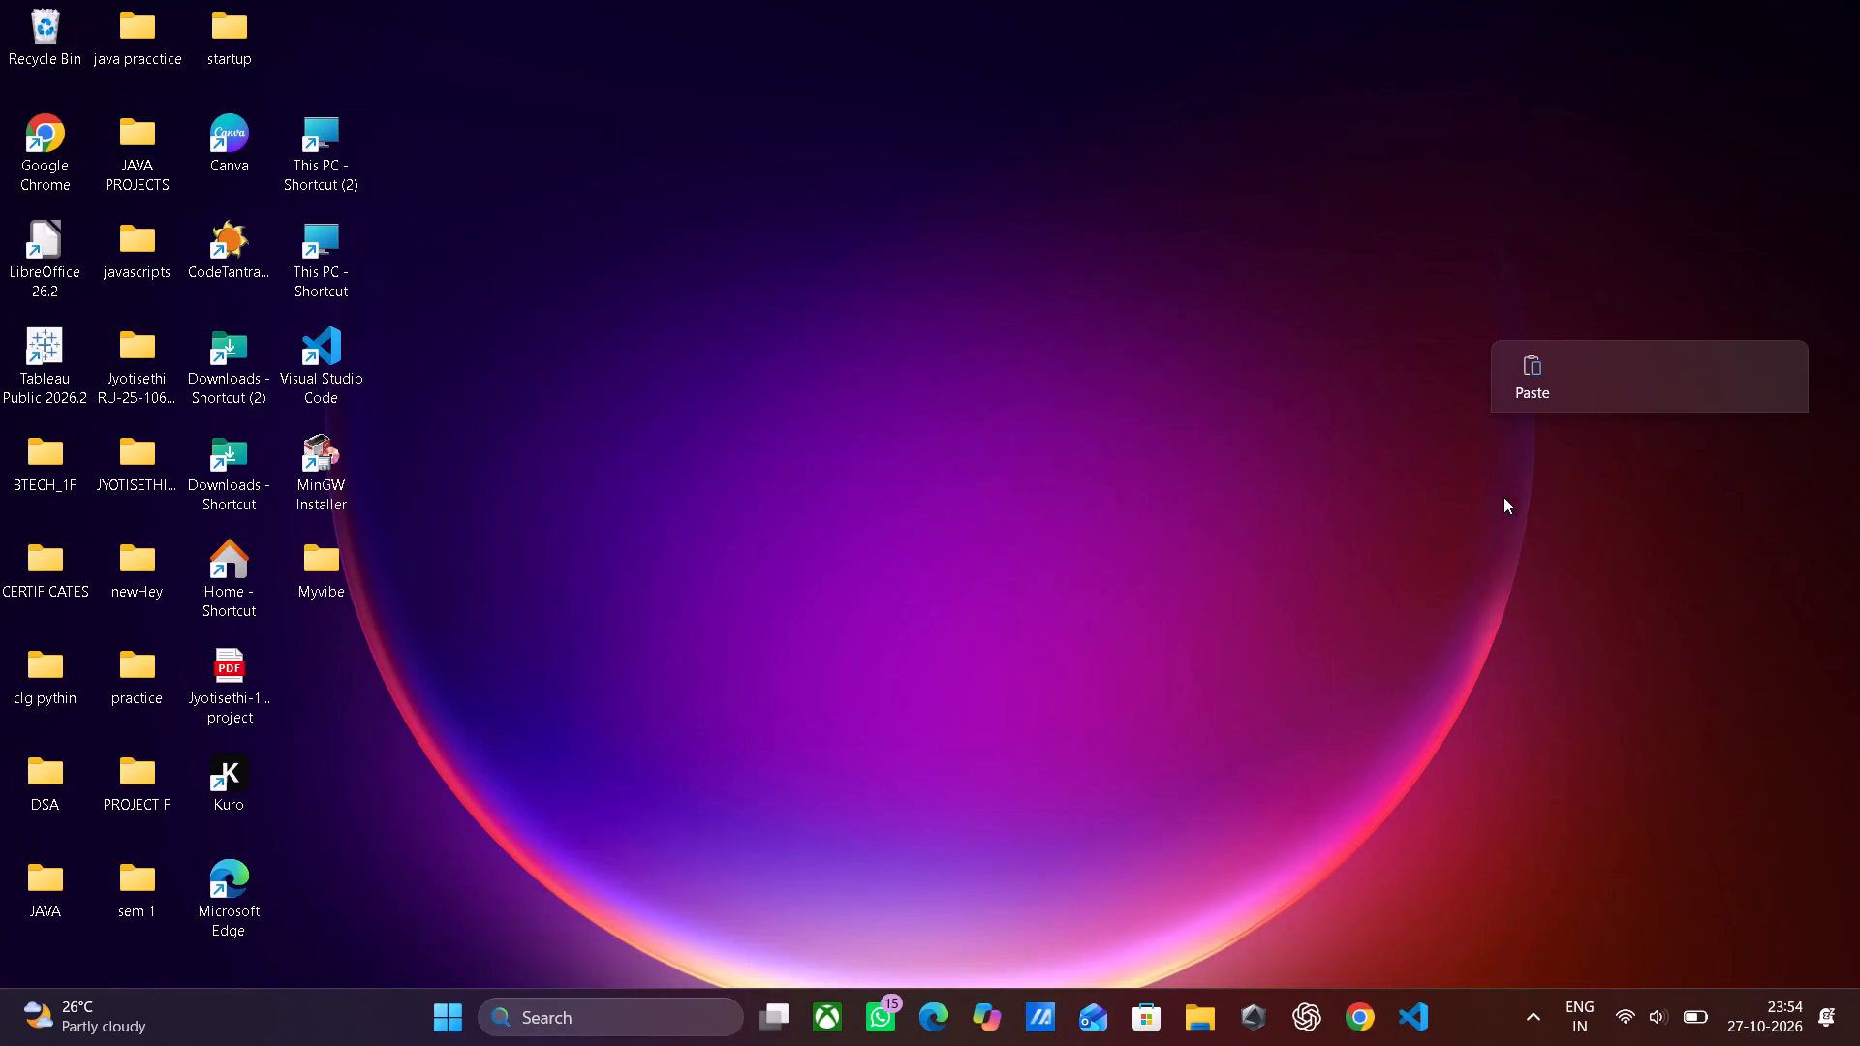
{"action": "left_click", "coordinate": [1530, 508]}
Open the Shut Down Windows dialog from the desktop.
{"action": "key", "text": "alt+F4"}
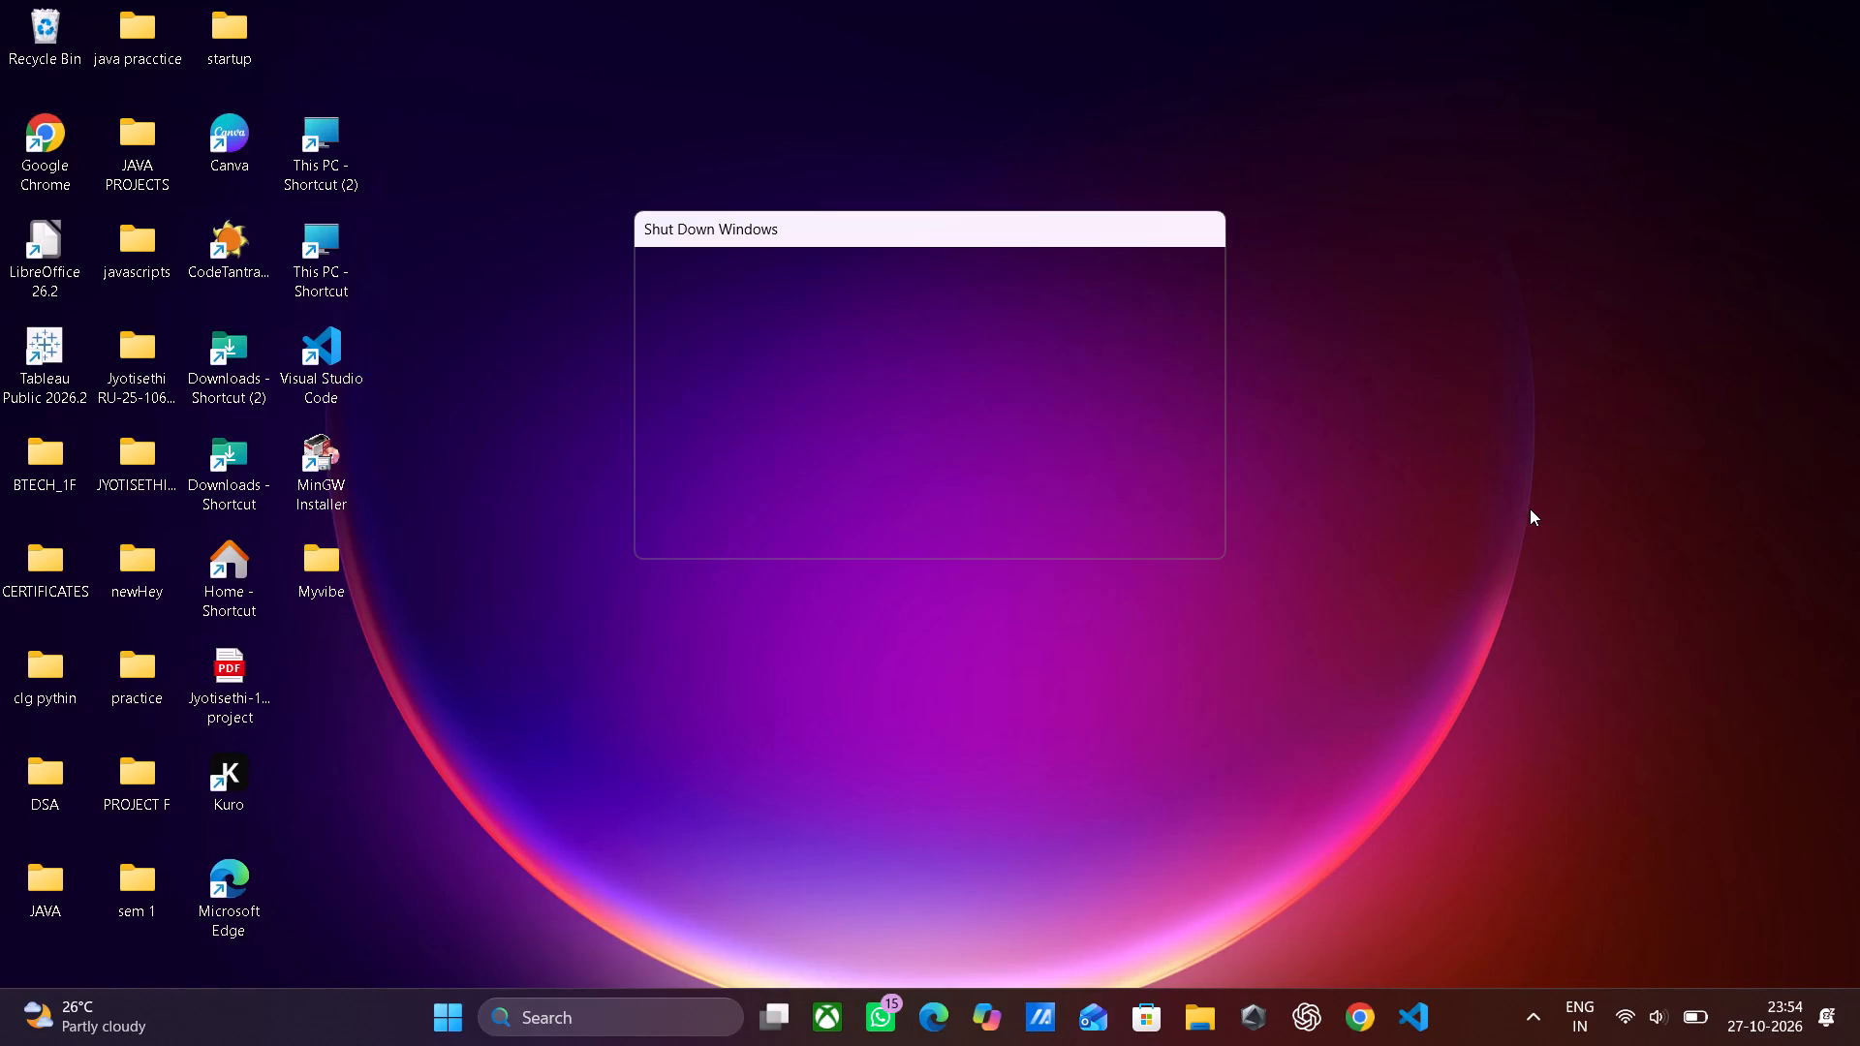